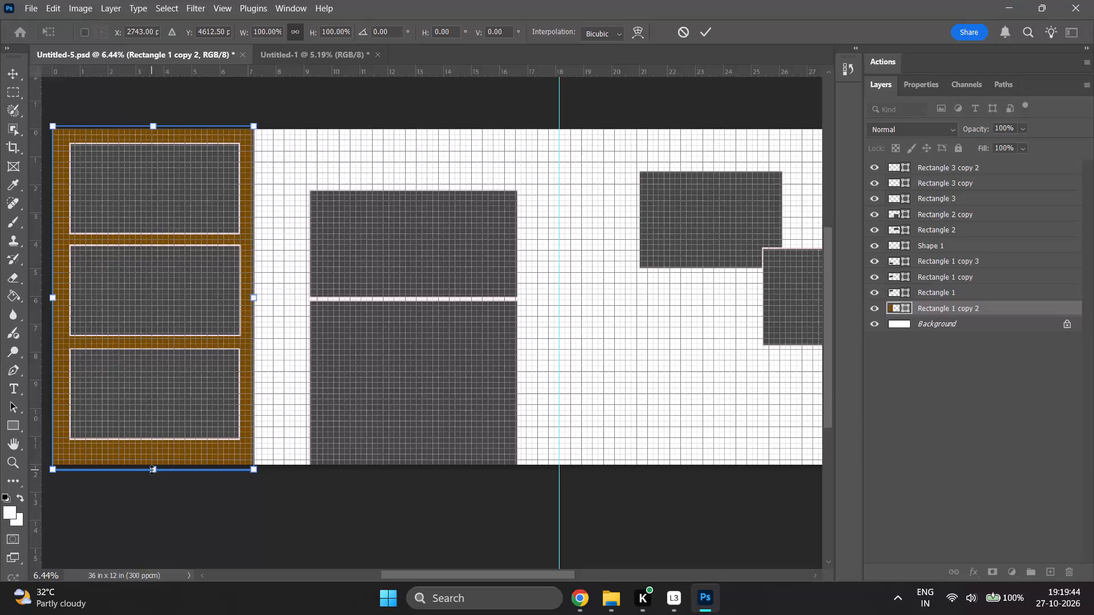
Transform the brown backing rectangle (Rectangle 1 copy 2) to about 80% height and 103.9% width, apply it and deselect the layer.
{"action": "left_click_drag", "start_coordinate": [152, 470], "coordinate": [152, 453]}
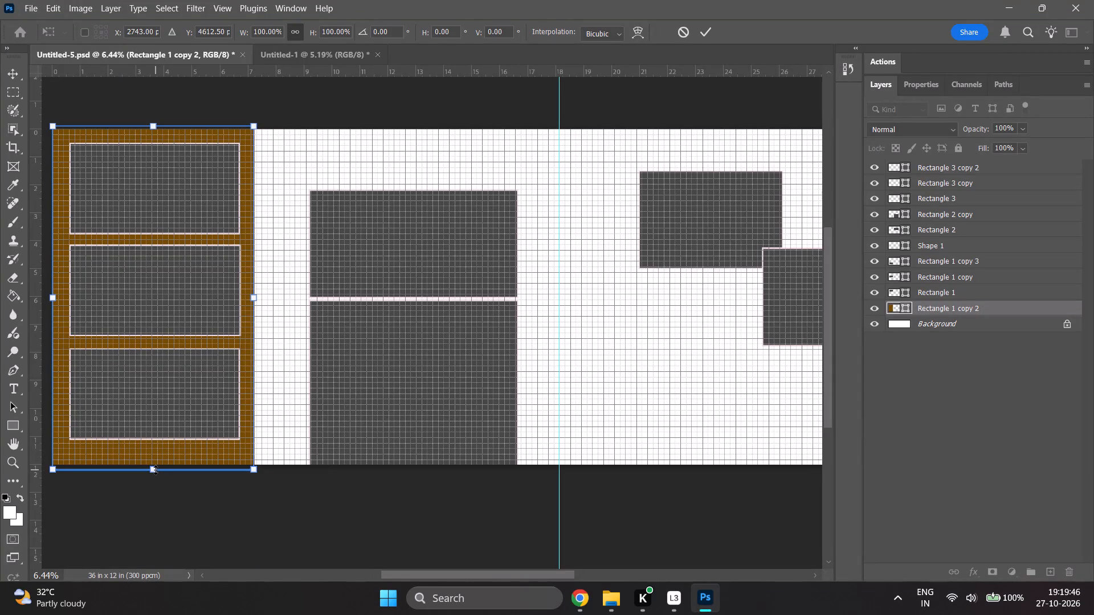
{"action": "left_click_drag", "start_coordinate": [154, 470], "coordinate": [154, 408]}
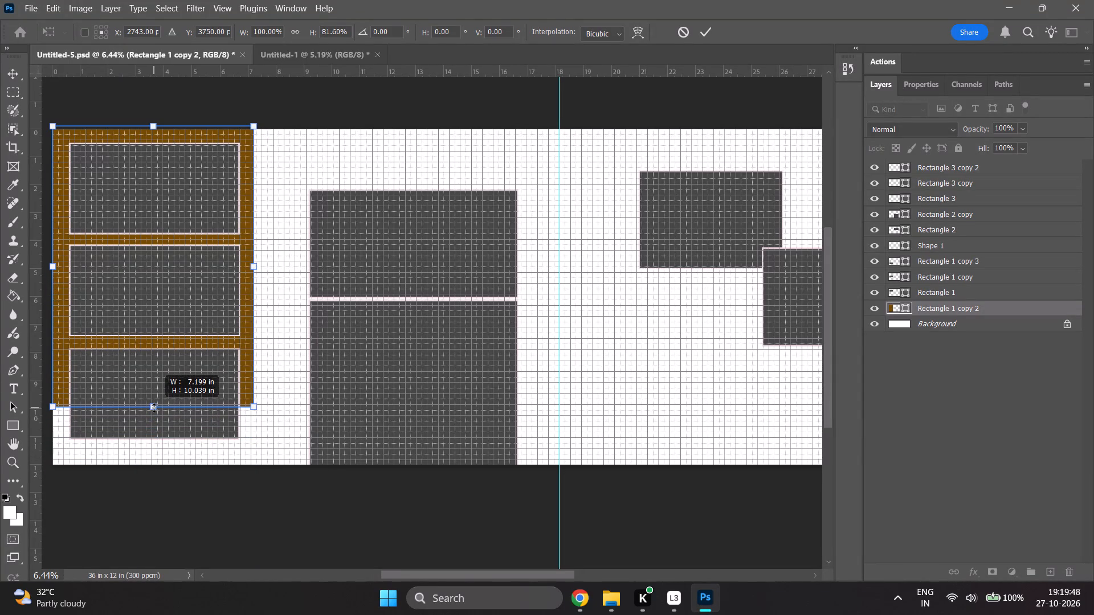
{"action": "left_click_drag", "start_coordinate": [154, 408], "coordinate": [154, 406]}
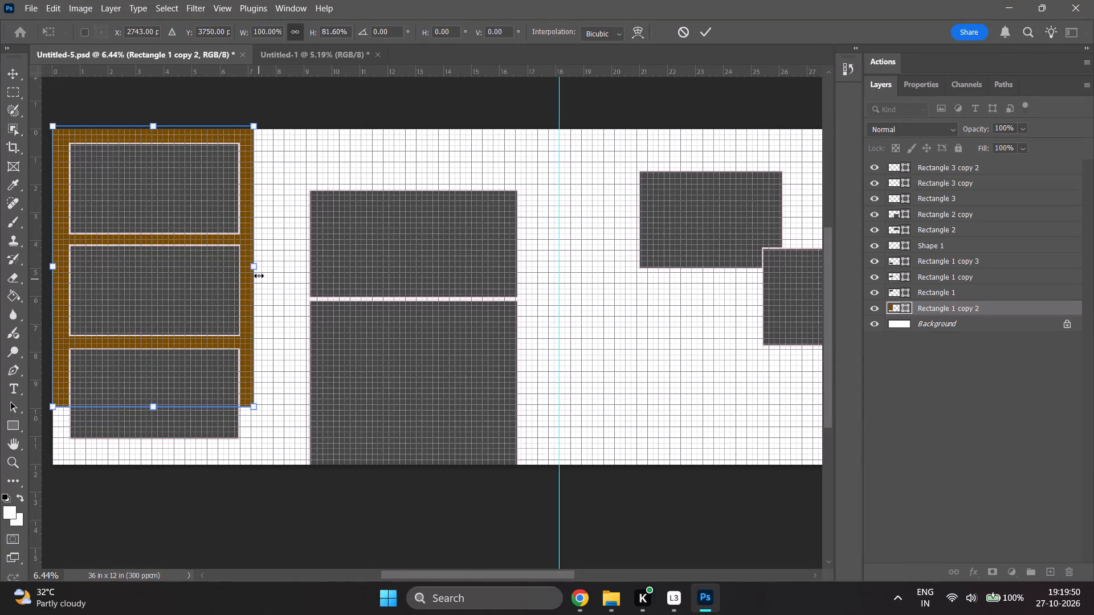
{"action": "left_click_drag", "start_coordinate": [256, 266], "coordinate": [260, 266]}
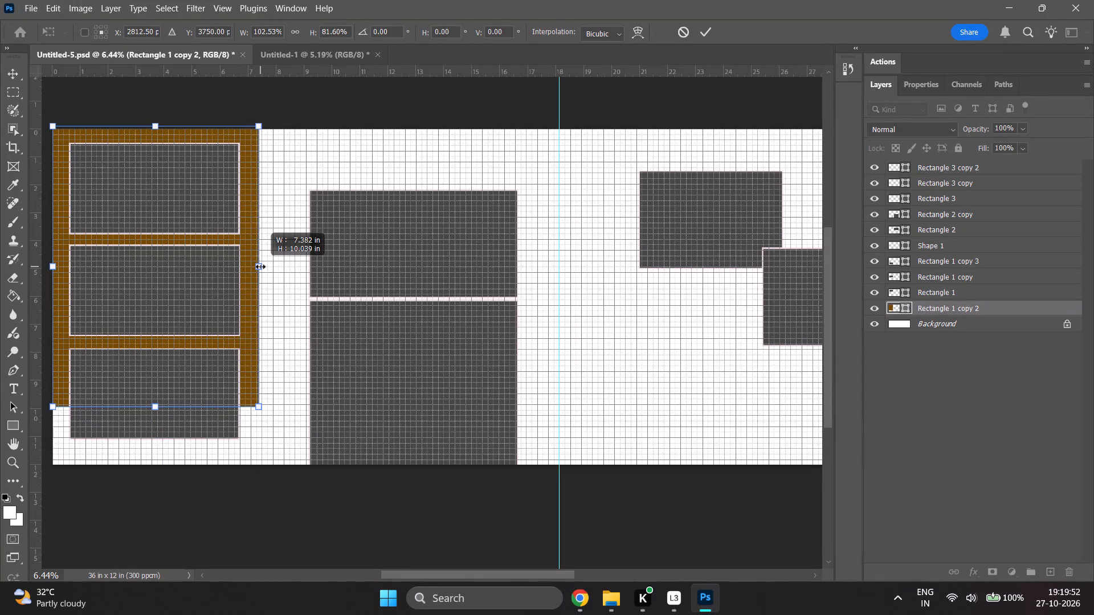
{"action": "left_click_drag", "start_coordinate": [260, 266], "coordinate": [263, 266]}
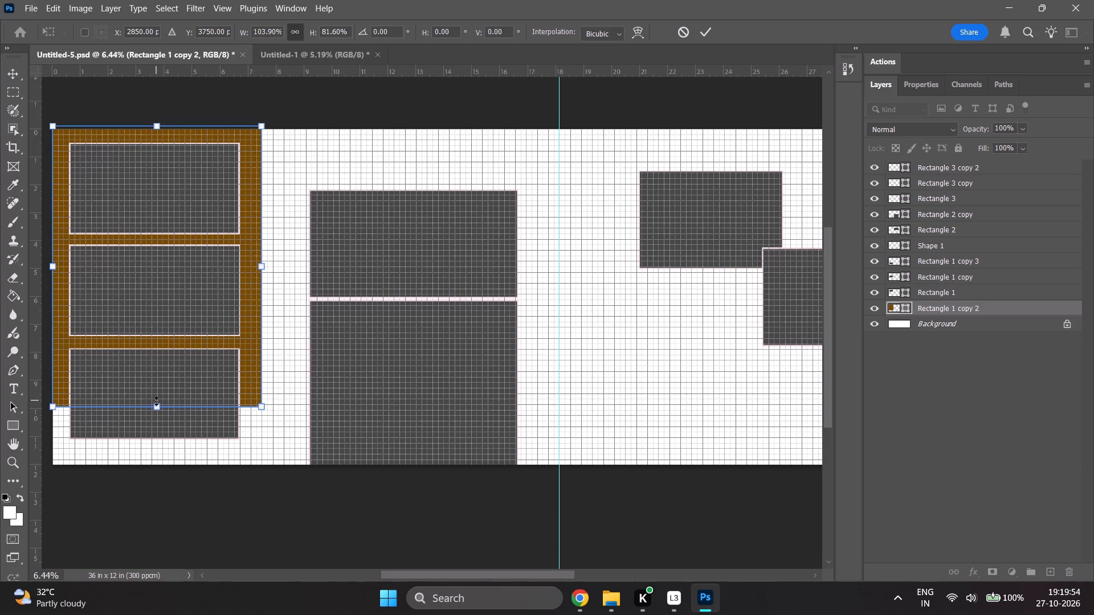
{"action": "left_click_drag", "start_coordinate": [158, 408], "coordinate": [161, 401]}
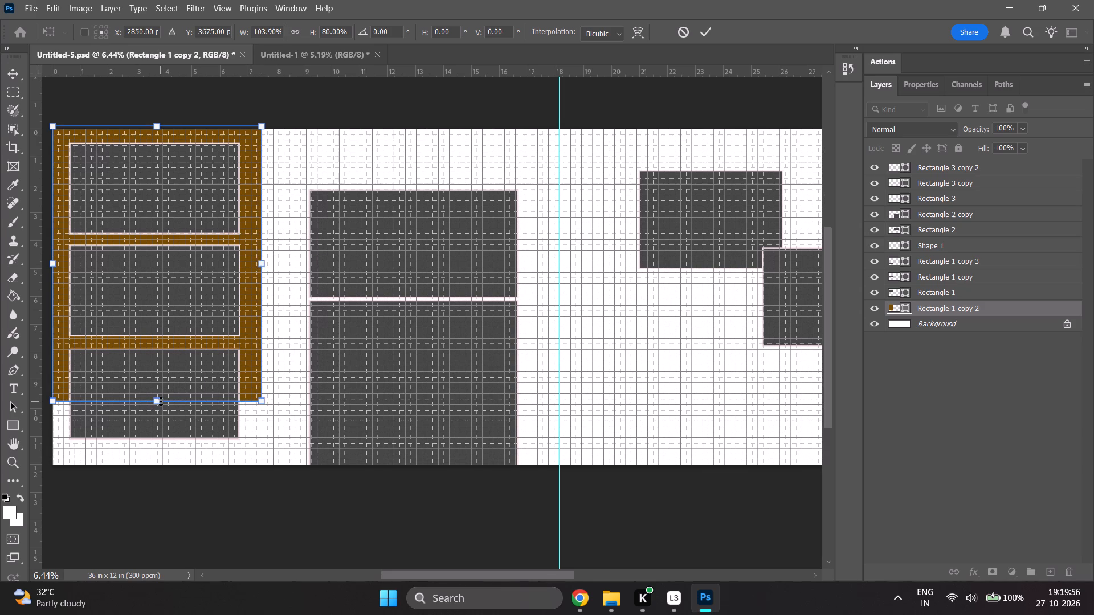
{"action": "scroll", "coordinate": [161, 401], "scroll_direction": "down", "scroll_amount": 2}
{"action": "left_click", "coordinate": [884, 401]}
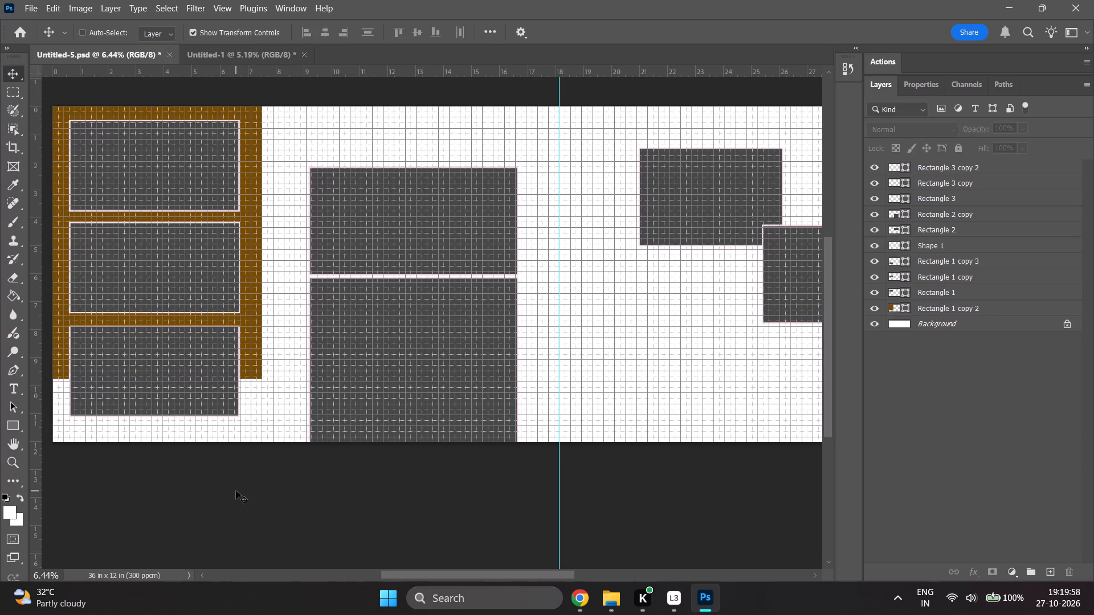
Examine the arrangement of frames across the whole spread in Untitled-5.psd.
{"action": "scroll", "coordinate": [236, 491], "scroll_direction": "down", "scroll_amount": 1, "text": "alt"}
{"action": "scroll", "coordinate": [238, 491], "scroll_direction": "up", "scroll_amount": 2}
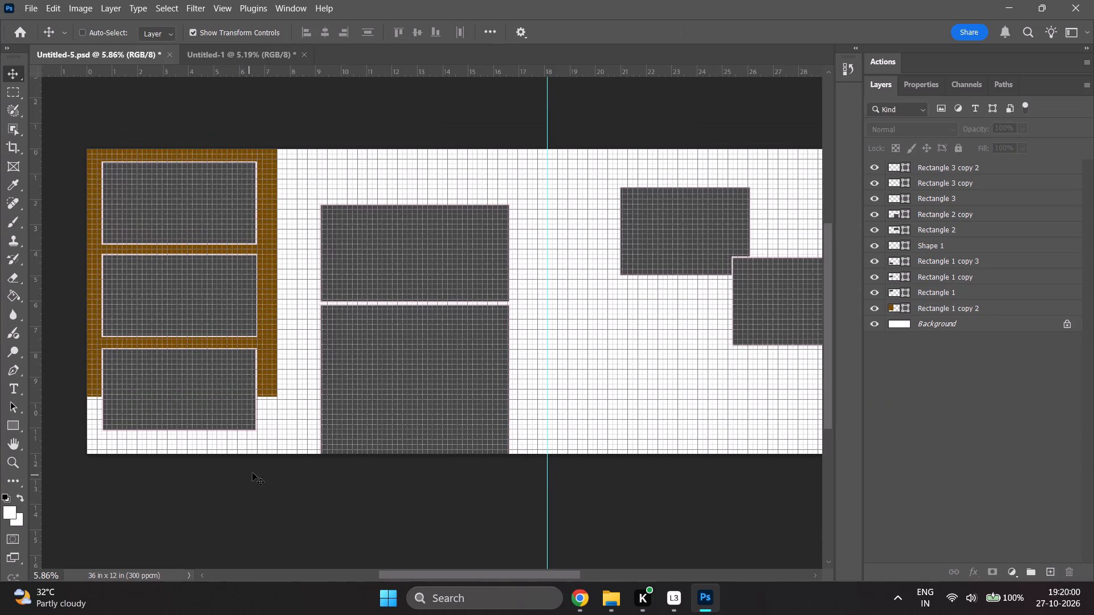
{"action": "scroll", "coordinate": [746, 399], "scroll_direction": "down", "scroll_amount": 1, "text": "alt"}
{"action": "scroll", "coordinate": [729, 399], "scroll_direction": "down", "scroll_amount": 4, "text": "ctrl"}
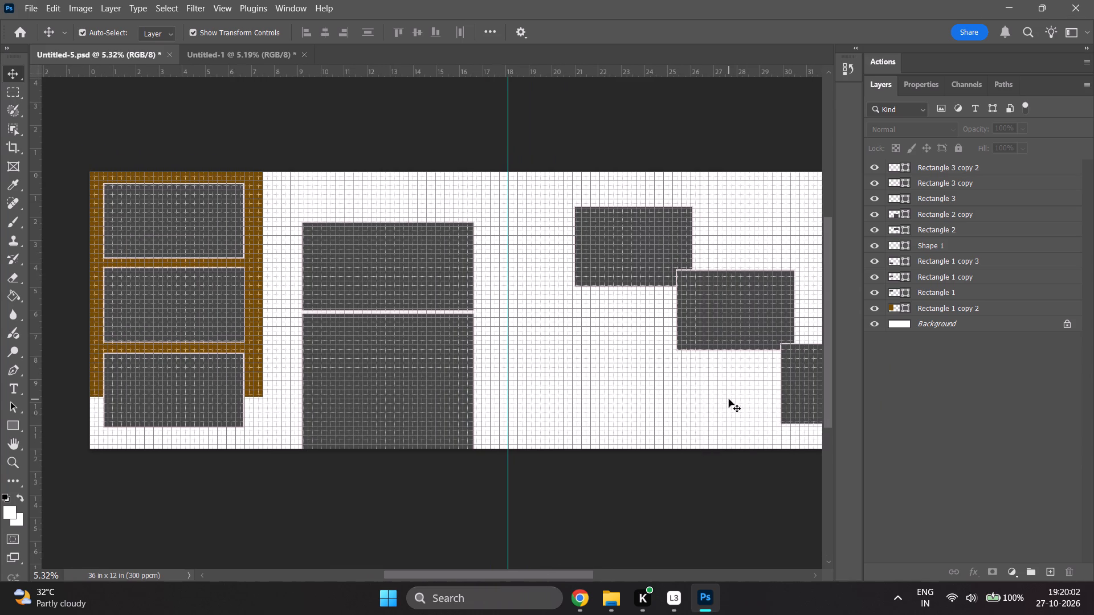
{"action": "scroll", "coordinate": [729, 399], "scroll_direction": "down", "scroll_amount": 2, "text": "ctrl"}
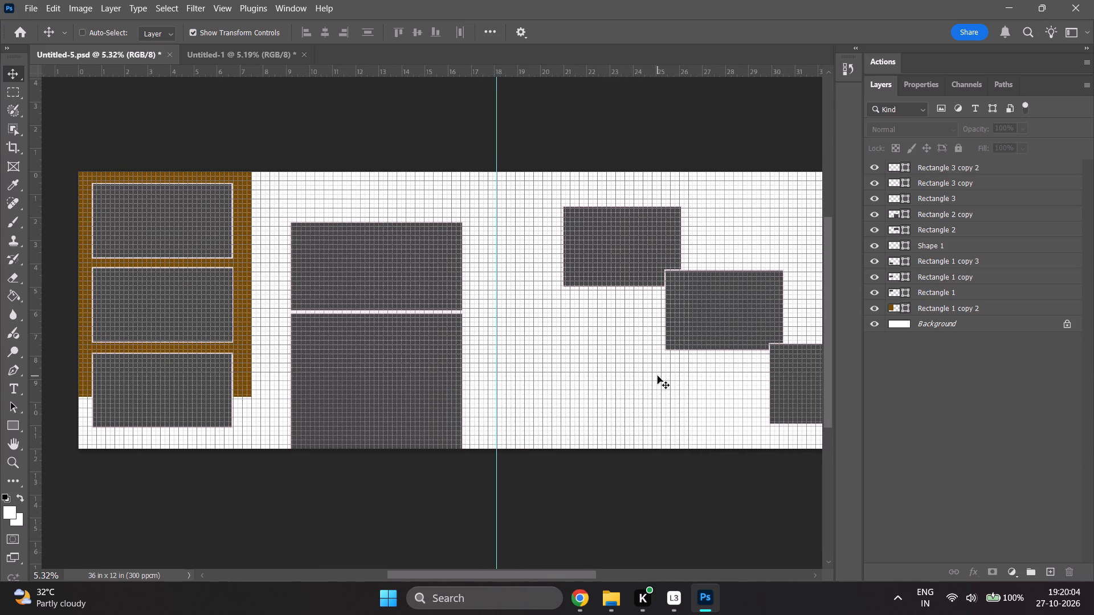
{"action": "scroll", "coordinate": [658, 376], "scroll_direction": "down", "scroll_amount": 5}
{"action": "scroll", "coordinate": [658, 376], "scroll_direction": "up", "scroll_amount": 2, "text": "alt"}
{"action": "scroll", "coordinate": [658, 376], "scroll_direction": "down", "scroll_amount": 3, "text": "ctrl"}
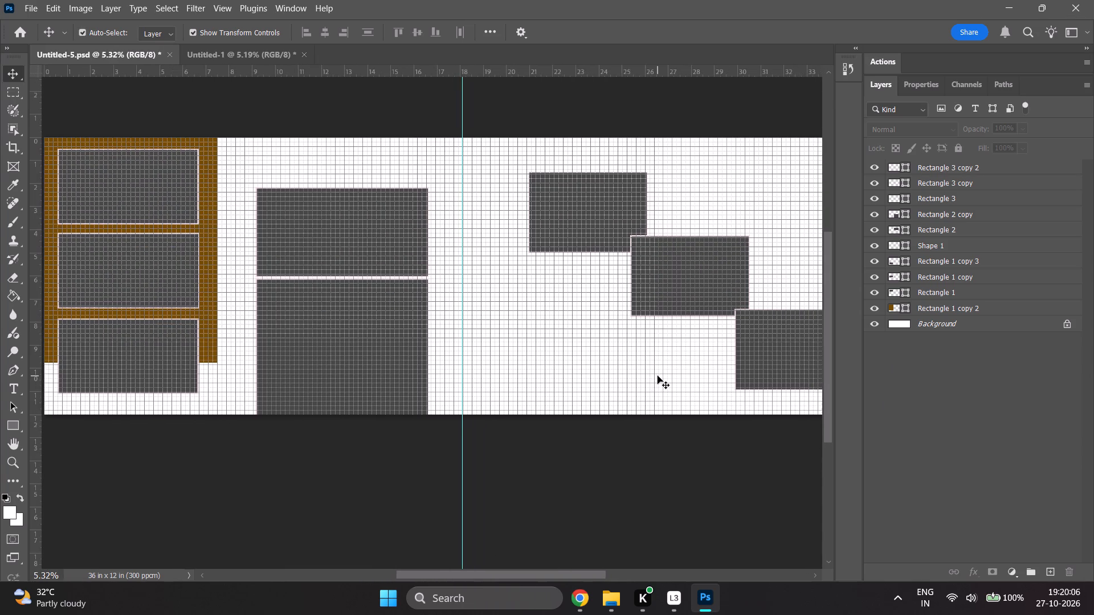
{"action": "scroll", "coordinate": [643, 386], "scroll_direction": "down", "scroll_amount": 1, "text": "alt"}
In the Untitled-1 document, move the column of three stacked rectangles from the left side to just before the centre guide.
{"action": "left_click", "coordinate": [252, 57]}
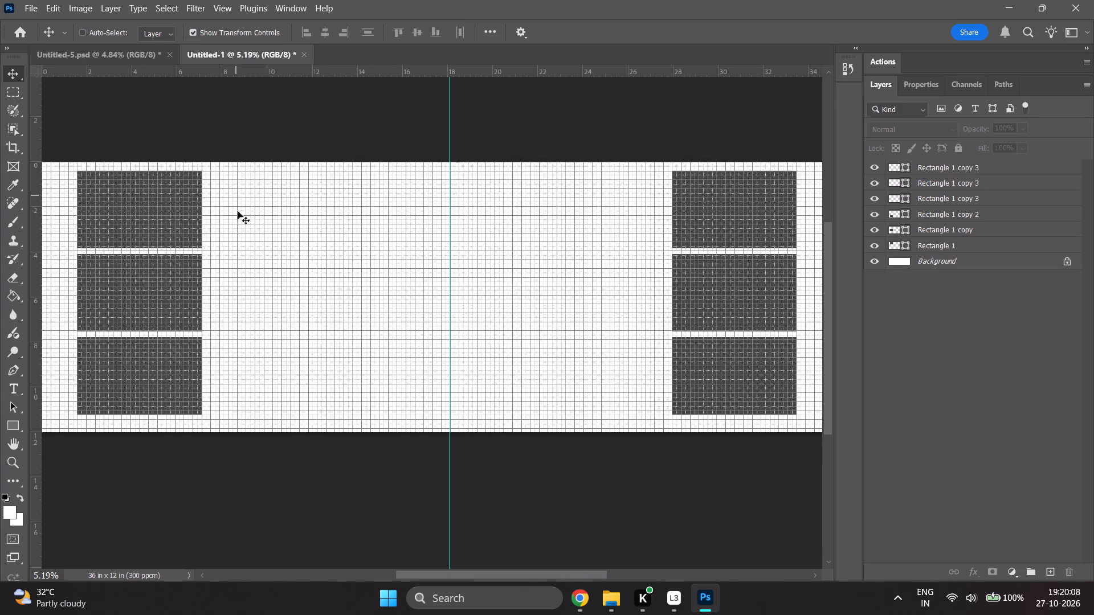
{"action": "scroll", "coordinate": [341, 300], "scroll_direction": "down", "scroll_amount": 2, "text": "alt"}
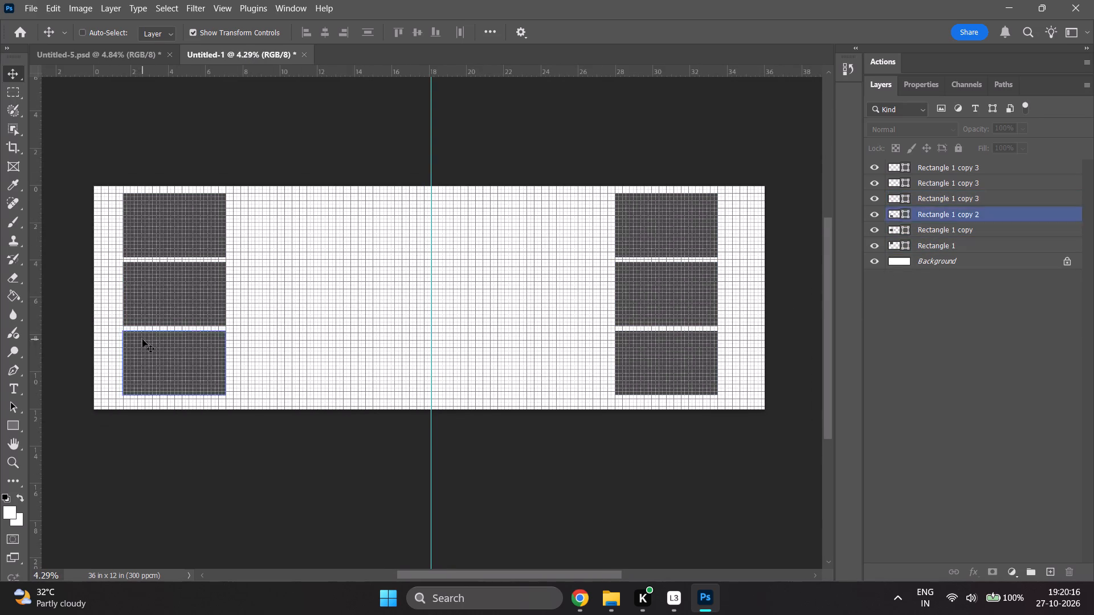
{"action": "left_click", "coordinate": [946, 245], "text": "shift"}
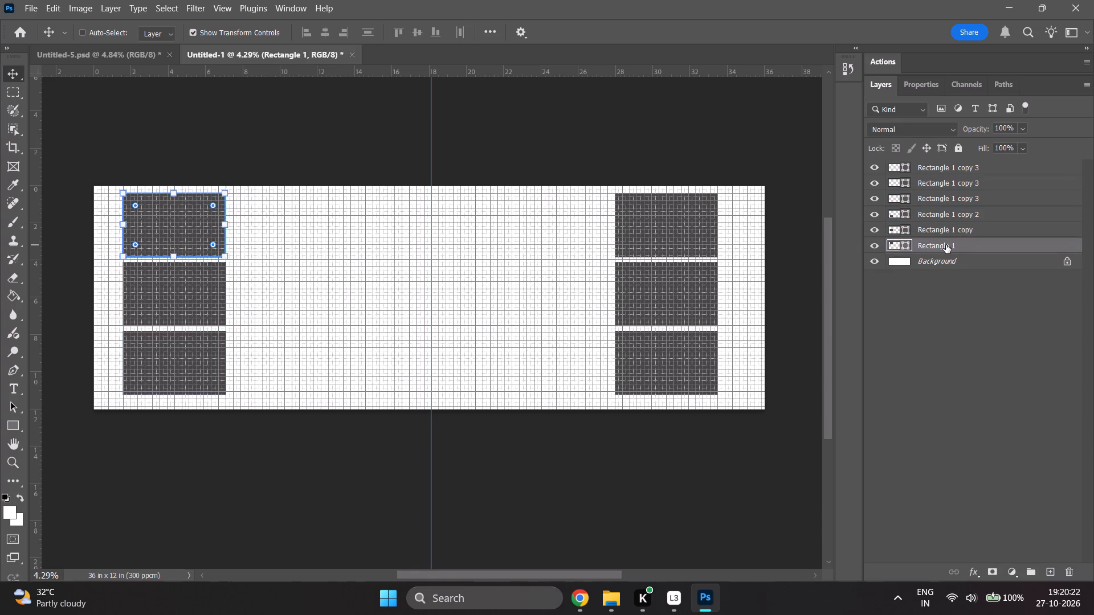
{"action": "left_click", "coordinate": [946, 213], "text": "shift"}
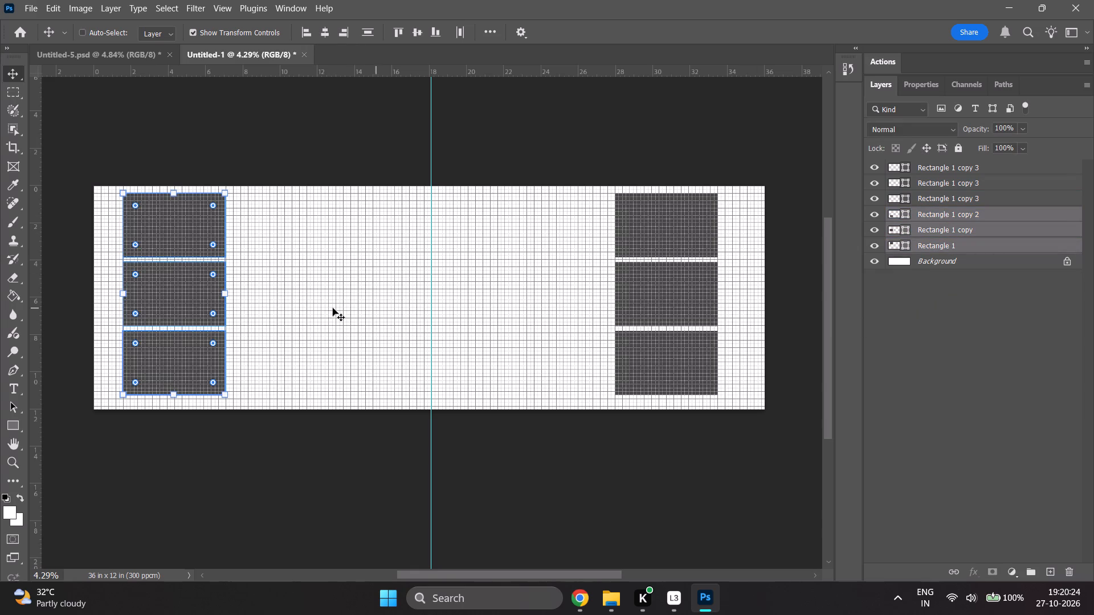
{"action": "left_click_drag", "start_coordinate": [190, 366], "coordinate": [205, 368]}
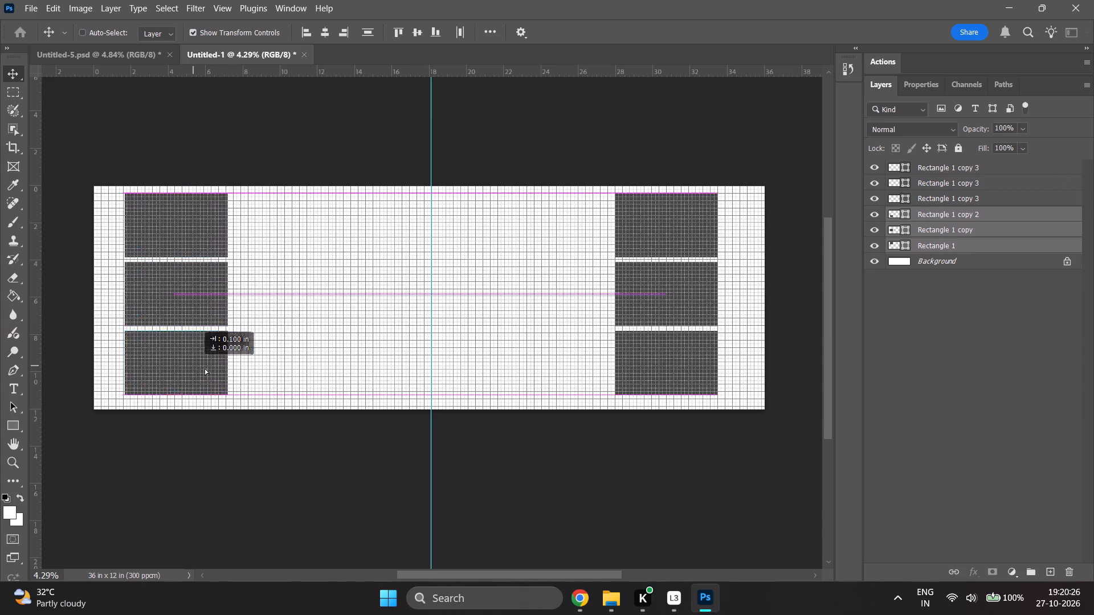
{"action": "left_click_drag", "start_coordinate": [205, 368], "coordinate": [365, 367]}
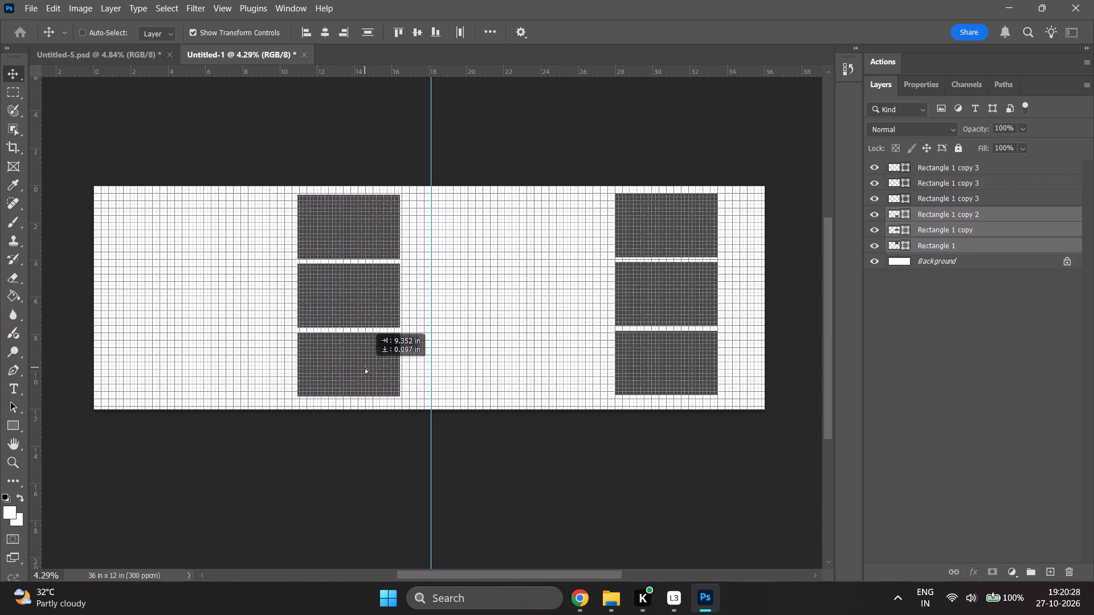
{"action": "left_click_drag", "start_coordinate": [365, 367], "coordinate": [384, 369]}
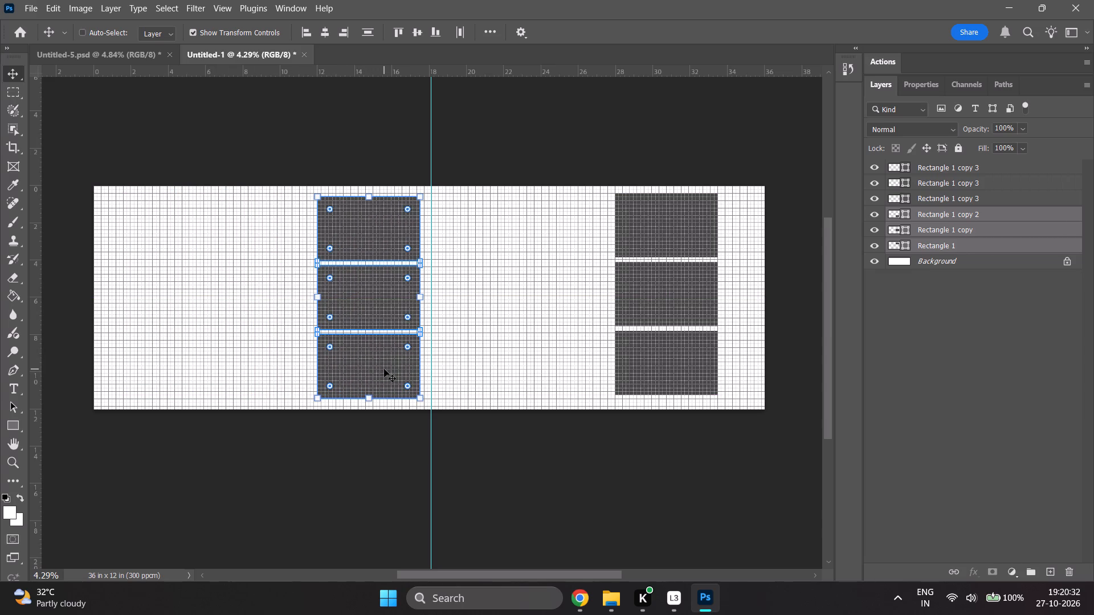
{"action": "left_click", "coordinate": [948, 373]}
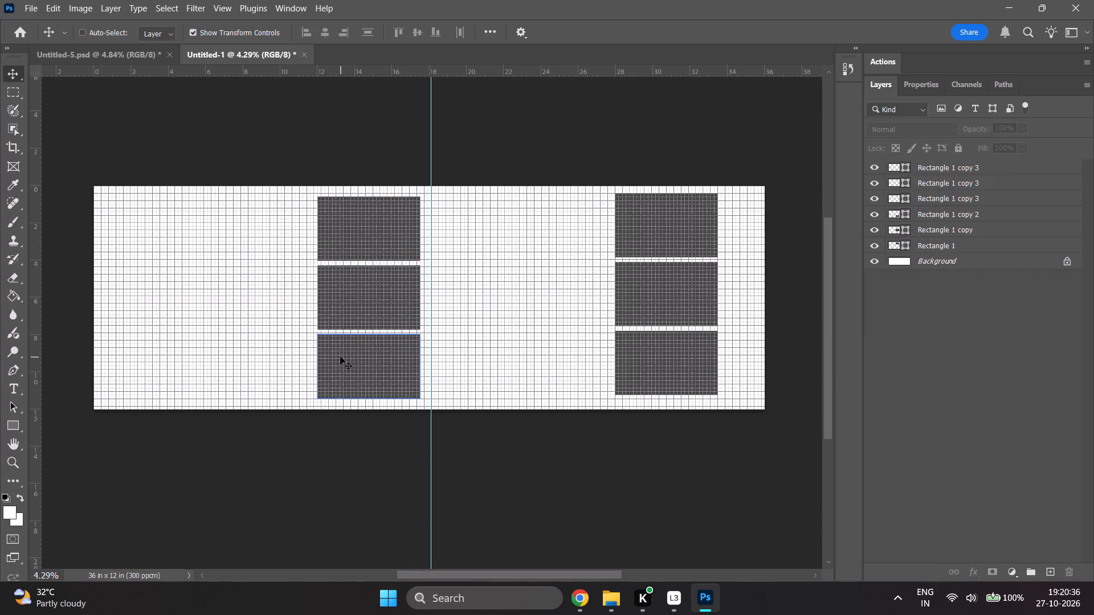
Draw a tall rectangle about 6.01 by 9.45 in in the empty area on the spread's left side.
{"action": "key", "text": "u"}
{"action": "key", "text": "u"}
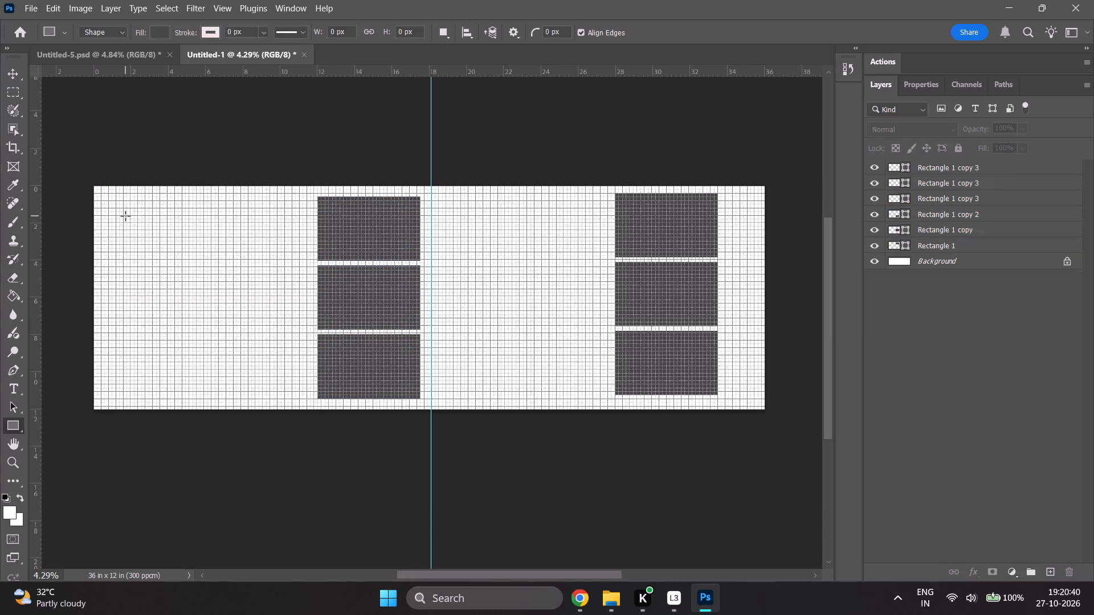
{"action": "left_click_drag", "start_coordinate": [125, 216], "coordinate": [139, 239]}
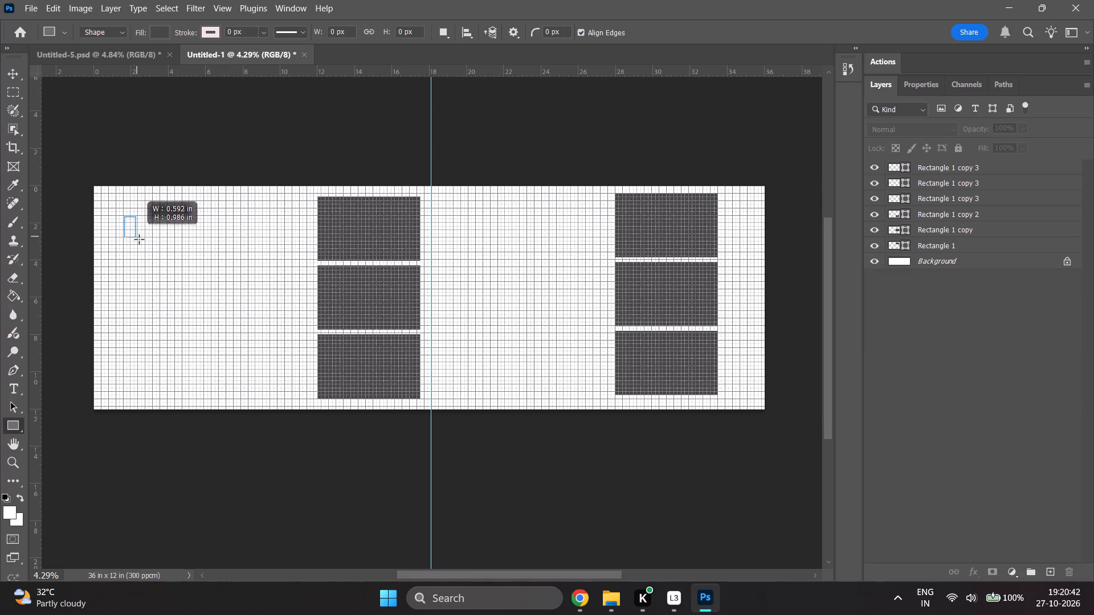
{"action": "left_click_drag", "start_coordinate": [139, 239], "coordinate": [238, 361]}
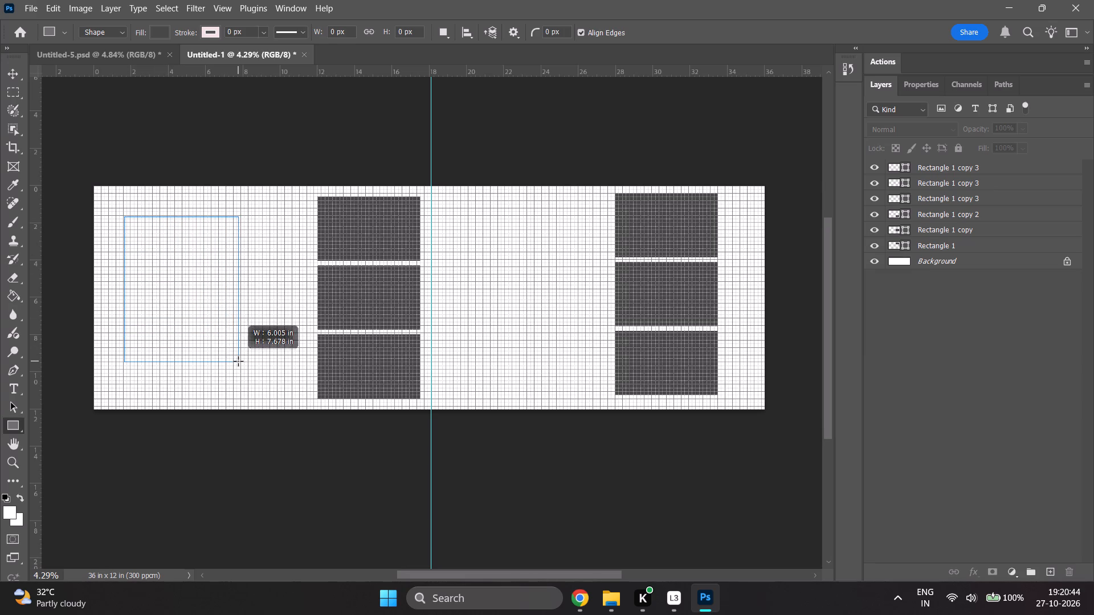
{"action": "left_click_drag", "start_coordinate": [238, 361], "coordinate": [226, 386]}
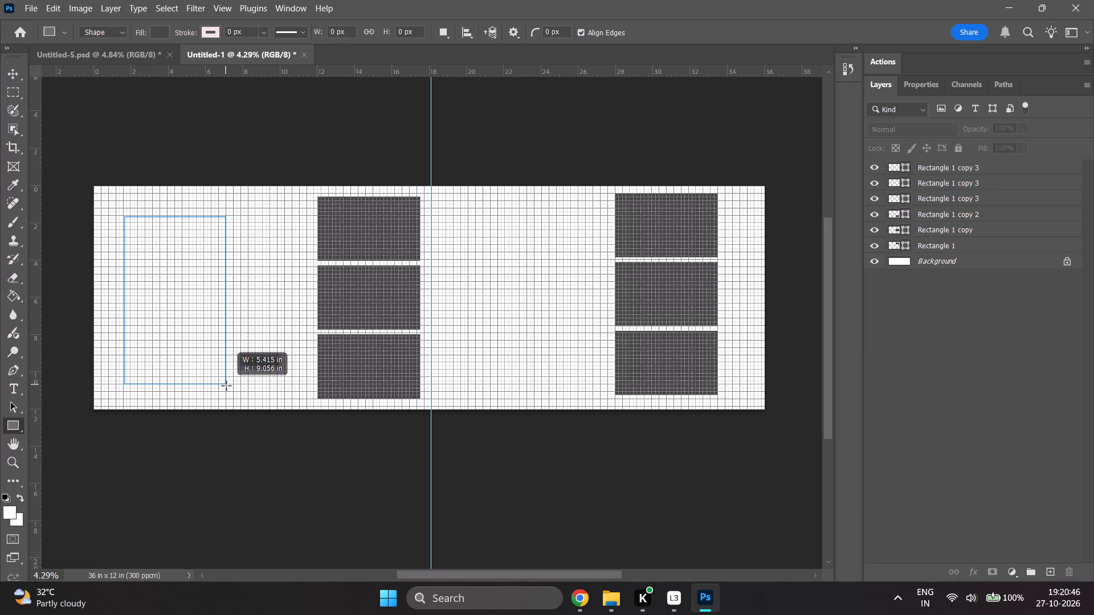
{"action": "left_click_drag", "start_coordinate": [226, 386], "coordinate": [234, 393]}
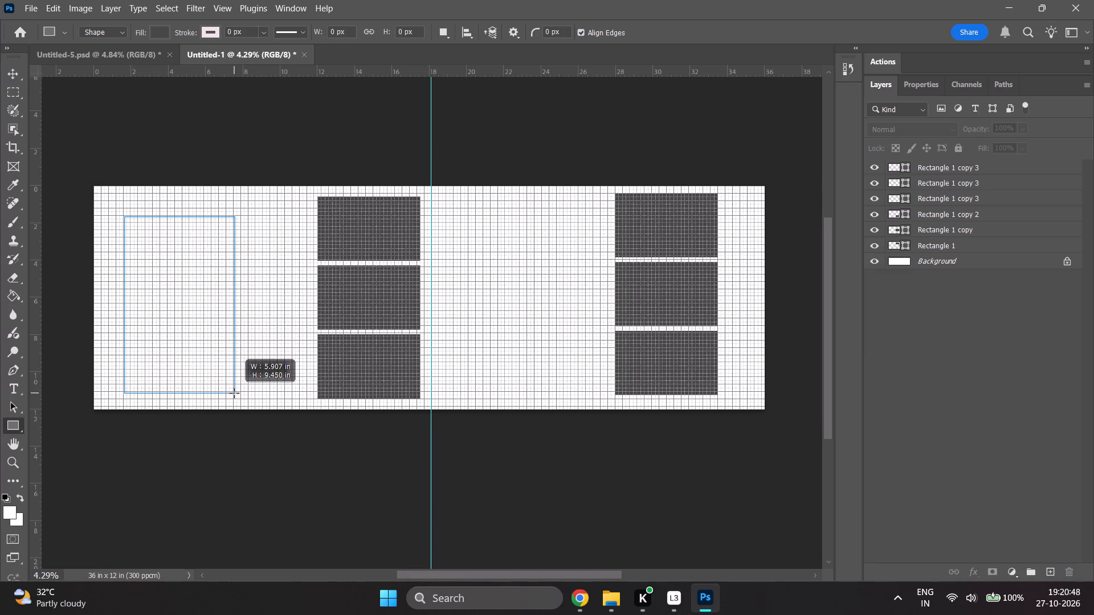
{"action": "left_click_drag", "start_coordinate": [234, 393], "coordinate": [235, 393]}
{"action": "left_click_drag", "start_coordinate": [235, 393], "coordinate": [236, 393]}
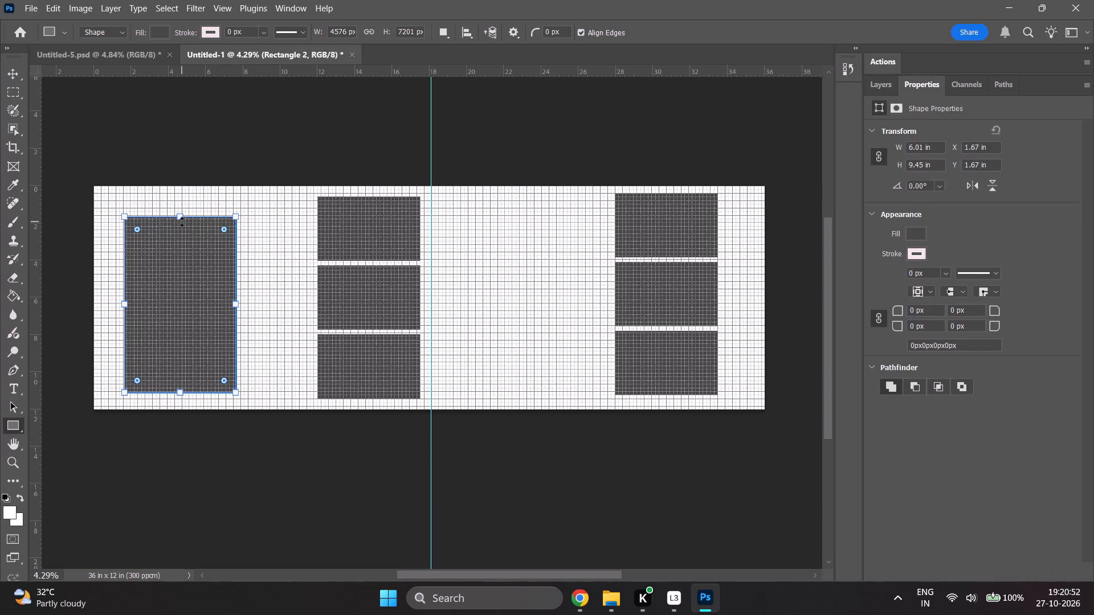
Enlarge the new tall rectangle upward and sideways to about 6.57 by 10.33 in, then deselect it.
{"action": "left_click_drag", "start_coordinate": [182, 222], "coordinate": [181, 211], "text": "shift"}
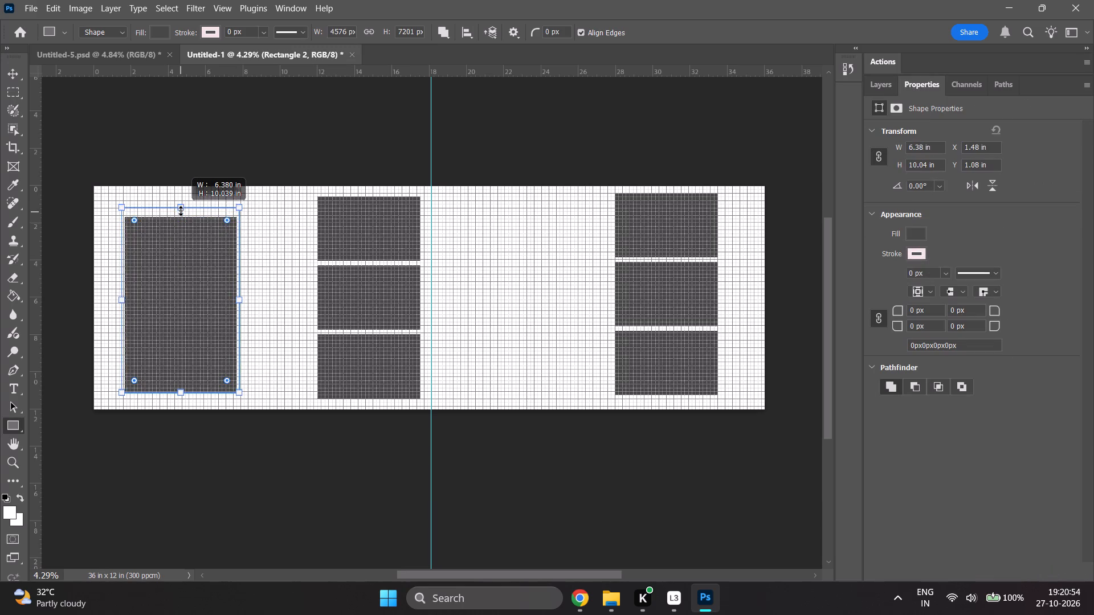
{"action": "left_click_drag", "start_coordinate": [181, 211], "coordinate": [181, 205], "text": "shift"}
{"action": "left_click", "coordinate": [181, 205], "text": "shift"}
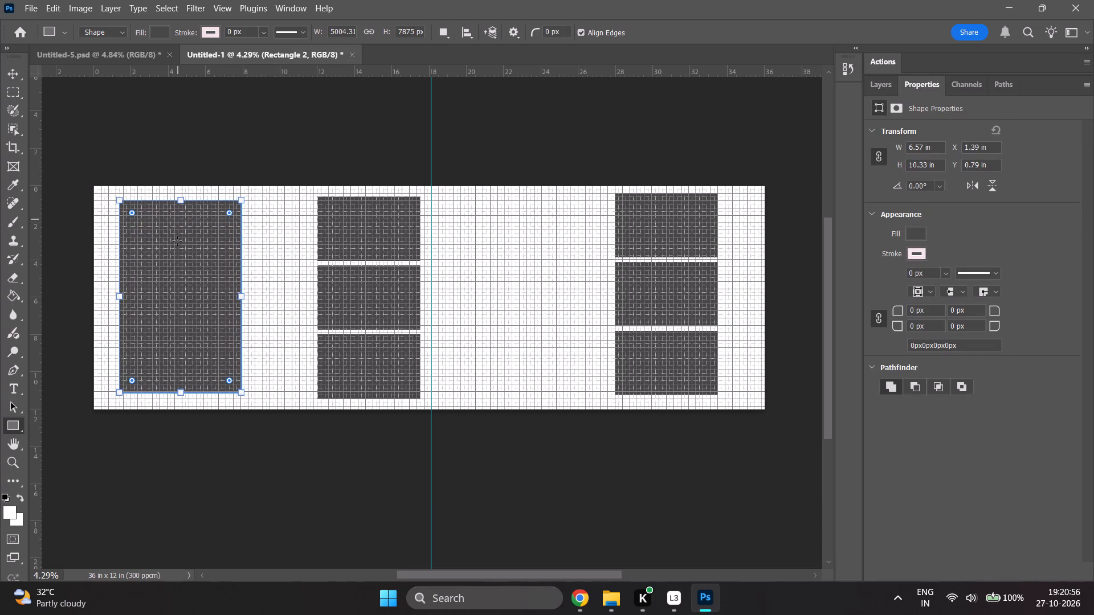
{"action": "scroll", "coordinate": [169, 391], "scroll_direction": "up", "scroll_amount": 3, "text": "alt"}
{"action": "scroll", "coordinate": [169, 391], "scroll_direction": "down", "scroll_amount": 3, "text": "alt"}
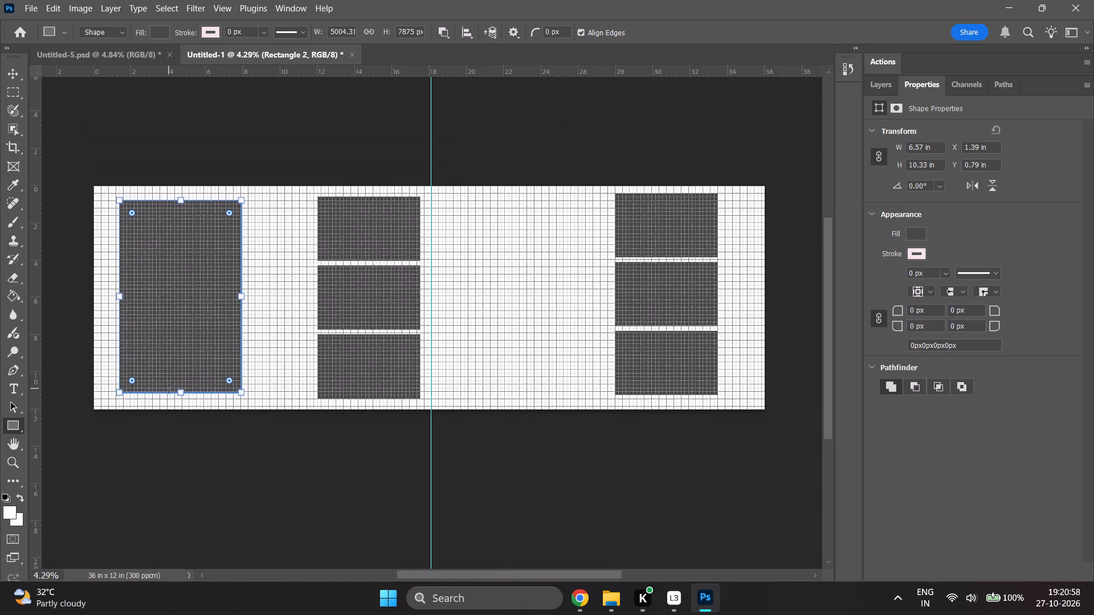
{"action": "scroll", "coordinate": [168, 387], "scroll_direction": "up", "scroll_amount": 10, "text": "ctrl"}
{"action": "scroll", "coordinate": [249, 333], "scroll_direction": "up", "scroll_amount": 2, "text": "alt"}
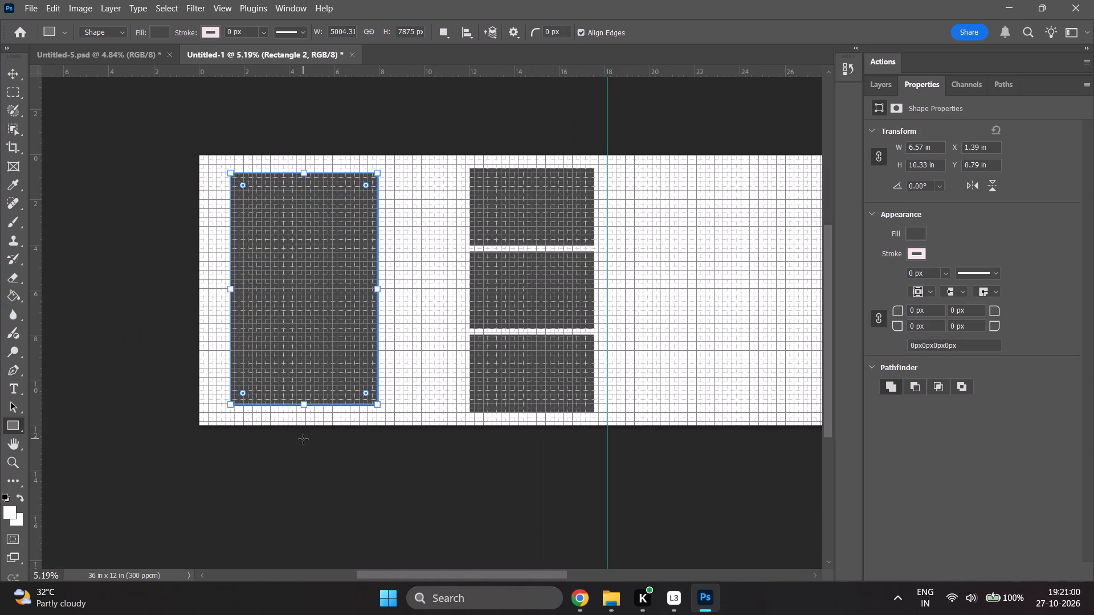
{"action": "left_click", "coordinate": [877, 89]}
{"action": "left_click", "coordinate": [900, 450]}
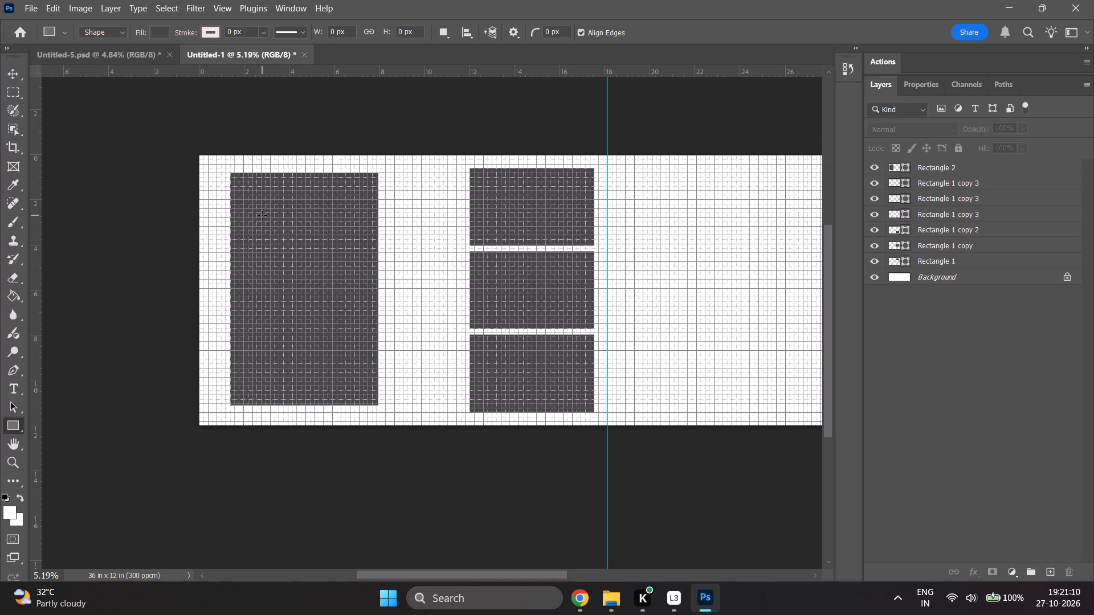
Draw a smaller rectangle about 3.94 by 7.48 in inside the large rectangle on the spread's left side.
{"action": "left_click_drag", "start_coordinate": [262, 215], "coordinate": [348, 358]}
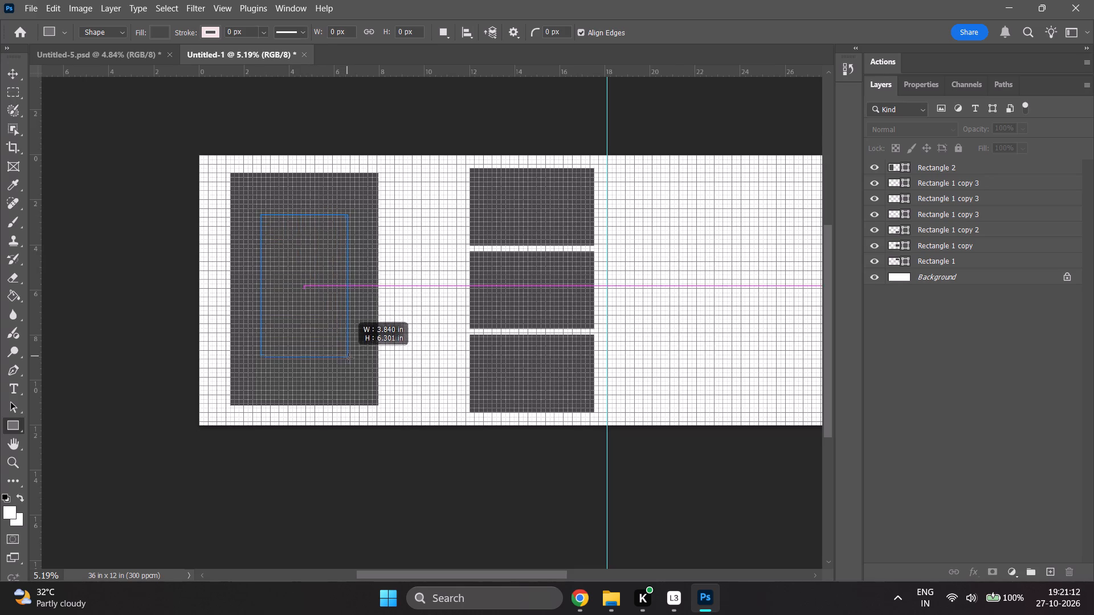
{"action": "left_click_drag", "start_coordinate": [348, 358], "coordinate": [349, 384]}
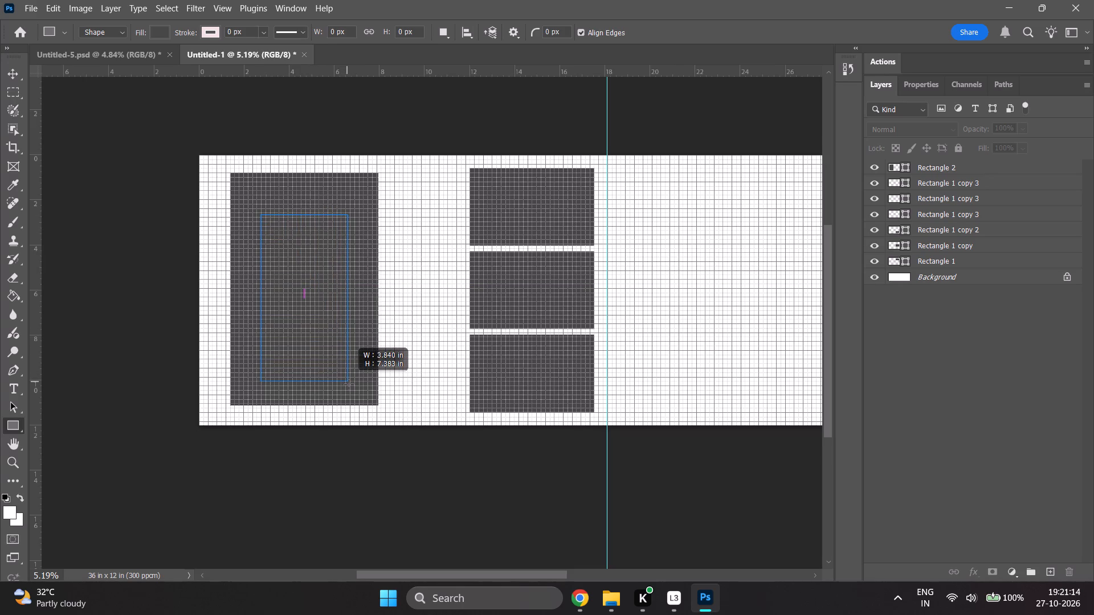
{"action": "left_click_drag", "start_coordinate": [349, 384], "coordinate": [350, 384]}
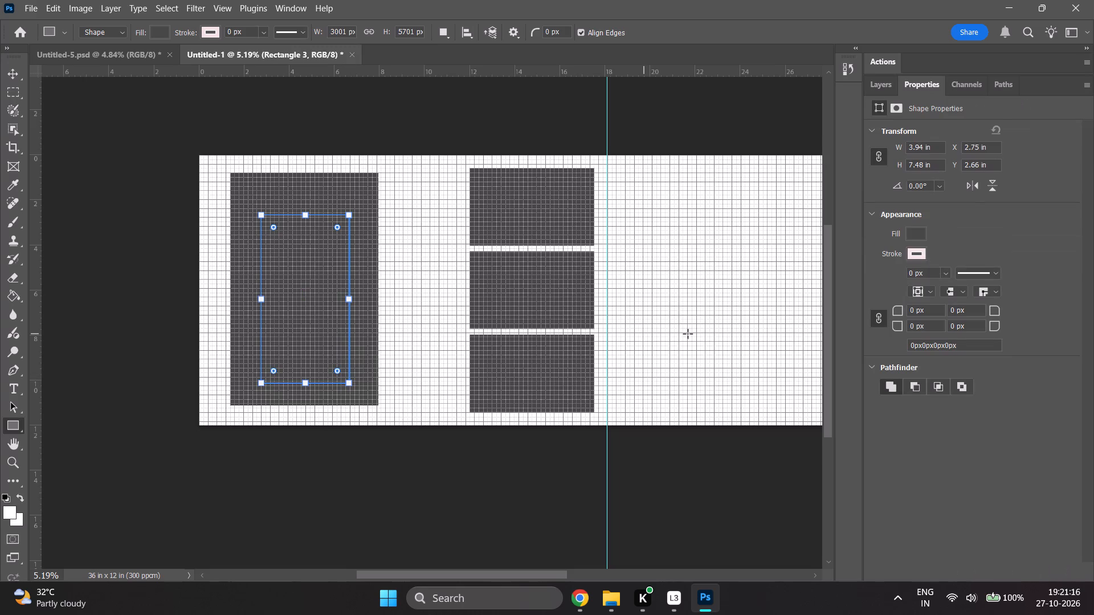
{"action": "left_click", "coordinate": [873, 84]}
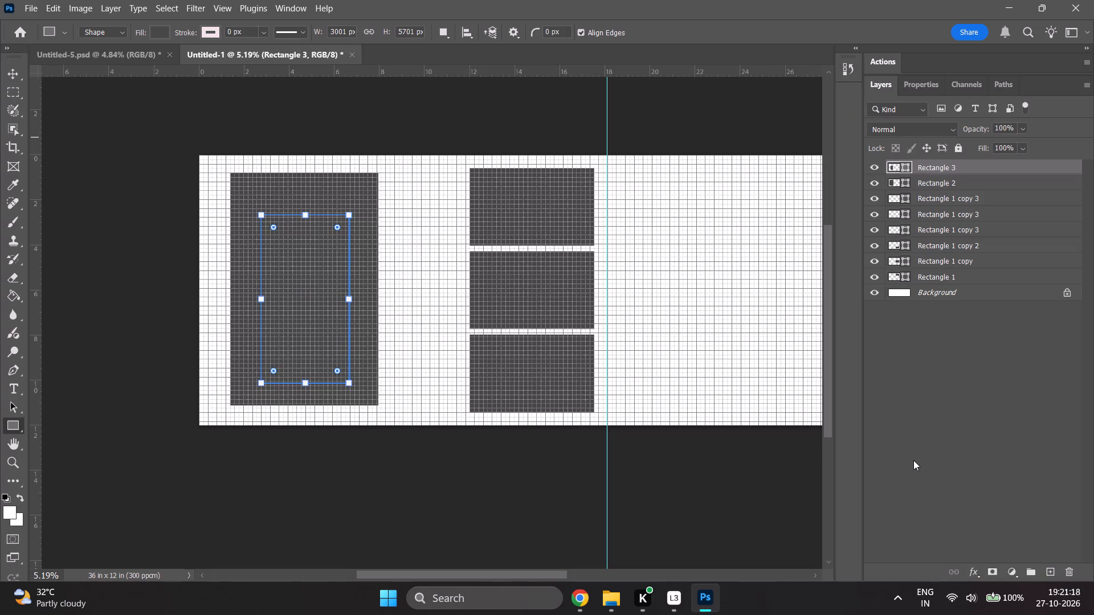
Move the large tall rectangle and its inner rectangle together to the spread's bottom edge, with the large one's X about 0.81 in and Y 1.77 in.
{"action": "left_click", "coordinate": [913, 458]}
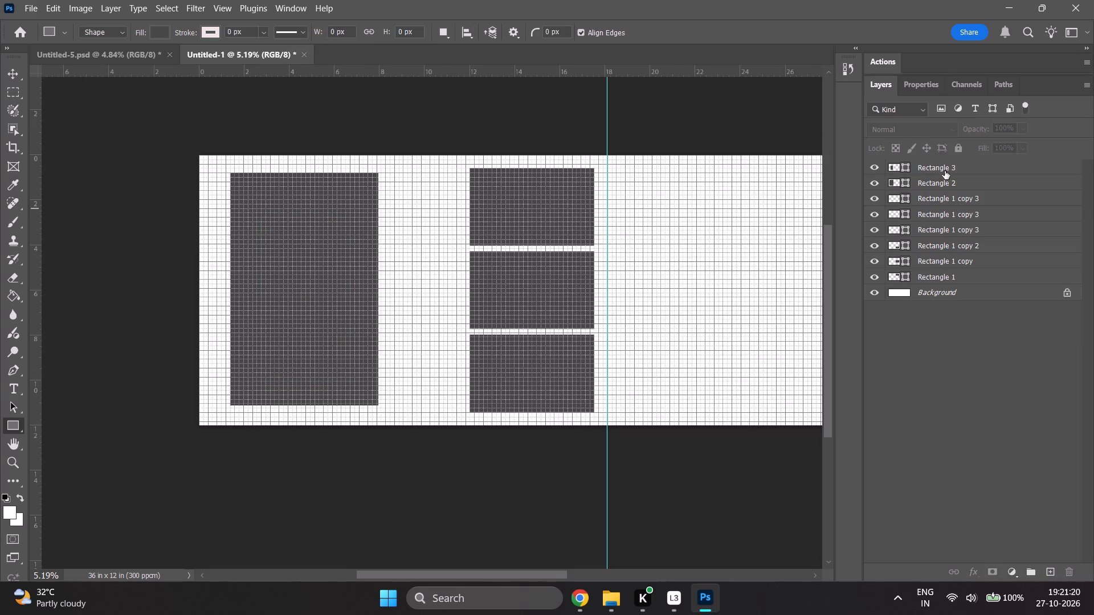
{"action": "left_click", "coordinate": [945, 166]}
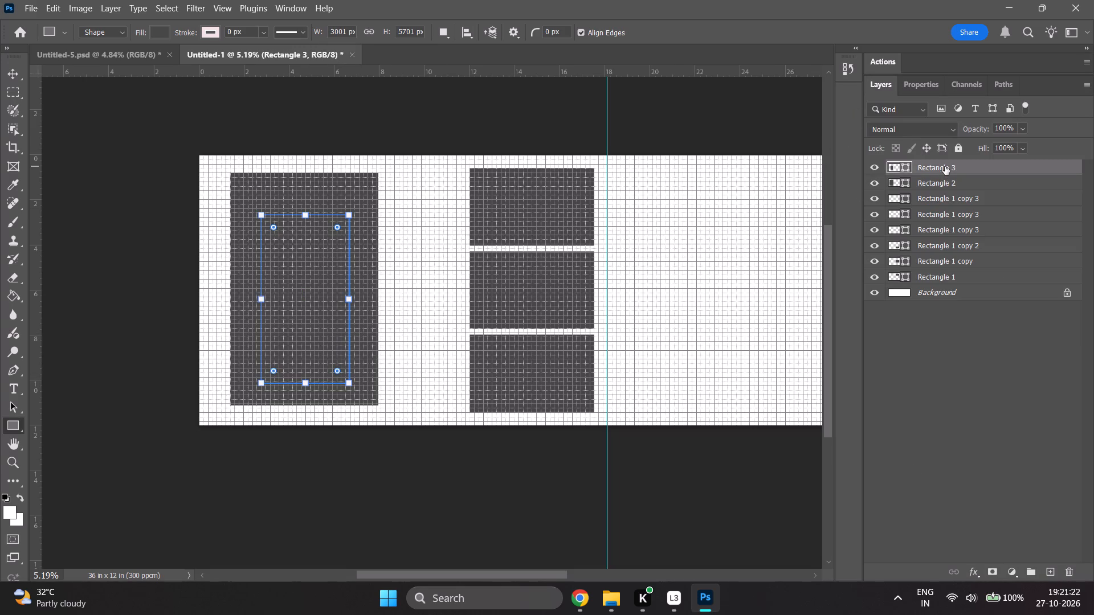
{"action": "left_click", "coordinate": [946, 179], "text": "shift"}
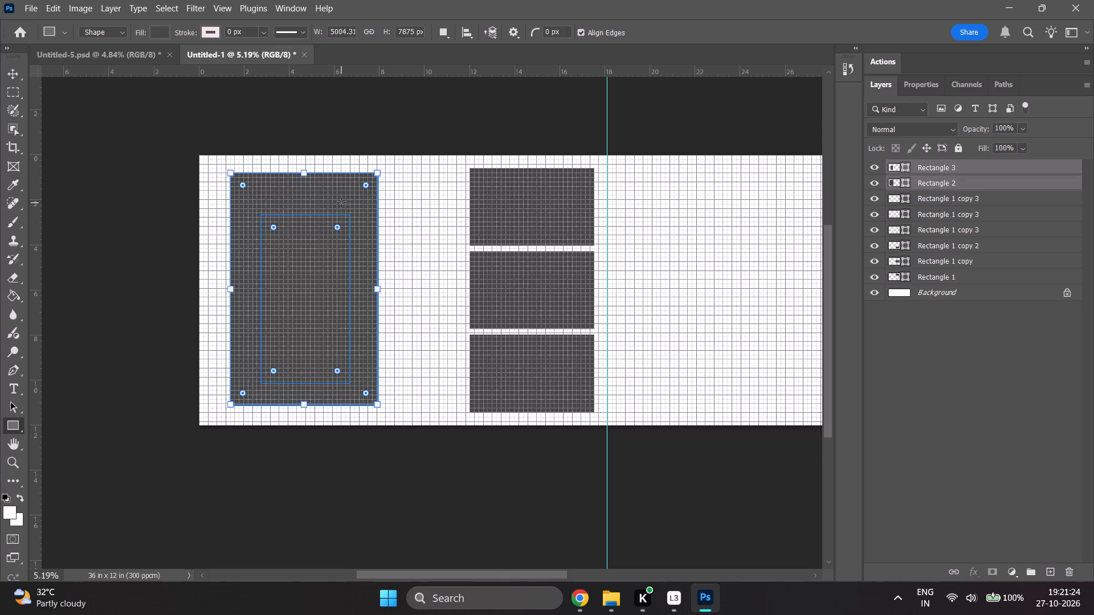
{"action": "key", "text": "v"}
{"action": "left_click_drag", "start_coordinate": [328, 195], "coordinate": [321, 184]}
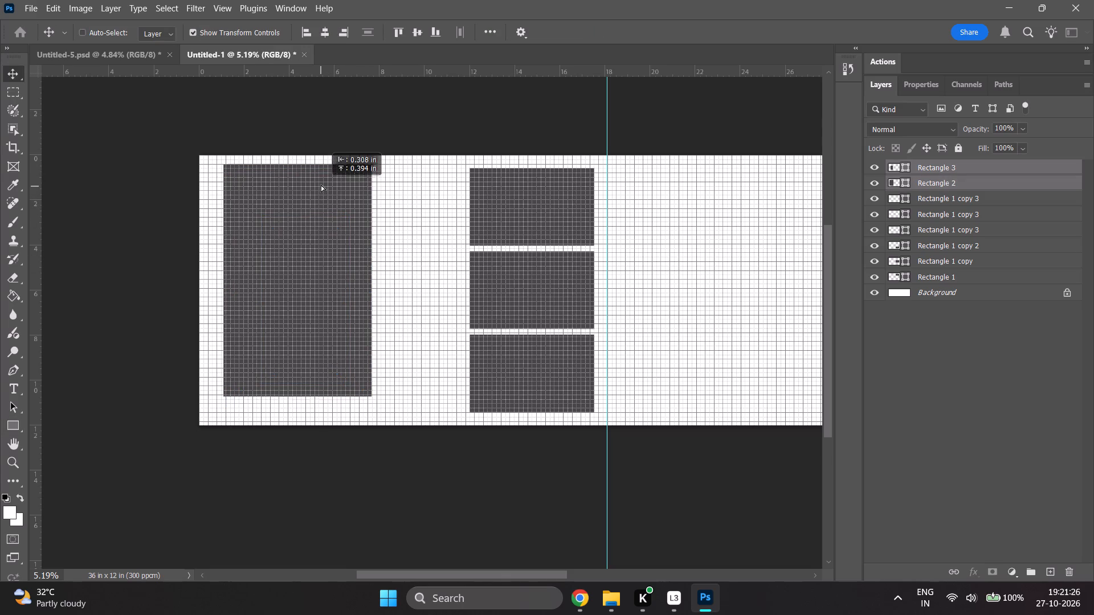
{"action": "left_click_drag", "start_coordinate": [321, 184], "coordinate": [319, 176]}
{"action": "left_click", "coordinate": [319, 176]}
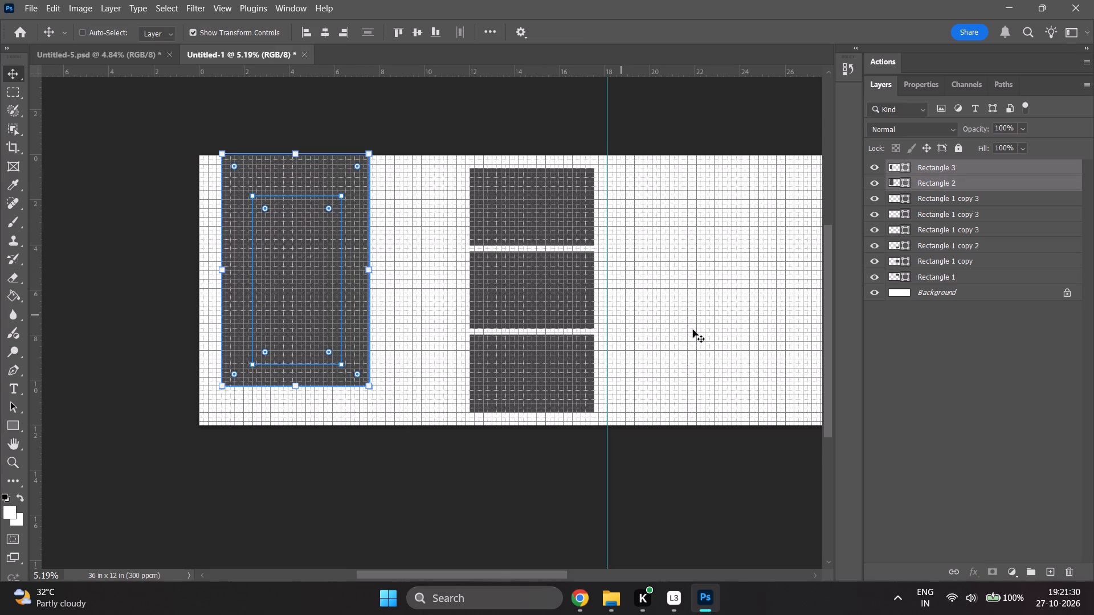
{"action": "left_click_drag", "start_coordinate": [301, 183], "coordinate": [301, 224]}
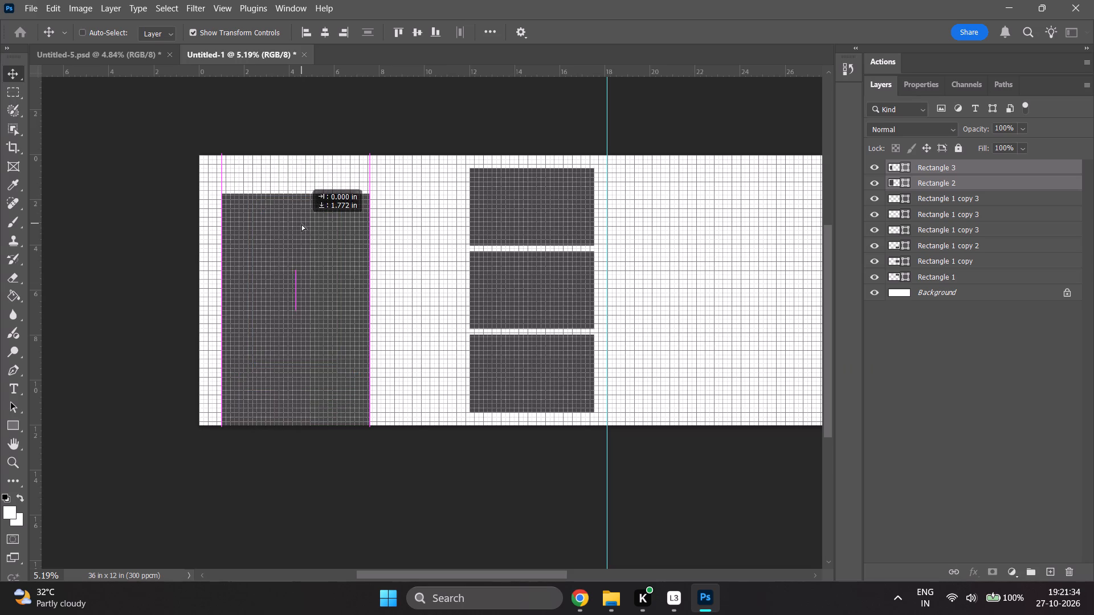
{"action": "left_click_drag", "start_coordinate": [301, 224], "coordinate": [297, 224]}
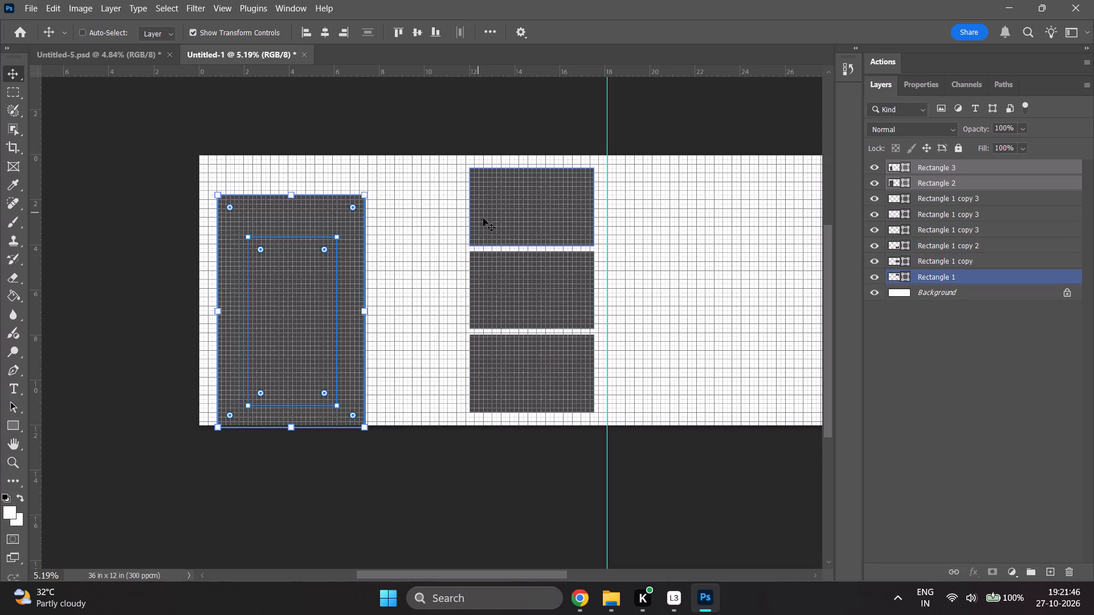
Move the middle rectangle of the three-rectangle column sideways until it sits just beside the large tall rectangle.
{"action": "left_click", "coordinate": [948, 263]}
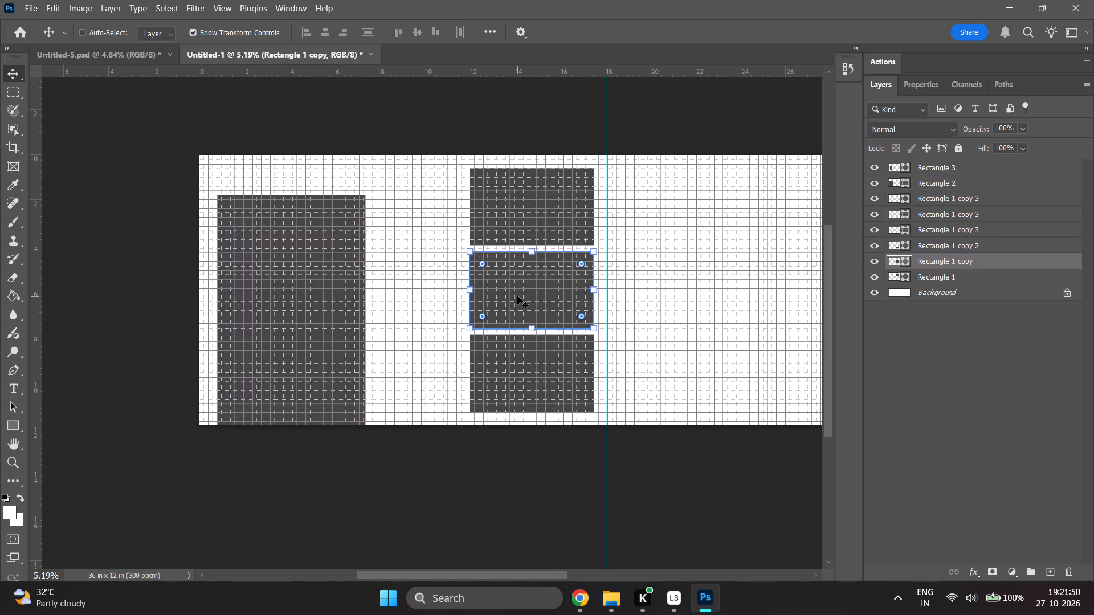
{"action": "left_click_drag", "start_coordinate": [517, 296], "coordinate": [415, 296]}
{"action": "left_click", "coordinate": [492, 208]}
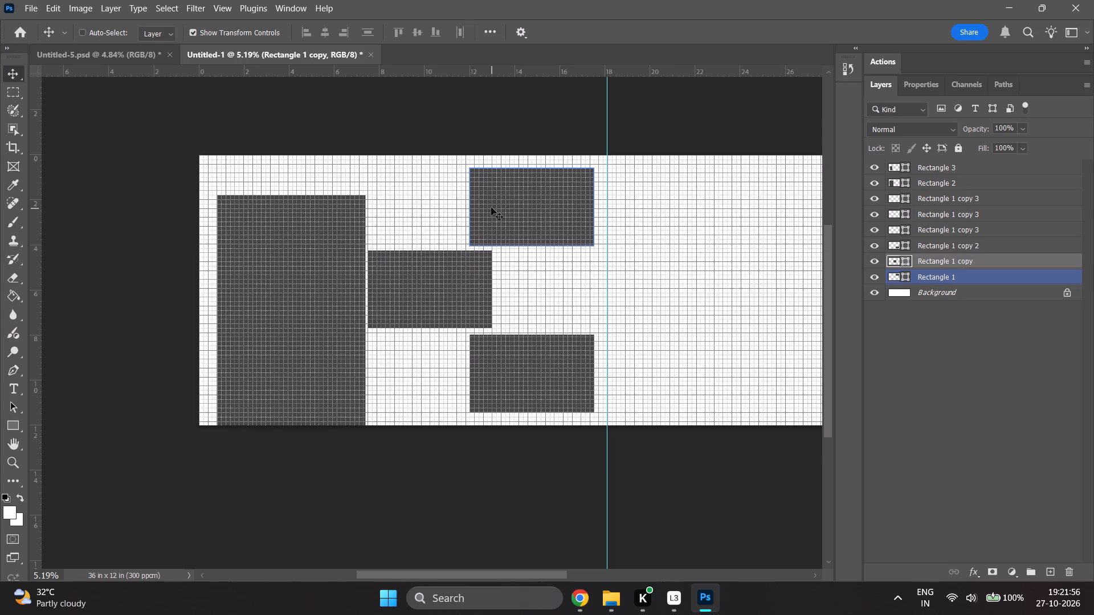
{"action": "key", "text": "ctrl+z"}
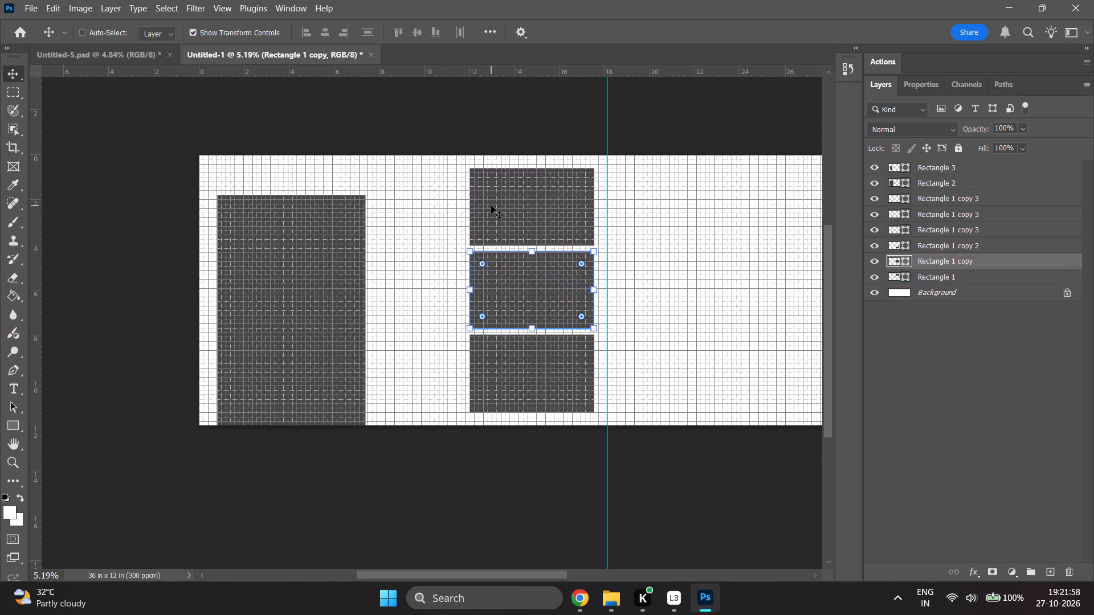
{"action": "key", "text": "ctrl+shift+z"}
Shift the top rectangle of the former column slightly left and up, away from the centre guide.
{"action": "left_click", "coordinate": [944, 251]}
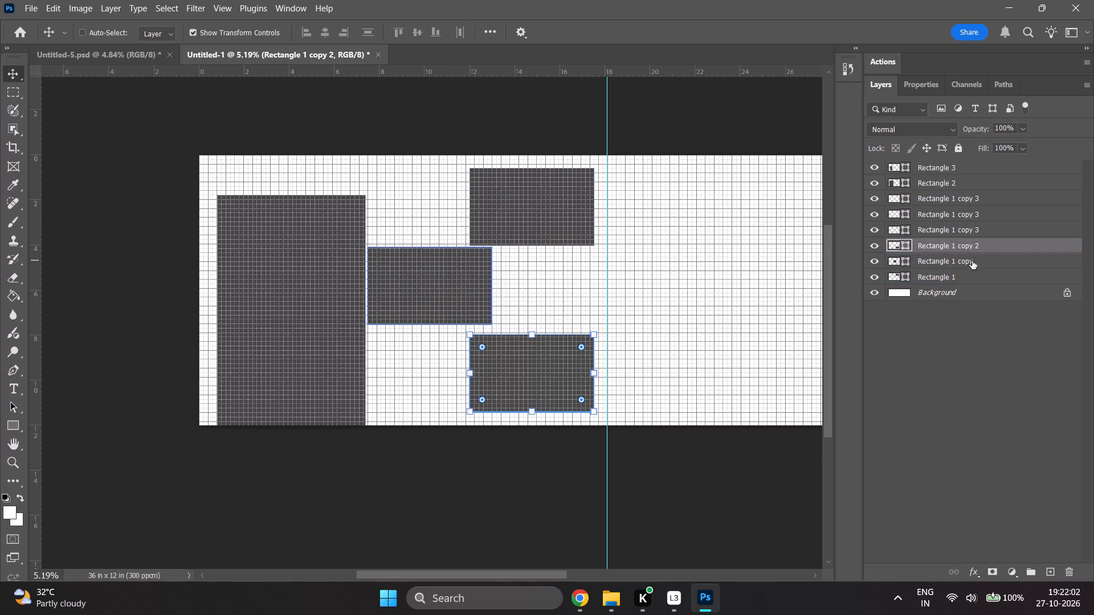
{"action": "left_click", "coordinate": [961, 216]}
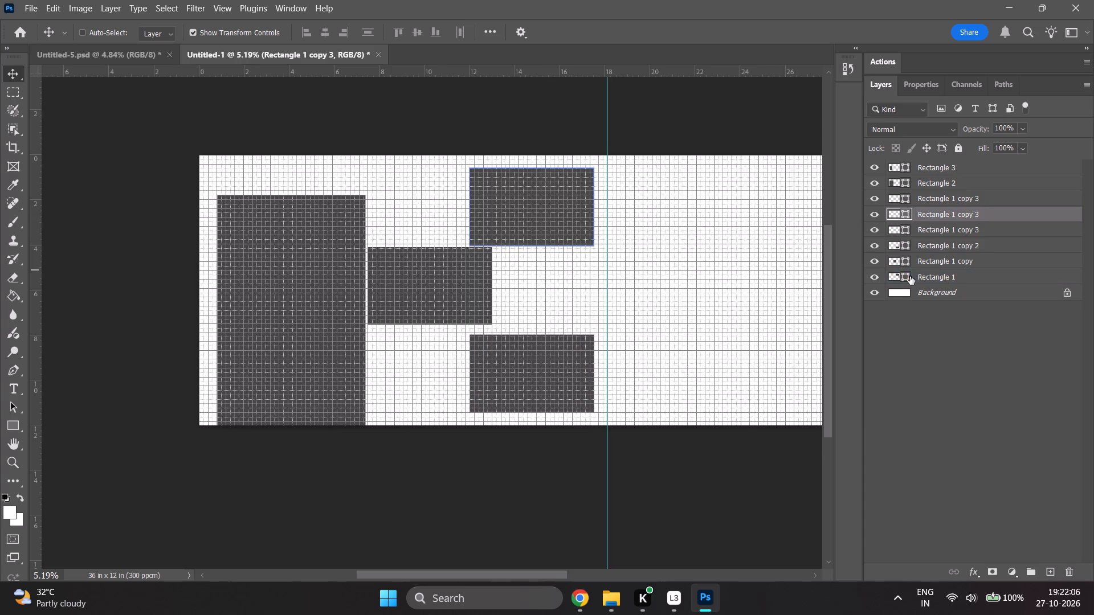
{"action": "left_click", "coordinate": [944, 276]}
{"action": "left_click_drag", "start_coordinate": [493, 223], "coordinate": [492, 213]}
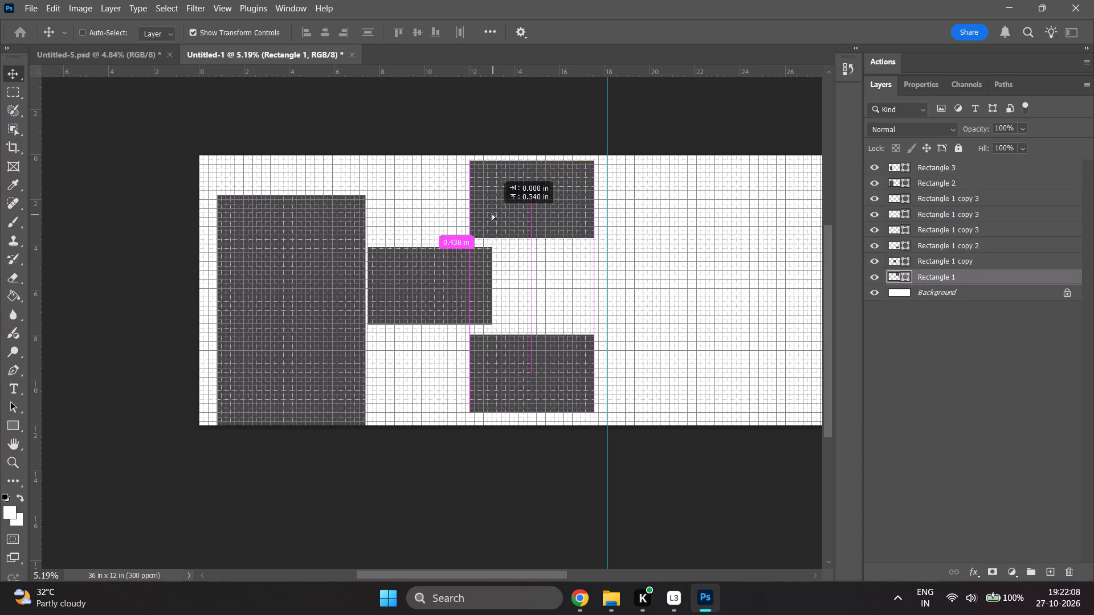
{"action": "left_click_drag", "start_coordinate": [492, 213], "coordinate": [479, 218]}
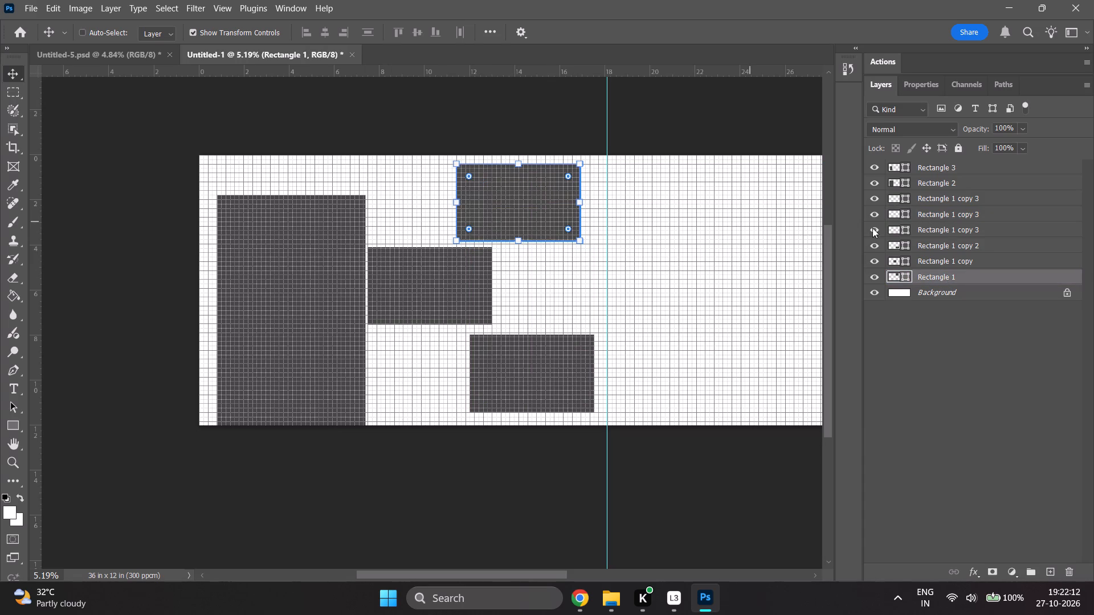
Shift the bottom rectangle of the former column left so it lines up with the top rectangle, then deselect it.
{"action": "left_click", "coordinate": [951, 231]}
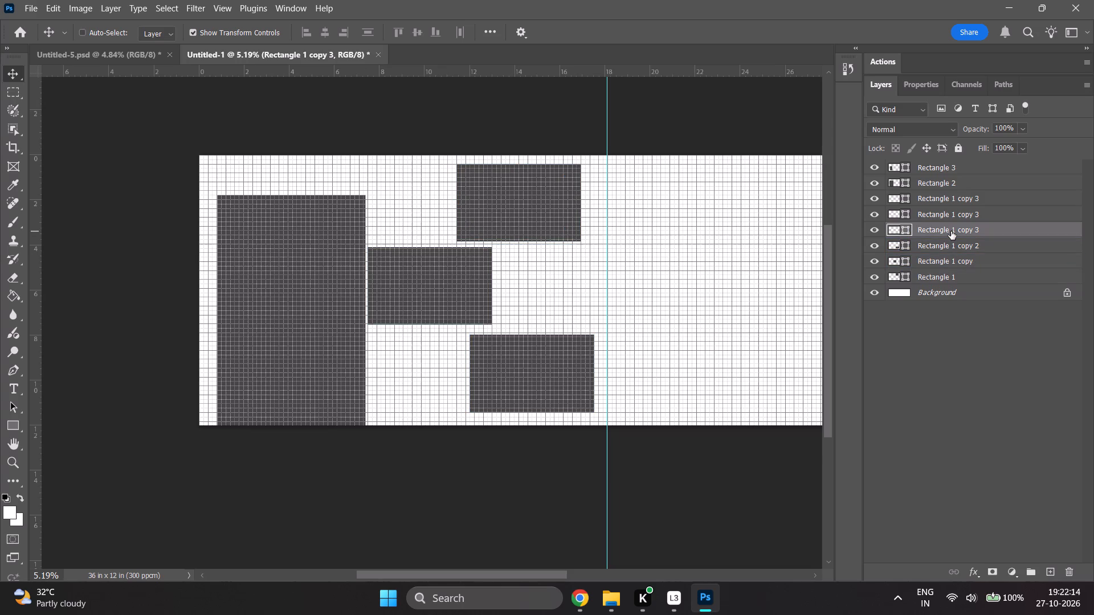
{"action": "left_click", "coordinate": [953, 245]}
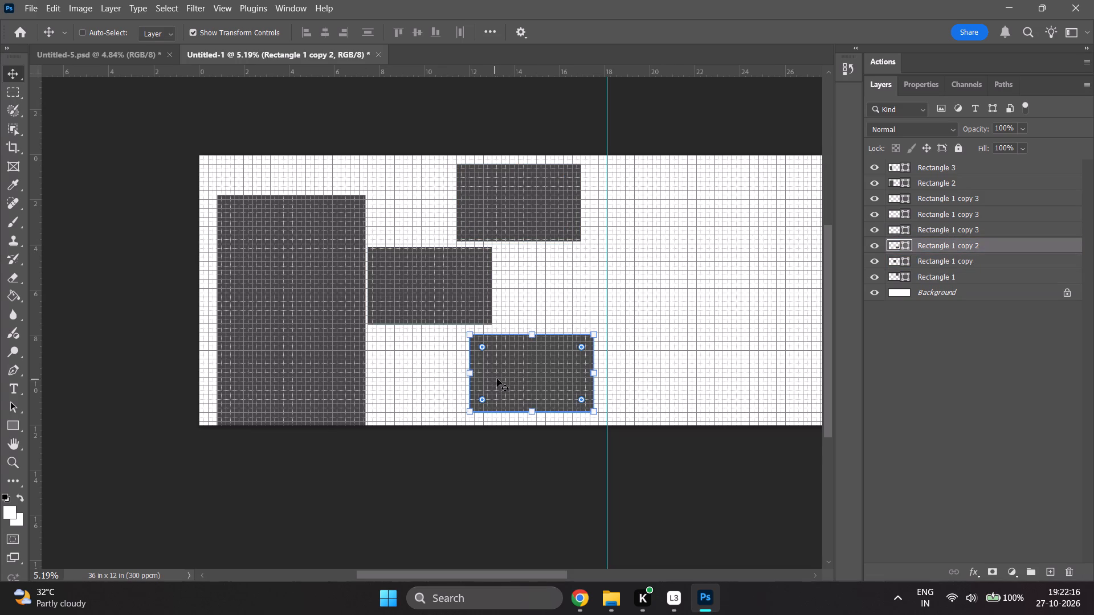
{"action": "left_click_drag", "start_coordinate": [499, 378], "coordinate": [485, 377]}
{"action": "left_click", "coordinate": [957, 379]}
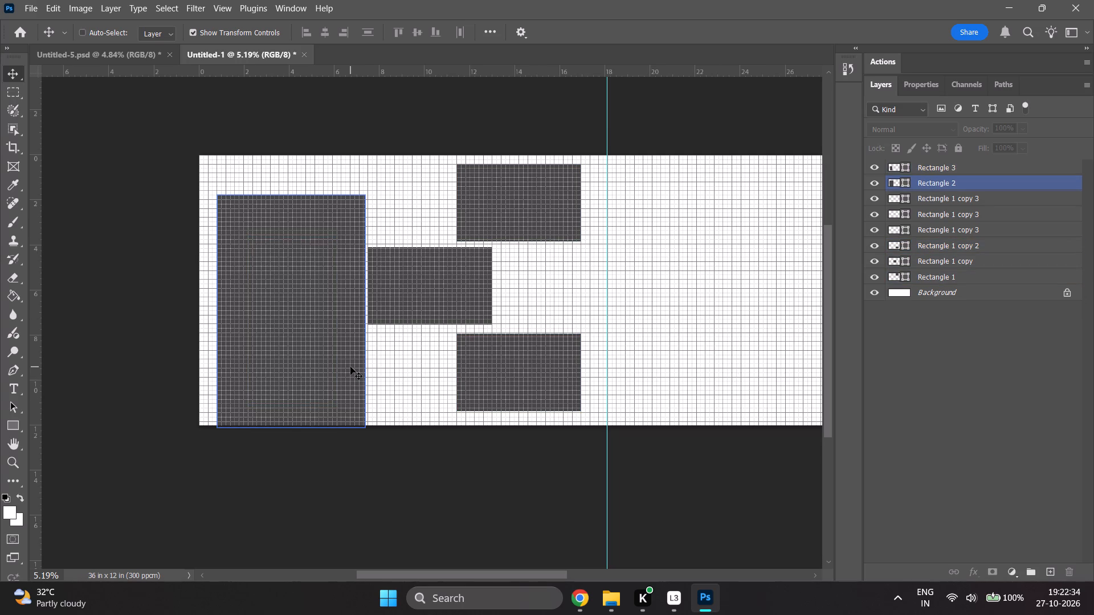
Change the fill of the large tall rectangle (Rectangle 2) to the recently used brown.
{"action": "left_click", "coordinate": [960, 191]}
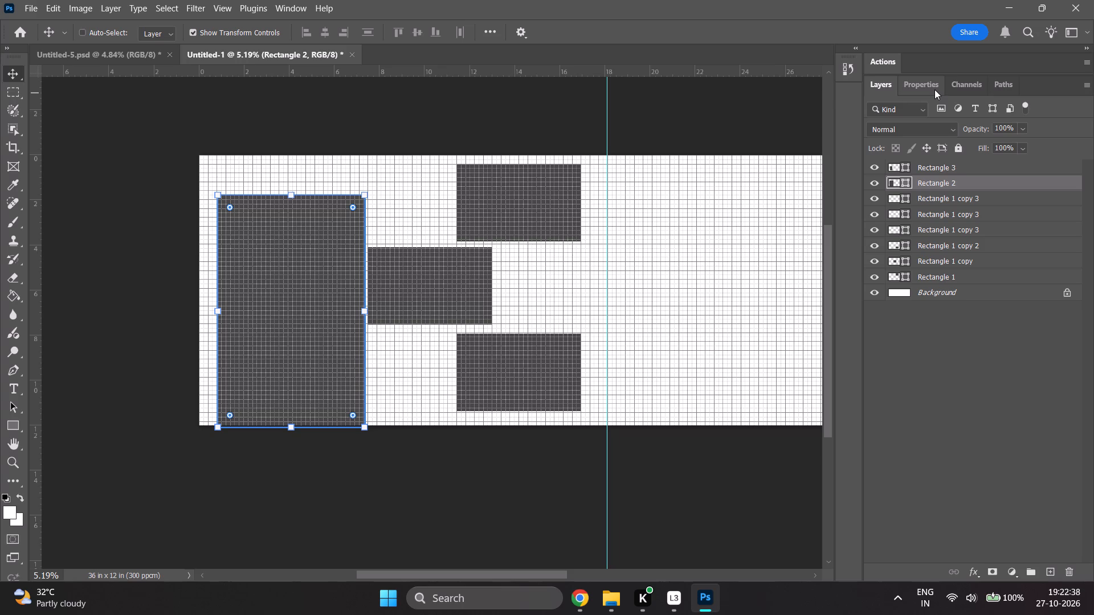
{"action": "left_click", "coordinate": [914, 87]}
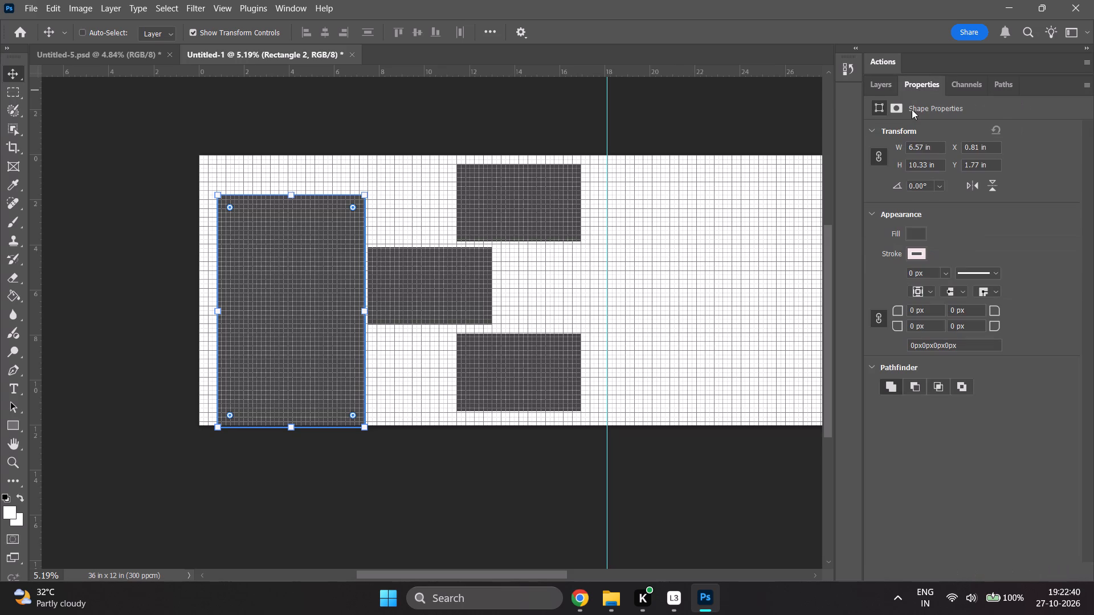
{"action": "left_click", "coordinate": [917, 232]}
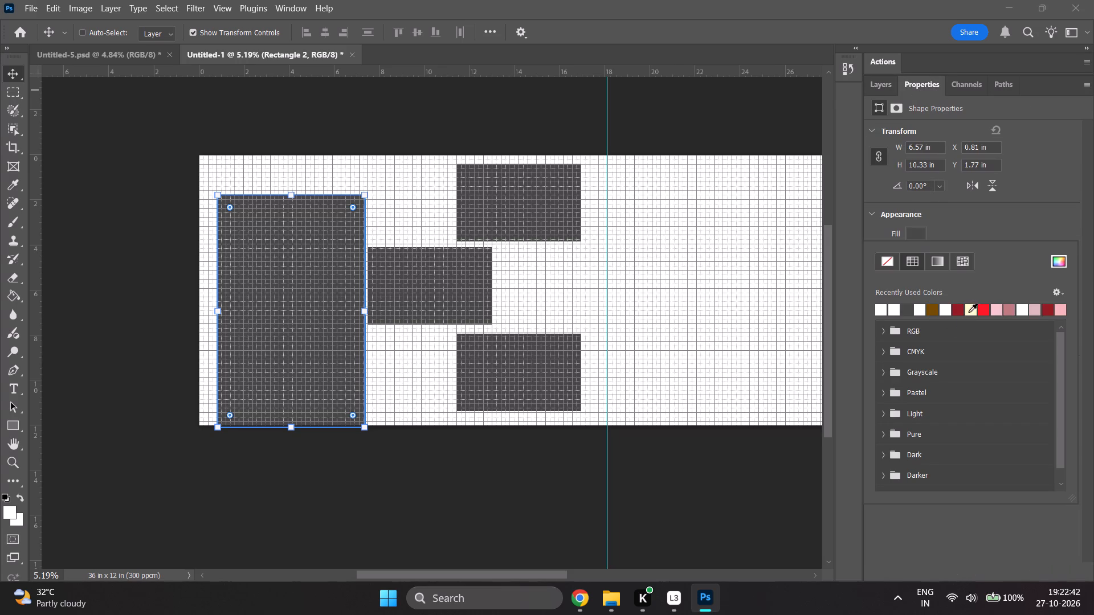
{"action": "left_click", "coordinate": [935, 309]}
{"action": "left_click", "coordinate": [965, 218]}
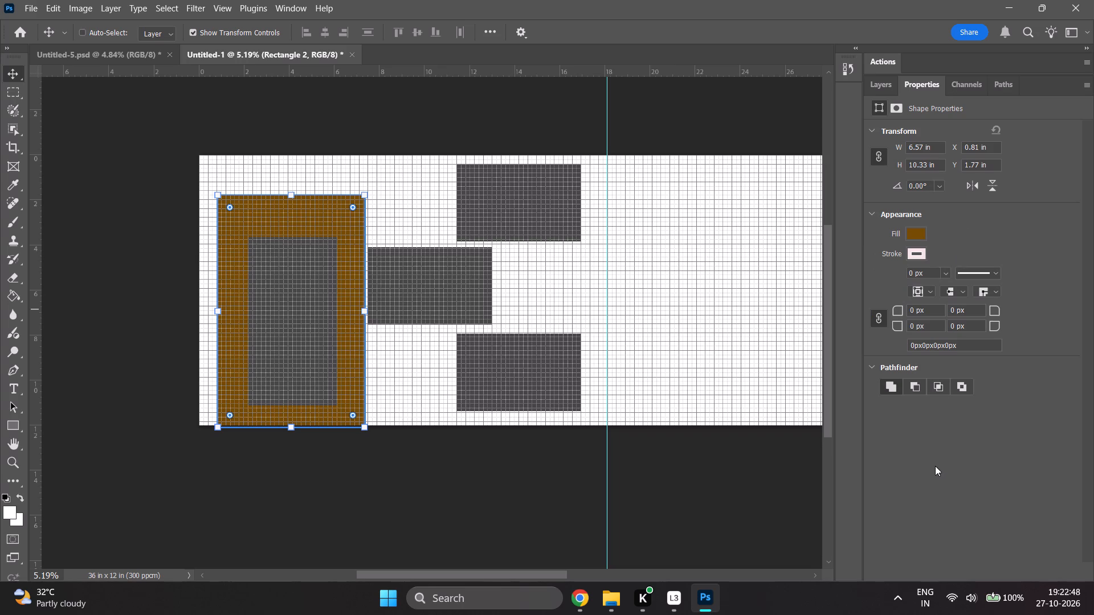
Widen the bottom rectangle on both sides to about 128.5% and move it up to just below the middle rectangle.
{"action": "left_click", "coordinate": [872, 90]}
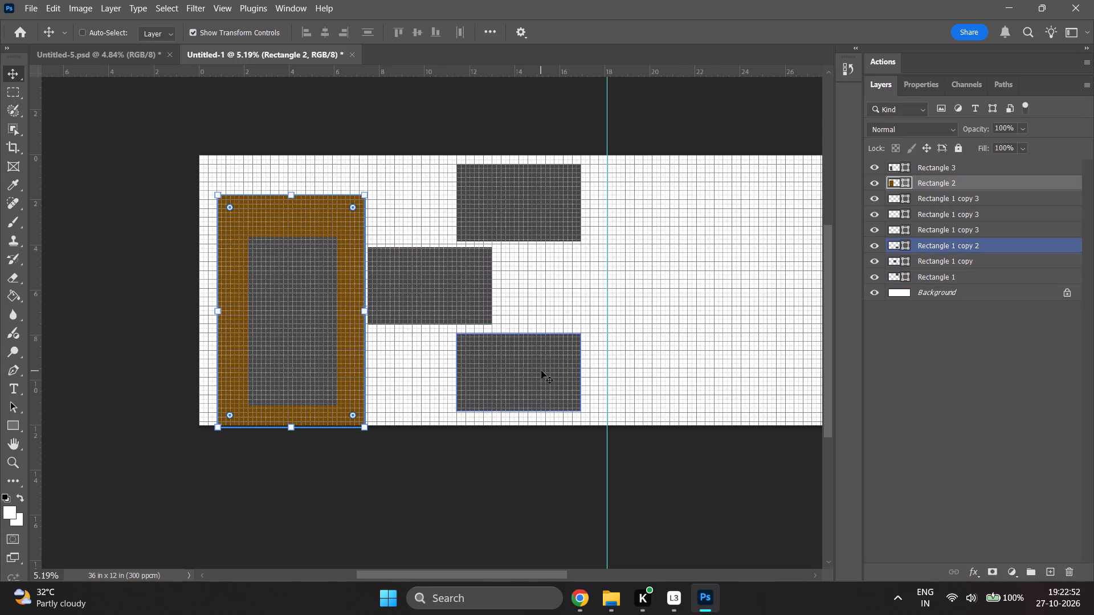
{"action": "left_click", "coordinate": [957, 244]}
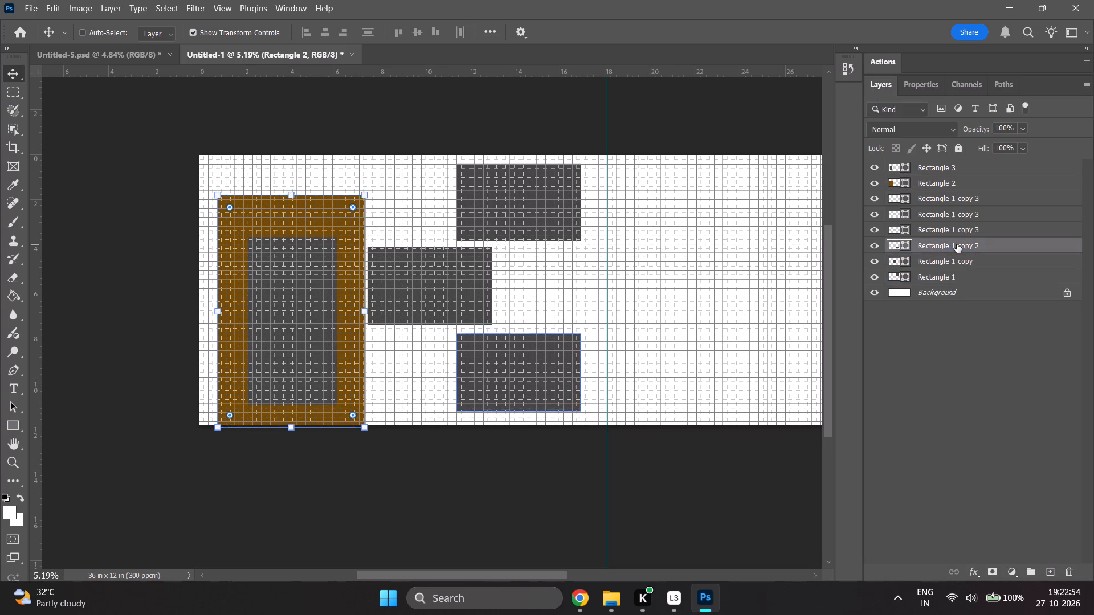
{"action": "scroll", "coordinate": [496, 367], "scroll_direction": "up", "scroll_amount": 5, "text": "alt"}
{"action": "scroll", "coordinate": [496, 367], "scroll_direction": "up", "scroll_amount": 4}
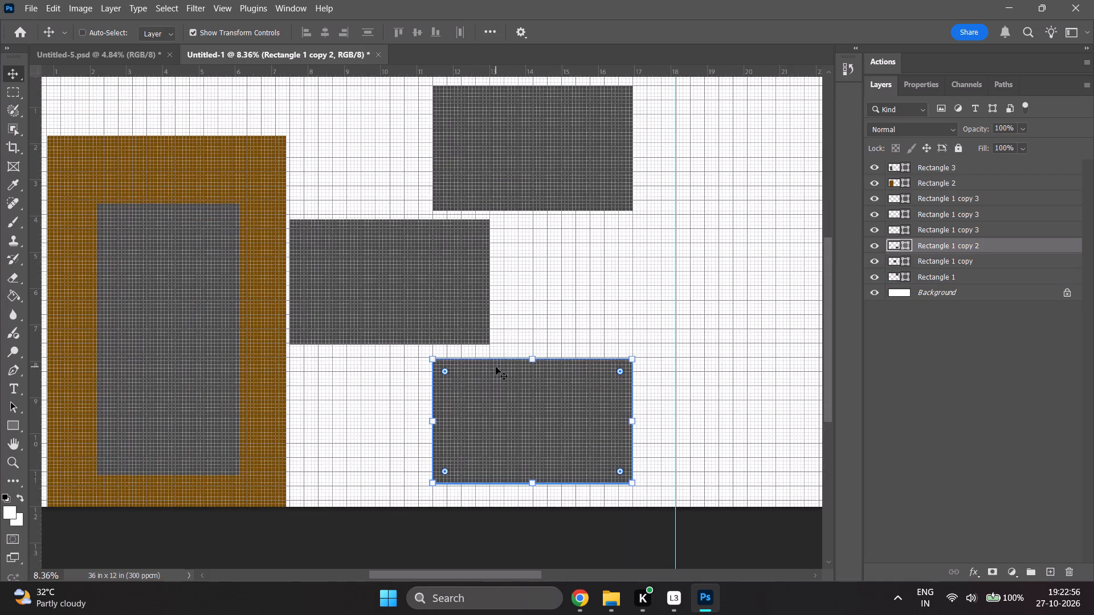
{"action": "scroll", "coordinate": [496, 367], "scroll_direction": "up", "scroll_amount": 3}
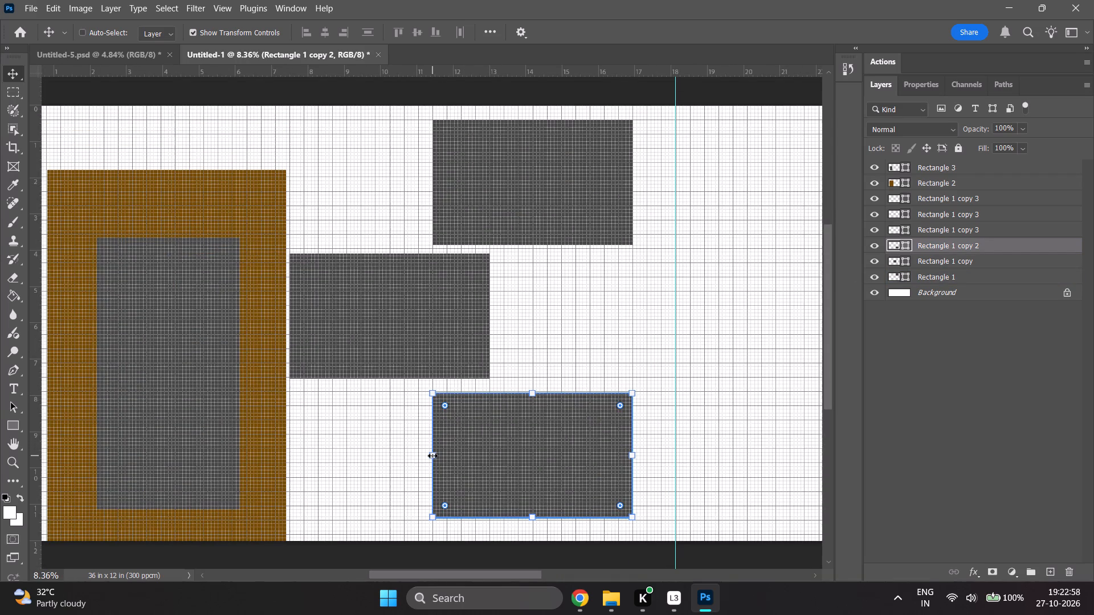
{"action": "left_click_drag", "start_coordinate": [432, 456], "coordinate": [403, 457], "text": "shift"}
{"action": "left_click_drag", "start_coordinate": [632, 454], "coordinate": [643, 455], "text": "shift"}
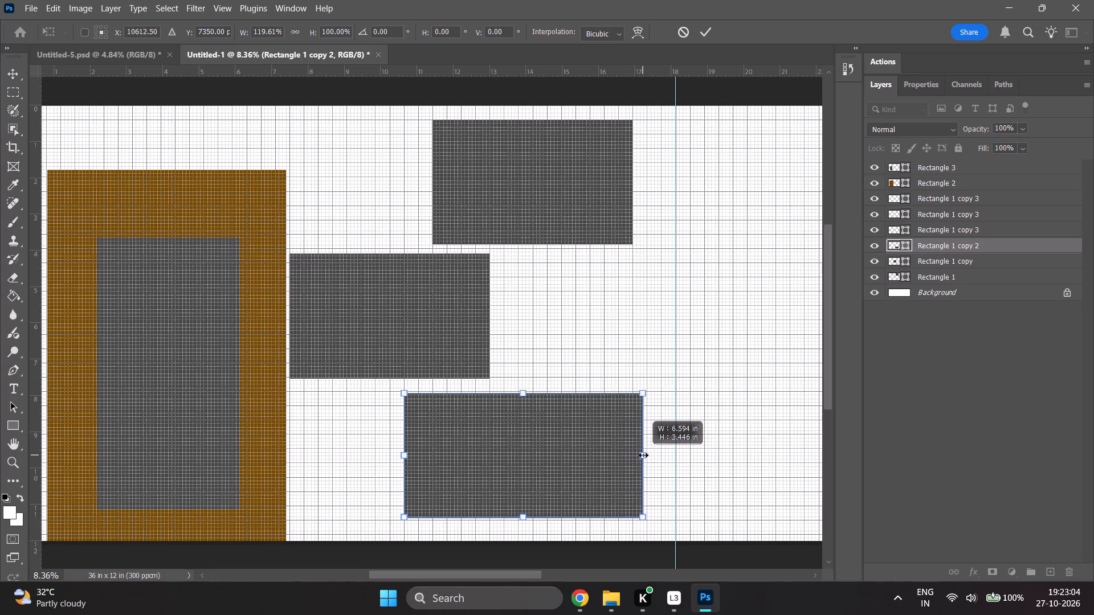
{"action": "left_click_drag", "start_coordinate": [643, 455], "coordinate": [659, 456], "text": "shift"}
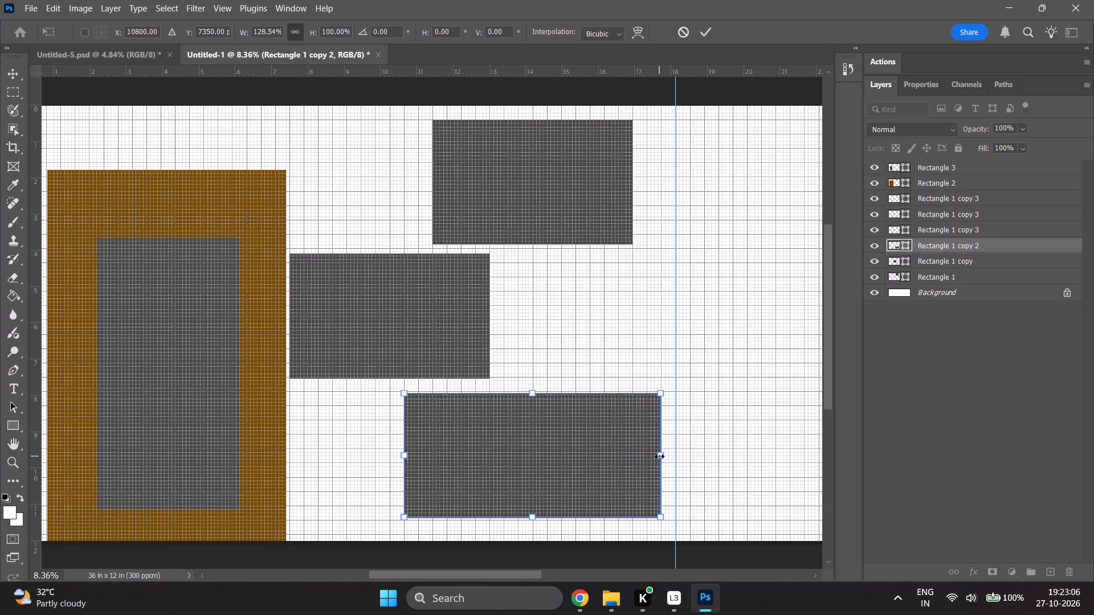
{"action": "left_click_drag", "start_coordinate": [520, 455], "coordinate": [517, 451]}
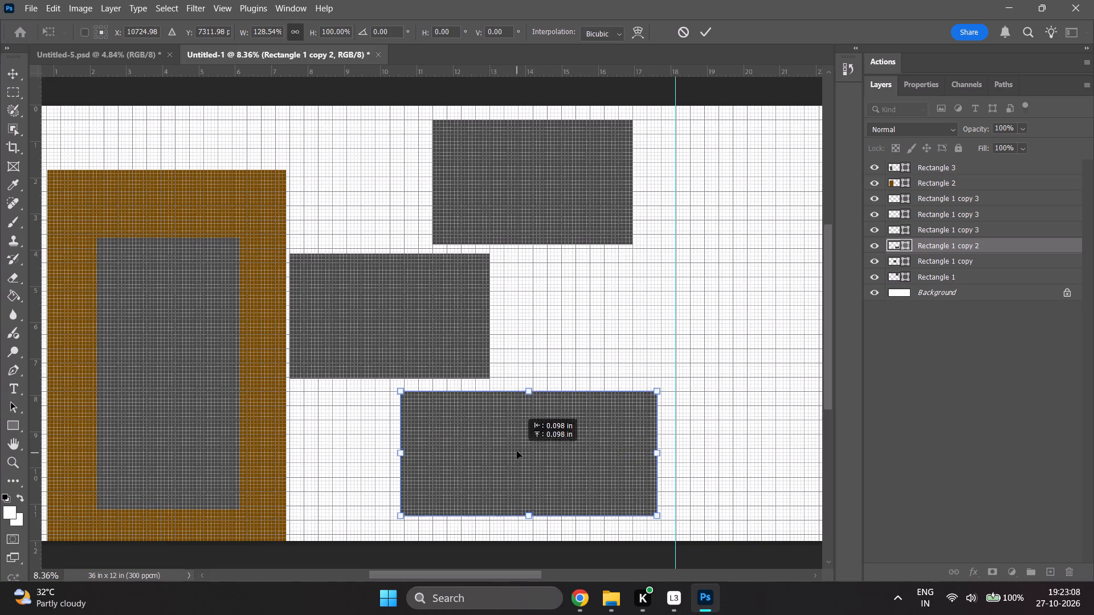
{"action": "left_click_drag", "start_coordinate": [517, 451], "coordinate": [521, 446]}
{"action": "scroll", "coordinate": [548, 448], "scroll_direction": "up", "scroll_amount": 2}
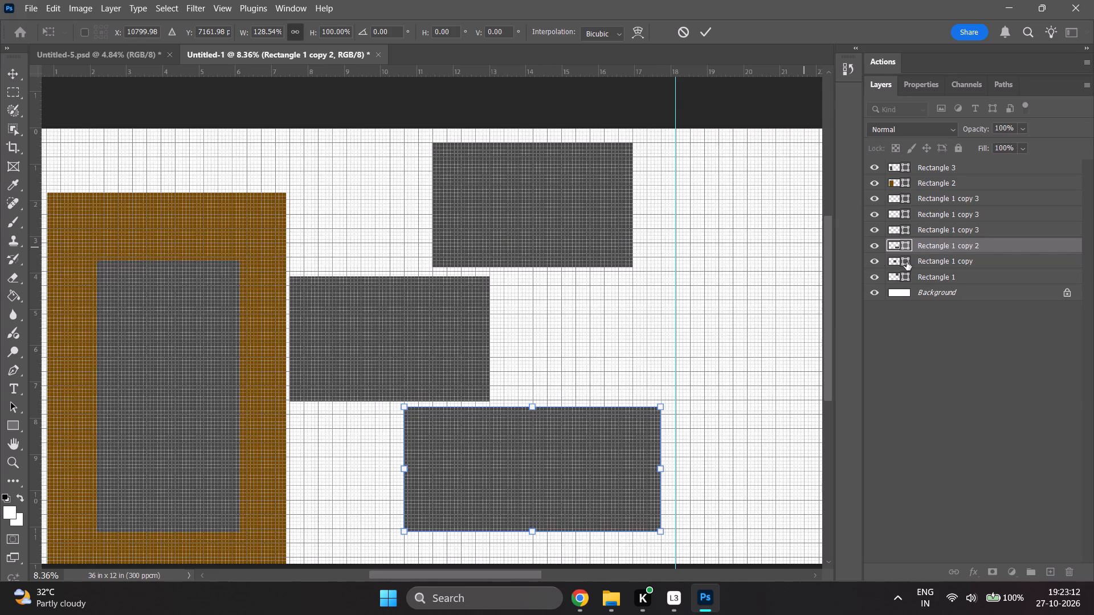
Widen the top rectangle (Rectangle 1) on both sides to about 128.5% so its edges line up with the bottom rectangle.
{"action": "left_click", "coordinate": [957, 262]}
{"action": "left_click", "coordinate": [957, 235]}
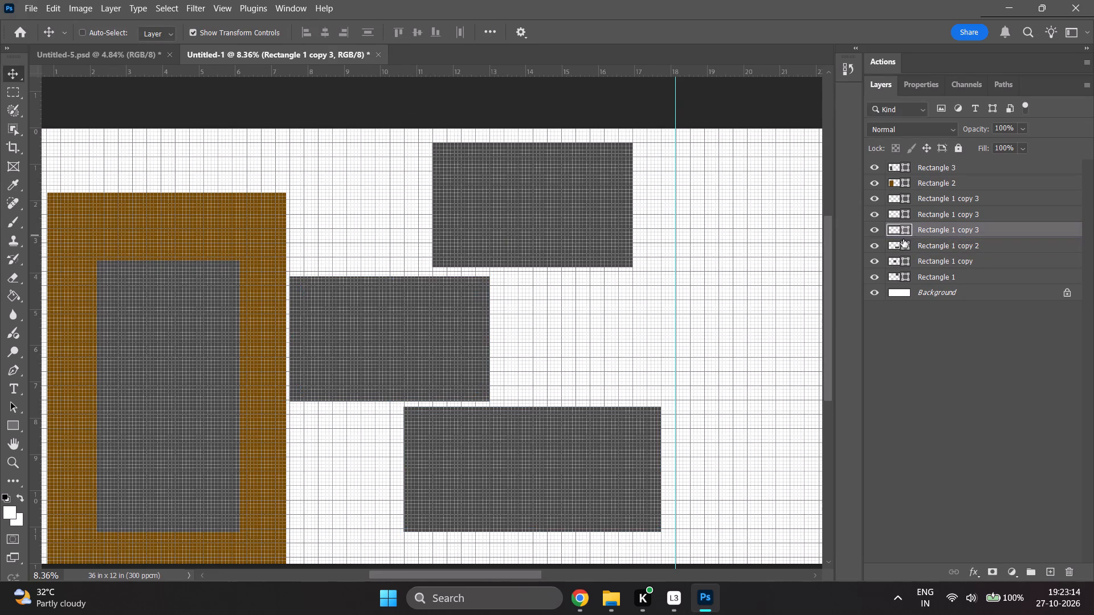
{"action": "left_click", "coordinate": [918, 248]}
{"action": "left_click", "coordinate": [919, 217]}
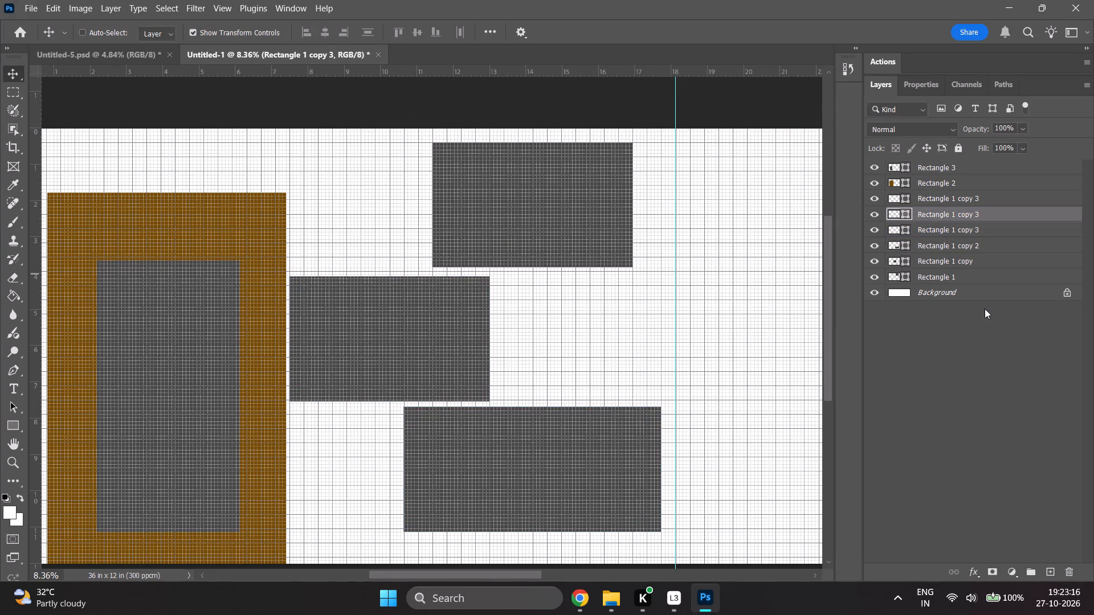
{"action": "left_click", "coordinate": [963, 277]}
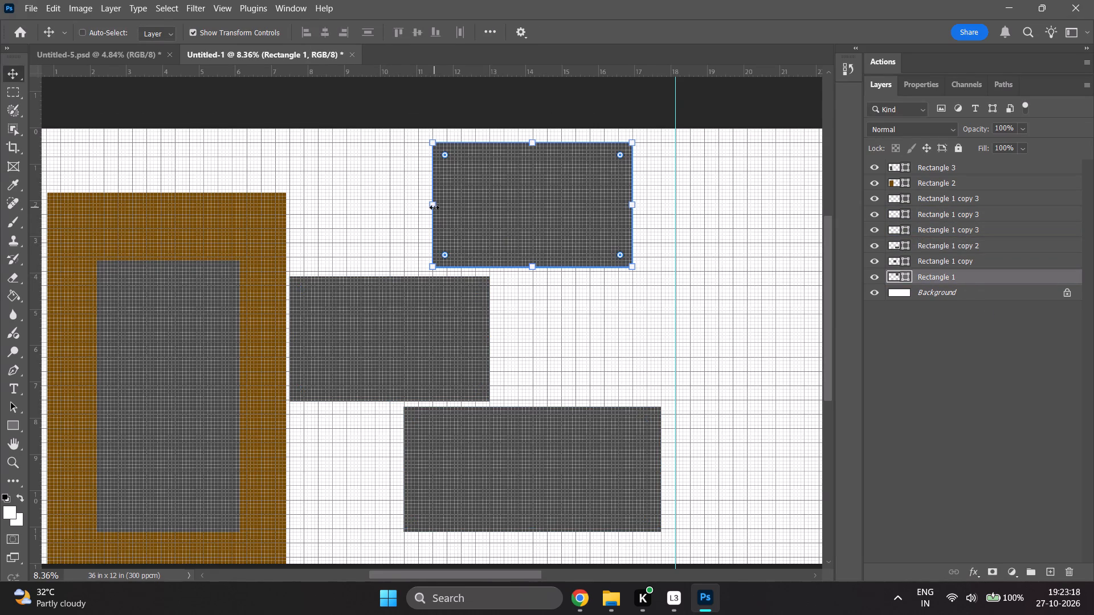
{"action": "left_click_drag", "start_coordinate": [432, 206], "coordinate": [401, 211], "text": "shift"}
{"action": "left_click", "coordinate": [401, 211], "text": "shift"}
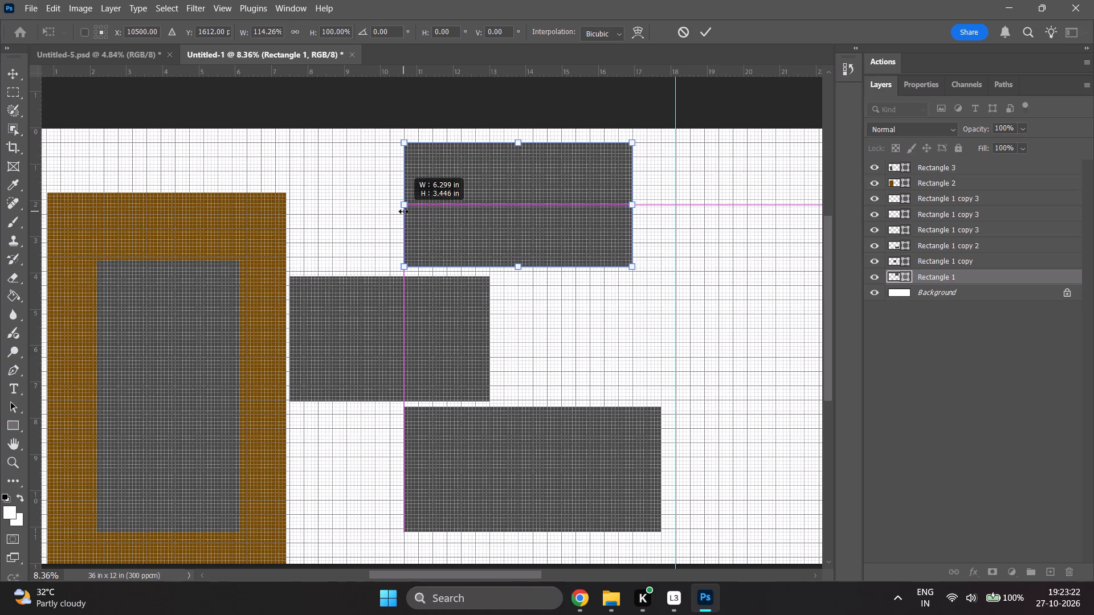
{"action": "left_click", "coordinate": [631, 207], "text": "shift"}
{"action": "left_click_drag", "start_coordinate": [637, 206], "coordinate": [639, 206], "text": "shift"}
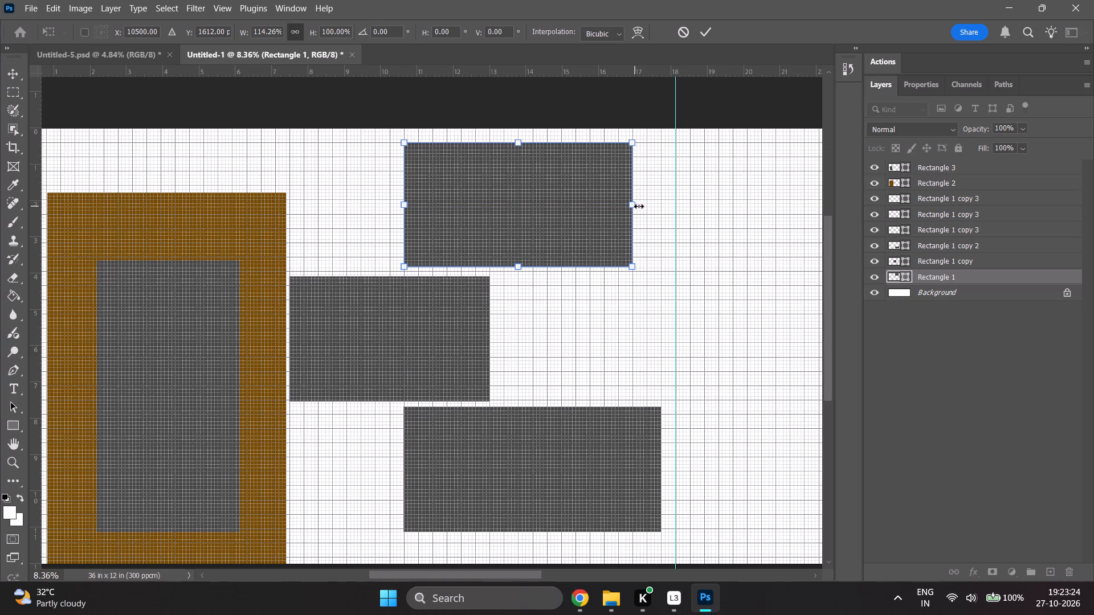
{"action": "left_click_drag", "start_coordinate": [639, 206], "coordinate": [662, 207], "text": "shift"}
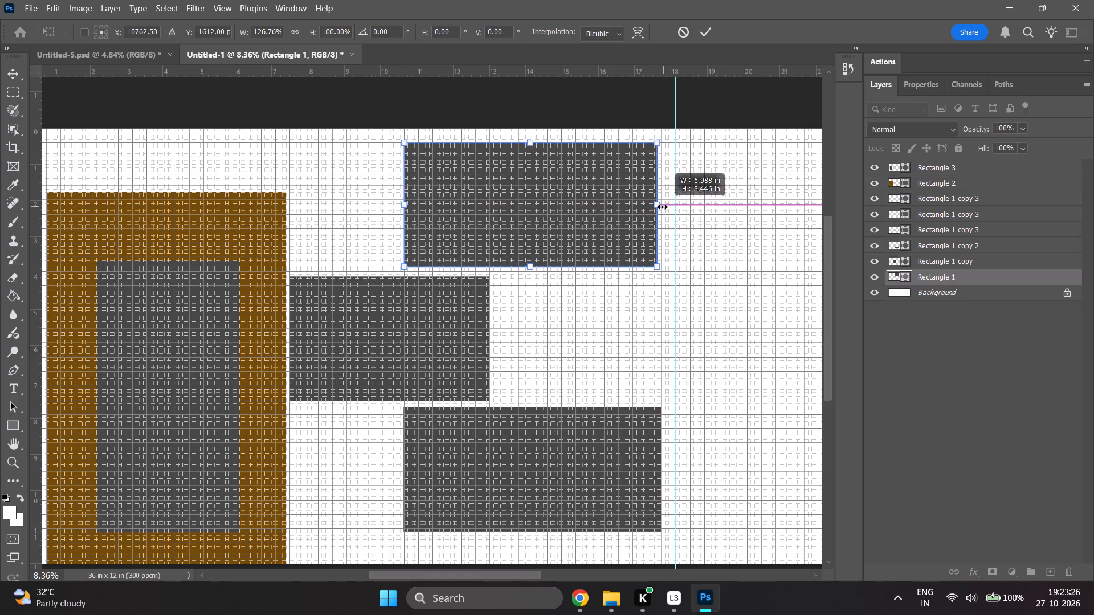
{"action": "left_click_drag", "start_coordinate": [662, 207], "coordinate": [666, 207], "text": "shift"}
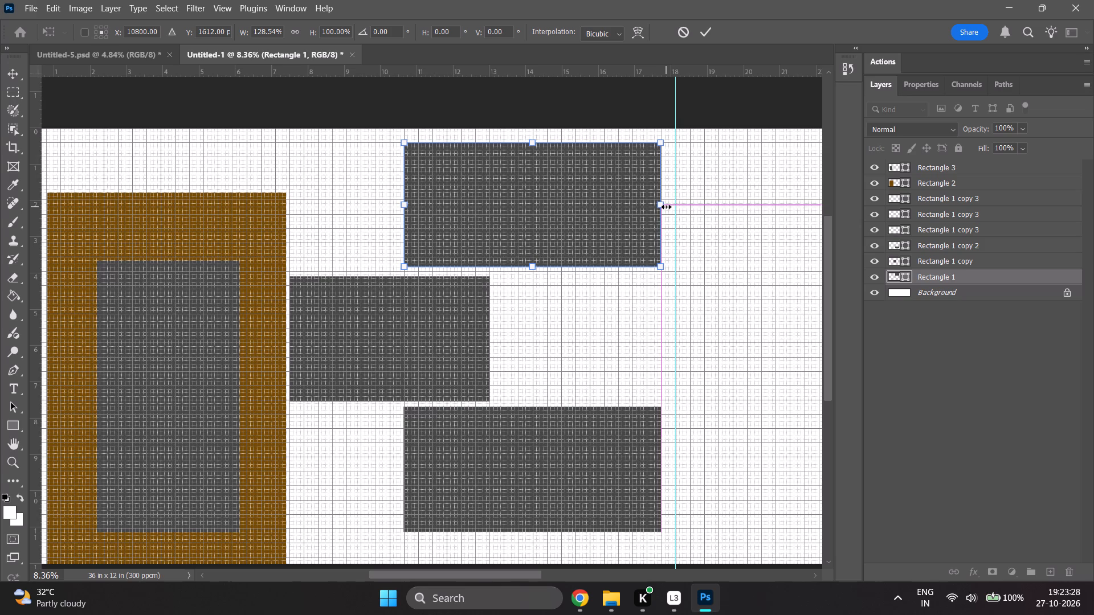
Move the widened top rectangle straight down slightly, to a Y of about 1687 px, closer to the middle rectangle.
{"action": "scroll", "coordinate": [479, 259], "scroll_direction": "up", "scroll_amount": 1, "text": "alt"}
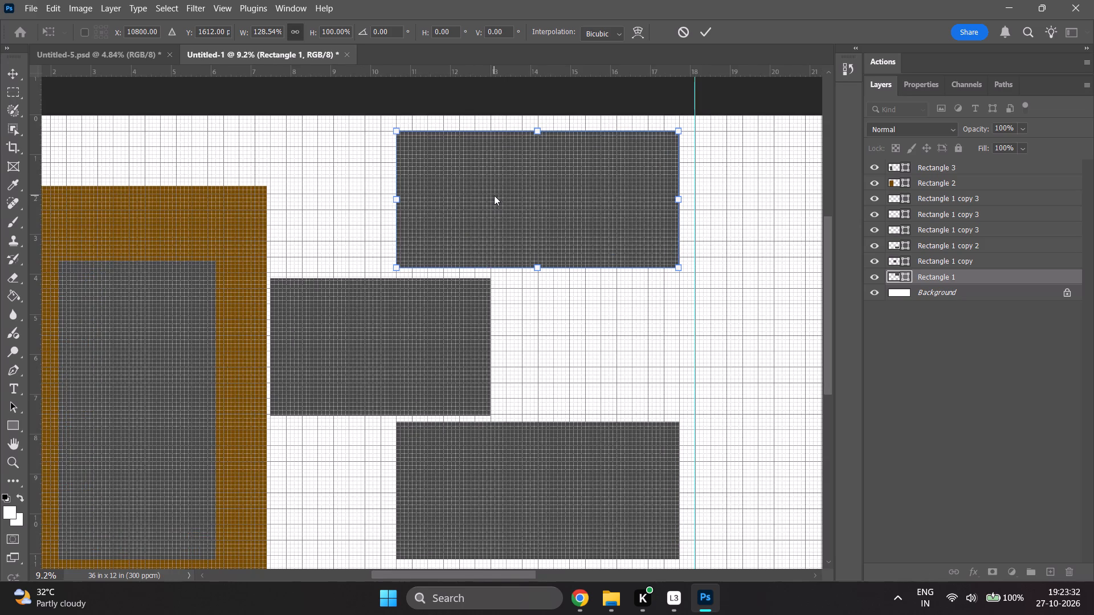
{"action": "scroll", "coordinate": [489, 206], "scroll_direction": "up", "scroll_amount": 8, "text": "alt"}
{"action": "scroll", "coordinate": [598, 226], "scroll_direction": "up", "scroll_amount": 3}
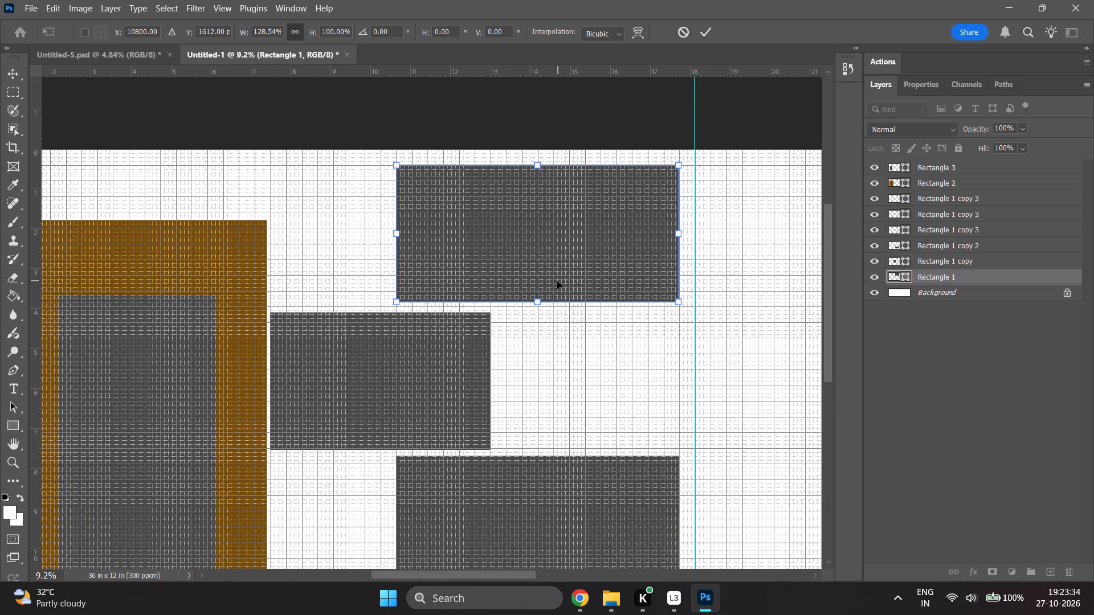
{"action": "left_click", "coordinate": [557, 281]}
{"action": "scroll", "coordinate": [532, 255], "scroll_direction": "up", "scroll_amount": 4, "text": "alt"}
{"action": "left_click_drag", "start_coordinate": [486, 240], "coordinate": [486, 247]}
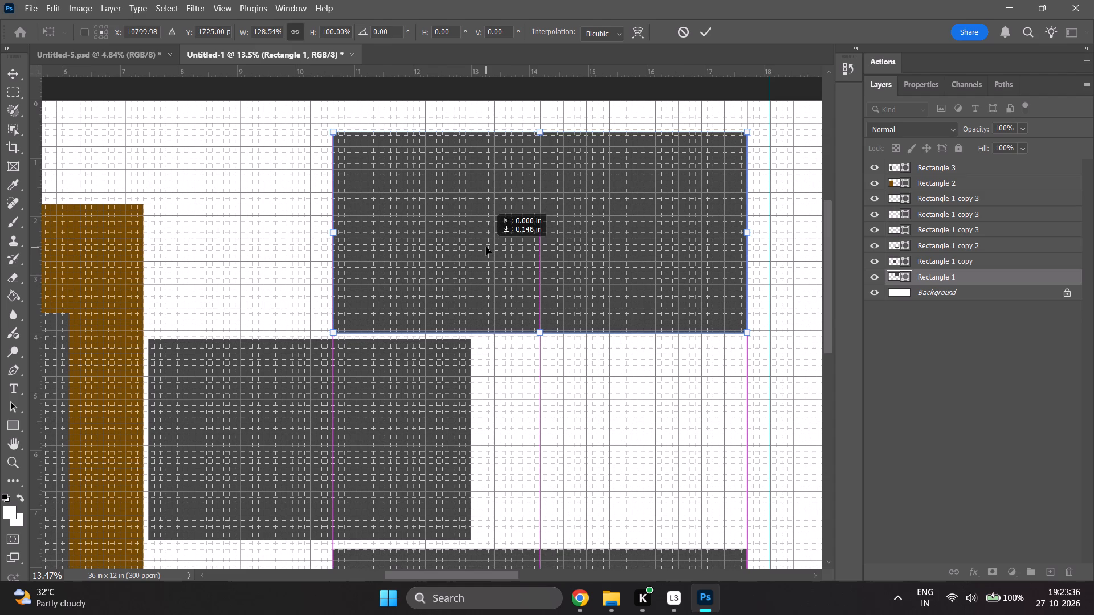
{"action": "left_click_drag", "start_coordinate": [486, 247], "coordinate": [488, 245]}
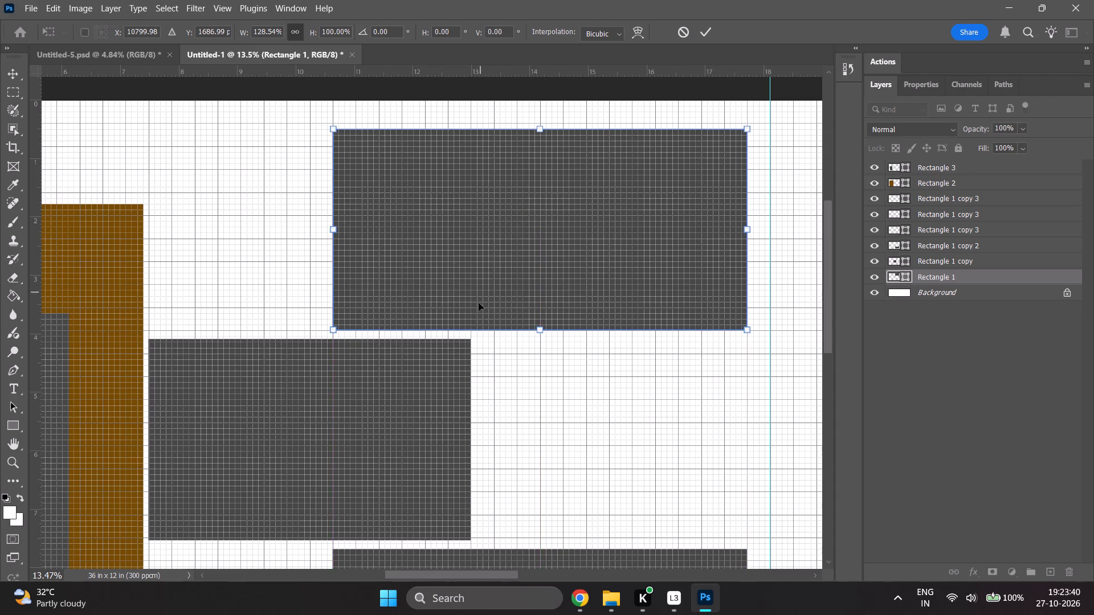
Widen the middle rectangle (Rectangle 1 copy) towards the centre guide to about 135.7%, then deselect it.
{"action": "scroll", "coordinate": [479, 303], "scroll_direction": "down", "scroll_amount": 7, "text": "alt"}
{"action": "scroll", "coordinate": [548, 397], "scroll_direction": "down", "scroll_amount": 3}
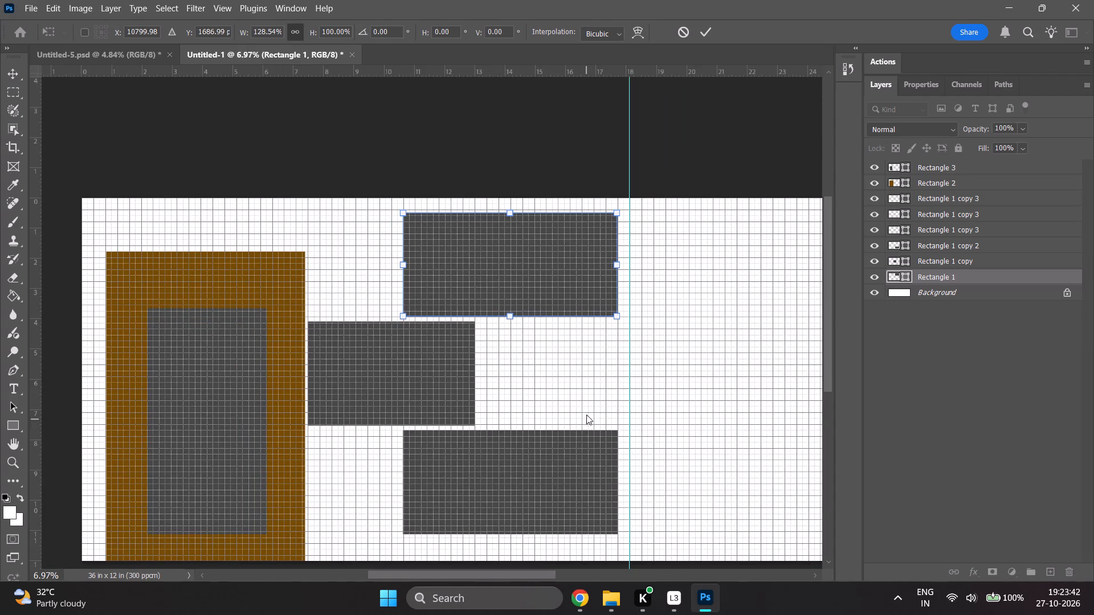
{"action": "scroll", "coordinate": [563, 356], "scroll_direction": "down", "scroll_amount": 3}
{"action": "scroll", "coordinate": [459, 386], "scroll_direction": "down", "scroll_amount": 4}
{"action": "scroll", "coordinate": [481, 454], "scroll_direction": "down", "scroll_amount": 3}
{"action": "left_click", "coordinate": [908, 262]}
{"action": "left_click", "coordinate": [929, 263]}
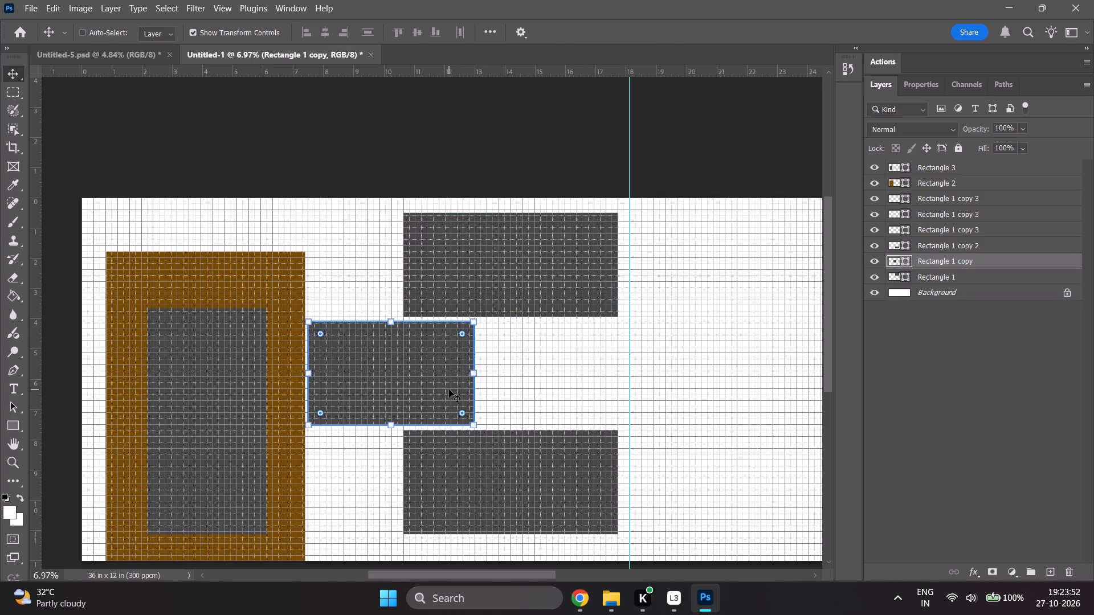
{"action": "left_click_drag", "start_coordinate": [474, 374], "coordinate": [524, 374], "text": "shift"}
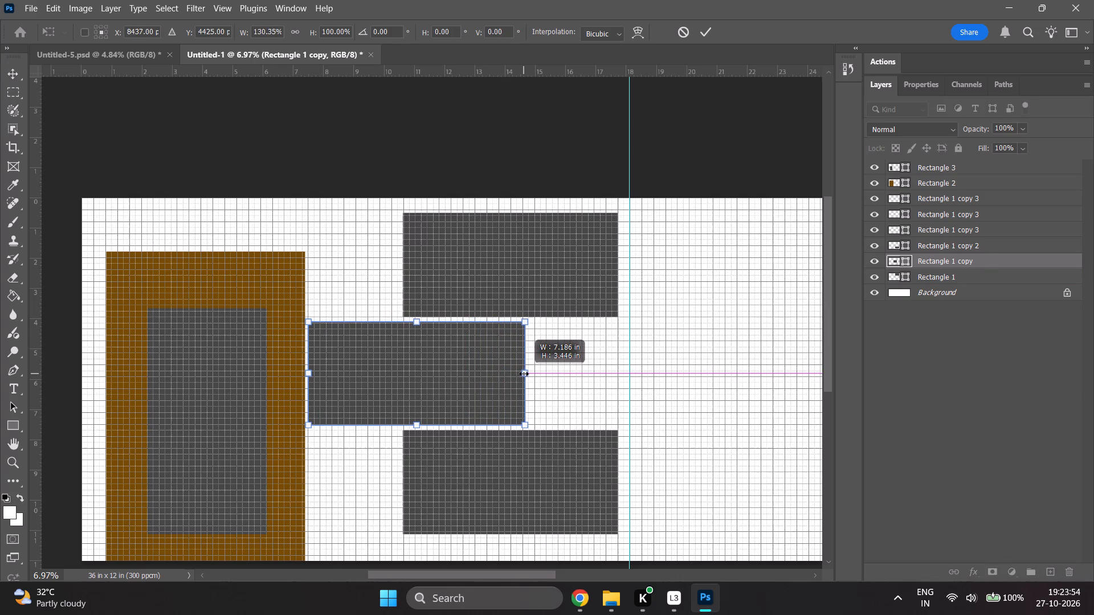
{"action": "left_click_drag", "start_coordinate": [524, 374], "coordinate": [529, 374], "text": "shift"}
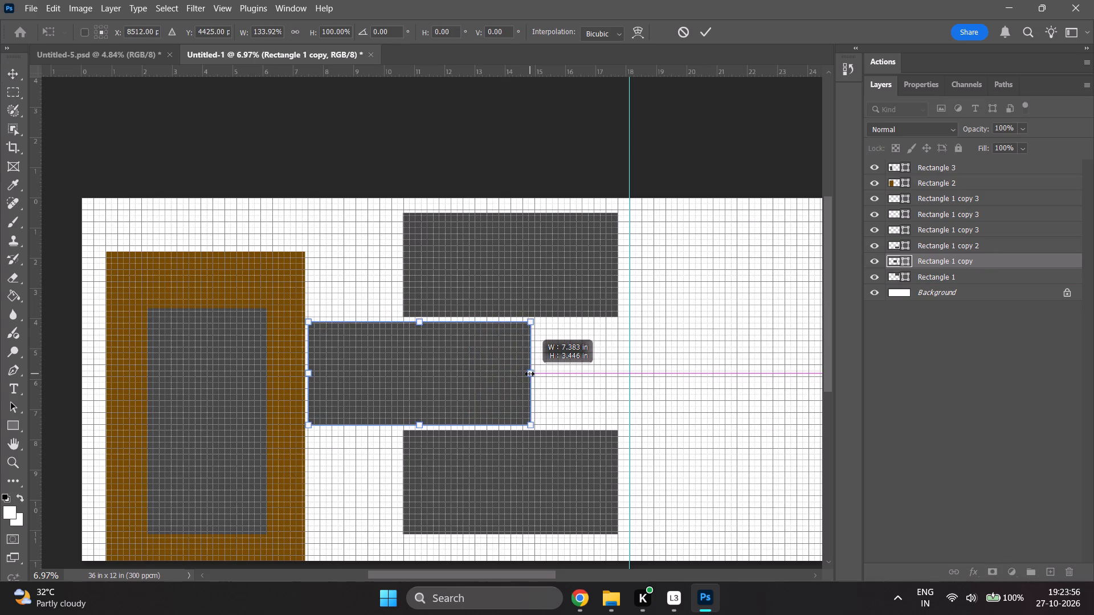
{"action": "left_click_drag", "start_coordinate": [529, 374], "coordinate": [533, 374], "text": "shift"}
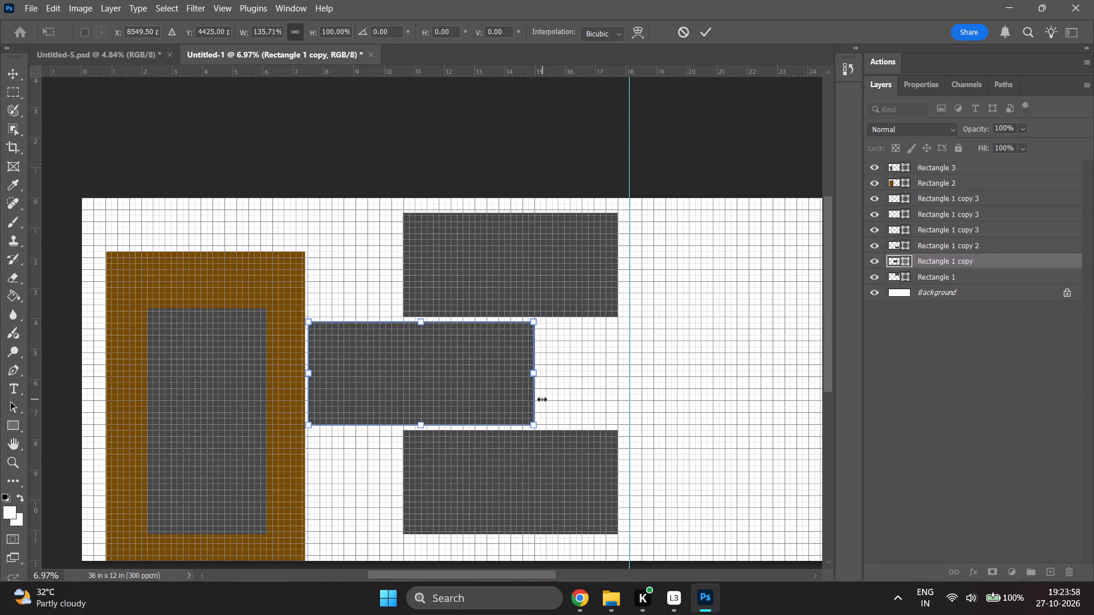
{"action": "scroll", "coordinate": [545, 385], "scroll_direction": "down", "scroll_amount": 2}
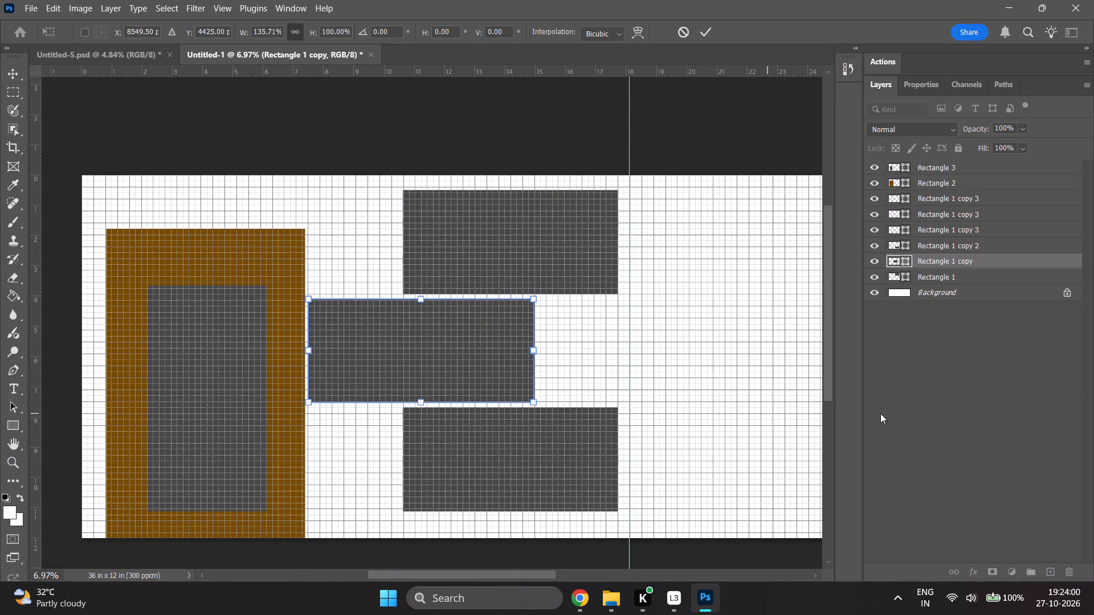
{"action": "left_click", "coordinate": [851, 406]}
{"action": "left_click", "coordinate": [915, 407]}
Shift the brown rectangle and the grey one inside it (Rectangle 2 and Rectangle 3) together about 0.5 in left.
{"action": "scroll", "coordinate": [960, 413], "scroll_direction": "down", "scroll_amount": 3}
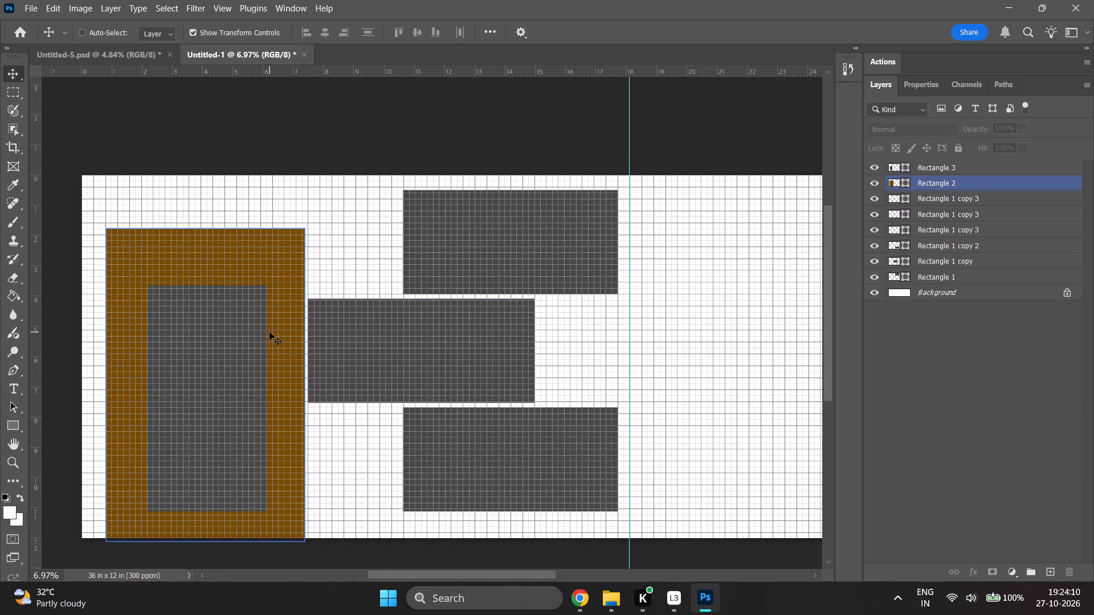
{"action": "left_click", "coordinate": [957, 165], "text": "shift"}
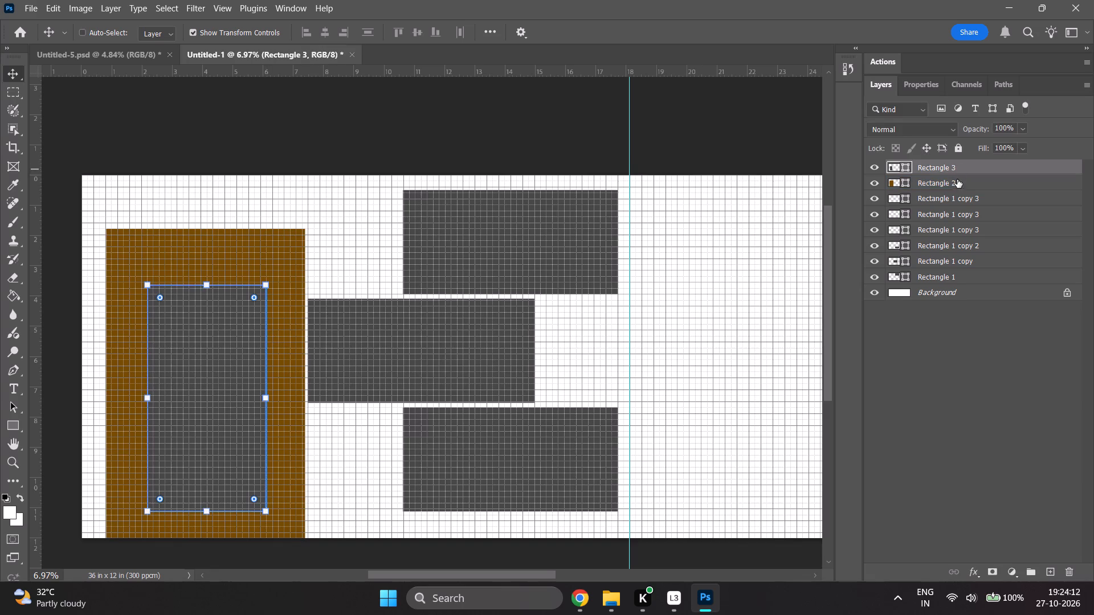
{"action": "left_click", "coordinate": [957, 182], "text": "shift"}
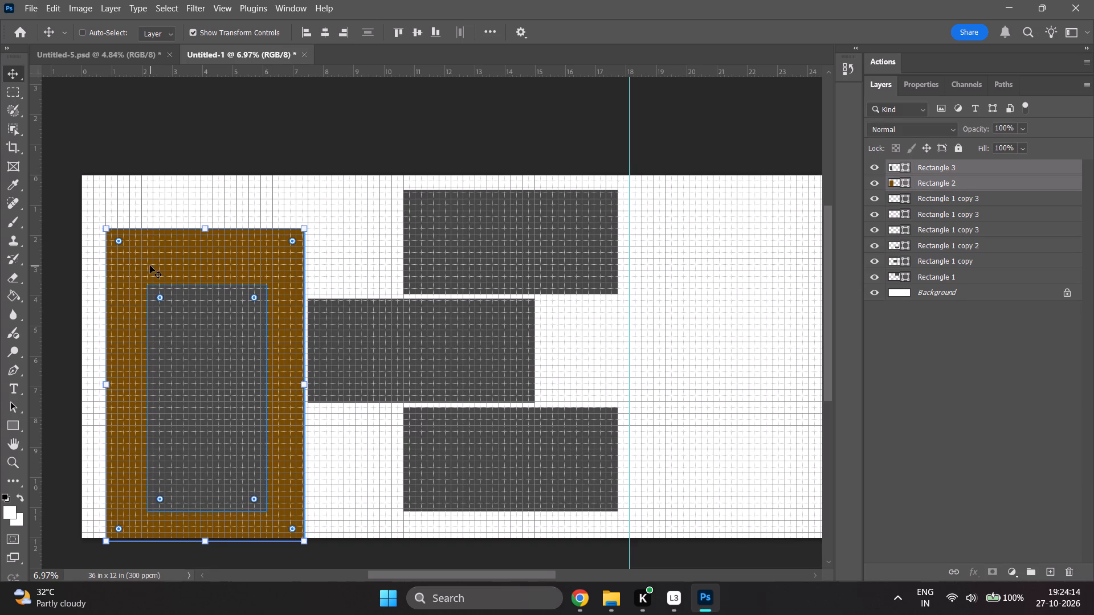
{"action": "left_click_drag", "start_coordinate": [150, 265], "coordinate": [134, 264]}
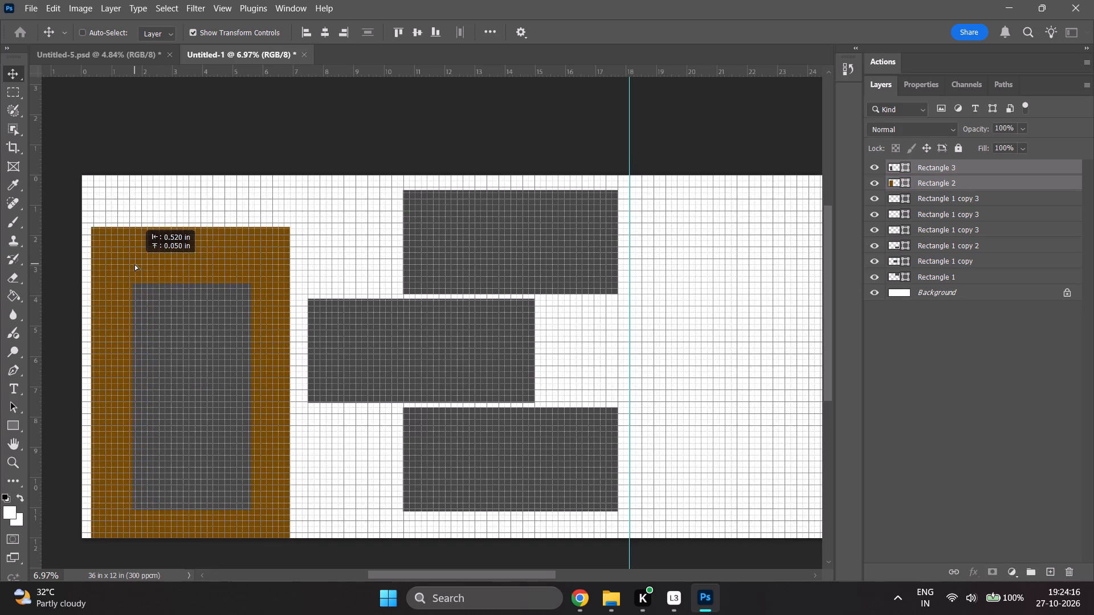
{"action": "left_click_drag", "start_coordinate": [134, 264], "coordinate": [136, 264]}
Compare the Untitled-1 layout with the finished frame arrangement in Untitled-5.psd.
{"action": "left_click", "coordinate": [131, 45]}
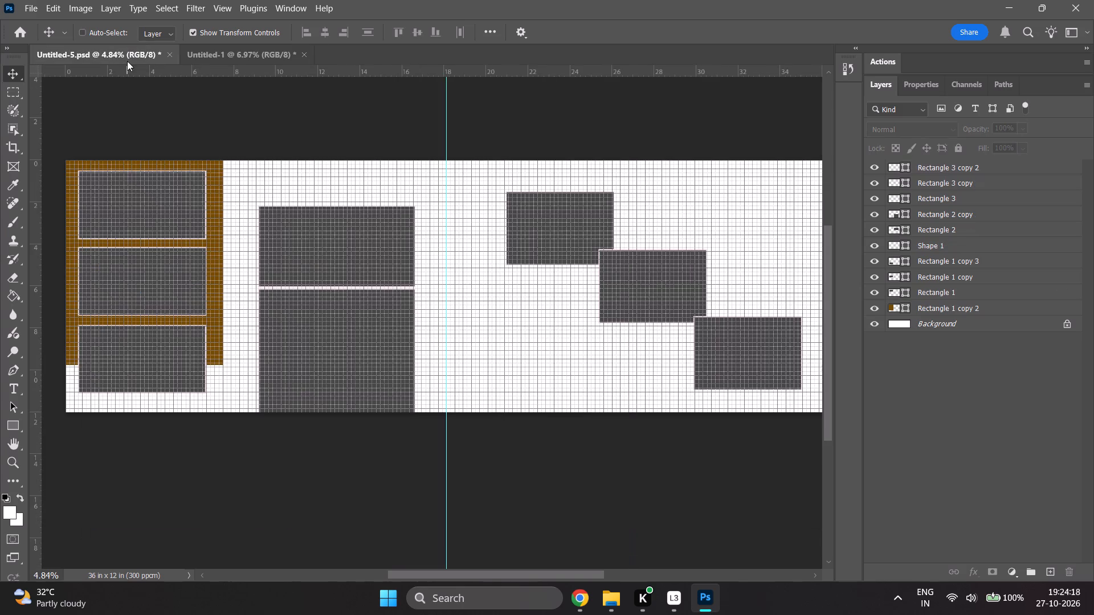
{"action": "left_click", "coordinate": [224, 58]}
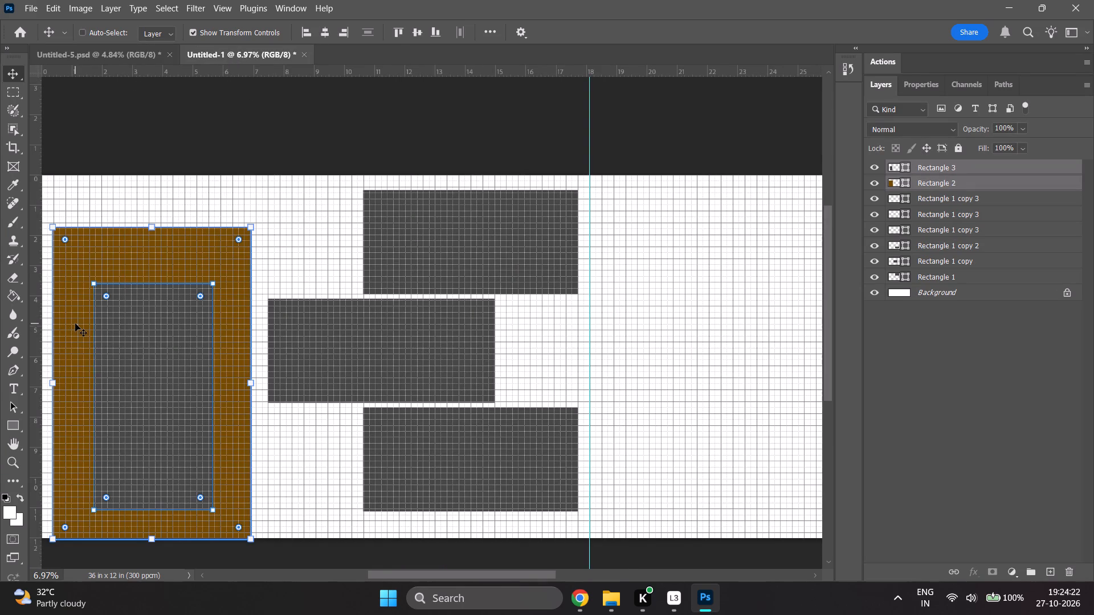
{"action": "scroll", "coordinate": [75, 323], "scroll_direction": "down", "scroll_amount": 1, "text": "alt"}
{"action": "scroll", "coordinate": [75, 323], "scroll_direction": "up", "scroll_amount": 1, "text": "alt"}
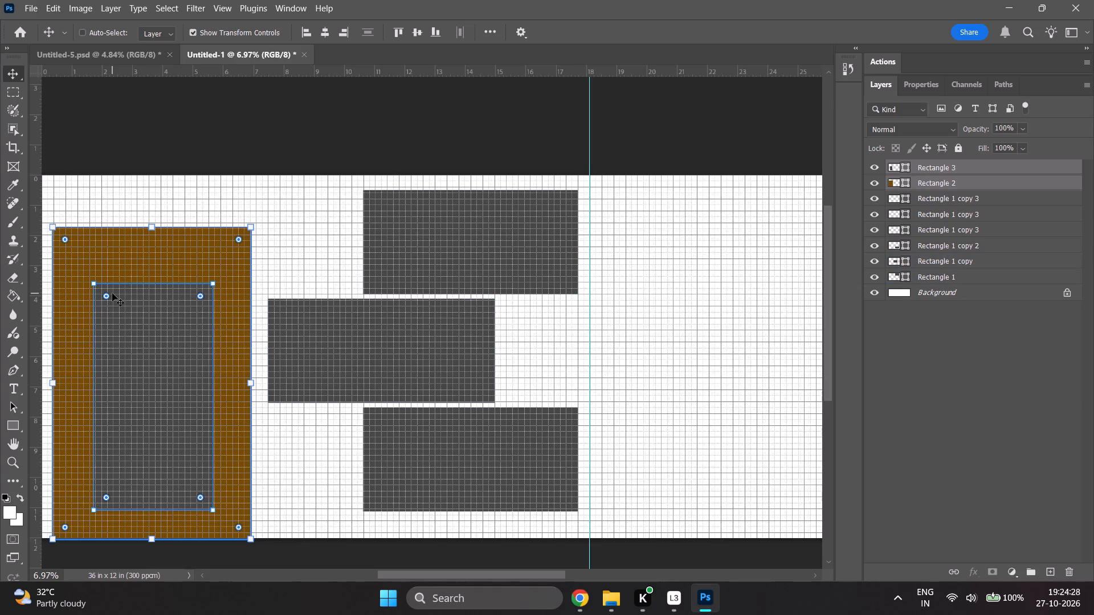
{"action": "scroll", "coordinate": [112, 293], "scroll_direction": "down", "scroll_amount": 1, "text": "ctrl"}
{"action": "scroll", "coordinate": [112, 293], "scroll_direction": "up", "scroll_amount": 4, "text": "ctrl"}
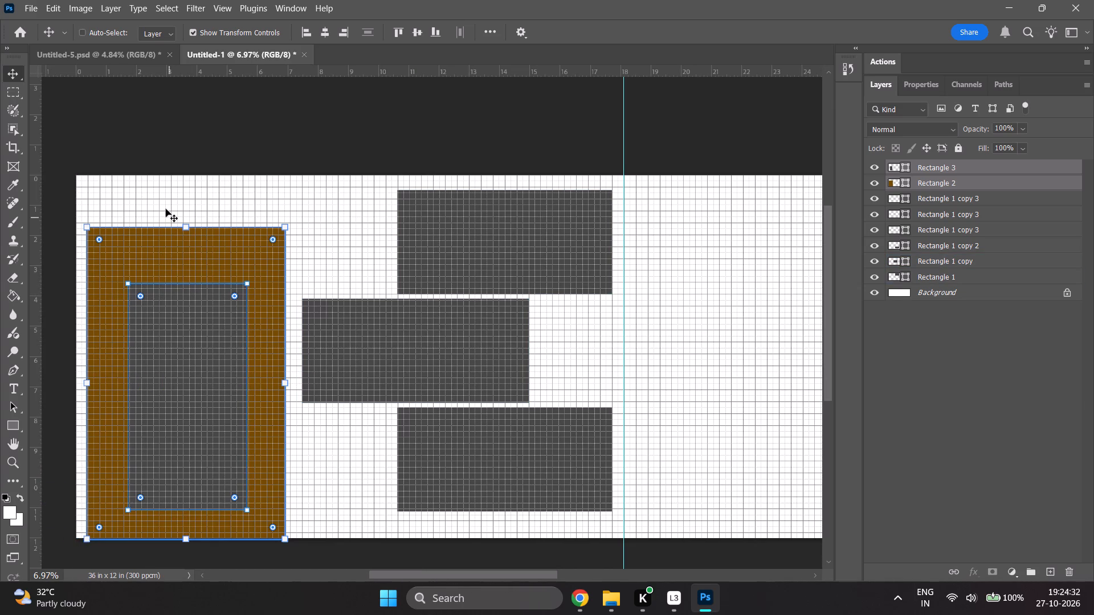
{"action": "left_click", "coordinate": [111, 52]}
{"action": "left_click", "coordinate": [235, 55]}
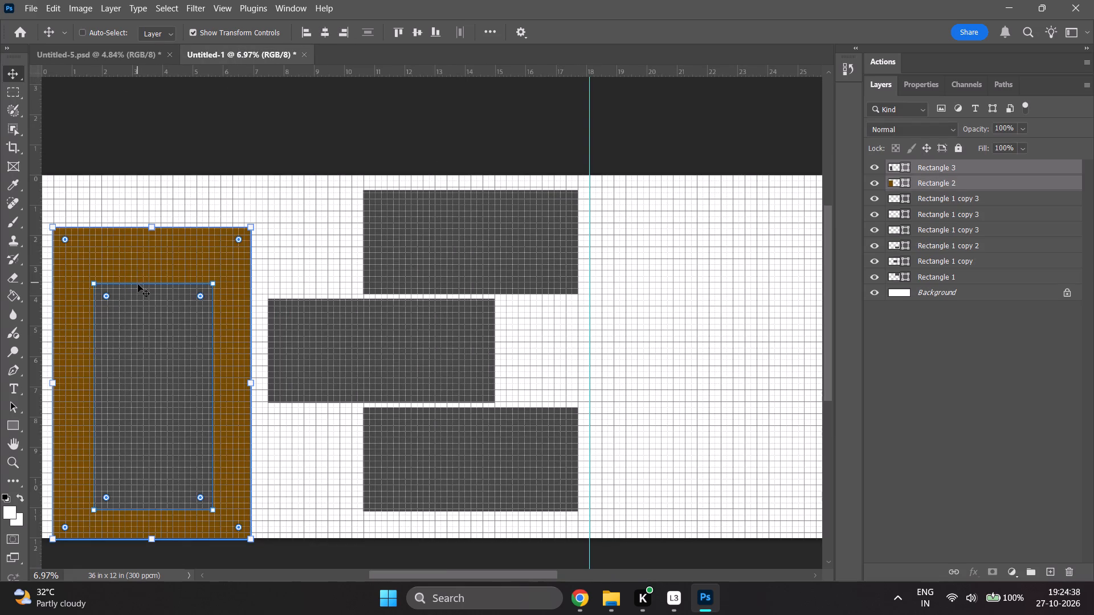
Move the brown rectangle and its inner grey rectangle together to the page's left edge, top-aligned with the top grey rectangle.
{"action": "left_click_drag", "start_coordinate": [129, 269], "coordinate": [128, 239]}
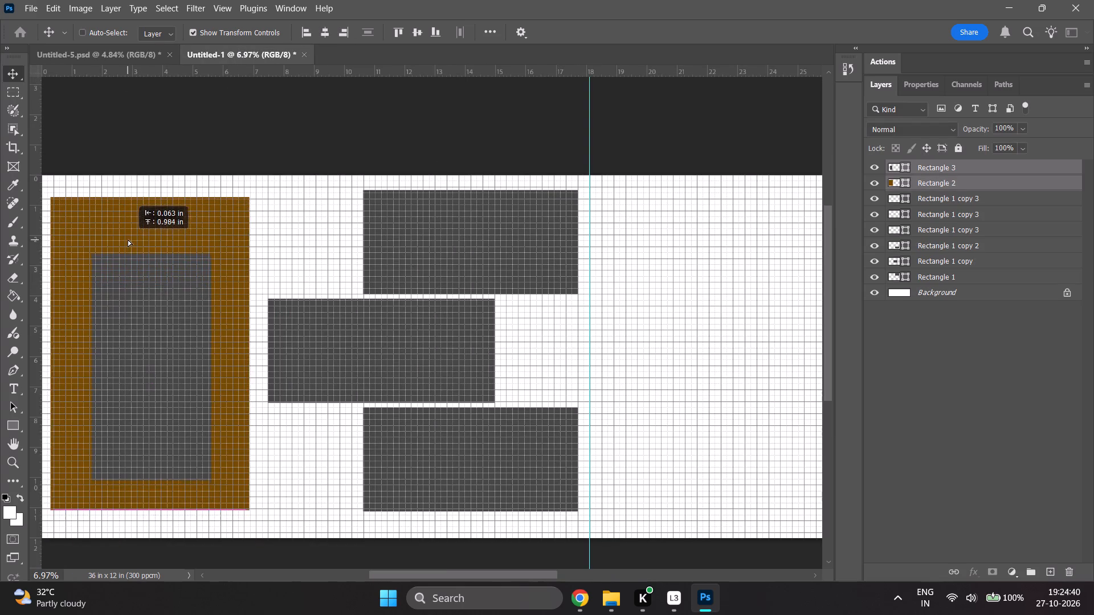
{"action": "left_click_drag", "start_coordinate": [128, 239], "coordinate": [121, 231]}
{"action": "left_click_drag", "start_coordinate": [121, 231], "coordinate": [130, 231]}
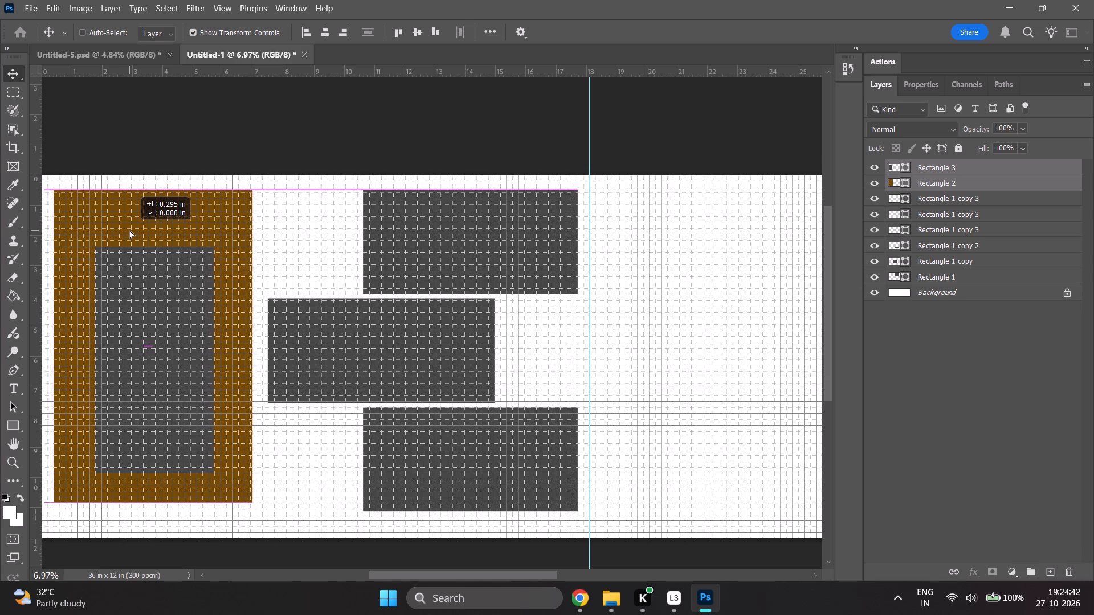
{"action": "left_click_drag", "start_coordinate": [130, 231], "coordinate": [129, 231]}
{"action": "left_click_drag", "start_coordinate": [129, 231], "coordinate": [126, 231]}
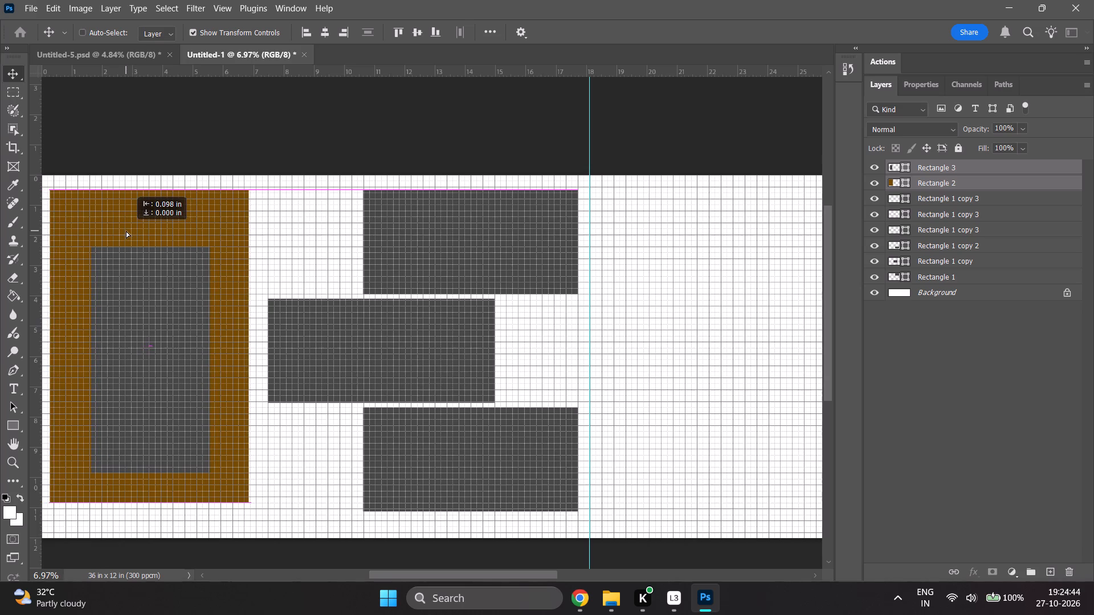
{"action": "left_click_drag", "start_coordinate": [126, 231], "coordinate": [118, 231]}
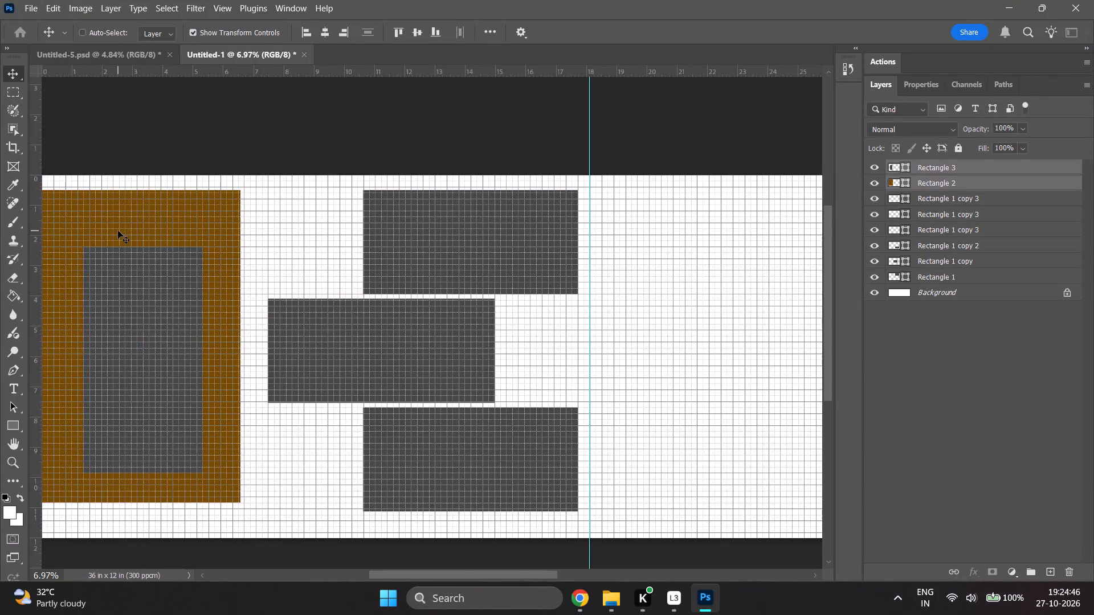
{"action": "scroll", "coordinate": [120, 235], "scroll_direction": "up", "scroll_amount": 7, "text": "ctrl"}
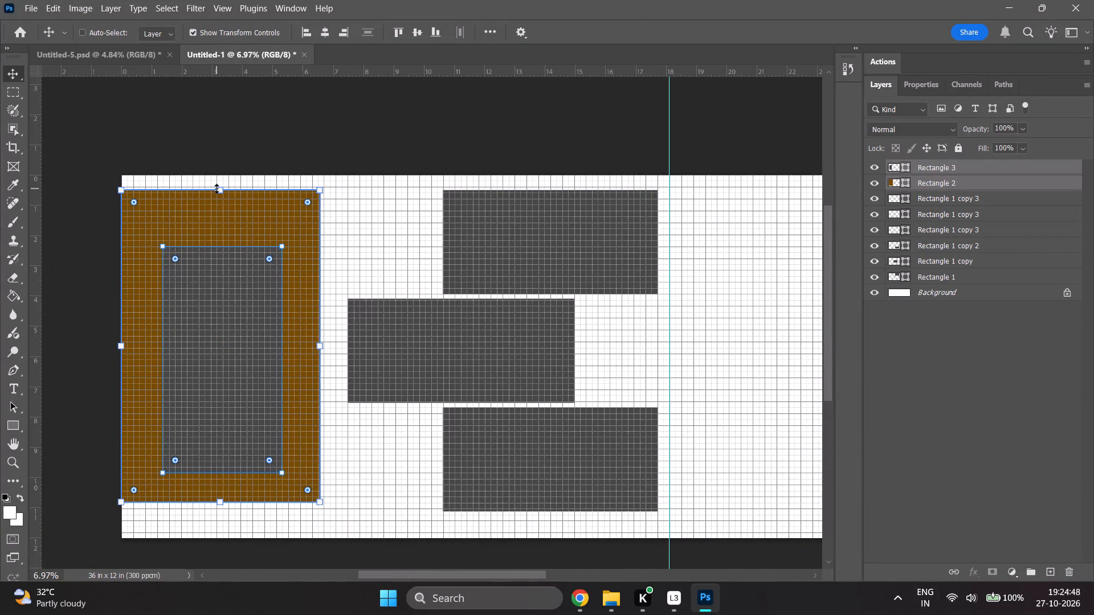
Stretch the brown rectangle and its inner grey rectangle together to the page's full height, about 117.1%, then deselect them.
{"action": "left_click_drag", "start_coordinate": [219, 188], "coordinate": [219, 173], "text": "shift"}
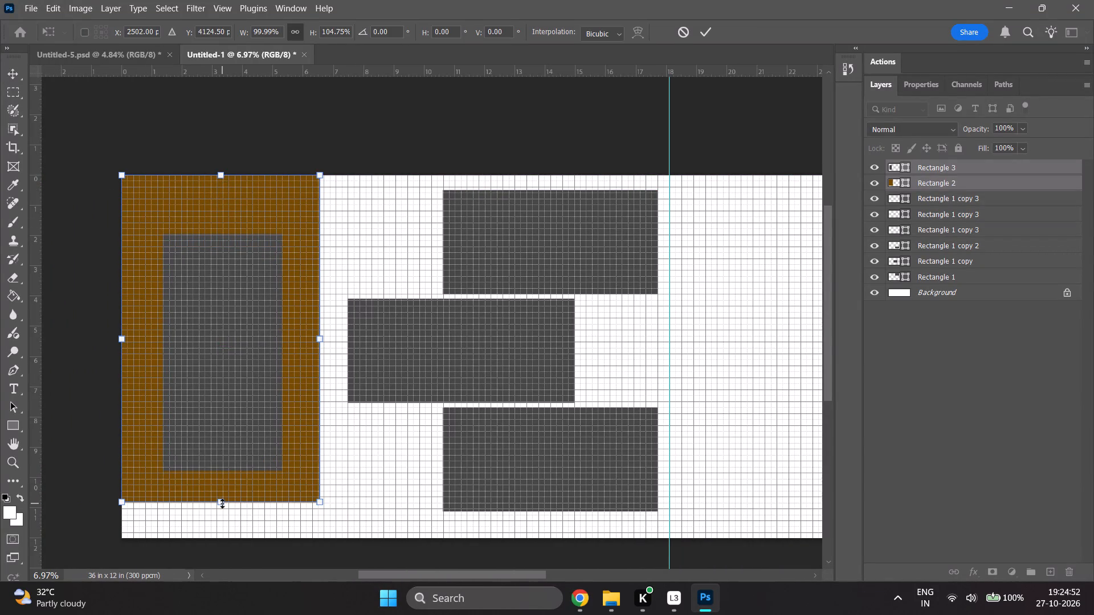
{"action": "left_click_drag", "start_coordinate": [222, 503], "coordinate": [218, 536], "text": "shift"}
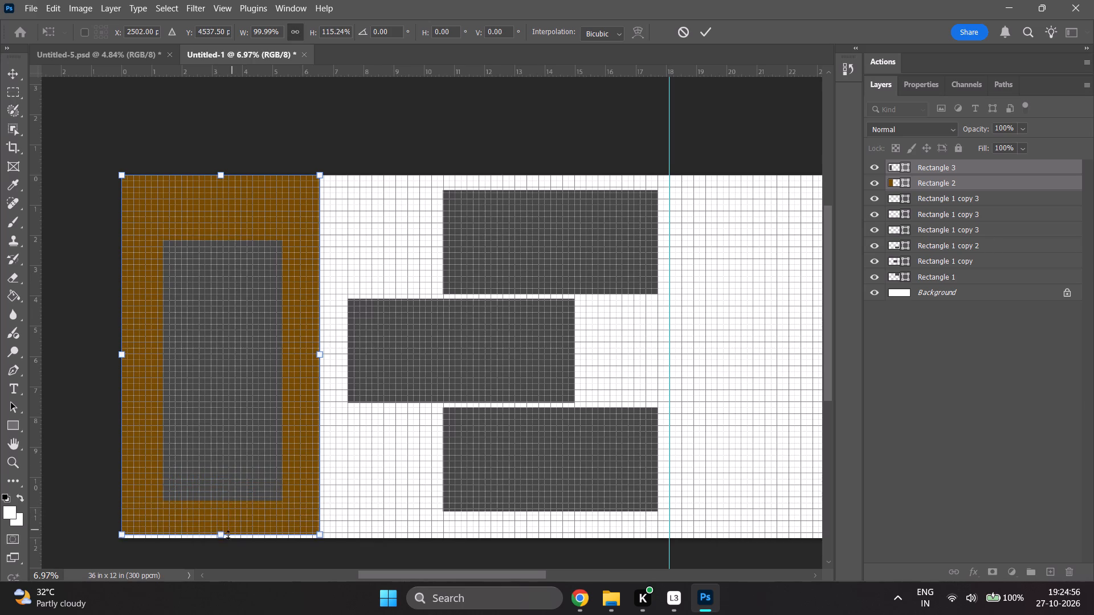
{"action": "left_click_drag", "start_coordinate": [222, 540], "coordinate": [221, 546], "text": "shift"}
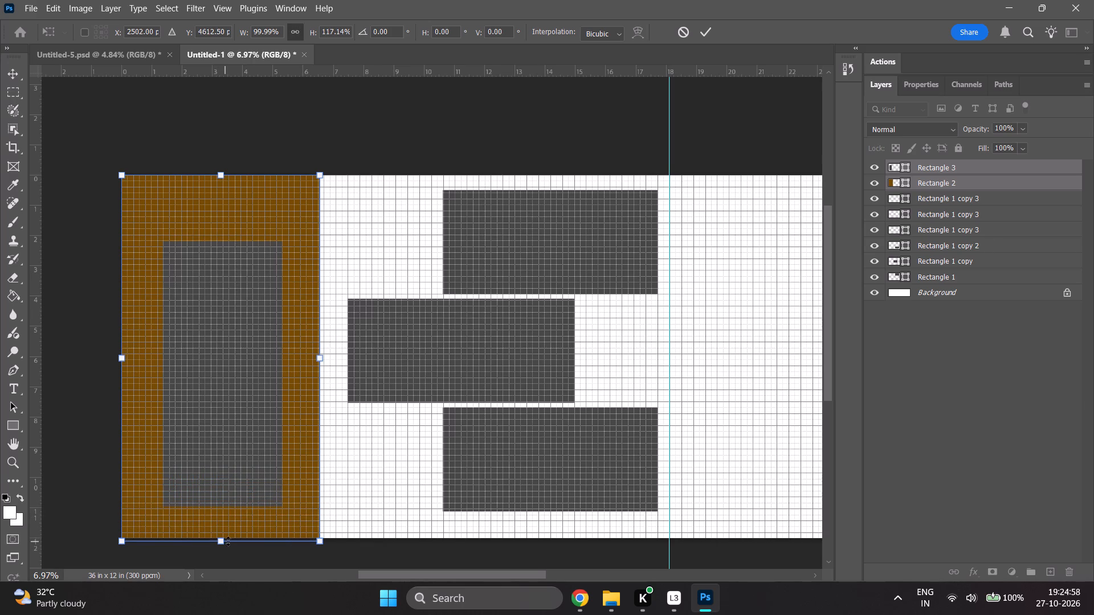
{"action": "left_click", "coordinate": [967, 471]}
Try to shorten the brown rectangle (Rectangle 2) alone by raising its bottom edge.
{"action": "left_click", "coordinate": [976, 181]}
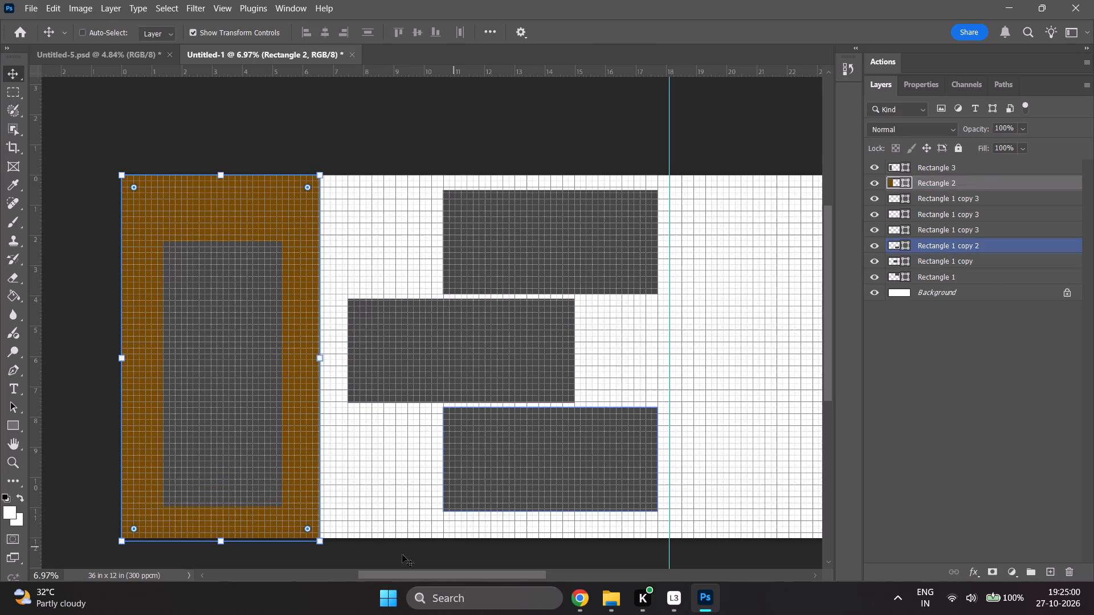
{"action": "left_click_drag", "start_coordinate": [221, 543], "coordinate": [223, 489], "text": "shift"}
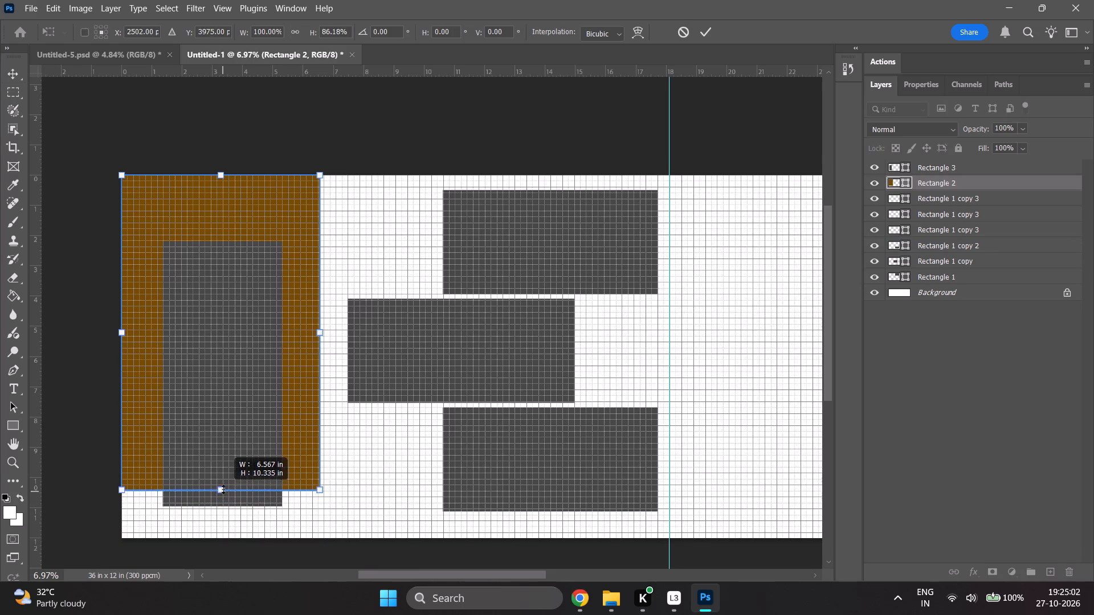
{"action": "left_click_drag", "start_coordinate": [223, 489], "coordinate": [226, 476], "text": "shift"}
Check the Untitled-5.psd layout, then shorten Untitled-1's brown rectangle (Rectangle 2) from its top edge to about 7.7 in high and deselect it.
{"action": "left_click", "coordinate": [105, 49]}
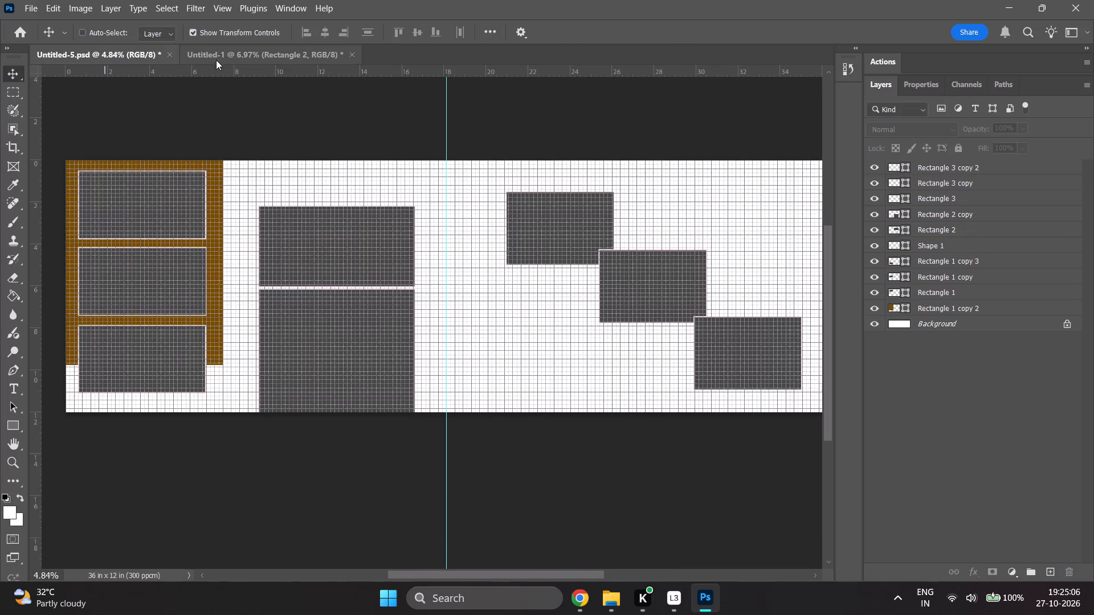
{"action": "left_click", "coordinate": [284, 60]}
{"action": "scroll", "coordinate": [264, 416], "scroll_direction": "down", "scroll_amount": 5}
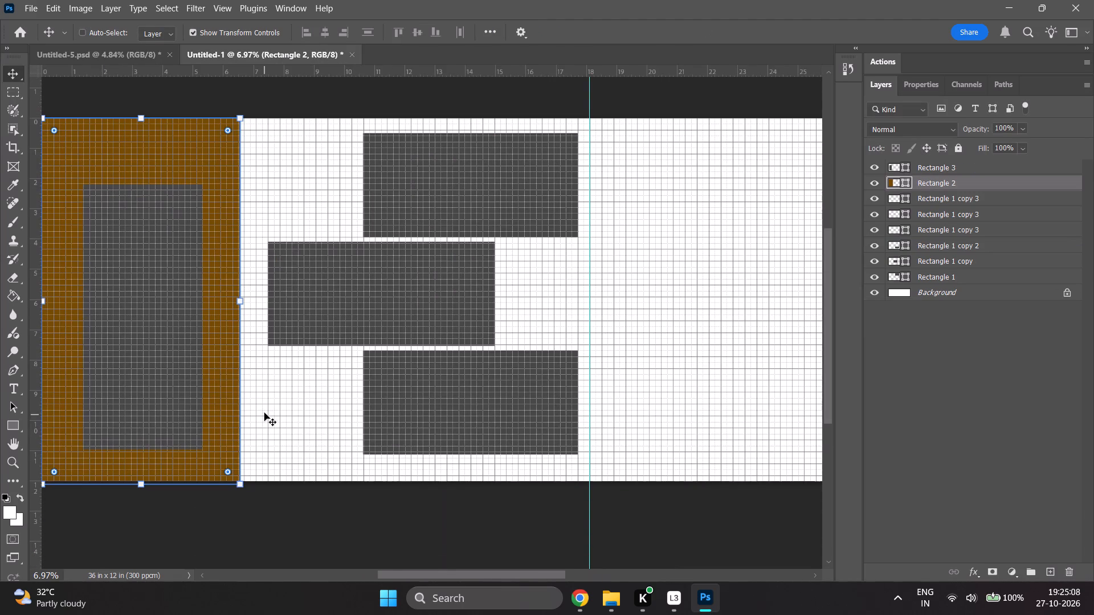
{"action": "scroll", "coordinate": [219, 323], "scroll_direction": "up", "scroll_amount": 3}
{"action": "left_click_drag", "start_coordinate": [142, 152], "coordinate": [142, 202], "text": "shift"}
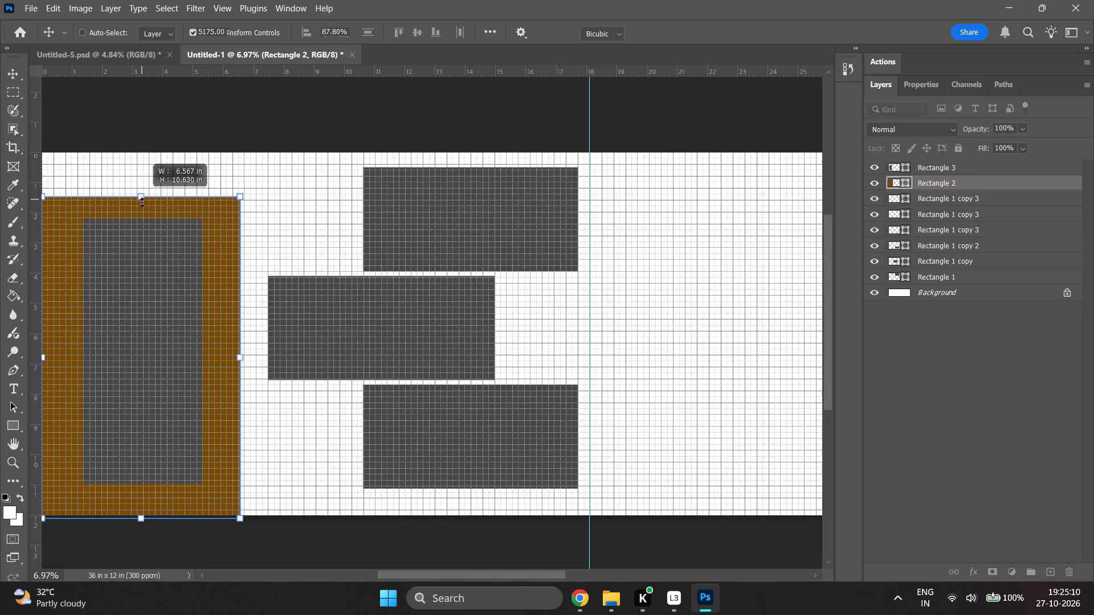
{"action": "left_click_drag", "start_coordinate": [142, 202], "coordinate": [142, 289], "text": "shift"}
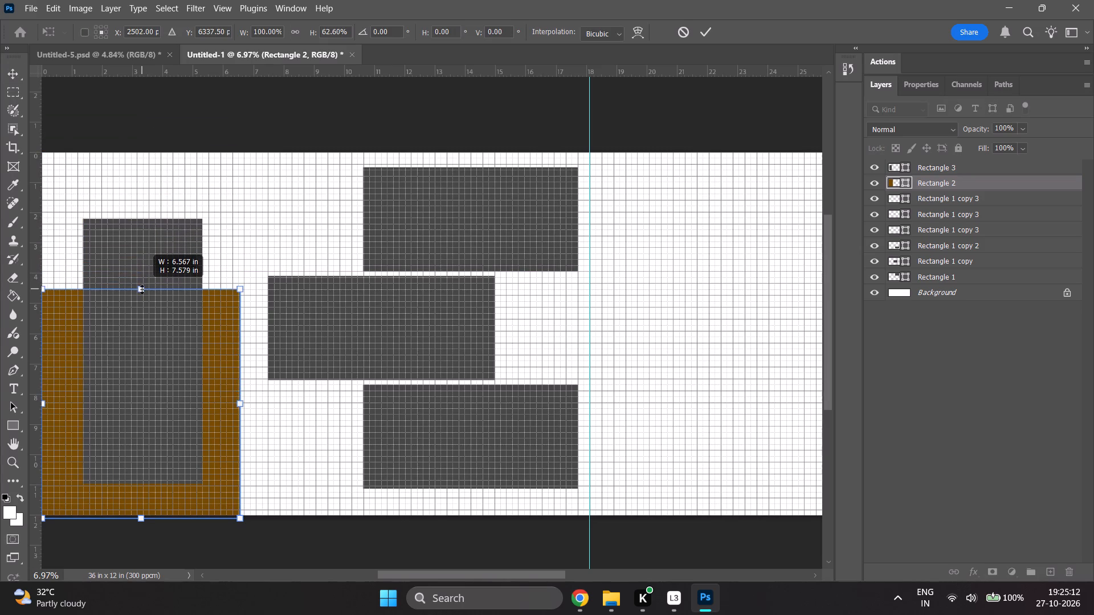
{"action": "left_click_drag", "start_coordinate": [142, 289], "coordinate": [145, 286], "text": "shift"}
{"action": "left_click", "coordinate": [959, 363]}
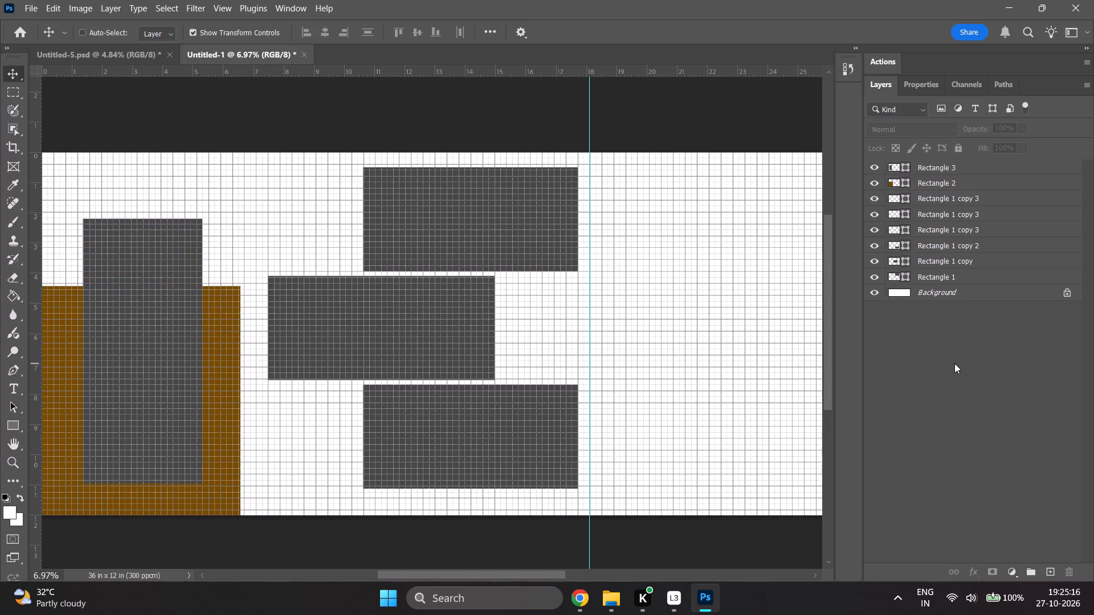
Move the middle grey rectangle (Rectangle 1 copy) about 0.8 in left, close beside the brown rectangle, and deselect it.
{"action": "scroll", "coordinate": [741, 333], "scroll_direction": "up", "scroll_amount": 6, "text": "ctrl"}
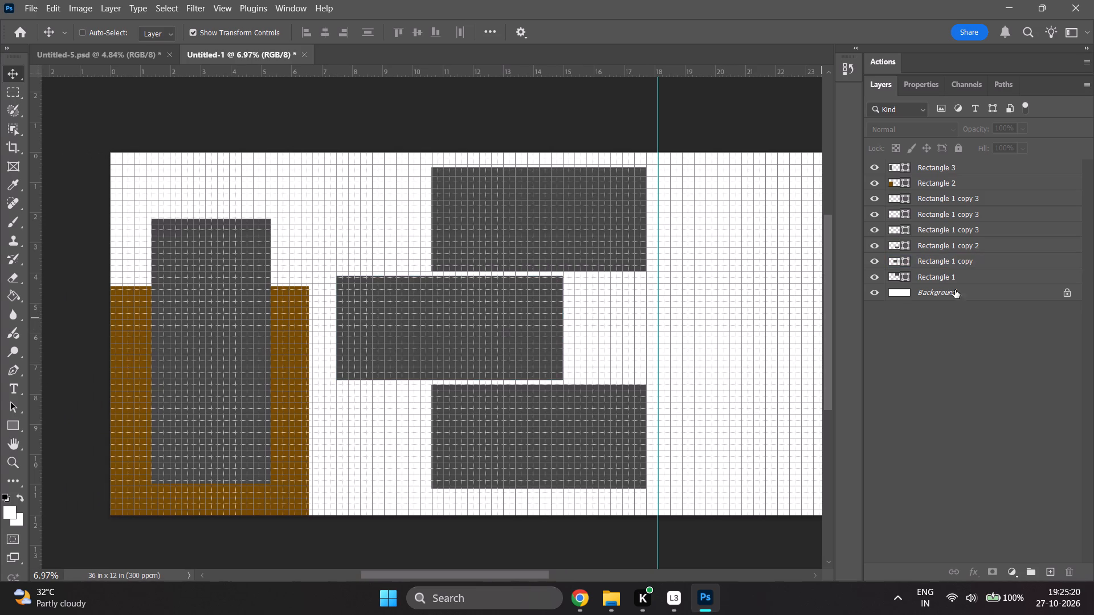
{"action": "left_click", "coordinate": [964, 259]}
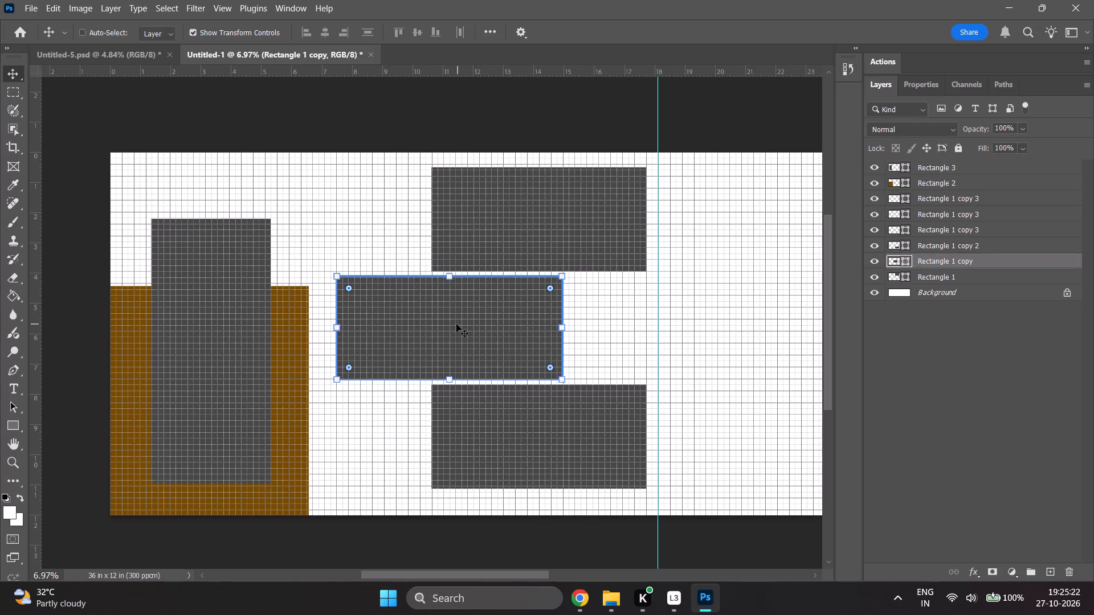
{"action": "left_click_drag", "start_coordinate": [456, 324], "coordinate": [438, 326], "text": "shift"}
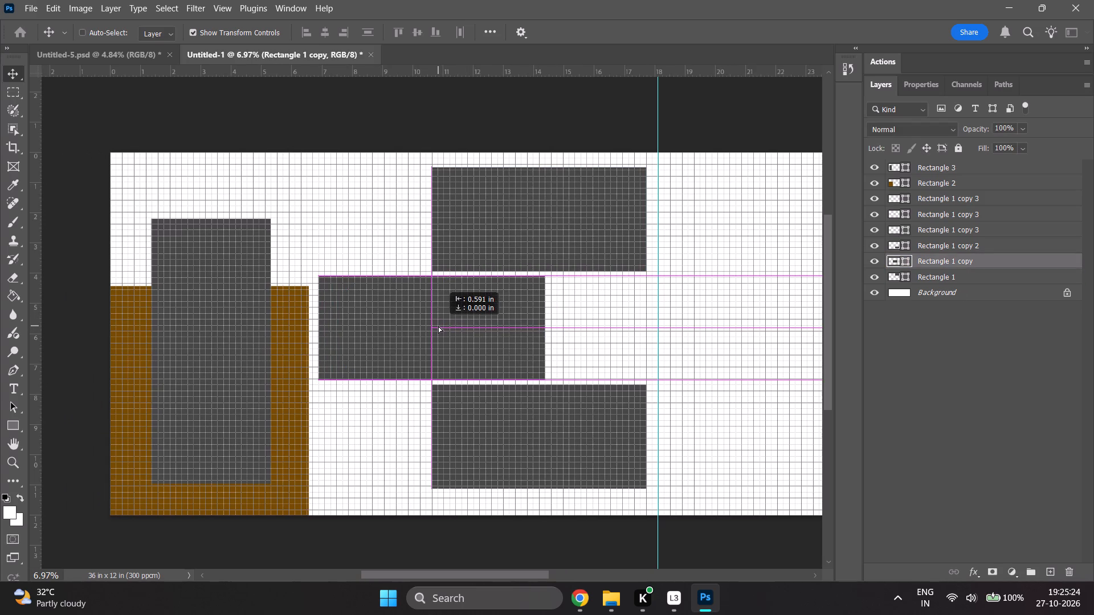
{"action": "left_click_drag", "start_coordinate": [438, 326], "coordinate": [434, 326], "text": "shift"}
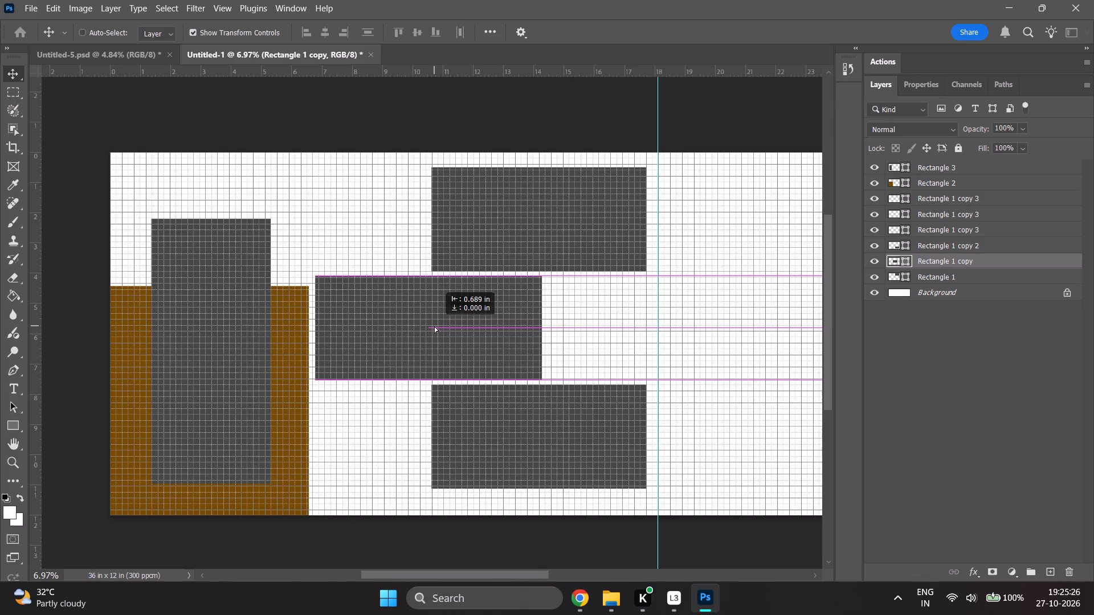
{"action": "left_click_drag", "start_coordinate": [434, 326], "coordinate": [432, 326], "text": "shift"}
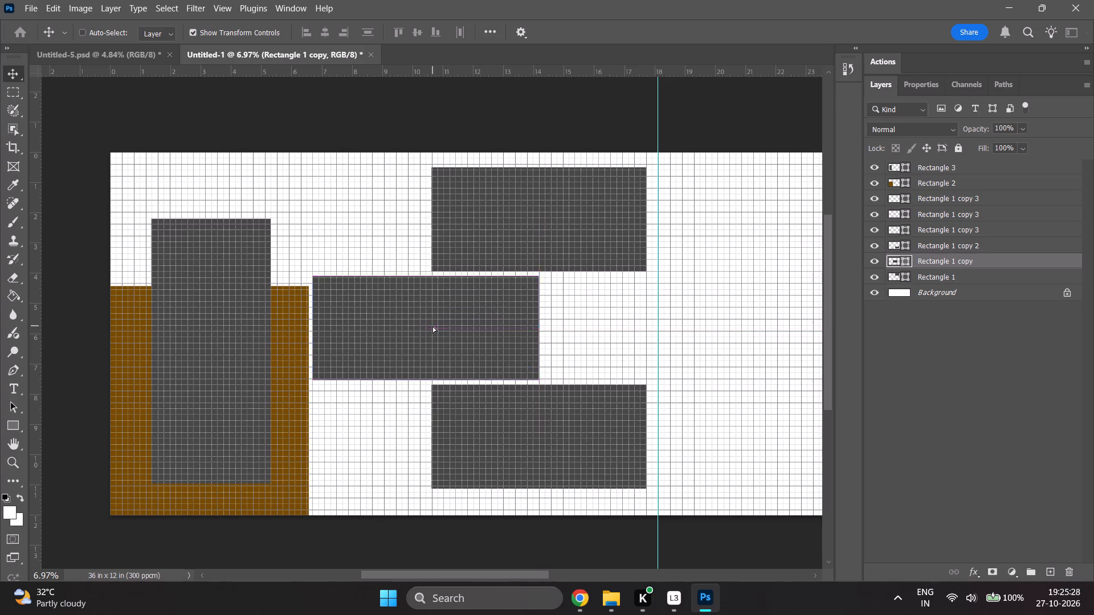
{"action": "left_click", "coordinate": [979, 336]}
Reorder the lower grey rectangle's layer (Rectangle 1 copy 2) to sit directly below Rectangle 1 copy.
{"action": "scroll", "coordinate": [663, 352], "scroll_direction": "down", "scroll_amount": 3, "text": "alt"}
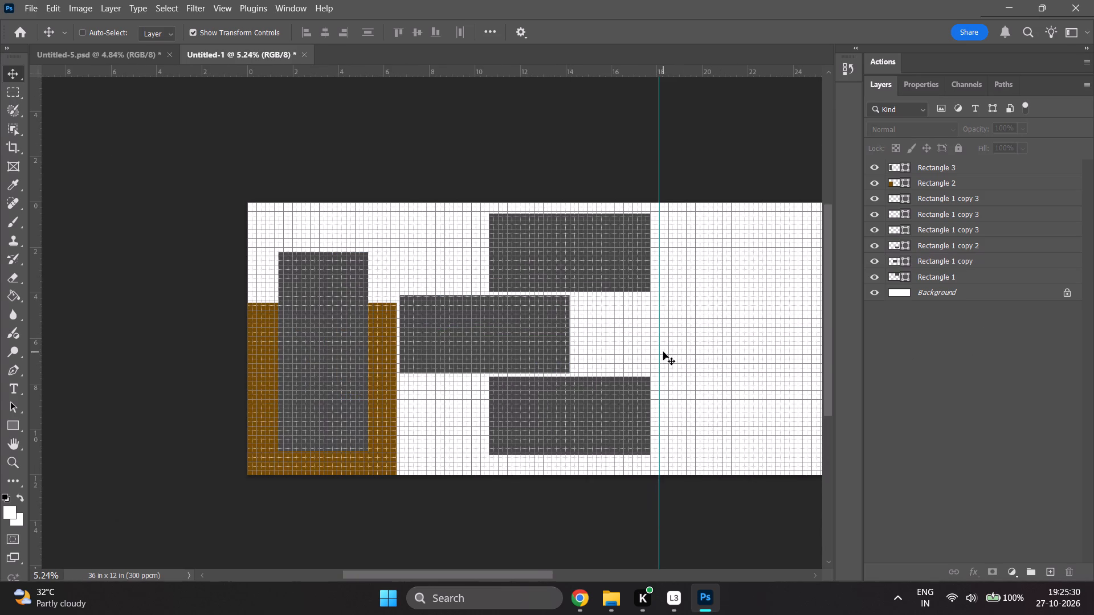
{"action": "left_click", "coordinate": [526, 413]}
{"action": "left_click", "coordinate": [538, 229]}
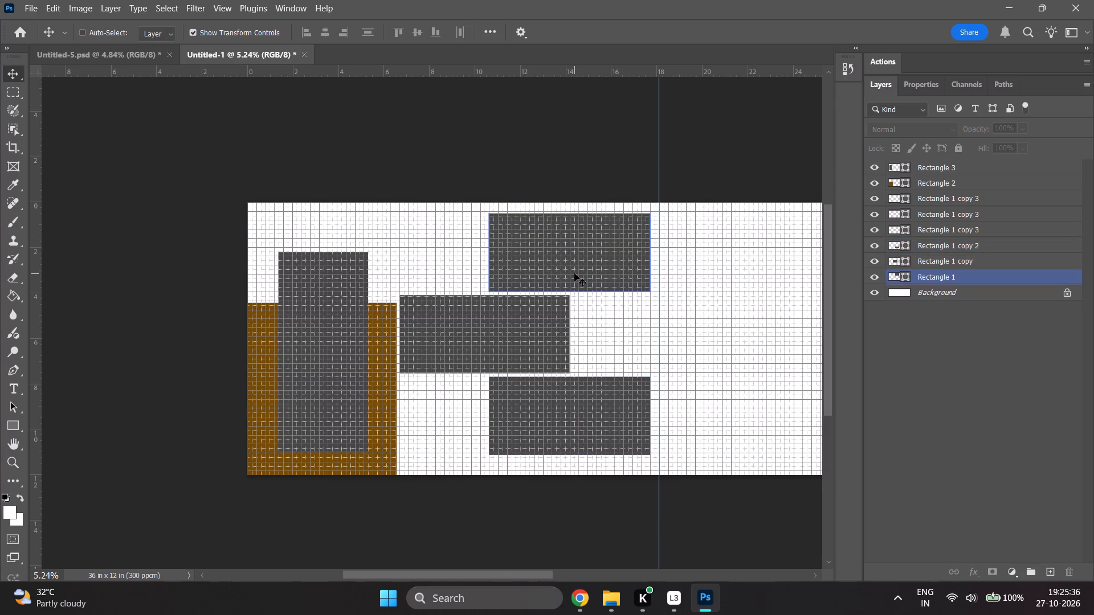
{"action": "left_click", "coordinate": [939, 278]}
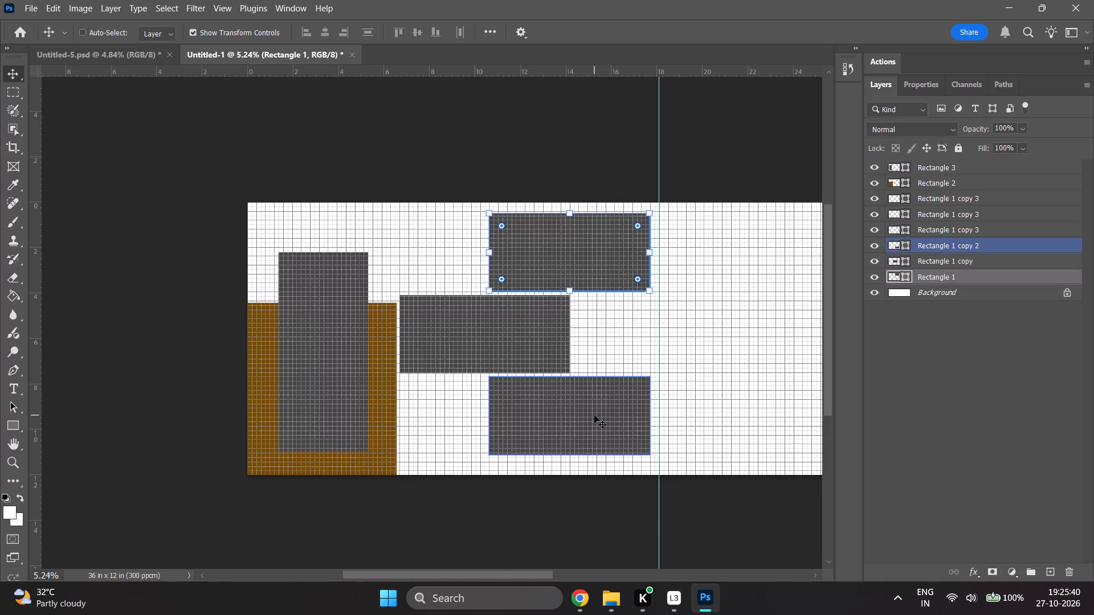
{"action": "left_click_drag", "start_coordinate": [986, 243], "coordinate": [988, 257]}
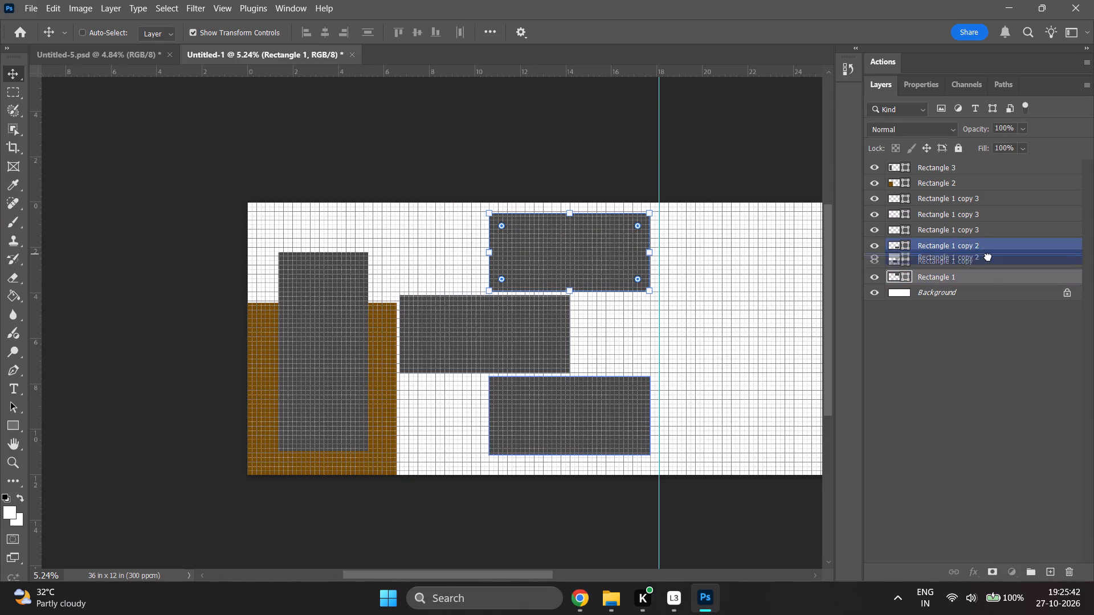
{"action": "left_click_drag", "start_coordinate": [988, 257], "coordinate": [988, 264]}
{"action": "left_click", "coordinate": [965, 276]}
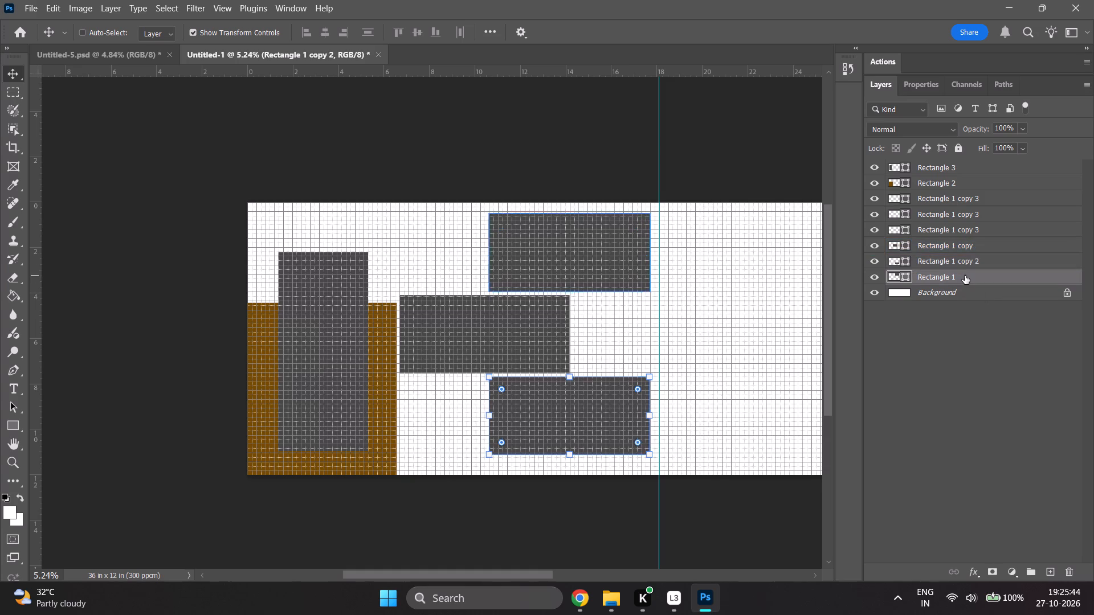
Delete the lower grey rectangle (Rectangle 1 copy 2).
{"action": "left_click", "coordinate": [961, 260]}
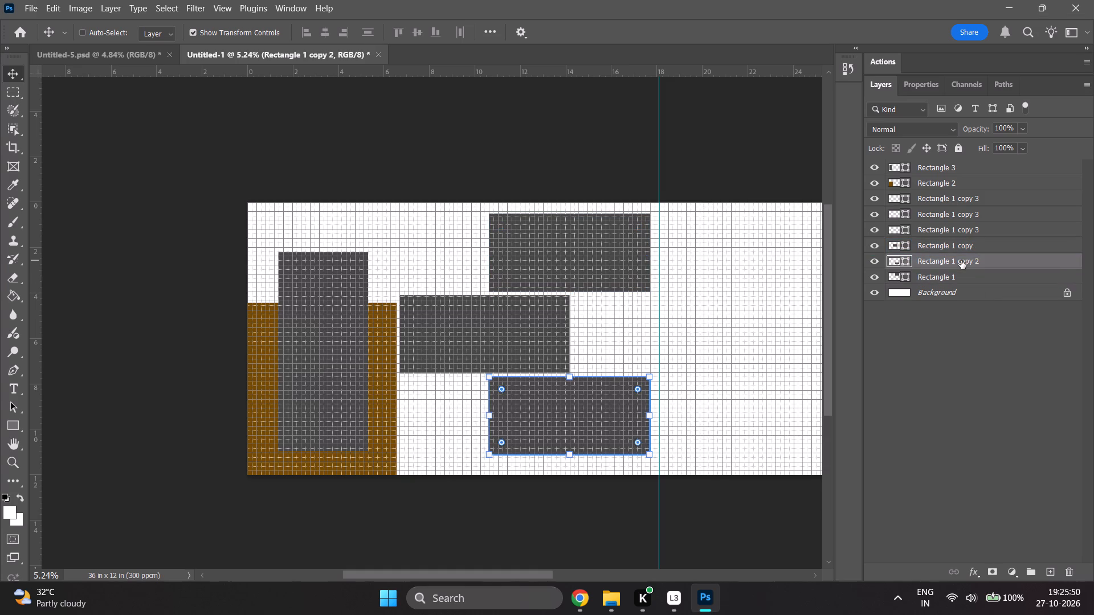
{"action": "key", "text": "BackSpace"}
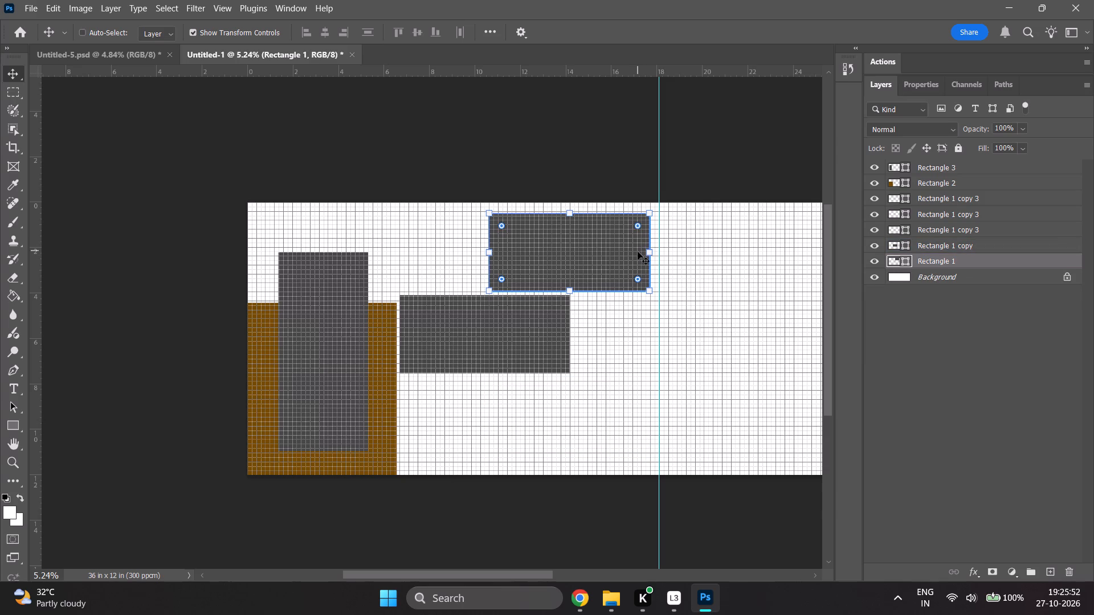
Duplicate the top grey rectangle (Rectangle 1) and move the copy straight down about 7.2 in, below the middle one.
{"action": "key", "text": "ctrl+j"}
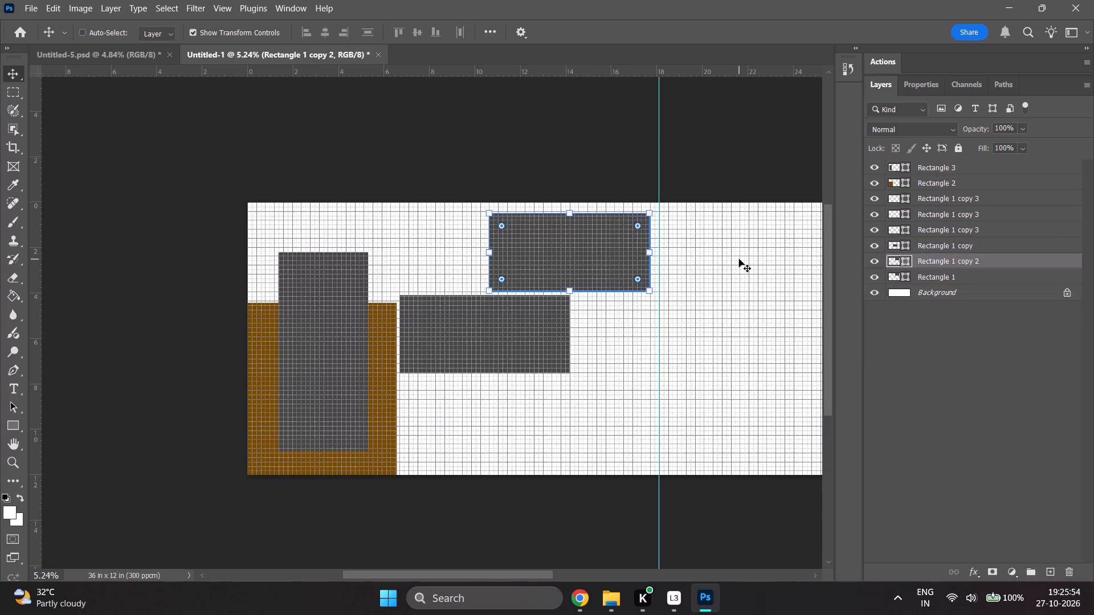
{"action": "left_click_drag", "start_coordinate": [589, 261], "coordinate": [589, 340], "text": "shift"}
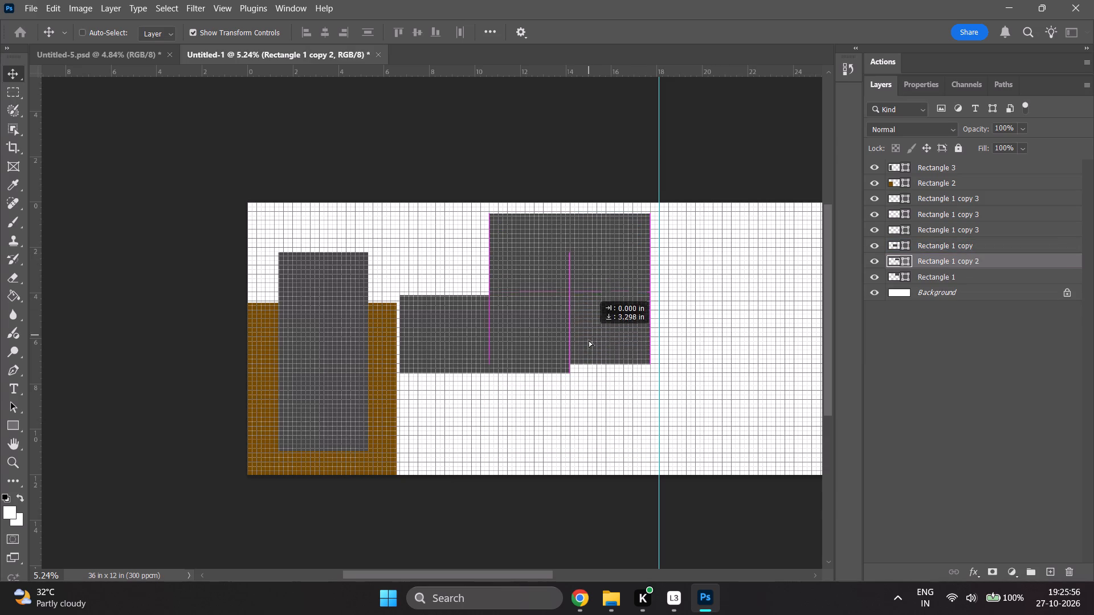
{"action": "left_click_drag", "start_coordinate": [589, 340], "coordinate": [586, 432], "text": "shift"}
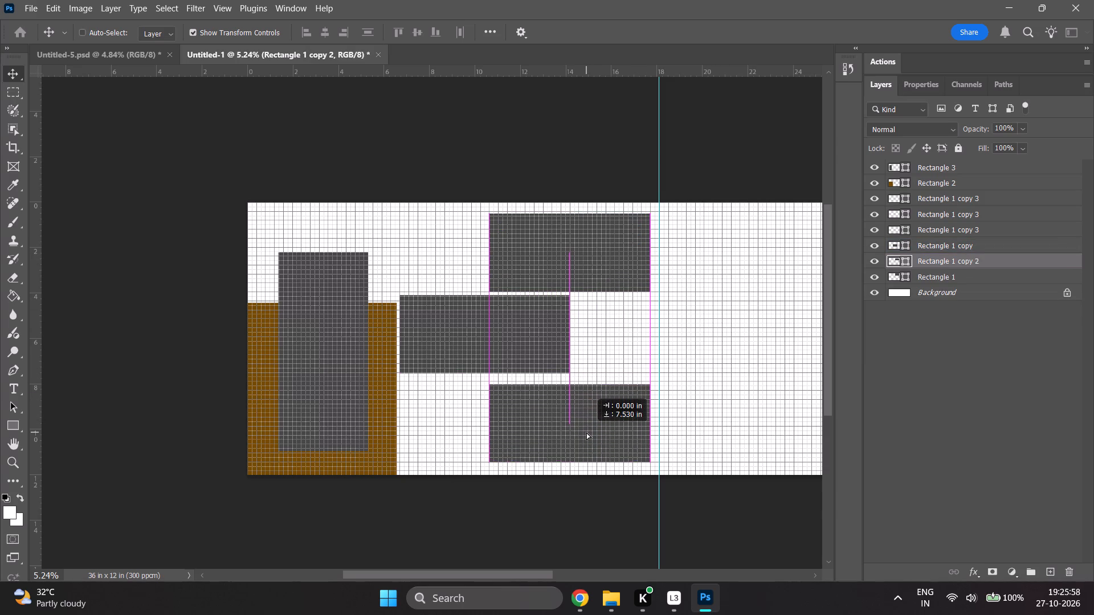
{"action": "left_click_drag", "start_coordinate": [586, 432], "coordinate": [586, 425], "text": "shift"}
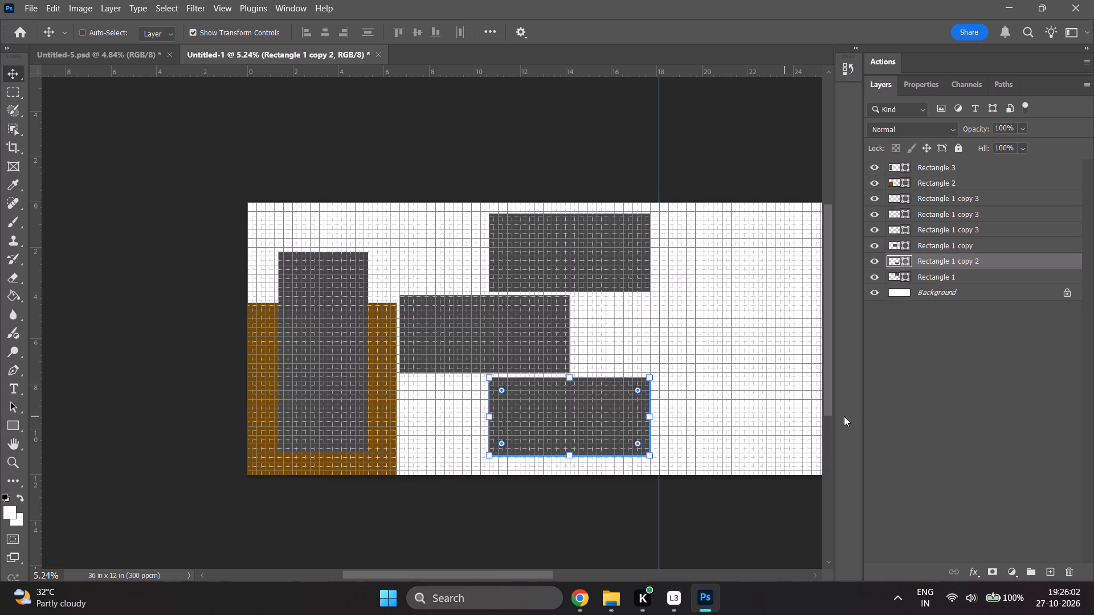
{"action": "left_click", "coordinate": [937, 412]}
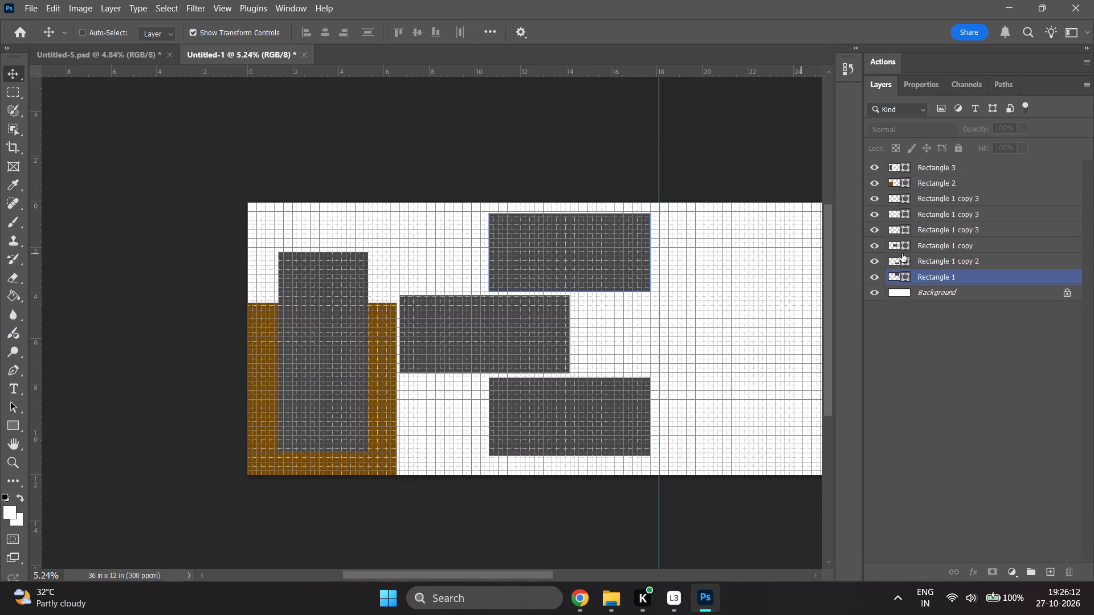
Move the three staggered grey rectangles (Rectangle 1, copy and copy 2) together slightly down, then deselect them.
{"action": "left_click", "coordinate": [945, 252]}
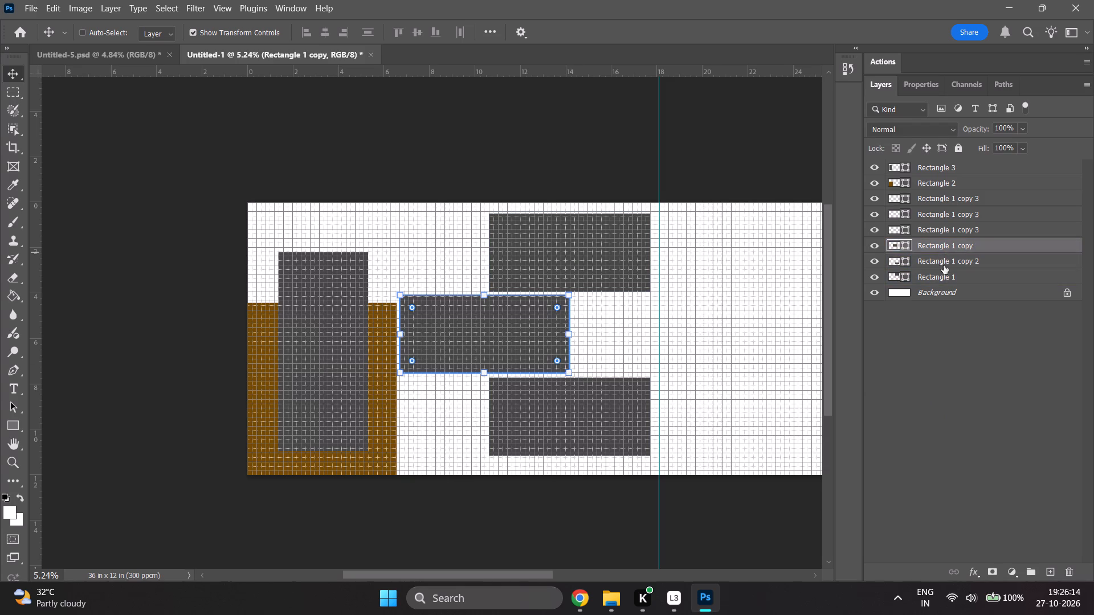
{"action": "left_click", "coordinate": [942, 274], "text": "shift"}
{"action": "left_click_drag", "start_coordinate": [550, 265], "coordinate": [550, 270]}
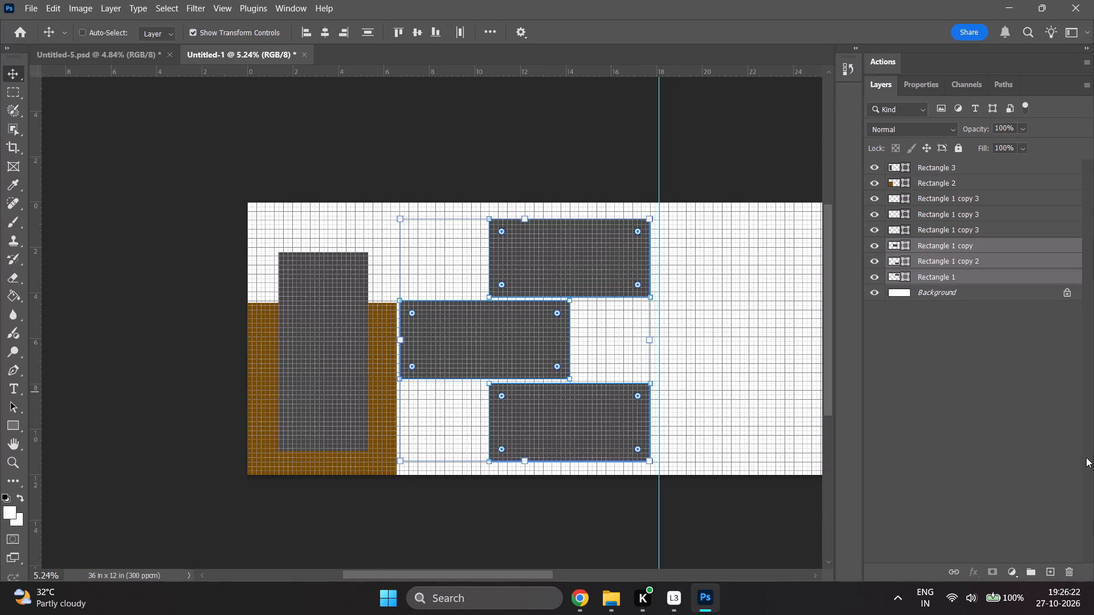
{"action": "left_click", "coordinate": [1018, 407]}
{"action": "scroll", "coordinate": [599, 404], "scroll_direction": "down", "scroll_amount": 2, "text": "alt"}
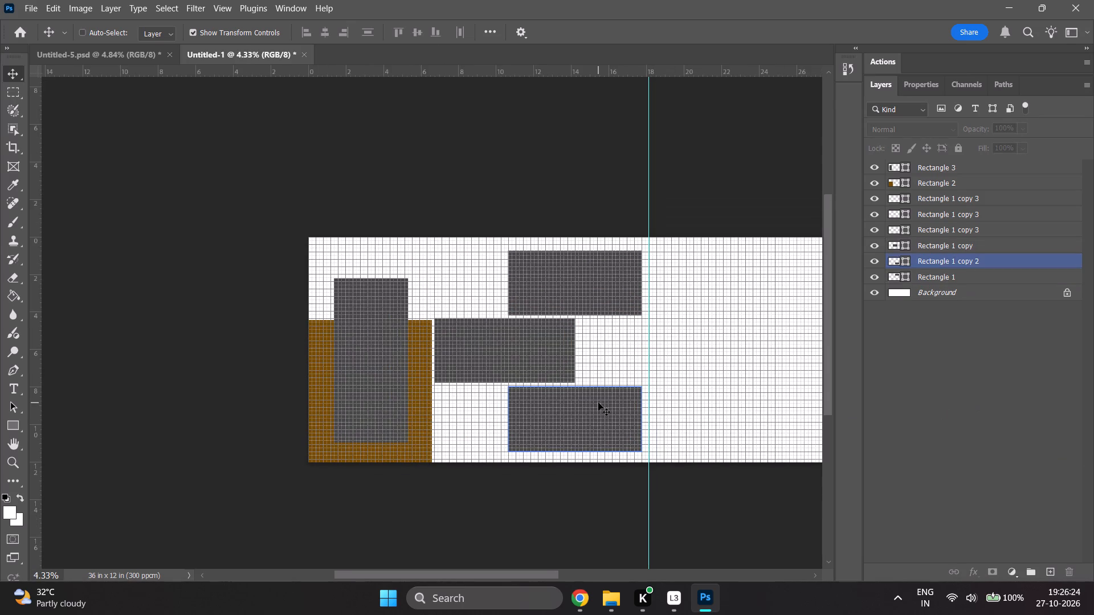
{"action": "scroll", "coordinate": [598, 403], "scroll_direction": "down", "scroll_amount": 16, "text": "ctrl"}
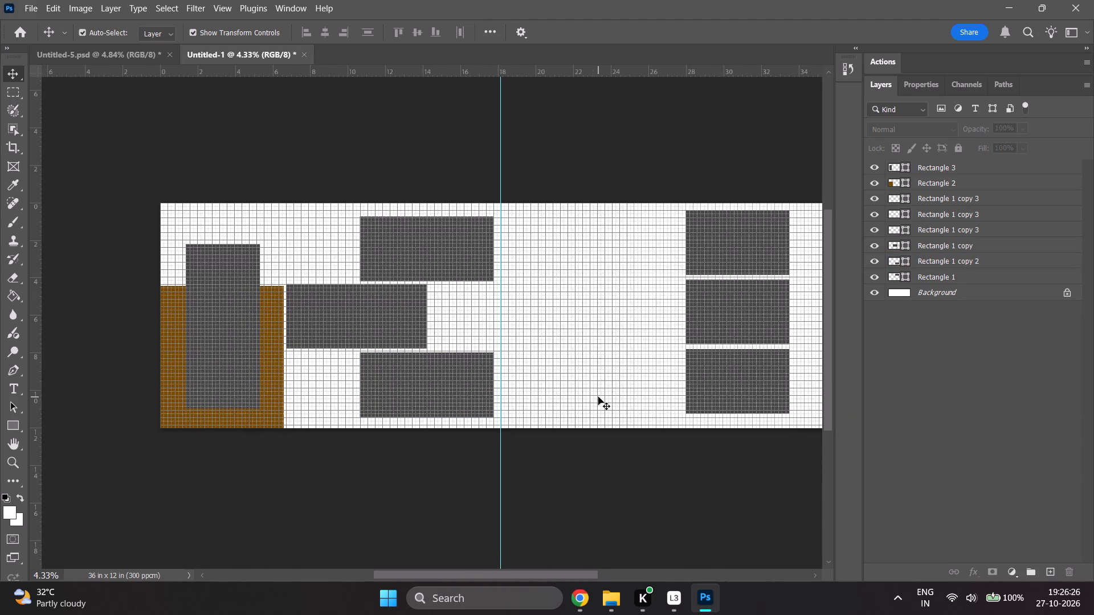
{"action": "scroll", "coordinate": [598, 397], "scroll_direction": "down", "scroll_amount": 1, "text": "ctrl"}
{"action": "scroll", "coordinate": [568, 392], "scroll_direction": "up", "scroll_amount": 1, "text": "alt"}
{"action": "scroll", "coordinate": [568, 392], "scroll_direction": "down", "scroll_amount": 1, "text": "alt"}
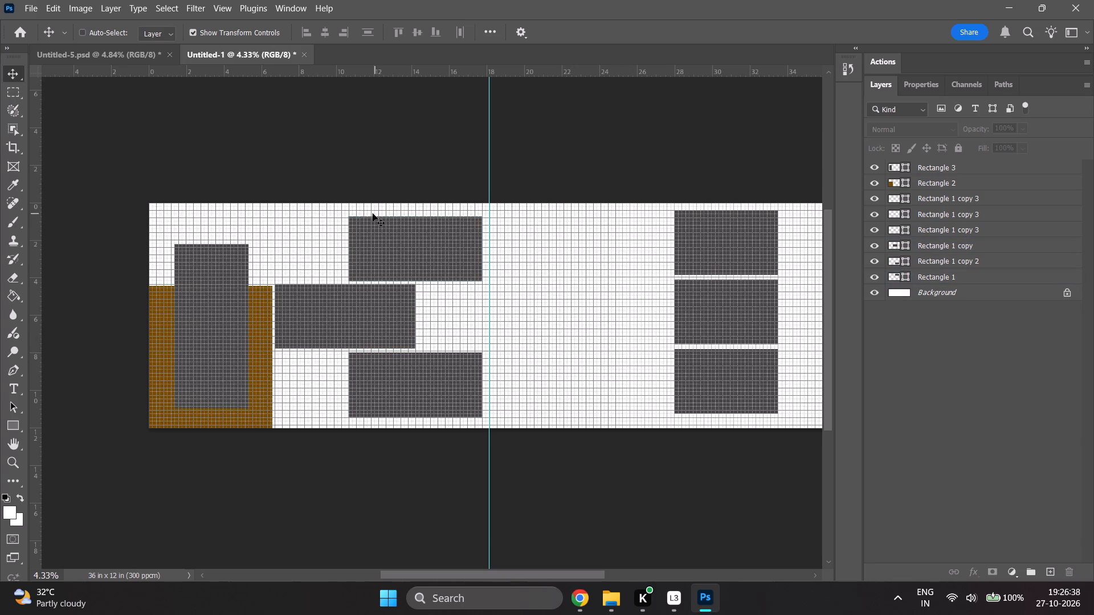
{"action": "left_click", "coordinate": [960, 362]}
Draw a rectangle about 6.5 x 4.5 in from the spread's top-left corner down to the brown rectangle's top edge.
{"action": "key", "text": "v"}
{"action": "key", "text": "u"}
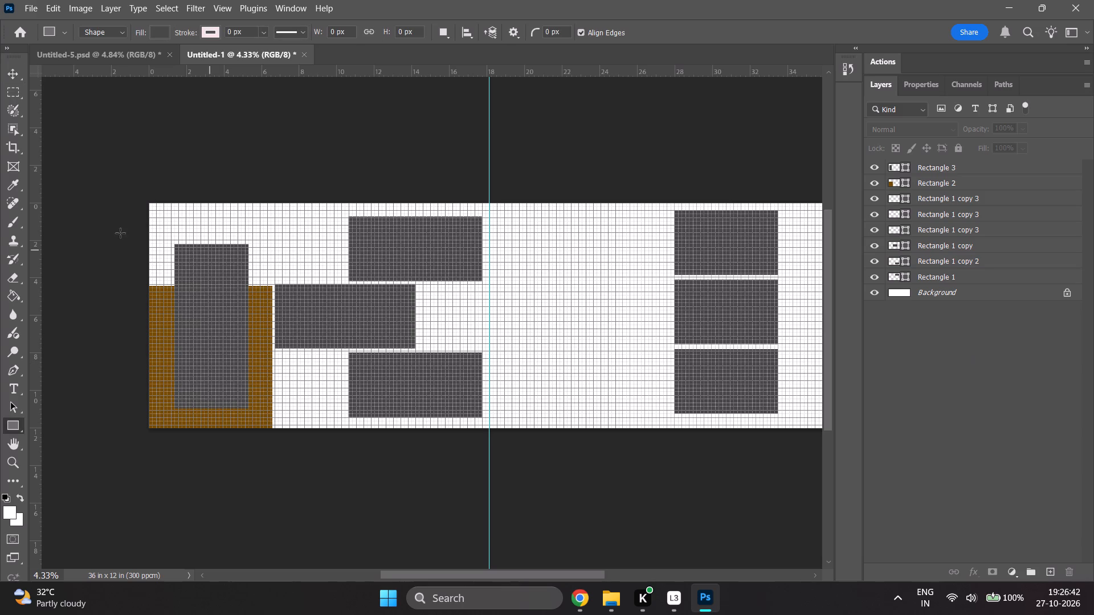
{"action": "scroll", "coordinate": [126, 214], "scroll_direction": "up", "scroll_amount": 6, "text": "alt"}
{"action": "scroll", "coordinate": [151, 215], "scroll_direction": "up", "scroll_amount": 2, "text": "ctrl"}
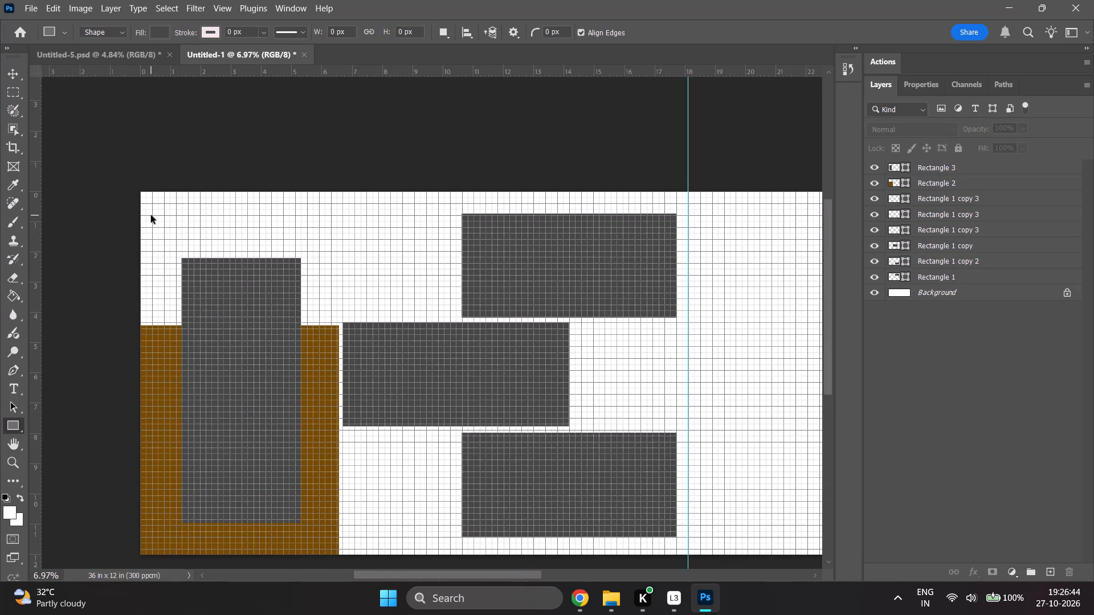
{"action": "scroll", "coordinate": [151, 215], "scroll_direction": "up", "scroll_amount": 3, "text": "ctrl"}
{"action": "left_click_drag", "start_coordinate": [175, 189], "coordinate": [178, 193]}
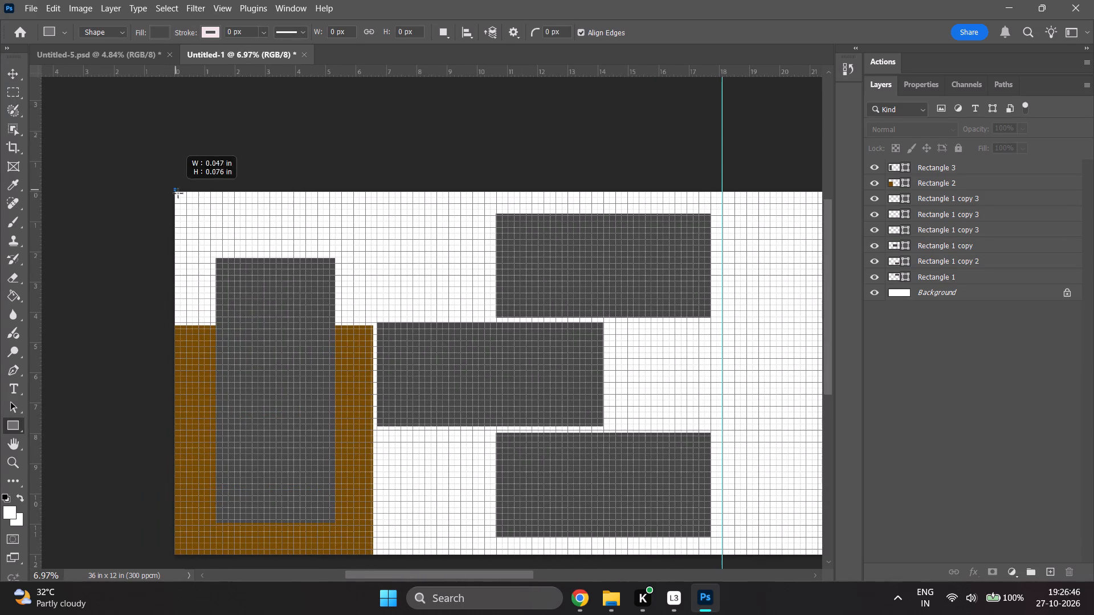
{"action": "left_click_drag", "start_coordinate": [178, 193], "coordinate": [372, 319]}
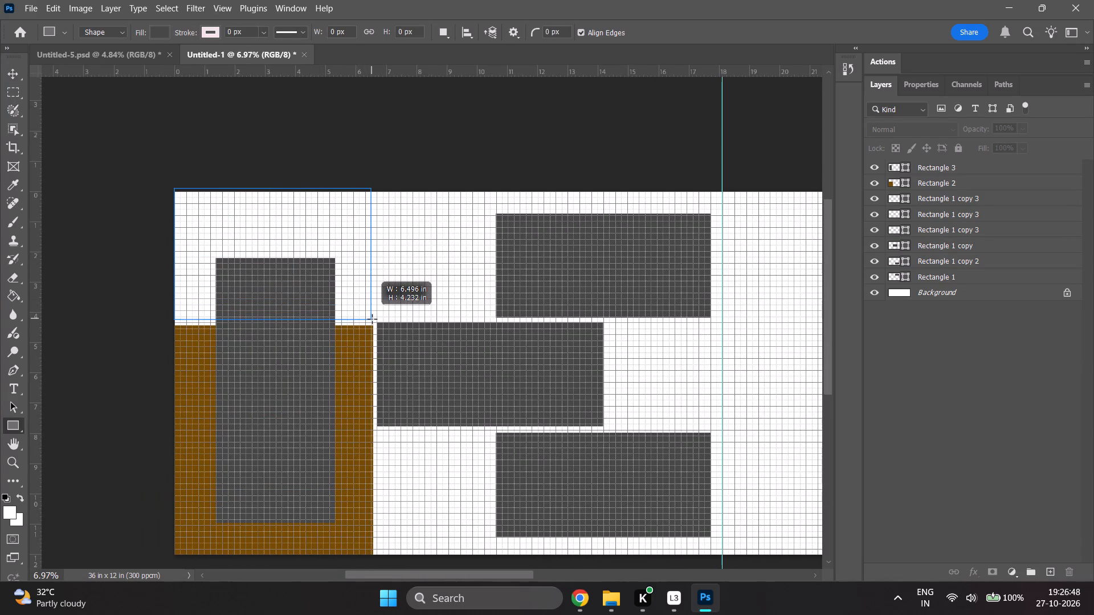
{"action": "left_click_drag", "start_coordinate": [372, 319], "coordinate": [372, 326]}
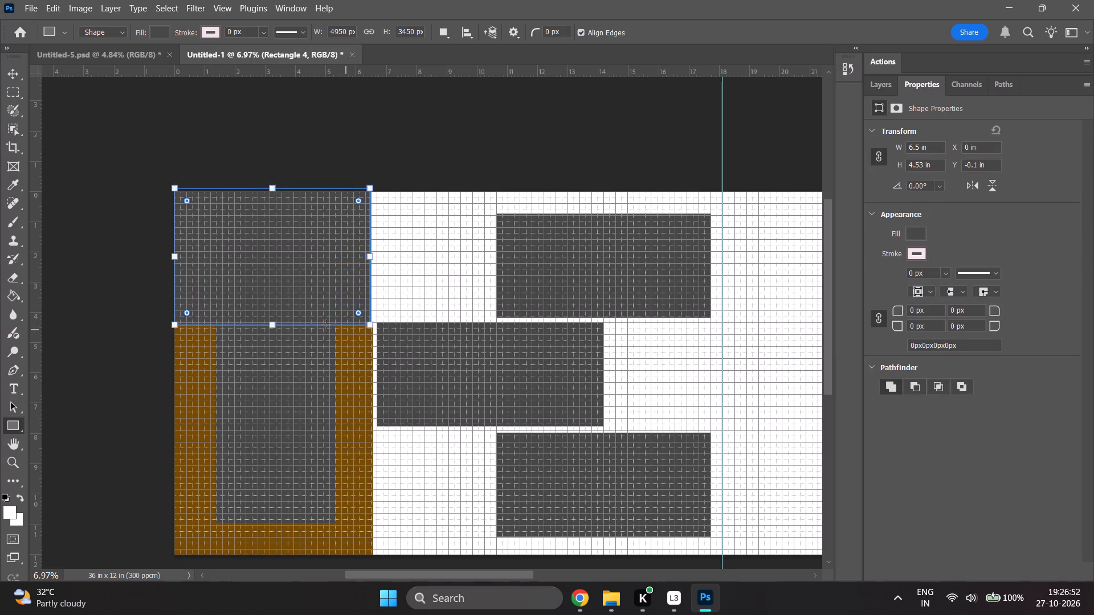
Widen the new top-left rectangle (Rectangle 4) to about 6.57 in, aligning its right edge with the brown rectangle's right edge.
{"action": "scroll", "coordinate": [320, 318], "scroll_direction": "up", "scroll_amount": 18, "text": "alt"}
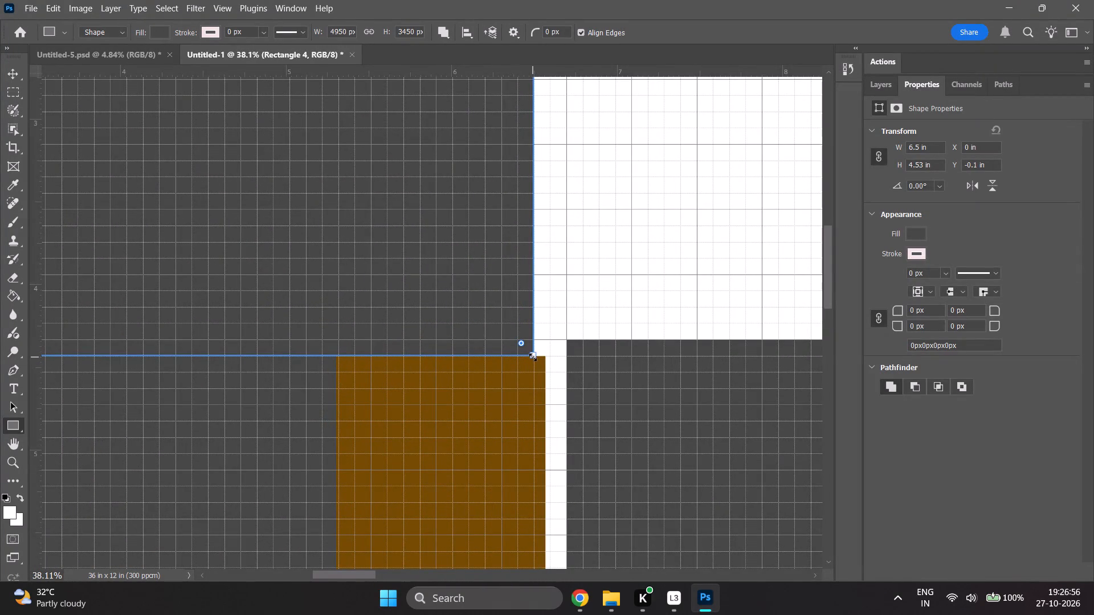
{"action": "scroll", "coordinate": [523, 247], "scroll_direction": "up", "scroll_amount": 4}
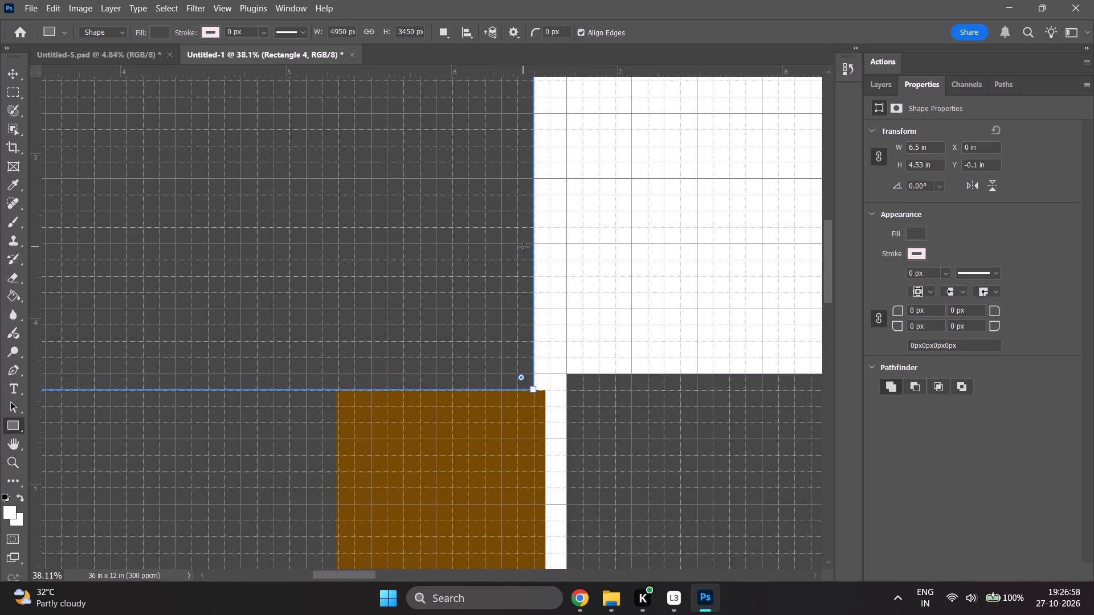
{"action": "key", "text": "v"}
{"action": "left_click_drag", "start_coordinate": [534, 260], "coordinate": [546, 260], "text": "shift"}
{"action": "scroll", "coordinate": [546, 260], "scroll_direction": "up", "scroll_amount": 1, "text": "shift"}
{"action": "scroll", "coordinate": [493, 278], "scroll_direction": "down", "scroll_amount": 17}
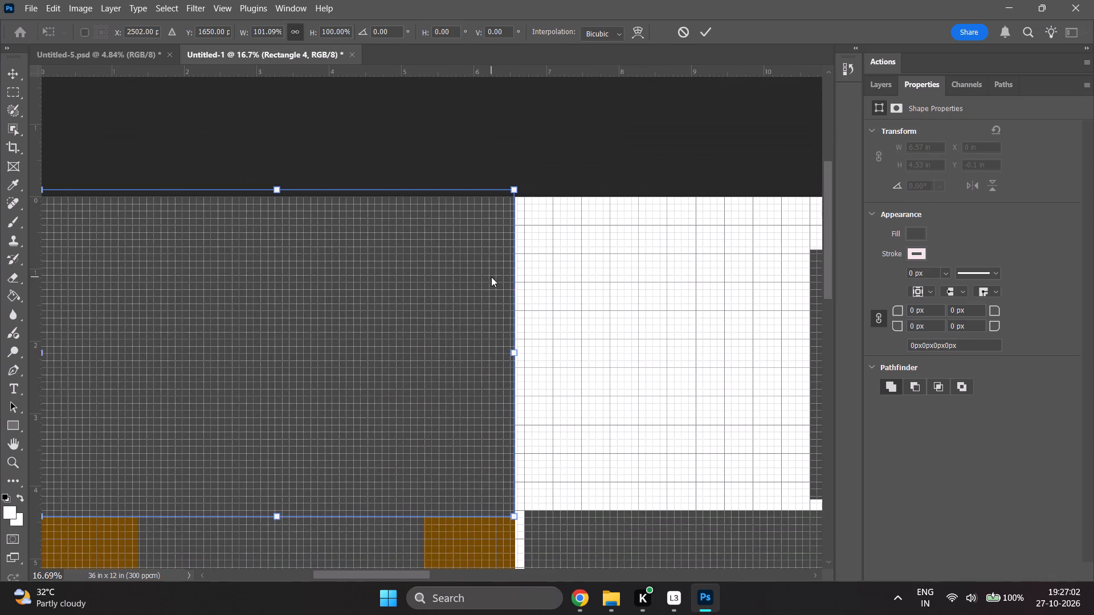
{"action": "scroll", "coordinate": [491, 277], "scroll_direction": "down", "scroll_amount": 7}
{"action": "scroll", "coordinate": [457, 343], "scroll_direction": "down", "scroll_amount": 8, "text": "ctrl"}
Apply the pending resize and fill the top-left rectangle (Rectangle 4) with the bright red from the recently used colours.
{"action": "left_click", "coordinate": [885, 76]}
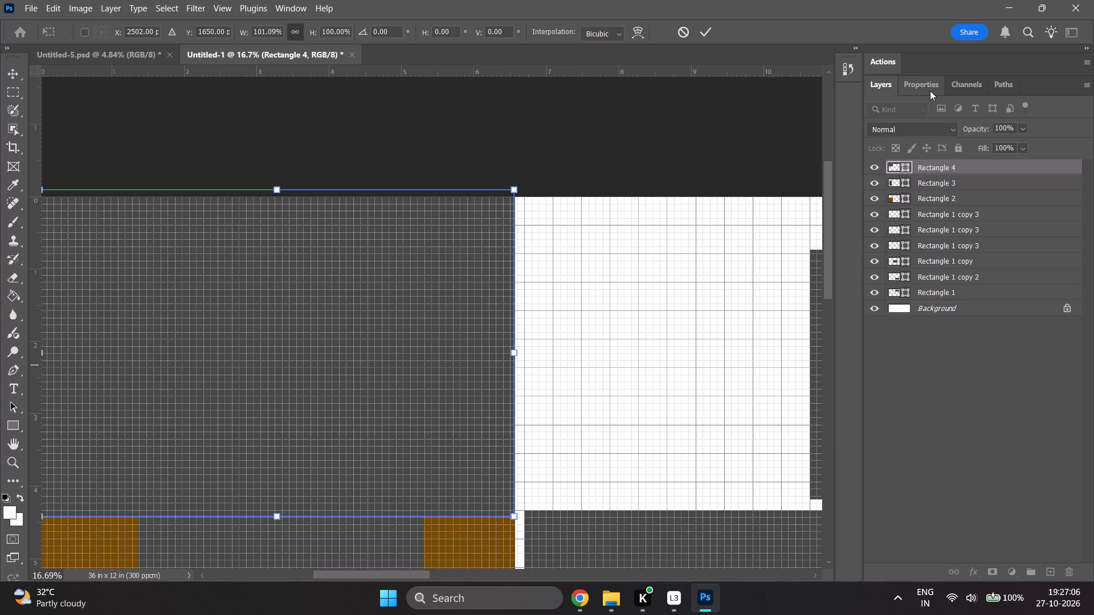
{"action": "left_click", "coordinate": [925, 90]}
{"action": "left_click", "coordinate": [920, 236]}
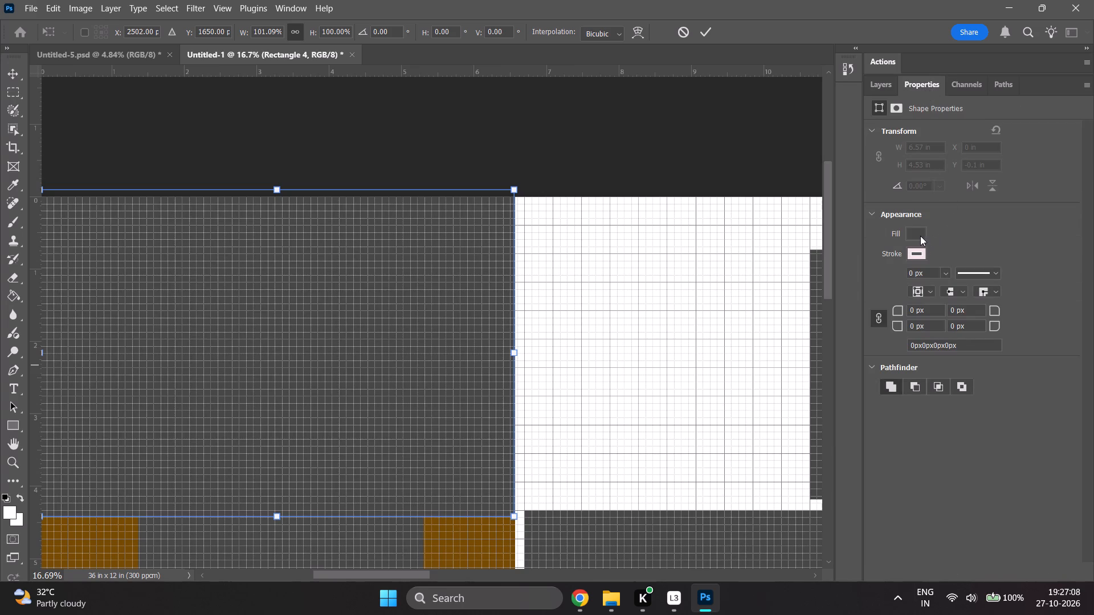
{"action": "left_click", "coordinate": [917, 234]}
{"action": "left_click", "coordinate": [913, 229]}
{"action": "left_click", "coordinate": [898, 233]}
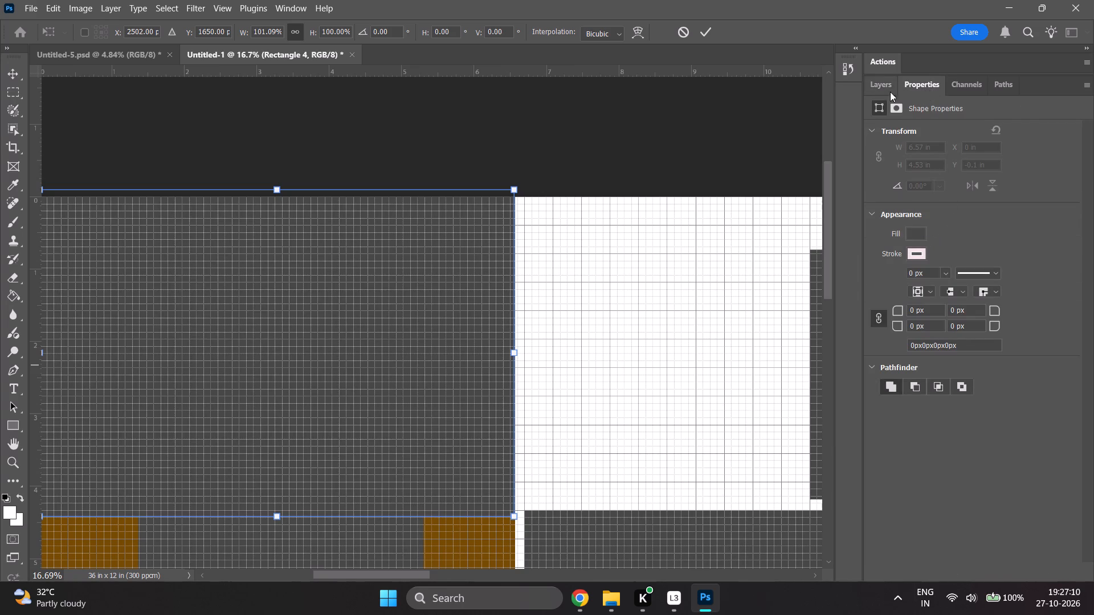
{"action": "left_click", "coordinate": [884, 79]}
{"action": "left_click", "coordinate": [919, 84]}
{"action": "left_click", "coordinate": [708, 35]}
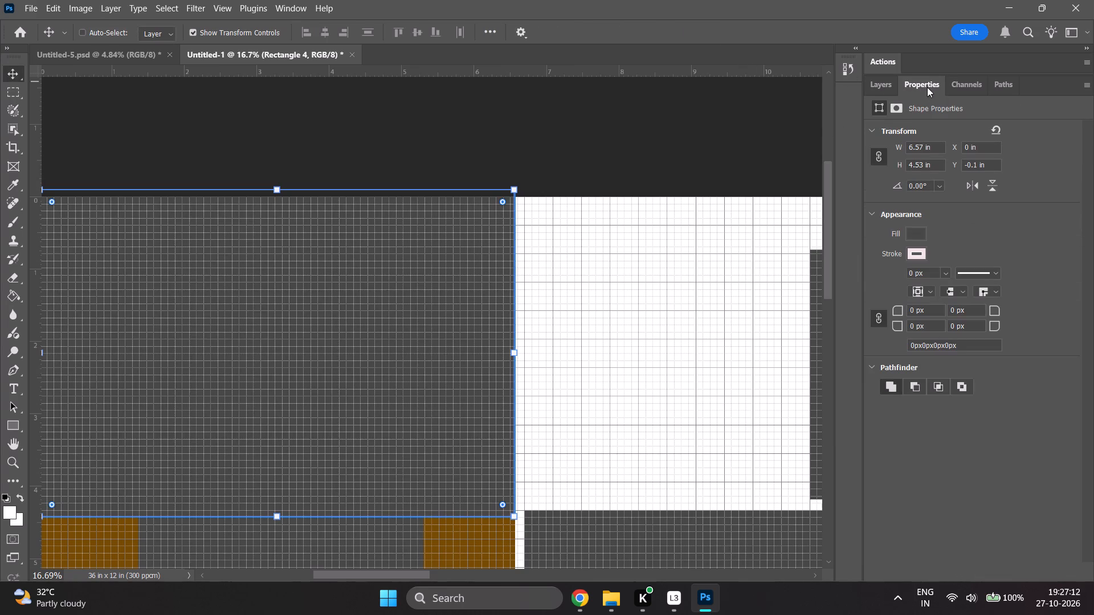
{"action": "left_click", "coordinate": [921, 231]}
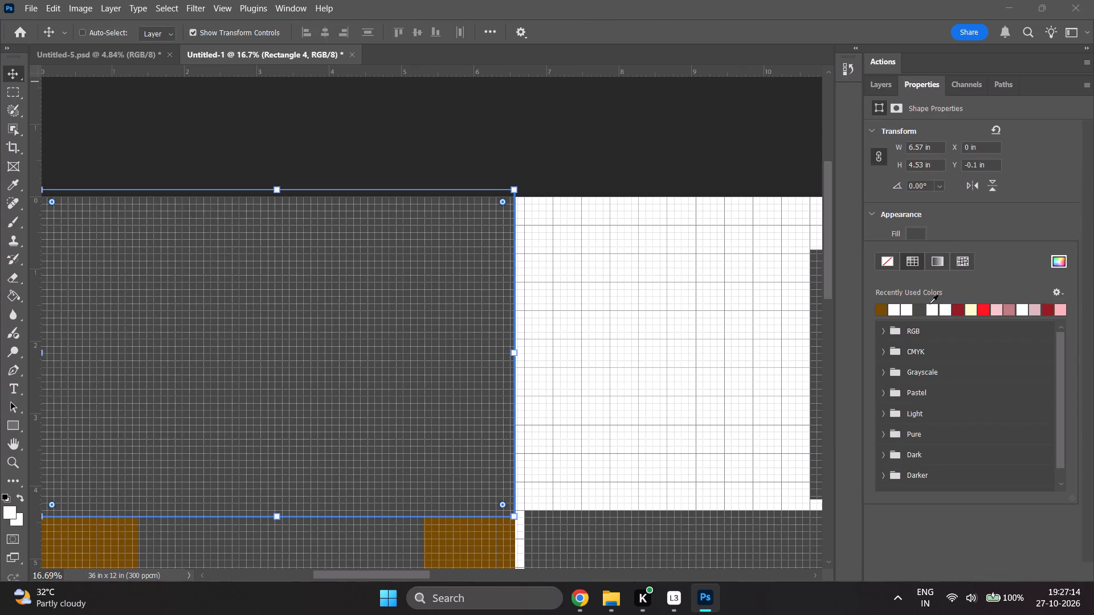
{"action": "left_click", "coordinate": [986, 305]}
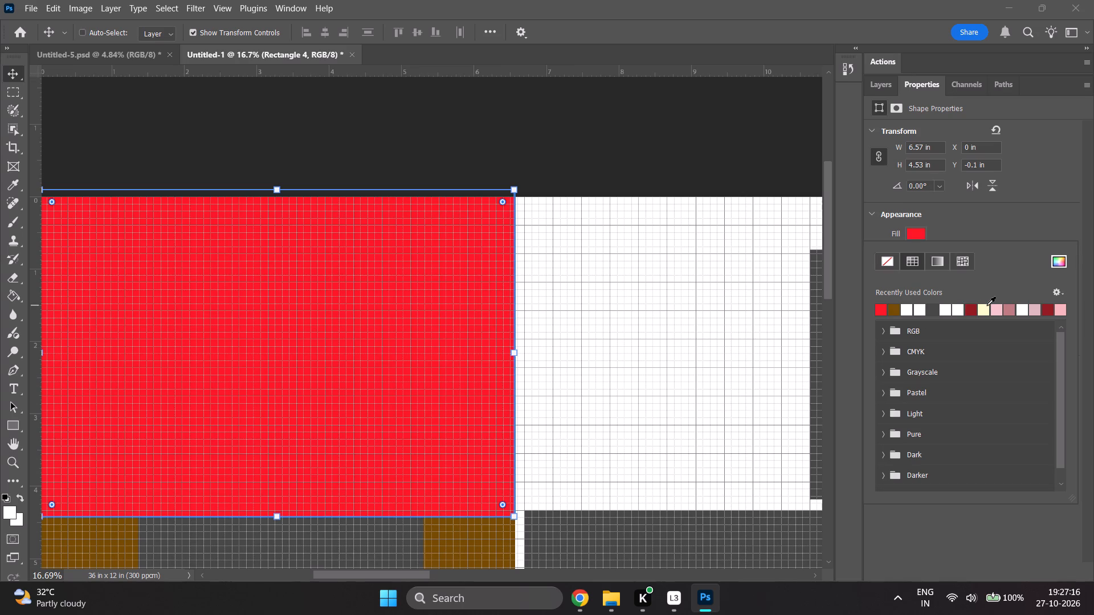
Reorder the red rectangle's layer (Rectangle 4) to sit directly below Rectangle 3, and deselect it.
{"action": "left_click", "coordinate": [887, 85]}
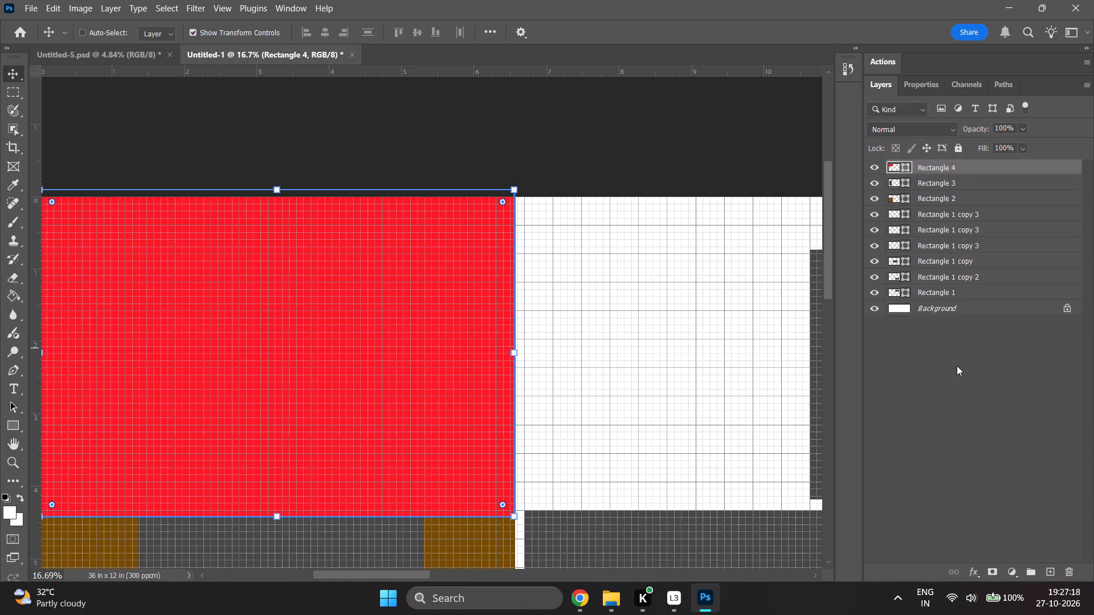
{"action": "left_click_drag", "start_coordinate": [953, 166], "coordinate": [956, 185]}
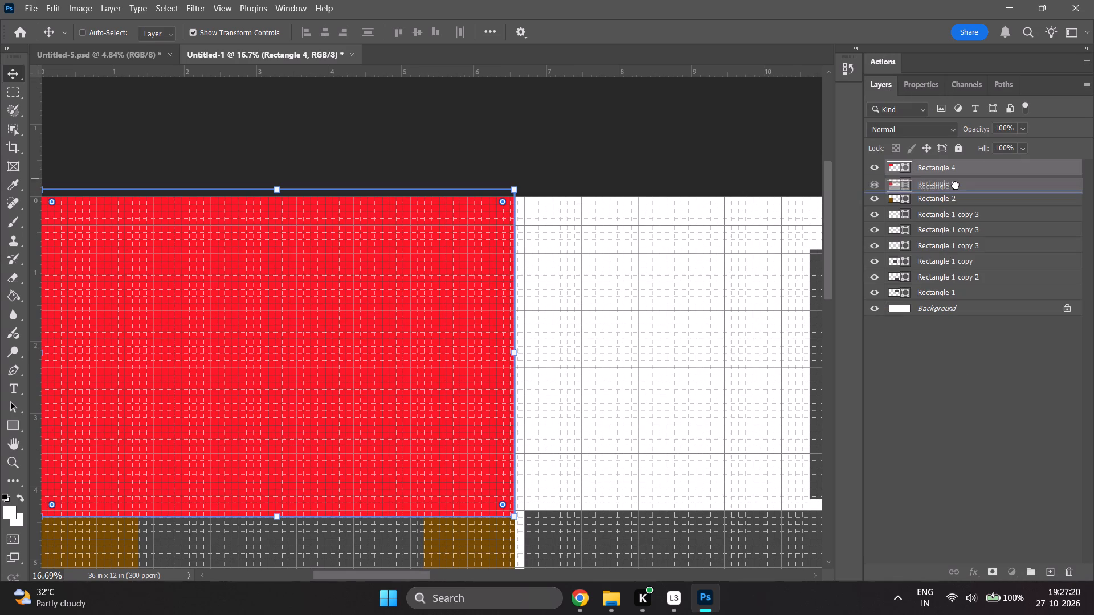
{"action": "left_click_drag", "start_coordinate": [956, 185], "coordinate": [956, 186]}
{"action": "left_click", "coordinate": [939, 471]}
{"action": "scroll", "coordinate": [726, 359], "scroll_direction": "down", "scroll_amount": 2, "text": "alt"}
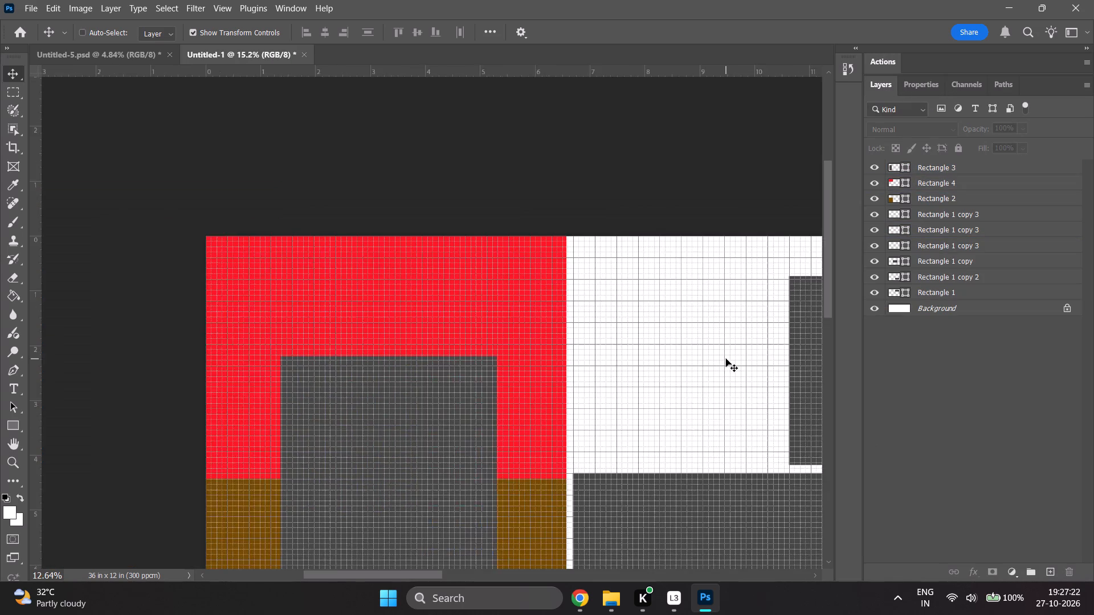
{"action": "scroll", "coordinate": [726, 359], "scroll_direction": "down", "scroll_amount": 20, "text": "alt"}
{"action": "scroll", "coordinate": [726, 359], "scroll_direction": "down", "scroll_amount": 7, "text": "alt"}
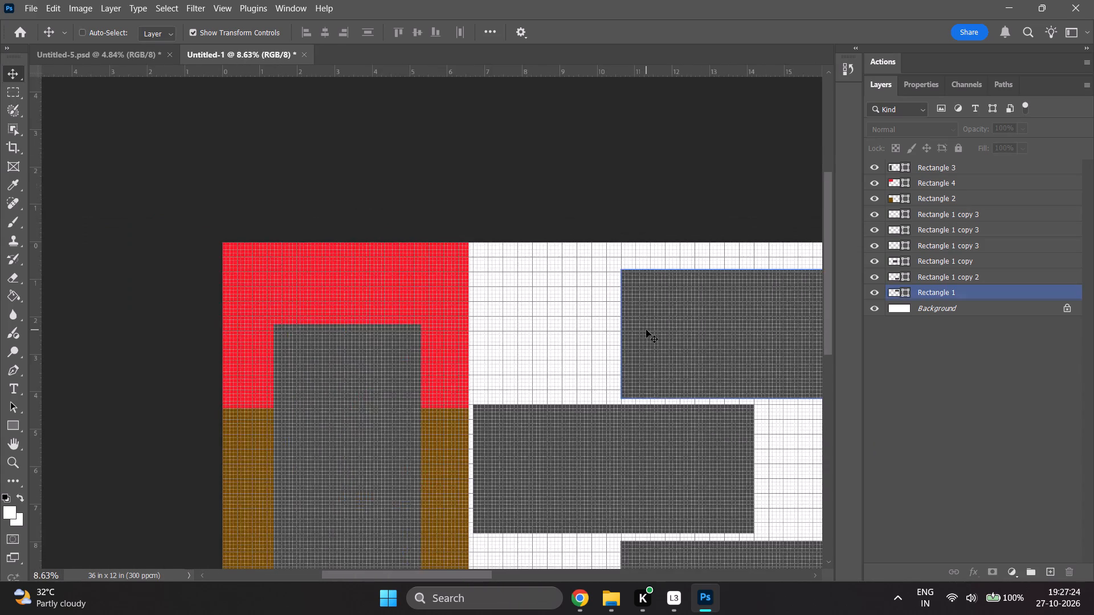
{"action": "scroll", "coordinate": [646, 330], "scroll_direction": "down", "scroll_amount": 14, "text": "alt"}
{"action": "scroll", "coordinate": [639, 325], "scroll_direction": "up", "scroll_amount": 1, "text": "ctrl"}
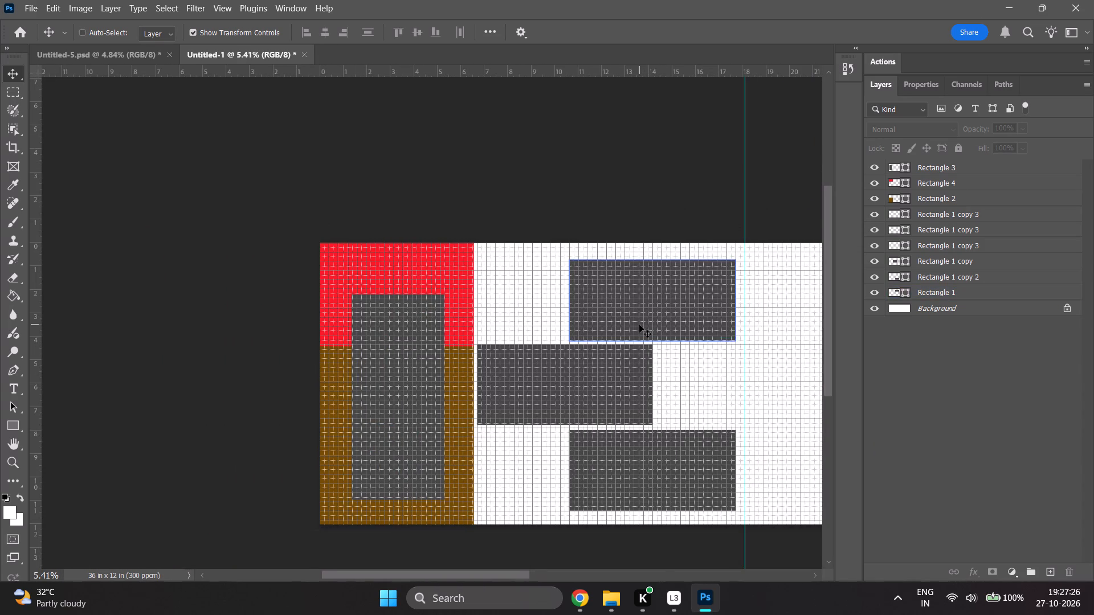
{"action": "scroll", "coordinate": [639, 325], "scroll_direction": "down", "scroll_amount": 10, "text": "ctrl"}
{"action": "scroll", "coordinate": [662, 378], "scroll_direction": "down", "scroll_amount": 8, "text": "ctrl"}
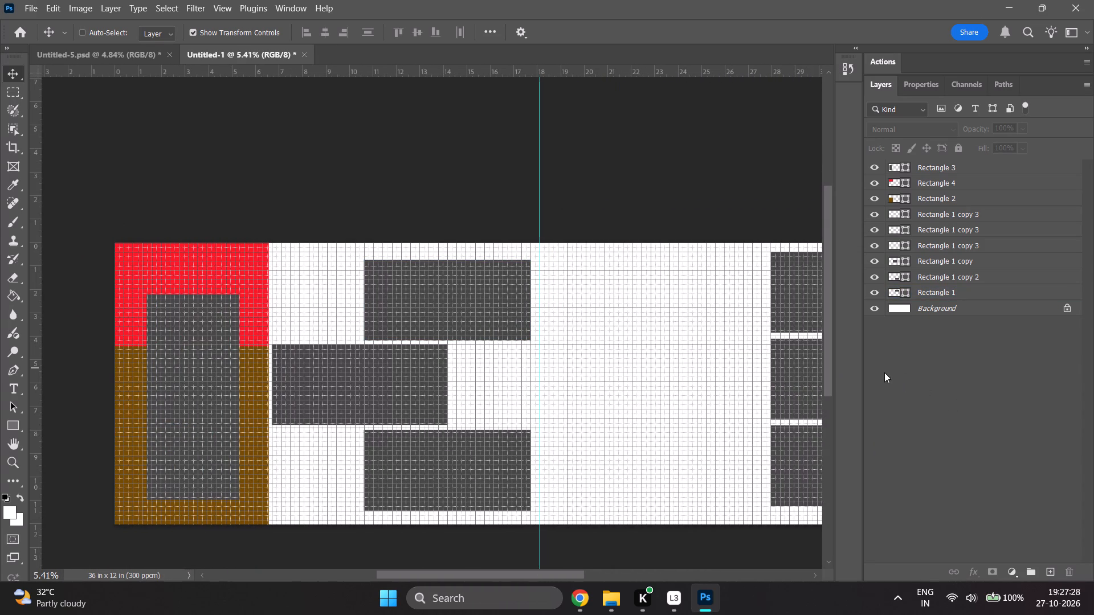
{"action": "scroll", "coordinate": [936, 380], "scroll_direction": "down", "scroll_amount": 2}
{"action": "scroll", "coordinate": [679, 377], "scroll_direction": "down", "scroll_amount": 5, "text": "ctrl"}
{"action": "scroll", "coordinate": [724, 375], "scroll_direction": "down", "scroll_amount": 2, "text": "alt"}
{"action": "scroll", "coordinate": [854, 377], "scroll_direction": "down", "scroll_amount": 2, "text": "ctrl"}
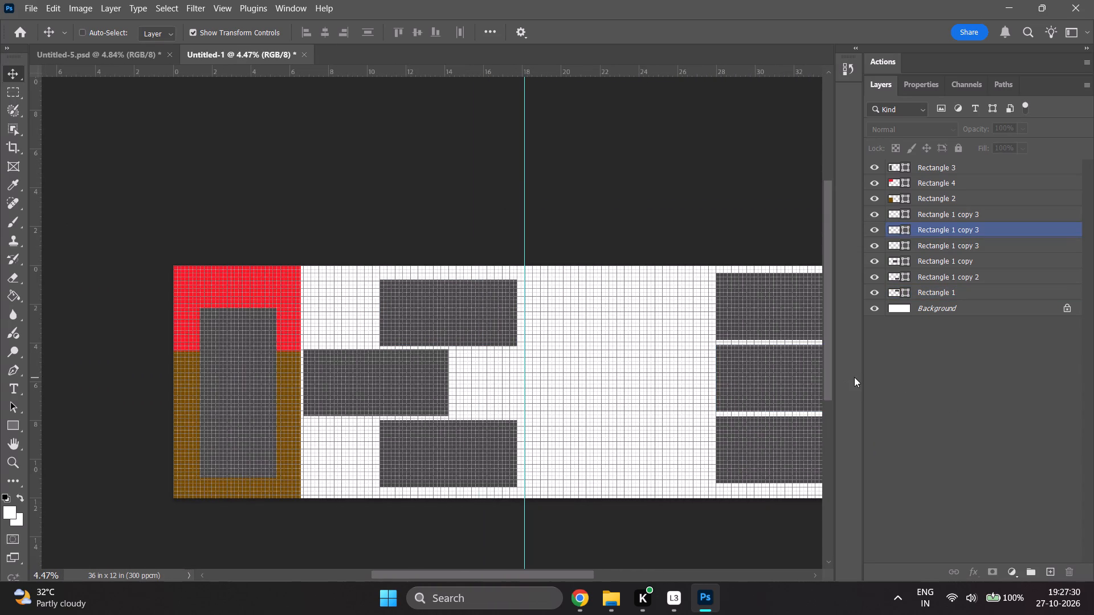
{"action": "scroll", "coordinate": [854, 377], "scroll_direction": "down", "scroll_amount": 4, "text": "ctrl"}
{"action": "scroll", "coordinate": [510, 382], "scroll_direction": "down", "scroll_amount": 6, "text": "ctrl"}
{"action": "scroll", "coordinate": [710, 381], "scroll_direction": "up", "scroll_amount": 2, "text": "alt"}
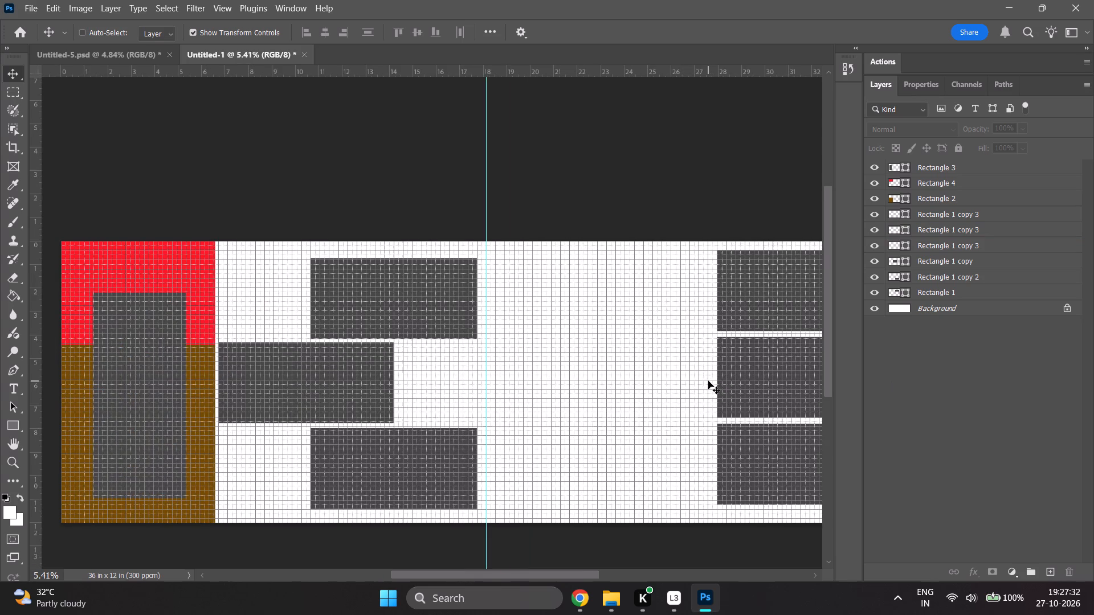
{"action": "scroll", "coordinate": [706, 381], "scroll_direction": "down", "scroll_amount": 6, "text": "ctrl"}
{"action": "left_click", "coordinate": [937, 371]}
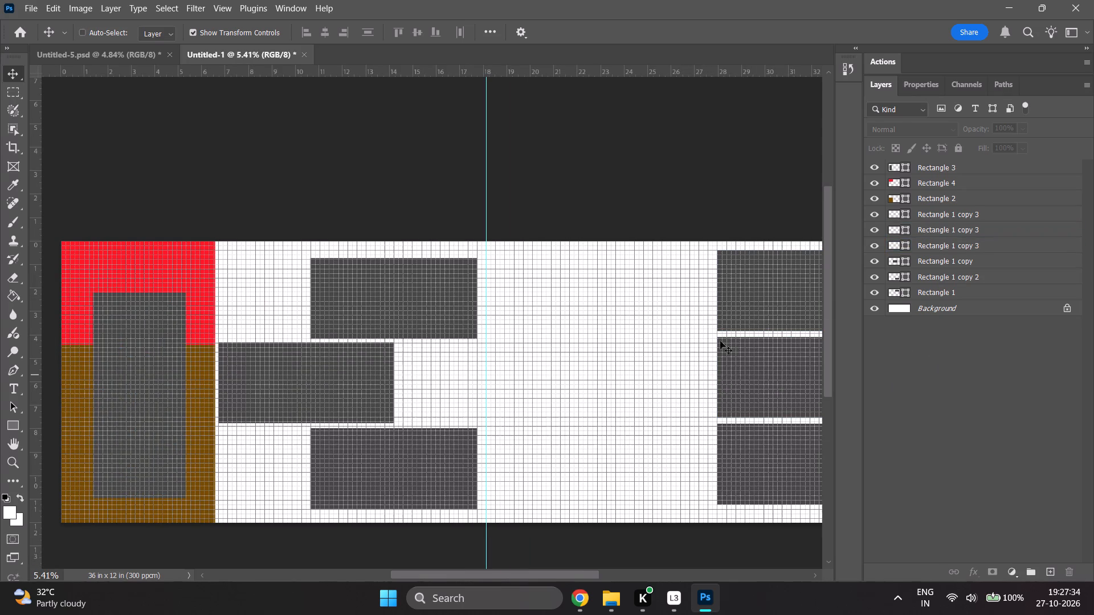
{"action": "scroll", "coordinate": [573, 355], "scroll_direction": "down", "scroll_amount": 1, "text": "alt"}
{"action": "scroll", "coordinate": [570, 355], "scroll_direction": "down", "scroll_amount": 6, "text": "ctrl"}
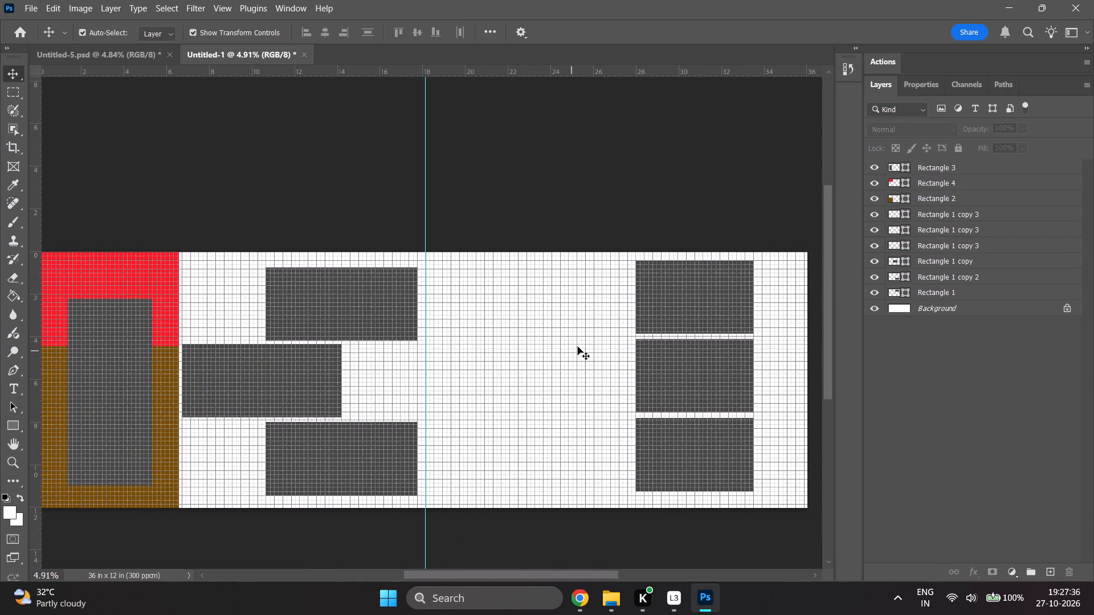
Review the Untitled-5.psd layout, the album design video in Chrome and the photos in folder 6 in File Explorer for the current spread.
{"action": "left_click", "coordinate": [116, 53]}
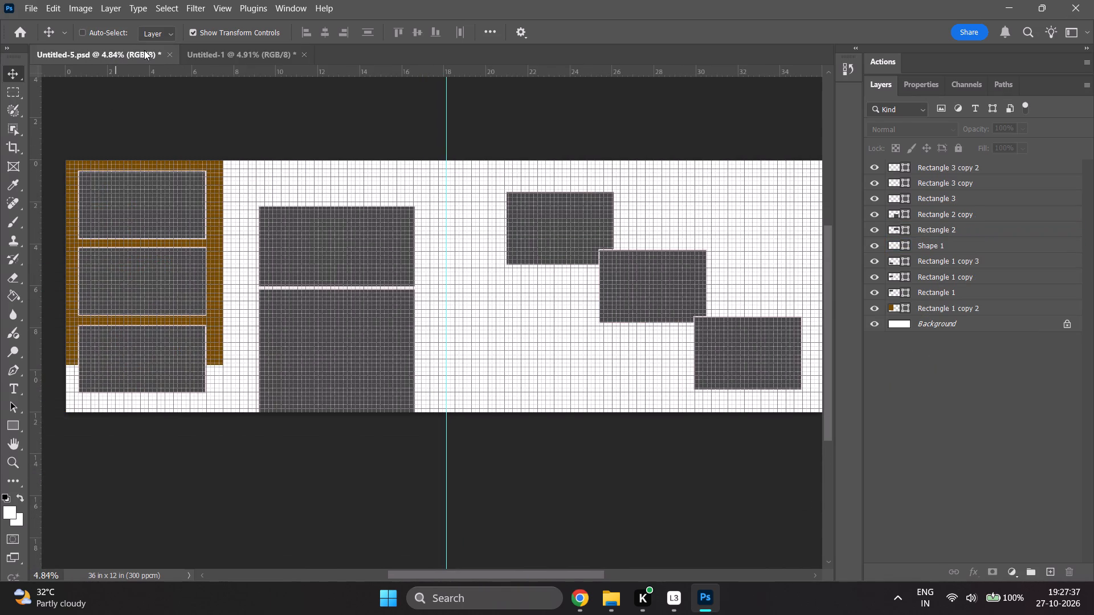
{"action": "left_click", "coordinate": [244, 49]}
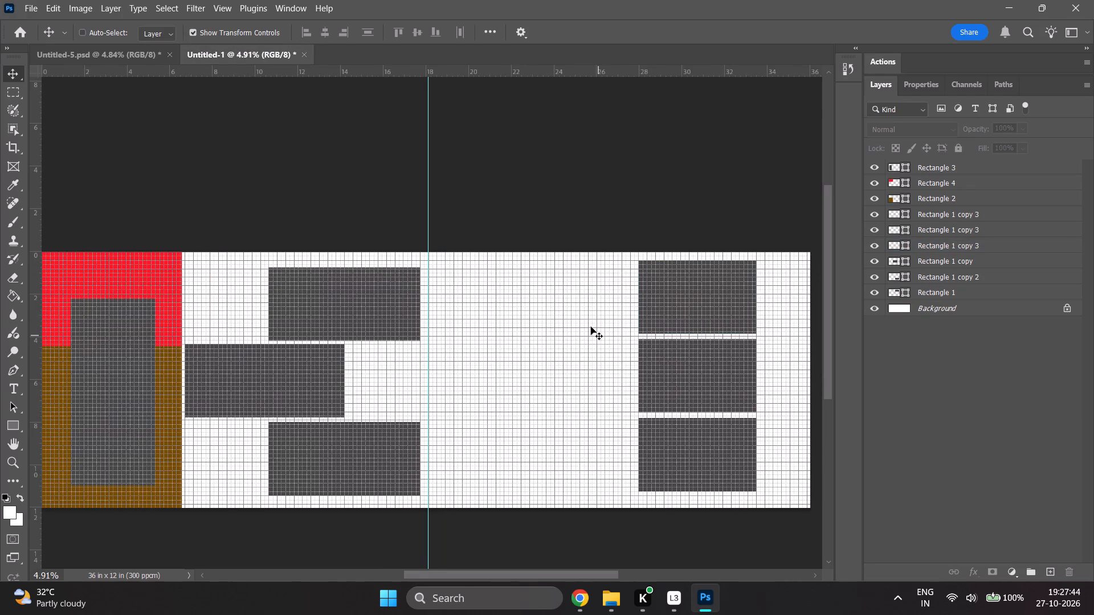
{"action": "left_click", "coordinate": [578, 600]}
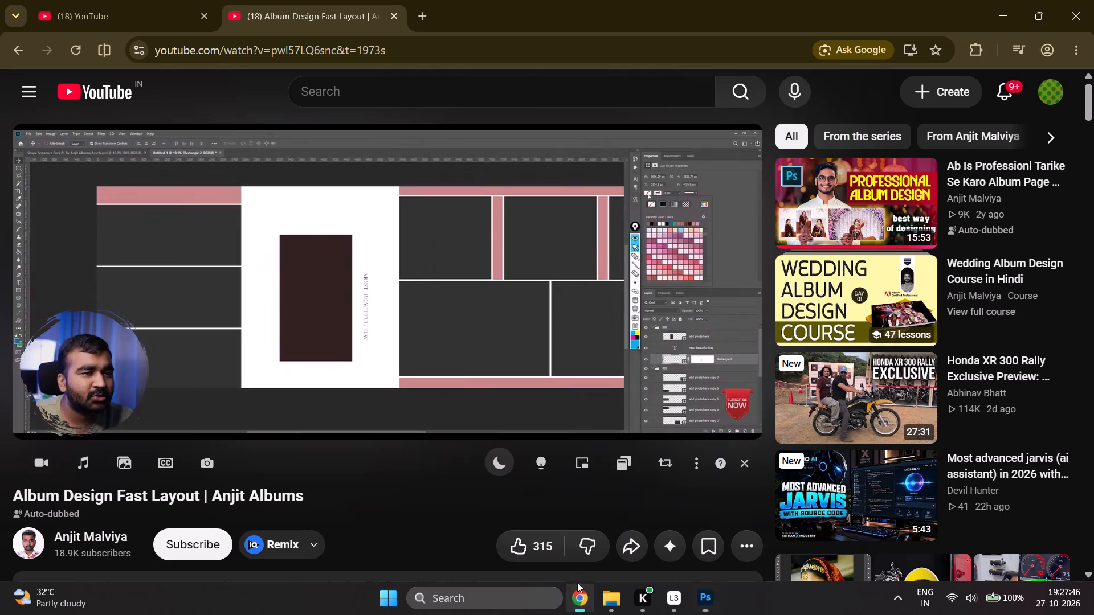
{"action": "left_click", "coordinate": [607, 608]}
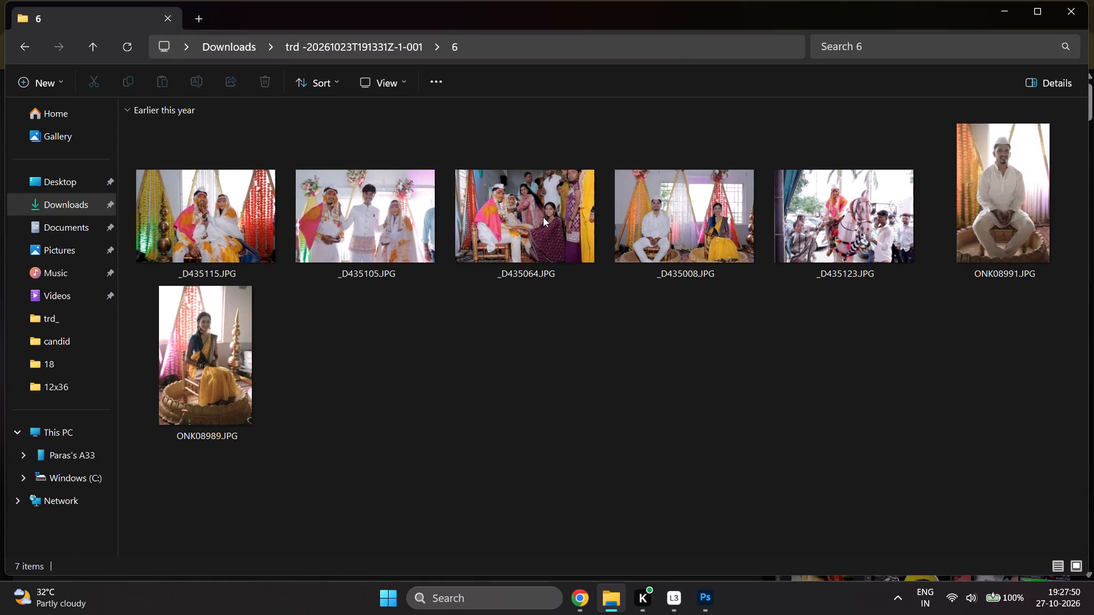
{"action": "left_click", "coordinate": [702, 600]}
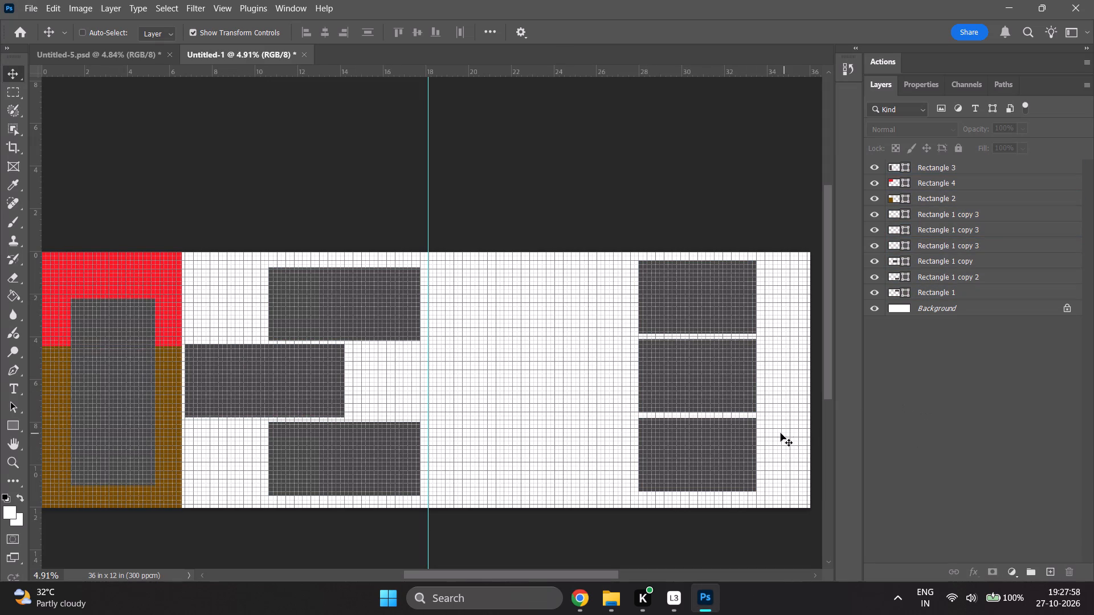
{"action": "left_click", "coordinate": [602, 597]}
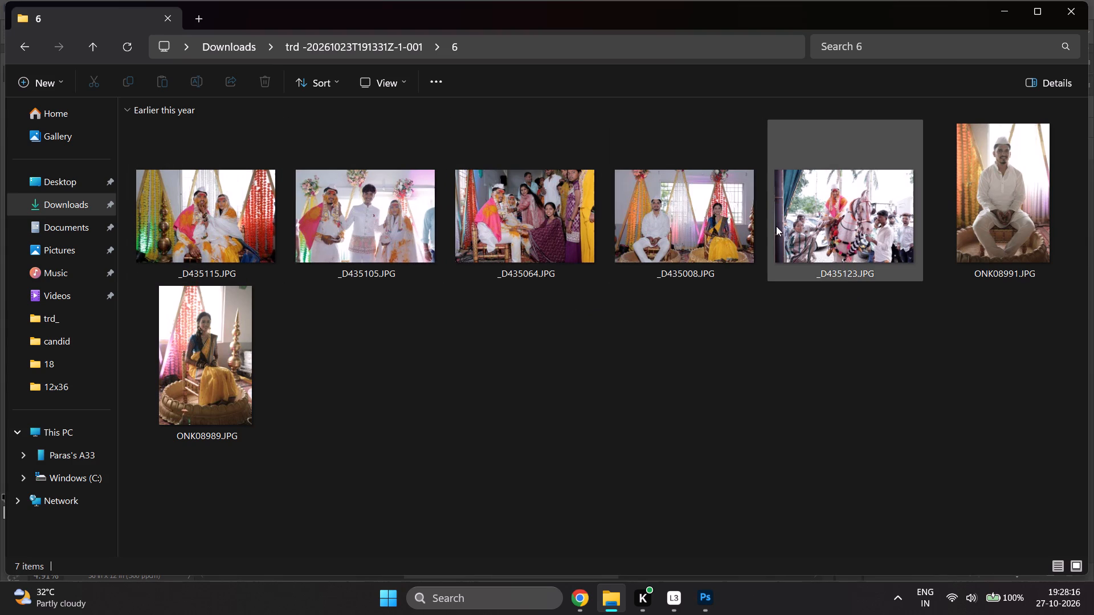
{"action": "left_click", "coordinate": [720, 610]}
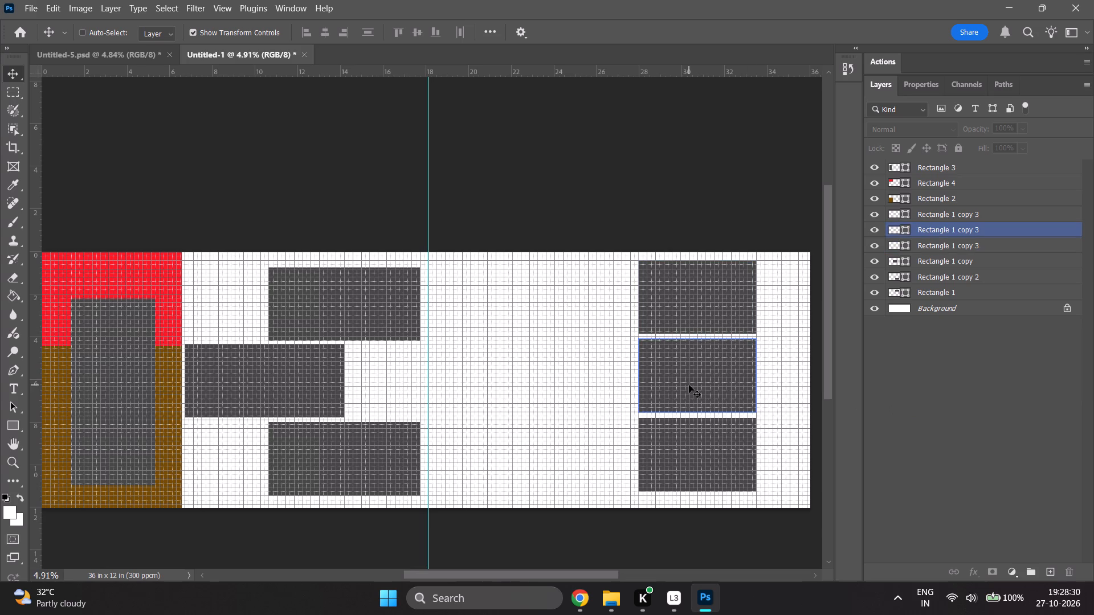
Move the upper two grey frames of the right-hand column (both Rectangle 1 copy 3) left to just past the centre guide and slightly down.
{"action": "left_click", "coordinate": [952, 235], "text": "shift"}
{"action": "left_click", "coordinate": [952, 245], "text": "shift"}
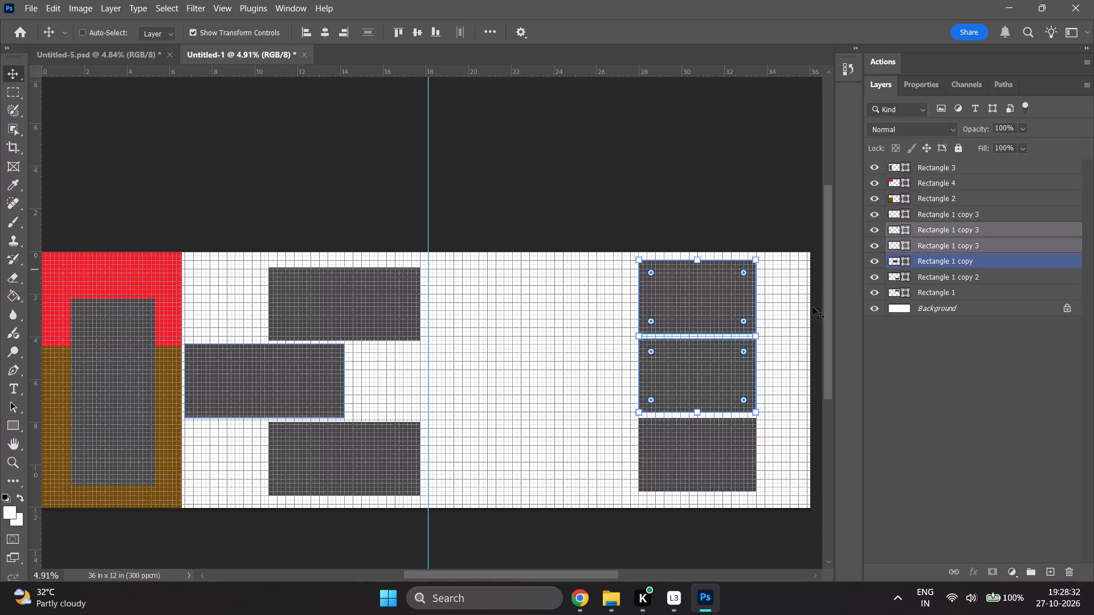
{"action": "left_click_drag", "start_coordinate": [722, 300], "coordinate": [555, 320]}
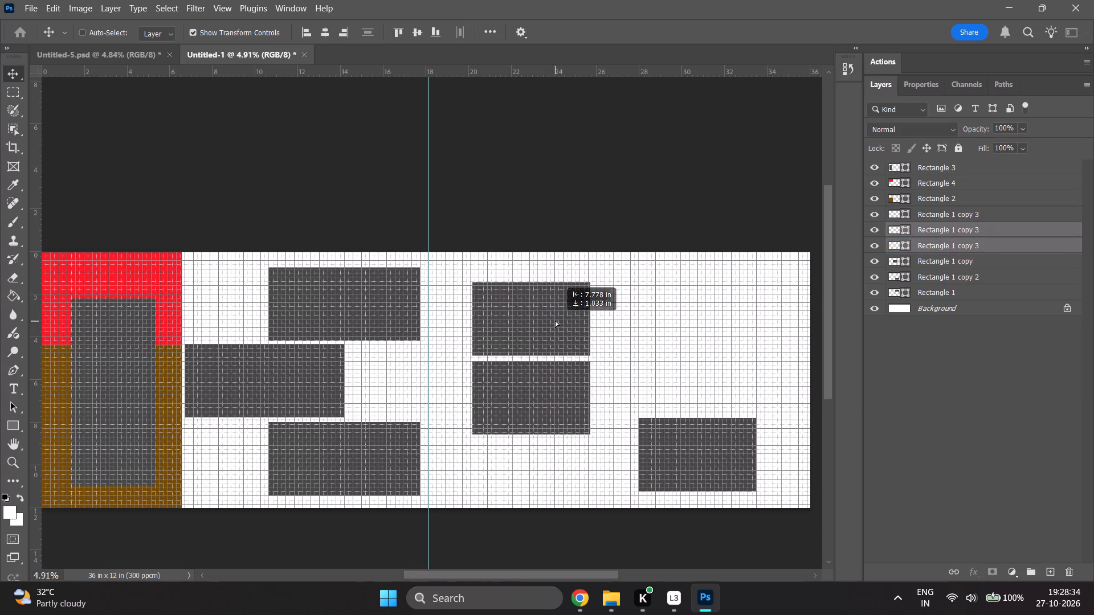
{"action": "left_click_drag", "start_coordinate": [555, 320], "coordinate": [536, 315]}
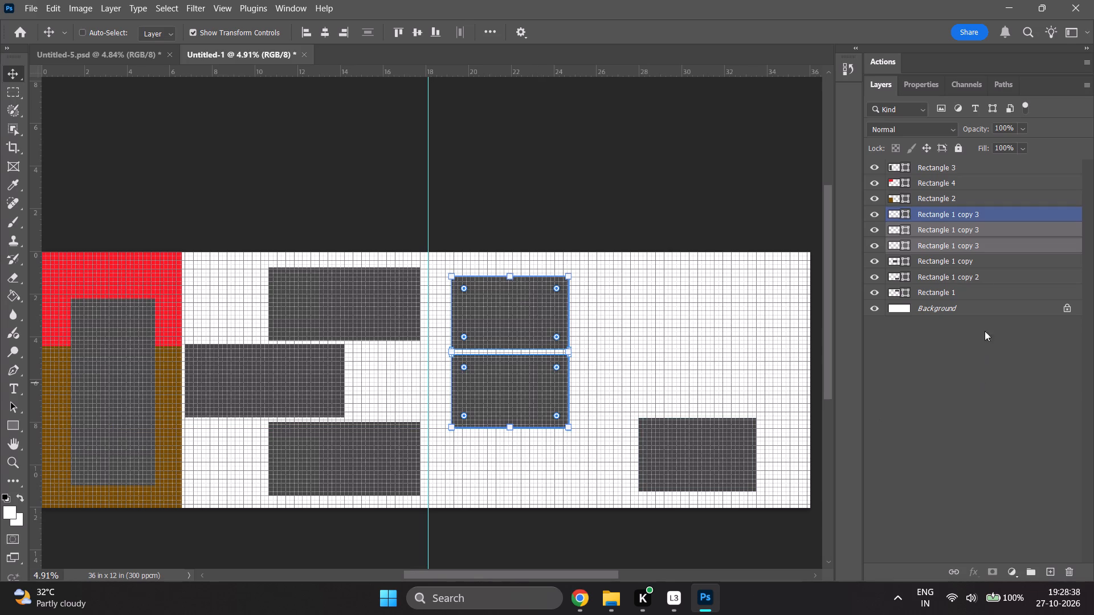
Enlarge the lower grey frame (top Rectangle 1 copy 3 layer) to about 8 in wide by 10.9 in high, nearly filling the spread's height.
{"action": "left_click", "coordinate": [960, 222]}
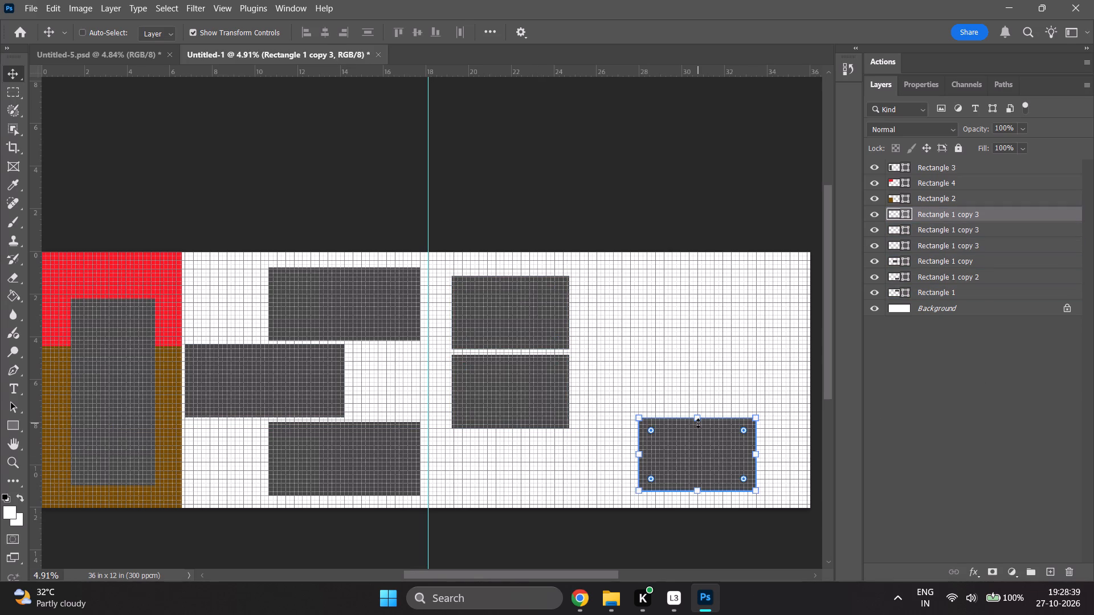
{"action": "left_click_drag", "start_coordinate": [698, 420], "coordinate": [698, 420]}
{"action": "left_click_drag", "start_coordinate": [698, 420], "coordinate": [685, 378]}
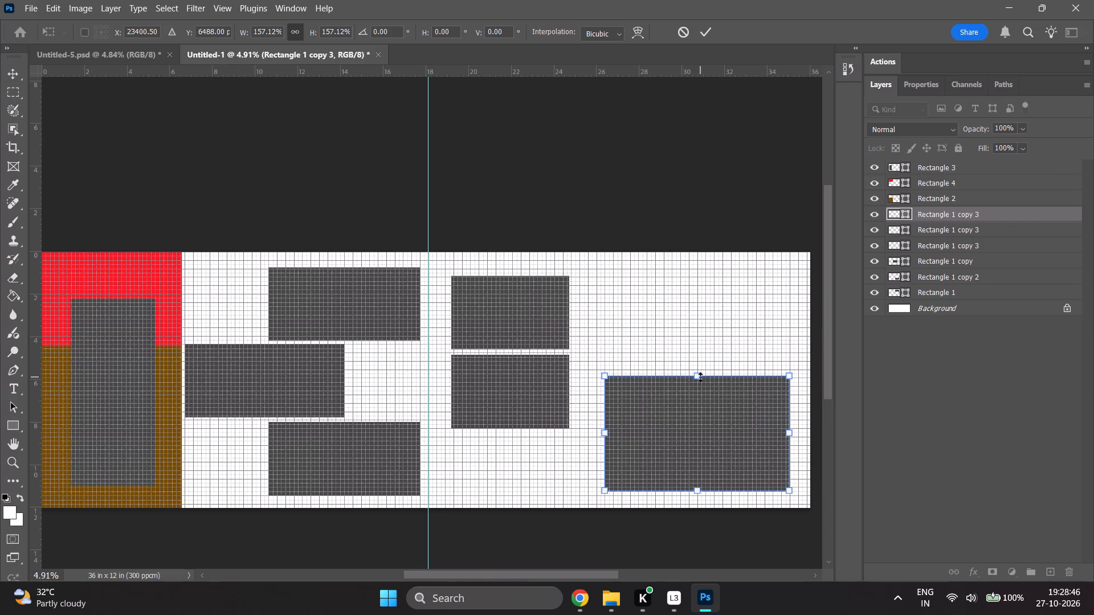
{"action": "left_click_drag", "start_coordinate": [699, 376], "coordinate": [698, 262], "text": "shift"}
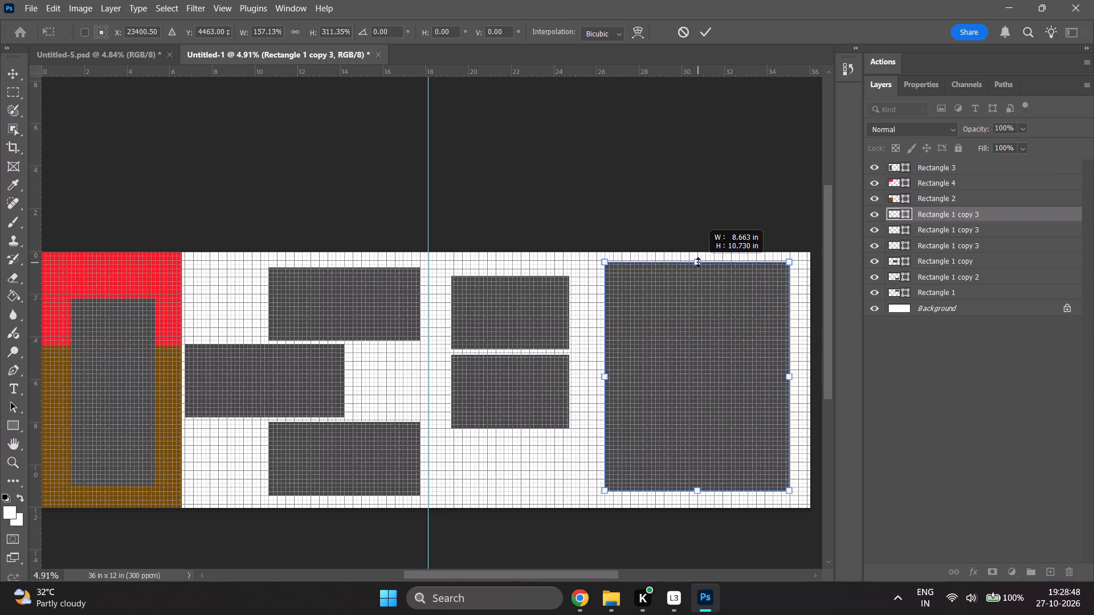
{"action": "left_click_drag", "start_coordinate": [698, 262], "coordinate": [698, 259], "text": "shift"}
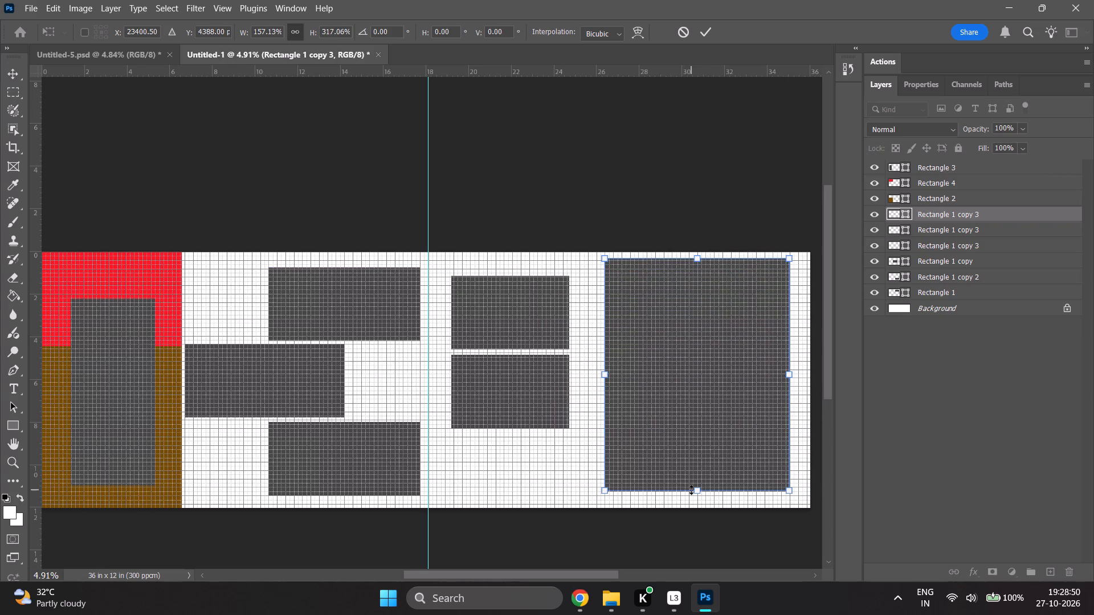
{"action": "left_click_drag", "start_coordinate": [789, 374], "coordinate": [776, 376], "text": "shift"}
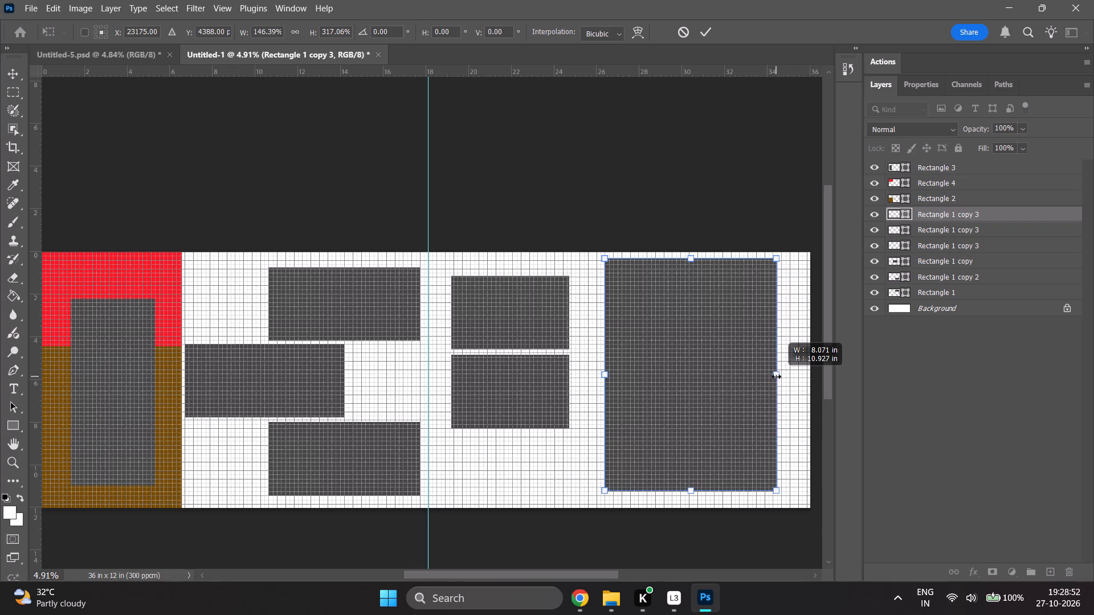
{"action": "left_click_drag", "start_coordinate": [776, 376], "coordinate": [782, 375], "text": "shift"}
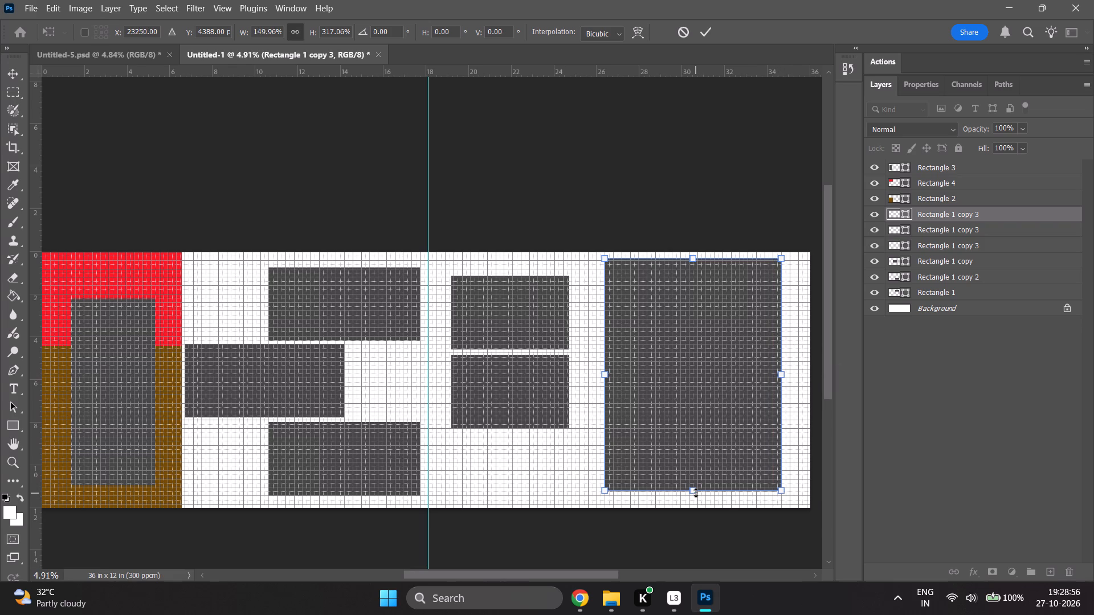
{"action": "scroll", "coordinate": [605, 452], "scroll_direction": "down", "scroll_amount": 3, "text": "shift"}
{"action": "scroll", "coordinate": [602, 453], "scroll_direction": "up", "scroll_amount": 11}
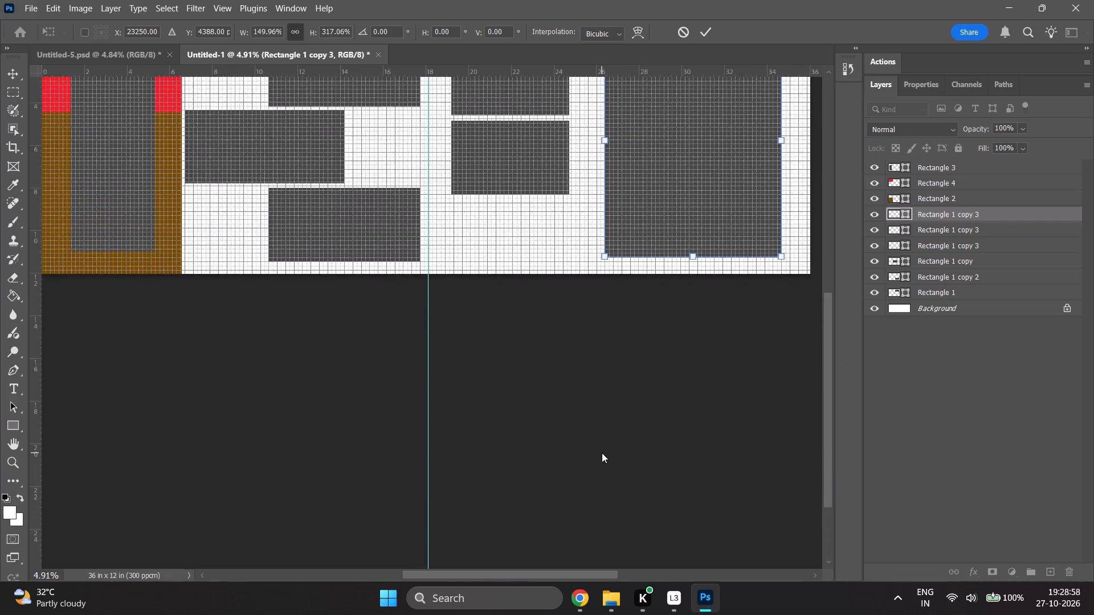
{"action": "scroll", "coordinate": [602, 453], "scroll_direction": "up", "scroll_amount": 11}
{"action": "scroll", "coordinate": [602, 453], "scroll_direction": "up", "scroll_amount": 1, "text": "alt"}
{"action": "scroll", "coordinate": [602, 453], "scroll_direction": "down", "scroll_amount": 2, "text": "alt"}
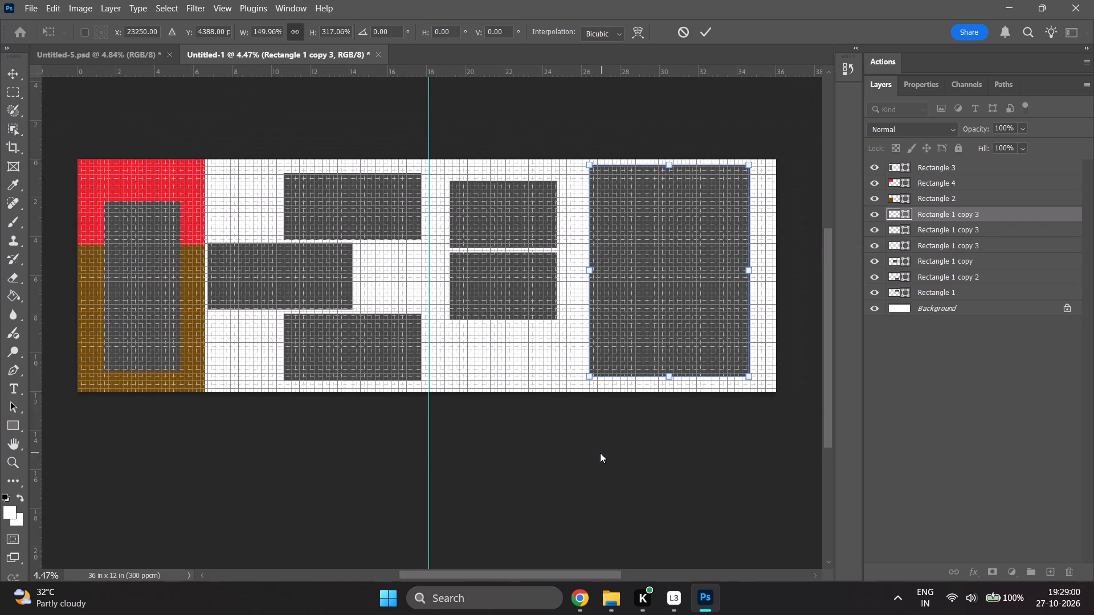
{"action": "scroll", "coordinate": [598, 452], "scroll_direction": "up", "scroll_amount": 5}
{"action": "scroll", "coordinate": [575, 393], "scroll_direction": "down", "scroll_amount": 1, "text": "alt"}
{"action": "scroll", "coordinate": [572, 377], "scroll_direction": "up", "scroll_amount": 10}
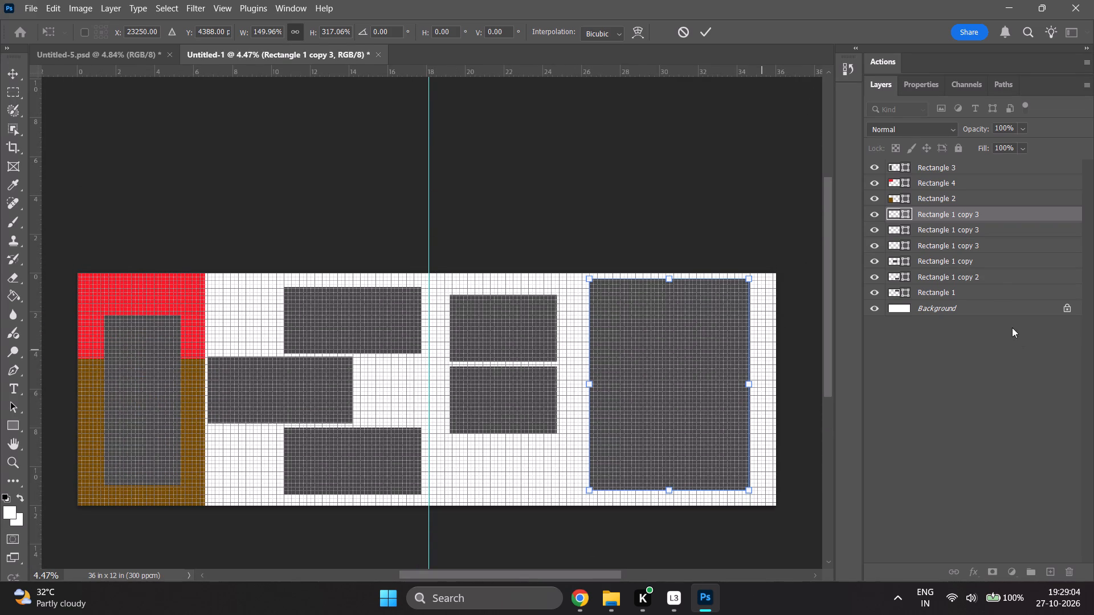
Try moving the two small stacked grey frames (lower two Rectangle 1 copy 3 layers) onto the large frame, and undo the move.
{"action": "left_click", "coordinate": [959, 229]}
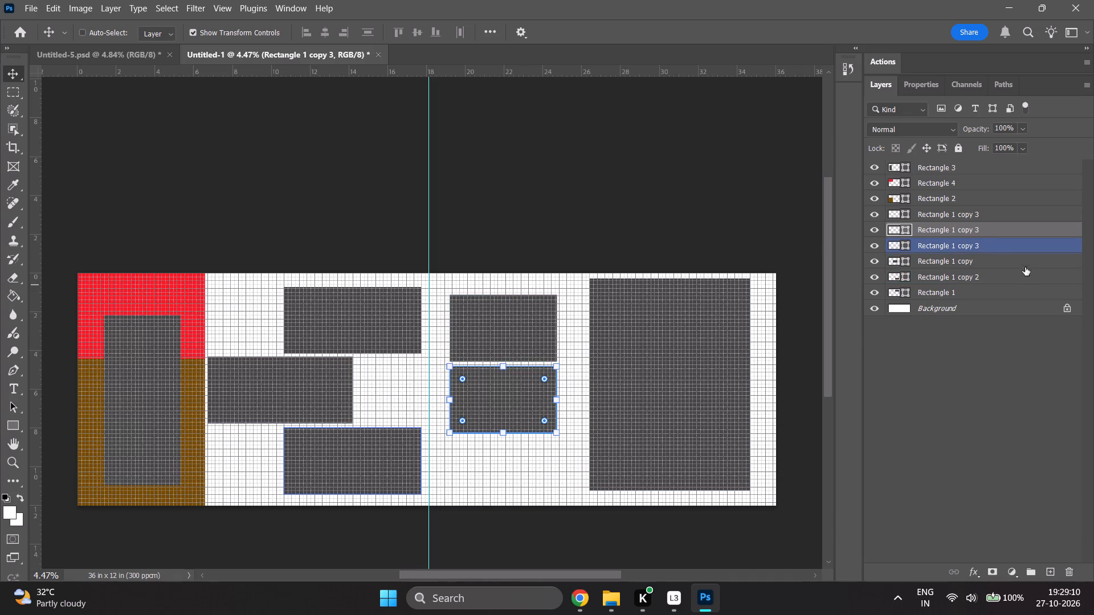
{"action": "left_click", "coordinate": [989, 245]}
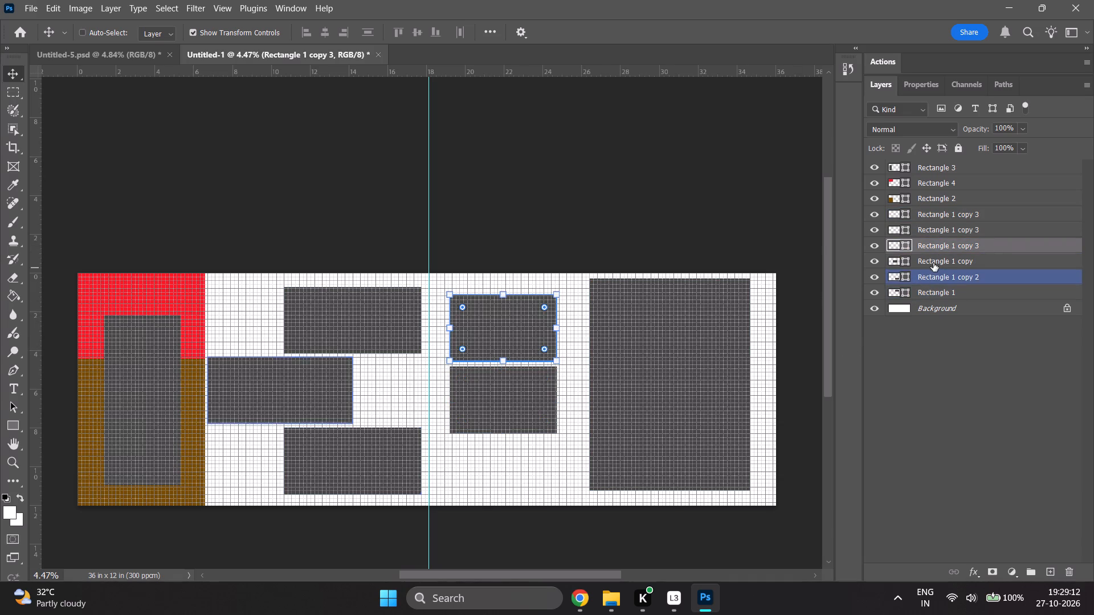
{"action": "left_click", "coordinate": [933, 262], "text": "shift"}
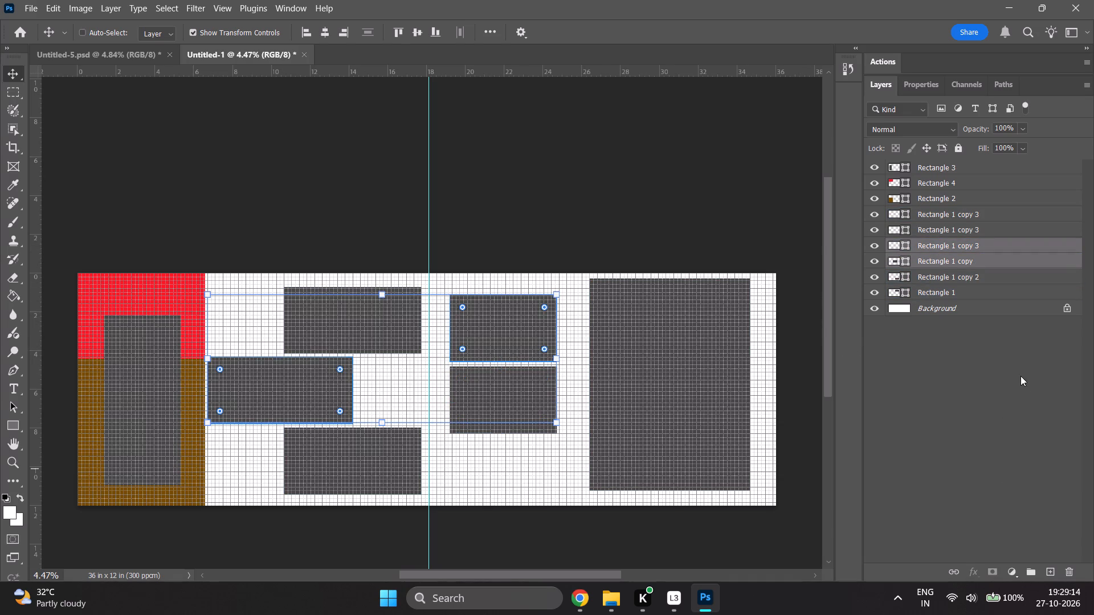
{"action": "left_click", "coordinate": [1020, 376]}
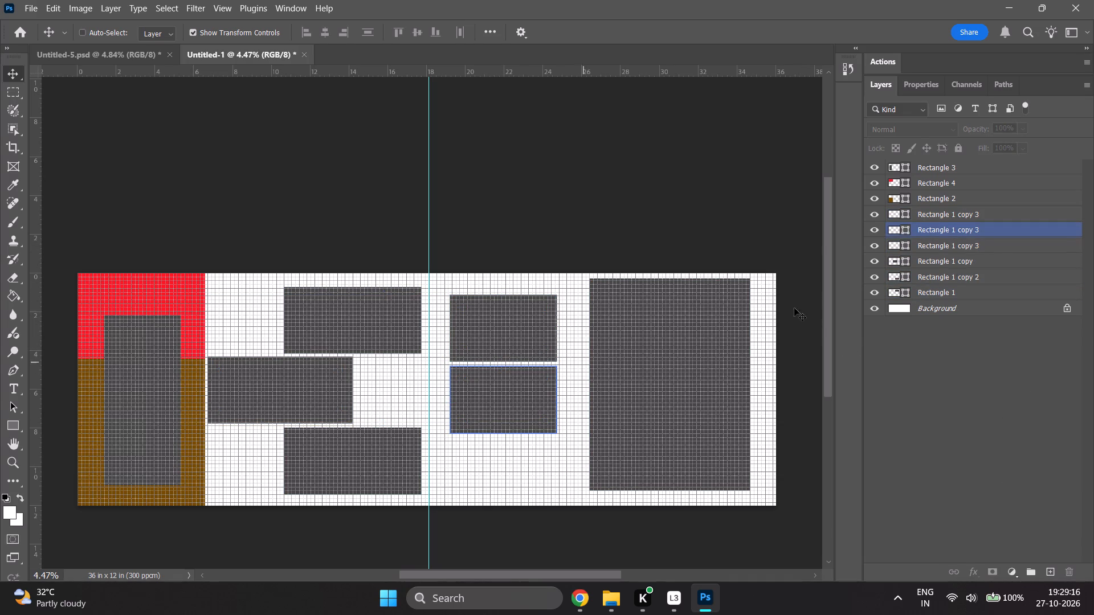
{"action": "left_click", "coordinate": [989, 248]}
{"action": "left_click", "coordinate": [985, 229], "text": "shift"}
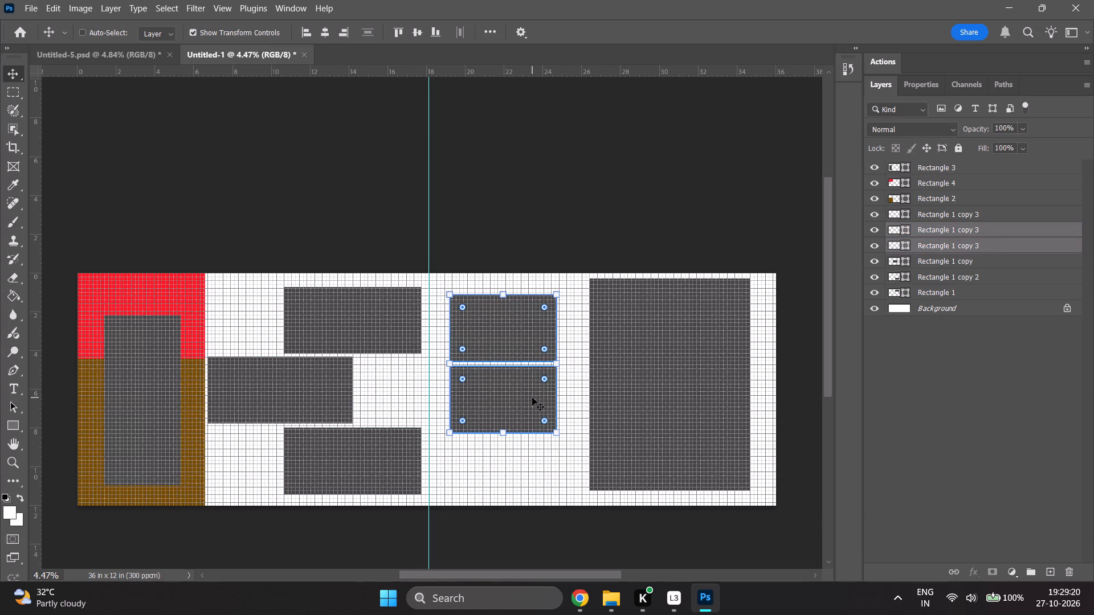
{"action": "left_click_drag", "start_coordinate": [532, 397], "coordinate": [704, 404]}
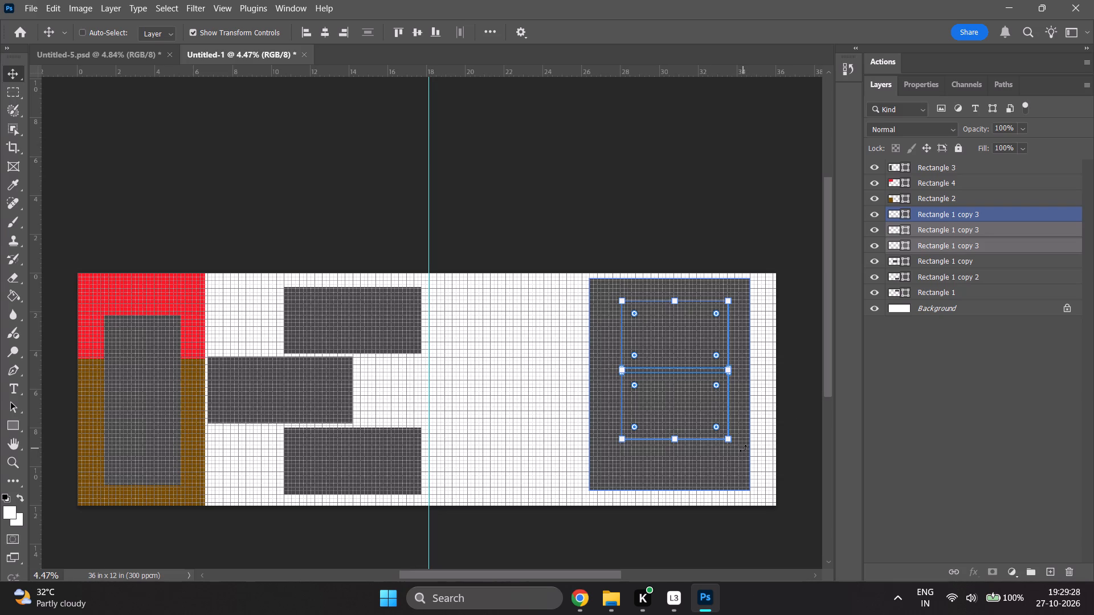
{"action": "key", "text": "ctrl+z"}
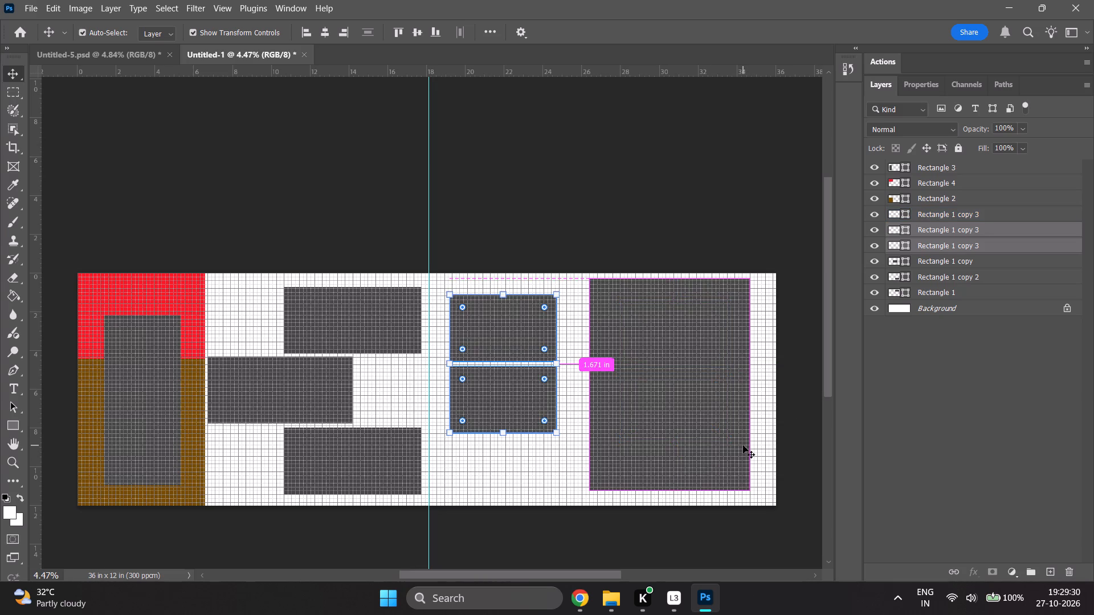
Switch to File Explorer and open the 12X36 Album Design 2026 latest folder from Downloads in a new tab.
{"action": "left_click", "coordinate": [590, 606]}
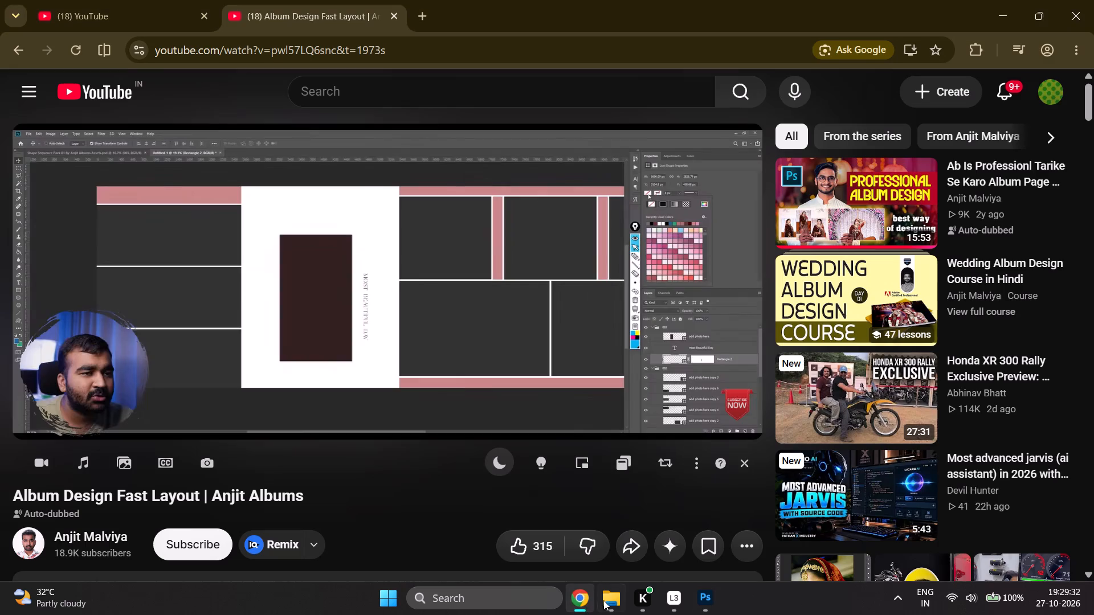
{"action": "left_click", "coordinate": [609, 597]}
{"action": "left_click", "coordinate": [197, 17]}
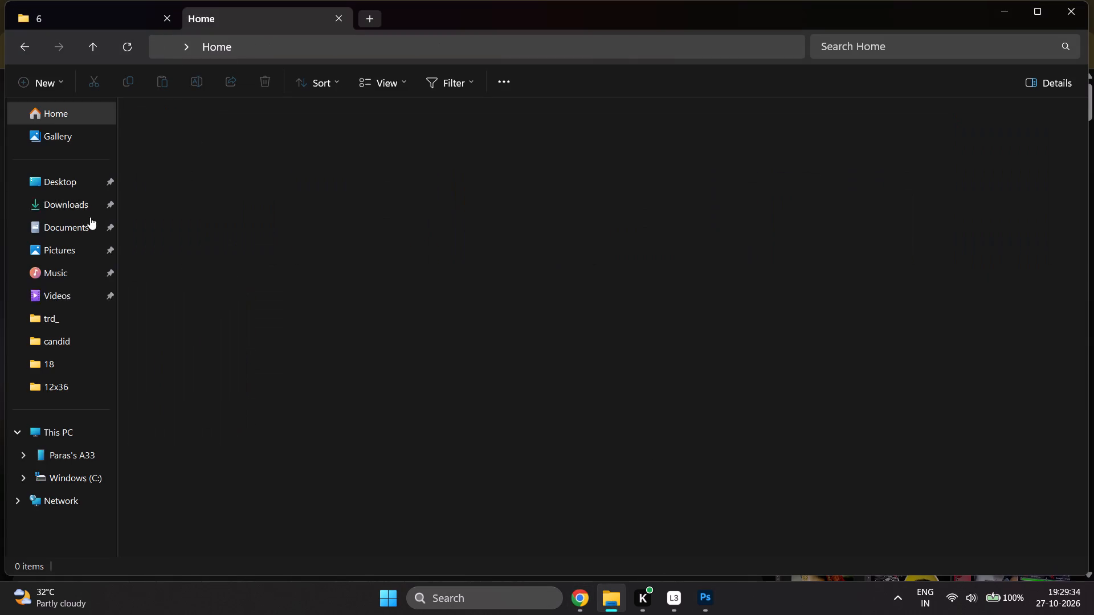
{"action": "left_click", "coordinate": [43, 210]}
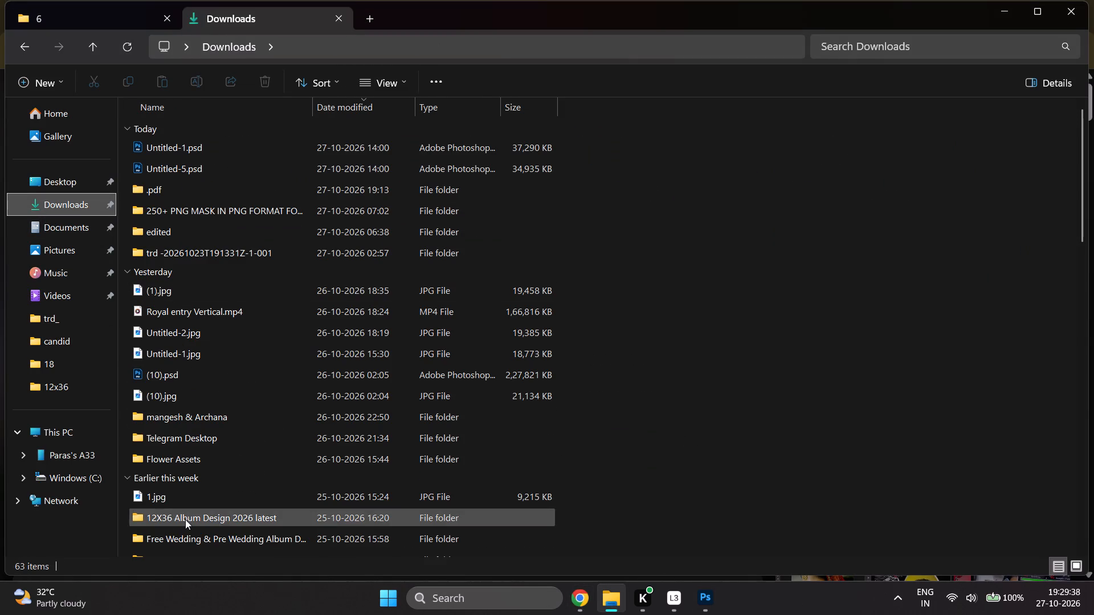
{"action": "scroll", "coordinate": [179, 422], "scroll_direction": "down", "scroll_amount": 2}
{"action": "double_click", "coordinate": [183, 404]}
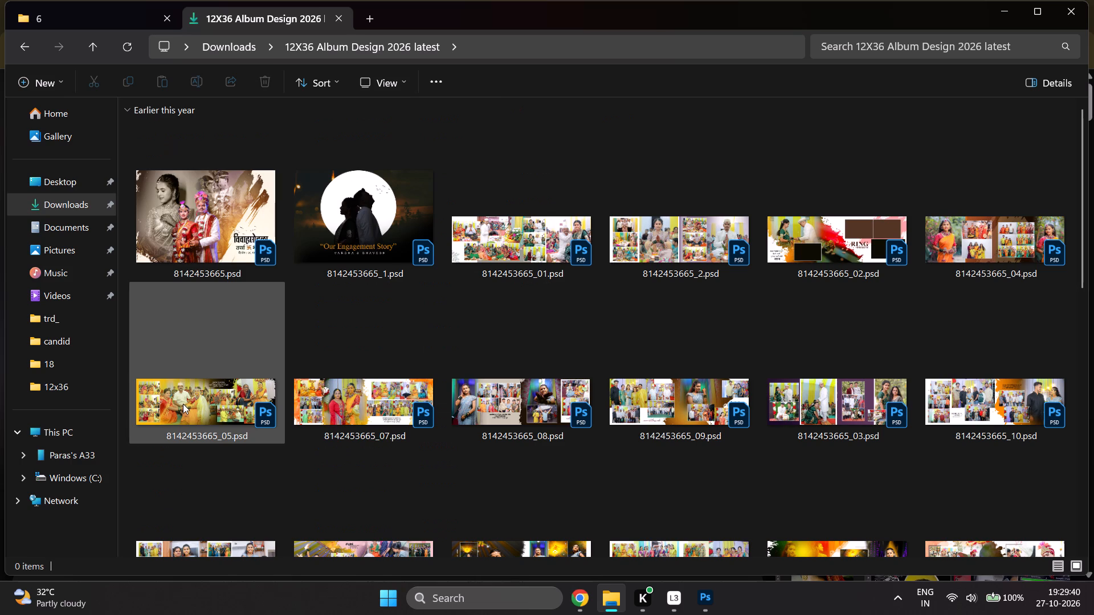
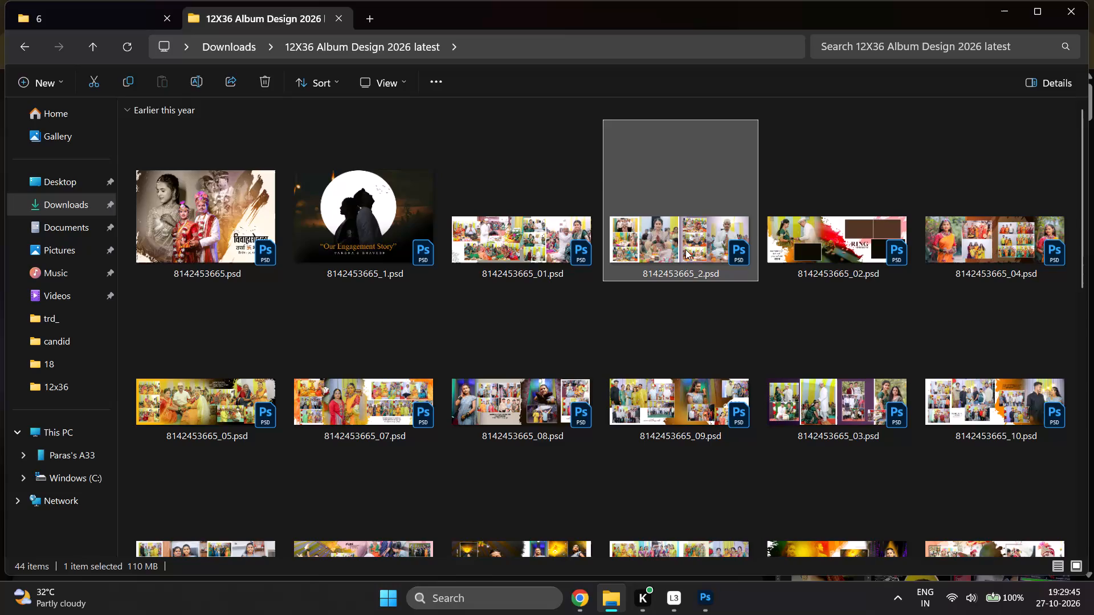
{"action": "double_click", "coordinate": [685, 249]}
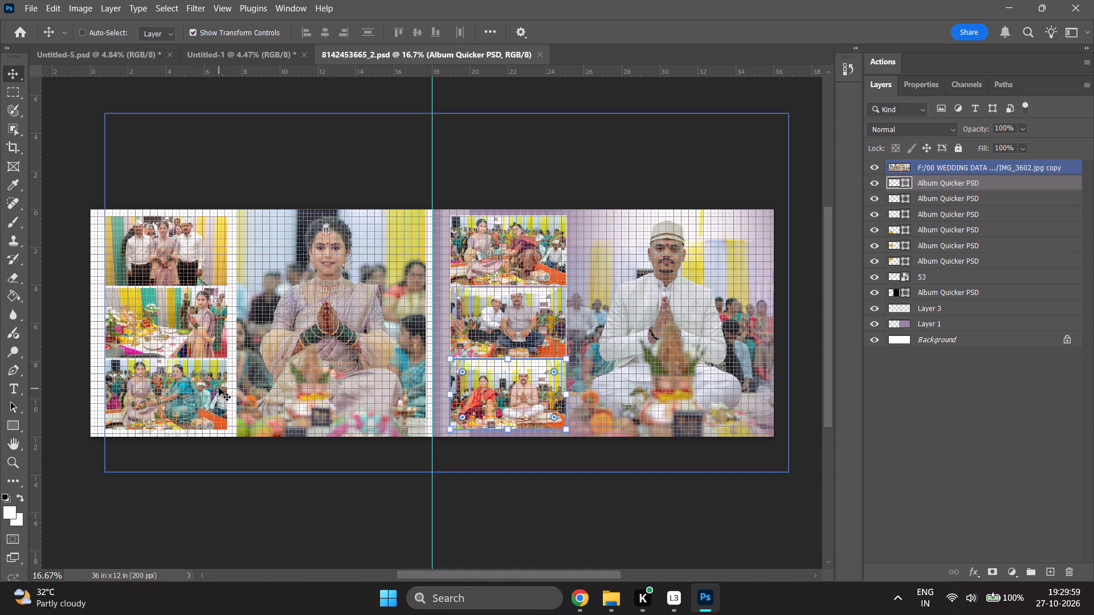
{"action": "left_click", "coordinate": [934, 406]}
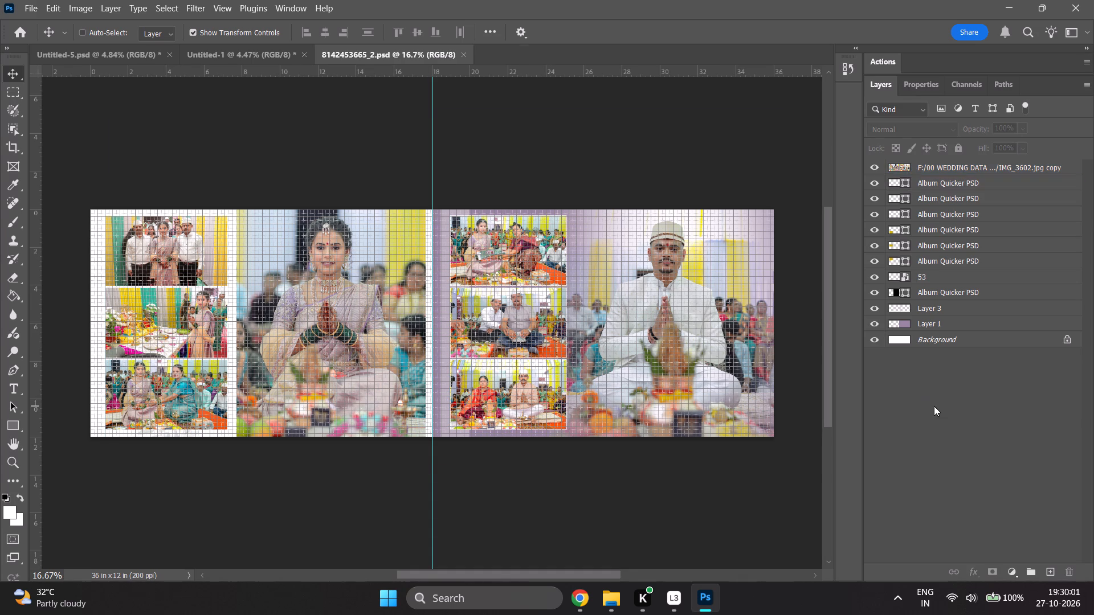
{"action": "left_click", "coordinate": [466, 55]}
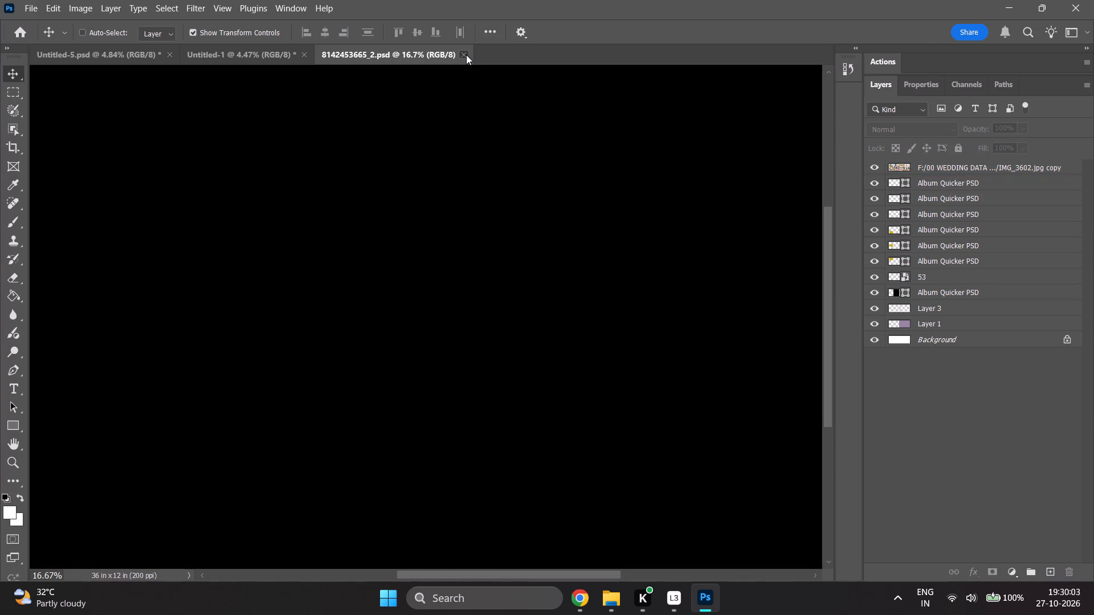
{"action": "left_click", "coordinate": [1001, 2]}
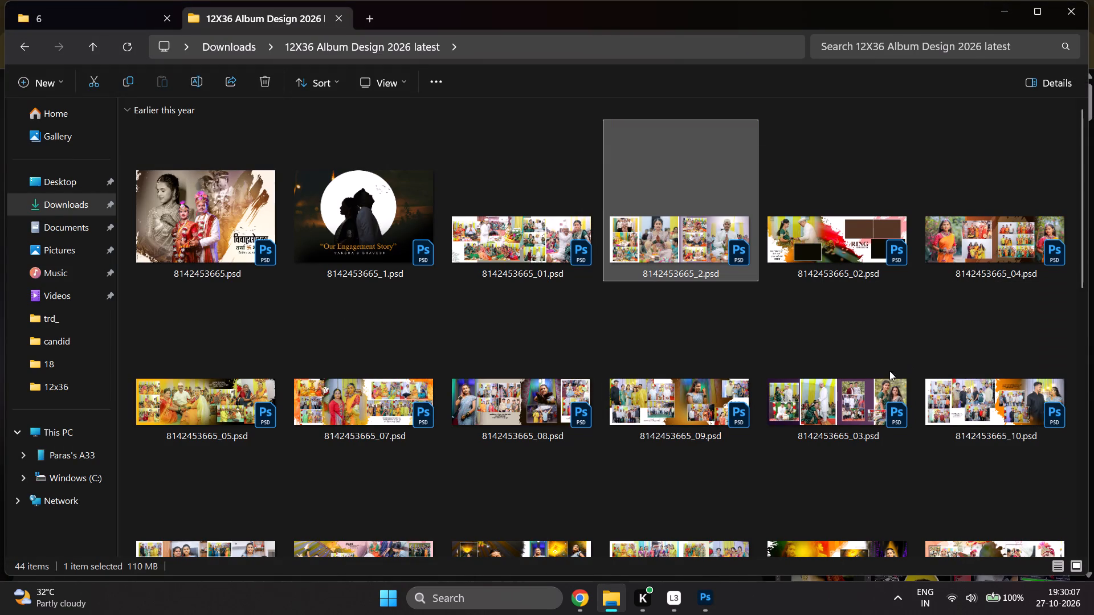
{"action": "scroll", "coordinate": [890, 350], "scroll_direction": "down", "scroll_amount": 1}
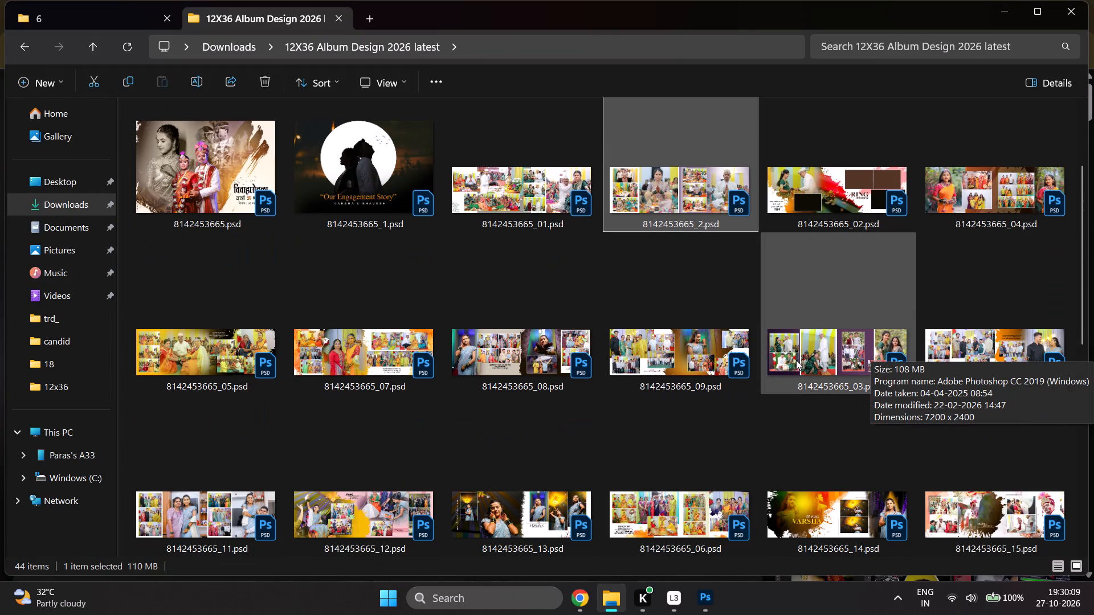
{"action": "left_click", "coordinate": [383, 79]}
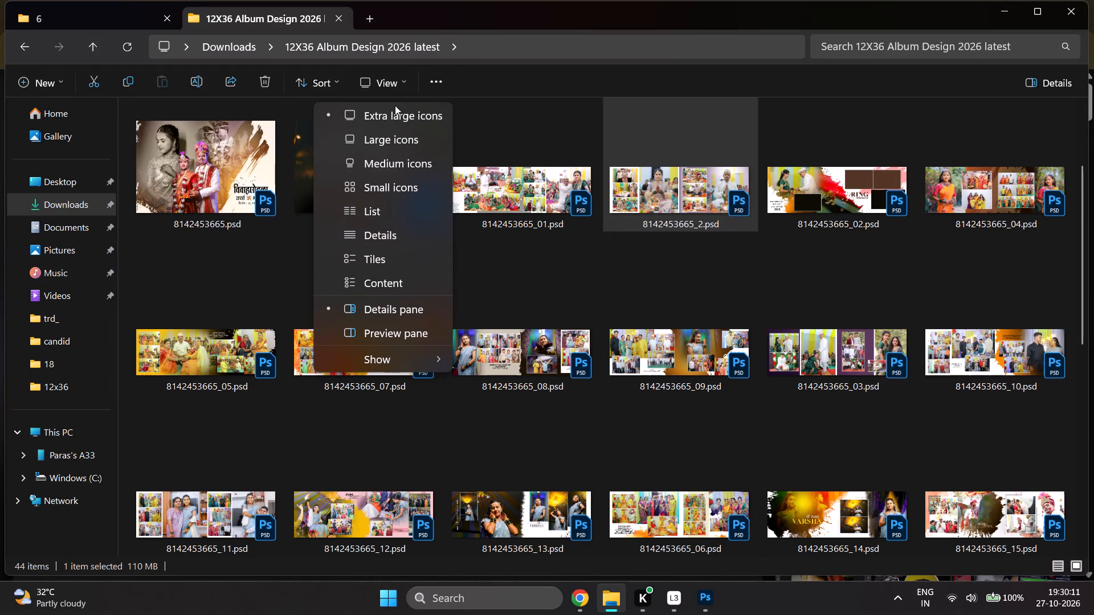
{"action": "left_click", "coordinate": [393, 118]}
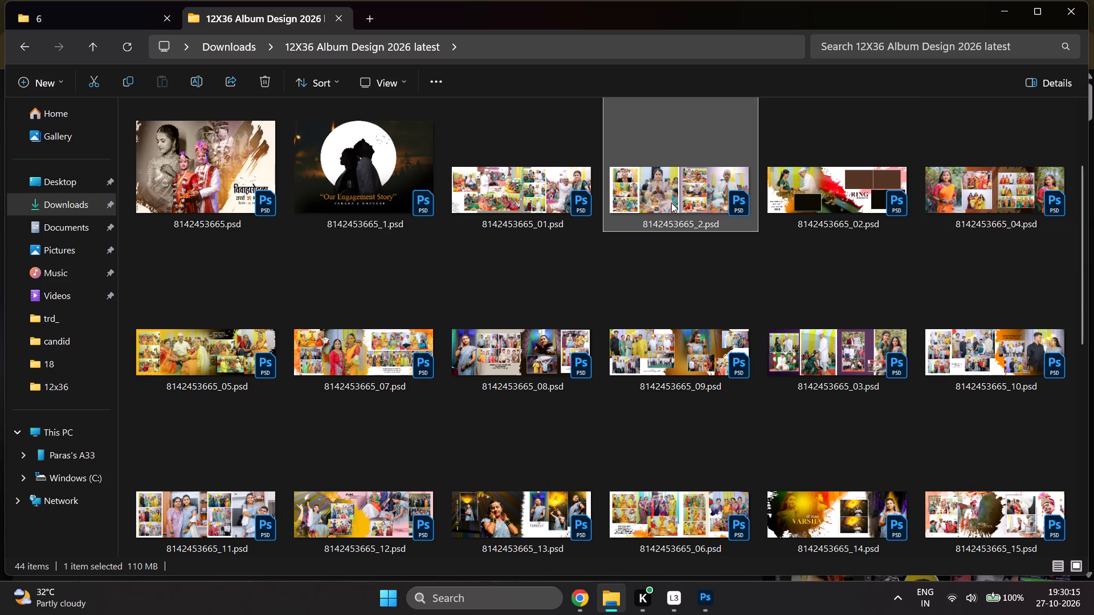
{"action": "scroll", "coordinate": [673, 192], "scroll_direction": "down", "scroll_amount": 1}
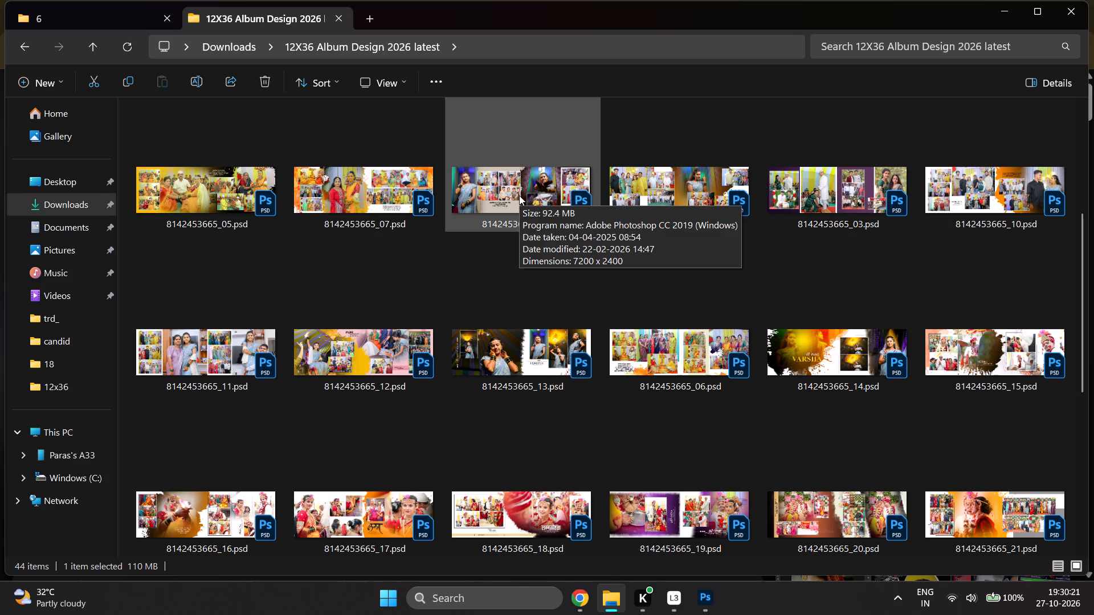
{"action": "scroll", "coordinate": [519, 197], "scroll_direction": "down", "scroll_amount": 1}
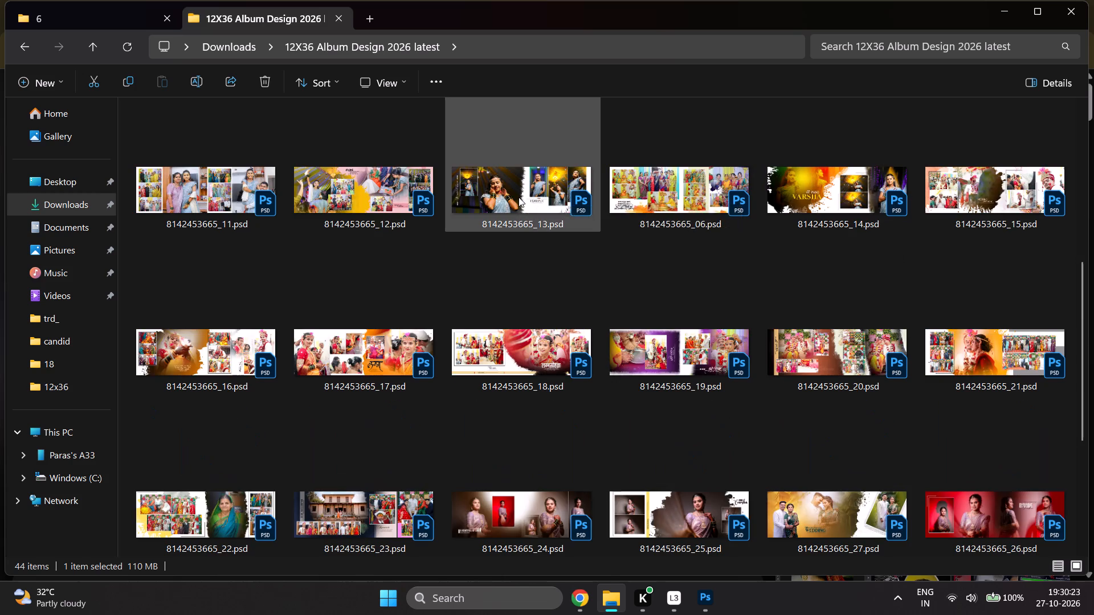
{"action": "scroll", "coordinate": [519, 197], "scroll_direction": "down", "scroll_amount": 2}
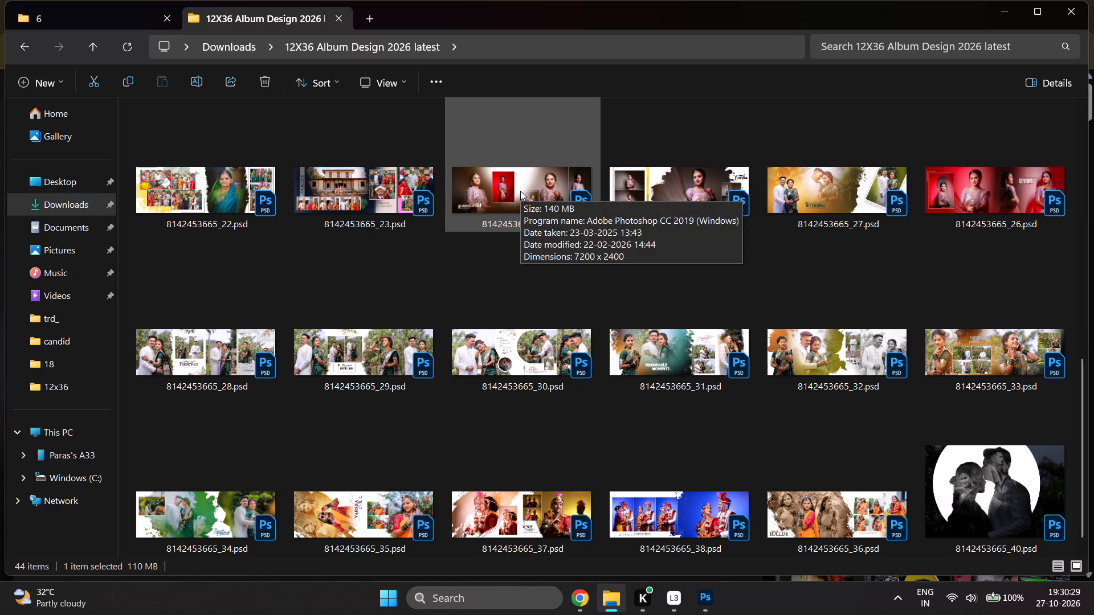
{"action": "scroll", "coordinate": [520, 191], "scroll_direction": "up", "scroll_amount": 2}
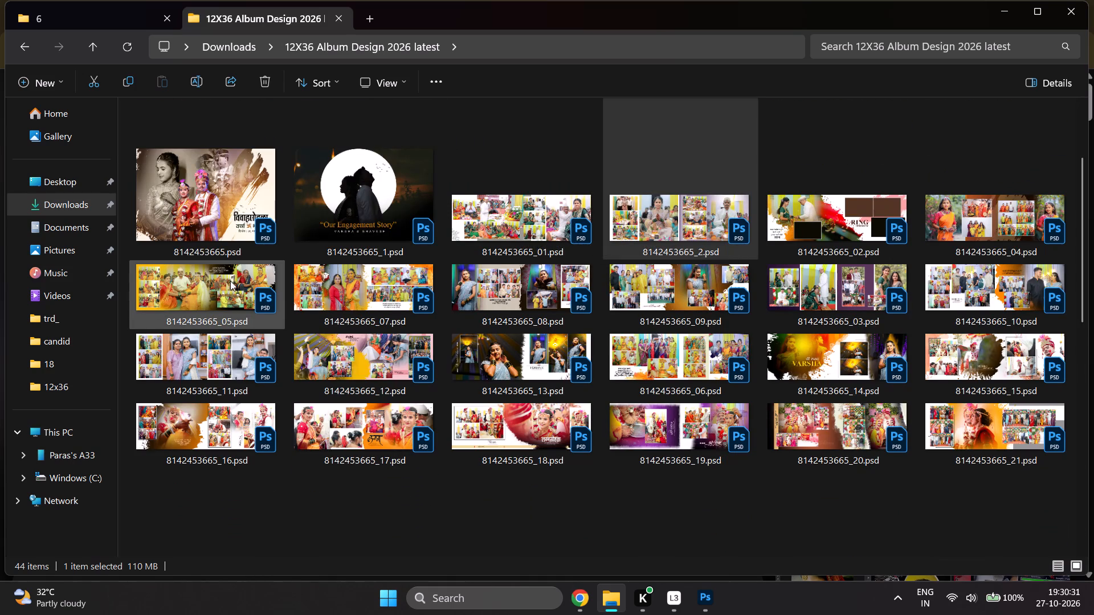
{"action": "double_click", "coordinate": [329, 288]}
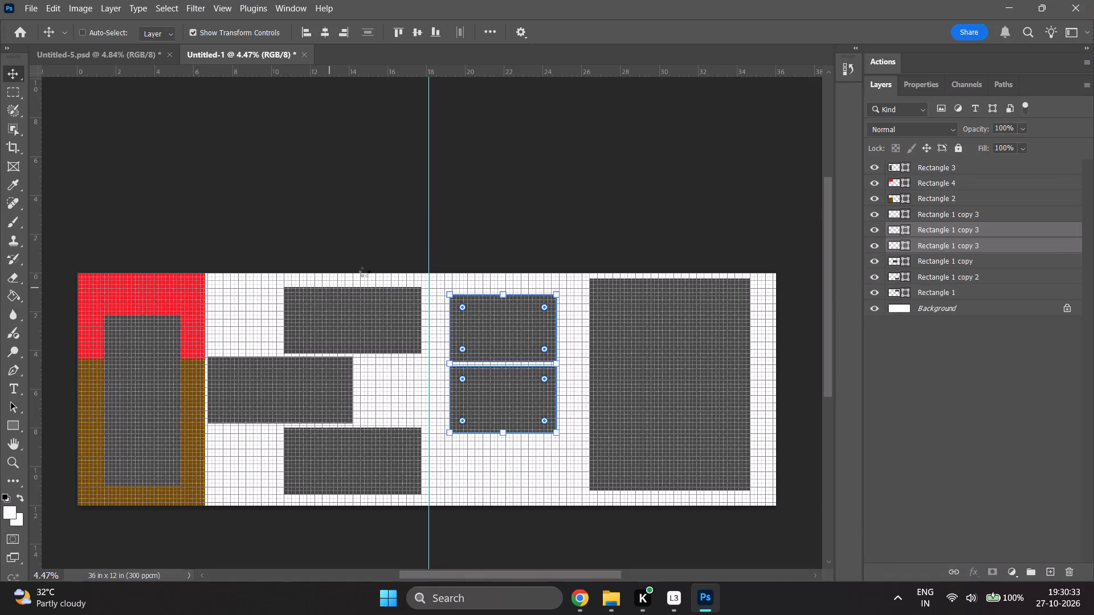
{"action": "left_click", "coordinate": [946, 416]}
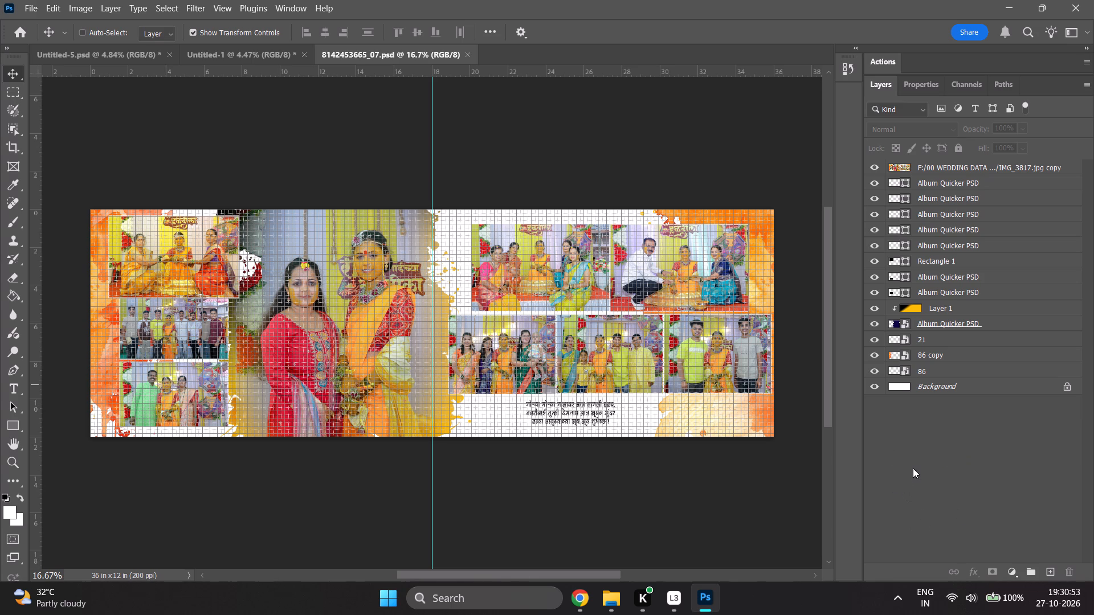
{"action": "key", "text": "ctrl+apostrophe"}
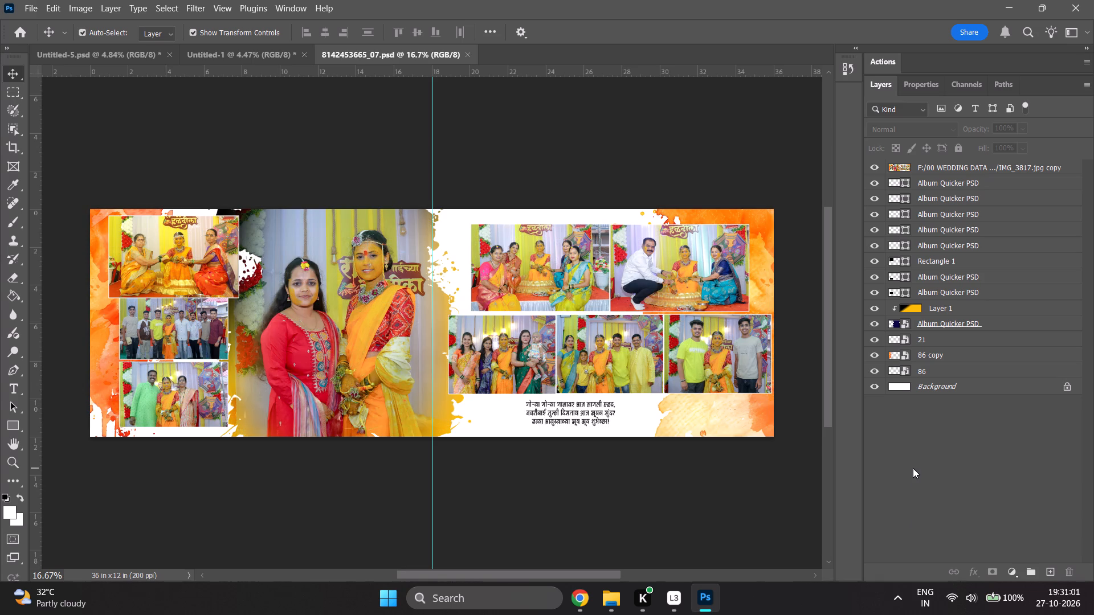
{"action": "key", "text": "ctrl+apostrophe"}
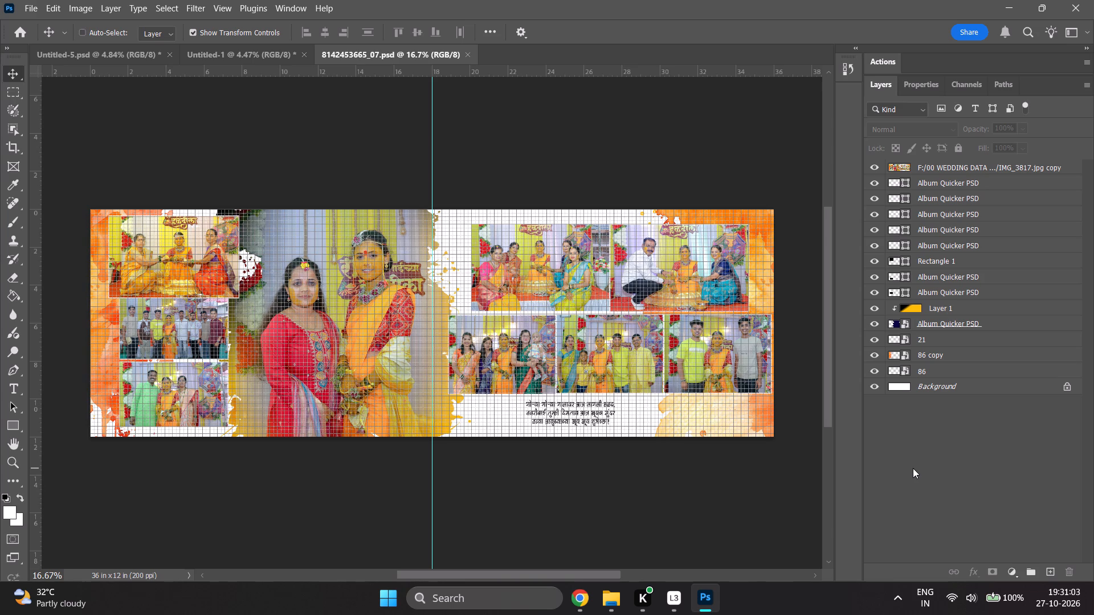
{"action": "left_click", "coordinate": [269, 53]}
{"action": "left_click", "coordinate": [137, 58]}
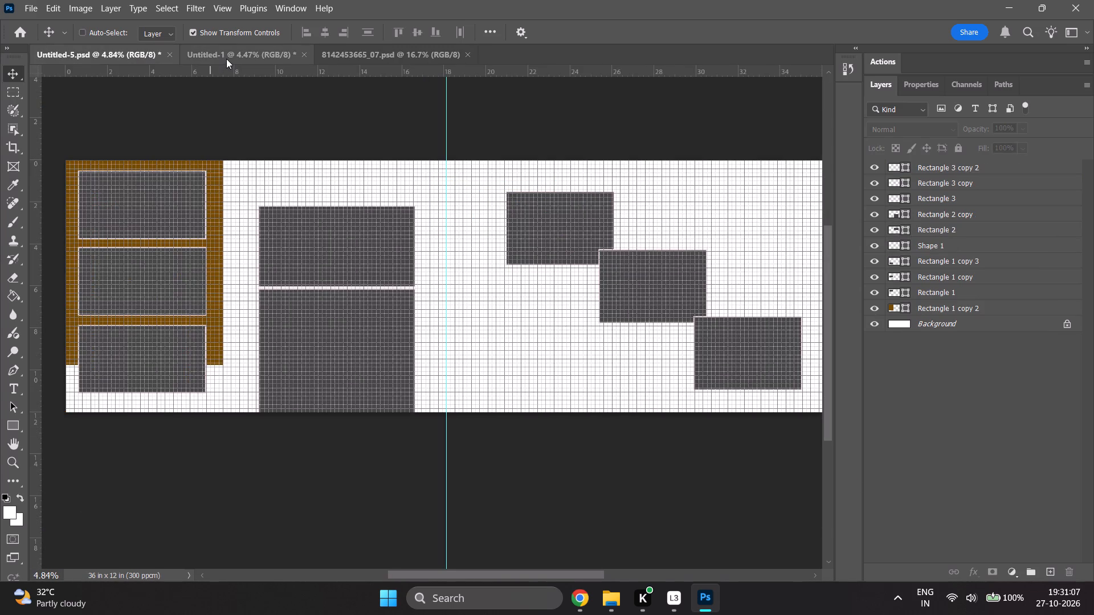
{"action": "left_click", "coordinate": [226, 59]}
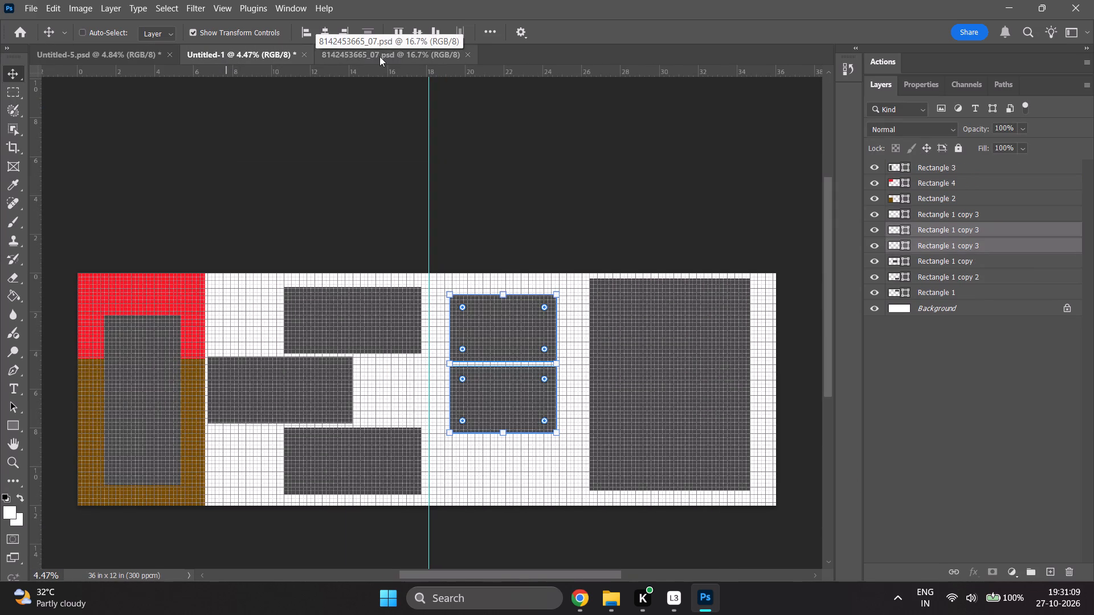
{"action": "left_click", "coordinate": [379, 56]}
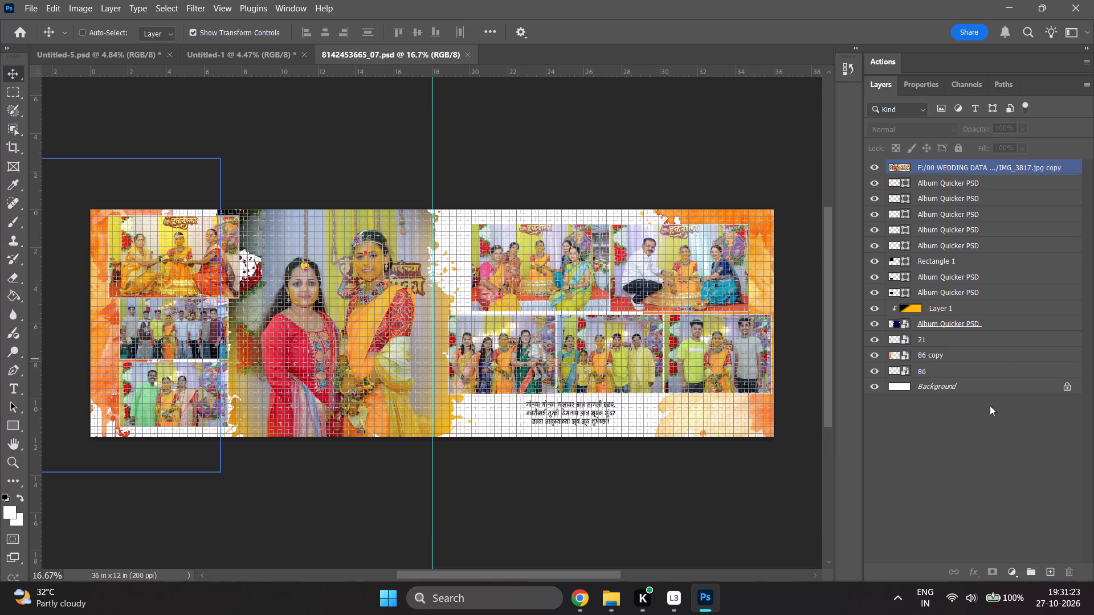
{"action": "left_click", "coordinate": [969, 435]}
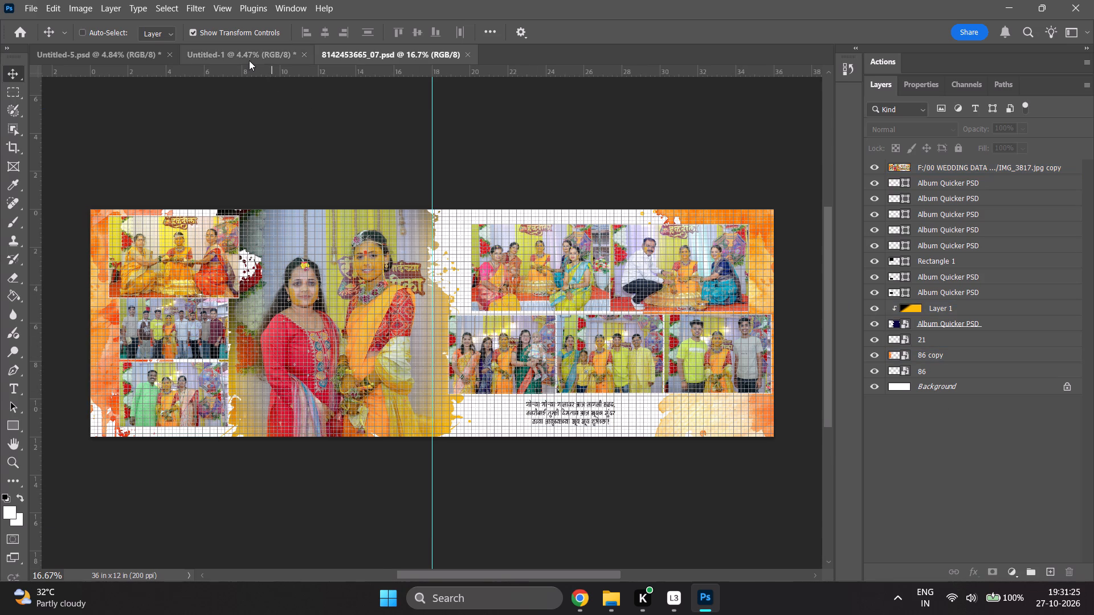
{"action": "left_click", "coordinate": [249, 60]}
{"action": "scroll", "coordinate": [565, 385], "scroll_direction": "down", "scroll_amount": 1}
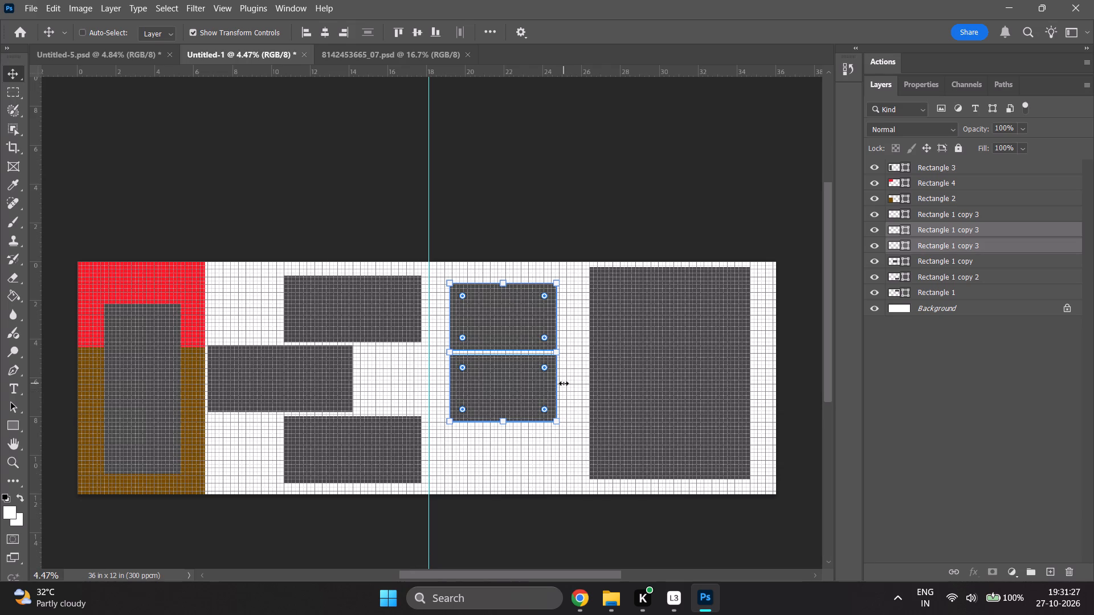
{"action": "scroll", "coordinate": [560, 376], "scroll_direction": "down", "scroll_amount": 1}
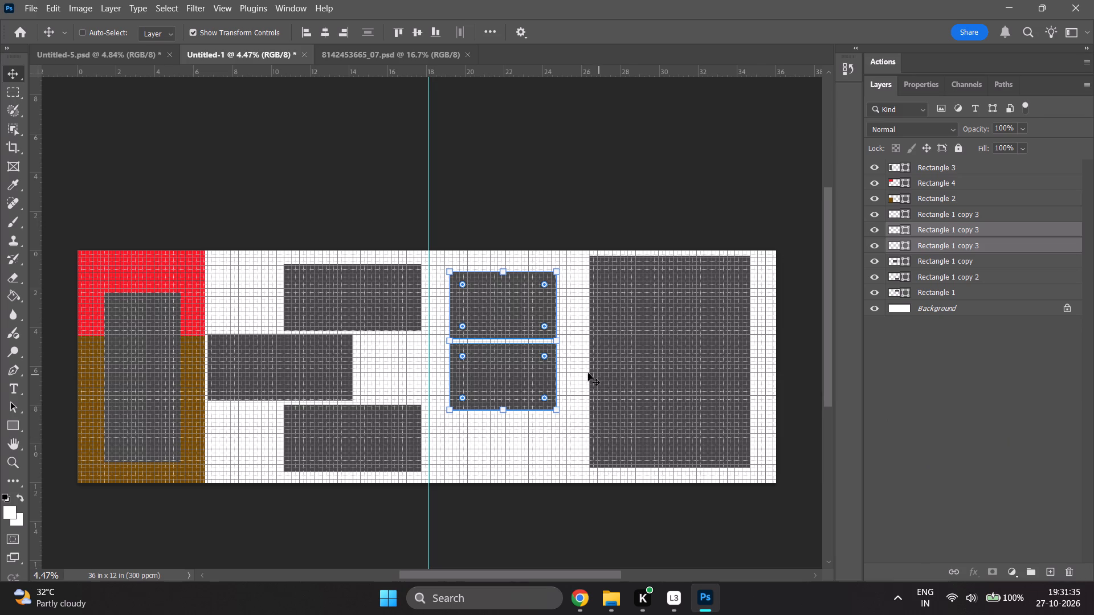
{"action": "left_click", "coordinate": [952, 231]}
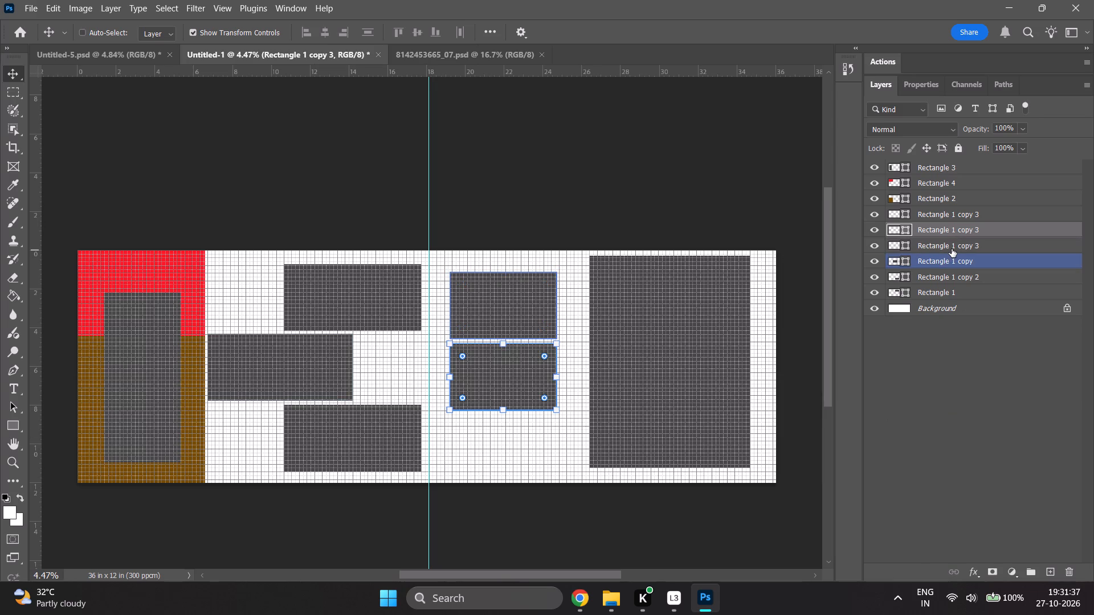
{"action": "left_click", "coordinate": [951, 243], "text": "shift"}
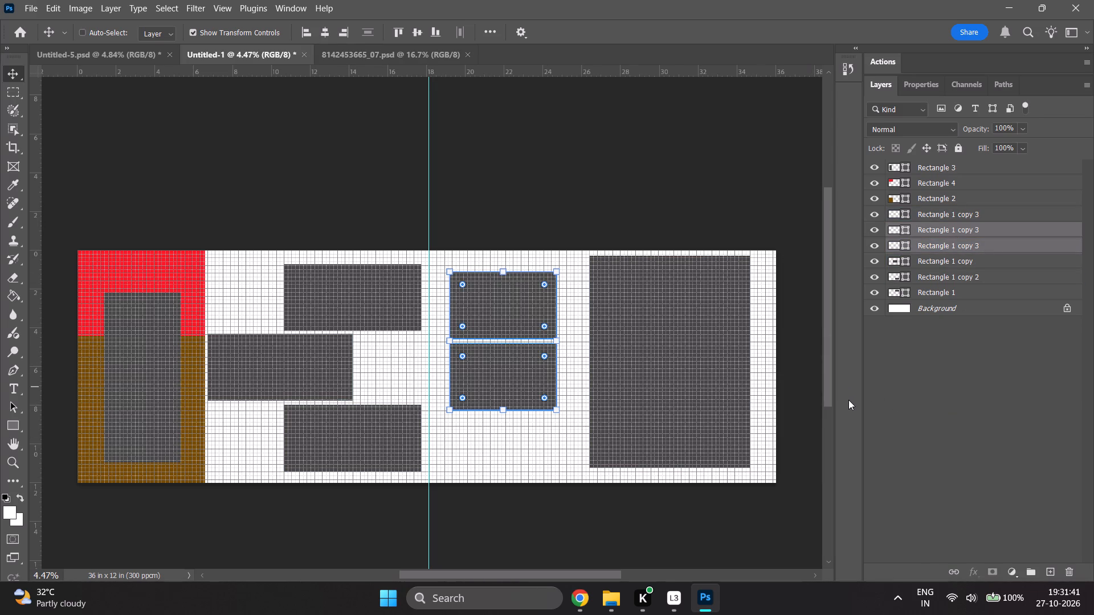
{"action": "left_click", "coordinate": [356, 52]}
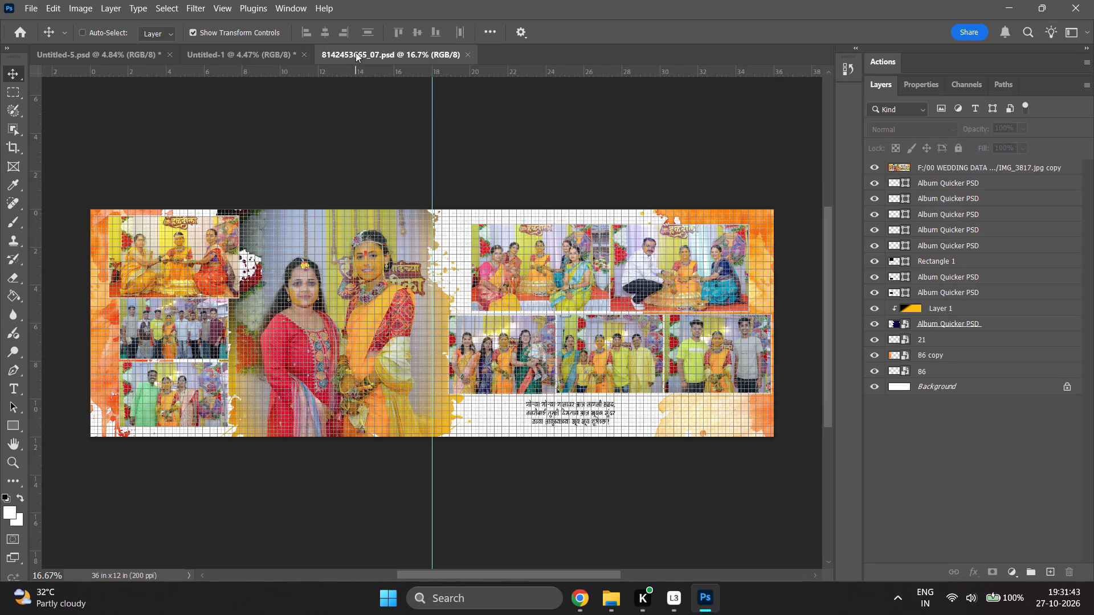
{"action": "left_click", "coordinate": [236, 56]}
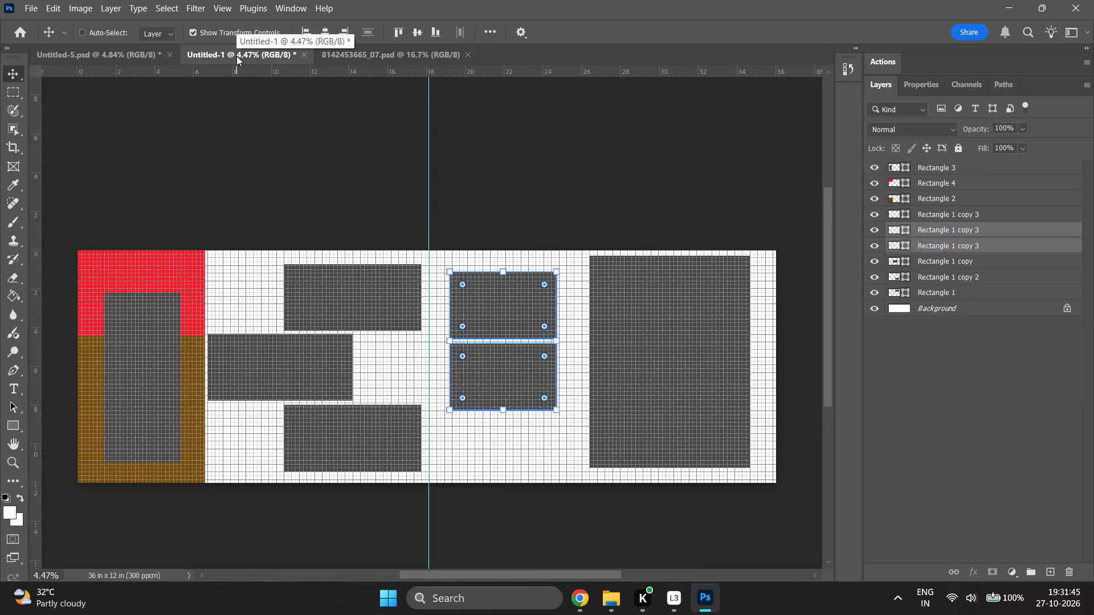
{"action": "left_click", "coordinate": [336, 49]}
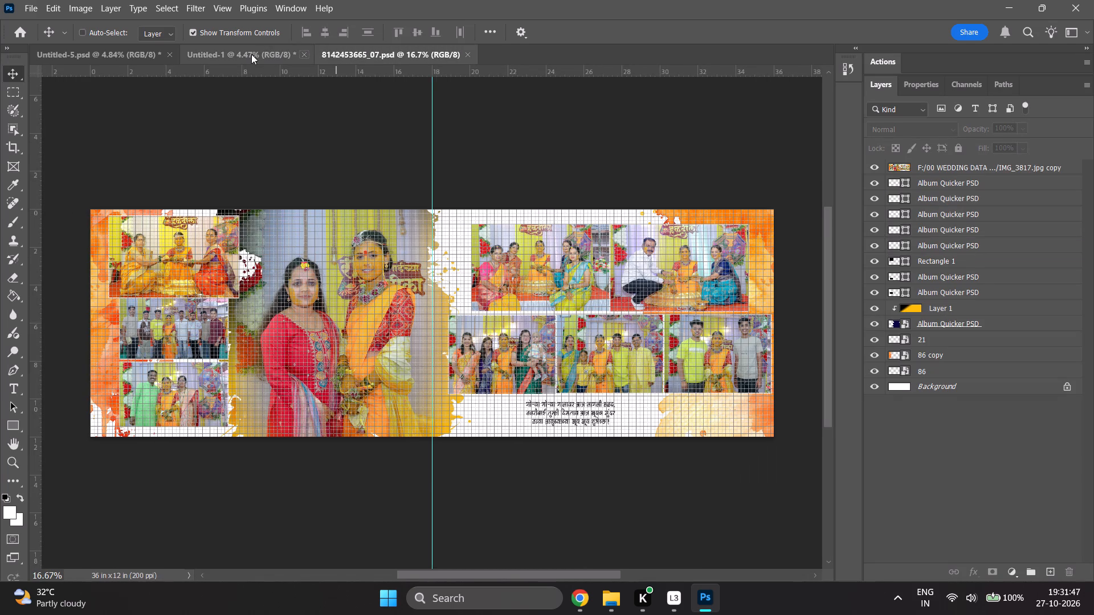
{"action": "left_click", "coordinate": [251, 54]}
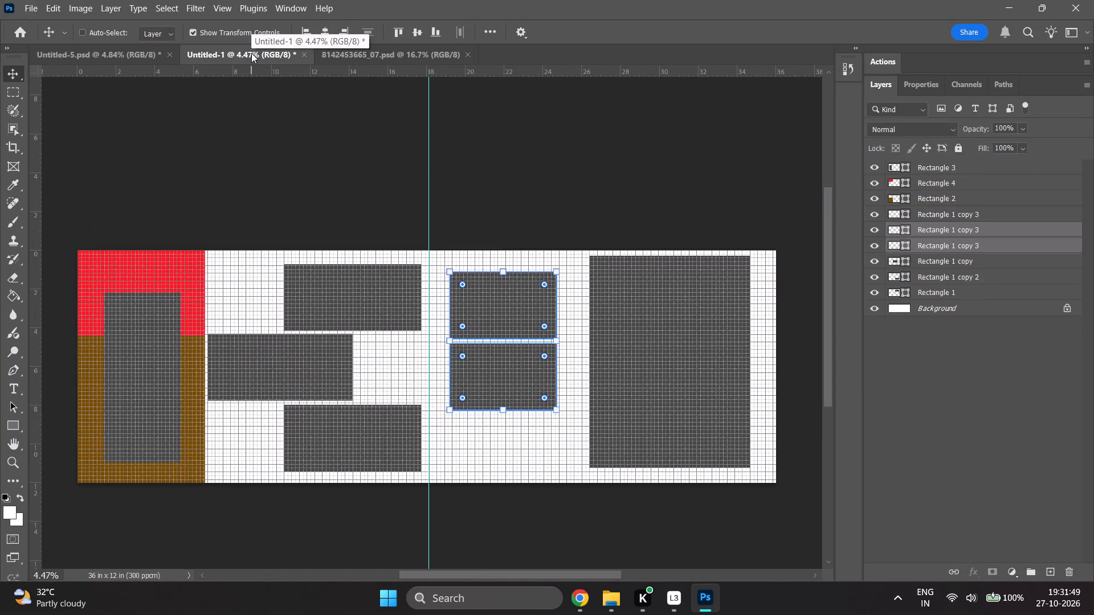
{"action": "left_click", "coordinate": [363, 52]}
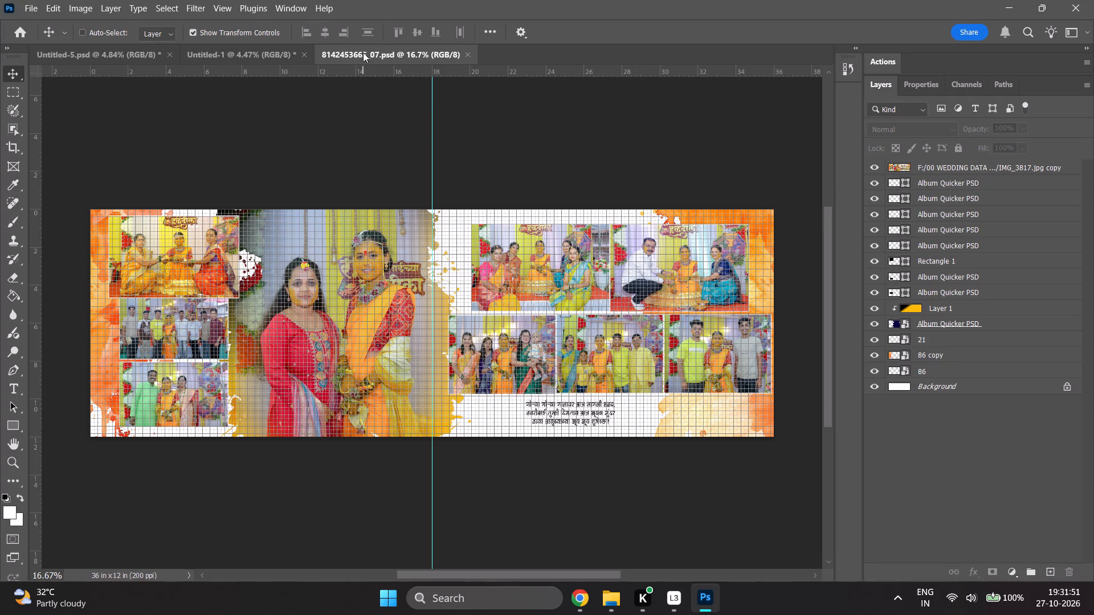
{"action": "left_click", "coordinate": [987, 454]}
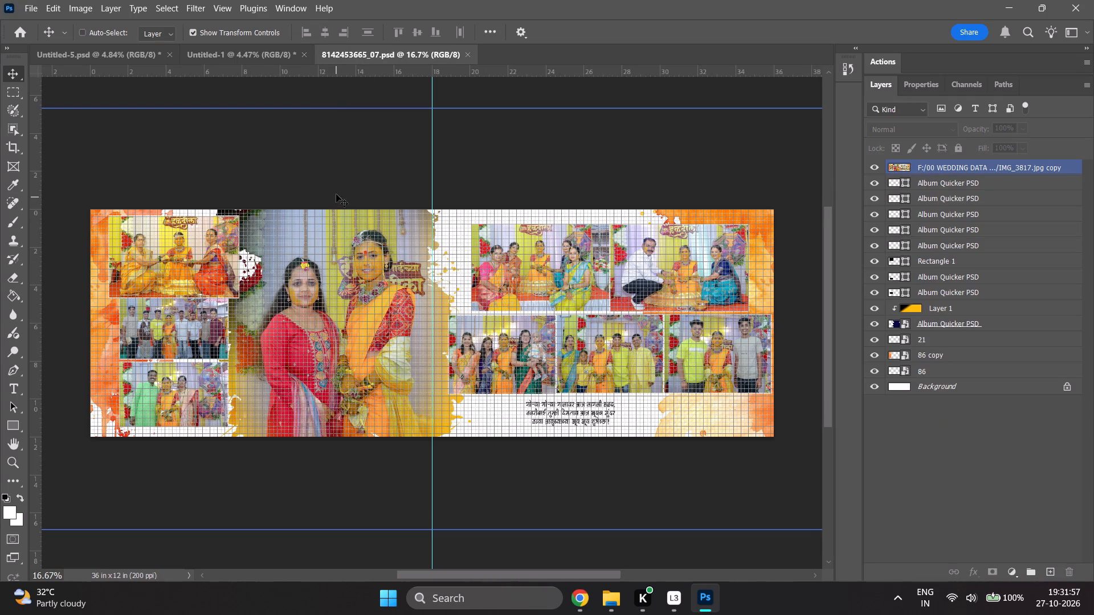
{"action": "left_click", "coordinate": [224, 51]}
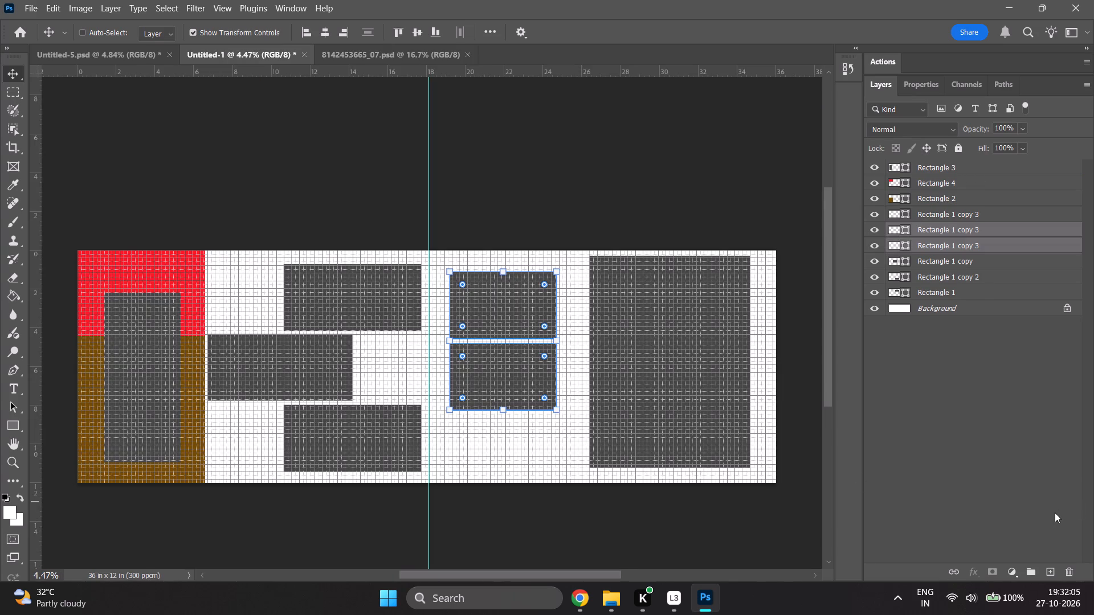
{"action": "left_click", "coordinate": [107, 50]}
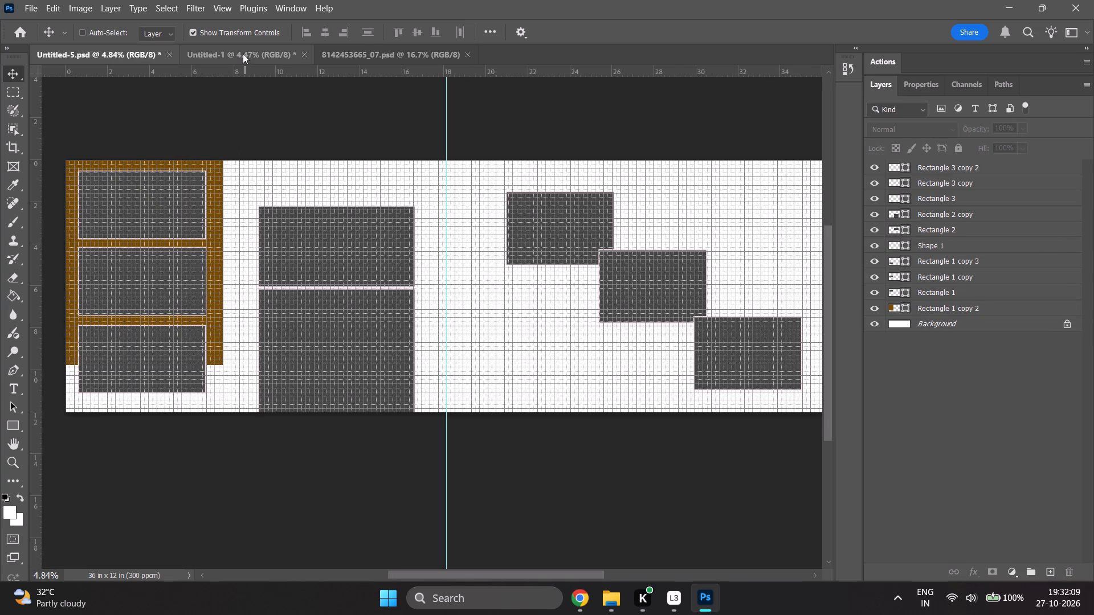
{"action": "left_click", "coordinate": [243, 54]}
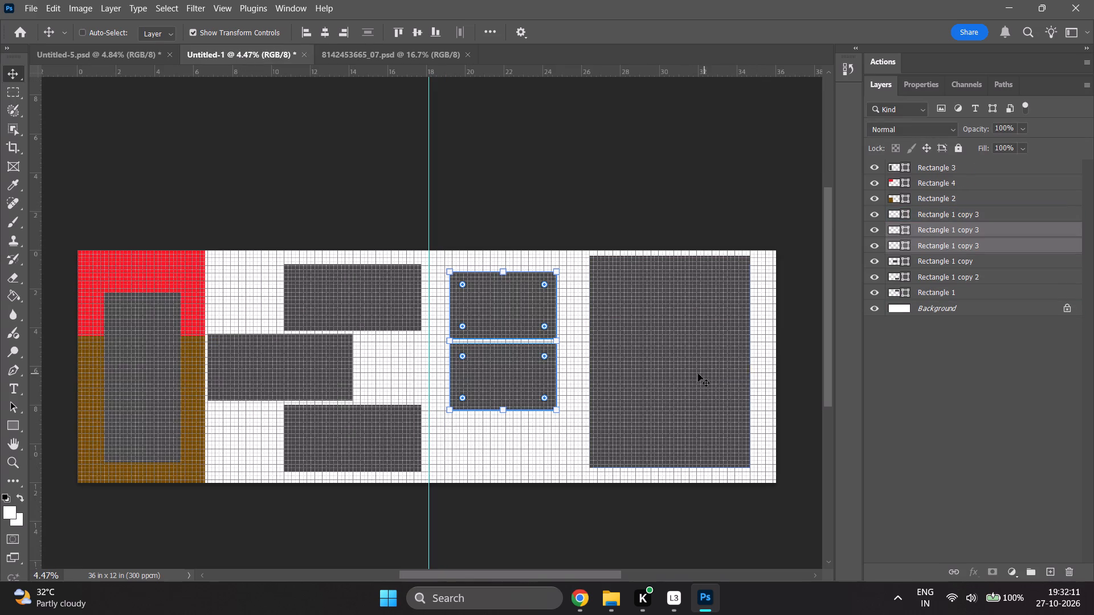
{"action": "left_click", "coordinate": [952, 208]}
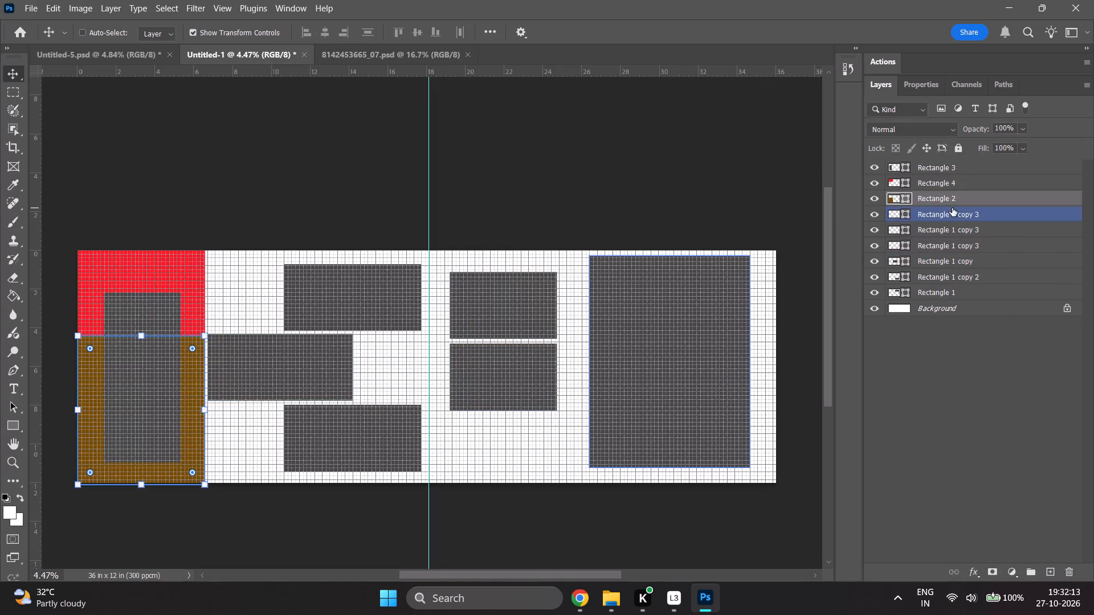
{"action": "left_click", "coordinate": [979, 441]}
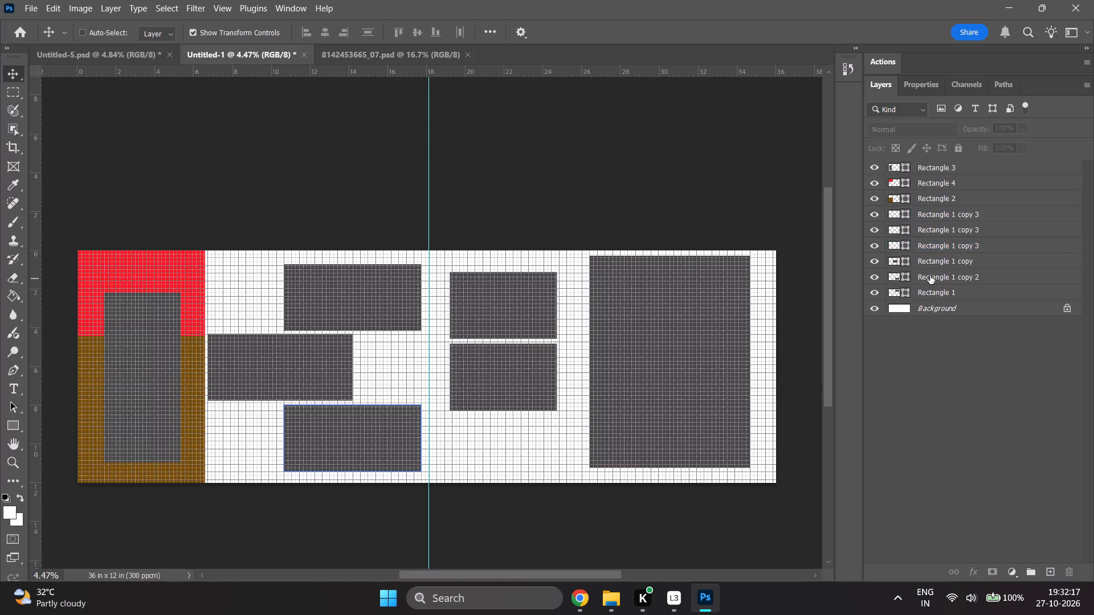
Select the two small stacked frames beside the large right-page frame and move them about 1.5 in down together.
{"action": "left_click", "coordinate": [936, 249]}
{"action": "left_click", "coordinate": [936, 261], "text": "shift"}
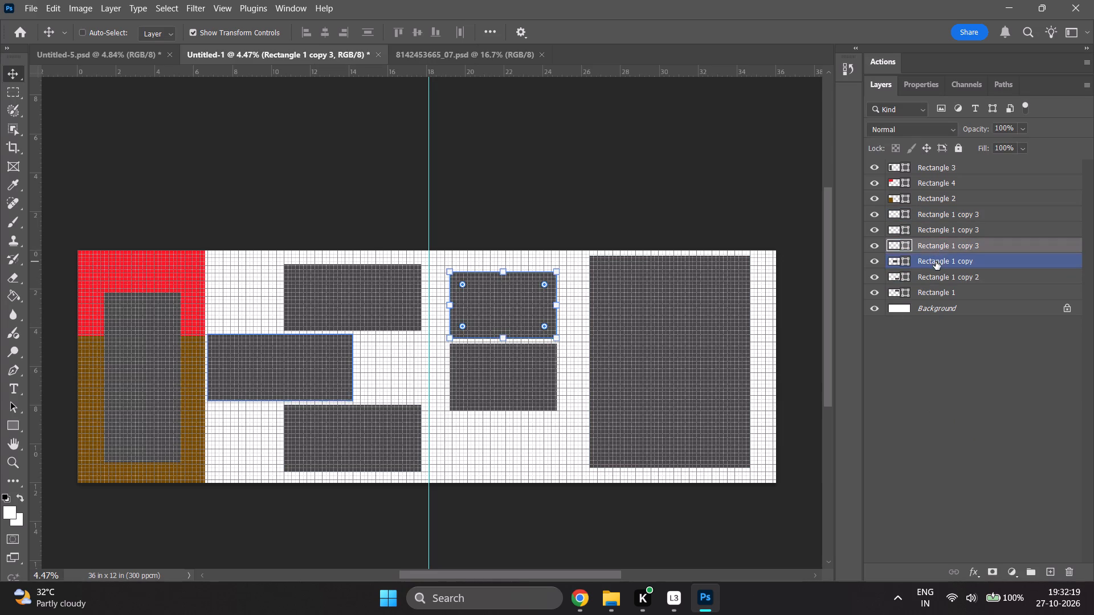
{"action": "left_click", "coordinate": [922, 234]}
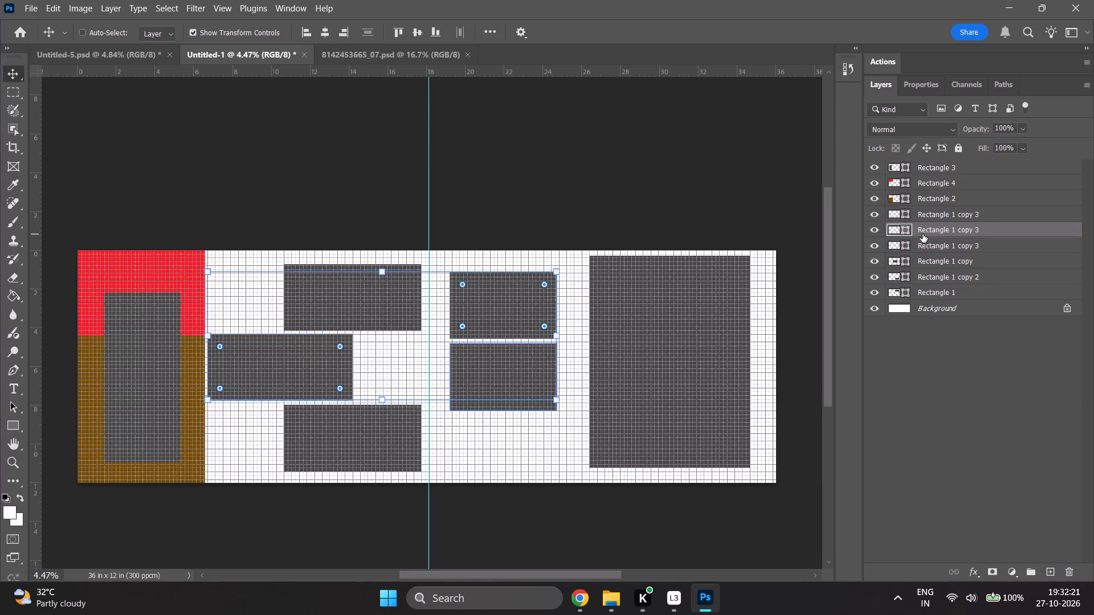
{"action": "left_click", "coordinate": [924, 253], "text": "shift"}
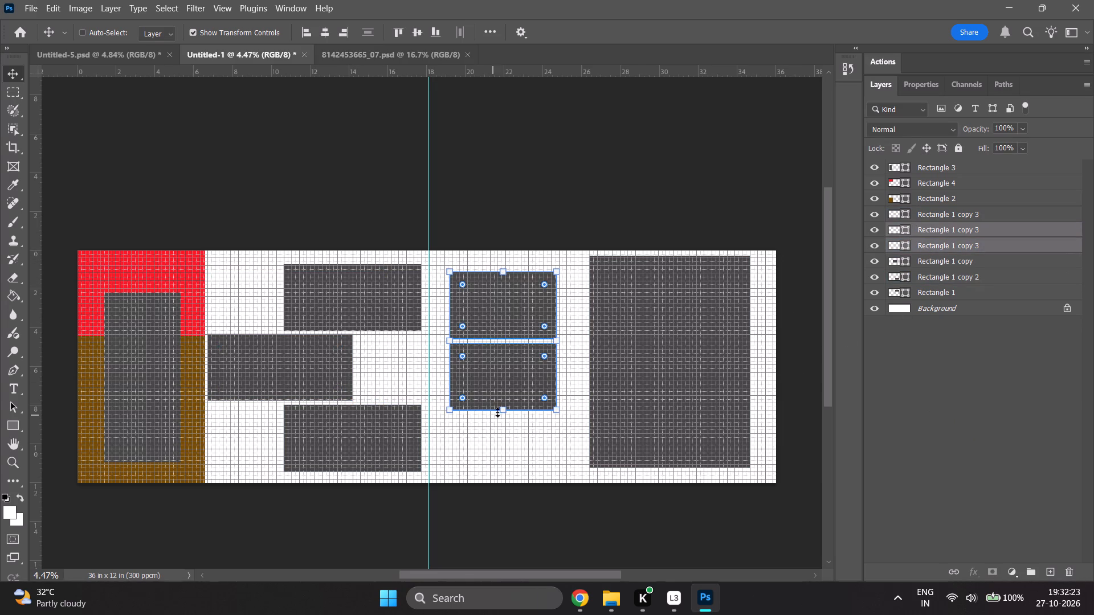
{"action": "left_click_drag", "start_coordinate": [508, 324], "coordinate": [508, 337]}
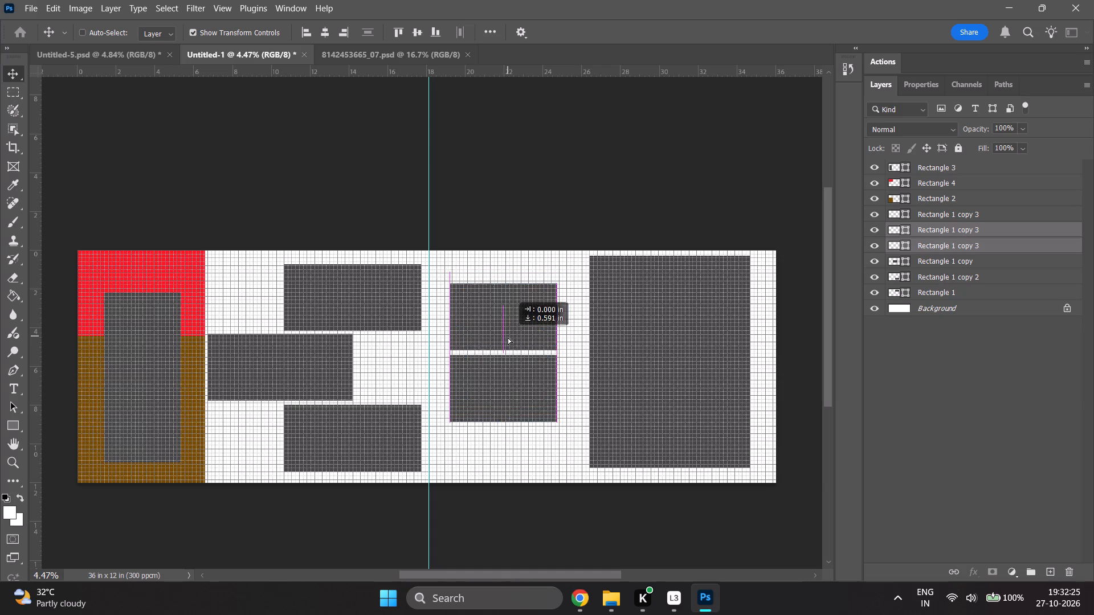
{"action": "left_click_drag", "start_coordinate": [508, 337], "coordinate": [512, 352]}
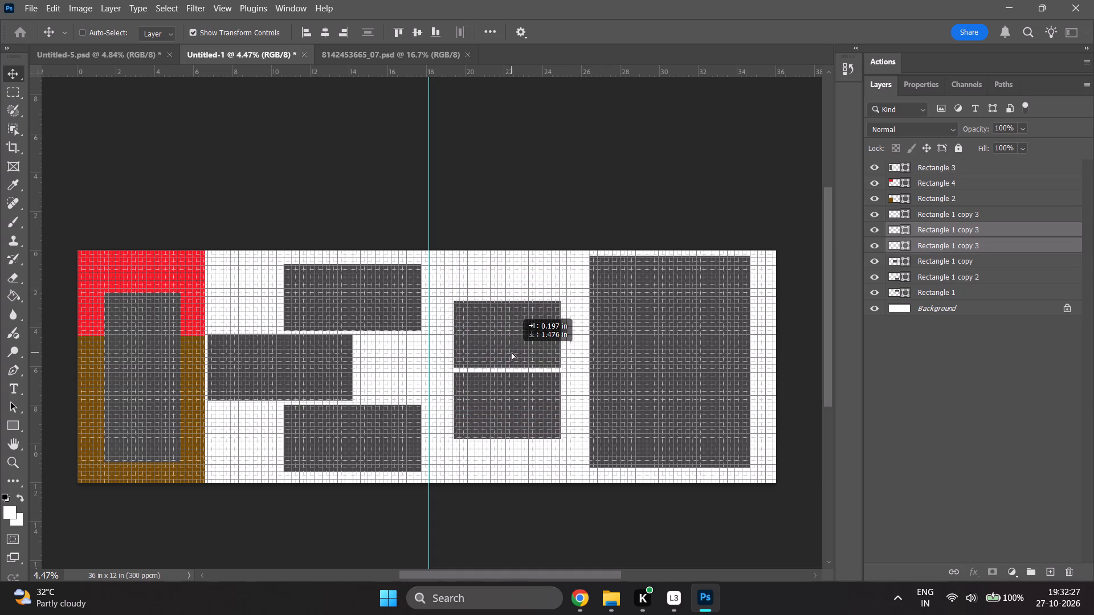
{"action": "left_click_drag", "start_coordinate": [512, 352], "coordinate": [510, 352]}
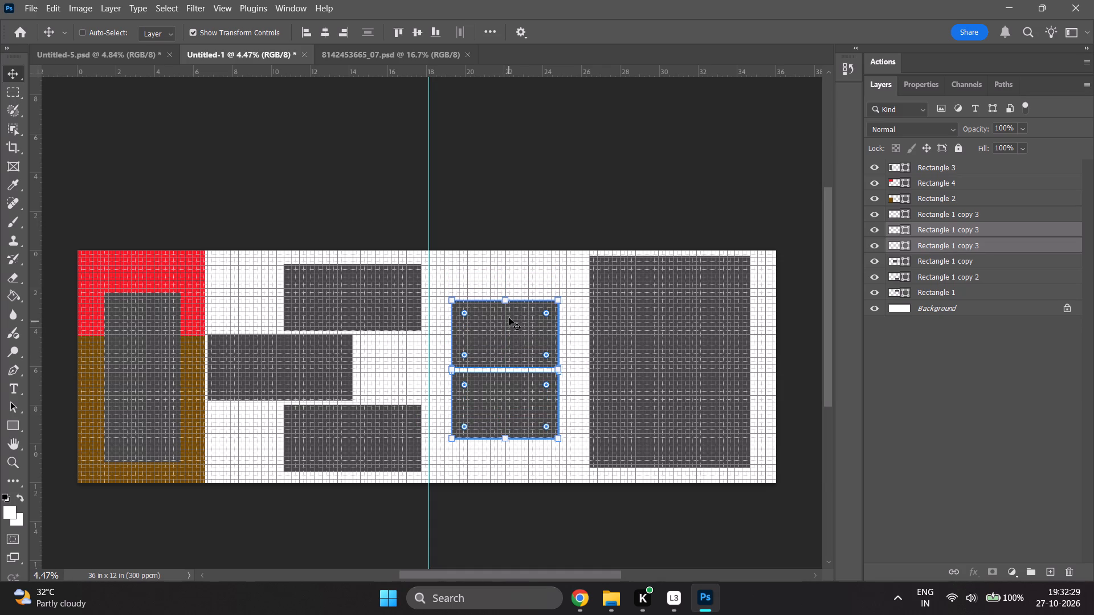
Enlarge the two stacked frames together to about 6.8 in wide and 9.5 in high overall, extending them towards the large frame.
{"action": "left_click_drag", "start_coordinate": [508, 298], "coordinate": [508, 274], "text": "shift"}
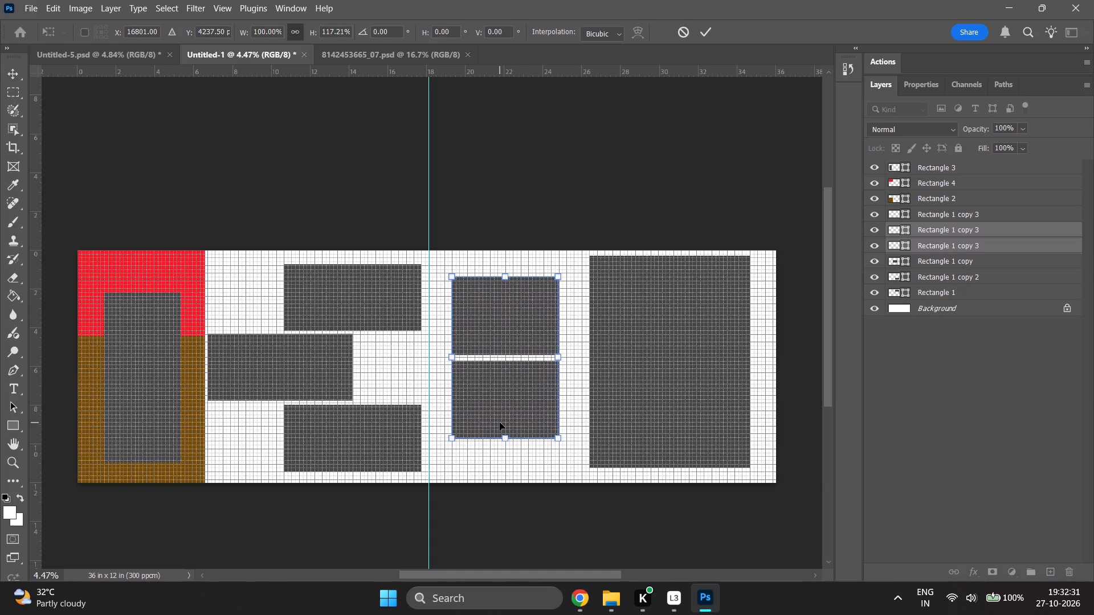
{"action": "left_click_drag", "start_coordinate": [504, 440], "coordinate": [506, 462], "text": "shift"}
{"action": "left_click_drag", "start_coordinate": [560, 370], "coordinate": [573, 374], "text": "shift"}
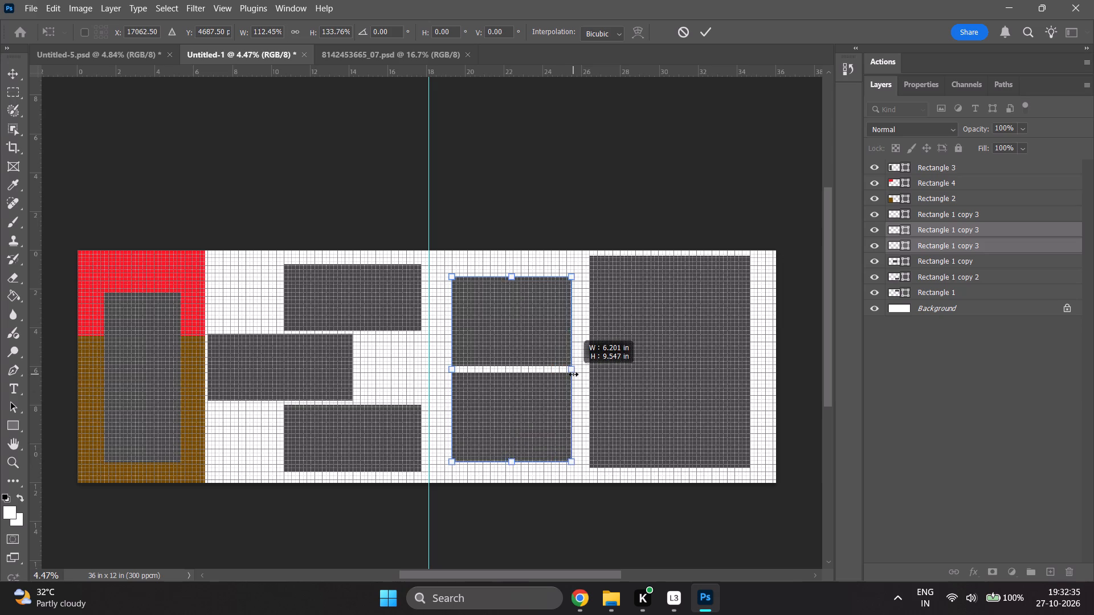
{"action": "left_click_drag", "start_coordinate": [573, 374], "coordinate": [585, 374], "text": "shift"}
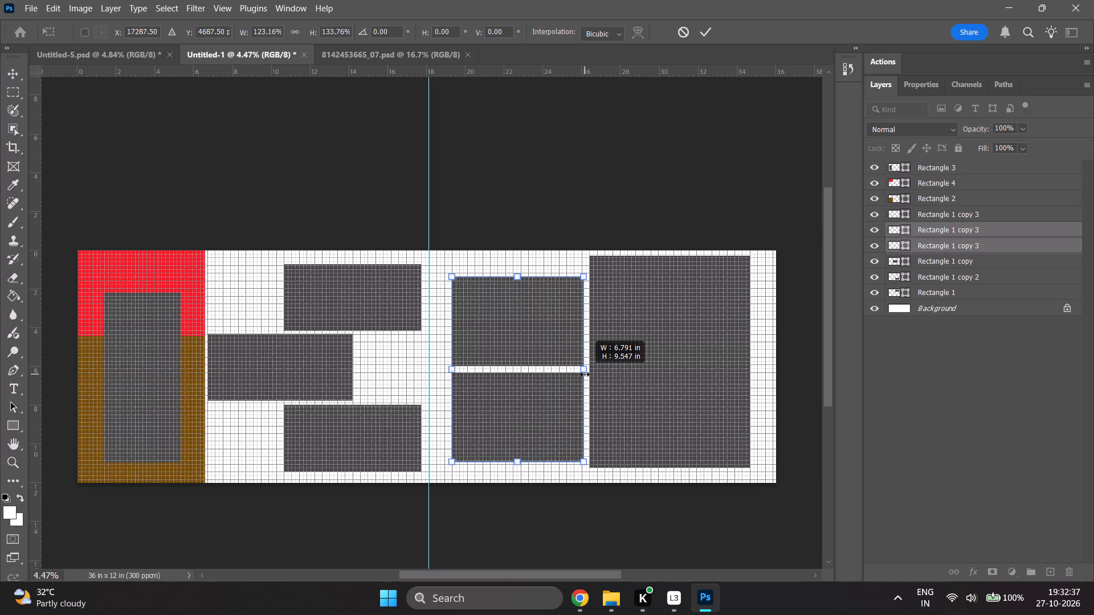
{"action": "left_click_drag", "start_coordinate": [585, 374], "coordinate": [586, 374], "text": "shift"}
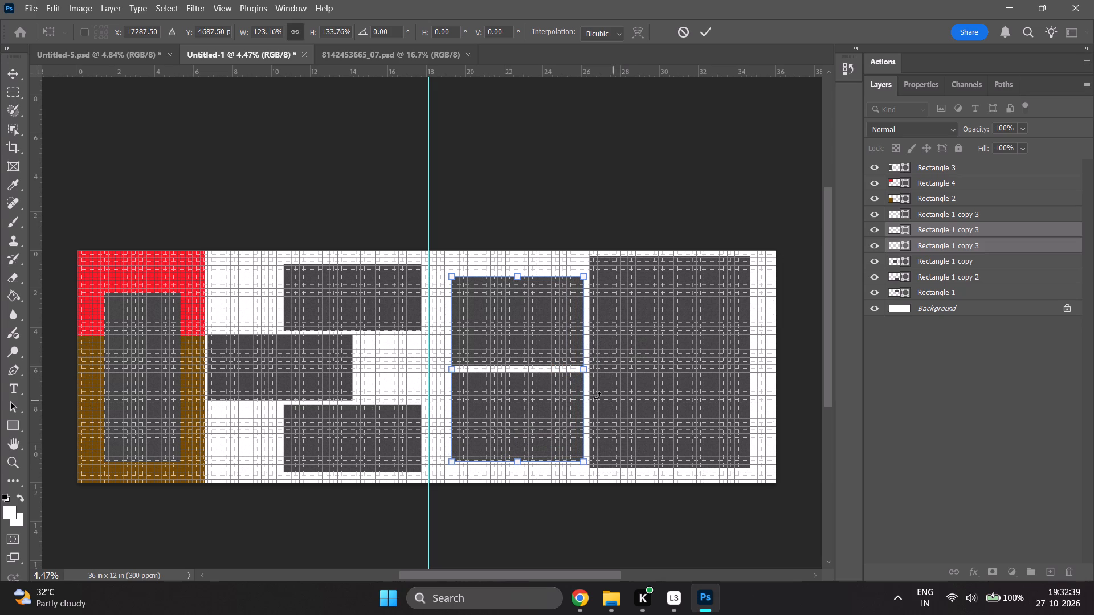
{"action": "scroll", "coordinate": [509, 405], "scroll_direction": "up", "scroll_amount": 6, "text": "alt"}
{"action": "scroll", "coordinate": [507, 407], "scroll_direction": "down", "scroll_amount": 5}
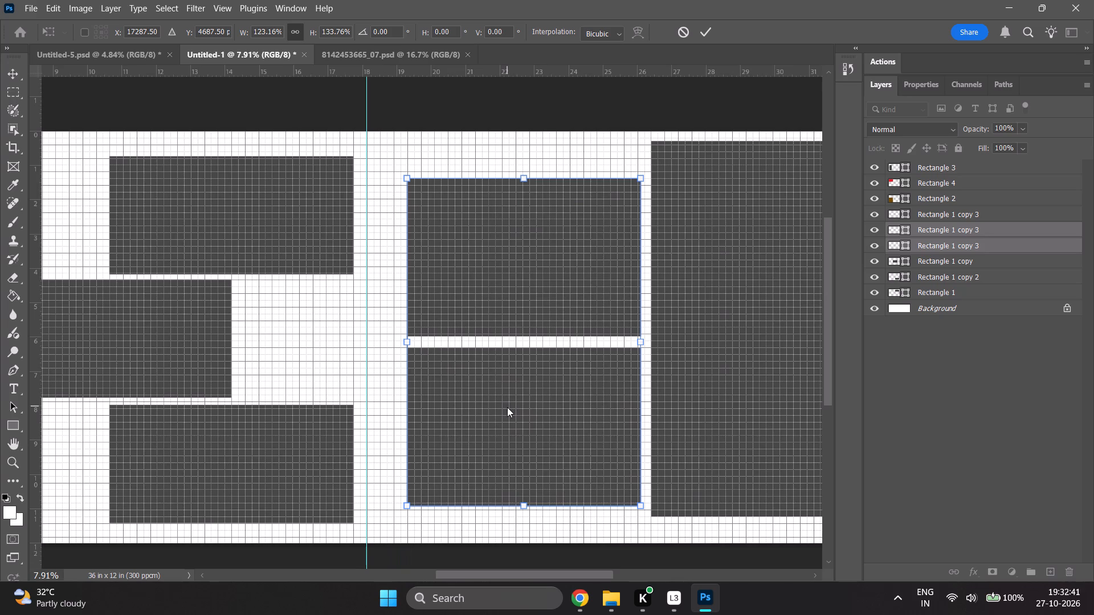
{"action": "scroll", "coordinate": [507, 407], "scroll_direction": "down", "scroll_amount": 1, "text": "alt"}
{"action": "scroll", "coordinate": [603, 428], "scroll_direction": "down", "scroll_amount": 2, "text": "ctrl"}
{"action": "left_click", "coordinate": [617, 410]}
{"action": "scroll", "coordinate": [617, 408], "scroll_direction": "down", "scroll_amount": 5, "text": "ctrl"}
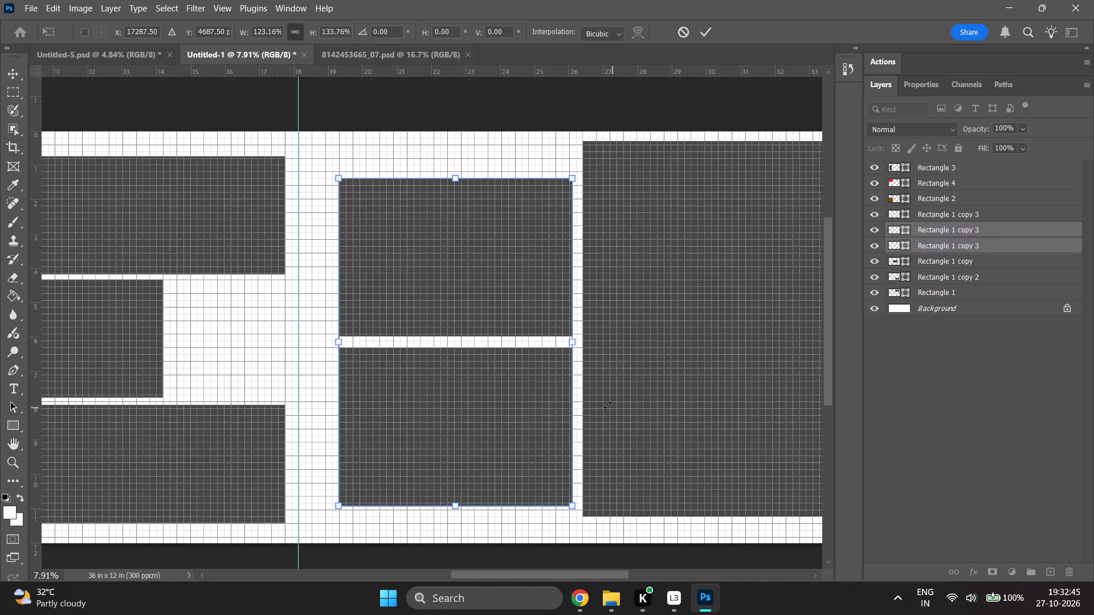
{"action": "scroll", "coordinate": [607, 405], "scroll_direction": "down", "scroll_amount": 2, "text": "ctrl"}
{"action": "scroll", "coordinate": [494, 404], "scroll_direction": "down", "scroll_amount": 2, "text": "alt"}
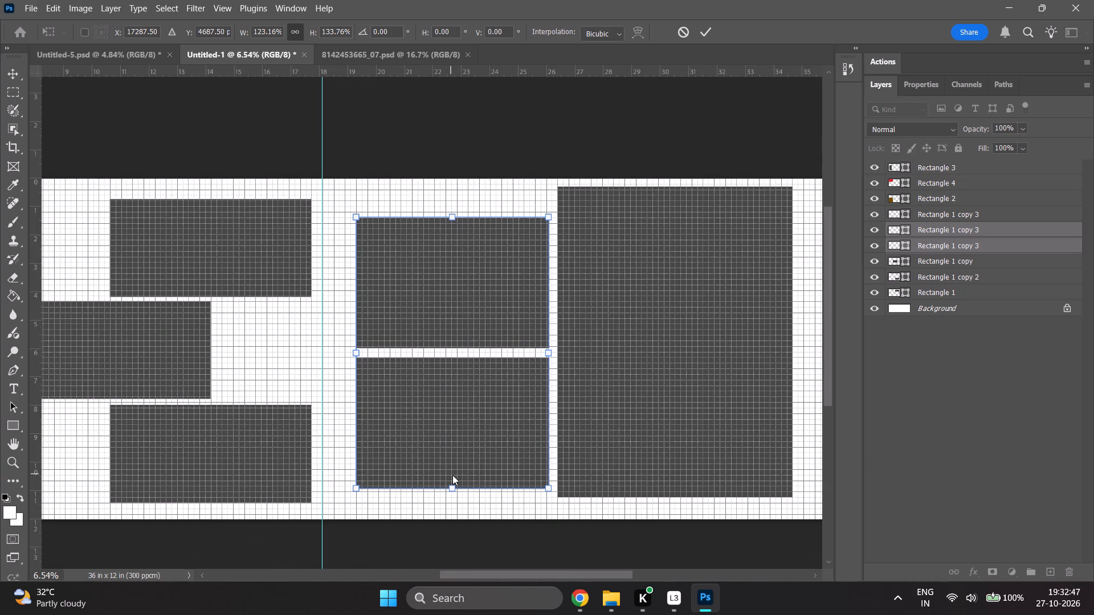
Widen the stacked frame pair towards the centre guide to about 7.4 in, reduce its height to about 92%, and shift it about 0.5 in down.
{"action": "left_click", "coordinate": [936, 231]}
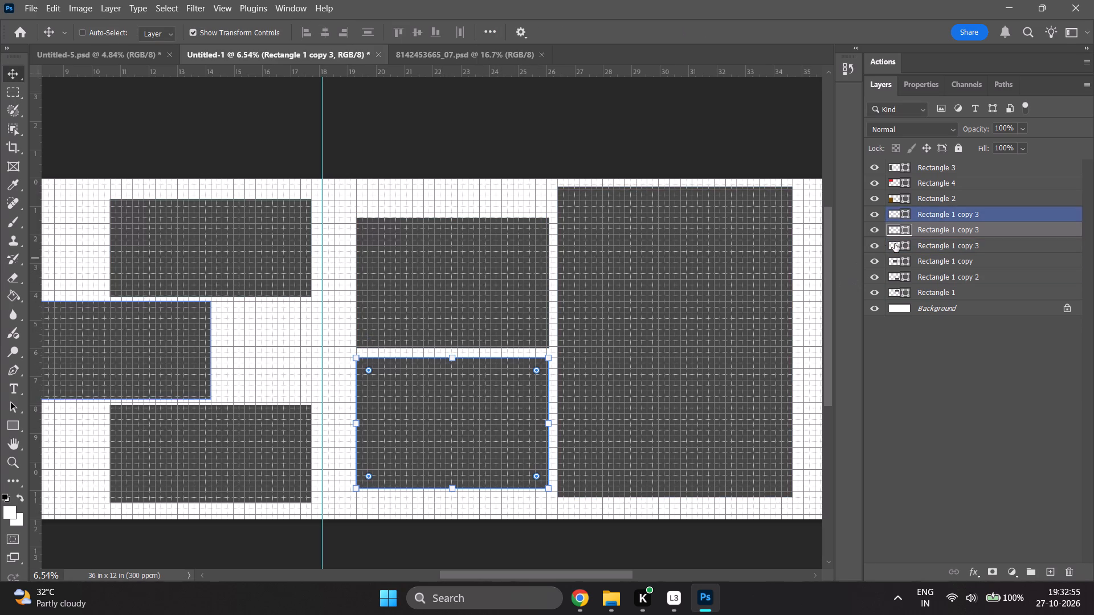
{"action": "left_click", "coordinate": [956, 233]}
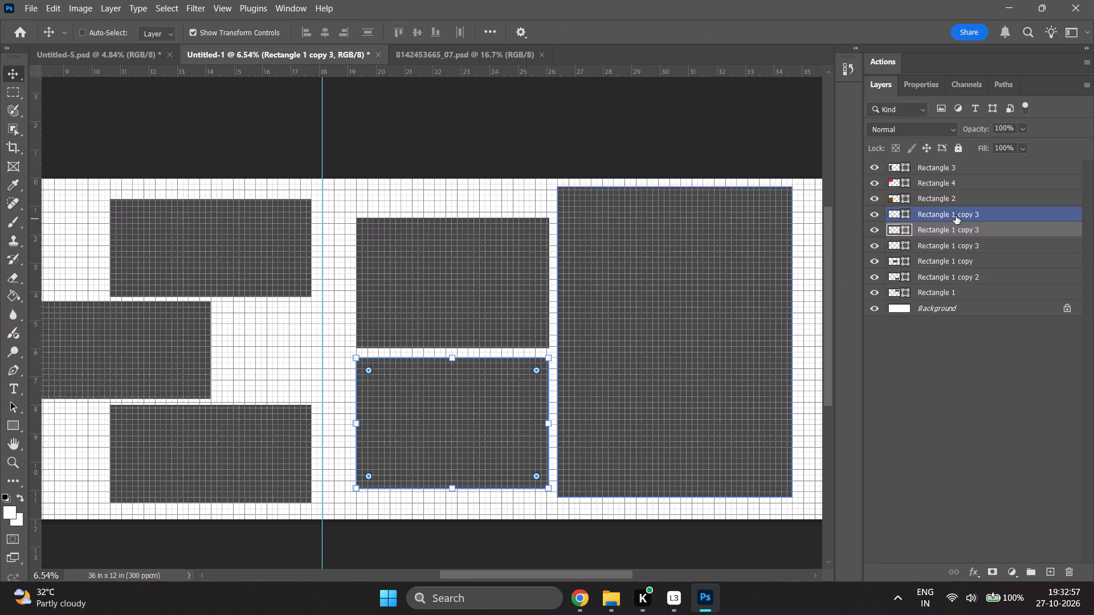
{"action": "left_click", "coordinate": [952, 246], "text": "shift"}
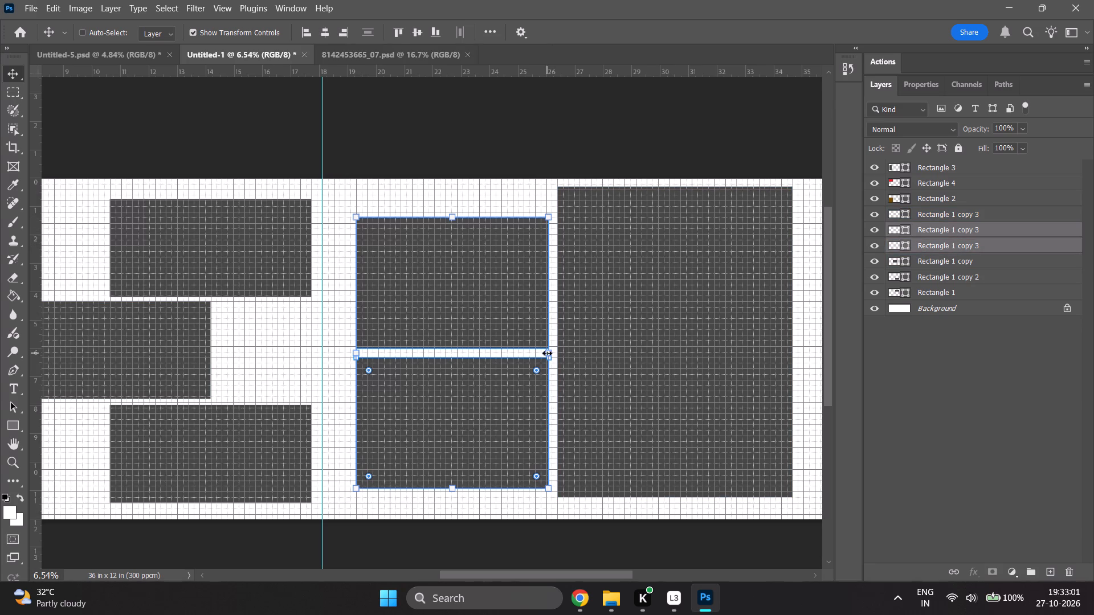
{"action": "left_click_drag", "start_coordinate": [361, 352], "coordinate": [346, 352], "text": "shift"}
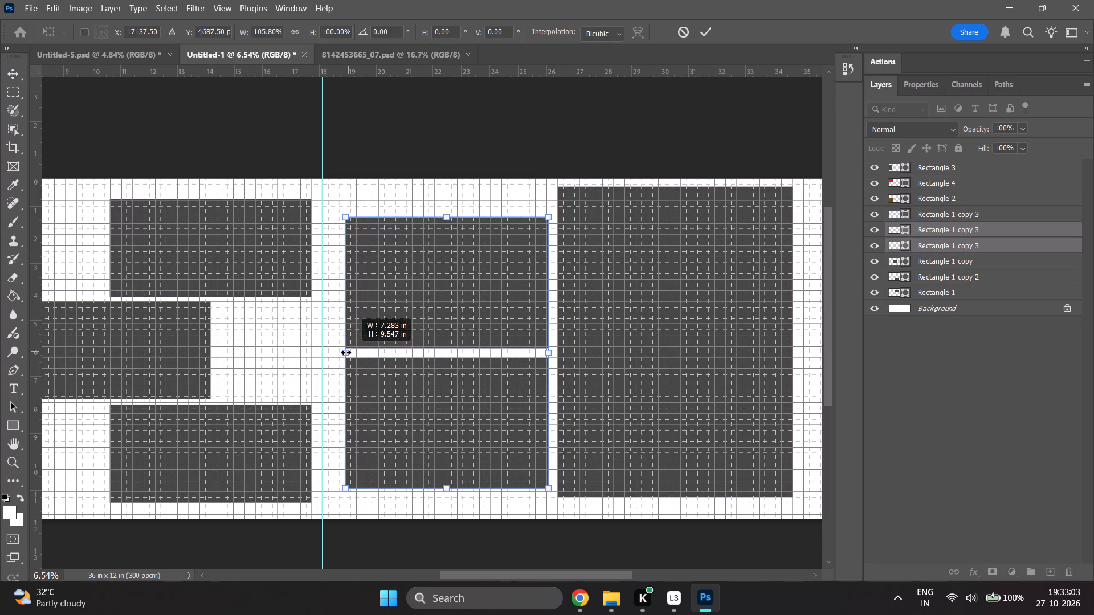
{"action": "left_click_drag", "start_coordinate": [346, 352], "coordinate": [345, 352], "text": "shift"}
{"action": "left_click_drag", "start_coordinate": [443, 487], "coordinate": [440, 473], "text": "shift"}
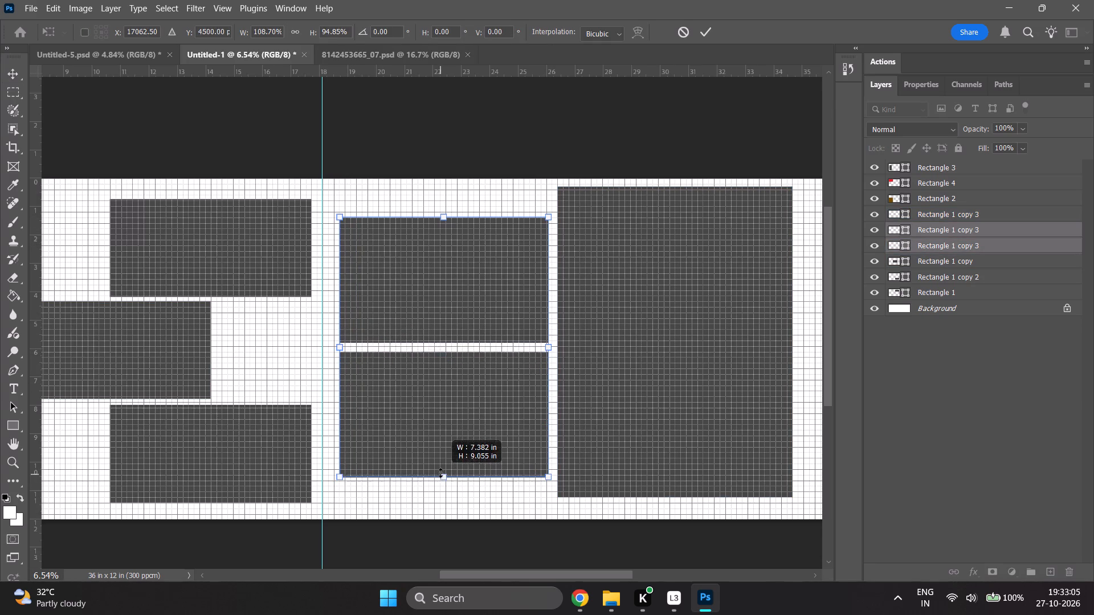
{"action": "left_click_drag", "start_coordinate": [440, 473], "coordinate": [440, 471], "text": "shift"}
{"action": "left_click_drag", "start_coordinate": [444, 218], "coordinate": [444, 228], "text": "shift"}
{"action": "left_click_drag", "start_coordinate": [441, 315], "coordinate": [443, 331], "text": "shift"}
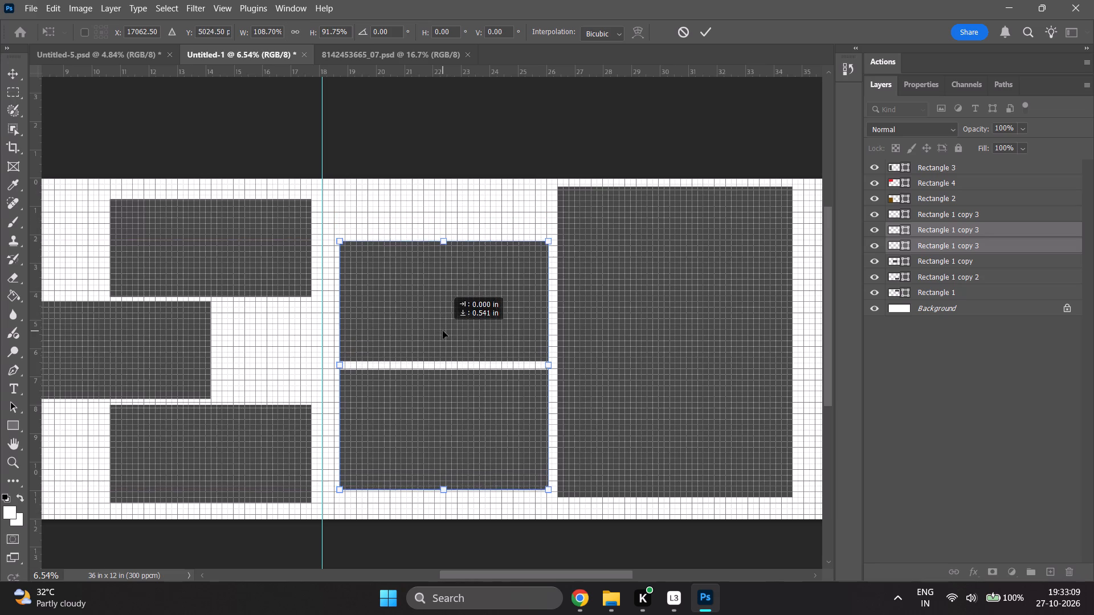
{"action": "left_click_drag", "start_coordinate": [443, 331], "coordinate": [444, 330], "text": "shift"}
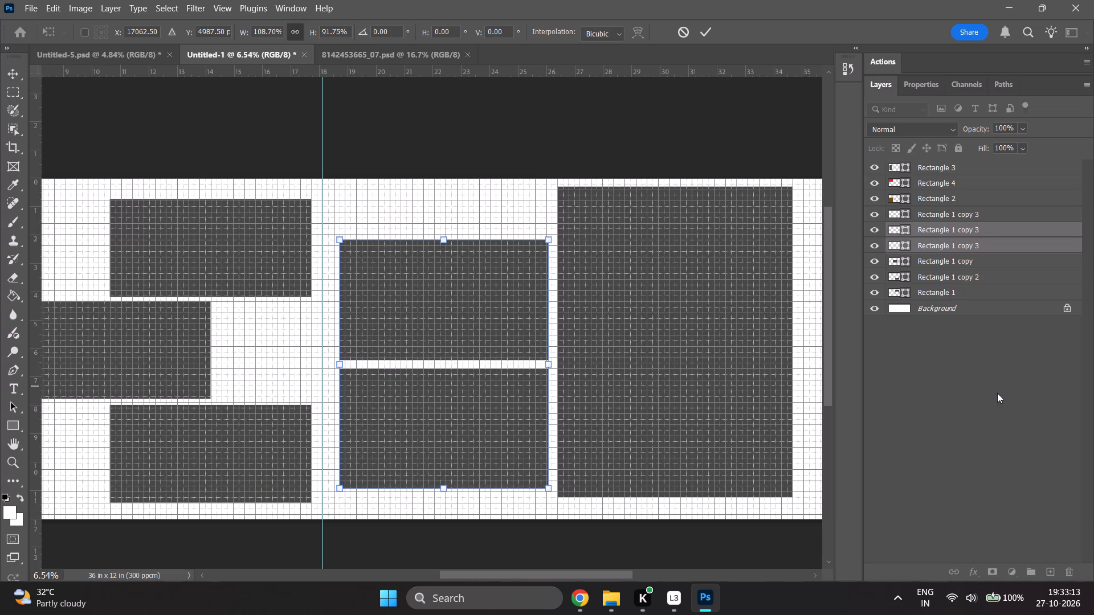
{"action": "left_click", "coordinate": [981, 395]}
Move the large frame to the spread's top-right corner and scale it to about 114% width and 110% height to span the page height.
{"action": "left_click", "coordinate": [950, 265]}
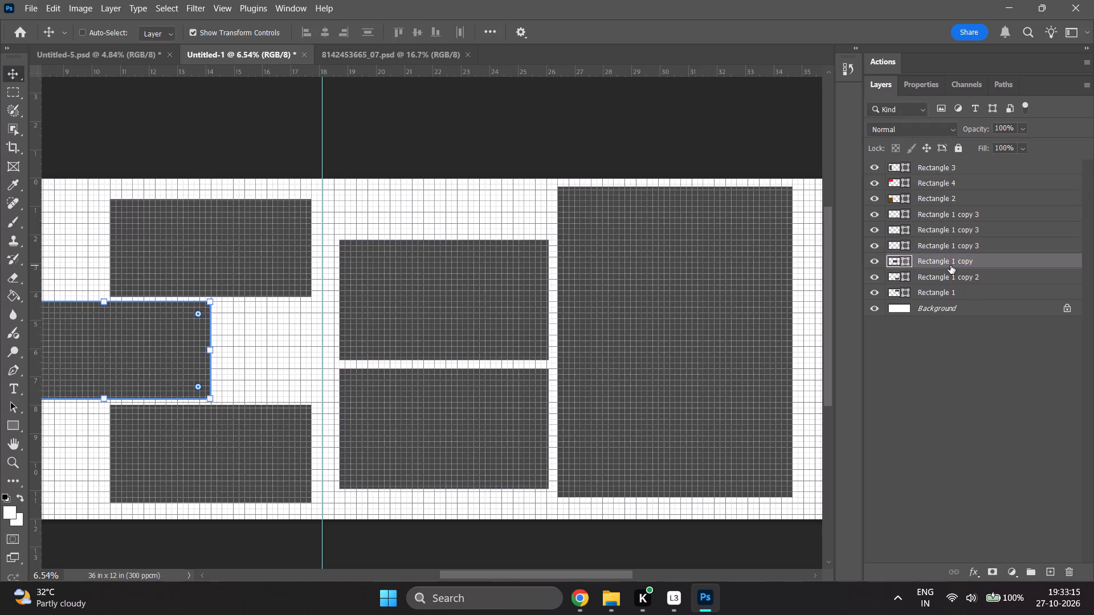
{"action": "left_click", "coordinate": [942, 203]}
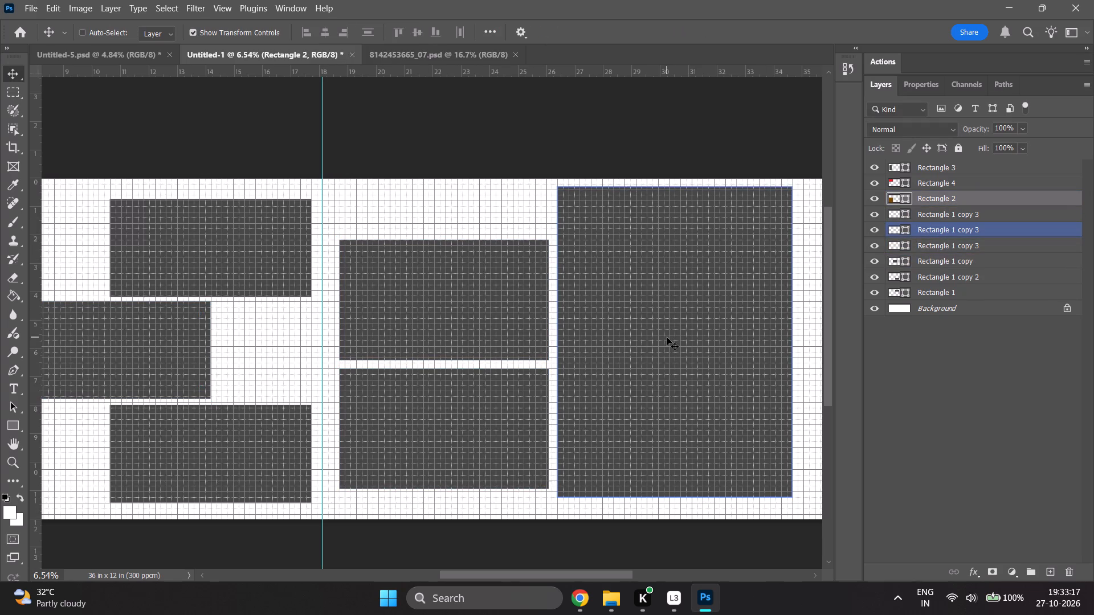
{"action": "left_click", "coordinate": [932, 219]}
{"action": "scroll", "coordinate": [677, 425], "scroll_direction": "down", "scroll_amount": 1, "text": "alt"}
{"action": "scroll", "coordinate": [677, 425], "scroll_direction": "down", "scroll_amount": 6, "text": "ctrl"}
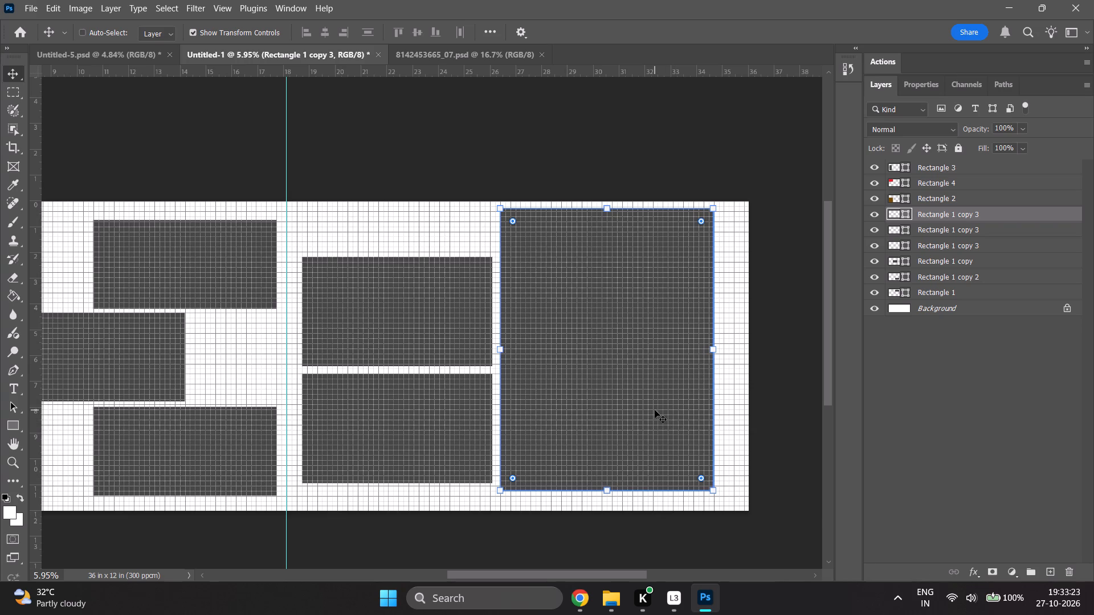
{"action": "left_click_drag", "start_coordinate": [655, 410], "coordinate": [694, 401]}
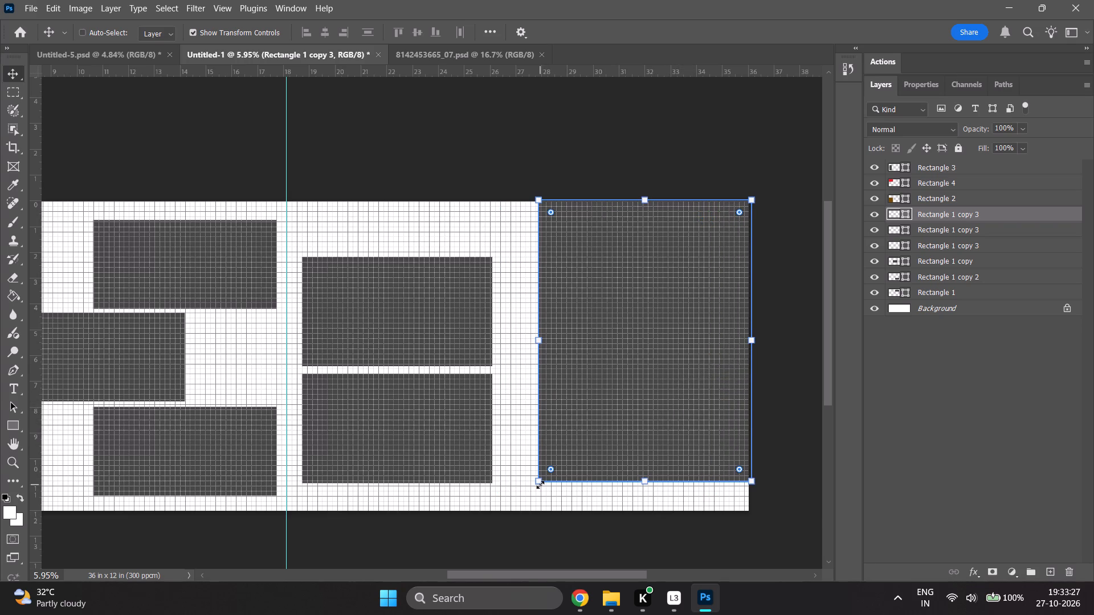
{"action": "left_click_drag", "start_coordinate": [538, 485], "coordinate": [521, 499], "text": "shift"}
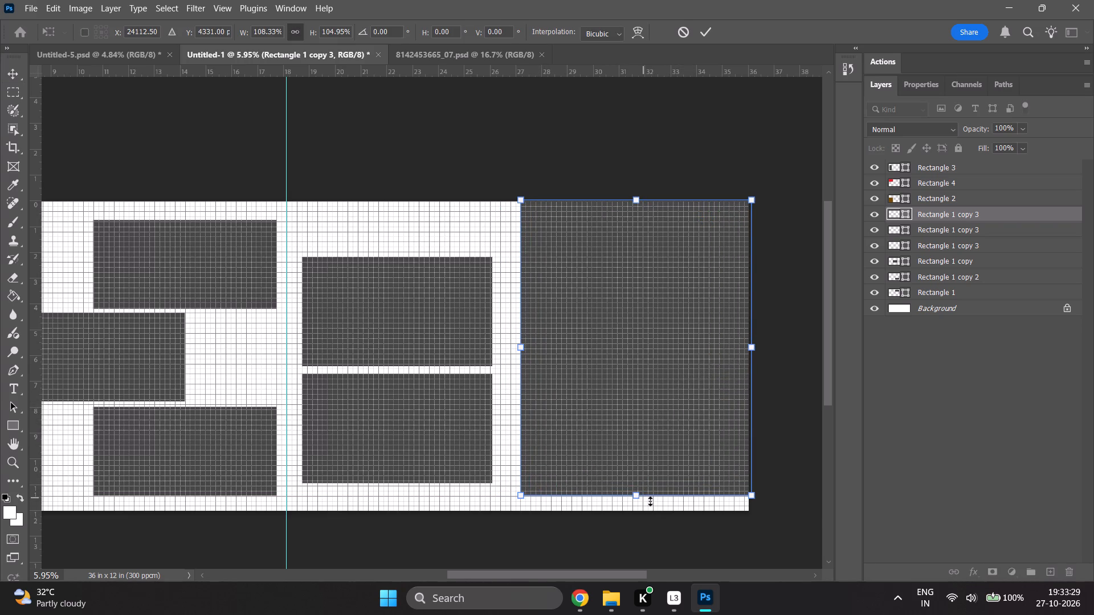
{"action": "left_click_drag", "start_coordinate": [638, 497], "coordinate": [636, 512]}
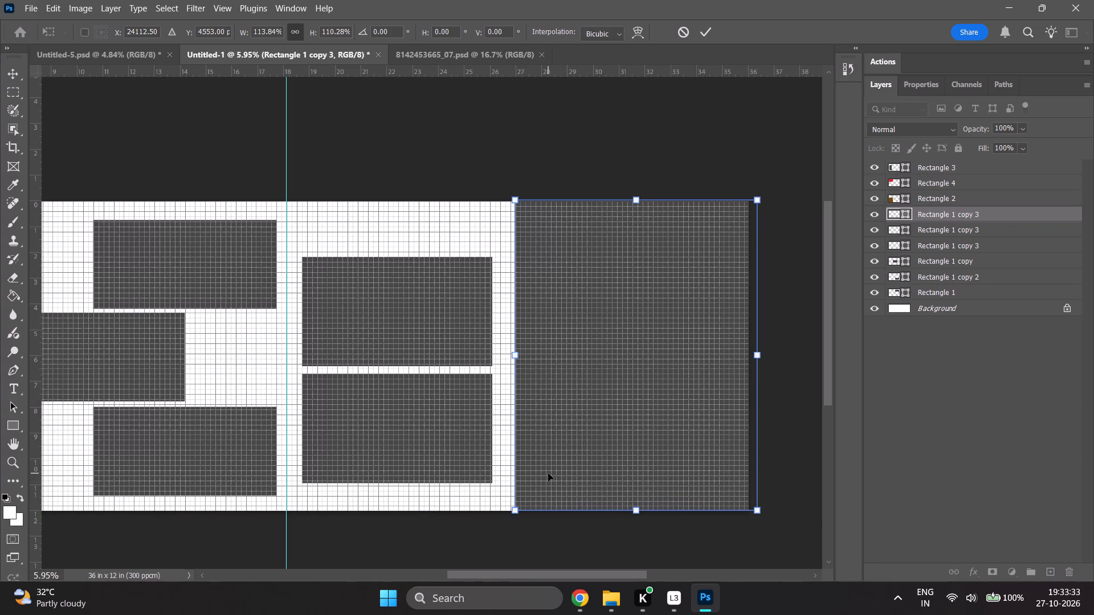
{"action": "scroll", "coordinate": [479, 454], "scroll_direction": "down", "scroll_amount": 4, "text": "alt"}
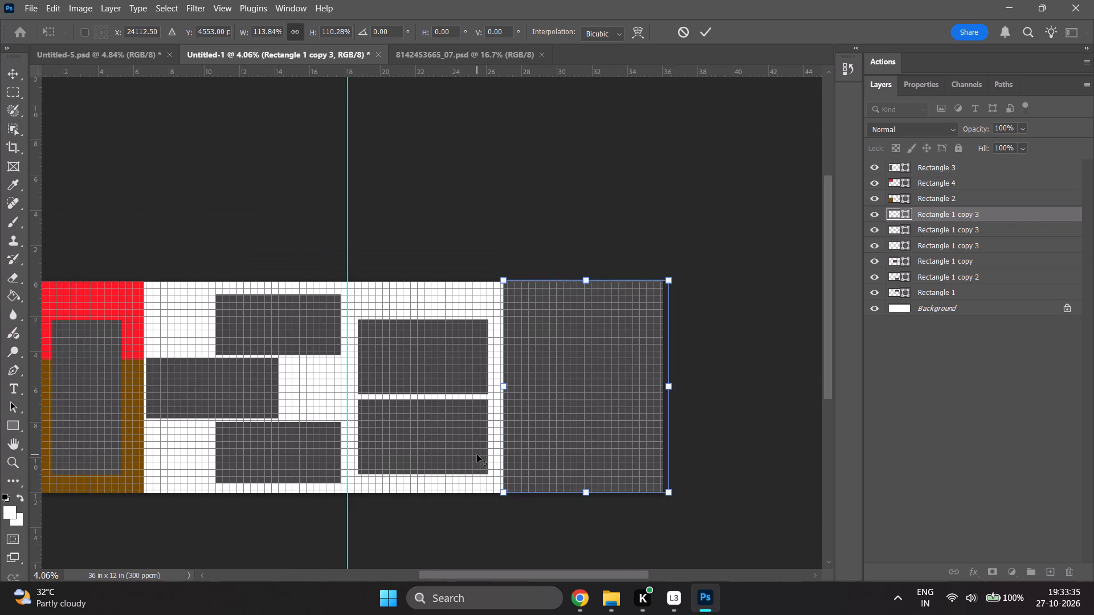
{"action": "scroll", "coordinate": [477, 454], "scroll_direction": "up", "scroll_amount": 1, "text": "alt"}
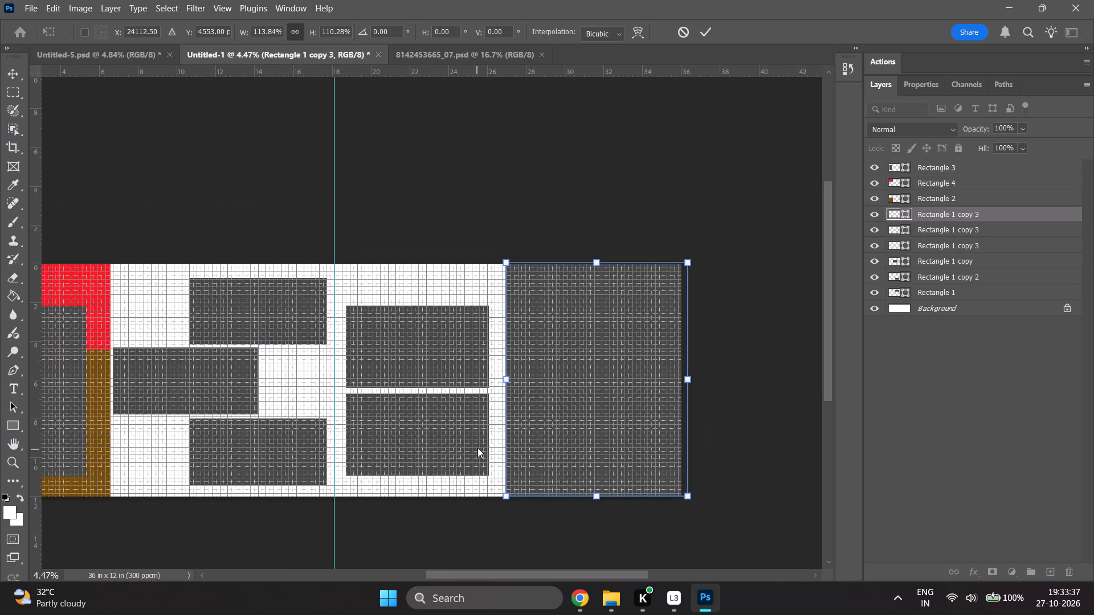
{"action": "scroll", "coordinate": [580, 448], "scroll_direction": "up", "scroll_amount": 3, "text": "ctrl"}
{"action": "scroll", "coordinate": [392, 440], "scroll_direction": "down", "scroll_amount": 2}
{"action": "left_click", "coordinate": [938, 431]}
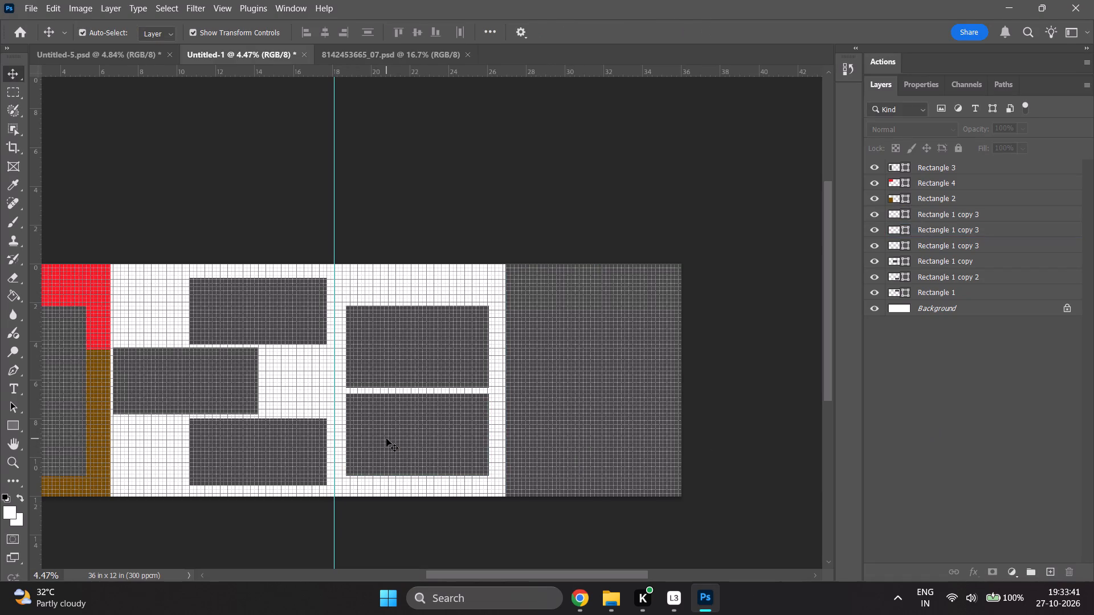
Draw a rectangle about 3.54 in wide and 3.35 in high in the gap between the left page's middle frame and the centre guide.
{"action": "scroll", "coordinate": [478, 456], "scroll_direction": "down", "scroll_amount": 2, "text": "alt"}
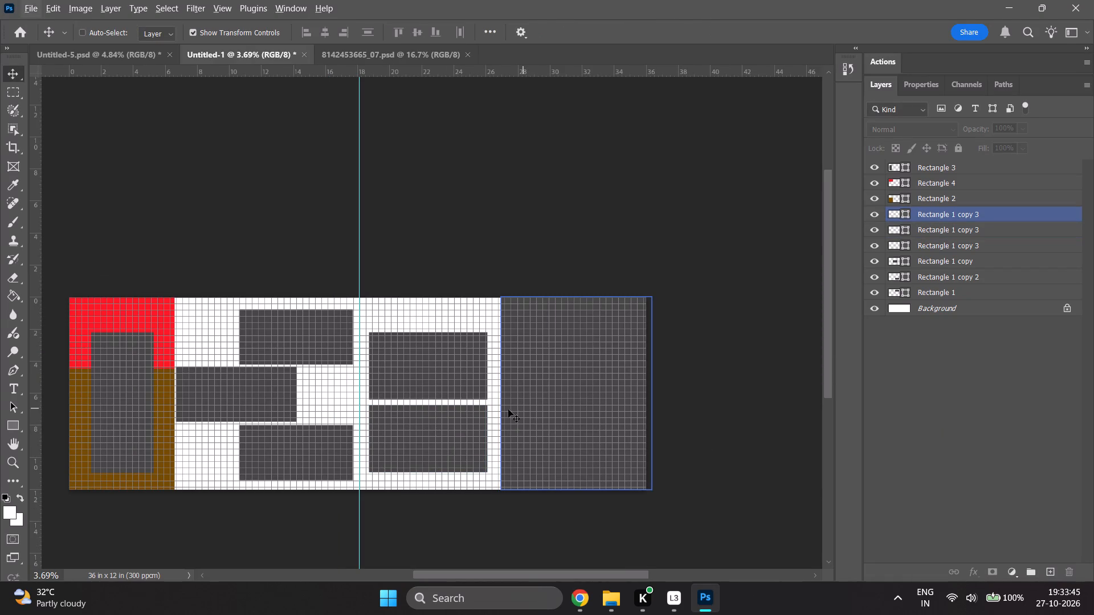
{"action": "scroll", "coordinate": [274, 403], "scroll_direction": "down", "scroll_amount": 8}
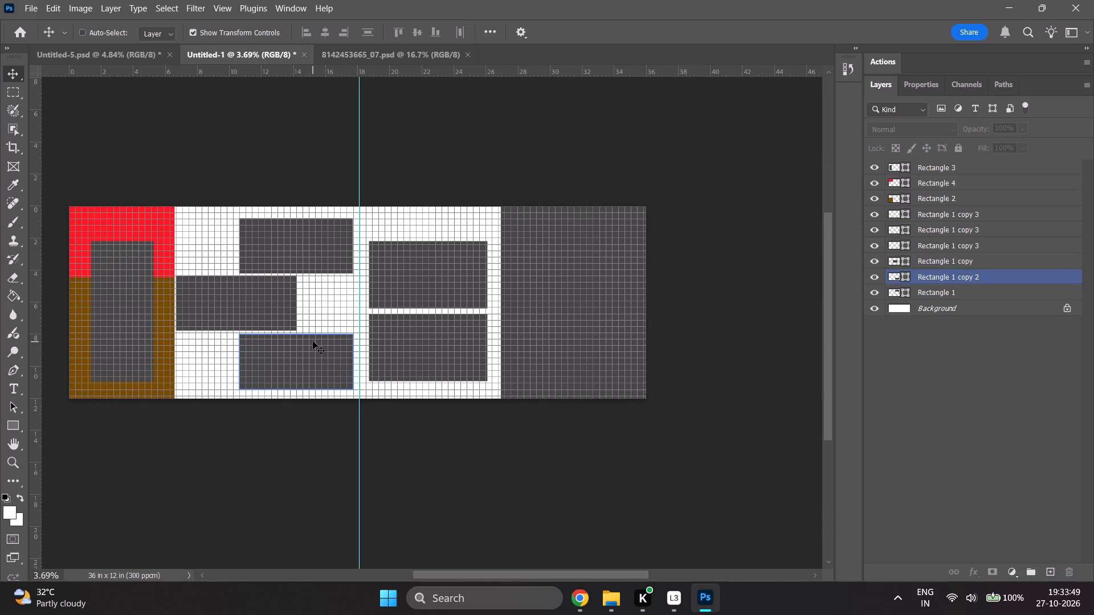
{"action": "key", "text": "u"}
{"action": "scroll", "coordinate": [307, 323], "scroll_direction": "up", "scroll_amount": 8, "text": "alt"}
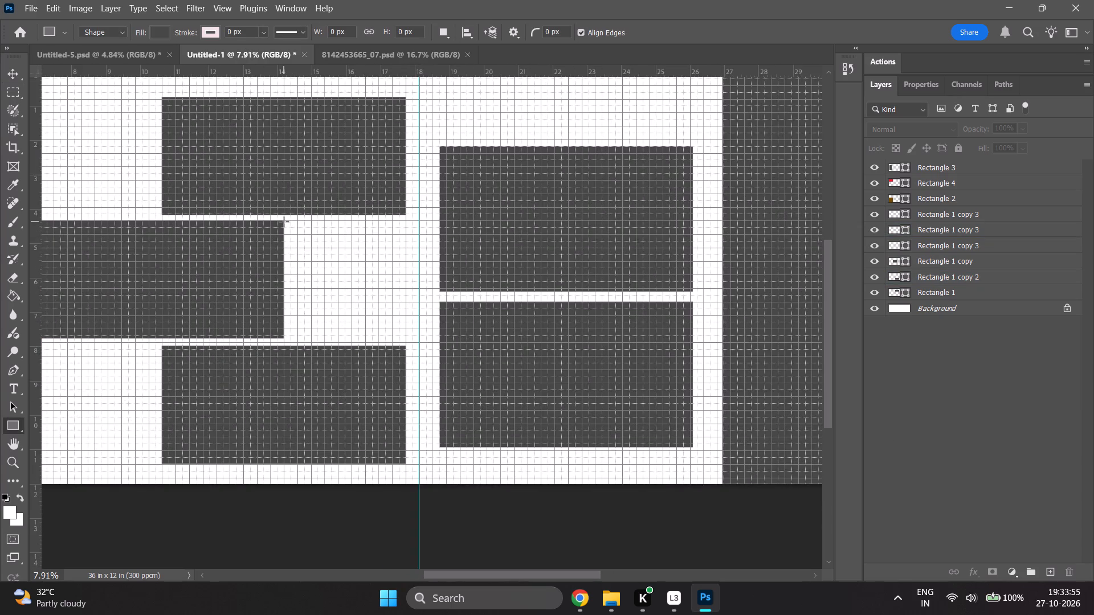
{"action": "scroll", "coordinate": [284, 225], "scroll_direction": "up", "scroll_amount": 6, "text": "alt"}
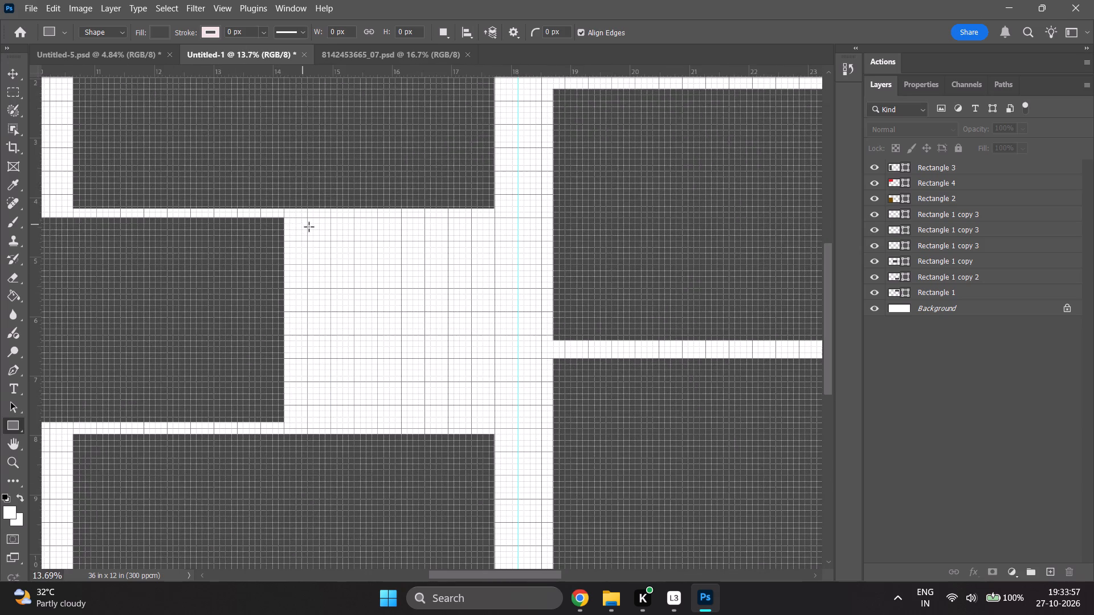
{"action": "left_click_drag", "start_coordinate": [284, 220], "coordinate": [302, 231]}
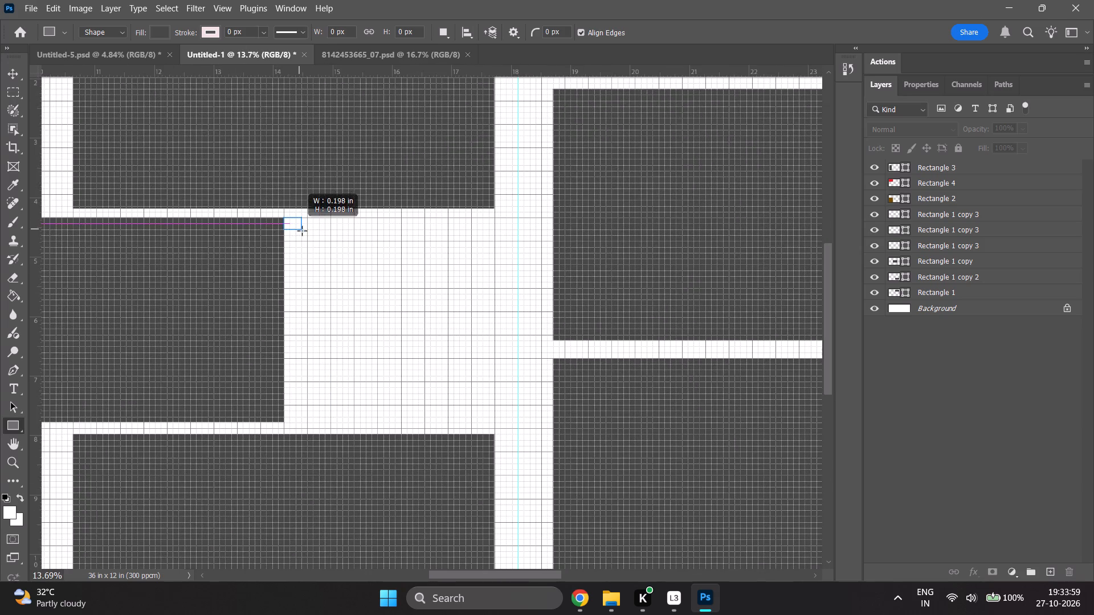
{"action": "left_click_drag", "start_coordinate": [302, 231], "coordinate": [495, 425]}
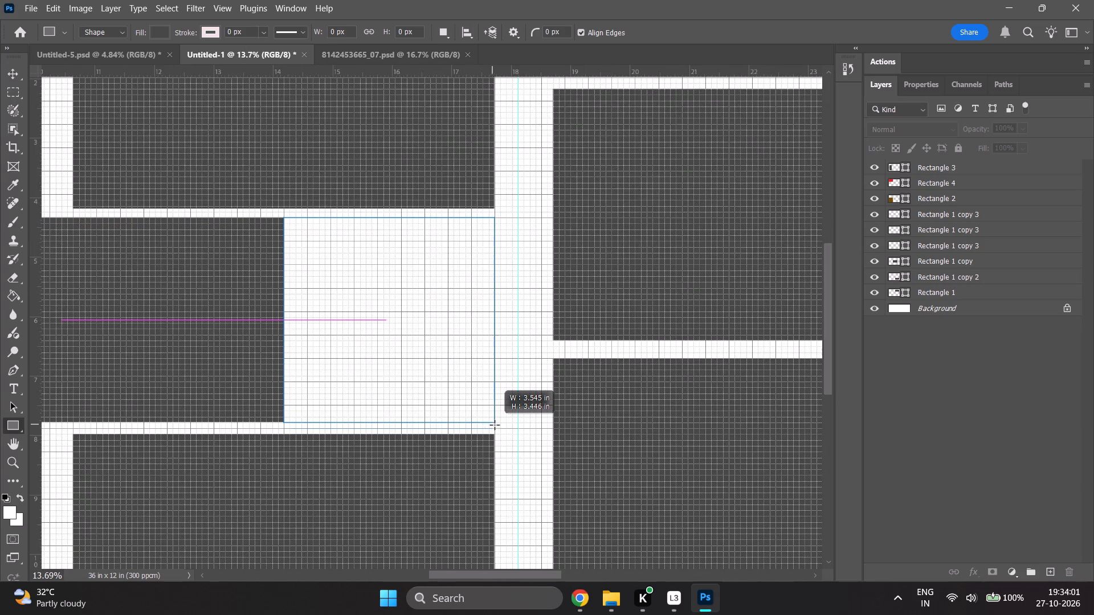
{"action": "left_click_drag", "start_coordinate": [495, 425], "coordinate": [496, 426]}
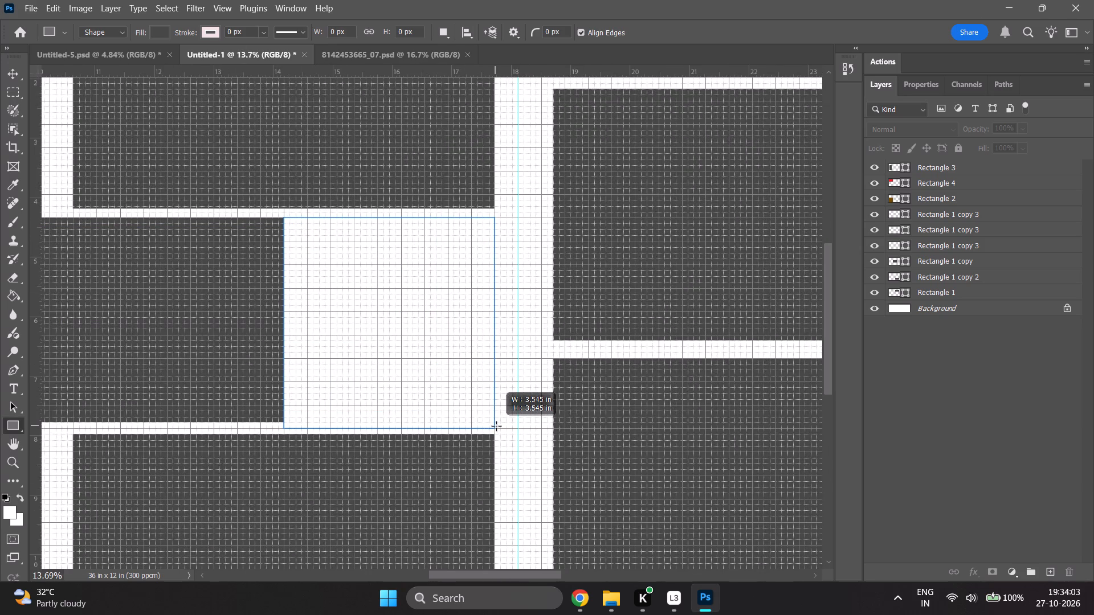
{"action": "left_click_drag", "start_coordinate": [496, 426], "coordinate": [494, 420]}
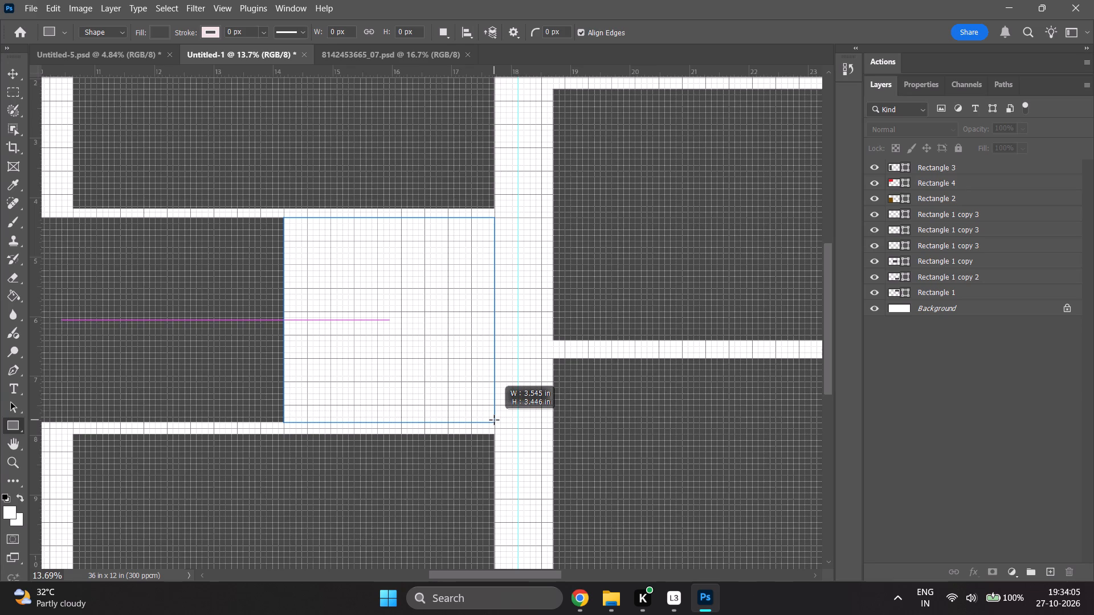
{"action": "left_click_drag", "start_coordinate": [494, 420], "coordinate": [494, 419]}
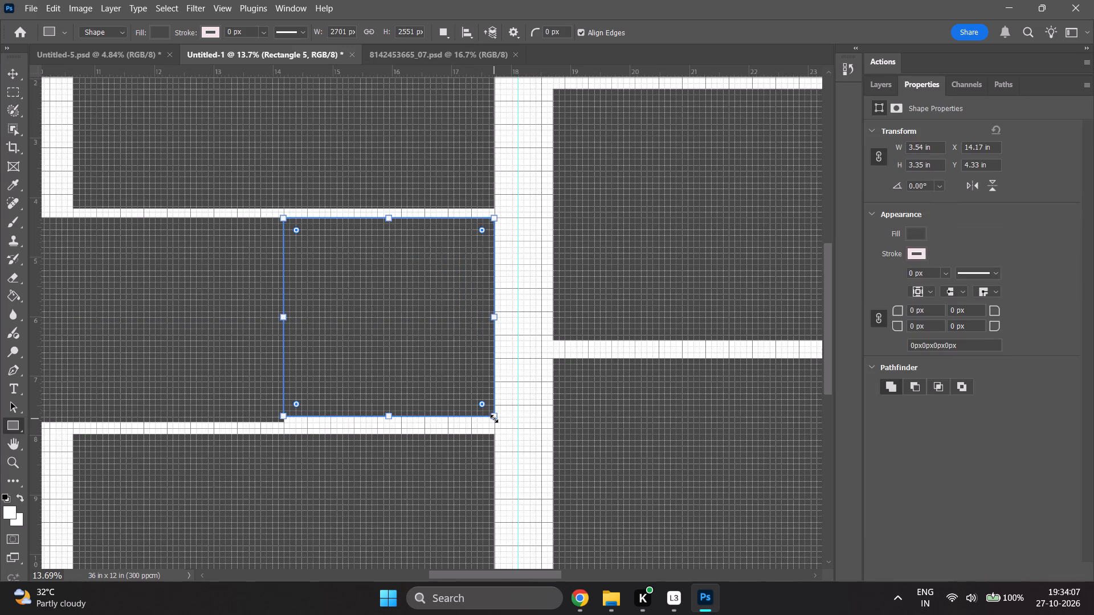
{"action": "key", "text": "ctrl+z"}
{"action": "scroll", "coordinate": [380, 407], "scroll_direction": "up", "scroll_amount": 5, "text": "alt"}
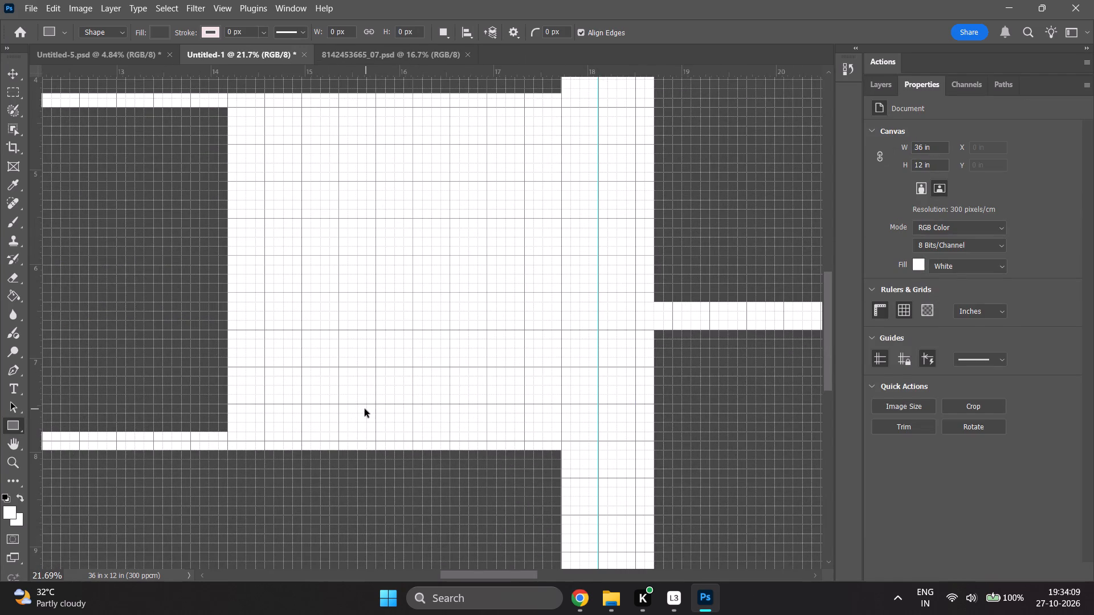
{"action": "key", "text": "ctrl+shift+z"}
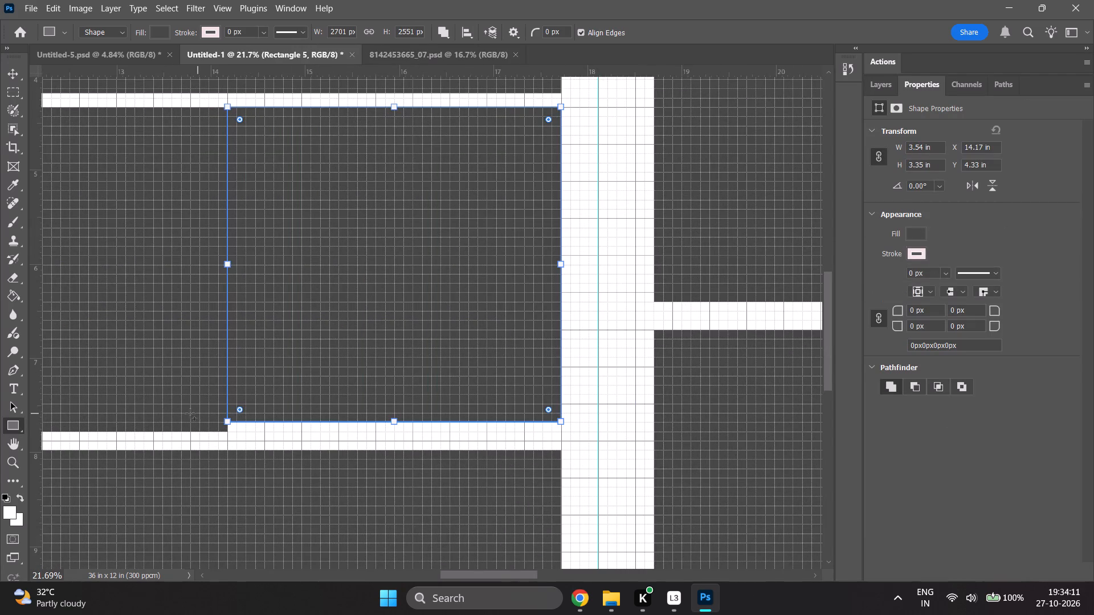
Enlarge the new rectangle to about 3.65 in wide and 3.45 in high, matching the middle frame's height, and deselect it.
{"action": "left_click_drag", "start_coordinate": [394, 421], "coordinate": [394, 425], "text": "shift"}
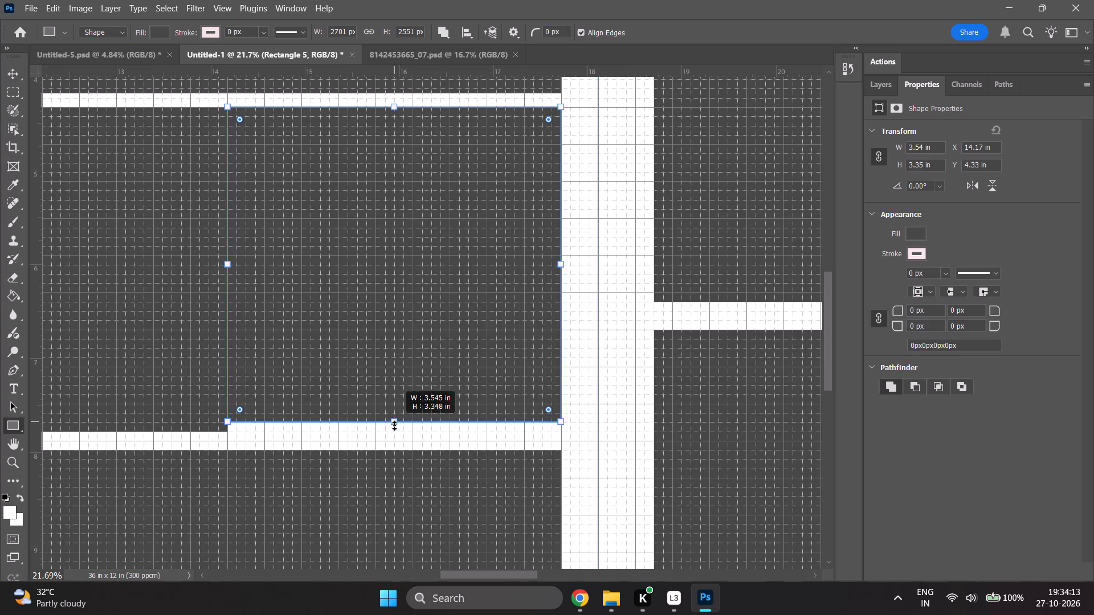
{"action": "left_click_drag", "start_coordinate": [394, 425], "coordinate": [394, 429], "text": "shift"}
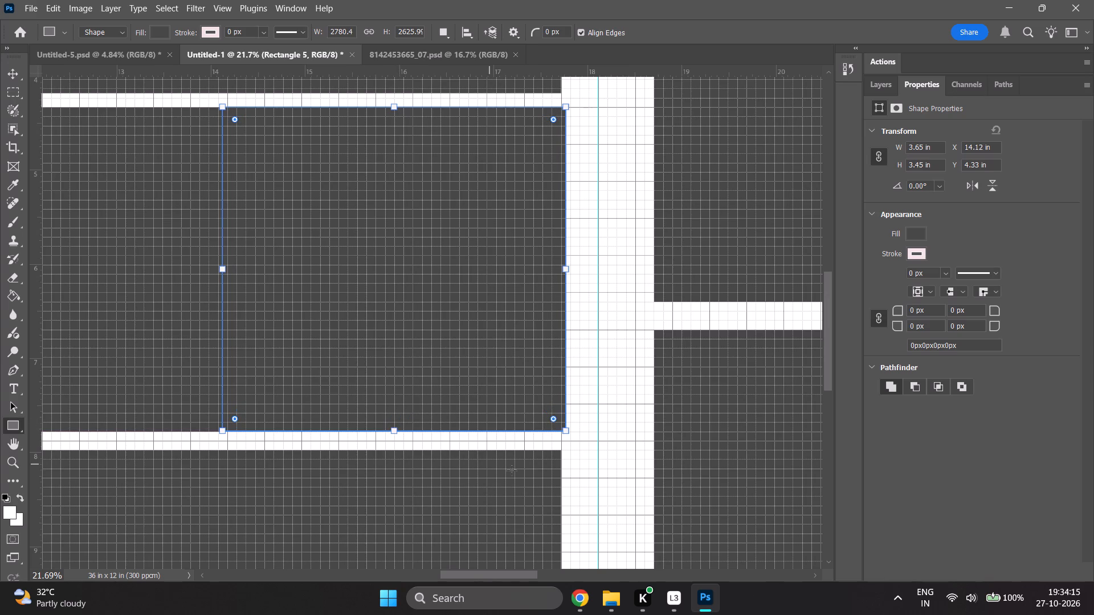
{"action": "left_click", "coordinate": [586, 477]}
{"action": "left_click", "coordinate": [619, 128]}
{"action": "left_click", "coordinate": [887, 87]}
{"action": "left_click", "coordinate": [943, 453]}
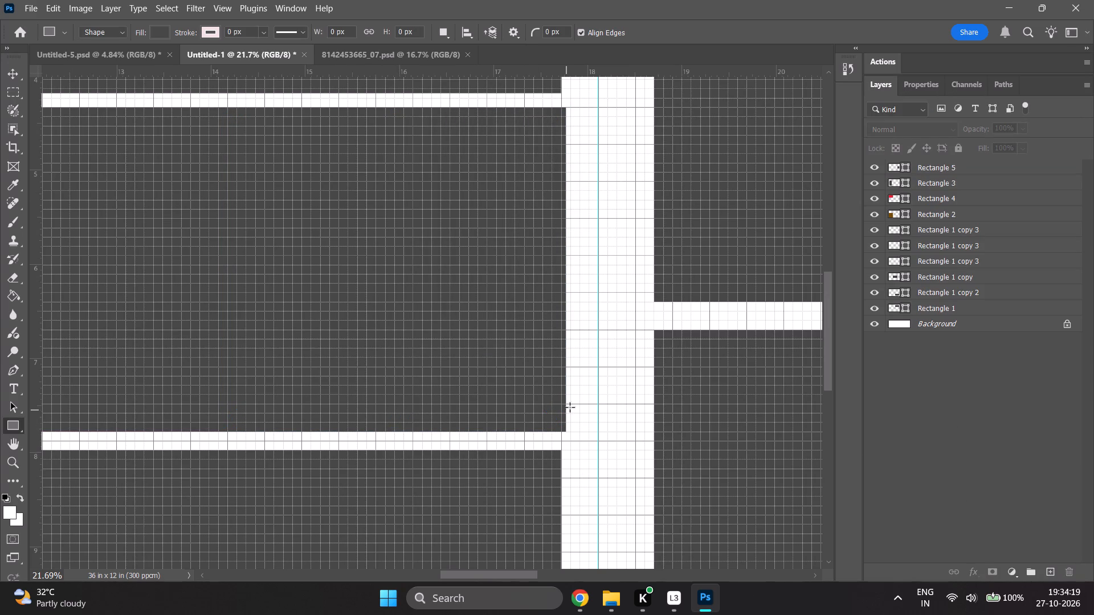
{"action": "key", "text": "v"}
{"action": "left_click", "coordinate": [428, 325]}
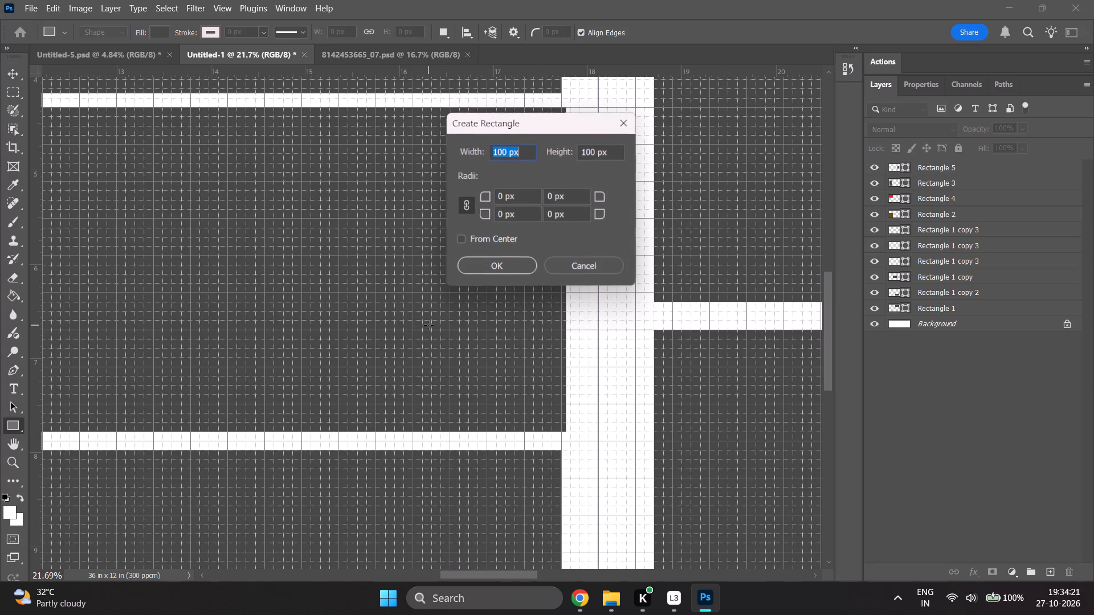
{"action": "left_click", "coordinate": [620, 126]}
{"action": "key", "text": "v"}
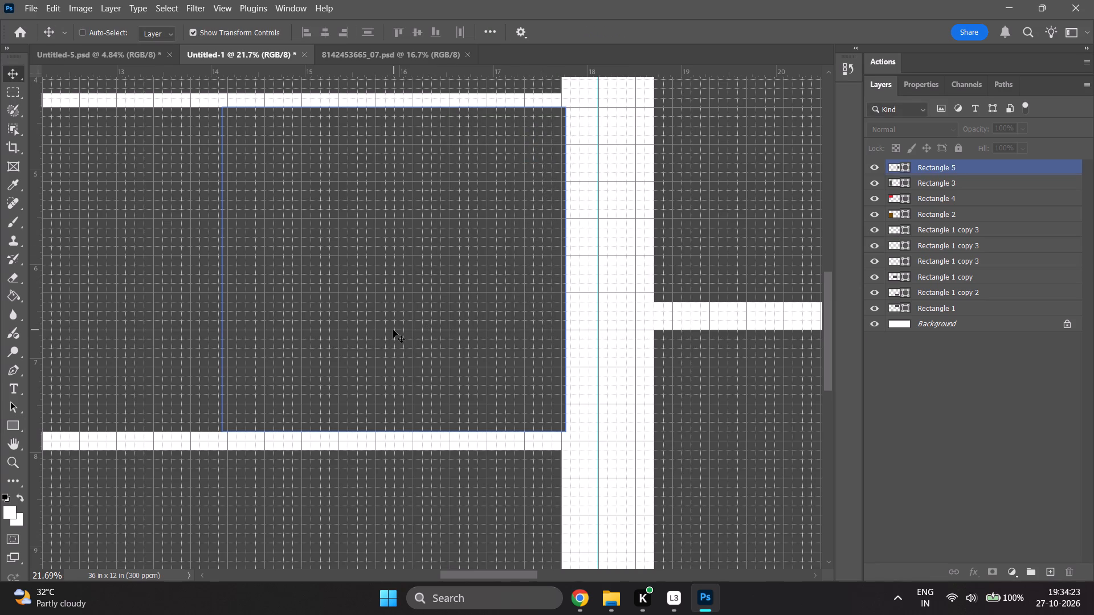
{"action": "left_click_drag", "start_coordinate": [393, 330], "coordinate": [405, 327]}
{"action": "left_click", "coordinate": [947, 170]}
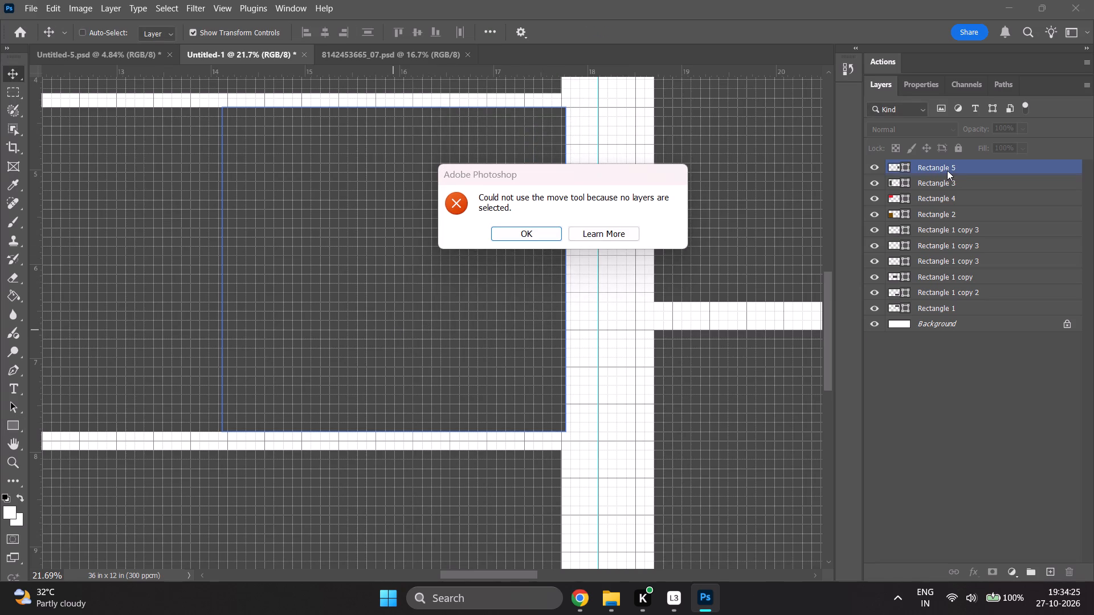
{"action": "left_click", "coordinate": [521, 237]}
Fill the new rectangle beside the left page's middle frame with the recently used brown.
{"action": "left_click", "coordinate": [944, 167]}
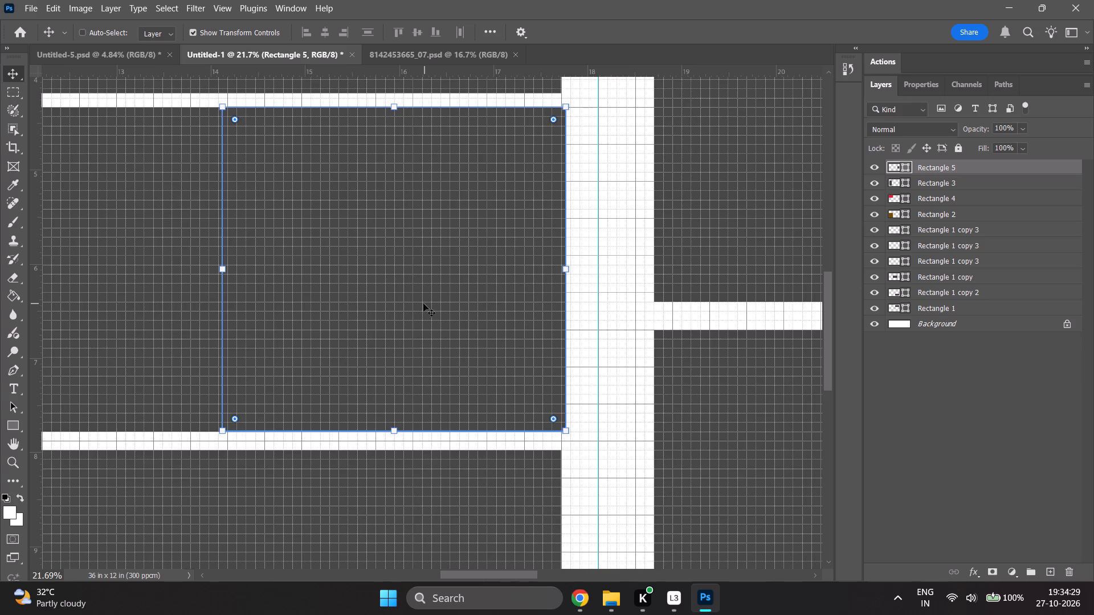
{"action": "left_click", "coordinate": [918, 85]}
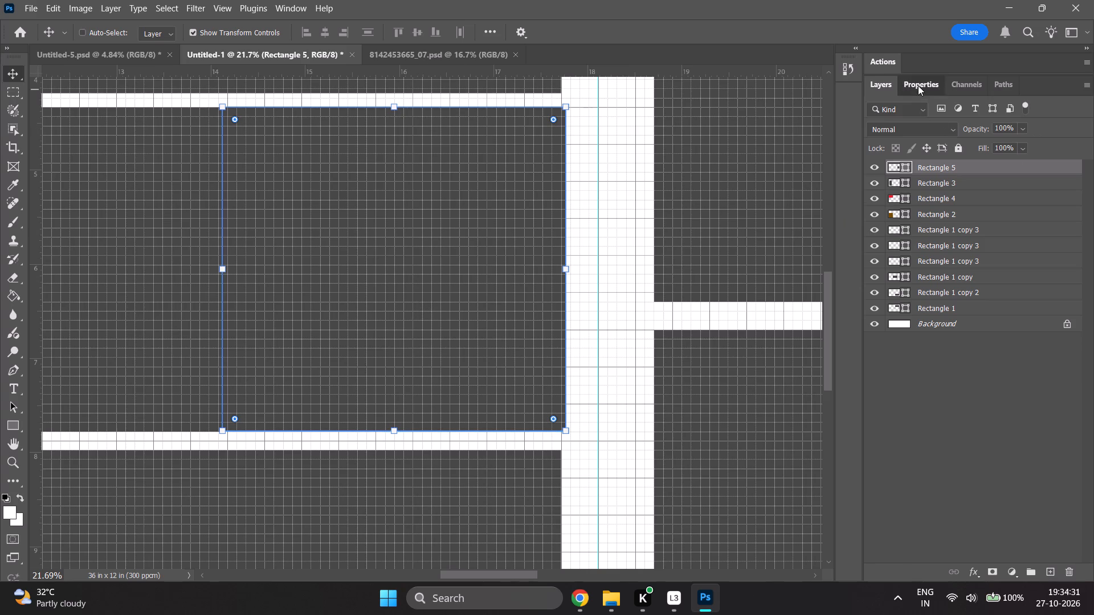
{"action": "left_click", "coordinate": [913, 234]}
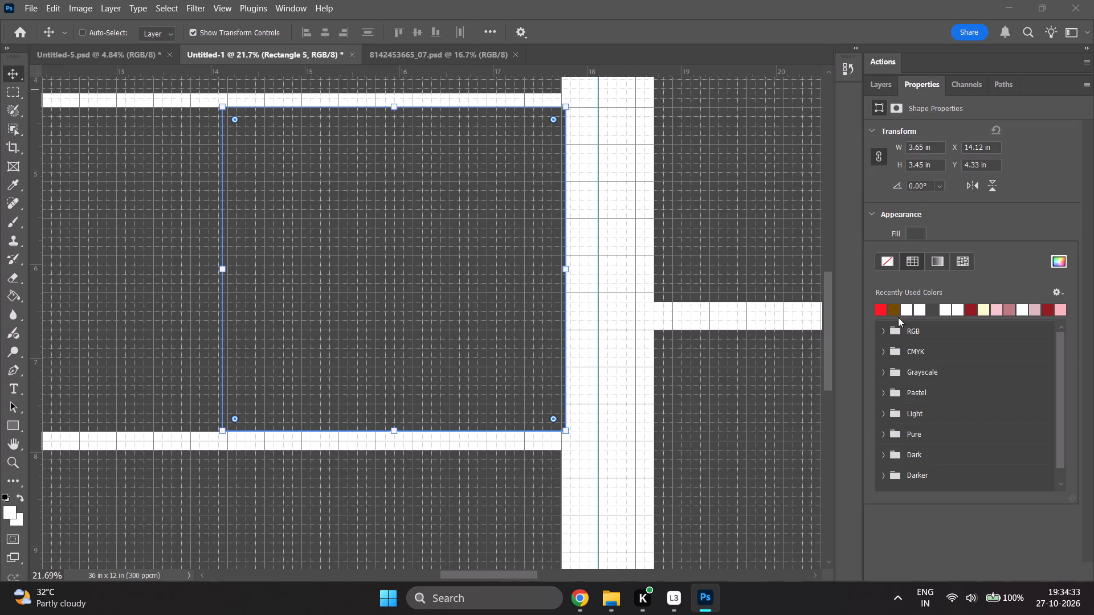
{"action": "left_click", "coordinate": [896, 312]}
{"action": "left_click", "coordinate": [995, 533]}
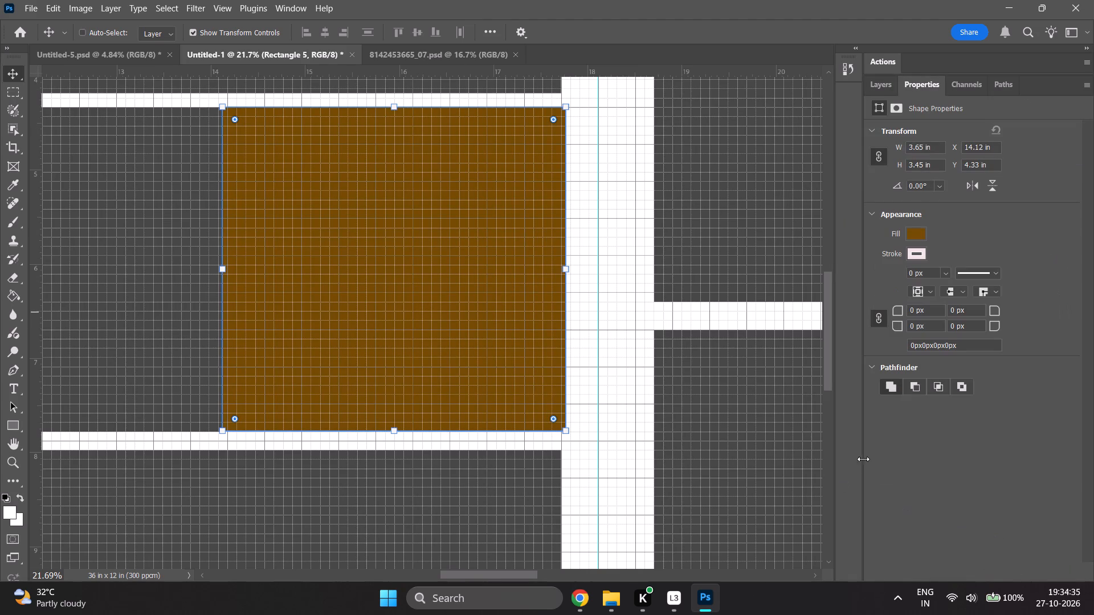
Examine the overall spread layout from the red and brown side panel to the large full-height frame.
{"action": "scroll", "coordinate": [539, 351], "scroll_direction": "down", "scroll_amount": 10, "text": "alt"}
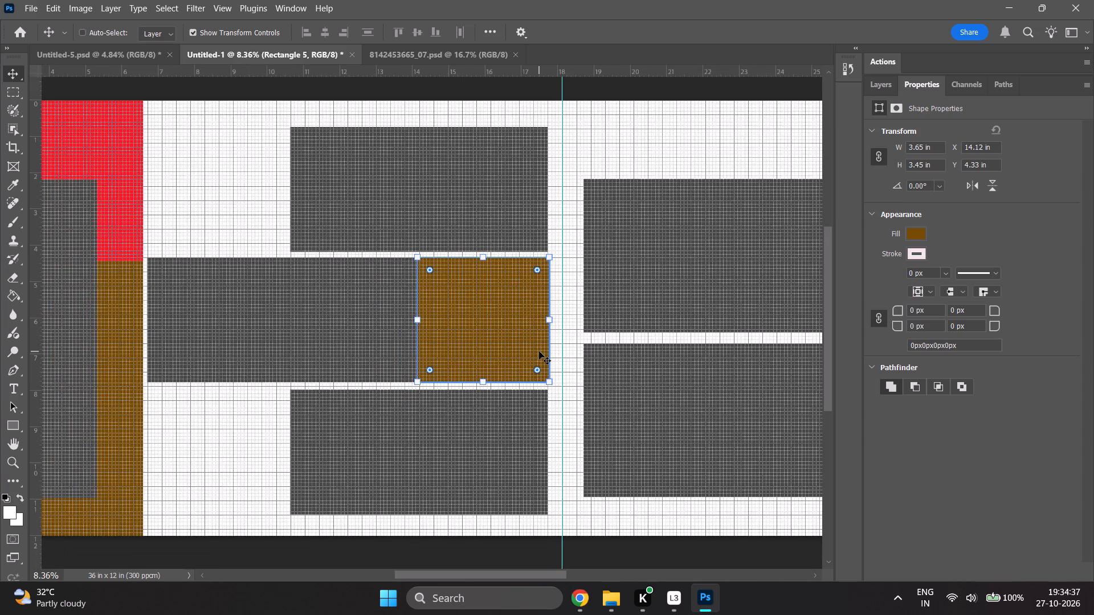
{"action": "scroll", "coordinate": [539, 351], "scroll_direction": "down", "scroll_amount": 1, "text": "alt"}
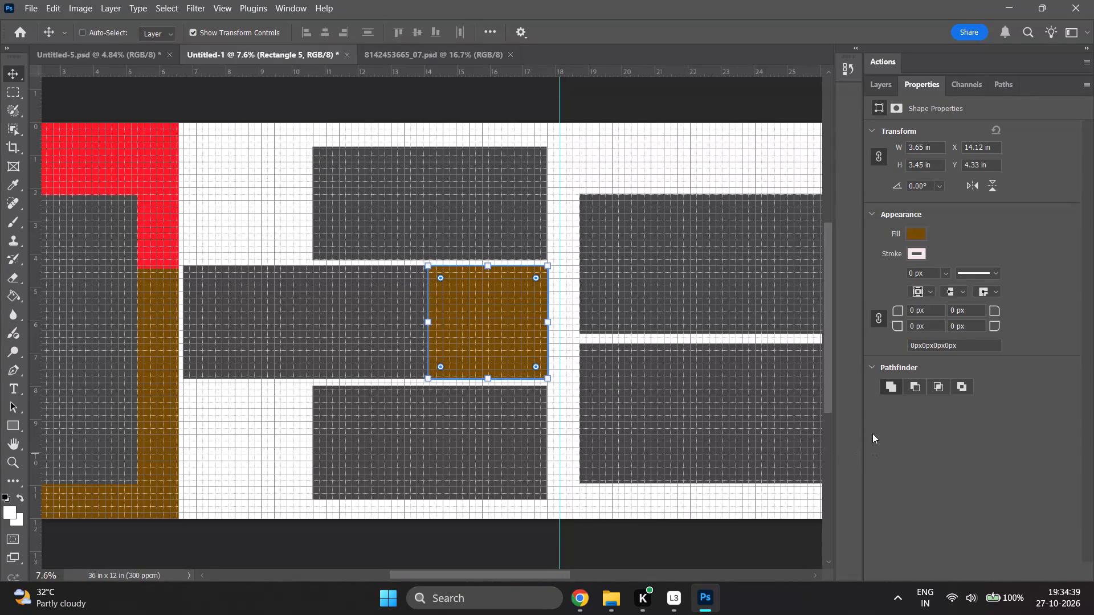
{"action": "scroll", "coordinate": [578, 364], "scroll_direction": "down", "scroll_amount": 2, "text": "alt"}
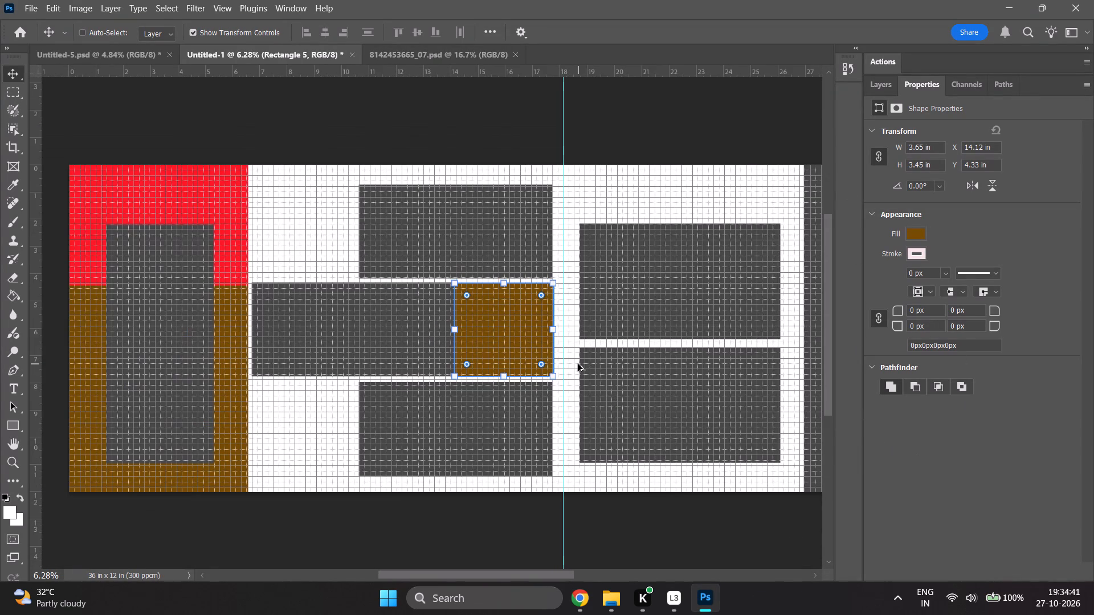
{"action": "scroll", "coordinate": [578, 364], "scroll_direction": "down", "scroll_amount": 17, "text": "ctrl"}
{"action": "scroll", "coordinate": [578, 363], "scroll_direction": "down", "scroll_amount": 1}
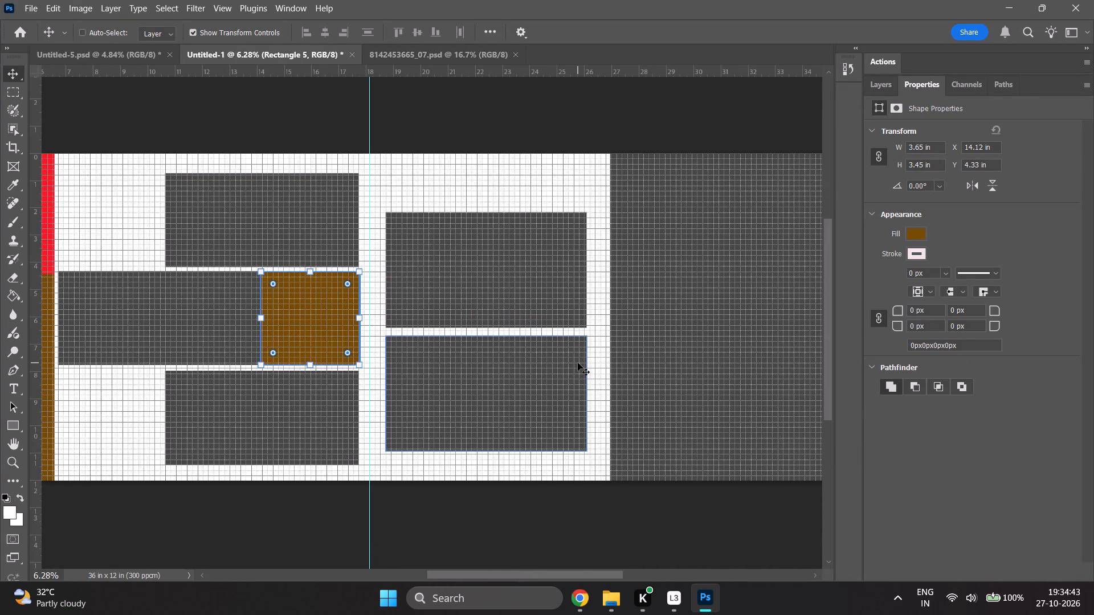
{"action": "scroll", "coordinate": [578, 363], "scroll_direction": "down", "scroll_amount": 5, "text": "ctrl"}
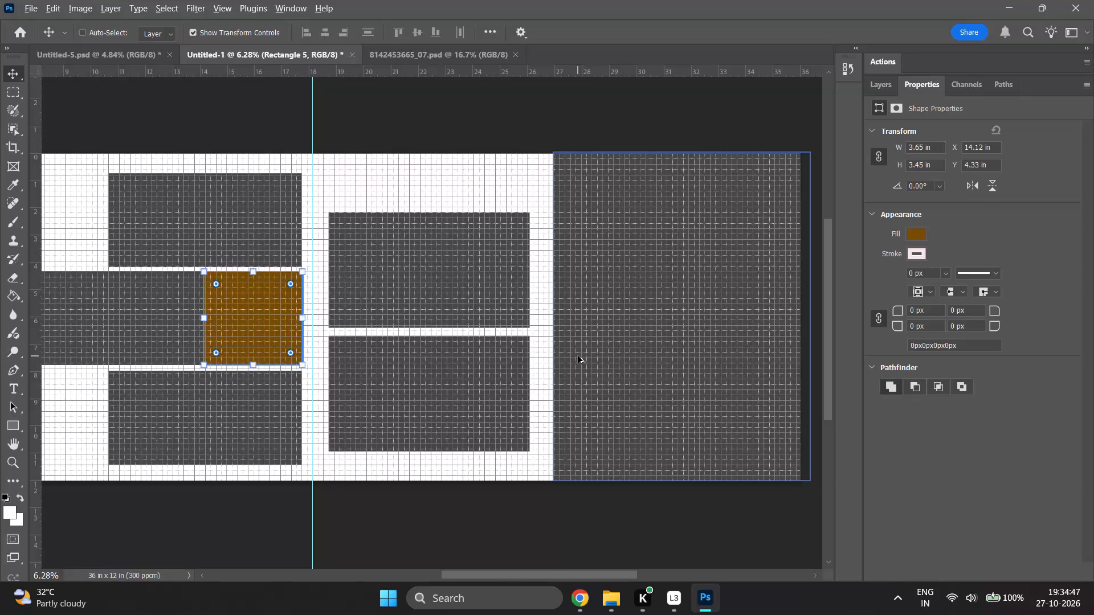
{"action": "scroll", "coordinate": [578, 356], "scroll_direction": "down", "scroll_amount": 2, "text": "alt"}
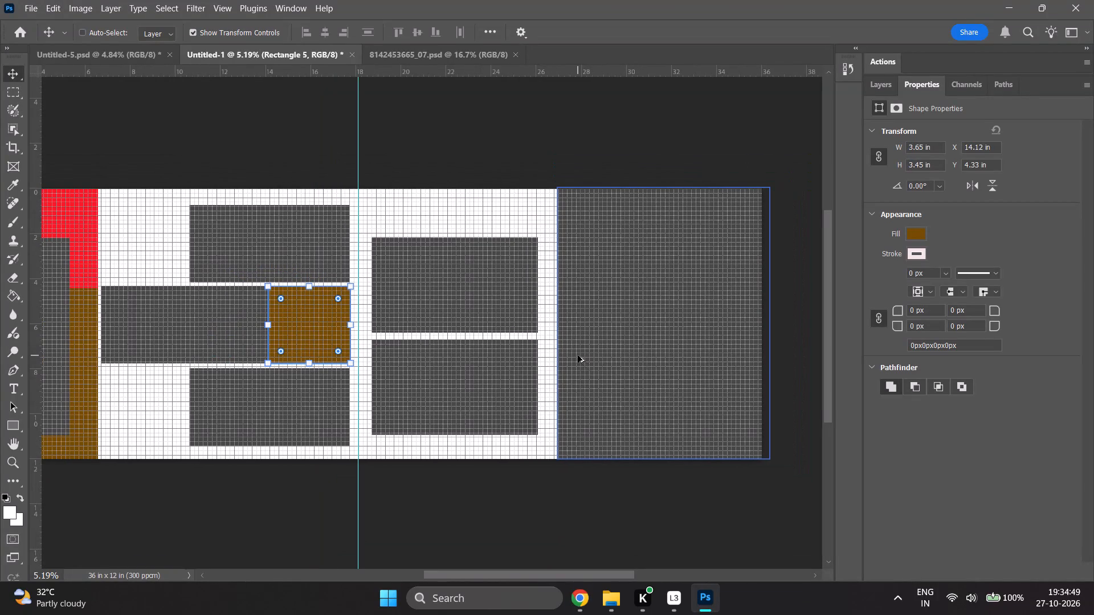
{"action": "scroll", "coordinate": [594, 355], "scroll_direction": "up", "scroll_amount": 5, "text": "ctrl"}
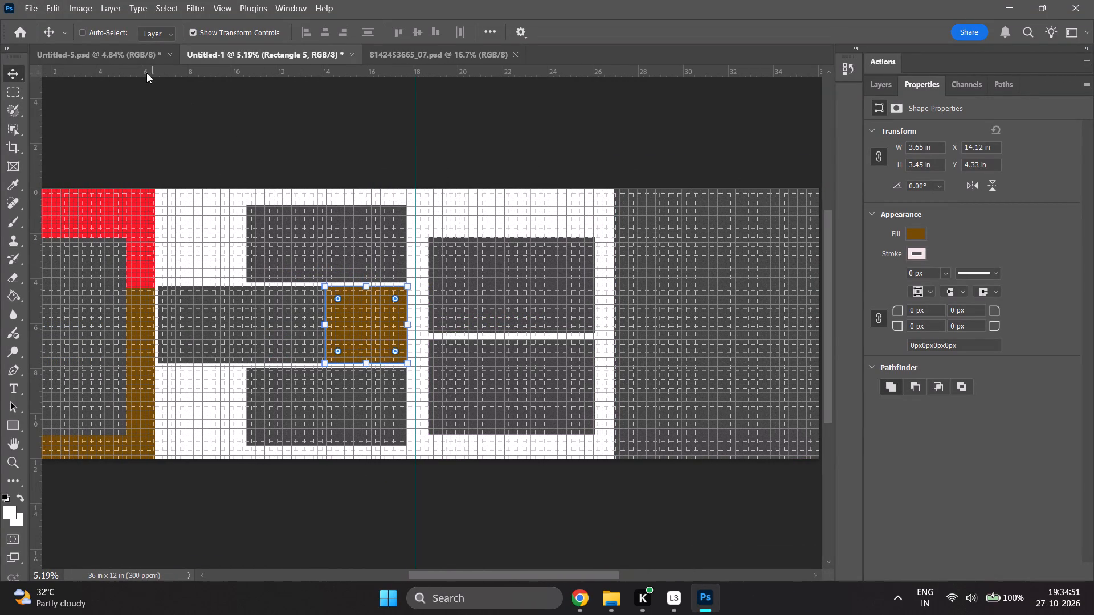
{"action": "left_click", "coordinate": [132, 54]}
{"action": "left_click", "coordinate": [300, 54]}
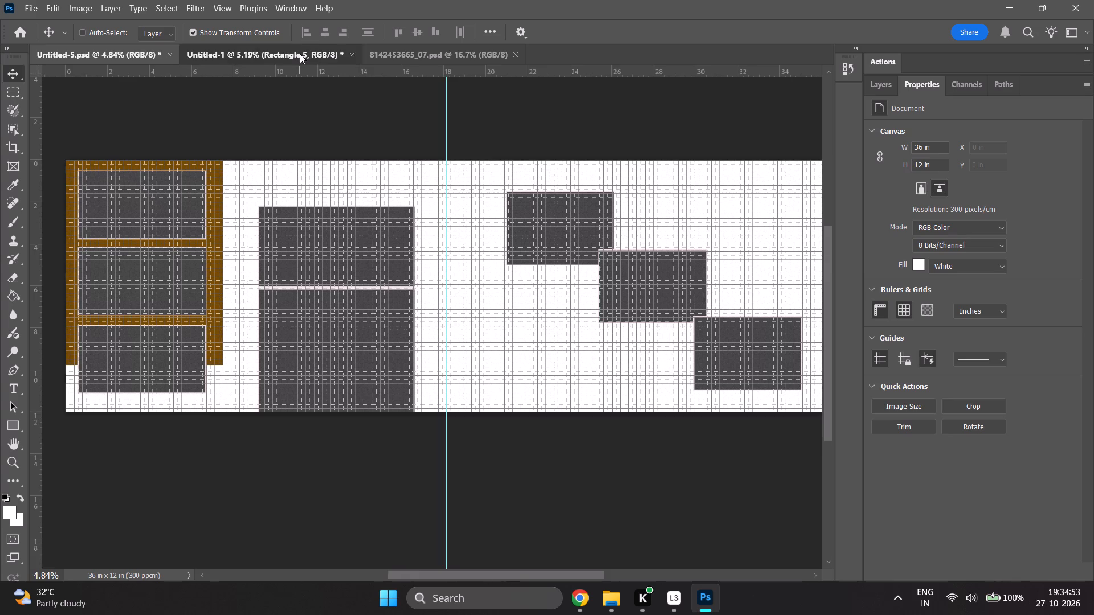
{"action": "left_click", "coordinate": [421, 59]}
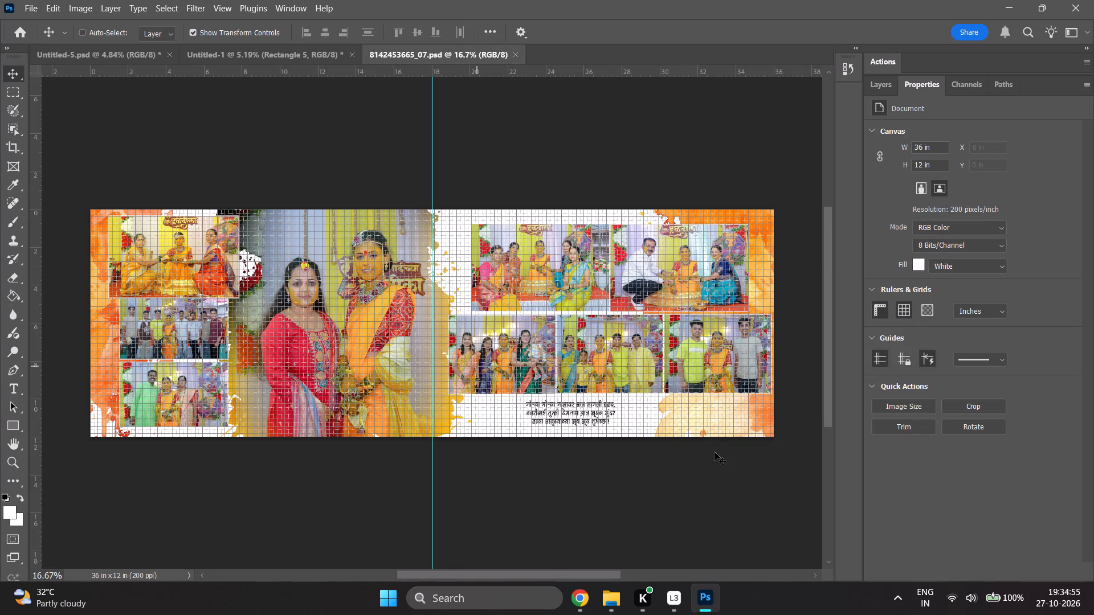
{"action": "left_click", "coordinate": [866, 88]}
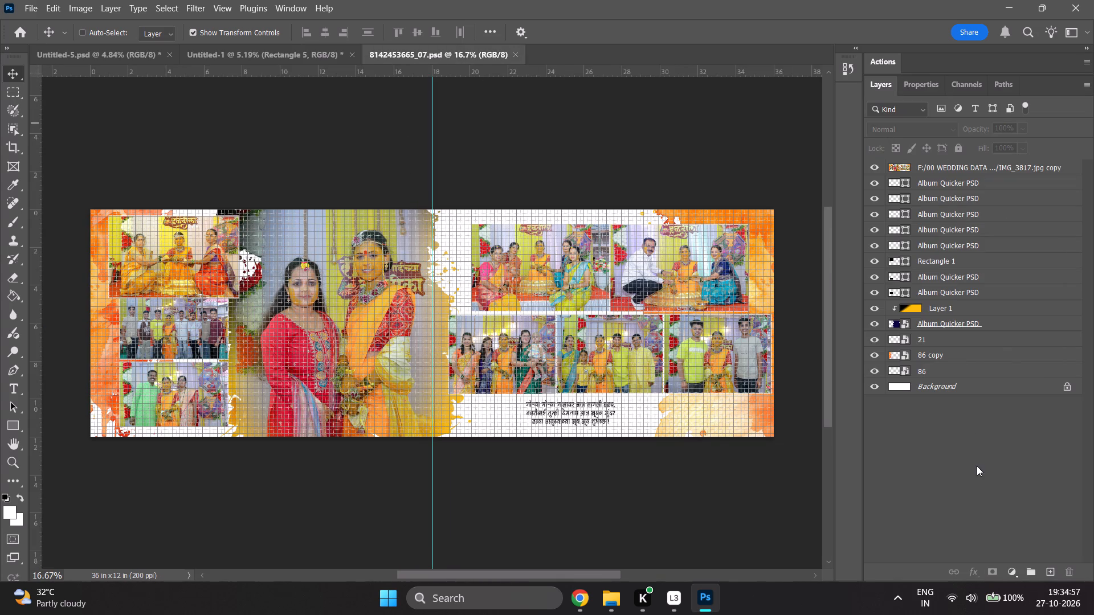
{"action": "left_click", "coordinate": [966, 461]}
{"action": "left_click", "coordinate": [956, 447]}
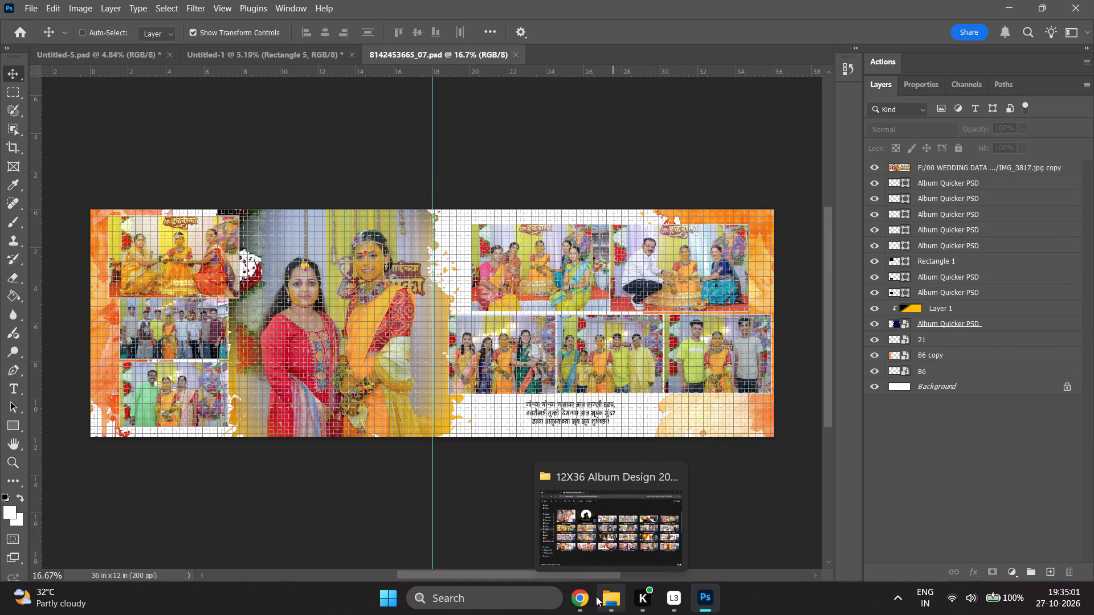
Switch to File Explorer and open photo folder 7 to examine the wedding photos available for the spread.
{"action": "left_click", "coordinate": [578, 600]}
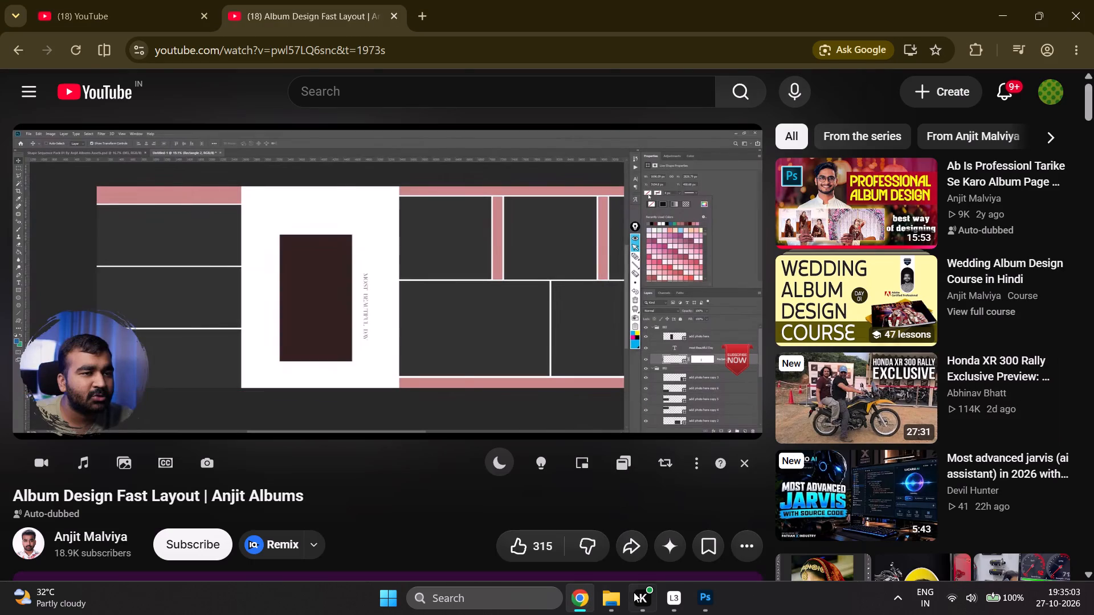
{"action": "left_click", "coordinate": [617, 600]}
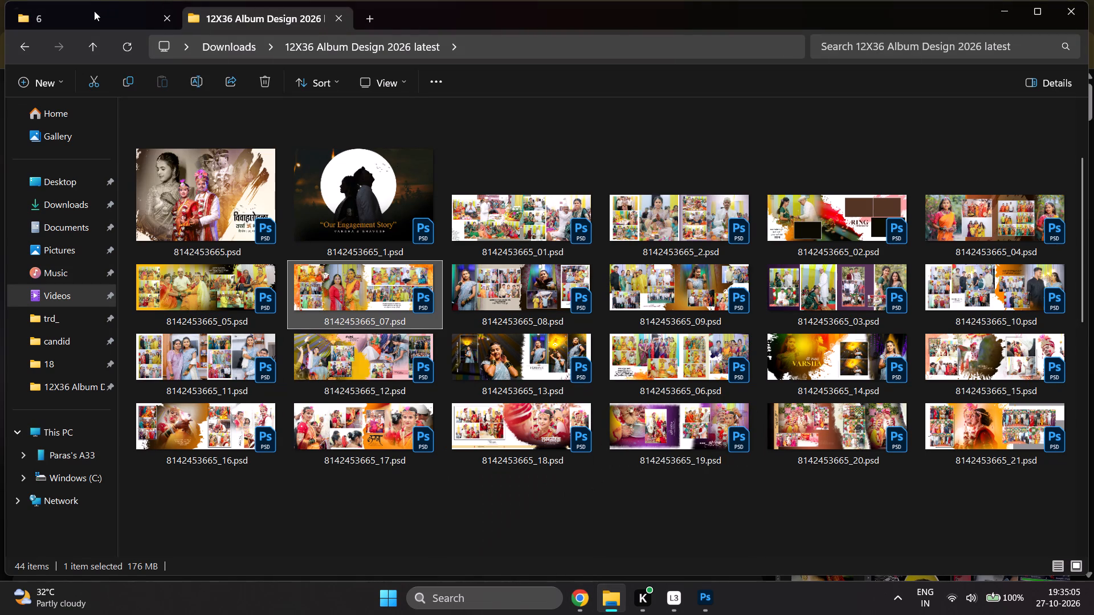
{"action": "left_click", "coordinate": [91, 14]}
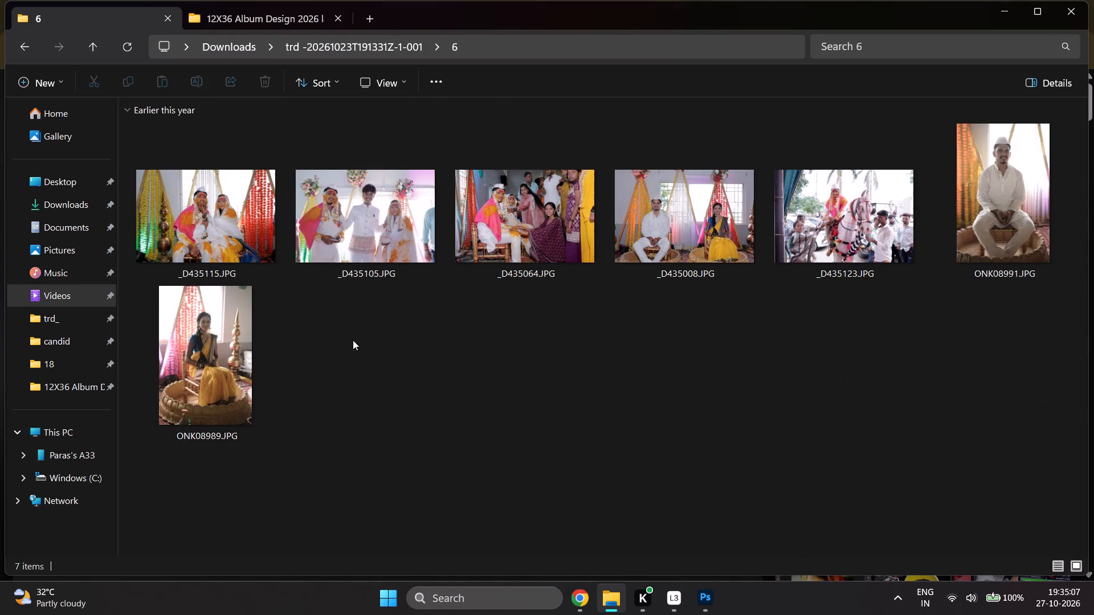
{"action": "left_click", "coordinate": [353, 340]}
{"action": "left_click", "coordinate": [190, 201]}
{"action": "double_click", "coordinate": [178, 211]}
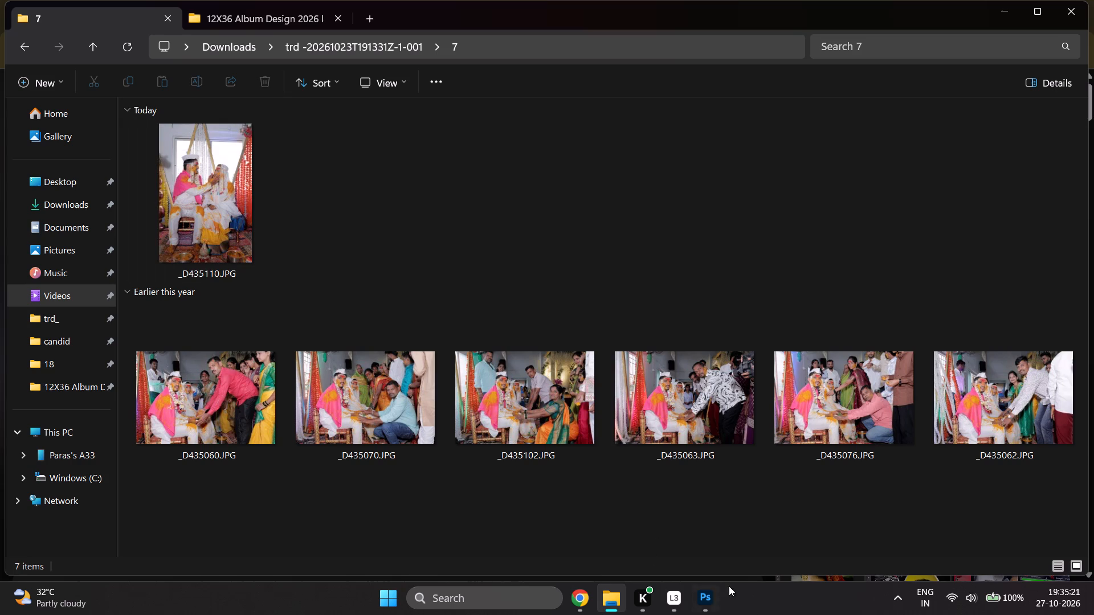
{"action": "left_click", "coordinate": [700, 592]}
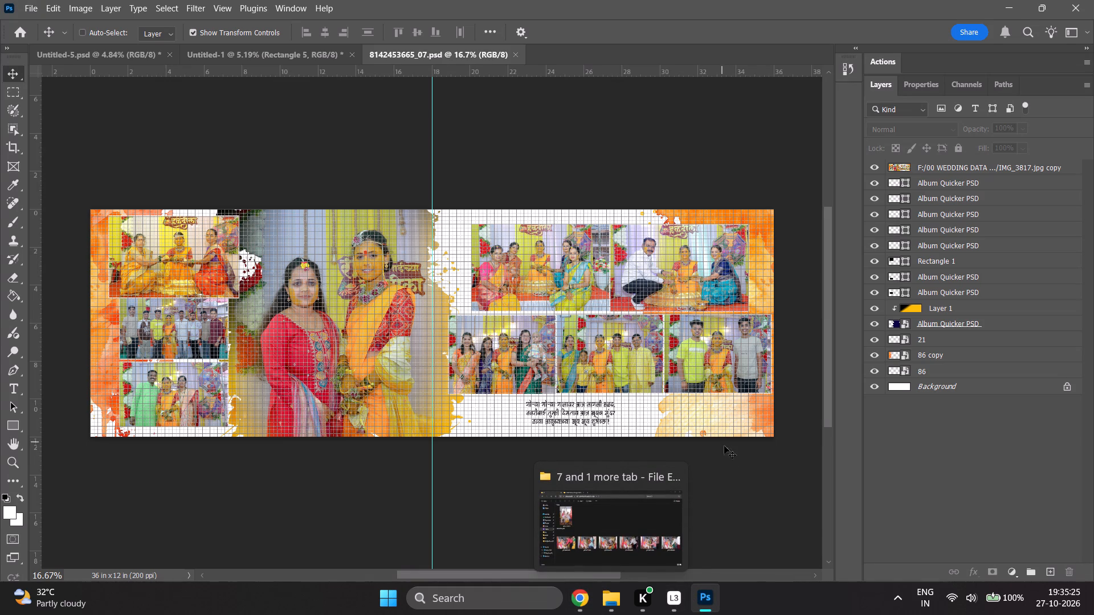
{"action": "left_click", "coordinate": [613, 594]}
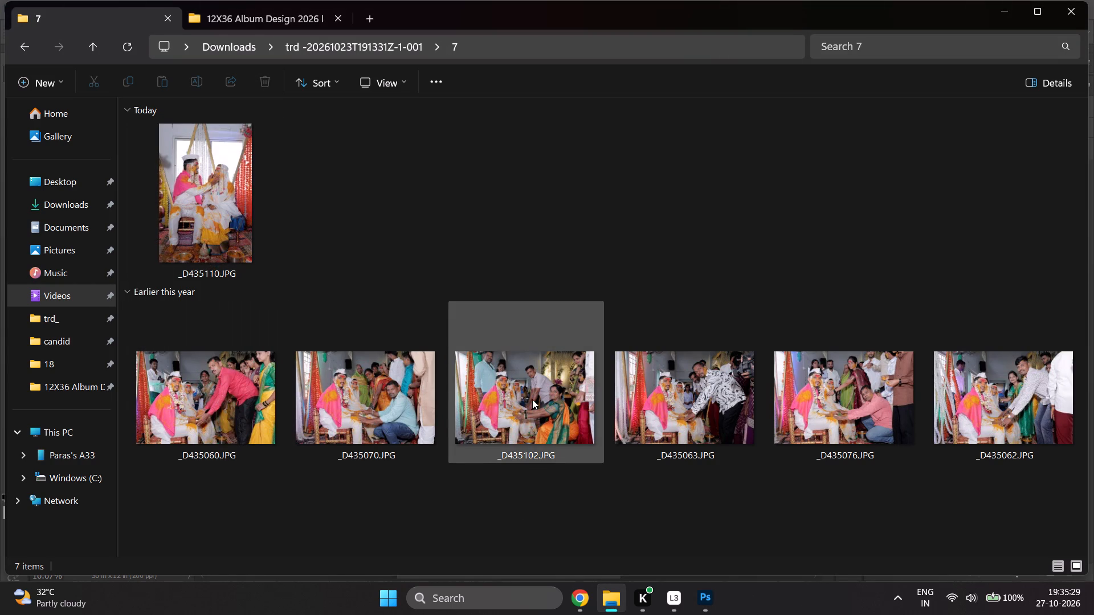
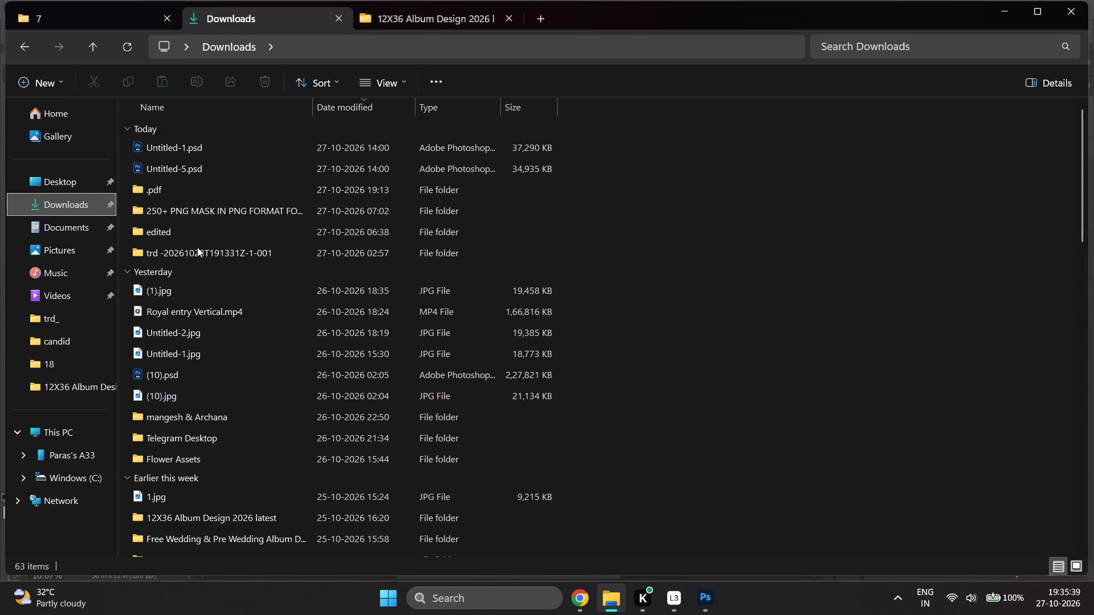
Open photo folder 8 inside trd -20261023T191331Z-1-001 and compare its wedding photos with those in folder 7.
{"action": "double_click", "coordinate": [186, 255]}
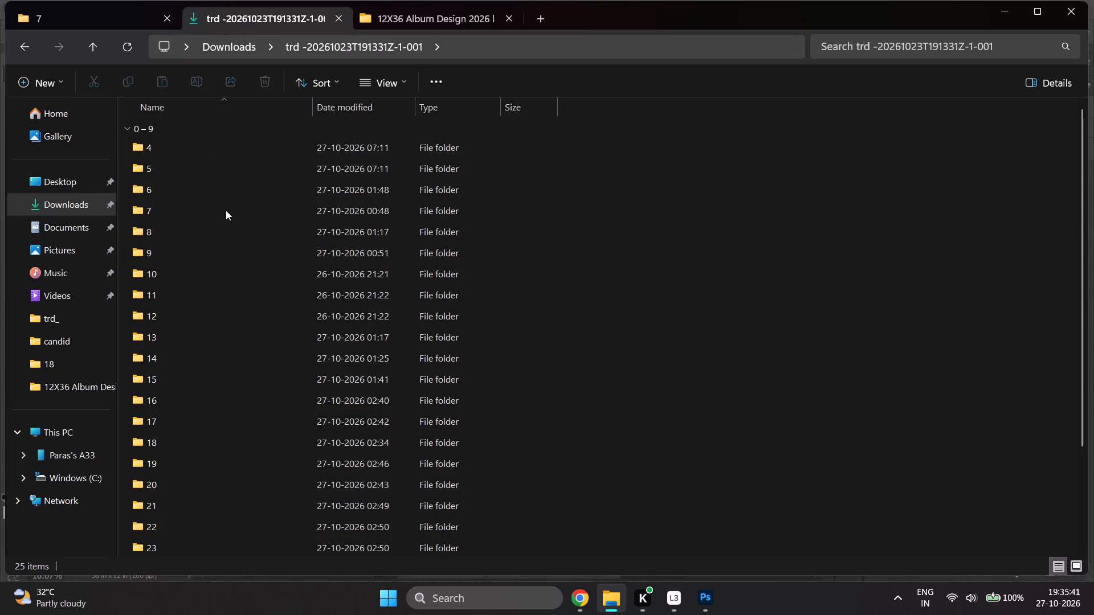
{"action": "double_click", "coordinate": [203, 240]}
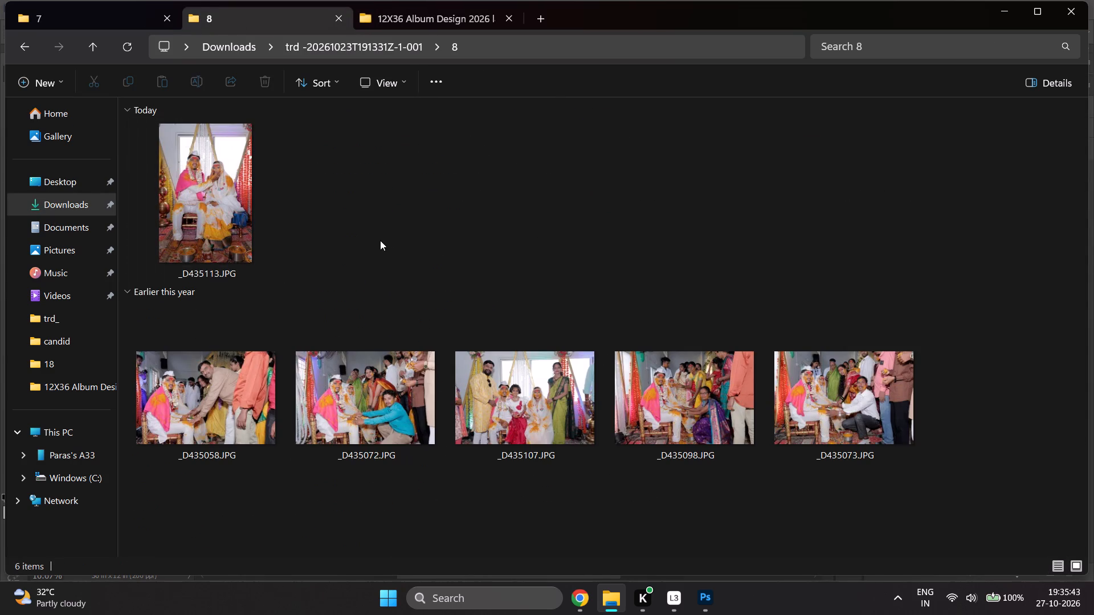
{"action": "left_click", "coordinate": [107, 21]}
{"action": "left_click", "coordinate": [257, 22]}
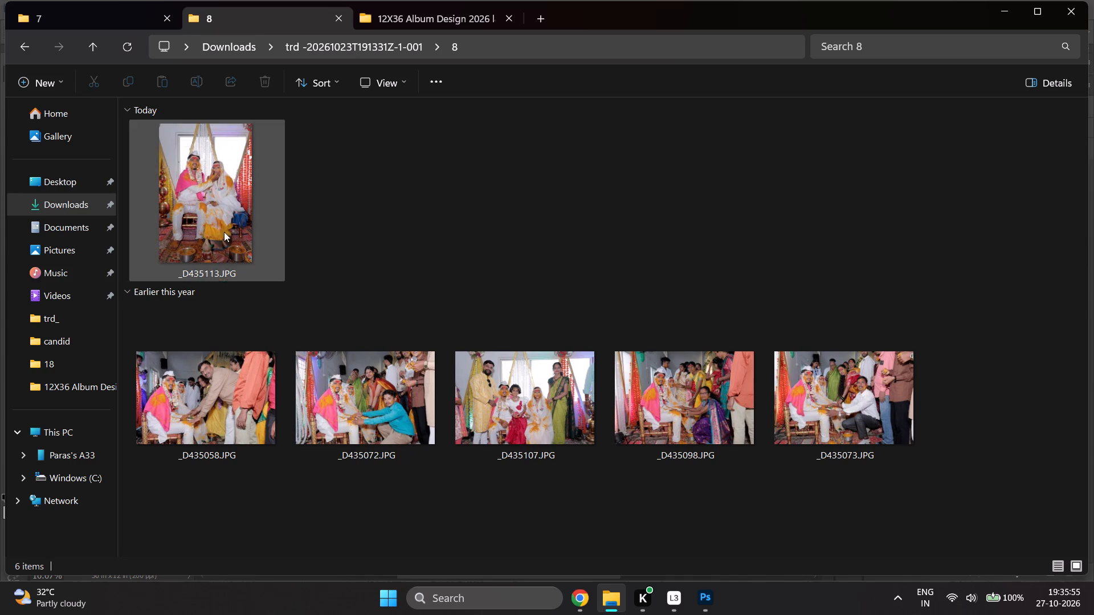
{"action": "left_click", "coordinate": [109, 19]}
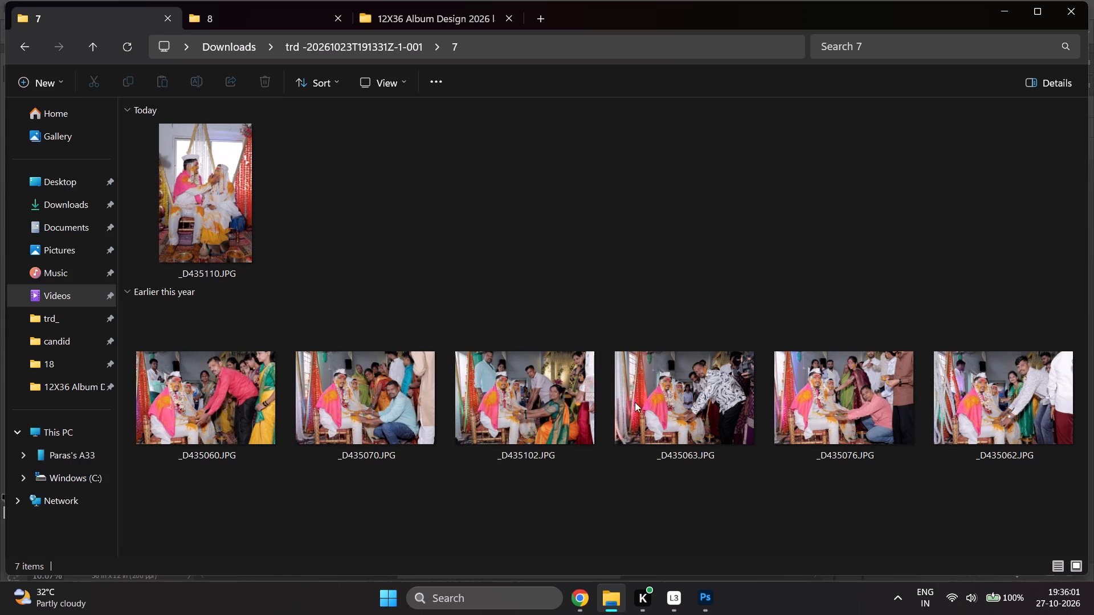
{"action": "left_click", "coordinate": [246, 22]}
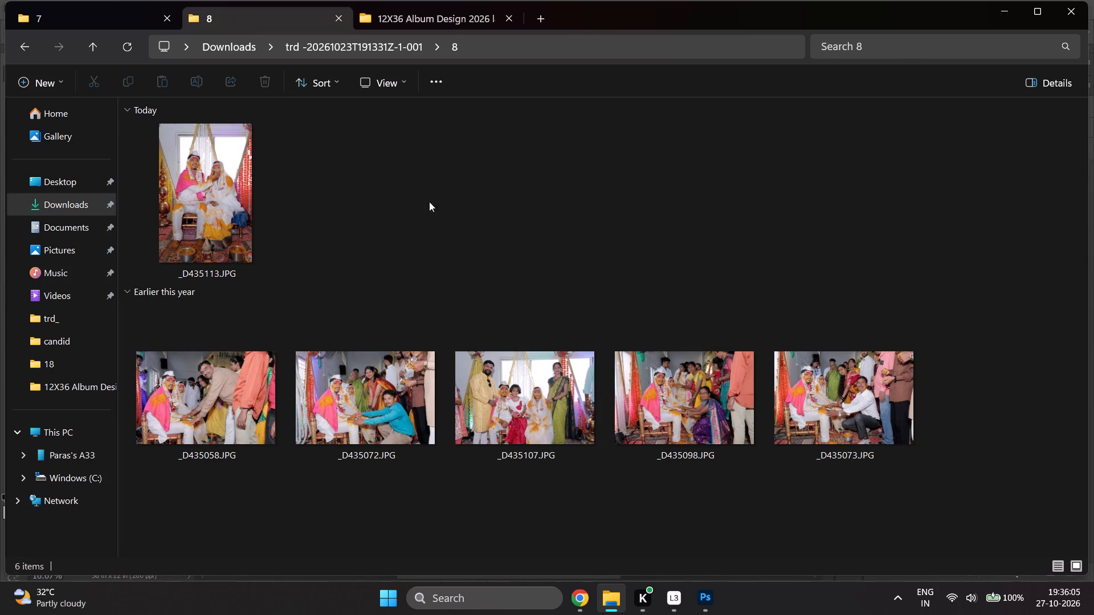
Move photos _D435073.JPG and _D435098.JPG from folder 8 into folder 7, and check both folders.
{"action": "left_click", "coordinate": [887, 402]}
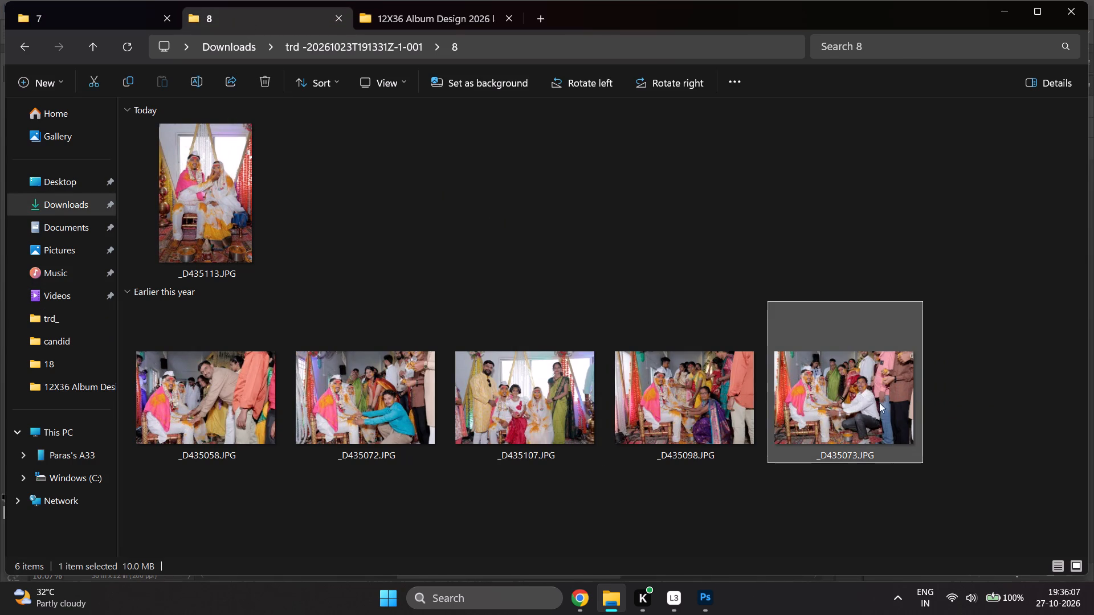
{"action": "left_click", "coordinate": [670, 421], "text": "shift"}
{"action": "left_click_drag", "start_coordinate": [887, 415], "coordinate": [92, 46]}
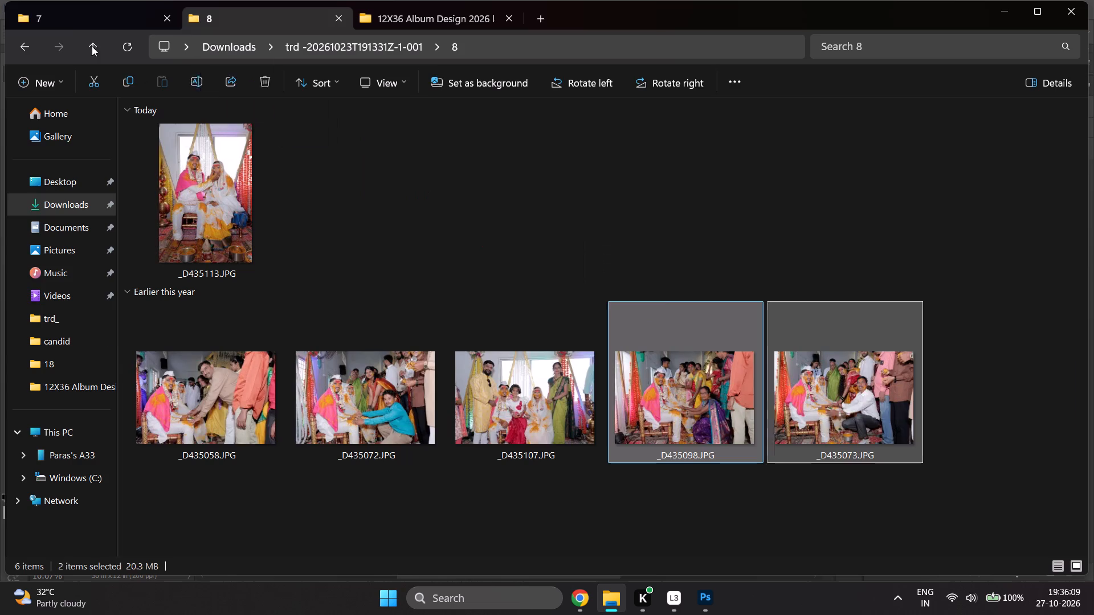
{"action": "left_click_drag", "start_coordinate": [92, 46], "coordinate": [591, 255]}
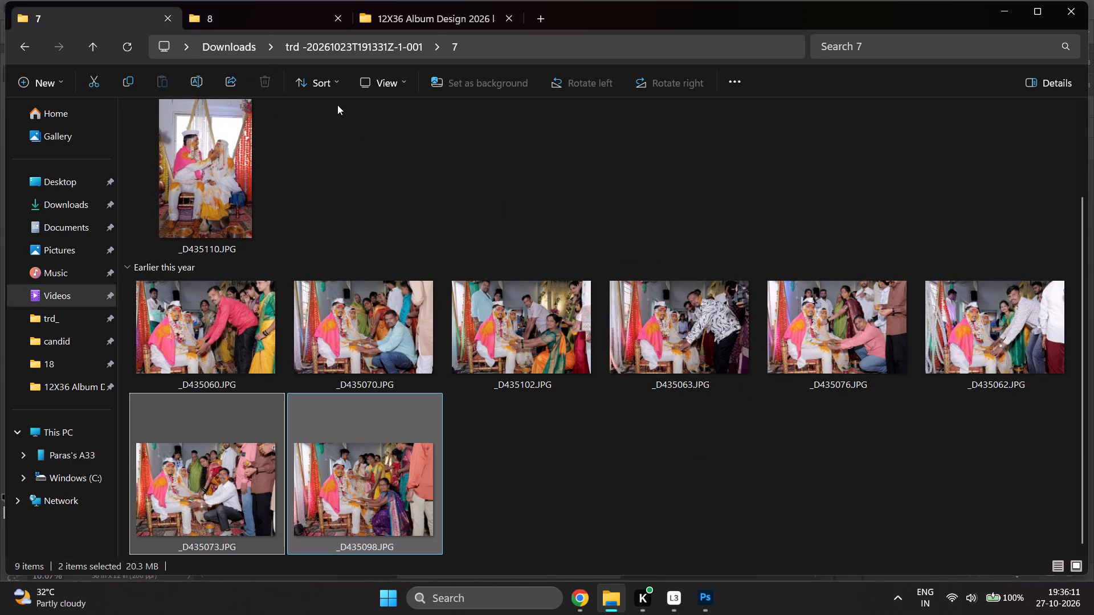
{"action": "left_click", "coordinate": [517, 465]}
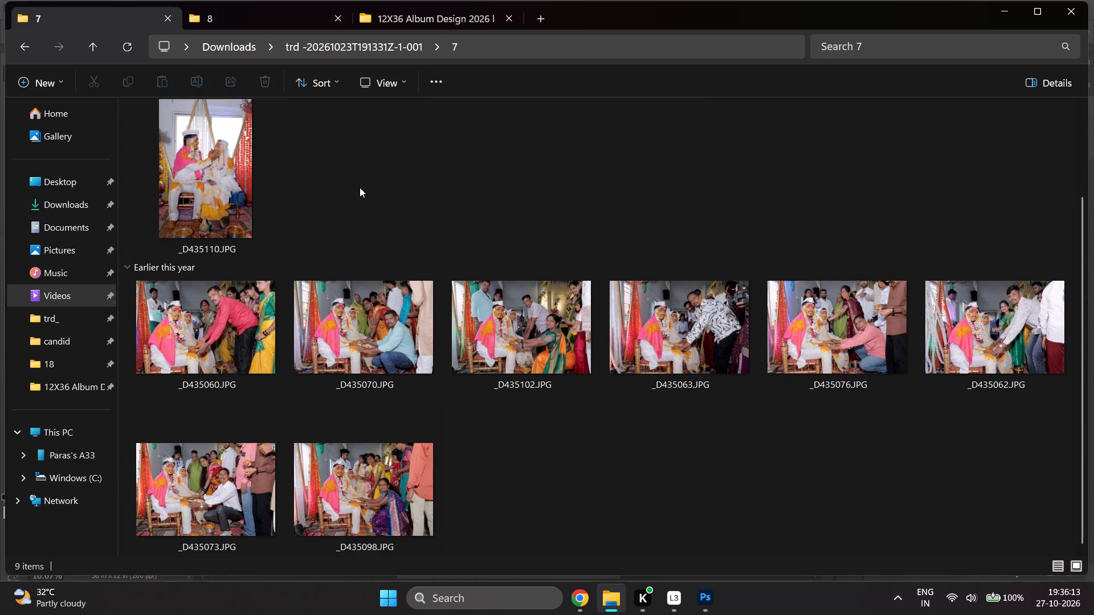
{"action": "scroll", "coordinate": [360, 185], "scroll_direction": "up", "scroll_amount": 1}
{"action": "left_click", "coordinate": [293, 22]}
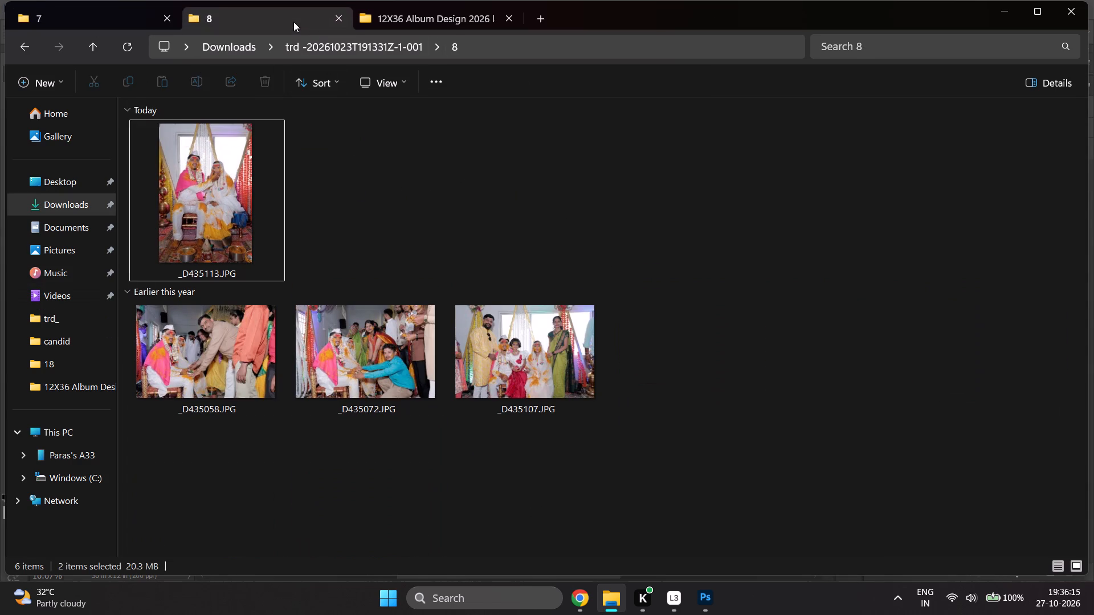
Close the 12X36 Album Design folder and open photo folder 9 alongside folders 7 and 8 to examine its photos.
{"action": "left_click", "coordinate": [509, 18]}
{"action": "left_click", "coordinate": [370, 20]}
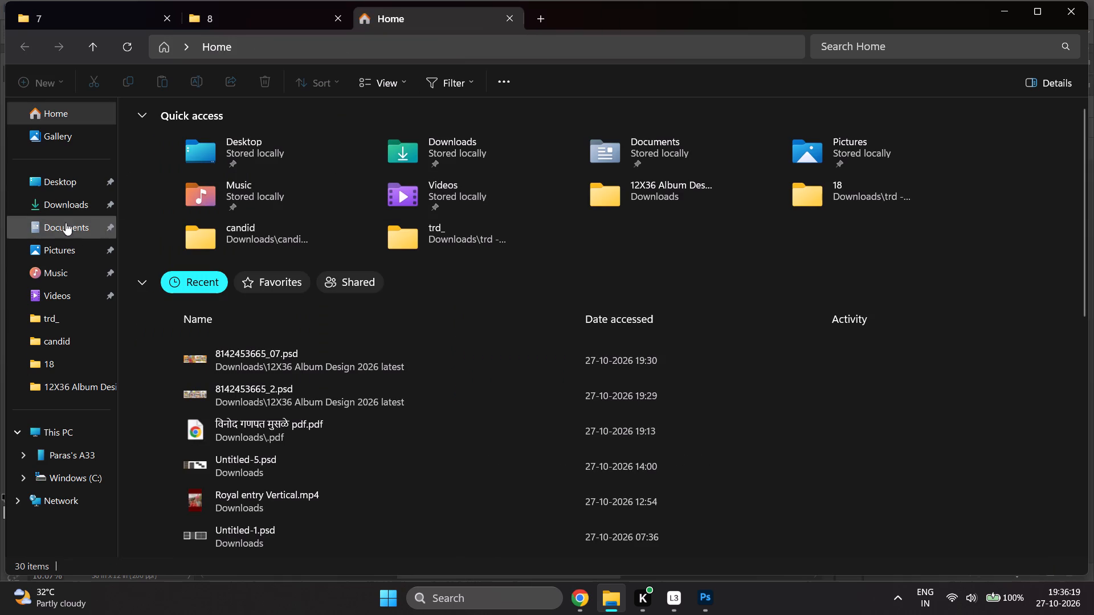
{"action": "left_click", "coordinate": [64, 209]}
{"action": "double_click", "coordinate": [203, 256]}
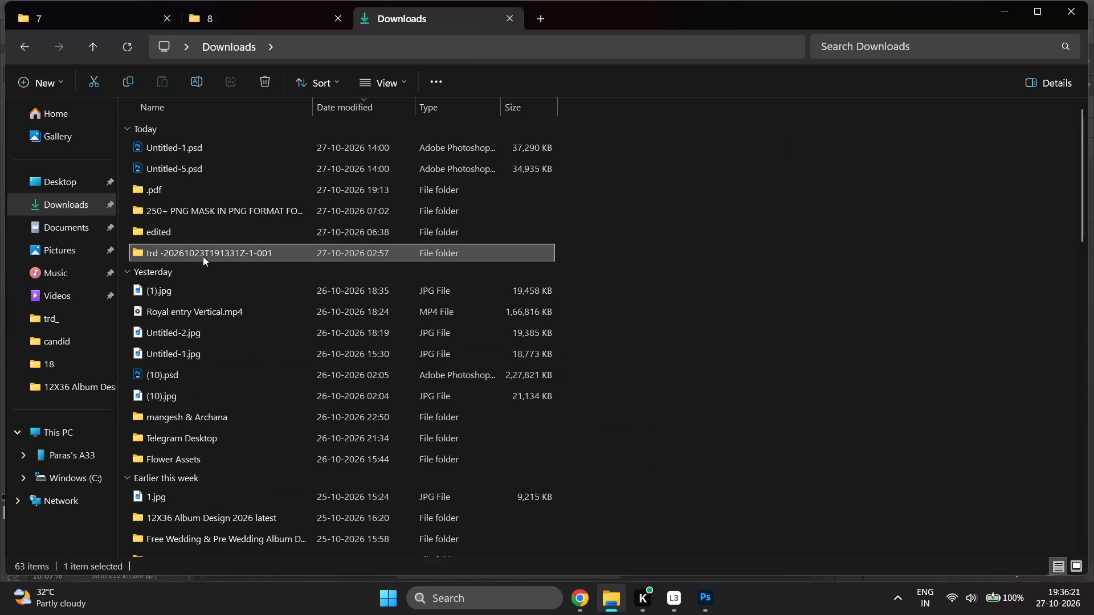
{"action": "double_click", "coordinate": [197, 251]}
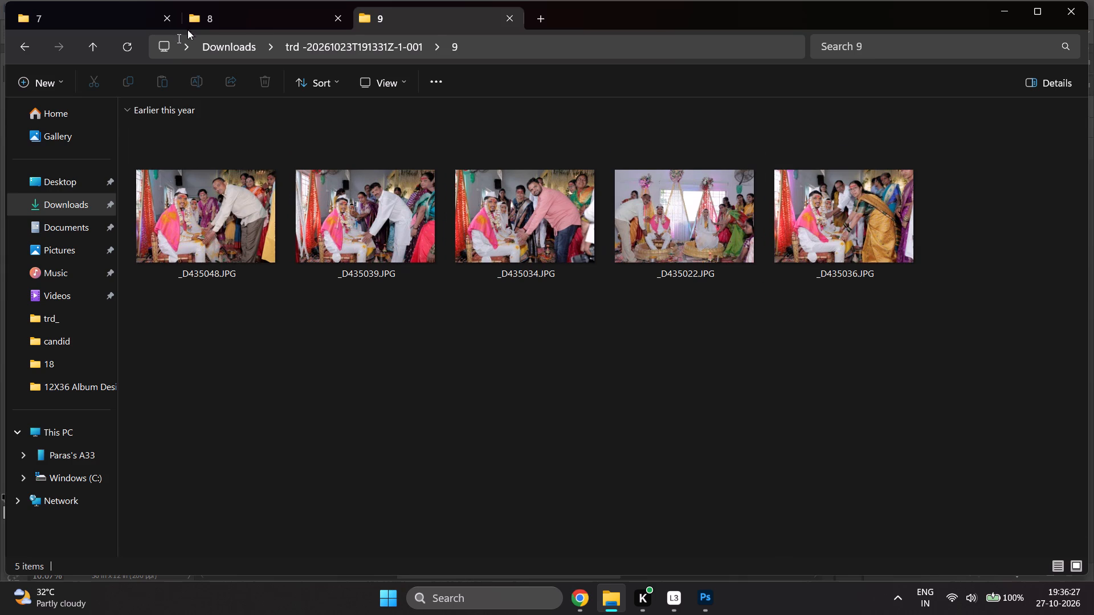
Open photo folder 10 from trd -20261023T191331Z-1-001 alongside the other open folders to examine its photos.
{"action": "left_click", "coordinate": [544, 15]}
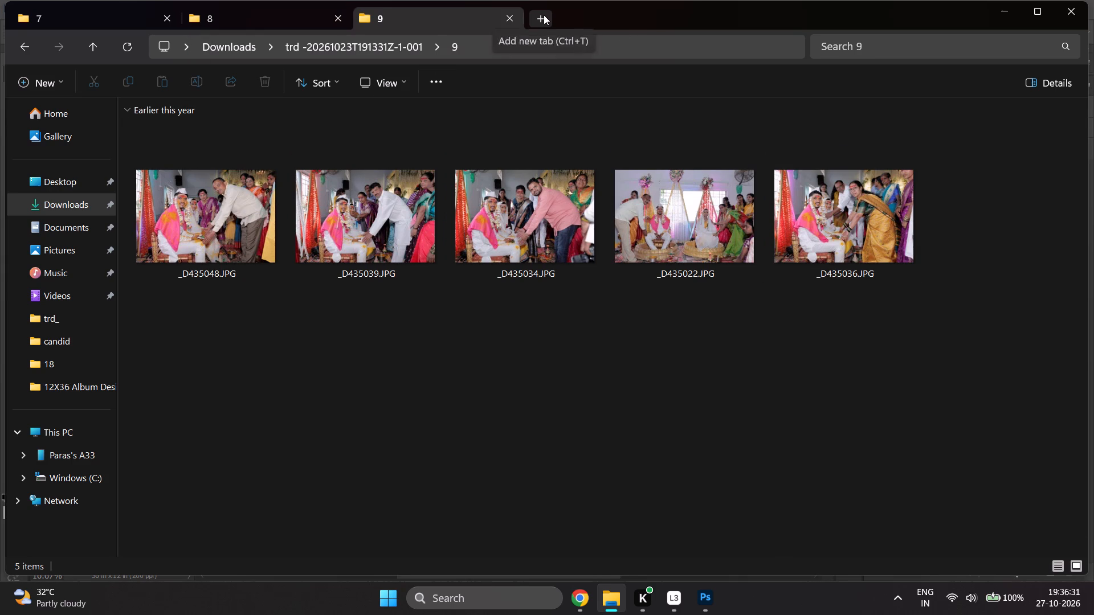
{"action": "left_click", "coordinate": [72, 203]}
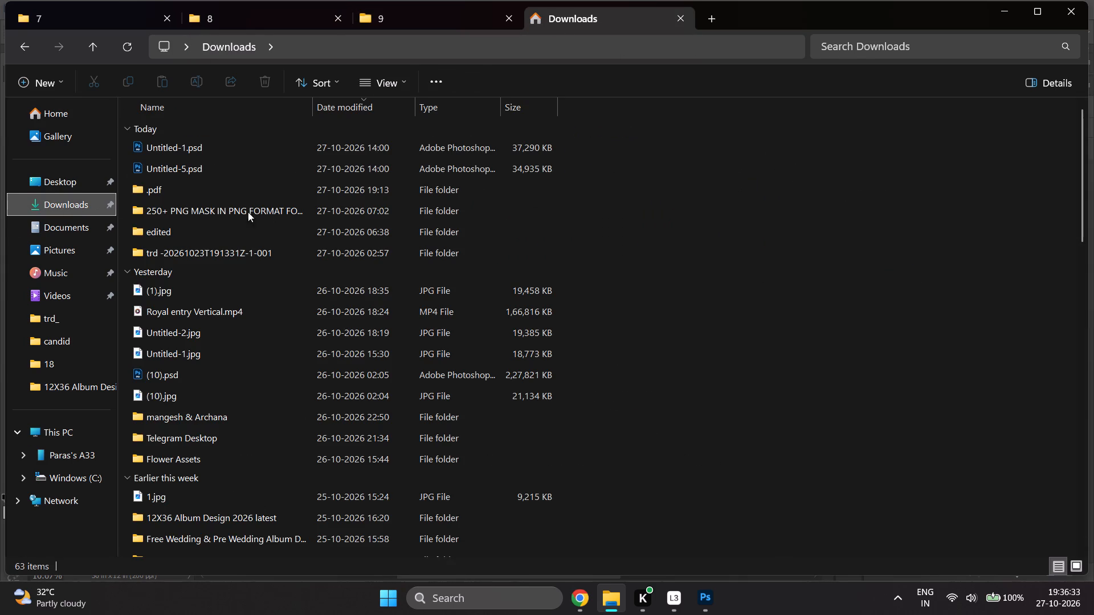
{"action": "double_click", "coordinate": [234, 235]}
{"action": "left_click", "coordinate": [229, 234]}
{"action": "double_click", "coordinate": [193, 184]}
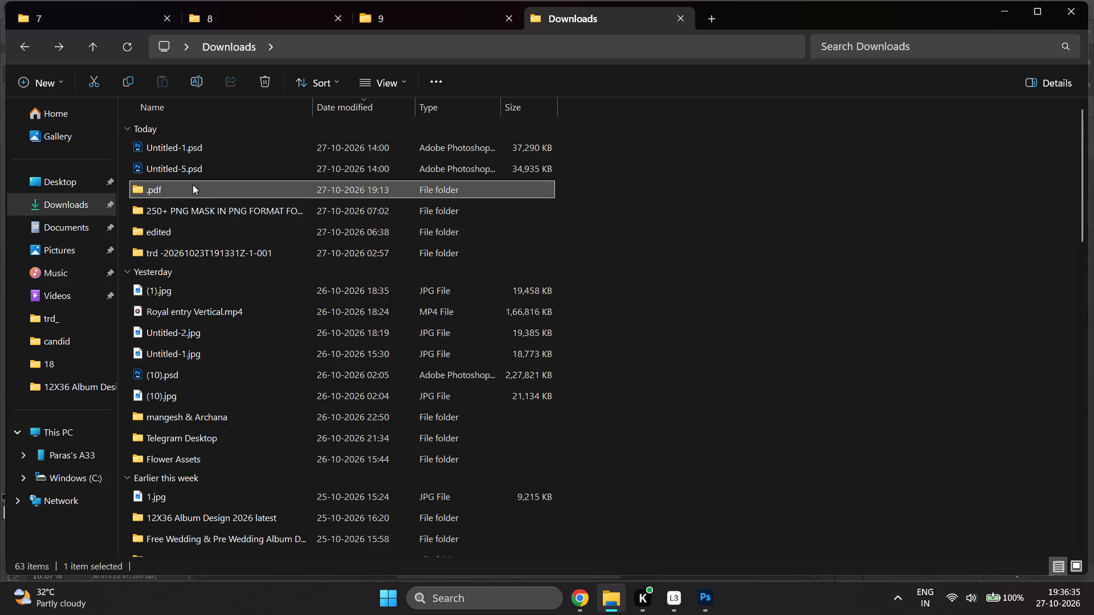
{"action": "left_click", "coordinate": [207, 237]}
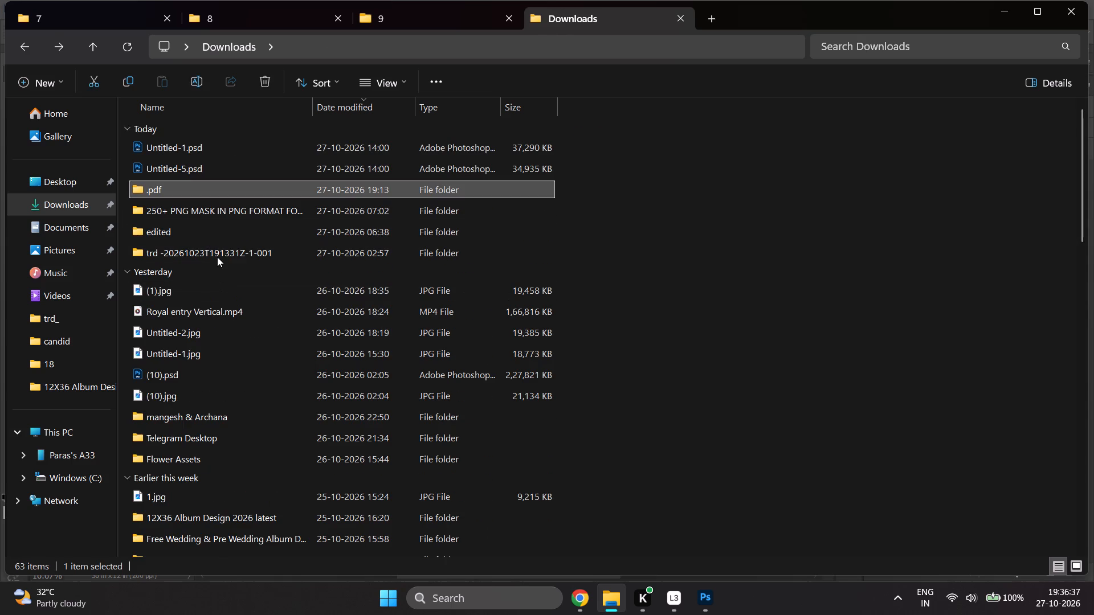
{"action": "double_click", "coordinate": [217, 253]}
{"action": "double_click", "coordinate": [240, 275]}
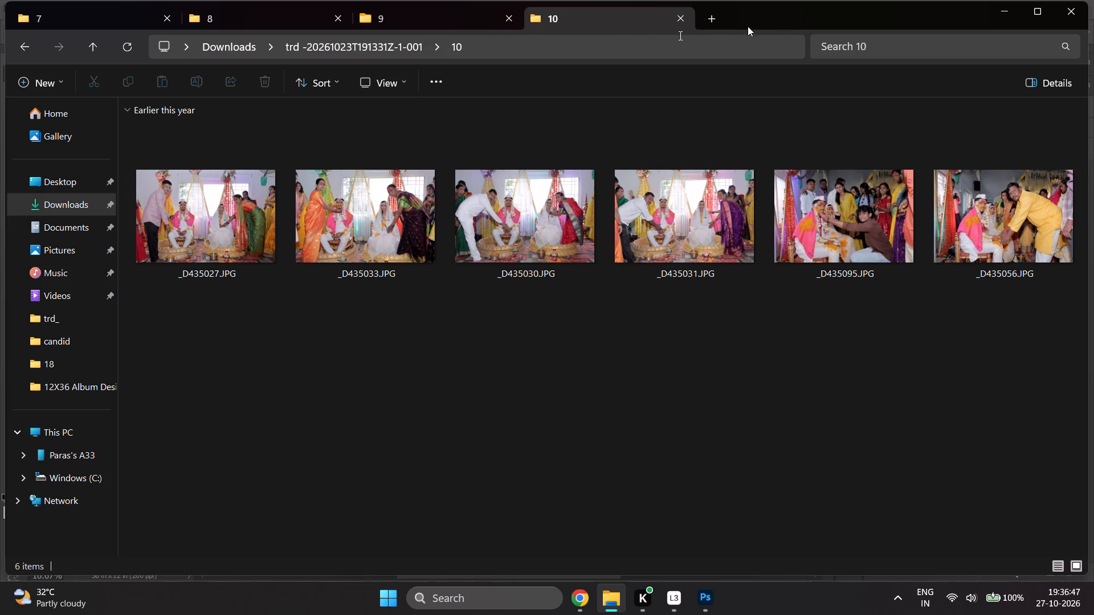
Open photo folder 12 from trd -20261023T191331Z-1-001 alongside the other open folders to examine its photos.
{"action": "left_click", "coordinate": [705, 18]}
{"action": "left_click", "coordinate": [60, 210]}
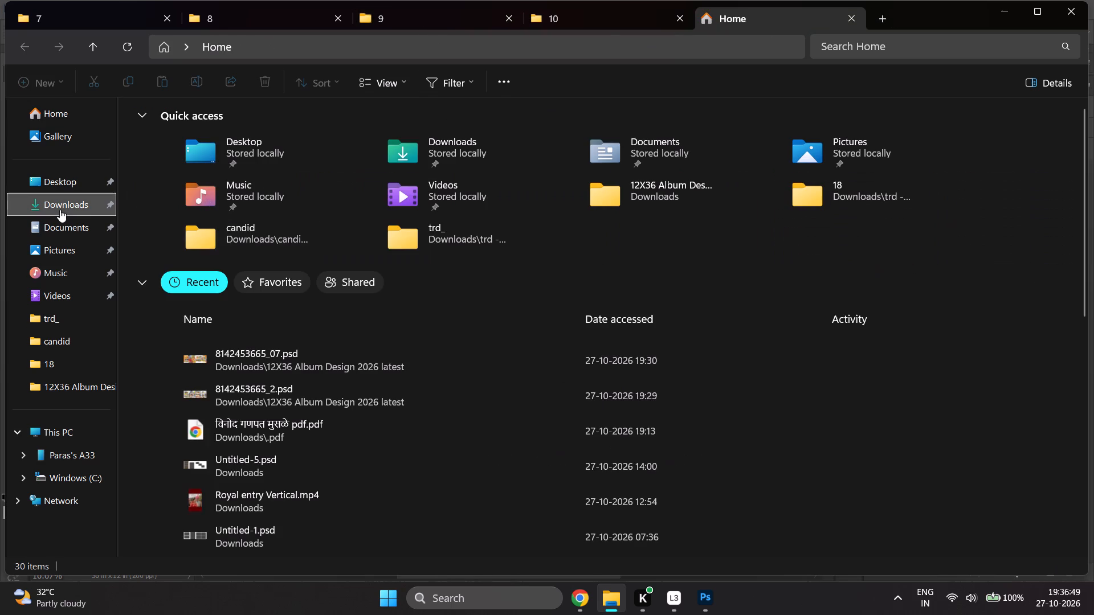
{"action": "double_click", "coordinate": [200, 247]}
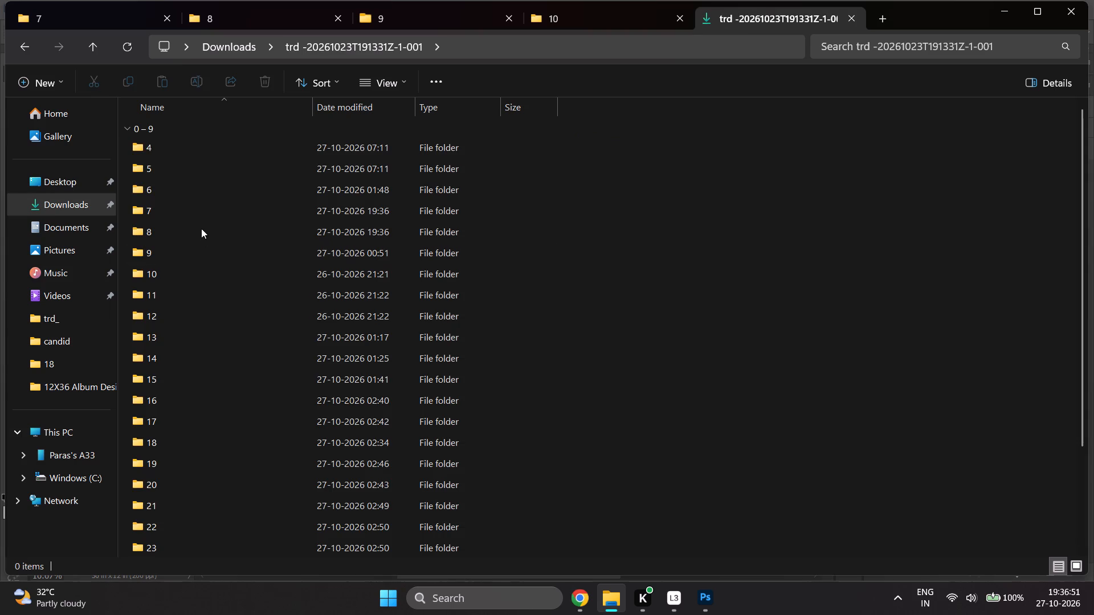
{"action": "double_click", "coordinate": [174, 314]}
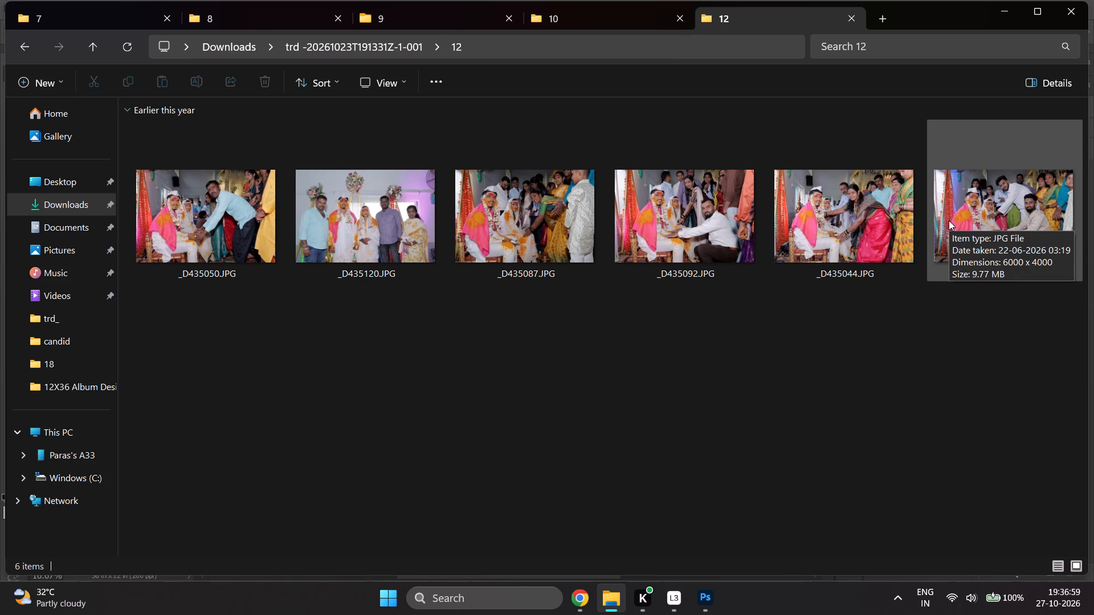
Open the trd_ folder alongside the other open folders and look through its photos and subfolders.
{"action": "left_click", "coordinate": [878, 23]}
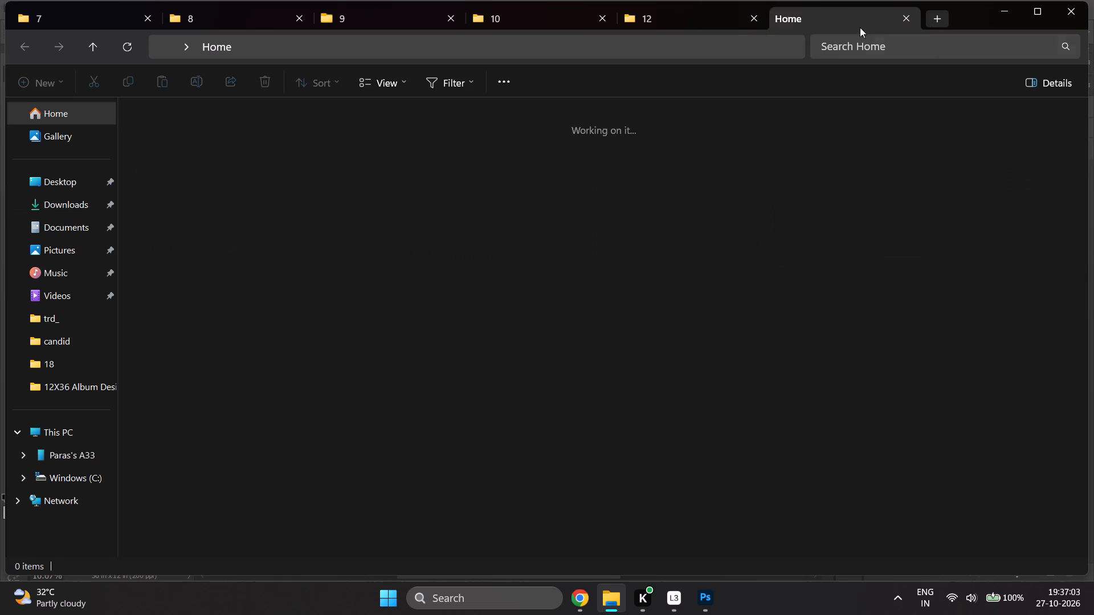
{"action": "left_click", "coordinate": [18, 203]}
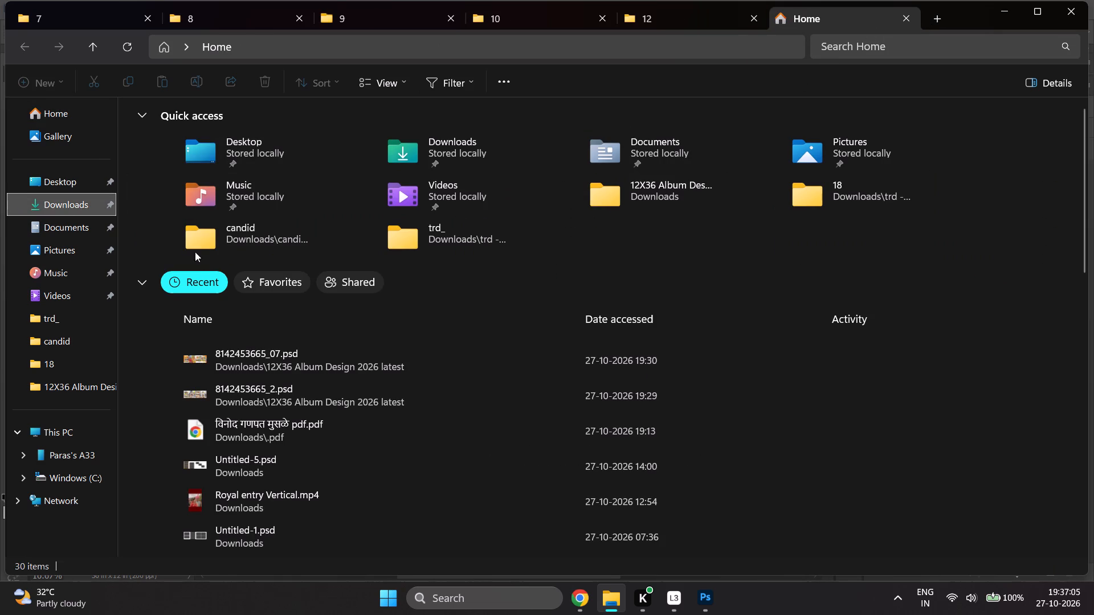
{"action": "double_click", "coordinate": [406, 250]}
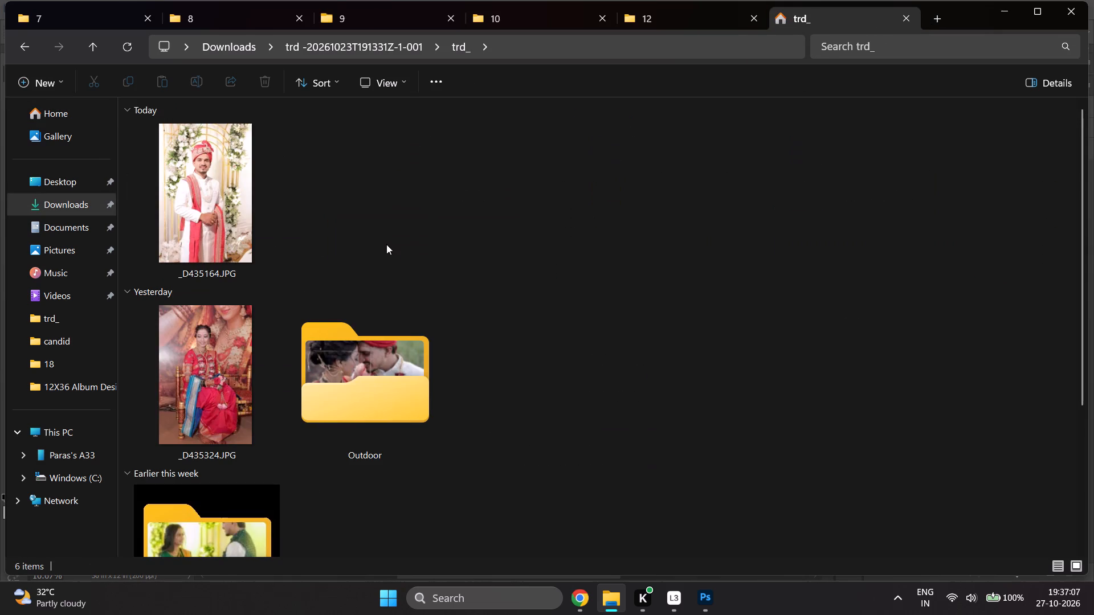
{"action": "scroll", "coordinate": [307, 243], "scroll_direction": "down", "scroll_amount": 14}
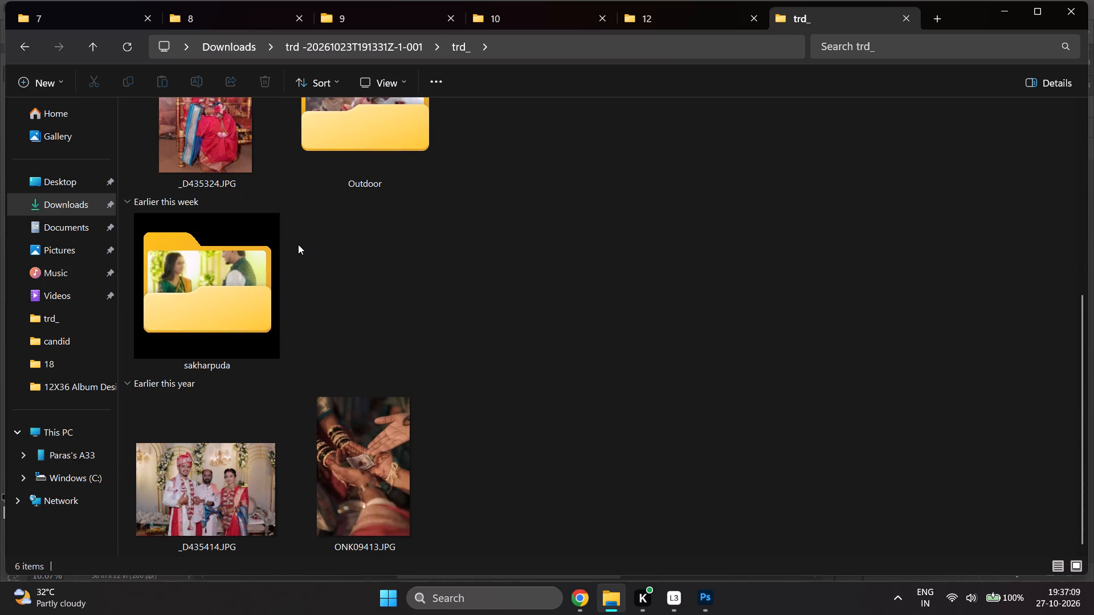
{"action": "left_click", "coordinate": [298, 244]}
Replace the trd_ view with photo folder 13 from trd -20261023T191331Z-1-001, also looking at the photos in folder 14.
{"action": "left_click", "coordinate": [51, 204]}
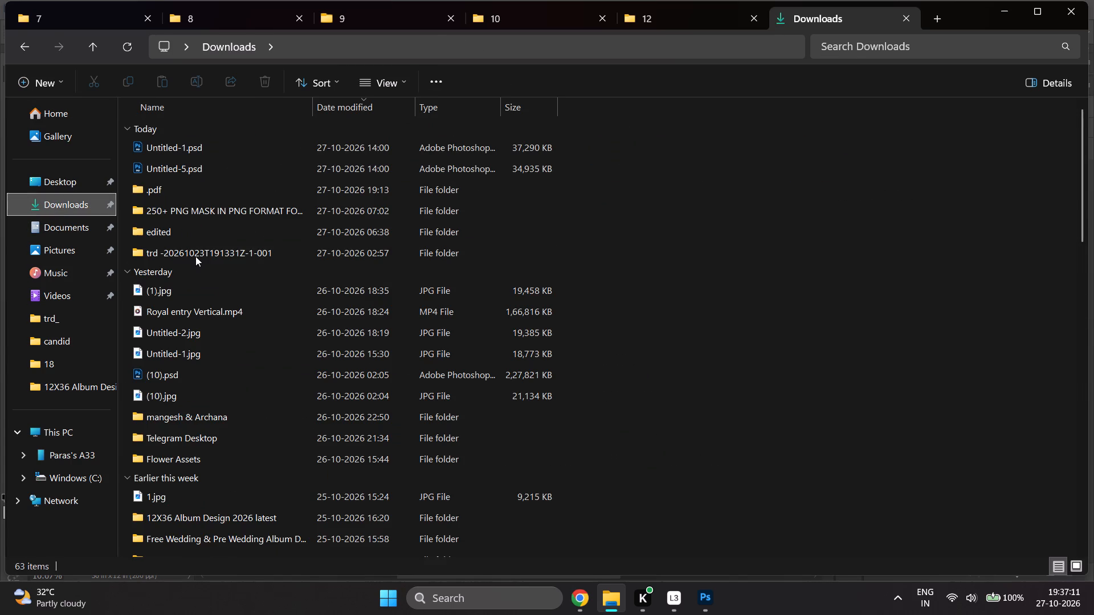
{"action": "double_click", "coordinate": [195, 257]}
{"action": "double_click", "coordinate": [196, 329]}
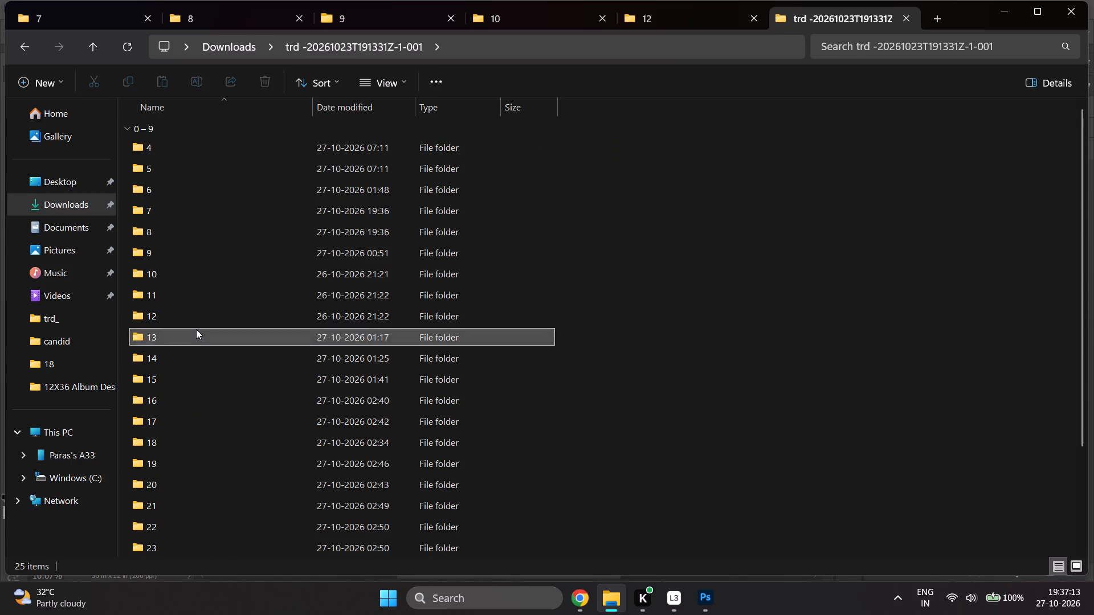
{"action": "left_click", "coordinate": [230, 272]}
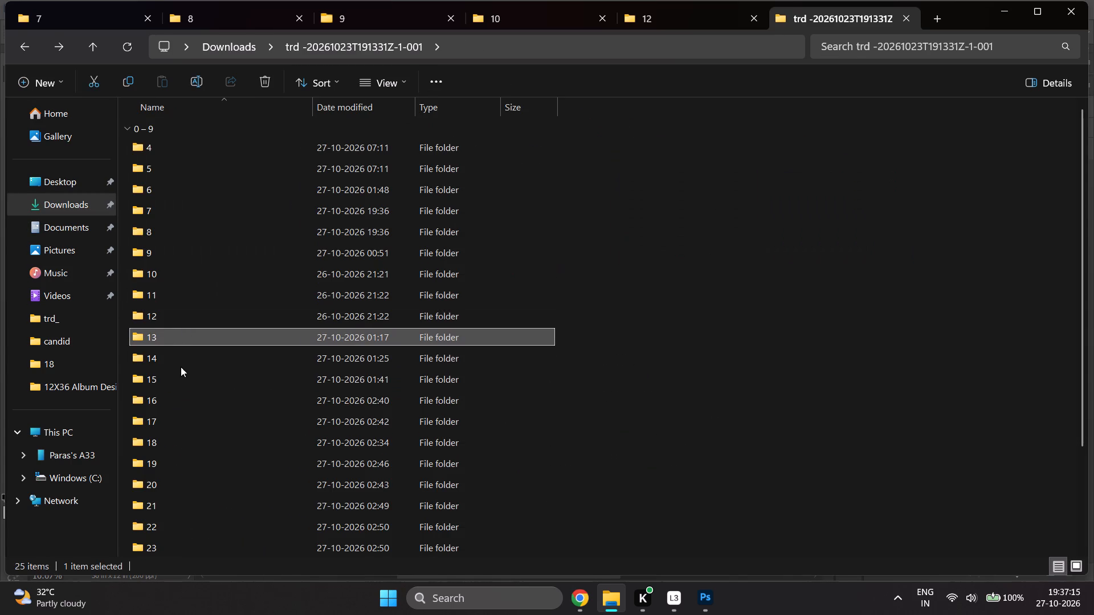
{"action": "double_click", "coordinate": [182, 358]}
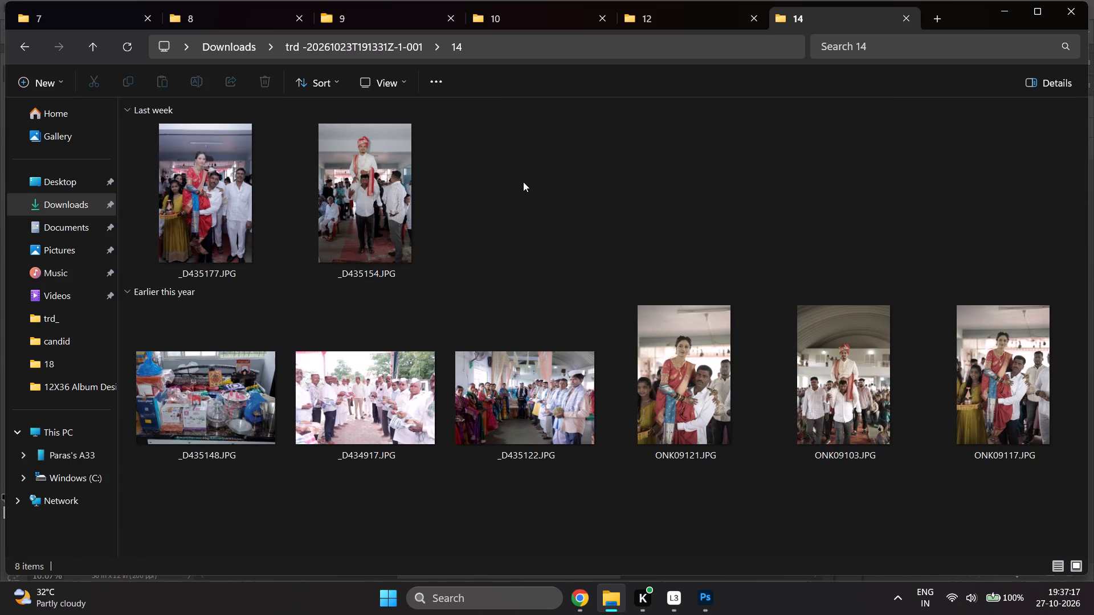
{"action": "left_click", "coordinate": [512, 179]}
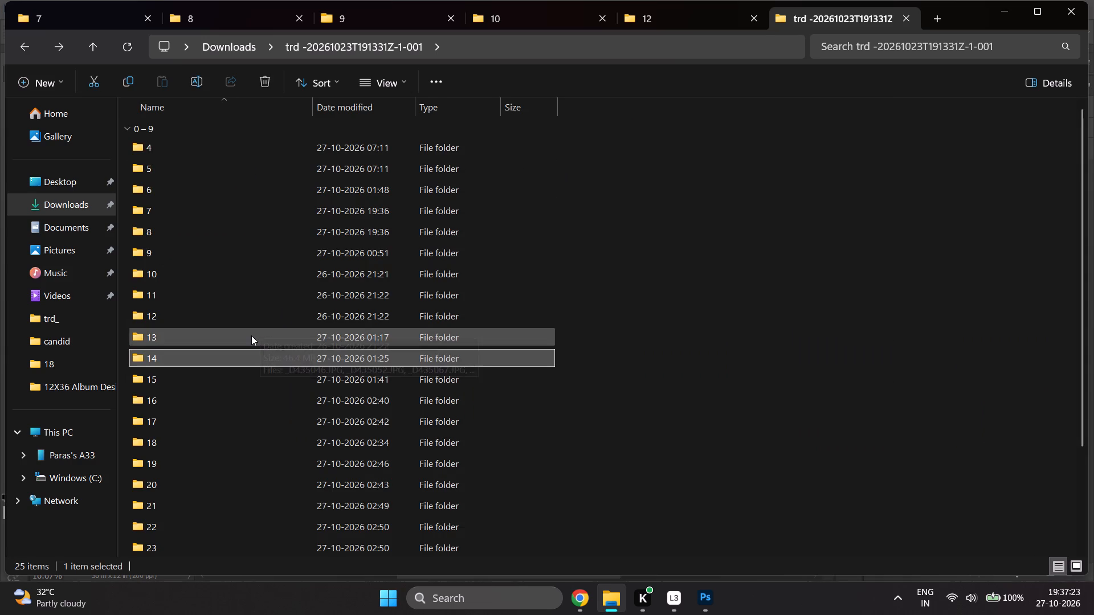
{"action": "double_click", "coordinate": [250, 335]}
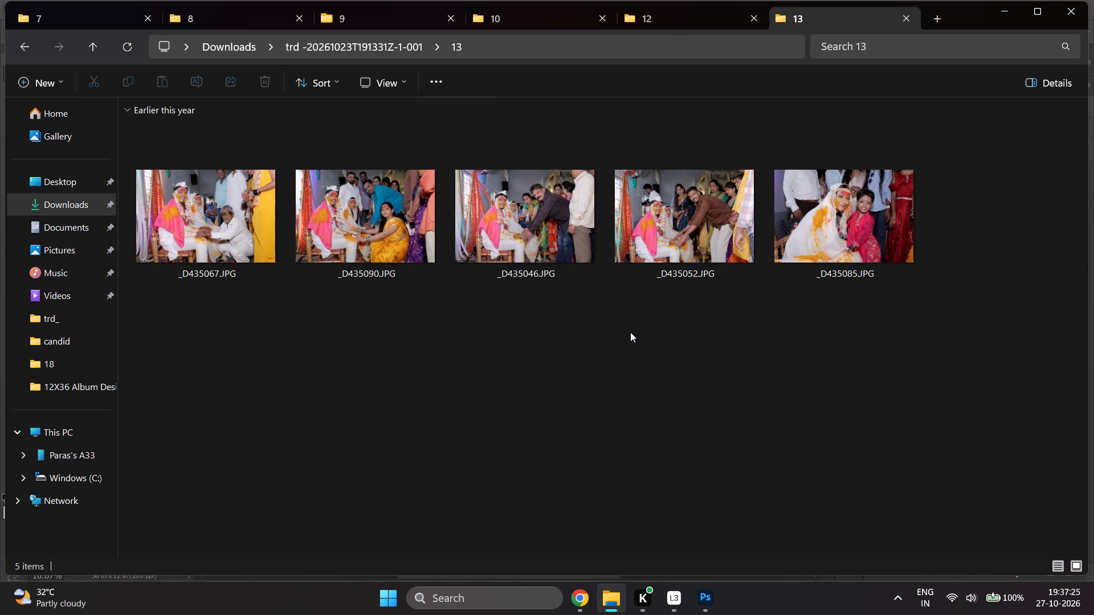
Review folders 7 and 8, and move photos _D435039, _D435034, _D435022 and _D435036 from folder 9 into folder 8.
{"action": "left_click", "coordinate": [60, 20]}
{"action": "scroll", "coordinate": [103, 23], "scroll_direction": "up", "scroll_amount": 1}
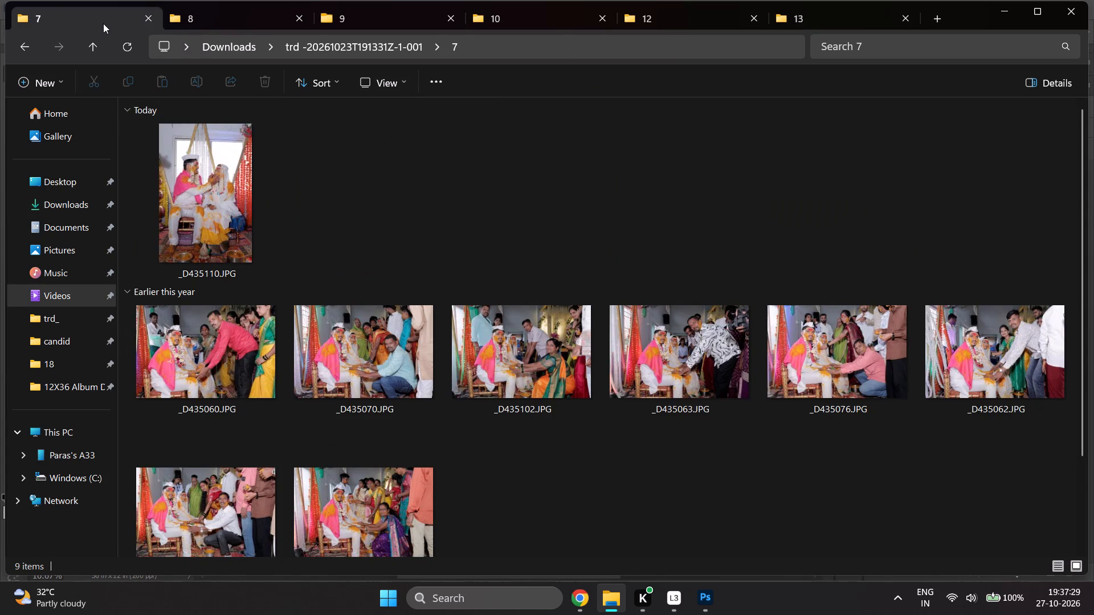
{"action": "scroll", "coordinate": [103, 23], "scroll_direction": "up", "scroll_amount": 2}
{"action": "scroll", "coordinate": [103, 23], "scroll_direction": "down", "scroll_amount": 2}
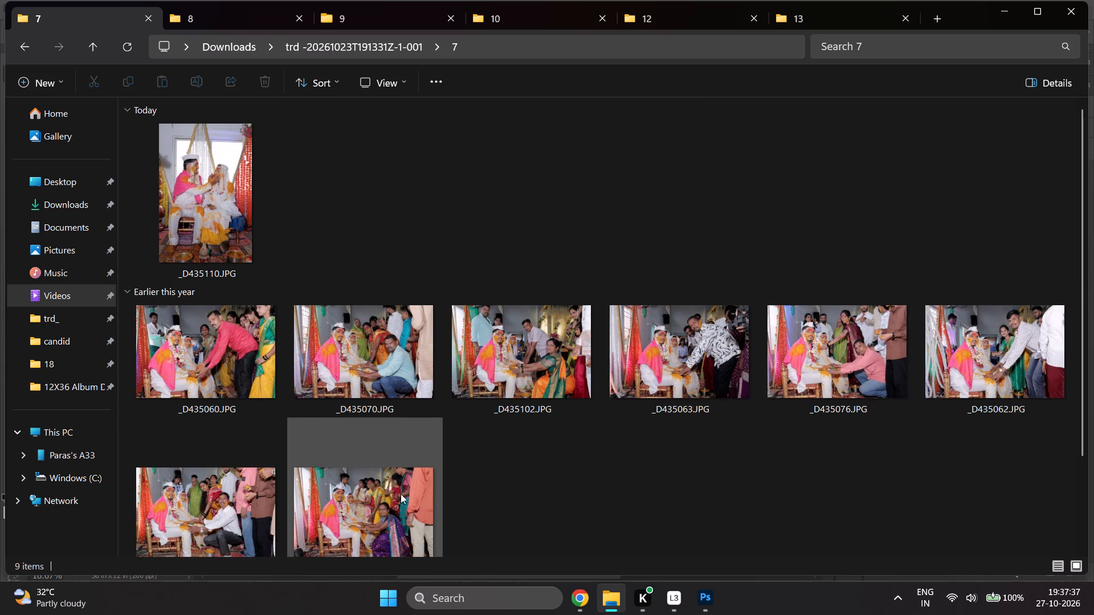
{"action": "left_click", "coordinate": [202, 17]}
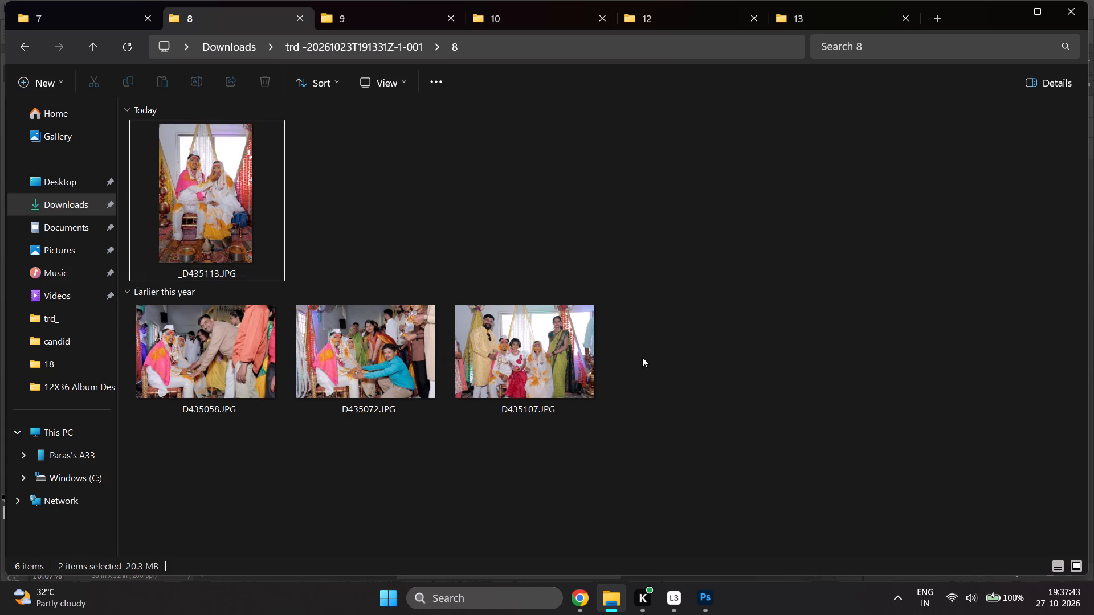
{"action": "left_click", "coordinate": [354, 22]}
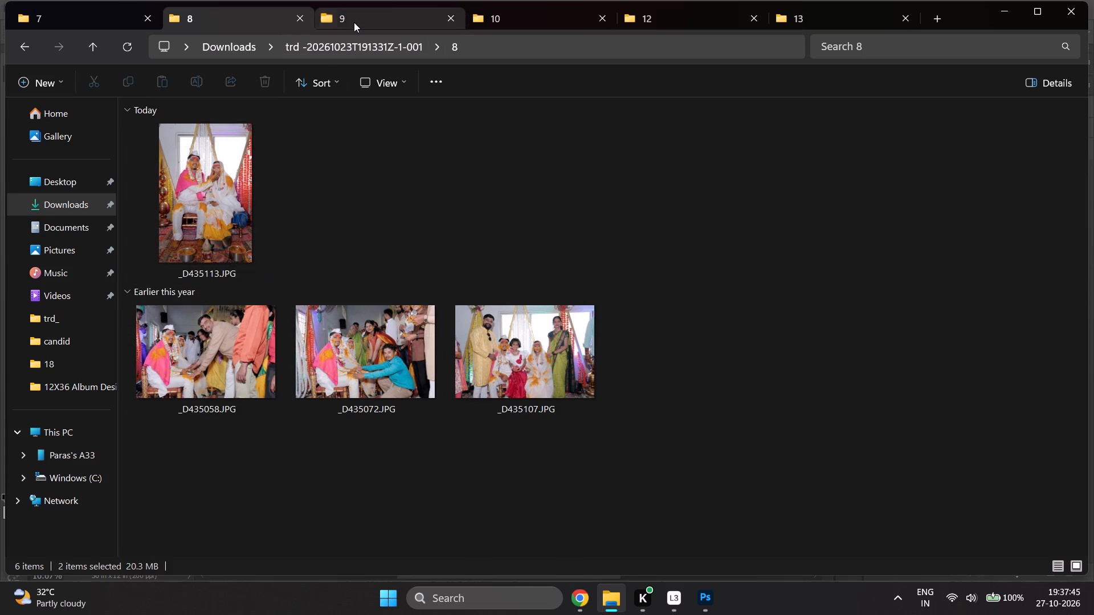
{"action": "left_click_drag", "start_coordinate": [974, 245], "coordinate": [912, 261]}
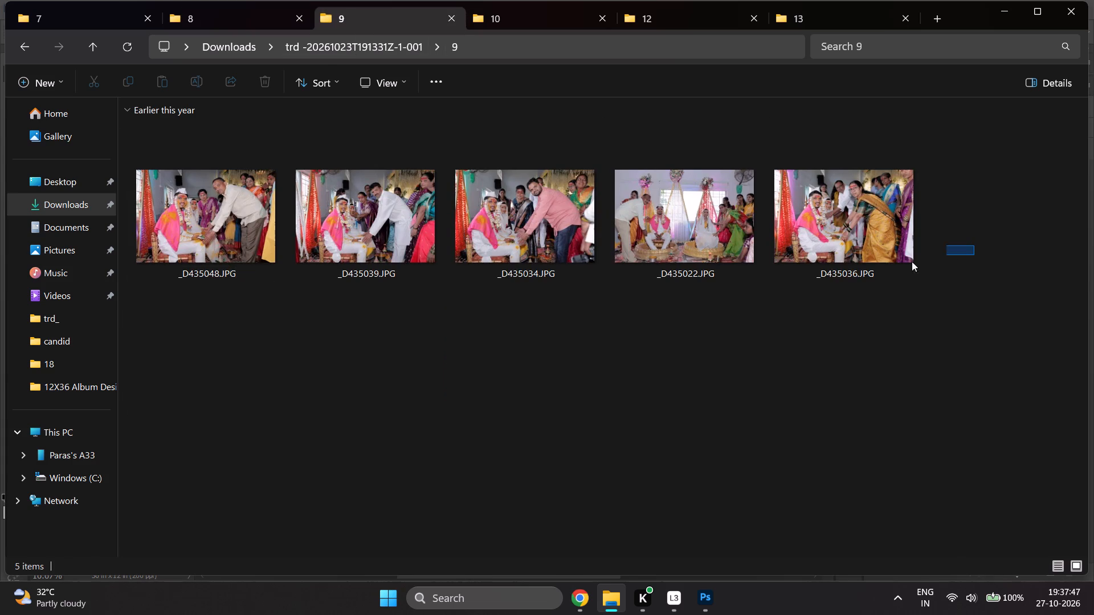
{"action": "left_click_drag", "start_coordinate": [912, 261], "coordinate": [413, 275]}
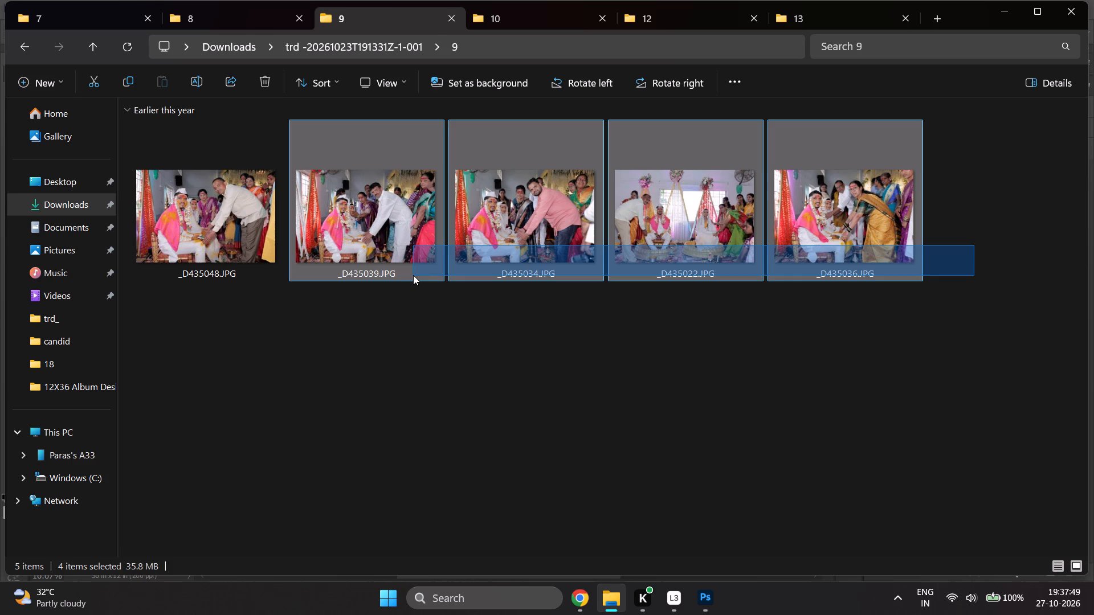
{"action": "left_click_drag", "start_coordinate": [413, 275], "coordinate": [400, 279]}
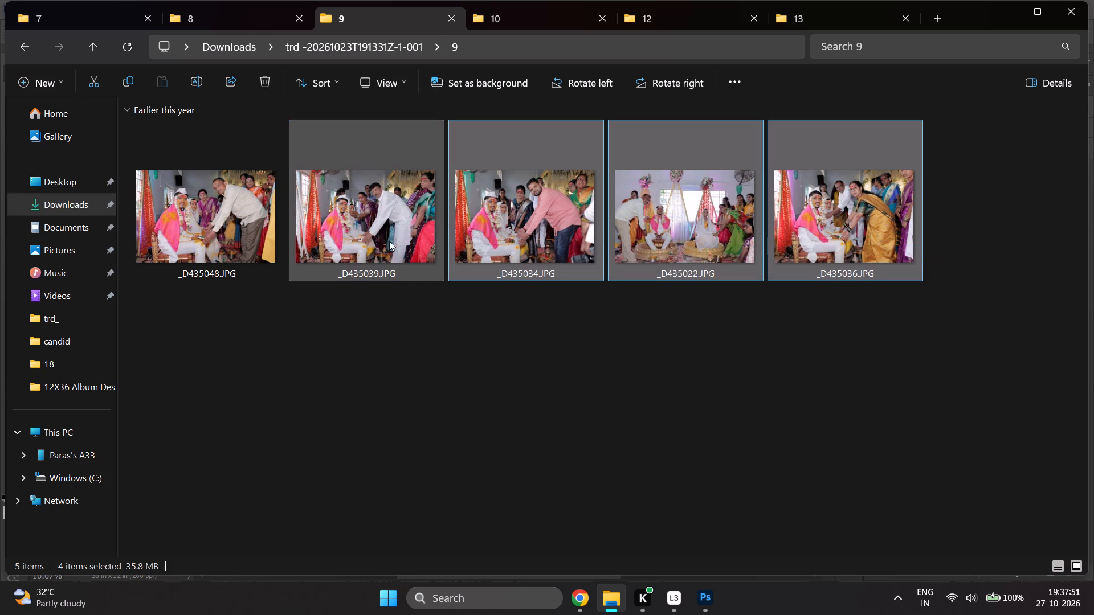
{"action": "left_click_drag", "start_coordinate": [386, 232], "coordinate": [516, 249]}
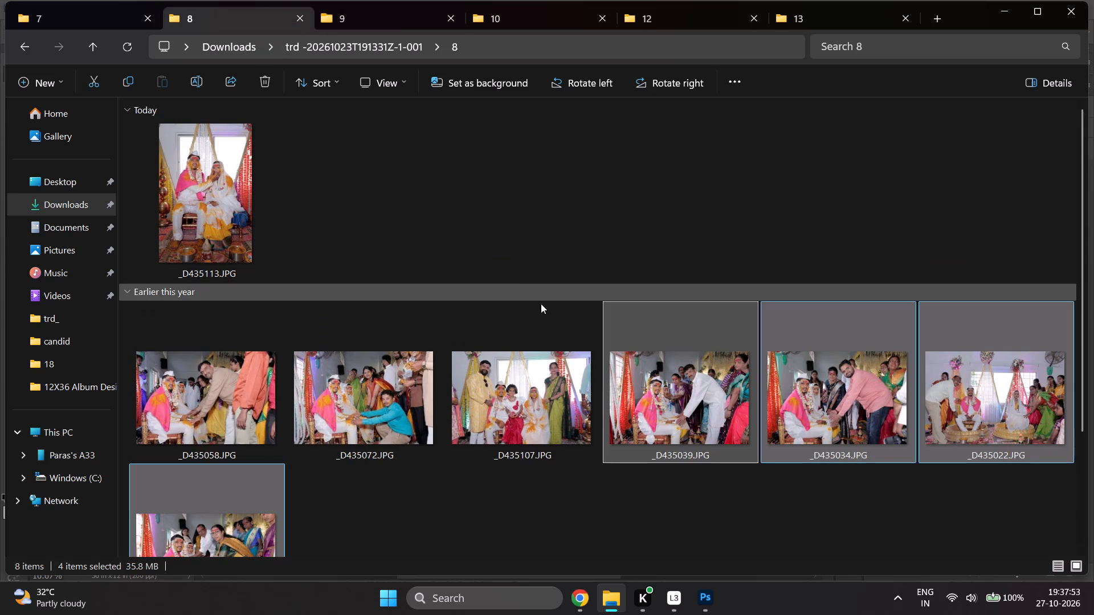
Compare folders 8, 9 and 10, and move all photos from folder 10 into folder 9.
{"action": "left_click", "coordinate": [392, 16]}
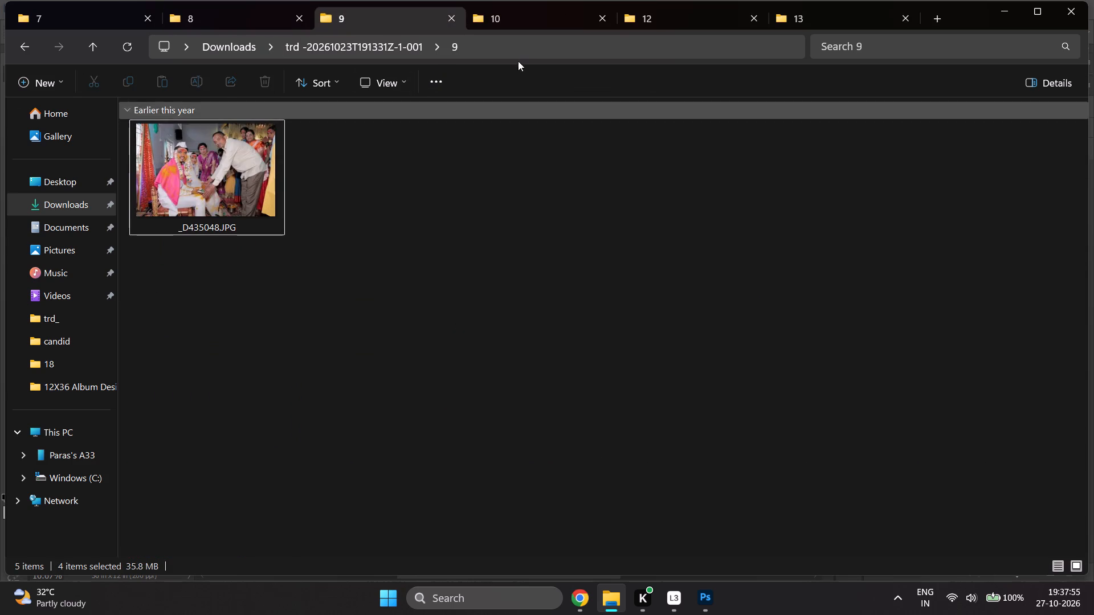
{"action": "left_click", "coordinate": [525, 19]}
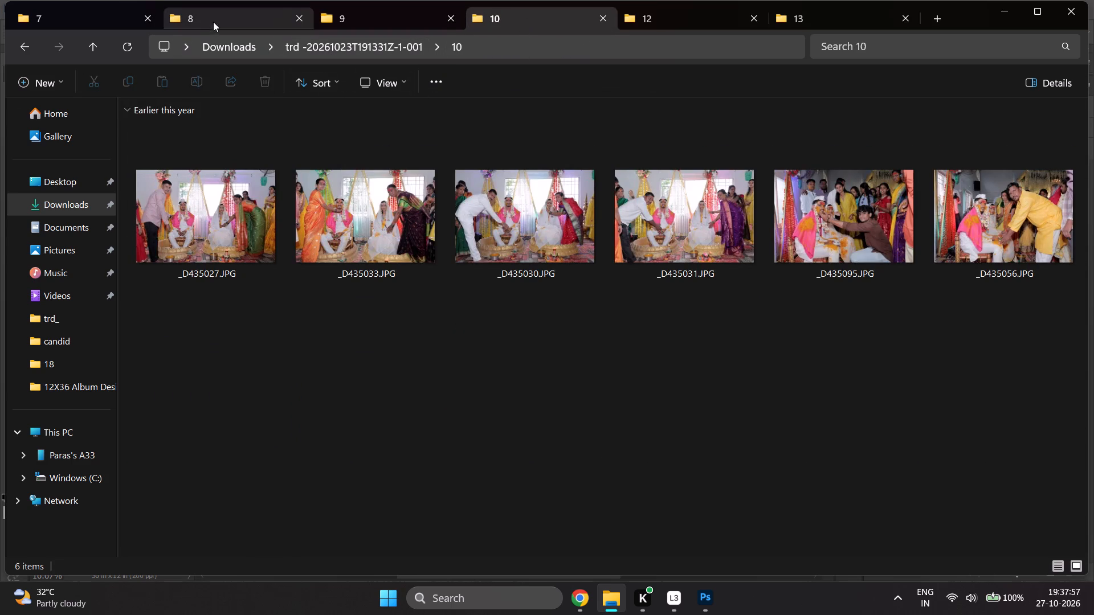
{"action": "left_click", "coordinate": [230, 14]}
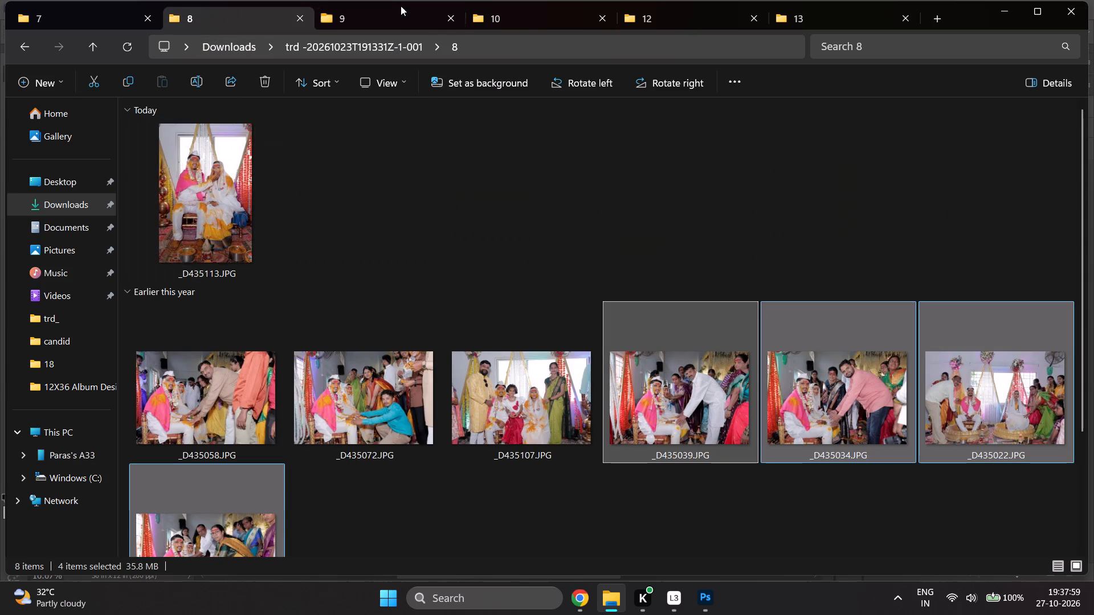
{"action": "left_click", "coordinate": [387, 11]}
{"action": "left_click", "coordinate": [483, 11]}
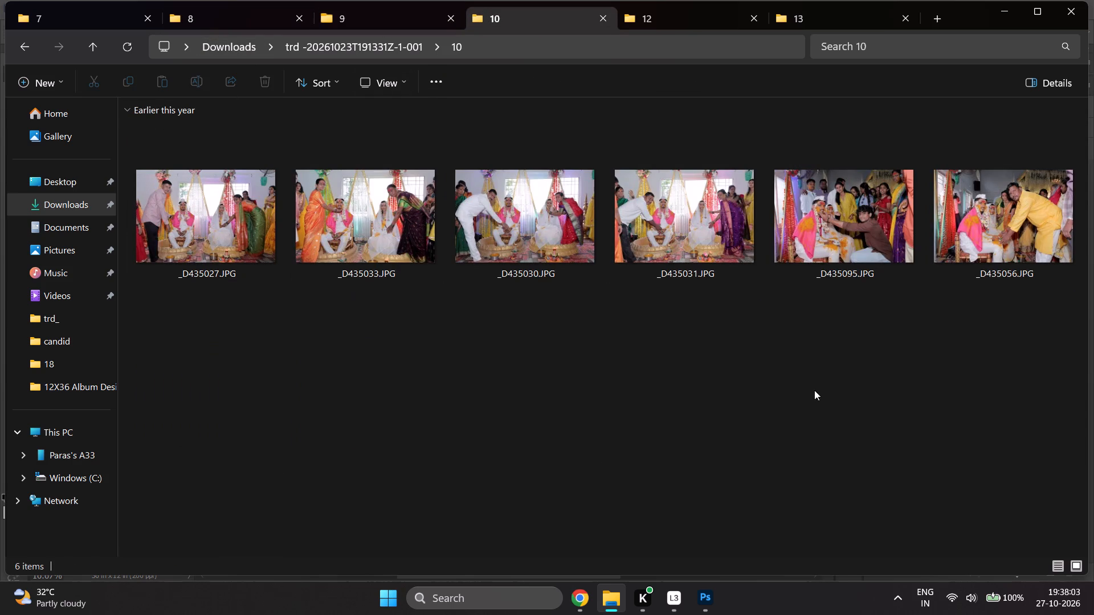
{"action": "left_click_drag", "start_coordinate": [1086, 341], "coordinate": [148, 209]}
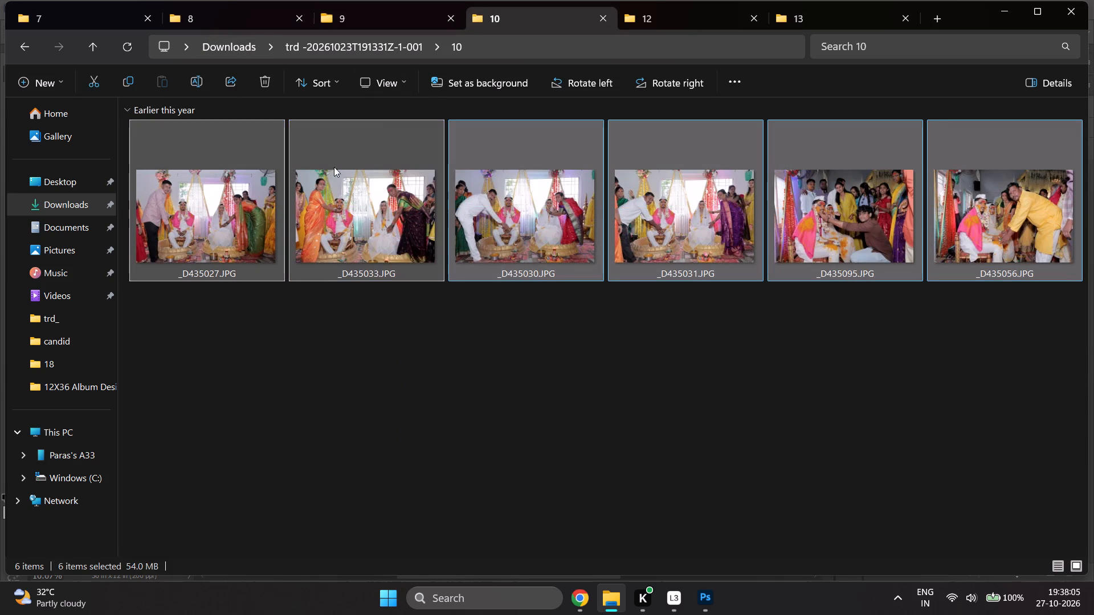
{"action": "left_click_drag", "start_coordinate": [338, 163], "coordinate": [303, 34]}
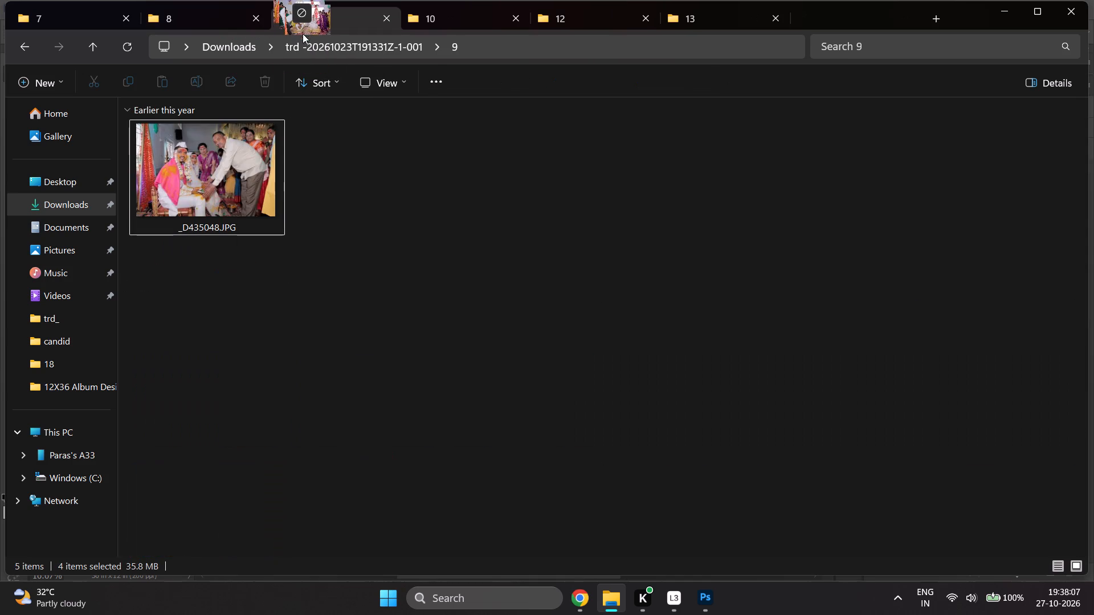
{"action": "left_click_drag", "start_coordinate": [303, 34], "coordinate": [364, 208]}
{"action": "left_click", "coordinate": [365, 432]}
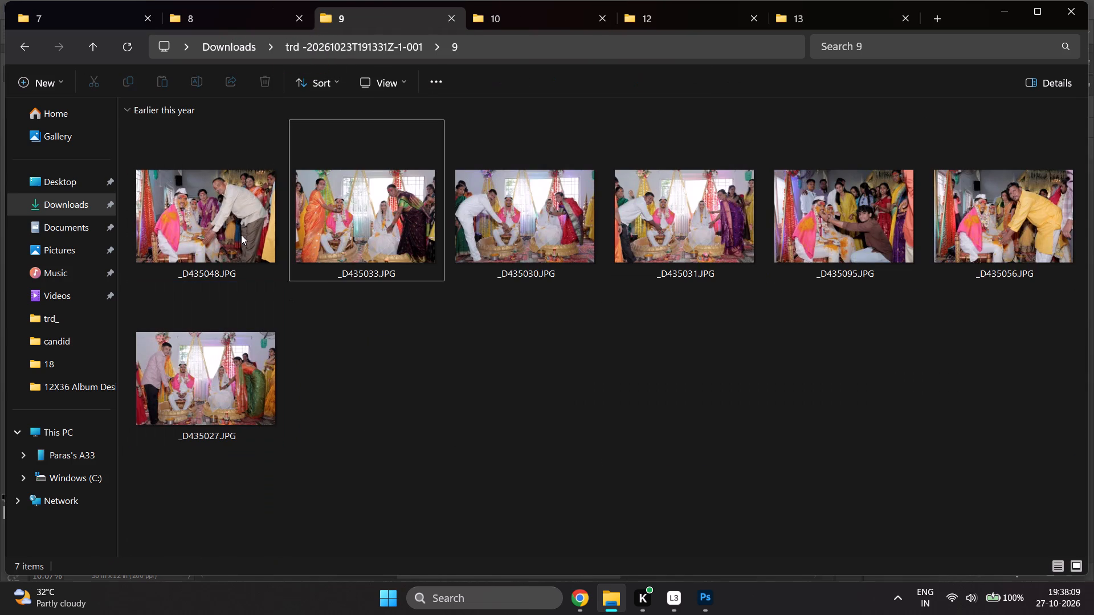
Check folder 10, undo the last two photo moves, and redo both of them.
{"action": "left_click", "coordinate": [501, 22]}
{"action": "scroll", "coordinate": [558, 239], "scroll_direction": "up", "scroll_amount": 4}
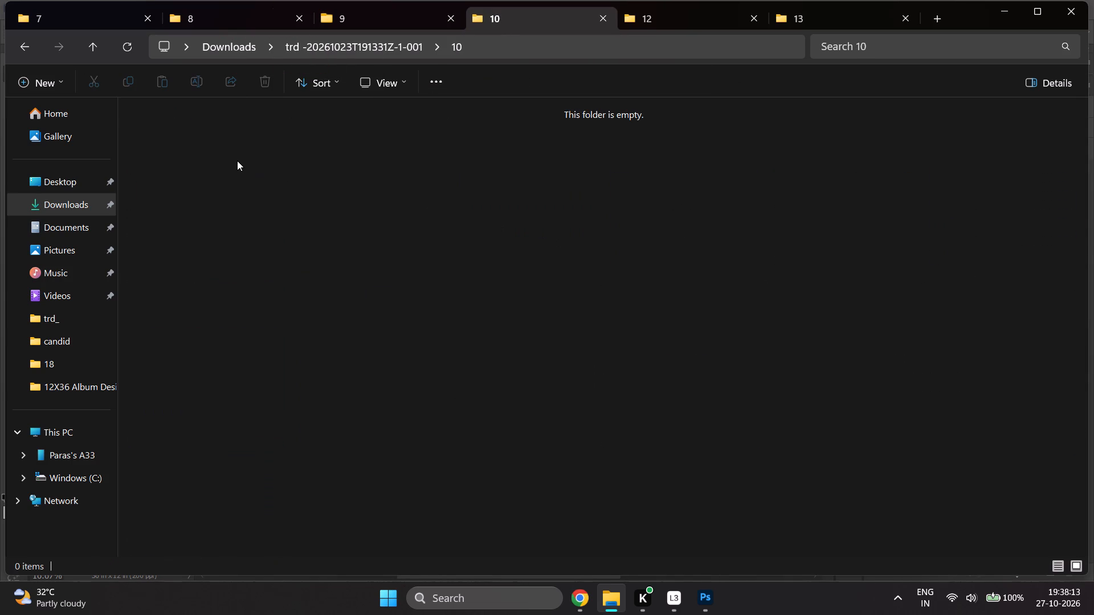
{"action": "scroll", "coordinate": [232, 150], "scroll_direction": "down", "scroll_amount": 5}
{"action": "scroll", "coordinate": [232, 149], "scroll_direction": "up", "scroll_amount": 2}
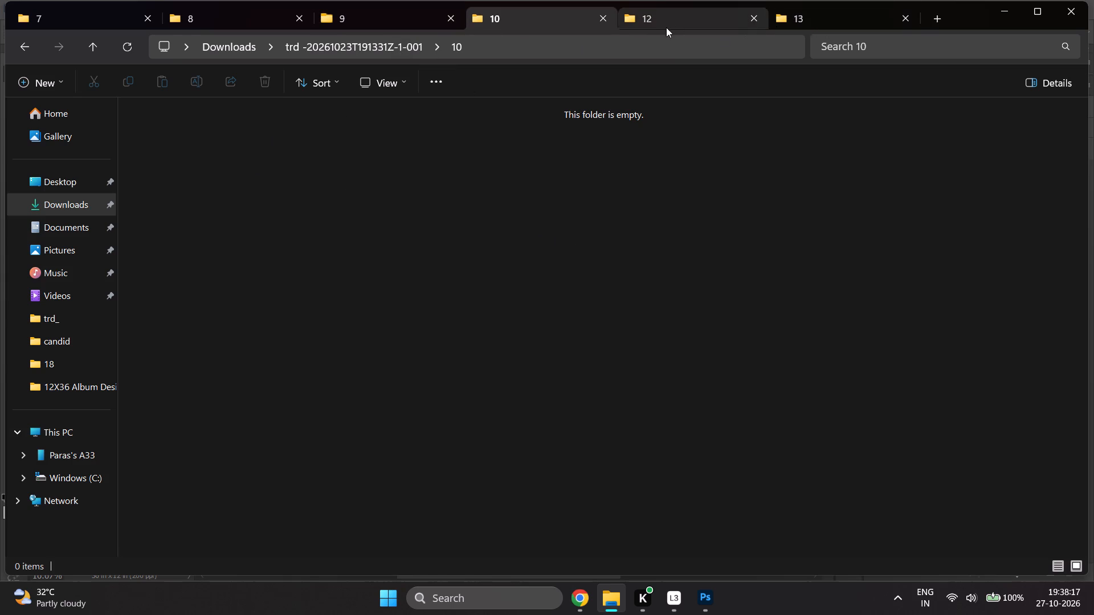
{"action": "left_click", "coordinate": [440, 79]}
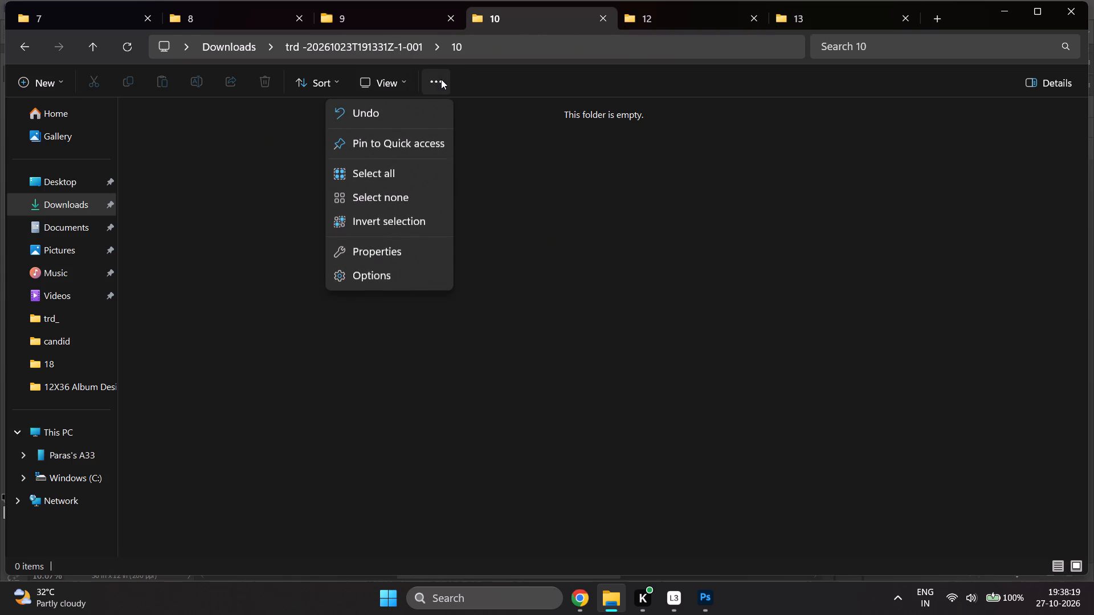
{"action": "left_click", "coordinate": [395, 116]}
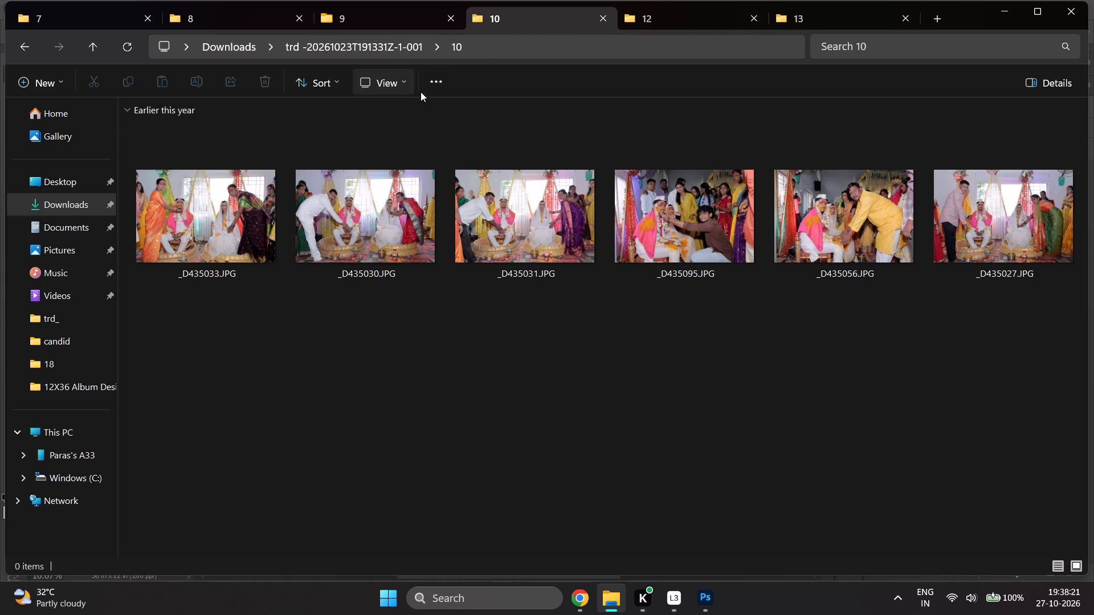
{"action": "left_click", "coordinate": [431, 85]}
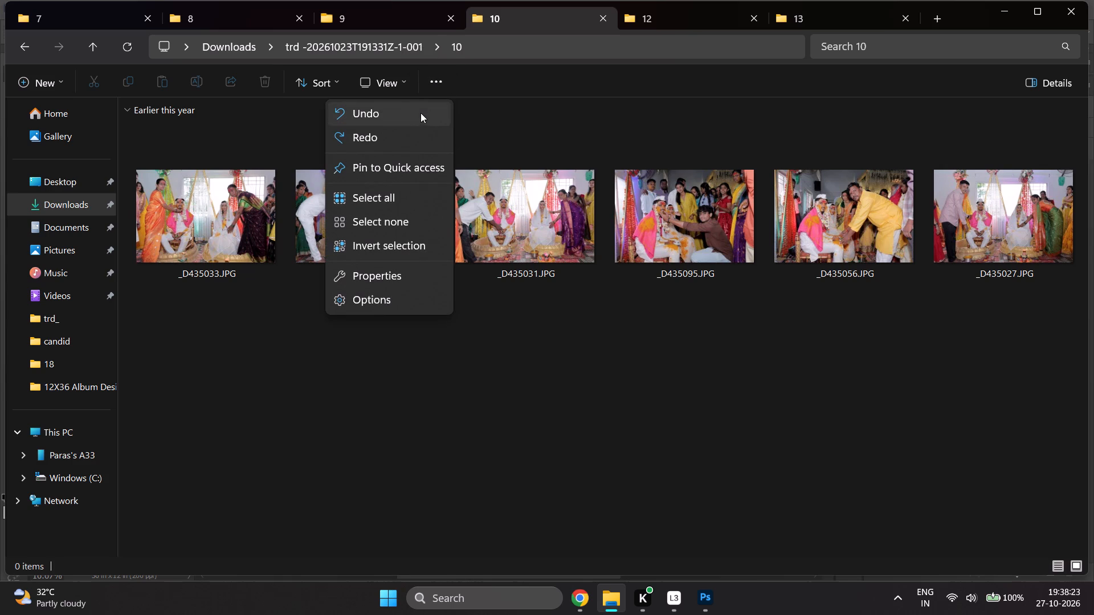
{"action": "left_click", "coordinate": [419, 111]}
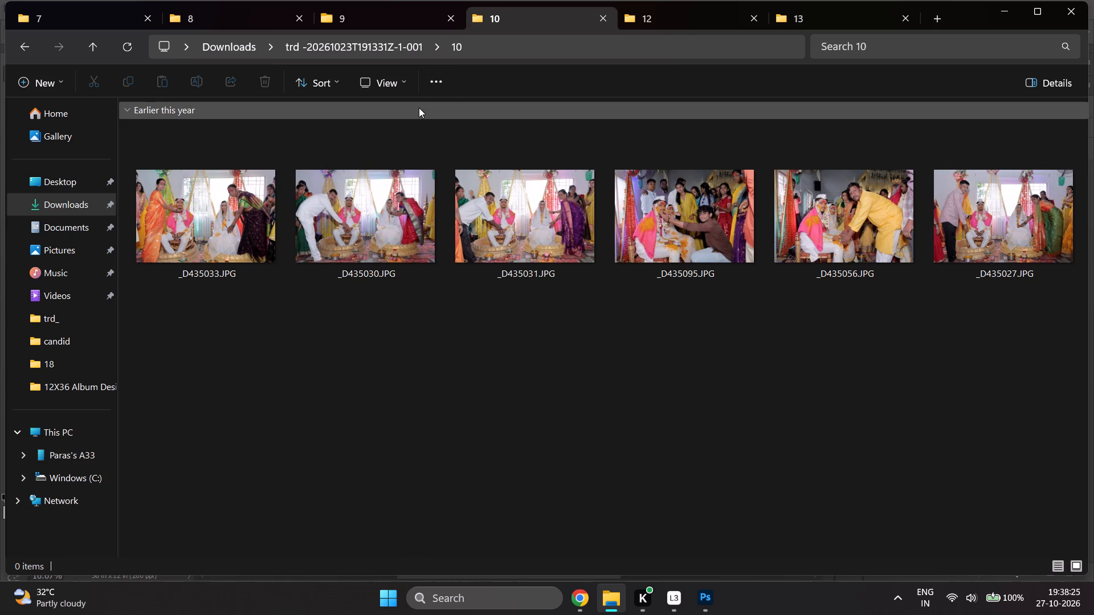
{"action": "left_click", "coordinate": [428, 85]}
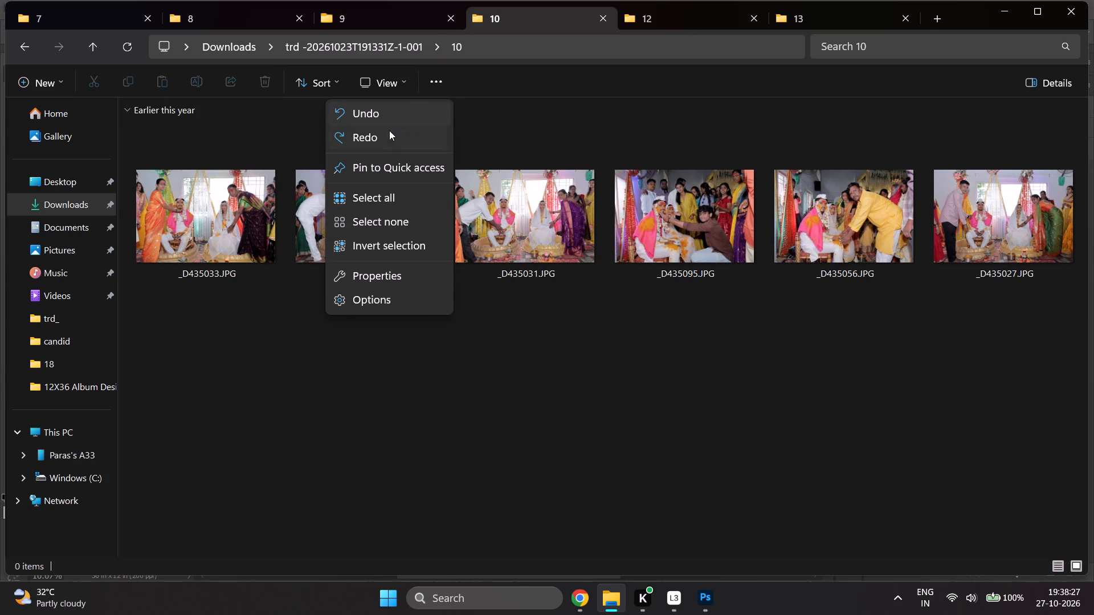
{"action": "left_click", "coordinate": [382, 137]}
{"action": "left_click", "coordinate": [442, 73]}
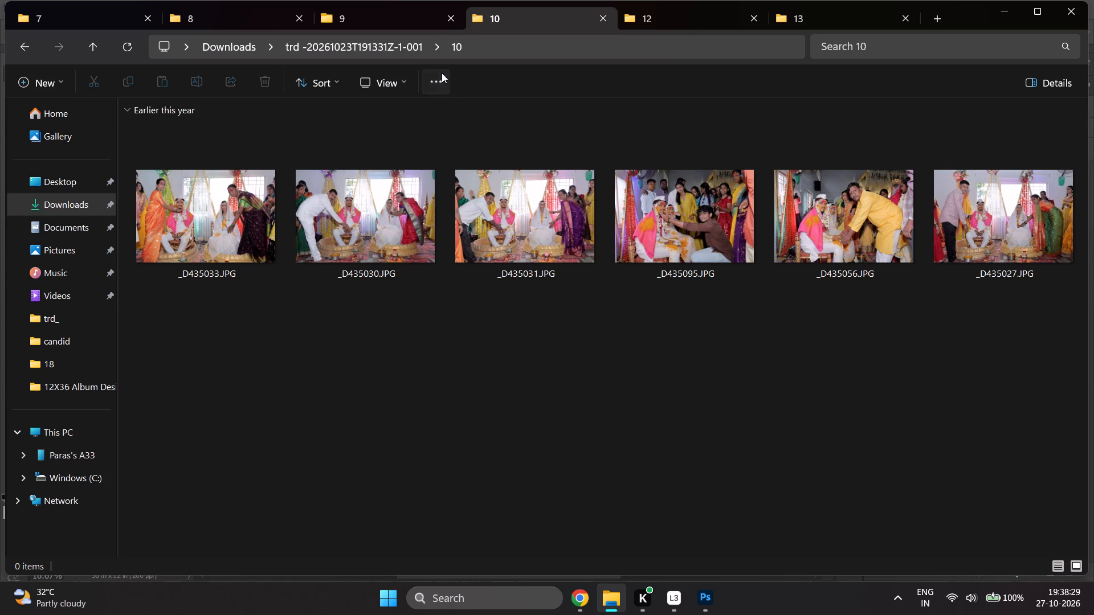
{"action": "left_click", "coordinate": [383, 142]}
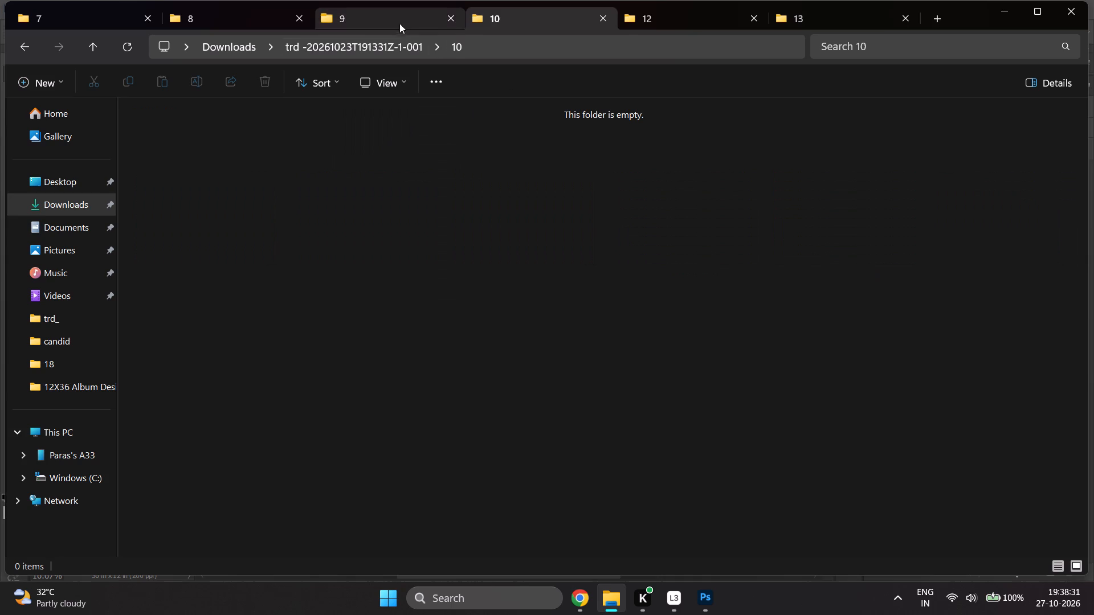
Look through photo folders 7, 8, 9, 10 and 12 to check how the photos are grouped.
{"action": "left_click", "coordinate": [394, 11]}
{"action": "left_click", "coordinate": [230, 10]}
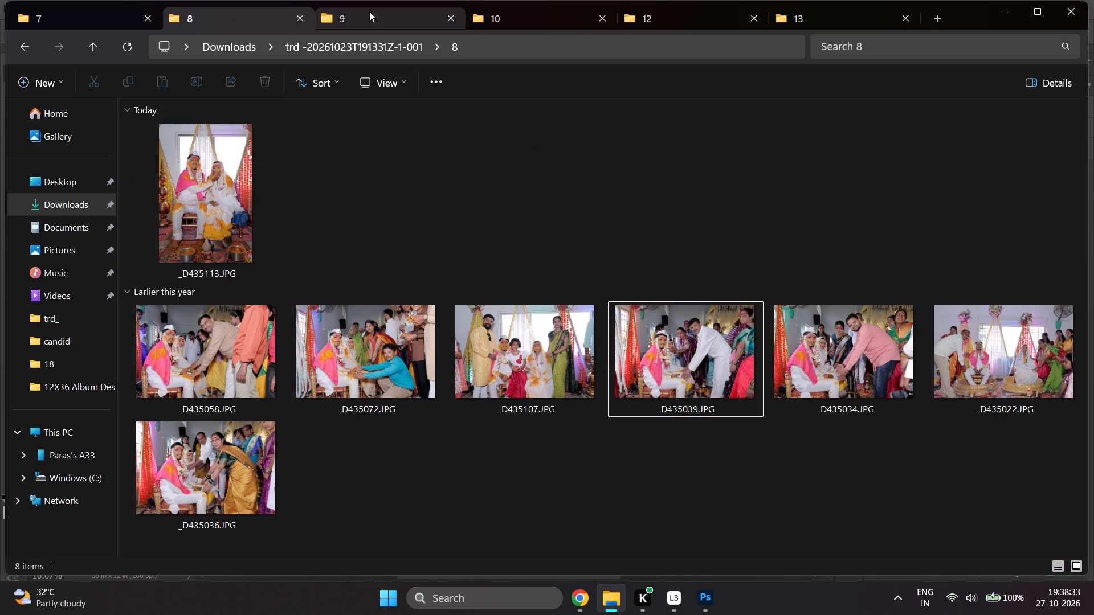
{"action": "left_click", "coordinate": [369, 11]}
{"action": "left_click", "coordinate": [85, 14]}
{"action": "left_click", "coordinate": [181, 27]}
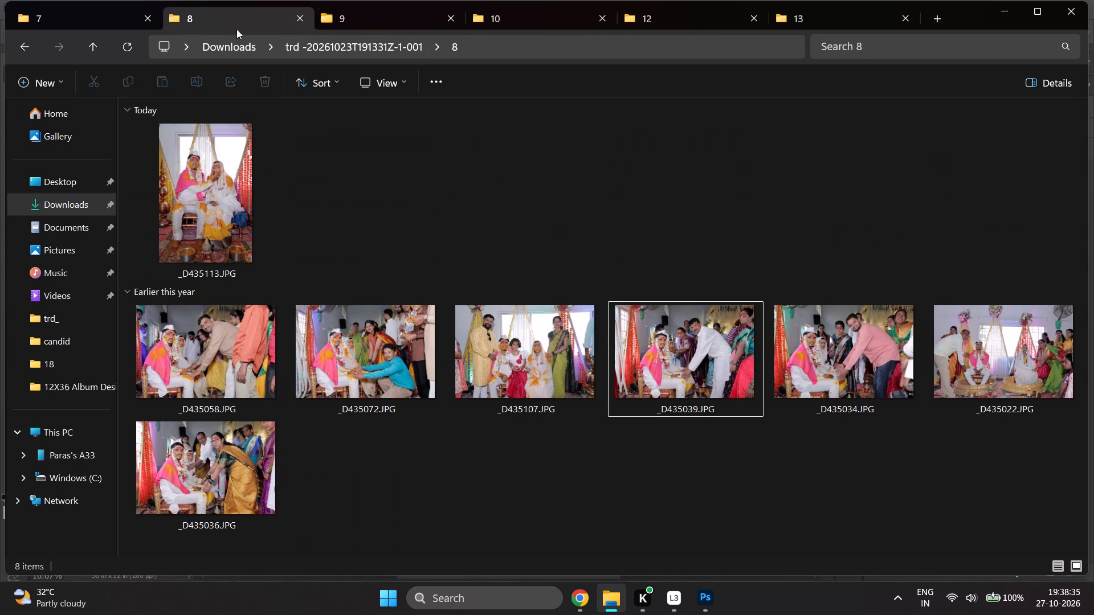
{"action": "left_click", "coordinate": [371, 27]}
{"action": "left_click", "coordinate": [514, 27]}
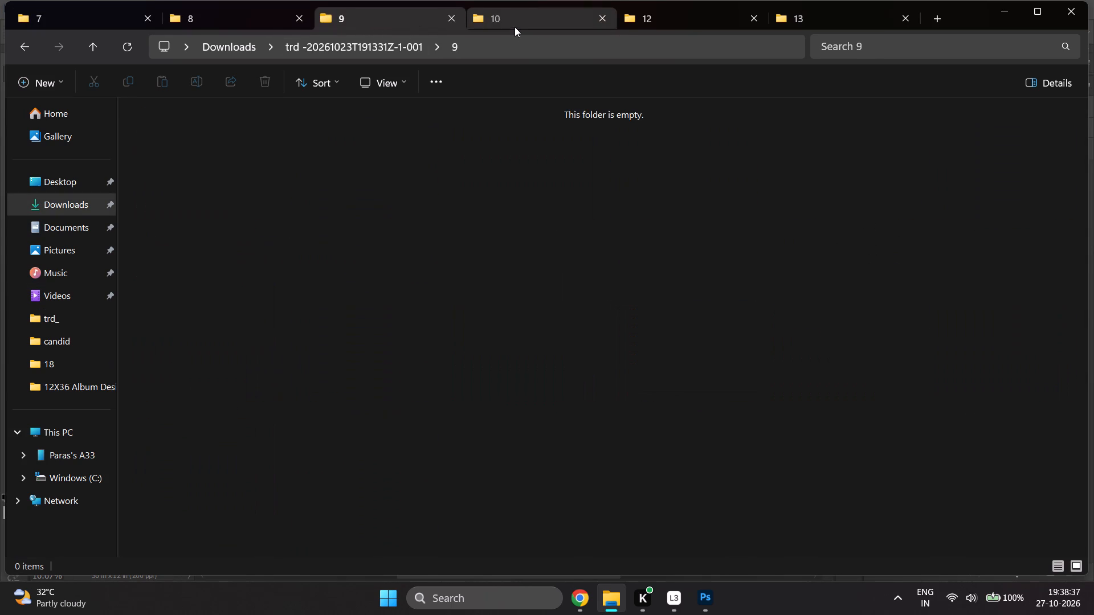
{"action": "left_click", "coordinate": [647, 24]}
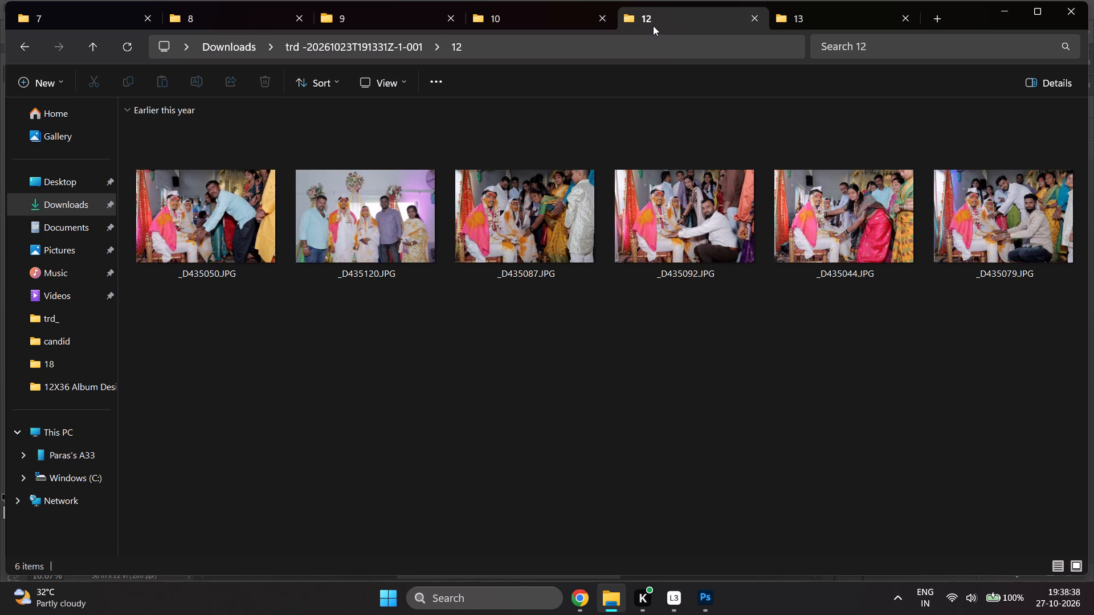
{"action": "left_click", "coordinate": [565, 17]}
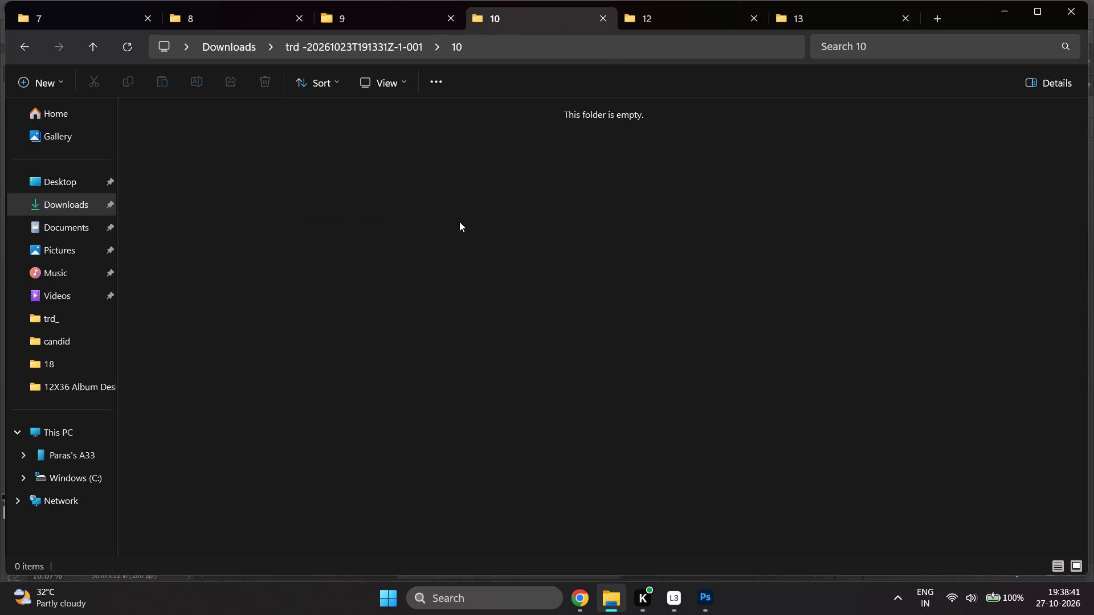
Examine the photos in folder 11 in place of the folder 10 view, and return to folder 10.
{"action": "left_click", "coordinate": [438, 222]}
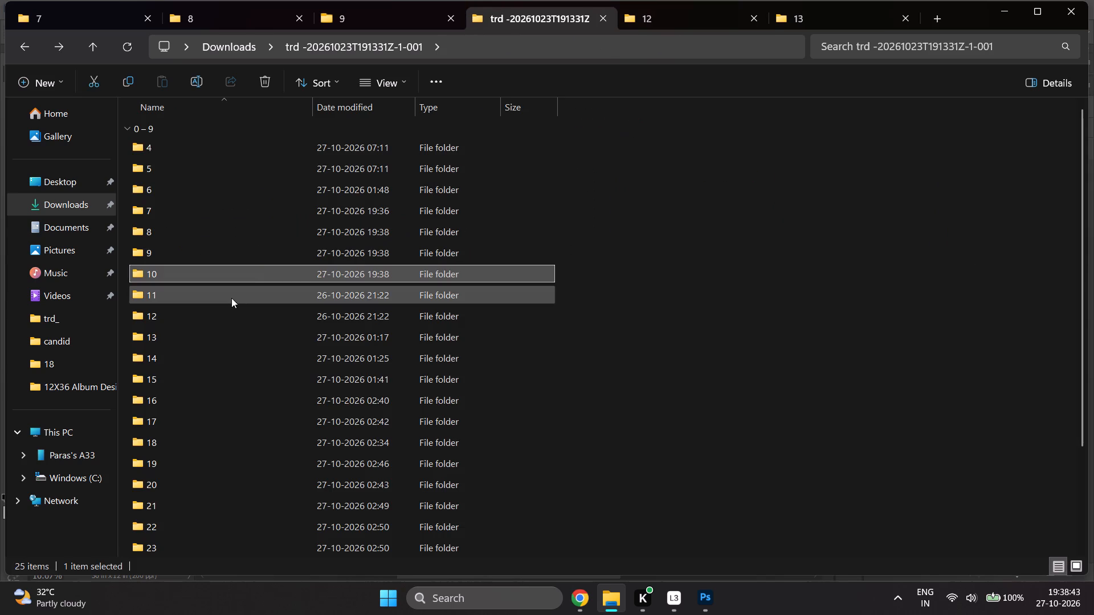
{"action": "double_click", "coordinate": [226, 301]}
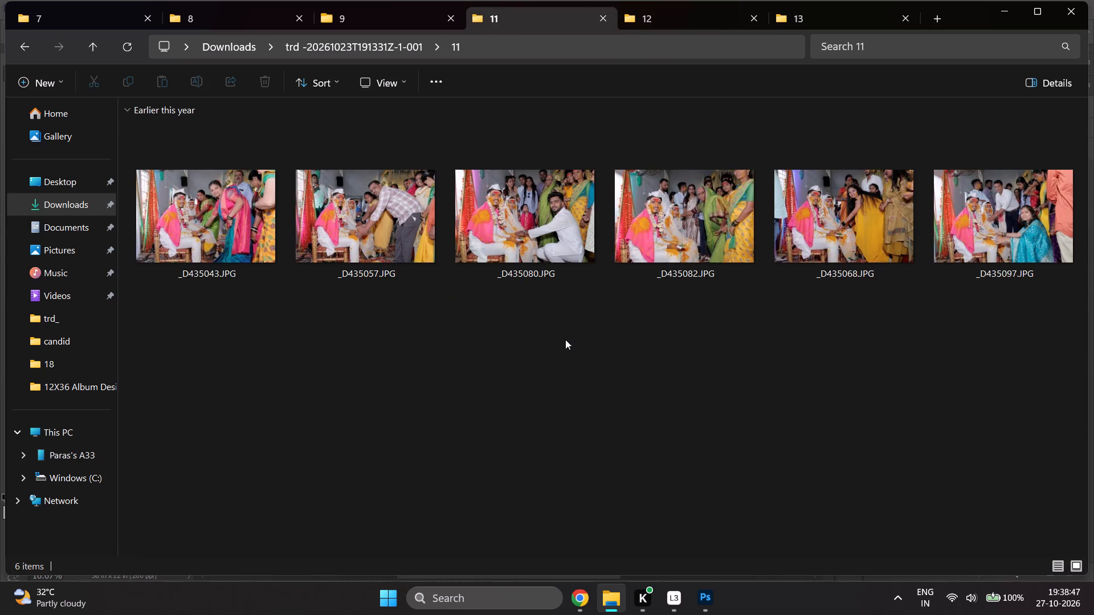
{"action": "left_click", "coordinate": [360, 243]}
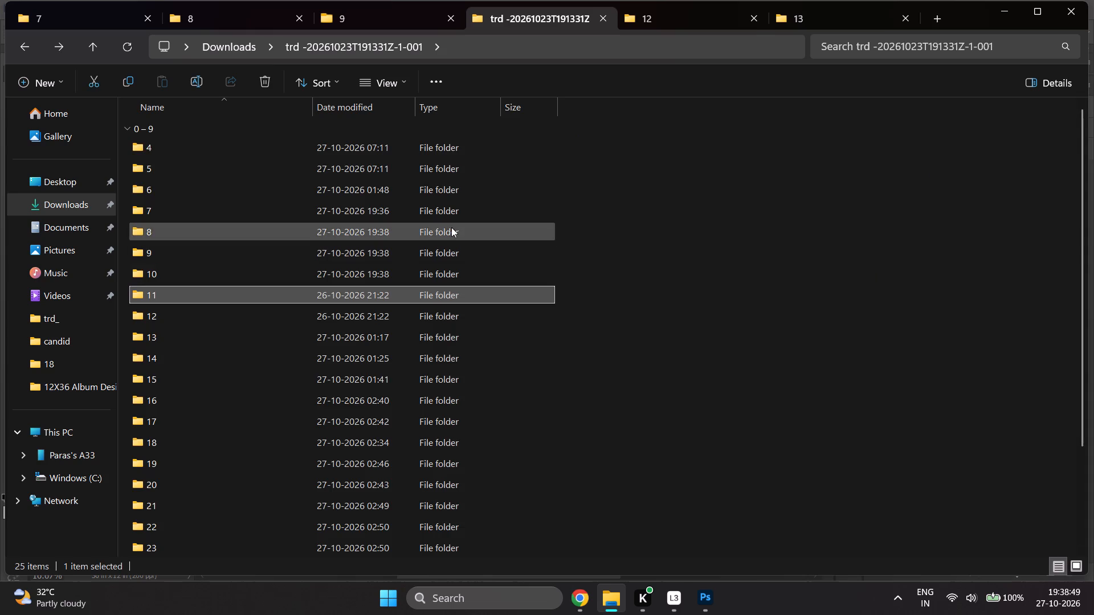
{"action": "double_click", "coordinate": [235, 279]}
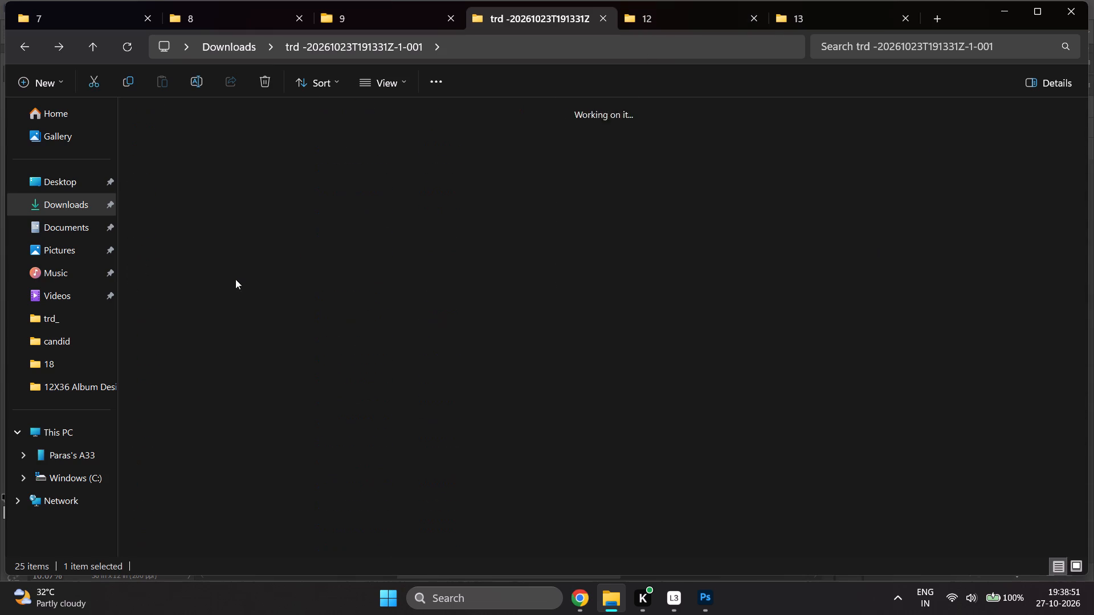
Replace the folder 12 view with photo folder 11 from trd -20261023T191331Z-1-001, keeping folder 10 open beside it.
{"action": "left_click", "coordinate": [689, 8]}
{"action": "left_click", "coordinate": [591, 284]}
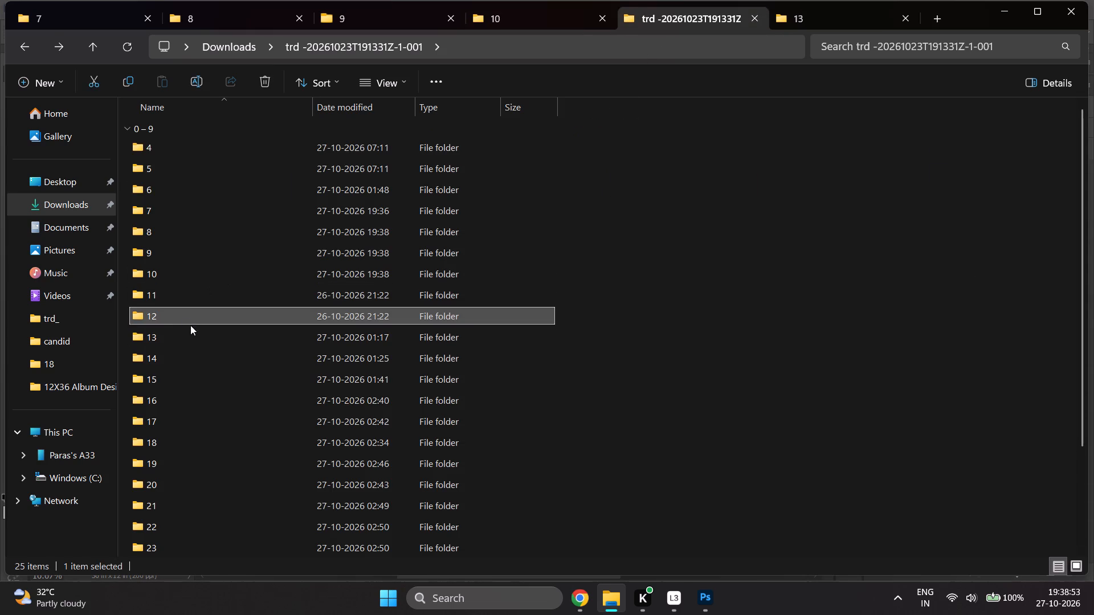
{"action": "double_click", "coordinate": [190, 306]}
{"action": "double_click", "coordinate": [191, 296]}
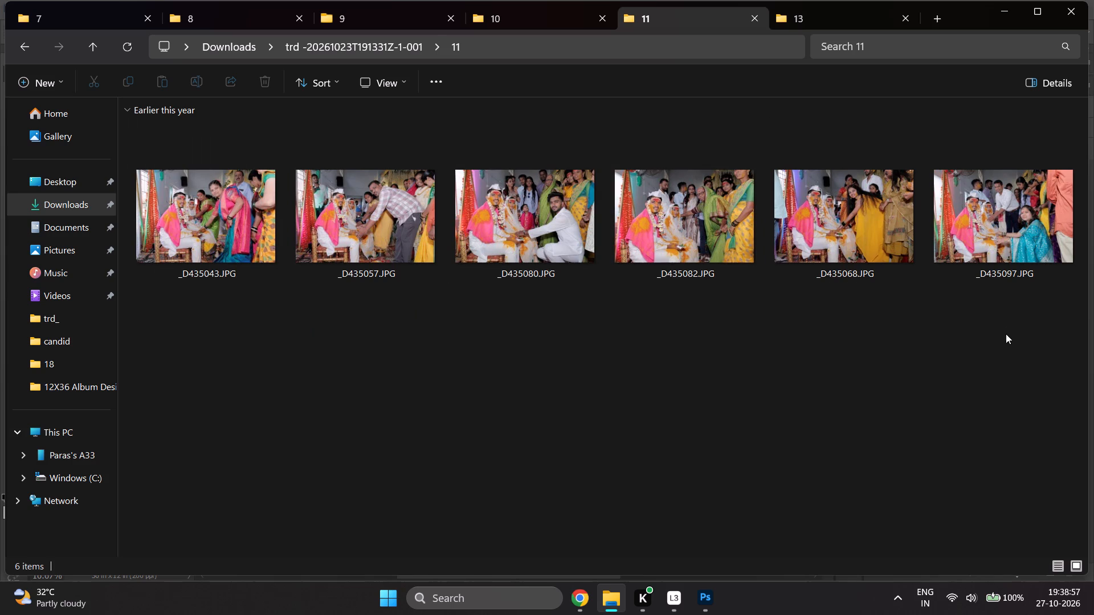
Move all six photos from folder 11 into folder 10 and check folder 11.
{"action": "left_click_drag", "start_coordinate": [1004, 309], "coordinate": [149, 220]}
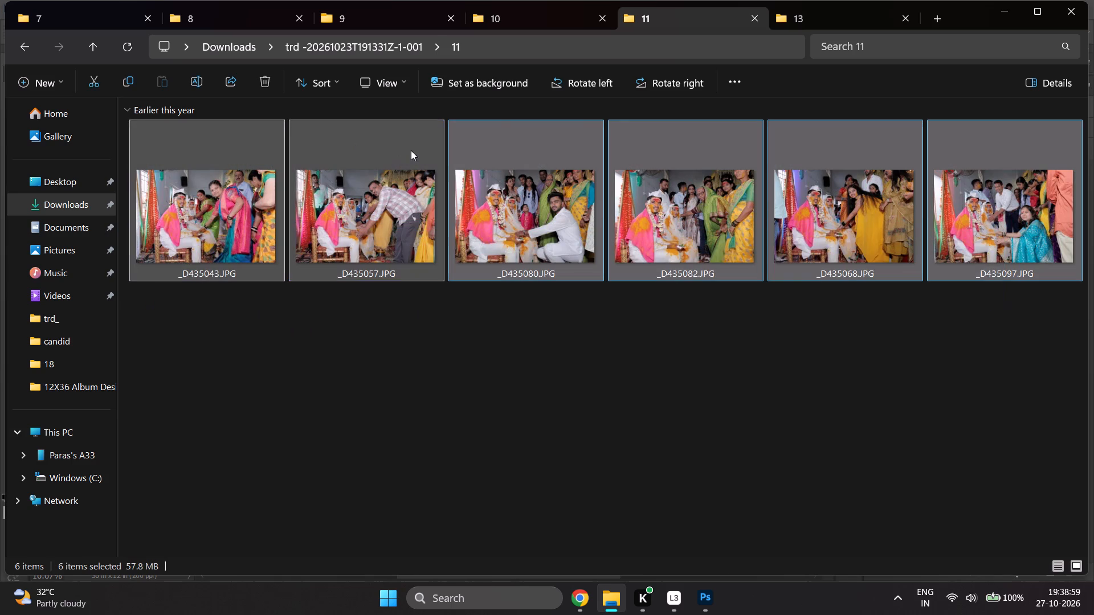
{"action": "left_click_drag", "start_coordinate": [411, 150], "coordinate": [341, 225]}
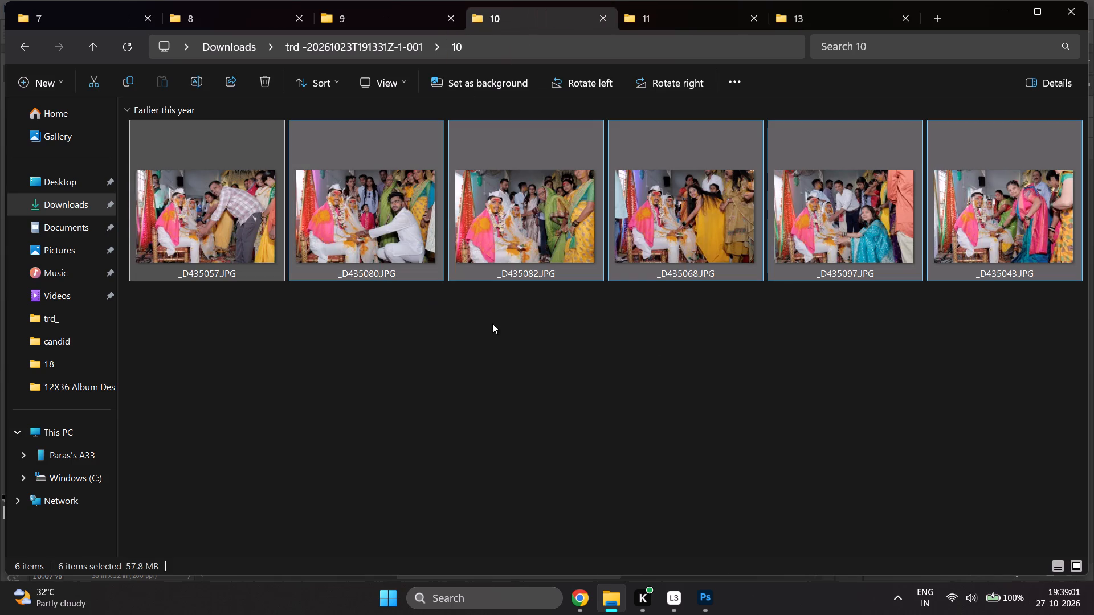
{"action": "left_click", "coordinate": [685, 22]}
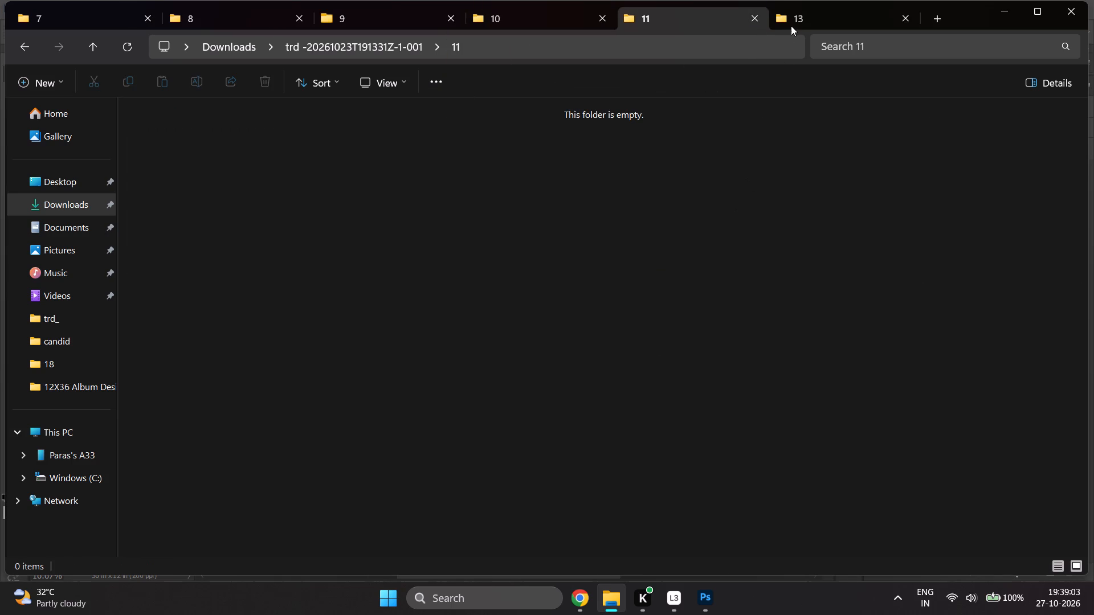
Replace the folder 13 view with photo folder 12 and compare its photos with folders 10 and 11.
{"action": "left_click", "coordinate": [860, 20]}
{"action": "left_click", "coordinate": [784, 253]}
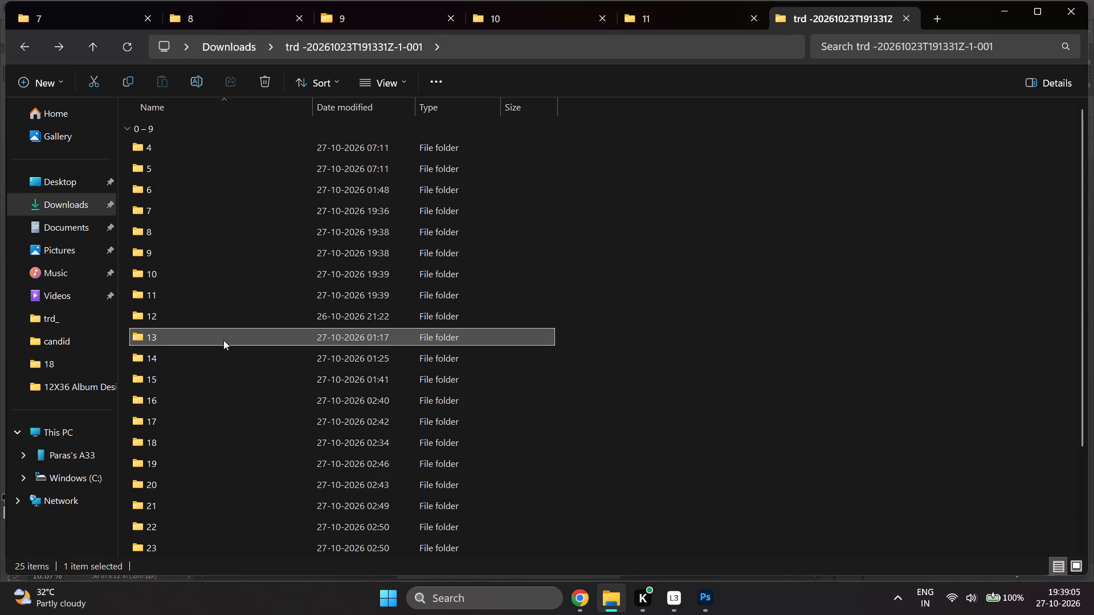
{"action": "double_click", "coordinate": [206, 313]}
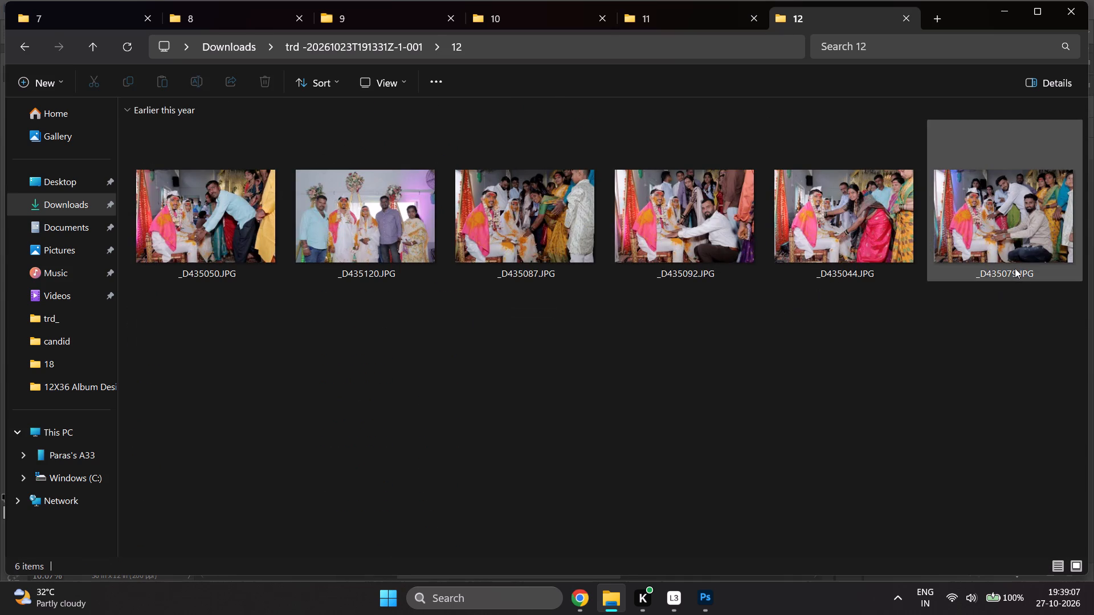
{"action": "left_click_drag", "start_coordinate": [1003, 301], "coordinate": [1003, 293]}
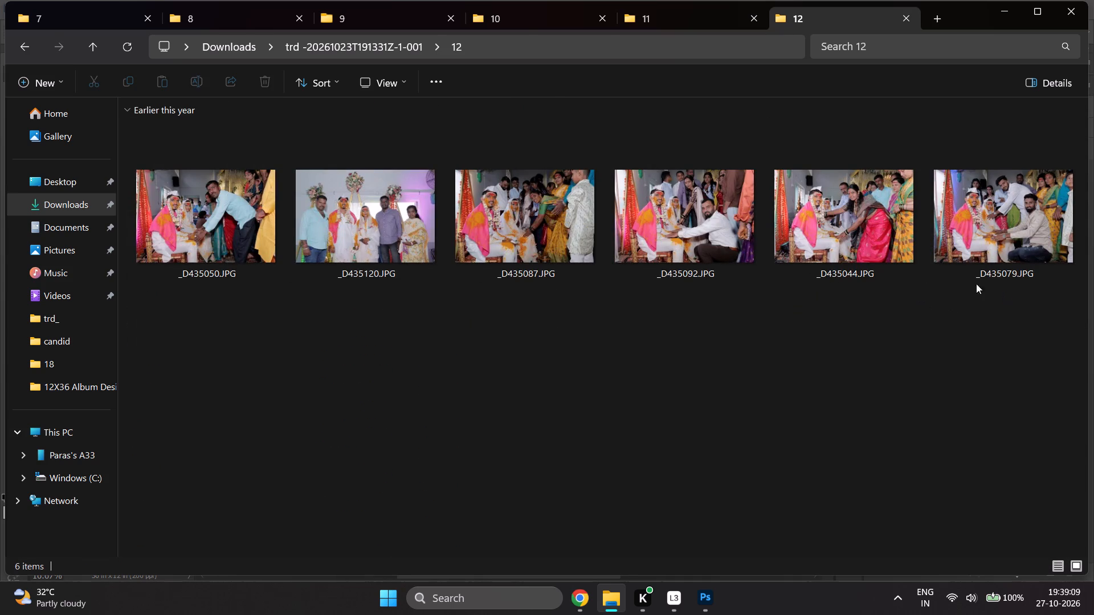
{"action": "left_click", "coordinate": [523, 19]}
{"action": "left_click", "coordinate": [254, 367]}
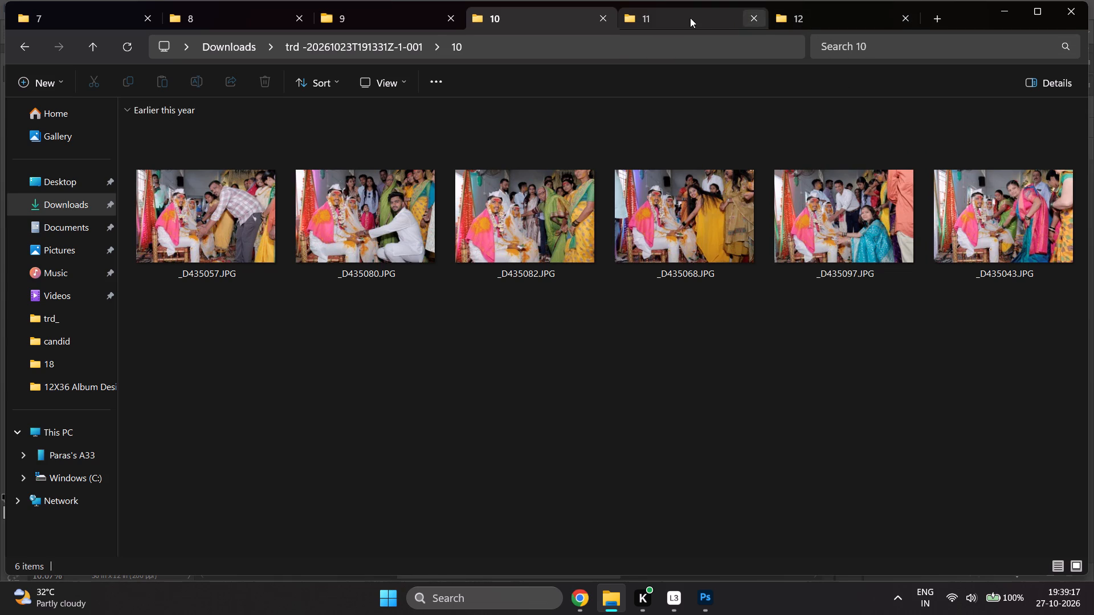
{"action": "left_click", "coordinate": [690, 18]}
{"action": "left_click", "coordinate": [811, 20]}
Move photos _D435050, _D435120 and _D435087 from folder 12 into folder 10.
{"action": "left_click_drag", "start_coordinate": [980, 350], "coordinate": [996, 317]}
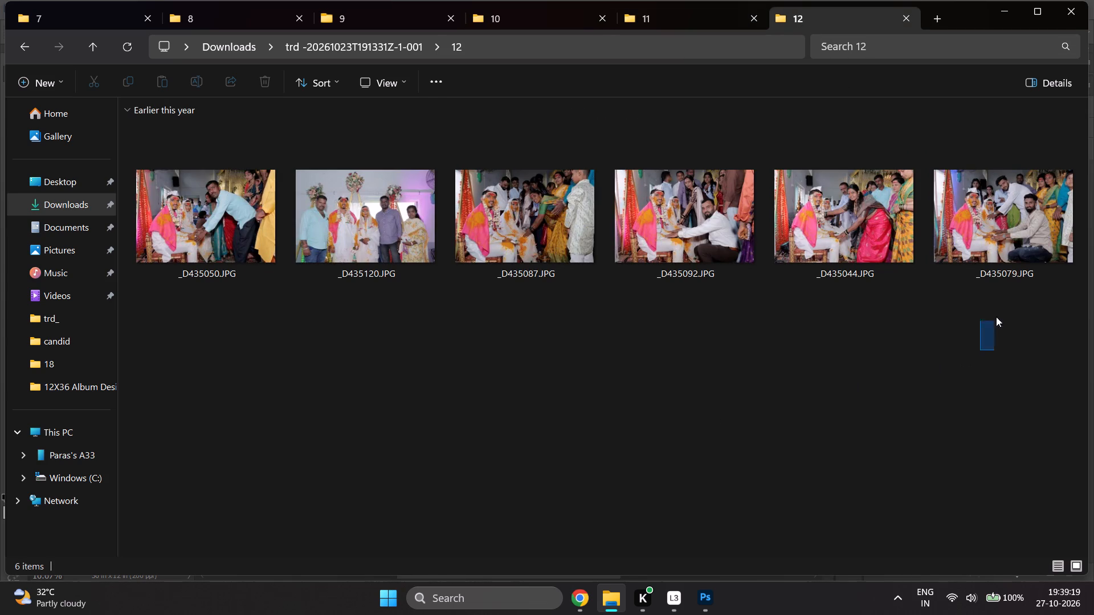
{"action": "left_click_drag", "start_coordinate": [996, 317], "coordinate": [758, 243]}
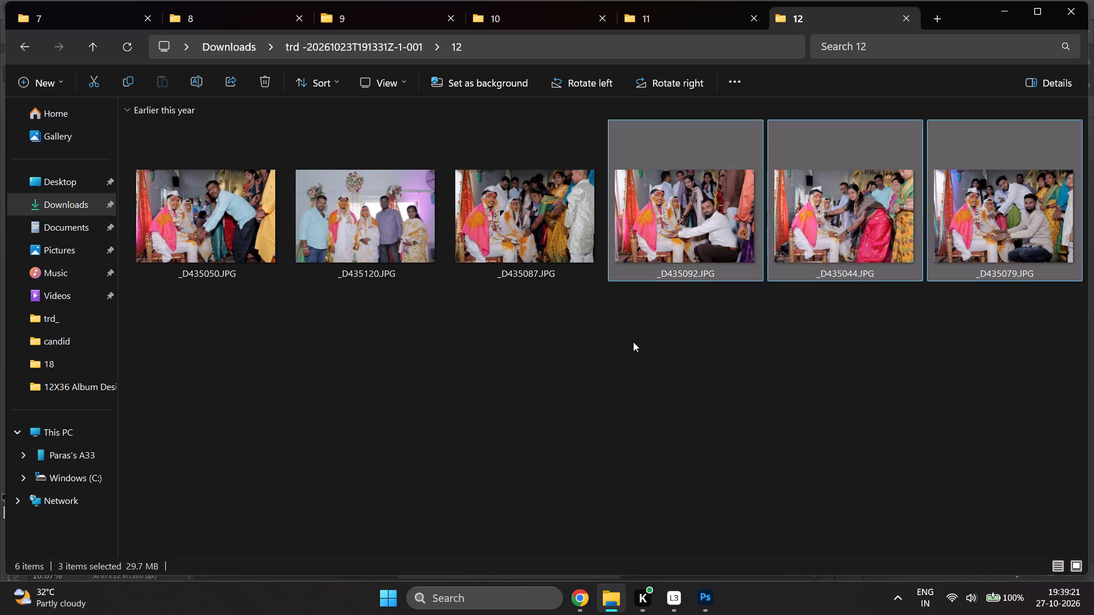
{"action": "left_click", "coordinate": [598, 341]}
{"action": "left_click", "coordinate": [558, 318]}
{"action": "left_click_drag", "start_coordinate": [558, 318], "coordinate": [377, 242]}
{"action": "left_click_drag", "start_coordinate": [550, 299], "coordinate": [543, 293]}
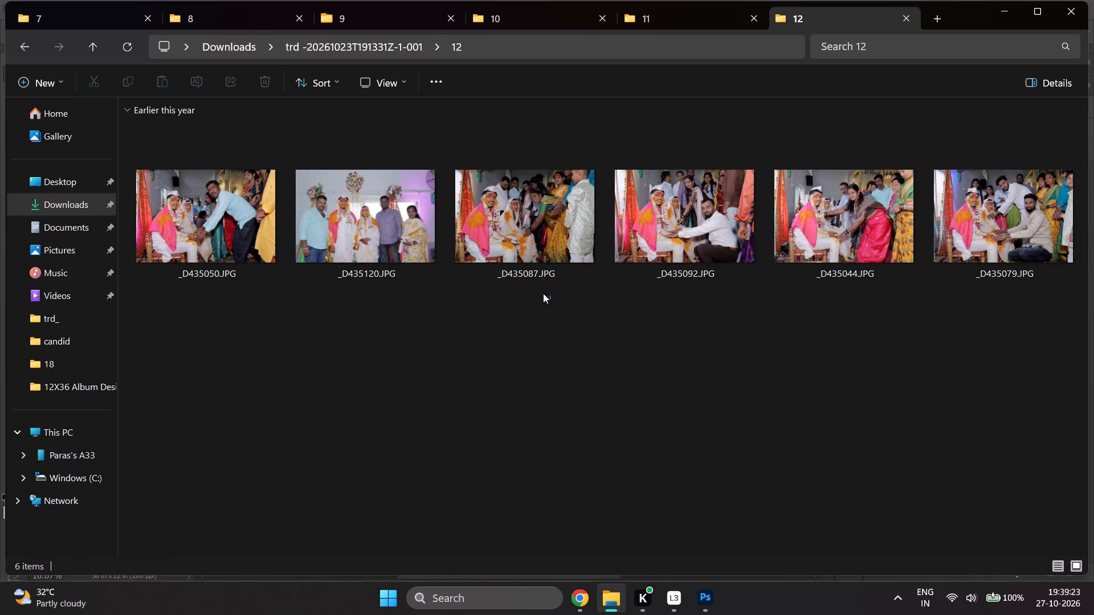
{"action": "left_click_drag", "start_coordinate": [543, 293], "coordinate": [226, 204]}
{"action": "left_click_drag", "start_coordinate": [551, 251], "coordinate": [551, 239]}
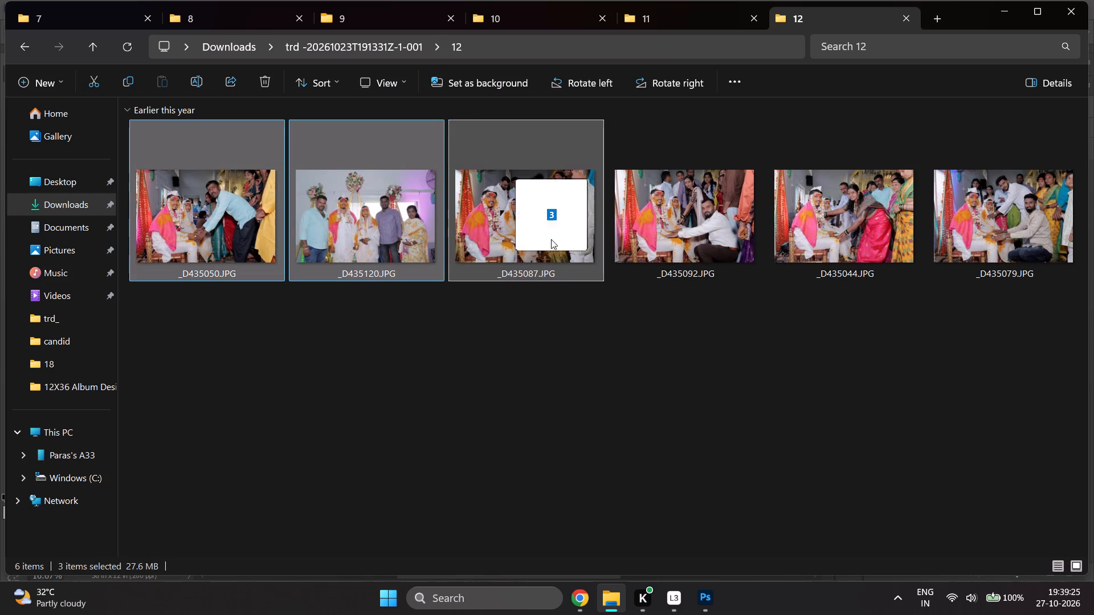
{"action": "left_click_drag", "start_coordinate": [551, 239], "coordinate": [414, 356]}
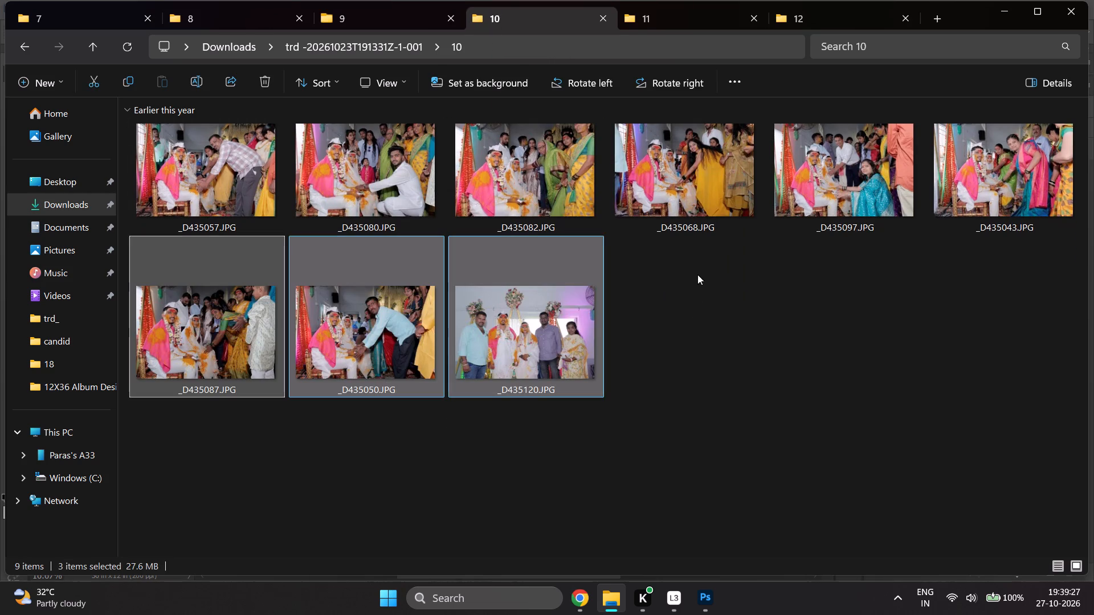
Move the remaining photos _D435092, _D435044 and _D435079 from folder 12 into folder 11.
{"action": "left_click", "coordinate": [672, 28]}
{"action": "left_click", "coordinate": [802, 17]}
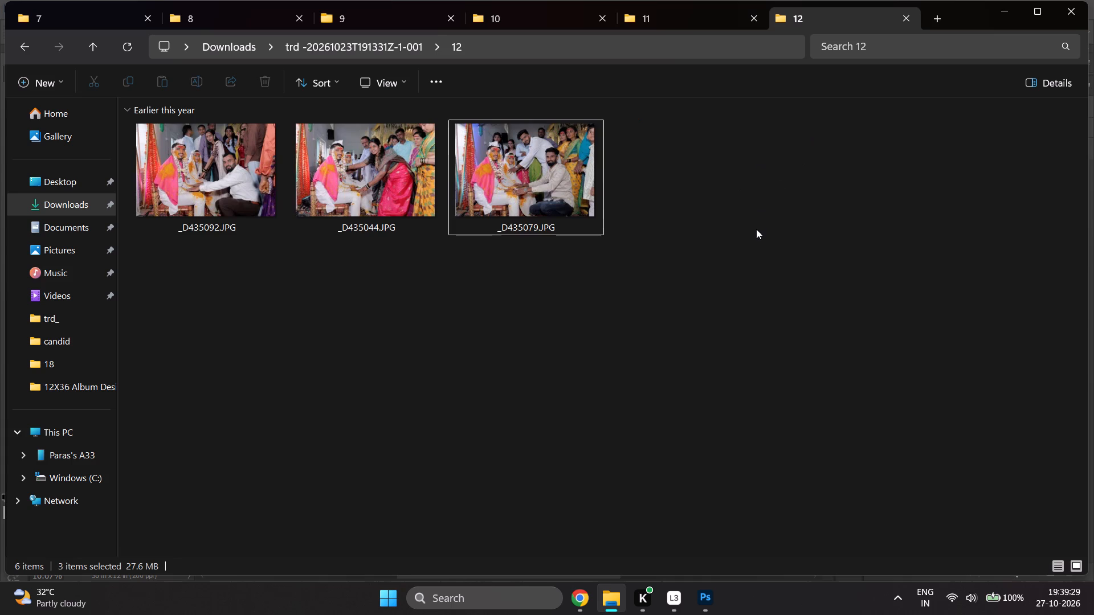
{"action": "left_click_drag", "start_coordinate": [756, 229], "coordinate": [71, 174]}
{"action": "left_click_drag", "start_coordinate": [522, 211], "coordinate": [569, 297]}
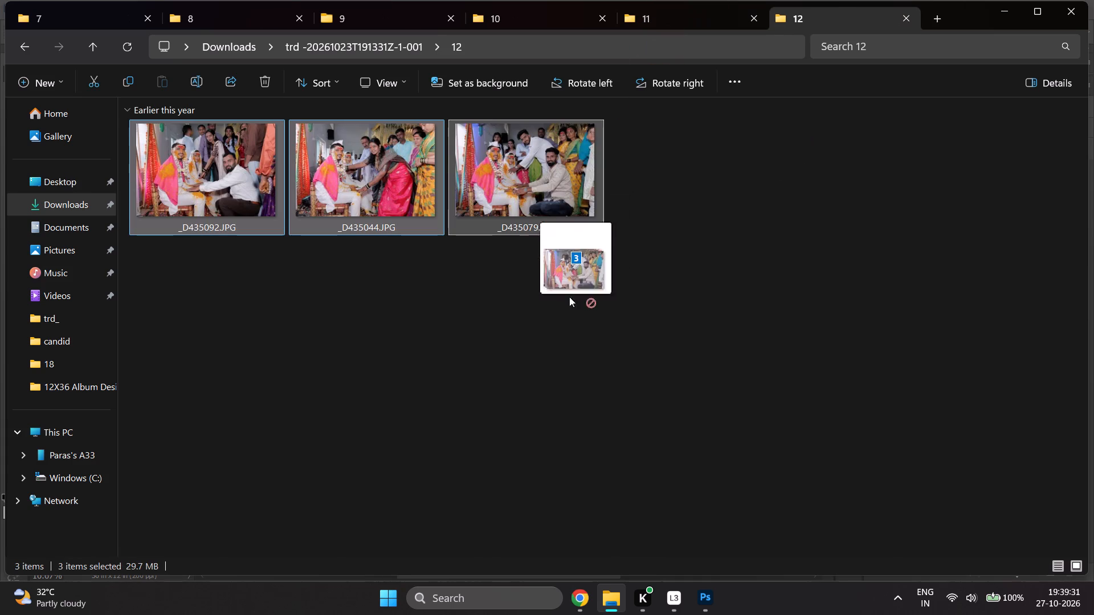
{"action": "left_click_drag", "start_coordinate": [569, 297], "coordinate": [517, 126]}
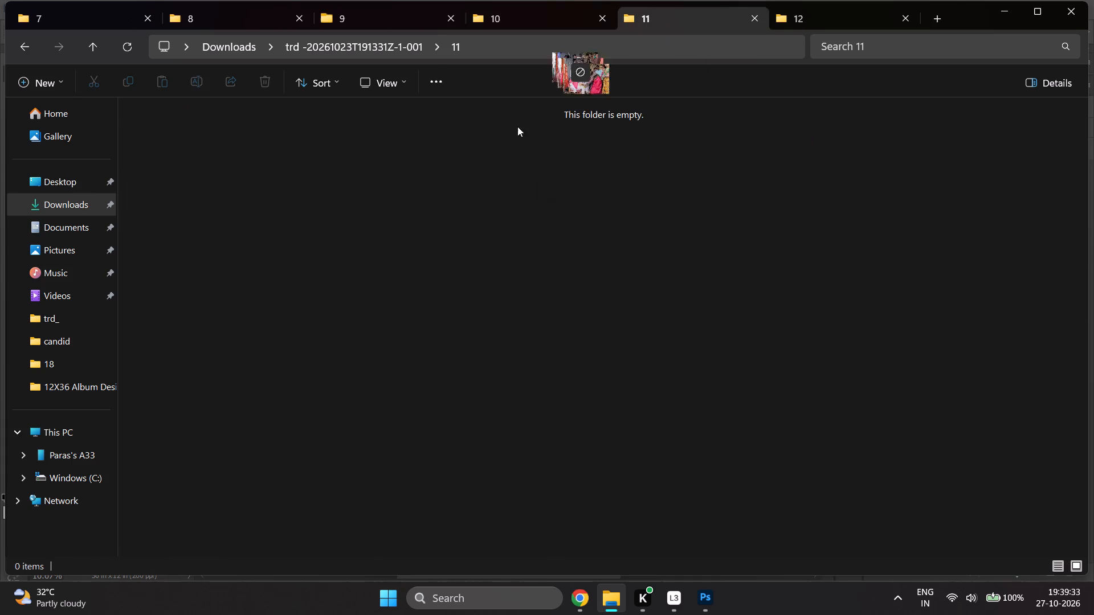
{"action": "left_click_drag", "start_coordinate": [517, 126], "coordinate": [365, 200]}
{"action": "left_click", "coordinate": [734, 230]}
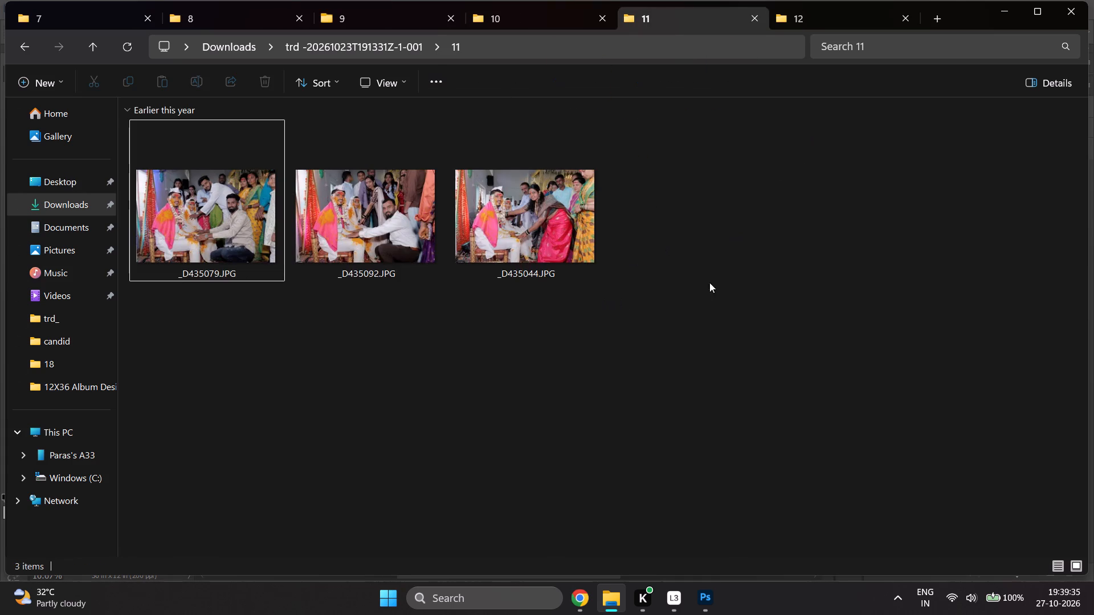
Return the folder 12 view to its parent folder, trd -20261023T191331Z-1-001.
{"action": "left_click", "coordinate": [816, 14]}
{"action": "left_click_drag", "start_coordinate": [545, 368], "coordinate": [545, 363]}
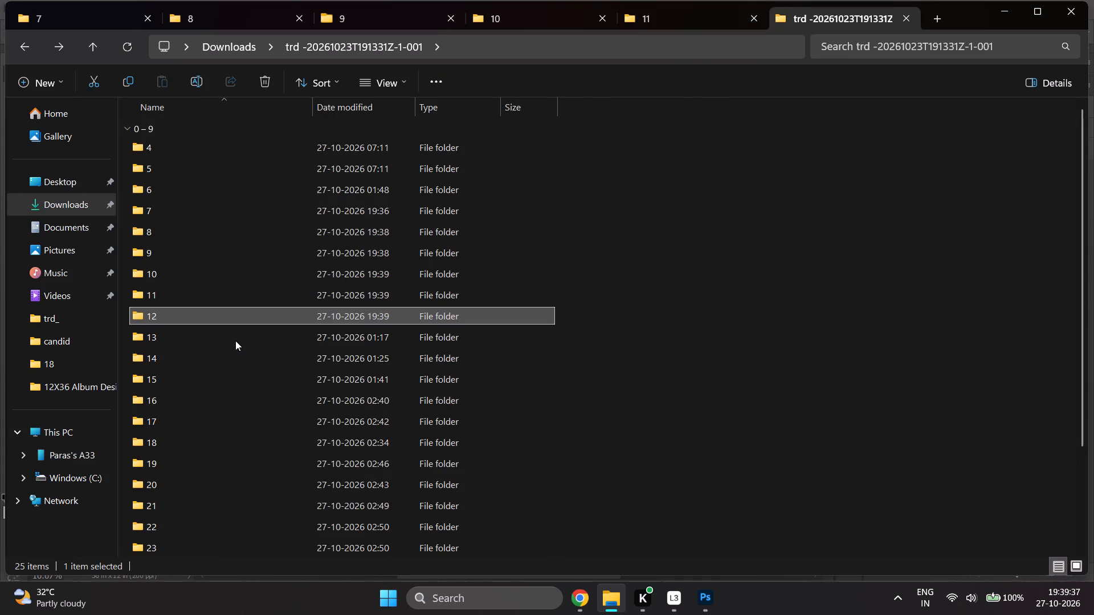
Check the photos in folders 11, 10 and 7, and close the folder 7 and folder 8 views.
{"action": "left_click", "coordinate": [658, 17]}
{"action": "left_click", "coordinate": [540, 22]}
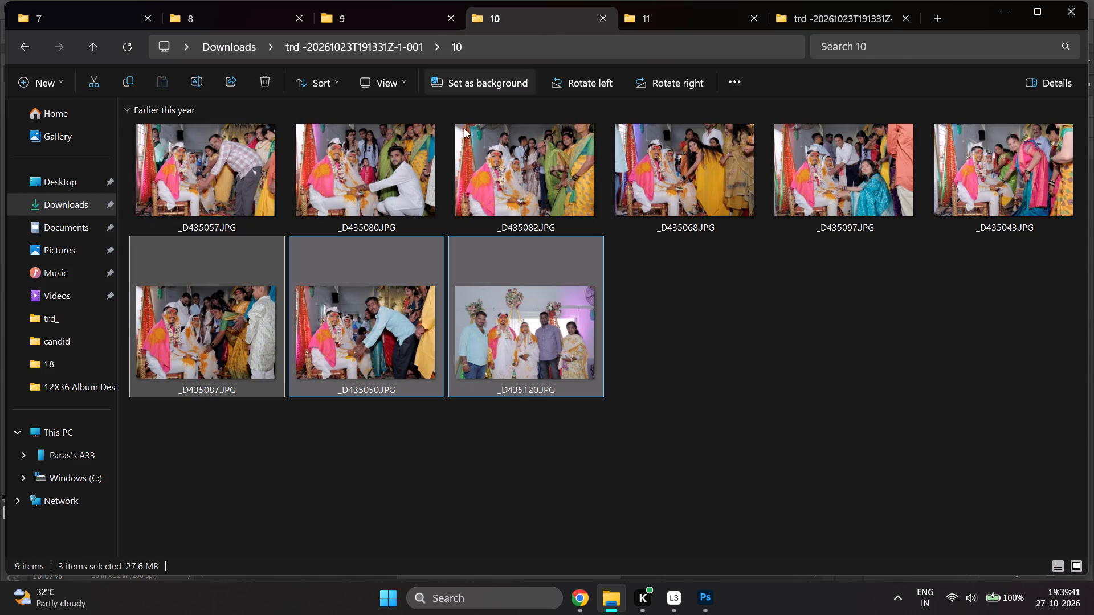
{"action": "left_click", "coordinate": [717, 358]}
{"action": "left_click", "coordinate": [69, 17]}
{"action": "scroll", "coordinate": [426, 228], "scroll_direction": "down", "scroll_amount": 2}
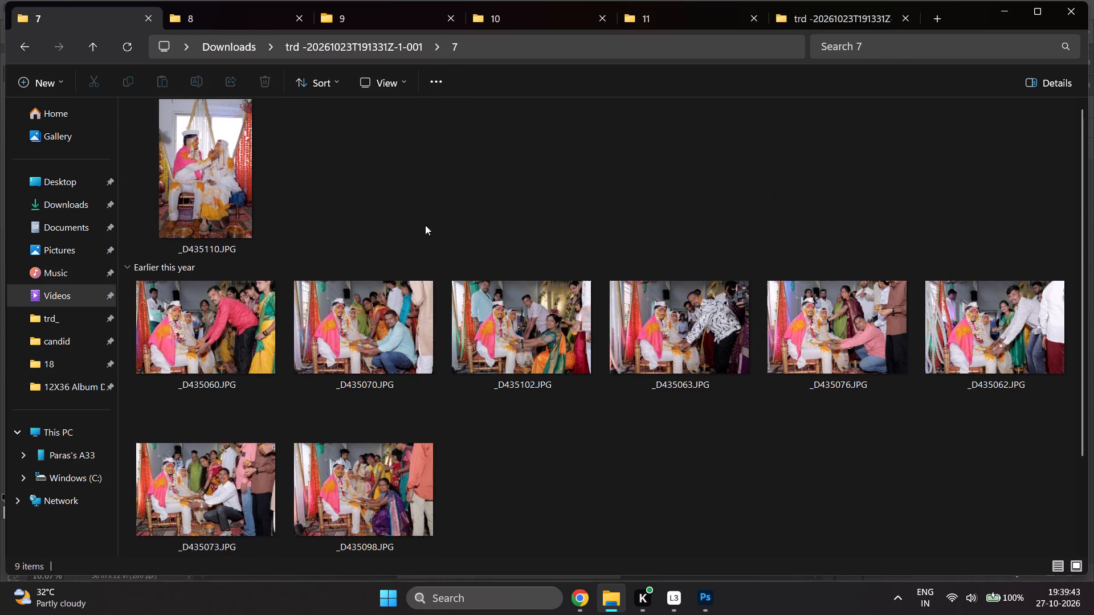
{"action": "scroll", "coordinate": [425, 225], "scroll_direction": "down", "scroll_amount": 3}
{"action": "left_click", "coordinate": [149, 18]}
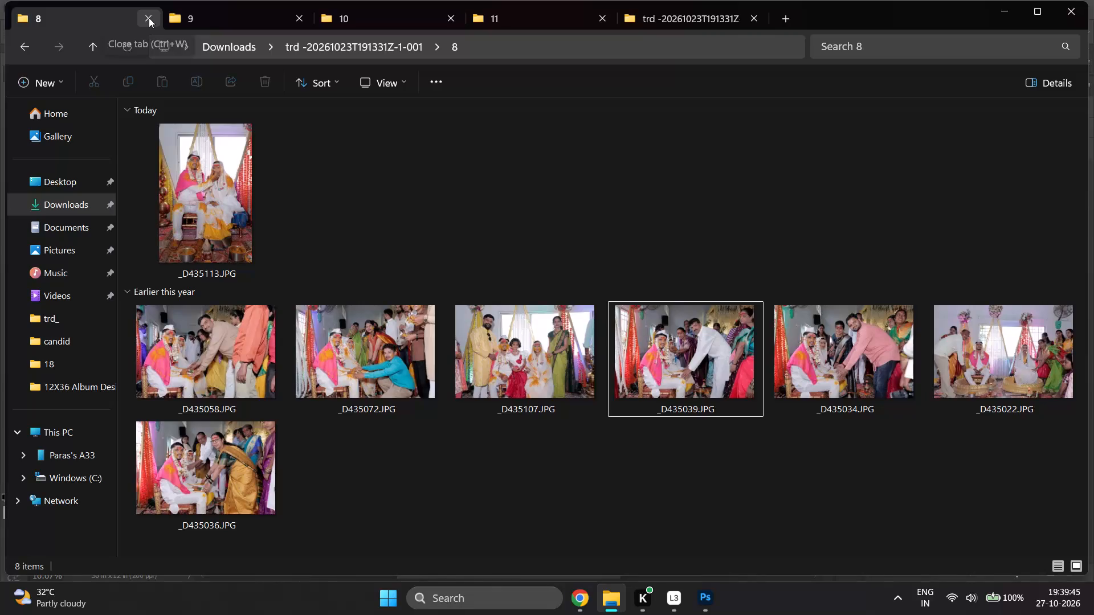
{"action": "left_click", "coordinate": [149, 18]}
Examine the photos in folders 9, 10 and 11 to compare how they are grouped.
{"action": "scroll", "coordinate": [564, 381], "scroll_direction": "up", "scroll_amount": 3}
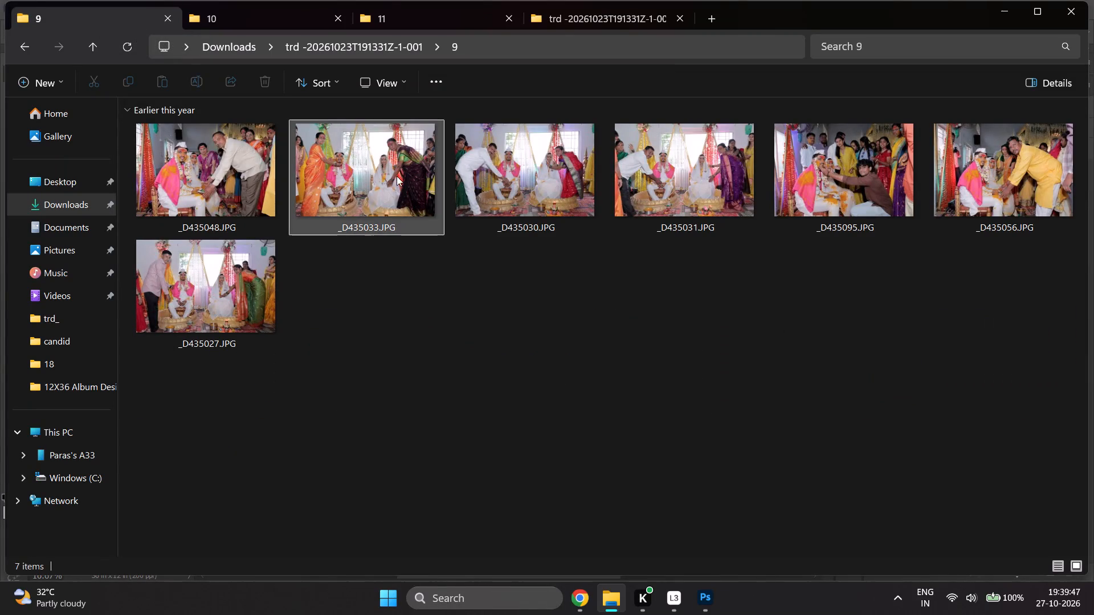
{"action": "scroll", "coordinate": [496, 356], "scroll_direction": "up", "scroll_amount": 2}
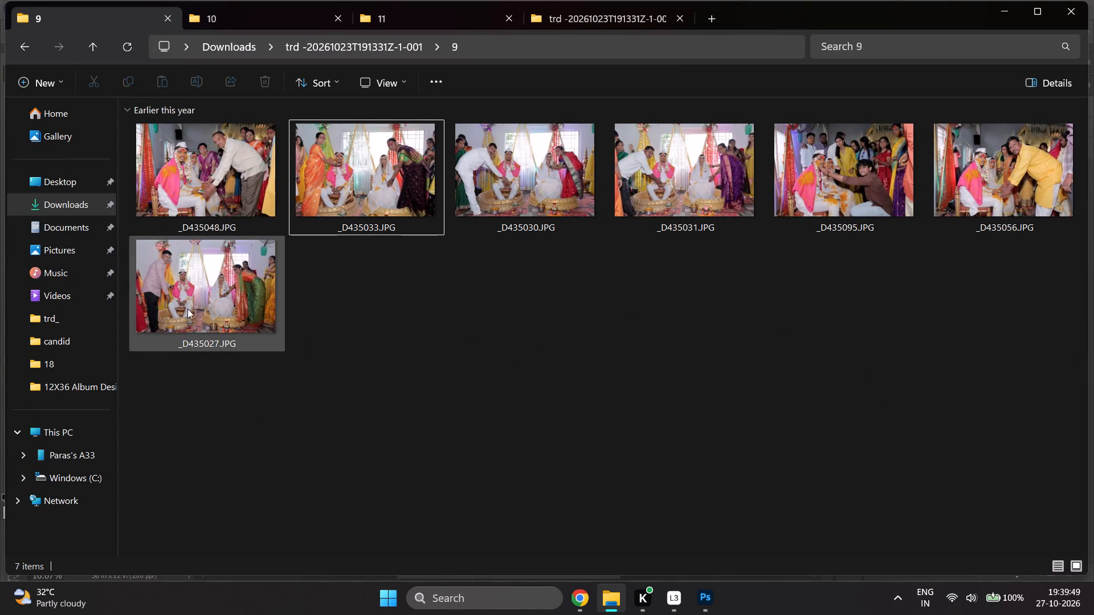
{"action": "scroll", "coordinate": [352, 338], "scroll_direction": "up", "scroll_amount": 5}
{"action": "left_click", "coordinate": [255, 18]}
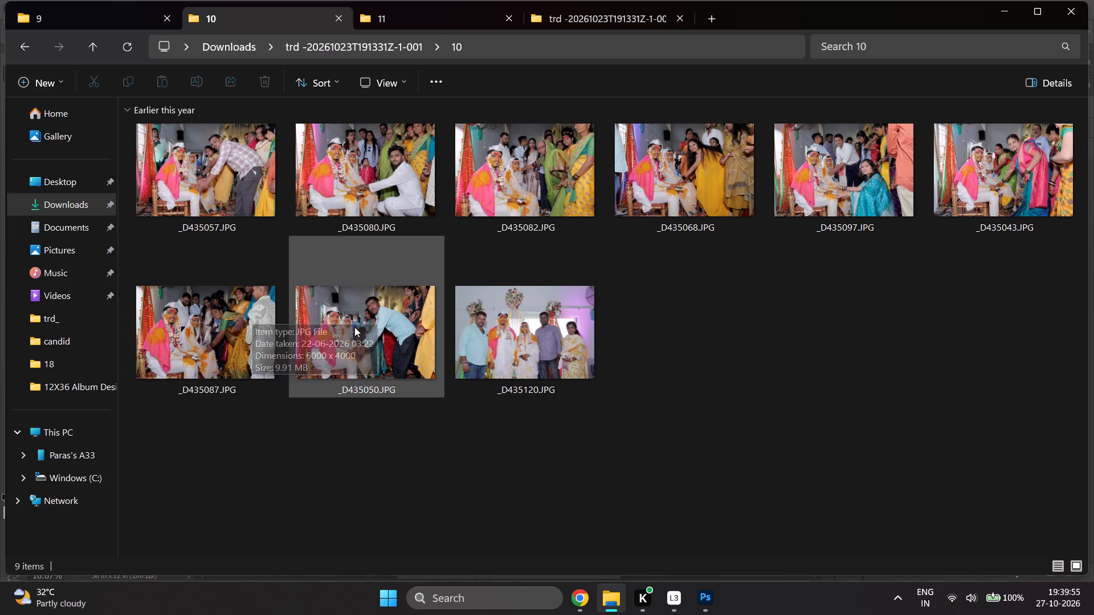
{"action": "scroll", "coordinate": [527, 340], "scroll_direction": "up", "scroll_amount": 2}
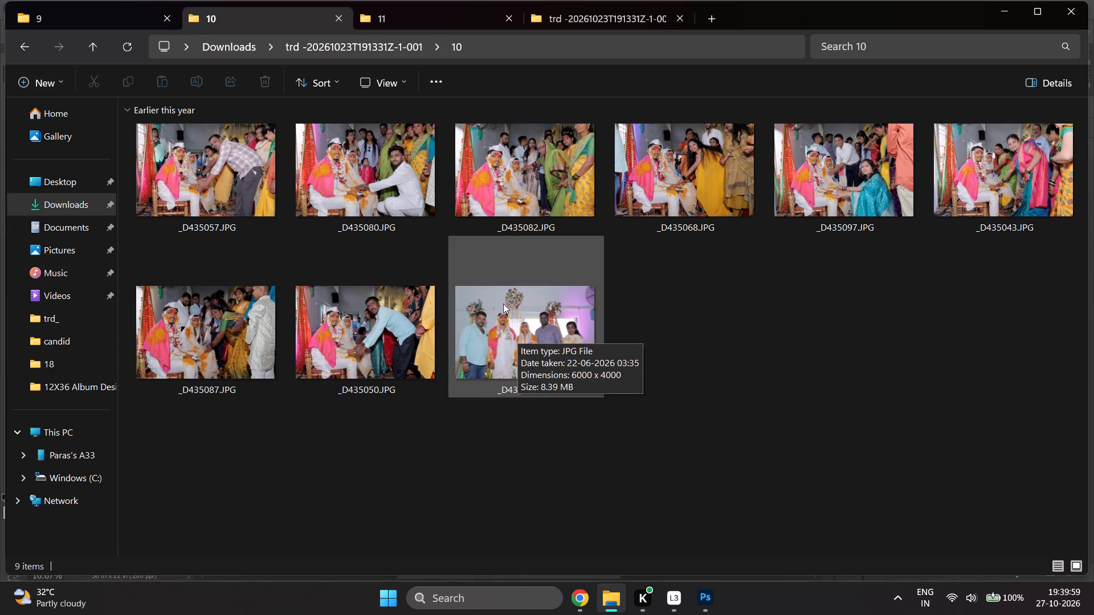
{"action": "left_click", "coordinate": [377, 13]}
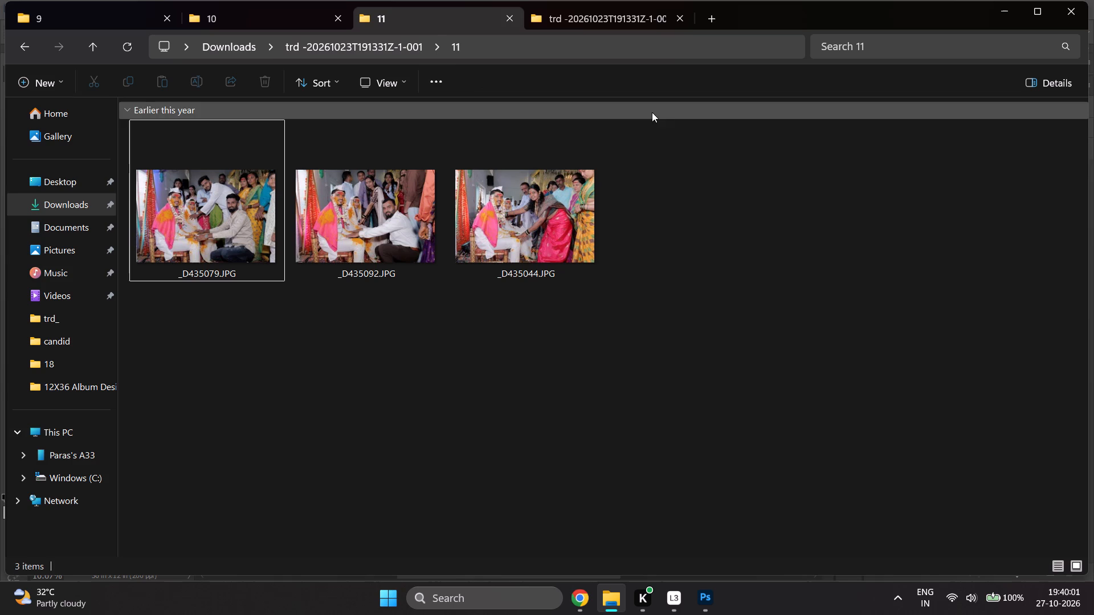
{"action": "left_click", "coordinate": [70, 19]}
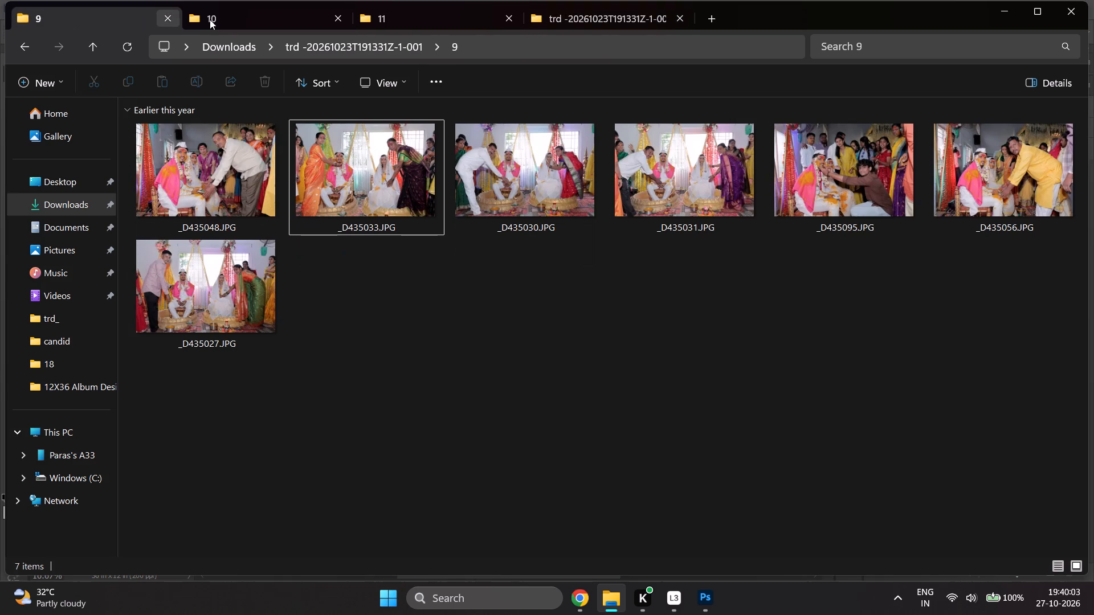
{"action": "scroll", "coordinate": [389, 274], "scroll_direction": "up", "scroll_amount": 5}
{"action": "scroll", "coordinate": [389, 274], "scroll_direction": "down", "scroll_amount": 6}
{"action": "scroll", "coordinate": [389, 274], "scroll_direction": "up", "scroll_amount": 6}
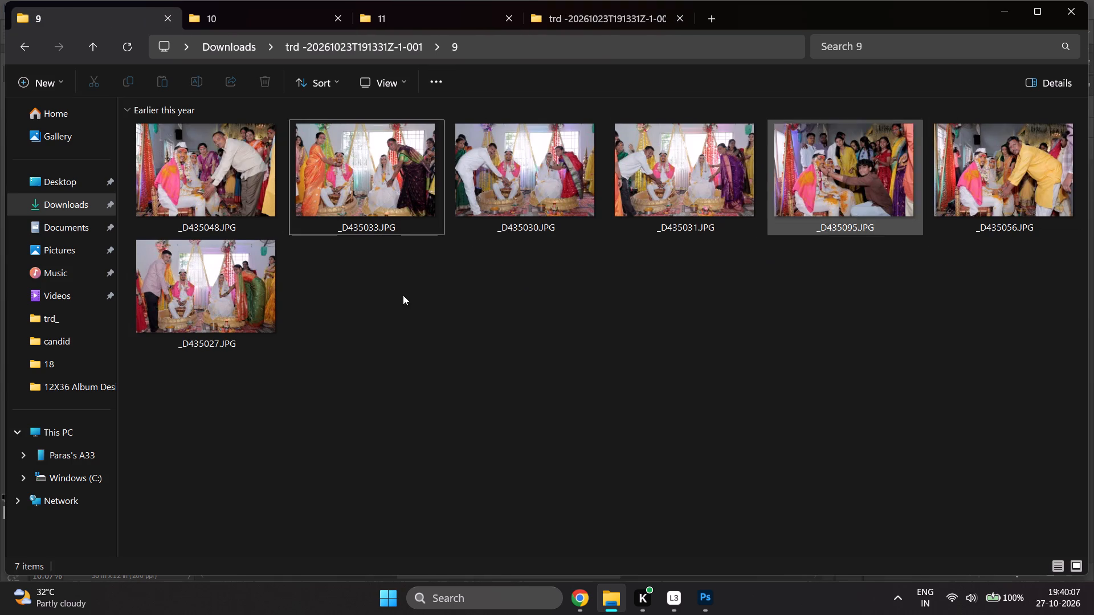
{"action": "left_click", "coordinate": [435, 16]}
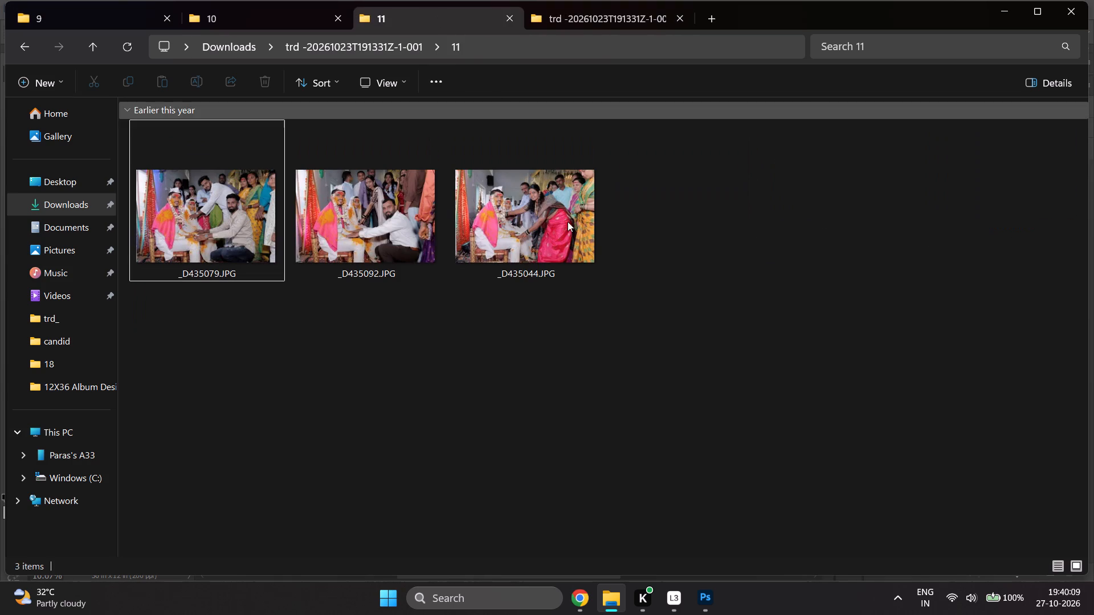
Move photo _D435044 from folder 11 into folder 9.
{"action": "left_click", "coordinate": [542, 244]}
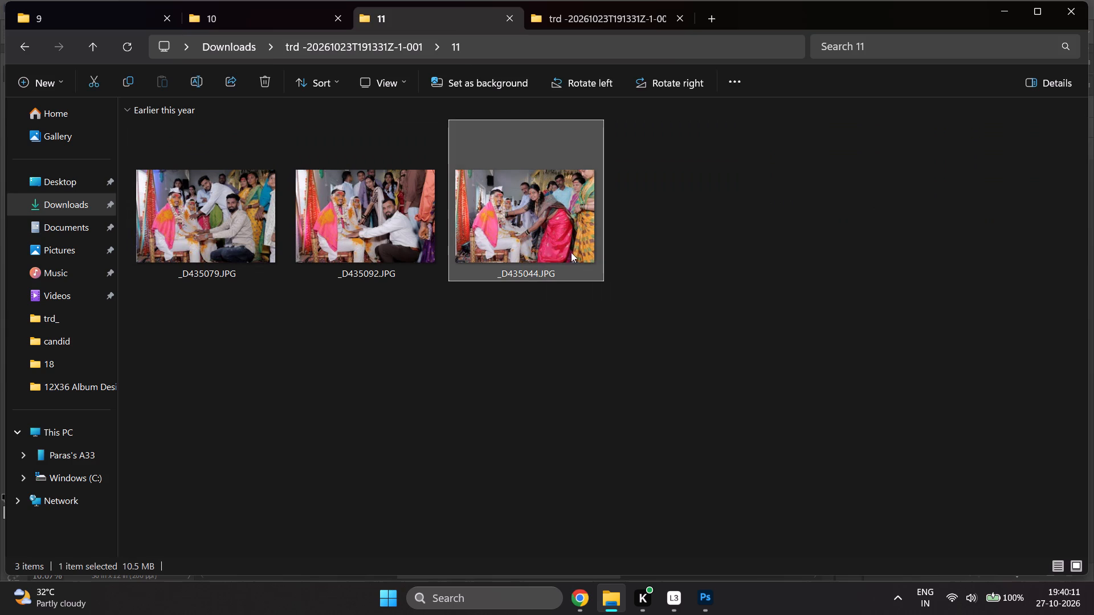
{"action": "left_click_drag", "start_coordinate": [568, 246], "coordinate": [333, 282]}
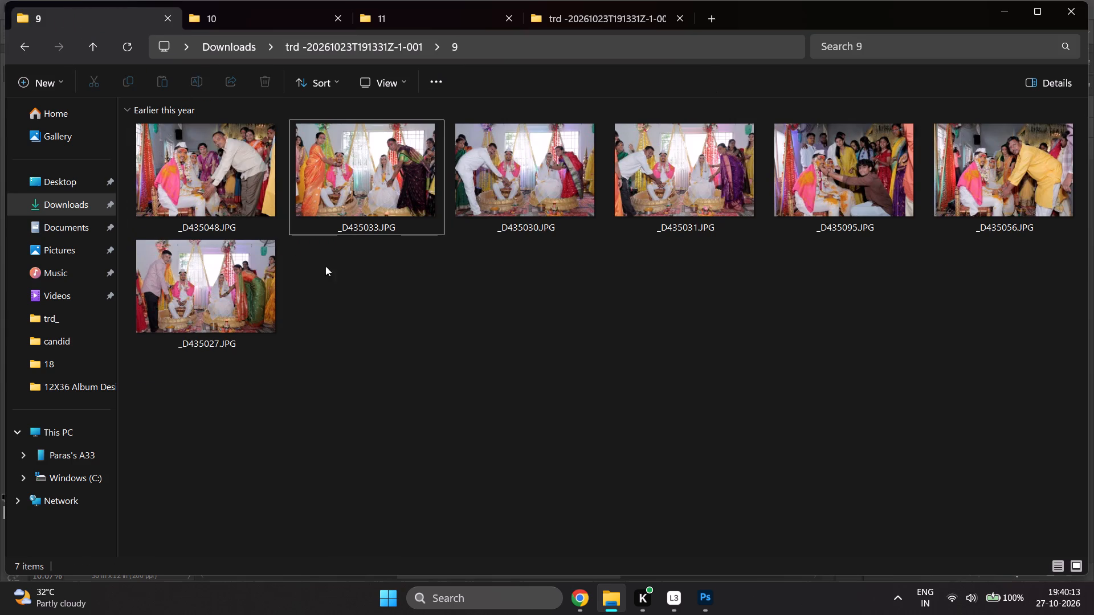
{"action": "left_click", "coordinate": [651, 340]}
Recheck the photos in folders 10, 11 and 9, and close the folder 9 view.
{"action": "left_click", "coordinate": [221, 26]}
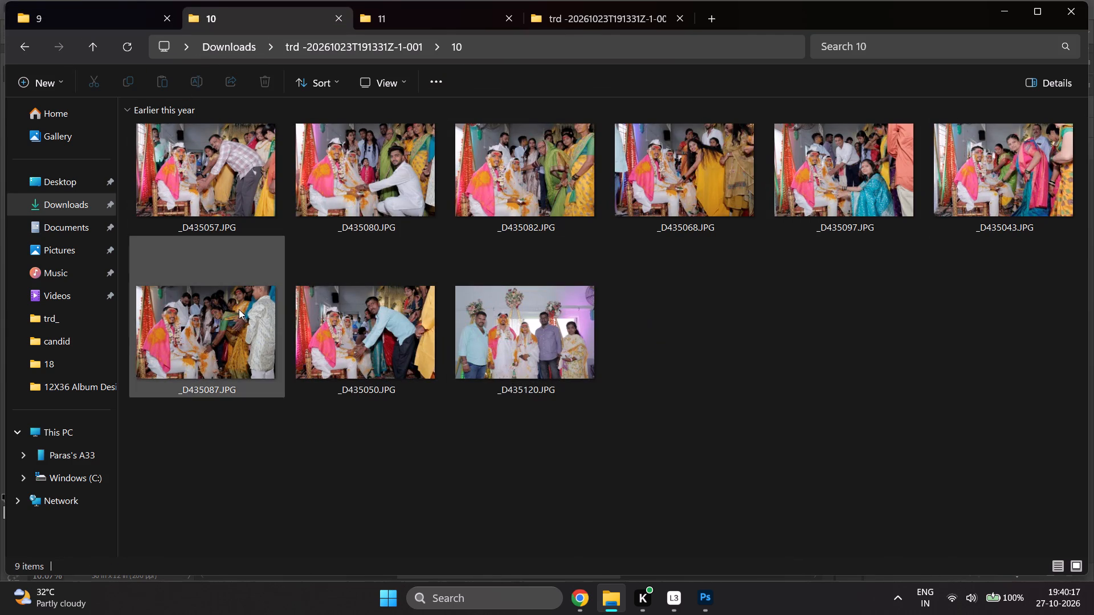
{"action": "left_click", "coordinate": [384, 18]}
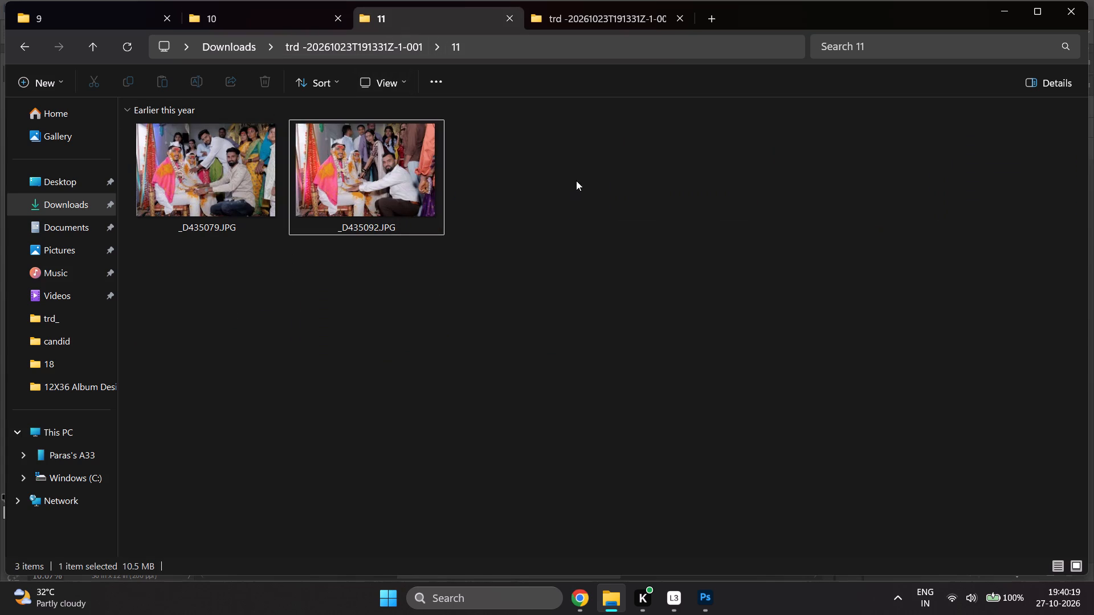
{"action": "left_click", "coordinate": [576, 181]}
{"action": "left_click", "coordinate": [609, 17]}
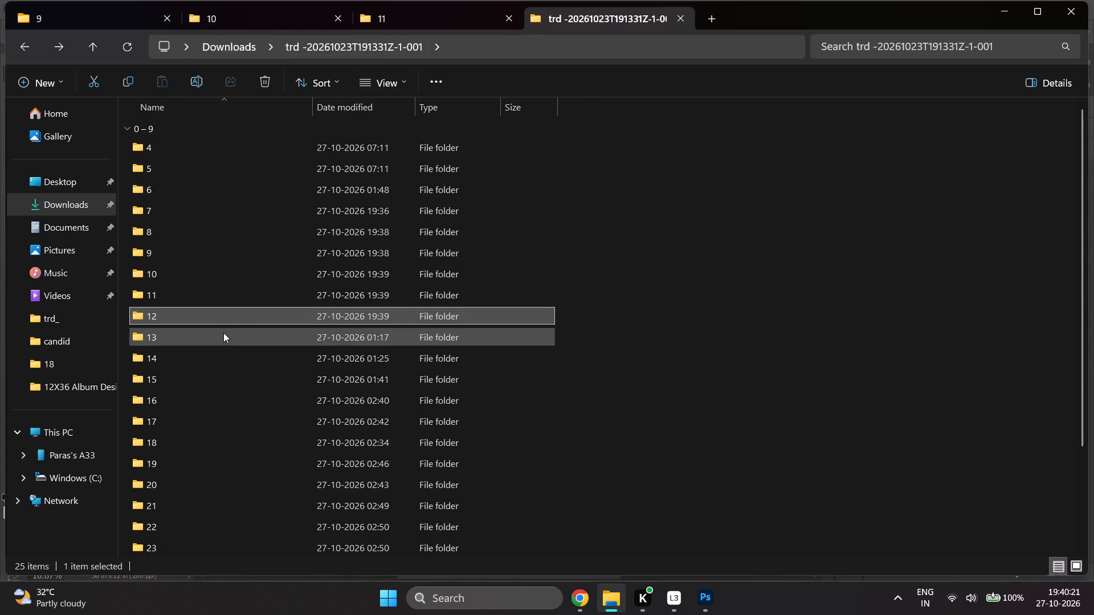
{"action": "left_click", "coordinate": [86, 21]}
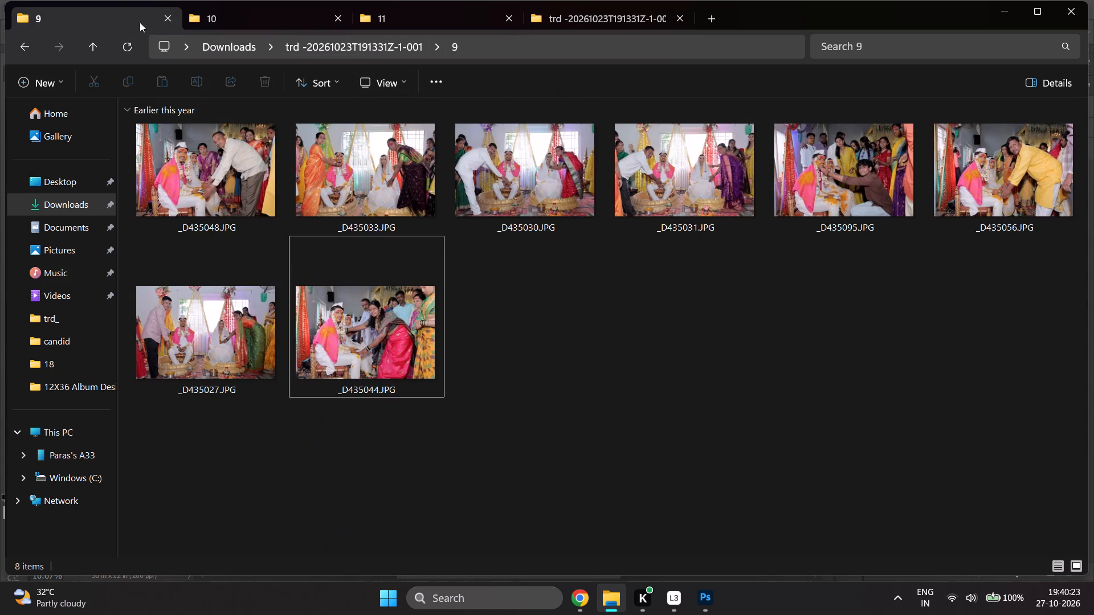
{"action": "left_click", "coordinate": [160, 19]}
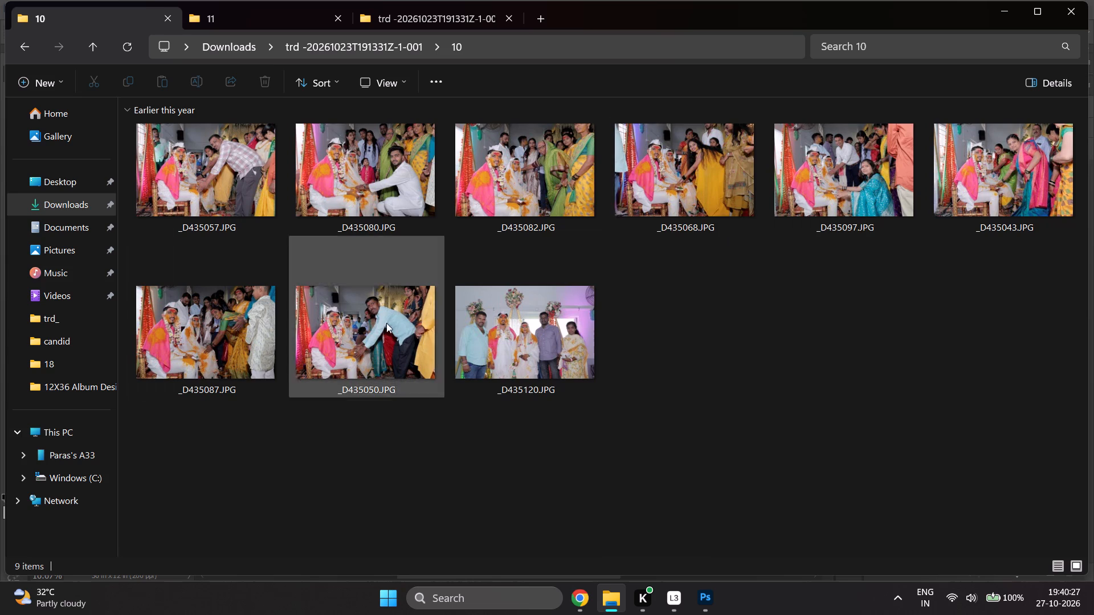
Close the folder 10 view and check the contents of folders 11 and 12.
{"action": "left_click", "coordinate": [161, 14]}
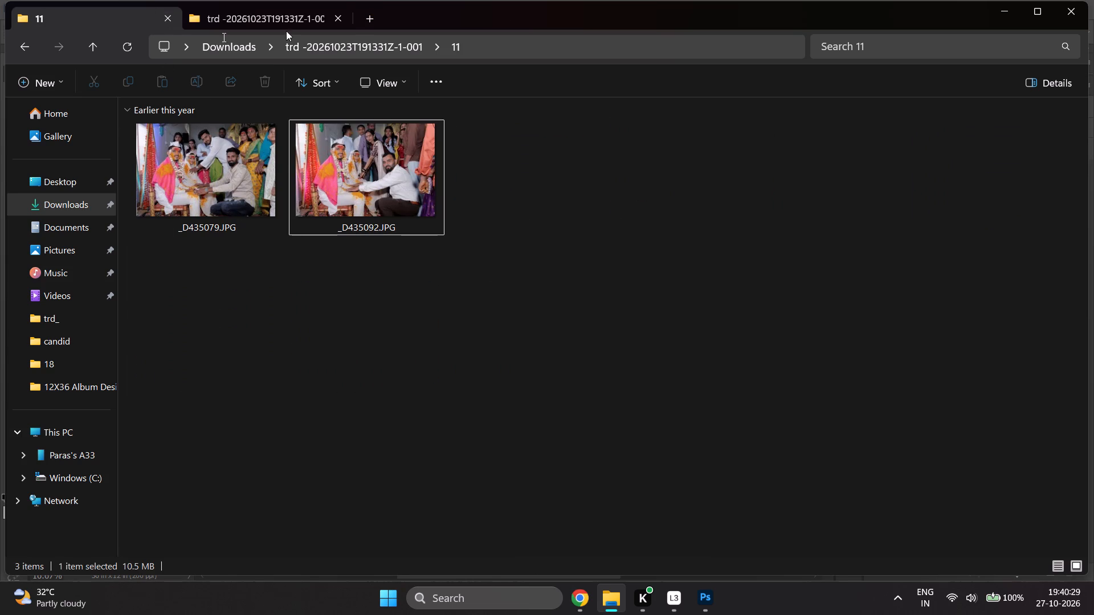
{"action": "left_click", "coordinate": [267, 22]}
{"action": "double_click", "coordinate": [191, 317]}
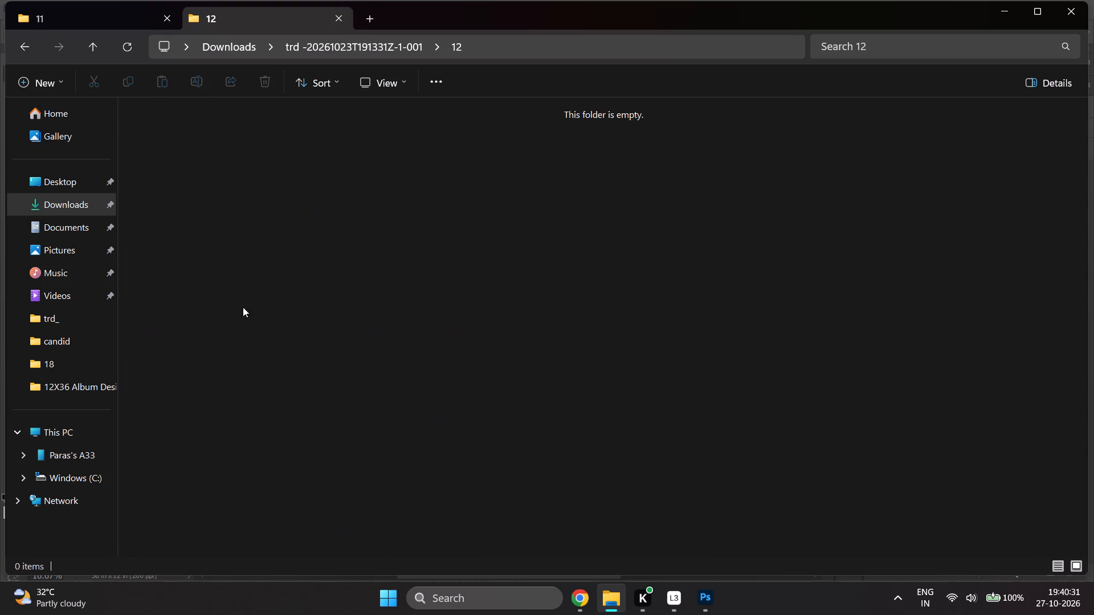
{"action": "left_click", "coordinate": [104, 21]}
{"action": "left_click", "coordinate": [260, 15]}
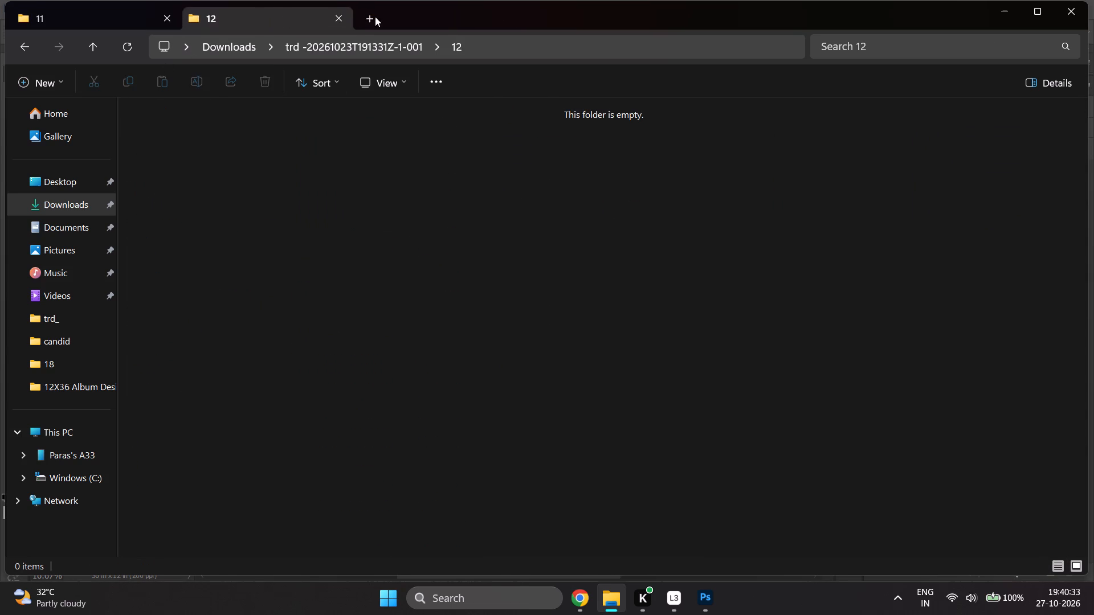
{"action": "left_click", "coordinate": [375, 17]}
{"action": "left_click", "coordinate": [254, 22]}
{"action": "left_click", "coordinate": [110, 11]}
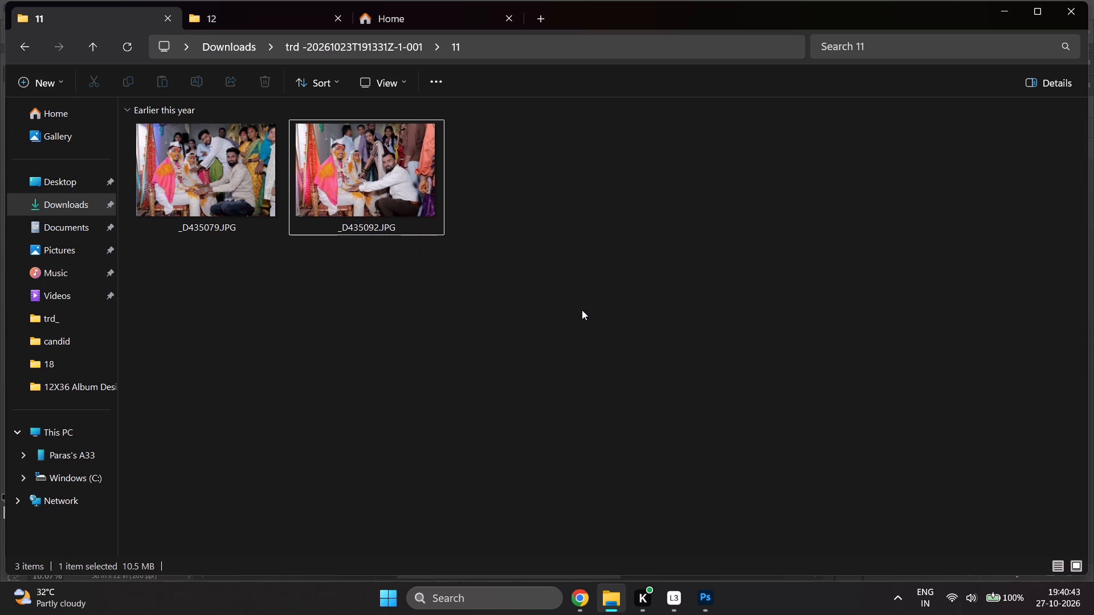
{"action": "left_click", "coordinate": [272, 17]}
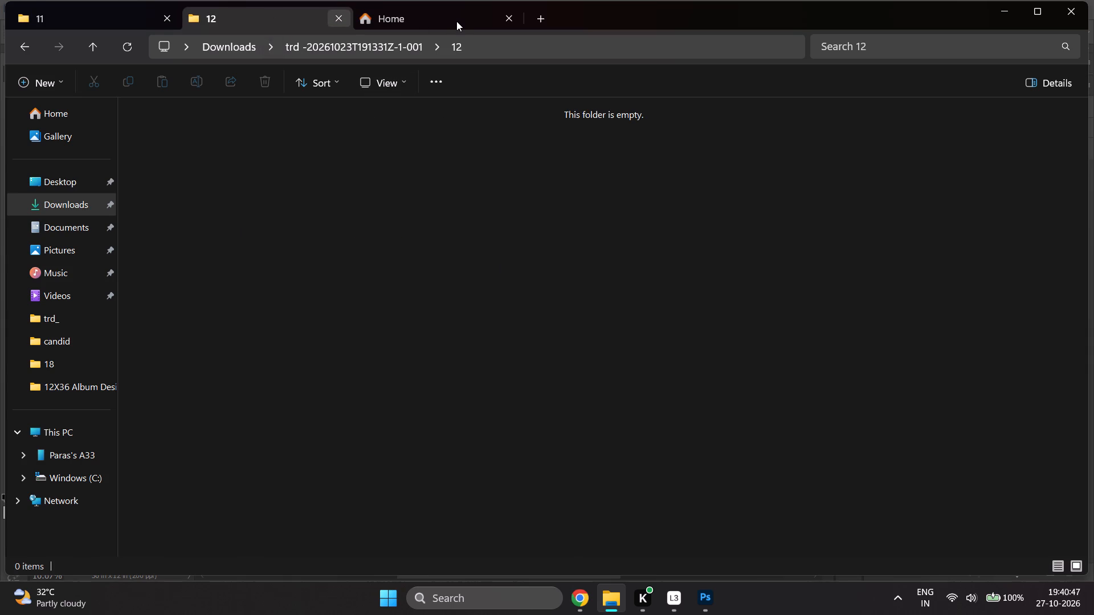
Move all five photos from folder 13 of trd -20261023T191331Z-1-001 into folder 11.
{"action": "left_click", "coordinate": [456, 21]}
{"action": "left_click", "coordinate": [68, 196]}
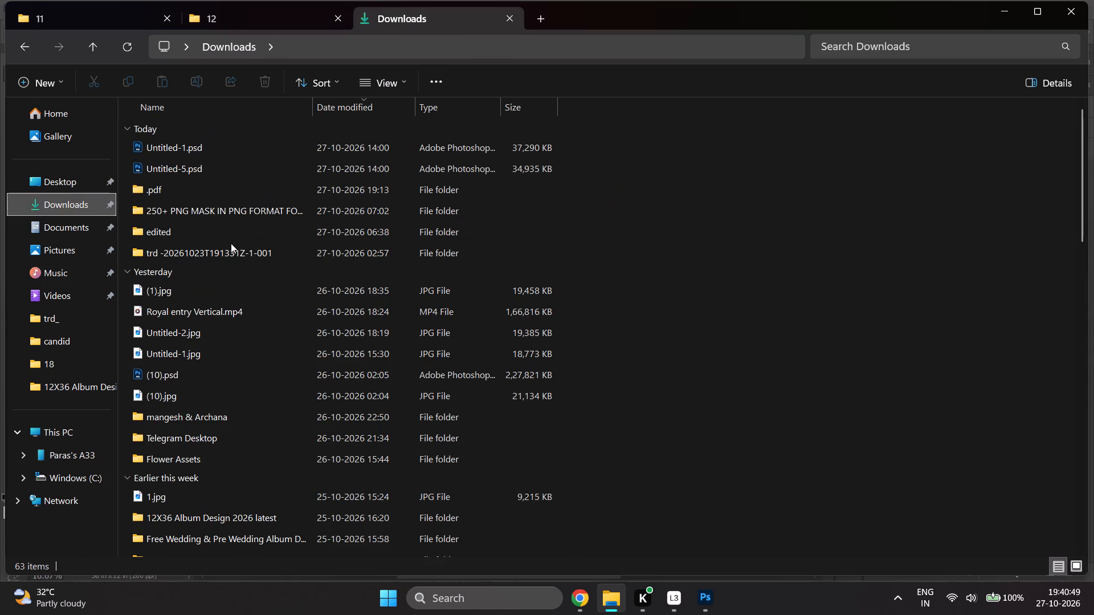
{"action": "double_click", "coordinate": [221, 257]}
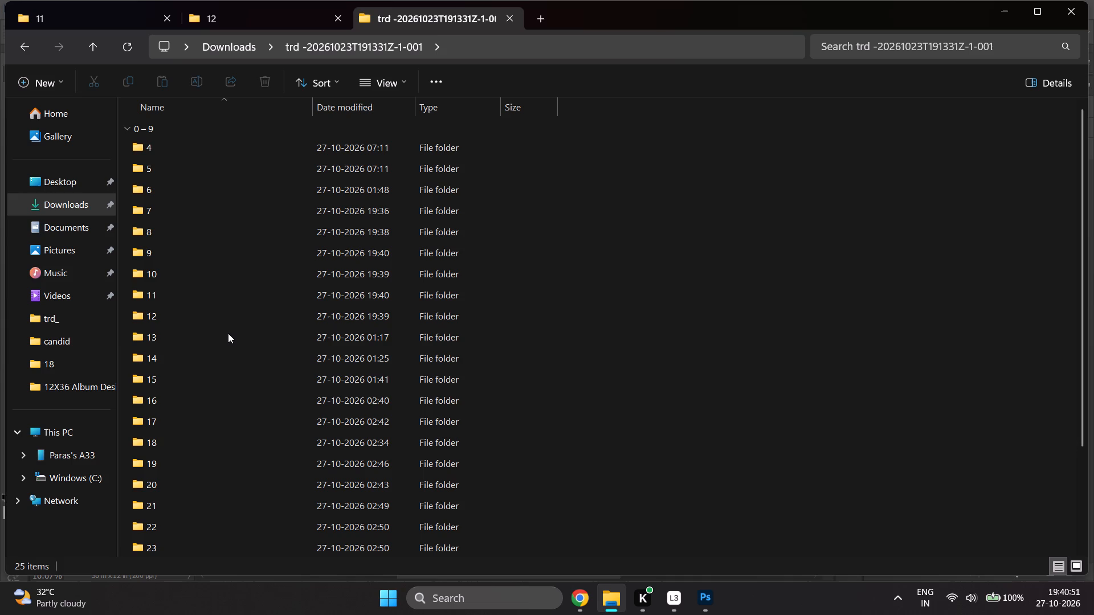
{"action": "double_click", "coordinate": [194, 338]}
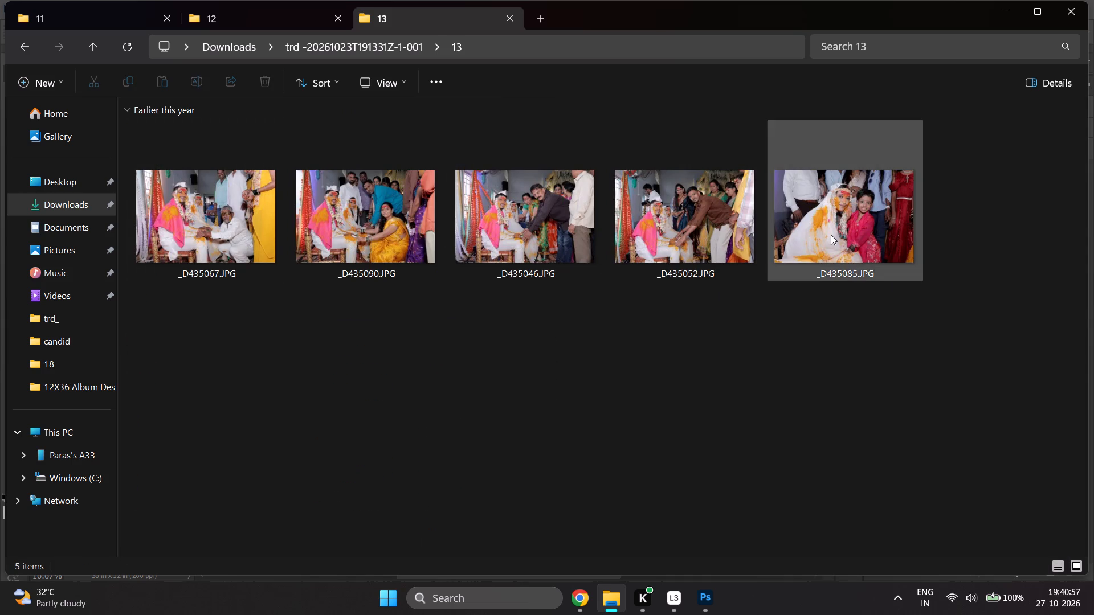
{"action": "left_click_drag", "start_coordinate": [1027, 245], "coordinate": [236, 240]}
{"action": "left_click", "coordinate": [218, 28]}
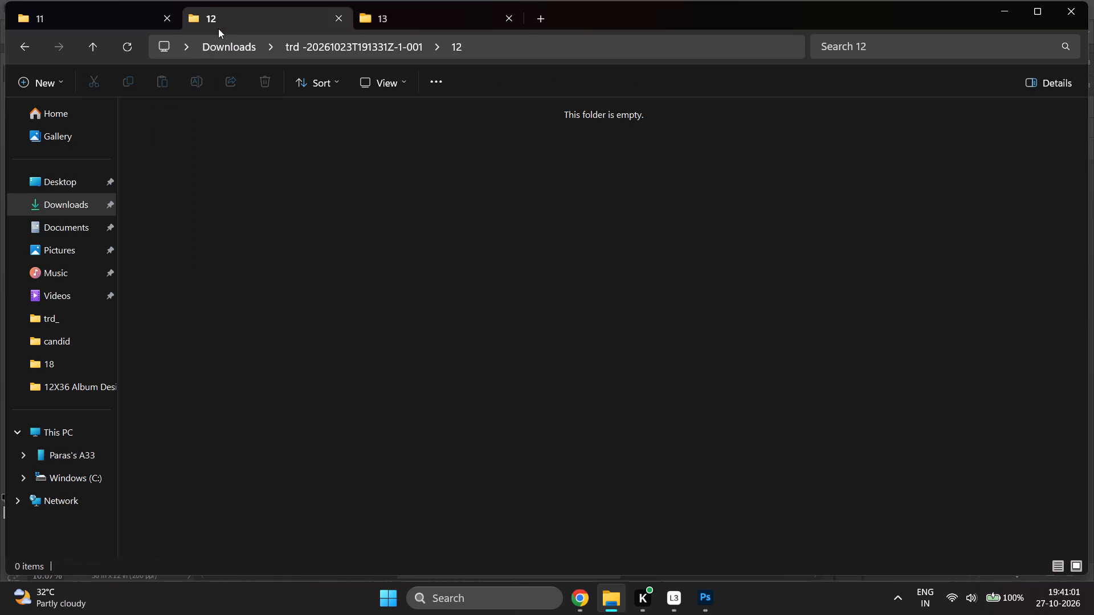
{"action": "left_click", "coordinate": [394, 21]}
{"action": "left_click_drag", "start_coordinate": [219, 211], "coordinate": [105, 41]}
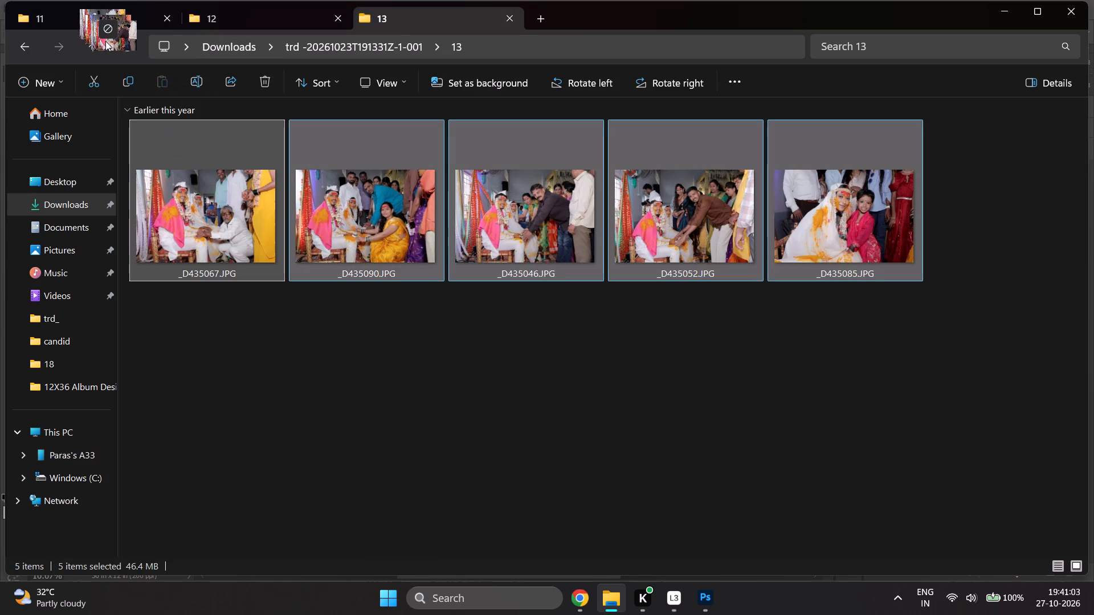
{"action": "left_click_drag", "start_coordinate": [105, 41], "coordinate": [544, 218]}
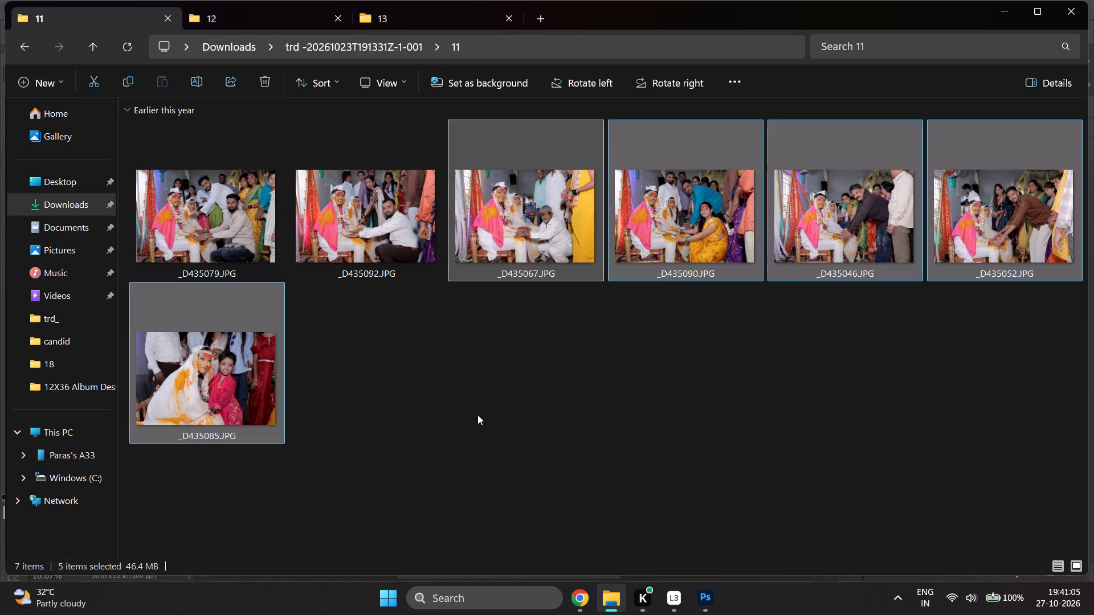
{"action": "left_click", "coordinate": [477, 415]}
Review the regrouped photos in folder 11 and check folders 12 and 13.
{"action": "left_click", "coordinate": [297, 20]}
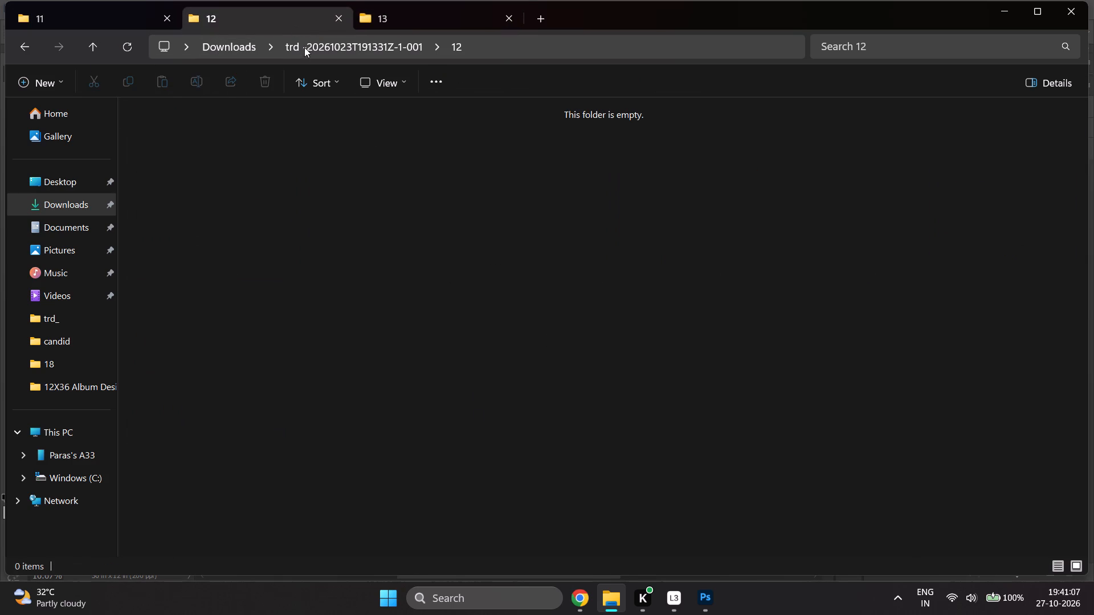
{"action": "left_click", "coordinate": [417, 17]}
{"action": "left_click", "coordinate": [83, 14]}
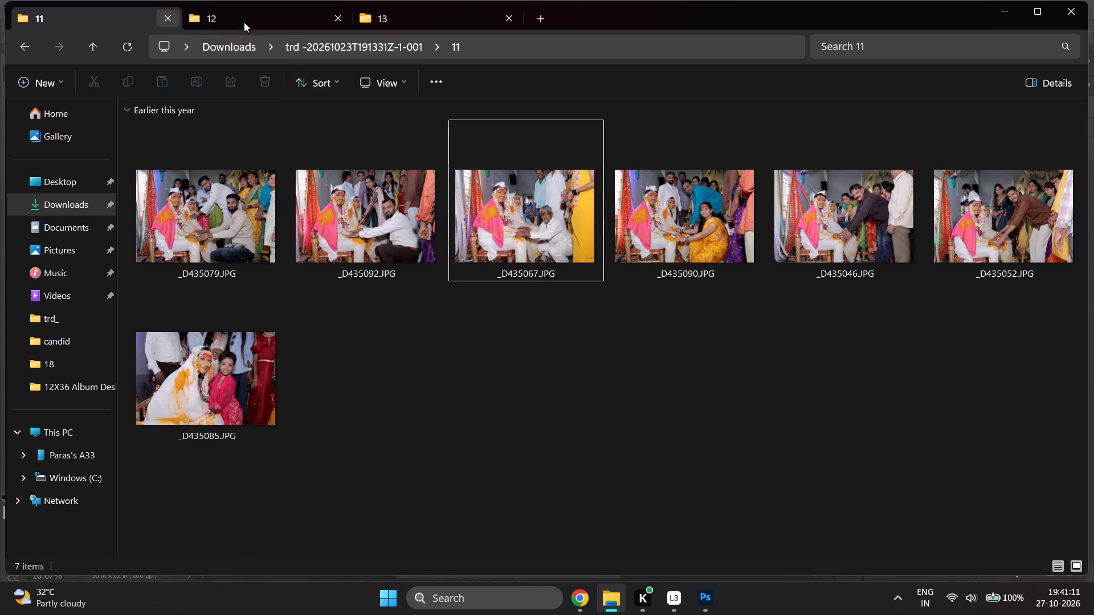
{"action": "left_click", "coordinate": [450, 332]}
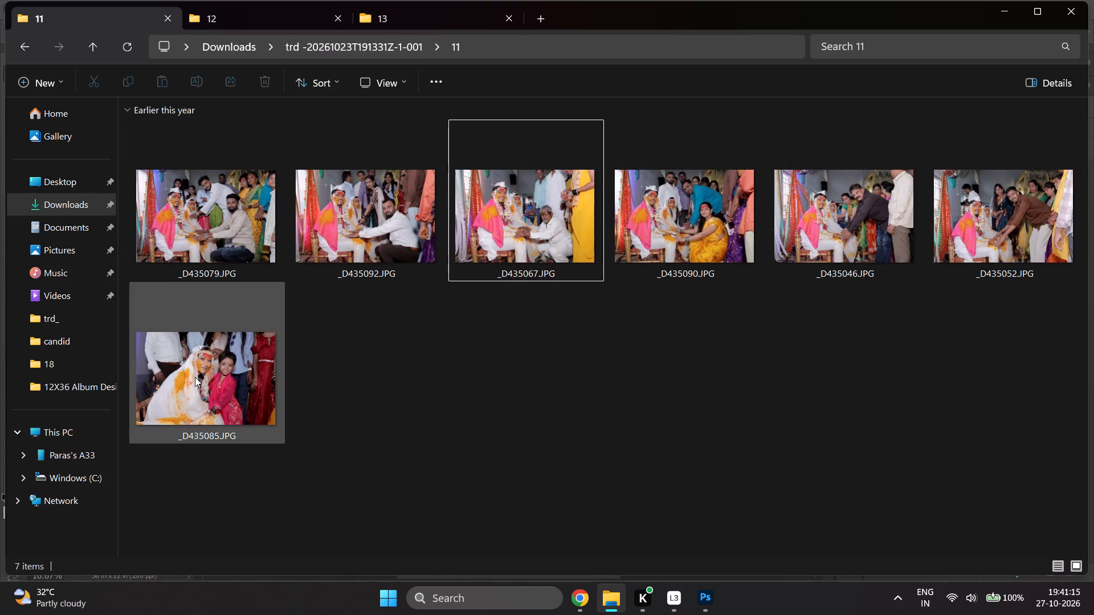
{"action": "left_click", "coordinate": [379, 364]}
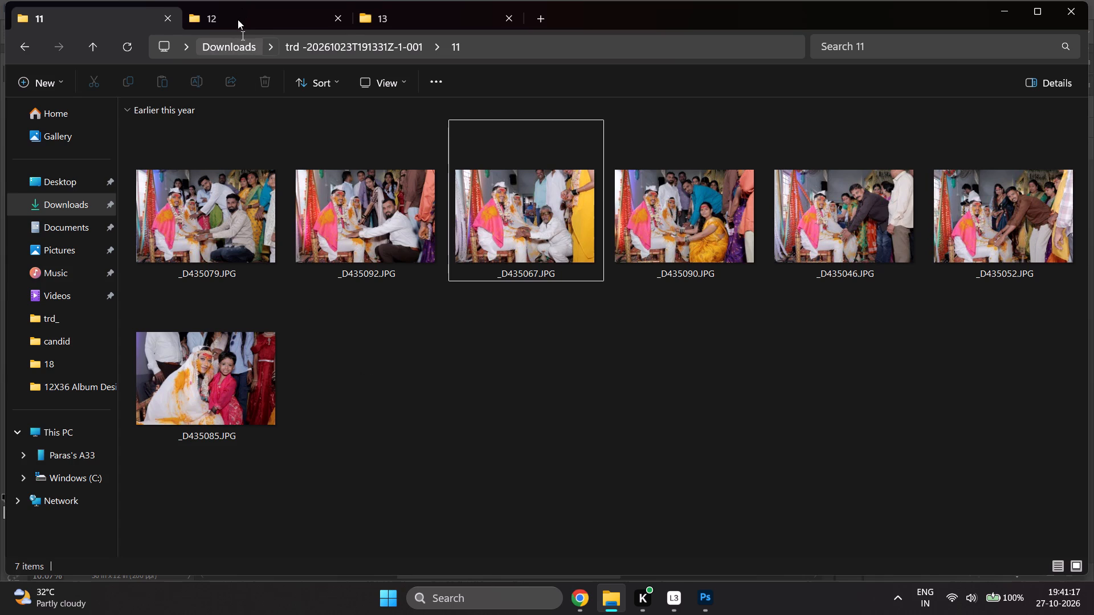
{"action": "left_click", "coordinate": [238, 20]}
{"action": "left_click", "coordinate": [417, 15]}
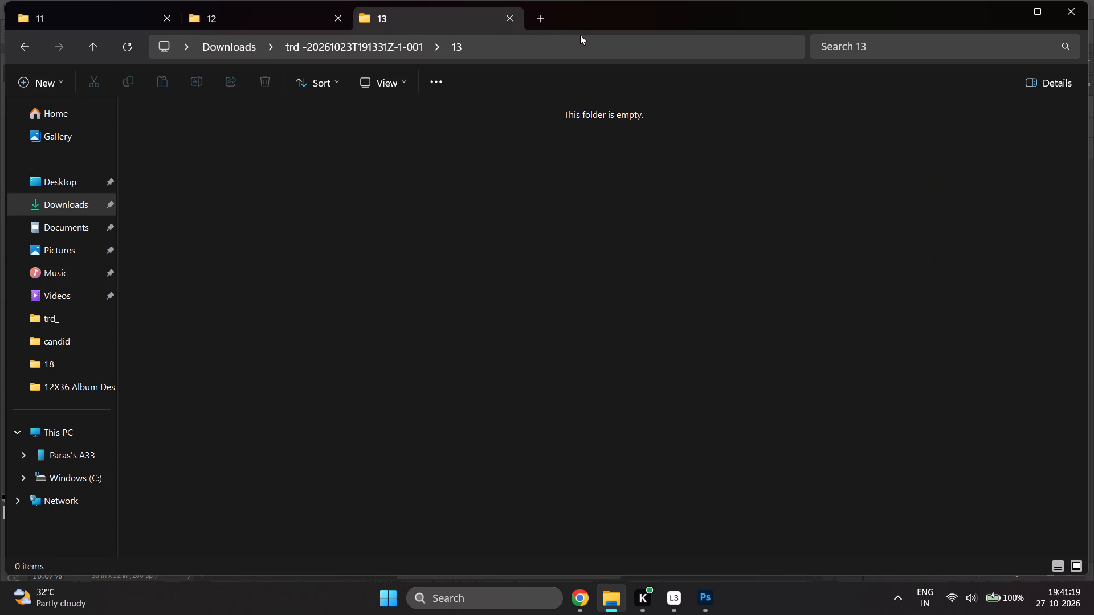
Examine folder 14 alongside folders 11, 12 and 13, and close the folder 14, 13 and 12 views.
{"action": "left_click", "coordinate": [540, 22]}
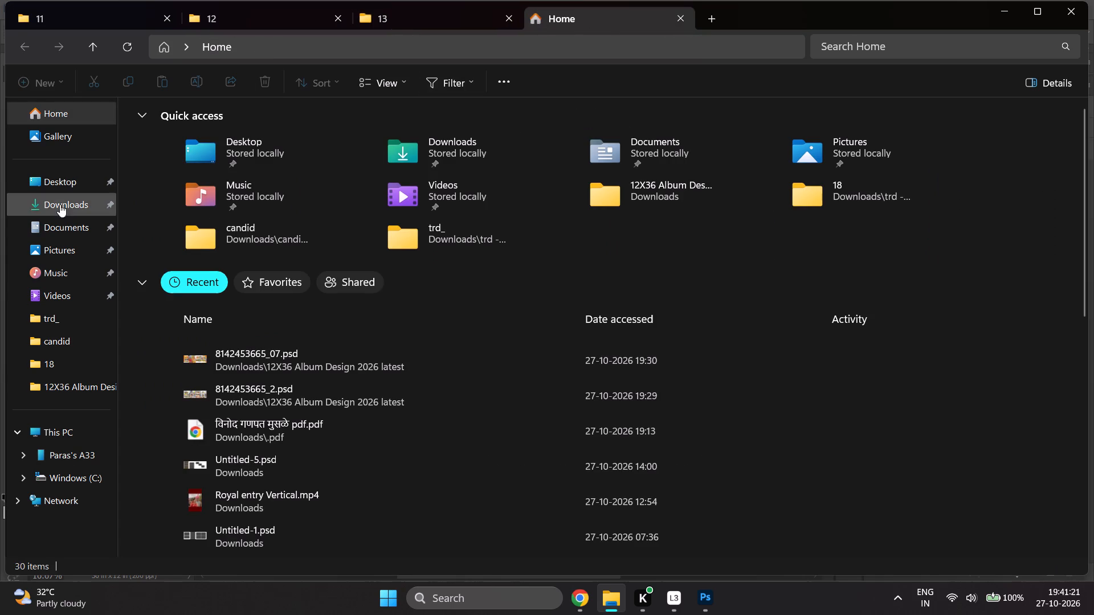
{"action": "double_click", "coordinate": [54, 201]}
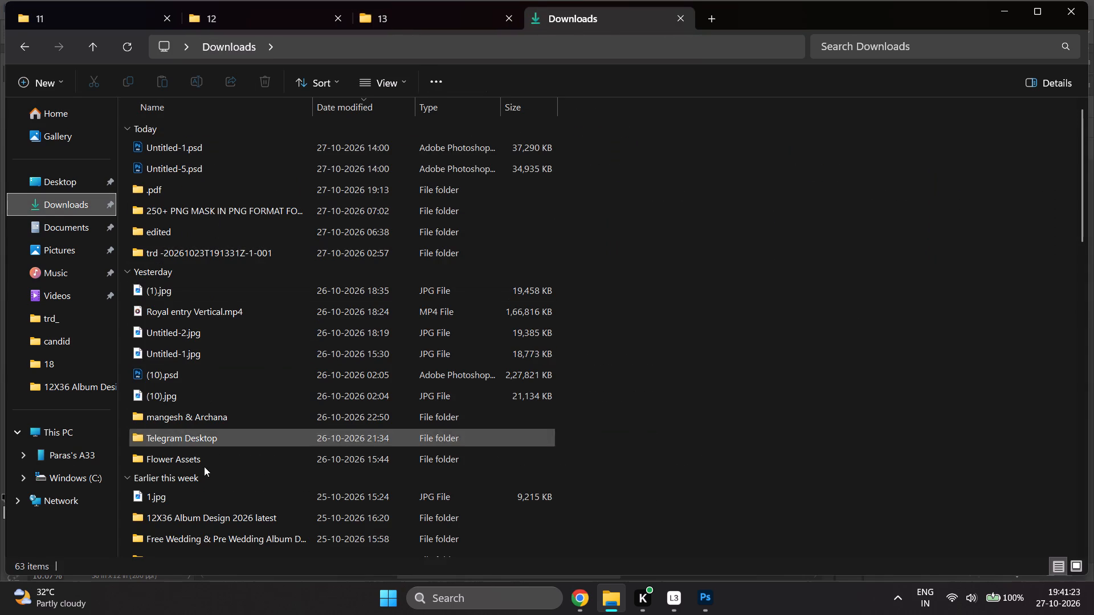
{"action": "double_click", "coordinate": [193, 244]}
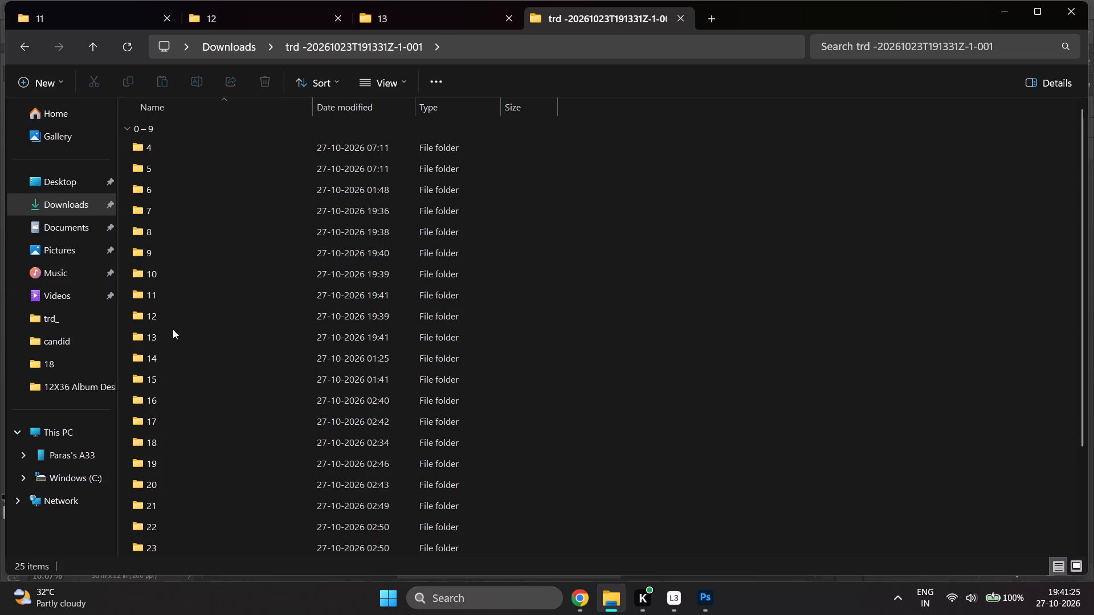
{"action": "double_click", "coordinate": [167, 356]}
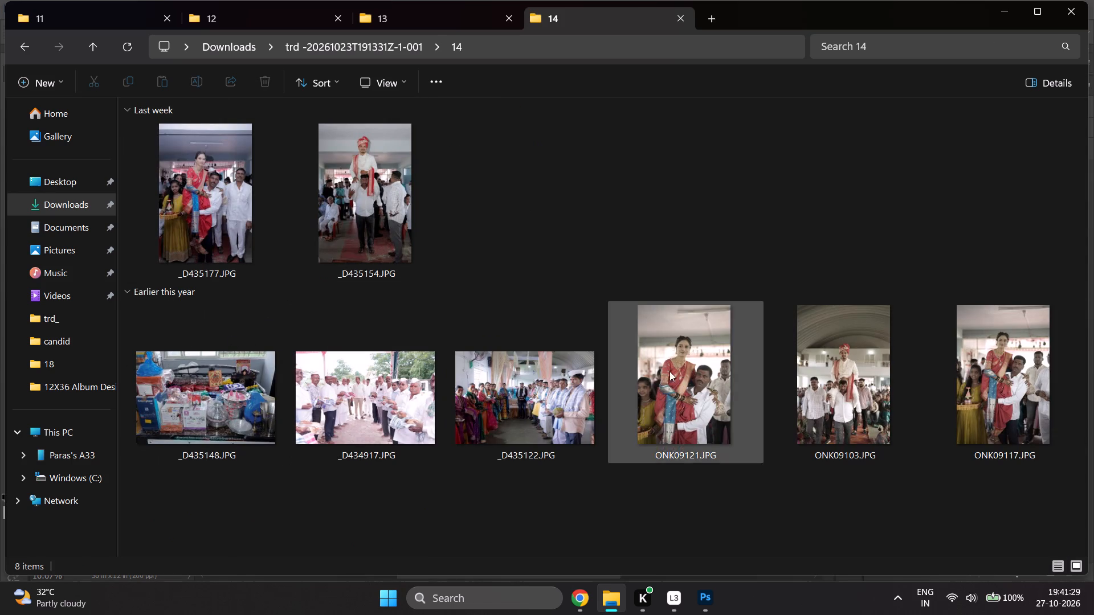
{"action": "left_click", "coordinate": [431, 14]}
{"action": "left_click", "coordinate": [242, 14]}
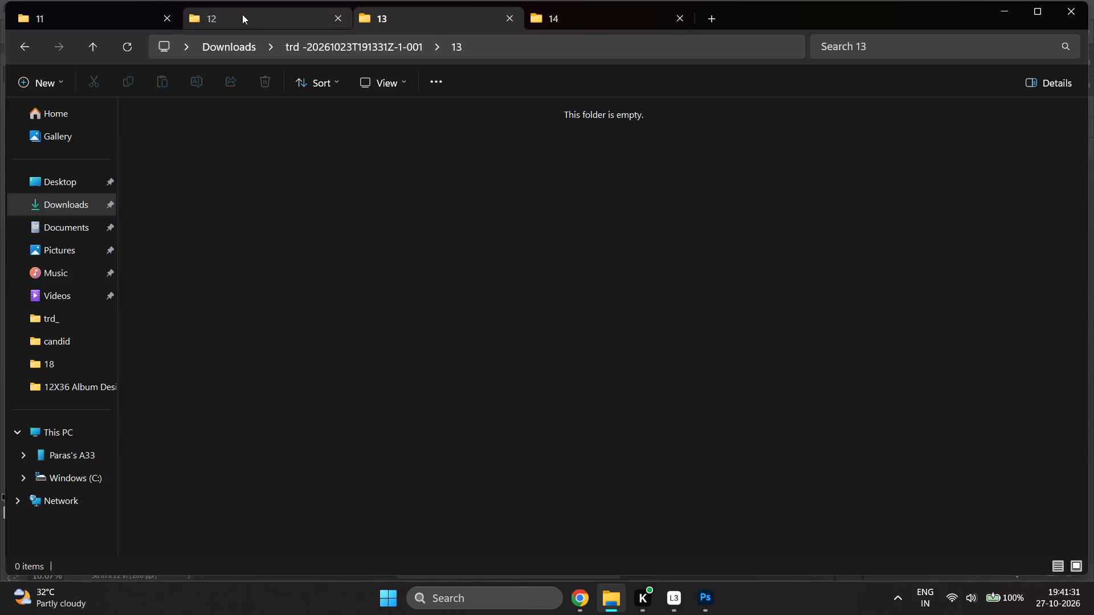
{"action": "left_click", "coordinate": [95, 9]}
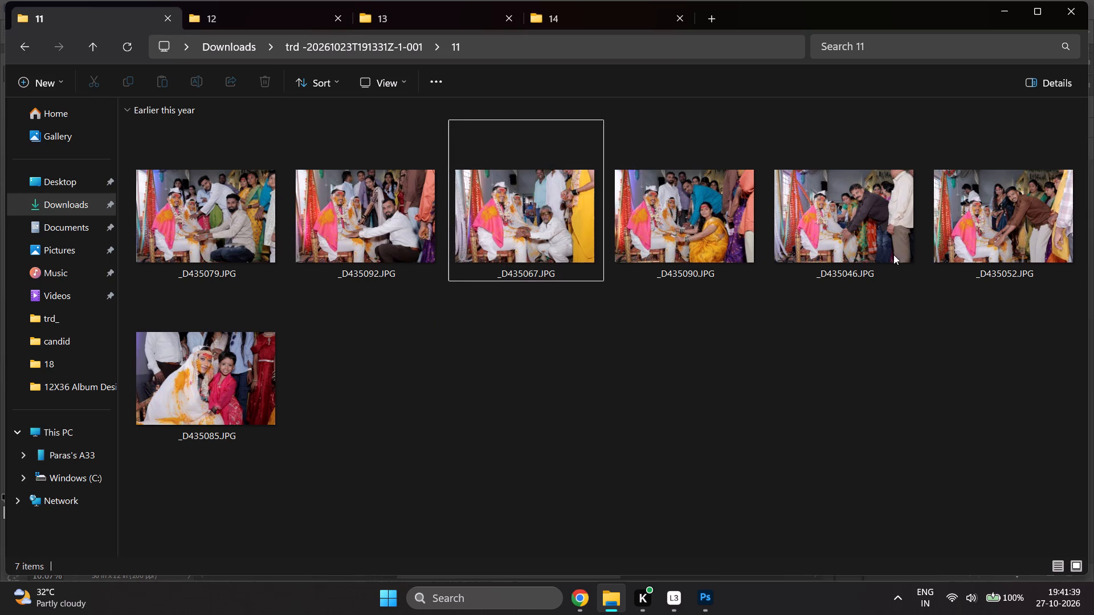
{"action": "left_click", "coordinate": [395, 366]}
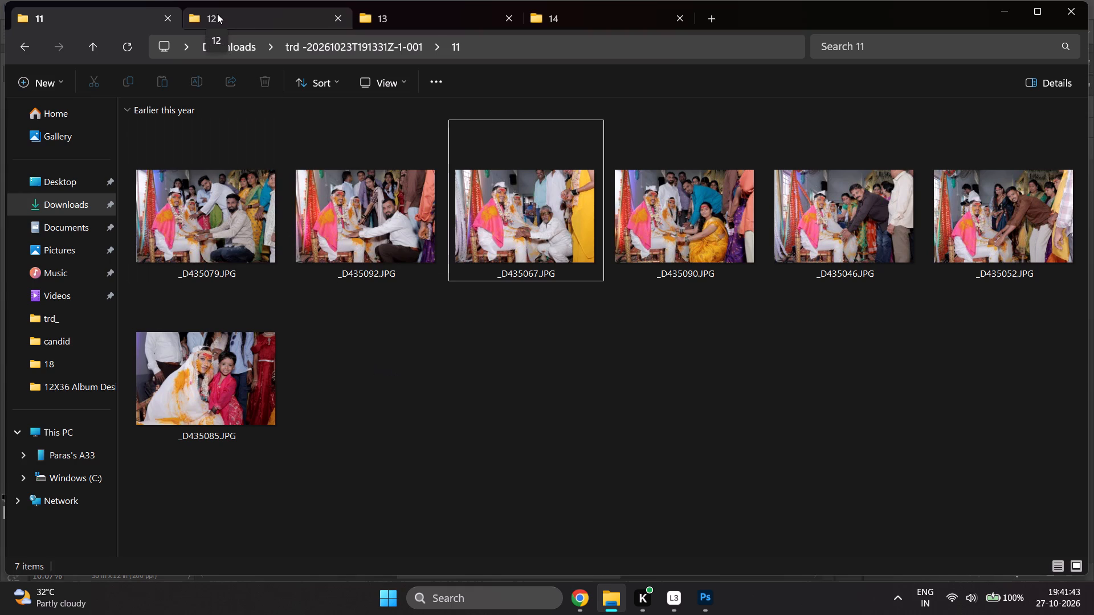
{"action": "left_click", "coordinate": [217, 14]}
{"action": "left_click", "coordinate": [402, 14]}
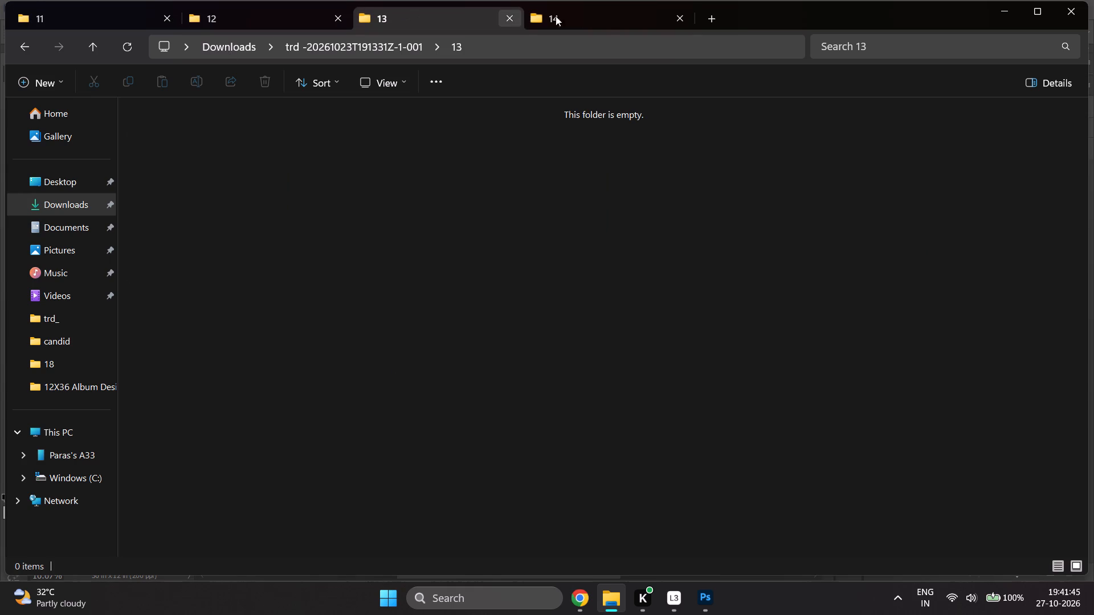
{"action": "left_click", "coordinate": [589, 16]}
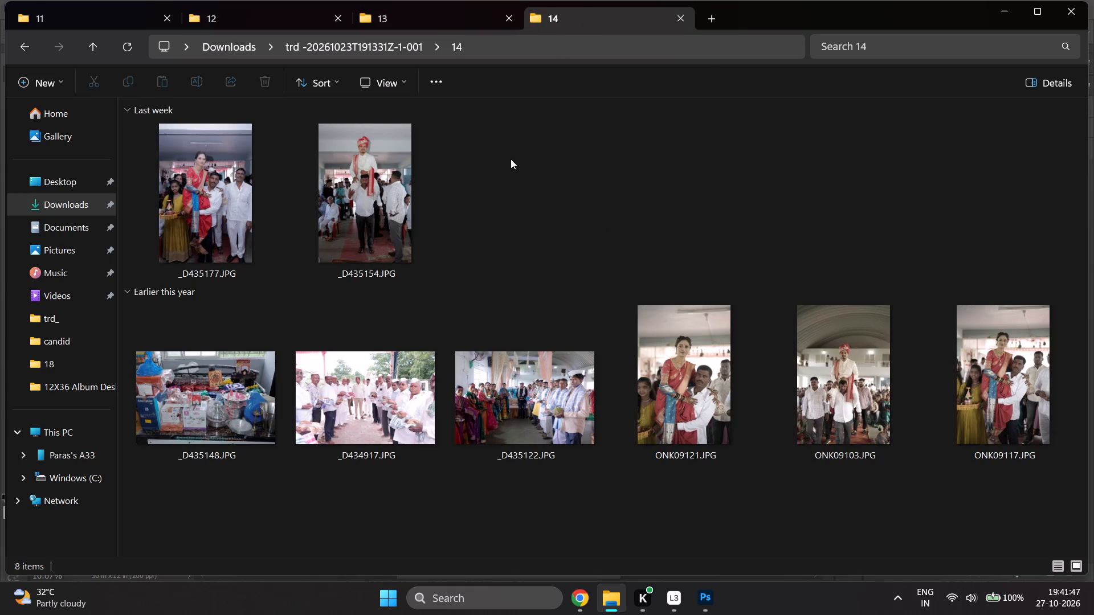
{"action": "left_click", "coordinate": [683, 23]}
{"action": "left_click", "coordinate": [508, 18]}
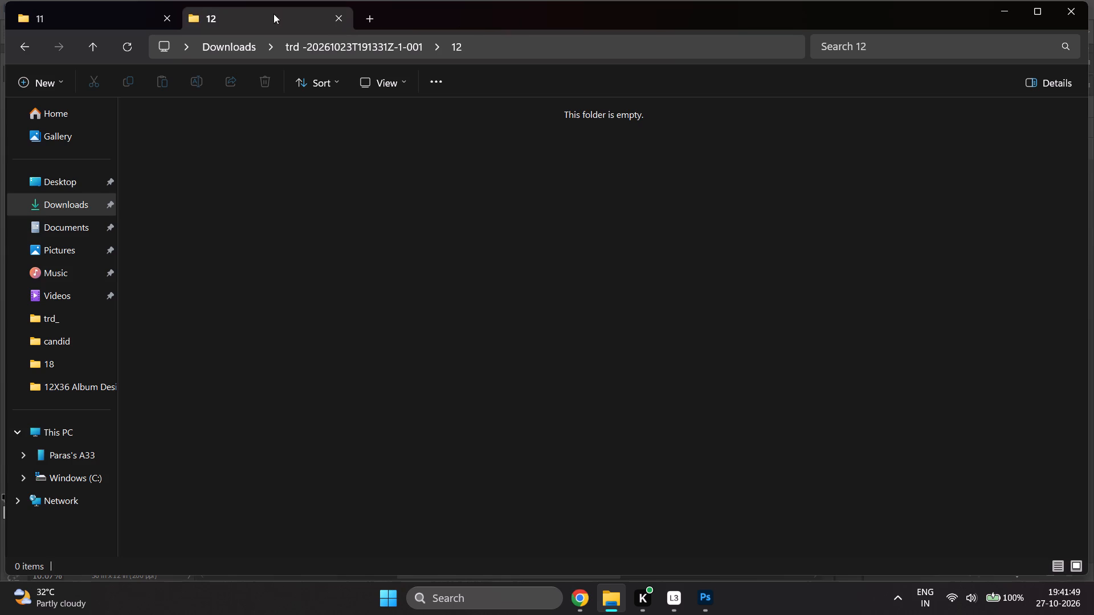
{"action": "left_click", "coordinate": [333, 19]}
{"action": "left_click", "coordinate": [224, 9]}
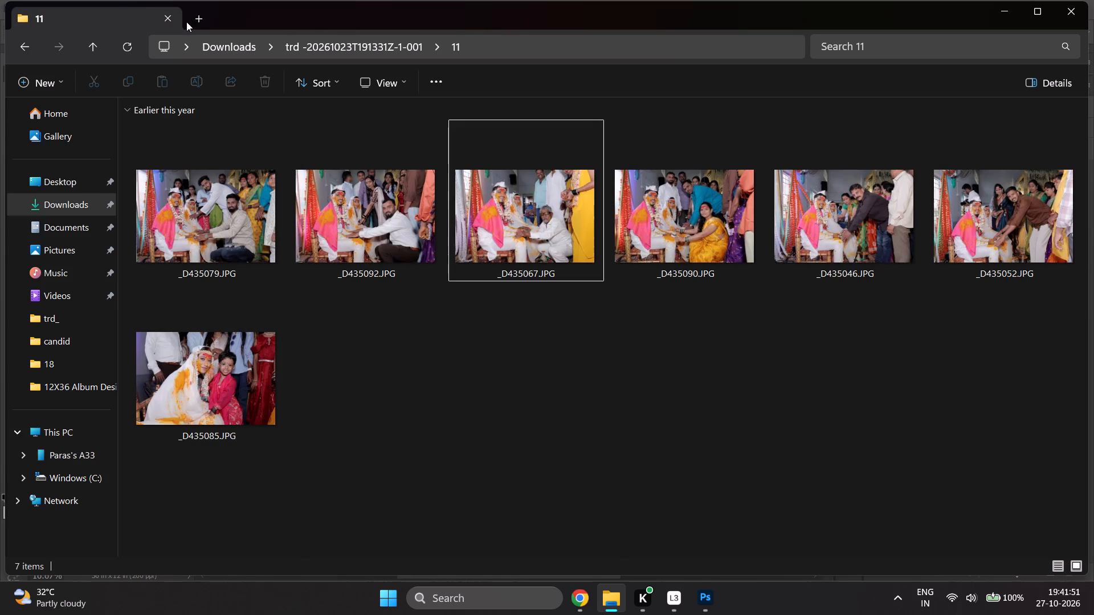
Return to the trd -20261023T191331Z-1-001 folder list and recheck the photo groupings in folders 10 and 11.
{"action": "left_click", "coordinate": [186, 22]}
{"action": "left_click", "coordinate": [195, 18]}
{"action": "left_click", "coordinate": [108, 19]}
{"action": "left_click", "coordinate": [427, 312]}
{"action": "double_click", "coordinate": [41, 213]}
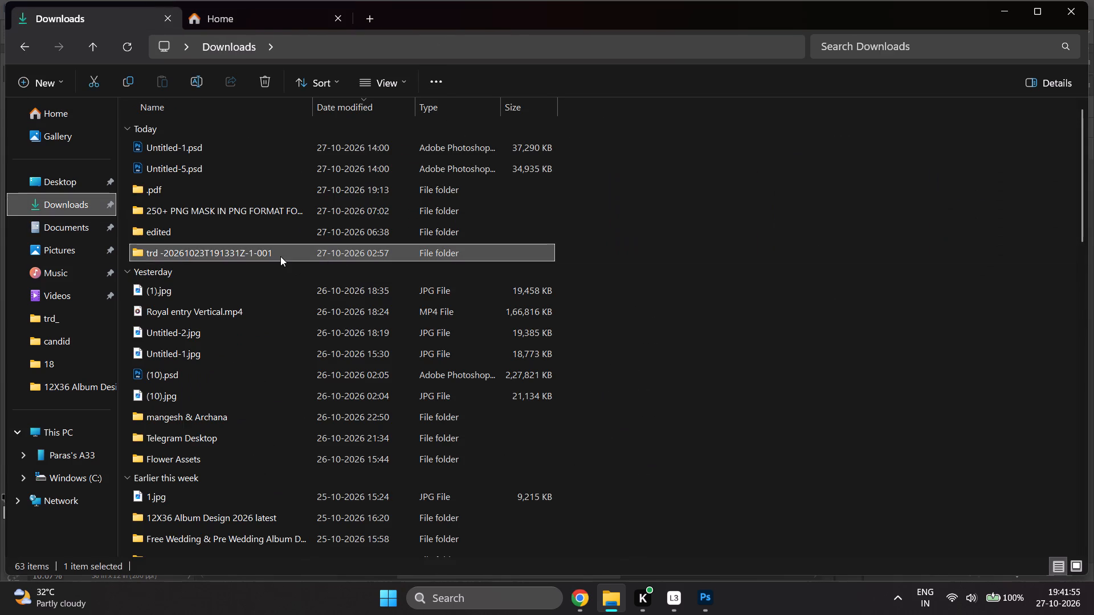
{"action": "double_click", "coordinate": [280, 256]}
{"action": "double_click", "coordinate": [212, 256]}
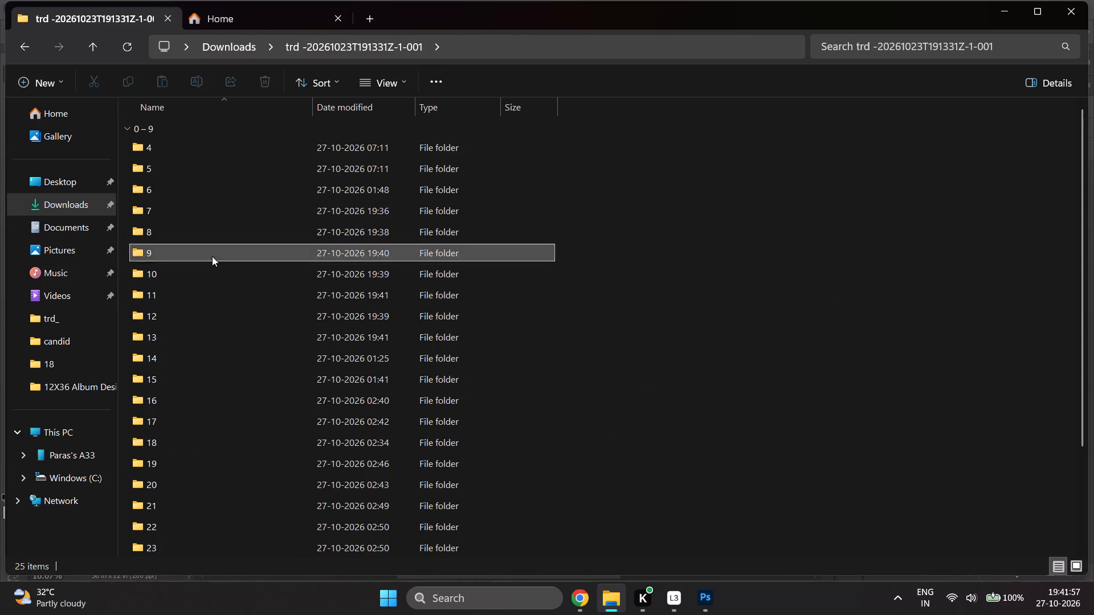
{"action": "left_click", "coordinate": [209, 271]}
{"action": "double_click", "coordinate": [172, 265]}
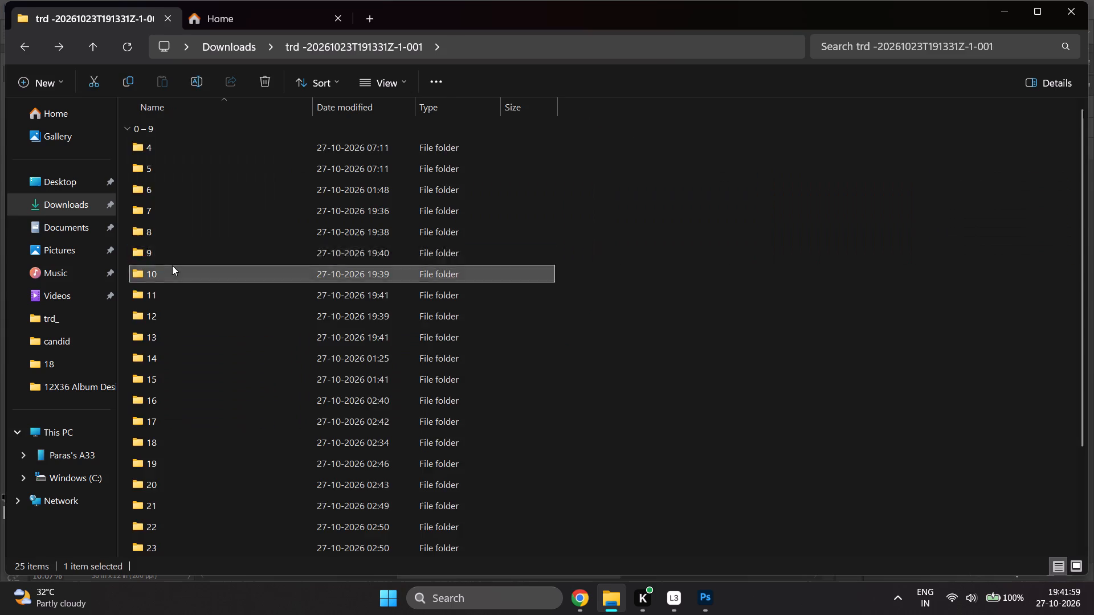
{"action": "left_click", "coordinate": [279, 260]}
{"action": "double_click", "coordinate": [214, 292]}
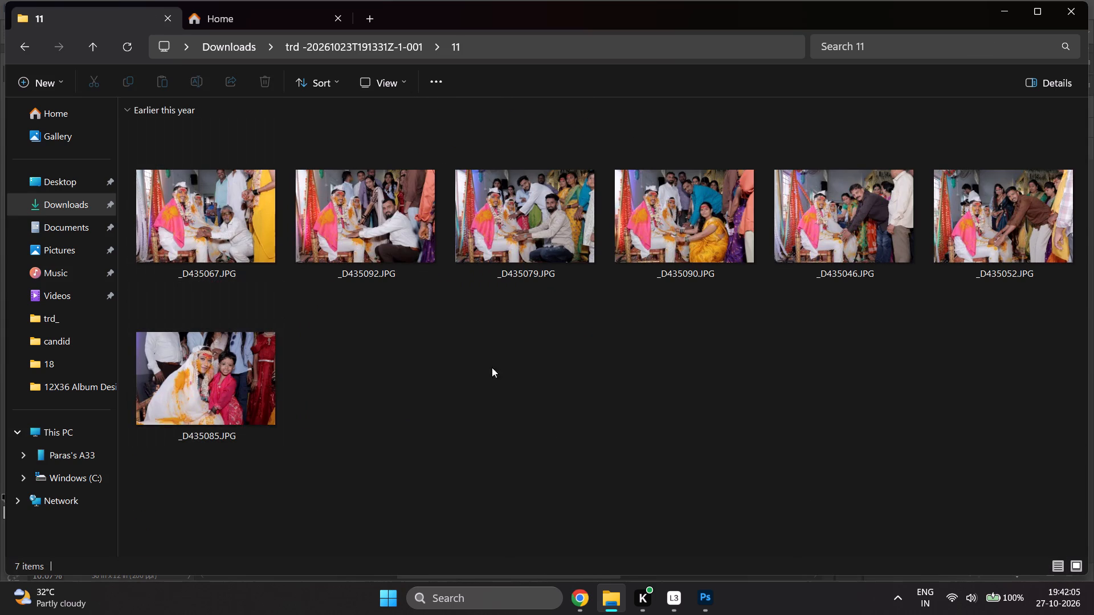
{"action": "left_click", "coordinate": [226, 293]}
{"action": "double_click", "coordinate": [210, 268]}
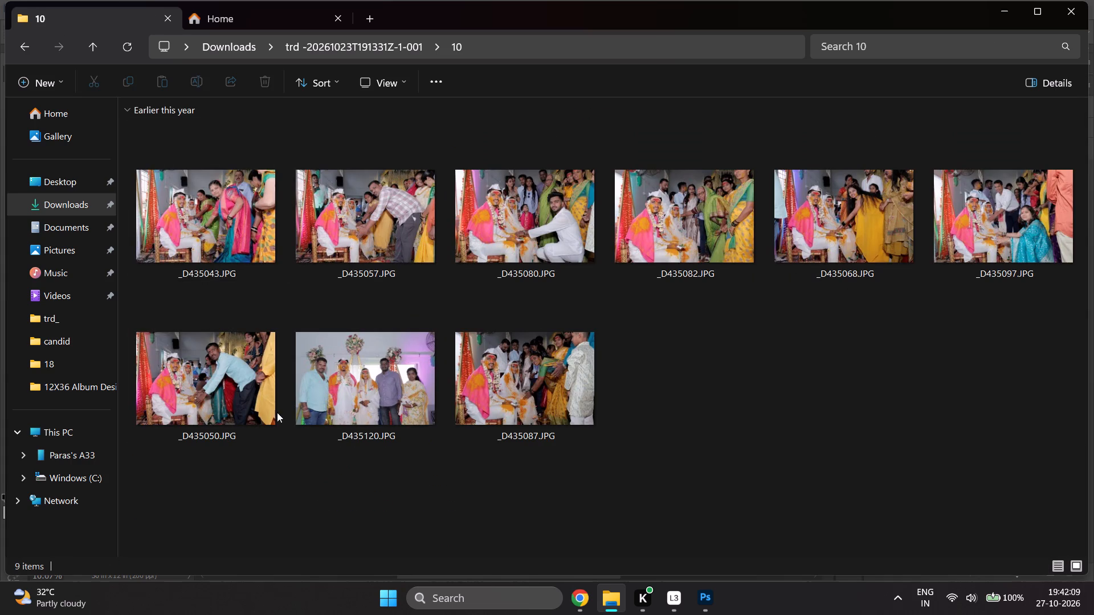
{"action": "left_click", "coordinate": [485, 351]}
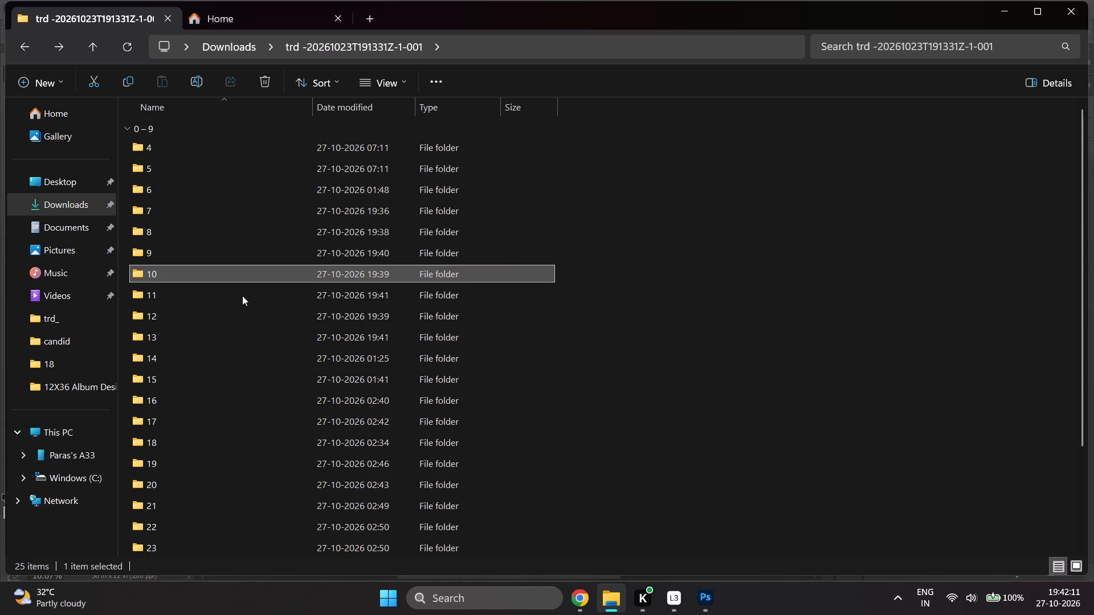
Look through folders 13, 14, 15 and 16, and check how far the numbered folder list runs.
{"action": "double_click", "coordinate": [222, 339]}
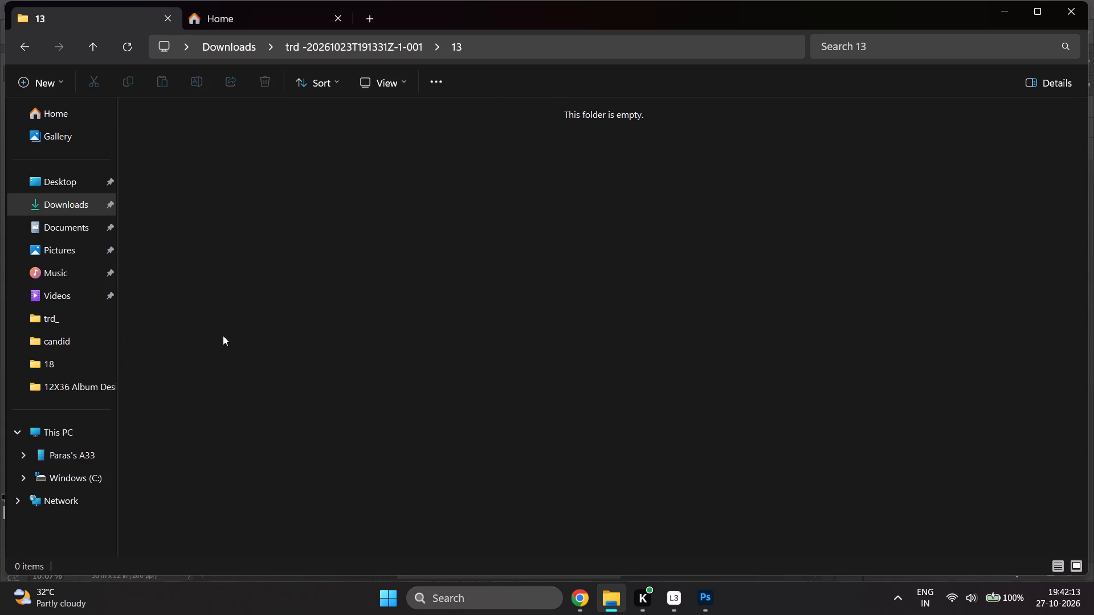
{"action": "left_click", "coordinate": [223, 335]}
{"action": "double_click", "coordinate": [193, 353]}
{"action": "left_click", "coordinate": [600, 252]}
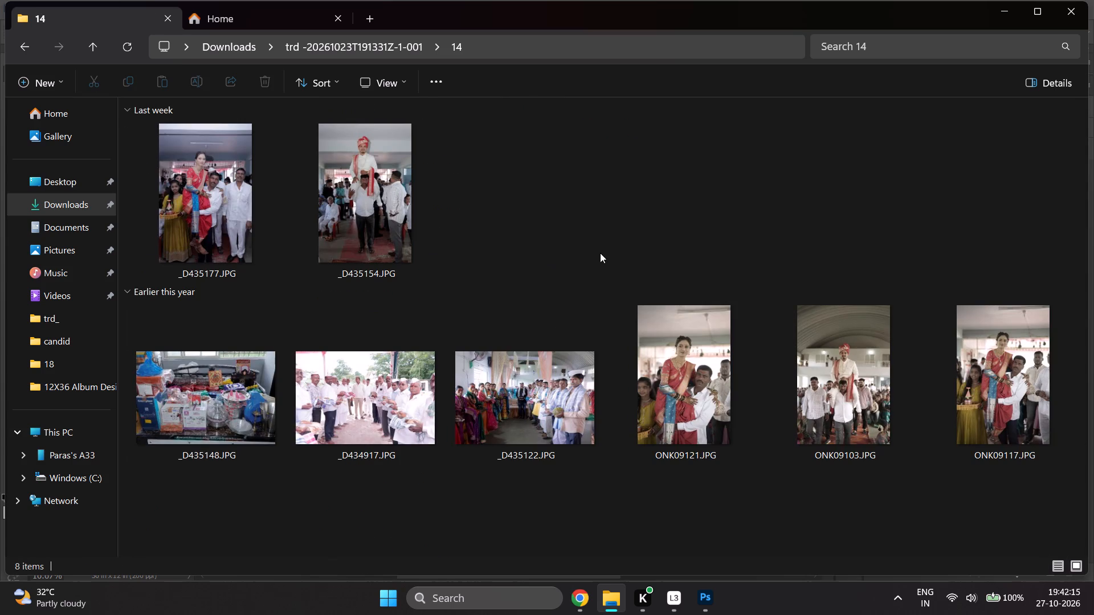
{"action": "double_click", "coordinate": [174, 371]}
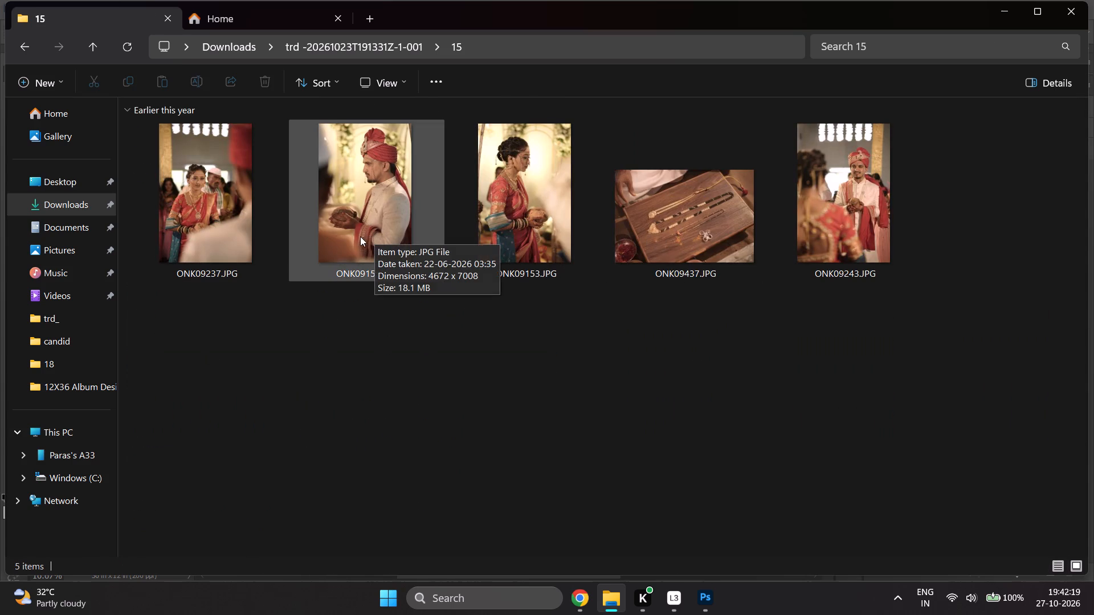
{"action": "left_click", "coordinate": [213, 318]}
{"action": "double_click", "coordinate": [185, 403]}
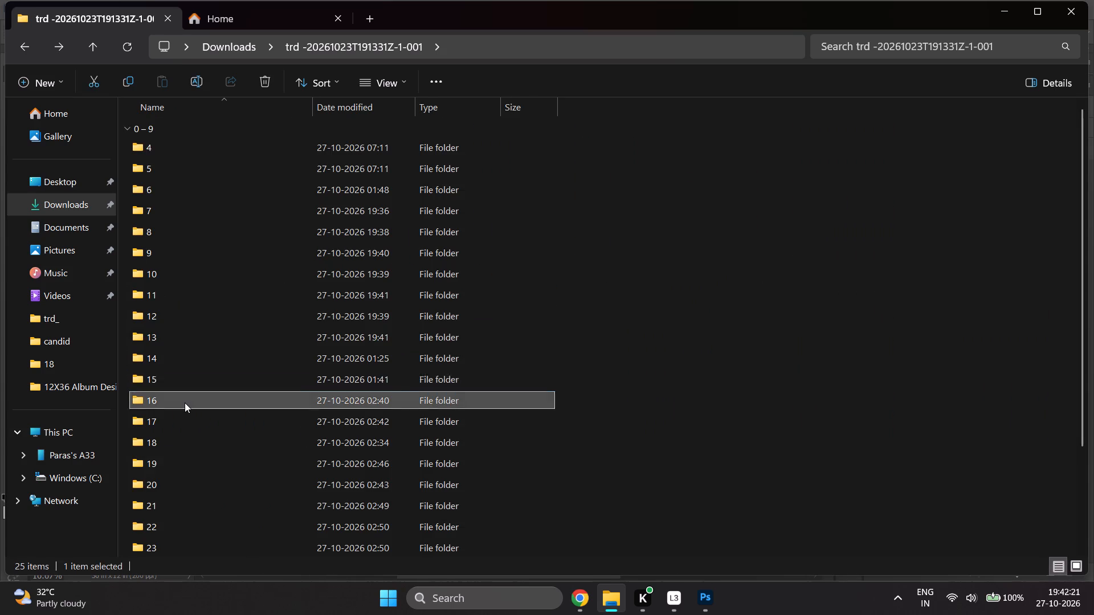
{"action": "left_click", "coordinate": [512, 204]}
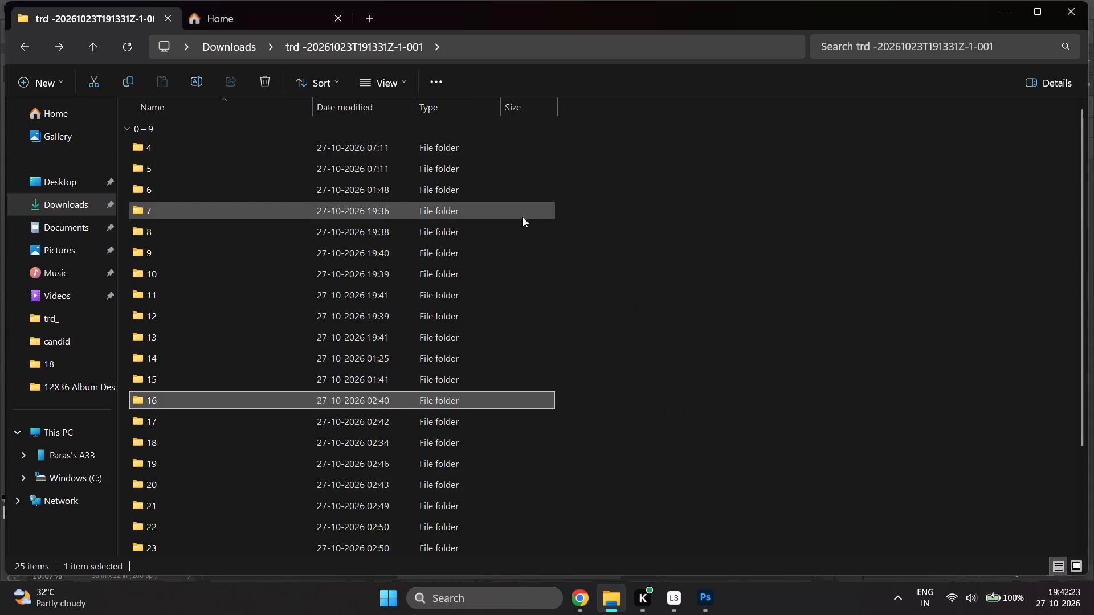
{"action": "scroll", "coordinate": [422, 251], "scroll_direction": "down", "scroll_amount": 8}
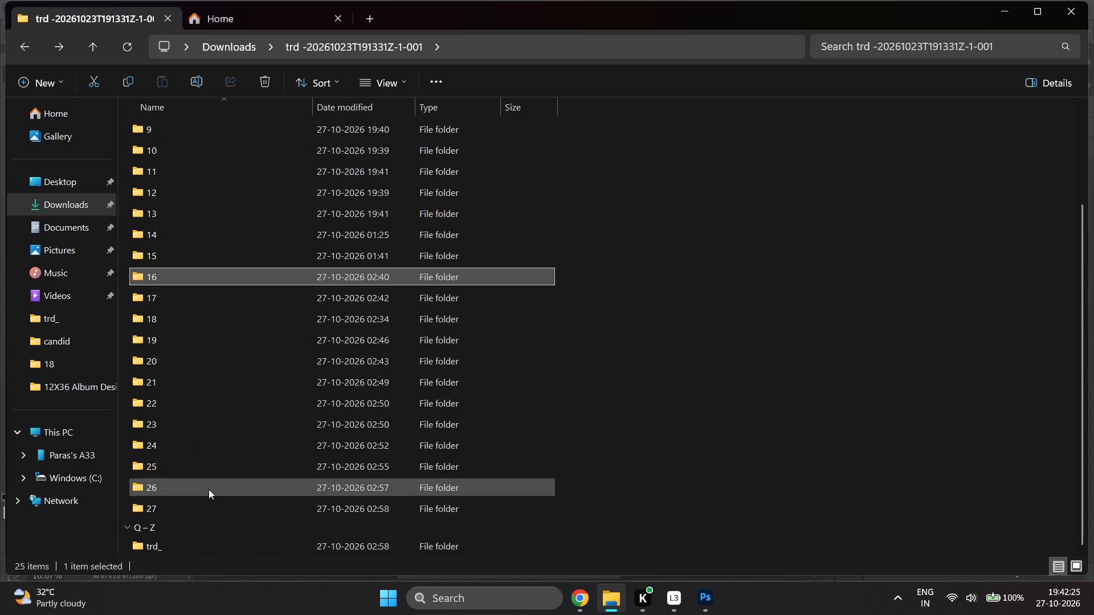
{"action": "left_click", "coordinate": [179, 499]}
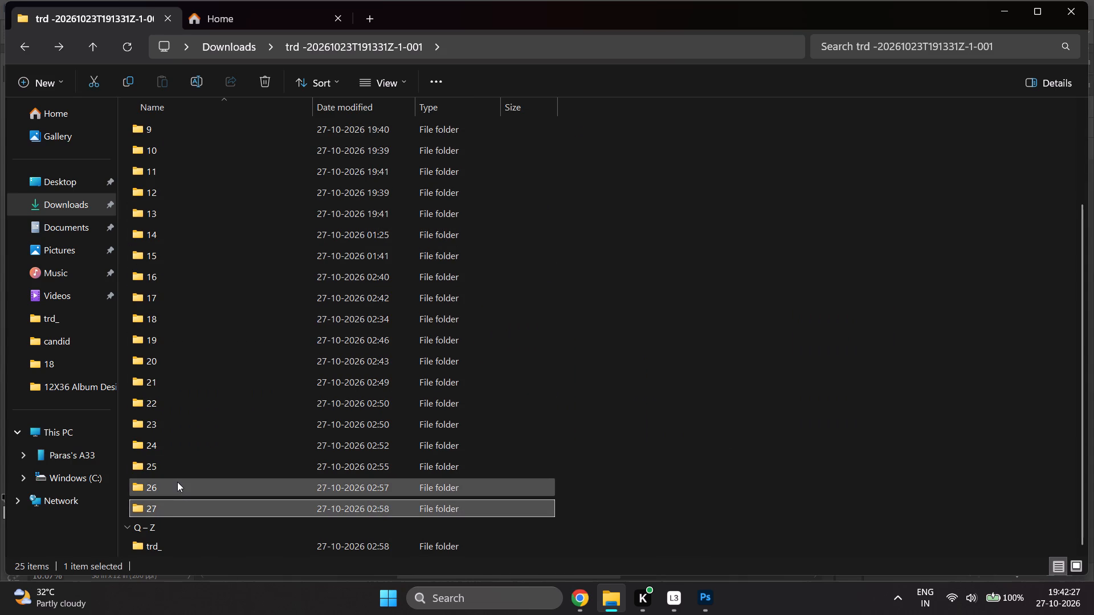
{"action": "scroll", "coordinate": [185, 438], "scroll_direction": "up", "scroll_amount": 2}
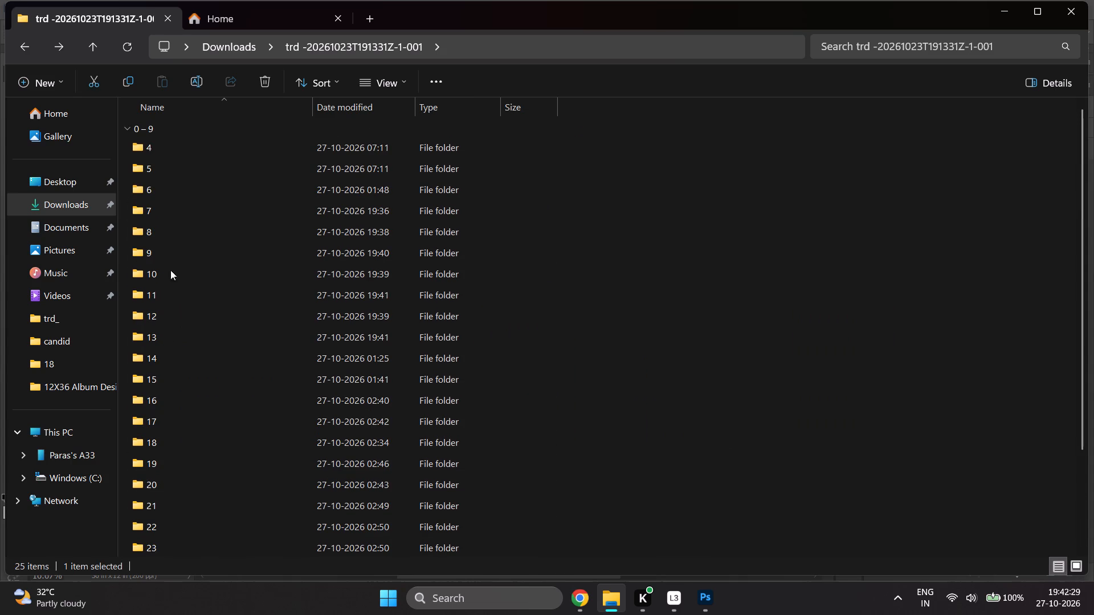
Review the photo groupings in folders 10, 11, 12 and 13 one after another.
{"action": "left_click", "coordinate": [170, 276]}
{"action": "double_click", "coordinate": [170, 276]}
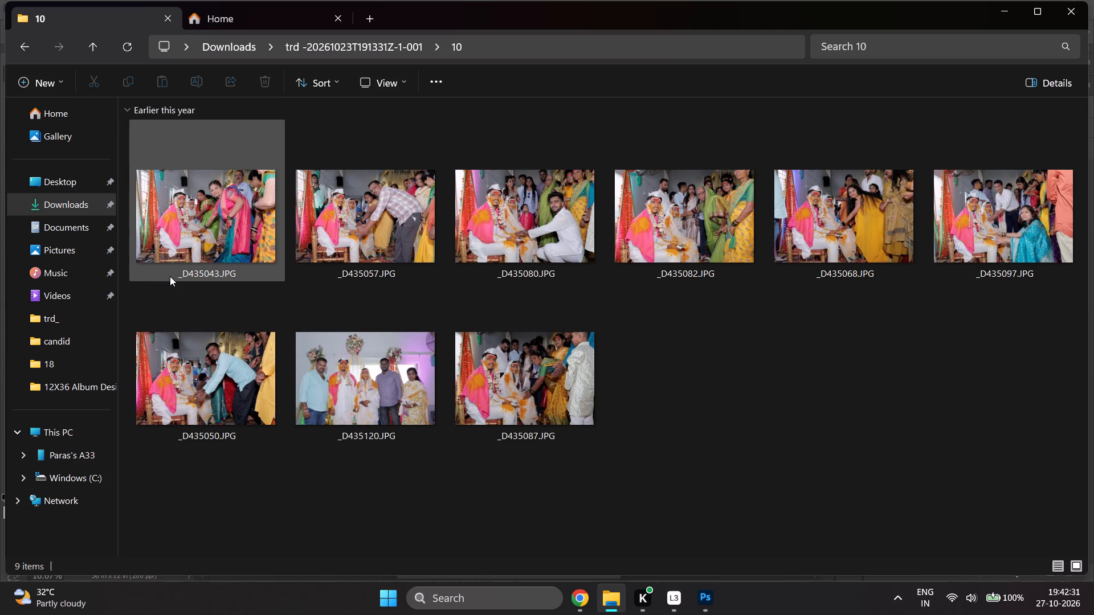
{"action": "left_click", "coordinate": [722, 357]}
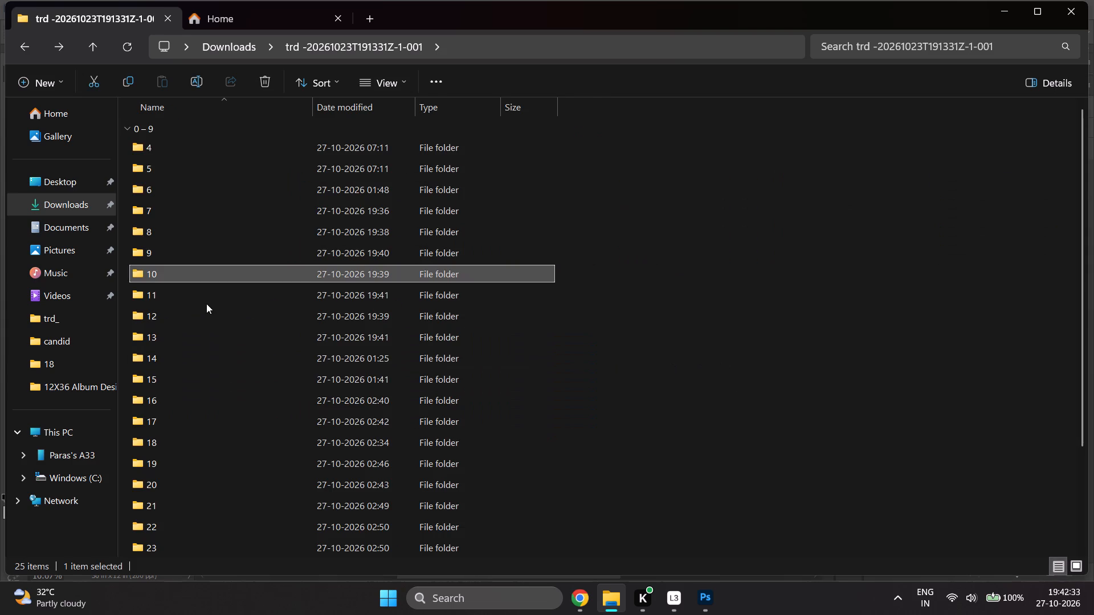
{"action": "double_click", "coordinate": [198, 296]}
{"action": "left_click", "coordinate": [321, 309]}
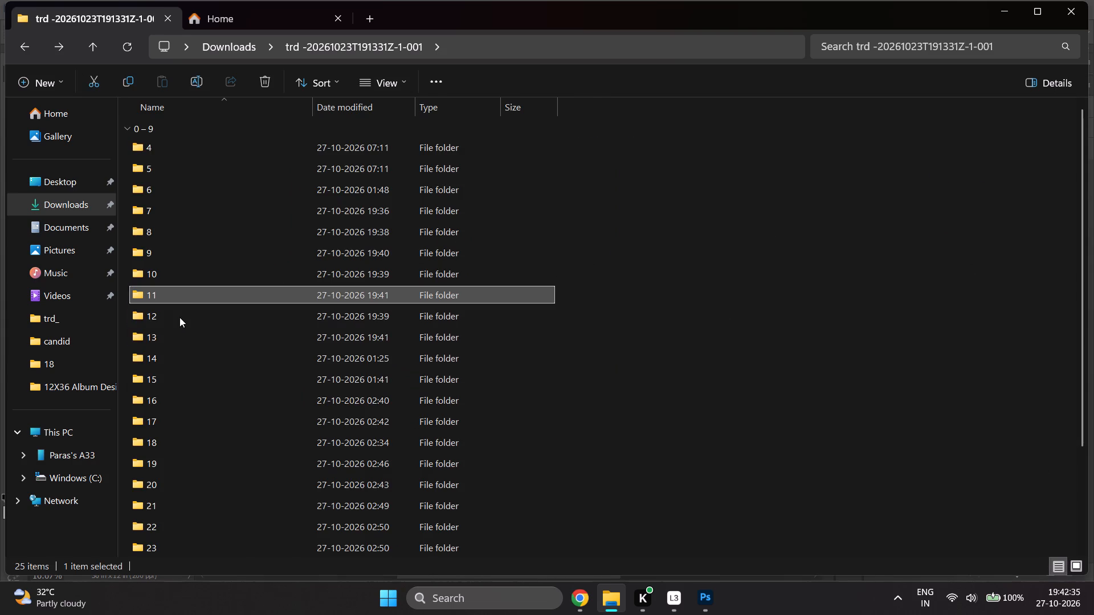
{"action": "double_click", "coordinate": [179, 317]}
{"action": "left_click", "coordinate": [179, 317]}
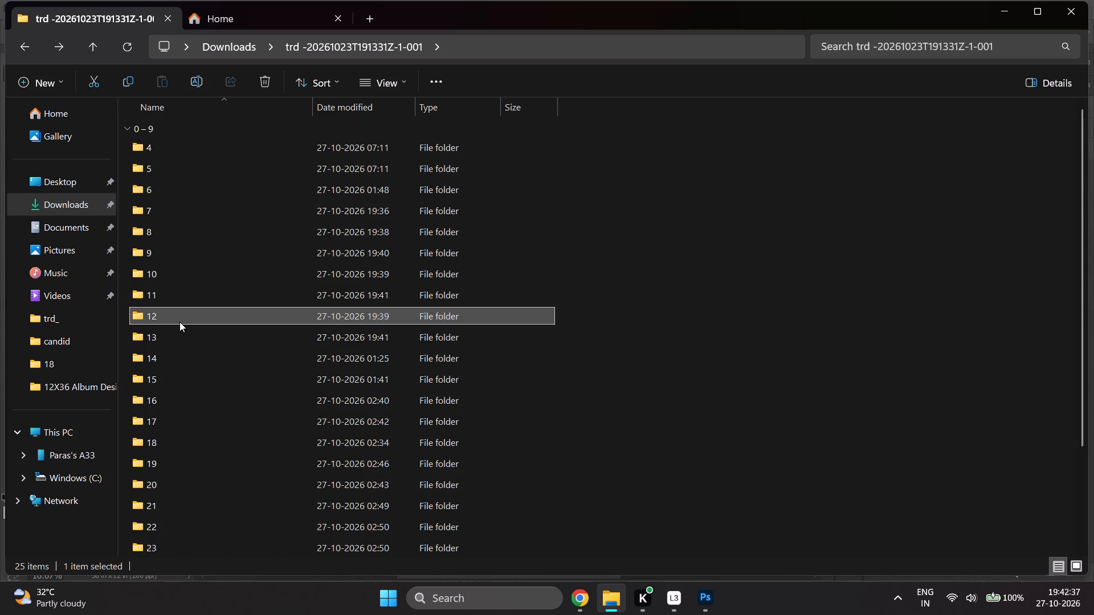
{"action": "double_click", "coordinate": [175, 342]}
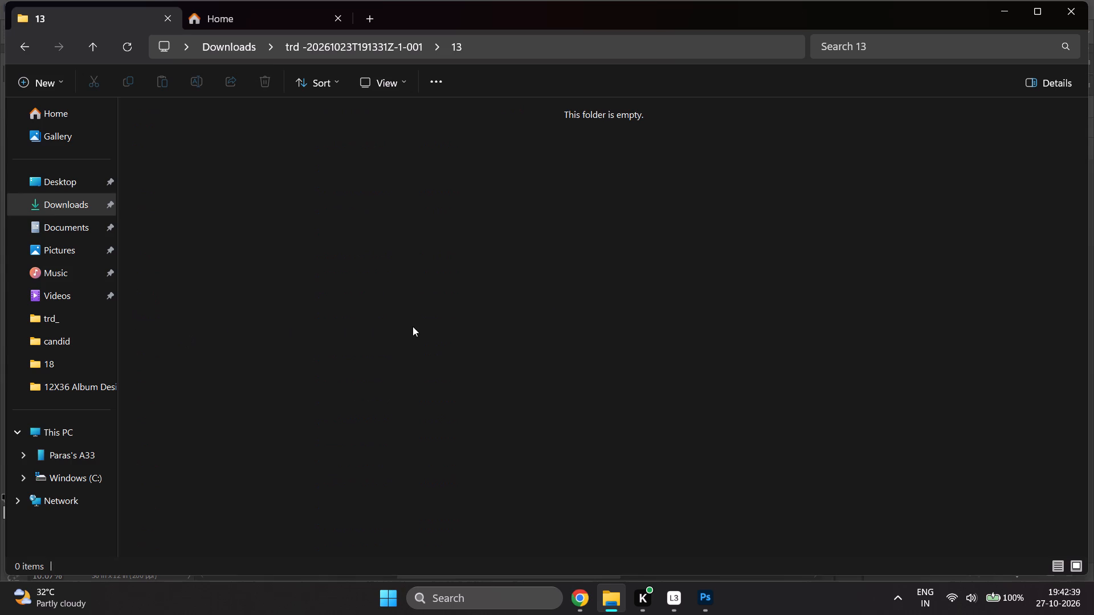
{"action": "left_click", "coordinate": [397, 330]}
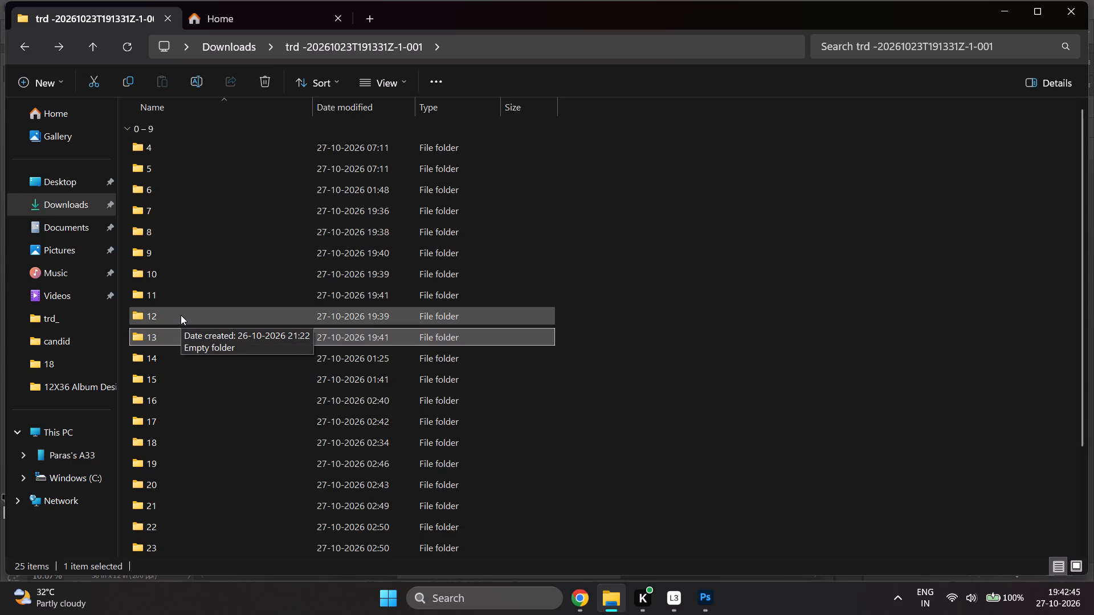
Check the end of the numbered folder list and re-examine the contents of folders 12 and 11.
{"action": "scroll", "coordinate": [181, 315], "scroll_direction": "down", "scroll_amount": 4}
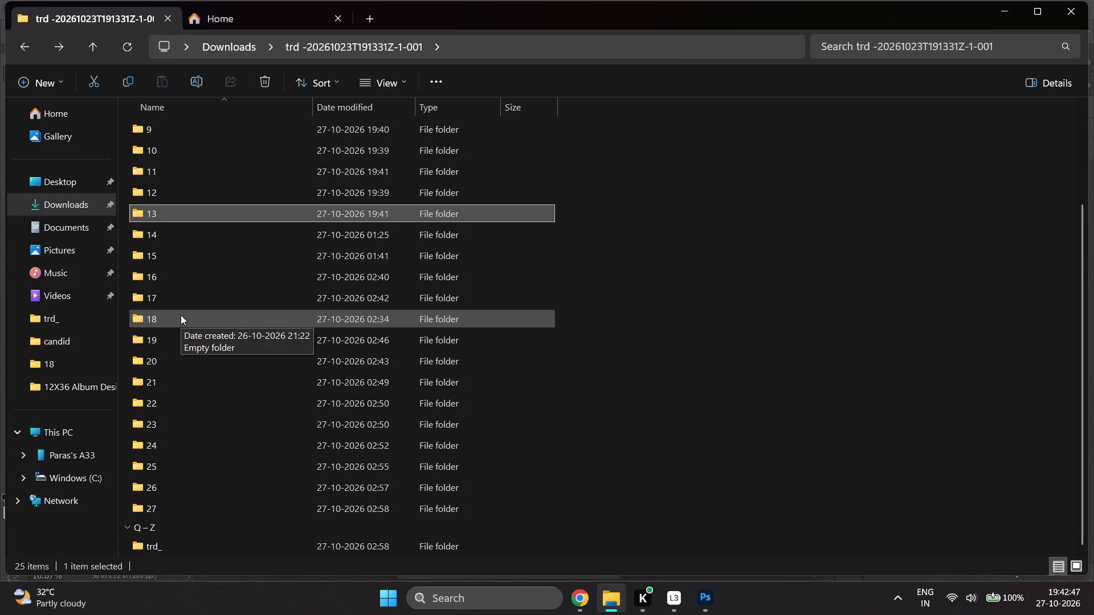
{"action": "left_click", "coordinate": [169, 503]}
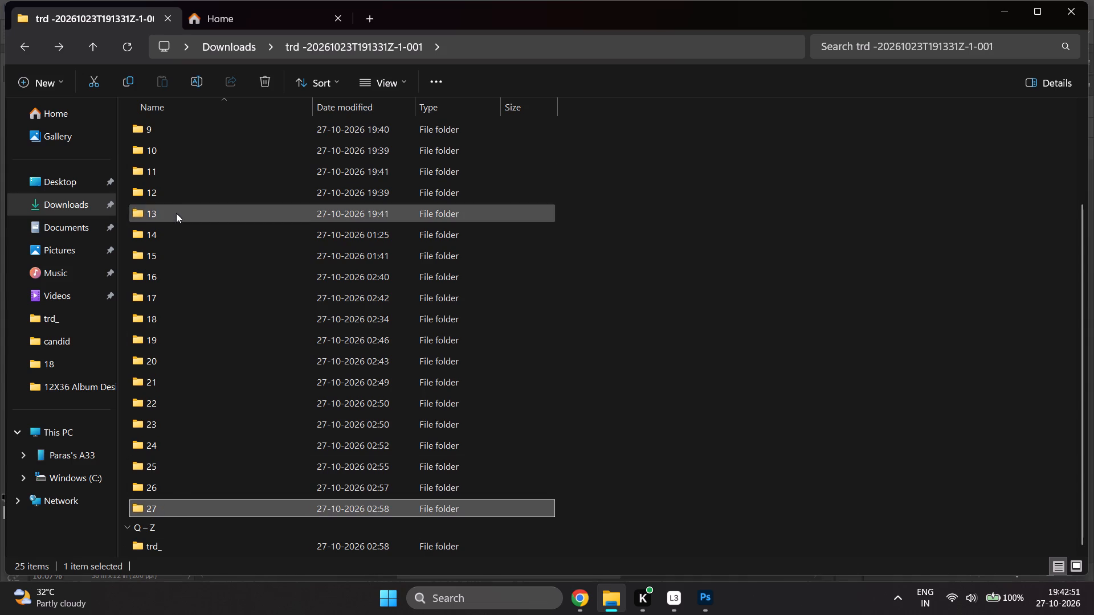
{"action": "double_click", "coordinate": [183, 187]}
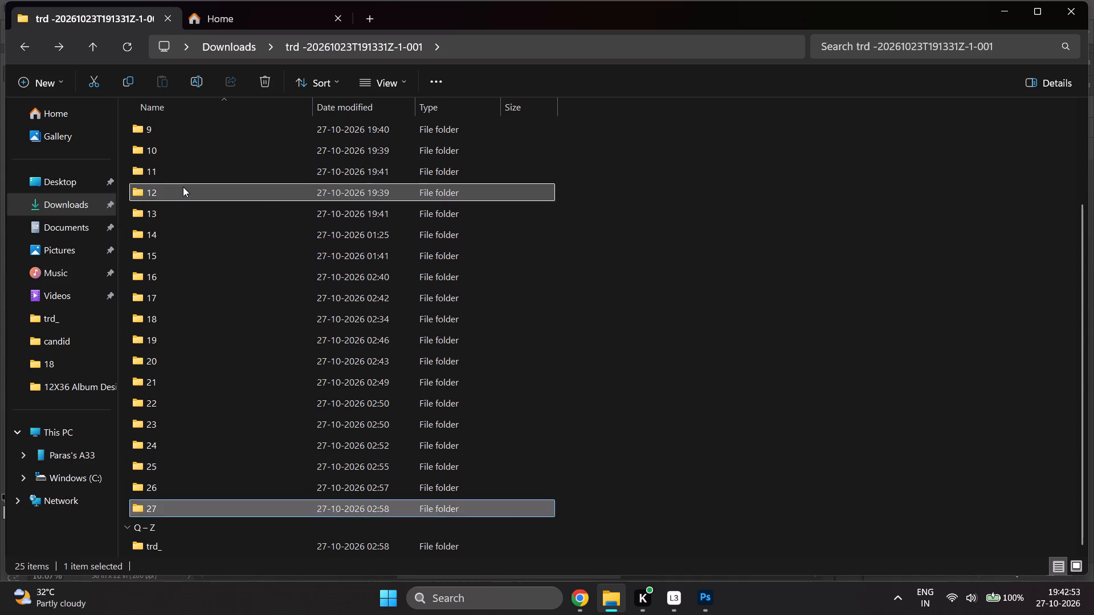
{"action": "left_click", "coordinate": [182, 188]}
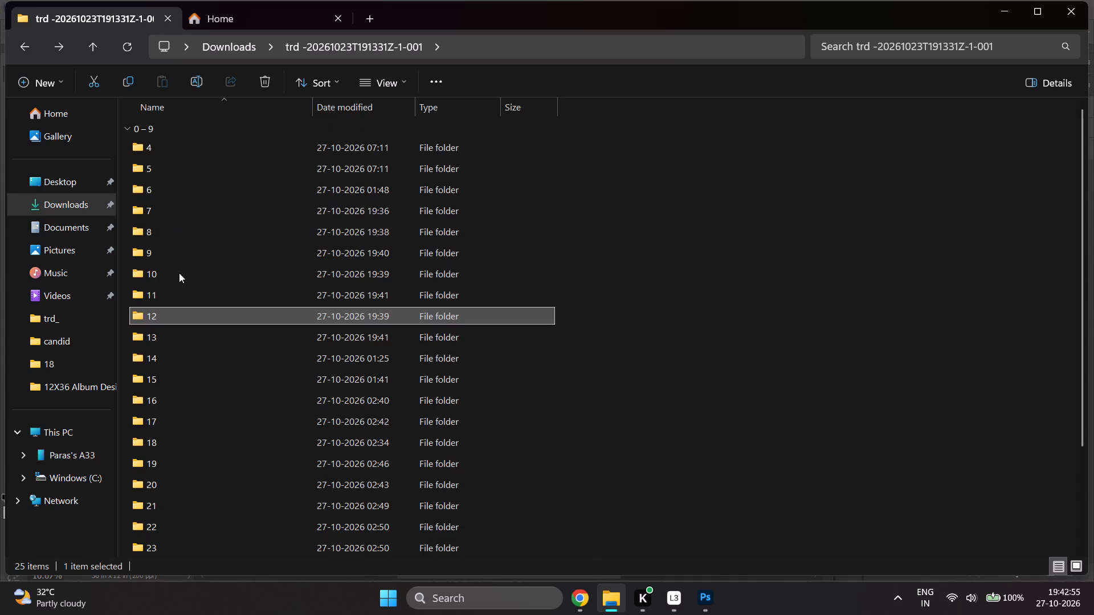
{"action": "double_click", "coordinate": [177, 317]}
{"action": "left_click", "coordinate": [175, 310]}
{"action": "key", "text": "BackSpace"}
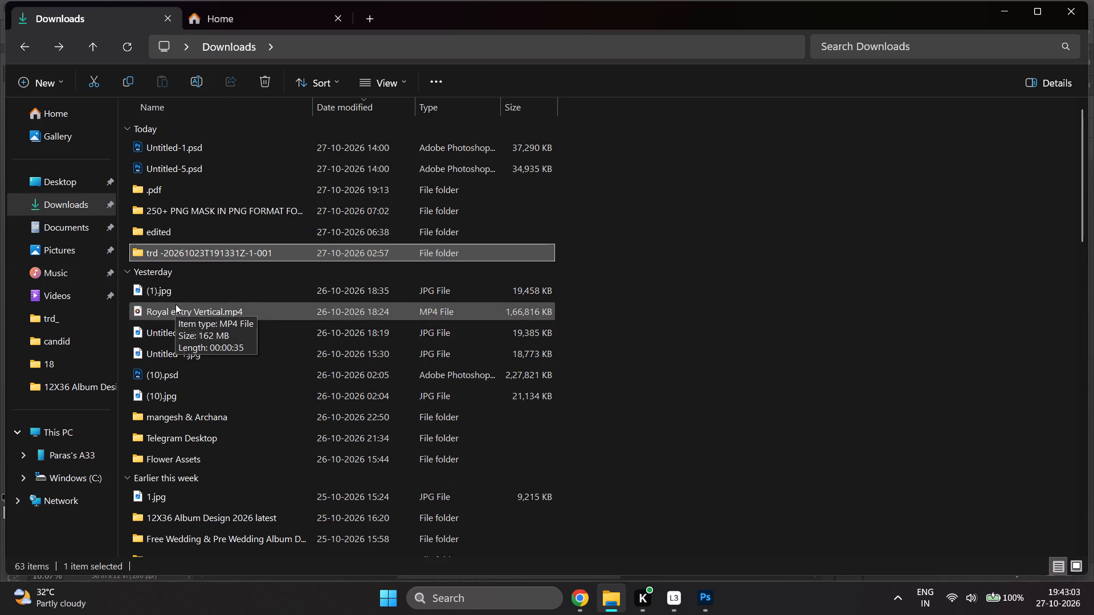
{"action": "left_click", "coordinate": [161, 317]}
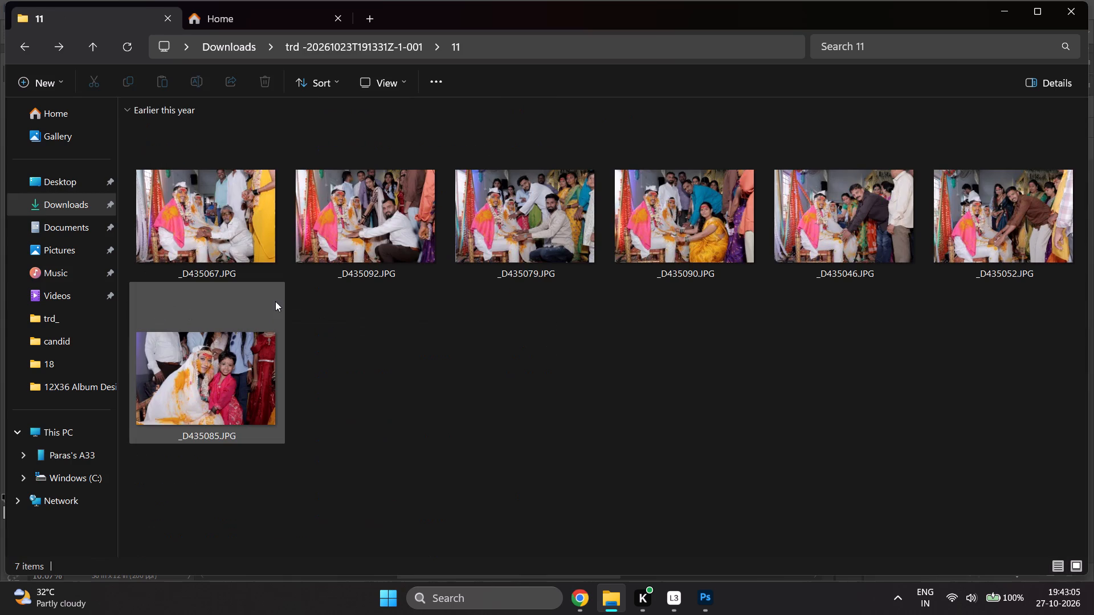
{"action": "left_click", "coordinate": [19, 48]}
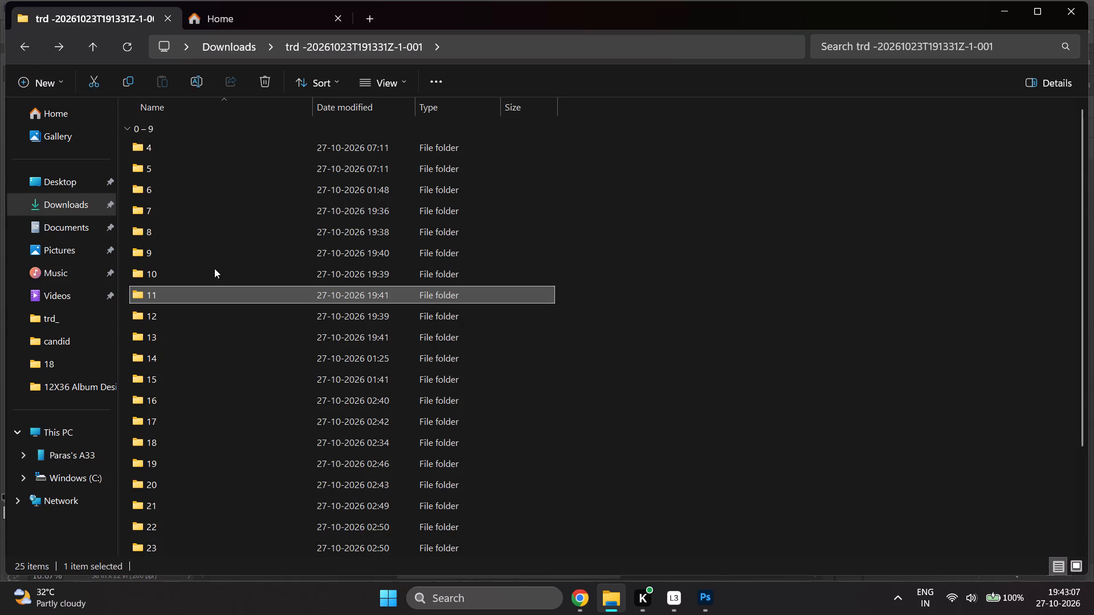
{"action": "double_click", "coordinate": [184, 300]}
{"action": "left_click", "coordinate": [179, 297]}
Delete folders 12 and 13 from trd -20261023T191331Z-1-001.
{"action": "left_click", "coordinate": [178, 315]}
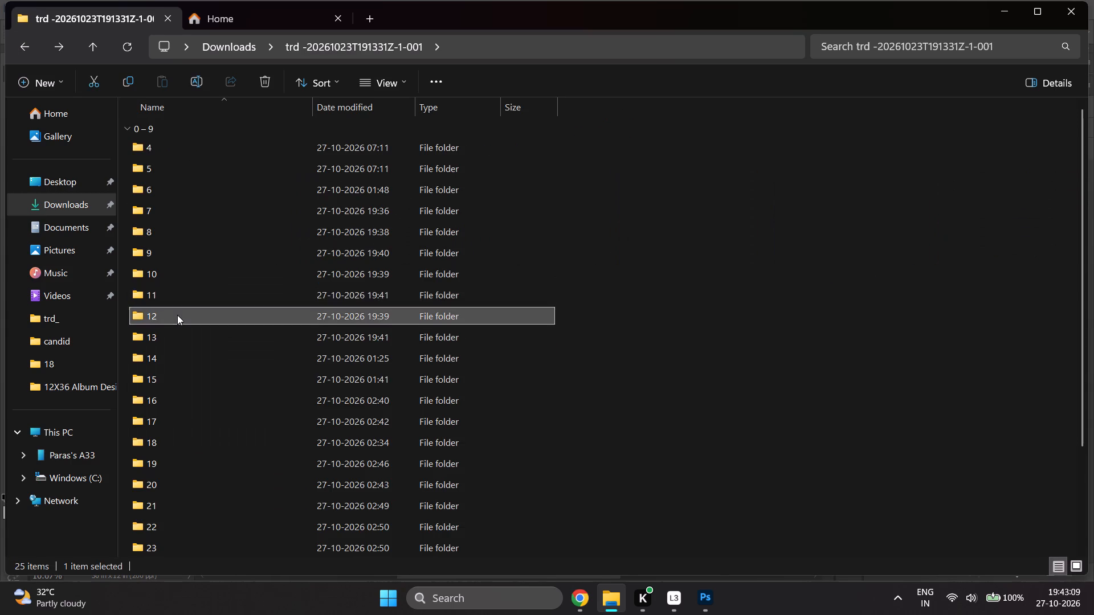
{"action": "left_click", "coordinate": [269, 82]}
{"action": "left_click", "coordinate": [196, 322]}
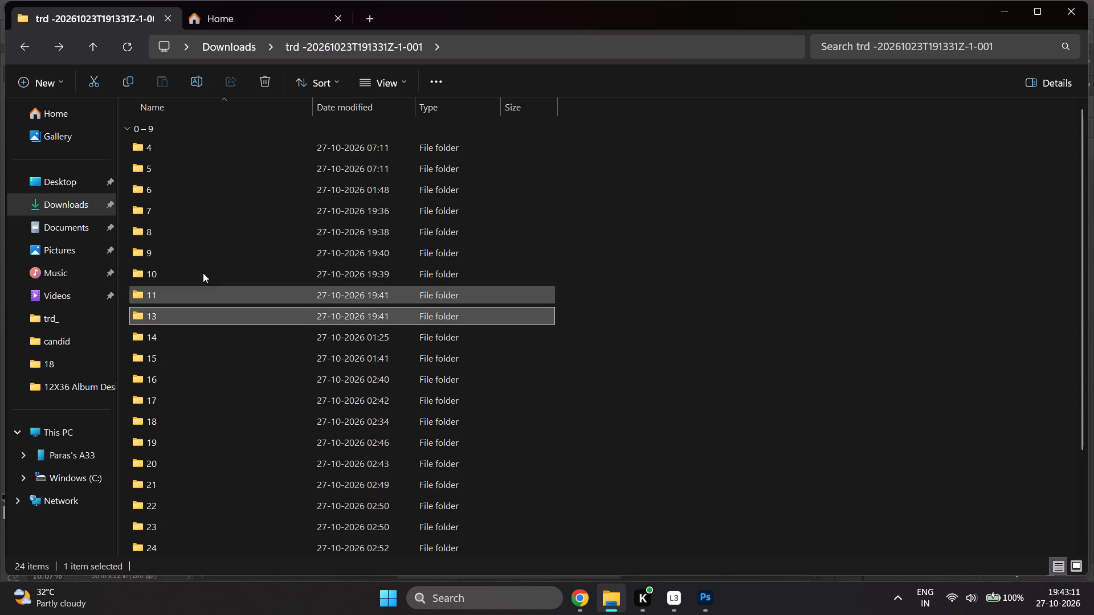
{"action": "left_click", "coordinate": [259, 81]}
Check the photos in folder 11 once more and return to the folder list.
{"action": "double_click", "coordinate": [168, 292]}
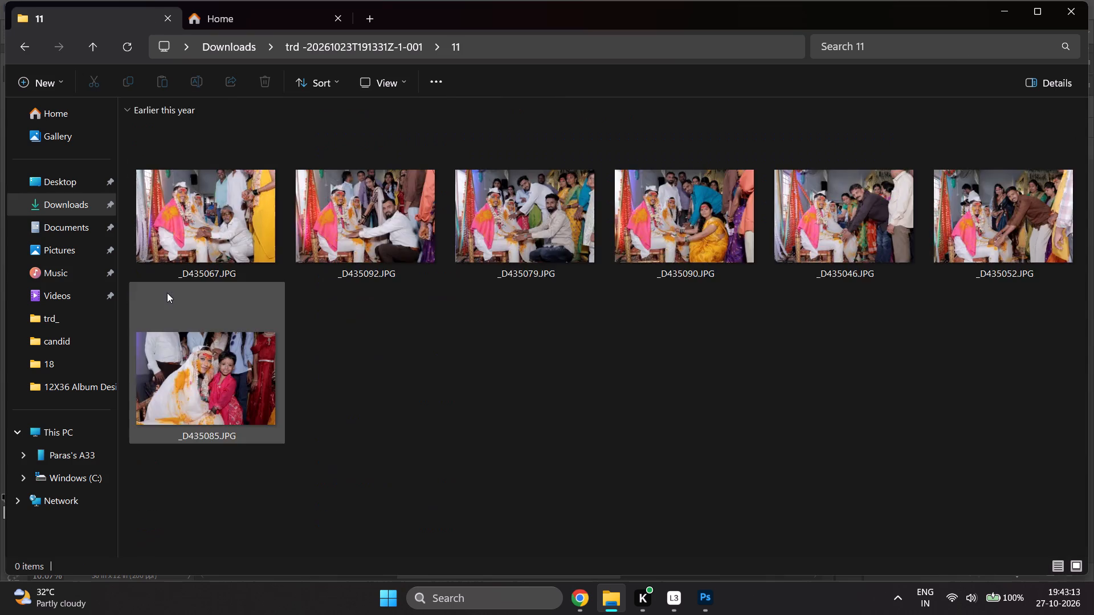
{"action": "left_click", "coordinate": [167, 293]}
{"action": "left_click", "coordinate": [171, 321]}
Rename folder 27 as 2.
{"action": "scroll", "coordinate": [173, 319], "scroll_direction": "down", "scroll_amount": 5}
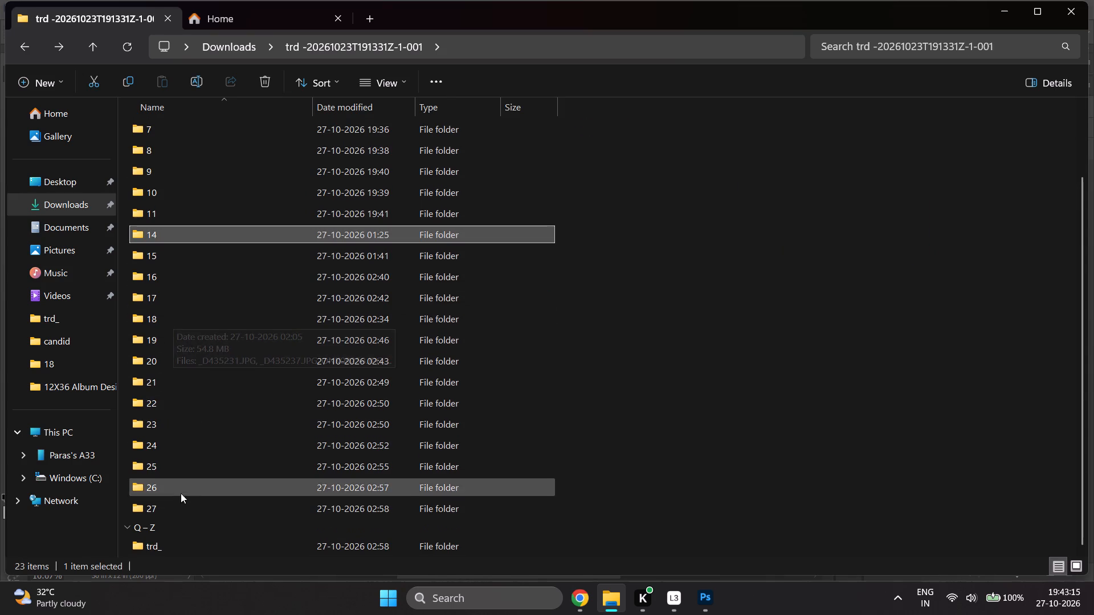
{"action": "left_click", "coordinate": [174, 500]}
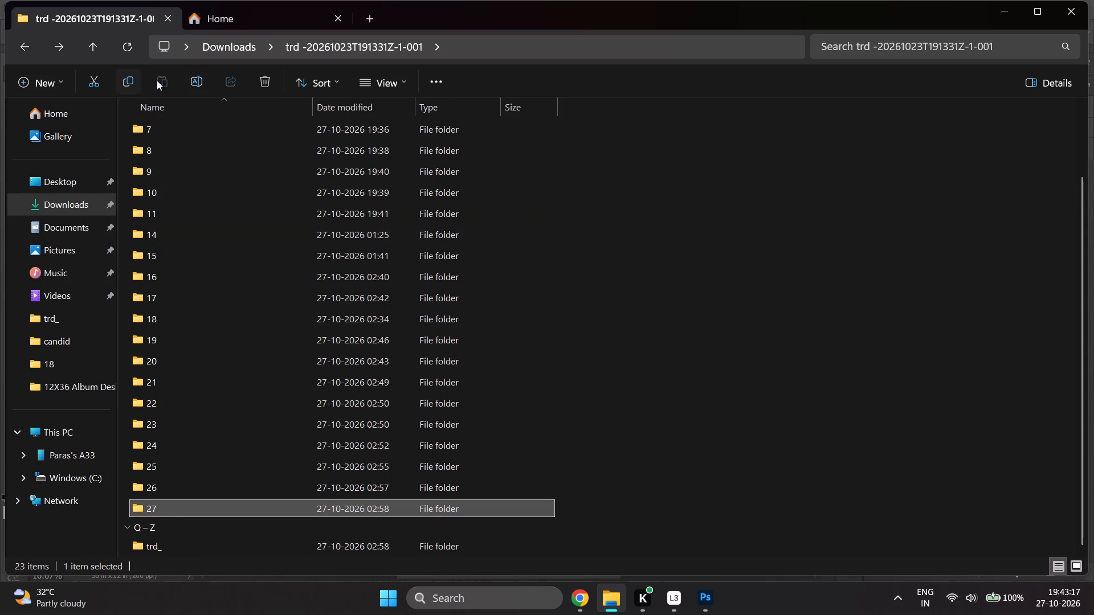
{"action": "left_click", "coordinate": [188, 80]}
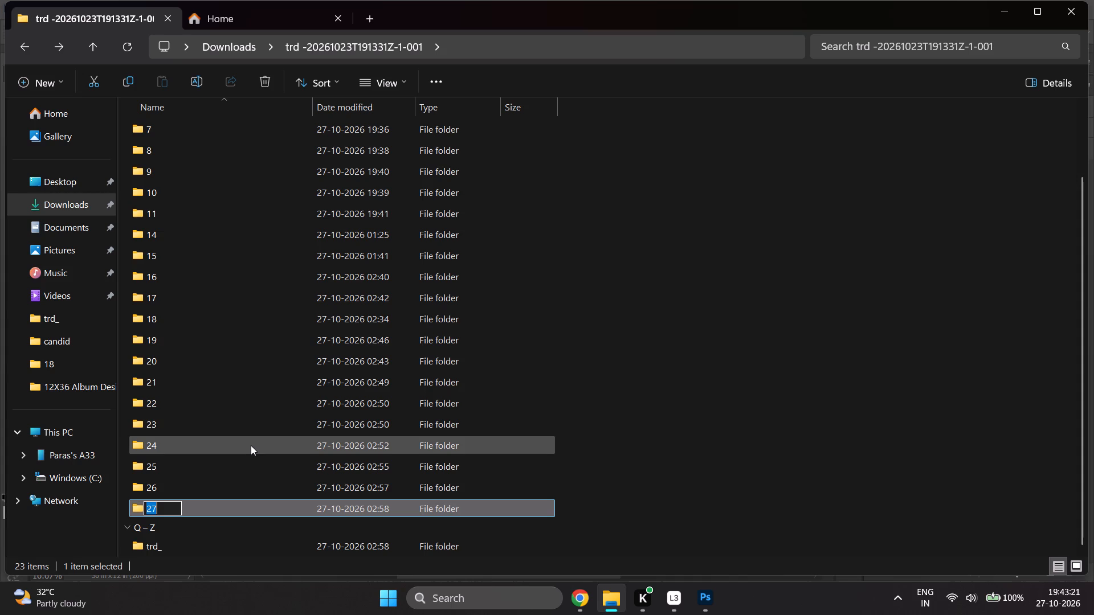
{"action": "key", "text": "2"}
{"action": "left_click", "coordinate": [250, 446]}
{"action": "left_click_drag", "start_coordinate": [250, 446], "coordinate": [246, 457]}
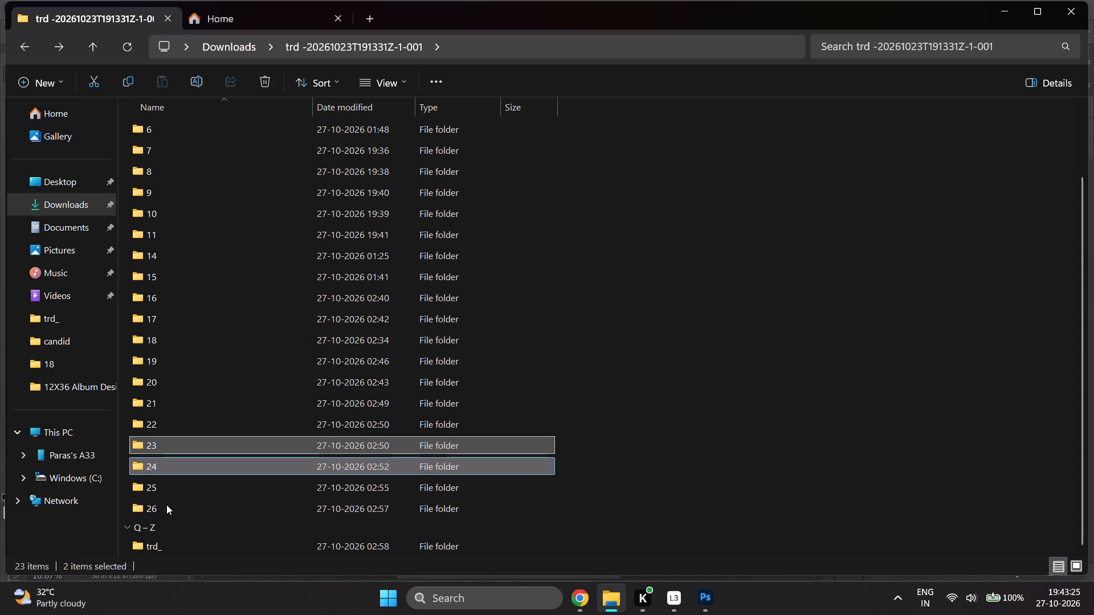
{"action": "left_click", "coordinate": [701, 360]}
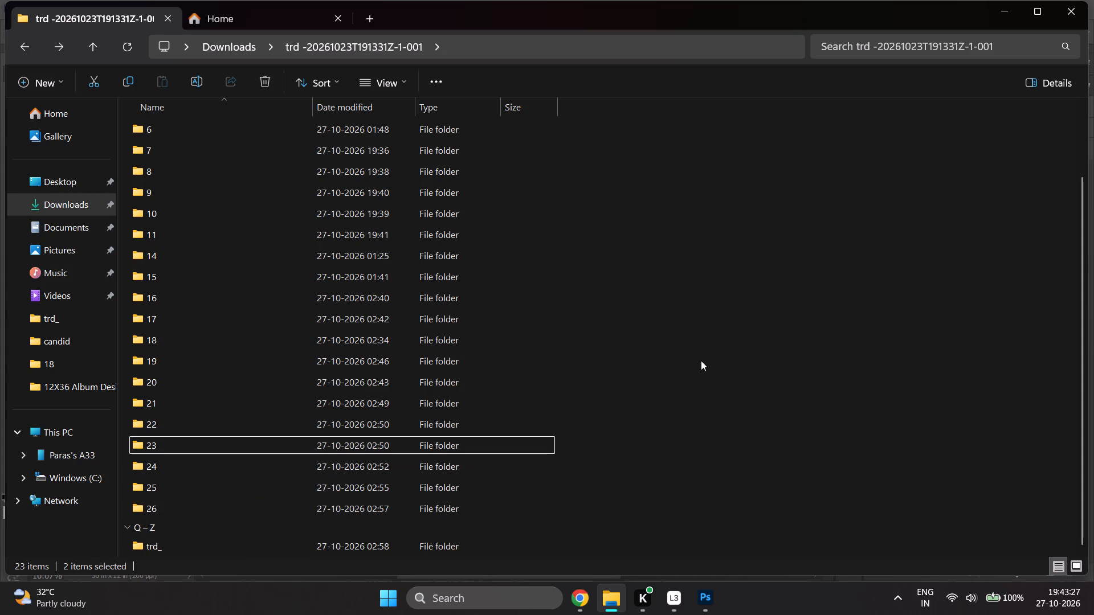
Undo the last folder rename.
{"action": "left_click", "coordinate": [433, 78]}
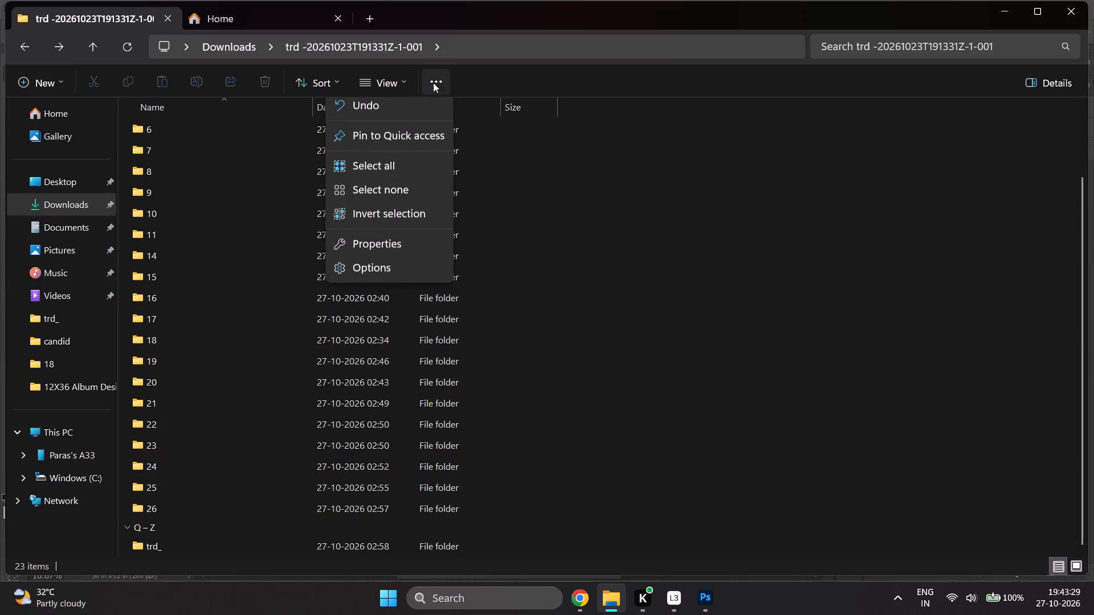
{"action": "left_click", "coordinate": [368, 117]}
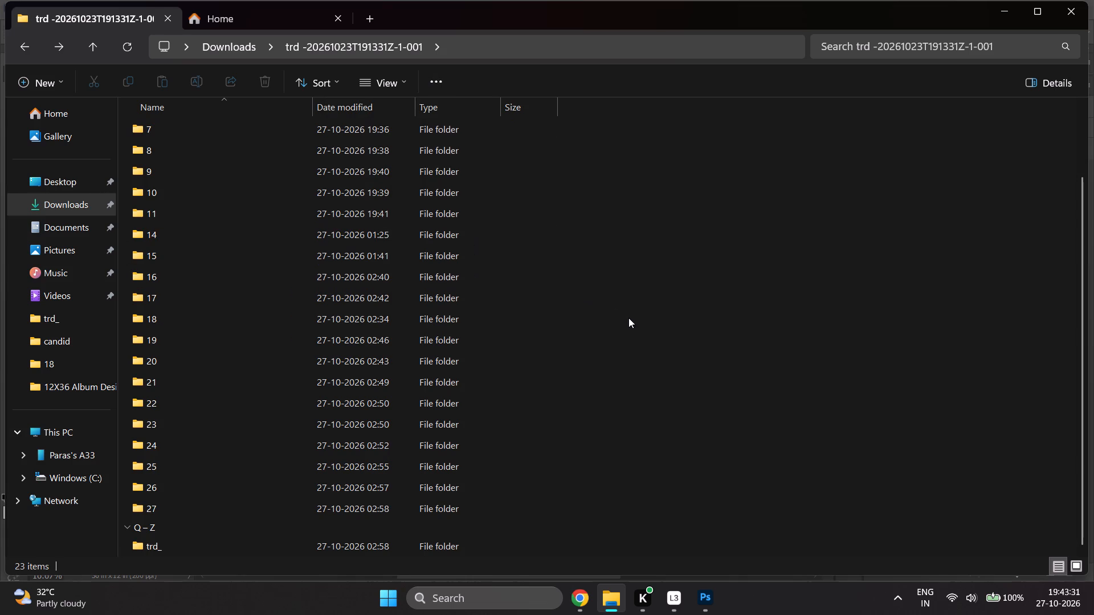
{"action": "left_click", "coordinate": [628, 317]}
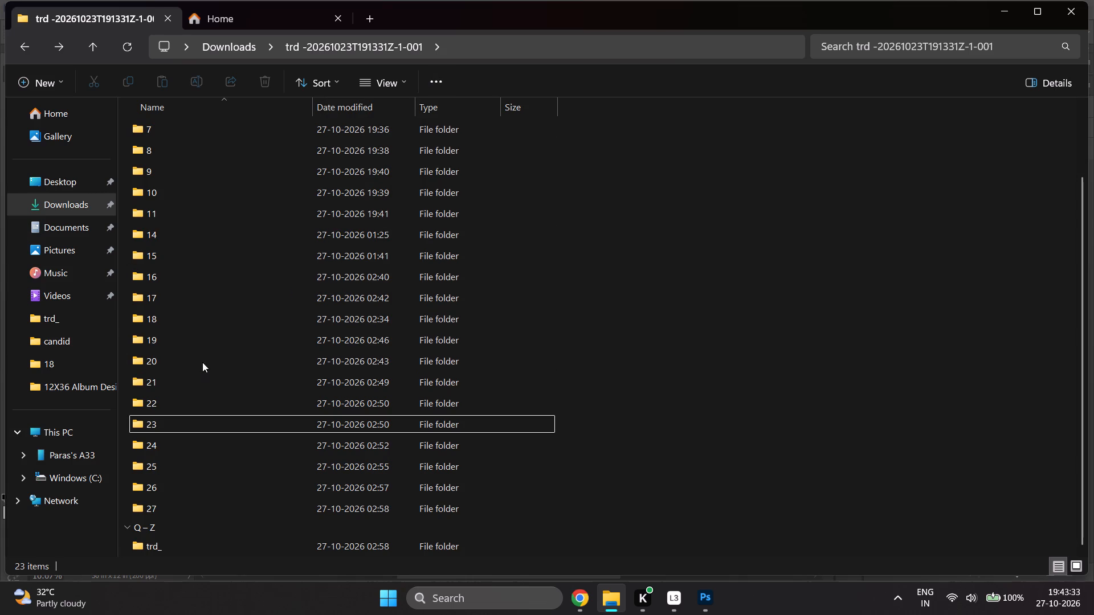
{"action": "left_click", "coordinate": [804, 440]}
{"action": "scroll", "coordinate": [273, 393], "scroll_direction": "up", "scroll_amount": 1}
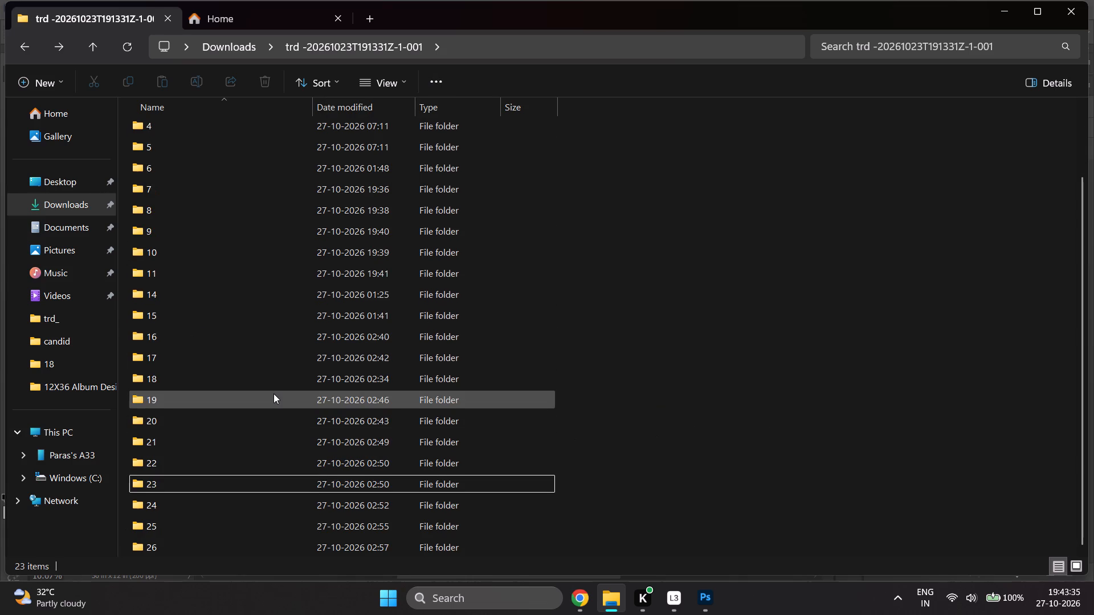
Rename folder 14 as 12.
{"action": "scroll", "coordinate": [273, 391], "scroll_direction": "up", "scroll_amount": 4}
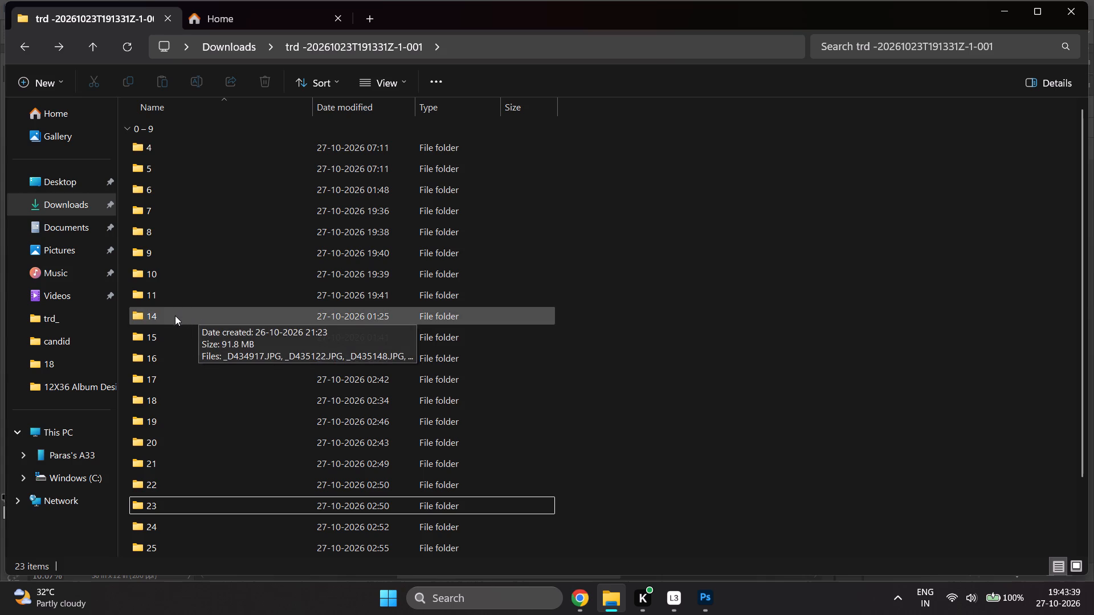
{"action": "left_click", "coordinate": [160, 317]}
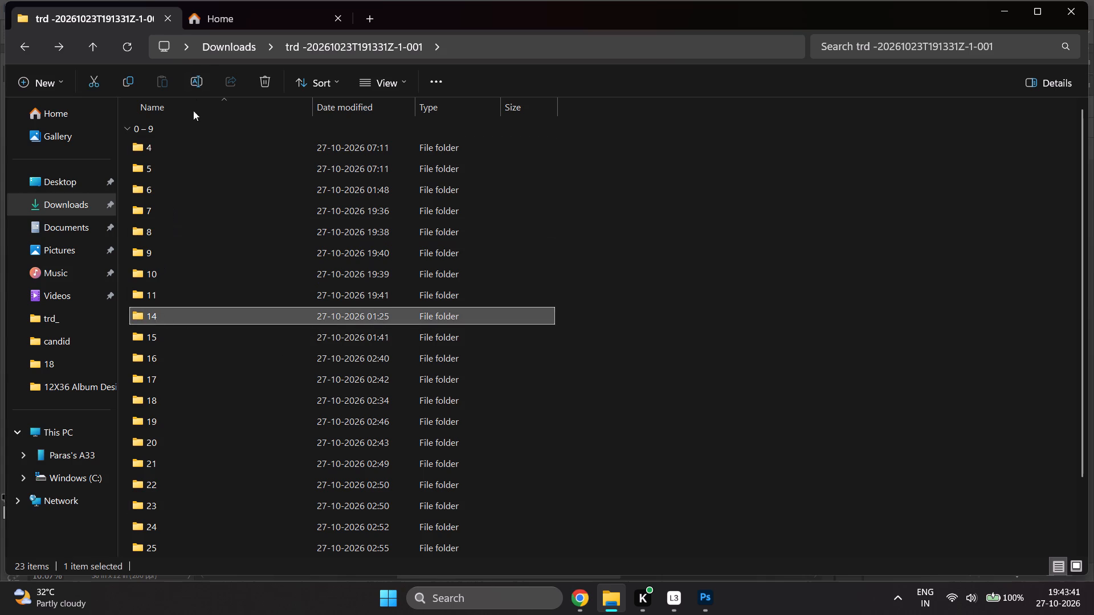
{"action": "left_click", "coordinate": [199, 86]}
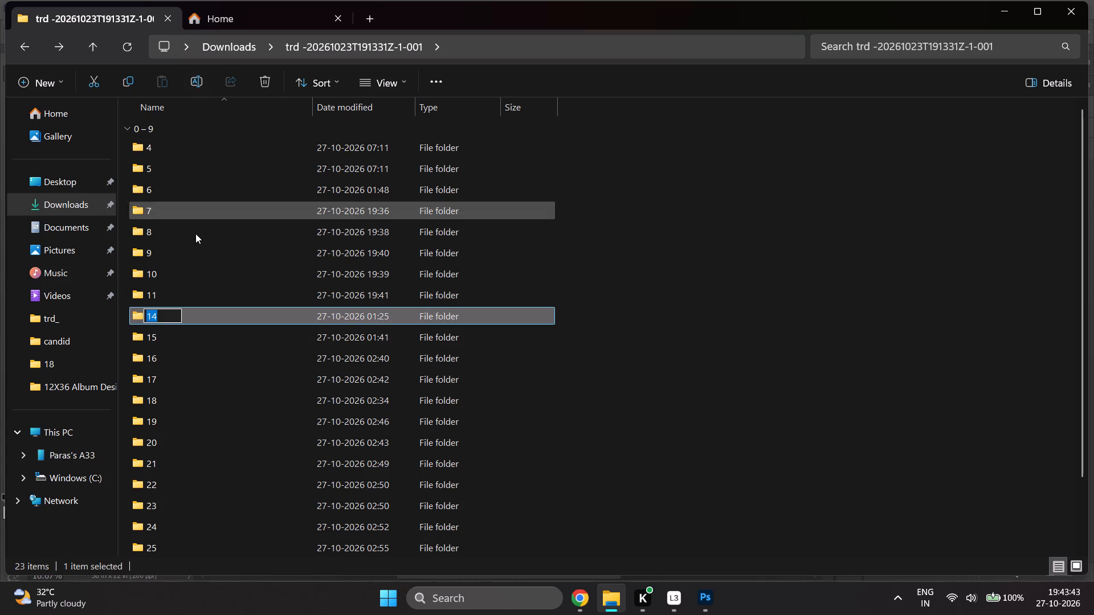
{"action": "key", "text": "1"}
{"action": "key", "text": "2"}
{"action": "left_click", "coordinate": [777, 405]}
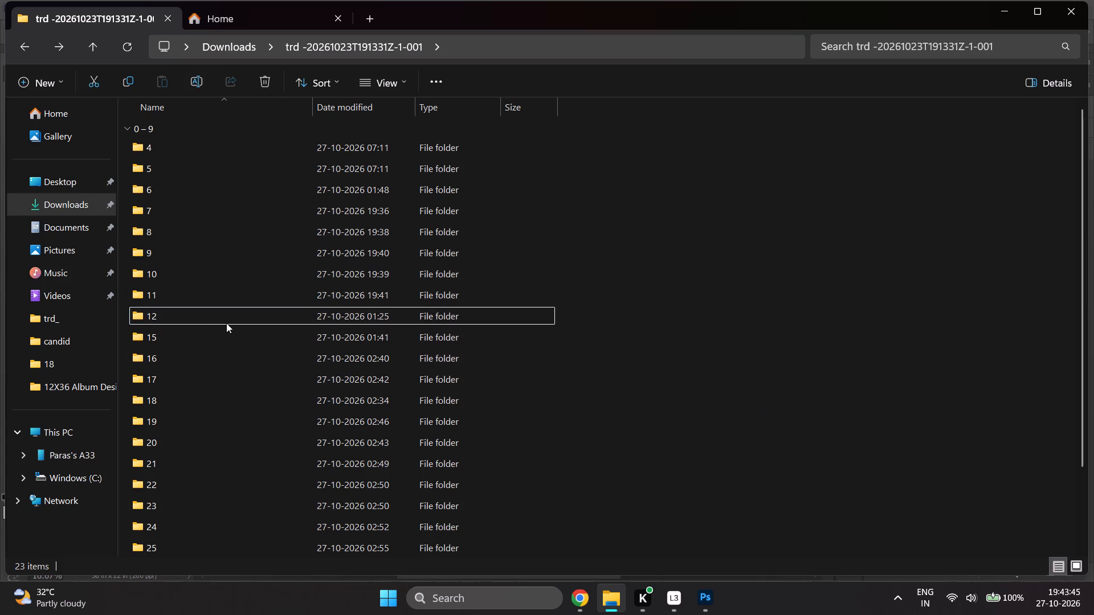
{"action": "double_click", "coordinate": [205, 311]}
{"action": "left_click", "coordinate": [203, 310]}
Rename folder 15 as 13.
{"action": "left_click", "coordinate": [165, 338]}
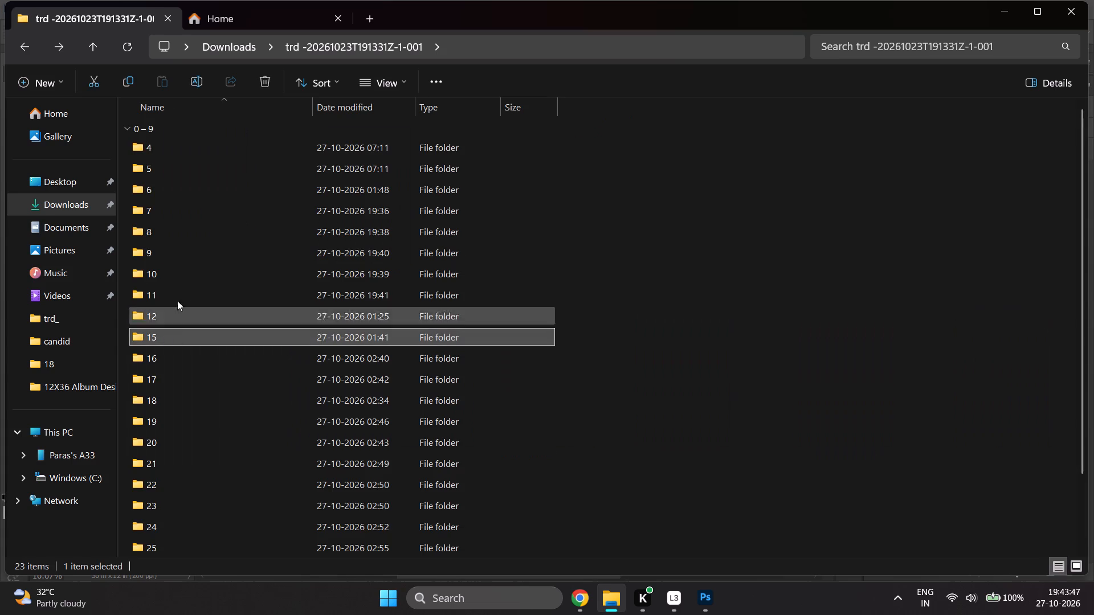
{"action": "left_click", "coordinate": [182, 83]}
{"action": "left_click", "coordinate": [191, 83]}
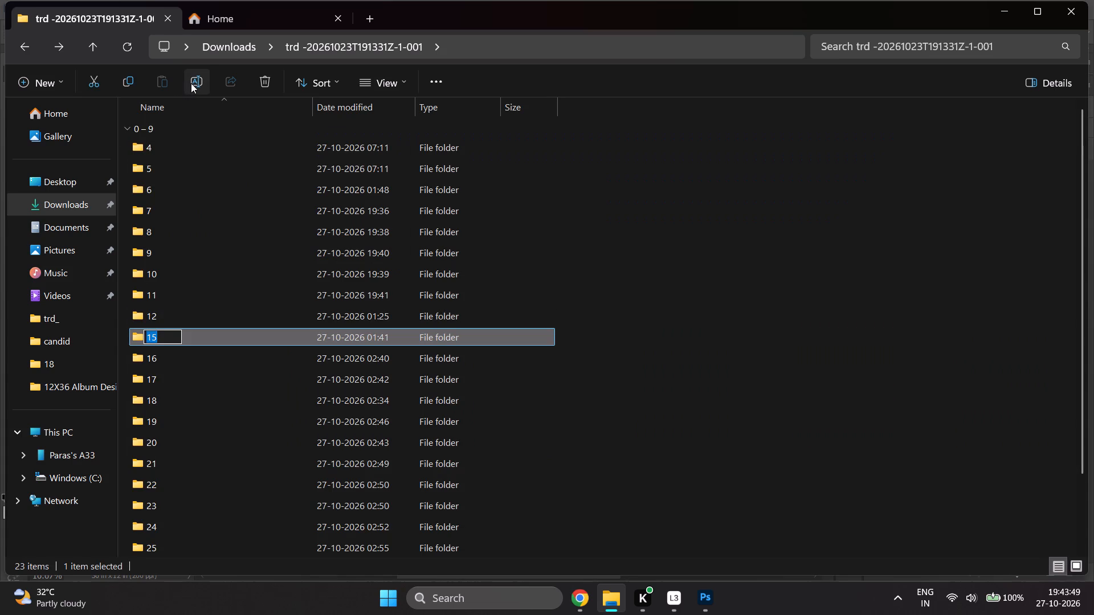
{"action": "key", "text": "3"}
{"action": "key", "text": "Left"}
{"action": "key", "text": "1"}
{"action": "left_click", "coordinate": [783, 205]}
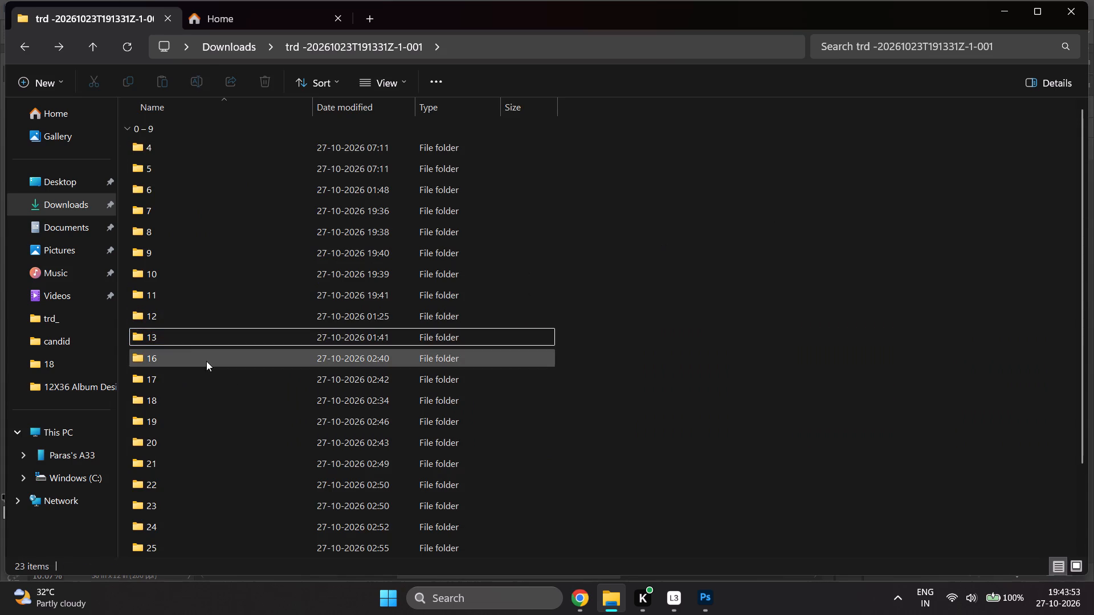
Rename folder 16 as 14.
{"action": "left_click", "coordinate": [192, 357]}
{"action": "left_click", "coordinate": [190, 83]}
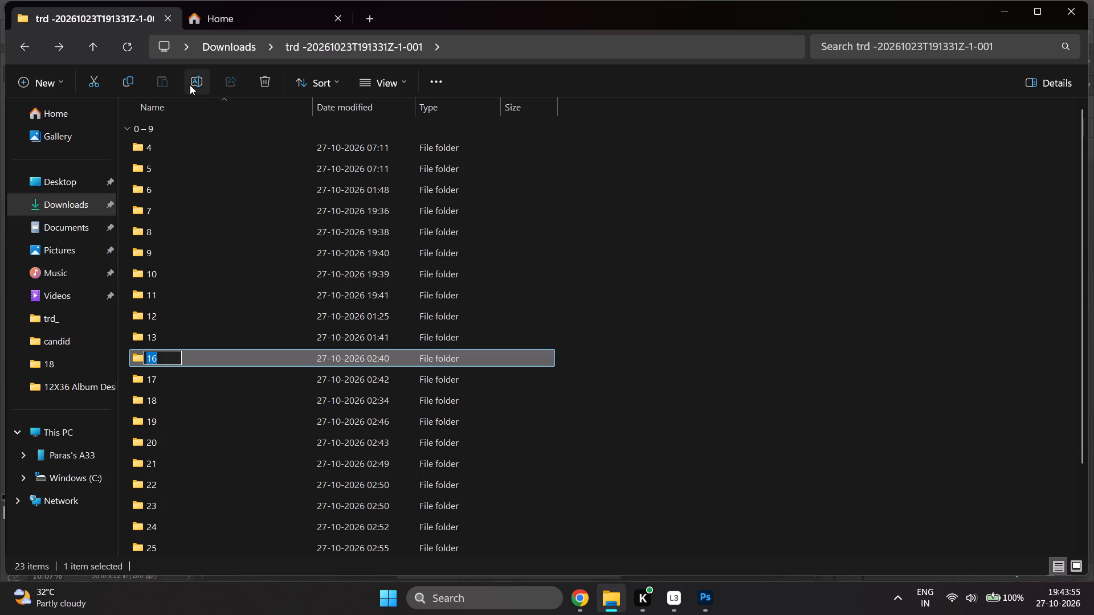
{"action": "type", "text": "14"}
{"action": "left_click", "coordinate": [671, 291]}
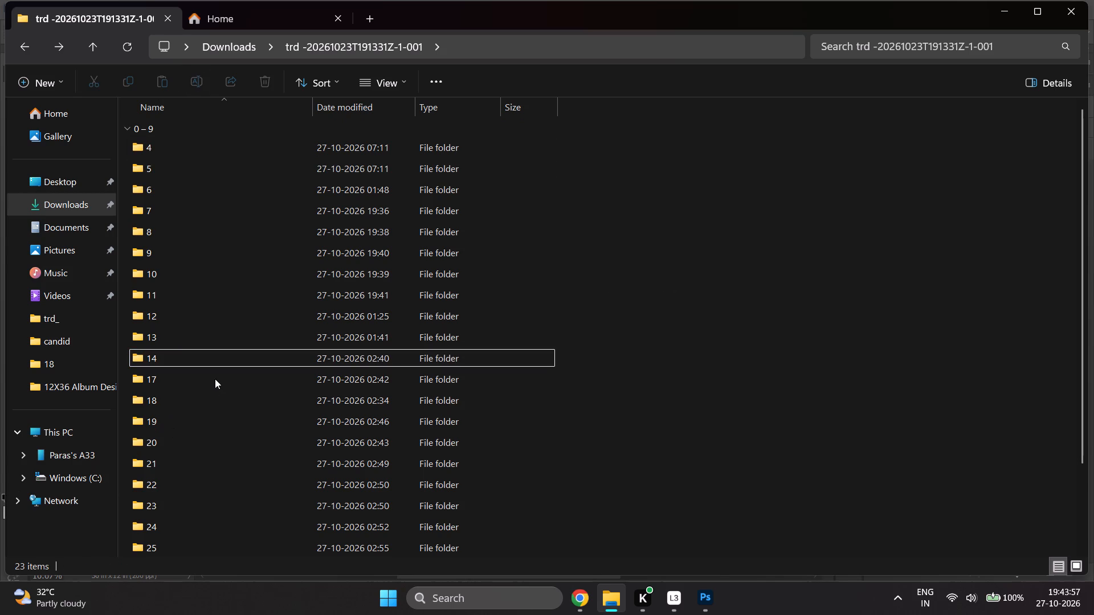
Rename folder 17 as 15.
{"action": "left_click", "coordinate": [202, 376]}
{"action": "left_click", "coordinate": [193, 84]}
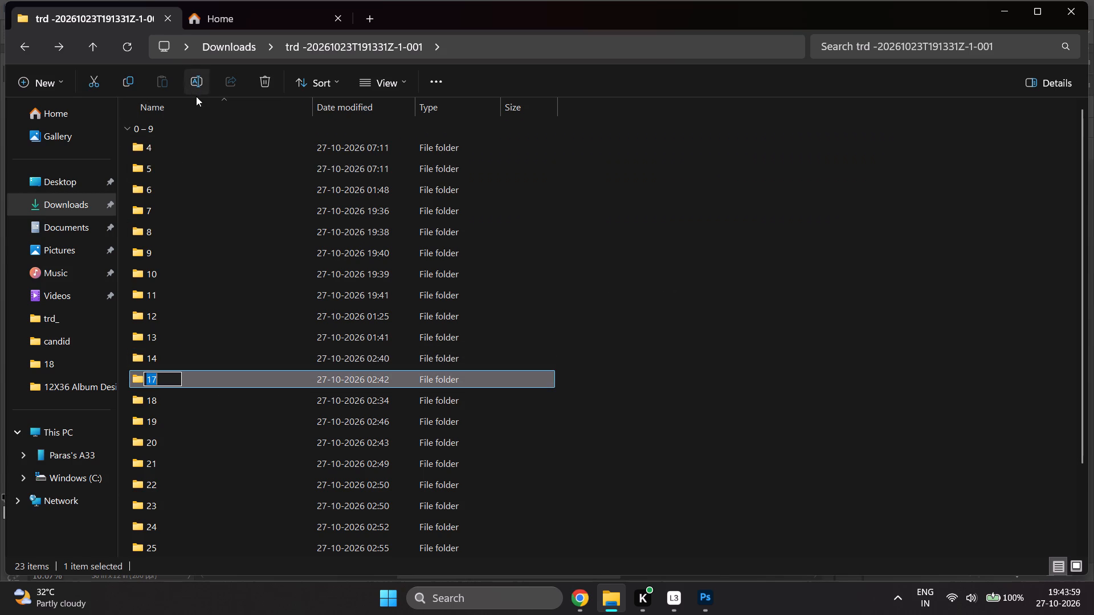
{"action": "key", "text": "1"}
{"action": "key", "text": "5"}
{"action": "left_click", "coordinate": [704, 343]}
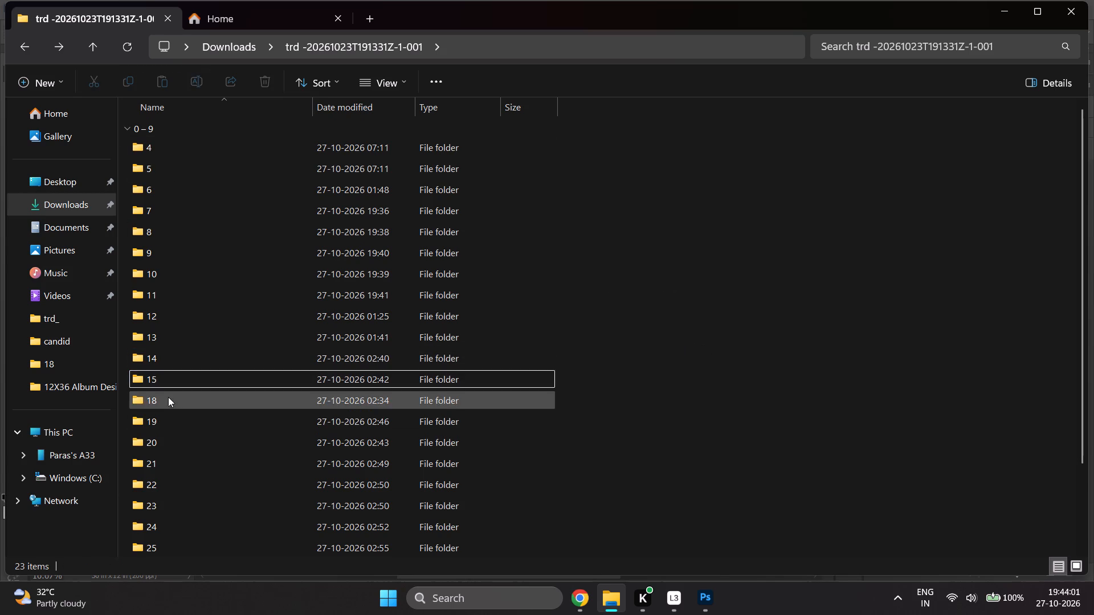
Rename folder 18 as 16.
{"action": "left_click", "coordinate": [168, 396]}
{"action": "left_click", "coordinate": [194, 86]}
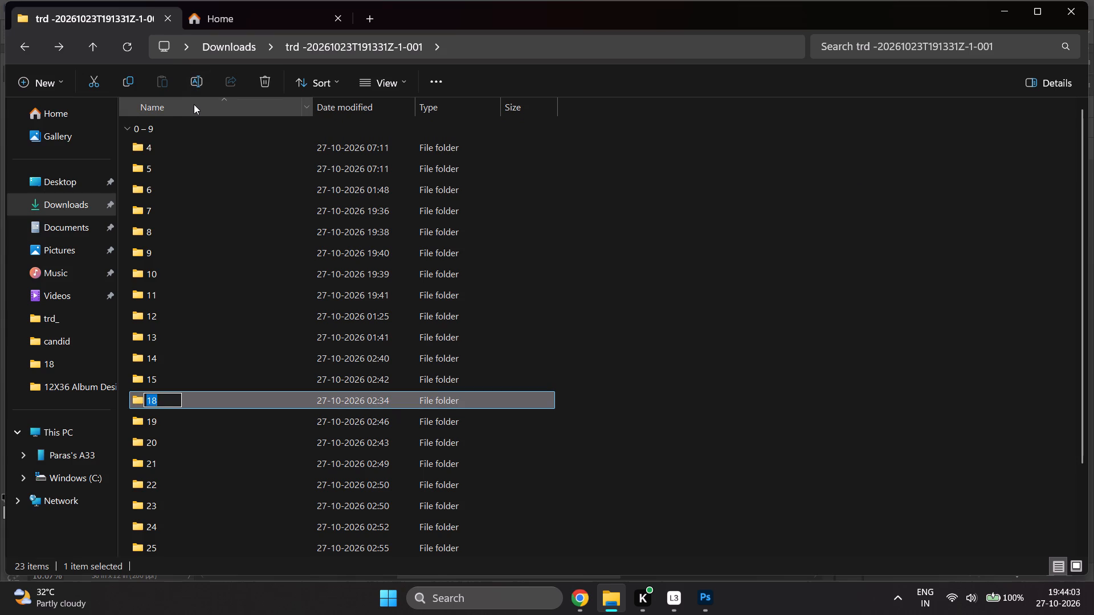
{"action": "key", "text": "1"}
{"action": "key", "text": "6"}
{"action": "left_click", "coordinate": [750, 324]}
Rename folder 19 as 17.
{"action": "left_click", "coordinate": [185, 419]}
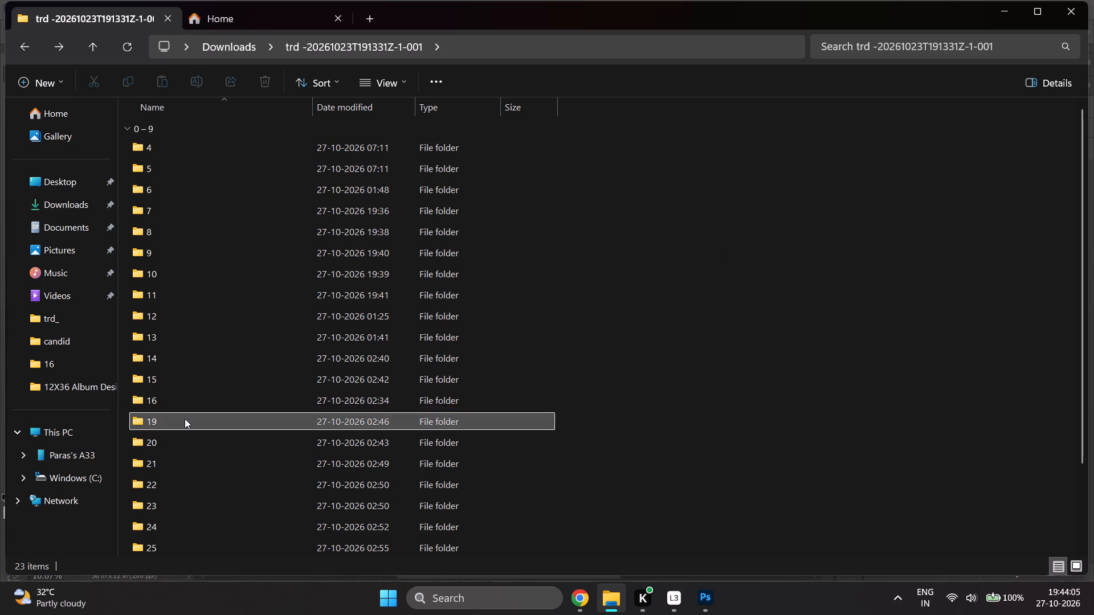
{"action": "left_click", "coordinate": [206, 83]}
{"action": "key", "text": "1"}
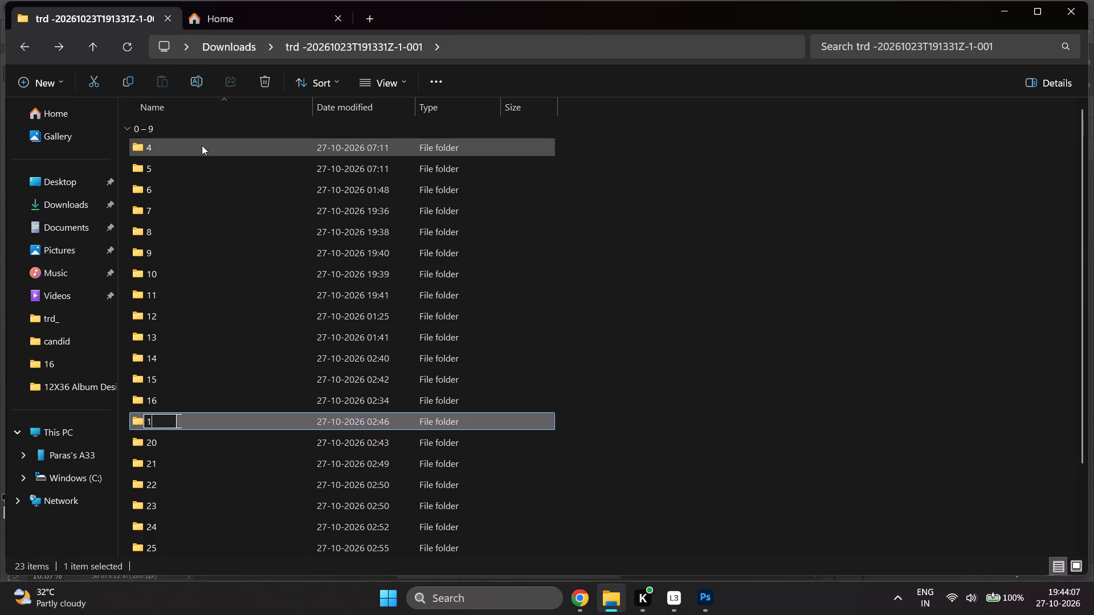
{"action": "key", "text": "7"}
{"action": "left_click", "coordinate": [734, 352]}
Rename folder 20 as 18.
{"action": "left_click", "coordinate": [211, 441]}
{"action": "left_click", "coordinate": [211, 441]}
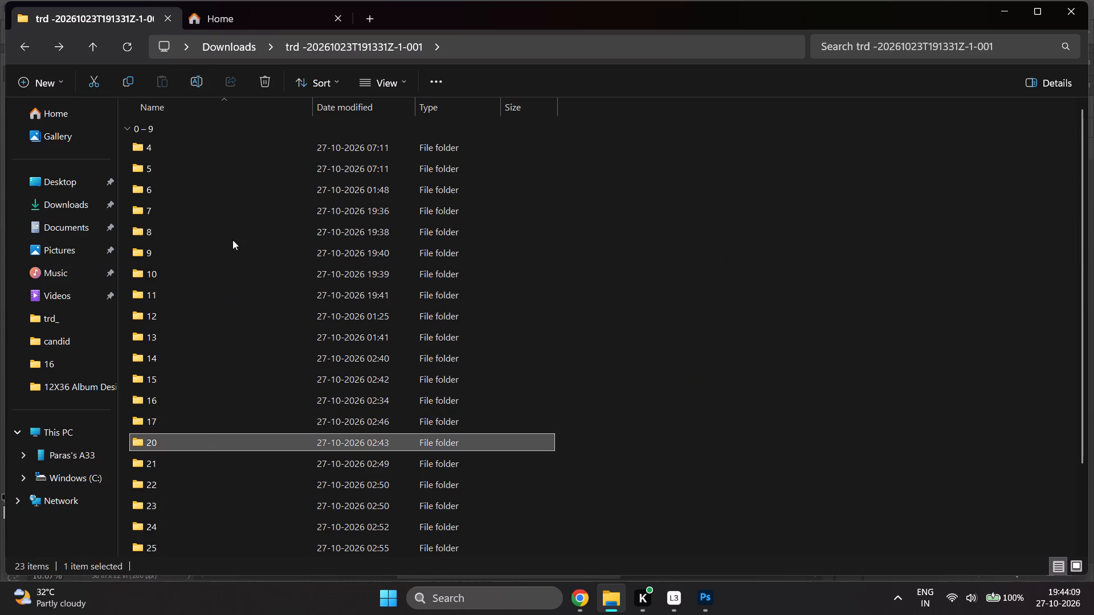
{"action": "key", "text": "1"}
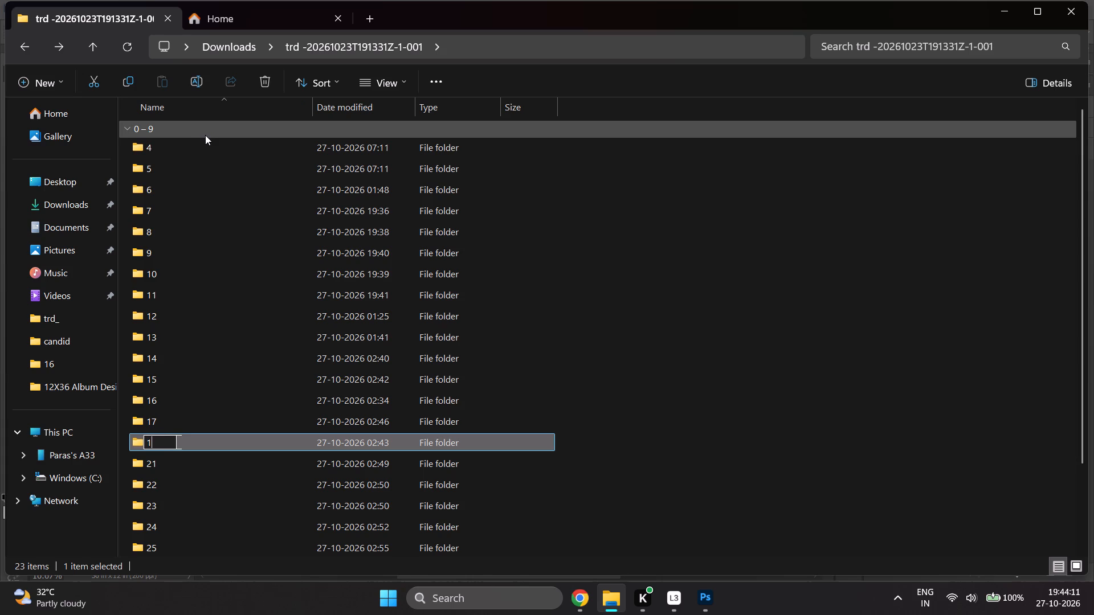
{"action": "key", "text": "6"}
{"action": "key", "text": "BackSpace"}
{"action": "key", "text": "8"}
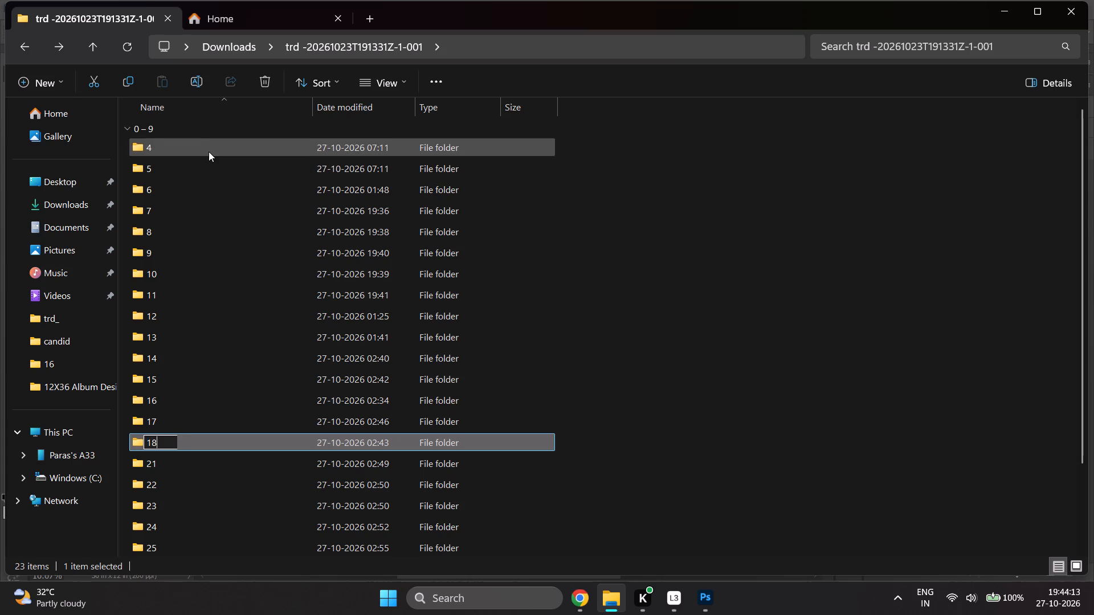
{"action": "left_click", "coordinate": [840, 415]}
Rename folder 21 as 19.
{"action": "left_click", "coordinate": [178, 469]}
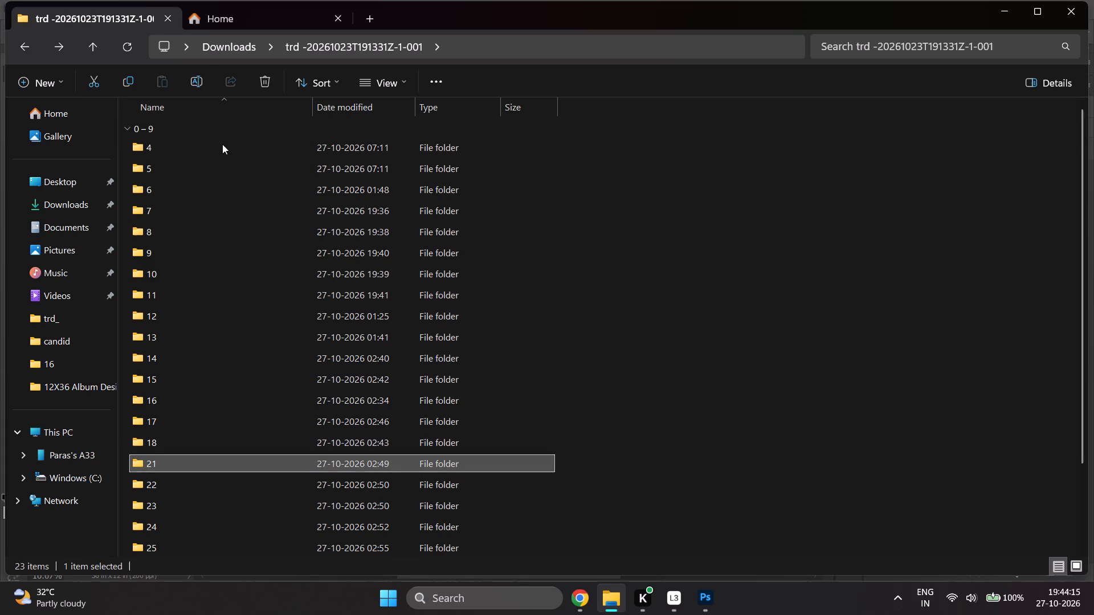
{"action": "left_click", "coordinate": [195, 80]}
{"action": "key", "text": "1"}
{"action": "key", "text": "9"}
{"action": "left_click_drag", "start_coordinate": [815, 441], "coordinate": [812, 446]}
Rename folder 22 as 20.
{"action": "left_click", "coordinate": [247, 477]}
{"action": "left_click", "coordinate": [193, 83]}
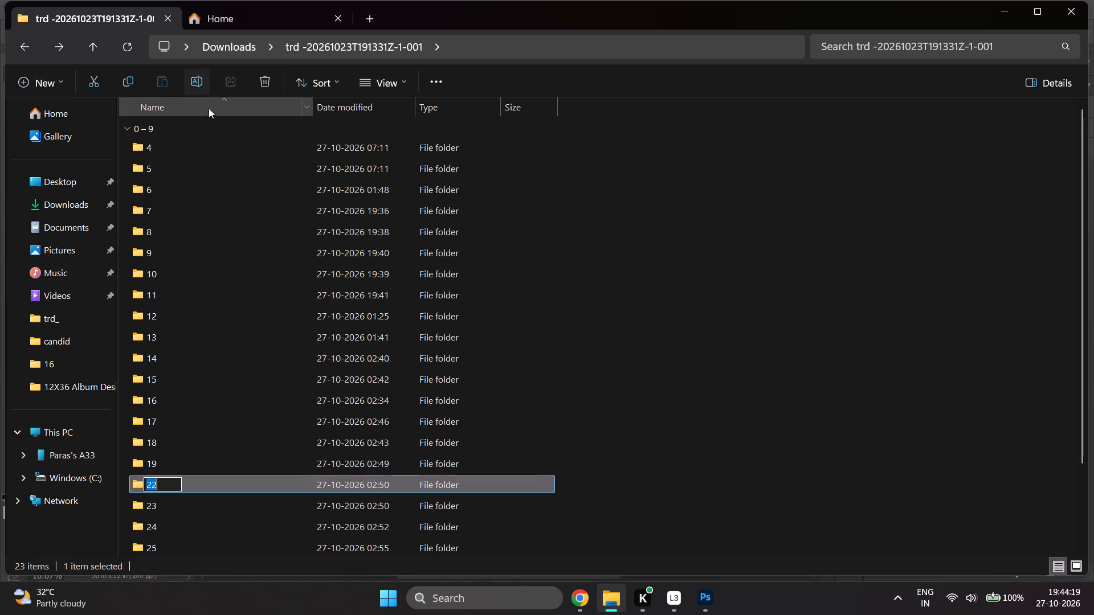
{"action": "key", "text": "2"}
{"action": "key", "text": "0"}
{"action": "left_click", "coordinate": [746, 376]}
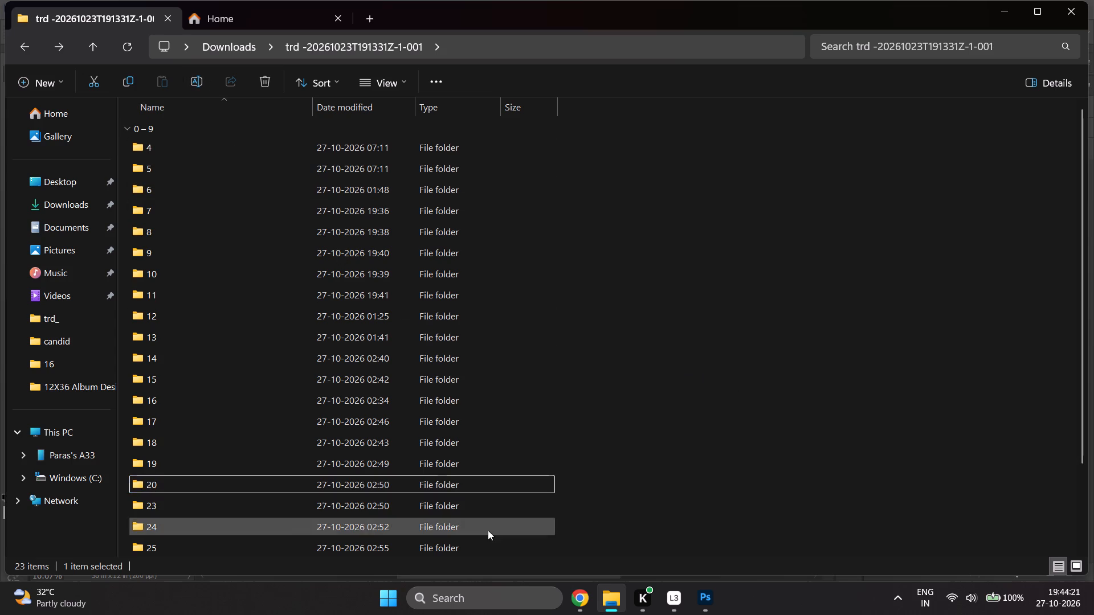
Rename folder 23 as 21.
{"action": "left_click", "coordinate": [212, 498]}
{"action": "left_click", "coordinate": [205, 81]}
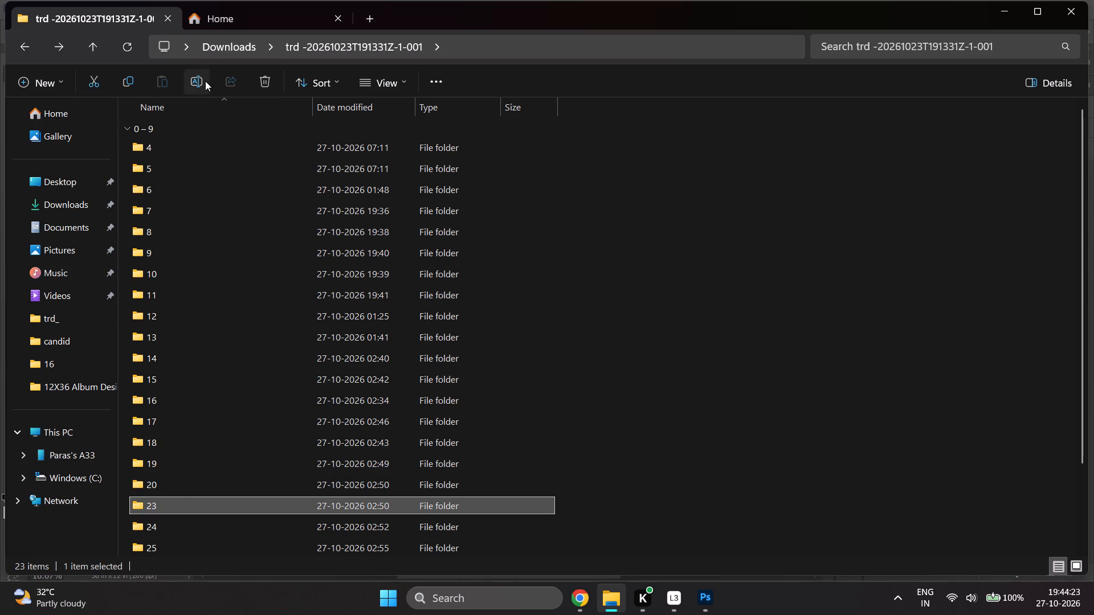
{"action": "type", "text": "w1"}
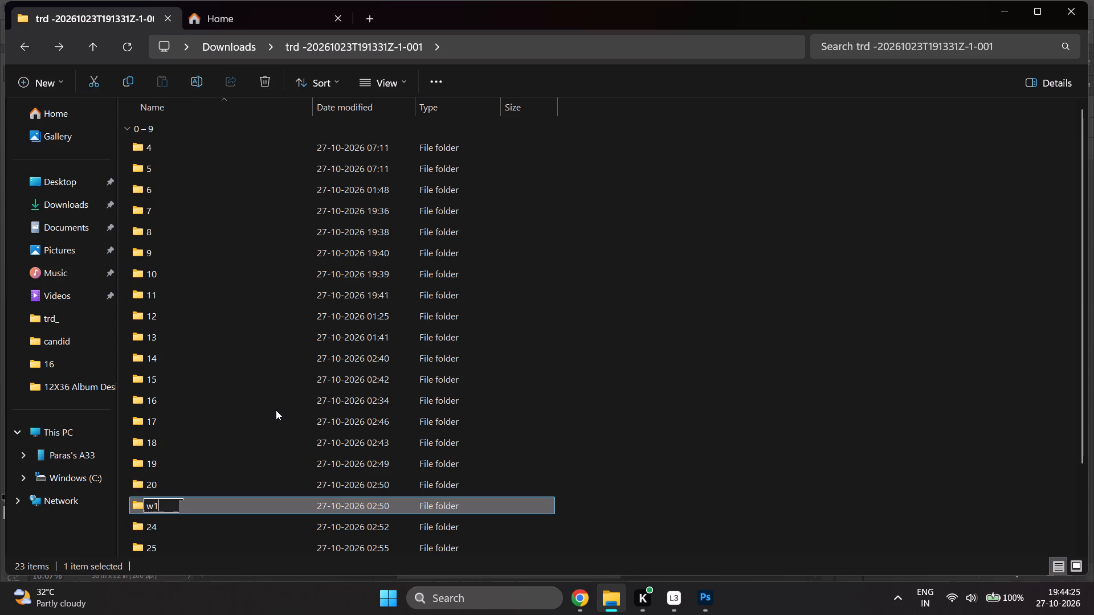
{"action": "key", "text": "BackSpace"}
{"action": "key", "text": "BackSpace"}
{"action": "type", "text": "21"}
{"action": "left_click", "coordinate": [700, 385]}
Rename folder 24 as 22.
{"action": "scroll", "coordinate": [682, 381], "scroll_direction": "down", "scroll_amount": 3}
{"action": "left_click", "coordinate": [167, 444]}
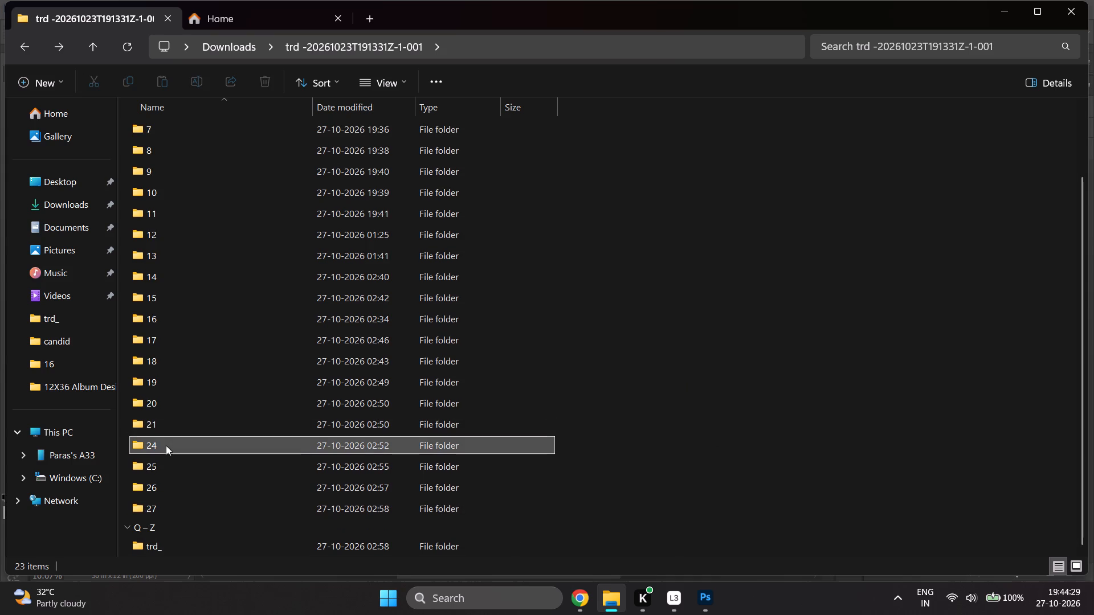
{"action": "left_click", "coordinate": [190, 75]}
{"action": "key", "text": "2"}
{"action": "key", "text": "2"}
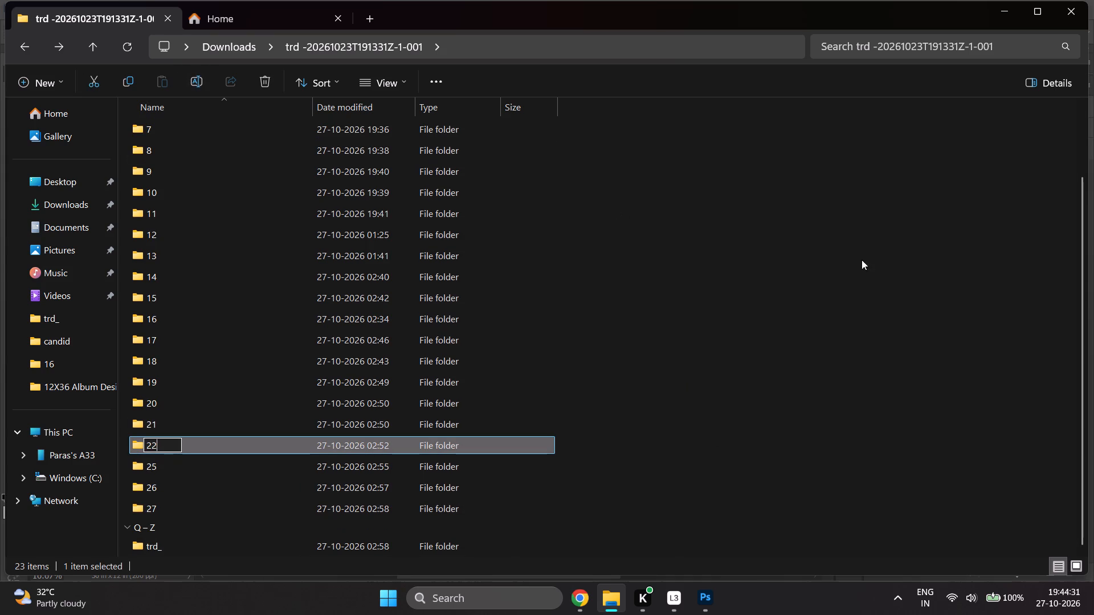
{"action": "left_click", "coordinate": [872, 261]}
Rename folder 25 as 23.
{"action": "left_click", "coordinate": [230, 468]}
{"action": "left_click", "coordinate": [195, 83]}
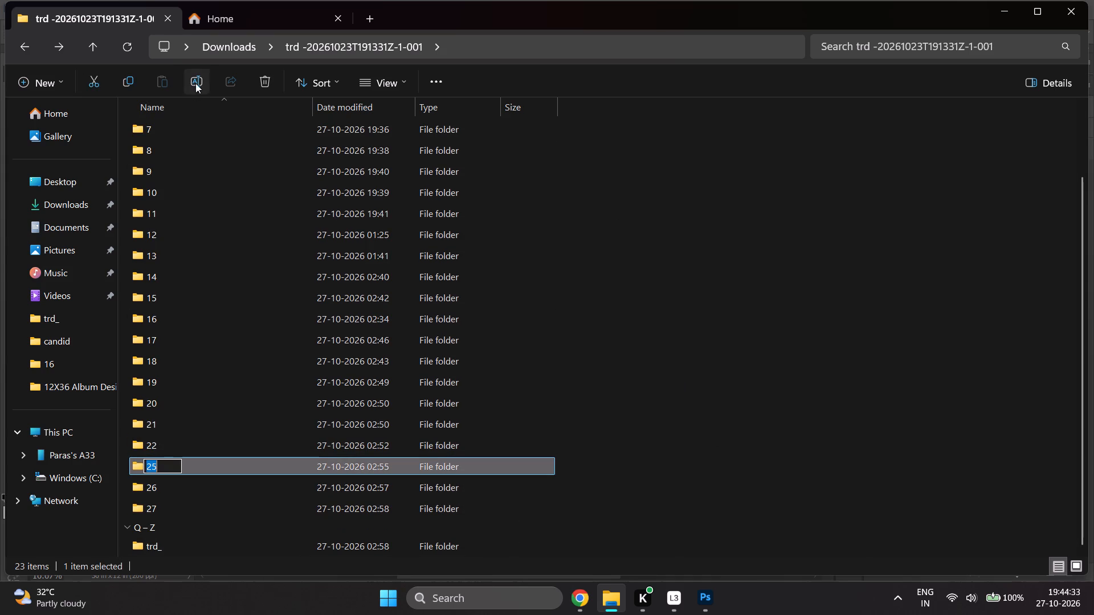
{"action": "type", "text": "23"}
{"action": "left_click", "coordinate": [982, 233]}
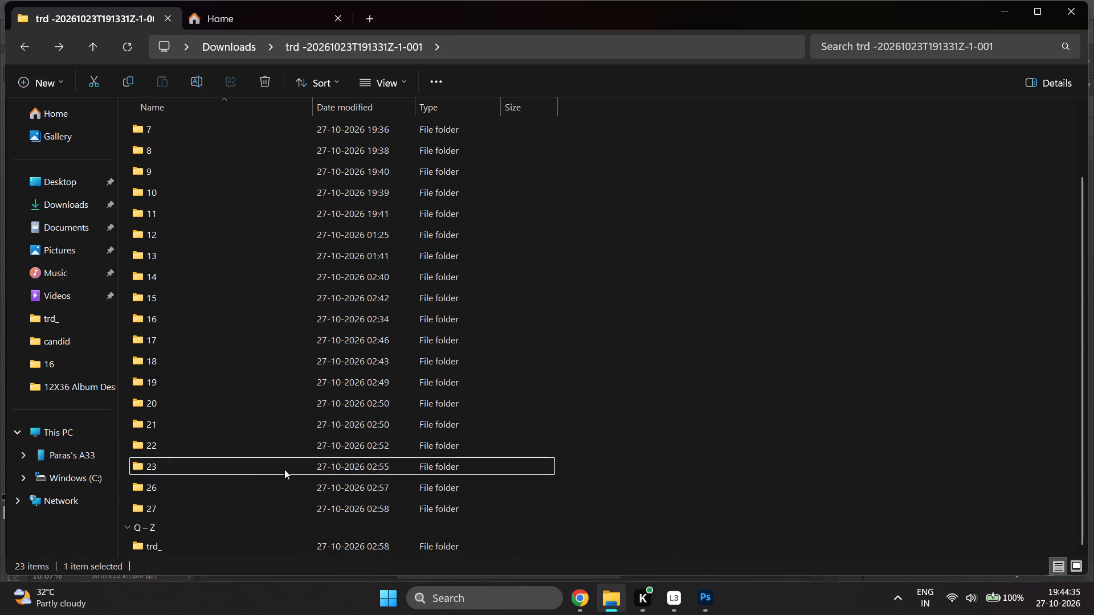
Rename folder 26 as 24.
{"action": "left_click", "coordinate": [216, 493]}
{"action": "left_click", "coordinate": [190, 85]}
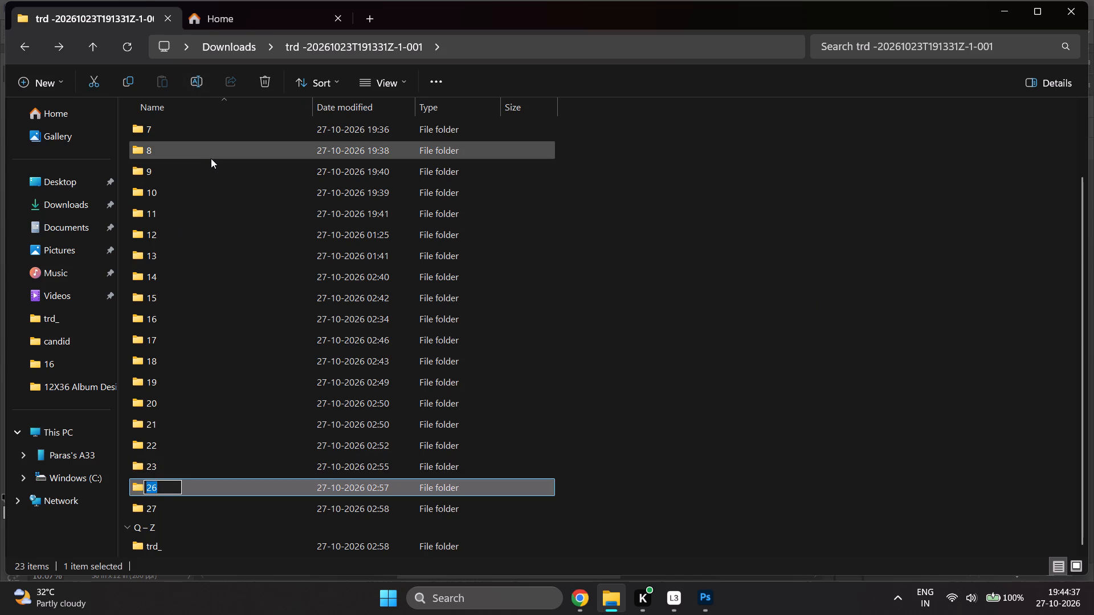
{"action": "type", "text": "24"}
{"action": "left_click", "coordinate": [880, 266]}
Rename folder 27 as 25.
{"action": "left_click", "coordinate": [195, 506]}
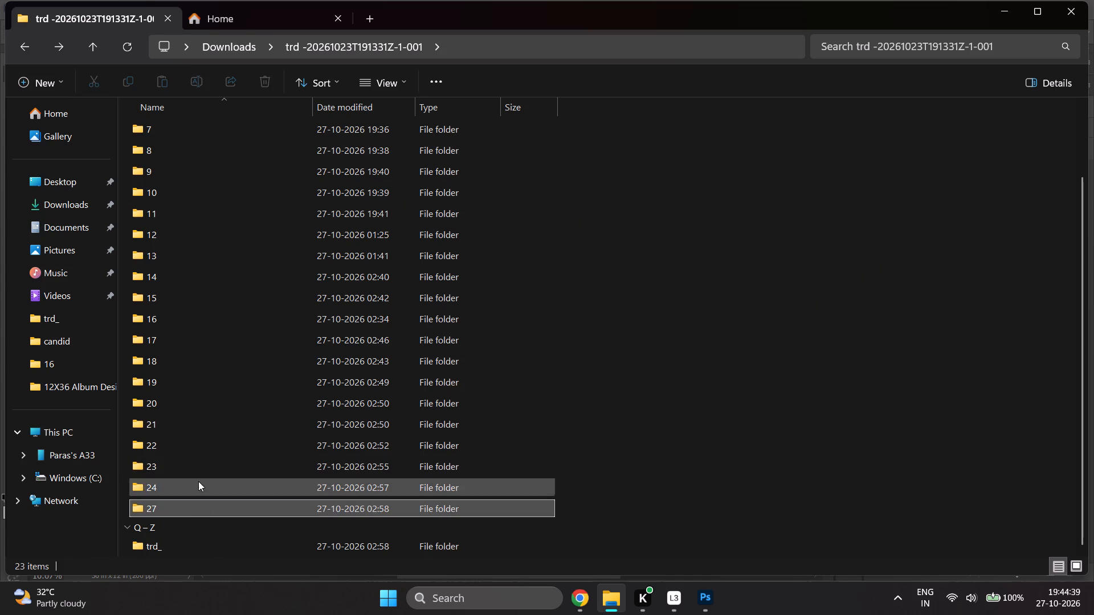
{"action": "left_click", "coordinate": [197, 87]}
{"action": "key", "text": "2"}
{"action": "key", "text": "5"}
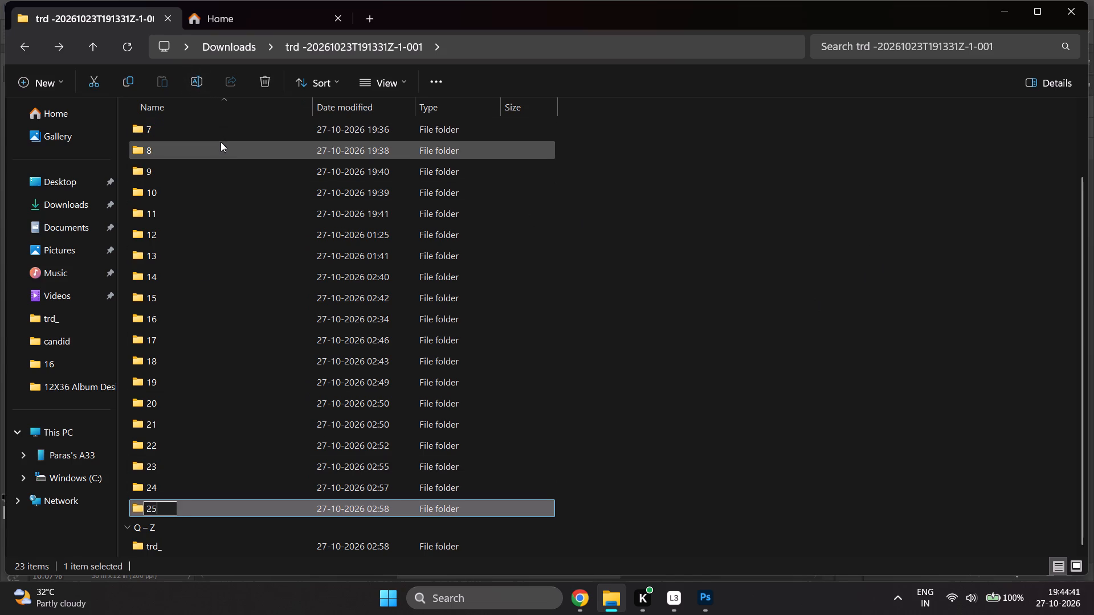
{"action": "left_click_drag", "start_coordinate": [878, 341], "coordinate": [880, 346]}
Look through the photos in folders 4, 5, 6 and 7, one folder at a time.
{"action": "scroll", "coordinate": [467, 442], "scroll_direction": "up", "scroll_amount": 9}
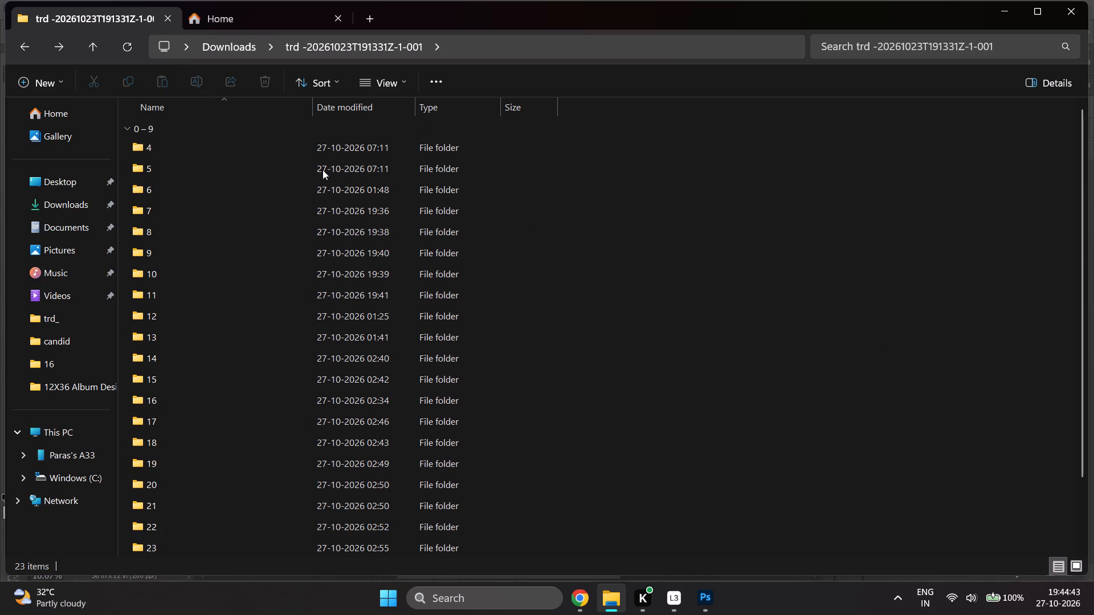
{"action": "double_click", "coordinate": [178, 147]}
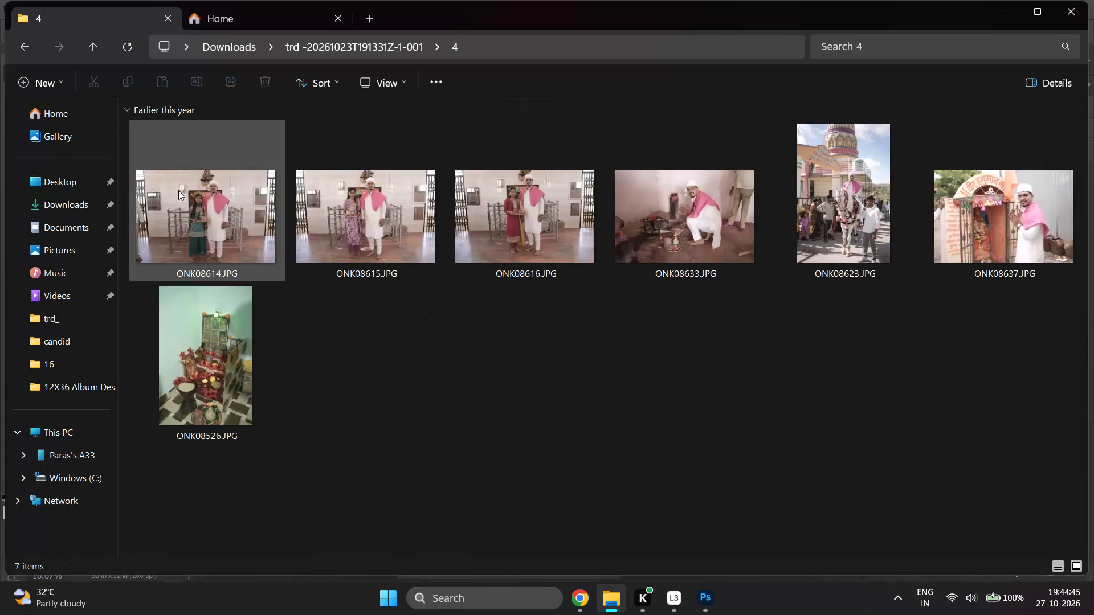
{"action": "left_click", "coordinate": [173, 190]}
{"action": "double_click", "coordinate": [148, 173]}
{"action": "left_click", "coordinate": [252, 202]}
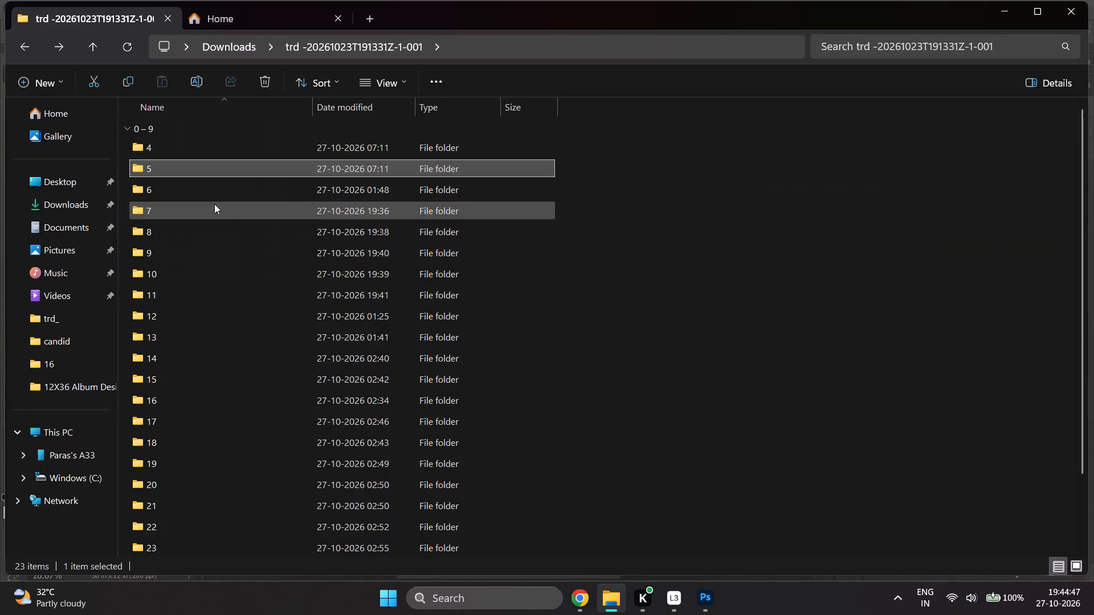
{"action": "double_click", "coordinate": [207, 193]}
{"action": "left_click", "coordinate": [206, 192]}
{"action": "double_click", "coordinate": [184, 219]}
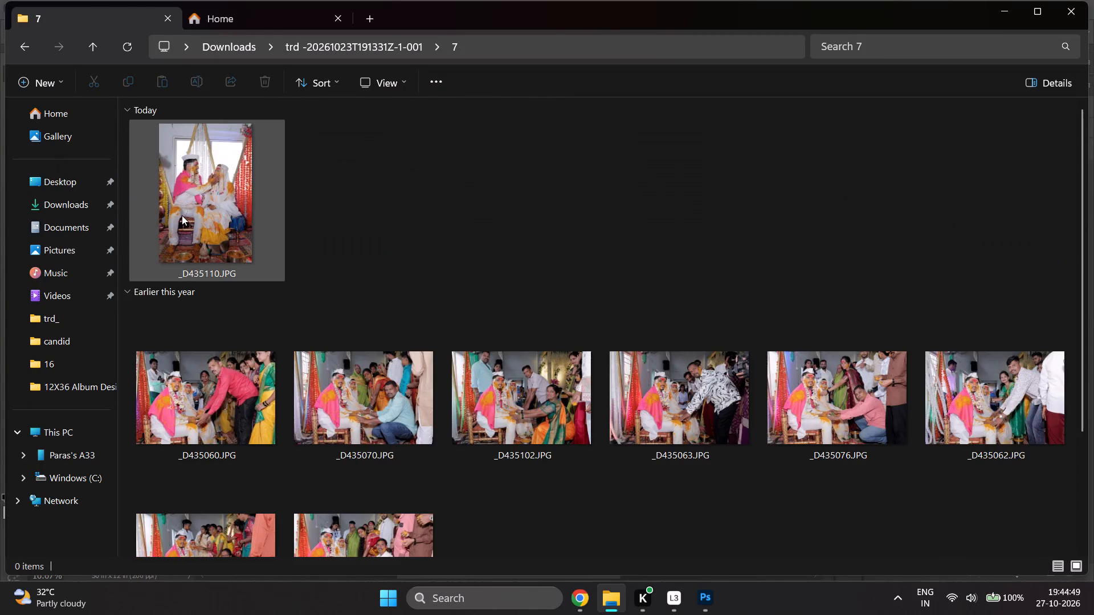
{"action": "left_click", "coordinate": [182, 215]}
Look through the photos in folders 8, 9, 10 and 11, one folder at a time.
{"action": "double_click", "coordinate": [185, 235]}
{"action": "left_click", "coordinate": [183, 231]}
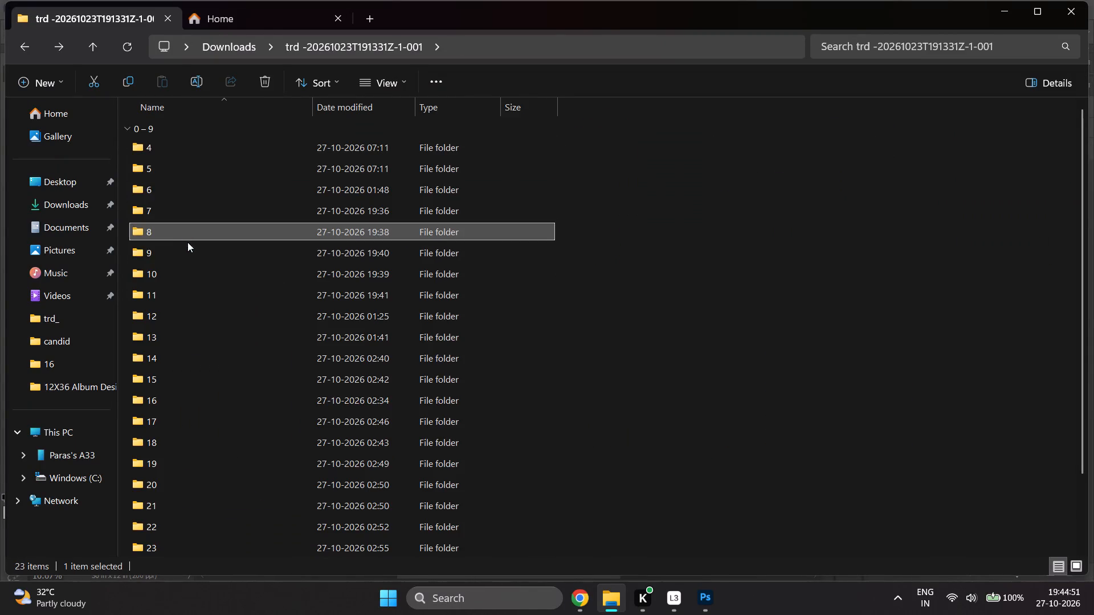
{"action": "double_click", "coordinate": [190, 249]}
{"action": "left_click", "coordinate": [186, 243]}
{"action": "double_click", "coordinate": [199, 280]}
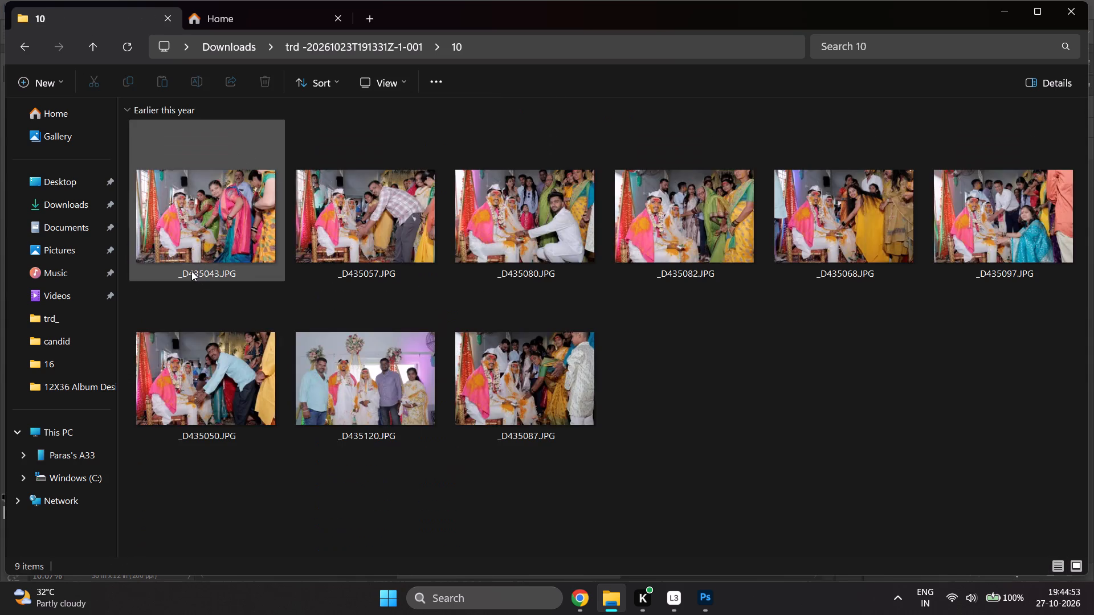
{"action": "left_click", "coordinate": [191, 271]}
{"action": "double_click", "coordinate": [190, 292]}
{"action": "left_click", "coordinate": [189, 281]}
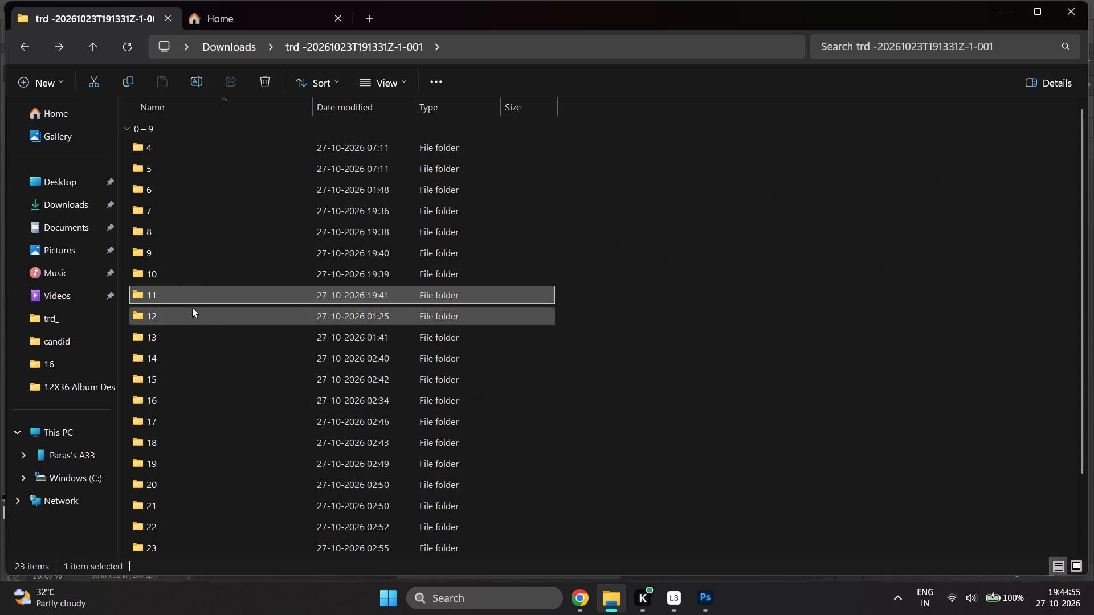
Look through the photos in folders 12 to 16, returning to the parent folder after each one.
{"action": "double_click", "coordinate": [181, 315]}
{"action": "left_click", "coordinate": [340, 271]}
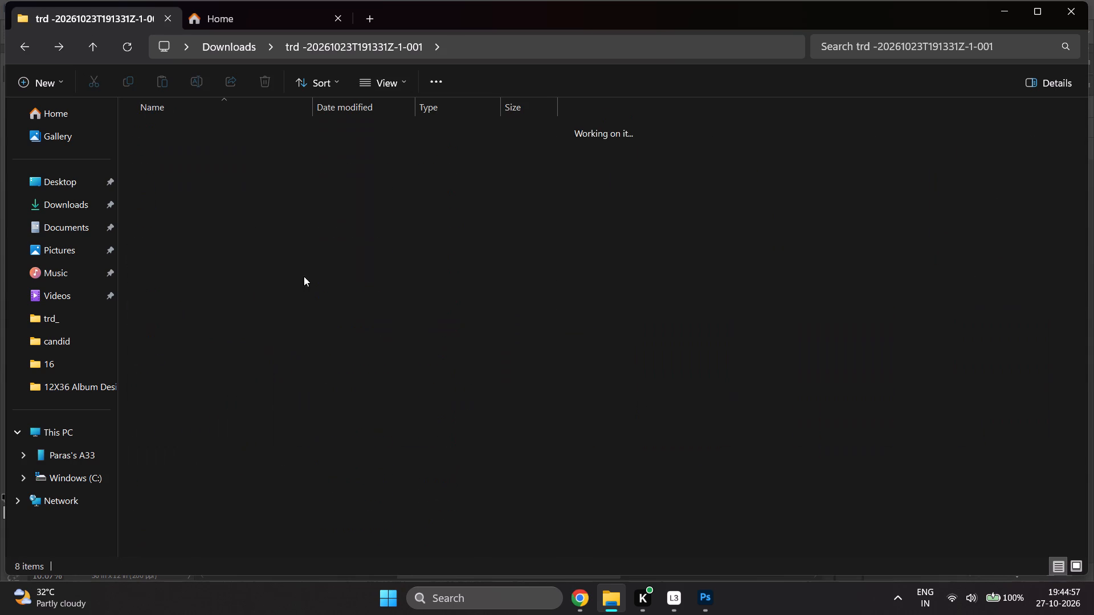
{"action": "double_click", "coordinate": [186, 334]}
{"action": "left_click", "coordinate": [282, 276]}
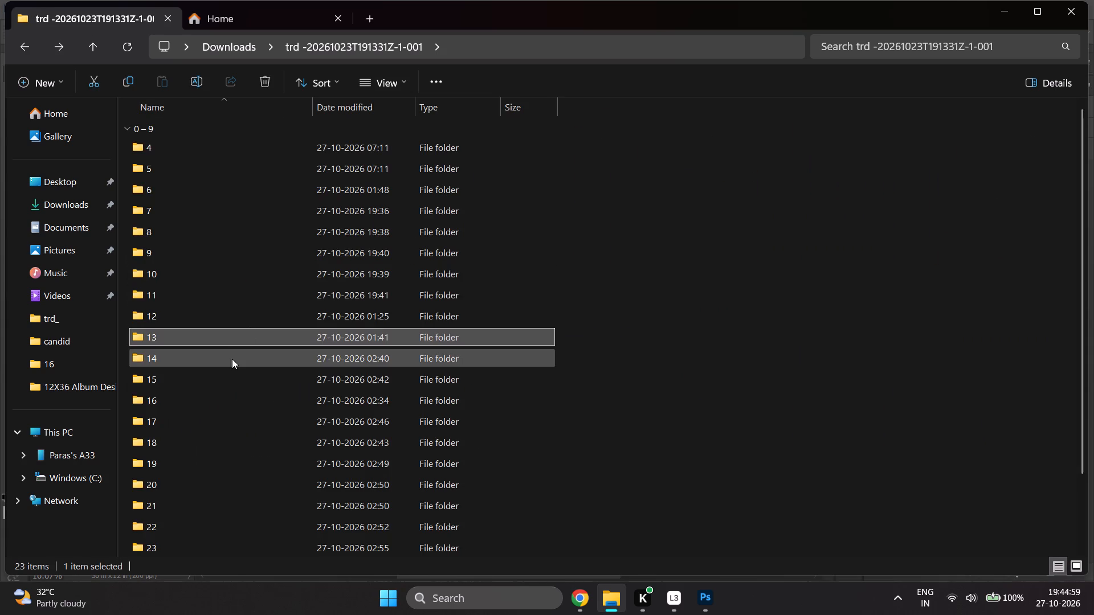
{"action": "double_click", "coordinate": [231, 360]}
{"action": "left_click", "coordinate": [240, 331]}
{"action": "double_click", "coordinate": [219, 377]}
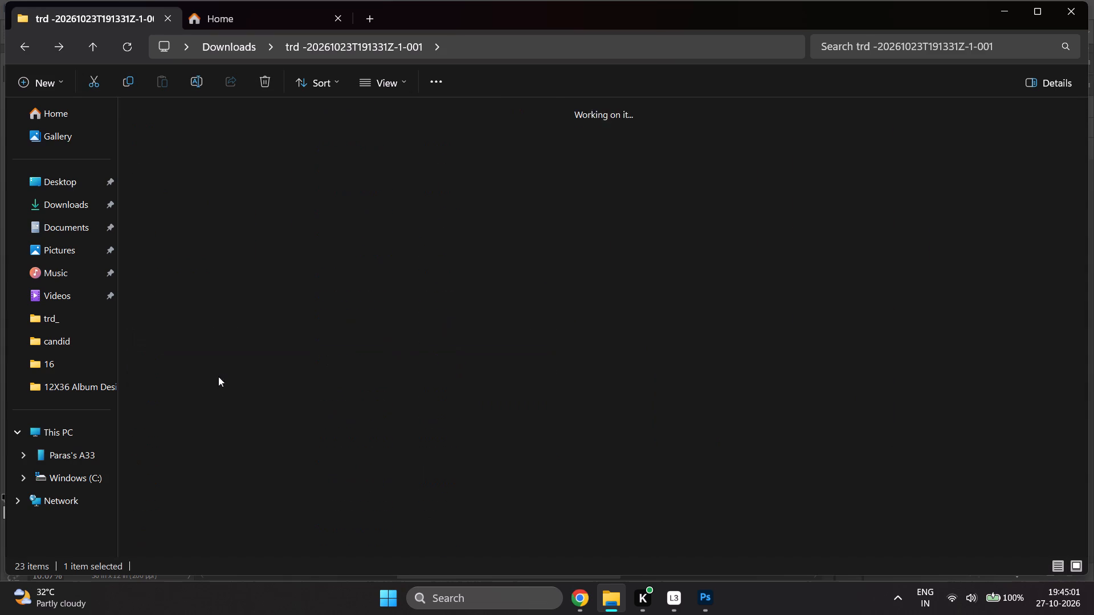
{"action": "left_click", "coordinate": [295, 330]}
{"action": "double_click", "coordinate": [214, 400]}
{"action": "left_click", "coordinate": [283, 320]}
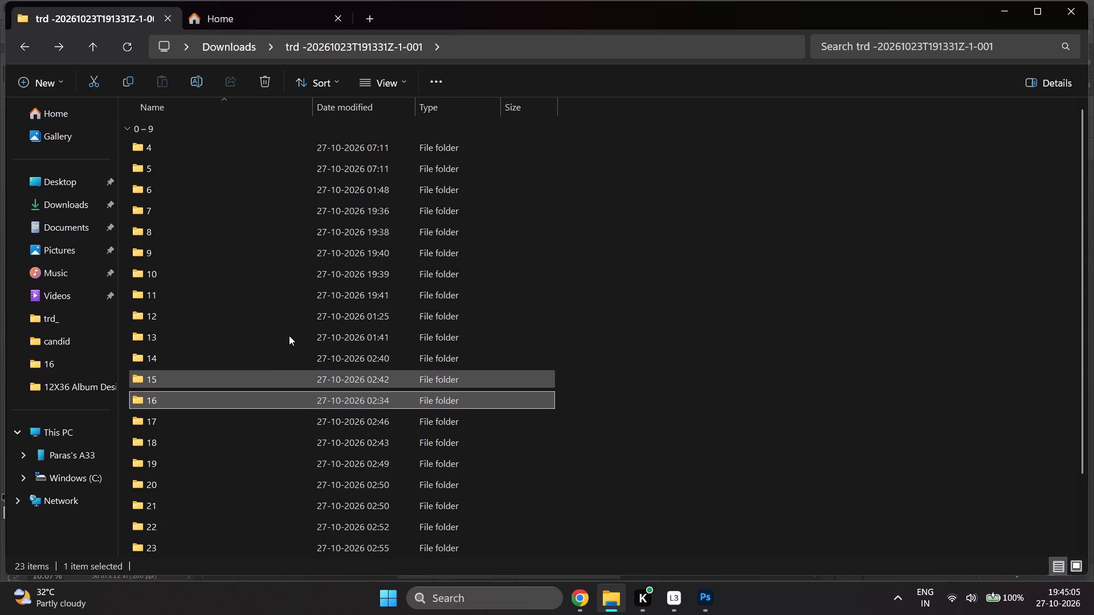
Examine all the photos in folders 17, 18 and 19, returning to the parent folder after each one.
{"action": "double_click", "coordinate": [197, 424]}
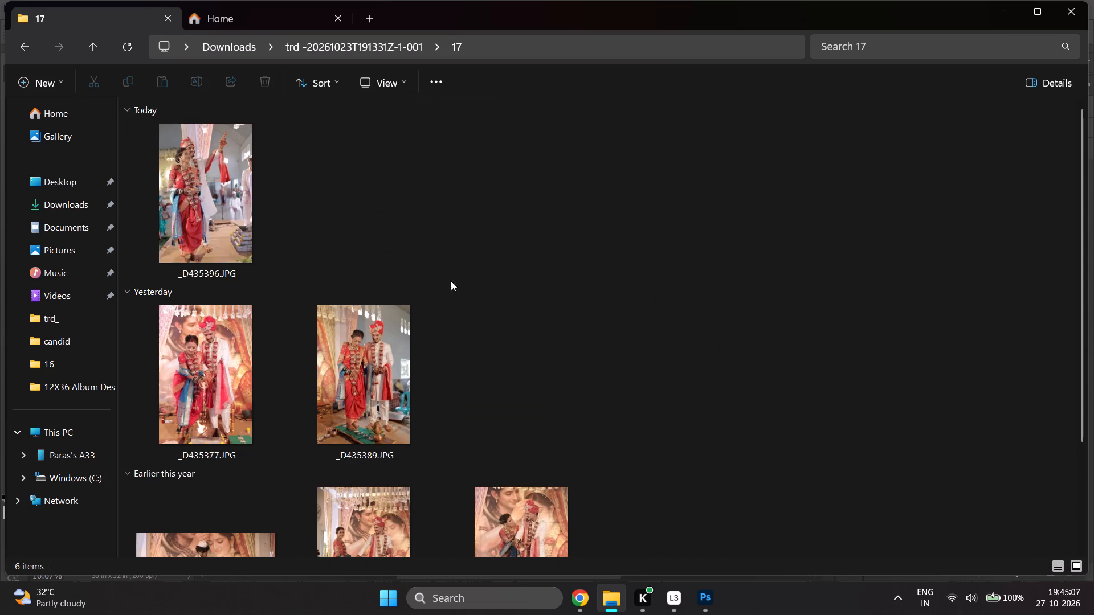
{"action": "scroll", "coordinate": [475, 272], "scroll_direction": "down", "scroll_amount": 5}
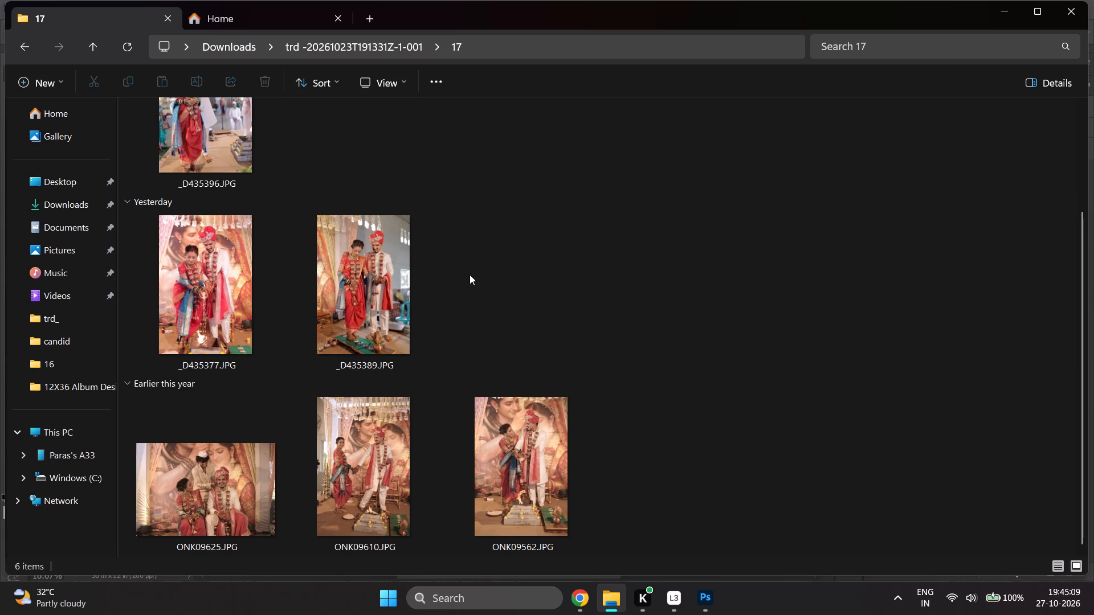
{"action": "left_click", "coordinate": [470, 274]}
{"action": "double_click", "coordinate": [199, 437]}
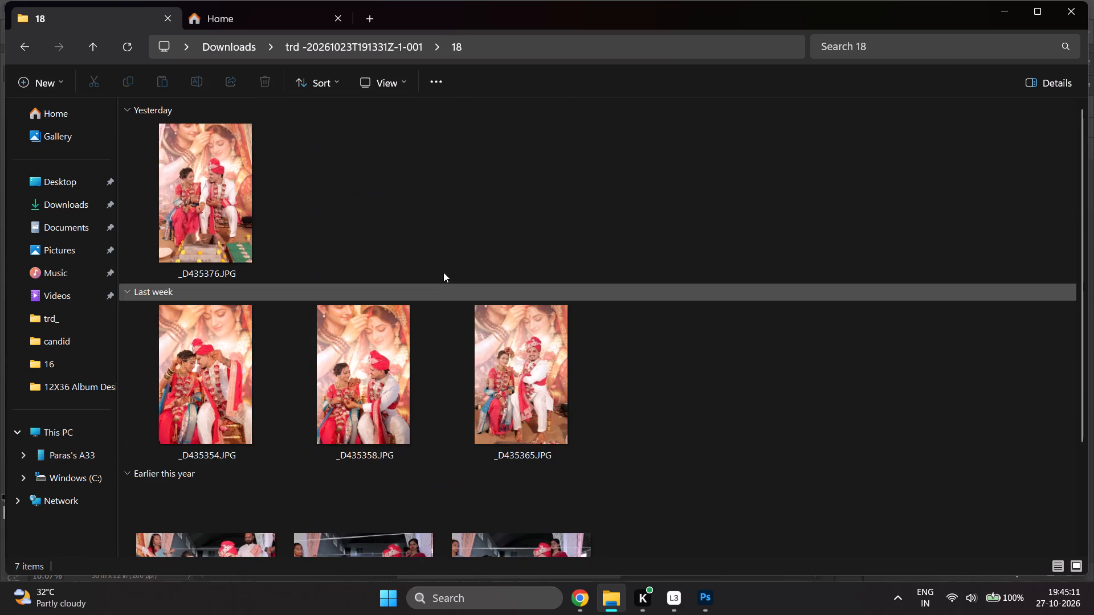
{"action": "scroll", "coordinate": [443, 272], "scroll_direction": "down", "scroll_amount": 6}
{"action": "left_click", "coordinate": [558, 277]}
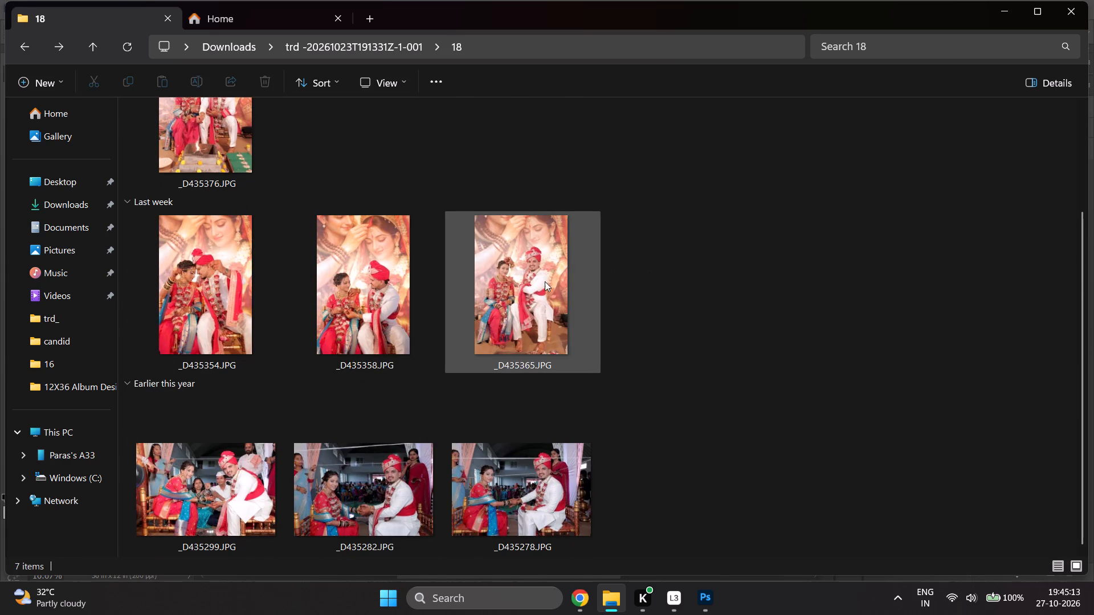
{"action": "double_click", "coordinate": [220, 461]}
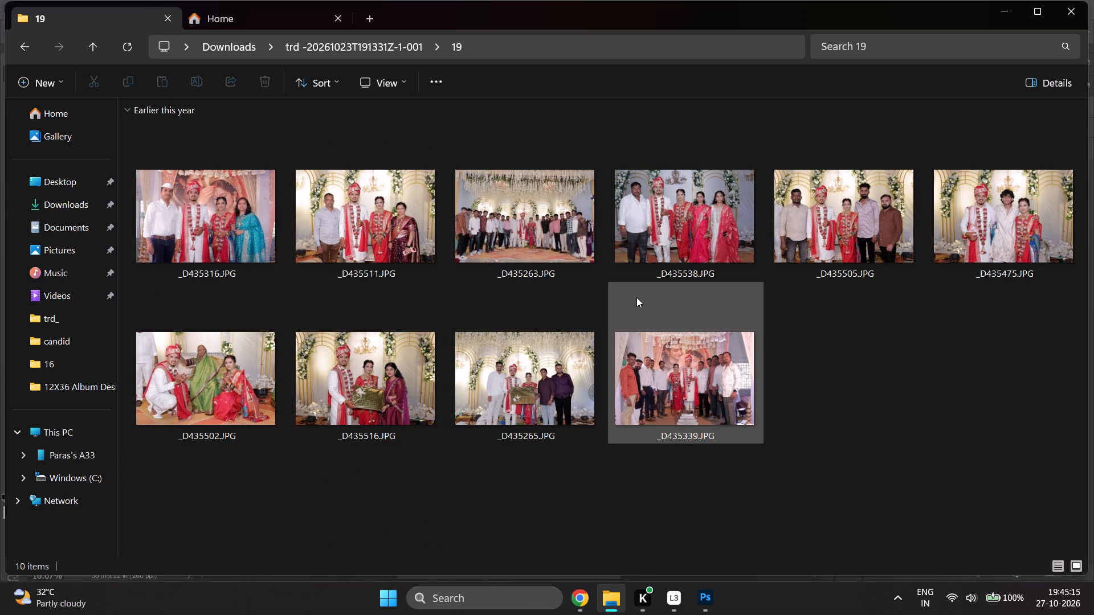
{"action": "left_click", "coordinate": [285, 301]}
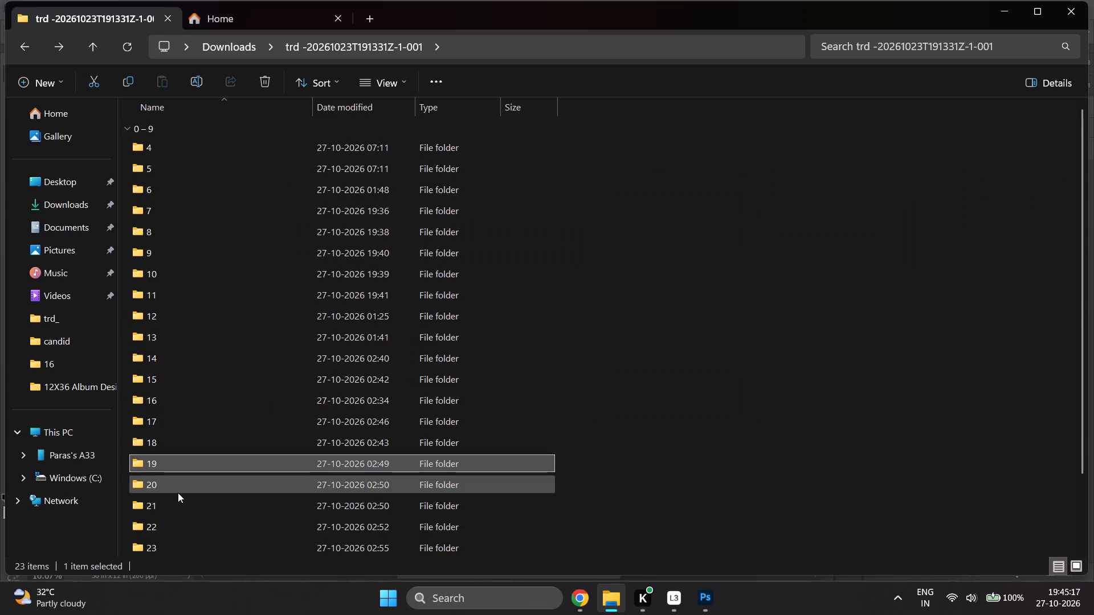
Check folder 20 with all its photos selected and show the details pane, then return to the parent folder.
{"action": "double_click", "coordinate": [178, 487]}
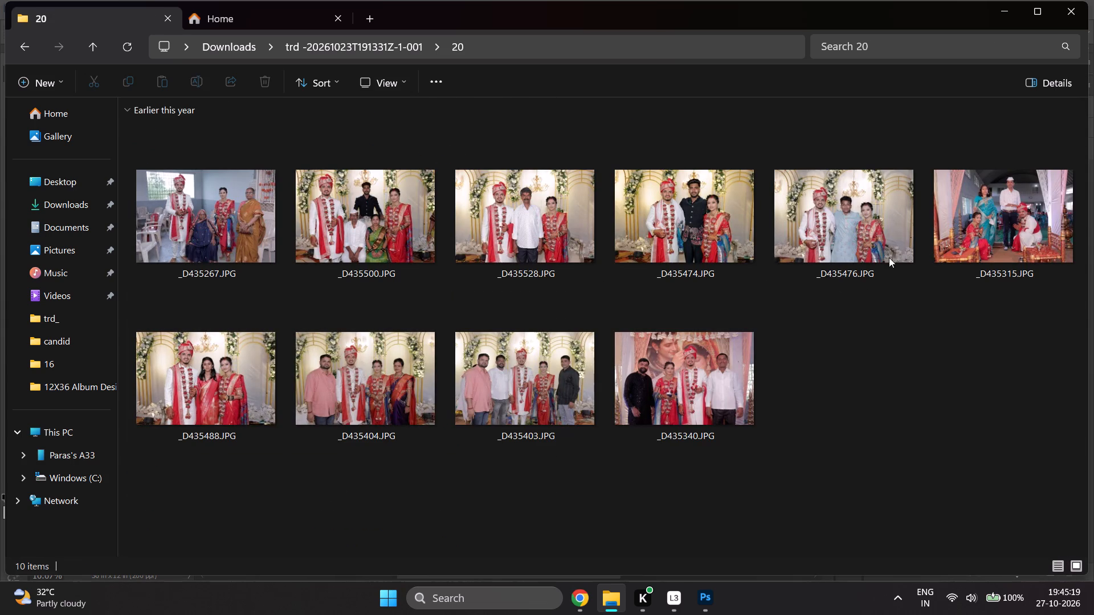
{"action": "key", "text": "ctrl+a"}
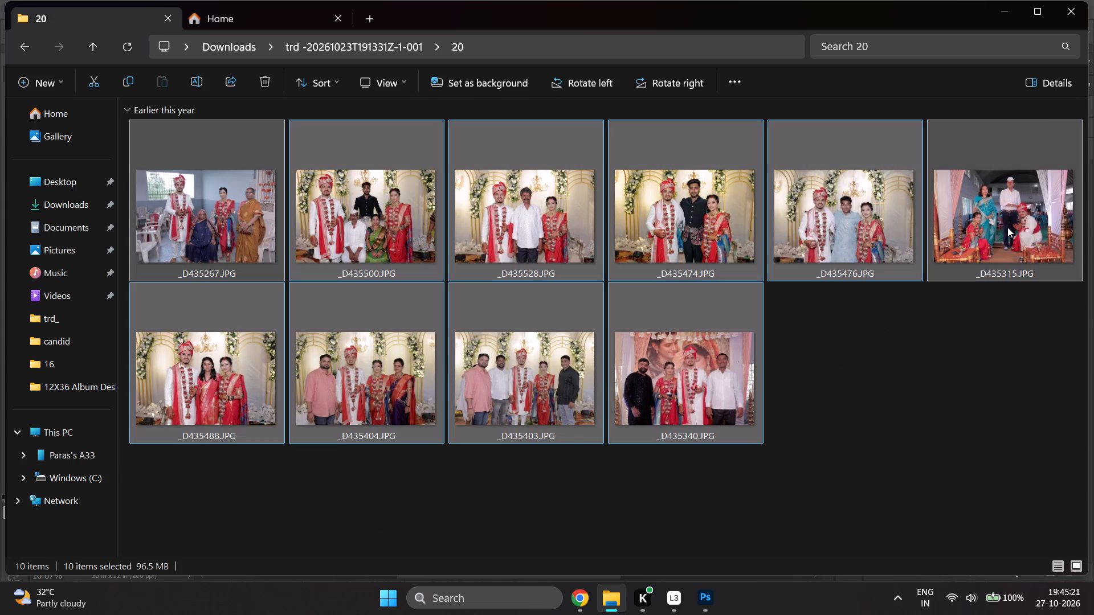
{"action": "left_click", "coordinate": [1036, 84]}
{"action": "left_click", "coordinate": [756, 524]}
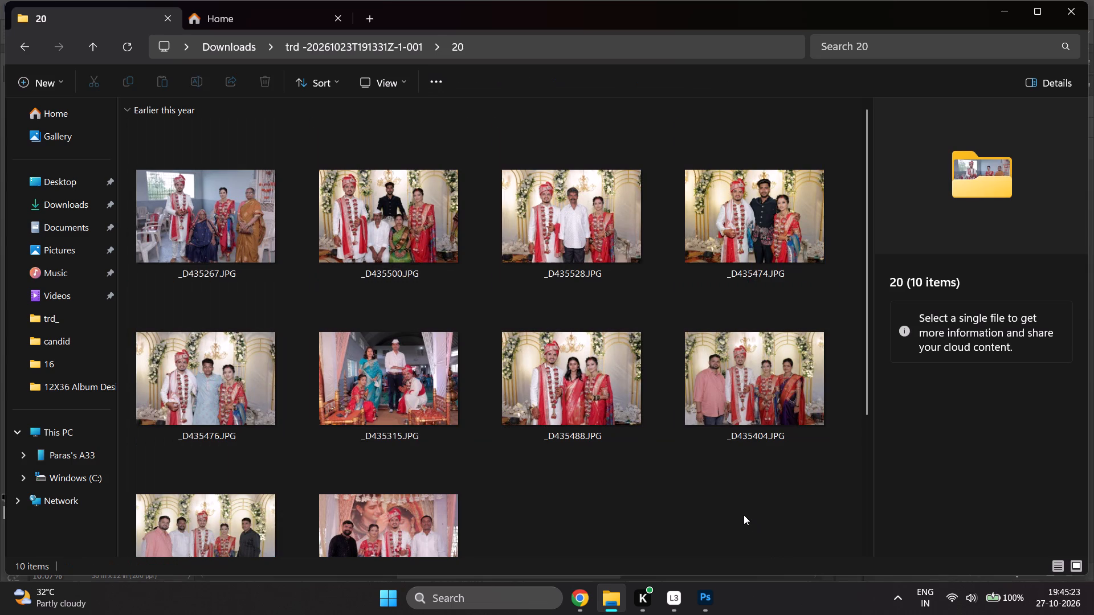
{"action": "left_click", "coordinate": [379, 372]}
Examine all the group photos in folders 21 and 22, returning to the parent folder after each one.
{"action": "scroll", "coordinate": [356, 364], "scroll_direction": "down", "scroll_amount": 3}
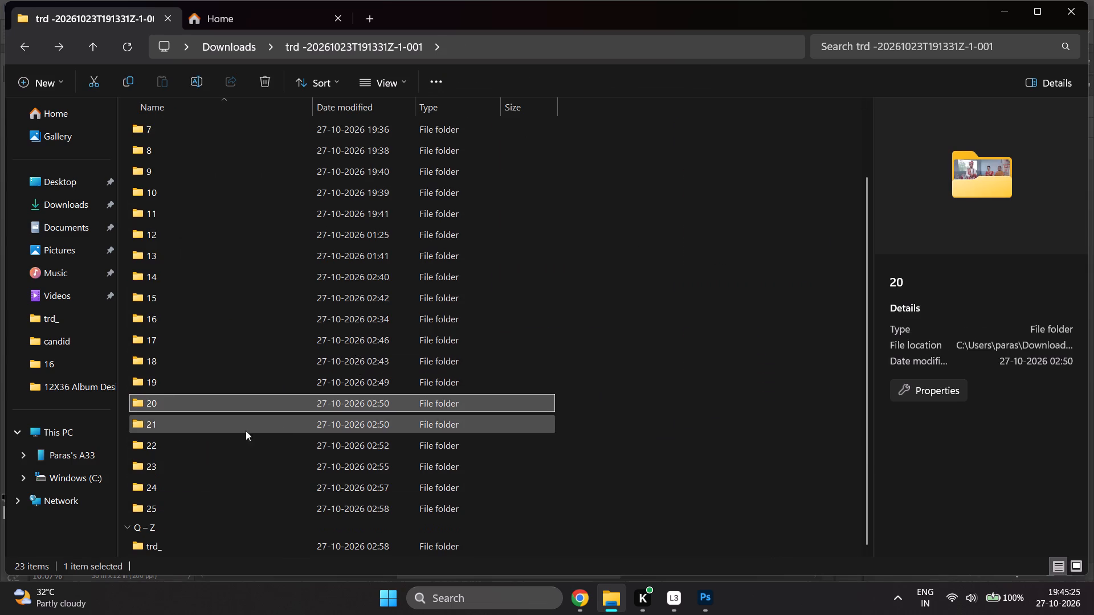
{"action": "double_click", "coordinate": [242, 425]}
{"action": "scroll", "coordinate": [504, 383], "scroll_direction": "down", "scroll_amount": 5}
{"action": "left_click", "coordinate": [547, 425]}
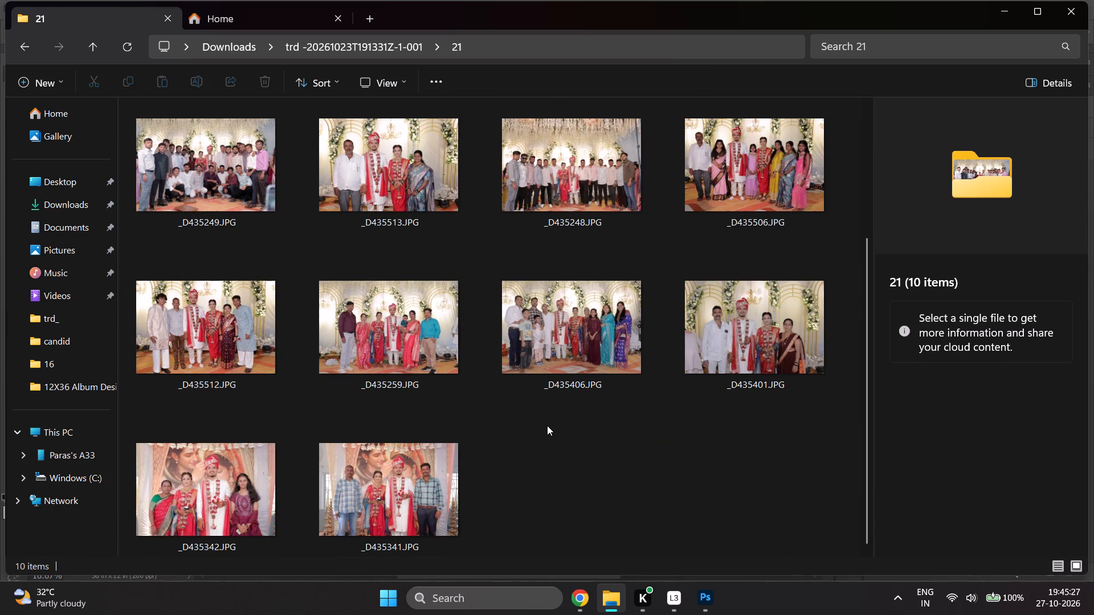
{"action": "left_click", "coordinate": [529, 414]}
{"action": "scroll", "coordinate": [349, 367], "scroll_direction": "down", "scroll_amount": 3}
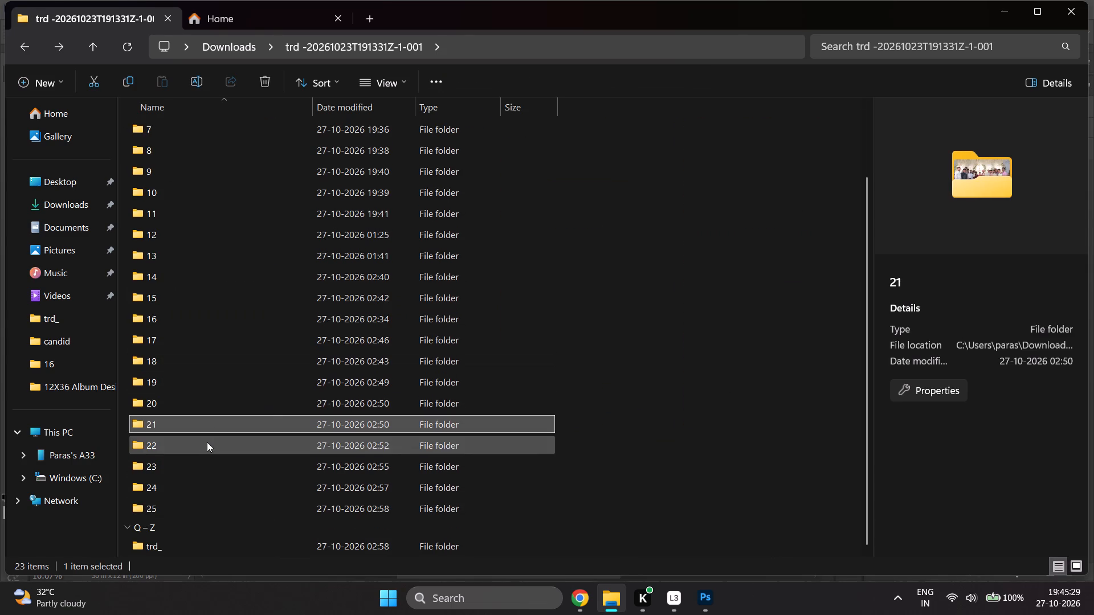
{"action": "double_click", "coordinate": [202, 449]}
{"action": "scroll", "coordinate": [565, 407], "scroll_direction": "down", "scroll_amount": 3}
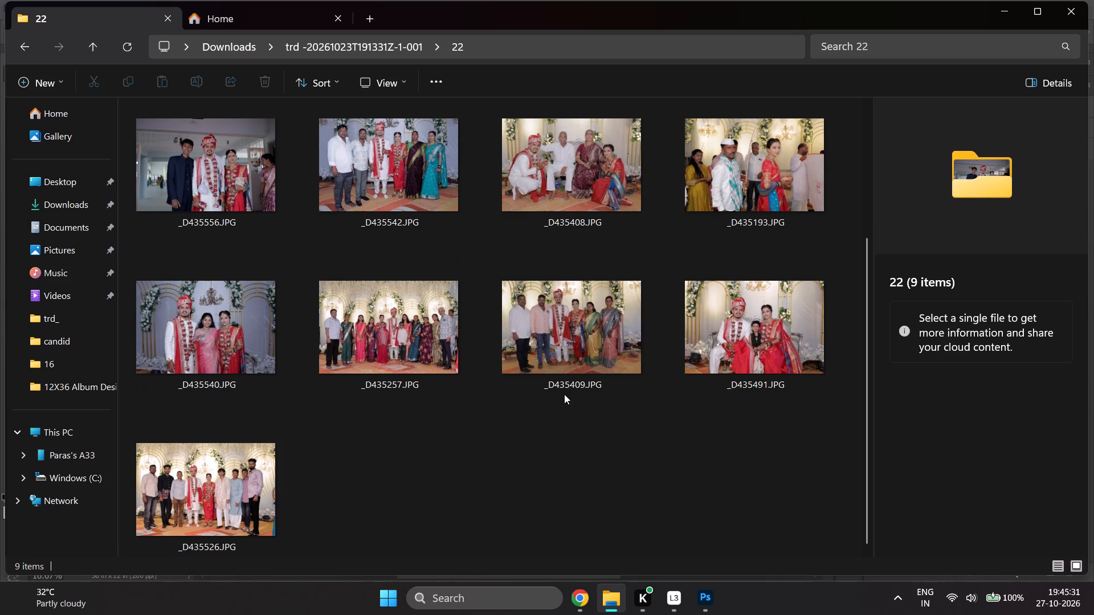
{"action": "left_click", "coordinate": [601, 453]}
Examine all the group photos in folder 23 and then in folder 24, leaving folder 24 open.
{"action": "scroll", "coordinate": [459, 419], "scroll_direction": "down", "scroll_amount": 4}
{"action": "double_click", "coordinate": [307, 471]}
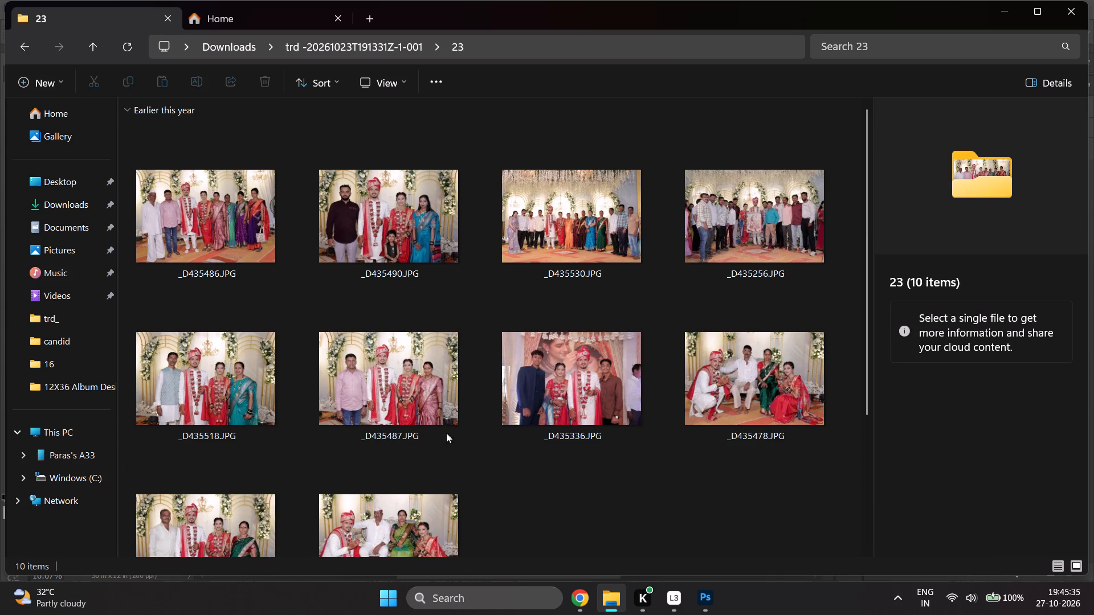
{"action": "scroll", "coordinate": [629, 433], "scroll_direction": "down", "scroll_amount": 5}
{"action": "left_click", "coordinate": [635, 433]}
{"action": "scroll", "coordinate": [611, 434], "scroll_direction": "down", "scroll_amount": 3}
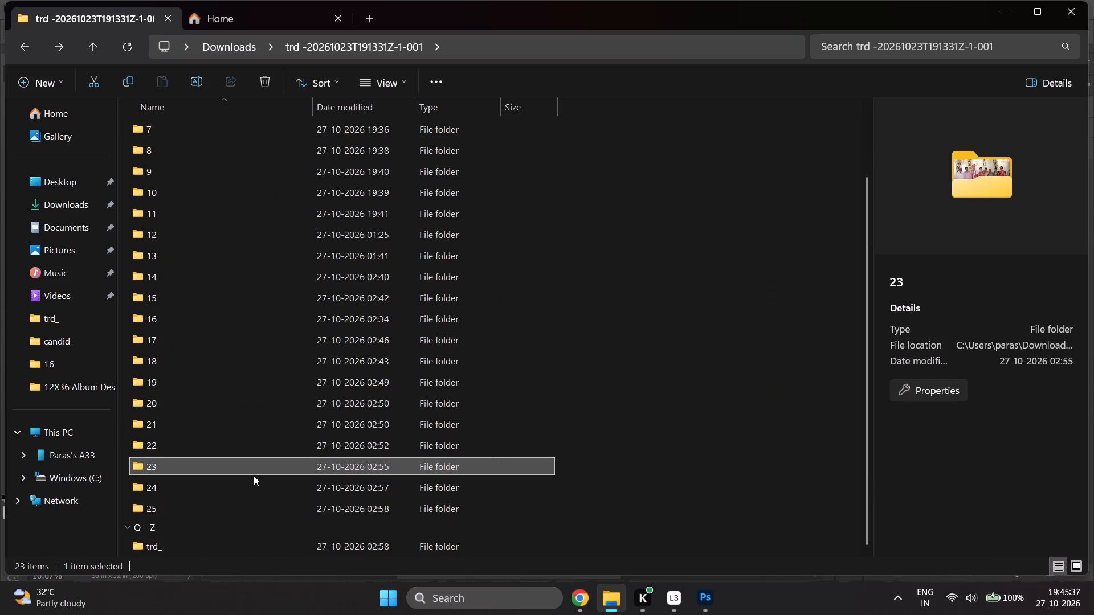
{"action": "double_click", "coordinate": [229, 489]}
{"action": "scroll", "coordinate": [359, 442], "scroll_direction": "down", "scroll_amount": 12}
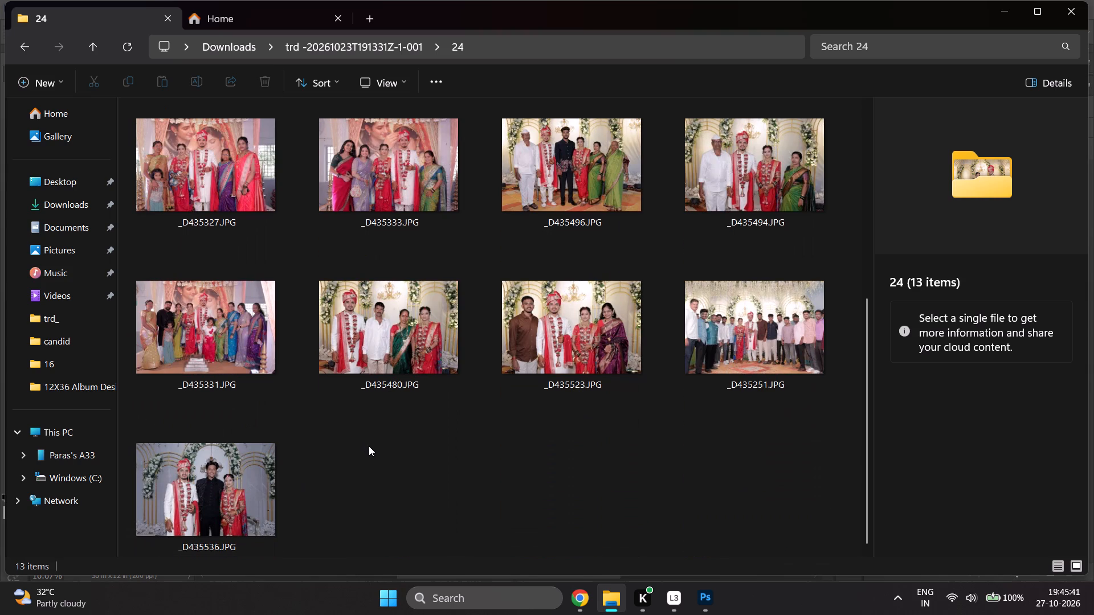
{"action": "scroll", "coordinate": [369, 446], "scroll_direction": "down", "scroll_amount": 4}
Replace the Home tab with a new one showing the trd -20261023T191331Z-1-001 folder from Downloads, keeping folder 24 open.
{"action": "left_click", "coordinate": [223, 22]}
{"action": "left_click", "coordinate": [340, 22]}
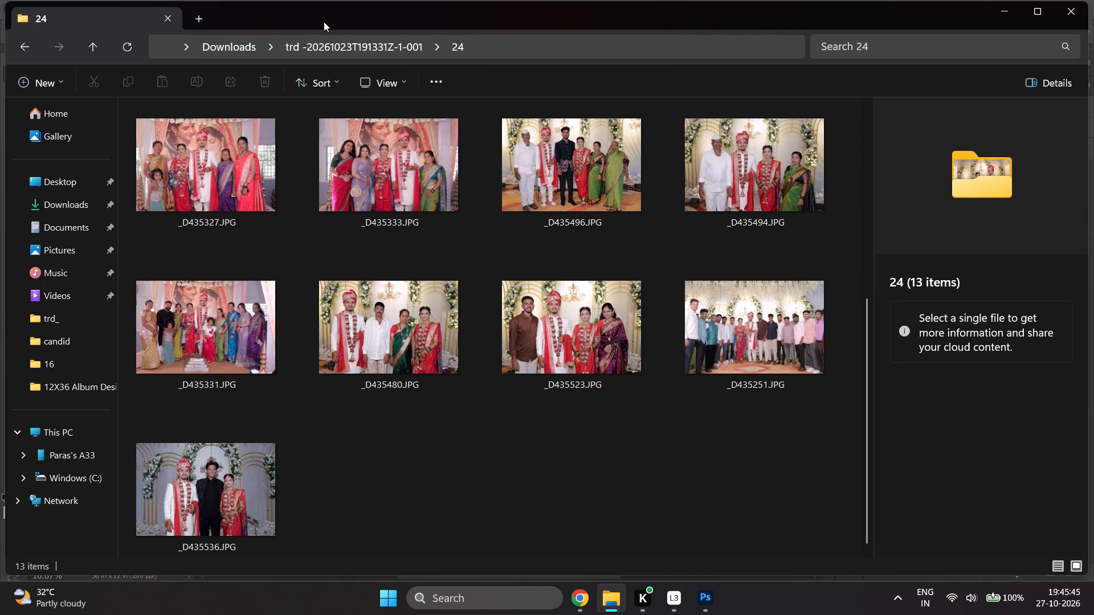
{"action": "left_click", "coordinate": [205, 17]}
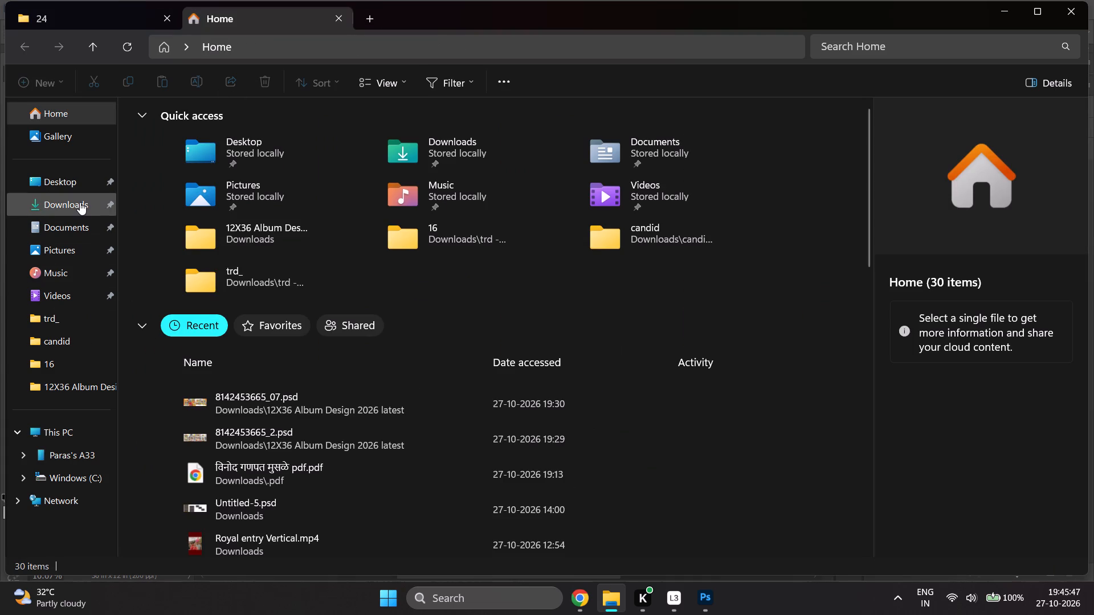
{"action": "left_click", "coordinate": [80, 202]}
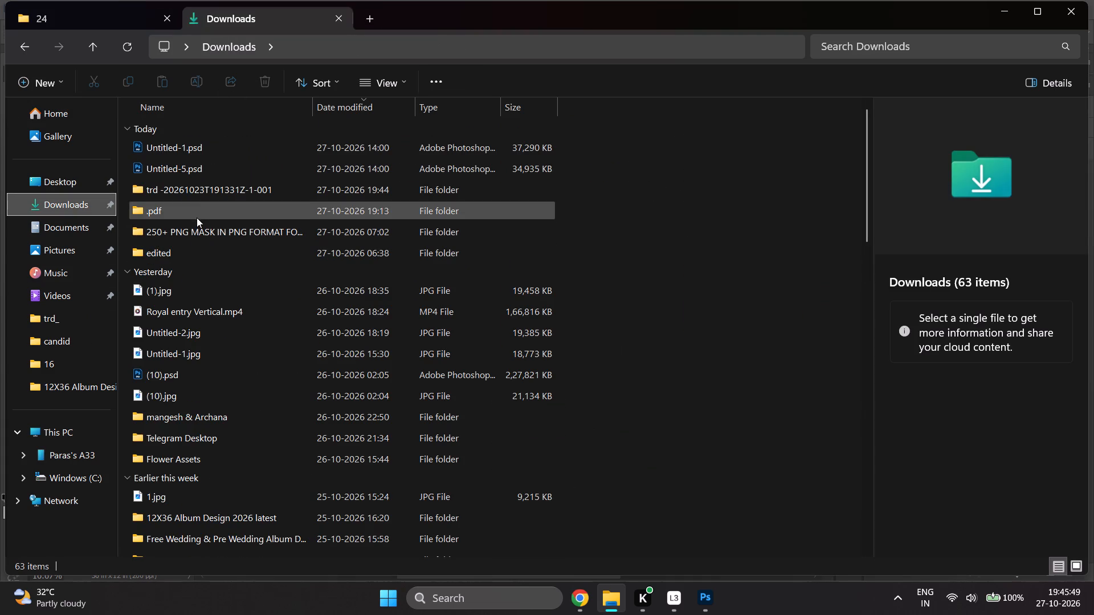
{"action": "double_click", "coordinate": [197, 189]}
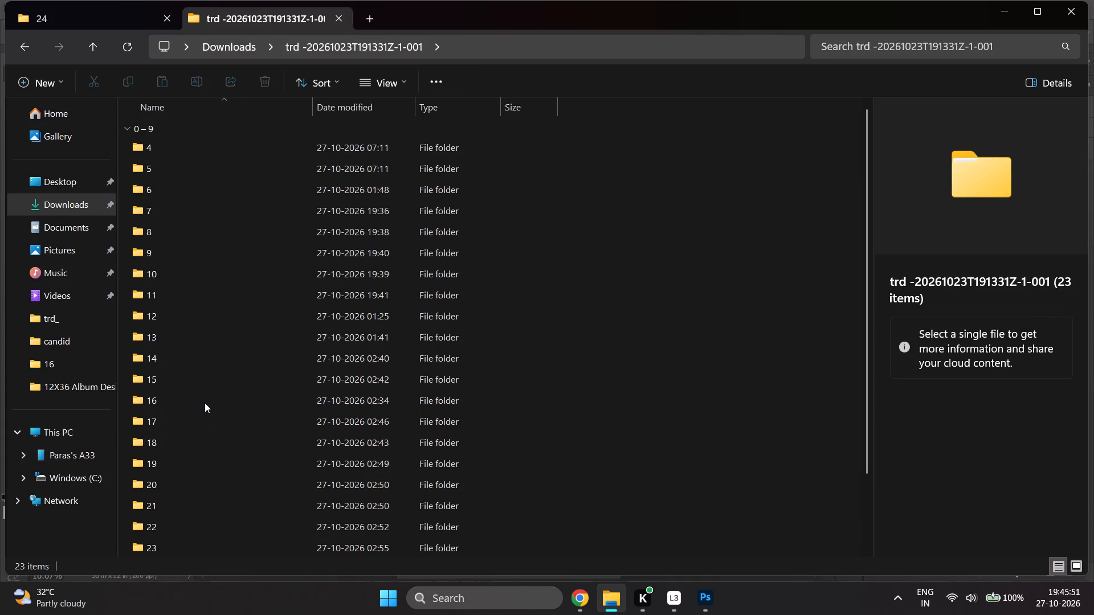
Check the photos in folders 14, 15, 16, 17 and 18 in turn, returning to the parent folder after each one.
{"action": "double_click", "coordinate": [196, 360]}
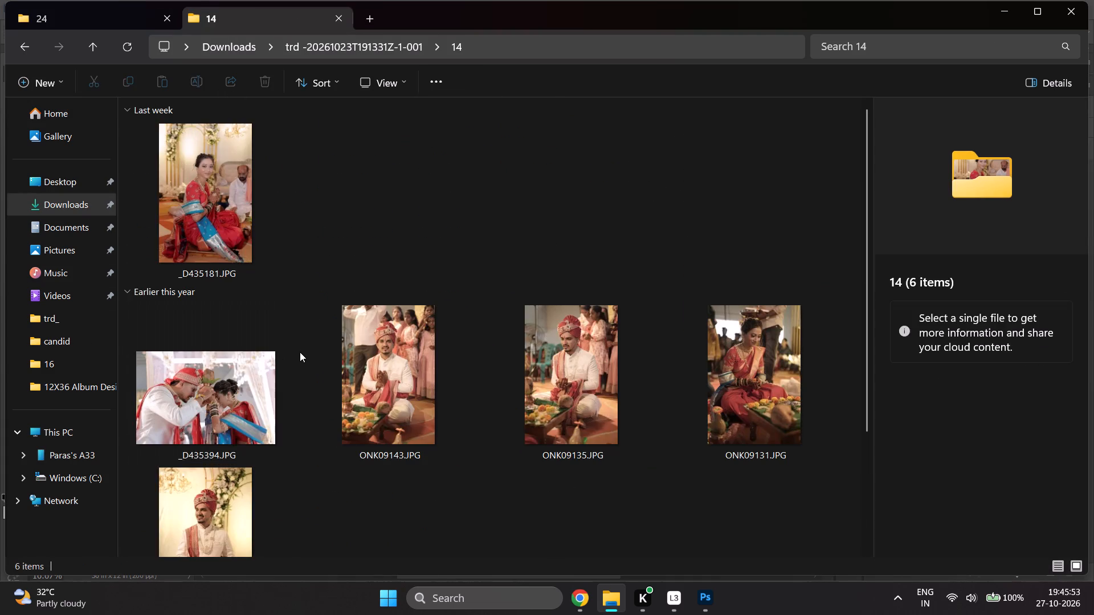
{"action": "left_click", "coordinate": [300, 352]}
{"action": "double_click", "coordinate": [186, 377]}
{"action": "left_click", "coordinate": [186, 372]}
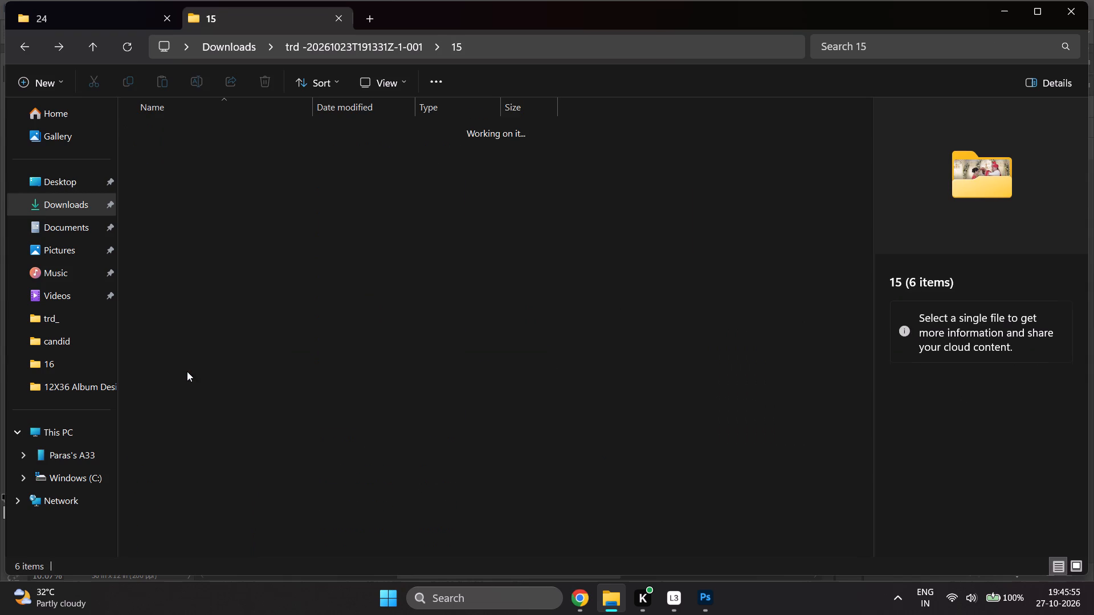
{"action": "double_click", "coordinate": [181, 405]}
{"action": "left_click", "coordinate": [178, 398]}
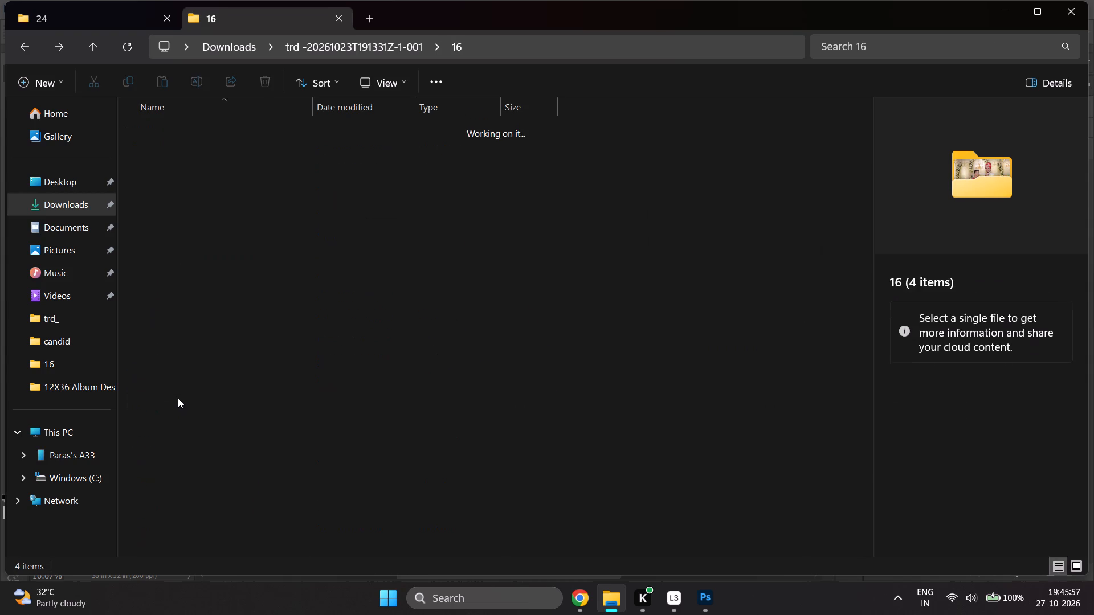
{"action": "double_click", "coordinate": [173, 421]}
{"action": "left_click", "coordinate": [179, 411]}
{"action": "double_click", "coordinate": [165, 444]}
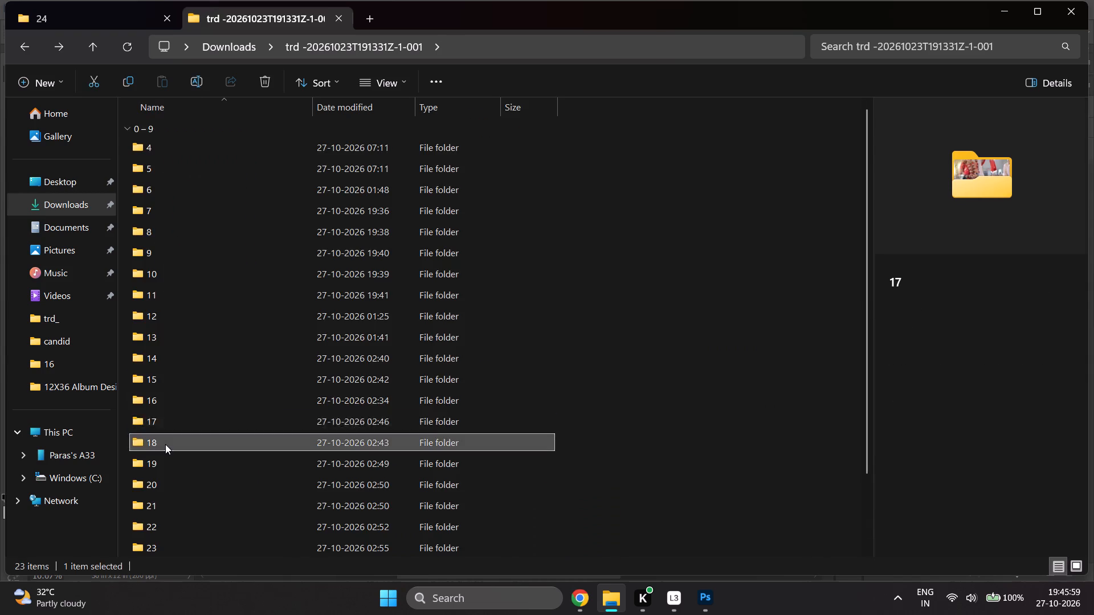
{"action": "left_click", "coordinate": [478, 294]}
Examine all the group photos in folders 19, 20, 21 and 22 in turn, leaving folder 22 open.
{"action": "double_click", "coordinate": [221, 473]}
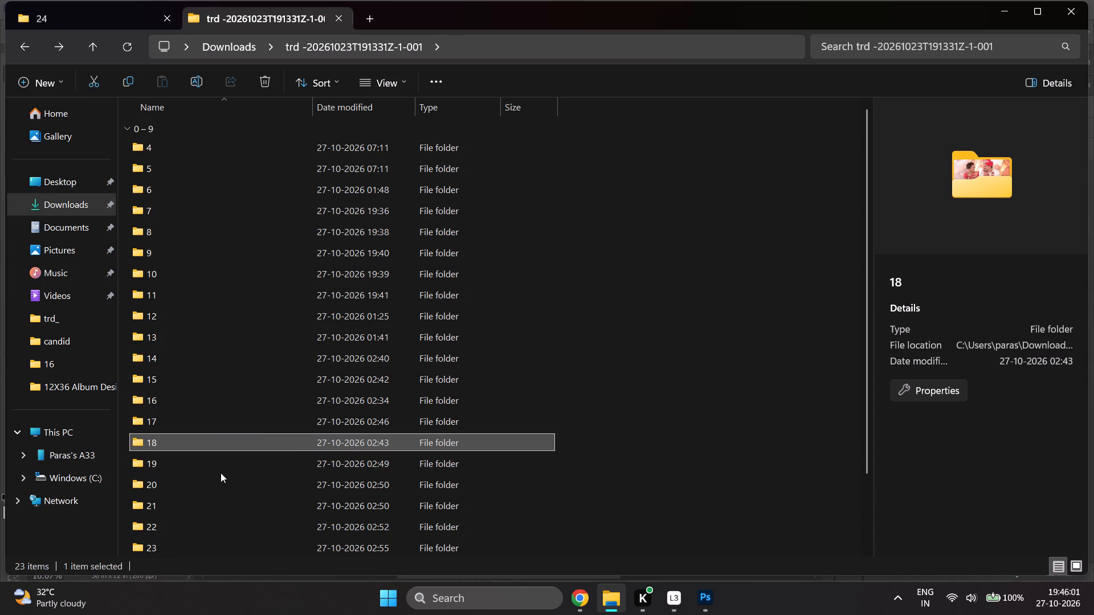
{"action": "double_click", "coordinate": [221, 468]}
{"action": "scroll", "coordinate": [526, 271], "scroll_direction": "down", "scroll_amount": 6}
{"action": "left_click", "coordinate": [508, 275]}
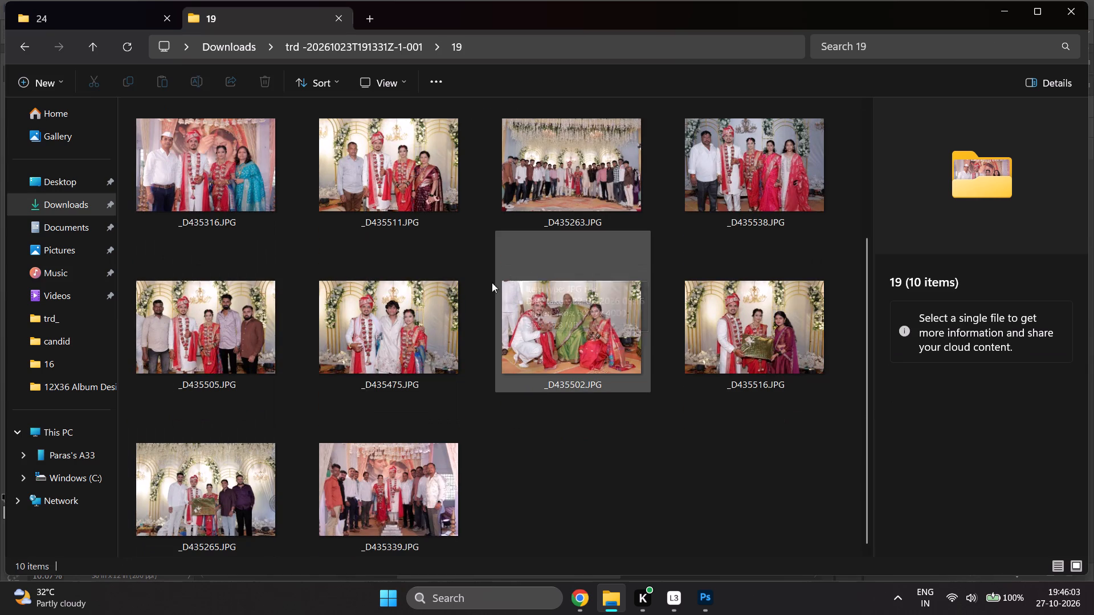
{"action": "double_click", "coordinate": [199, 478]}
{"action": "scroll", "coordinate": [622, 173], "scroll_direction": "down", "scroll_amount": 6}
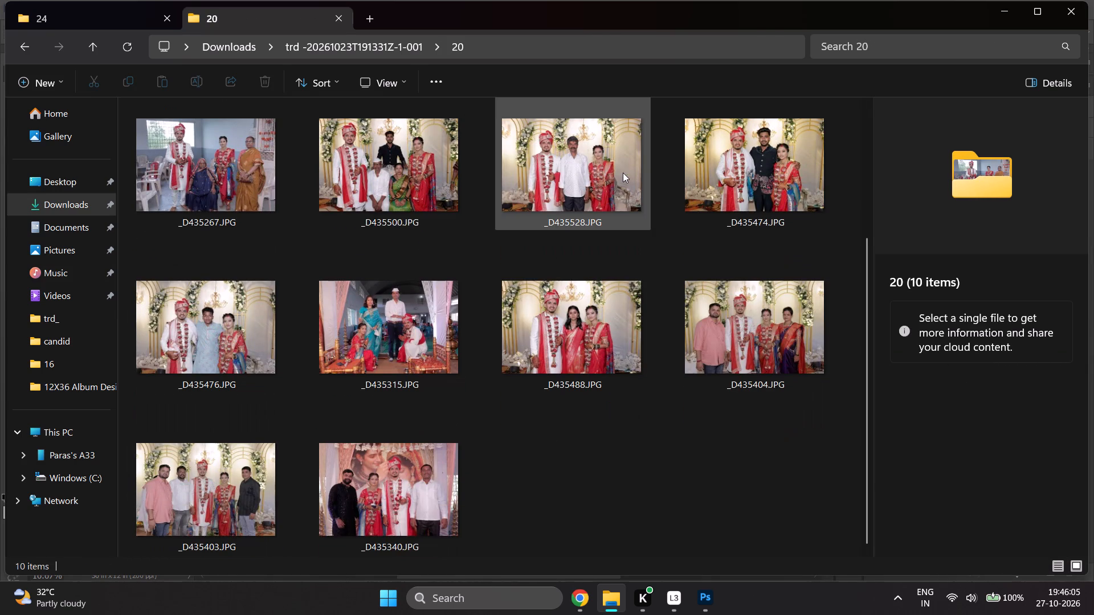
{"action": "left_click", "coordinate": [488, 305]}
{"action": "double_click", "coordinate": [265, 510]}
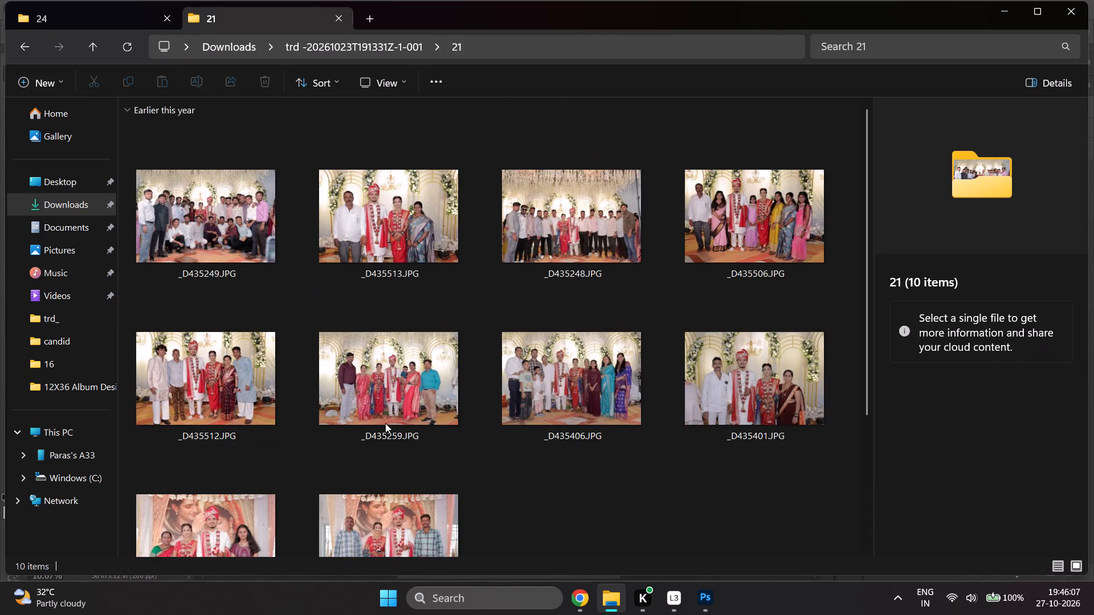
{"action": "scroll", "coordinate": [390, 419], "scroll_direction": "down", "scroll_amount": 5}
{"action": "left_click", "coordinate": [386, 425]}
{"action": "double_click", "coordinate": [208, 529]}
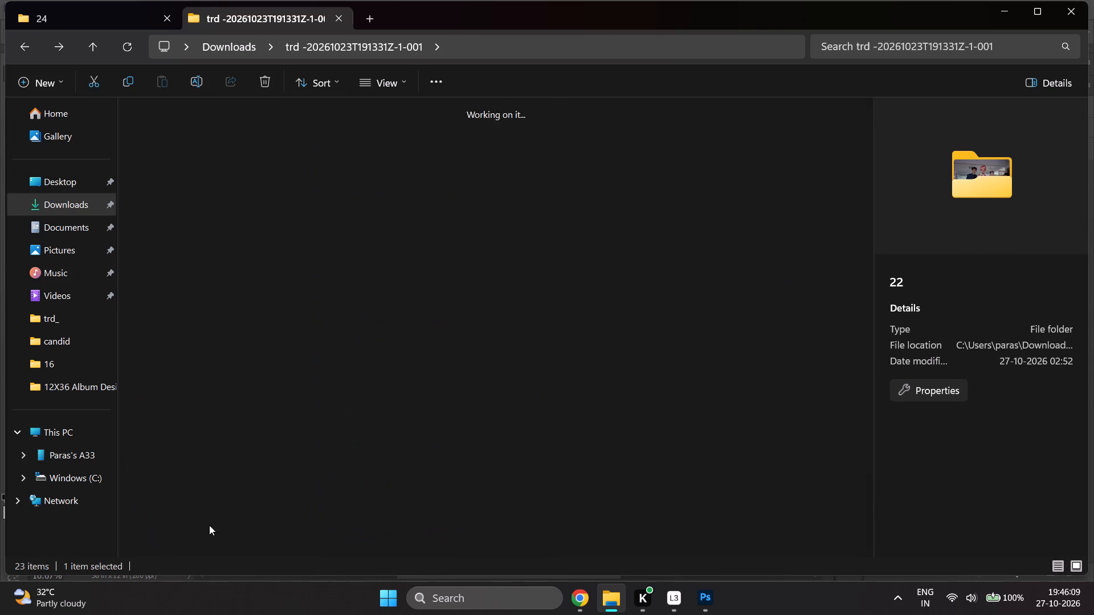
{"action": "scroll", "coordinate": [668, 269], "scroll_direction": "down", "scroll_amount": 5}
{"action": "scroll", "coordinate": [639, 356], "scroll_direction": "down", "scroll_amount": 4}
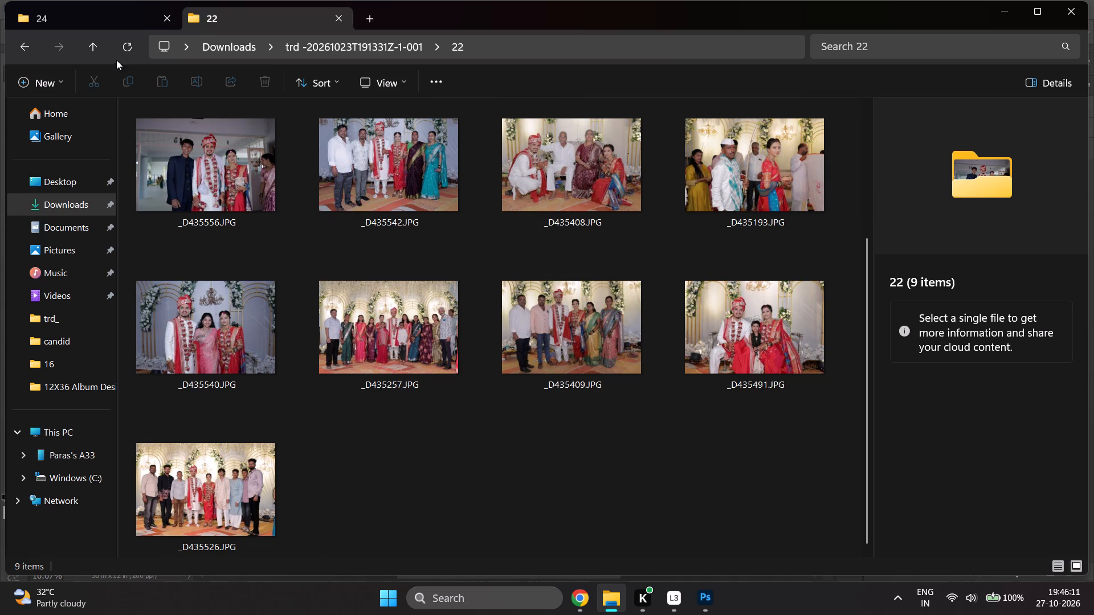
Compare folders 24 and 22, and move the group photo _D435251.JPG from folder 24 into folder 22.
{"action": "left_click", "coordinate": [114, 23]}
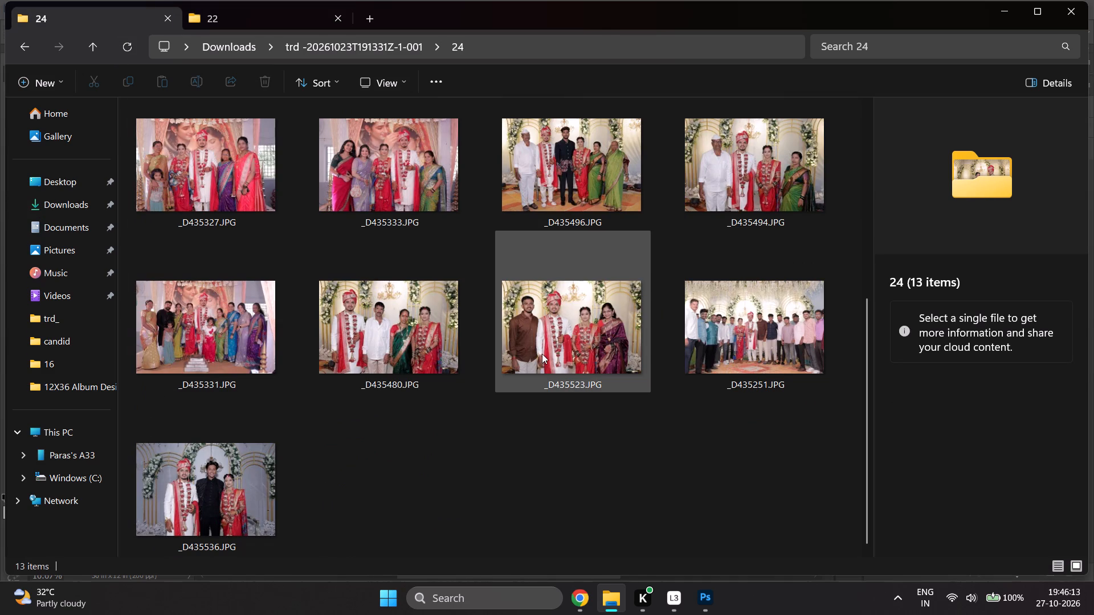
{"action": "left_click", "coordinate": [260, 13]}
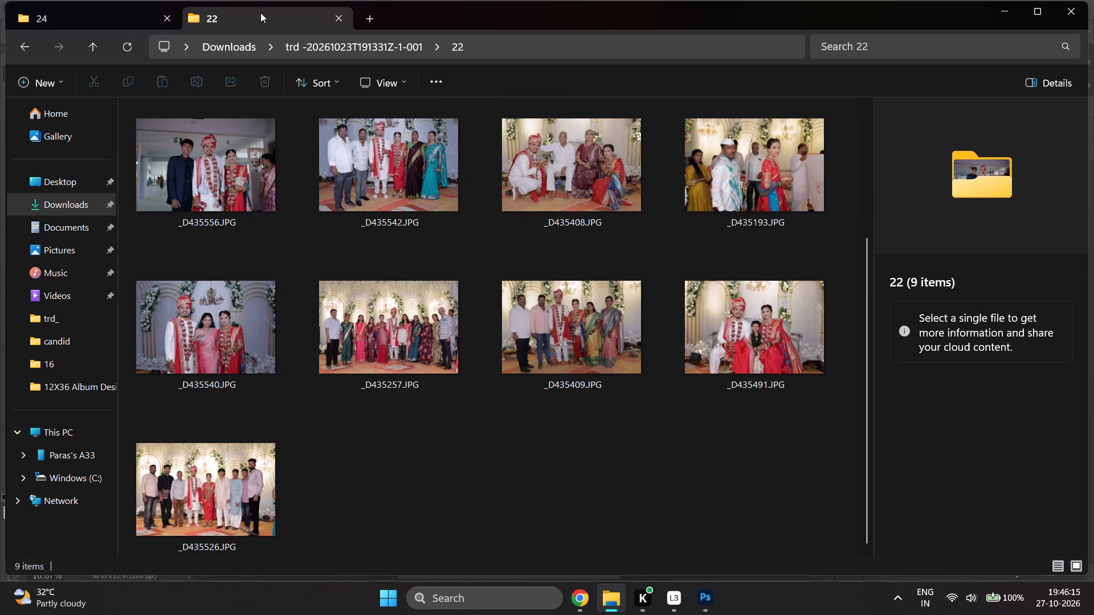
{"action": "left_click", "coordinate": [118, 14]}
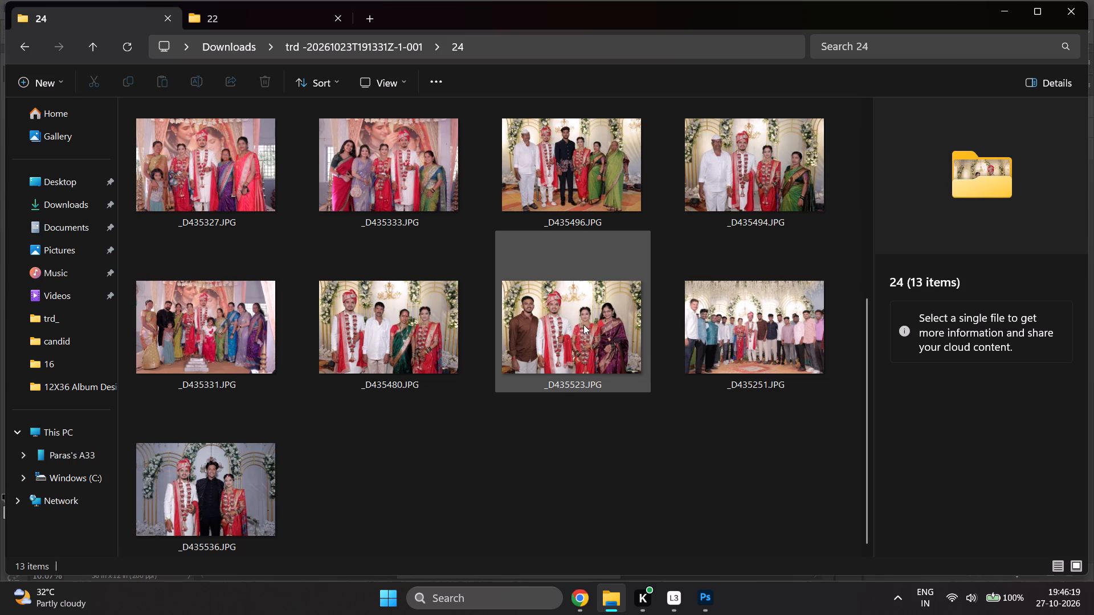
{"action": "left_click_drag", "start_coordinate": [720, 338], "coordinate": [244, 5]}
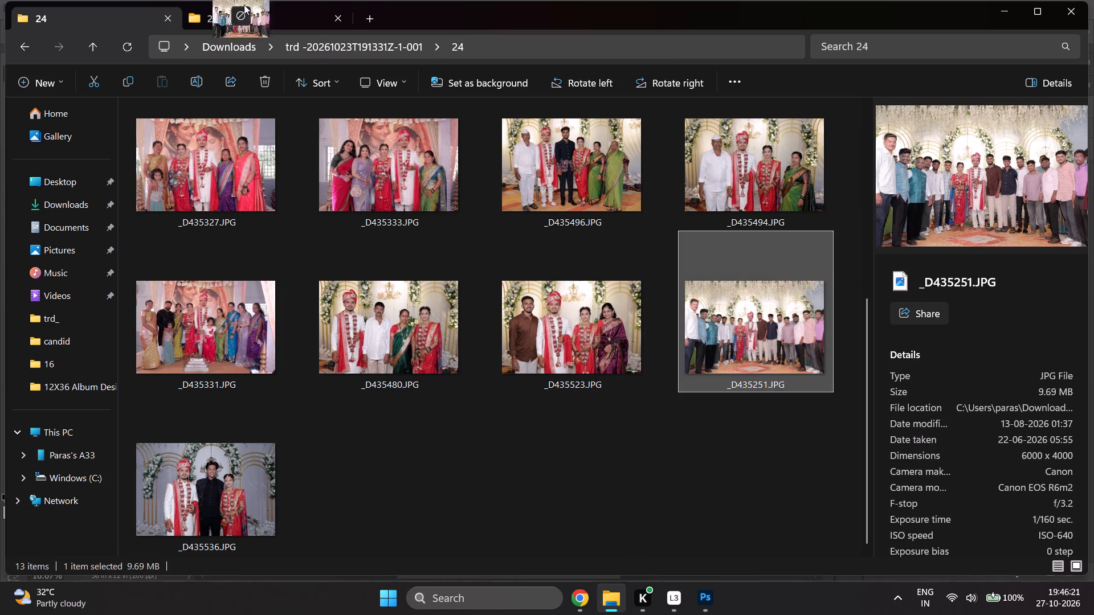
{"action": "left_click_drag", "start_coordinate": [244, 5], "coordinate": [472, 458]}
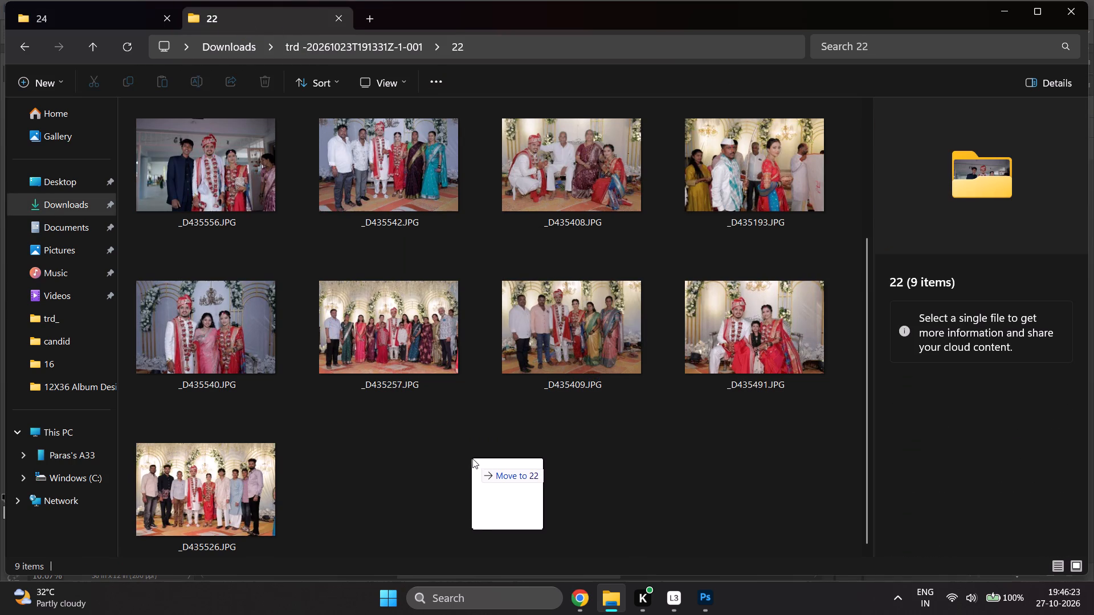
{"action": "left_click_drag", "start_coordinate": [472, 458], "coordinate": [460, 440]}
{"action": "left_click", "coordinate": [578, 453]}
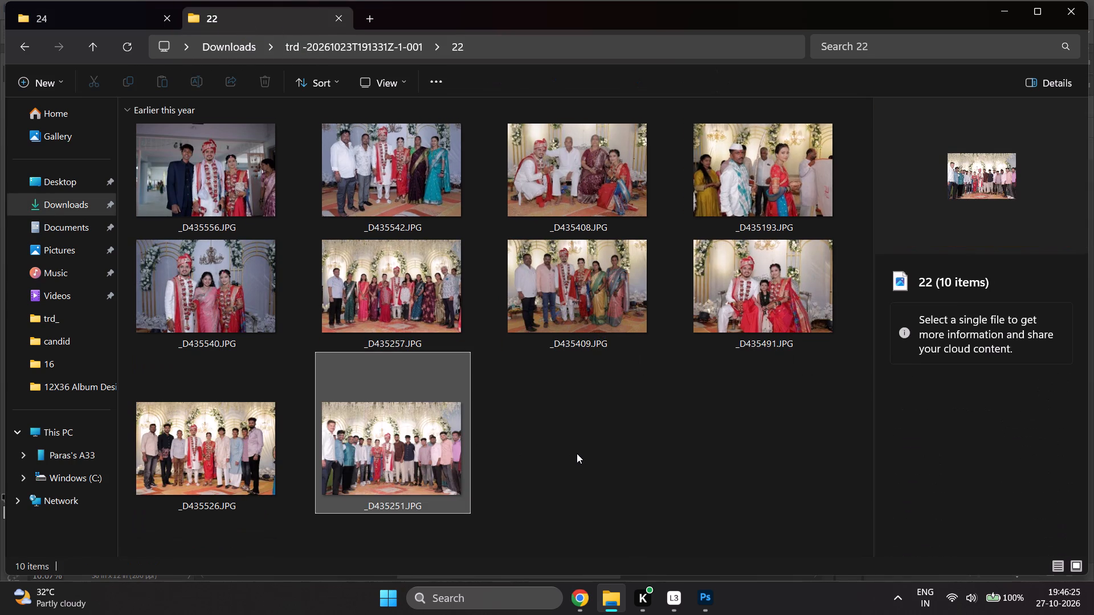
Check folder 24, and open the trd -20261023T191331Z-1-001 folder from Downloads in a third tab.
{"action": "left_click", "coordinate": [95, 23]}
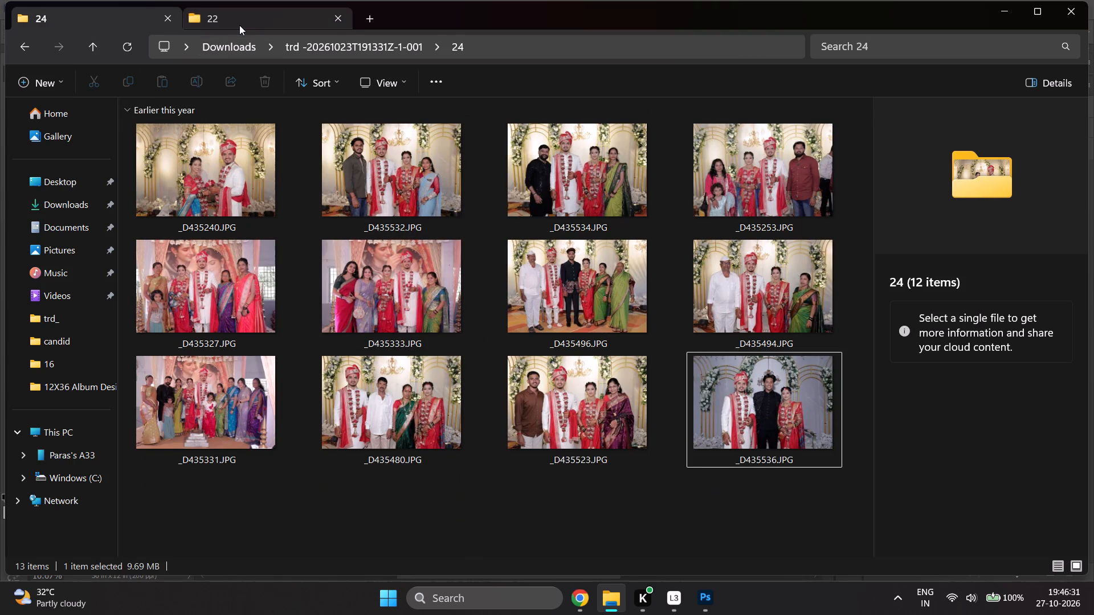
{"action": "left_click", "coordinate": [369, 15]}
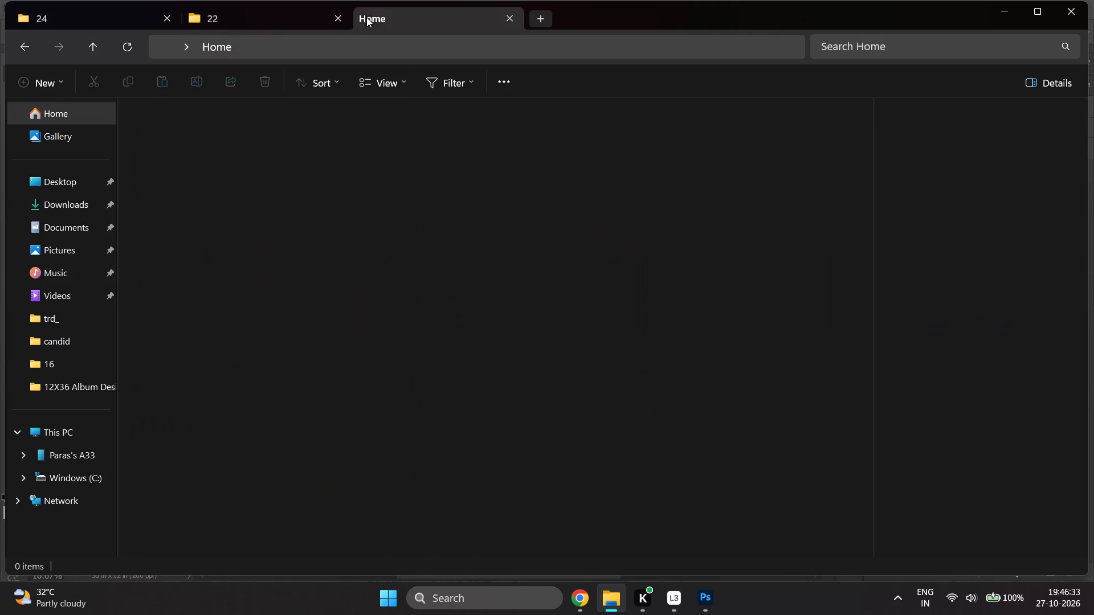
{"action": "left_click", "coordinate": [64, 202]}
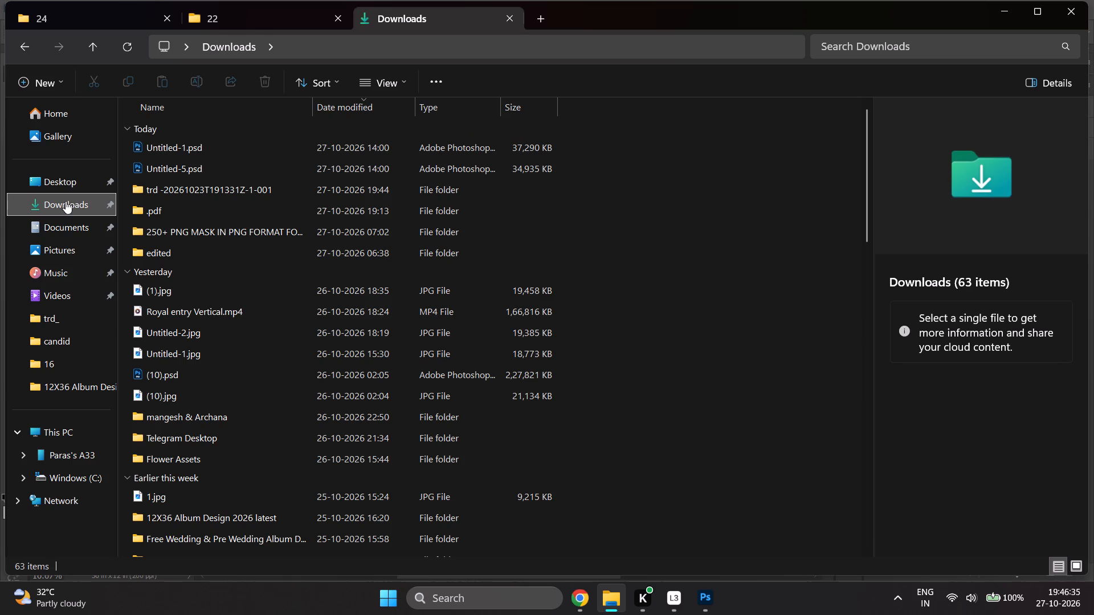
{"action": "double_click", "coordinate": [191, 197]}
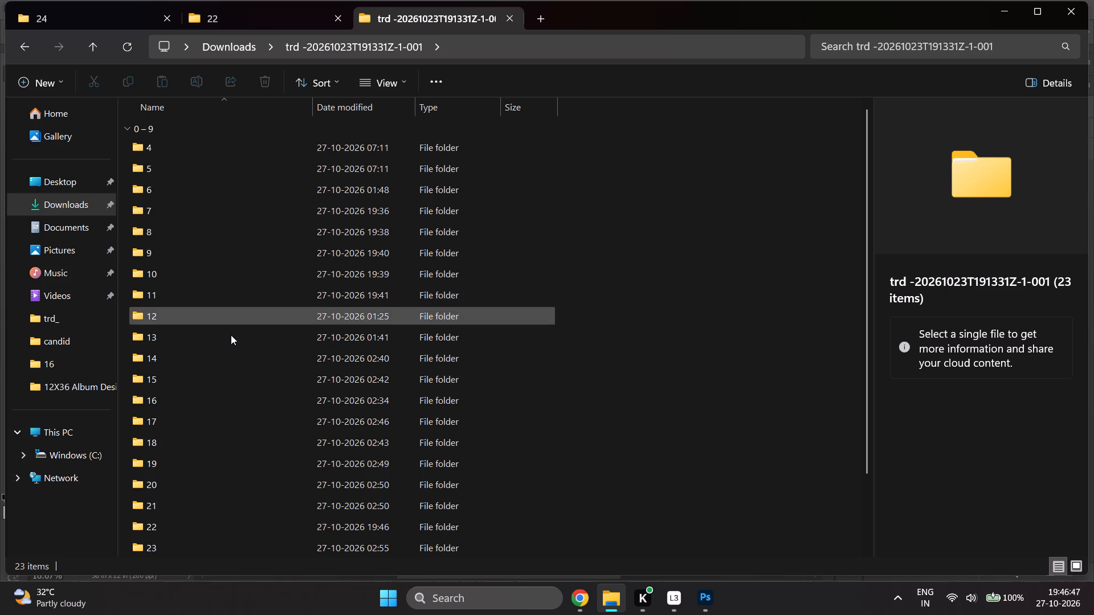
Check the photos in folders 23, 21, 16, 17 and 18, returning to the parent folder after each one.
{"action": "scroll", "coordinate": [228, 509], "scroll_direction": "down", "scroll_amount": 2}
{"action": "double_click", "coordinate": [198, 463]}
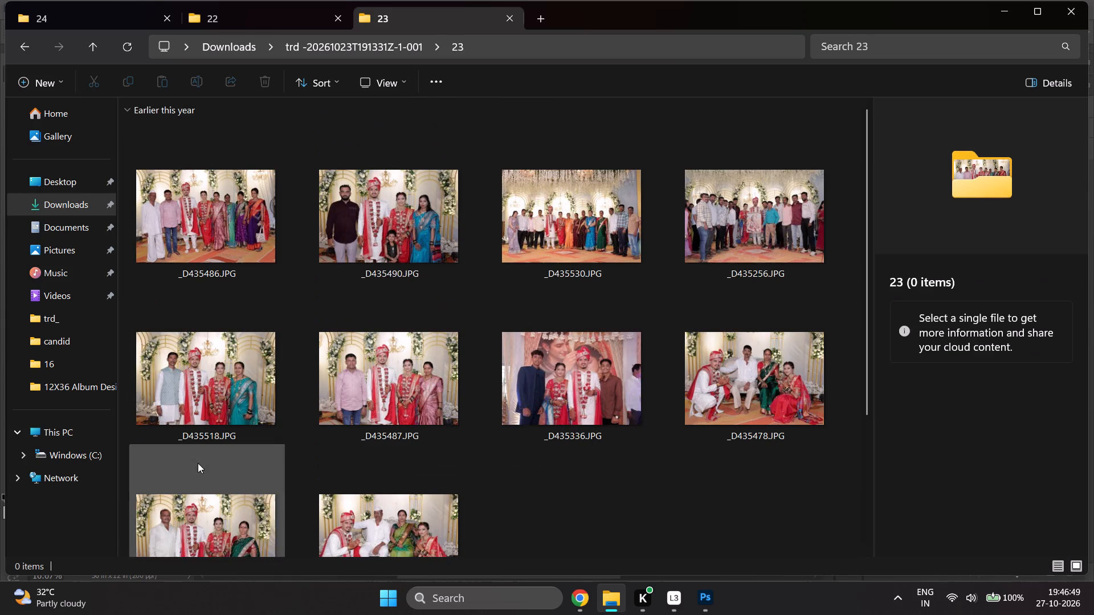
{"action": "left_click", "coordinate": [705, 472]}
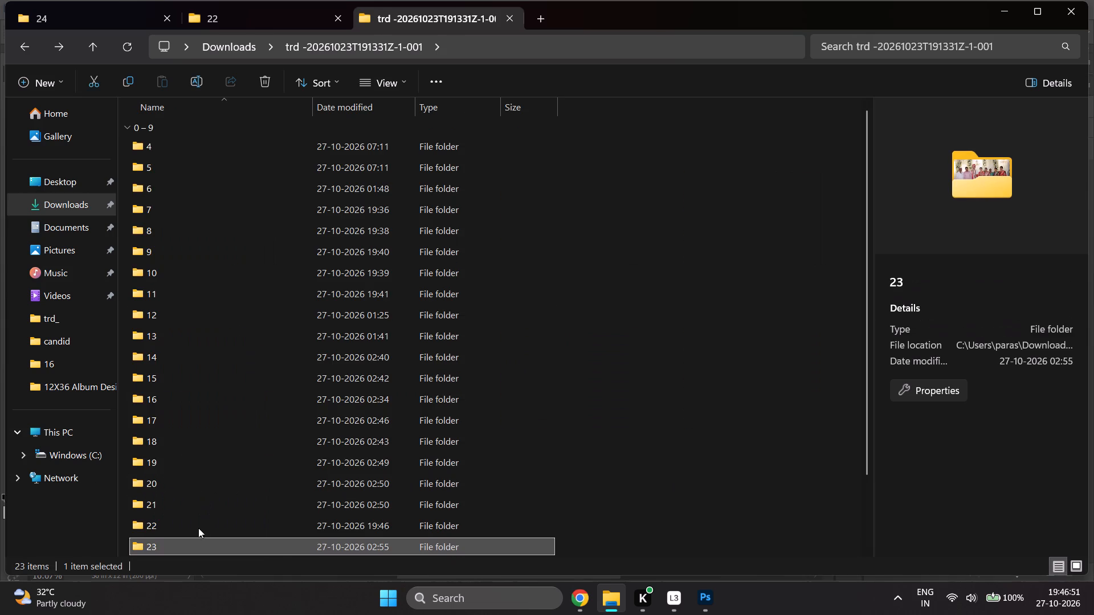
{"action": "scroll", "coordinate": [194, 512], "scroll_direction": "down", "scroll_amount": 2}
{"action": "double_click", "coordinate": [191, 421]}
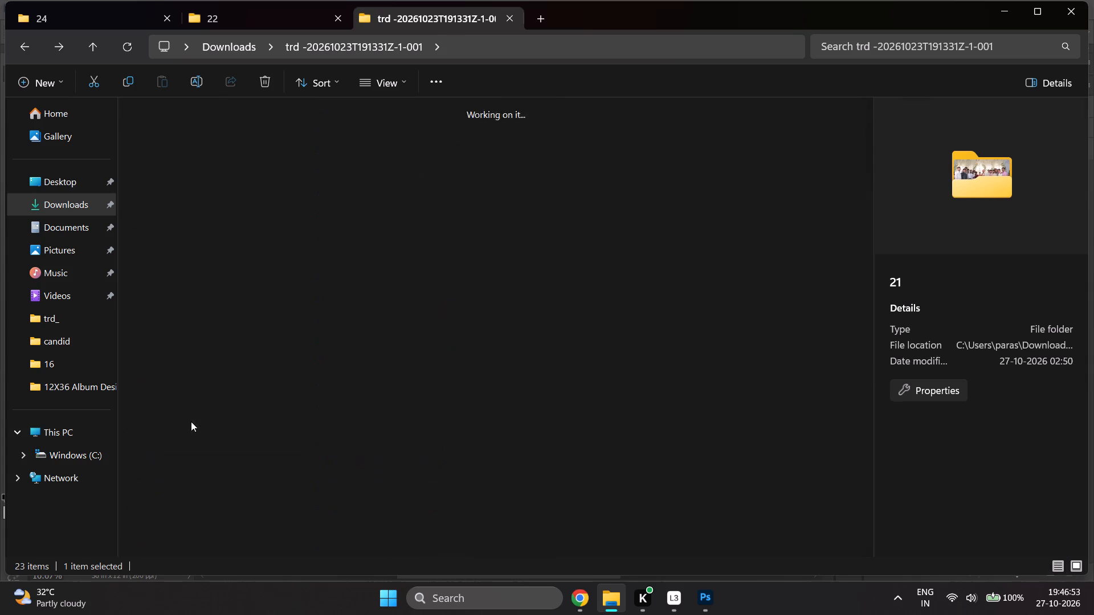
{"action": "left_click", "coordinate": [357, 433]}
{"action": "double_click", "coordinate": [170, 397]}
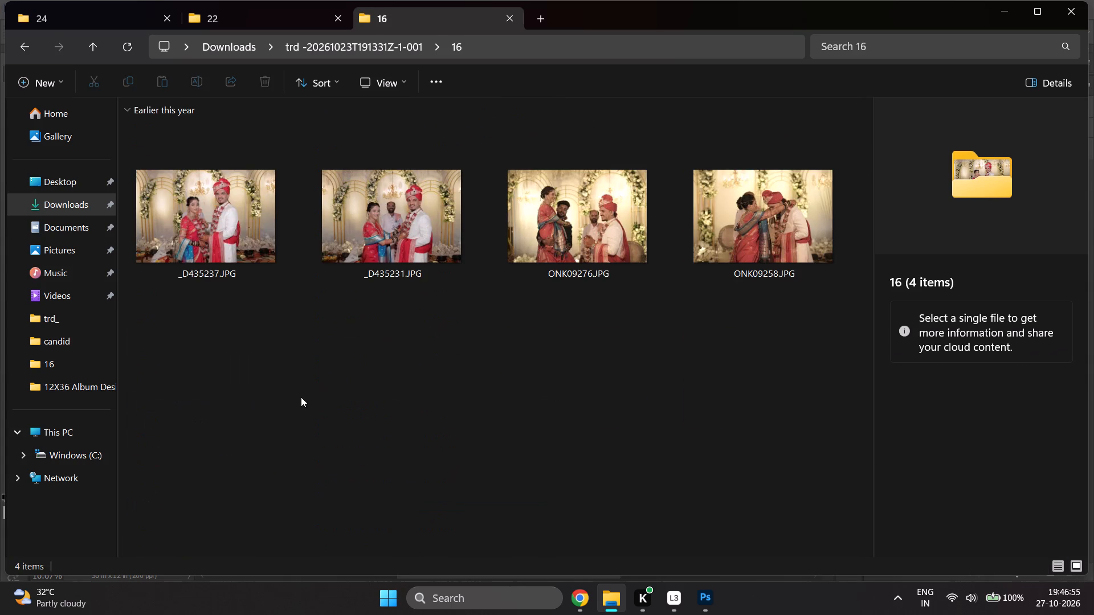
{"action": "left_click", "coordinate": [301, 399]}
{"action": "double_click", "coordinate": [182, 424]}
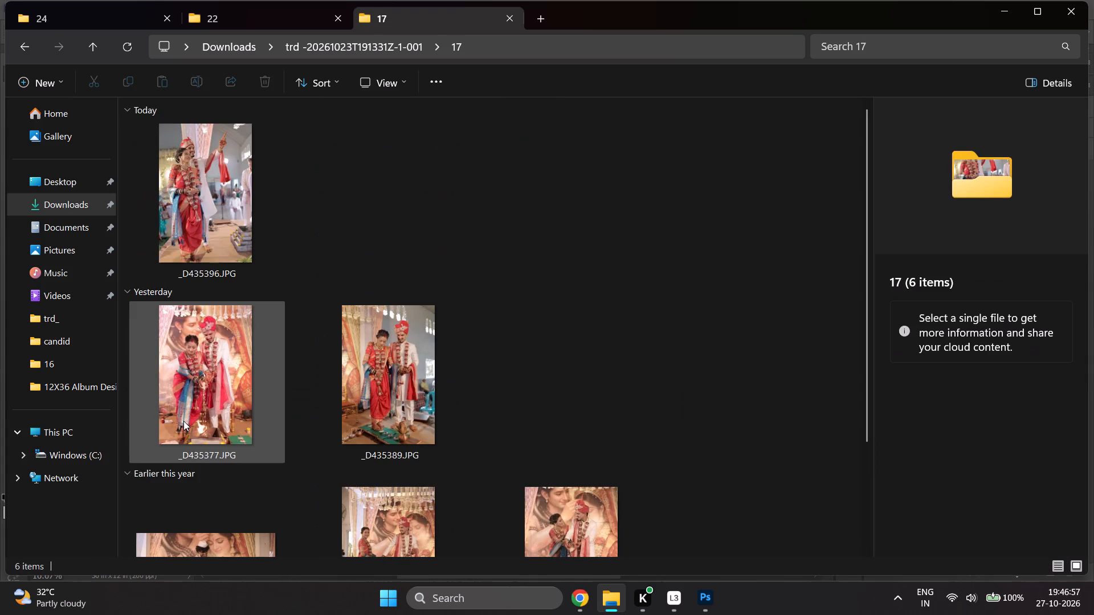
{"action": "left_click", "coordinate": [183, 421]}
{"action": "double_click", "coordinate": [156, 443]}
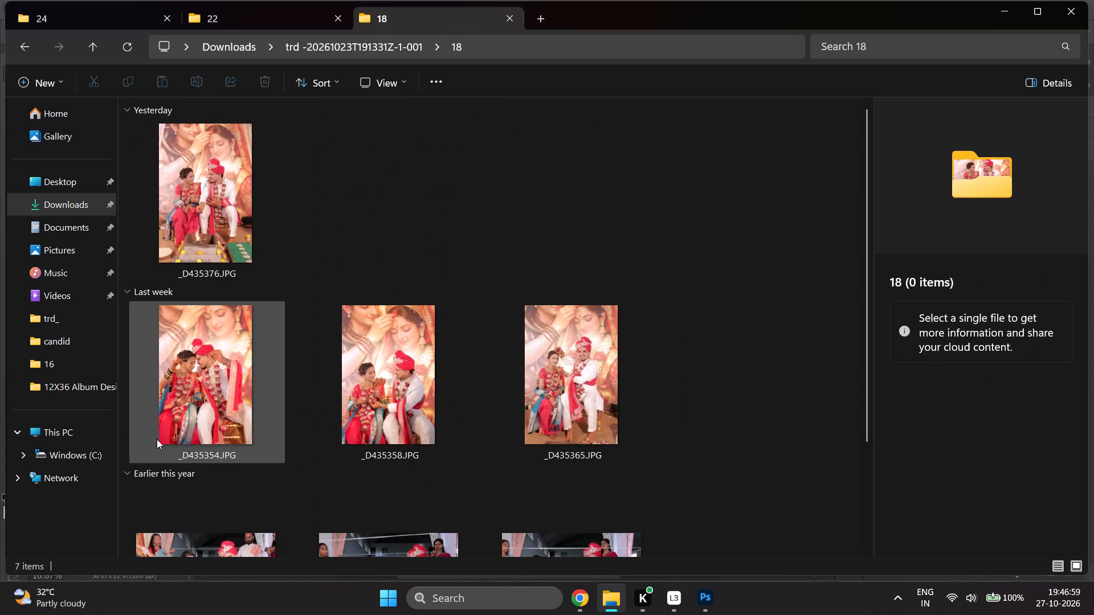
{"action": "left_click", "coordinate": [157, 438]}
Review the group photos in folders 19, 20 and 21 again, returning to the parent folder after each one.
{"action": "double_click", "coordinate": [164, 461]}
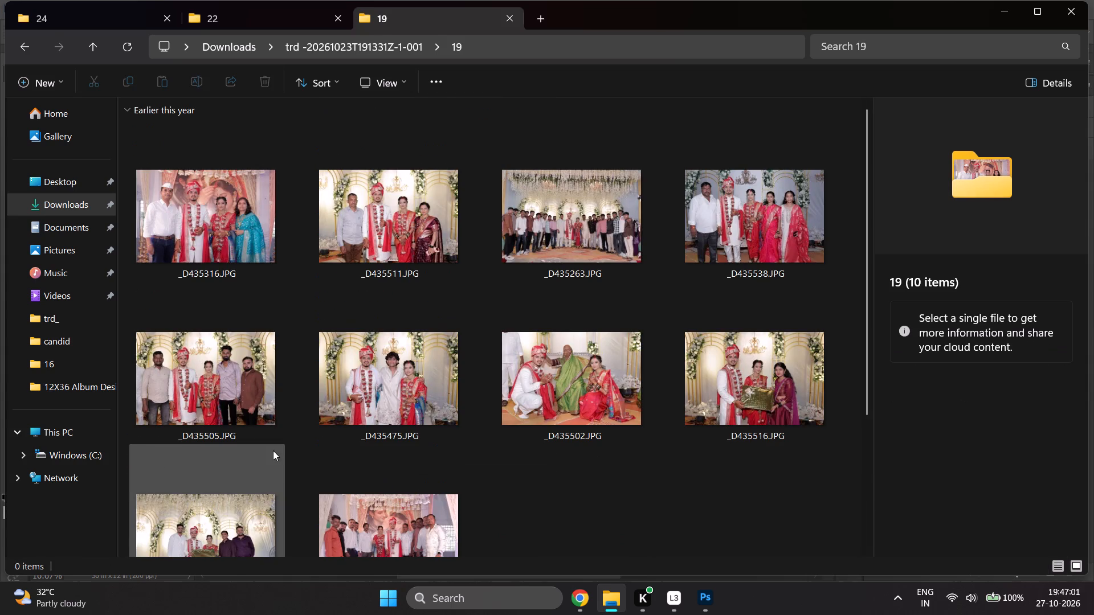
{"action": "left_click", "coordinate": [273, 450]}
{"action": "double_click", "coordinate": [181, 481]}
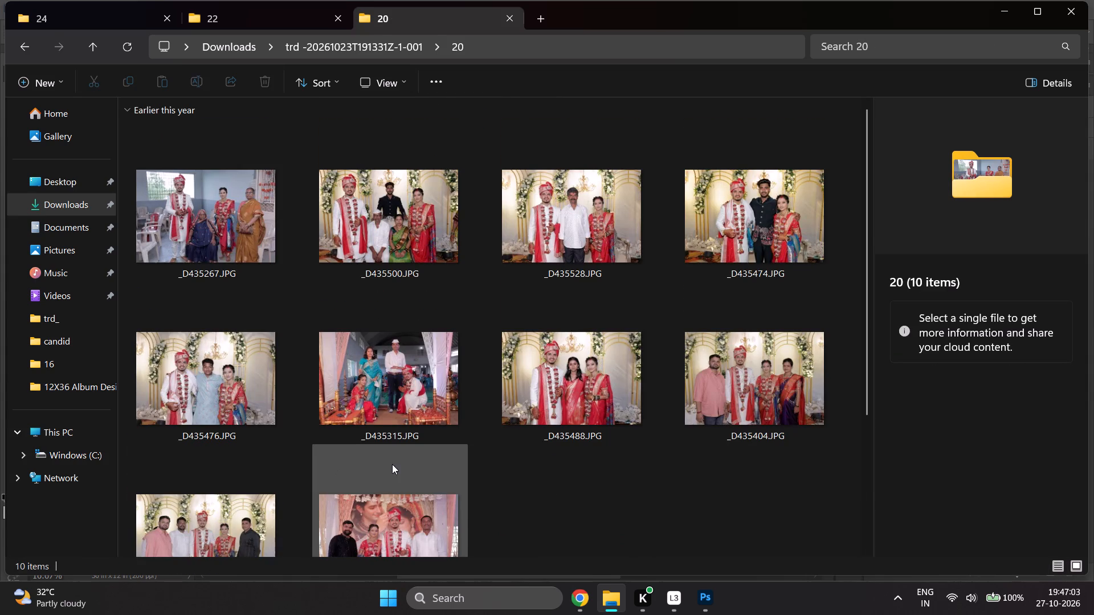
{"action": "scroll", "coordinate": [392, 464], "scroll_direction": "down", "scroll_amount": 4}
{"action": "left_click", "coordinate": [390, 463]}
{"action": "double_click", "coordinate": [217, 506]}
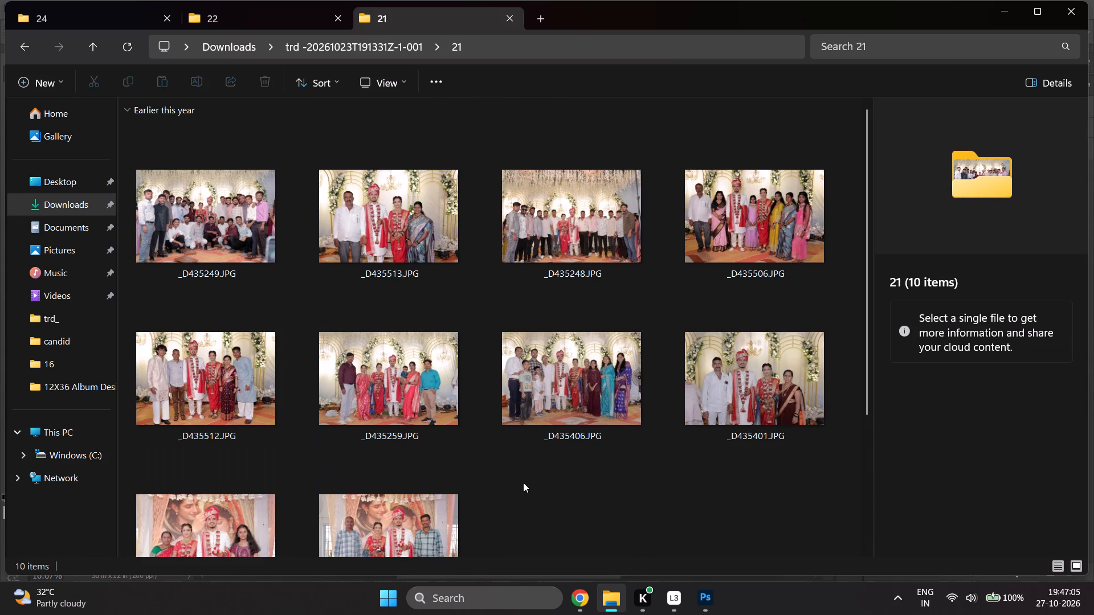
{"action": "scroll", "coordinate": [519, 482], "scroll_direction": "down", "scroll_amount": 5}
{"action": "left_click", "coordinate": [513, 482]}
Review folders 22, 23 and 24, compare folder 24 with the folder 22 tab, and return to the parent folder.
{"action": "scroll", "coordinate": [276, 488], "scroll_direction": "down", "scroll_amount": 1}
{"action": "double_click", "coordinate": [192, 486]}
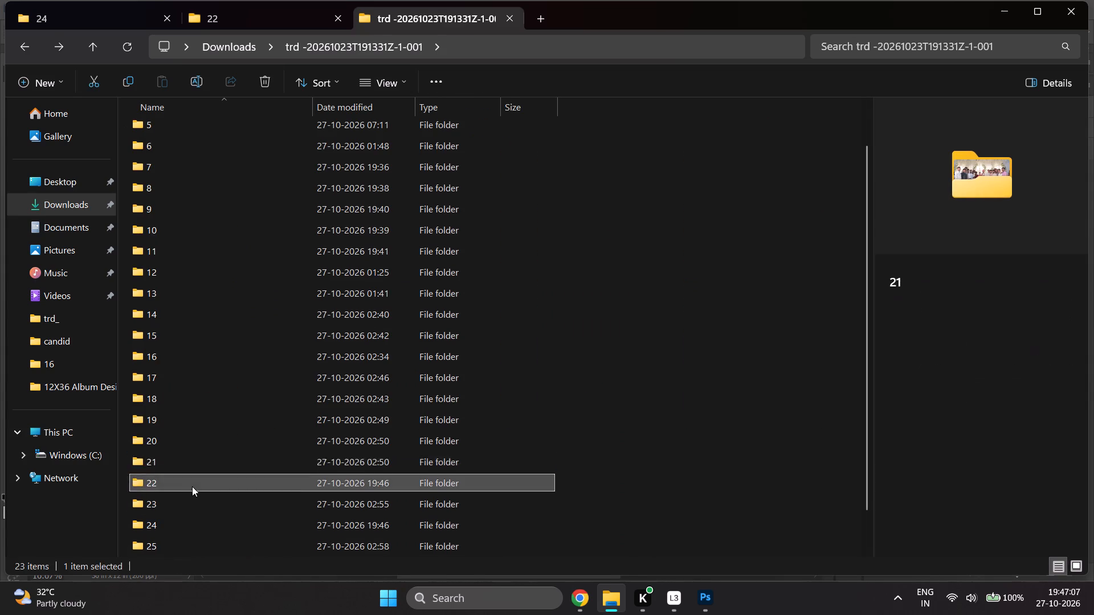
{"action": "left_click", "coordinate": [601, 466]}
{"action": "scroll", "coordinate": [378, 467], "scroll_direction": "down", "scroll_amount": 3}
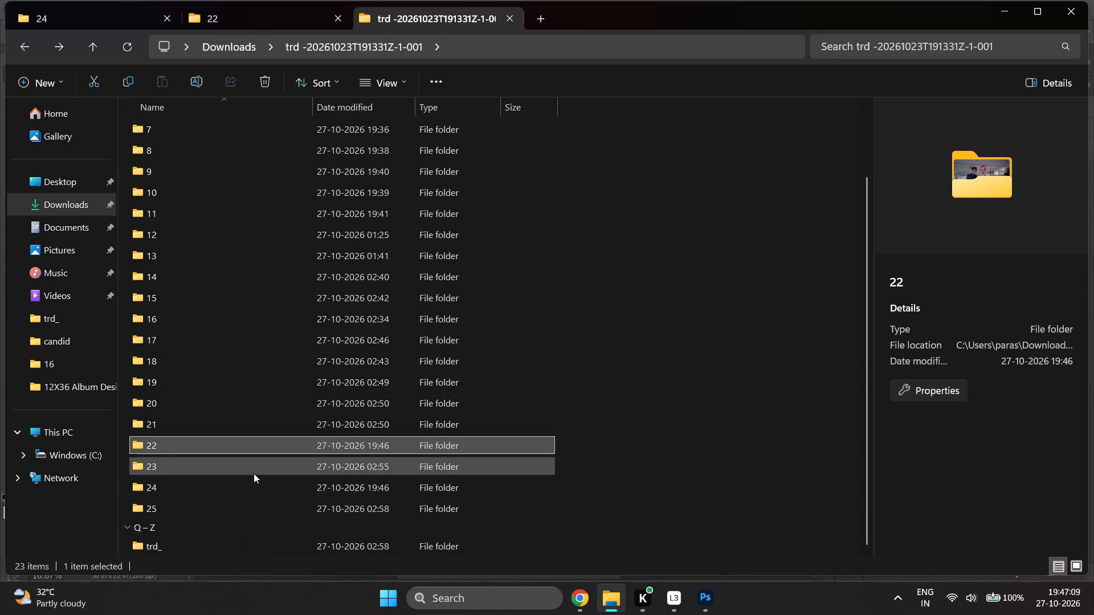
{"action": "double_click", "coordinate": [252, 470]}
{"action": "scroll", "coordinate": [519, 468], "scroll_direction": "down", "scroll_amount": 6}
{"action": "left_click", "coordinate": [519, 468]}
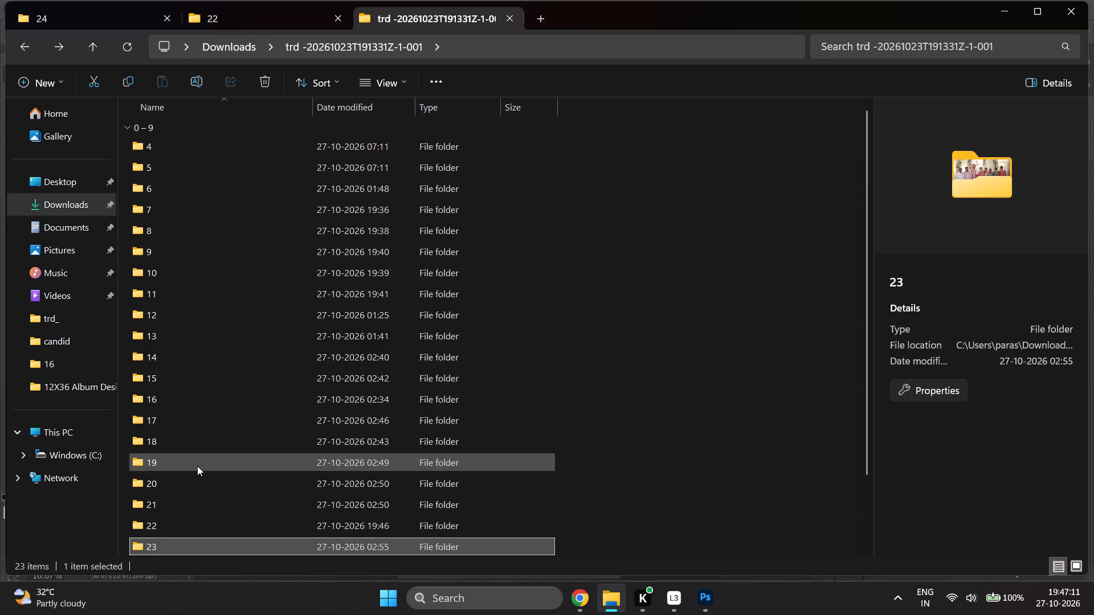
{"action": "scroll", "coordinate": [197, 466], "scroll_direction": "down", "scroll_amount": 2}
{"action": "double_click", "coordinate": [190, 487]}
{"action": "scroll", "coordinate": [392, 445], "scroll_direction": "down", "scroll_amount": 12}
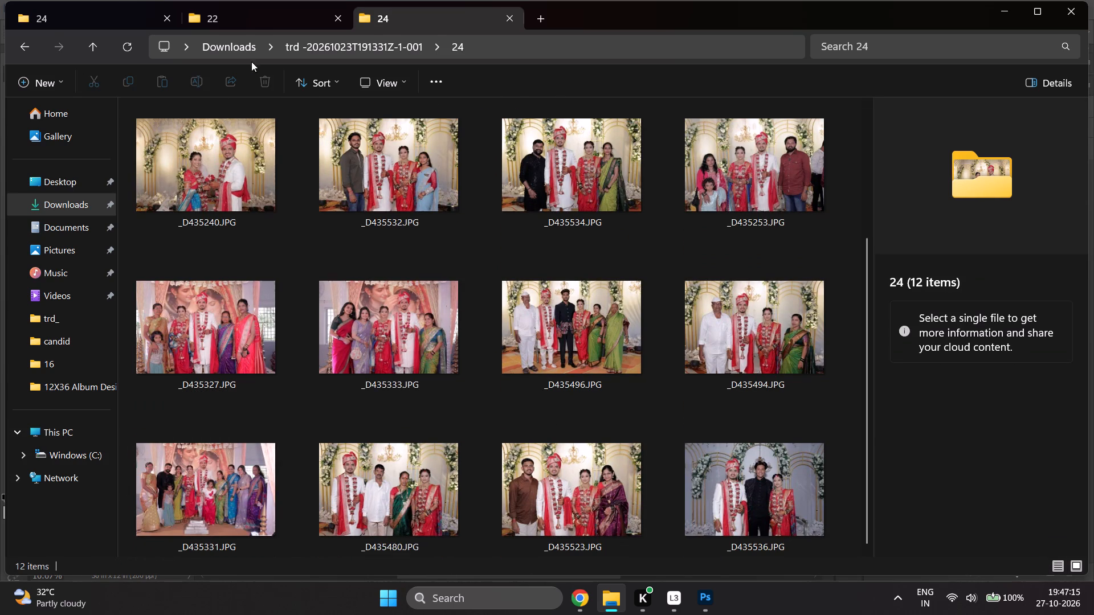
{"action": "left_click", "coordinate": [264, 18]}
{"action": "left_click", "coordinate": [414, 18]}
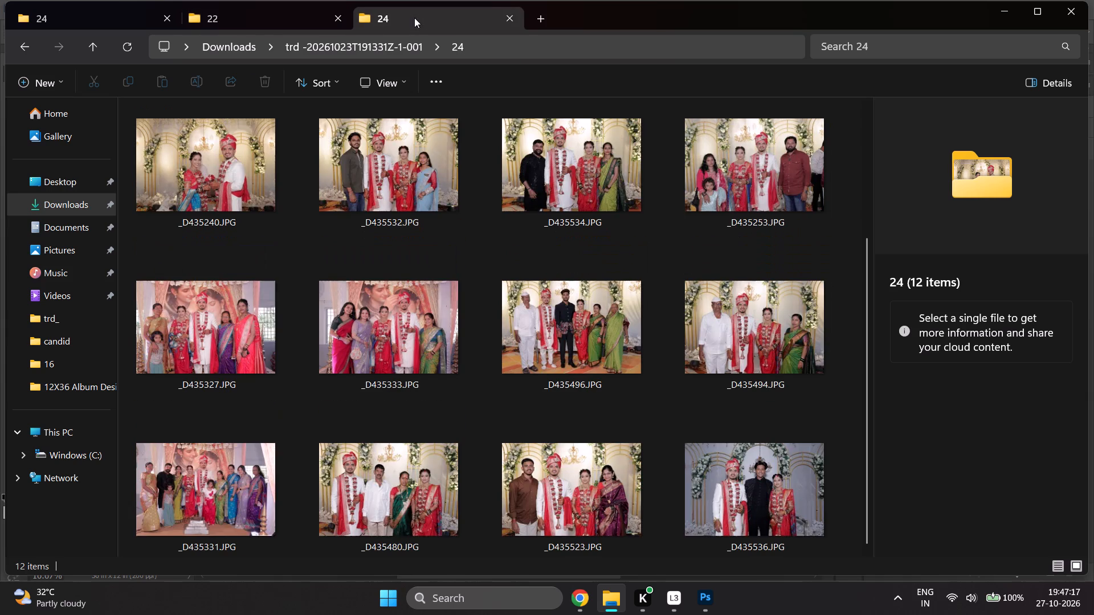
{"action": "left_click", "coordinate": [453, 196]}
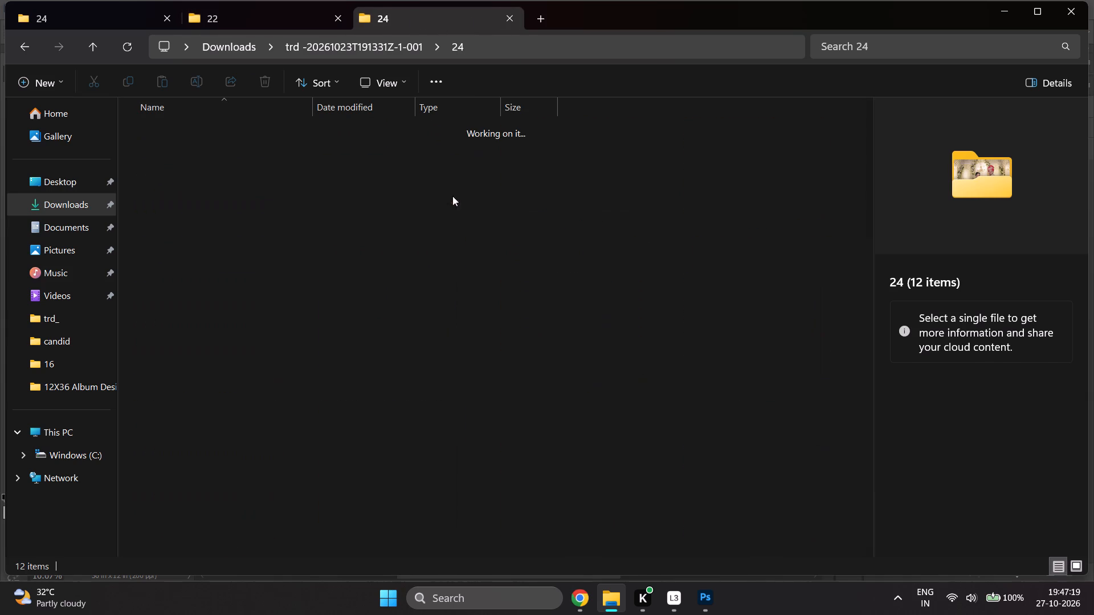
Open folder 25 and compare its photos with those in the folder 24 and folder 22 tabs.
{"action": "scroll", "coordinate": [254, 374], "scroll_direction": "down", "scroll_amount": 3}
{"action": "double_click", "coordinate": [206, 505]}
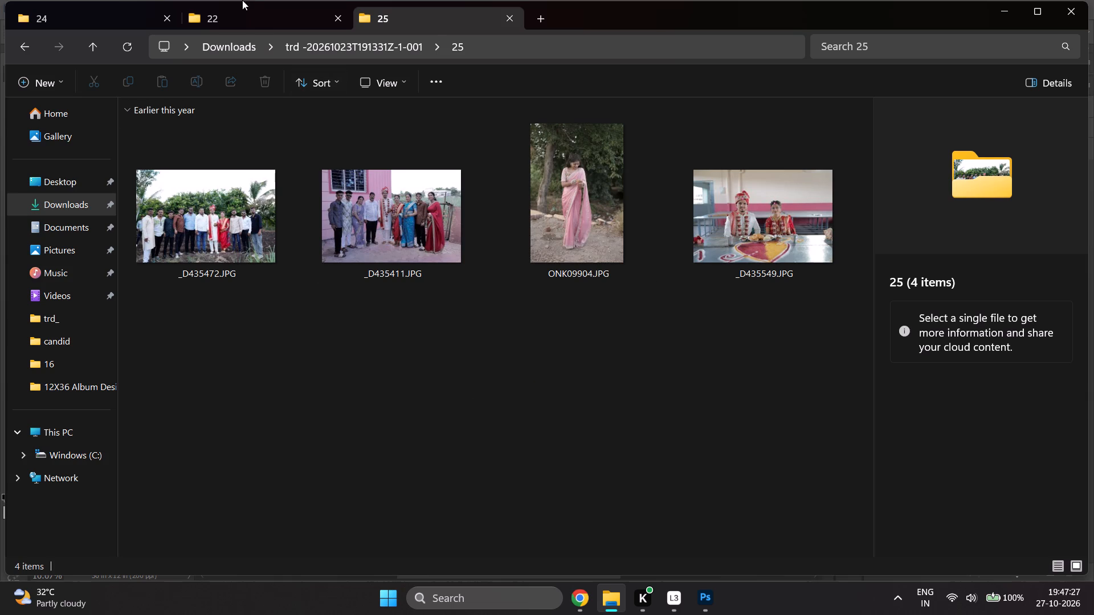
{"action": "left_click", "coordinate": [109, 5]}
{"action": "left_click", "coordinate": [132, 12]}
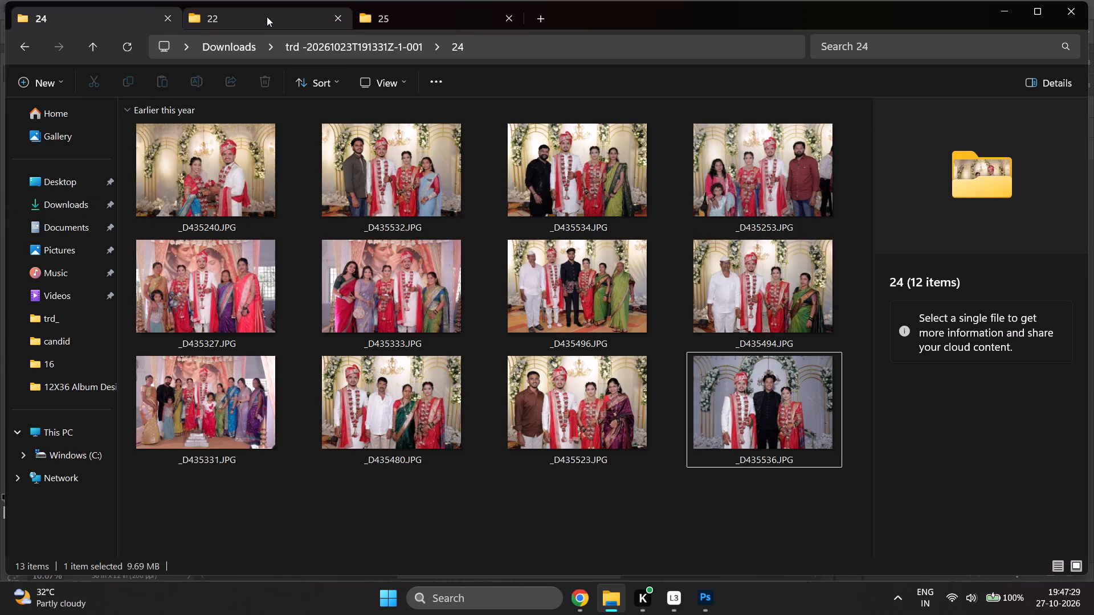
{"action": "left_click", "coordinate": [267, 17]}
{"action": "left_click", "coordinate": [407, 20]}
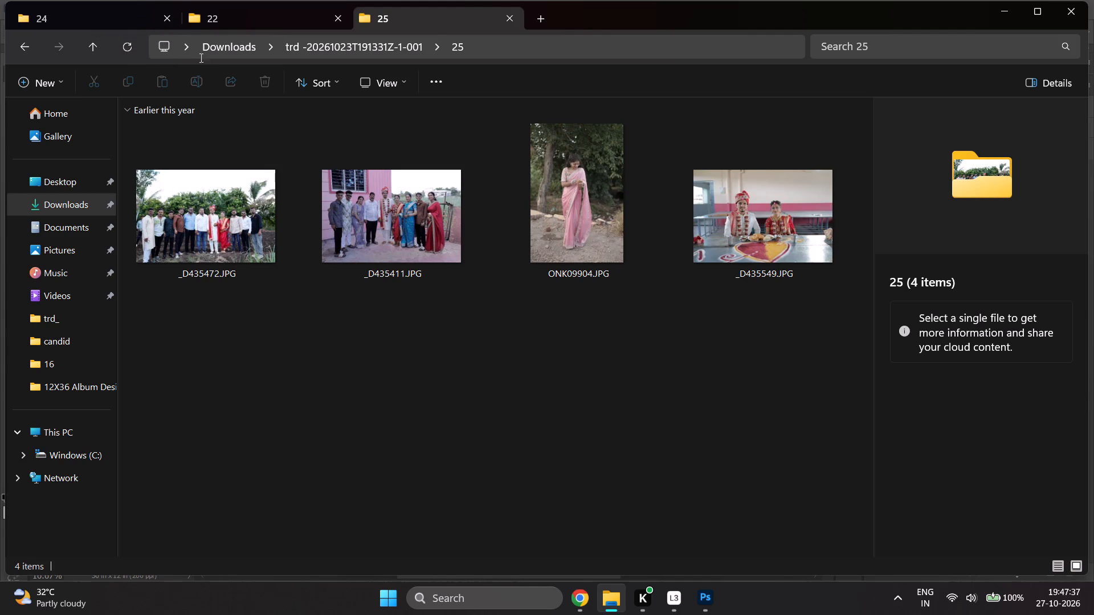
{"action": "left_click", "coordinate": [81, 17]}
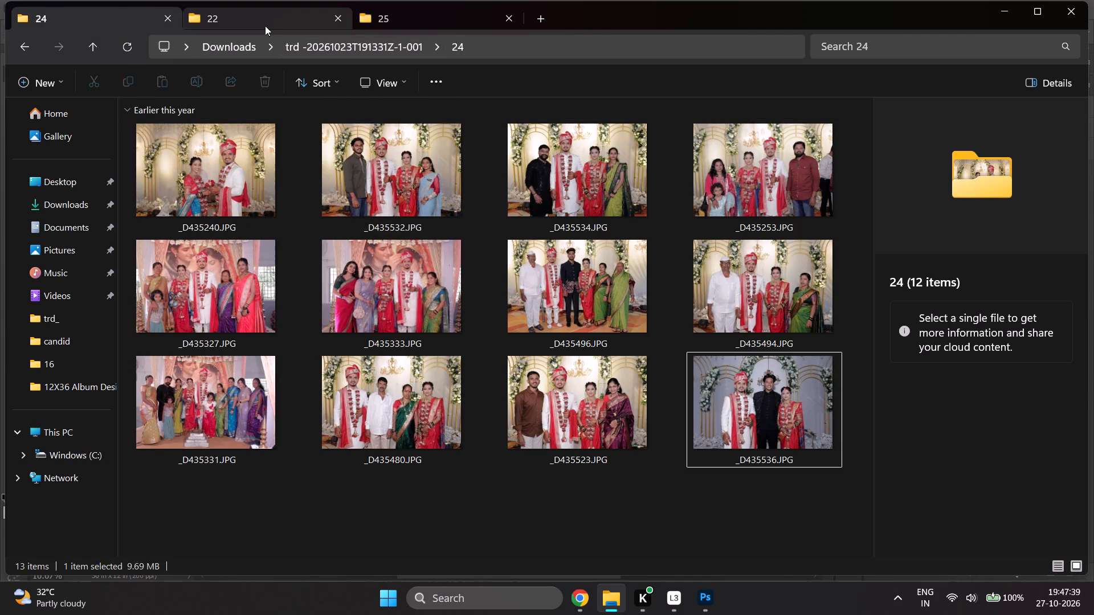
{"action": "left_click", "coordinate": [265, 26]}
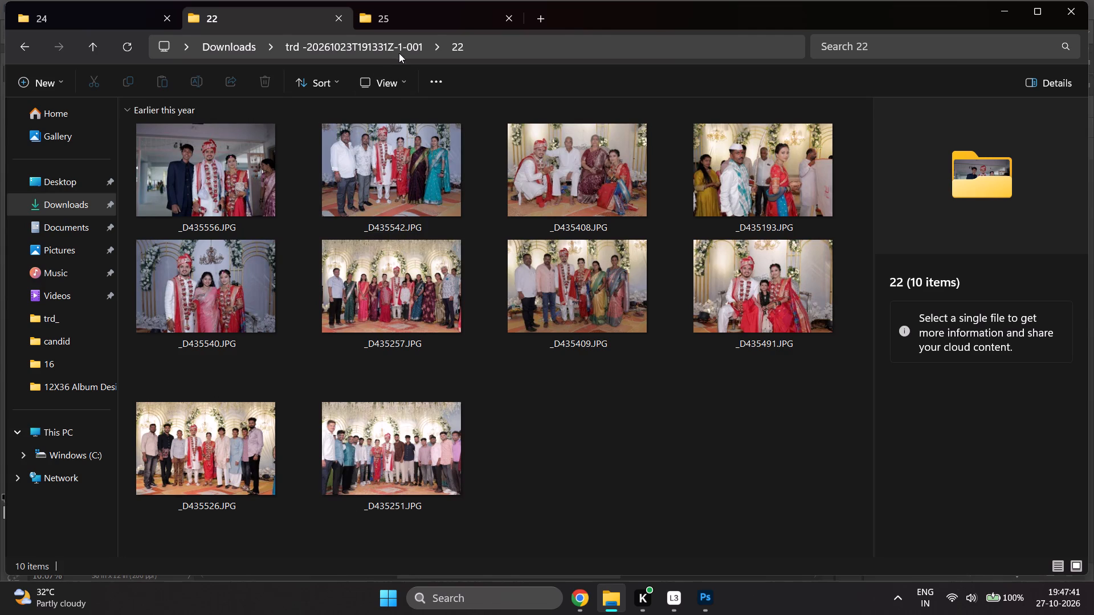
{"action": "left_click", "coordinate": [399, 24]}
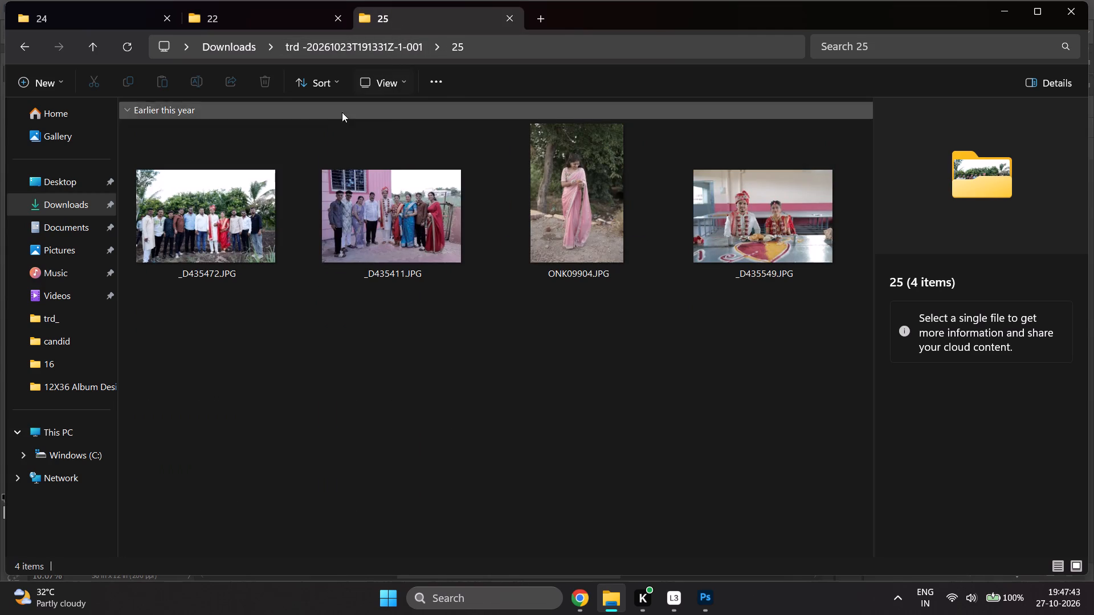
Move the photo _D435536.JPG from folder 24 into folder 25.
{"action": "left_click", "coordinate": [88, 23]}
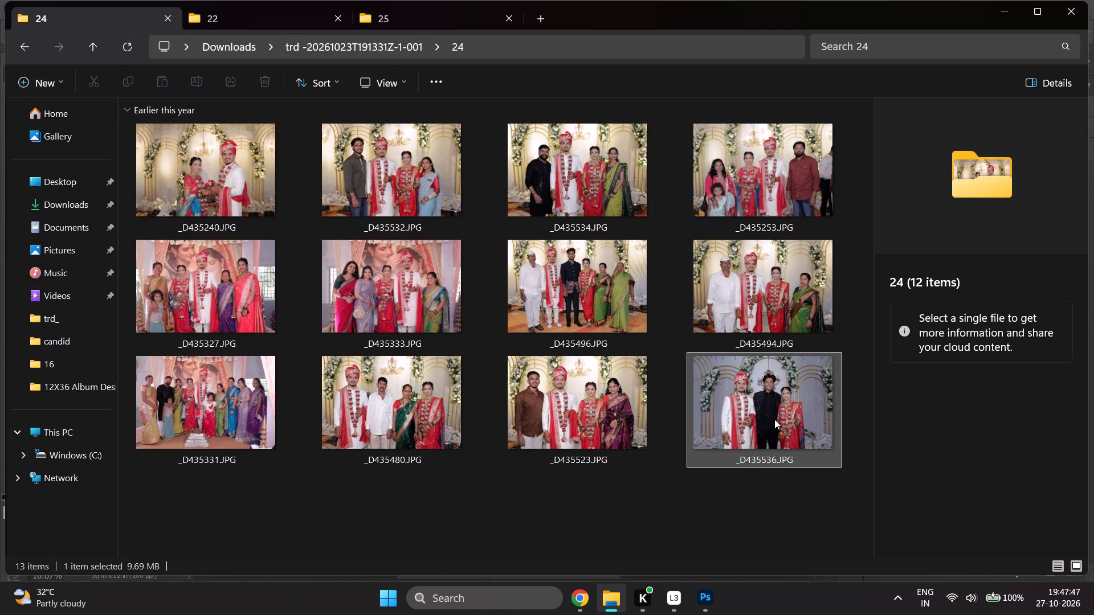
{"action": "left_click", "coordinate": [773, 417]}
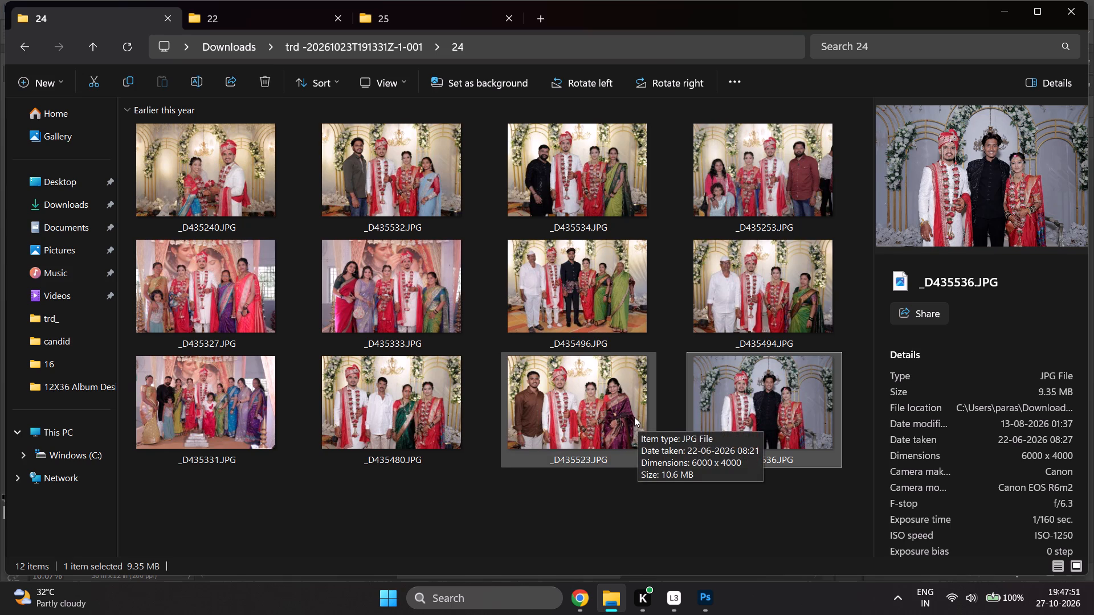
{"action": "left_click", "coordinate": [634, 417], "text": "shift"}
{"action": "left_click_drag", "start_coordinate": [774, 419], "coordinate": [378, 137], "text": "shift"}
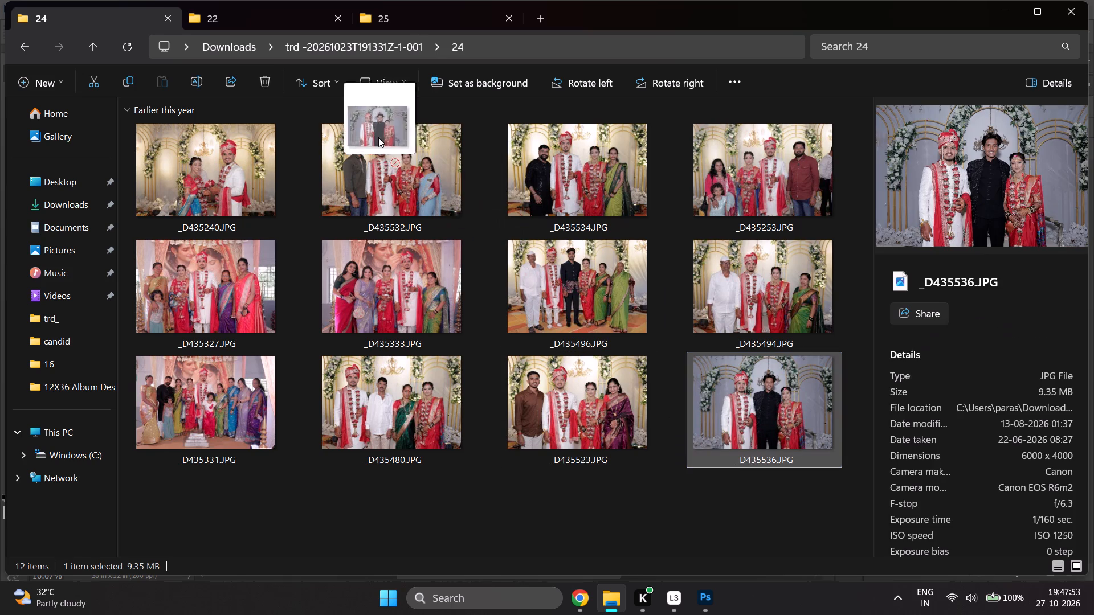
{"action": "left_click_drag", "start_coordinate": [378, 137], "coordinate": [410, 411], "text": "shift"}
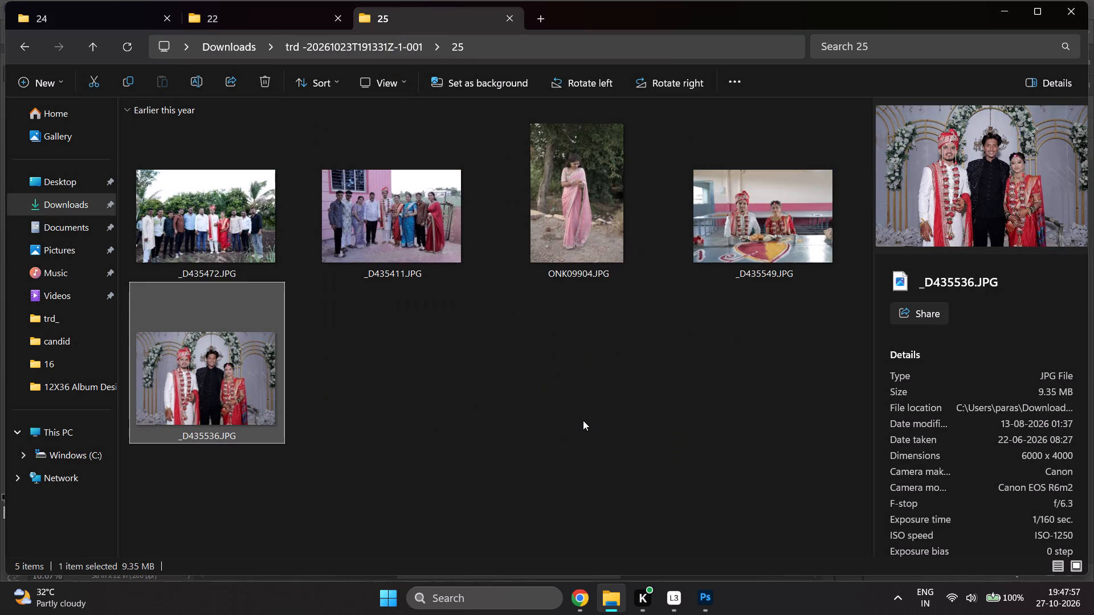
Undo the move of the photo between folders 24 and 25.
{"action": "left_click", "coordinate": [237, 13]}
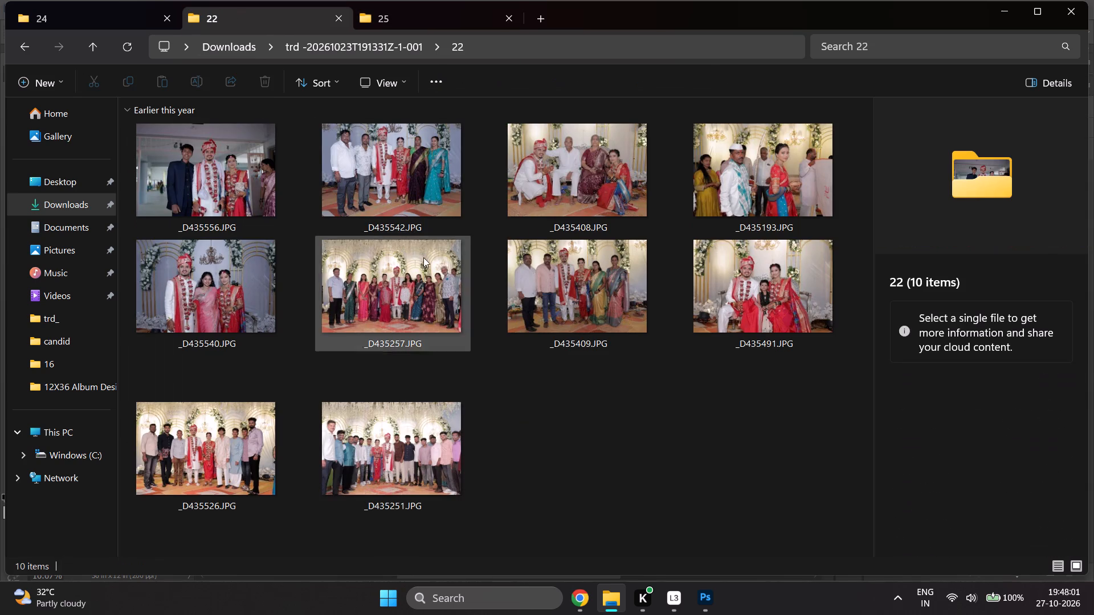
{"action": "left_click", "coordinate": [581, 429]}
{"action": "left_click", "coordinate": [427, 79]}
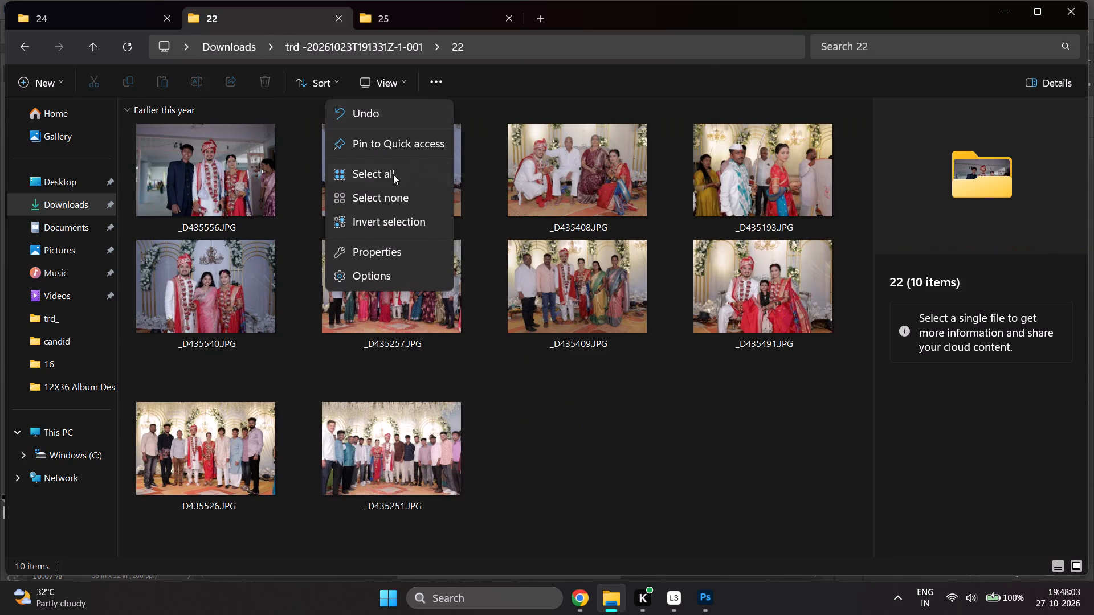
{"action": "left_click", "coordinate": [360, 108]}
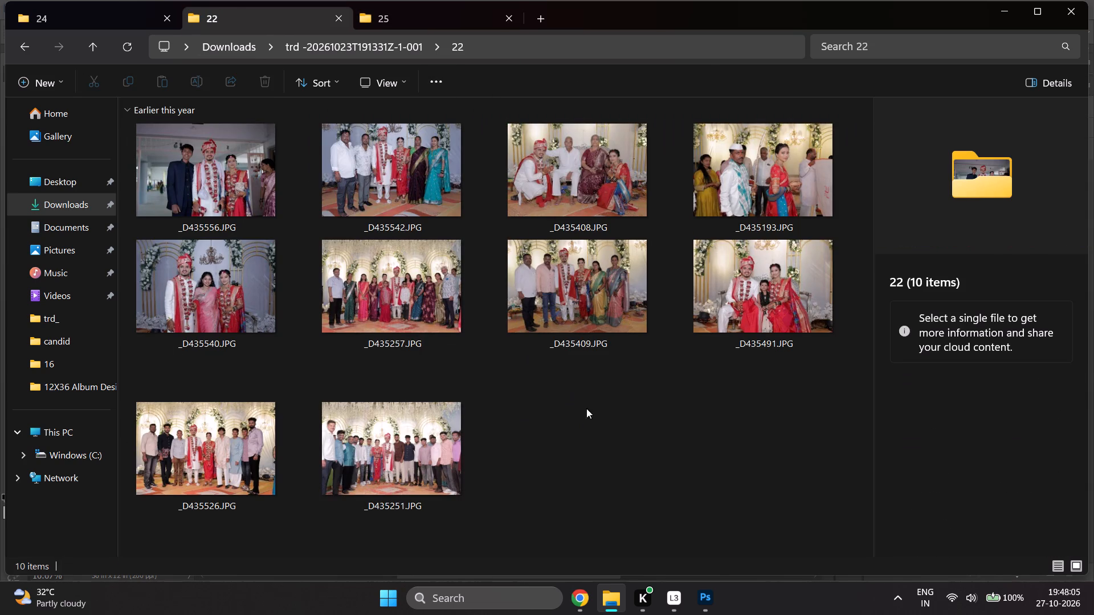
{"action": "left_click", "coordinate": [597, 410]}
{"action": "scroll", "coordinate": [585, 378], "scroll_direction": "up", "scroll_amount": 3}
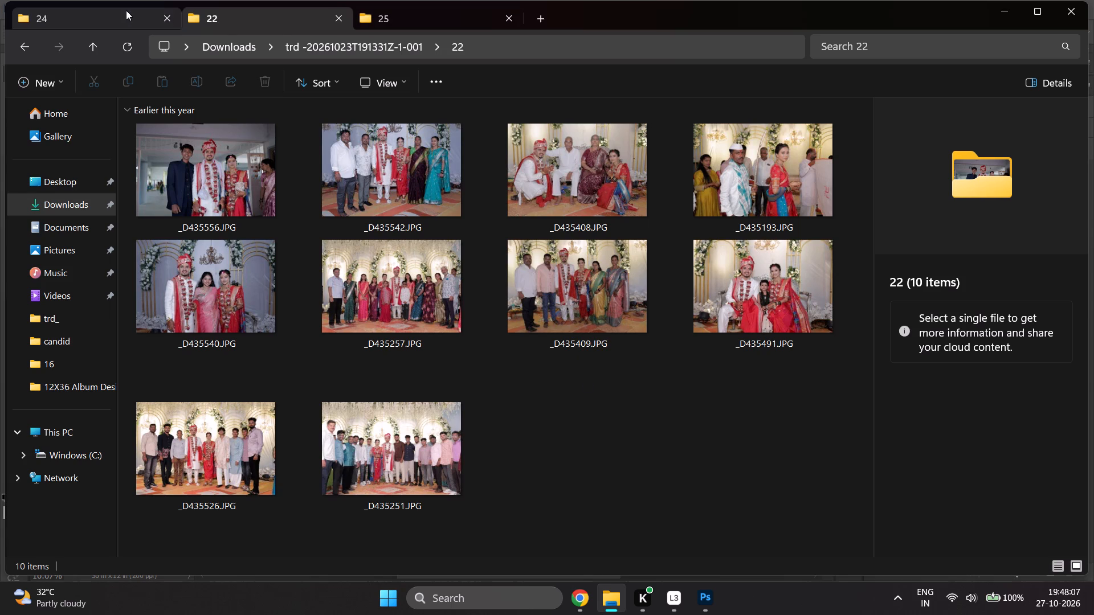
Move the photos _D435523.JPG and _D435536.JPG together from folder 24 into folder 25.
{"action": "left_click", "coordinate": [126, 10]}
{"action": "left_click", "coordinate": [607, 496]}
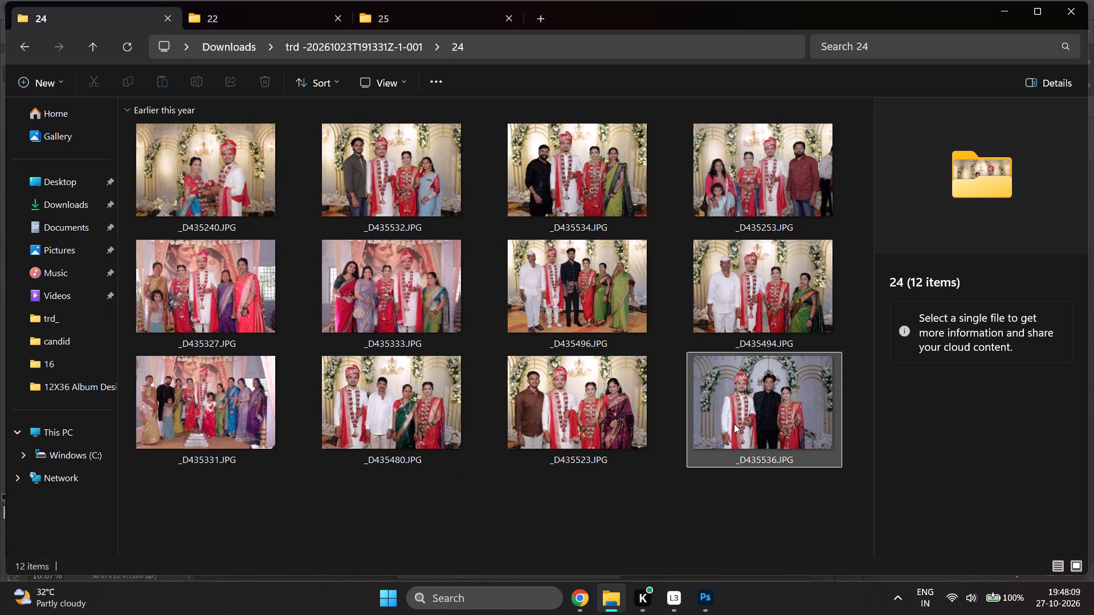
{"action": "left_click", "coordinate": [734, 424]}
{"action": "left_click", "coordinate": [593, 429], "text": "shift"}
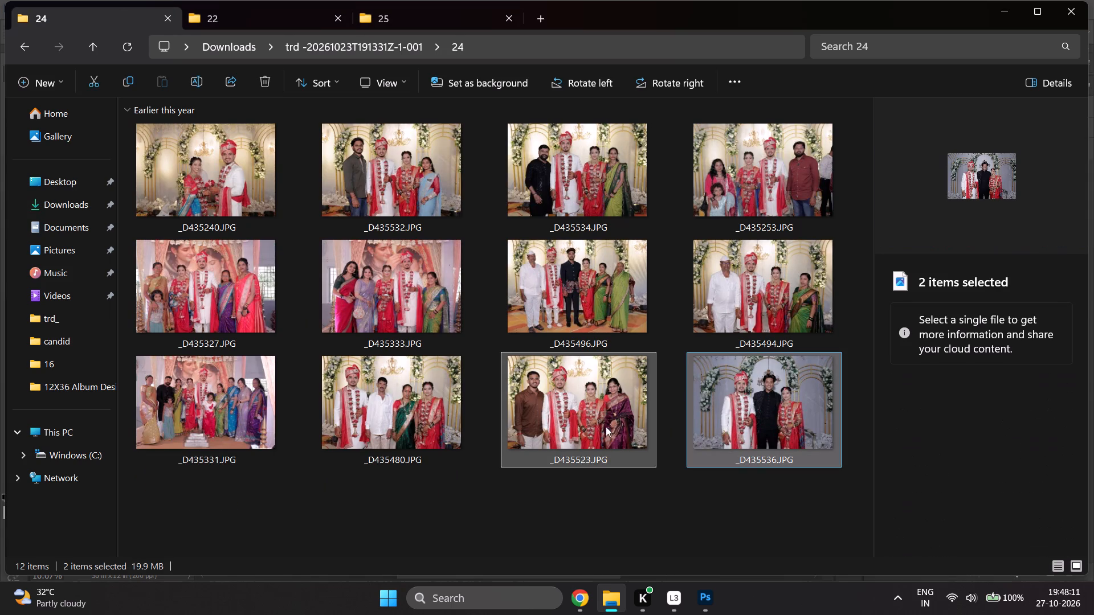
{"action": "left_click_drag", "start_coordinate": [570, 425], "coordinate": [487, 423]}
{"action": "left_click", "coordinate": [624, 439]}
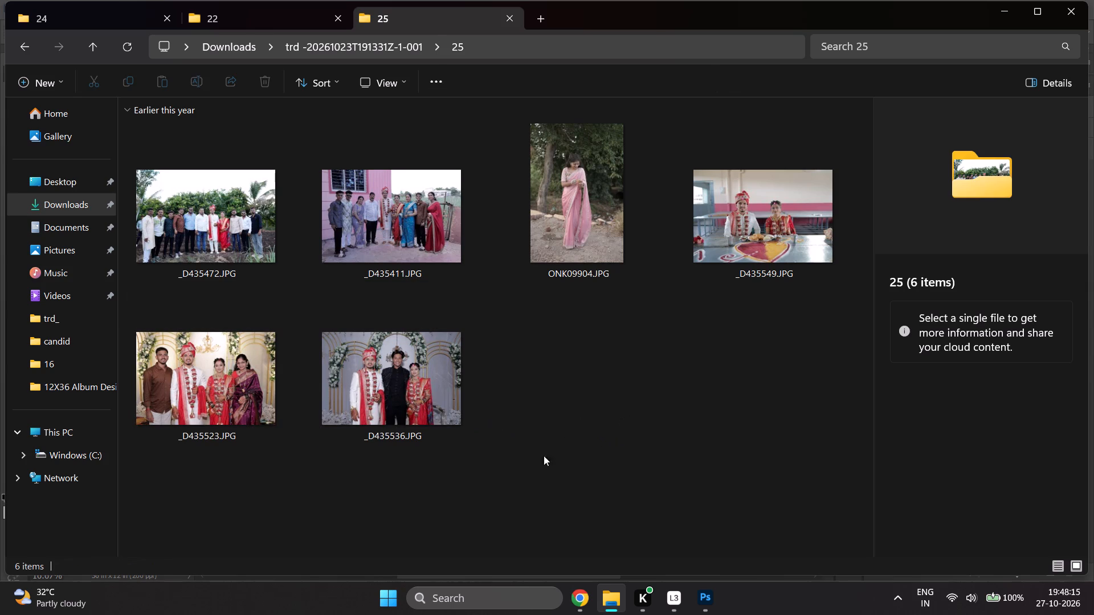
Check folder 24 again, close the folder tabs, look at Downloads, and close the File Explorer window.
{"action": "left_click", "coordinate": [258, 30]}
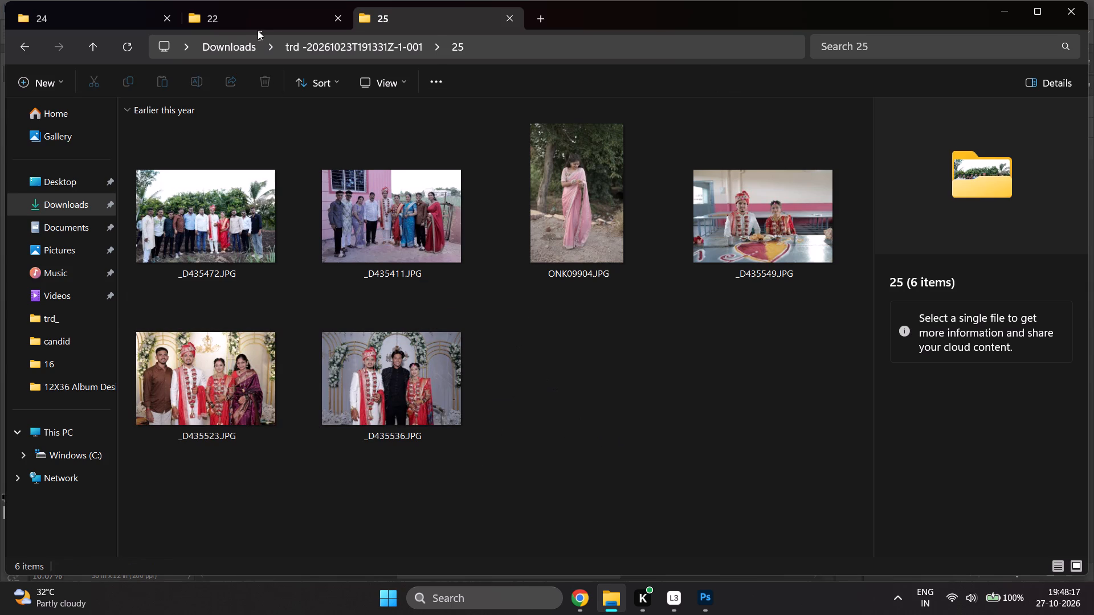
{"action": "left_click", "coordinate": [255, 23]}
{"action": "left_click", "coordinate": [123, 14]}
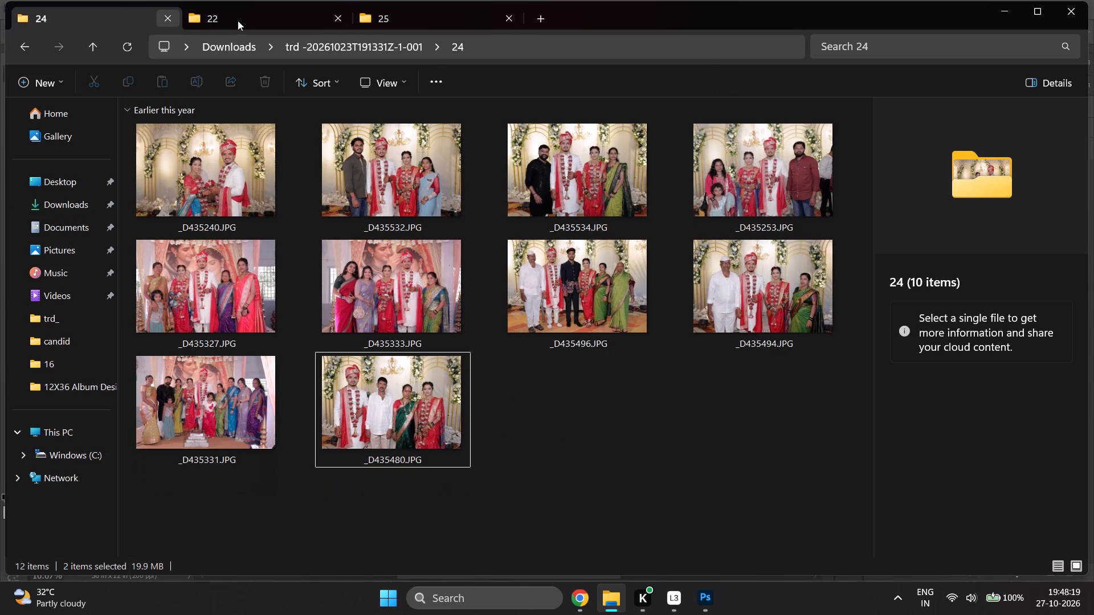
{"action": "left_click", "coordinate": [334, 18]}
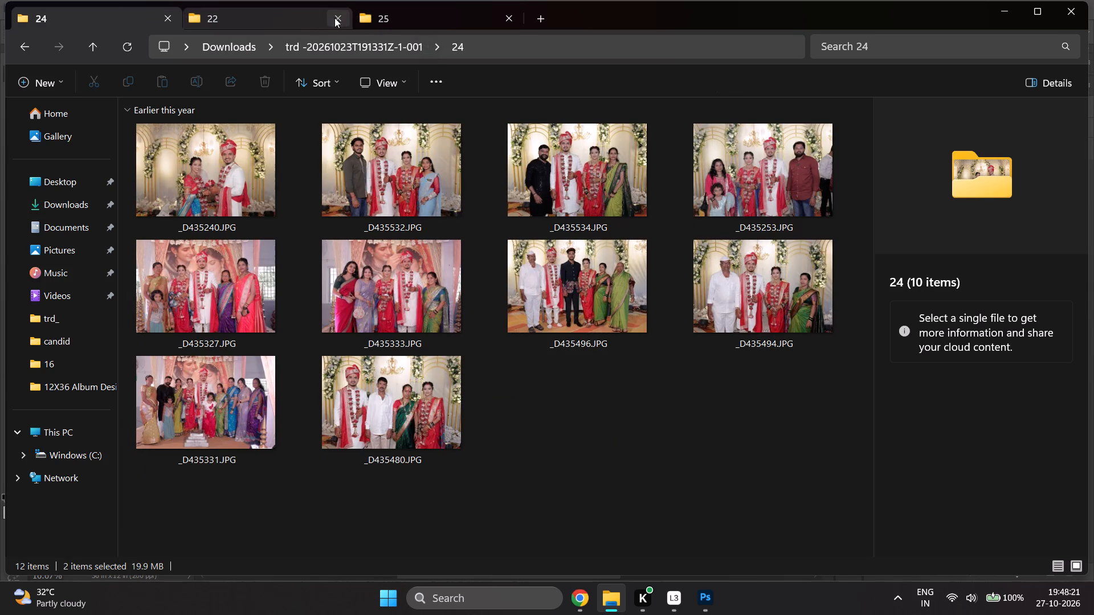
{"action": "left_click", "coordinate": [330, 21]}
{"action": "left_click", "coordinate": [200, 18]}
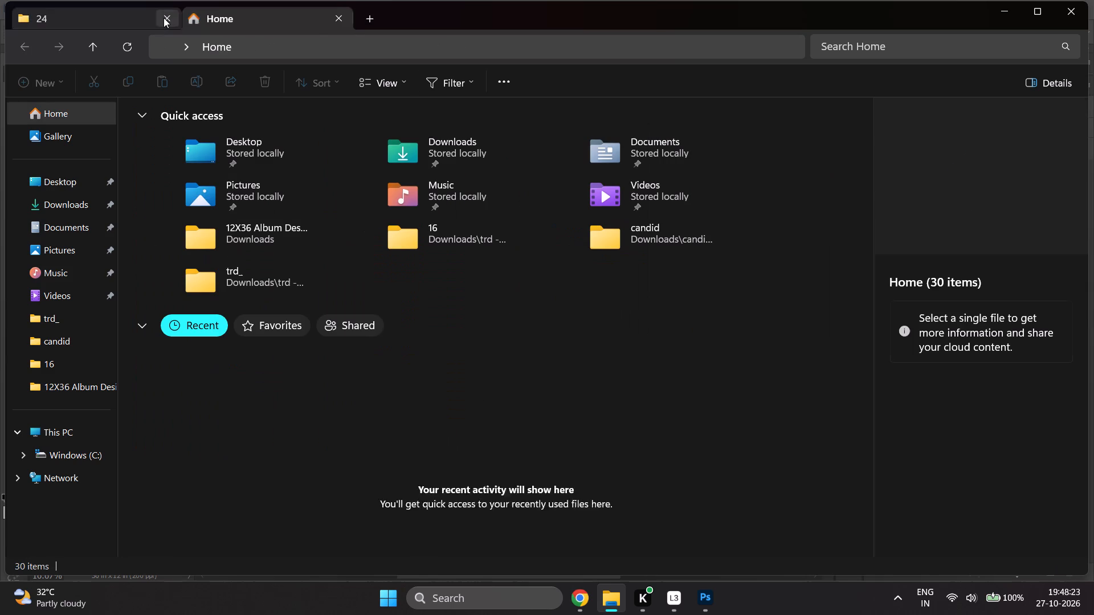
{"action": "left_click", "coordinate": [164, 18]}
{"action": "left_click", "coordinate": [72, 207]}
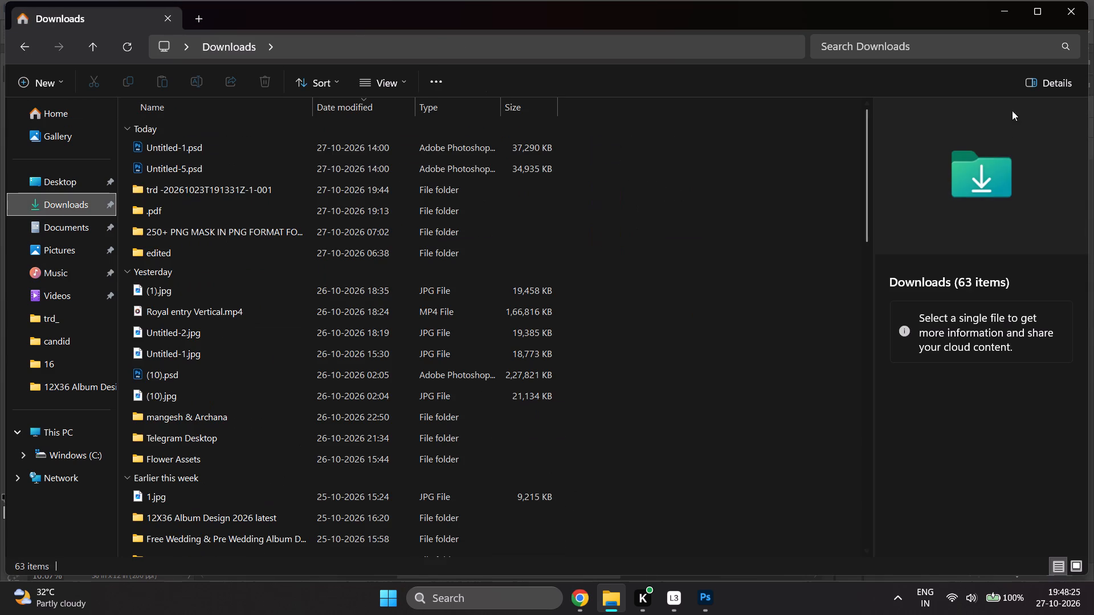
{"action": "left_click", "coordinate": [1063, 12]}
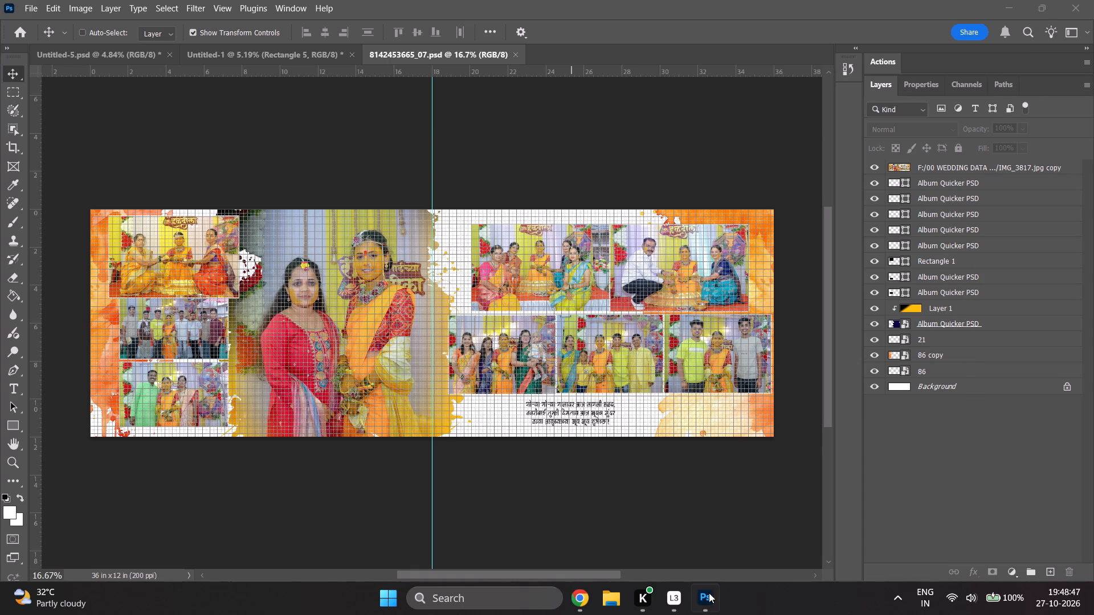
Go back to Photoshop, look over the Untitled-5 spread, and bring up the Untitled-1 spread.
{"action": "left_click", "coordinate": [85, 50]}
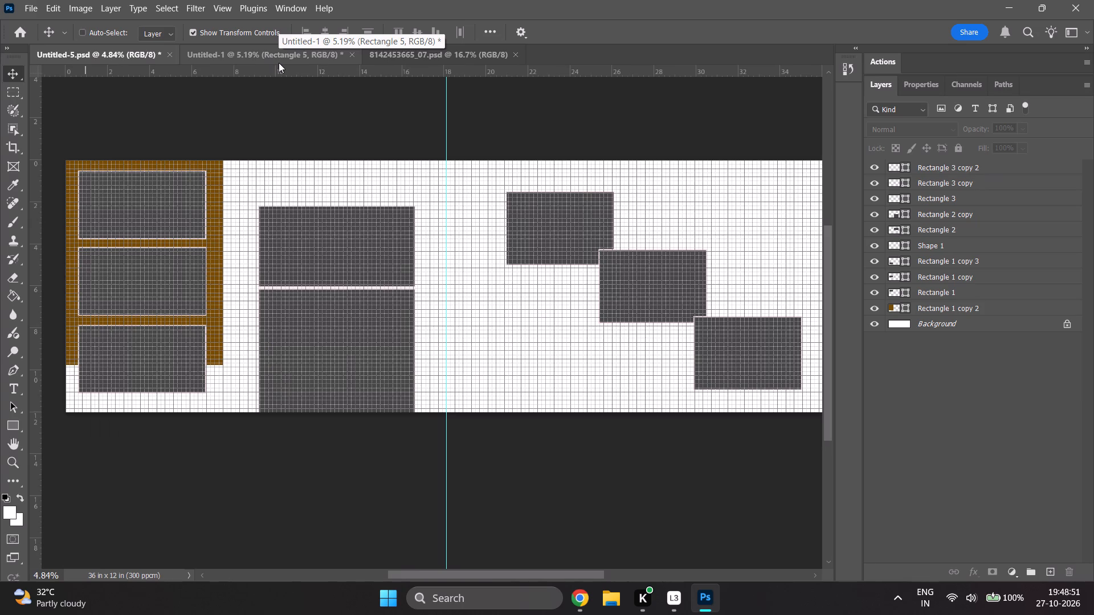
{"action": "left_click", "coordinate": [279, 63]}
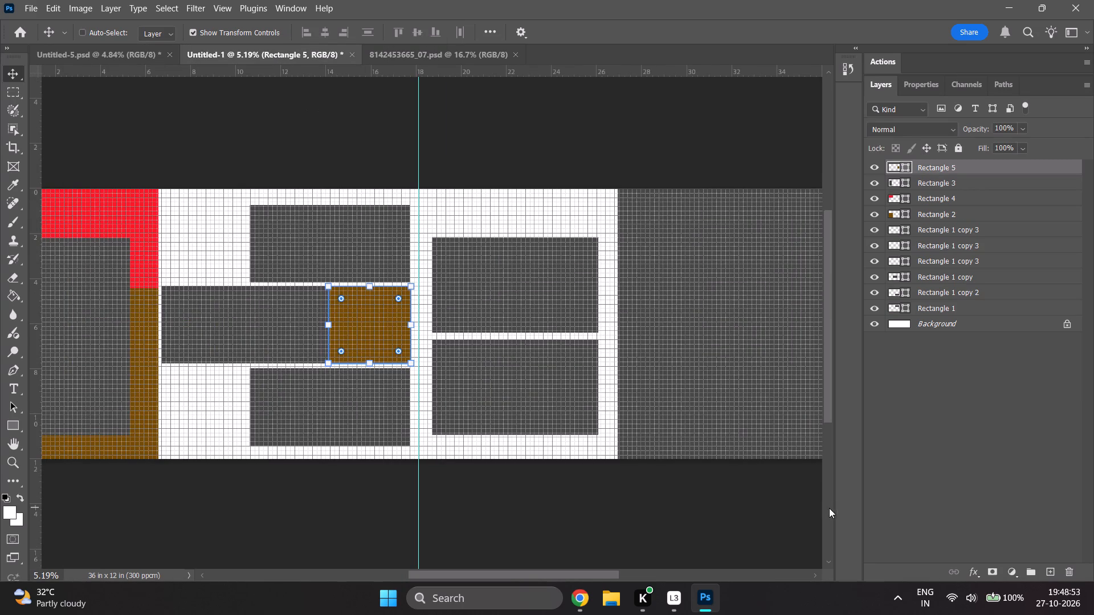
{"action": "scroll", "coordinate": [716, 471], "scroll_direction": "up", "scroll_amount": 1}
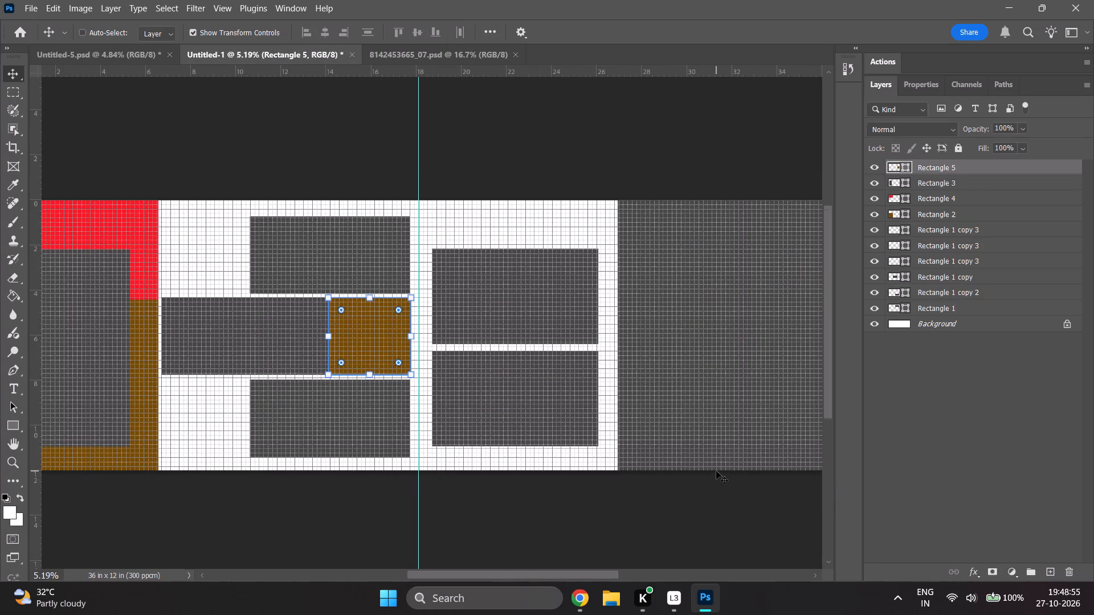
{"action": "scroll", "coordinate": [716, 471], "scroll_direction": "up", "scroll_amount": 1}
{"action": "scroll", "coordinate": [712, 466], "scroll_direction": "down", "scroll_amount": 3}
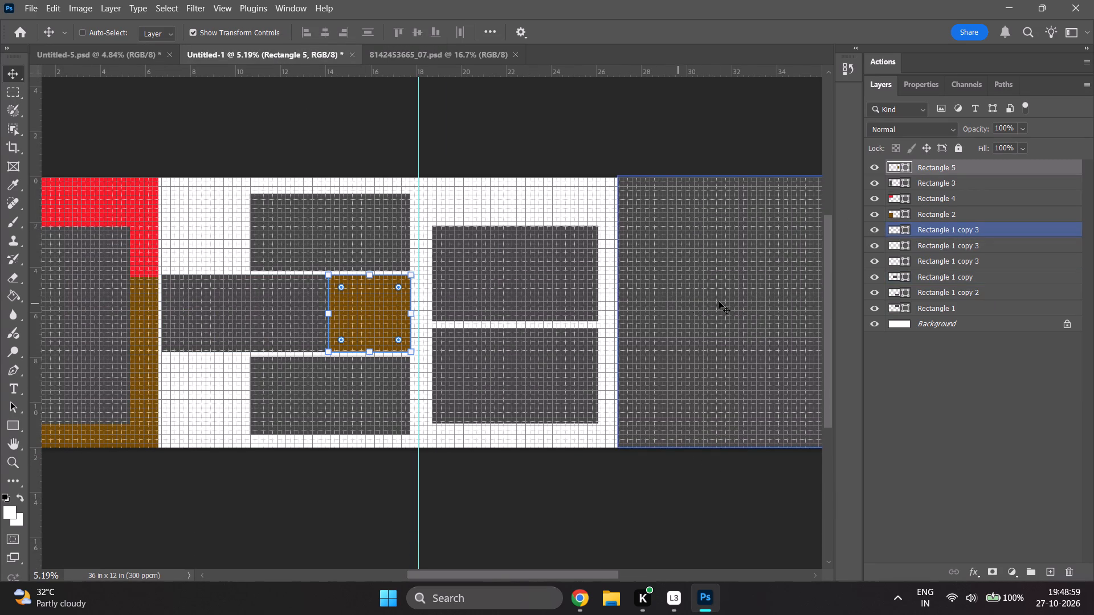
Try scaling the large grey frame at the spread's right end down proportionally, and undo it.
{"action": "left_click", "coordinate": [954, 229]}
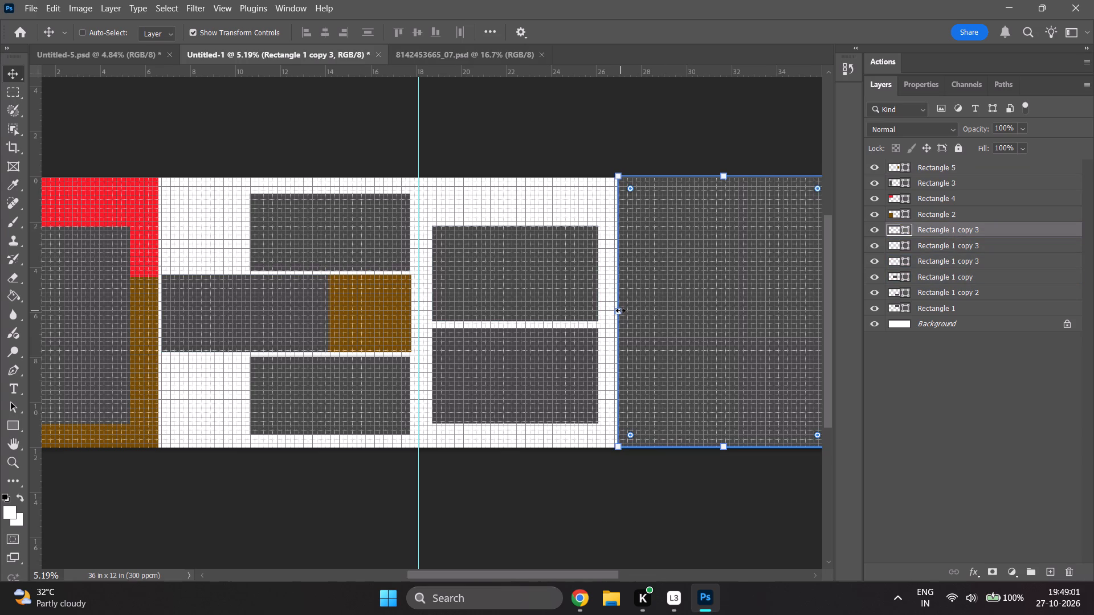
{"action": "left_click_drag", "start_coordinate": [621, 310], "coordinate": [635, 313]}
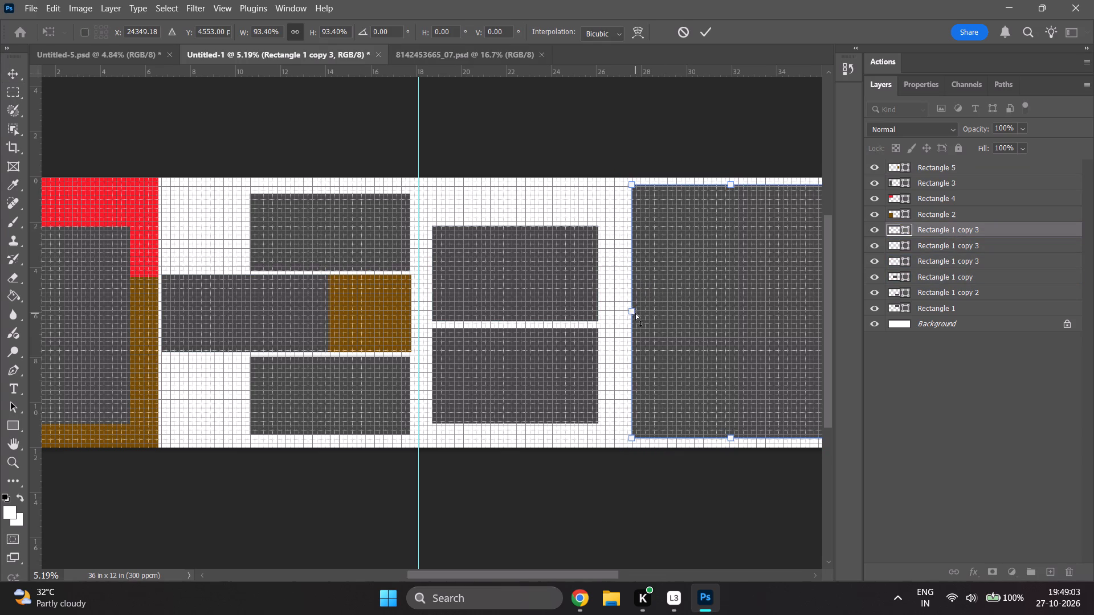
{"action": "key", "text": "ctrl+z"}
Narrow the full-height grey frame at the spread's right end from its inner edge to about 59% width, keeping its height.
{"action": "scroll", "coordinate": [617, 330], "scroll_direction": "up", "scroll_amount": 1, "text": "alt"}
{"action": "scroll", "coordinate": [617, 330], "scroll_direction": "down", "scroll_amount": 2, "text": "alt"}
{"action": "scroll", "coordinate": [616, 336], "scroll_direction": "down", "scroll_amount": 5, "text": "ctrl"}
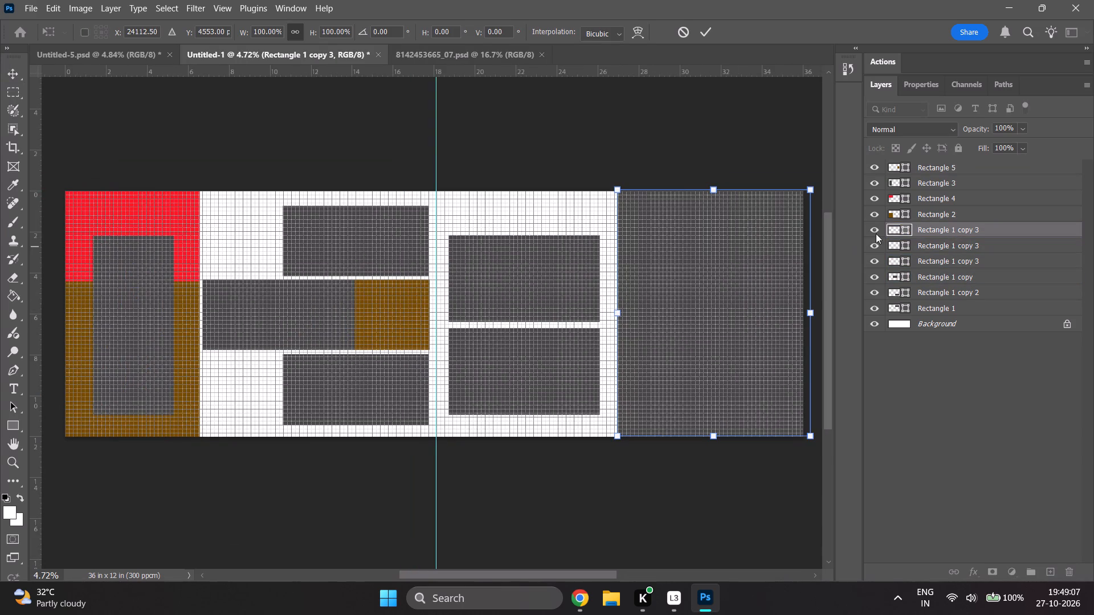
{"action": "left_click", "coordinate": [924, 227]}
{"action": "left_click_drag", "start_coordinate": [619, 313], "coordinate": [667, 322], "text": "shift"}
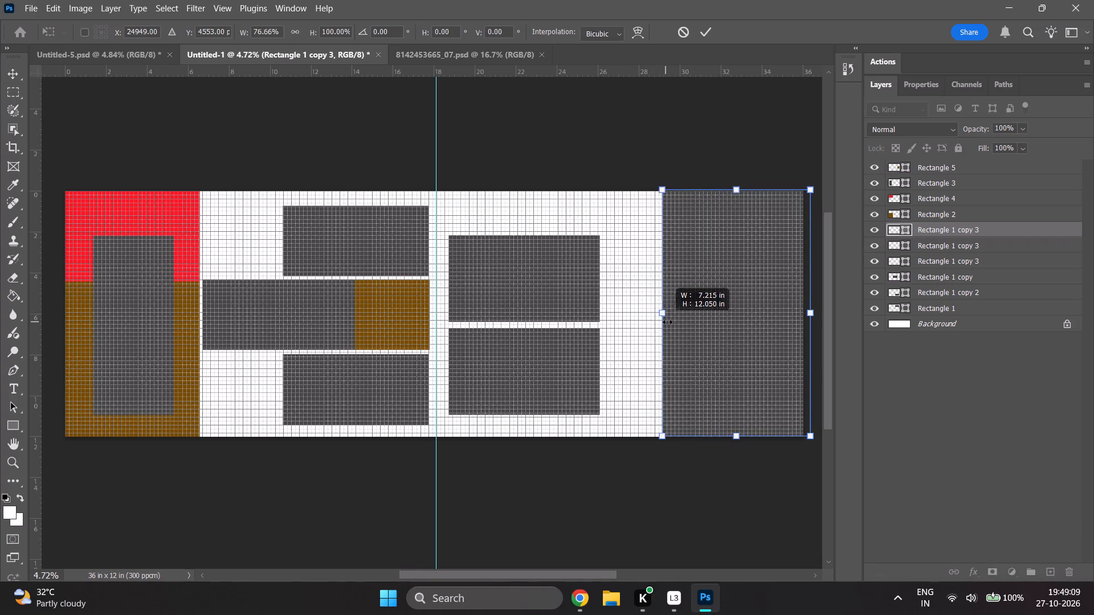
{"action": "left_click_drag", "start_coordinate": [667, 322], "coordinate": [692, 326], "text": "shift"}
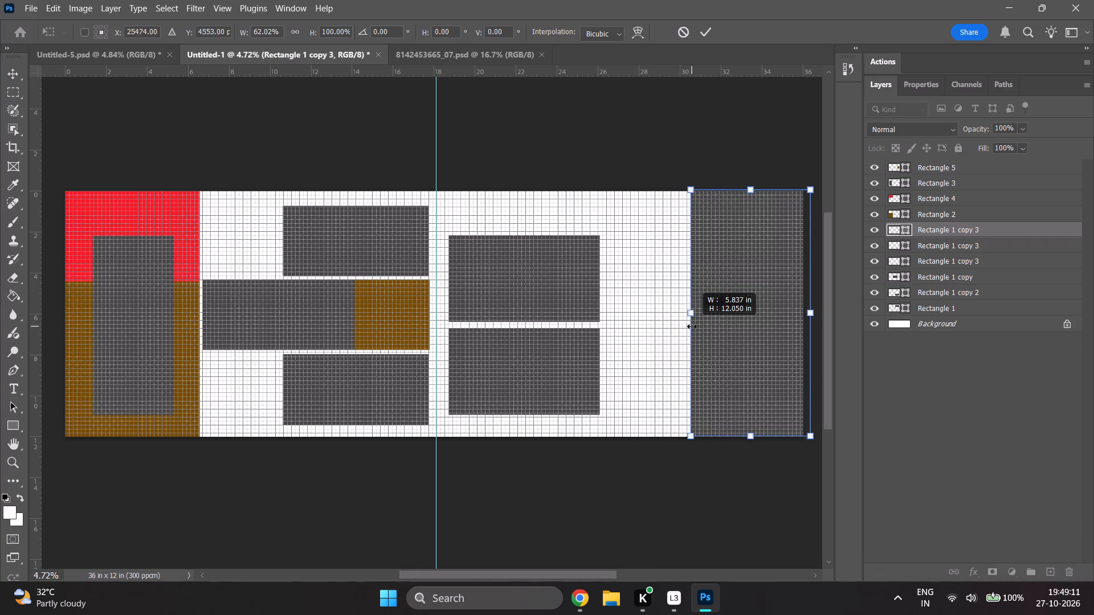
{"action": "left_click_drag", "start_coordinate": [692, 326], "coordinate": [698, 328], "text": "shift"}
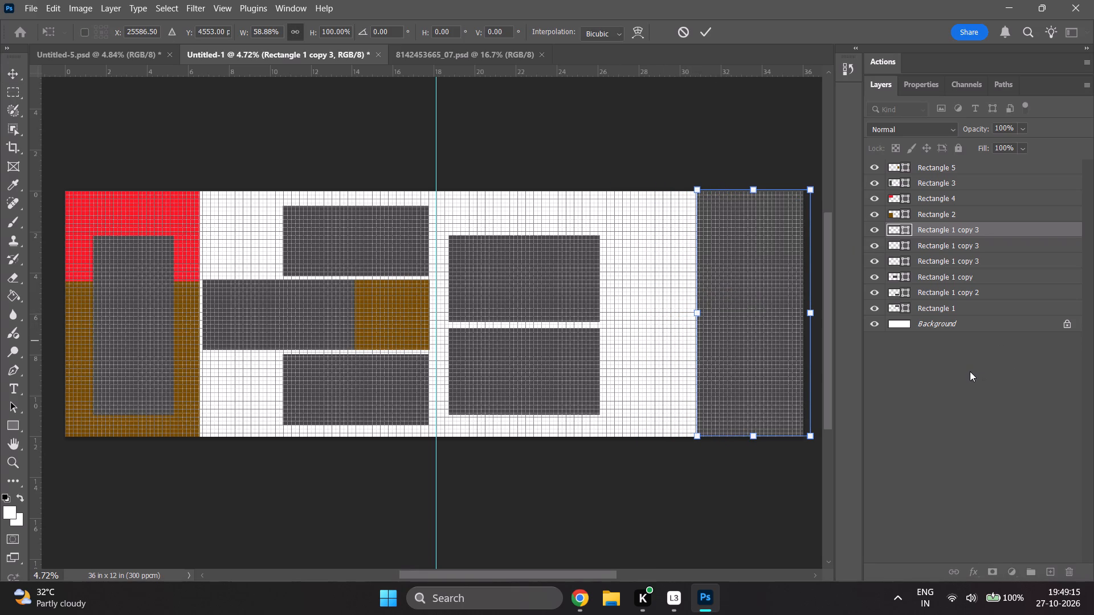
{"action": "left_click", "coordinate": [920, 432]}
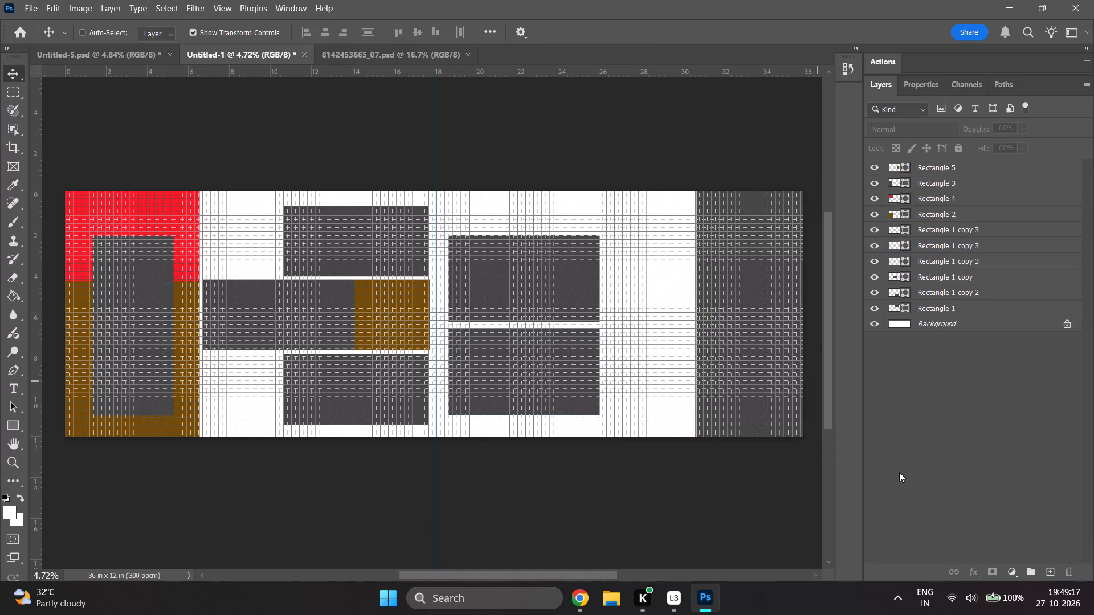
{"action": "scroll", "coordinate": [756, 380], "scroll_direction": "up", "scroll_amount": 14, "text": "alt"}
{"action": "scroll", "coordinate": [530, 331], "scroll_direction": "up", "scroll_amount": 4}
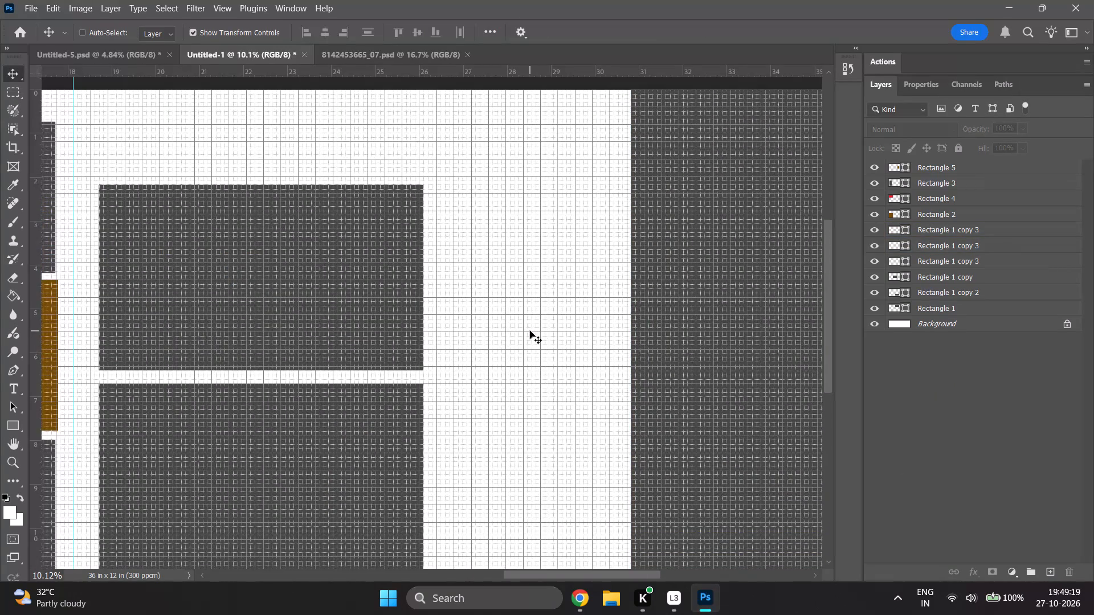
Draw a grey rectangle about 4.33 x 1.58 in in the gap between the stacked frames and the full-height end frame.
{"action": "scroll", "coordinate": [530, 331], "scroll_direction": "down", "scroll_amount": 2, "text": "ctrl"}
{"action": "scroll", "coordinate": [530, 331], "scroll_direction": "down", "scroll_amount": 2, "text": "alt"}
{"action": "key", "text": "u"}
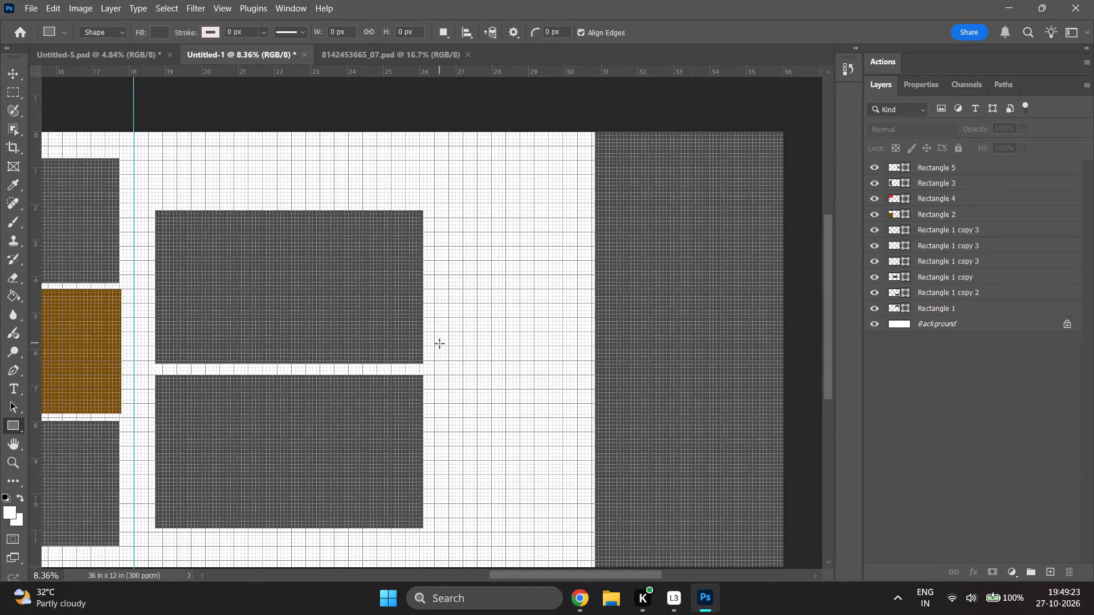
{"action": "scroll", "coordinate": [439, 343], "scroll_direction": "down", "scroll_amount": 1, "text": "alt"}
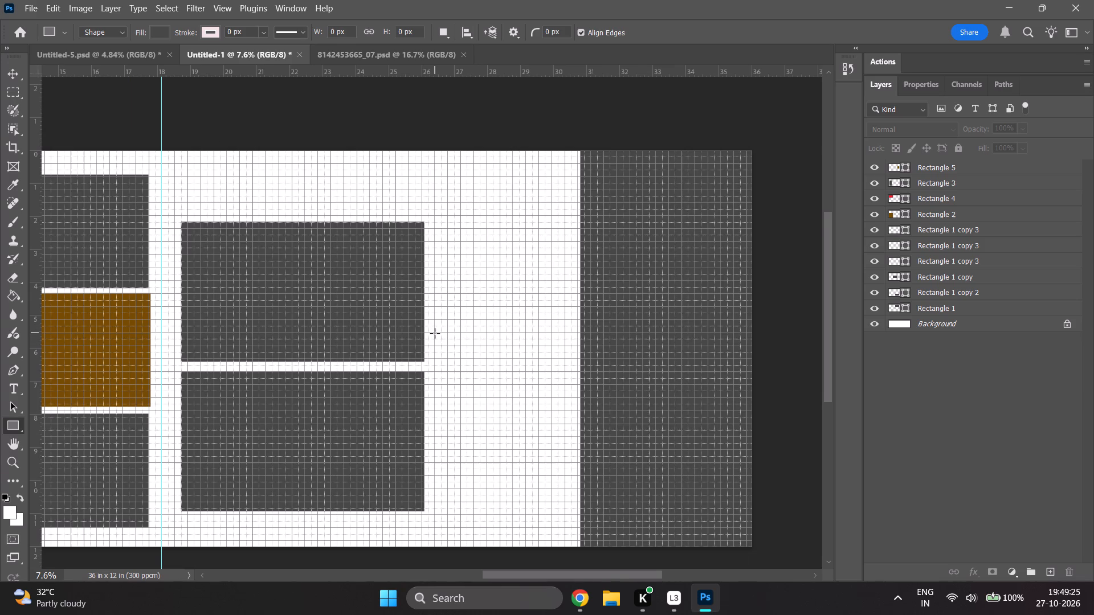
{"action": "left_click_drag", "start_coordinate": [435, 333], "coordinate": [548, 372]}
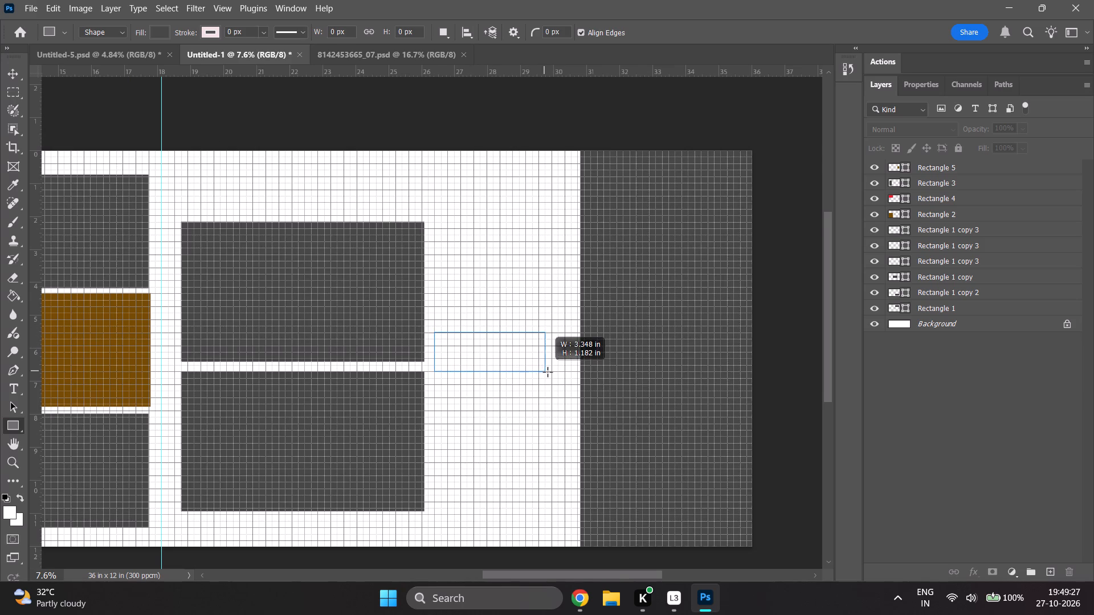
{"action": "left_click_drag", "start_coordinate": [548, 372], "coordinate": [575, 386]}
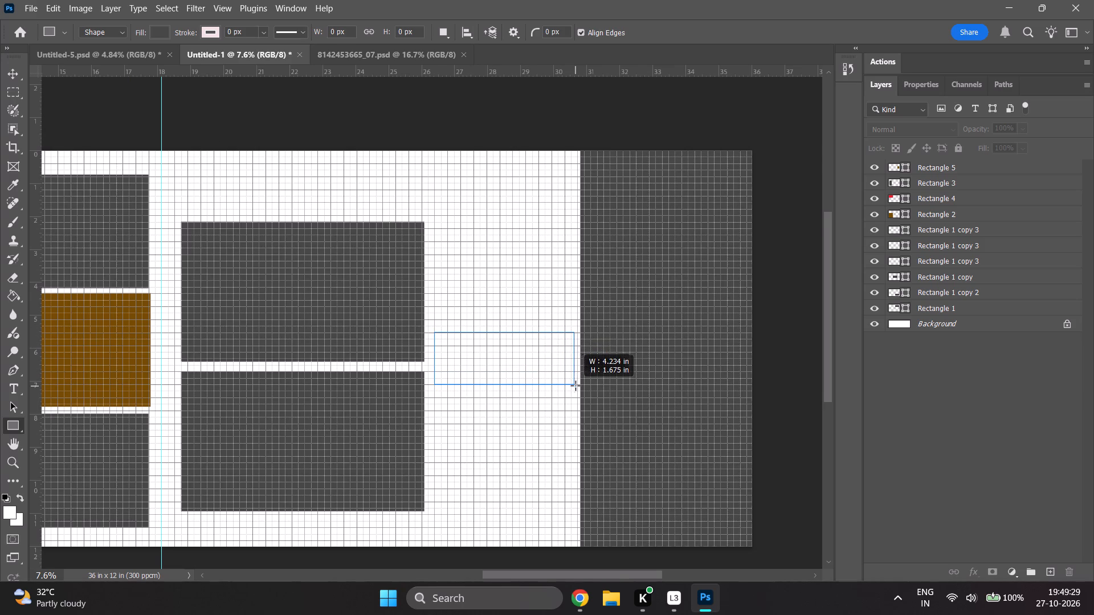
{"action": "left_click_drag", "start_coordinate": [575, 386], "coordinate": [578, 386]}
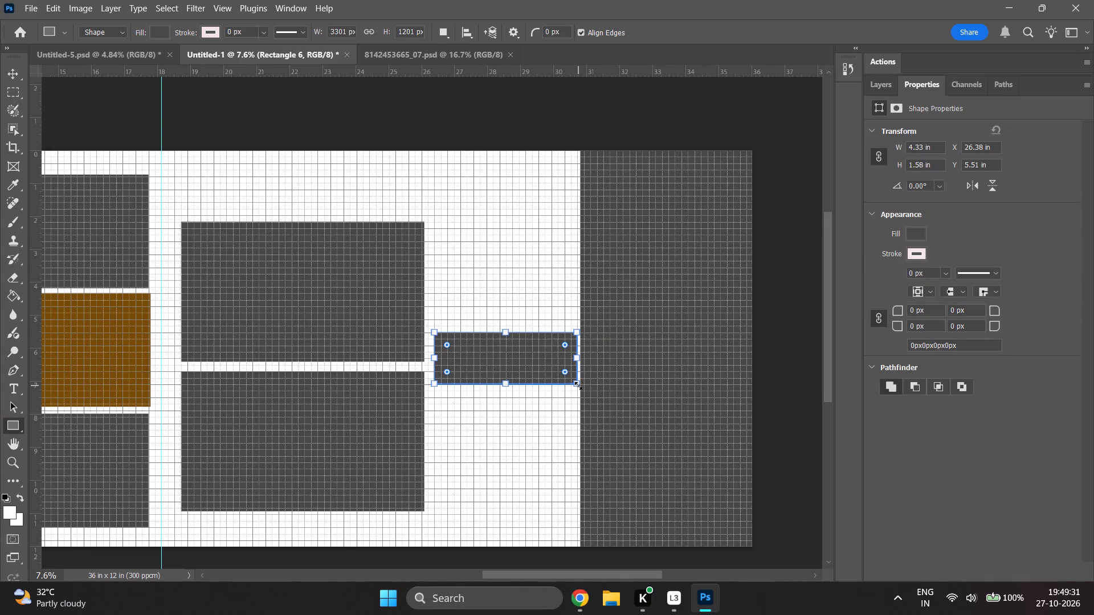
Rotate the new small rectangle to 90° so it stands upright in the gap.
{"action": "scroll", "coordinate": [578, 385], "scroll_direction": "down", "scroll_amount": 1, "text": "alt"}
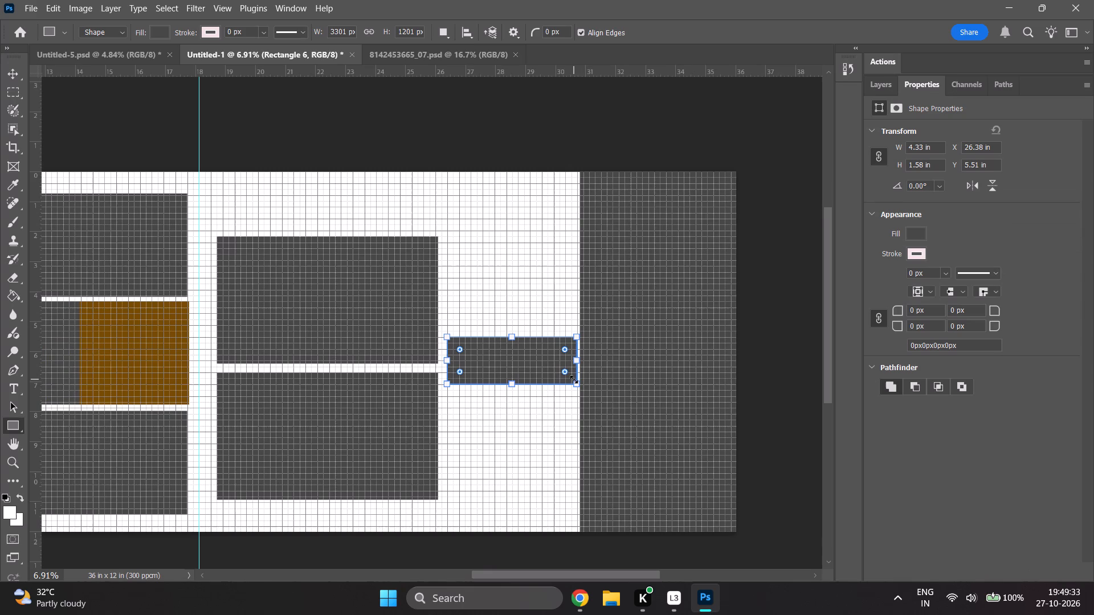
{"action": "scroll", "coordinate": [572, 377], "scroll_direction": "up", "scroll_amount": 1, "text": "alt"}
{"action": "scroll", "coordinate": [572, 377], "scroll_direction": "down", "scroll_amount": 1, "text": "alt"}
{"action": "left_click_drag", "start_coordinate": [540, 397], "coordinate": [393, 503], "text": "ctrl"}
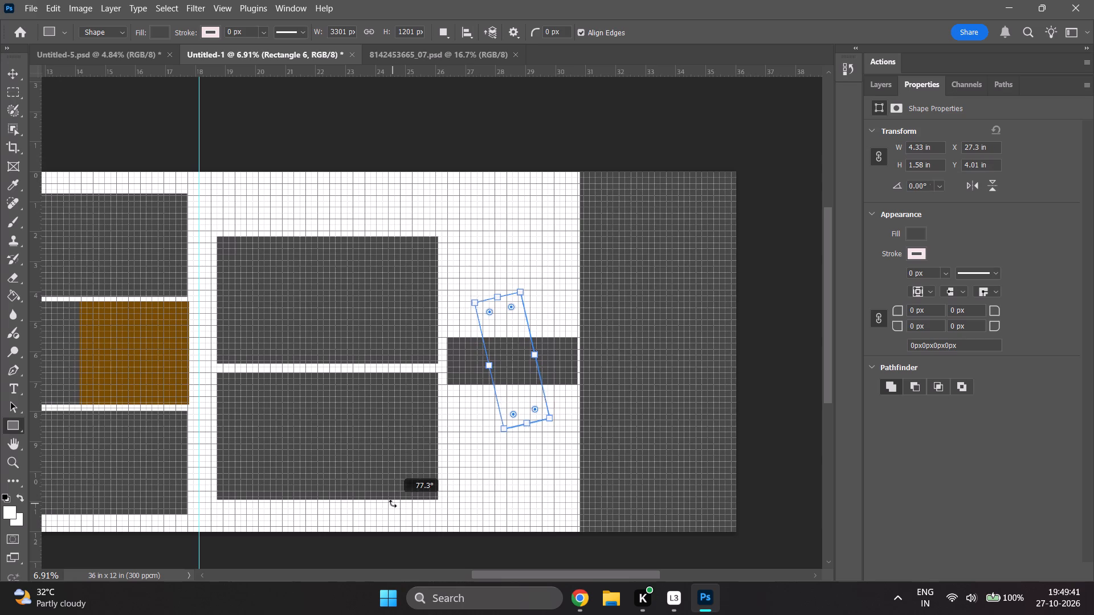
{"action": "left_click_drag", "start_coordinate": [393, 503], "coordinate": [356, 507], "text": "ctrl"}
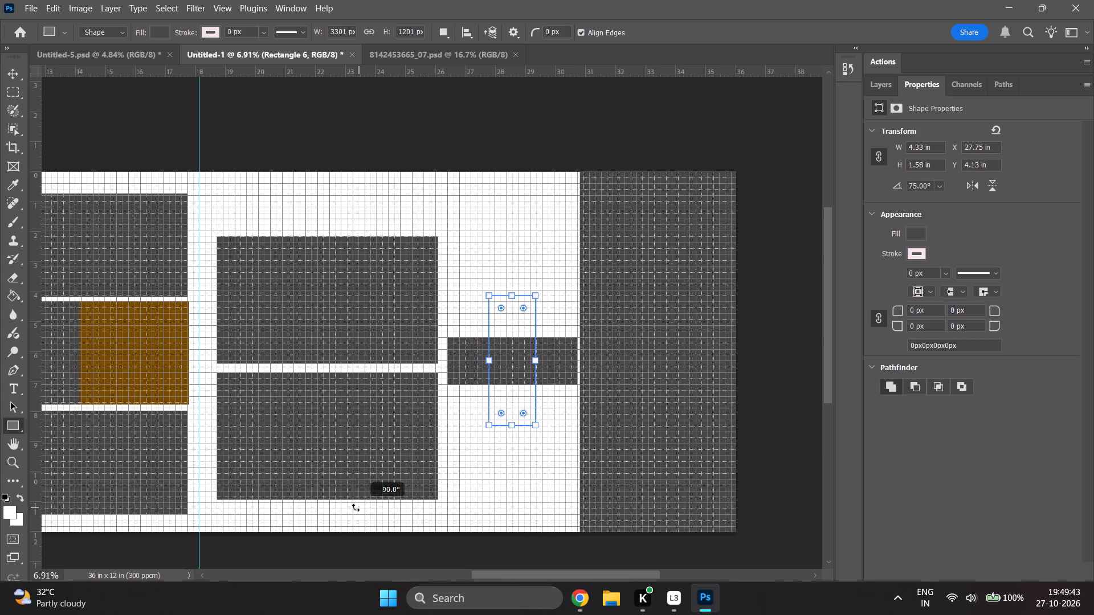
{"action": "left_click_drag", "start_coordinate": [356, 507], "coordinate": [349, 509], "text": "ctrl"}
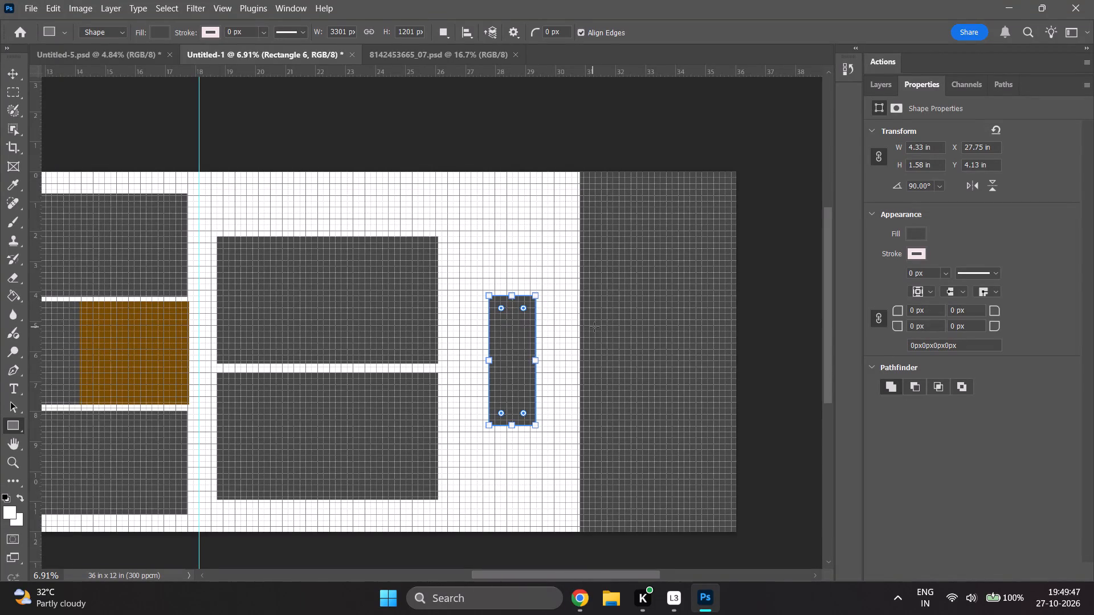
Widen the full-height end frame from its inner edge to about 116% width, keeping its height.
{"action": "left_click", "coordinate": [886, 75]}
{"action": "left_click", "coordinate": [888, 87]}
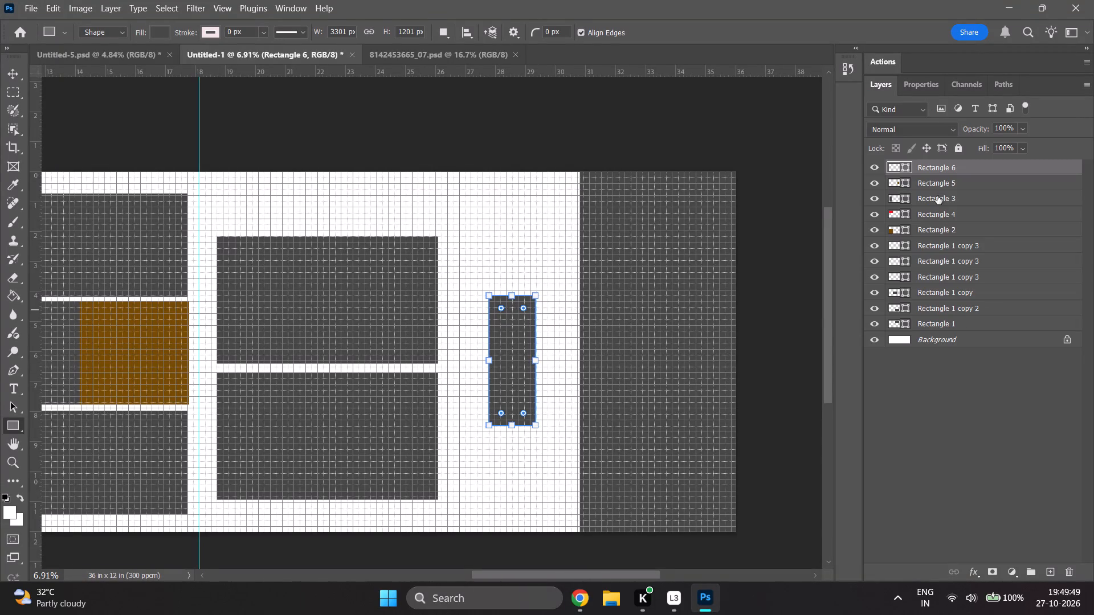
{"action": "left_click", "coordinate": [935, 183]}
{"action": "left_click", "coordinate": [965, 306]}
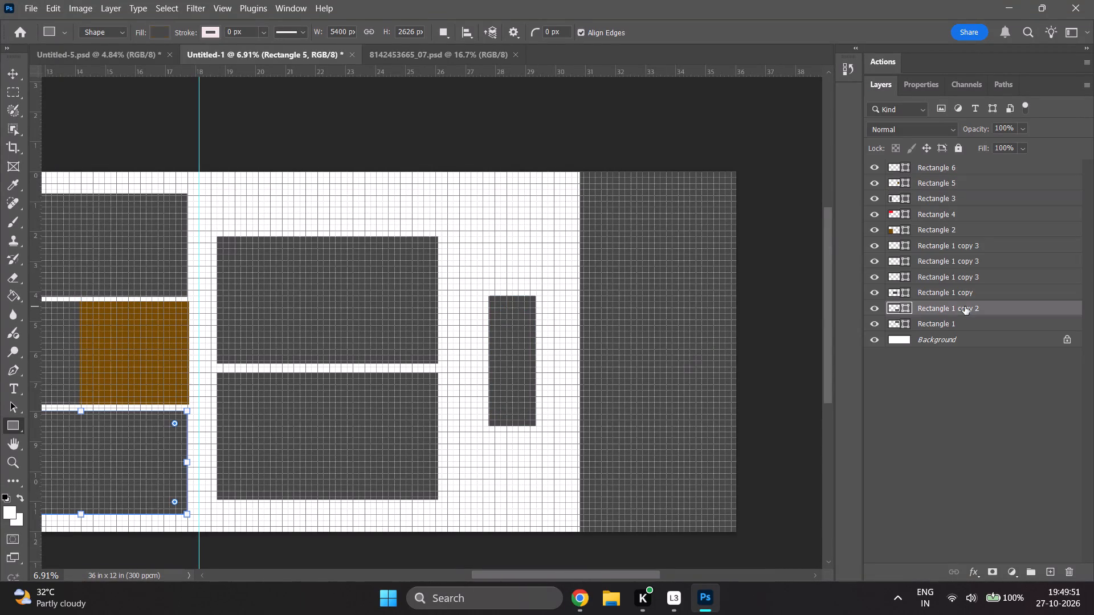
{"action": "key", "text": "v"}
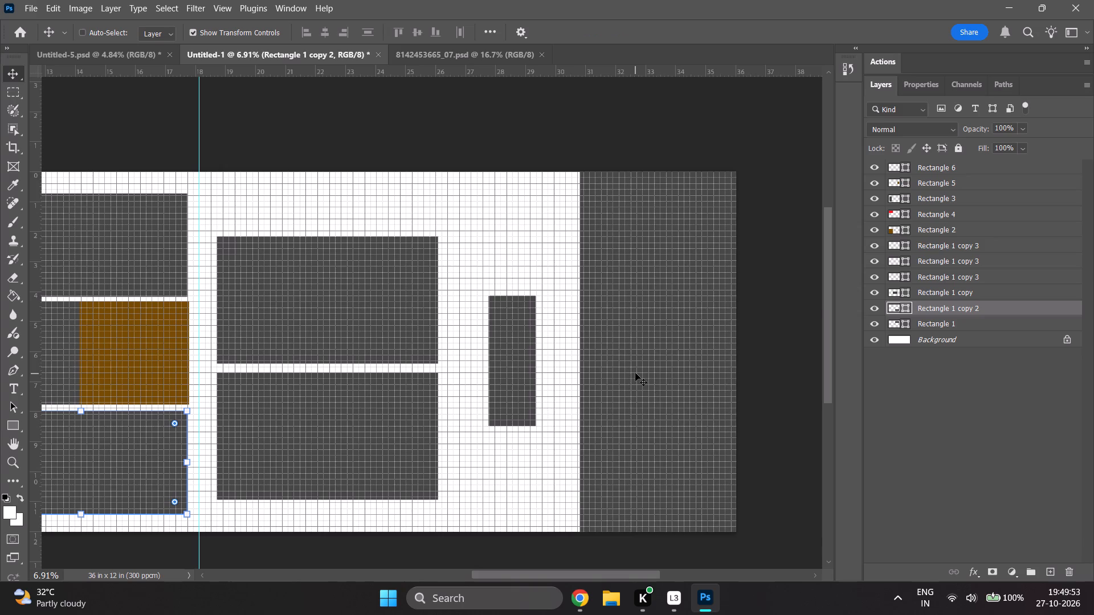
{"action": "left_click", "coordinate": [939, 249]}
{"action": "left_click_drag", "start_coordinate": [579, 350], "coordinate": [579, 350], "text": "shift"}
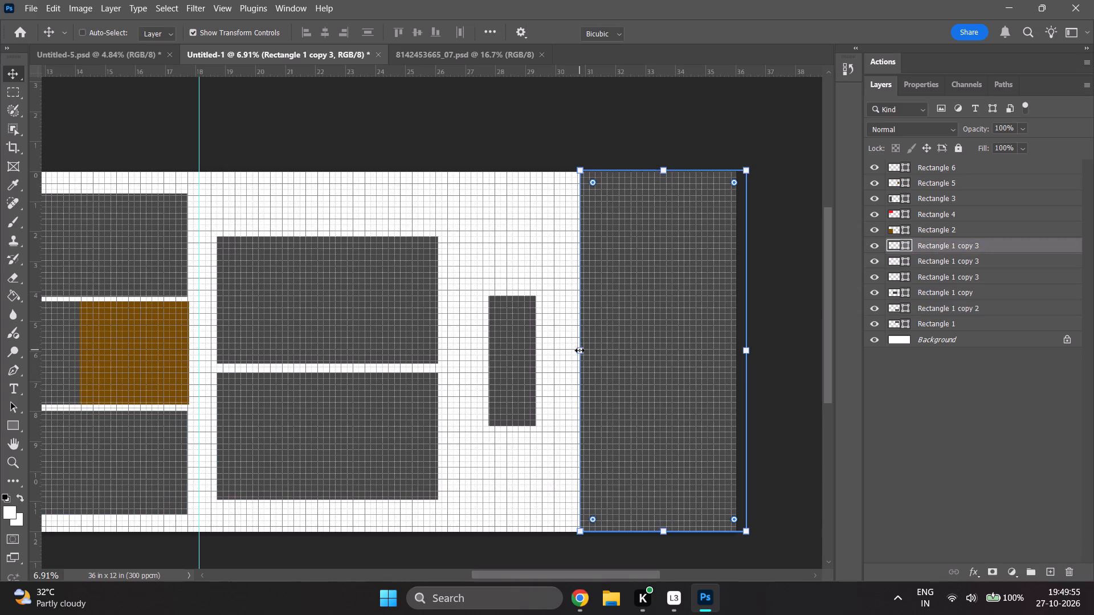
{"action": "left_click_drag", "start_coordinate": [579, 350], "coordinate": [553, 351], "text": "shift"}
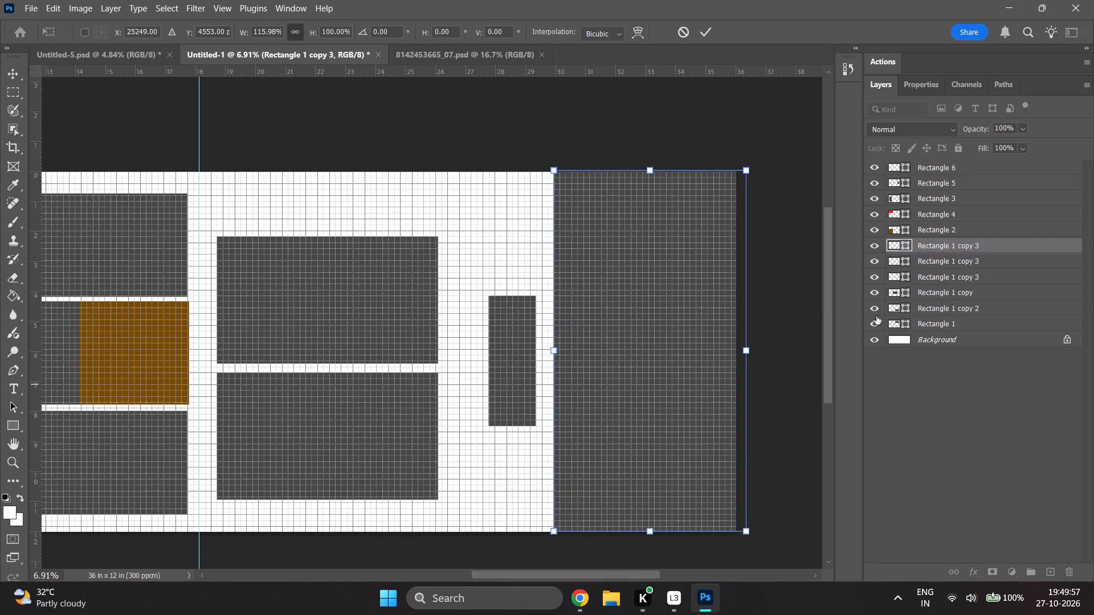
Stretch the upright rectangle, Rectangle 6, up to the page's top edge and widen it toward the end frame, to about 2.07 x 8.47 in.
{"action": "left_click", "coordinate": [929, 167]}
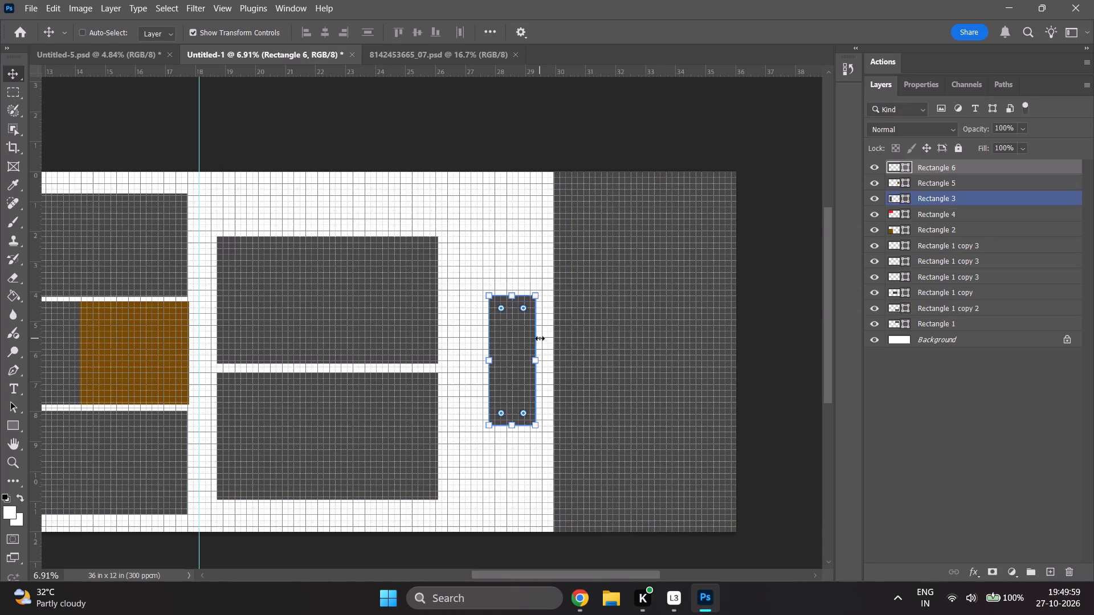
{"action": "left_click_drag", "start_coordinate": [511, 294], "coordinate": [518, 179], "text": "shift"}
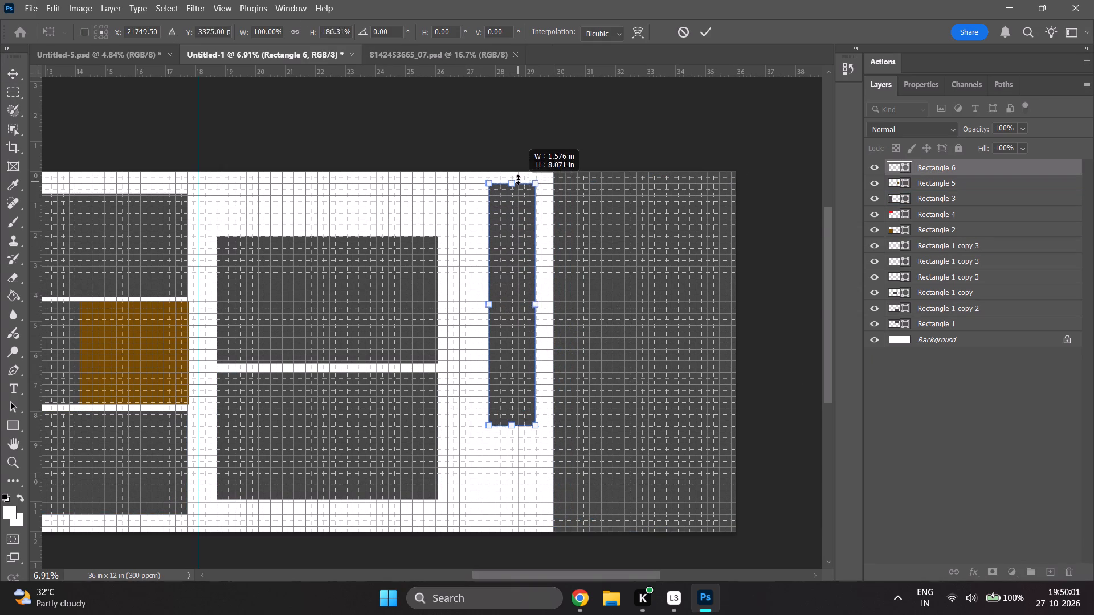
{"action": "left_click_drag", "start_coordinate": [518, 179], "coordinate": [518, 170], "text": "shift"}
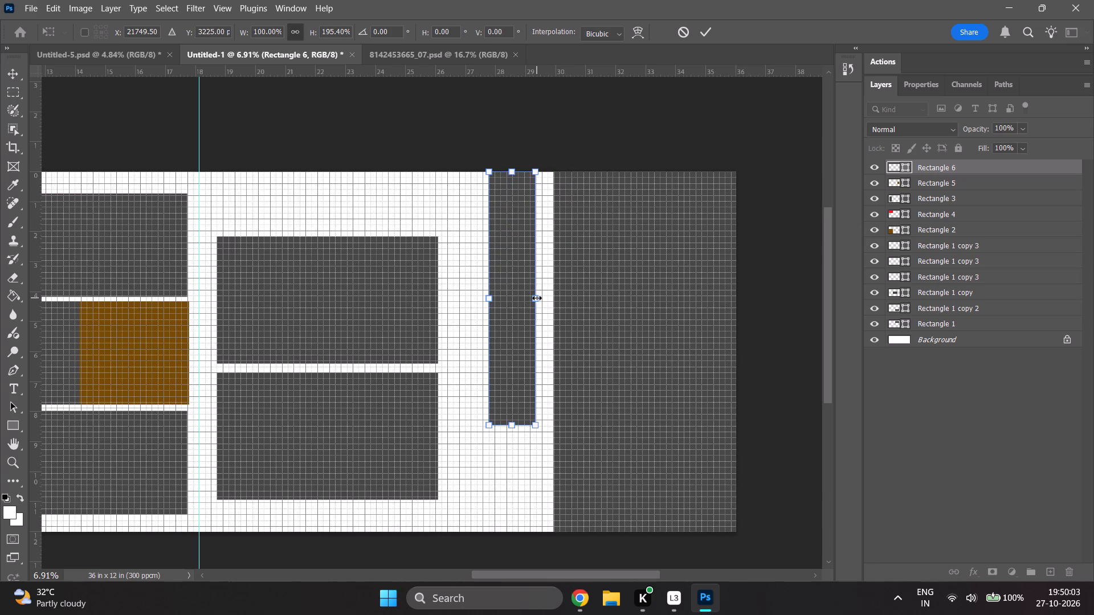
{"action": "left_click_drag", "start_coordinate": [537, 298], "coordinate": [552, 298], "text": "shift"}
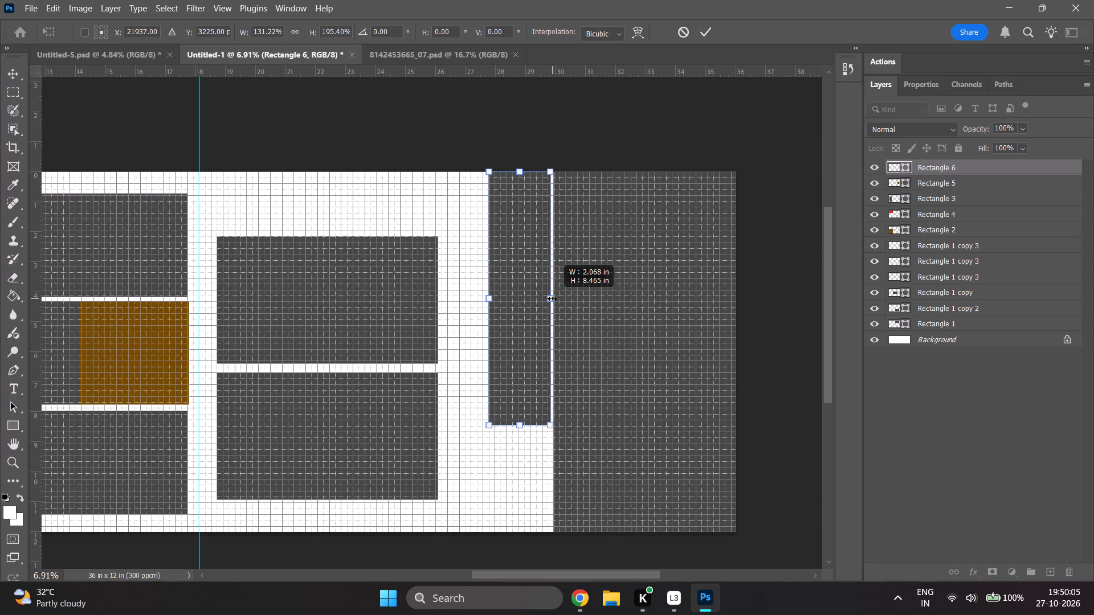
{"action": "left_click_drag", "start_coordinate": [552, 298], "coordinate": [553, 297], "text": "shift"}
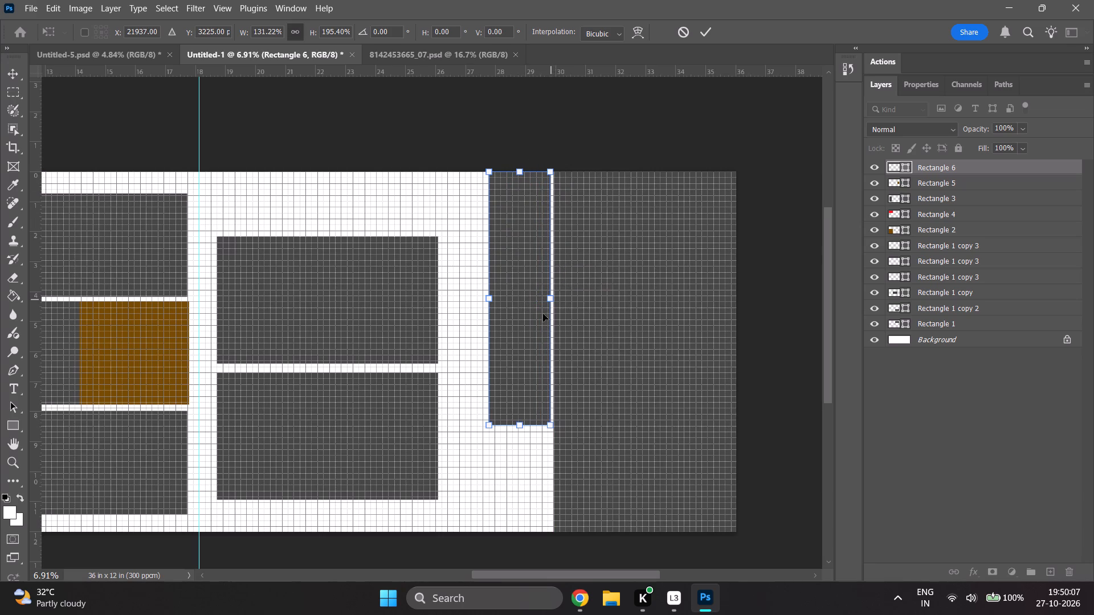
Move the upright rectangle flush against the end frame with its top on the page edge, at about X 27.85 in, Y 0 in.
{"action": "left_click", "coordinate": [521, 341]}
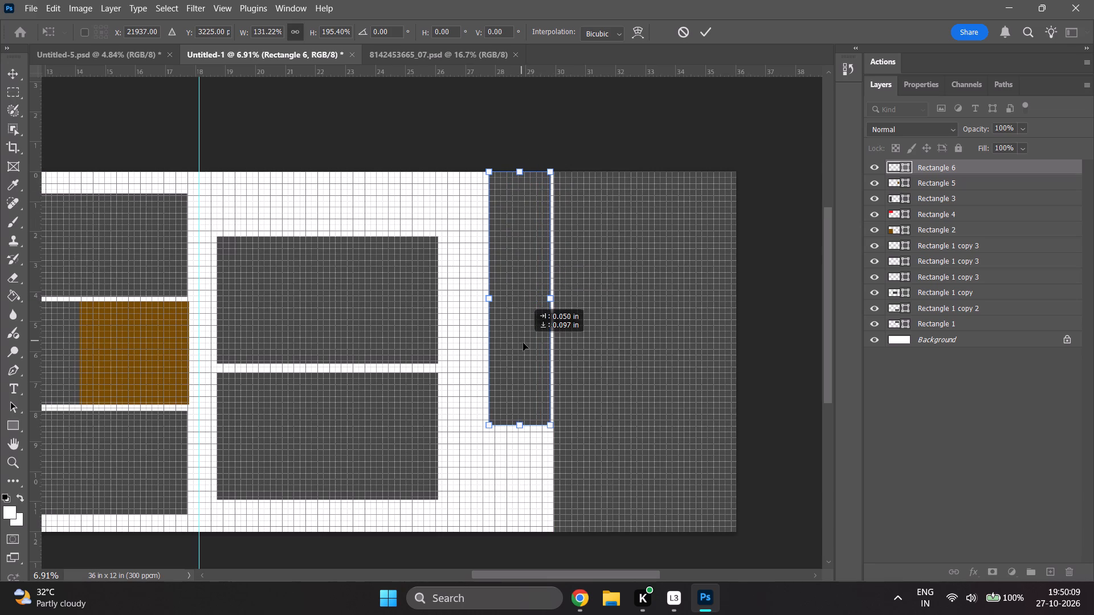
{"action": "scroll", "coordinate": [524, 338], "scroll_direction": "up", "scroll_amount": 6, "text": "alt"}
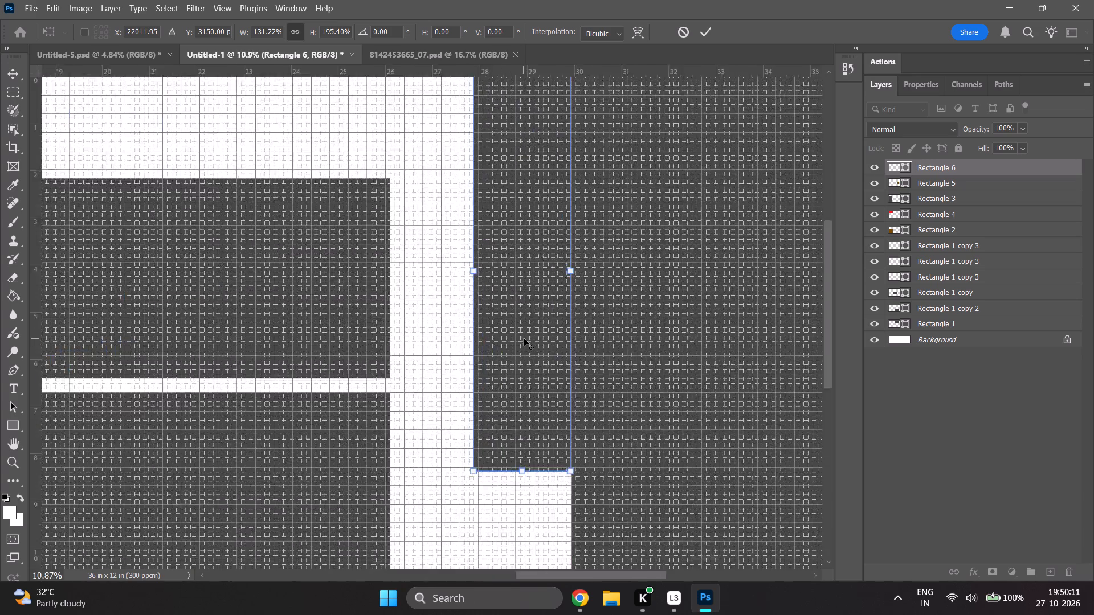
{"action": "scroll", "coordinate": [524, 338], "scroll_direction": "up", "scroll_amount": 4, "text": "alt"}
{"action": "left_click_drag", "start_coordinate": [529, 325], "coordinate": [523, 322], "text": "shift"}
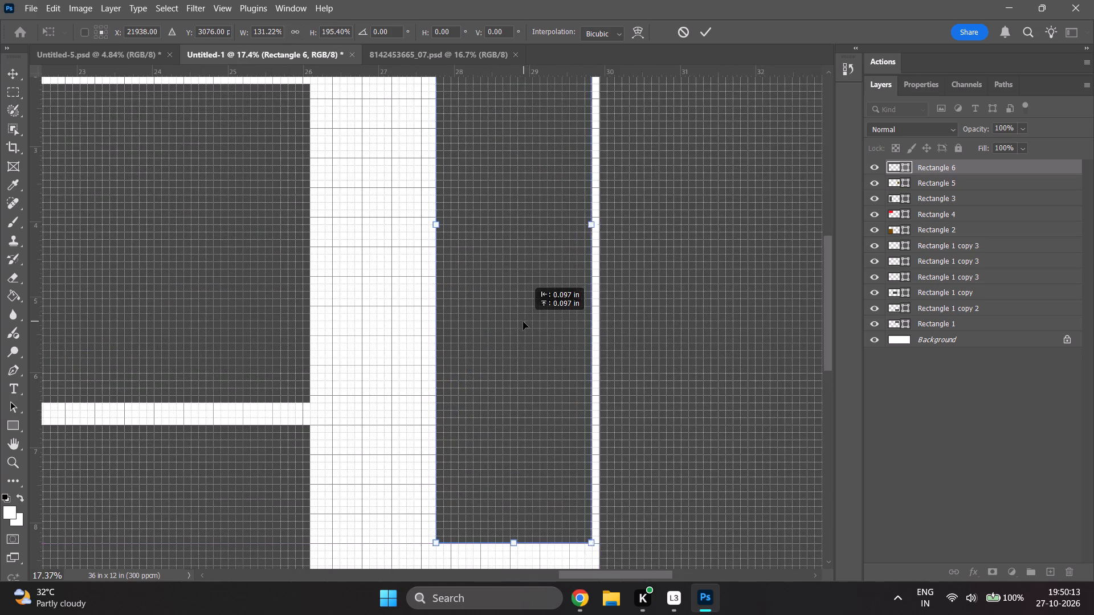
{"action": "left_click_drag", "start_coordinate": [523, 322], "coordinate": [524, 327], "text": "shift"}
{"action": "scroll", "coordinate": [519, 342], "scroll_direction": "down", "scroll_amount": 8, "text": "alt"}
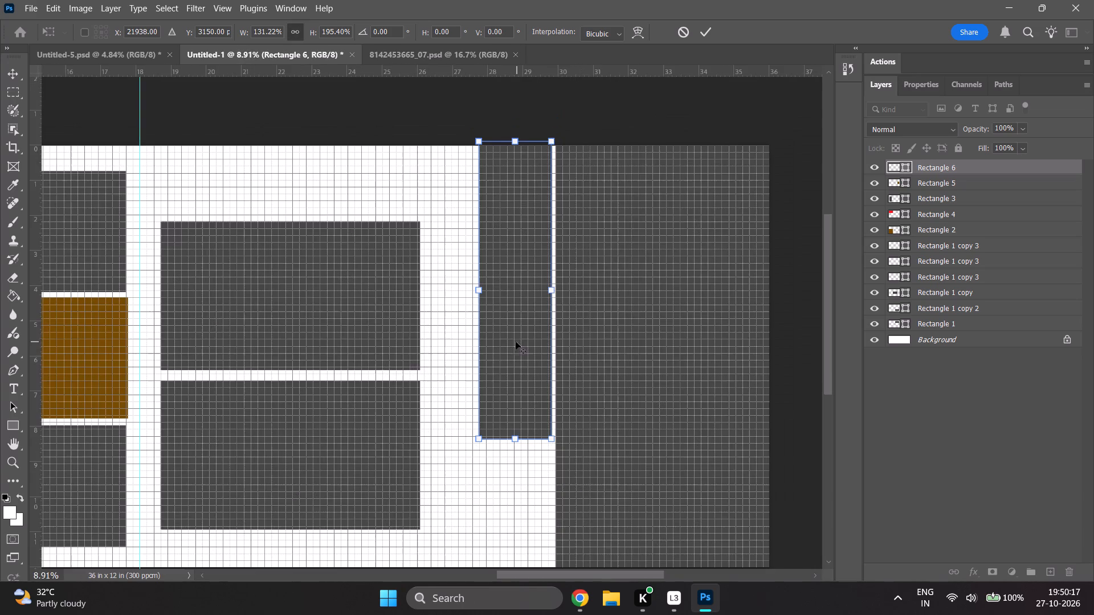
{"action": "left_click", "coordinate": [511, 255]}
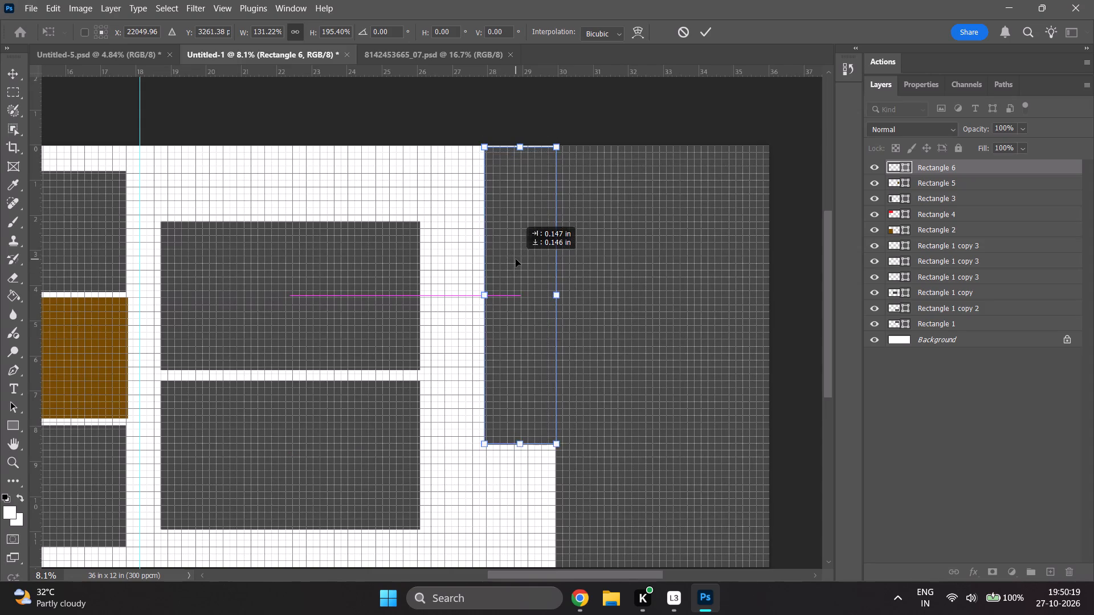
{"action": "scroll", "coordinate": [514, 257], "scroll_direction": "up", "scroll_amount": 7, "text": "alt"}
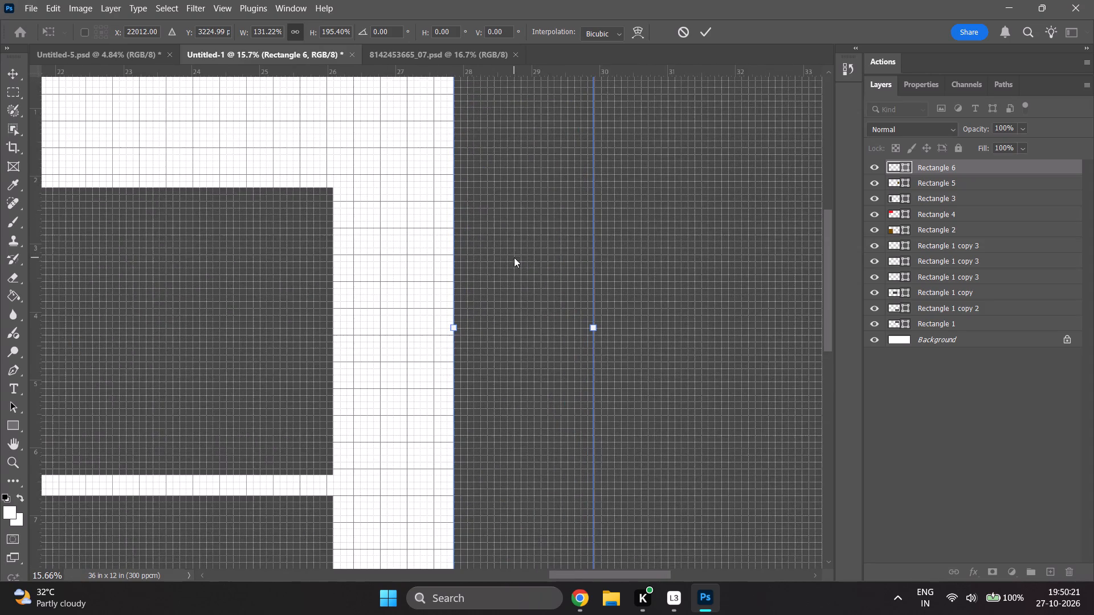
{"action": "scroll", "coordinate": [514, 269], "scroll_direction": "down", "scroll_amount": 4, "text": "alt"}
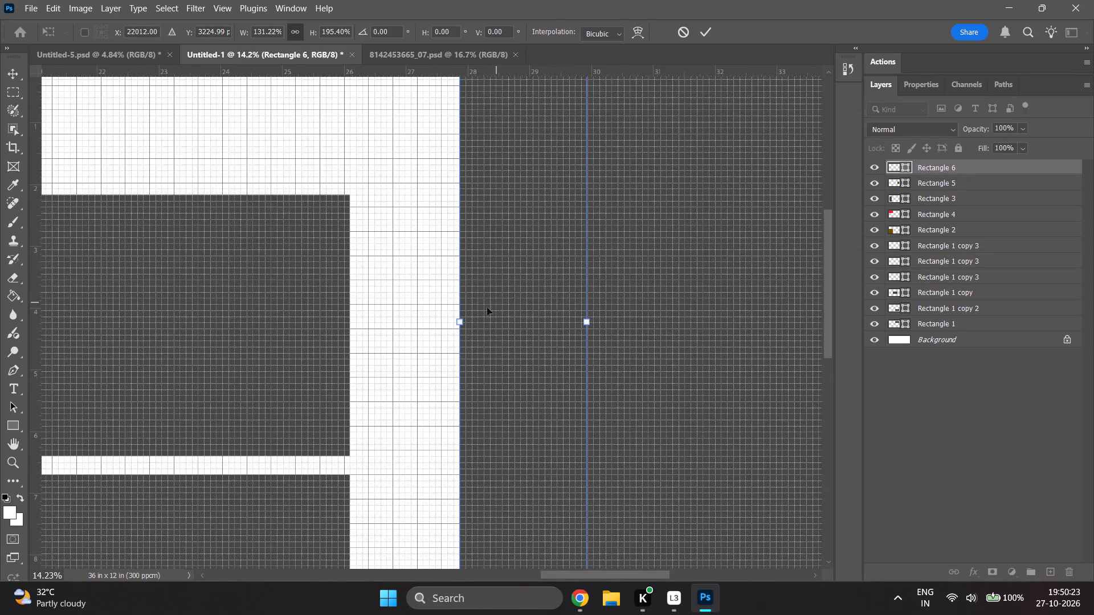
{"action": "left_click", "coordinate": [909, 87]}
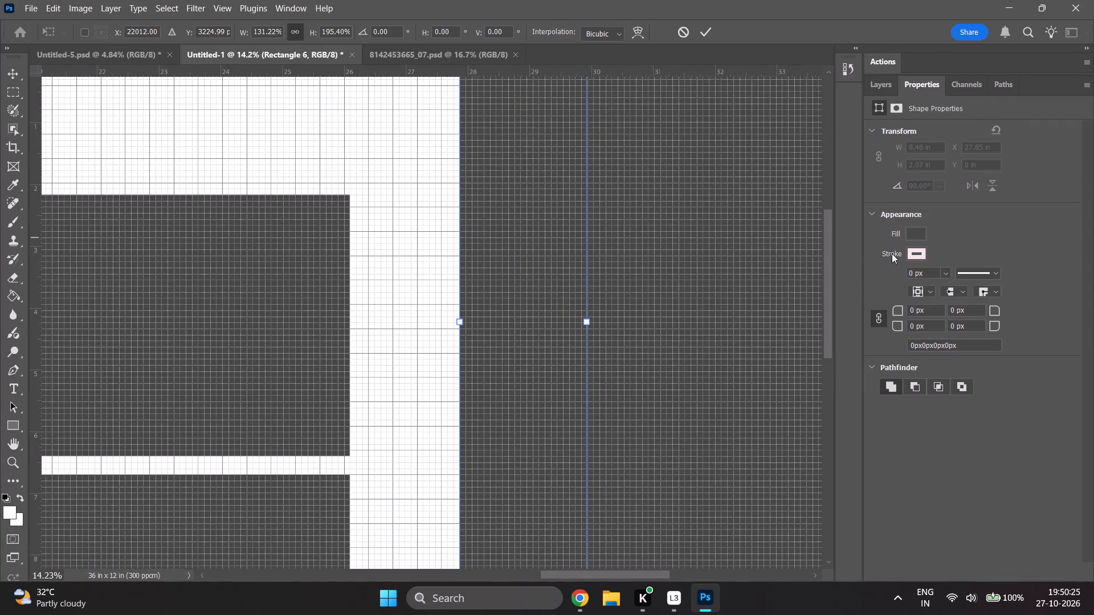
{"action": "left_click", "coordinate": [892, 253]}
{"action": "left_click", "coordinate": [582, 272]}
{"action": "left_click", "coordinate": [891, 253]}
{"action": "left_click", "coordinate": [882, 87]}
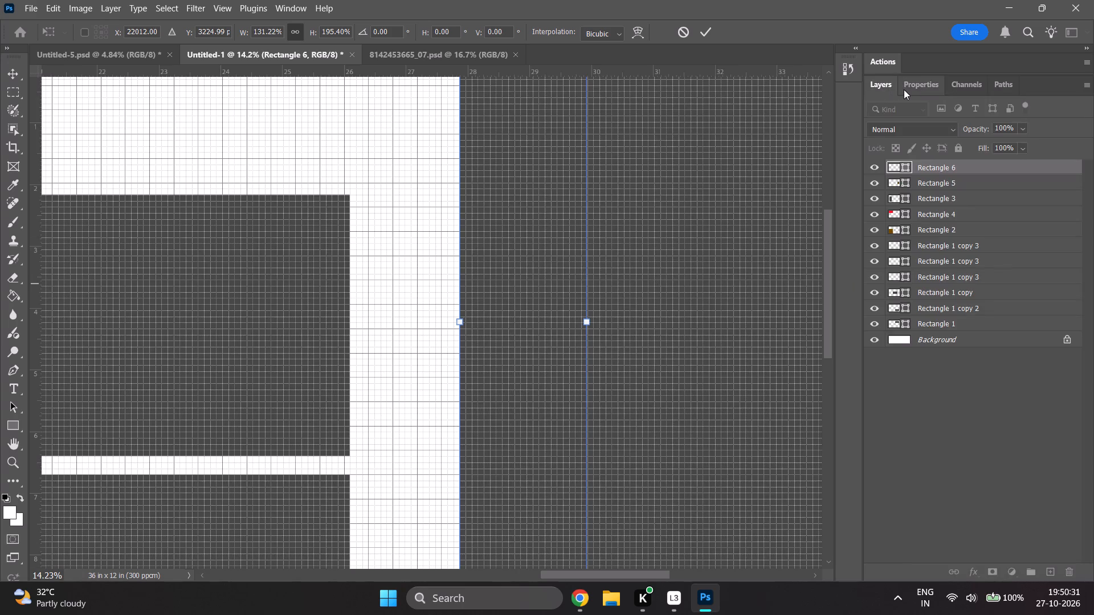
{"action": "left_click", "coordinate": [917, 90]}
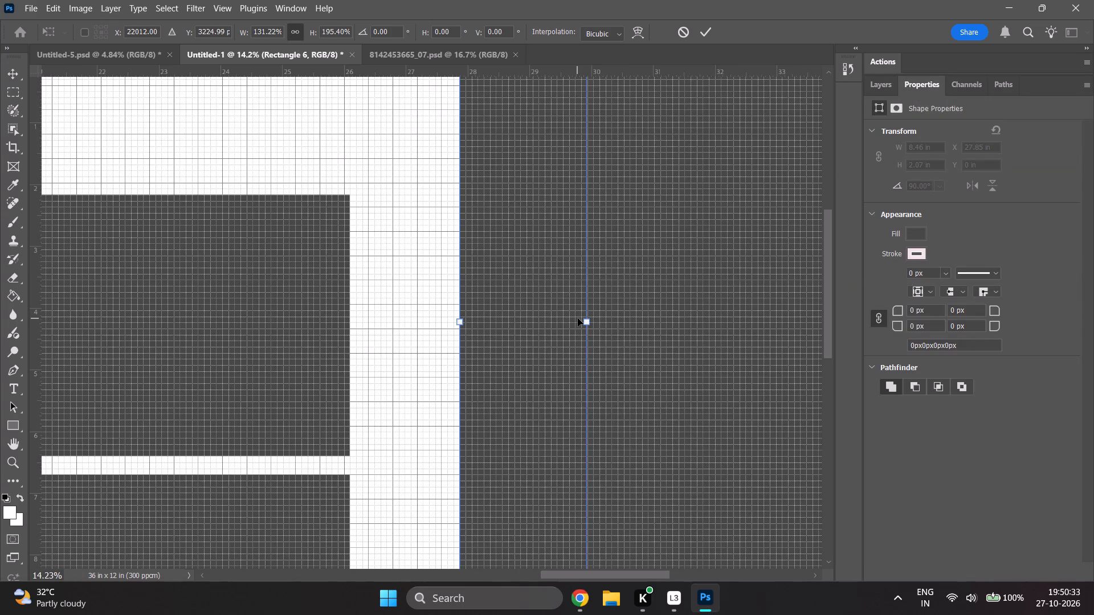
Widen the upright rectangle from its inner edge to about 2.17 in, try shifting it away from the end frame, and undo the shift.
{"action": "left_click", "coordinate": [460, 321], "text": "shift"}
{"action": "left_click", "coordinate": [536, 321], "text": "shift"}
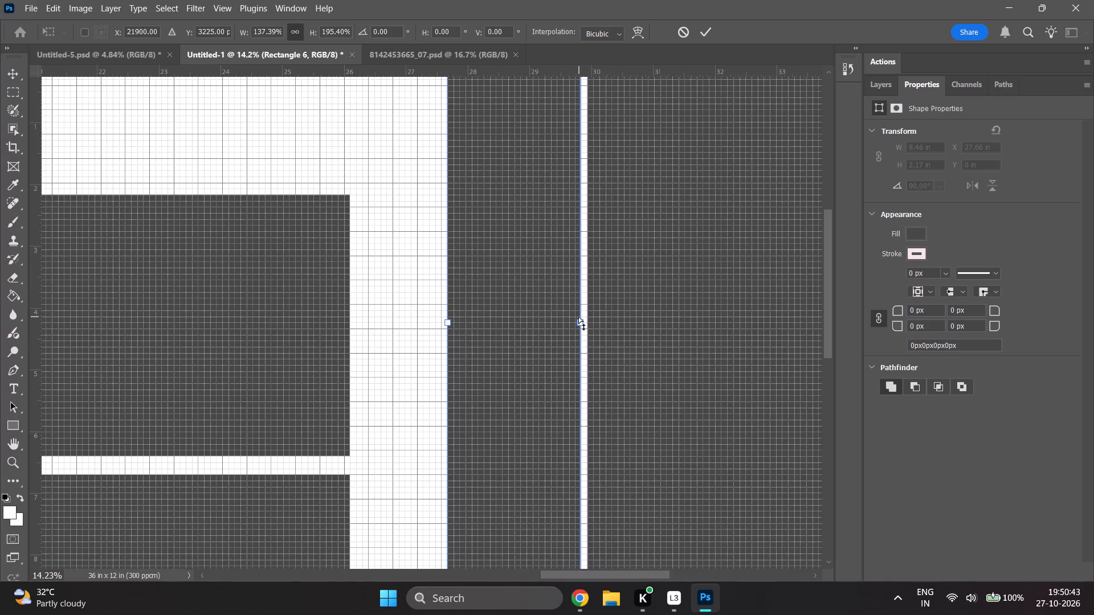
{"action": "key", "text": "ctrl+z"}
{"action": "left_click", "coordinate": [887, 88]}
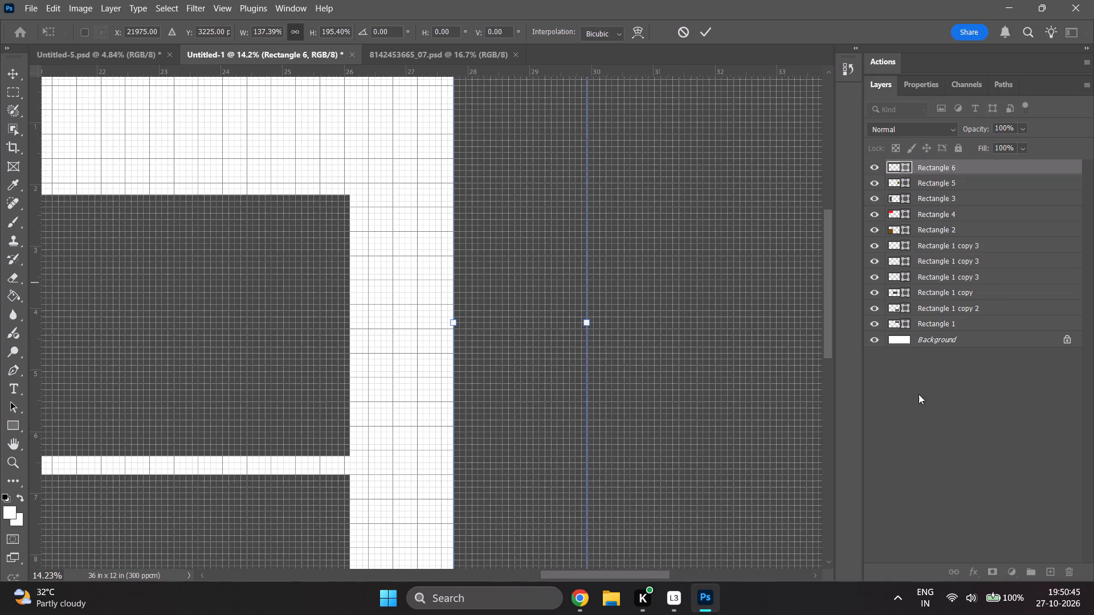
Shorten the upright rectangle, Rectangle 6, from its lower edge to about 6.7 in high, keeping its width.
{"action": "left_click", "coordinate": [919, 395]}
{"action": "scroll", "coordinate": [526, 413], "scroll_direction": "down", "scroll_amount": 4, "text": "alt"}
{"action": "scroll", "coordinate": [535, 417], "scroll_direction": "down", "scroll_amount": 10}
{"action": "scroll", "coordinate": [542, 430], "scroll_direction": "up", "scroll_amount": 4}
{"action": "scroll", "coordinate": [542, 430], "scroll_direction": "down", "scroll_amount": 2, "text": "alt"}
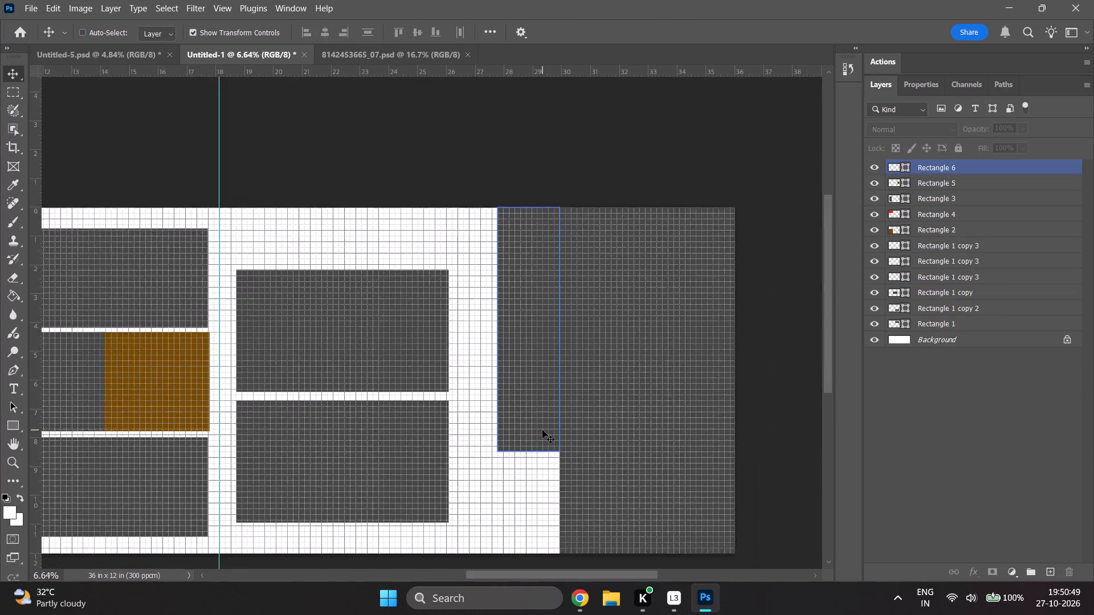
{"action": "scroll", "coordinate": [542, 430], "scroll_direction": "down", "scroll_amount": 3, "text": "alt"}
{"action": "left_click", "coordinate": [540, 409]}
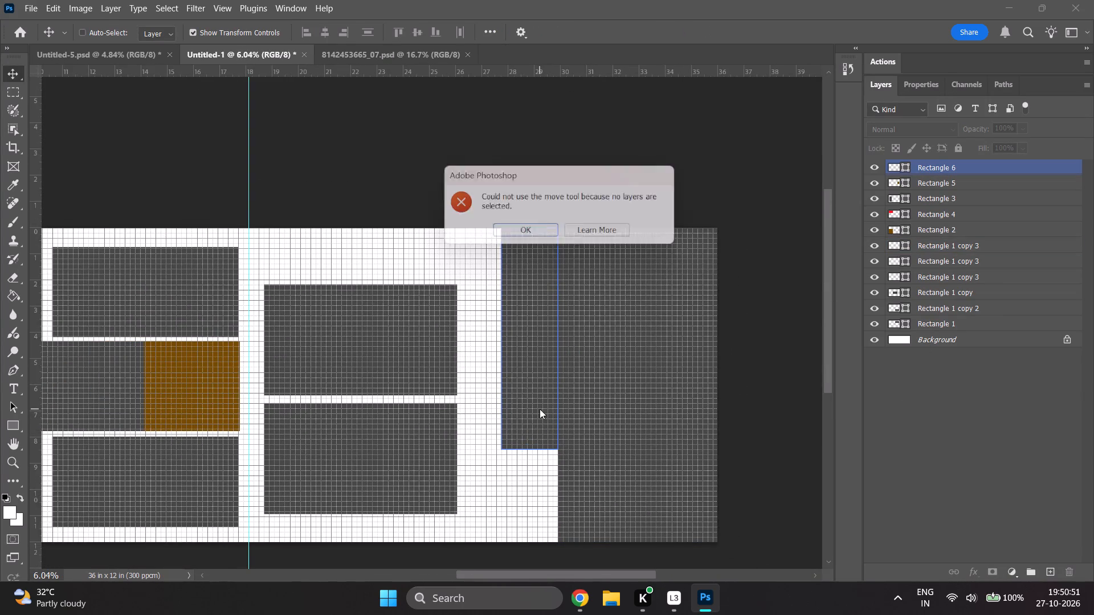
{"action": "left_click", "coordinate": [540, 232]}
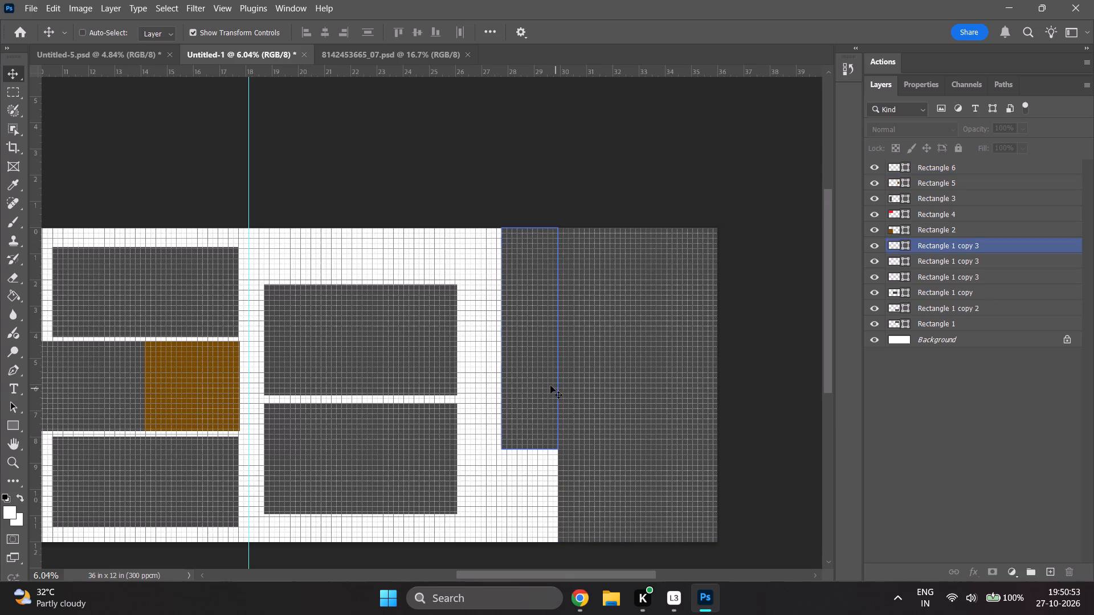
{"action": "left_click", "coordinate": [953, 171]}
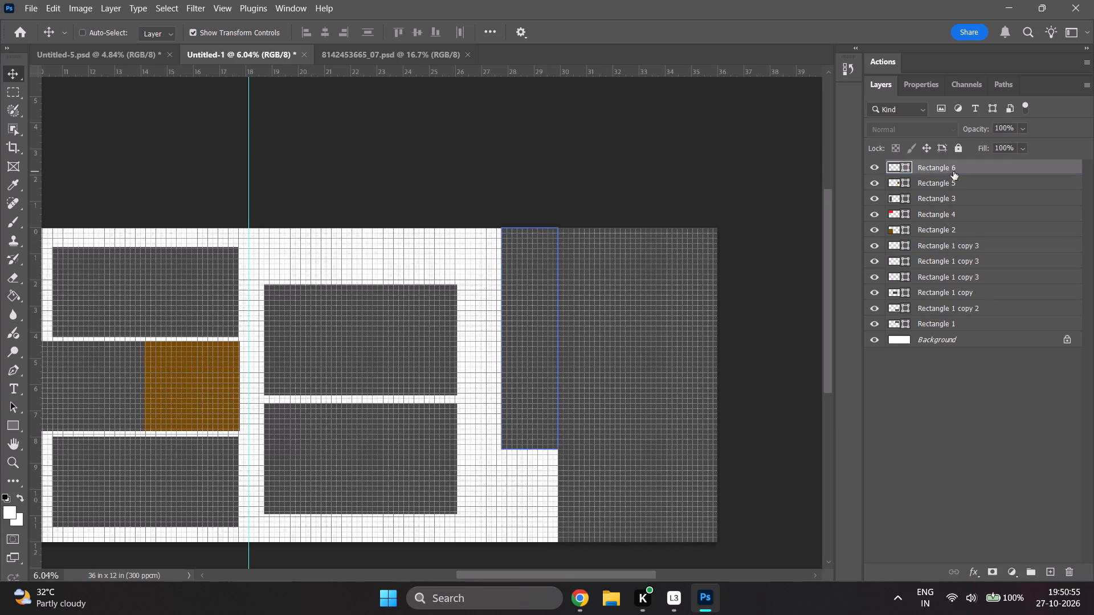
{"action": "left_click_drag", "start_coordinate": [528, 449], "coordinate": [529, 430], "text": "shift"}
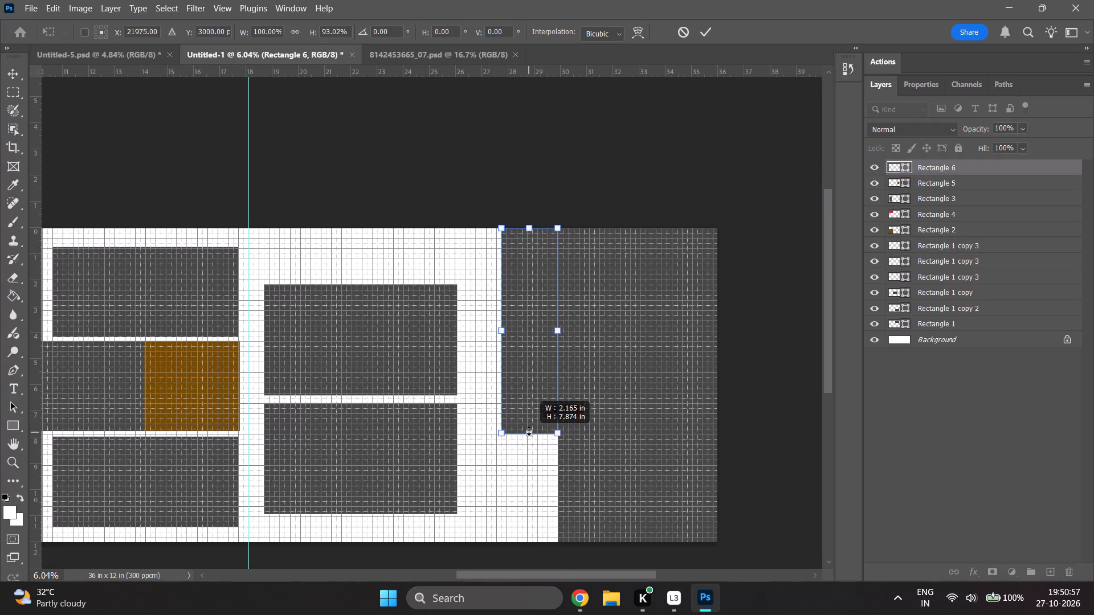
{"action": "left_click_drag", "start_coordinate": [529, 430], "coordinate": [529, 403], "text": "shift"}
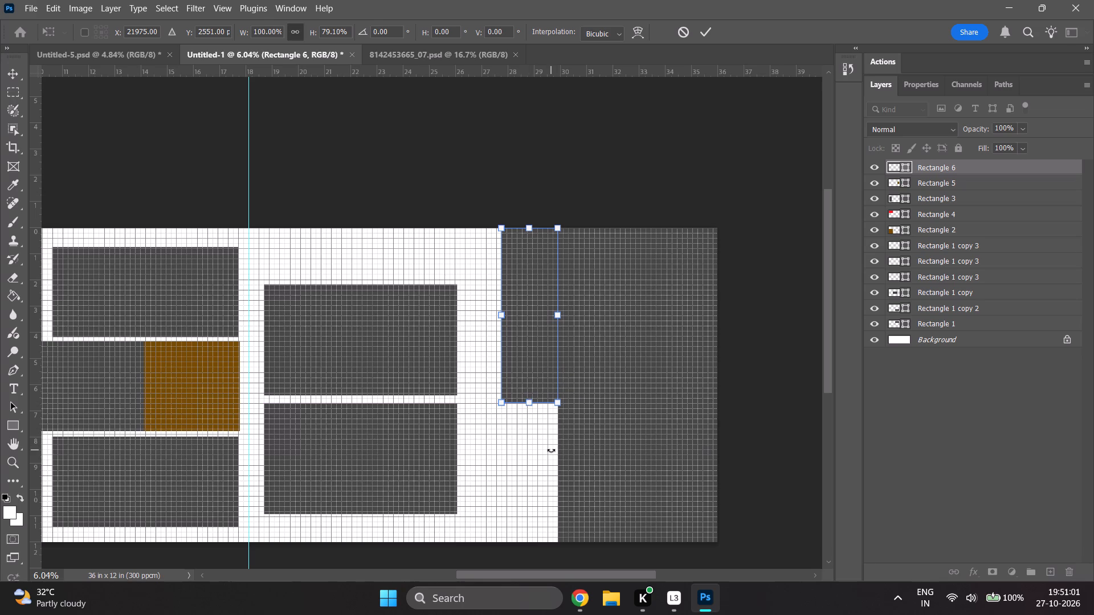
Move the end frame's layer, Rectangle 1 copy 3, up the layer stack to directly beneath Rectangle 6.
{"action": "scroll", "coordinate": [545, 444], "scroll_direction": "down", "scroll_amount": 2}
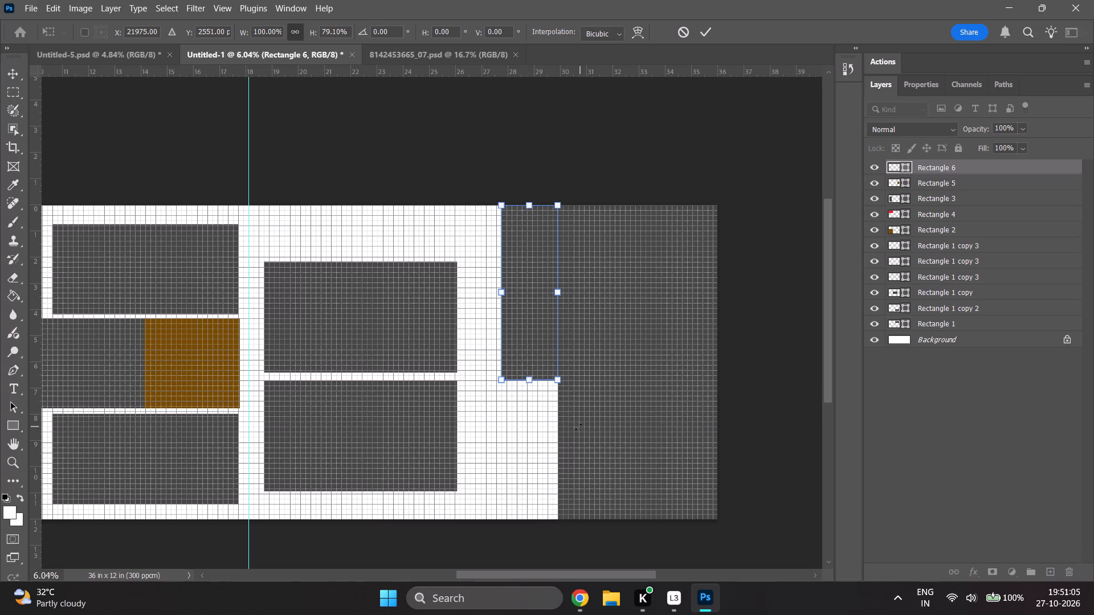
{"action": "left_click", "coordinate": [931, 186]}
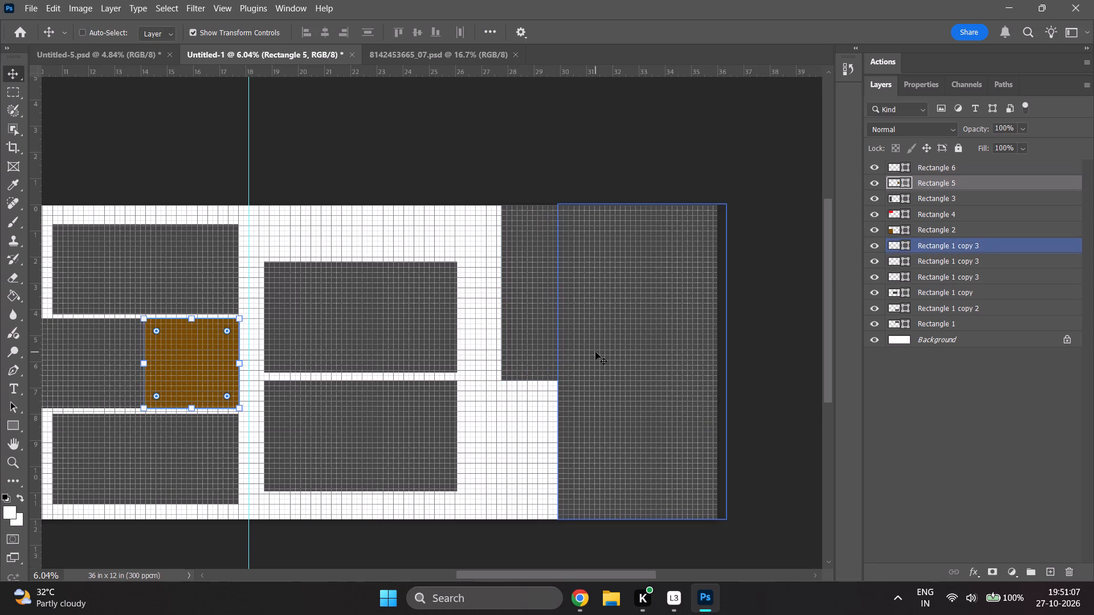
{"action": "left_click_drag", "start_coordinate": [960, 244], "coordinate": [960, 183]}
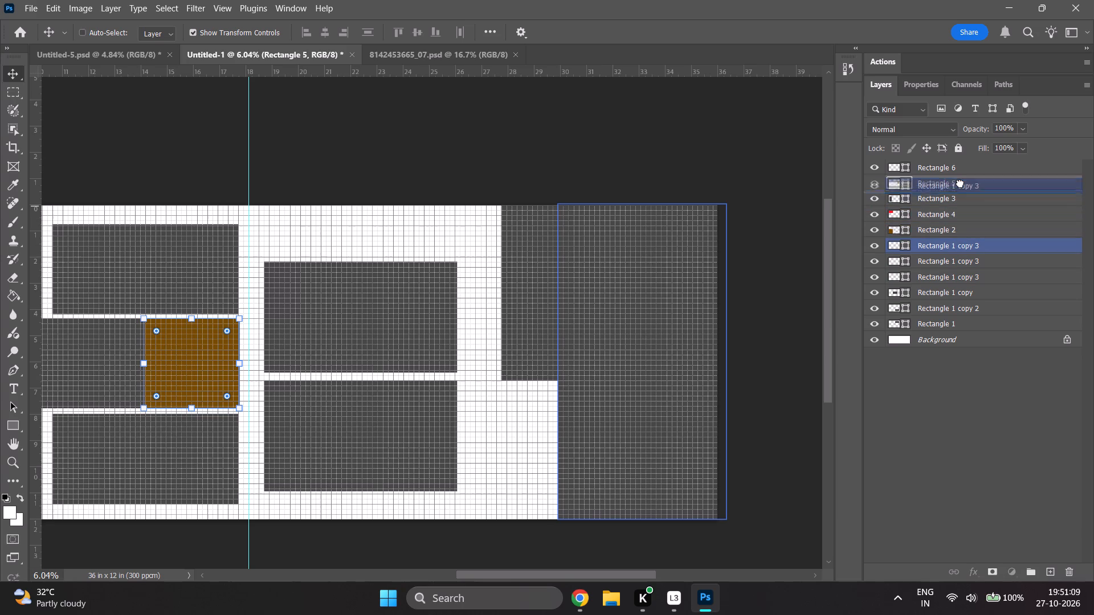
{"action": "left_click_drag", "start_coordinate": [960, 183], "coordinate": [961, 177]}
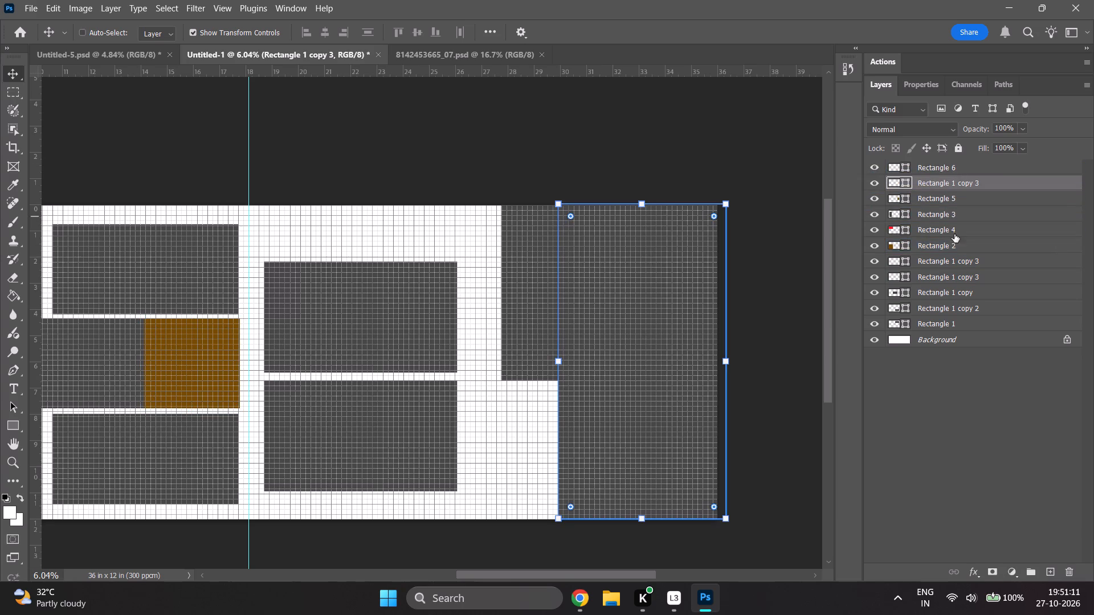
Widen Rectangle 6 and the end frame together from their inner edge until the upright rectangle starts at about X 27.26 in.
{"action": "left_click", "coordinate": [914, 167]}
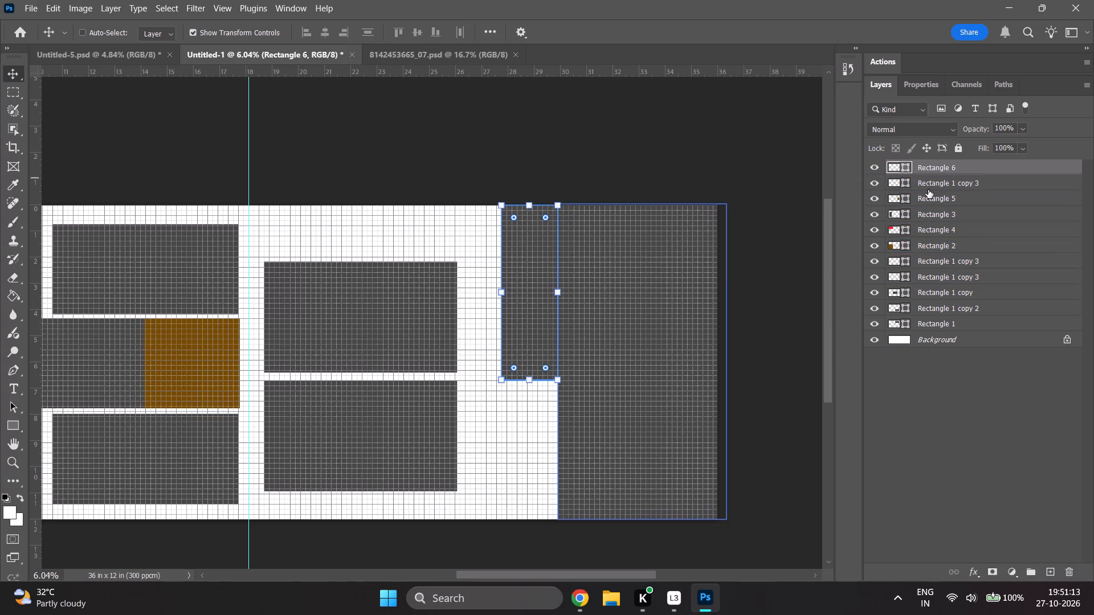
{"action": "left_click", "coordinate": [928, 190]}
{"action": "left_click", "coordinate": [987, 162], "text": "shift"}
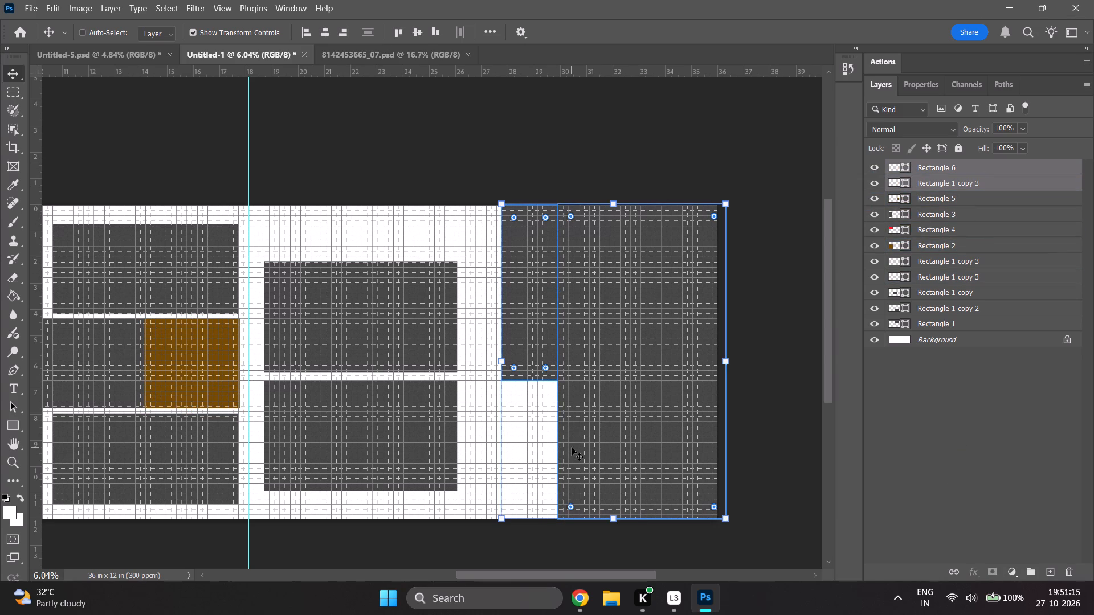
{"action": "left_click_drag", "start_coordinate": [503, 363], "coordinate": [498, 363], "text": "shift"}
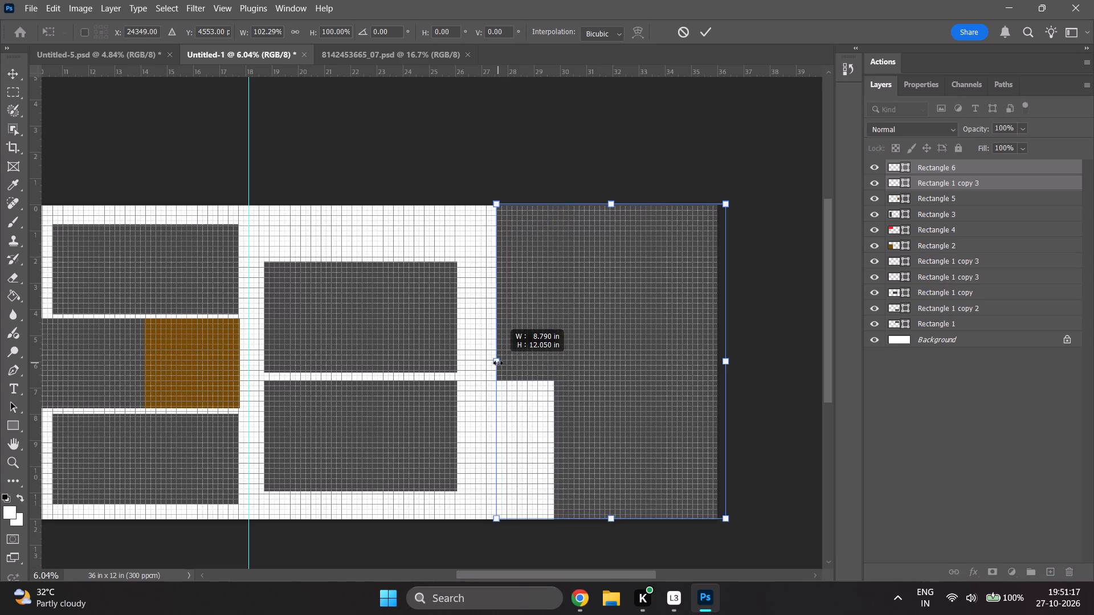
{"action": "left_click_drag", "start_coordinate": [498, 363], "coordinate": [492, 363], "text": "shift"}
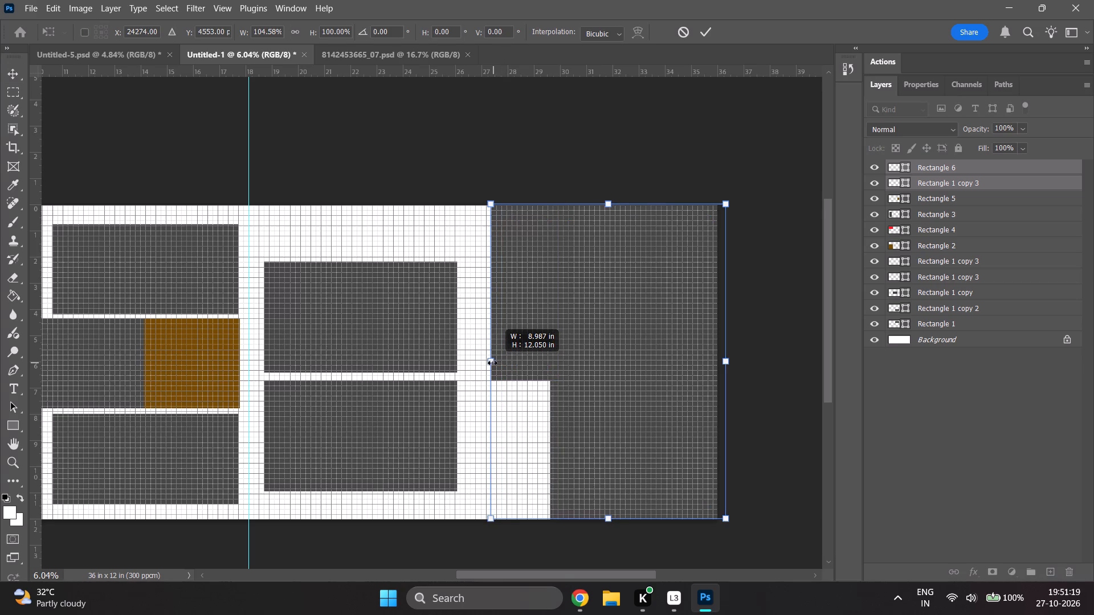
{"action": "left_click_drag", "start_coordinate": [492, 363], "coordinate": [491, 363], "text": "shift"}
{"action": "left_click", "coordinate": [938, 457], "text": "shift"}
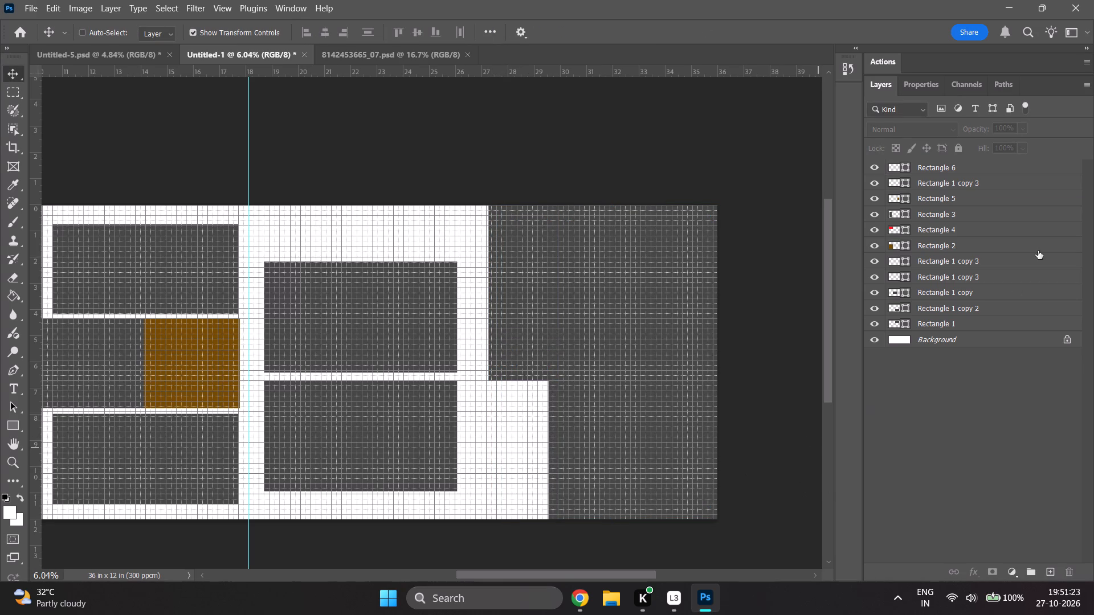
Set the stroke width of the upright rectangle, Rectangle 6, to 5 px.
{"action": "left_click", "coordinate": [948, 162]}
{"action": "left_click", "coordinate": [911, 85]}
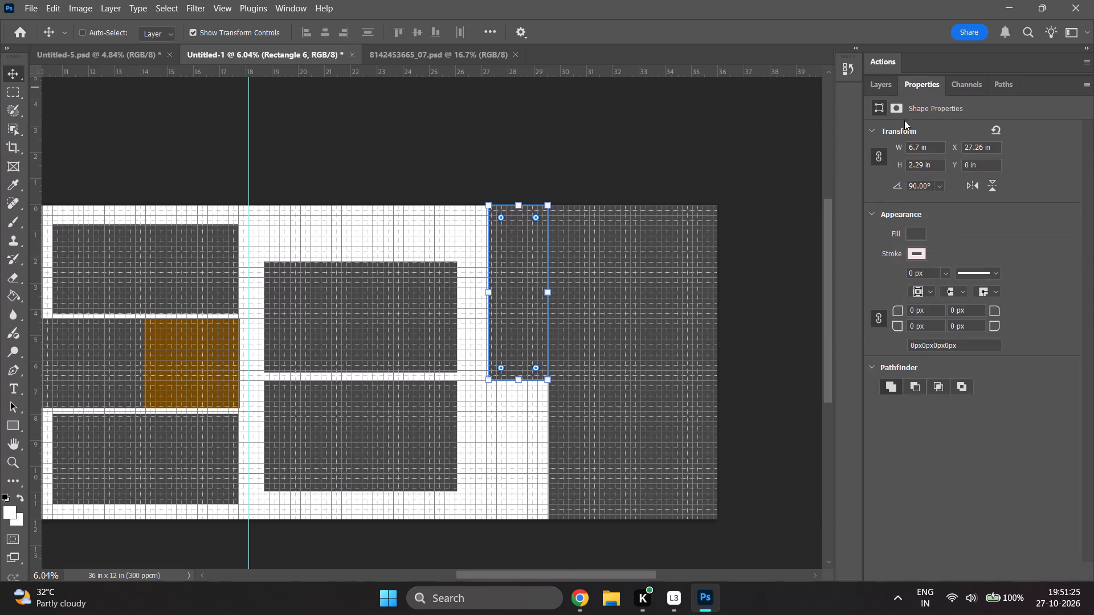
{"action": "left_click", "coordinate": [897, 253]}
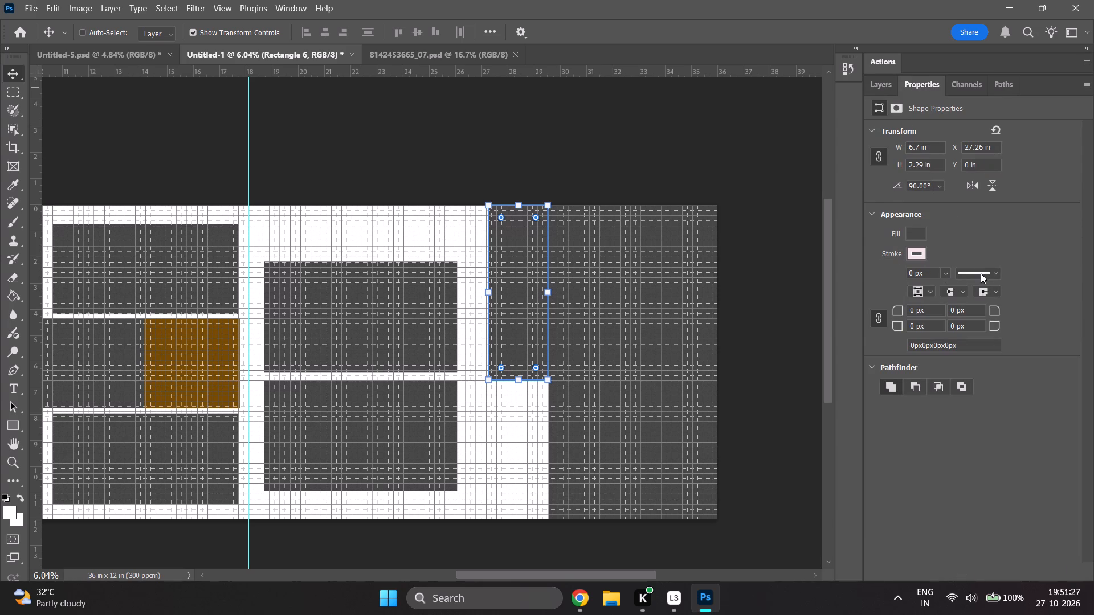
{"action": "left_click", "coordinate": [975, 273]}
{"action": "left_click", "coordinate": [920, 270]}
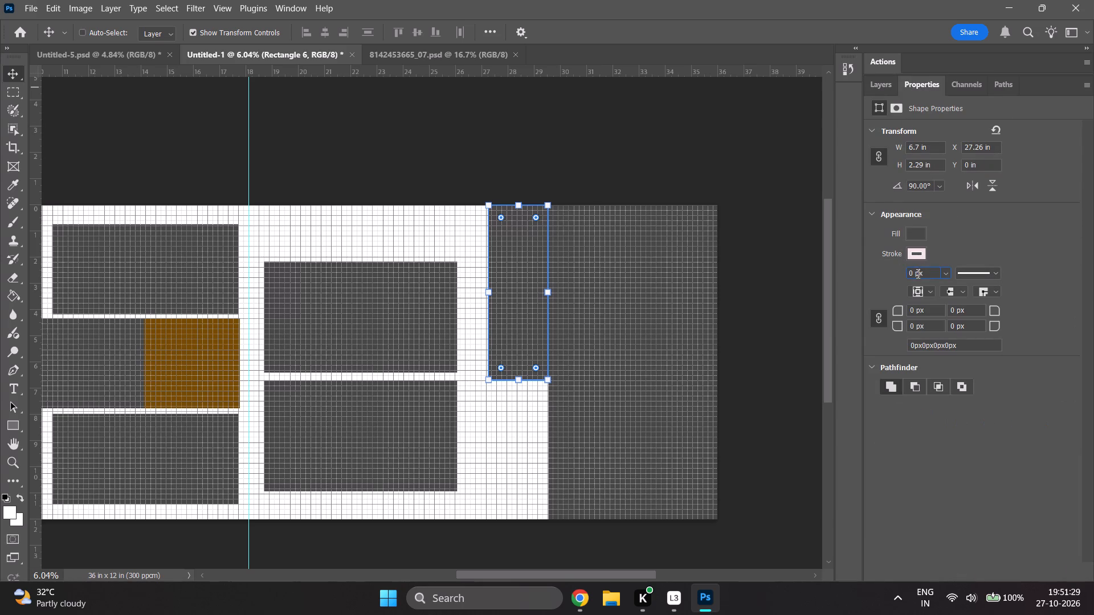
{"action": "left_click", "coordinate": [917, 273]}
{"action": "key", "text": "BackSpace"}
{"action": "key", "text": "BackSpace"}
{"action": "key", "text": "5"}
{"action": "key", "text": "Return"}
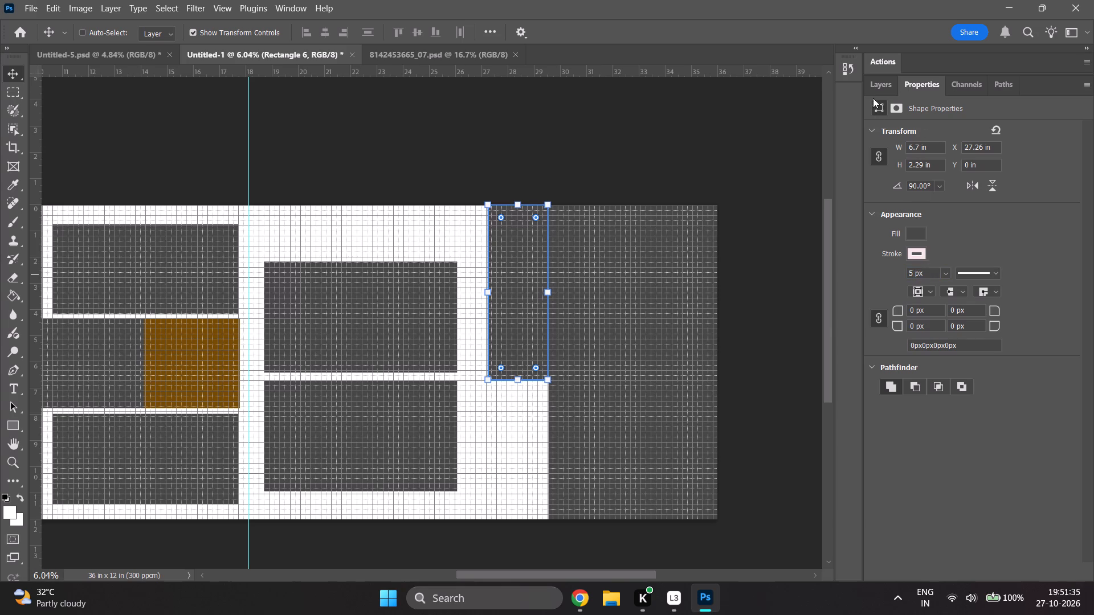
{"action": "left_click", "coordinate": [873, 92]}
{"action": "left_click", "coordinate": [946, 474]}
Thicken the stroke of the upright rectangle, Rectangle 6, to 41 px.
{"action": "scroll", "coordinate": [582, 298], "scroll_direction": "up", "scroll_amount": 4, "text": "alt"}
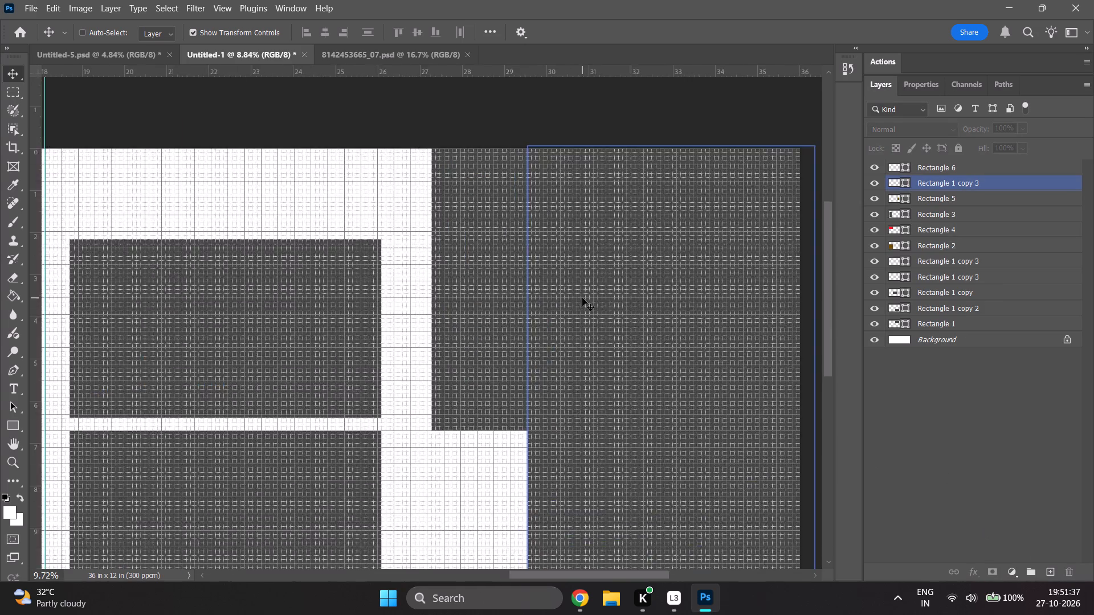
{"action": "scroll", "coordinate": [582, 298], "scroll_direction": "up", "scroll_amount": 7, "text": "alt"}
{"action": "left_click", "coordinate": [453, 445]}
{"action": "left_click", "coordinate": [534, 235]}
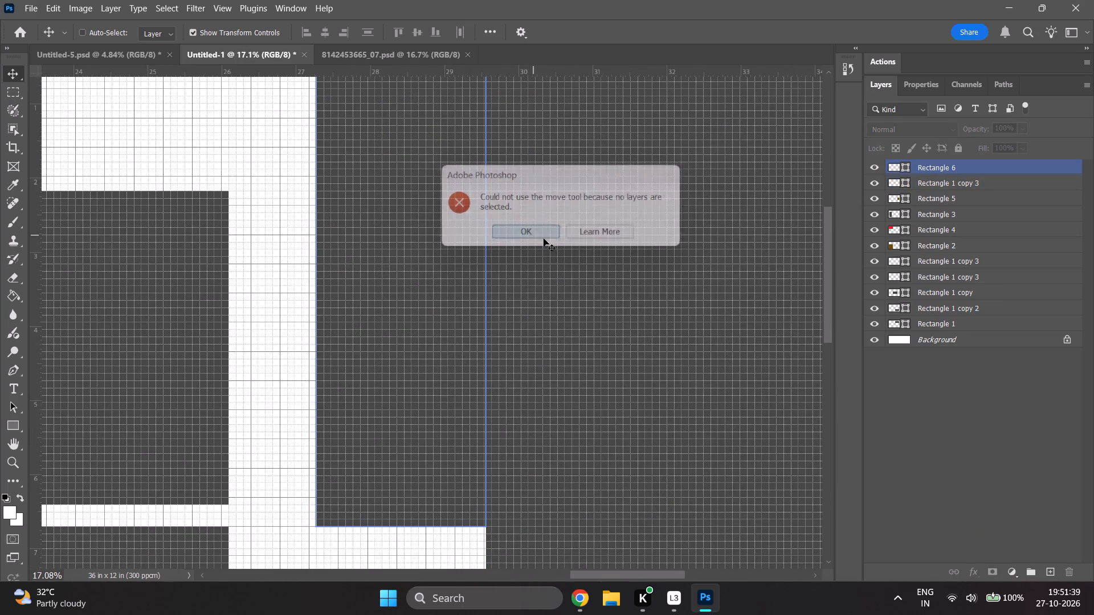
{"action": "left_click", "coordinate": [933, 183]}
{"action": "left_click", "coordinate": [933, 174]}
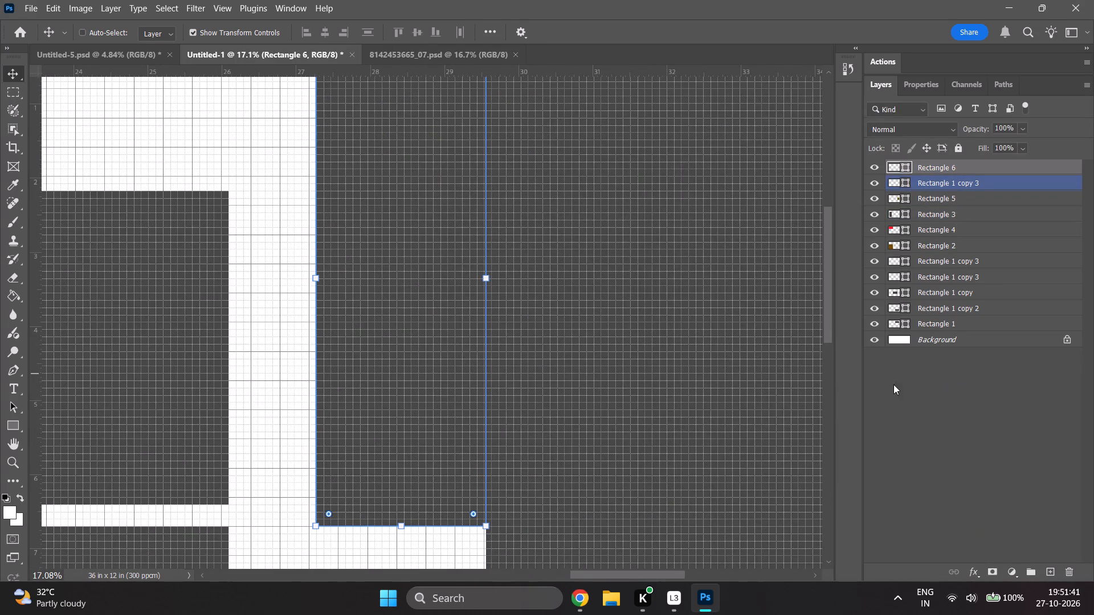
{"action": "left_click", "coordinate": [15, 428]}
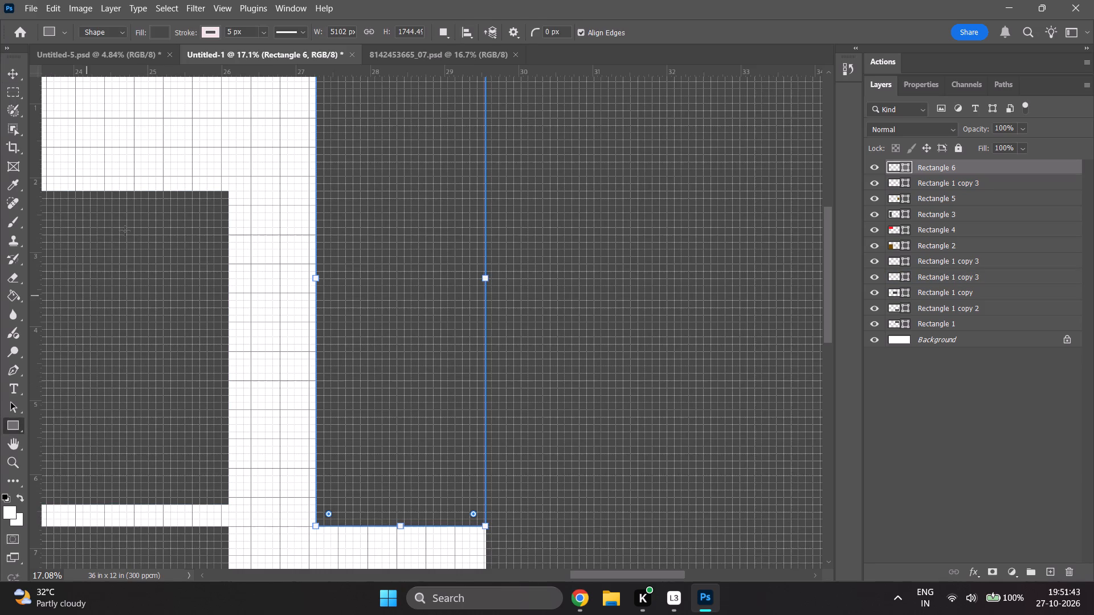
{"action": "left_click_drag", "start_coordinate": [185, 32], "coordinate": [225, 32]}
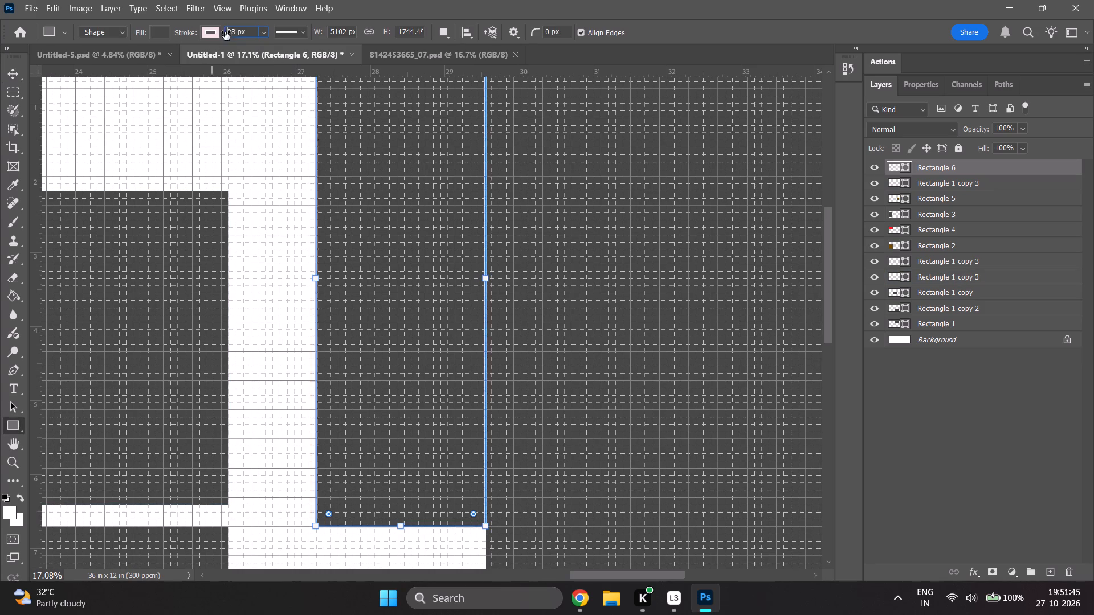
{"action": "left_click_drag", "start_coordinate": [225, 32], "coordinate": [209, 32]}
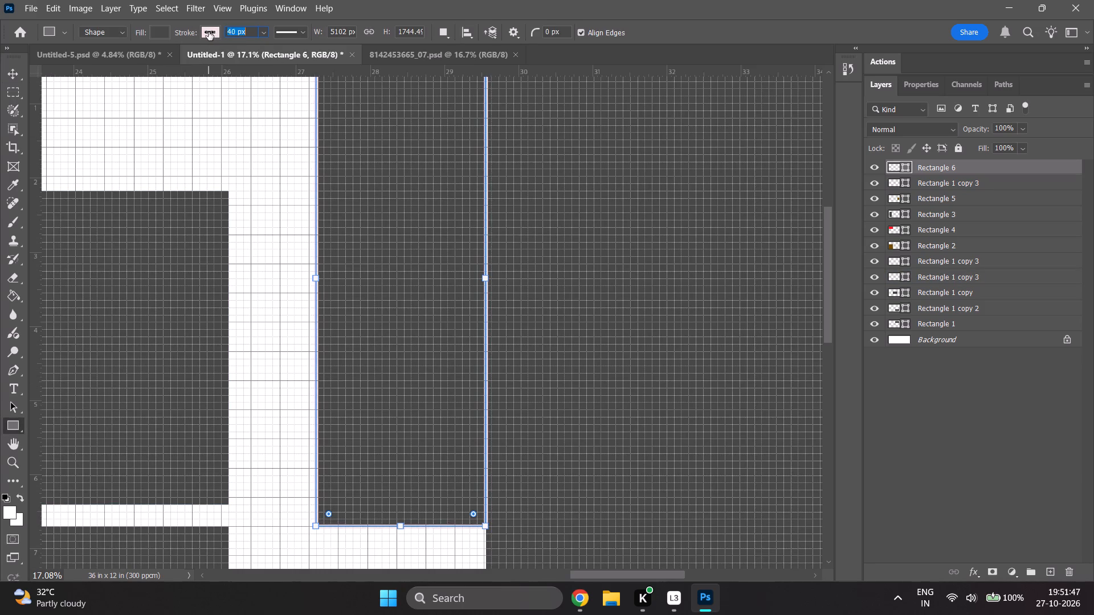
{"action": "left_click_drag", "start_coordinate": [209, 32], "coordinate": [210, 35]}
{"action": "left_click", "coordinate": [904, 428]}
Examine the upright rectangle's outline where it meets the end frame, and compare the whole spread with the Untitled-5 document.
{"action": "scroll", "coordinate": [556, 426], "scroll_direction": "down", "scroll_amount": 1}
{"action": "scroll", "coordinate": [556, 426], "scroll_direction": "down", "scroll_amount": 4, "text": "alt"}
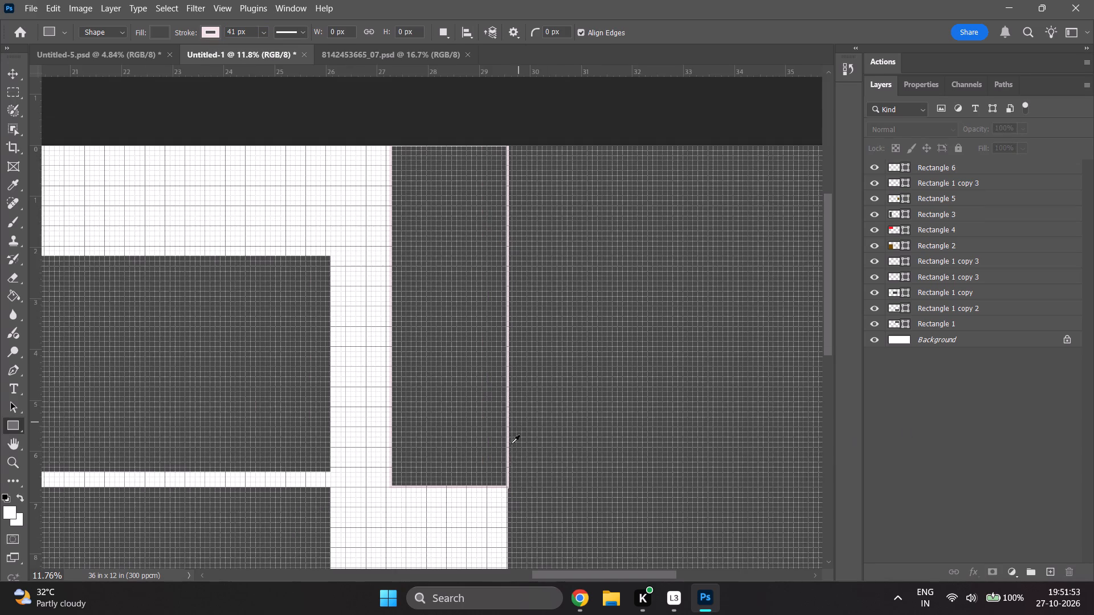
{"action": "scroll", "coordinate": [513, 485], "scroll_direction": "down", "scroll_amount": 2, "text": "alt"}
{"action": "scroll", "coordinate": [513, 504], "scroll_direction": "up", "scroll_amount": 20, "text": "alt"}
{"action": "scroll", "coordinate": [513, 504], "scroll_direction": "up", "scroll_amount": 4, "text": "alt"}
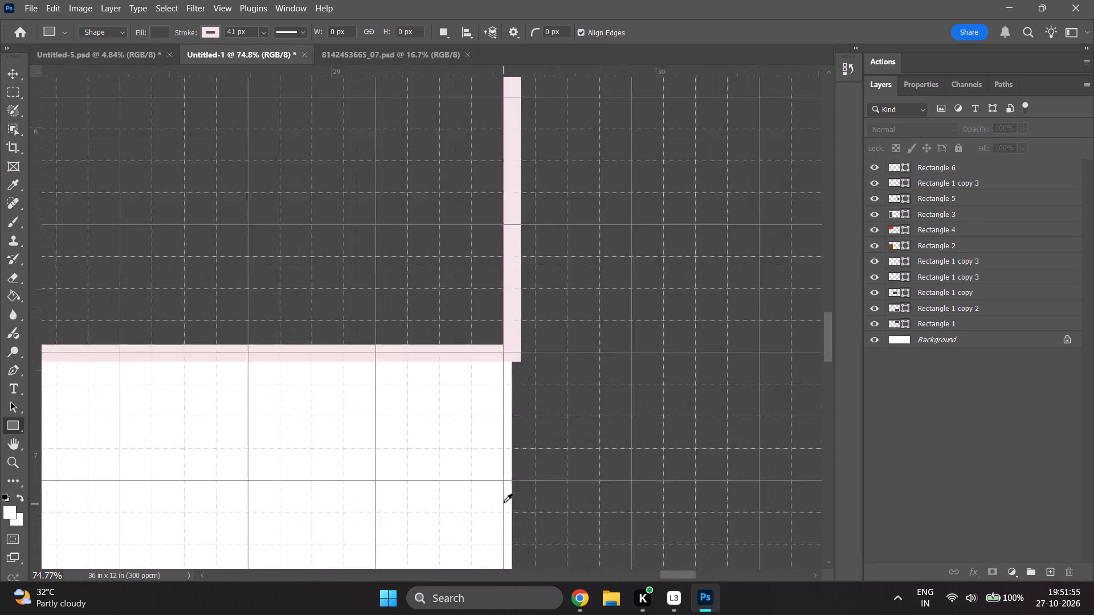
{"action": "scroll", "coordinate": [504, 499], "scroll_direction": "down", "scroll_amount": 20, "text": "alt"}
{"action": "scroll", "coordinate": [504, 499], "scroll_direction": "down", "scroll_amount": 2, "text": "alt"}
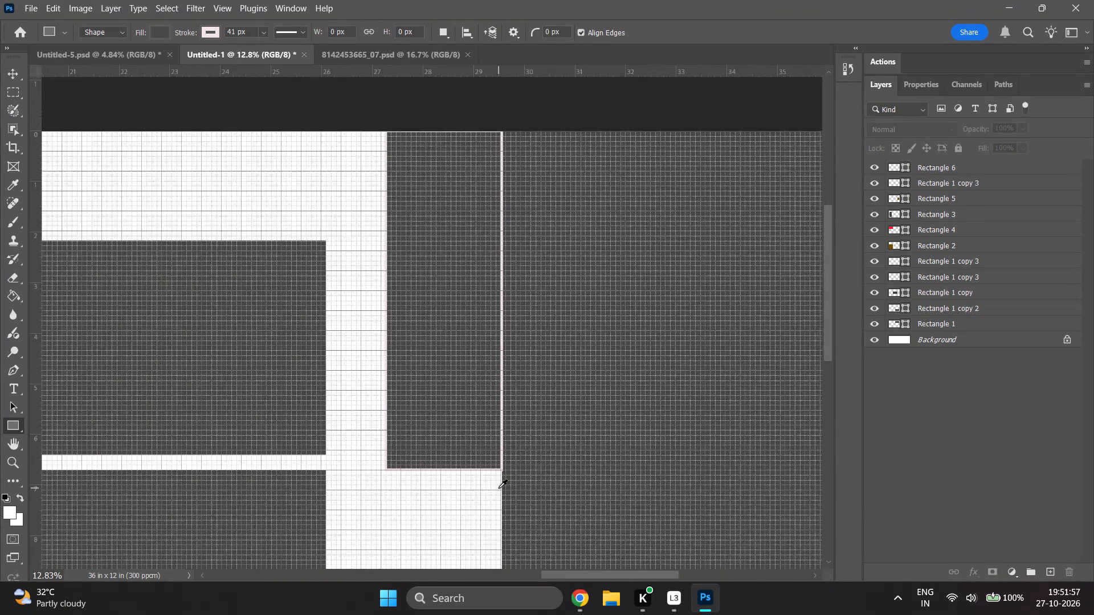
{"action": "scroll", "coordinate": [499, 488], "scroll_direction": "down", "scroll_amount": 1}
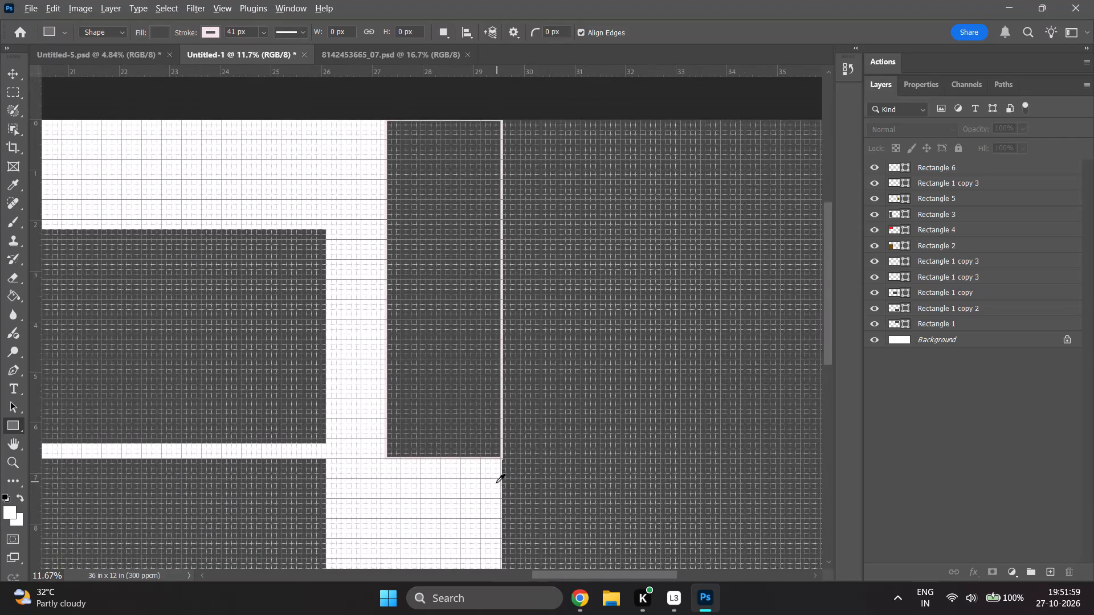
{"action": "scroll", "coordinate": [496, 482], "scroll_direction": "down", "scroll_amount": 14, "text": "alt"}
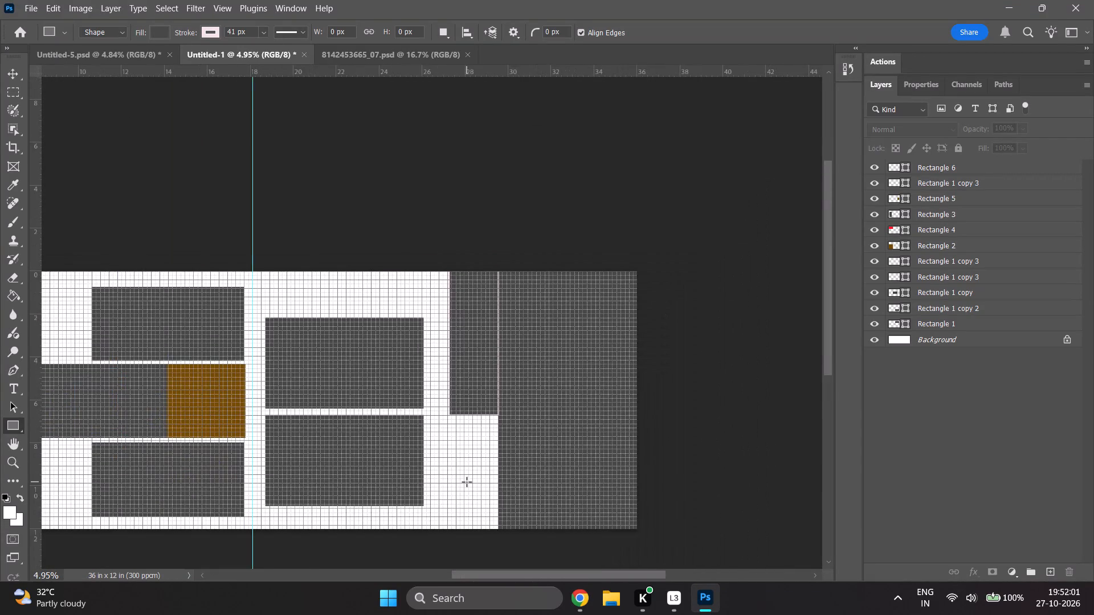
{"action": "scroll", "coordinate": [449, 474], "scroll_direction": "up", "scroll_amount": 15, "text": "ctrl"}
{"action": "scroll", "coordinate": [452, 472], "scroll_direction": "down", "scroll_amount": 2, "text": "alt"}
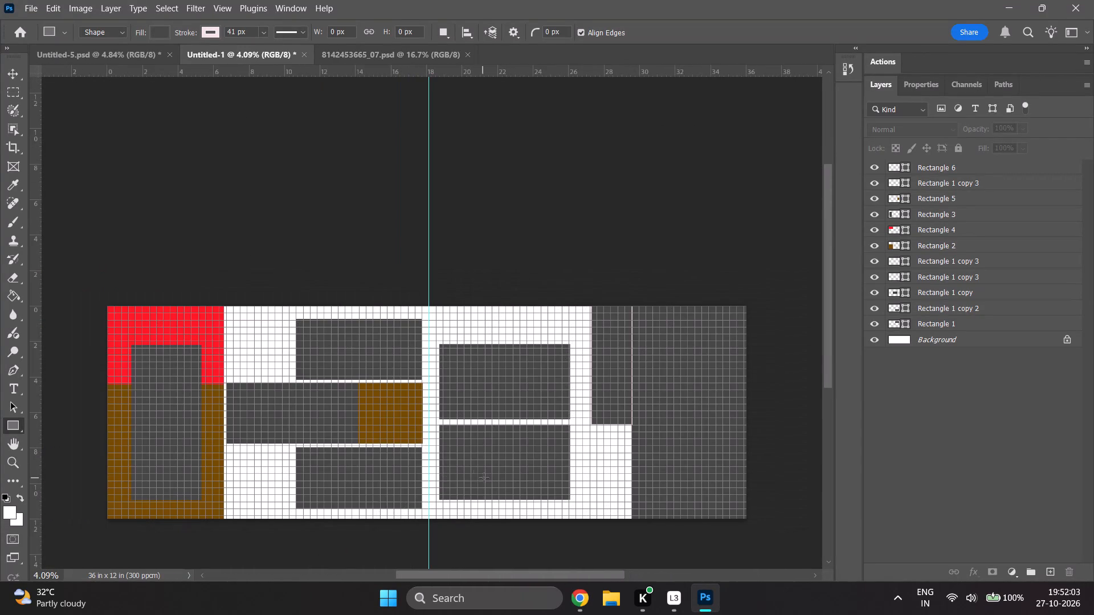
{"action": "left_click", "coordinate": [92, 52]}
{"action": "left_click", "coordinate": [243, 58]}
Switch to the finished orange wedding spread document and hide its grid.
{"action": "left_click", "coordinate": [356, 54]}
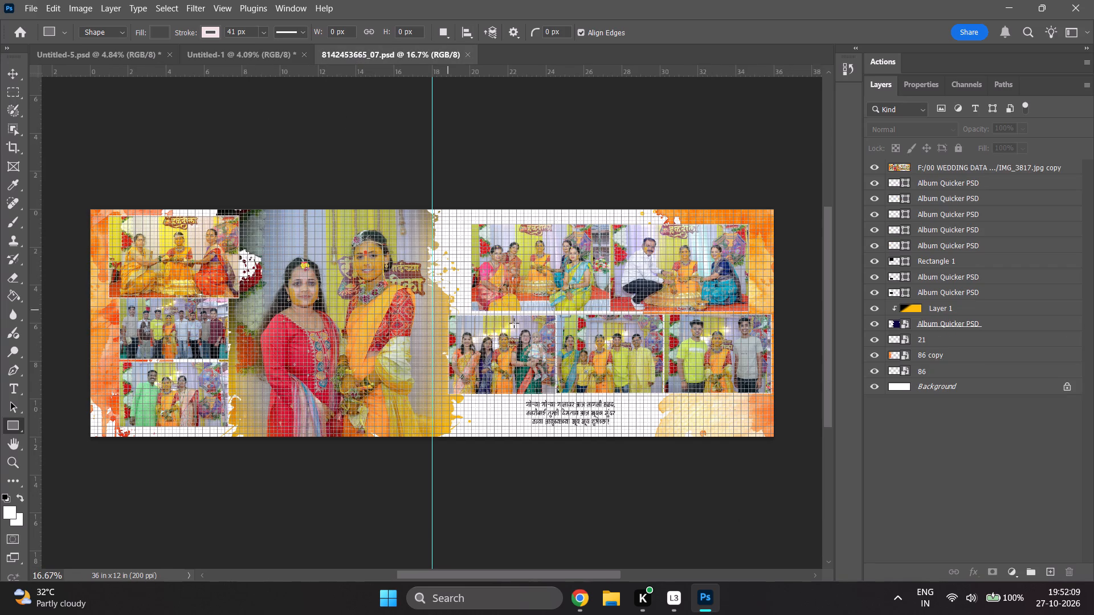
{"action": "left_click", "coordinate": [938, 436]}
{"action": "key", "text": "ctrl+apostrophe"}
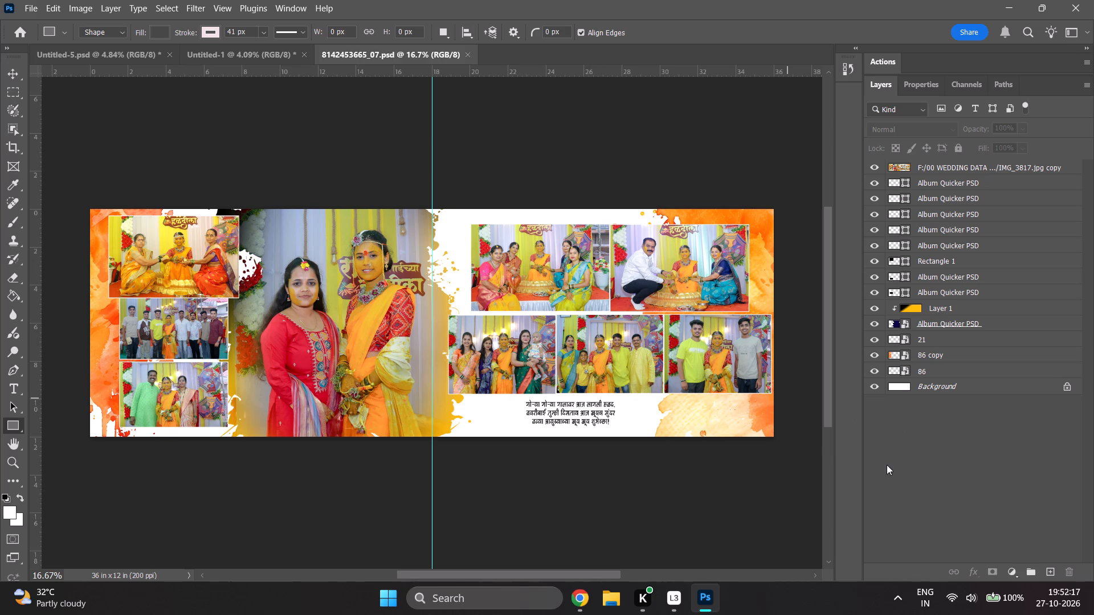
{"action": "left_click", "coordinate": [937, 439]}
Open the recent file Untitled-1.psd and place it first among the open documents.
{"action": "left_click", "coordinate": [18, 27]}
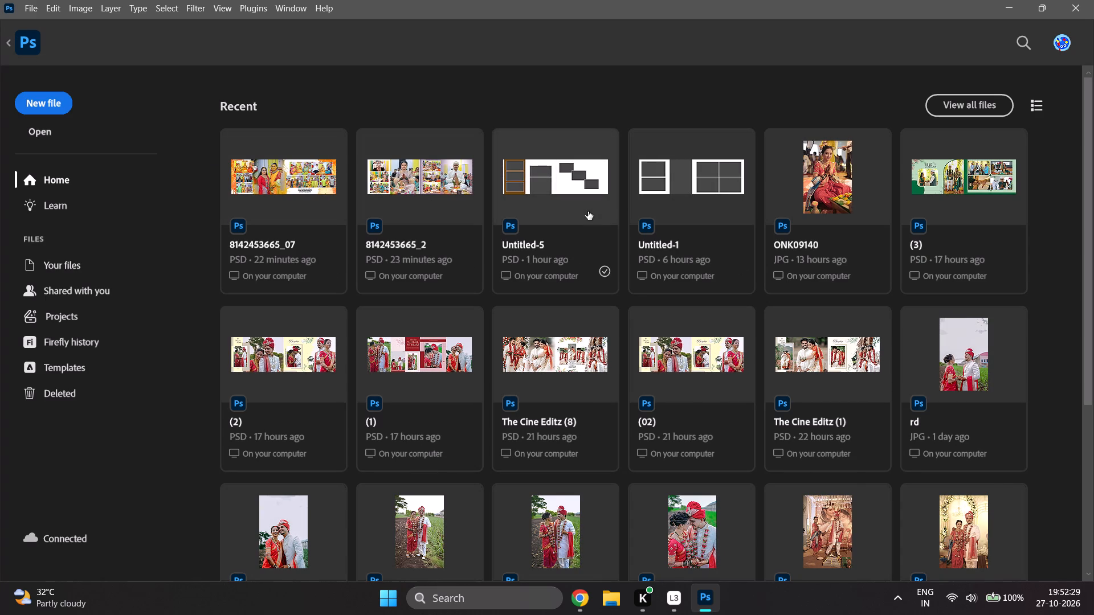
{"action": "double_click", "coordinate": [684, 199]}
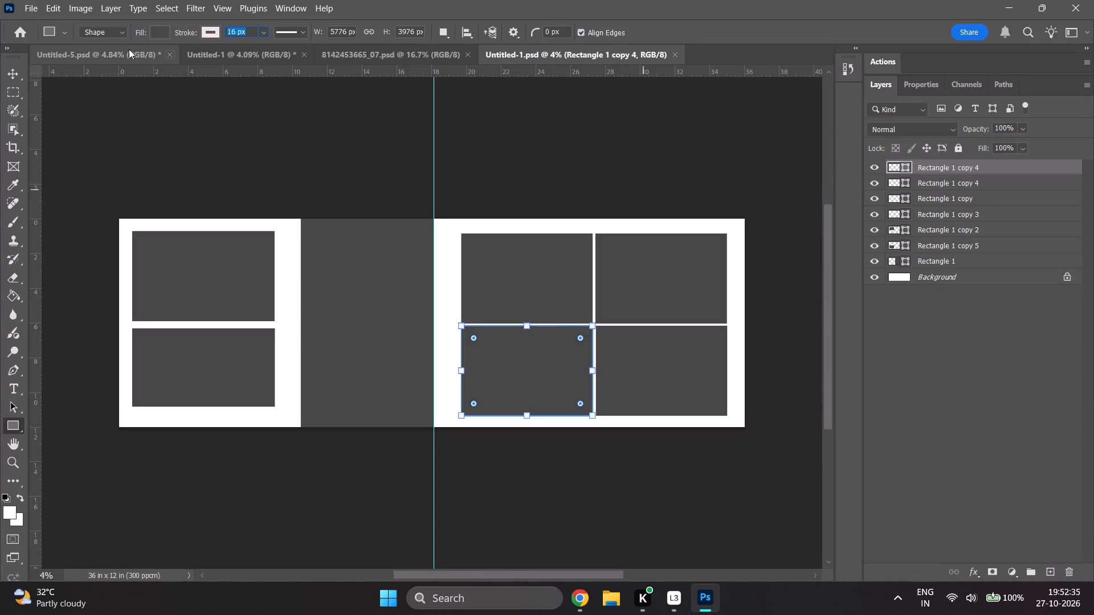
{"action": "left_click_drag", "start_coordinate": [541, 58], "coordinate": [66, 56]}
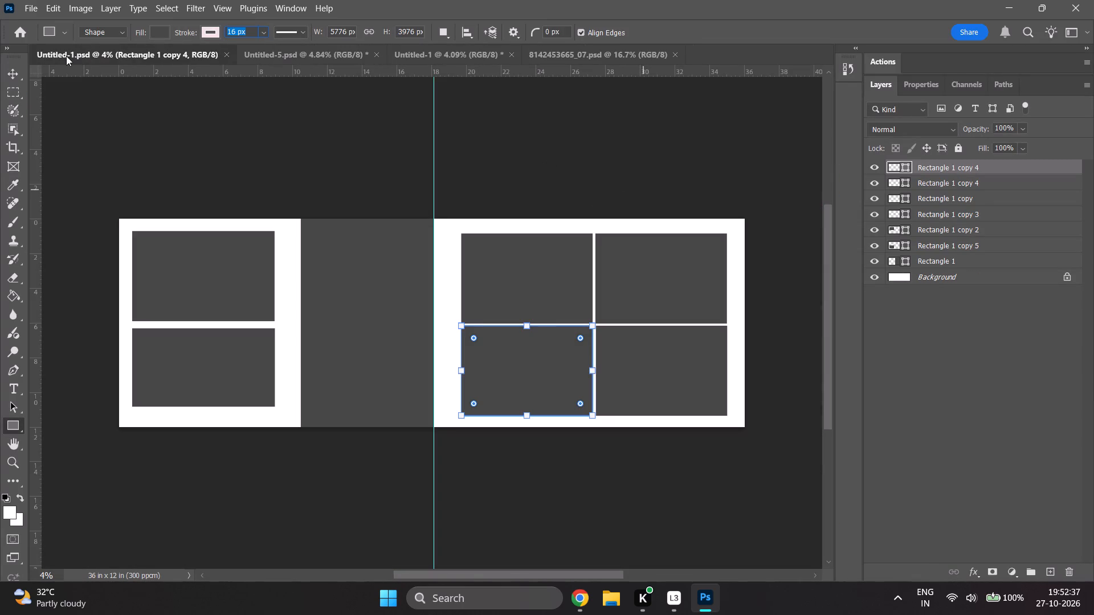
{"action": "left_click_drag", "start_coordinate": [66, 56], "coordinate": [60, 56]}
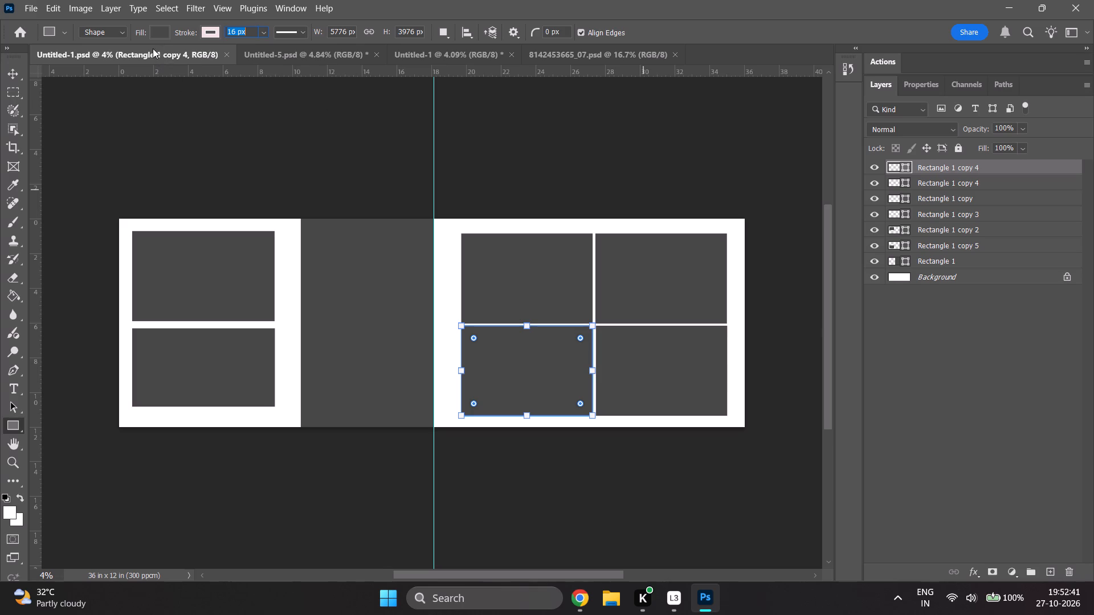
Review the Untitled-5.psd and unsaved Untitled-1 layouts alongside the finished orange wedding spread.
{"action": "left_click", "coordinate": [324, 56]}
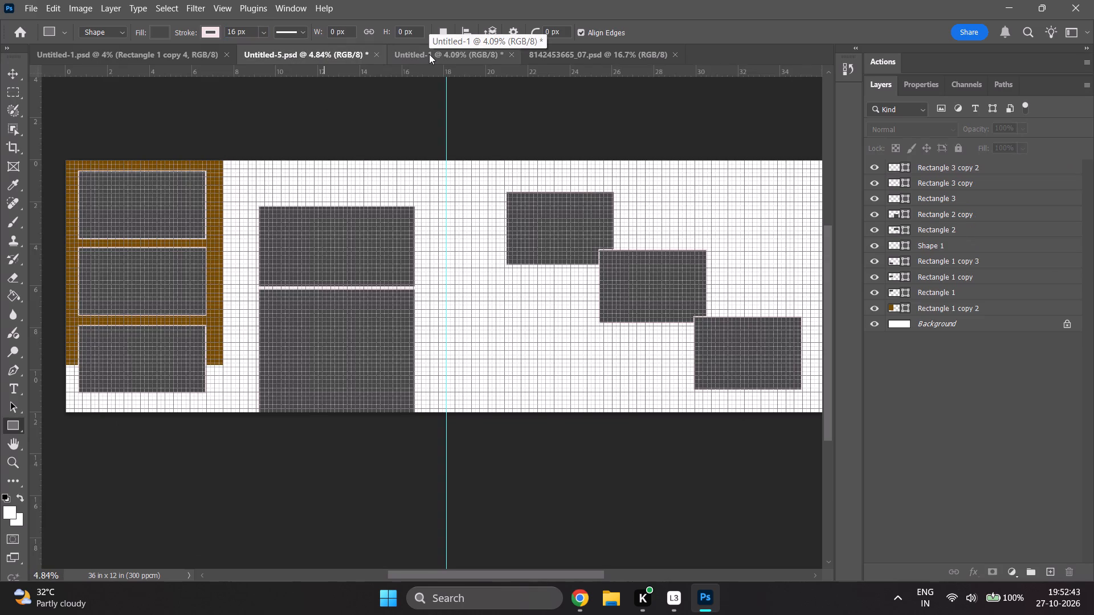
{"action": "left_click", "coordinate": [429, 54]}
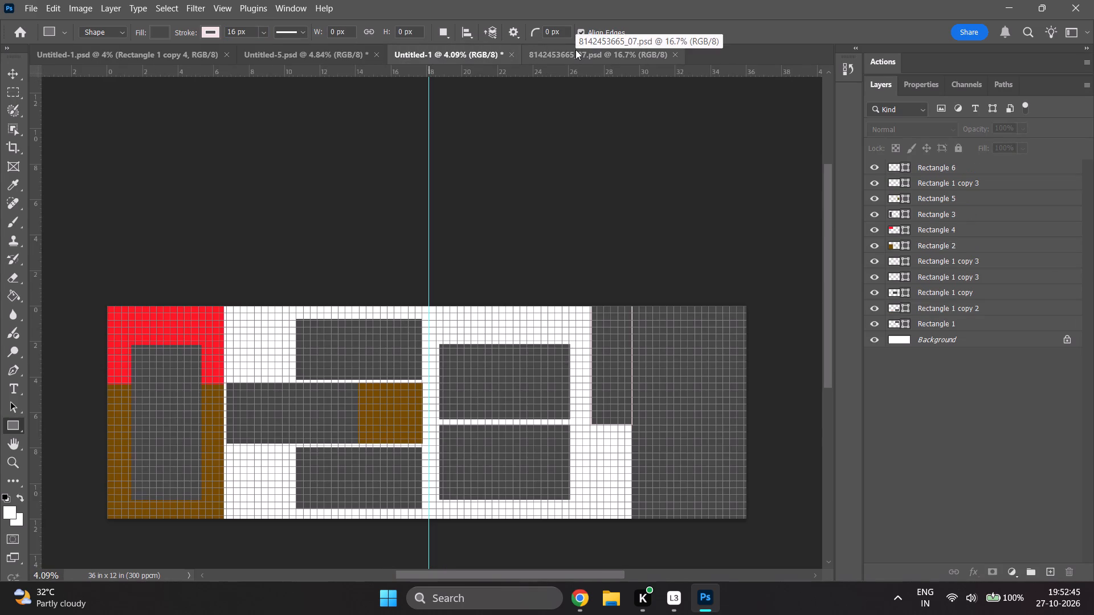
{"action": "left_click", "coordinate": [575, 50]}
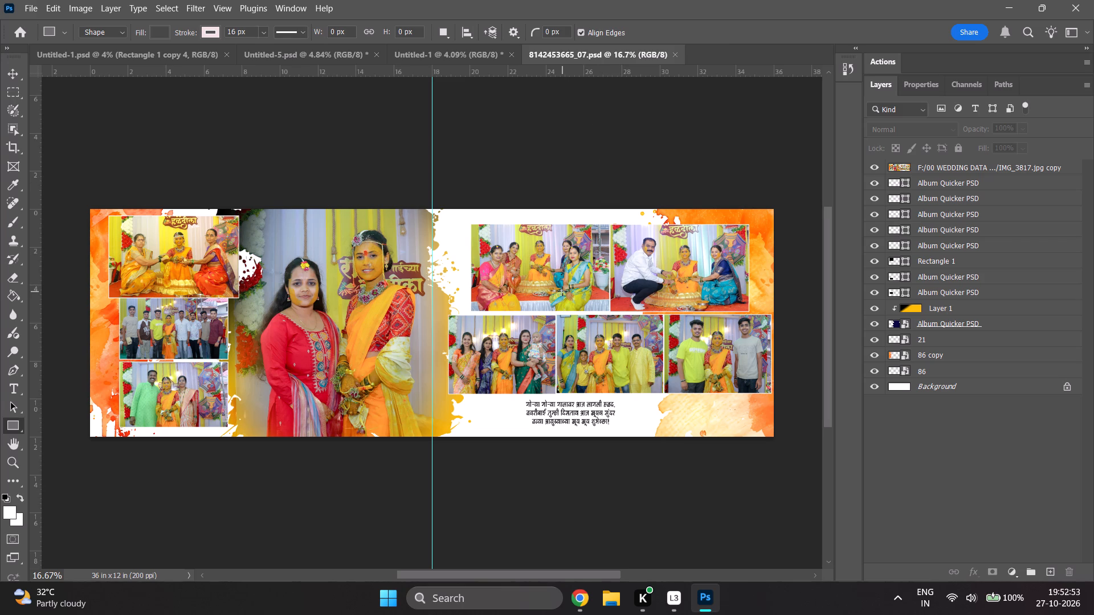
In File Explorer, look through the couple's folder of album PSDs inside Downloads.
{"action": "left_click", "coordinate": [620, 603]}
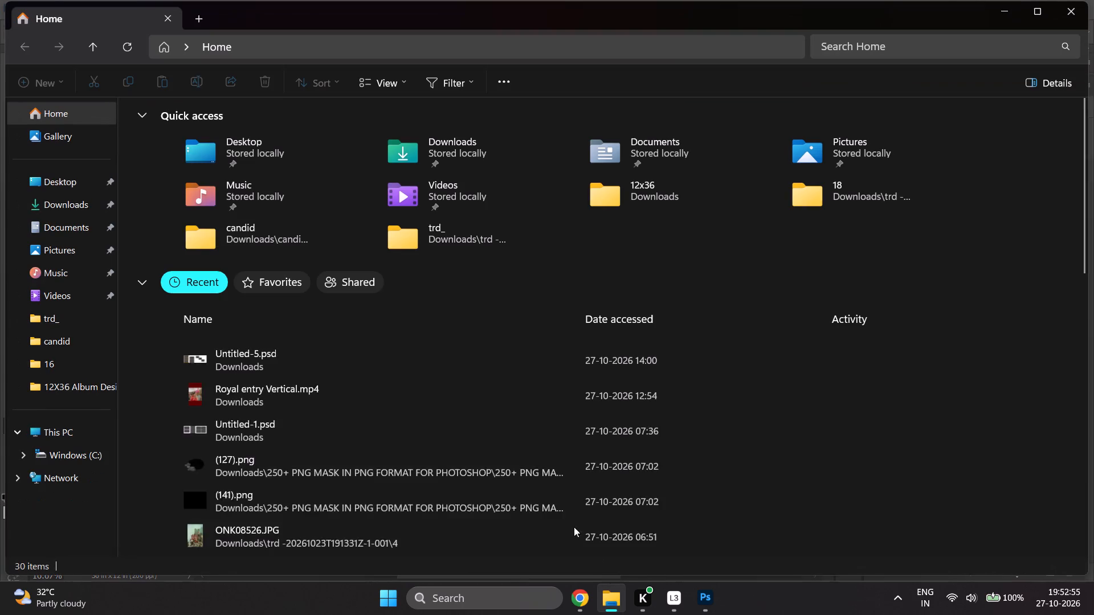
{"action": "left_click", "coordinate": [60, 200]}
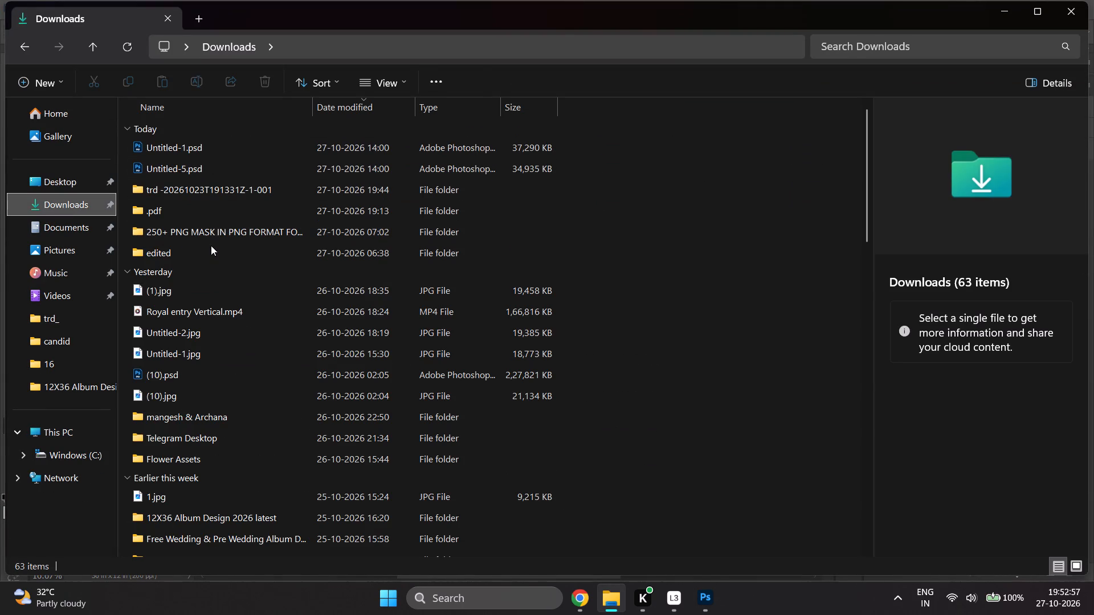
{"action": "double_click", "coordinate": [223, 417]}
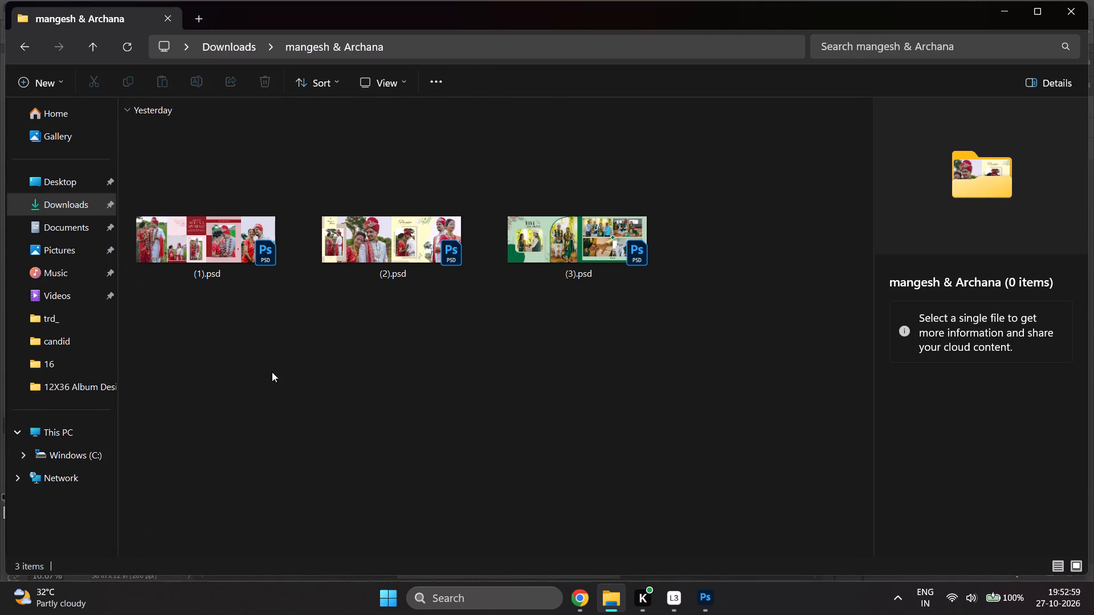
{"action": "left_click", "coordinate": [1011, 10]}
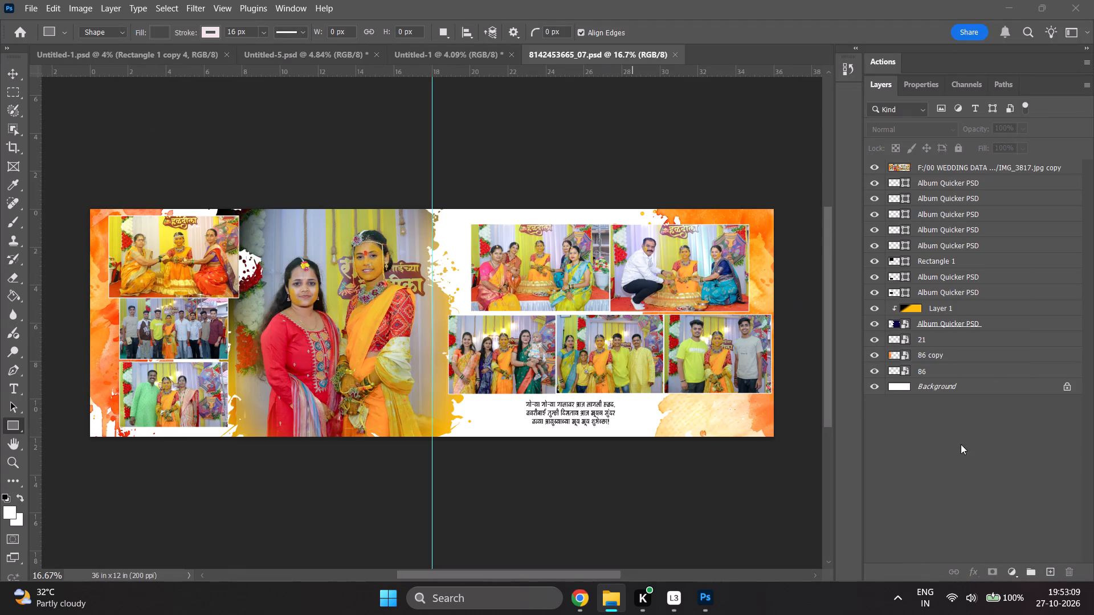
{"action": "left_click", "coordinate": [572, 604]}
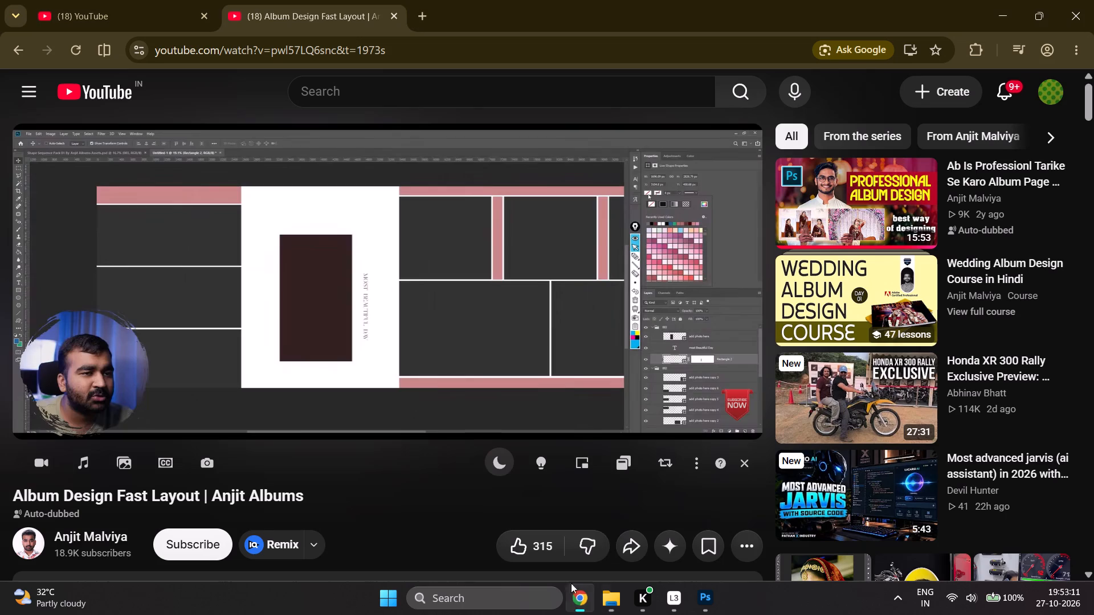
{"action": "left_click", "coordinate": [617, 592]}
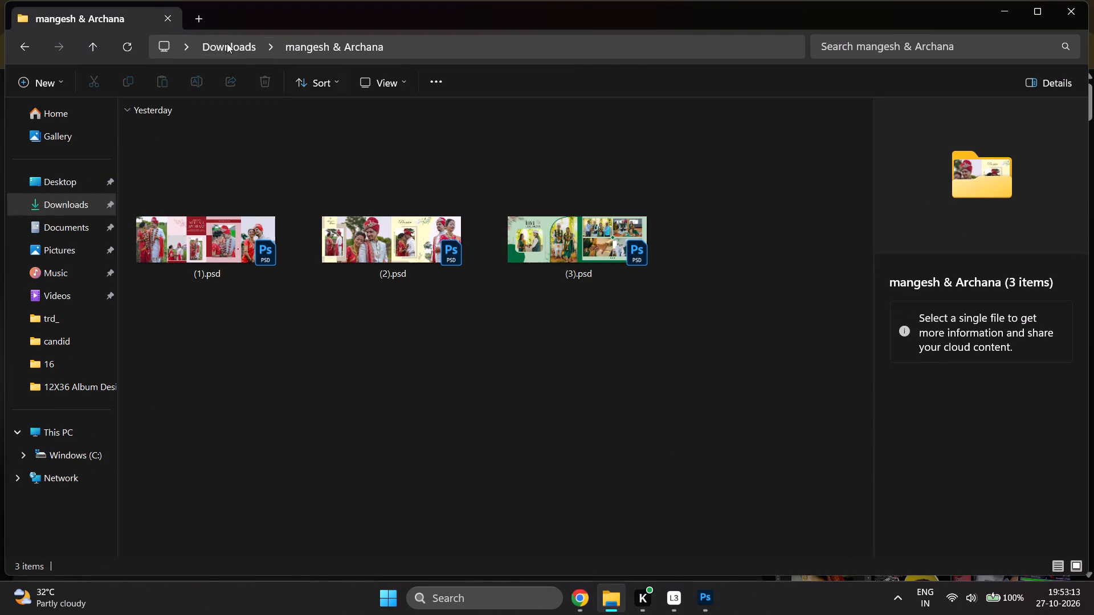
Browse the Free Wedding & Pre Wedding Album Design and 12x36 folders in Downloads for reference spread layouts.
{"action": "left_click", "coordinate": [233, 158]}
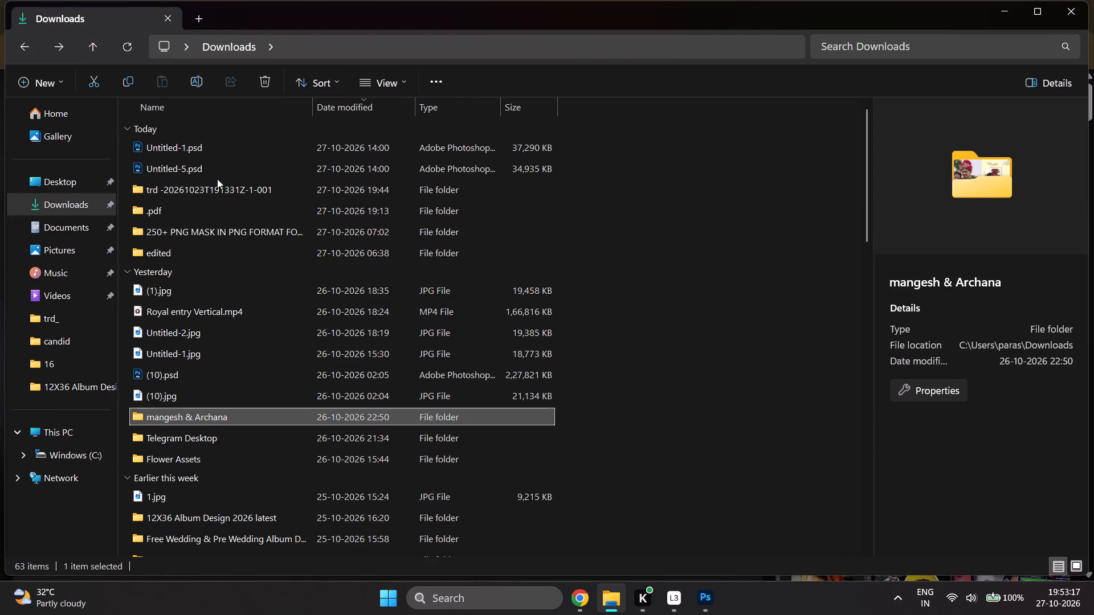
{"action": "scroll", "coordinate": [219, 374], "scroll_direction": "down", "scroll_amount": 1}
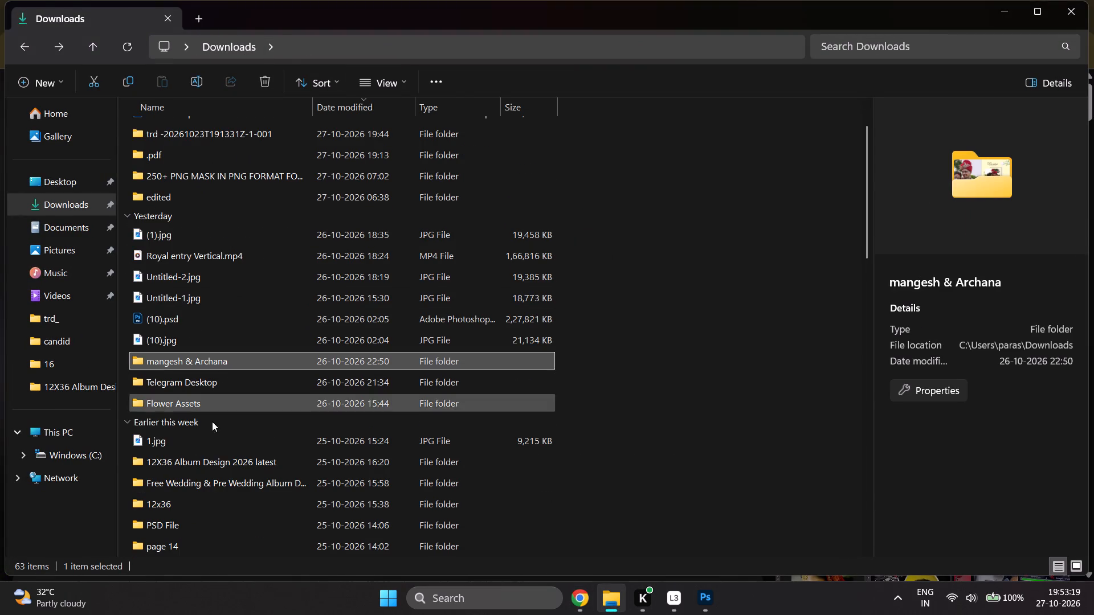
{"action": "double_click", "coordinate": [210, 487]}
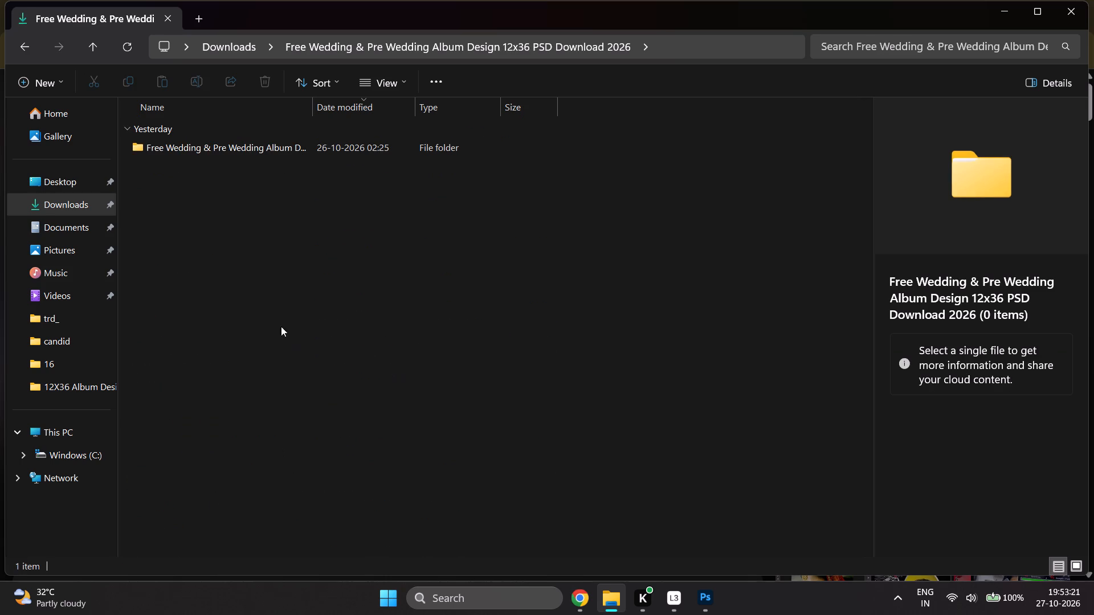
{"action": "double_click", "coordinate": [243, 149]}
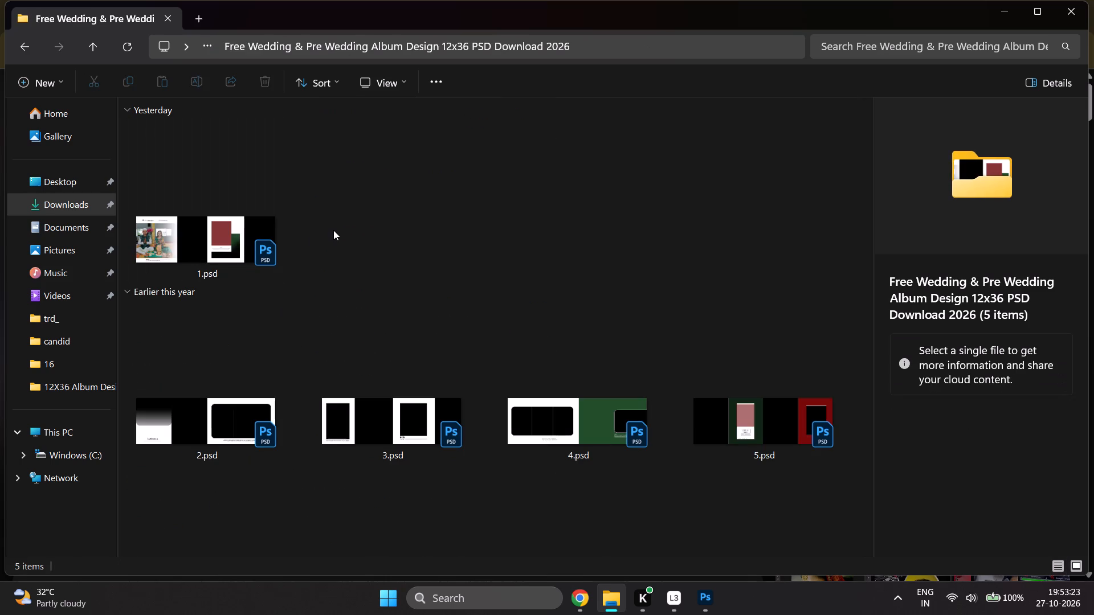
{"action": "left_click", "coordinate": [517, 237]}
{"action": "scroll", "coordinate": [390, 237], "scroll_direction": "down", "scroll_amount": 3}
{"action": "left_click", "coordinate": [361, 254]}
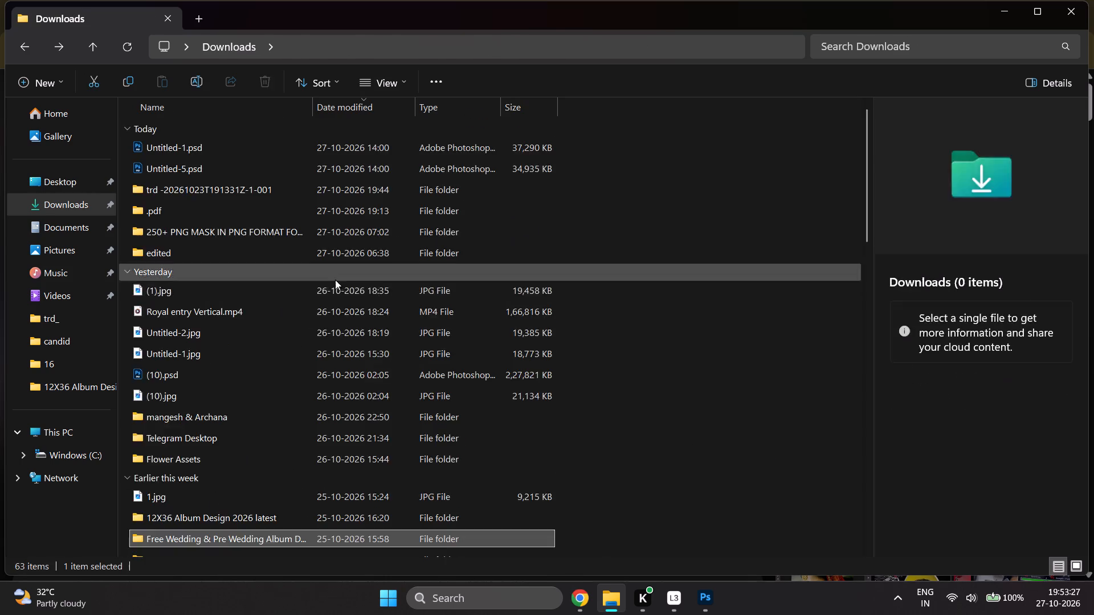
{"action": "scroll", "coordinate": [256, 326], "scroll_direction": "down", "scroll_amount": 3}
{"action": "double_click", "coordinate": [228, 382]}
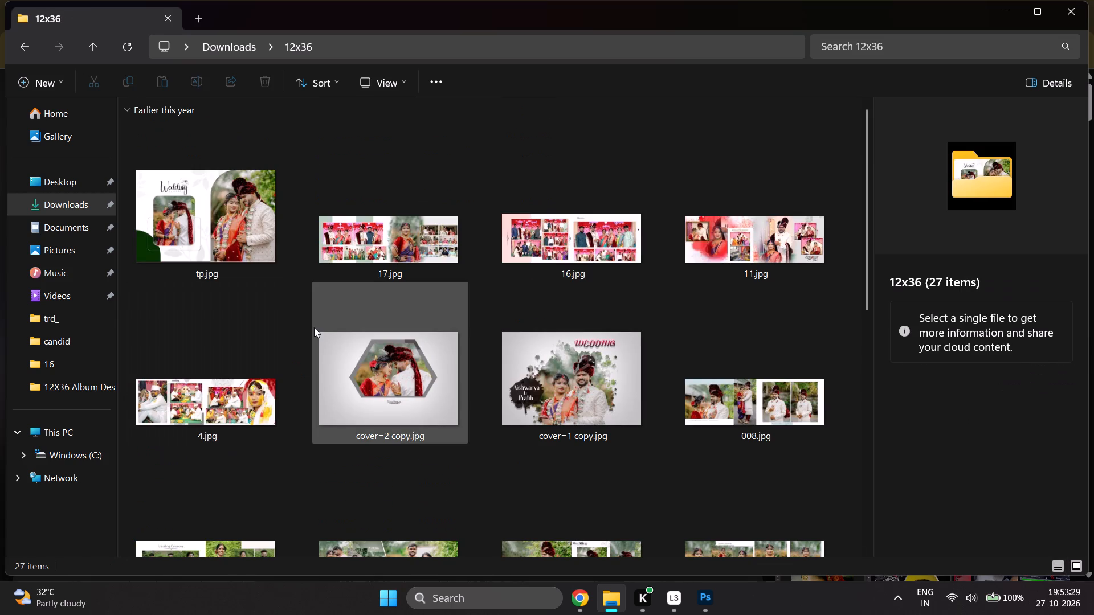
{"action": "scroll", "coordinate": [341, 281], "scroll_direction": "down", "scroll_amount": 4}
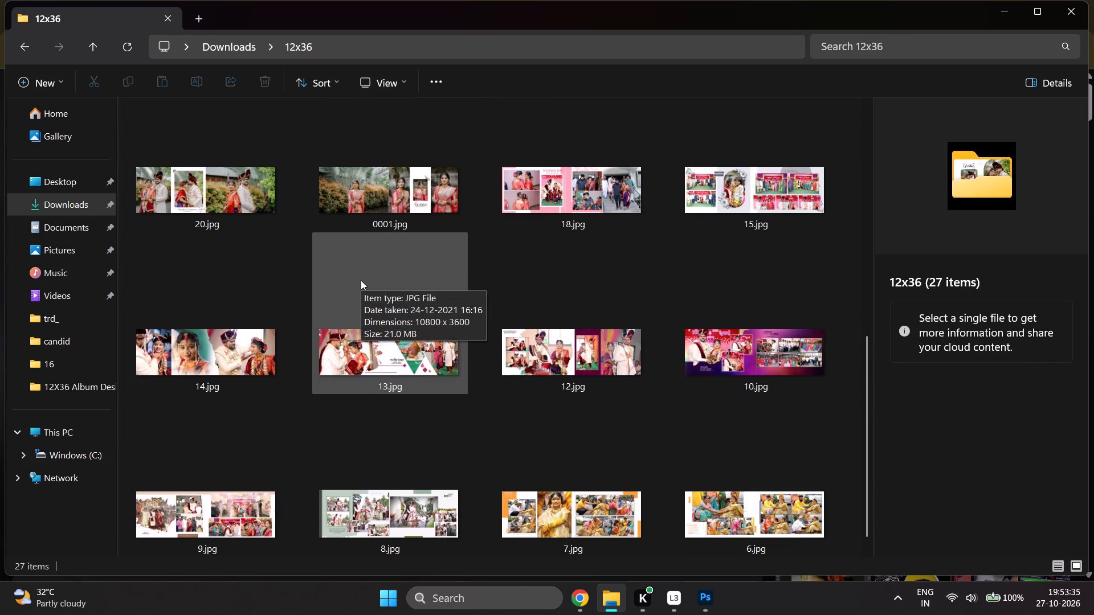
{"action": "left_click", "coordinate": [361, 280]}
{"action": "scroll", "coordinate": [356, 281], "scroll_direction": "down", "scroll_amount": 3}
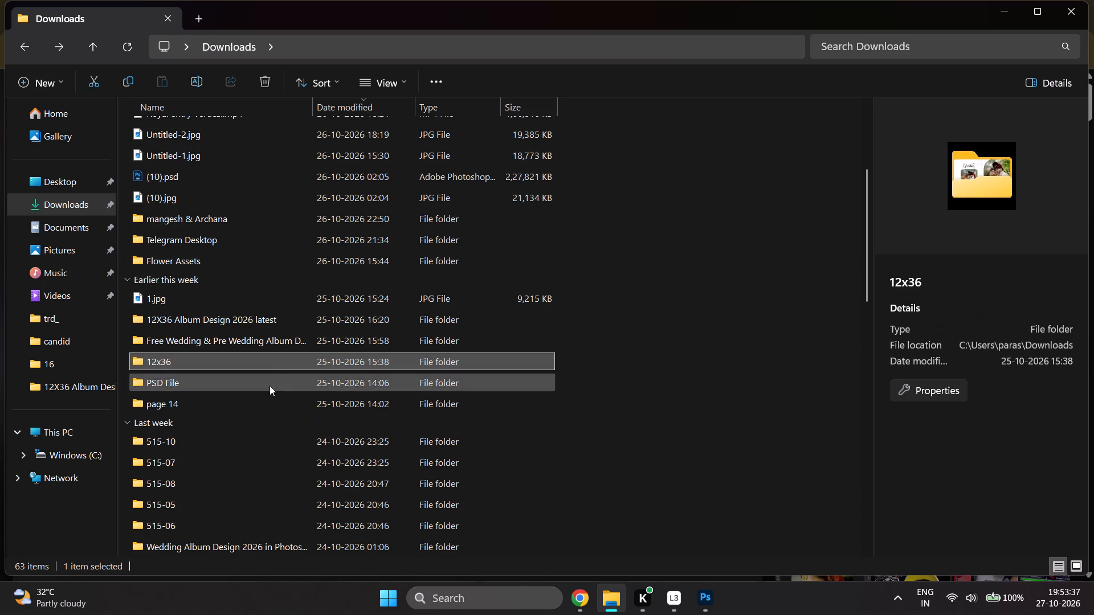
Open The Cine Editz (10).psd from the nested PSD File folder in Photoshop, examine its layout, and close it.
{"action": "double_click", "coordinate": [244, 386]}
{"action": "double_click", "coordinate": [201, 147]}
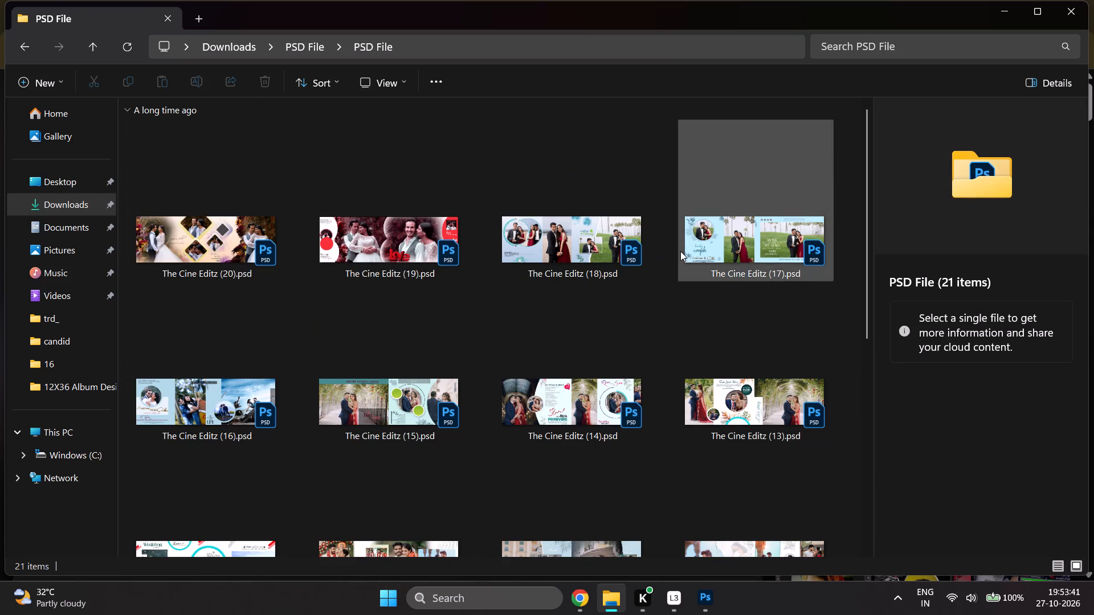
{"action": "scroll", "coordinate": [681, 248], "scroll_direction": "down", "scroll_amount": 2}
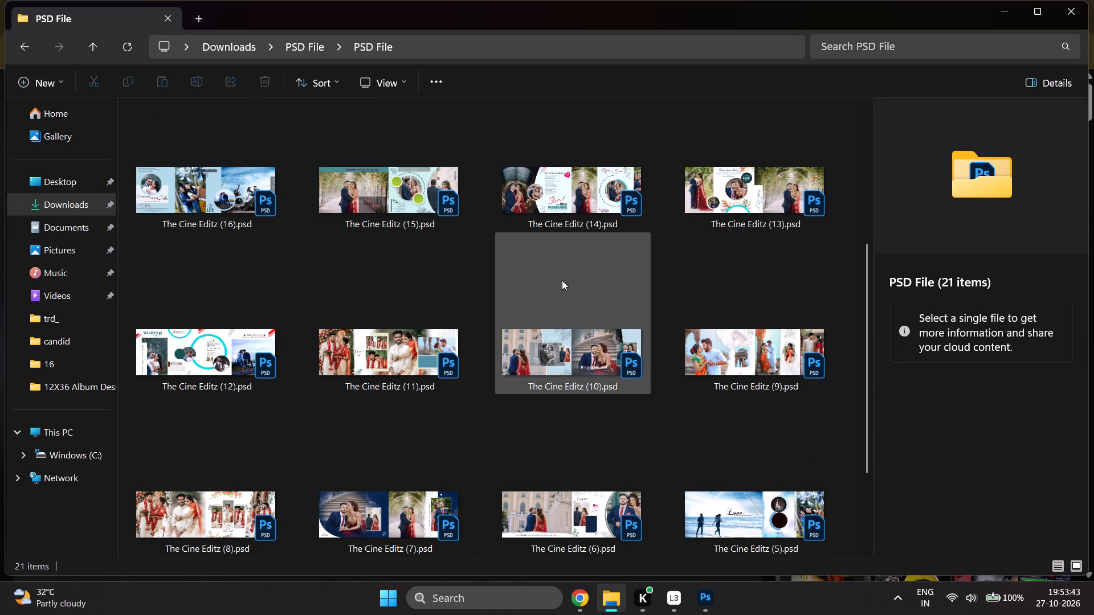
{"action": "double_click", "coordinate": [585, 358]}
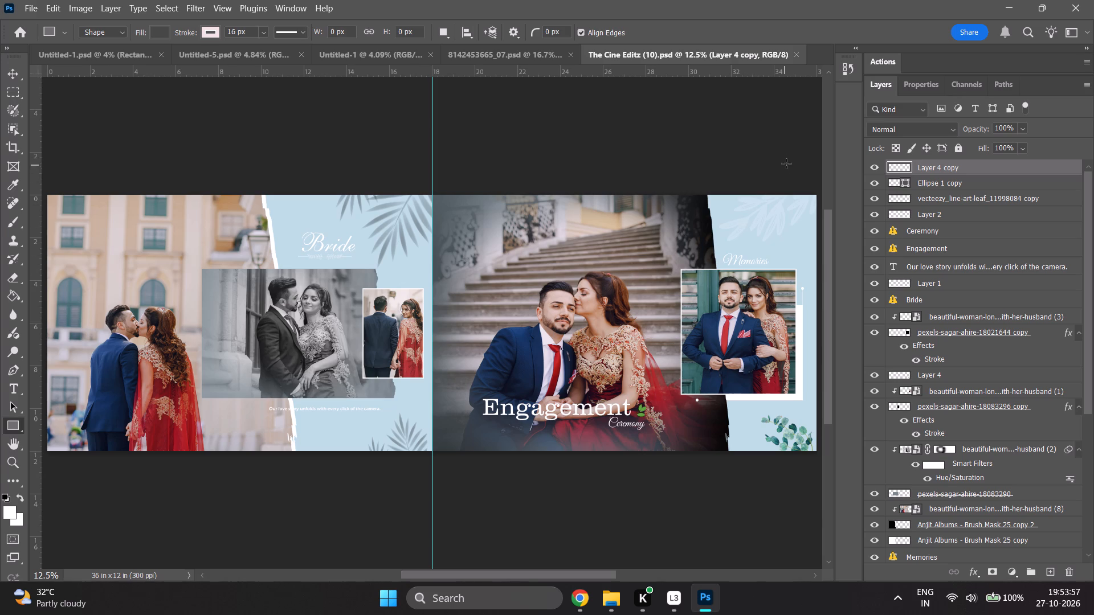
{"action": "left_click", "coordinate": [795, 50]}
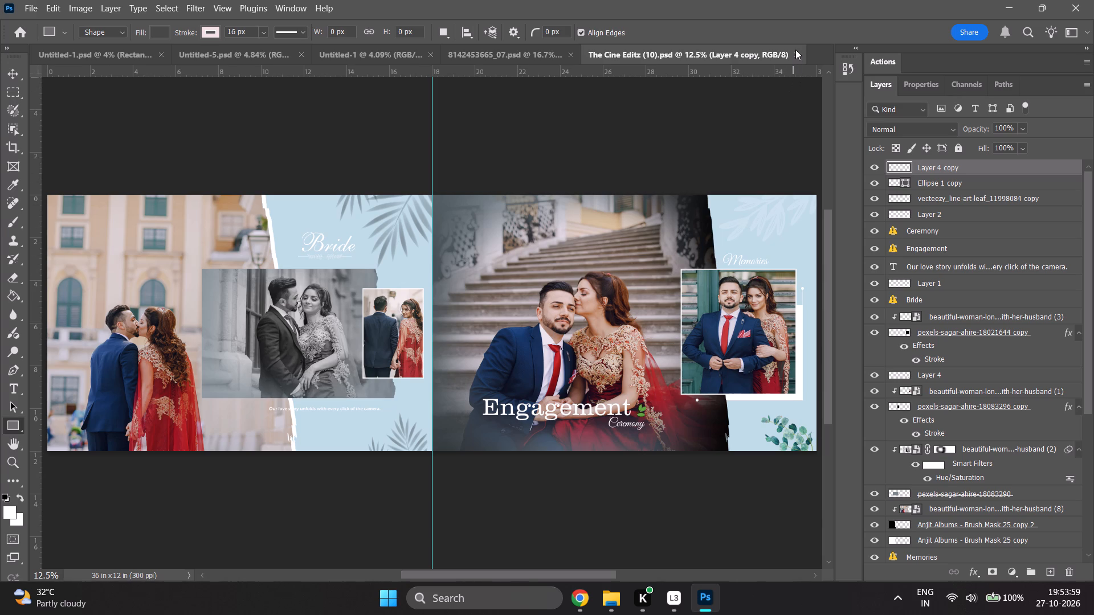
{"action": "left_click", "coordinate": [794, 54]}
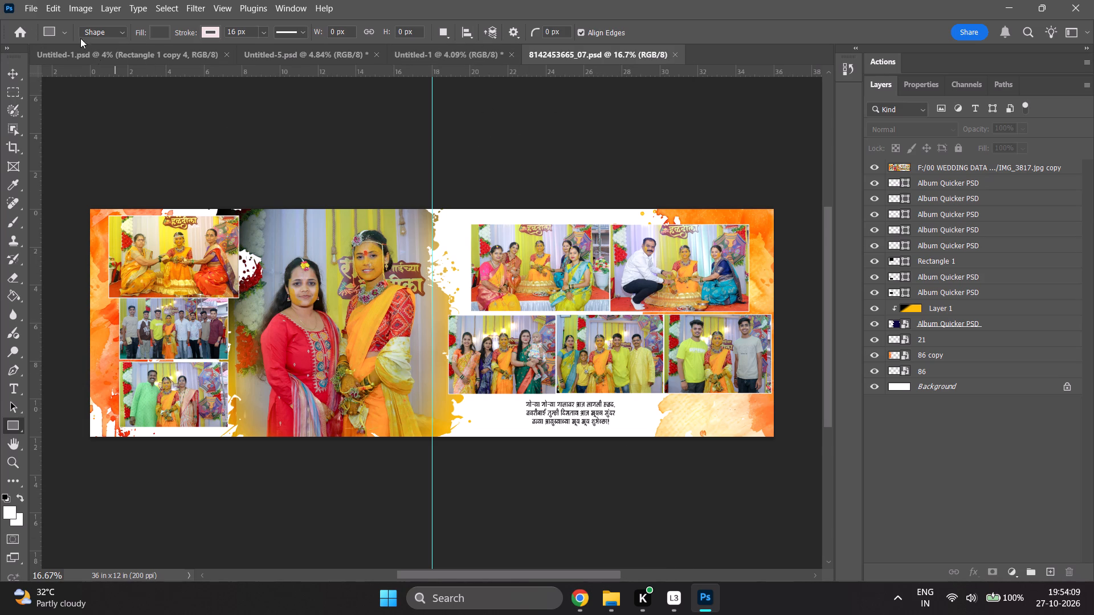
Create a new document from Album 12x36 Preset SRGB, 36 x 12 in at 300 pixels per centimetre.
{"action": "left_click", "coordinate": [31, 10]}
{"action": "left_click", "coordinate": [42, 32]}
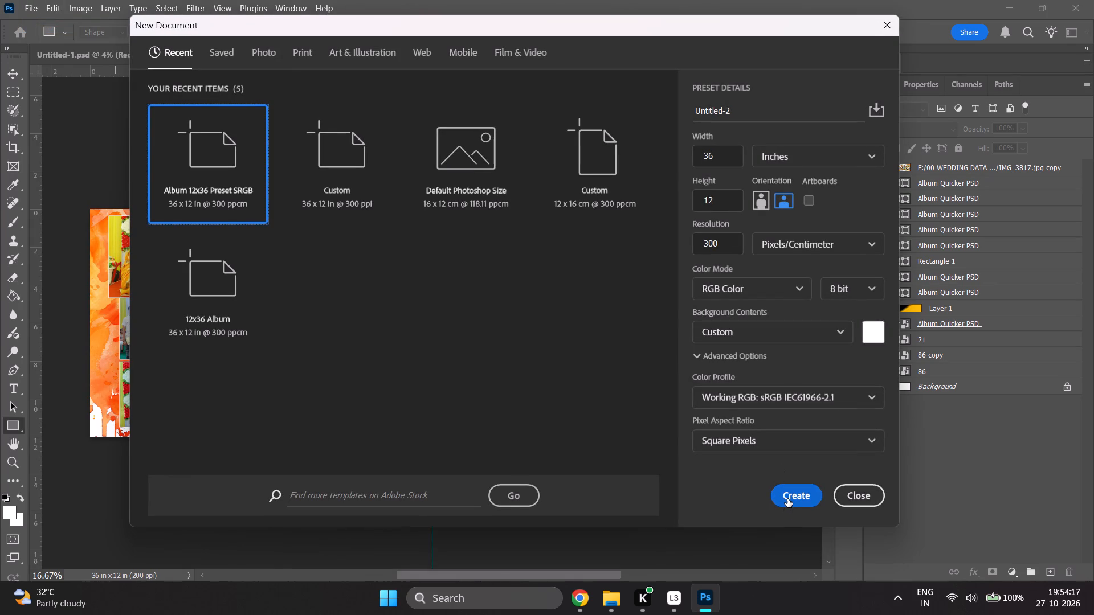
{"action": "left_click", "coordinate": [787, 499]}
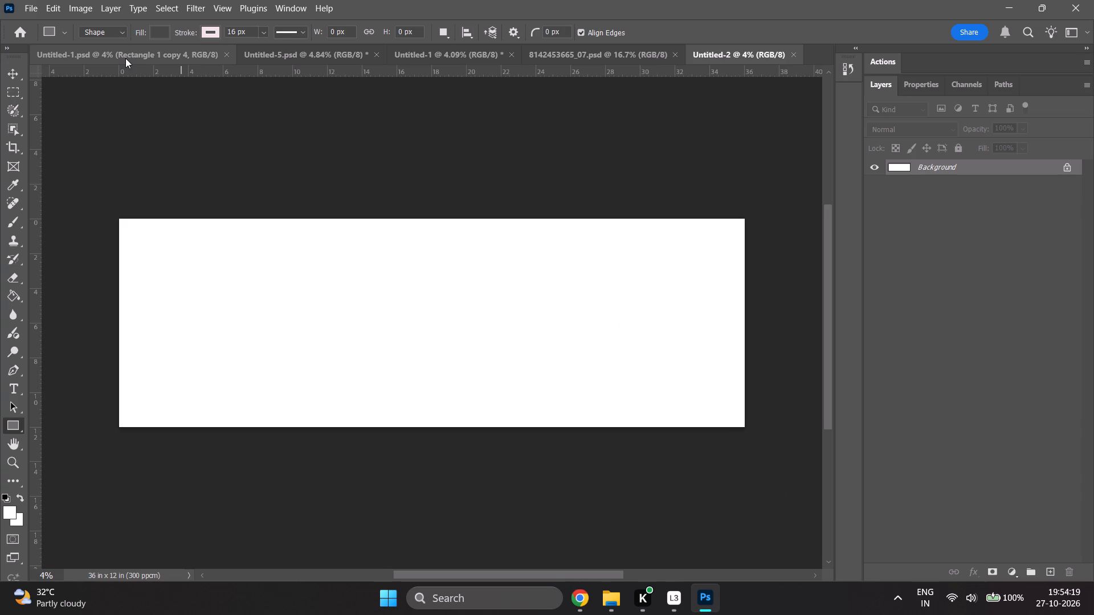
Compare the frame layouts in the other open spreads and return to the blank Untitled-2 document.
{"action": "left_click", "coordinate": [125, 58]}
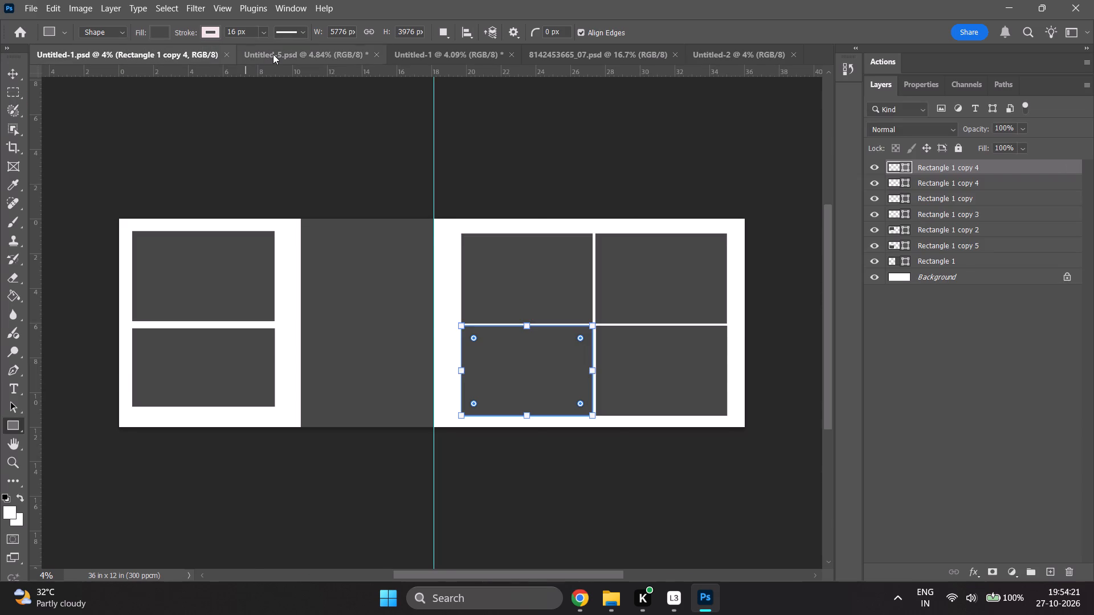
{"action": "left_click", "coordinate": [273, 54]}
{"action": "left_click", "coordinate": [409, 56]}
{"action": "left_click", "coordinate": [568, 58]}
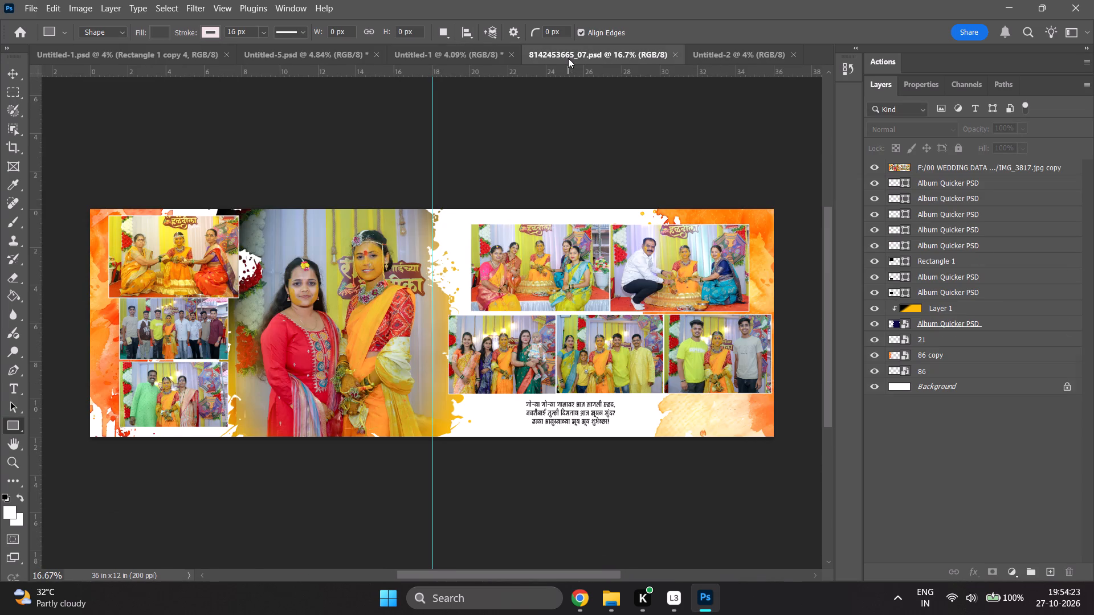
{"action": "left_click", "coordinate": [703, 56]}
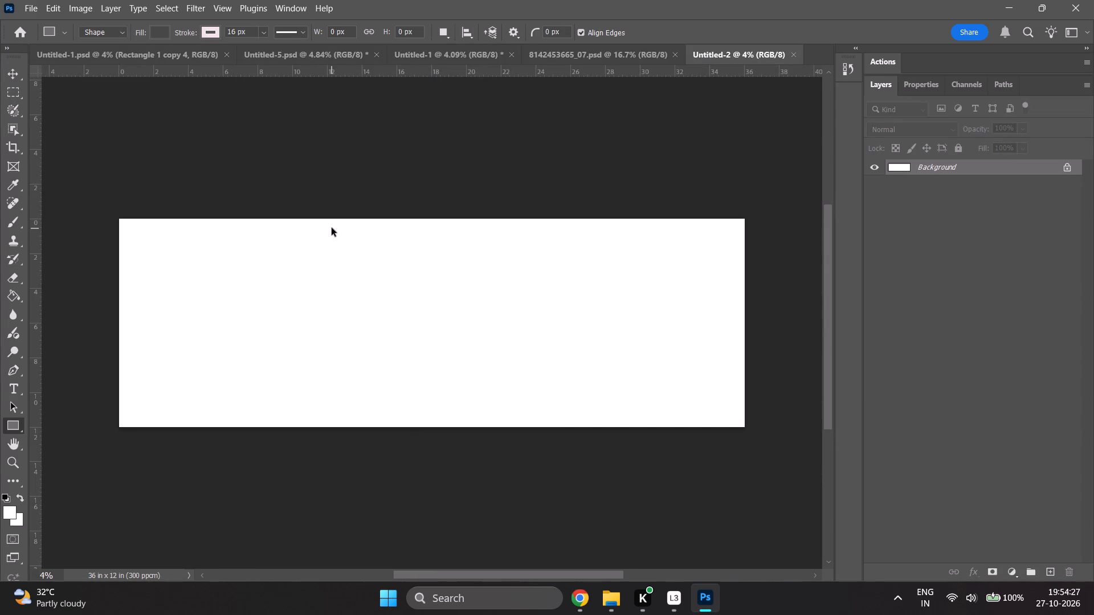
Show the grid on the blank spread and place a vertical guide at about 18 in, along the centre fold.
{"action": "key", "text": "ctrl+apostrophe"}
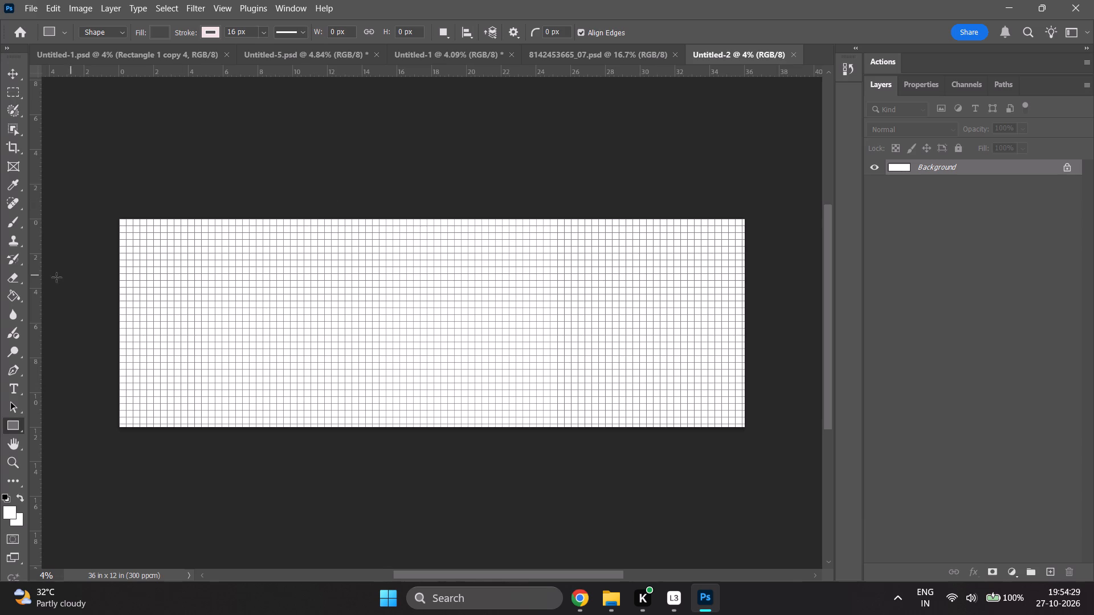
{"action": "left_click_drag", "start_coordinate": [35, 282], "coordinate": [437, 305]}
{"action": "scroll", "coordinate": [427, 302], "scroll_direction": "up", "scroll_amount": 14, "text": "alt"}
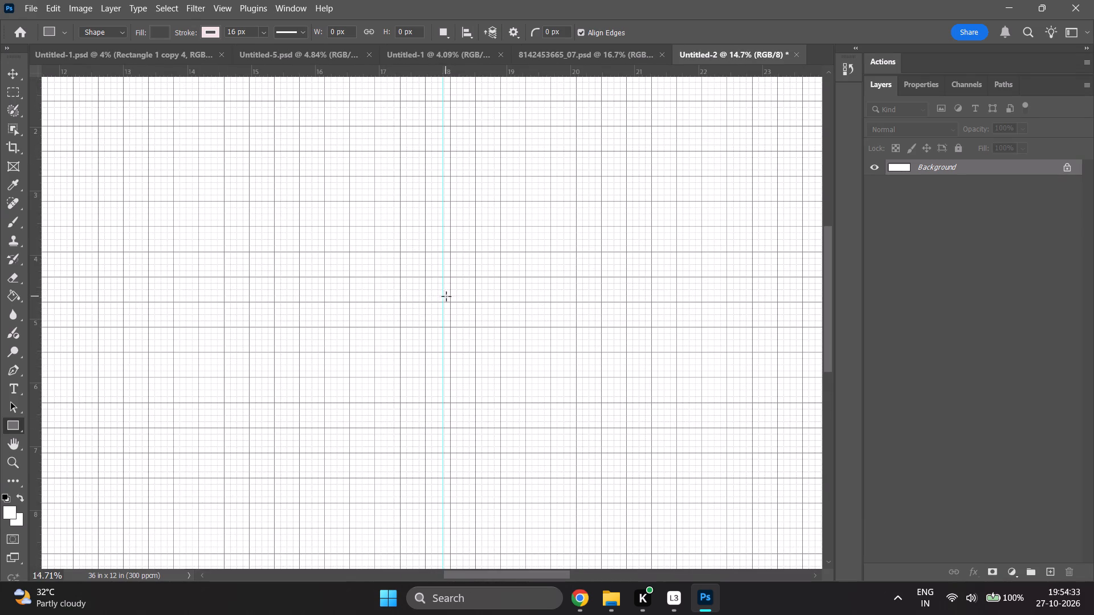
{"action": "key", "text": "ctrl+z"}
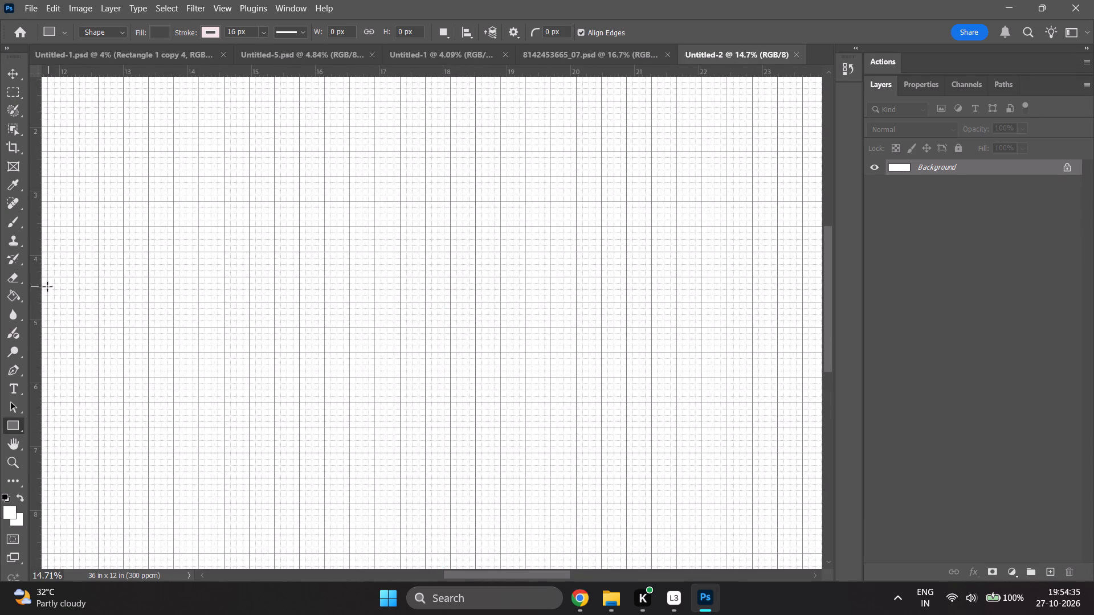
{"action": "left_click_drag", "start_coordinate": [36, 289], "coordinate": [453, 325]}
{"action": "scroll", "coordinate": [454, 325], "scroll_direction": "down", "scroll_amount": 13, "text": "alt"}
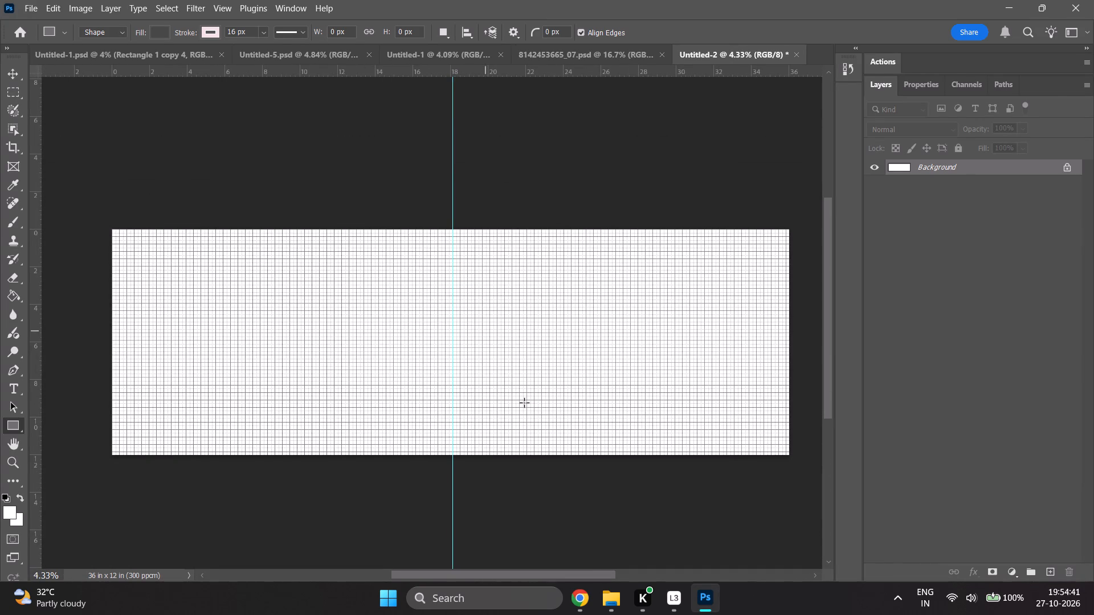
{"action": "left_click", "coordinate": [613, 596]}
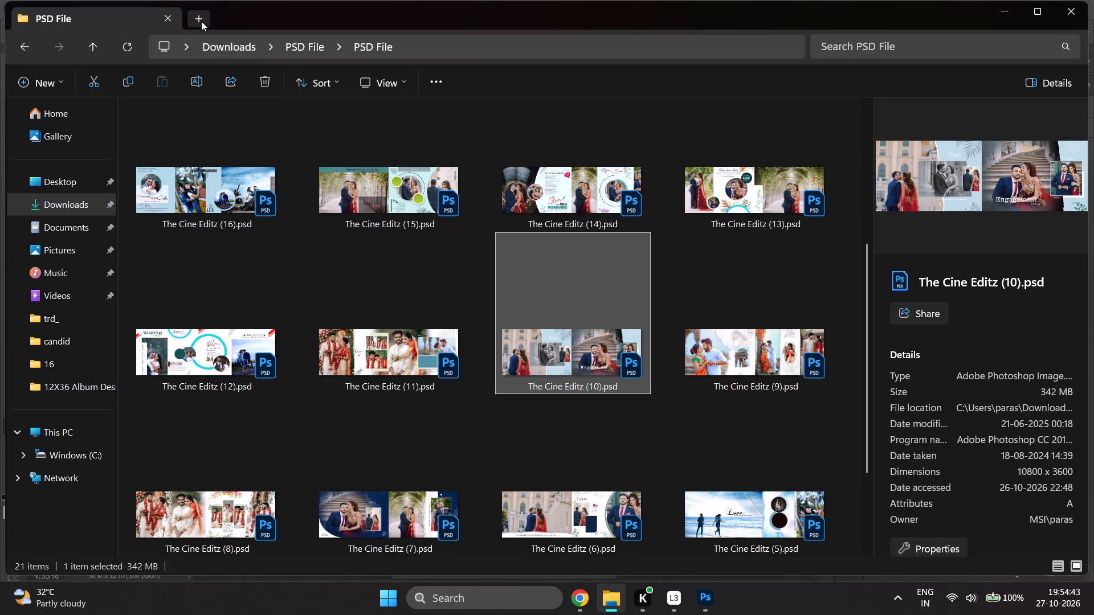
{"action": "left_click", "coordinate": [201, 21]}
{"action": "left_click", "coordinate": [44, 206]}
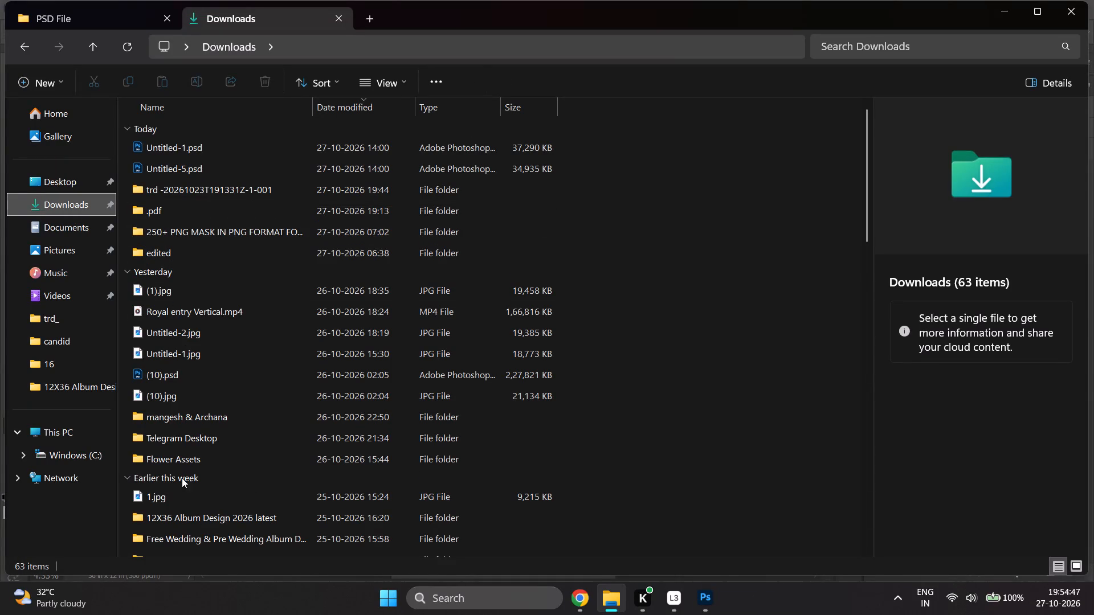
{"action": "double_click", "coordinate": [187, 192]}
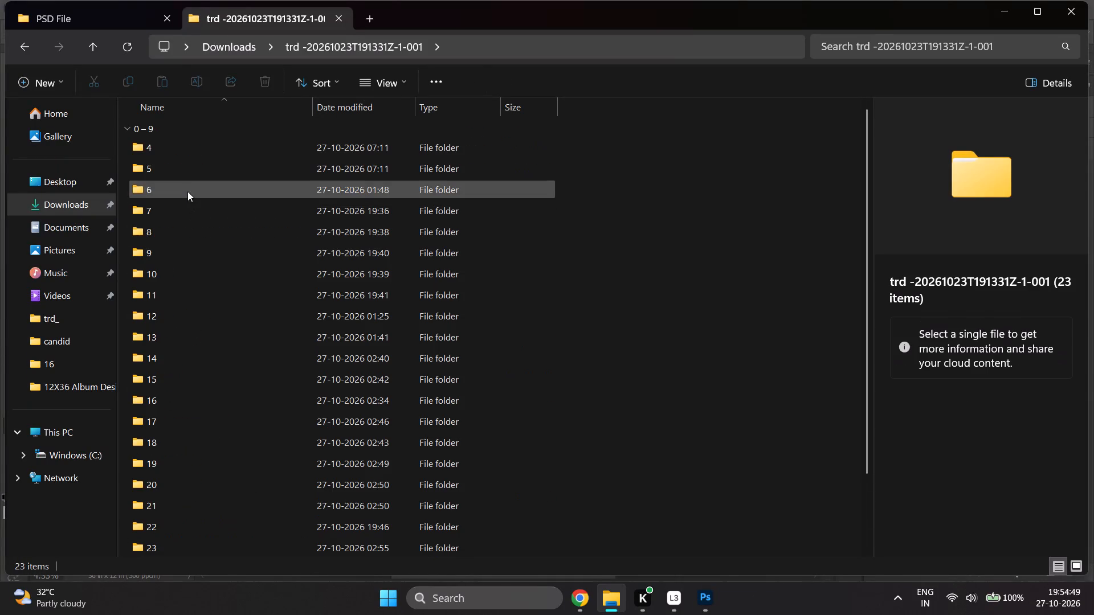
{"action": "double_click", "coordinate": [181, 208]}
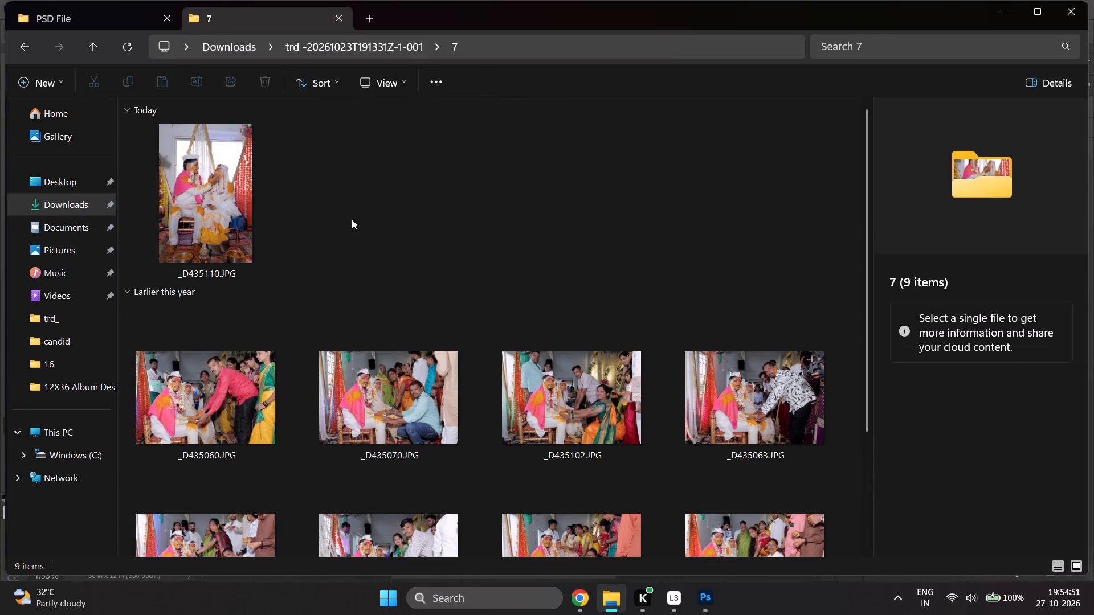
{"action": "scroll", "coordinate": [352, 219], "scroll_direction": "down", "scroll_amount": 8}
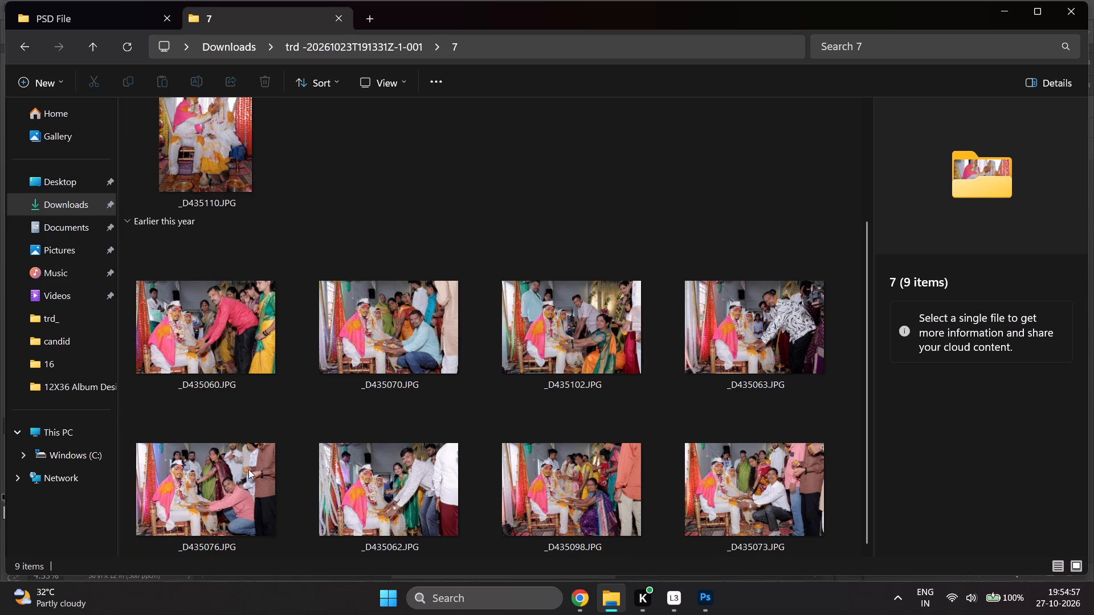
{"action": "left_click", "coordinate": [709, 614]}
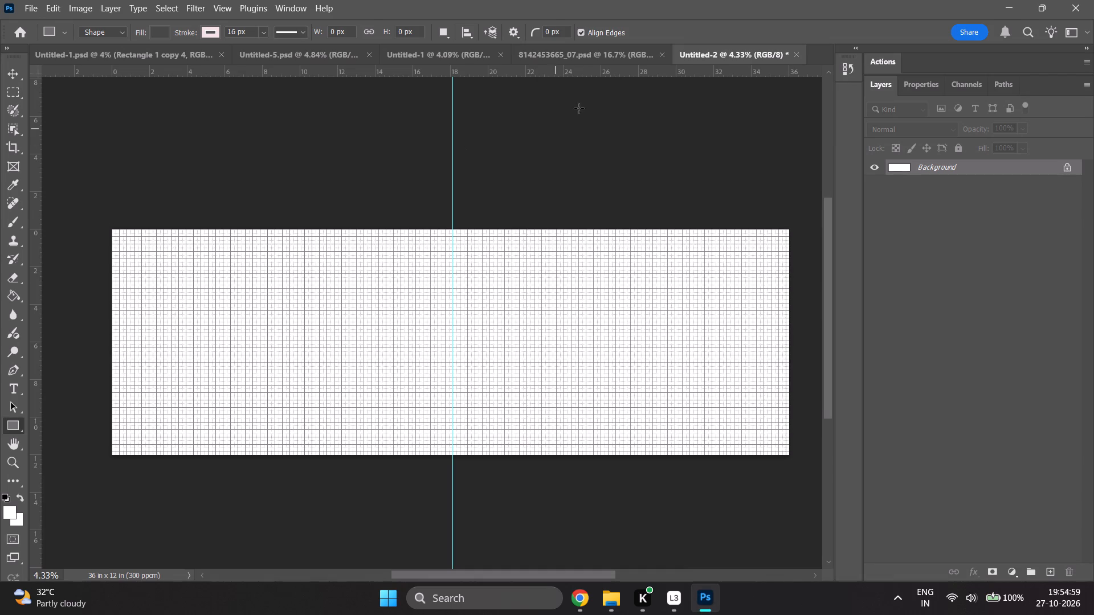
{"action": "left_click", "coordinate": [586, 55]}
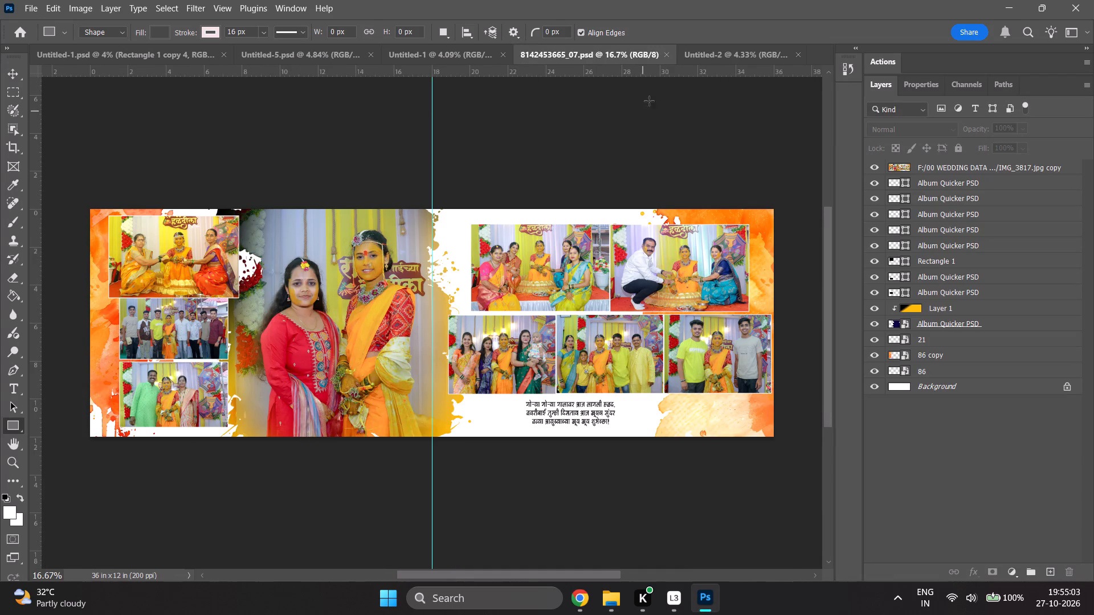
{"action": "left_click", "coordinate": [698, 56]}
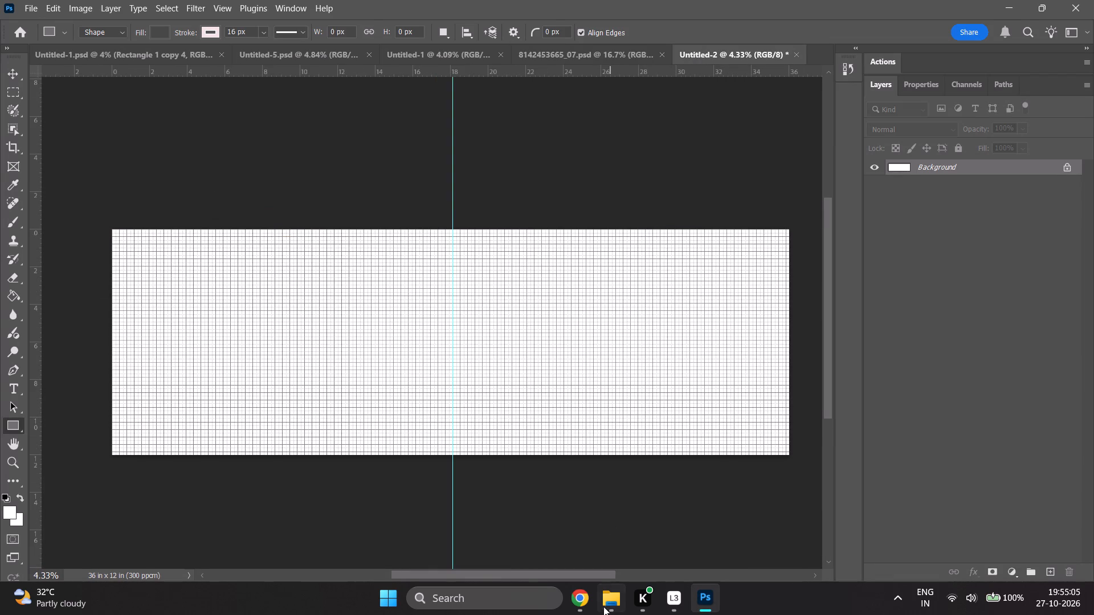
Open folder 8 in File Explorer and examine its photos to plan the frames for the blank spread.
{"action": "left_click", "coordinate": [595, 550]}
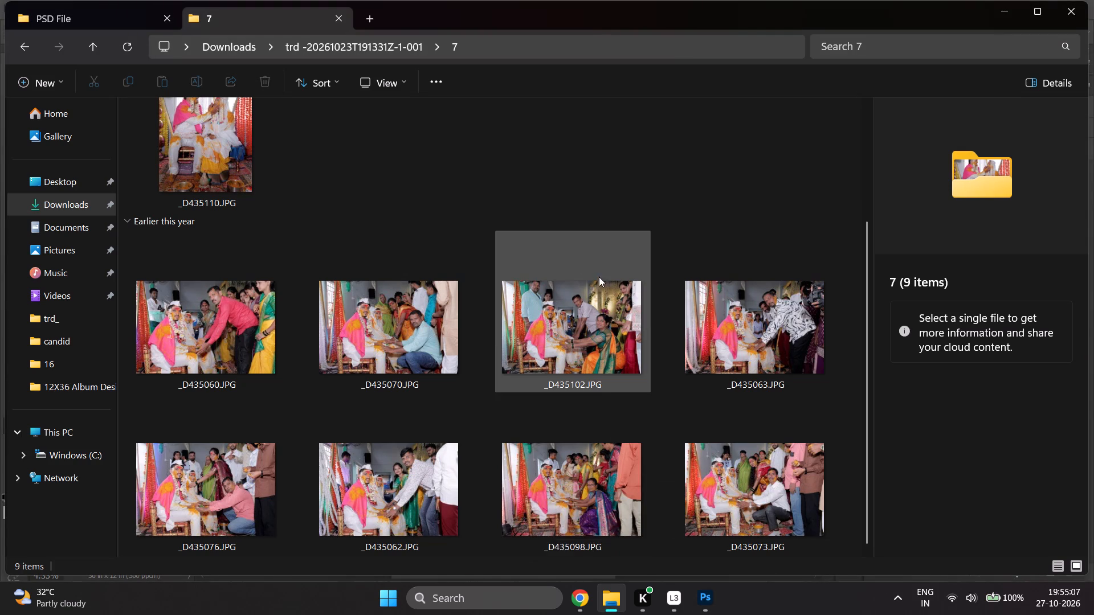
{"action": "left_click", "coordinate": [338, 187]}
{"action": "double_click", "coordinate": [227, 229]}
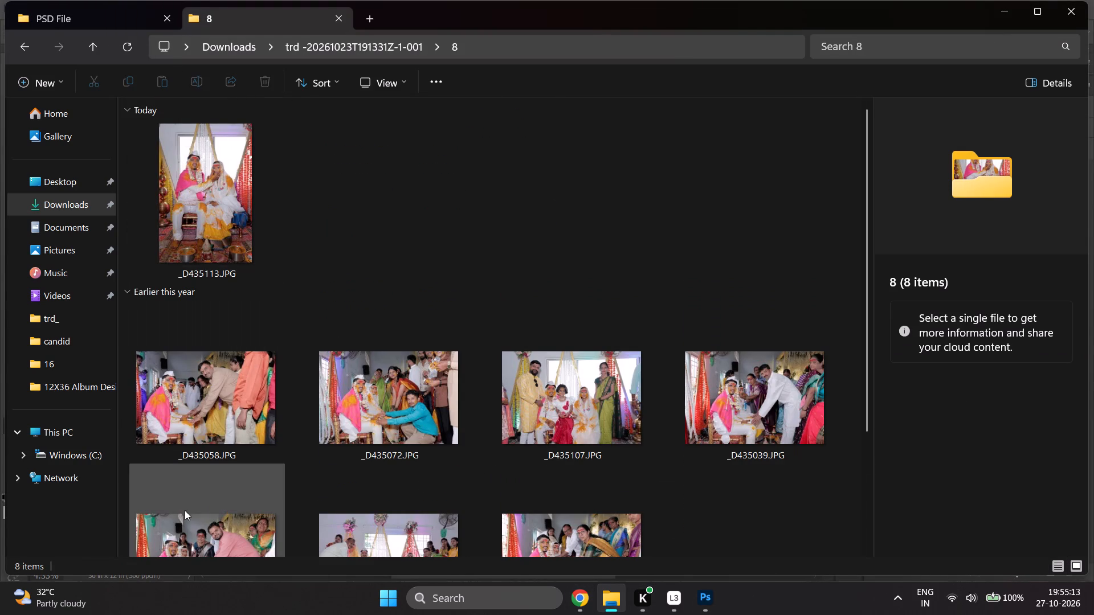
{"action": "scroll", "coordinate": [557, 515], "scroll_direction": "down", "scroll_amount": 2}
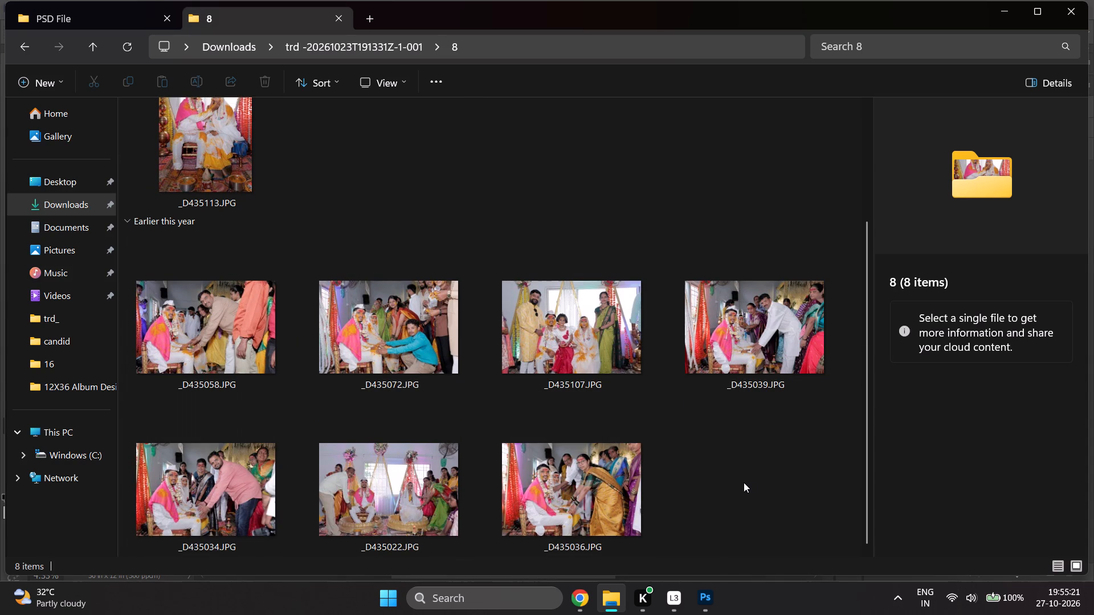
{"action": "left_click", "coordinate": [708, 602]}
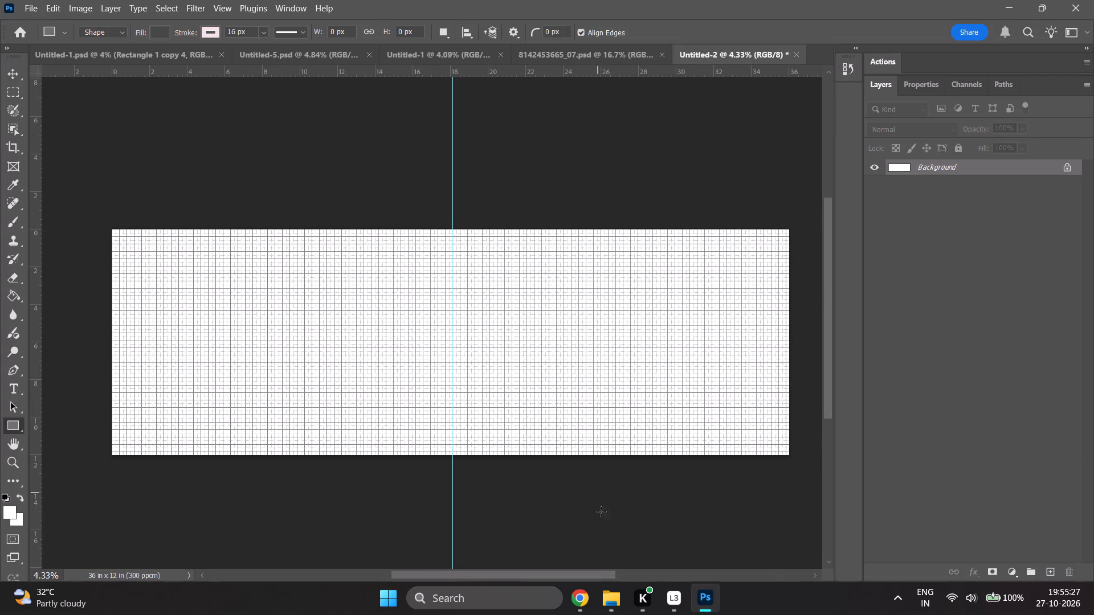
{"action": "left_click", "coordinate": [607, 596]}
{"action": "scroll", "coordinate": [268, 354], "scroll_direction": "up", "scroll_amount": 2}
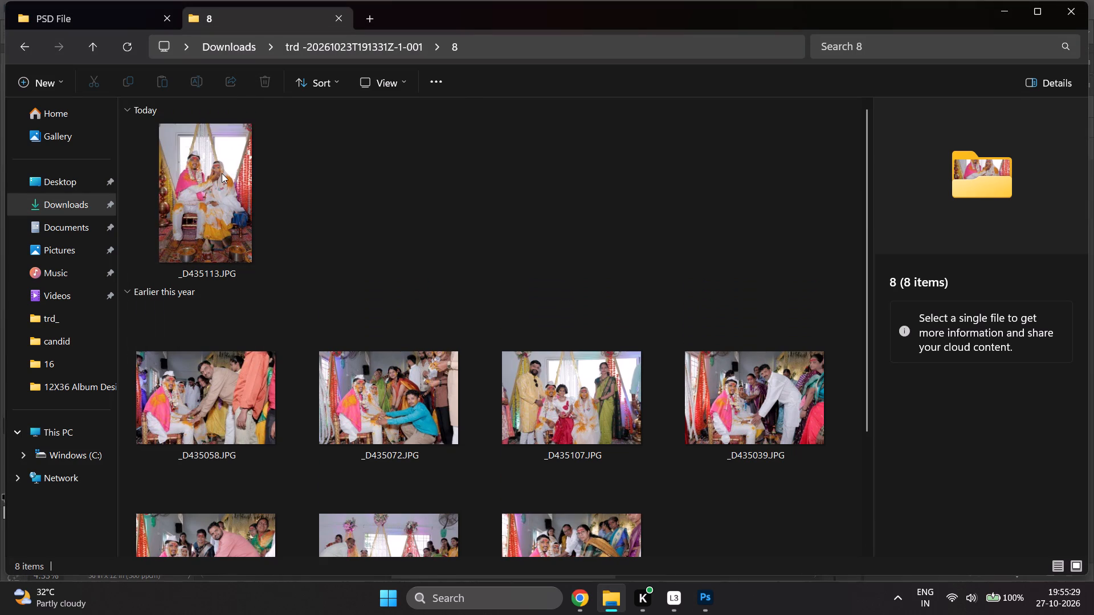
{"action": "scroll", "coordinate": [222, 173], "scroll_direction": "down", "scroll_amount": 2}
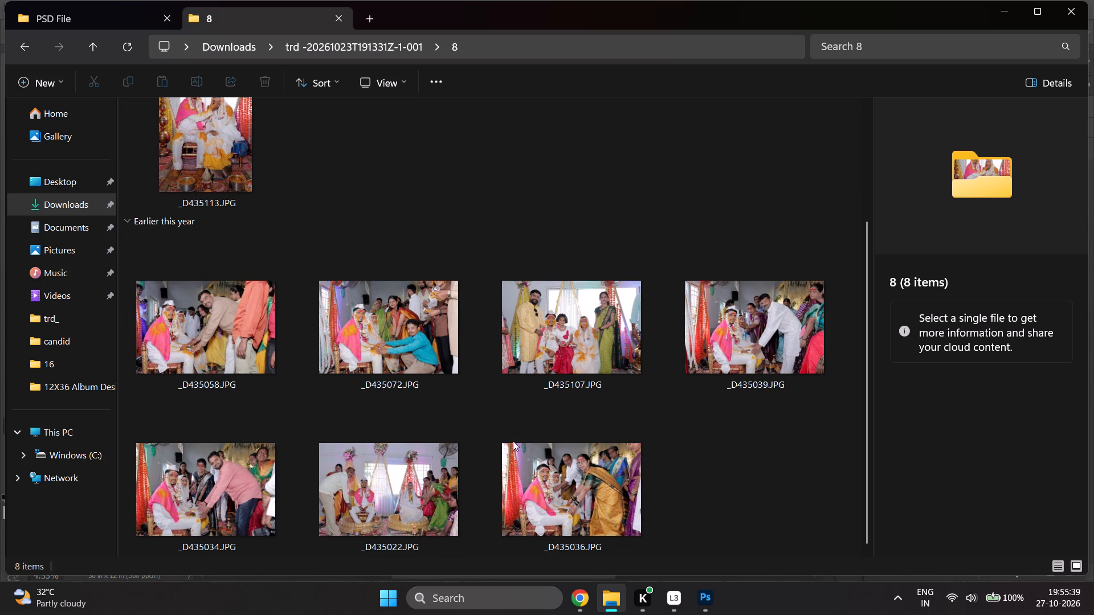
In Photoshop, draw a rectangle about 7.58 x 3.94 in on the left page, near X 1.08 in and Y 2.07 in.
{"action": "left_click", "coordinate": [705, 586]}
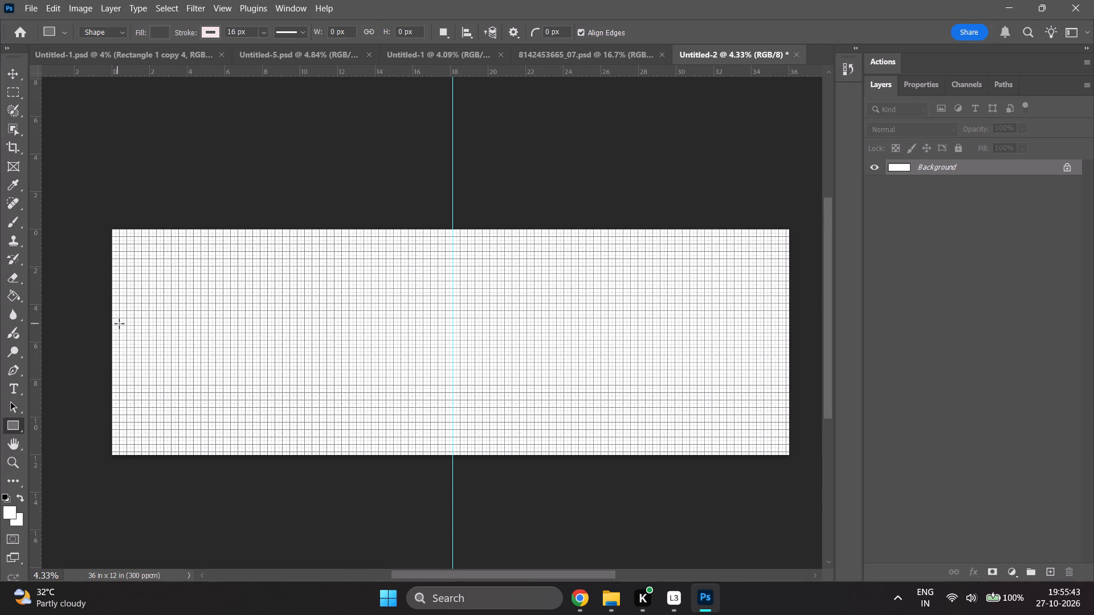
{"action": "scroll", "coordinate": [120, 323], "scroll_direction": "up", "scroll_amount": 3, "text": "alt"}
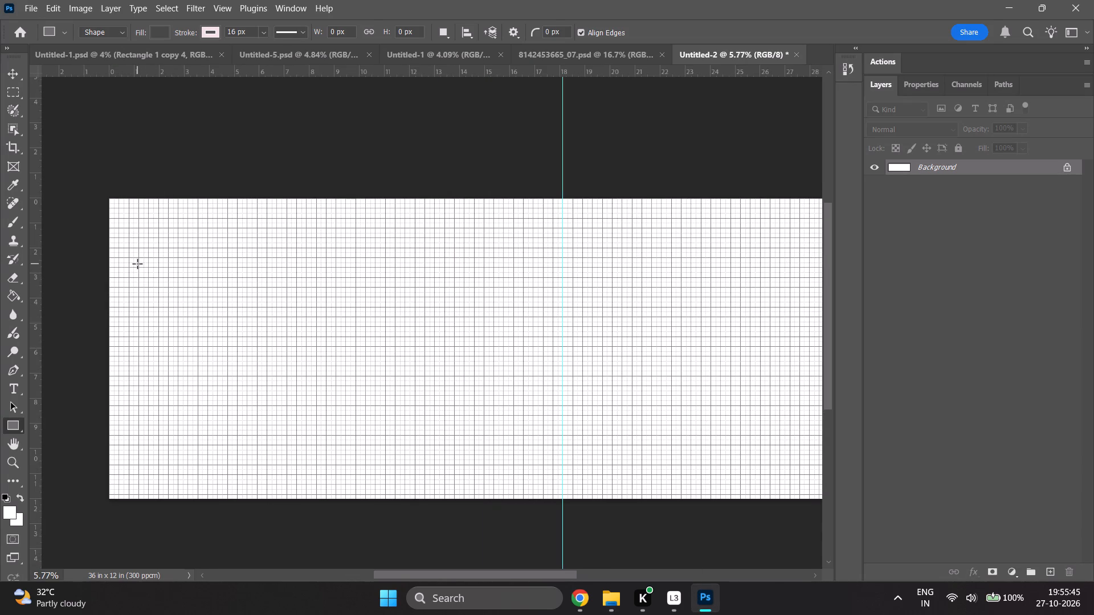
{"action": "left_click_drag", "start_coordinate": [137, 251], "coordinate": [346, 348]}
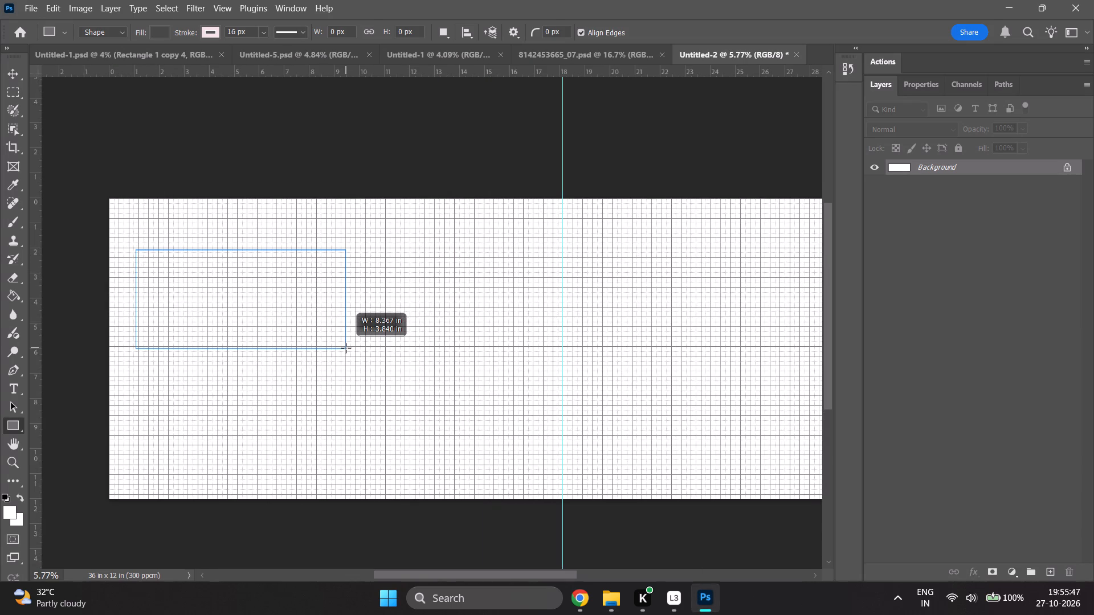
{"action": "left_click_drag", "start_coordinate": [346, 348], "coordinate": [326, 347]}
Duplicate the rectangle and place the copy beside it on the left page, level with the original and separated by a narrow gap.
{"action": "key", "text": "ctrl+j"}
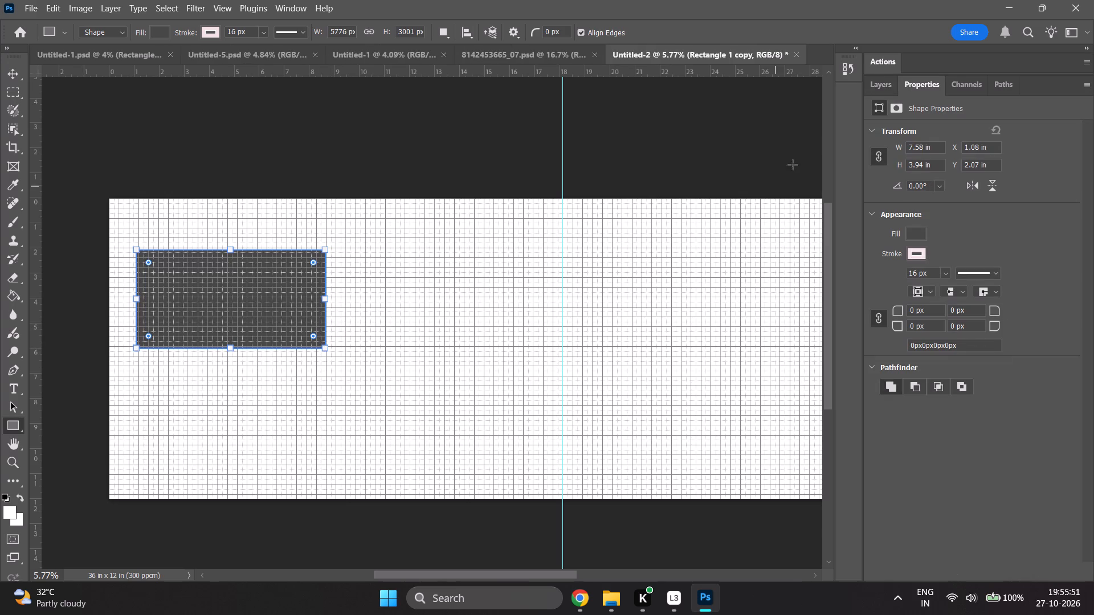
{"action": "left_click", "coordinate": [877, 89]}
{"action": "key", "text": "v"}
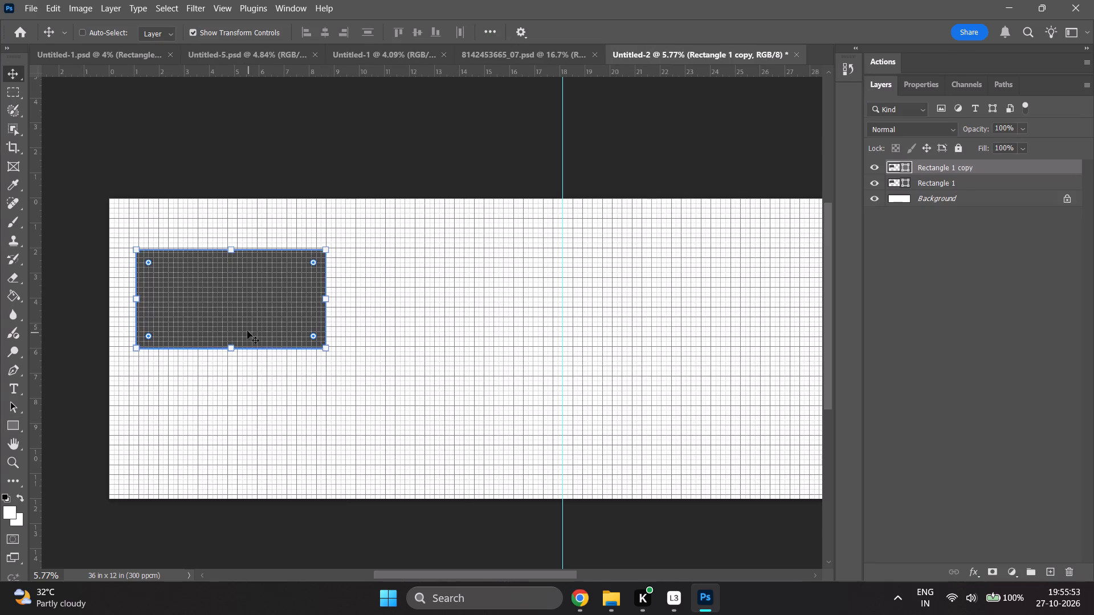
{"action": "left_click_drag", "start_coordinate": [237, 315], "coordinate": [450, 316]}
{"action": "left_click_drag", "start_coordinate": [450, 316], "coordinate": [441, 316]}
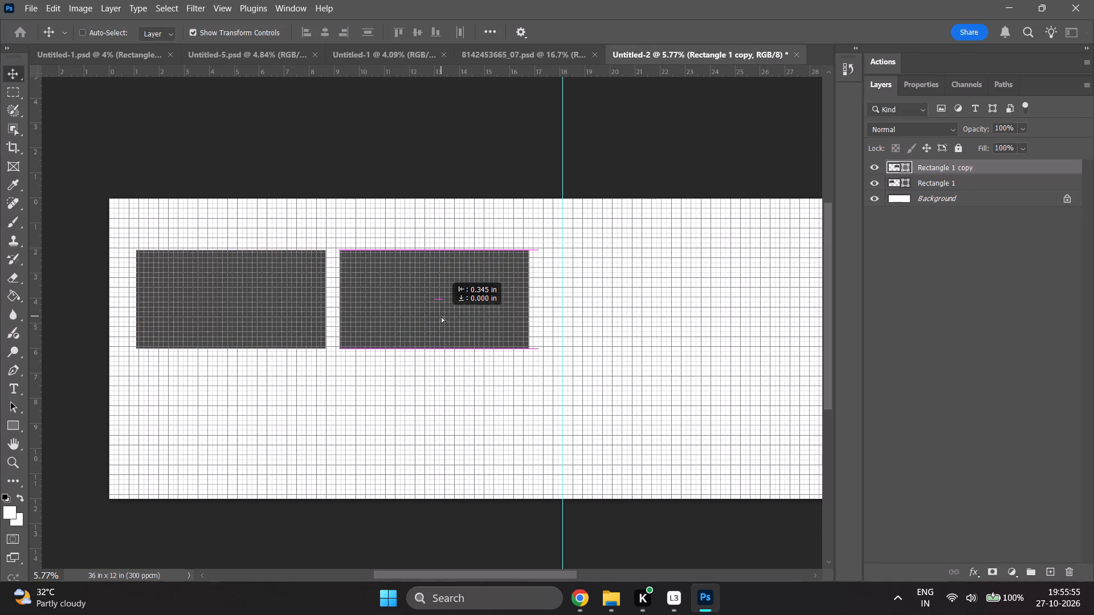
{"action": "left_click_drag", "start_coordinate": [441, 316], "coordinate": [460, 316]}
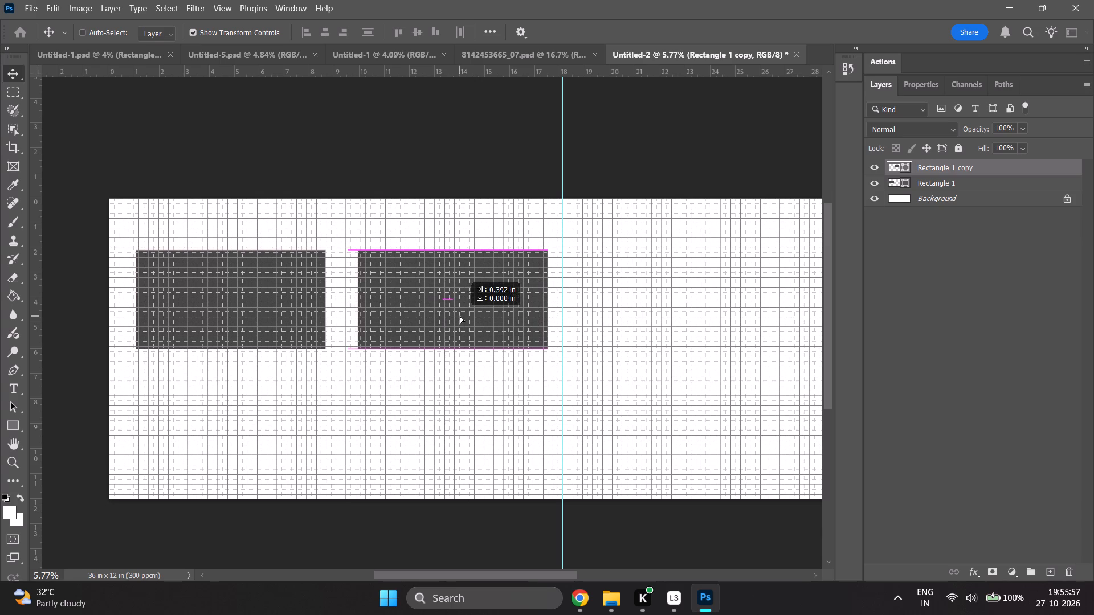
{"action": "left_click_drag", "start_coordinate": [460, 316], "coordinate": [464, 316]}
{"action": "left_click", "coordinate": [301, 314]}
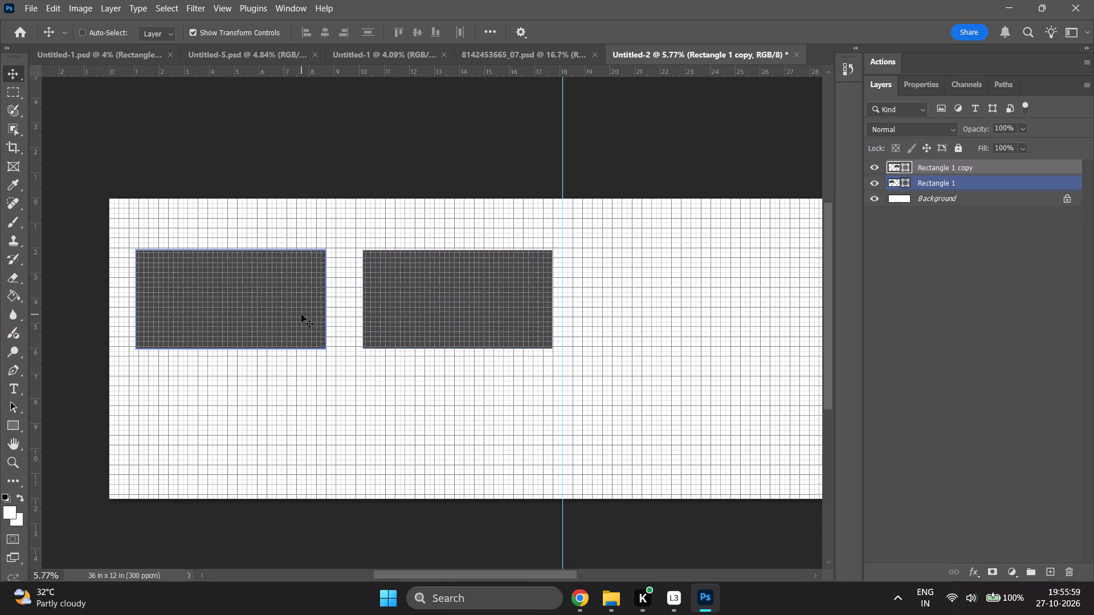
{"action": "left_click", "coordinate": [912, 178]}
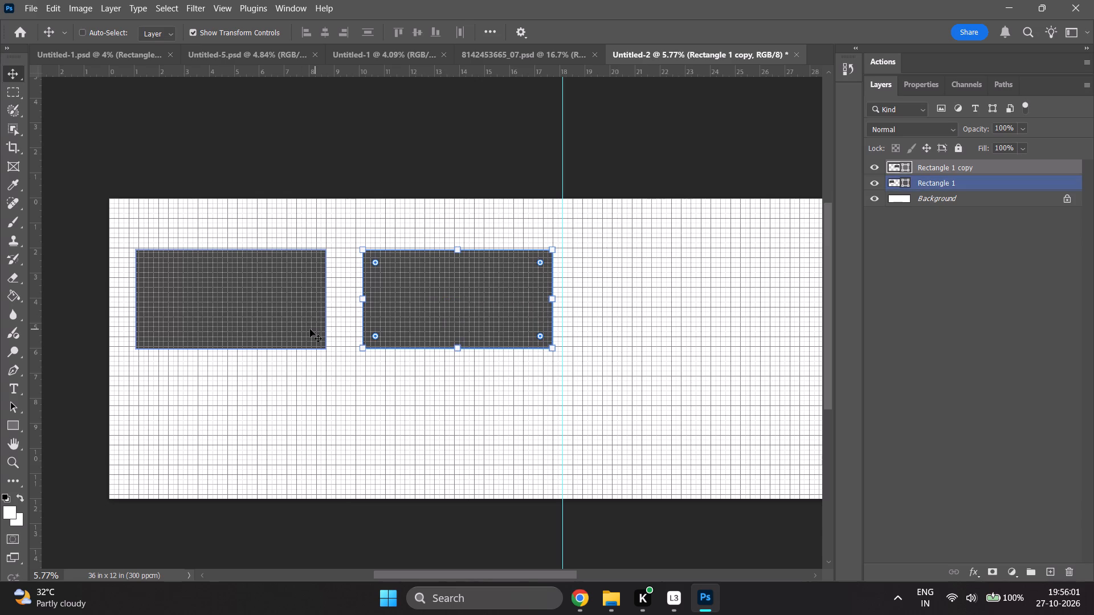
{"action": "right_click", "coordinate": [344, 313]}
{"action": "left_click", "coordinate": [414, 294]}
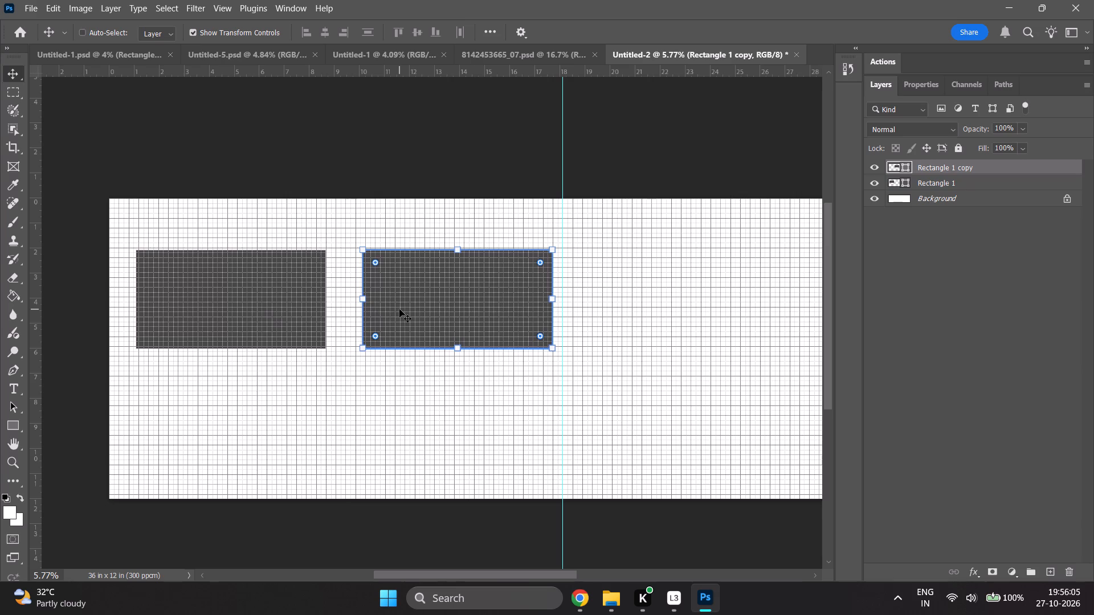
{"action": "left_click_drag", "start_coordinate": [399, 309], "coordinate": [373, 311]}
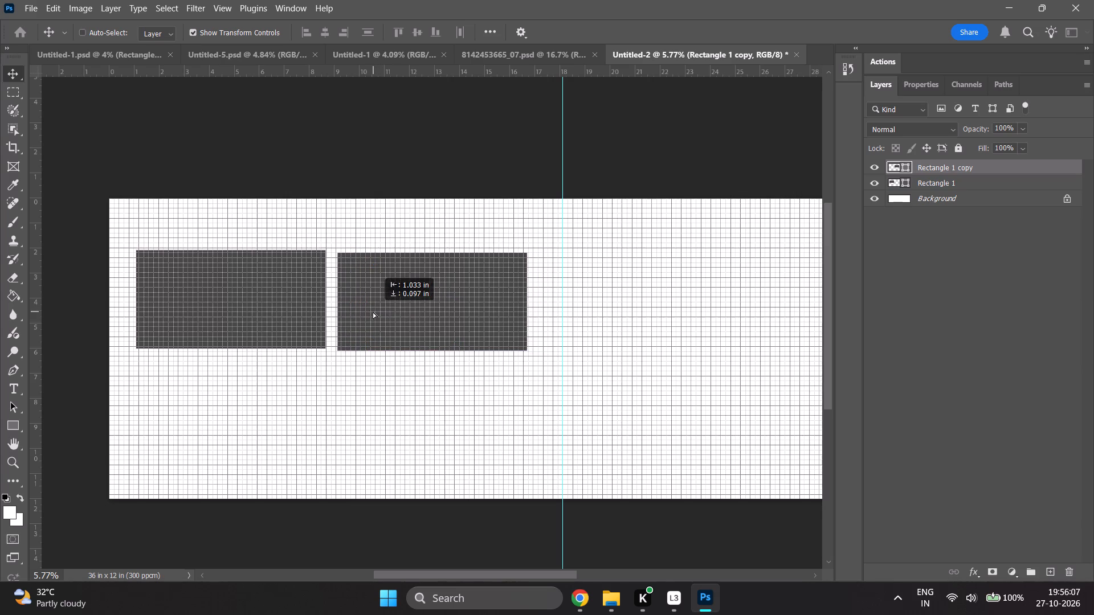
{"action": "left_click_drag", "start_coordinate": [373, 311], "coordinate": [371, 309]}
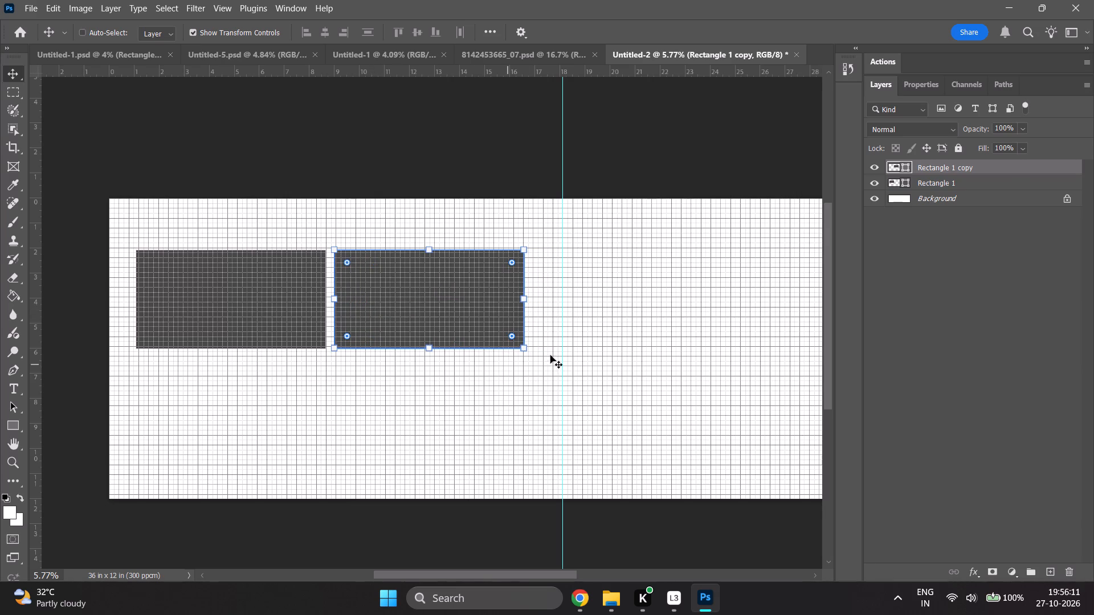
Duplicate both rectangles together and place the copies directly beneath as an aligned second row with a narrow gap.
{"action": "left_click", "coordinate": [946, 183]}
{"action": "left_click", "coordinate": [943, 171], "text": "shift"}
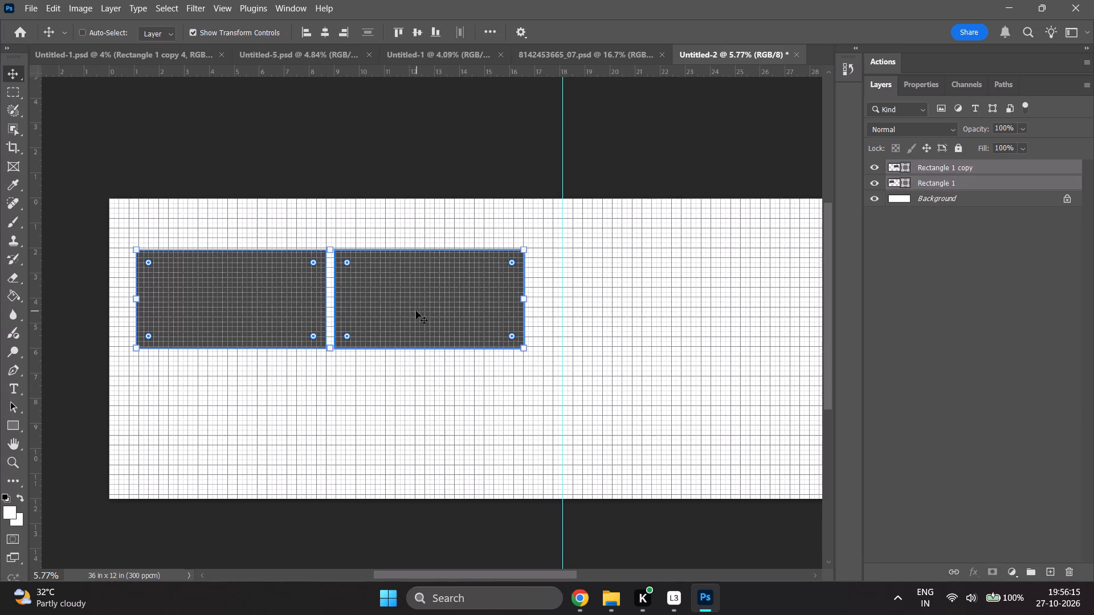
{"action": "key", "text": "ctrl+j"}
{"action": "left_click_drag", "start_coordinate": [412, 308], "coordinate": [421, 392]}
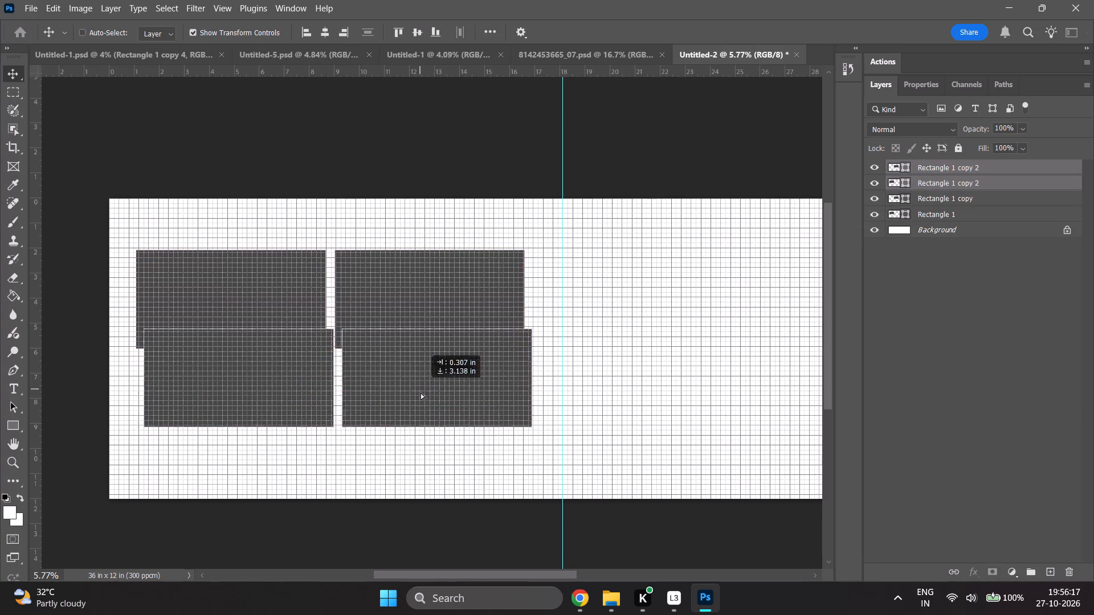
{"action": "left_click_drag", "start_coordinate": [421, 392], "coordinate": [412, 416]}
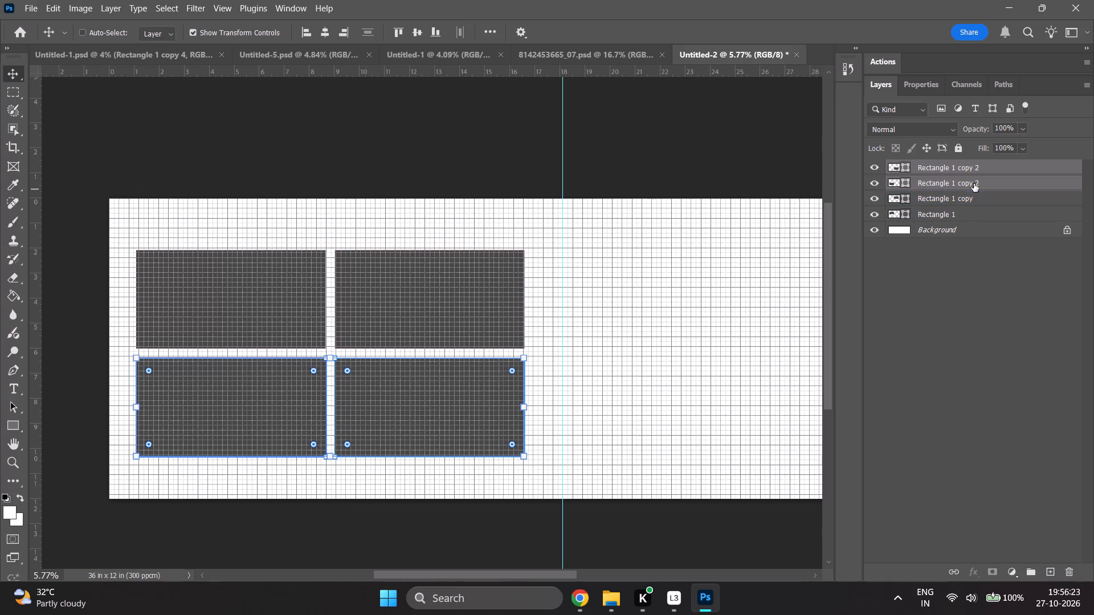
Move the upper pair of rectangles about 0.8 in left, close to the left page's outer edge.
{"action": "left_click", "coordinate": [961, 212]}
{"action": "left_click", "coordinate": [957, 200], "text": "shift"}
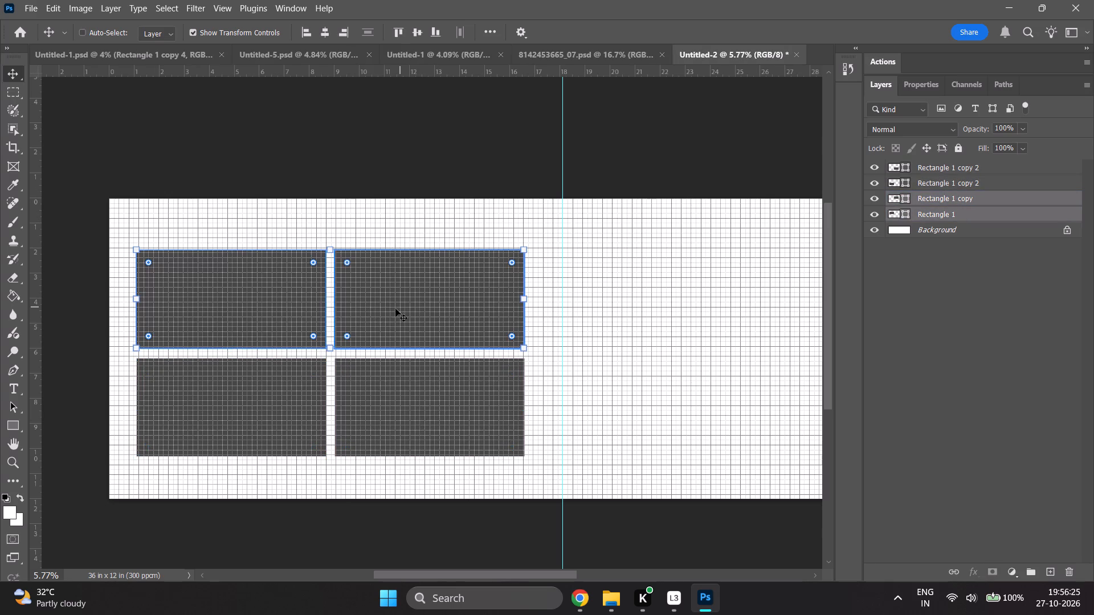
{"action": "left_click_drag", "start_coordinate": [394, 309], "coordinate": [375, 310]}
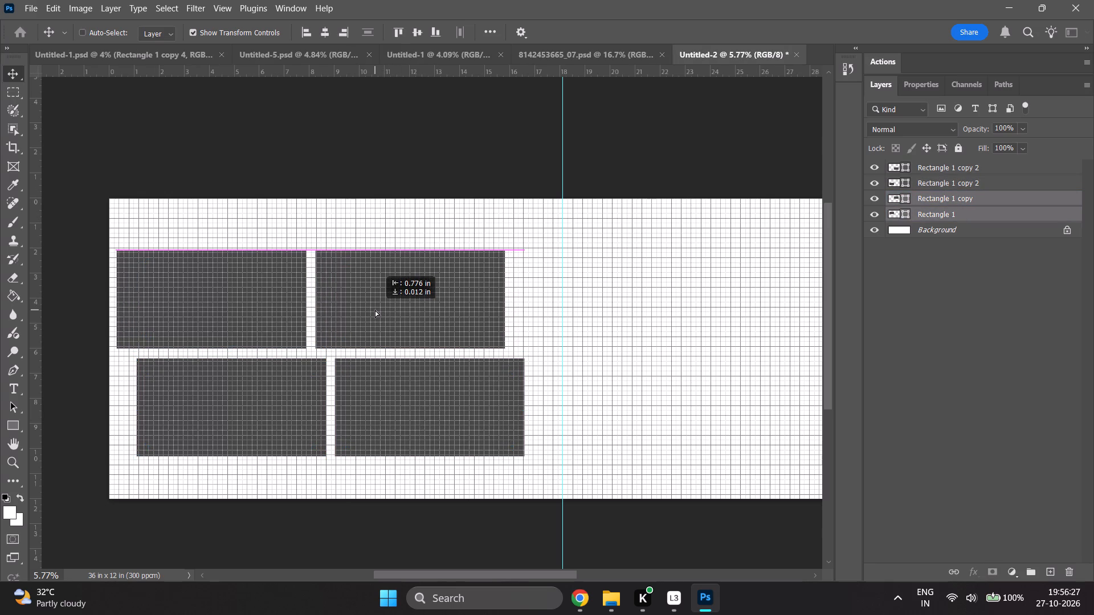
{"action": "left_click_drag", "start_coordinate": [375, 310], "coordinate": [374, 310]}
Move the lower pair of rectangles down near the spread's bottom edge and slightly left, widening the gap between the rows.
{"action": "left_click", "coordinate": [977, 169]}
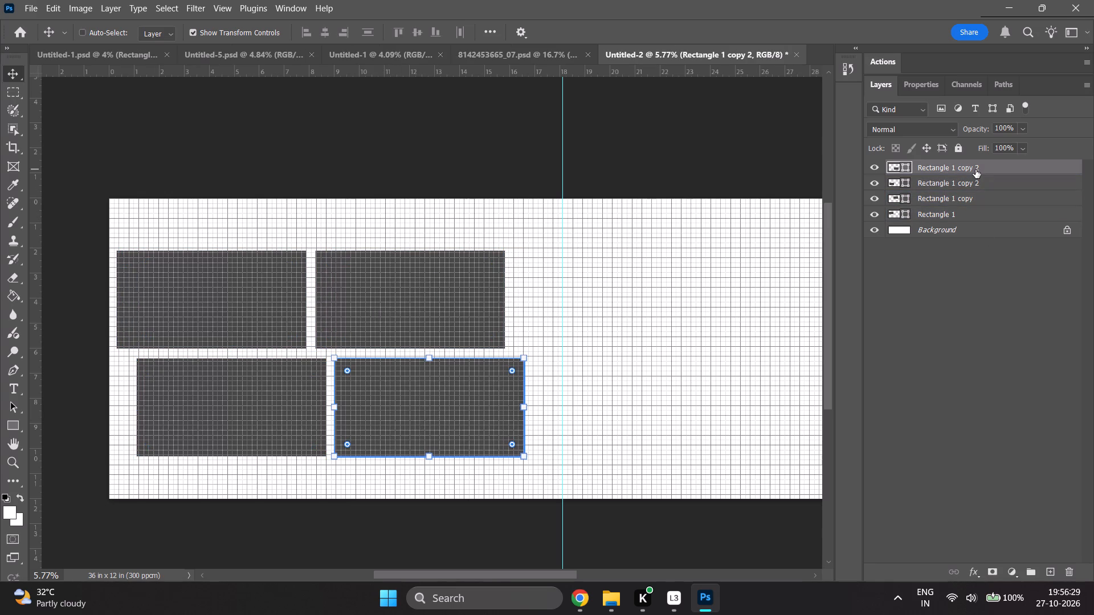
{"action": "left_click", "coordinate": [967, 182], "text": "shift"}
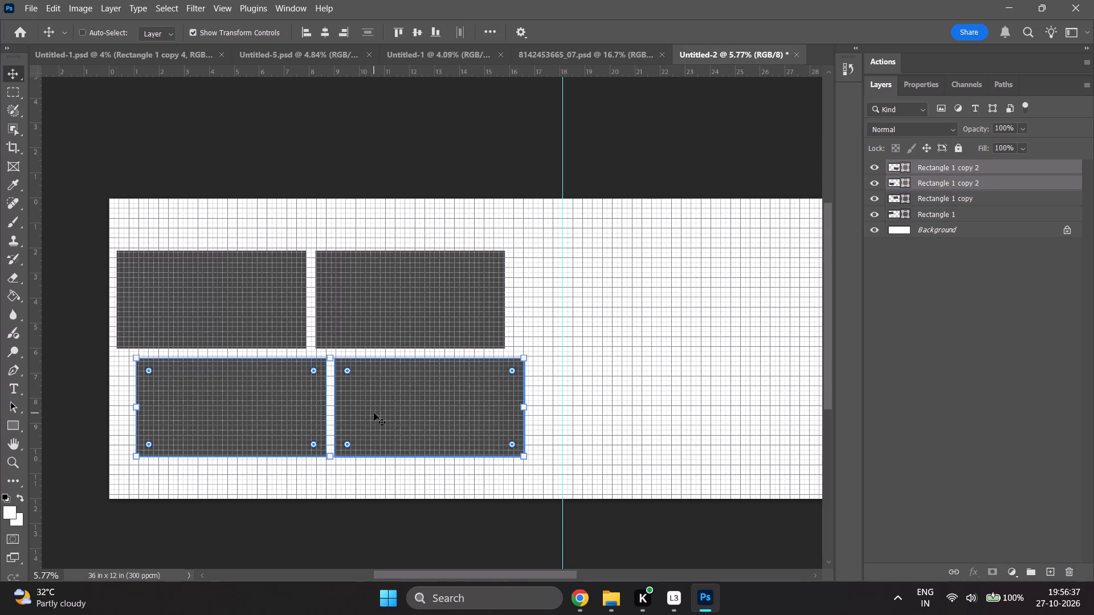
{"action": "left_click_drag", "start_coordinate": [386, 410], "coordinate": [386, 444]}
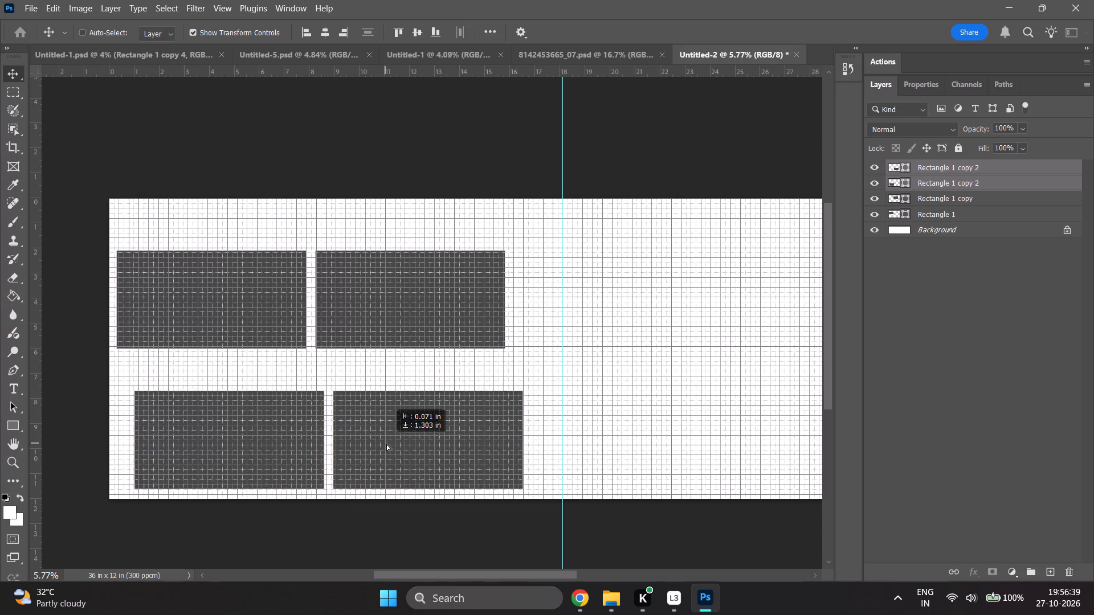
{"action": "left_click_drag", "start_coordinate": [386, 444], "coordinate": [381, 434]}
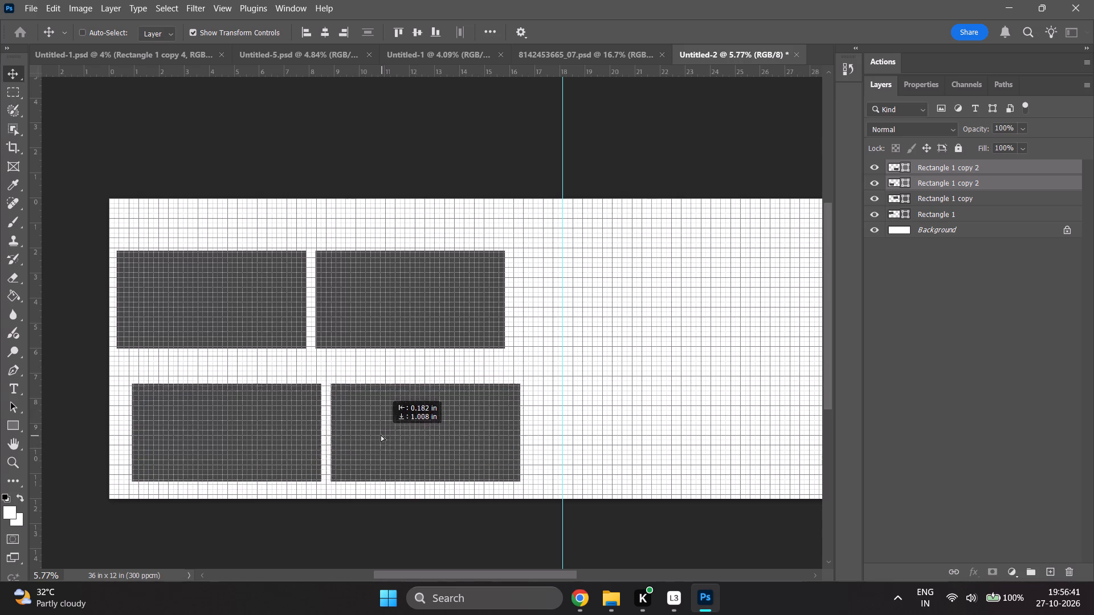
{"action": "left_click_drag", "start_coordinate": [381, 434], "coordinate": [394, 440]}
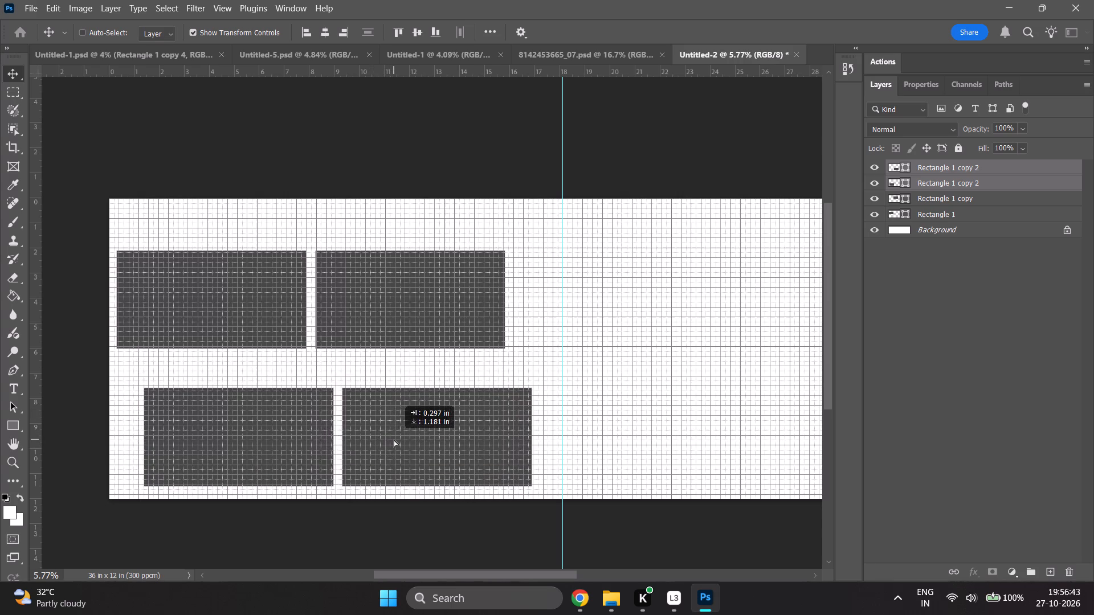
{"action": "left_click_drag", "start_coordinate": [394, 440], "coordinate": [377, 445]}
Scale the upper pair of rectangles proportionally to about 74.5% and place it just above the lower row, near the page's left edge.
{"action": "left_click", "coordinate": [966, 218]}
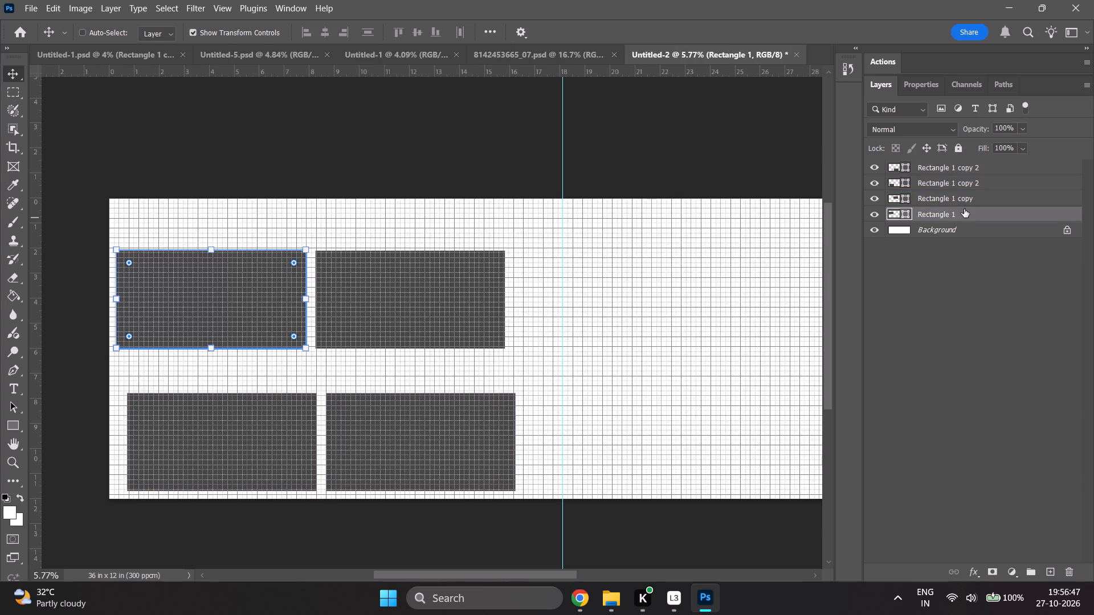
{"action": "left_click", "coordinate": [962, 204], "text": "shift"}
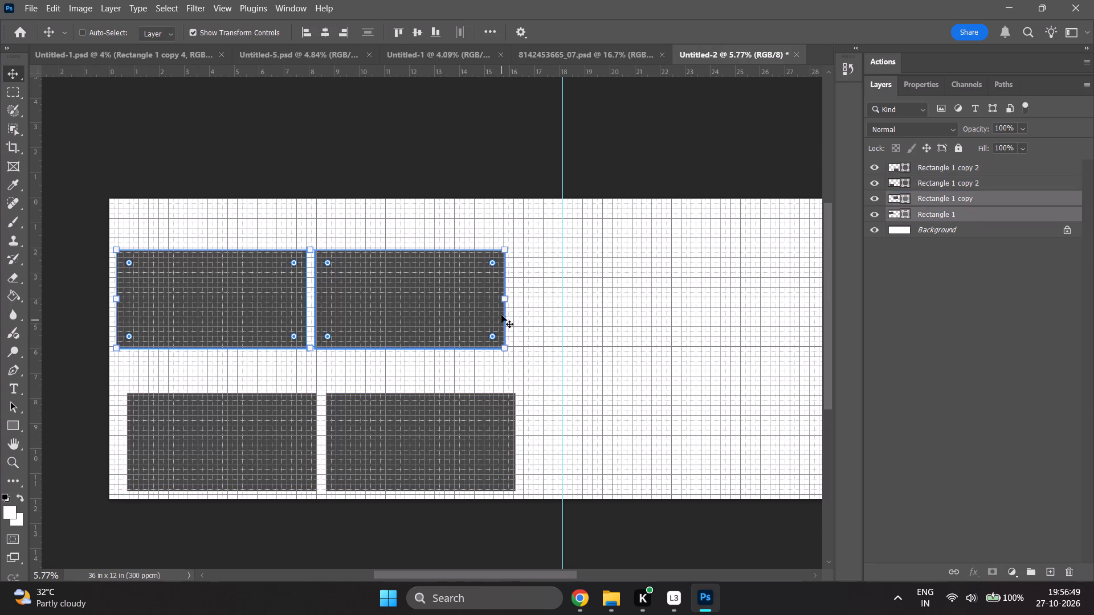
{"action": "left_click_drag", "start_coordinate": [501, 346], "coordinate": [479, 334]}
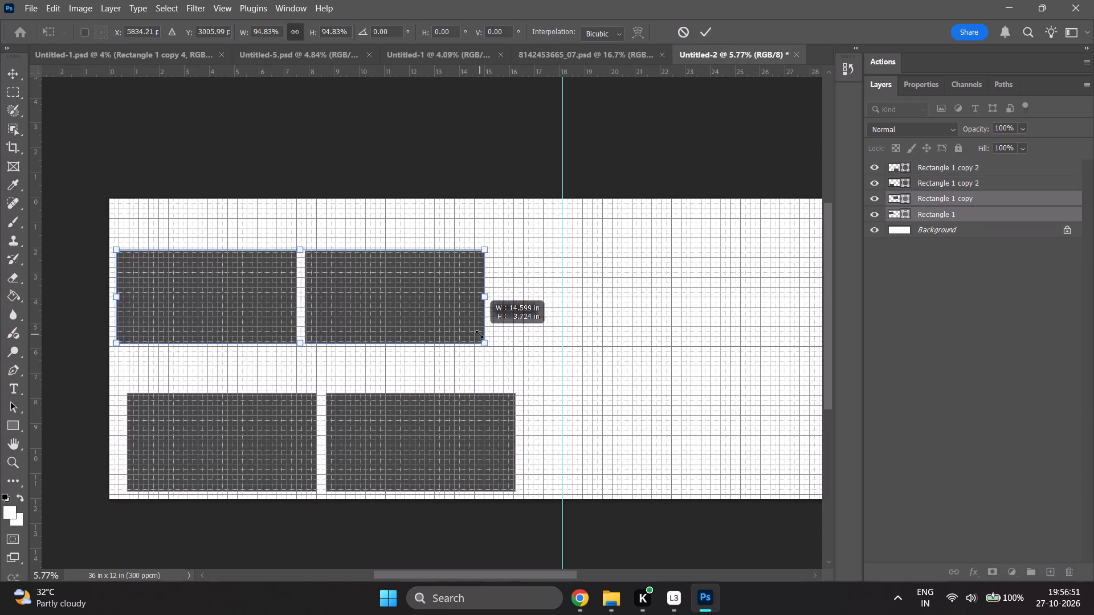
{"action": "left_click_drag", "start_coordinate": [479, 334], "coordinate": [407, 304]}
{"action": "left_click_drag", "start_coordinate": [318, 293], "coordinate": [333, 306]}
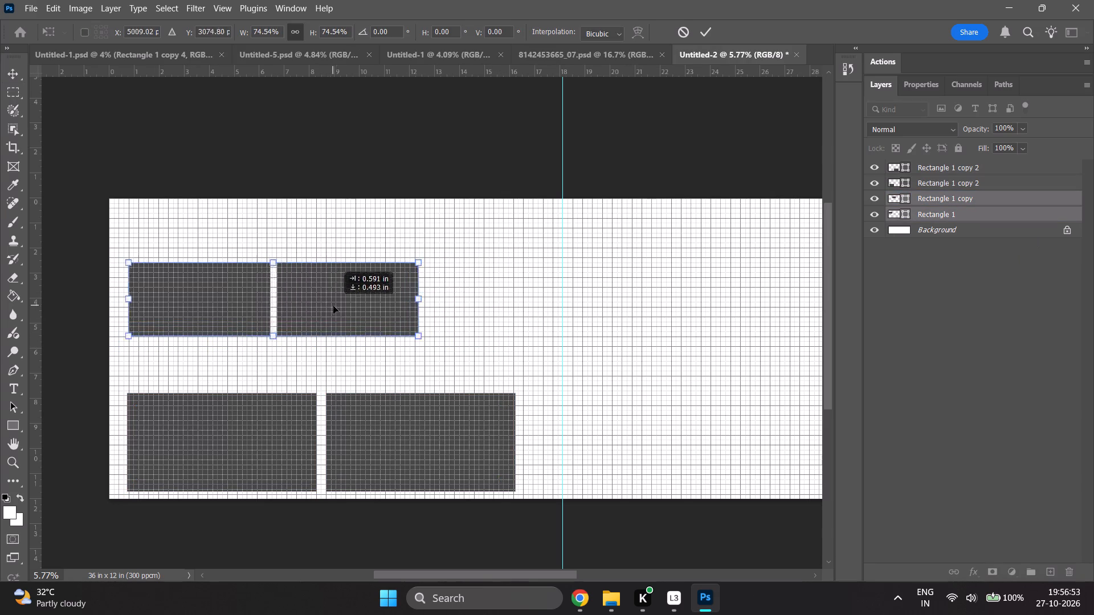
{"action": "left_click_drag", "start_coordinate": [333, 306], "coordinate": [334, 344]}
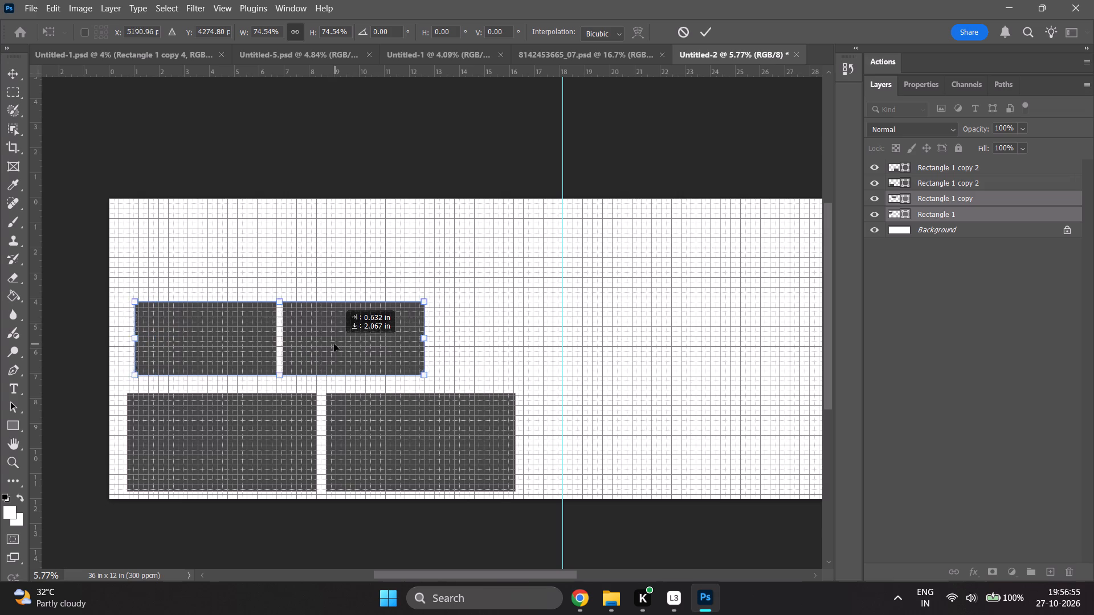
{"action": "left_click_drag", "start_coordinate": [334, 344], "coordinate": [324, 343]}
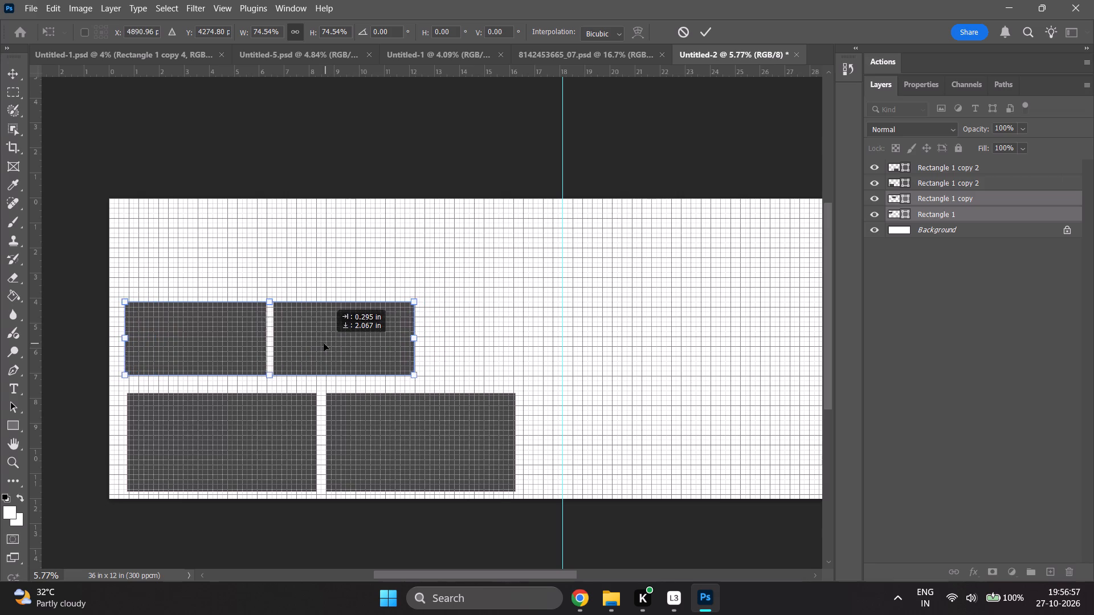
{"action": "left_click_drag", "start_coordinate": [324, 343], "coordinate": [317, 343]}
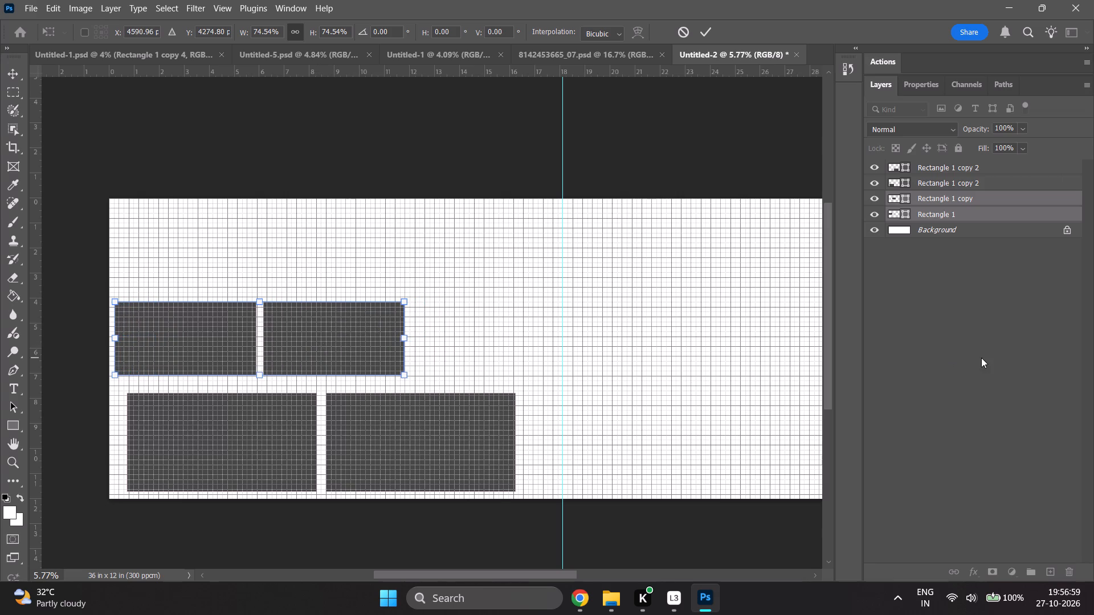
{"action": "left_click", "coordinate": [981, 358]}
Duplicate the upper row's right rectangle and place the copy beside it as a level third frame with a matching narrow gap.
{"action": "left_click", "coordinate": [331, 355]}
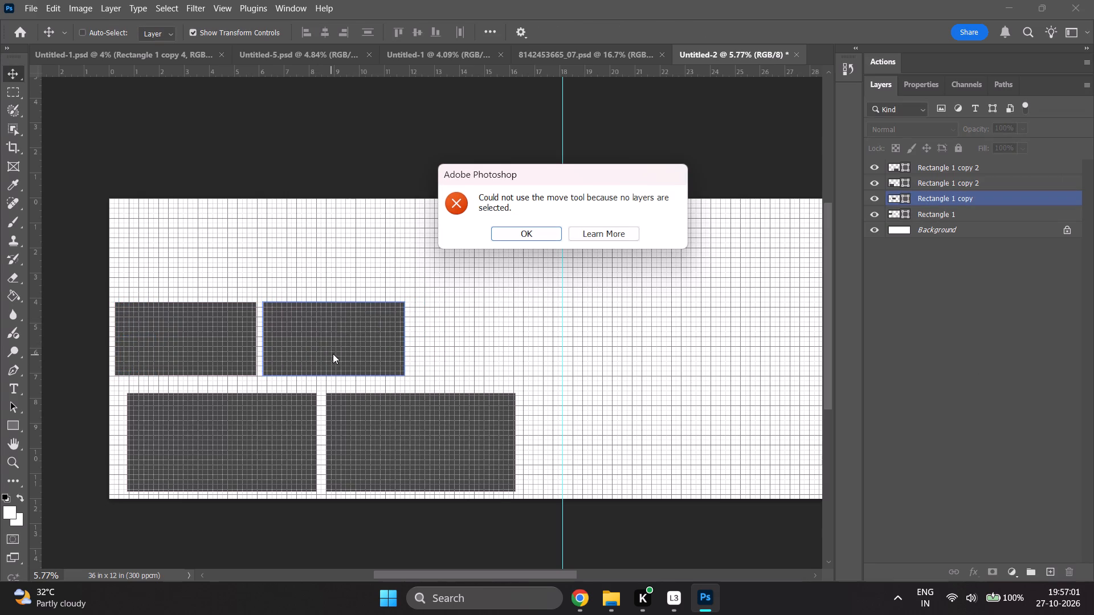
{"action": "left_click", "coordinate": [931, 183]}
{"action": "left_click", "coordinate": [938, 199]}
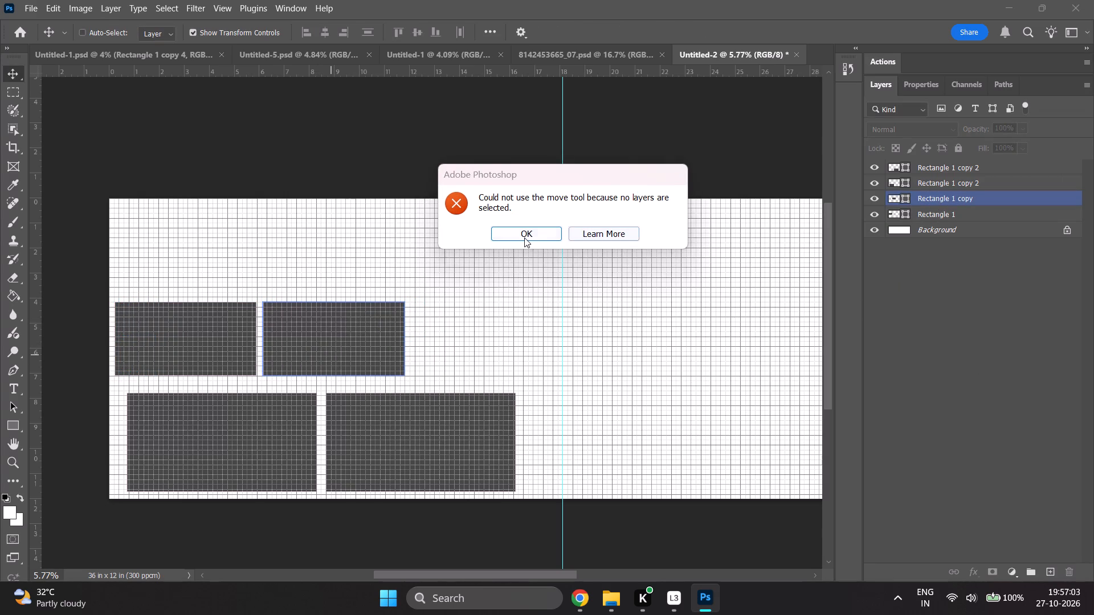
{"action": "left_click", "coordinate": [524, 237]}
{"action": "left_click", "coordinate": [935, 198]}
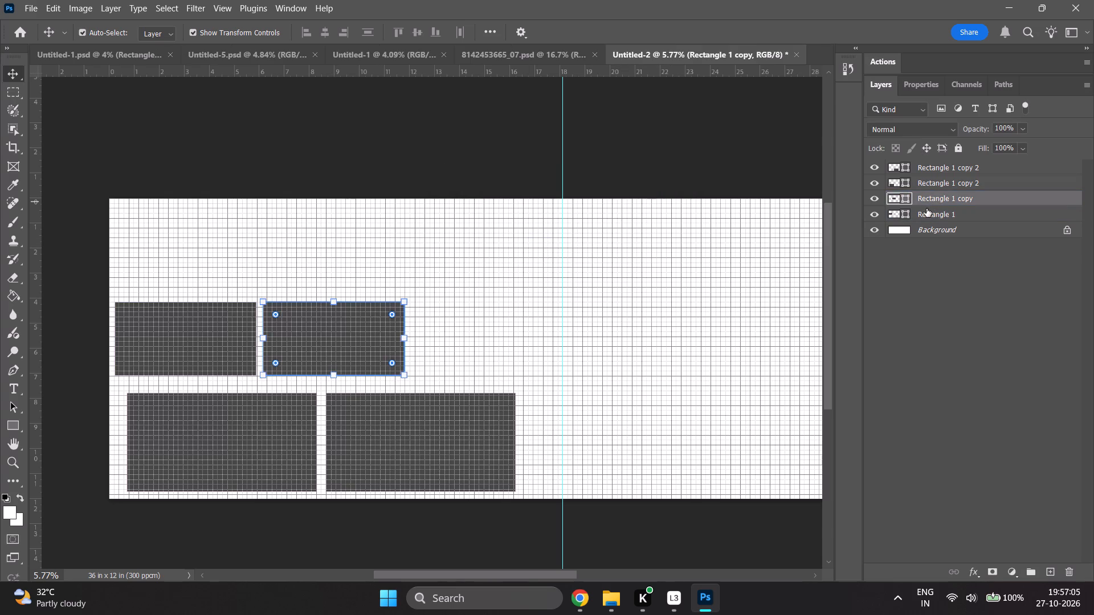
{"action": "key", "text": "ctrl+j"}
{"action": "left_click_drag", "start_coordinate": [326, 358], "coordinate": [450, 360], "text": "shift"}
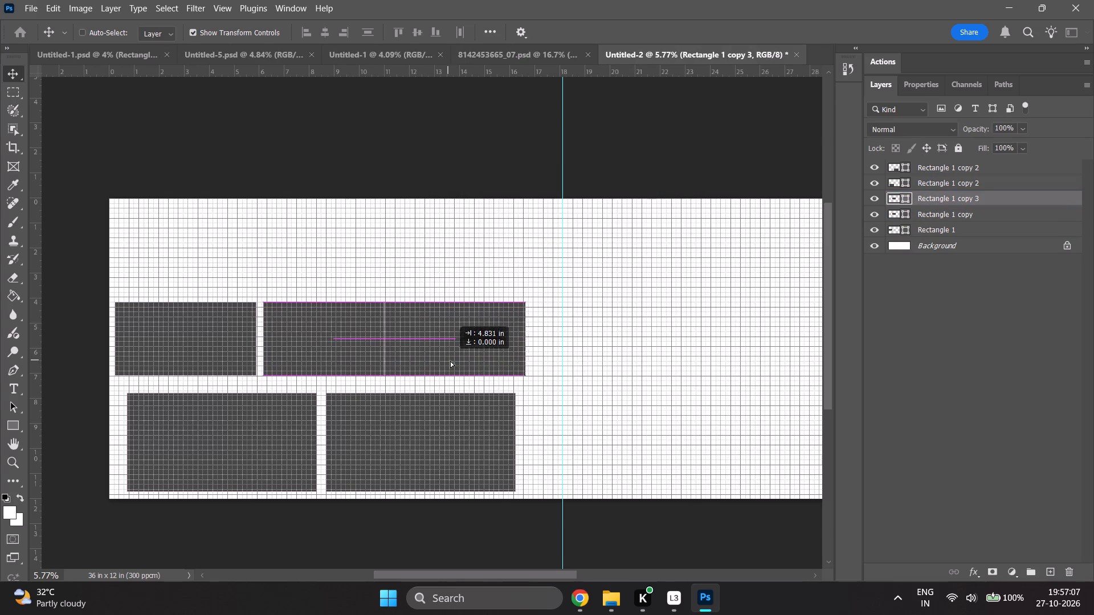
{"action": "left_click_drag", "start_coordinate": [450, 360], "coordinate": [473, 361], "text": "shift"}
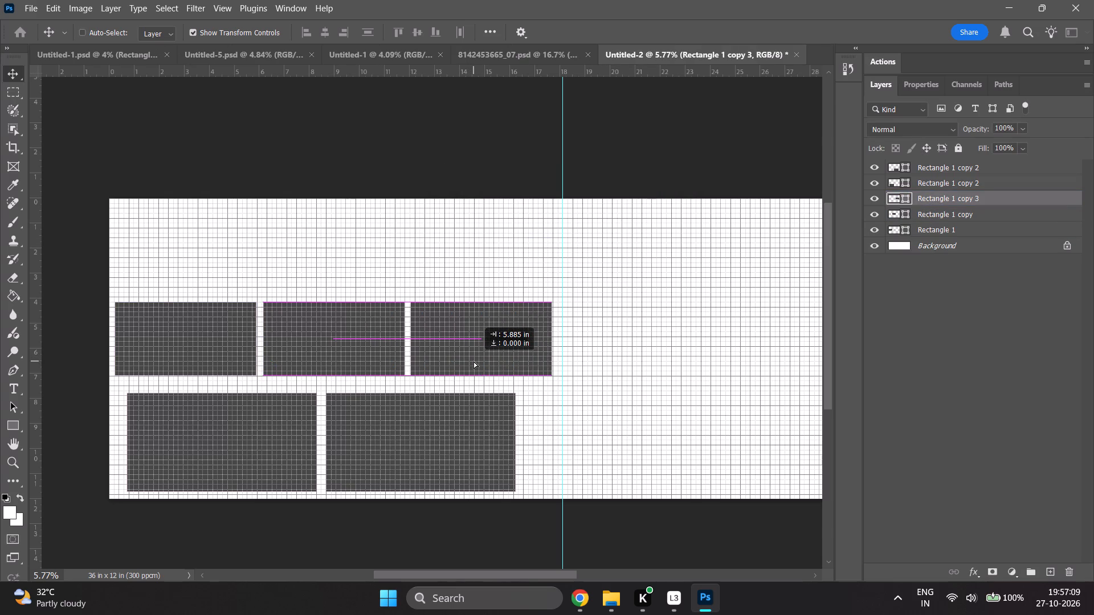
{"action": "left_click_drag", "start_coordinate": [473, 361], "coordinate": [475, 361], "text": "shift"}
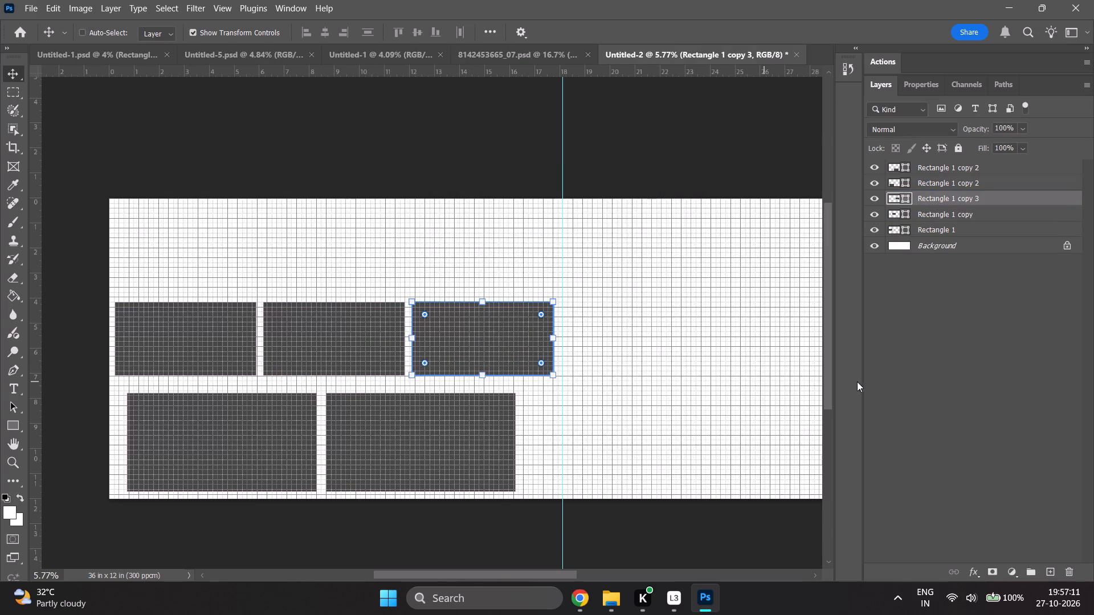
{"action": "left_click", "coordinate": [958, 386]}
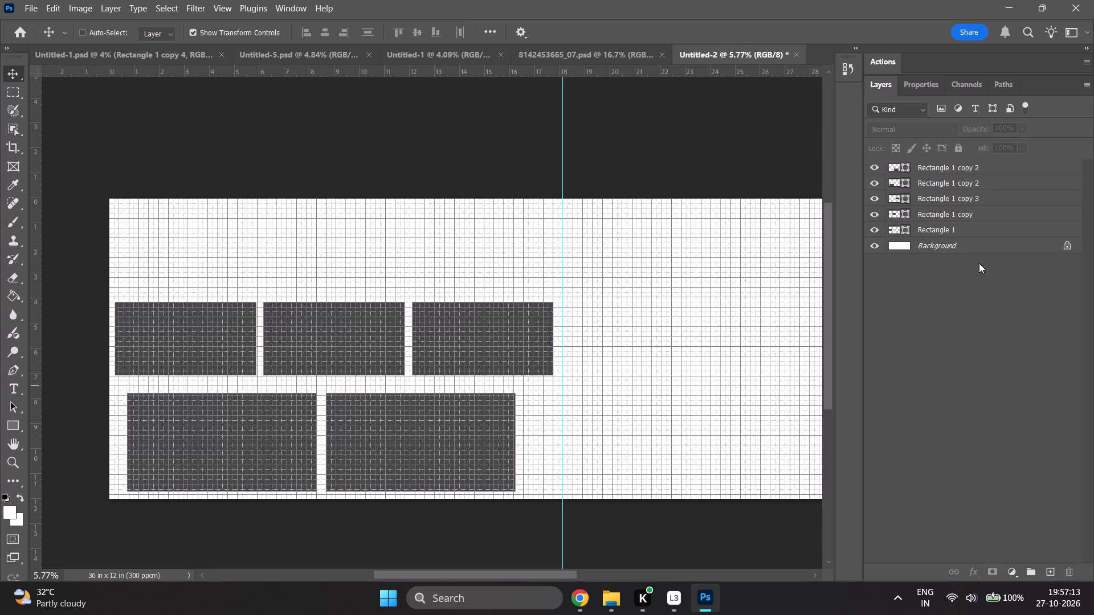
Move all five rectangles together up about 2.57 in on the left page.
{"action": "left_click", "coordinate": [968, 231], "text": "shift"}
{"action": "left_click", "coordinate": [963, 169], "text": "shift"}
{"action": "left_click_drag", "start_coordinate": [414, 433], "coordinate": [416, 369]}
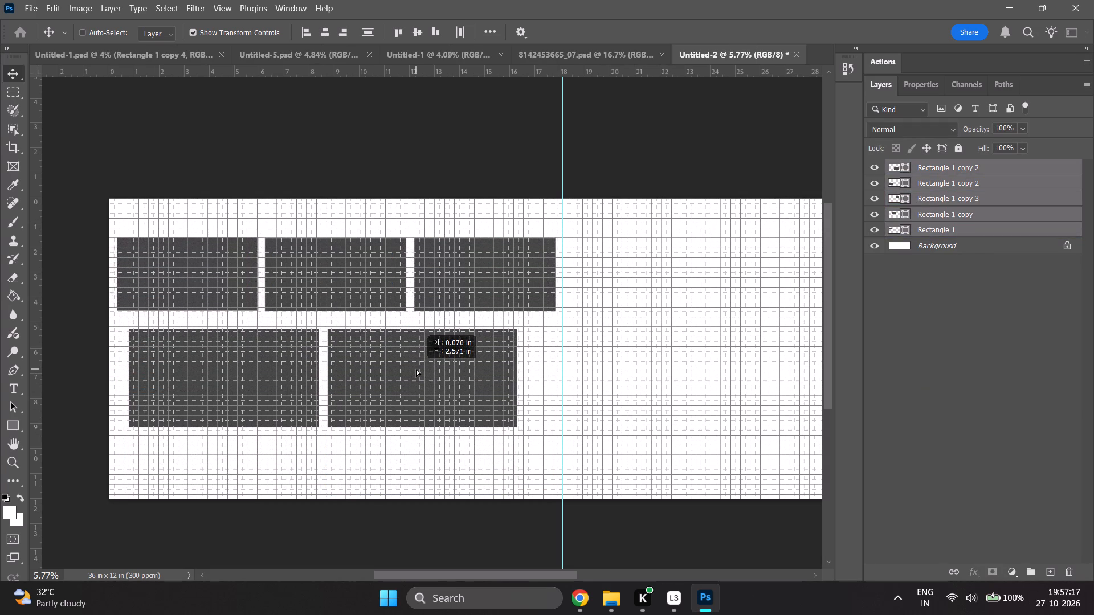
{"action": "left_click_drag", "start_coordinate": [416, 369], "coordinate": [410, 369]}
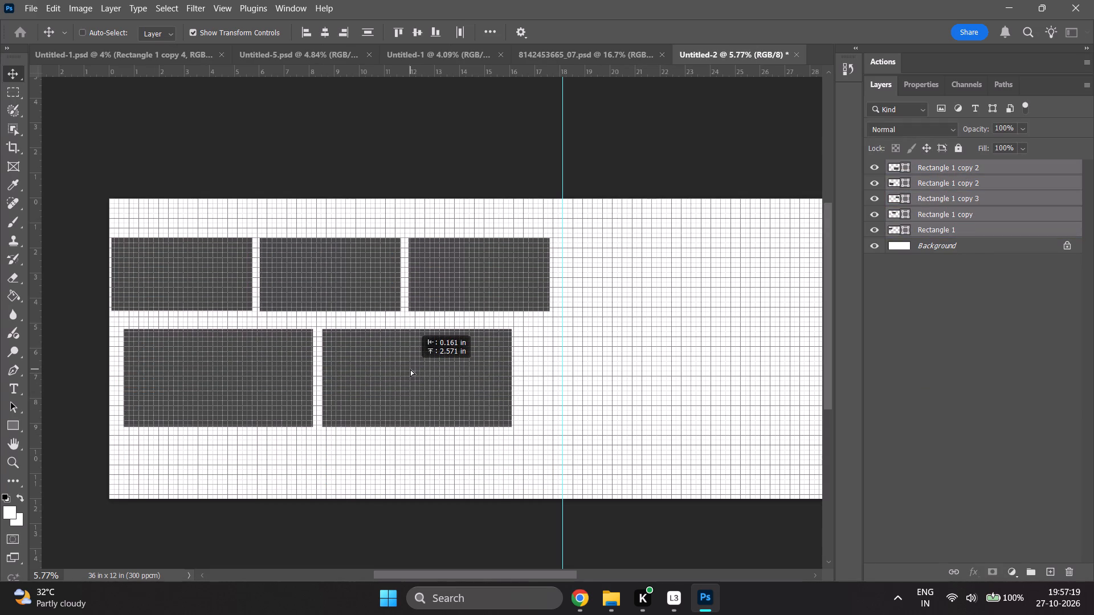
{"action": "left_click_drag", "start_coordinate": [410, 369], "coordinate": [413, 369]}
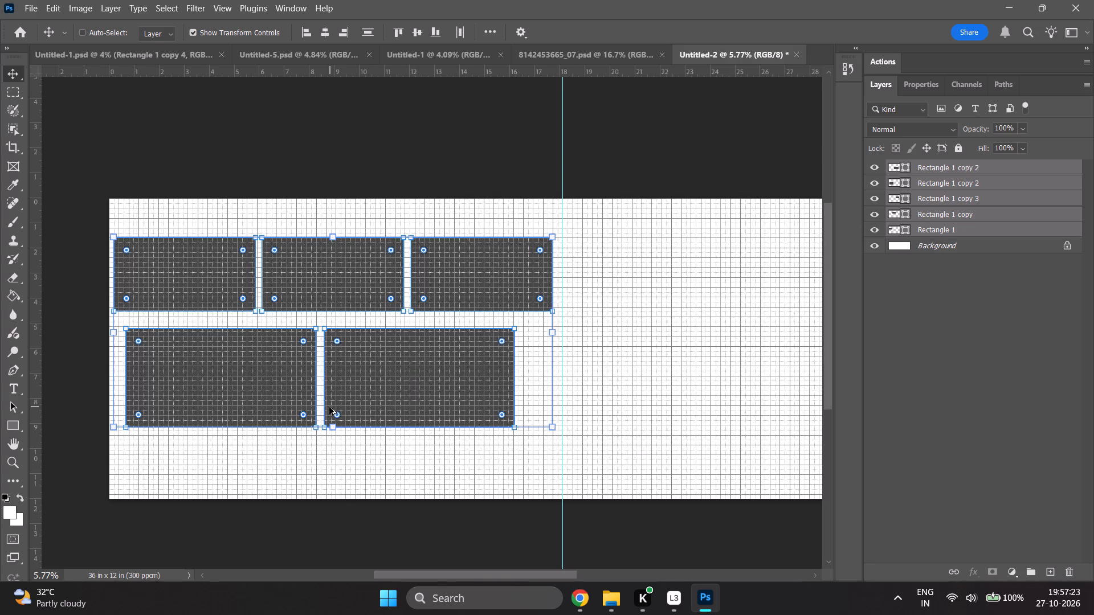
Stretch all five rectangles together downward to about 115.5% height, keeping their width at 100%.
{"action": "left_click", "coordinate": [324, 432], "text": "shift"}
{"action": "left_click_drag", "start_coordinate": [324, 432], "coordinate": [325, 436], "text": "shift"}
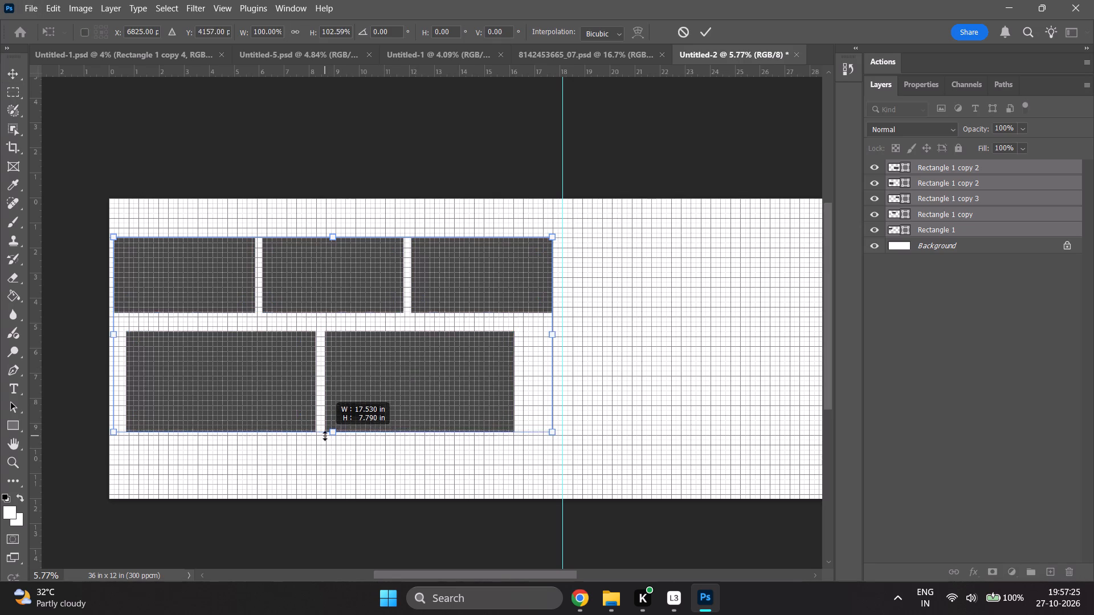
{"action": "left_click_drag", "start_coordinate": [325, 436], "coordinate": [325, 452], "text": "shift"}
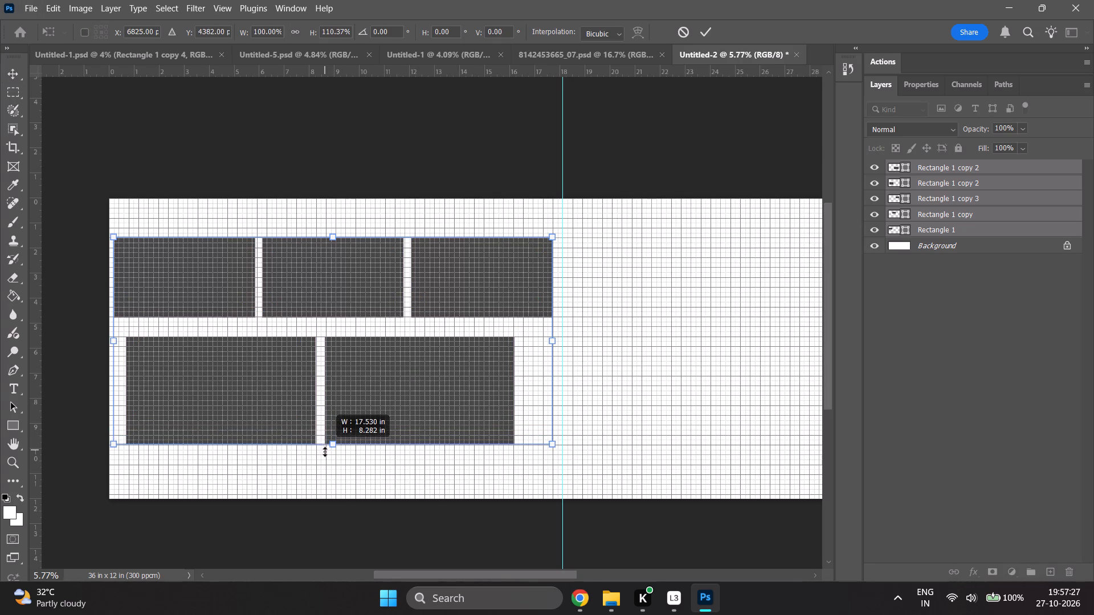
{"action": "left_click_drag", "start_coordinate": [325, 452], "coordinate": [323, 460], "text": "shift"}
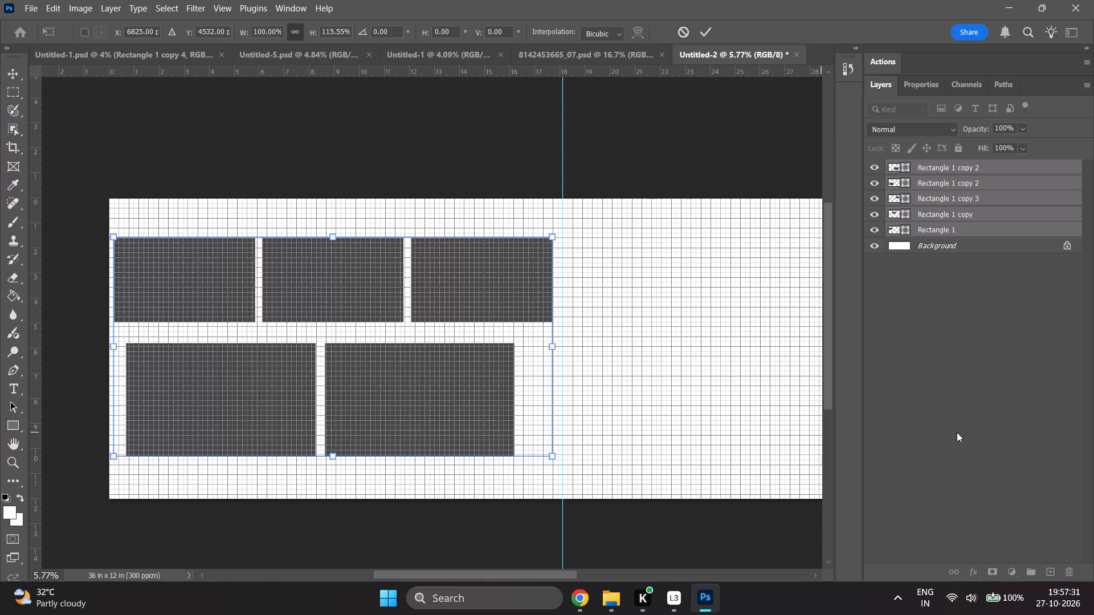
{"action": "left_click", "coordinate": [969, 432]}
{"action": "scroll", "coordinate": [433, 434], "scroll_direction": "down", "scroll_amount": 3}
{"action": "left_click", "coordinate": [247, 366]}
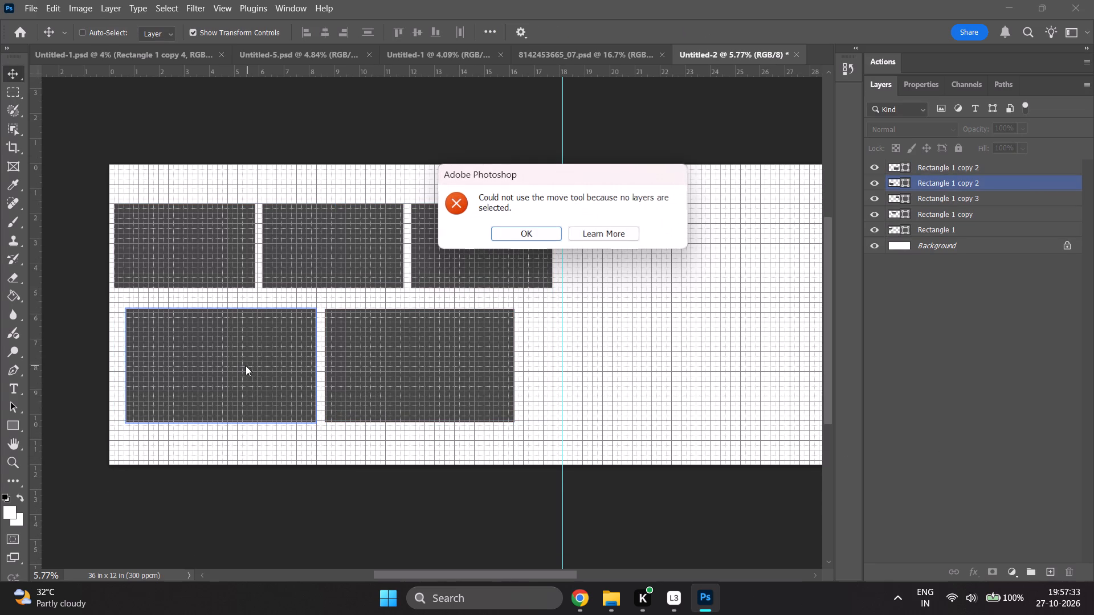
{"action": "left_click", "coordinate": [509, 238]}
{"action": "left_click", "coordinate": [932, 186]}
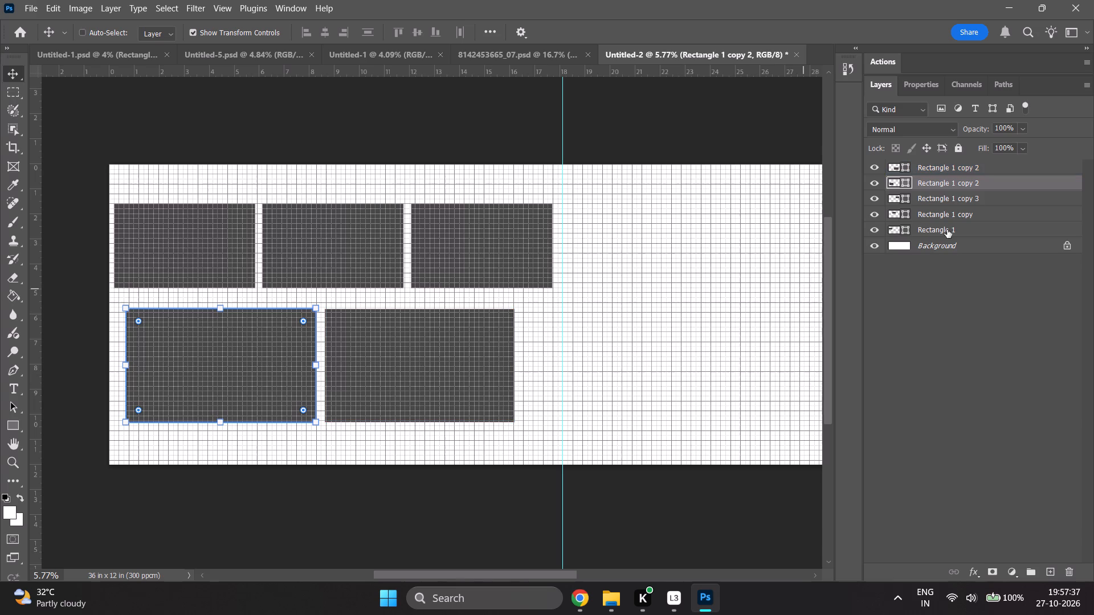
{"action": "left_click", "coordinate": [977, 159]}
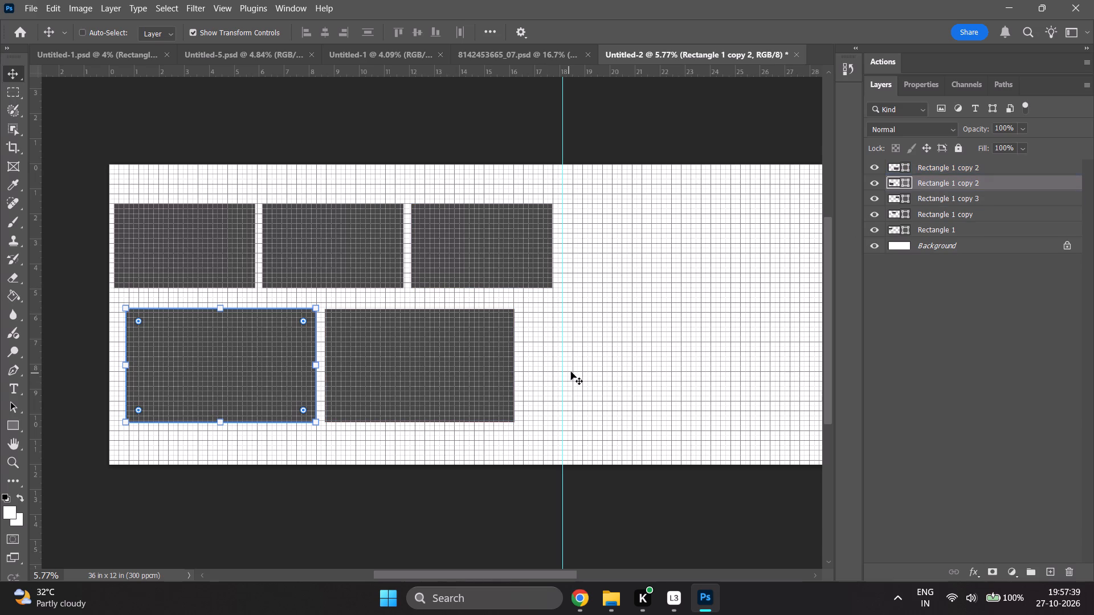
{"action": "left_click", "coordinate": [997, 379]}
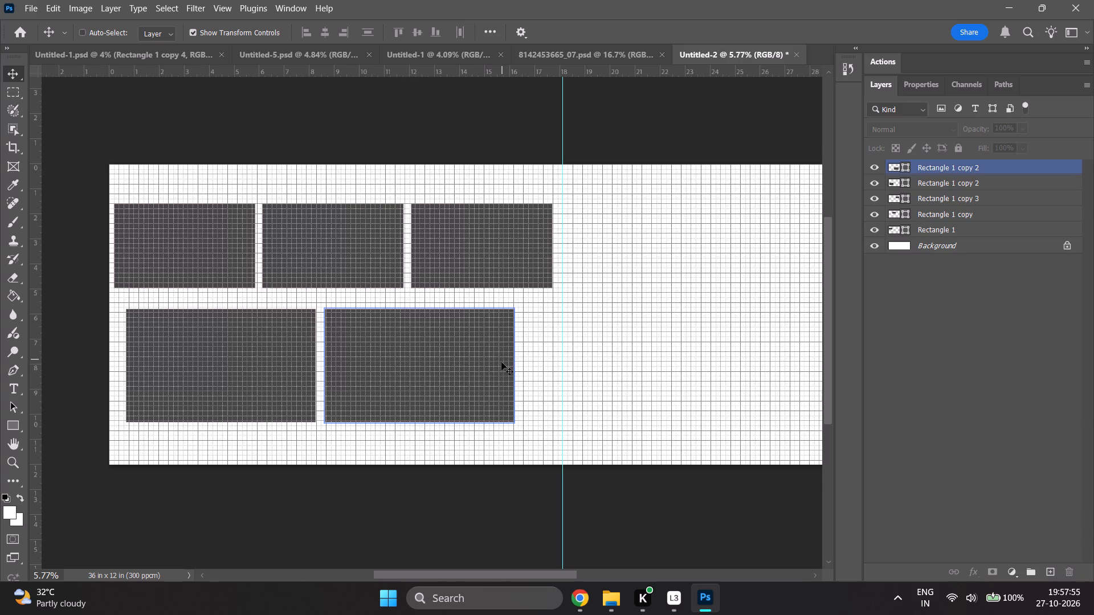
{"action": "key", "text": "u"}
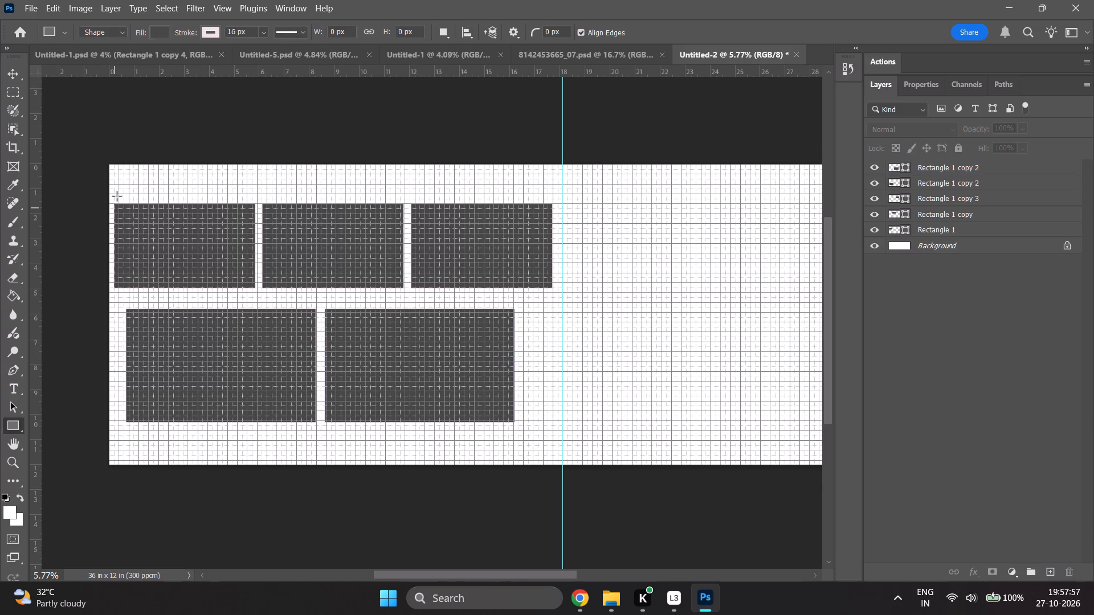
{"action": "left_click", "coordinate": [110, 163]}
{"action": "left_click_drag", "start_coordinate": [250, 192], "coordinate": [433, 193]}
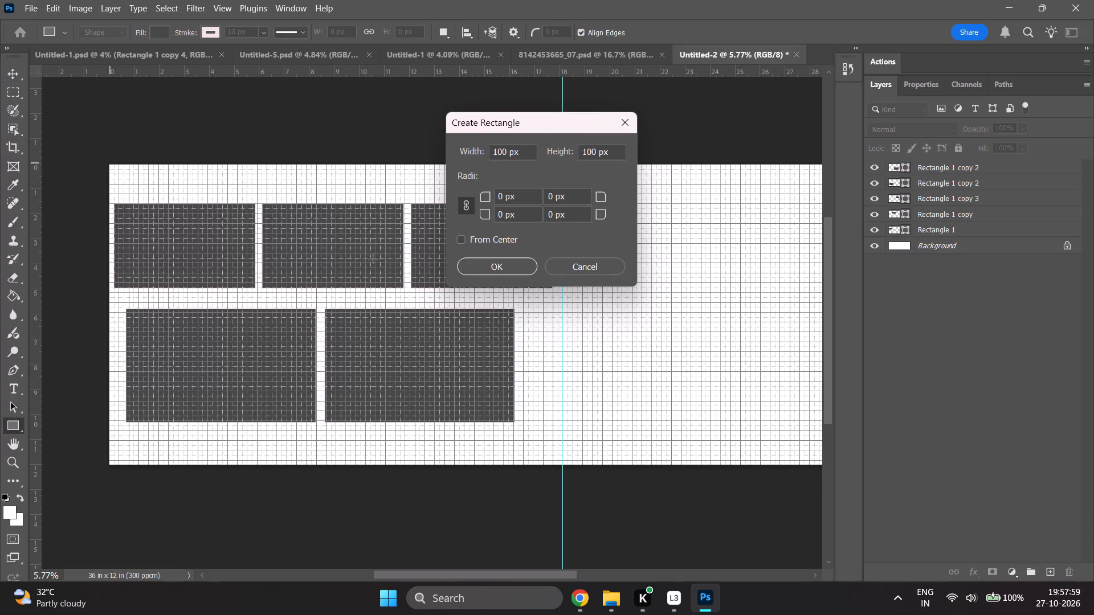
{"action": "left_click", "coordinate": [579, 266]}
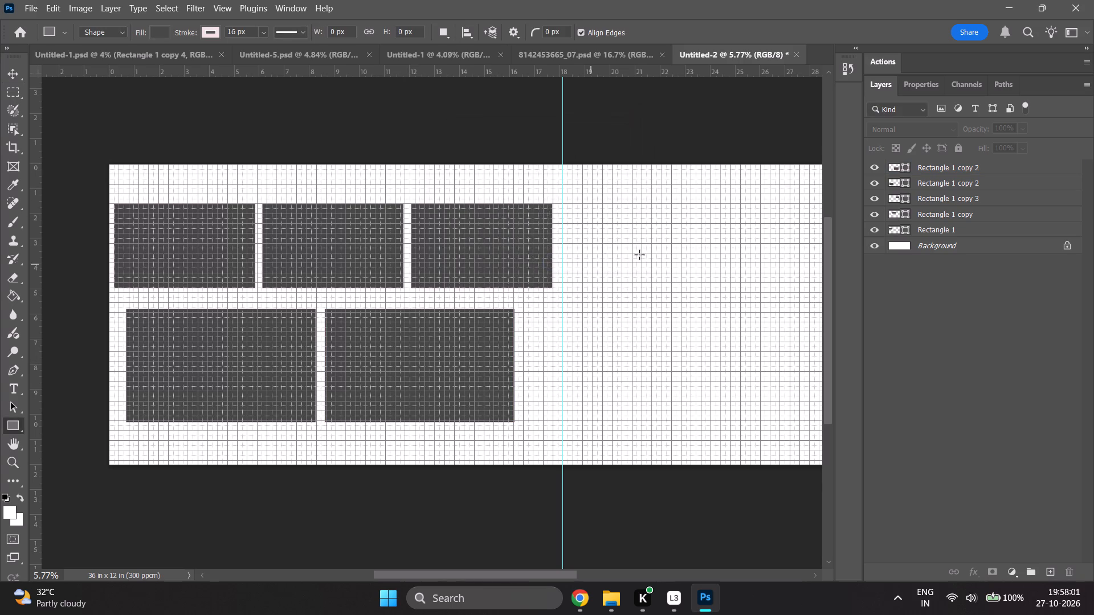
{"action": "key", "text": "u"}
Draw a rectangular strip across the left page's top edge, about 18.31 by 1.5 in, running from just past the left edge to the centre guide.
{"action": "left_click_drag", "start_coordinate": [111, 165], "coordinate": [466, 202]}
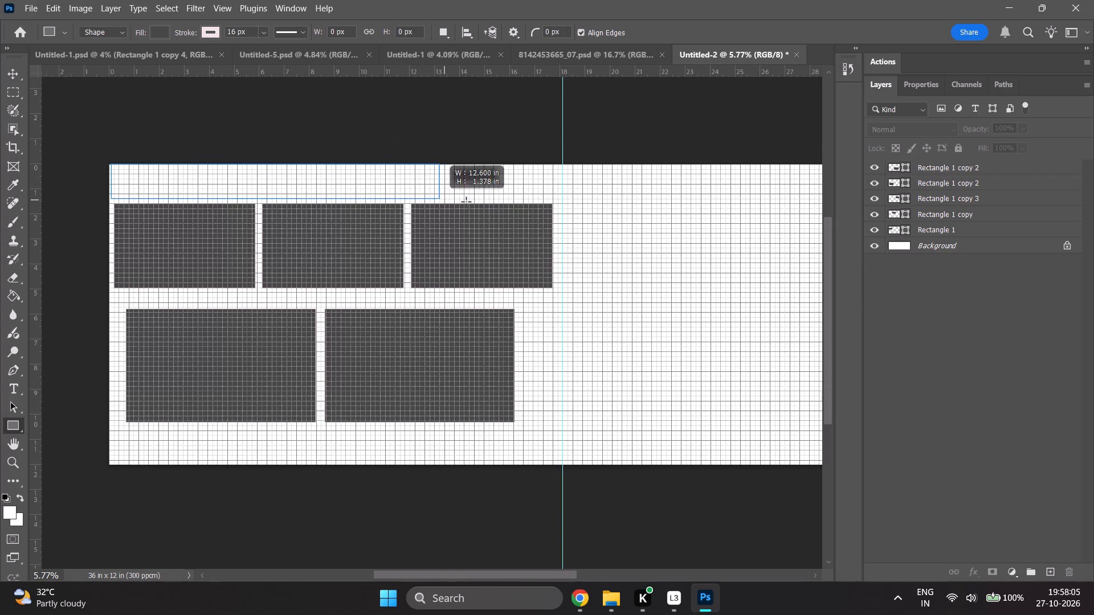
{"action": "left_click_drag", "start_coordinate": [466, 202], "coordinate": [558, 201]}
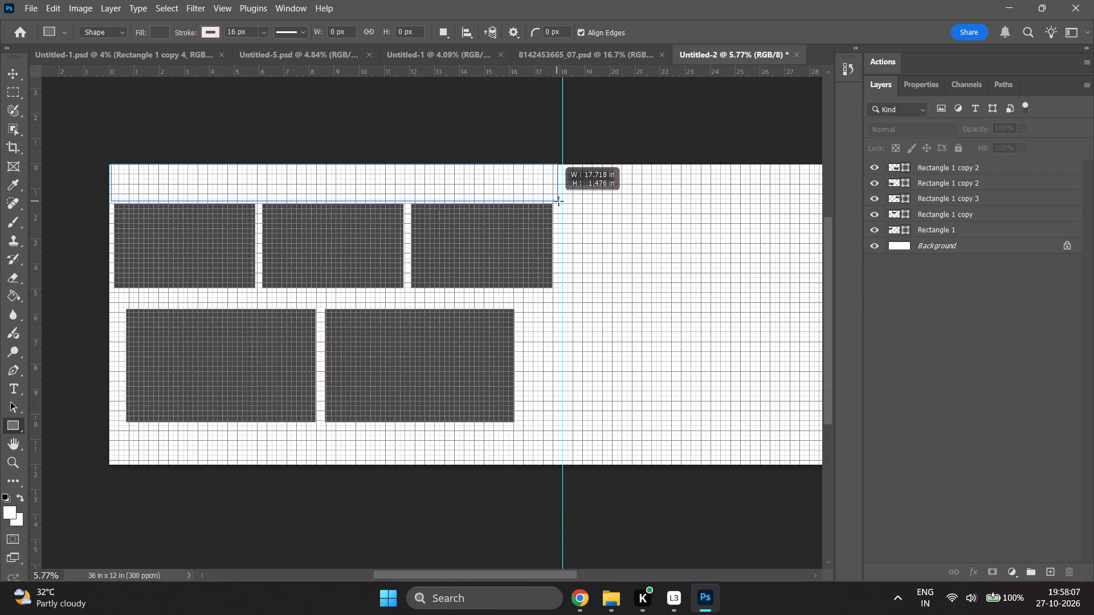
{"action": "left_click_drag", "start_coordinate": [558, 201], "coordinate": [562, 201]}
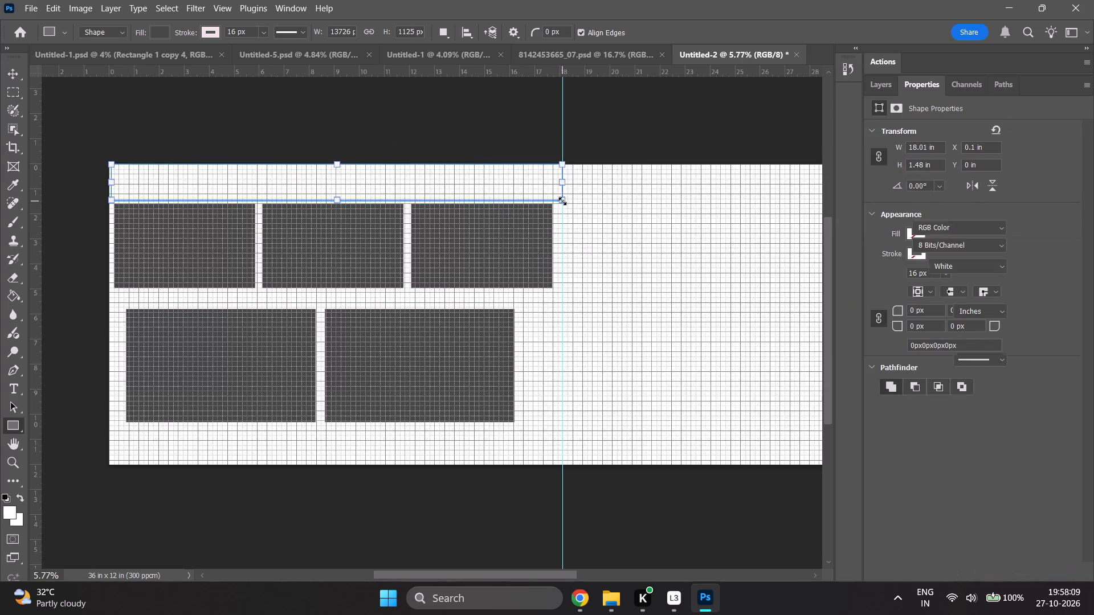
{"action": "left_click_drag", "start_coordinate": [113, 183], "coordinate": [105, 183], "text": "shift"}
{"action": "left_click", "coordinate": [105, 183], "text": "shift"}
{"action": "left_click", "coordinate": [957, 491]}
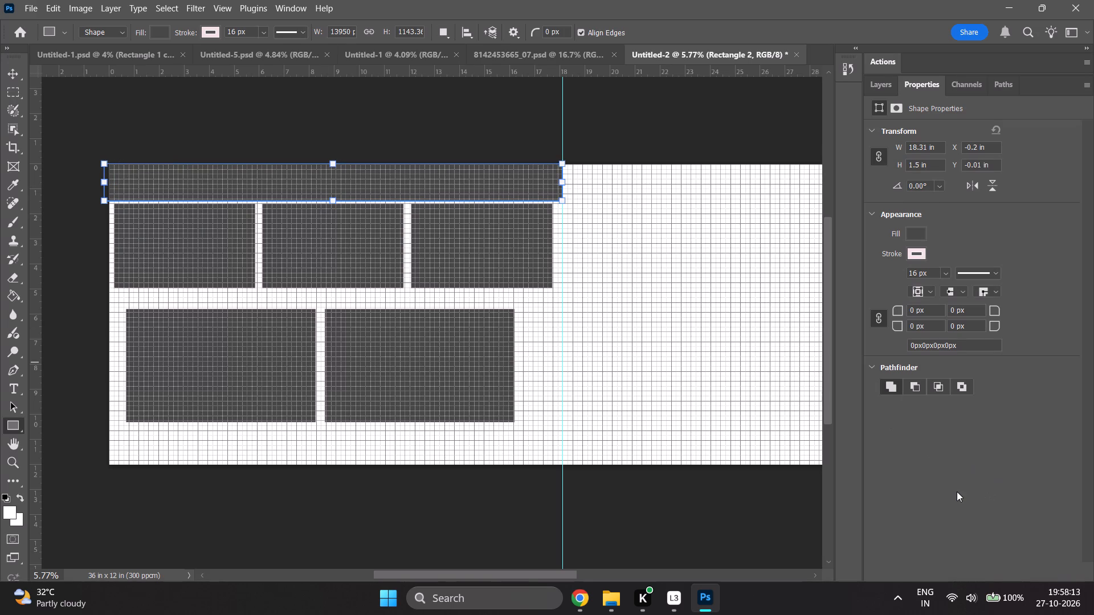
Duplicate the top strip, rotate the copy 90°, and place it against the centre guide on the right page.
{"action": "left_click", "coordinate": [885, 89]}
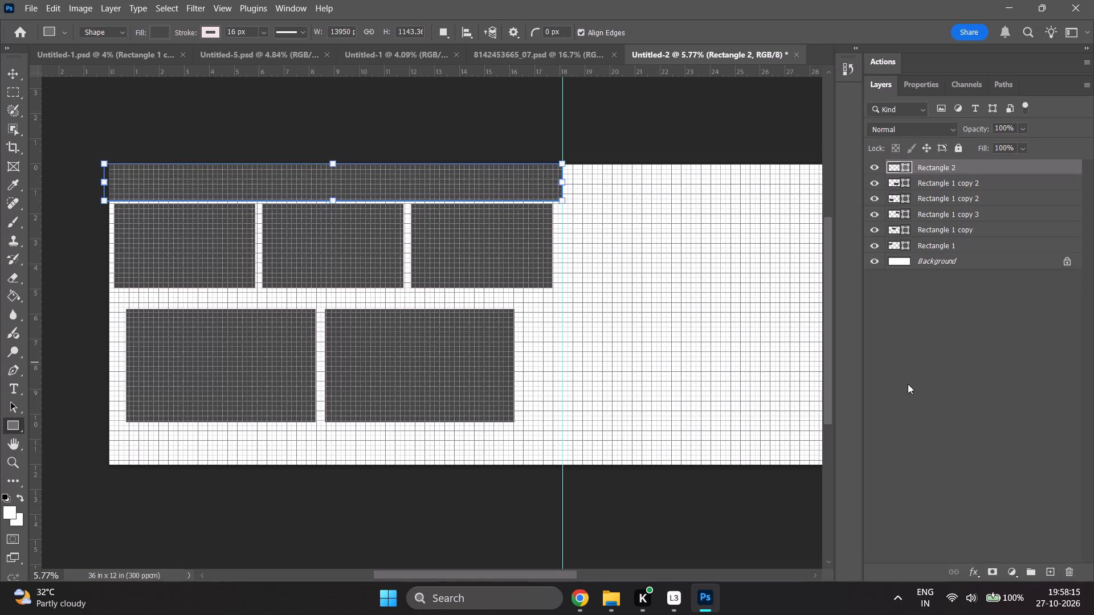
{"action": "left_click", "coordinate": [908, 384]}
{"action": "left_click", "coordinate": [962, 160]}
{"action": "key", "text": "ctrl+j"}
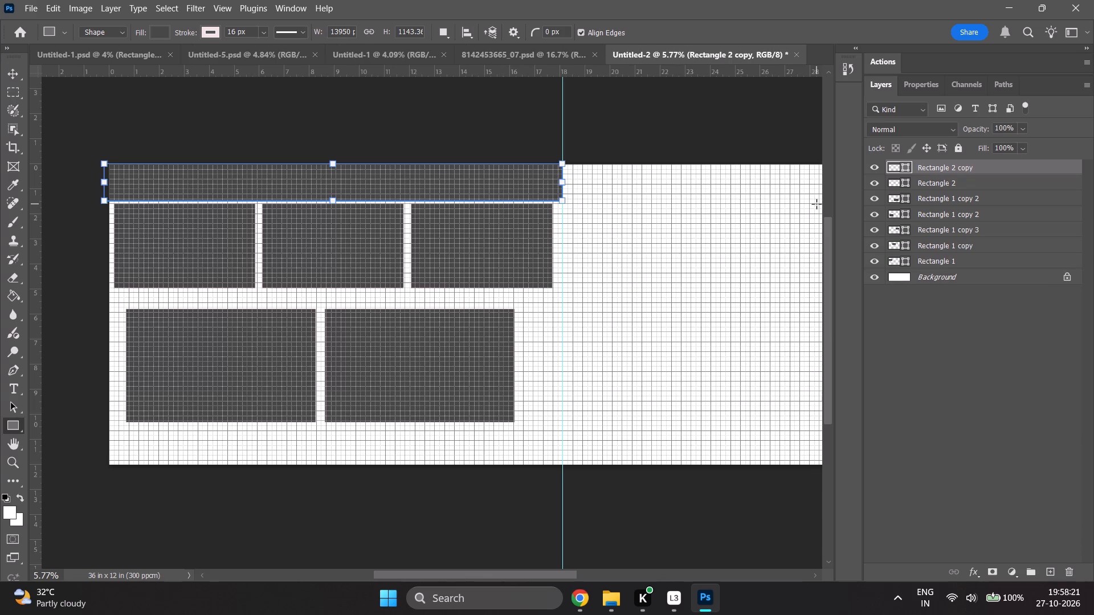
{"action": "key", "text": "v"}
{"action": "left_click_drag", "start_coordinate": [501, 183], "coordinate": [680, 192]}
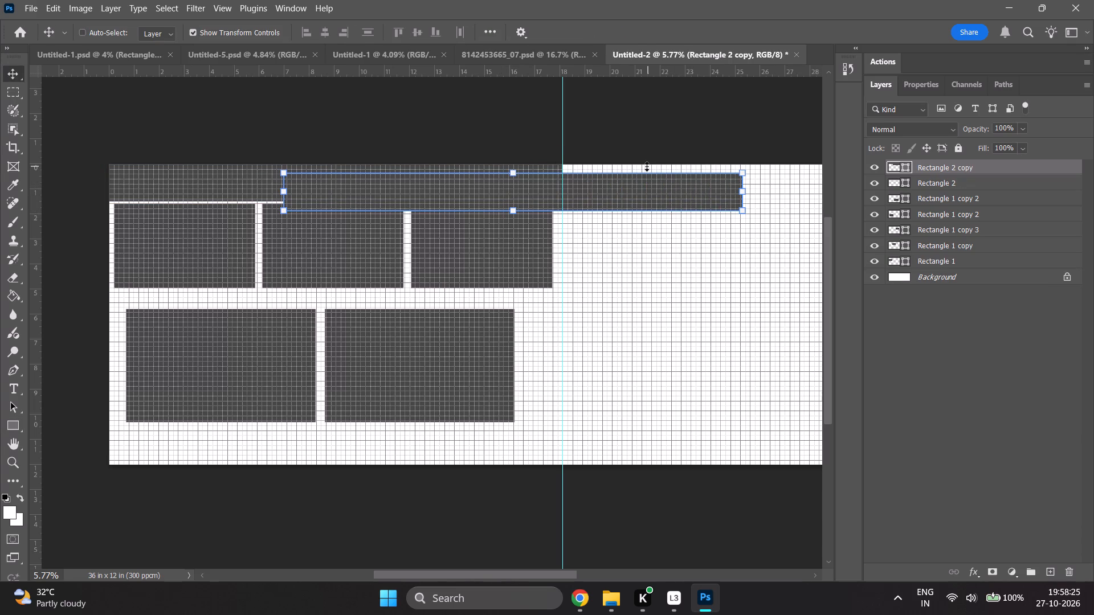
{"action": "left_click_drag", "start_coordinate": [547, 156], "coordinate": [581, 263], "text": "shift"}
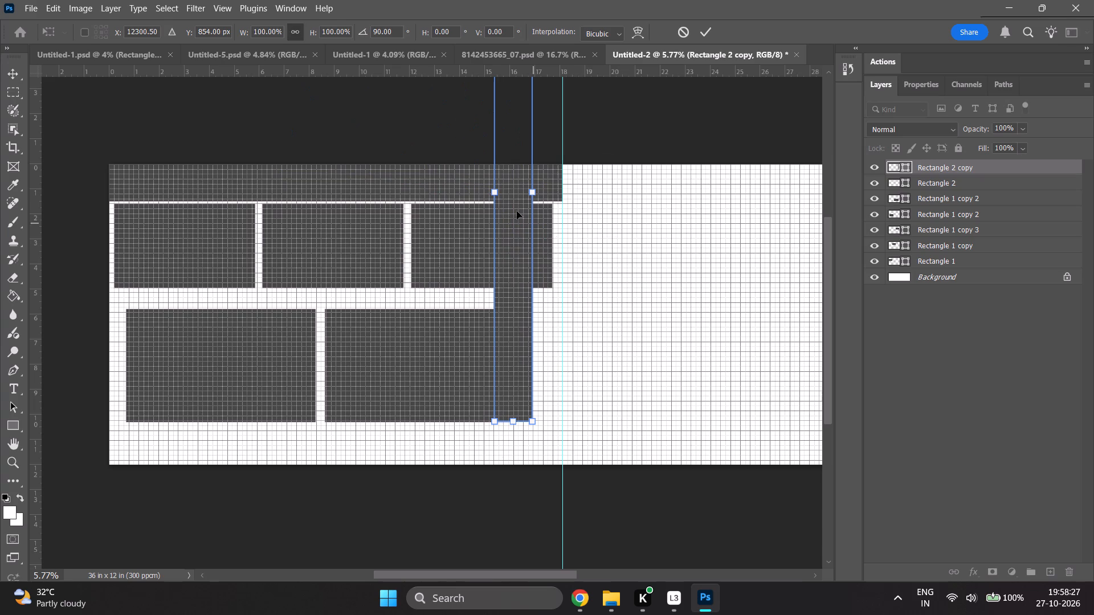
{"action": "left_click_drag", "start_coordinate": [511, 202], "coordinate": [580, 255]}
Shorten the vertical strip at both ends to span the page height, about 12.1 in, keeping it flush with the centre guide.
{"action": "left_click_drag", "start_coordinate": [583, 477], "coordinate": [583, 460], "text": "shift"}
{"action": "scroll", "coordinate": [591, 259], "scroll_direction": "up", "scroll_amount": 12}
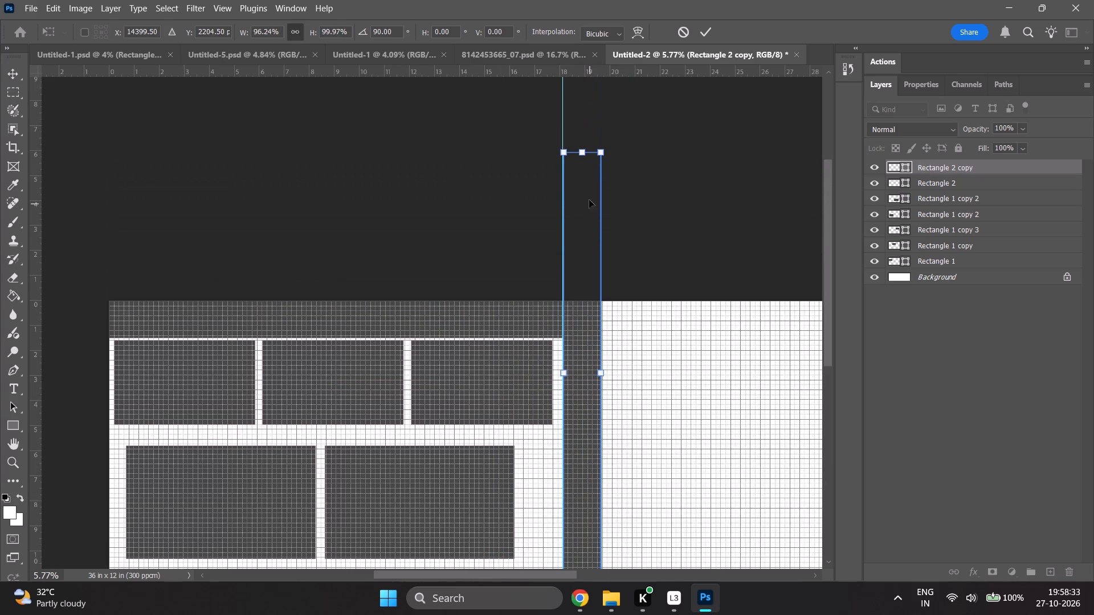
{"action": "left_click_drag", "start_coordinate": [583, 151], "coordinate": [579, 300], "text": "shift"}
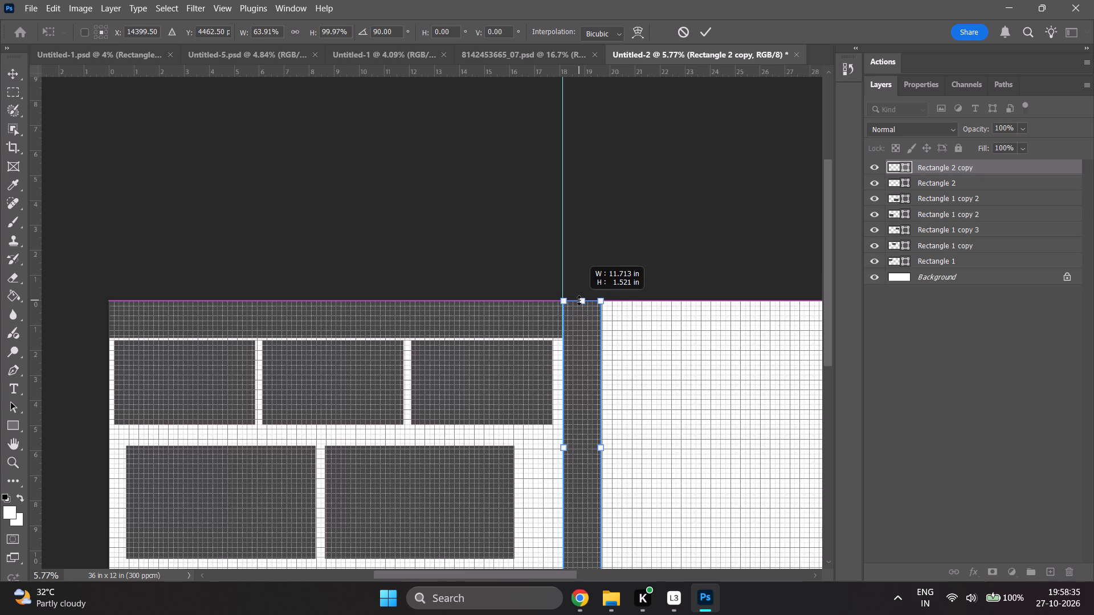
{"action": "left_click_drag", "start_coordinate": [579, 300], "coordinate": [578, 298], "text": "shift"}
{"action": "scroll", "coordinate": [578, 298], "scroll_direction": "down", "scroll_amount": 11}
{"action": "left_click_drag", "start_coordinate": [578, 294], "coordinate": [576, 306]}
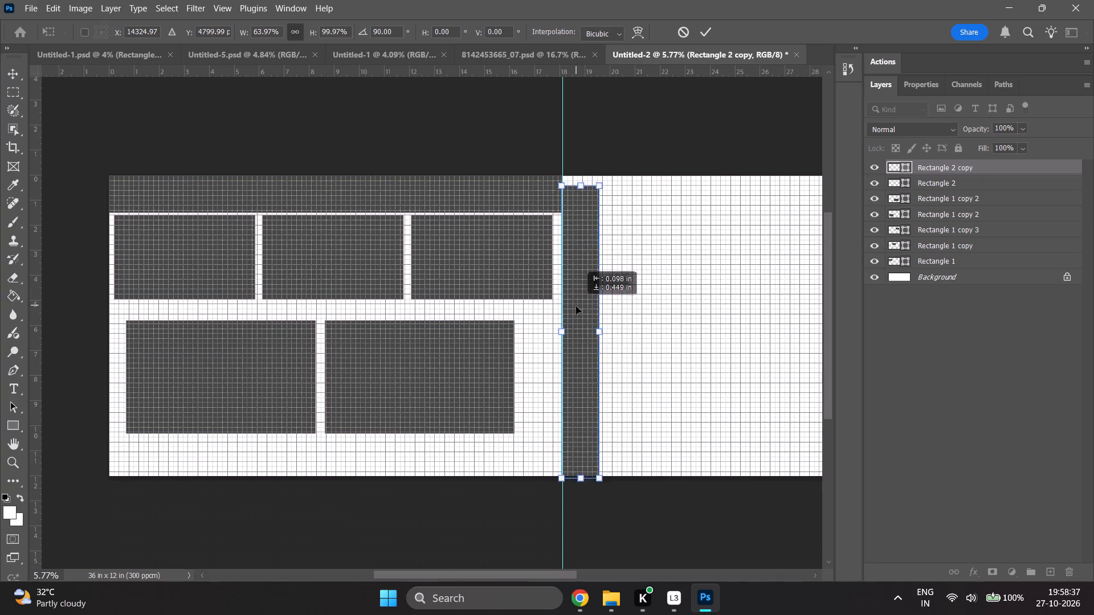
{"action": "left_click_drag", "start_coordinate": [576, 306], "coordinate": [578, 306]}
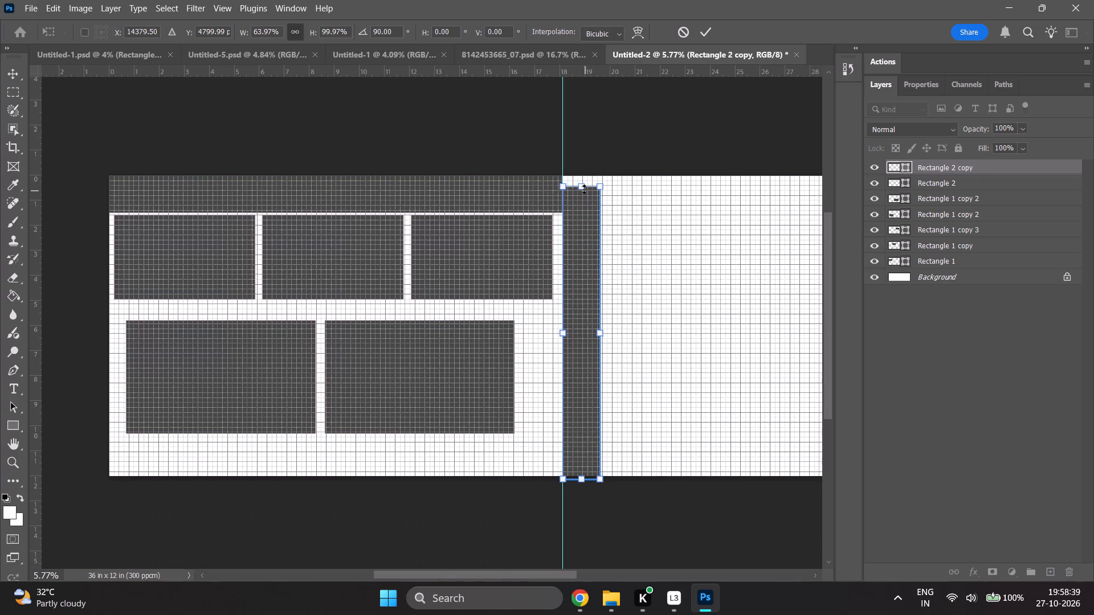
{"action": "left_click_drag", "start_coordinate": [581, 184], "coordinate": [580, 175], "text": "shift"}
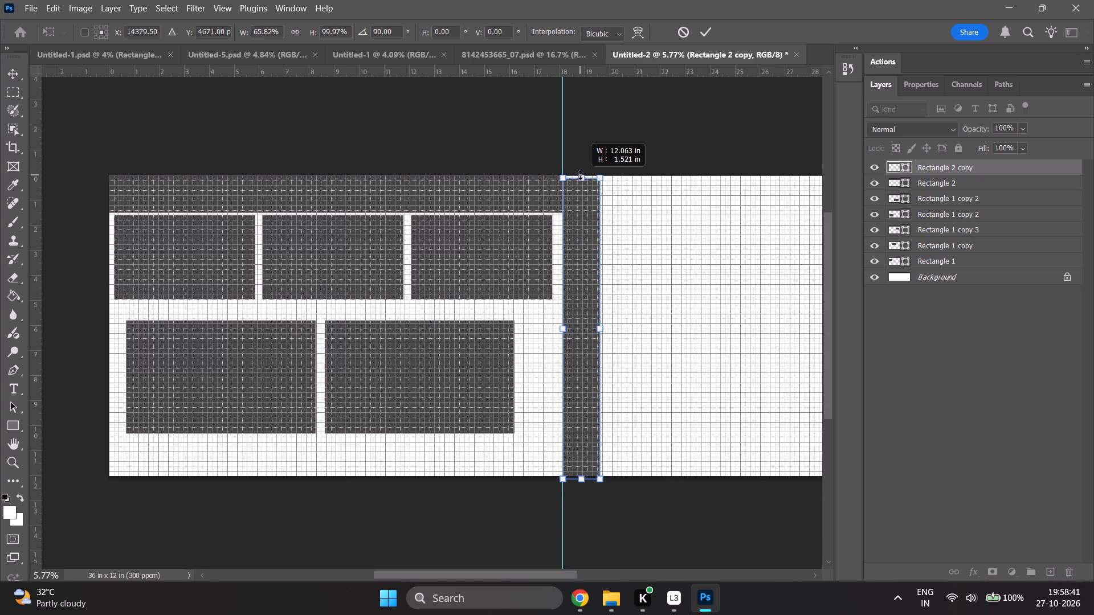
{"action": "left_click_drag", "start_coordinate": [580, 175], "coordinate": [580, 173], "text": "shift"}
{"action": "left_click", "coordinate": [911, 358]}
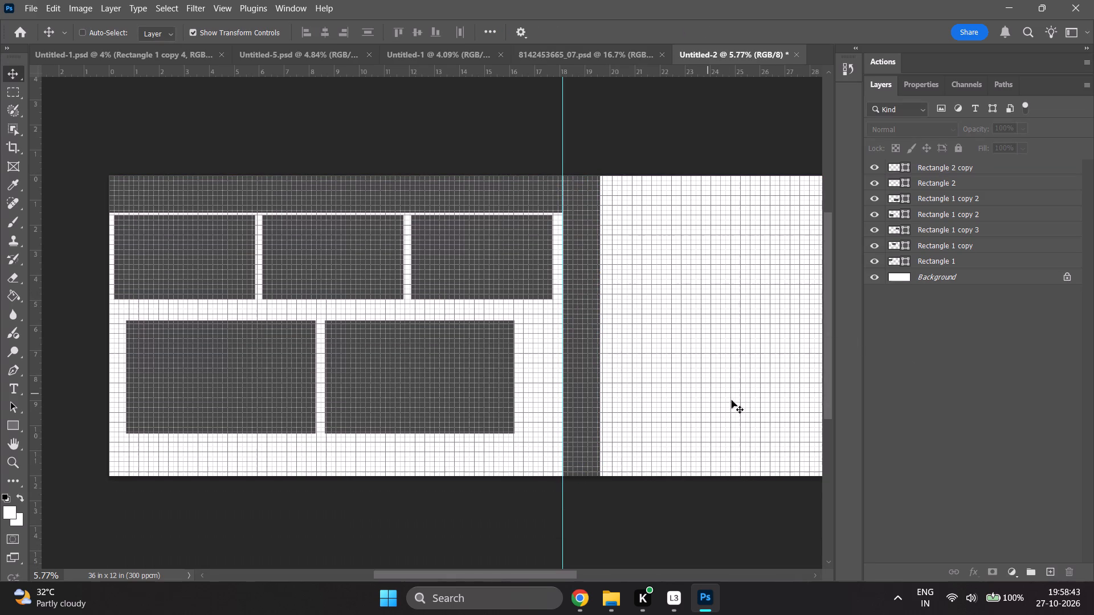
Examine the album layout tutorial video in Chrome and the wedding photos in folder 8 in File Explorer.
{"action": "scroll", "coordinate": [707, 372], "scroll_direction": "down", "scroll_amount": 2}
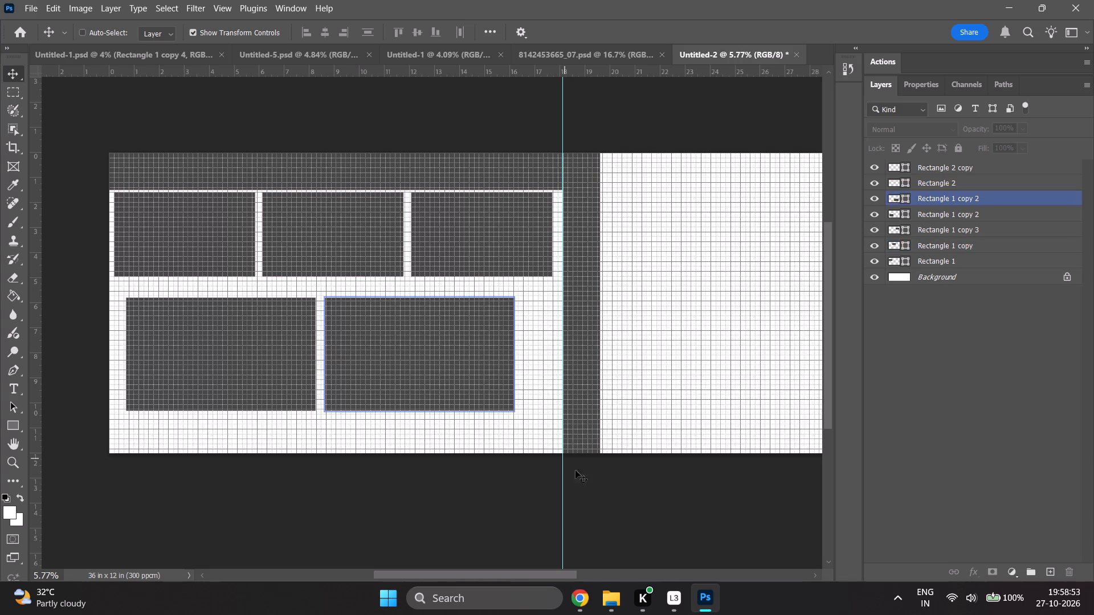
{"action": "left_click", "coordinate": [568, 603]}
{"action": "left_click", "coordinate": [369, 335]}
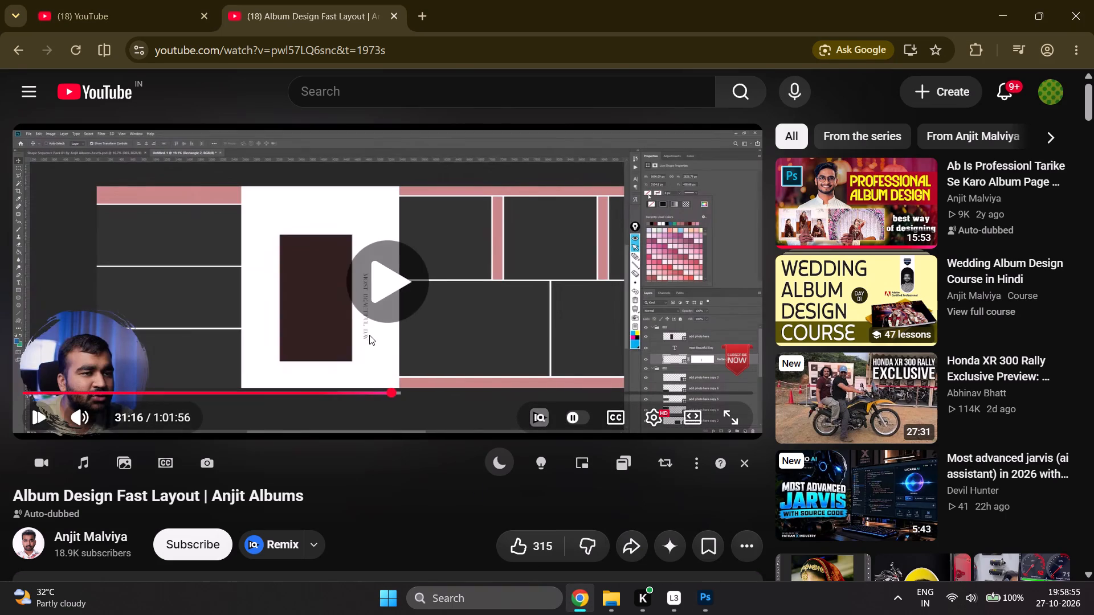
{"action": "left_click", "coordinate": [426, 318]}
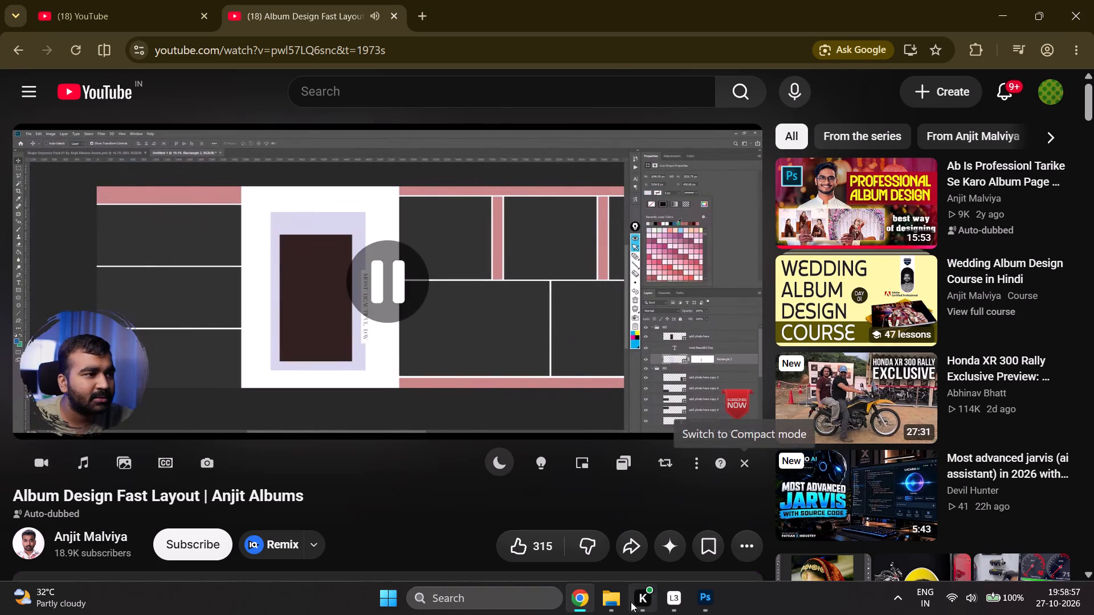
{"action": "left_click", "coordinate": [611, 605]}
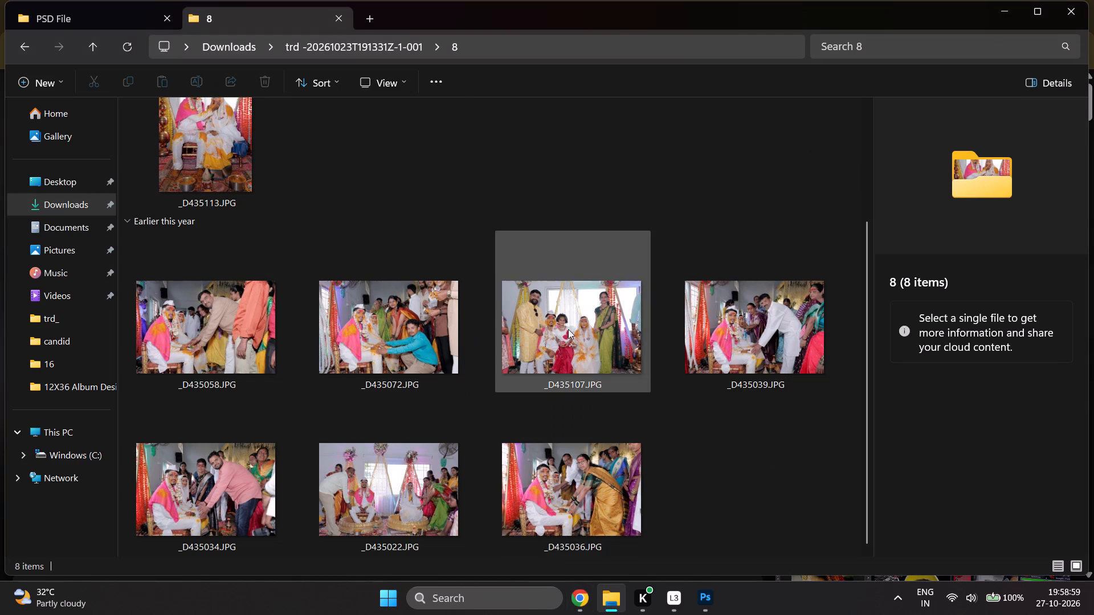
{"action": "scroll", "coordinate": [453, 303], "scroll_direction": "up", "scroll_amount": 4}
{"action": "scroll", "coordinate": [452, 301], "scroll_direction": "down", "scroll_amount": 3}
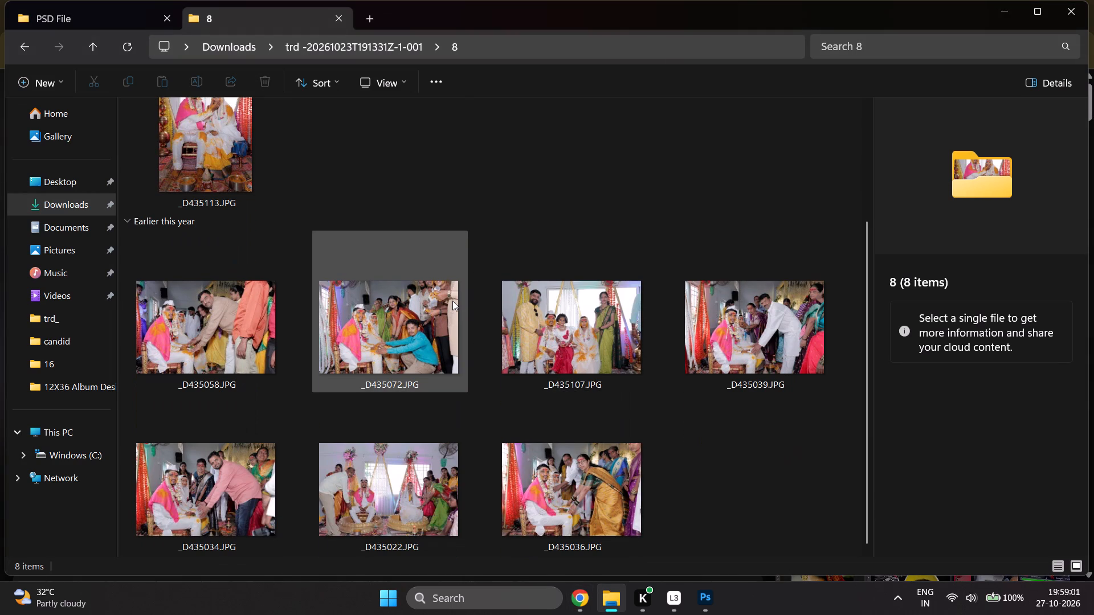
{"action": "scroll", "coordinate": [453, 290], "scroll_direction": "up", "scroll_amount": 3}
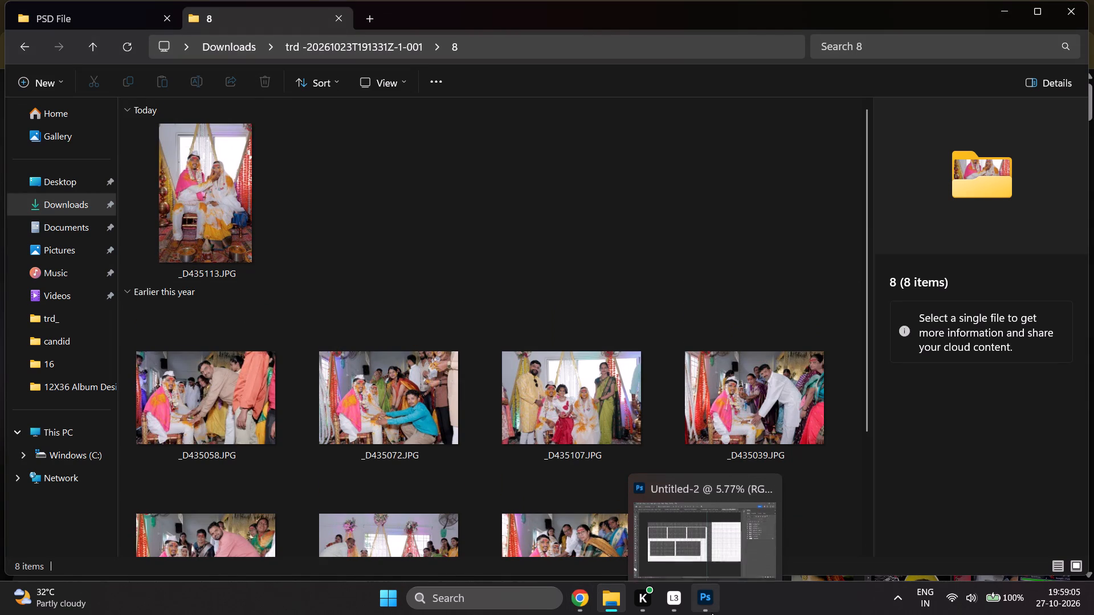
{"action": "scroll", "coordinate": [338, 220], "scroll_direction": "down", "scroll_amount": 3}
{"action": "scroll", "coordinate": [281, 208], "scroll_direction": "down", "scroll_amount": 3}
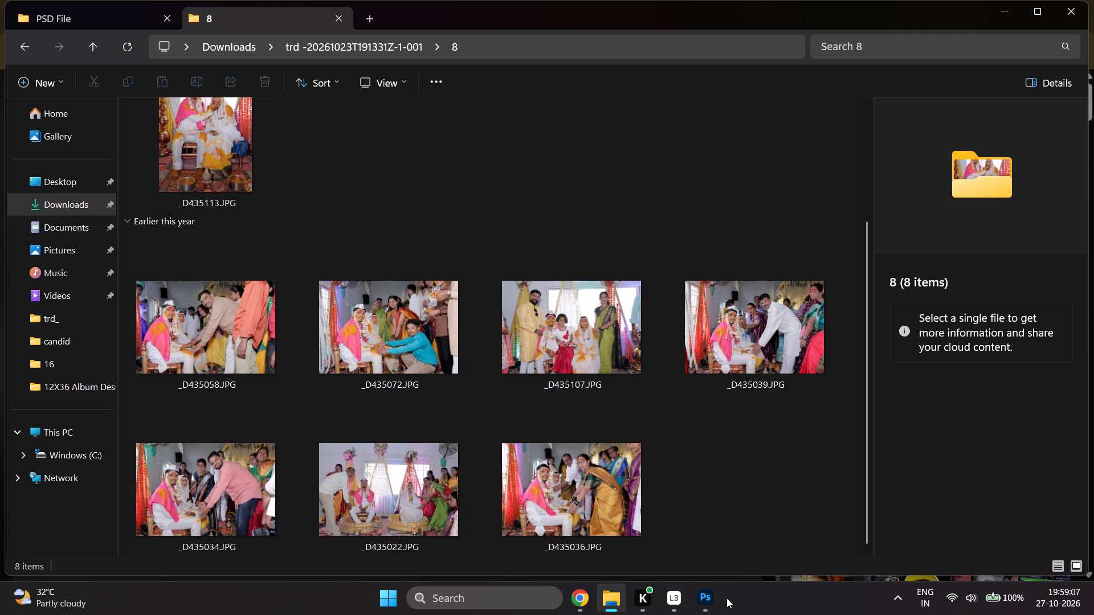
{"action": "left_click", "coordinate": [703, 604]}
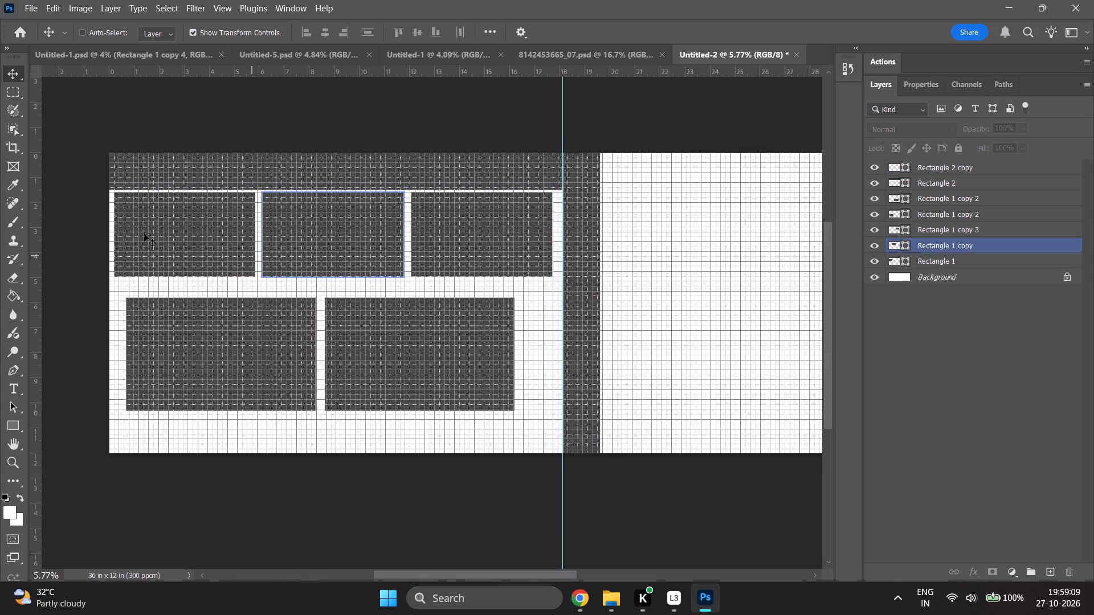
{"action": "left_click", "coordinate": [574, 608]}
{"action": "left_click", "coordinate": [360, 282]}
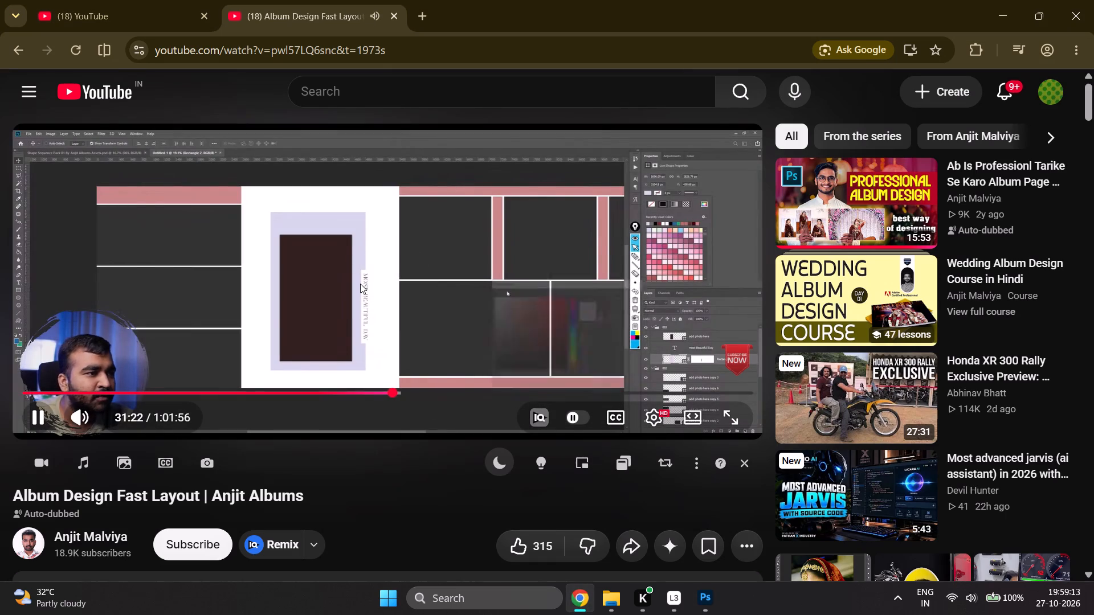
{"action": "left_click", "coordinate": [360, 284]}
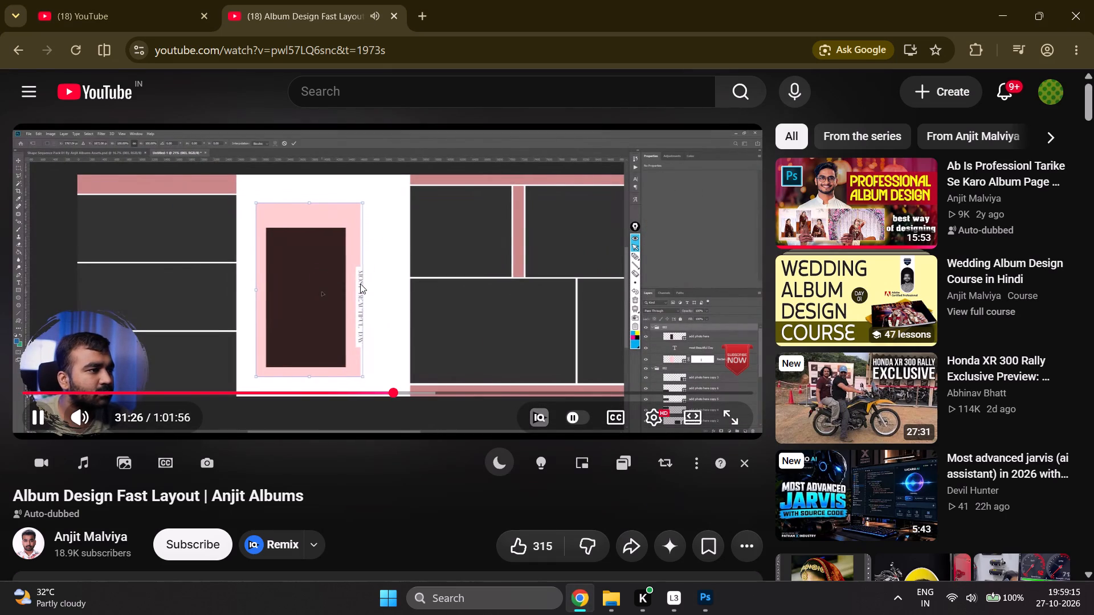
Back in Photoshop, move the two lower-row rectangles together about 1.2 in down and slightly right on the left page.
{"action": "left_click", "coordinate": [706, 597]}
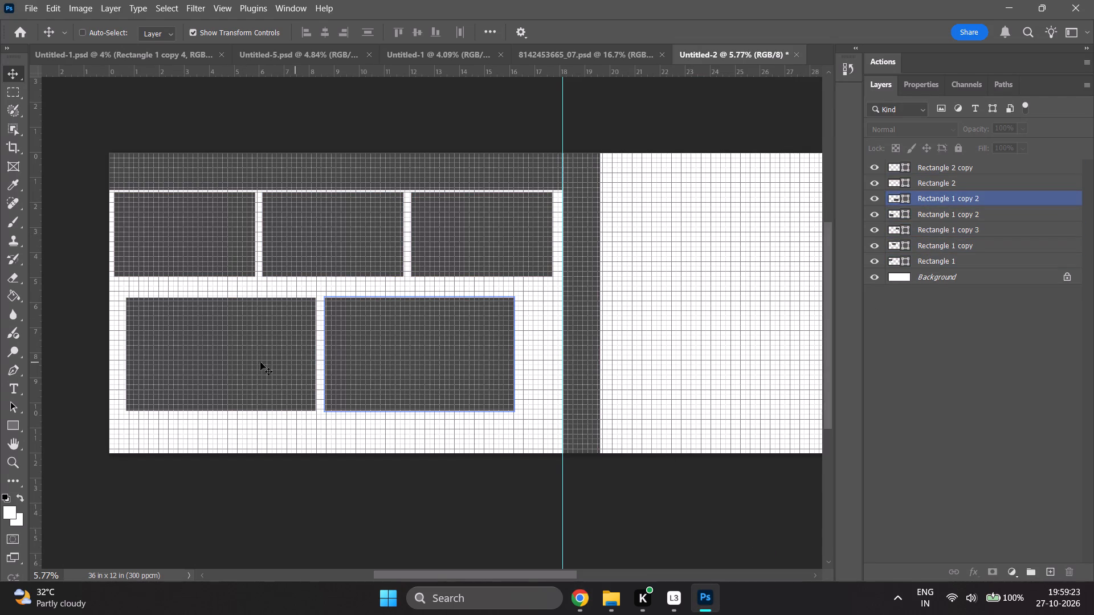
{"action": "left_click", "coordinate": [970, 198], "text": "ctrl"}
{"action": "left_click", "coordinate": [970, 214], "text": "ctrl"}
{"action": "left_click_drag", "start_coordinate": [370, 367], "coordinate": [374, 397]}
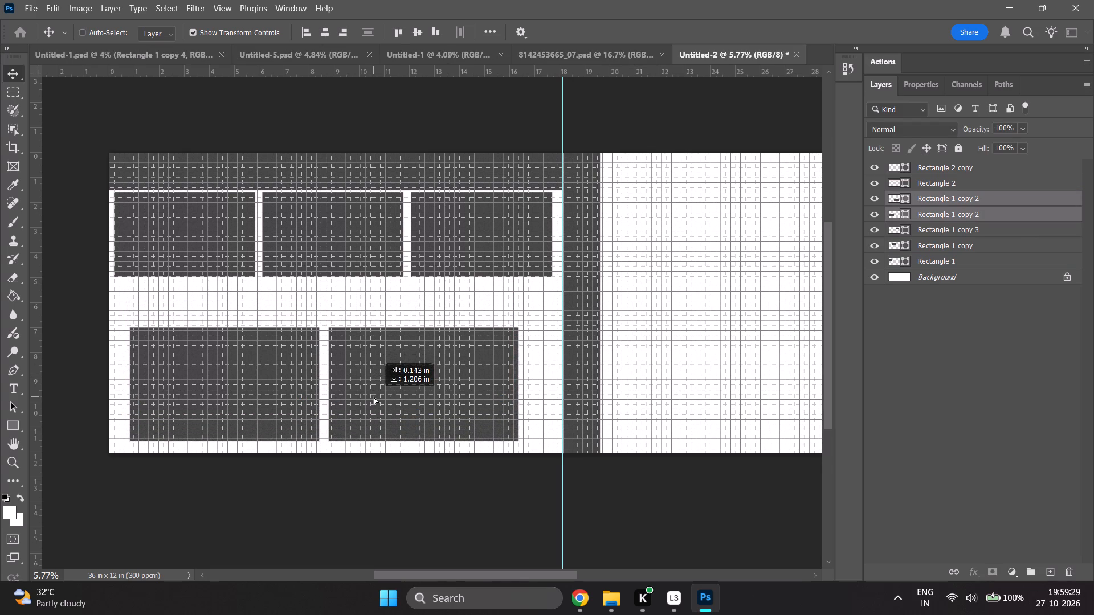
{"action": "left_click_drag", "start_coordinate": [374, 397], "coordinate": [379, 397]}
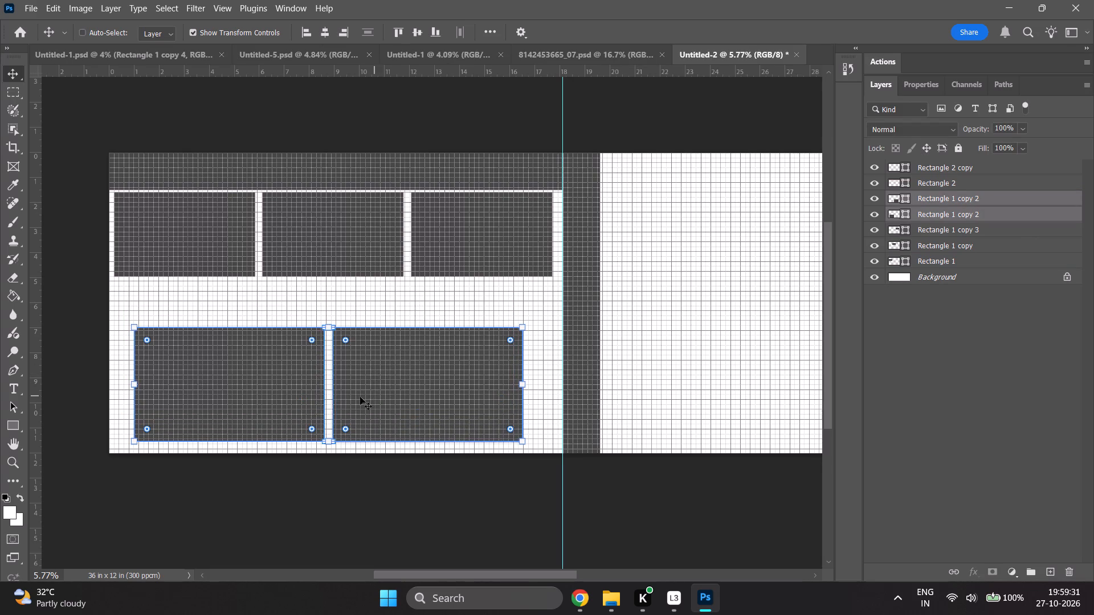
Widen the lower row's left rectangle to about 103.25% from its right edge, narrowing the gap to its neighbour.
{"action": "scroll", "coordinate": [324, 386], "scroll_direction": "up", "scroll_amount": 11, "text": "alt"}
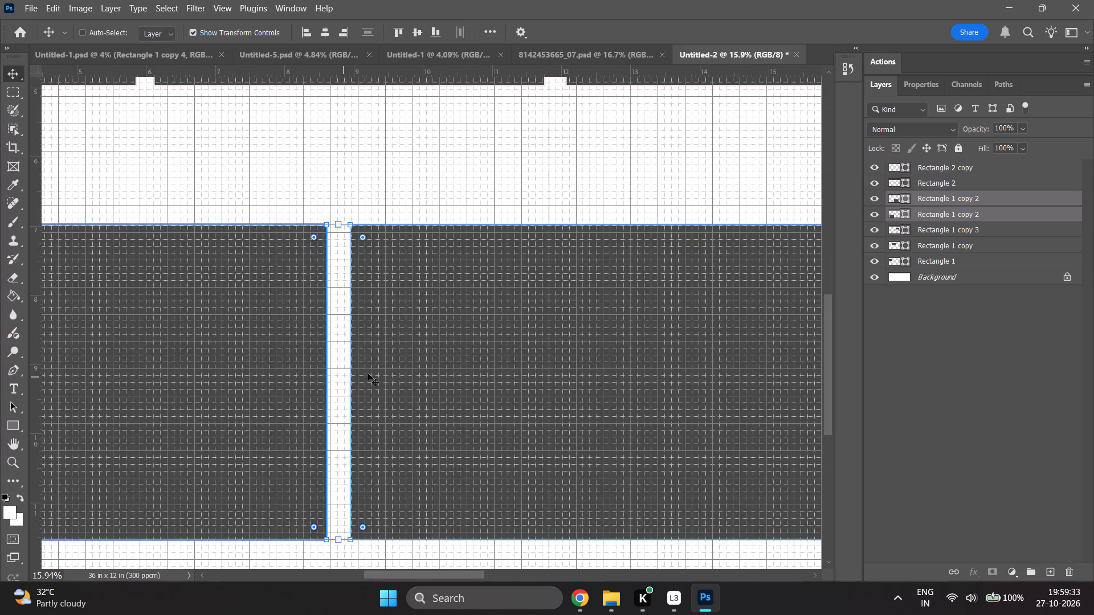
{"action": "left_click", "coordinate": [348, 364]}
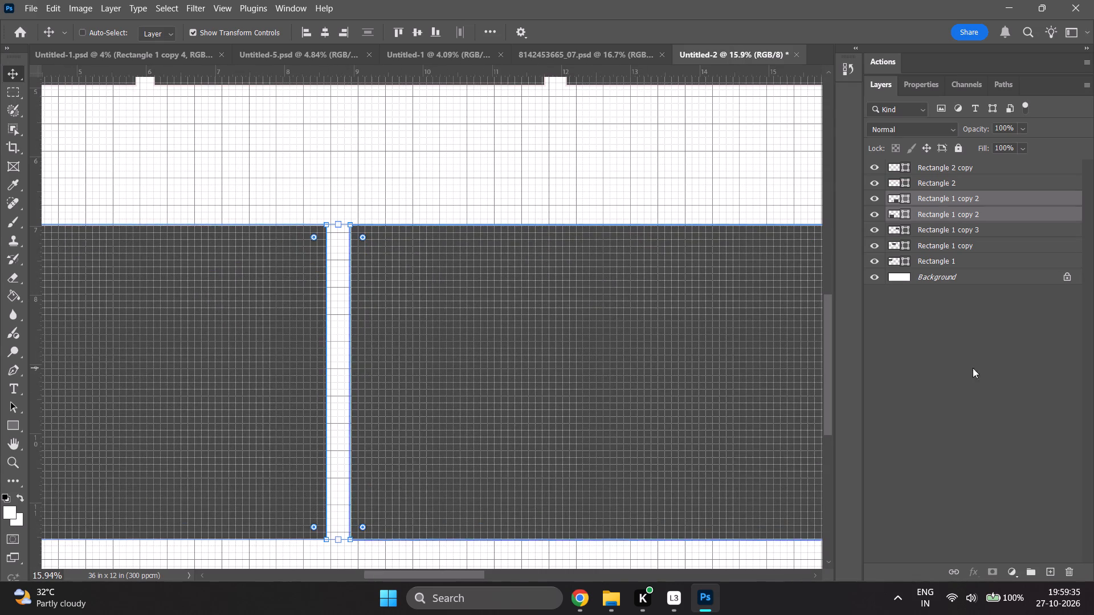
{"action": "left_click", "coordinate": [896, 367]}
{"action": "left_click", "coordinate": [246, 356], "text": "shift"}
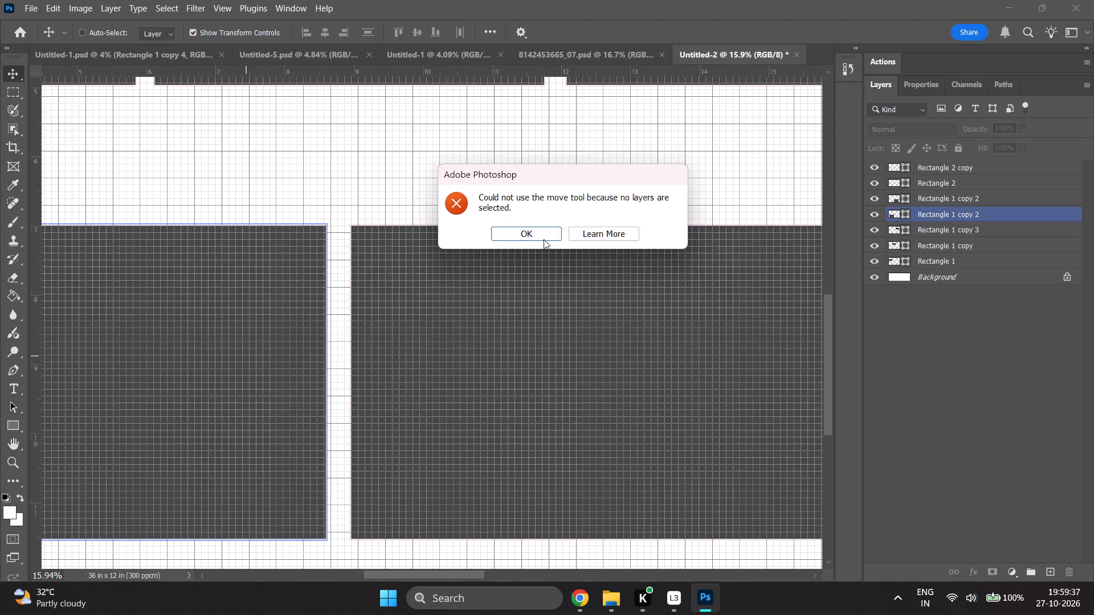
{"action": "left_click", "coordinate": [524, 235]}
{"action": "left_click", "coordinate": [929, 216]}
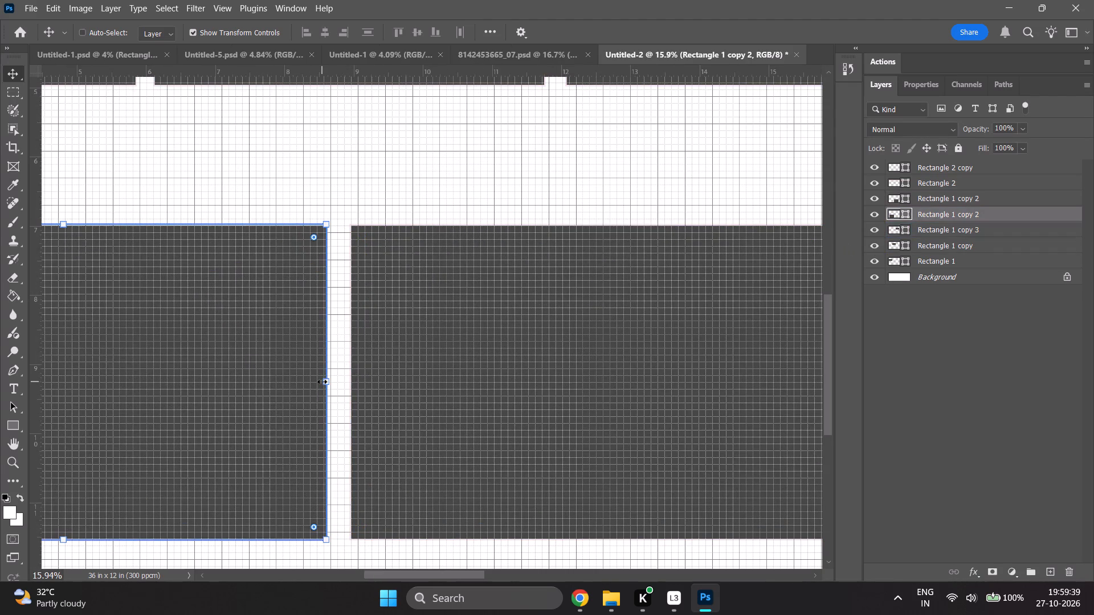
{"action": "left_click_drag", "start_coordinate": [324, 382], "coordinate": [340, 384], "text": "shift"}
{"action": "left_click", "coordinate": [340, 384], "text": "shift"}
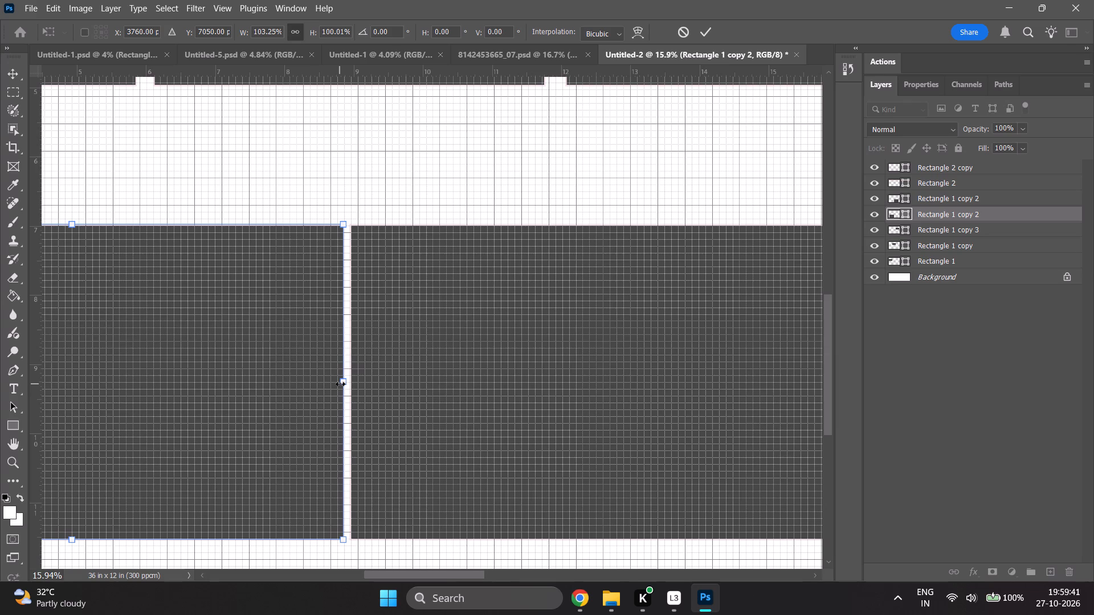
{"action": "scroll", "coordinate": [341, 384], "scroll_direction": "down", "scroll_amount": 9}
{"action": "left_click", "coordinate": [956, 466]}
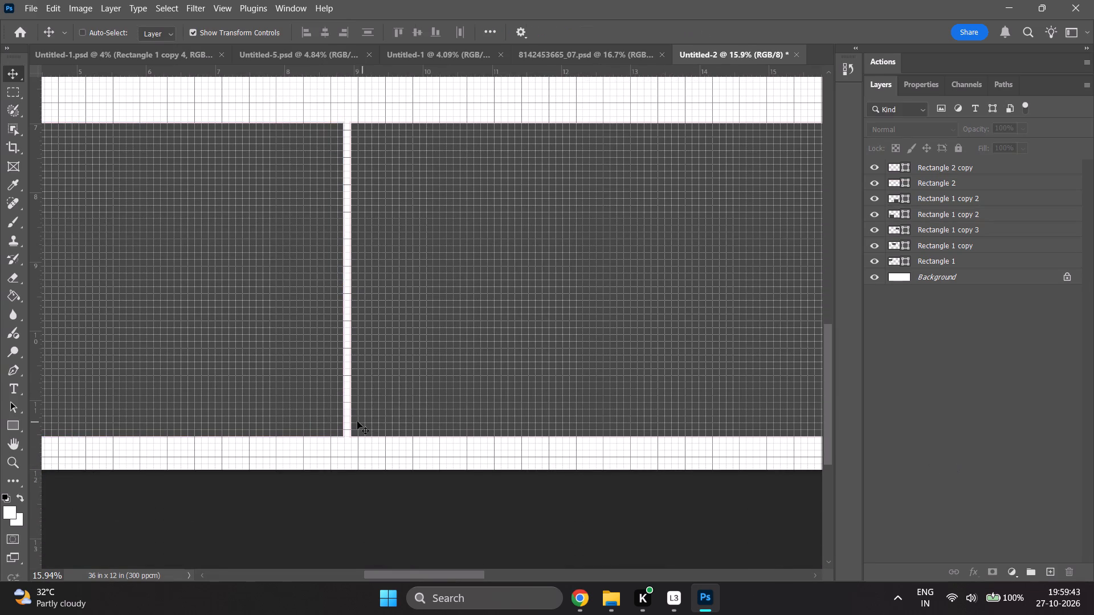
{"action": "scroll", "coordinate": [356, 421], "scroll_direction": "down", "scroll_amount": 7, "text": "alt"}
{"action": "scroll", "coordinate": [356, 421], "scroll_direction": "up", "scroll_amount": 8}
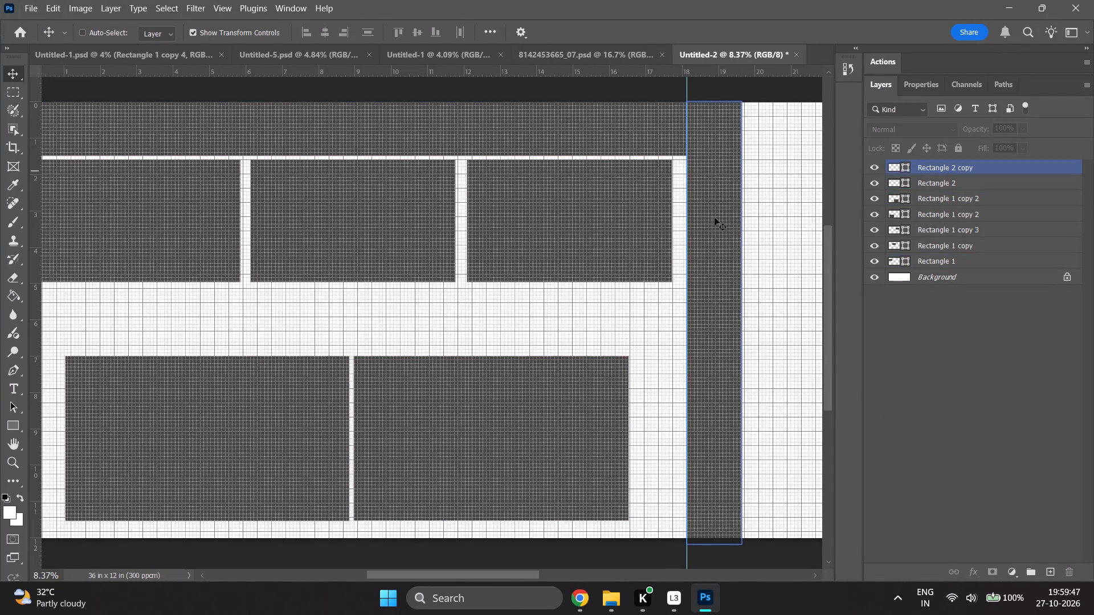
Move the three upper-row rectangles together about 0.5 in down and 0.1 in right on the left page.
{"action": "left_click", "coordinate": [984, 263]}
{"action": "left_click", "coordinate": [971, 226], "text": "shift"}
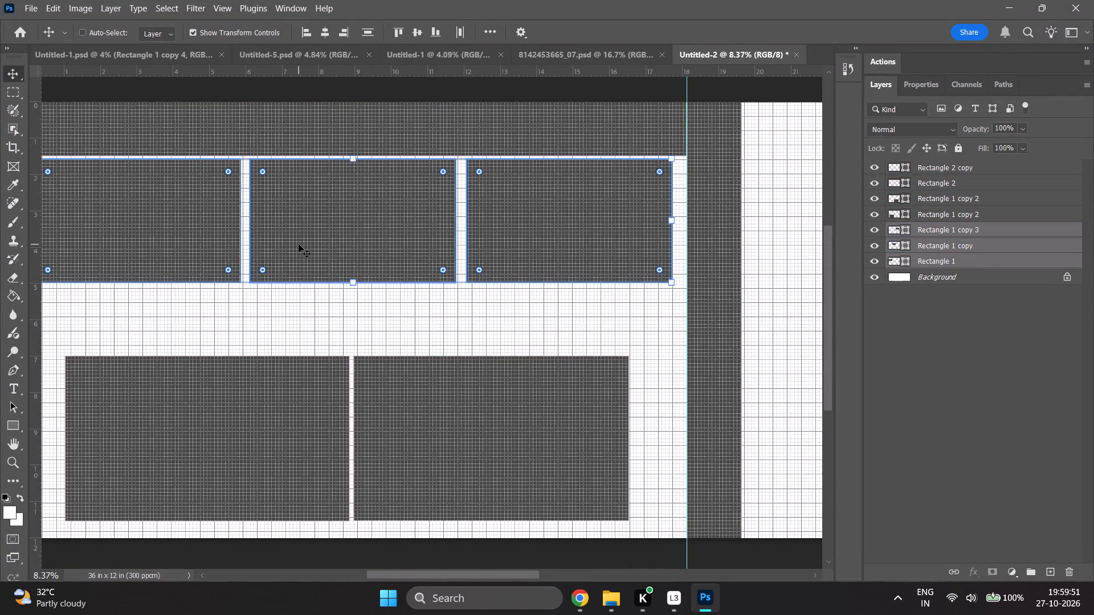
{"action": "left_click_drag", "start_coordinate": [299, 244], "coordinate": [303, 265]}
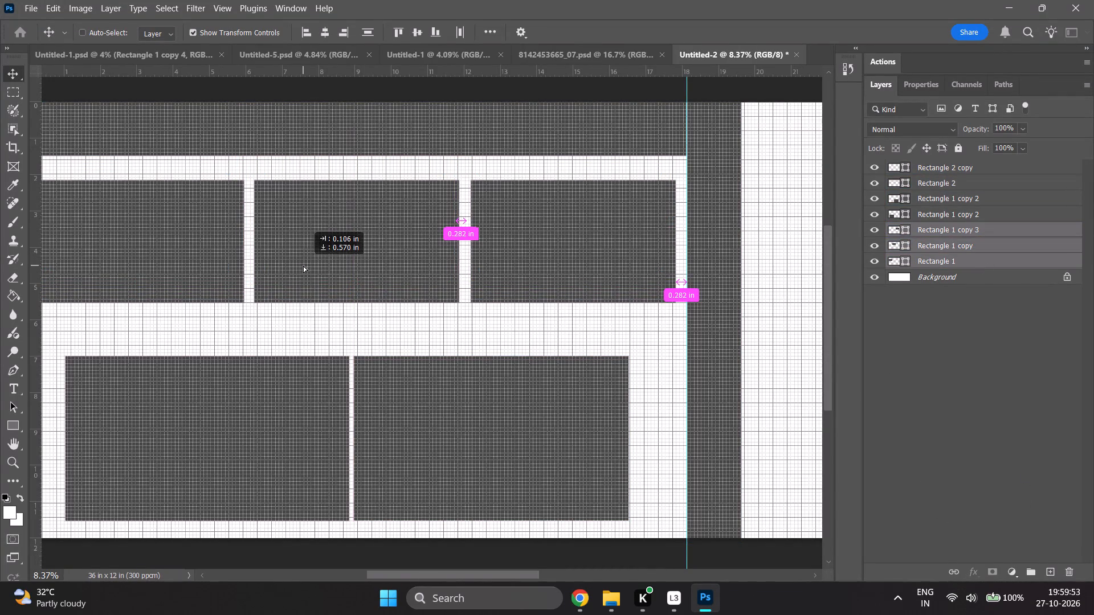
{"action": "left_click_drag", "start_coordinate": [303, 265], "coordinate": [303, 261]}
{"action": "scroll", "coordinate": [748, 421], "scroll_direction": "up", "scroll_amount": 4}
{"action": "scroll", "coordinate": [748, 421], "scroll_direction": "down", "scroll_amount": 5}
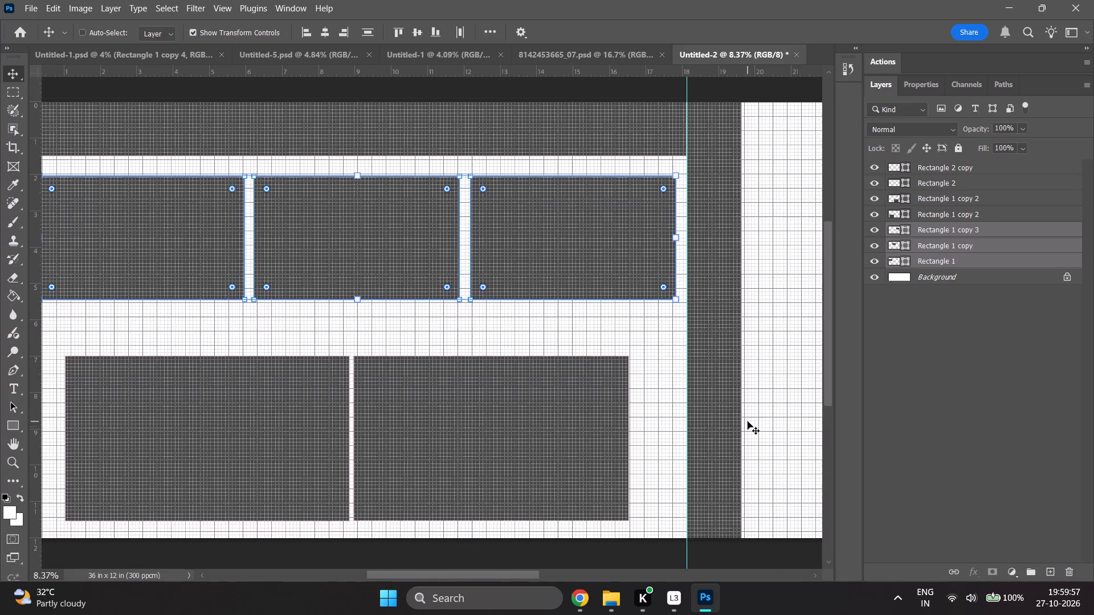
{"action": "left_click", "coordinate": [933, 423]}
Play the album layout tutorial in Chrome briefly and examine its frame and strip arrangement.
{"action": "left_click", "coordinate": [579, 602]}
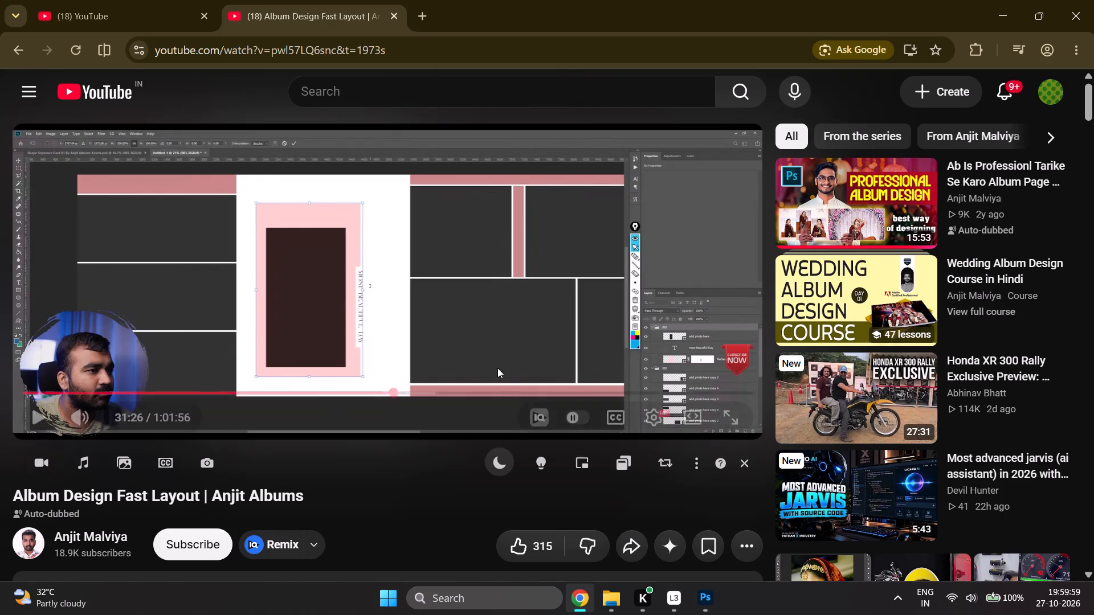
{"action": "left_click", "coordinate": [532, 334]}
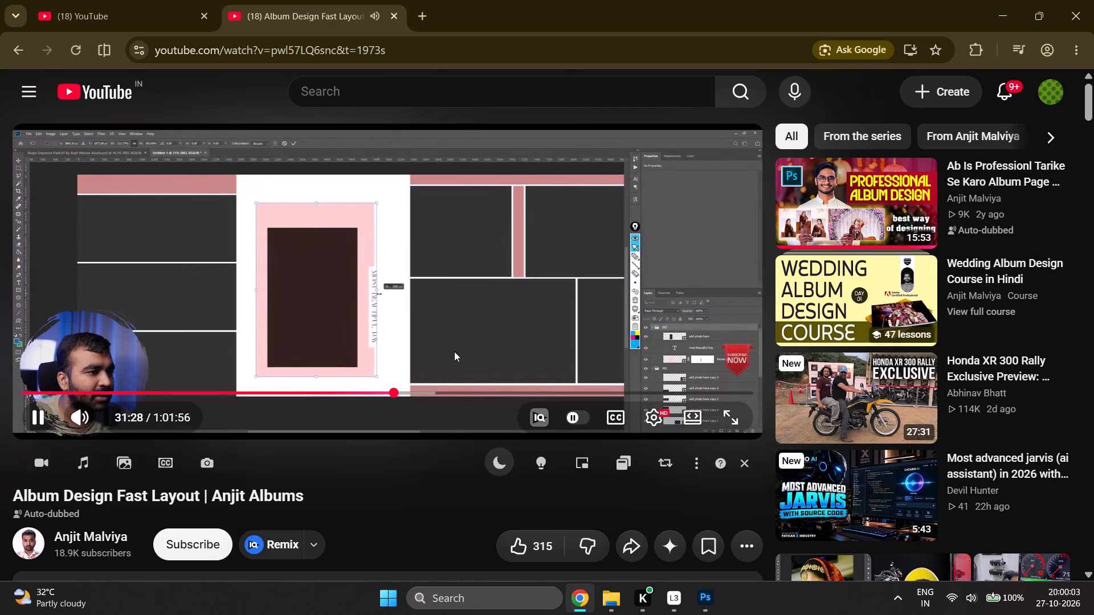
{"action": "left_click", "coordinate": [455, 348]}
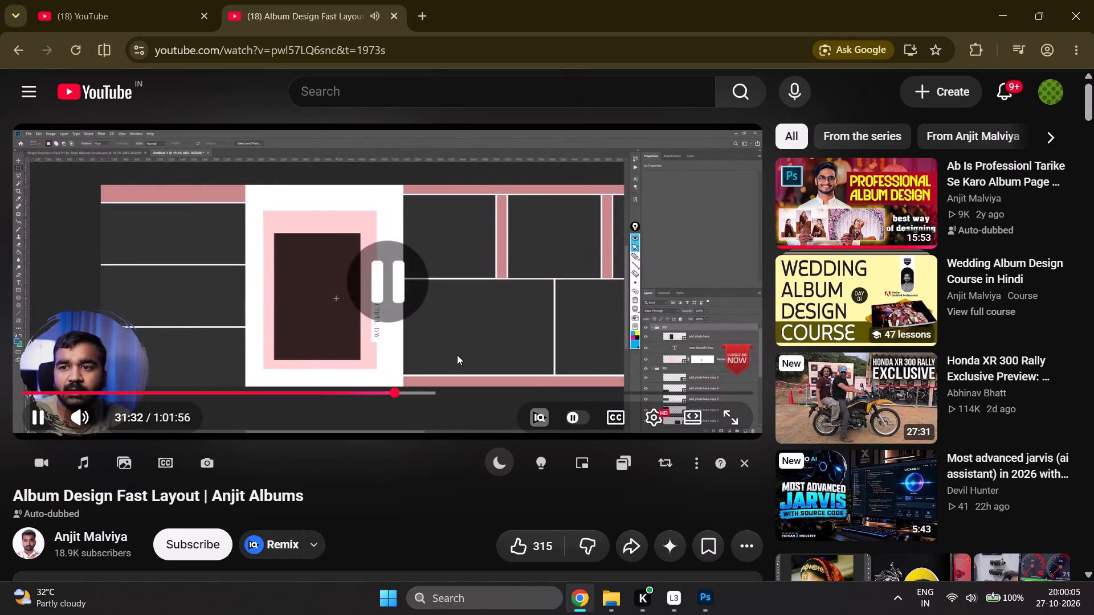
{"action": "left_click", "coordinate": [457, 355]}
{"action": "left_click", "coordinate": [423, 332]}
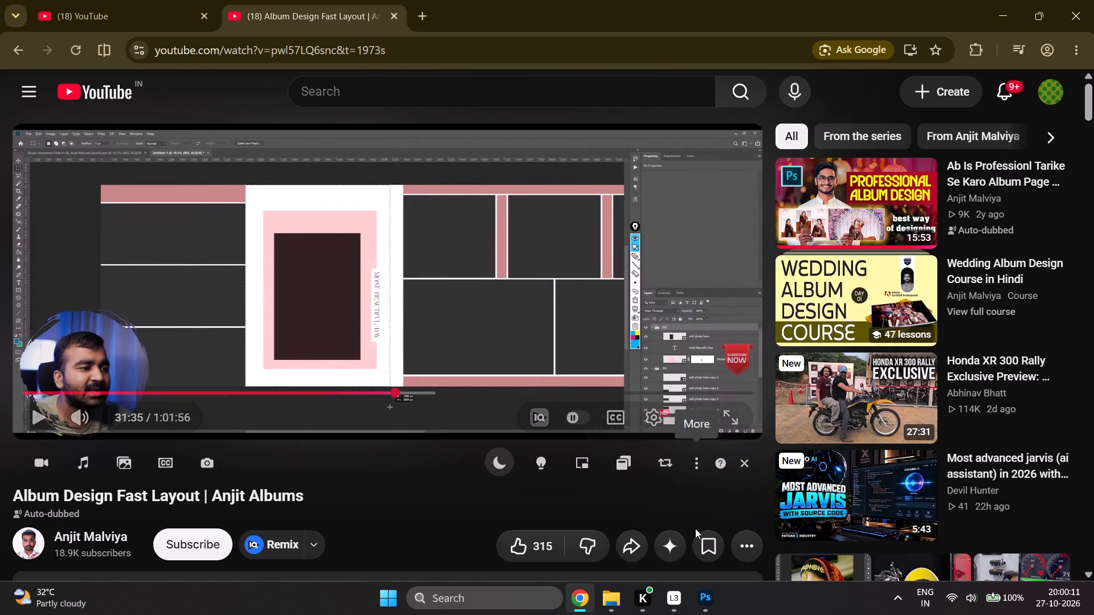
Back in Photoshop, move the two lower-row rectangles together straight up about 0.9 in.
{"action": "left_click", "coordinate": [706, 602]}
{"action": "scroll", "coordinate": [402, 392], "scroll_direction": "down", "scroll_amount": 5}
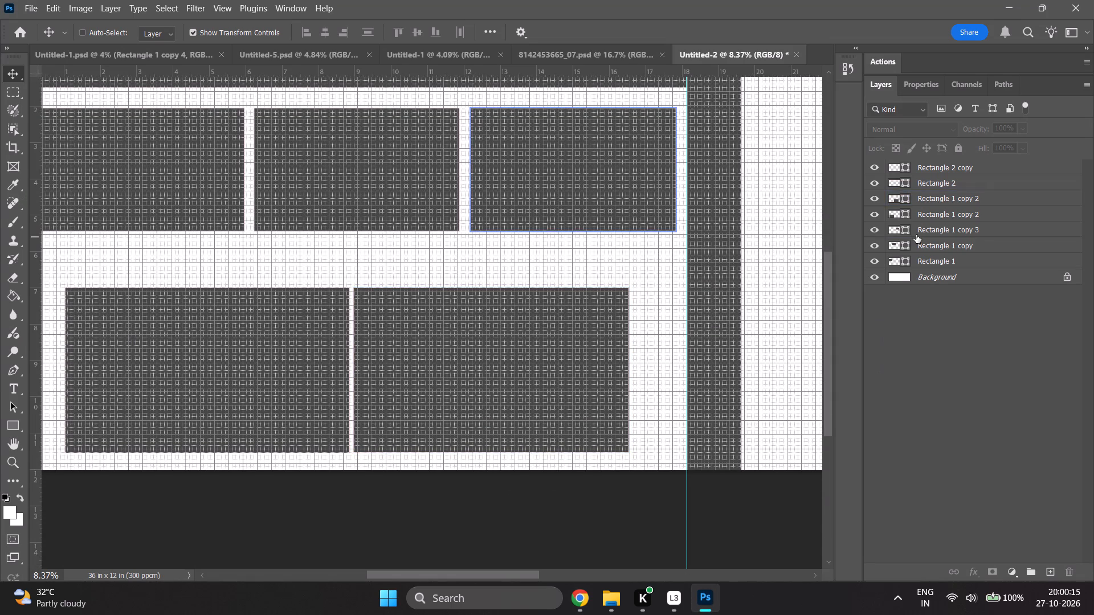
{"action": "left_click", "coordinate": [974, 211]}
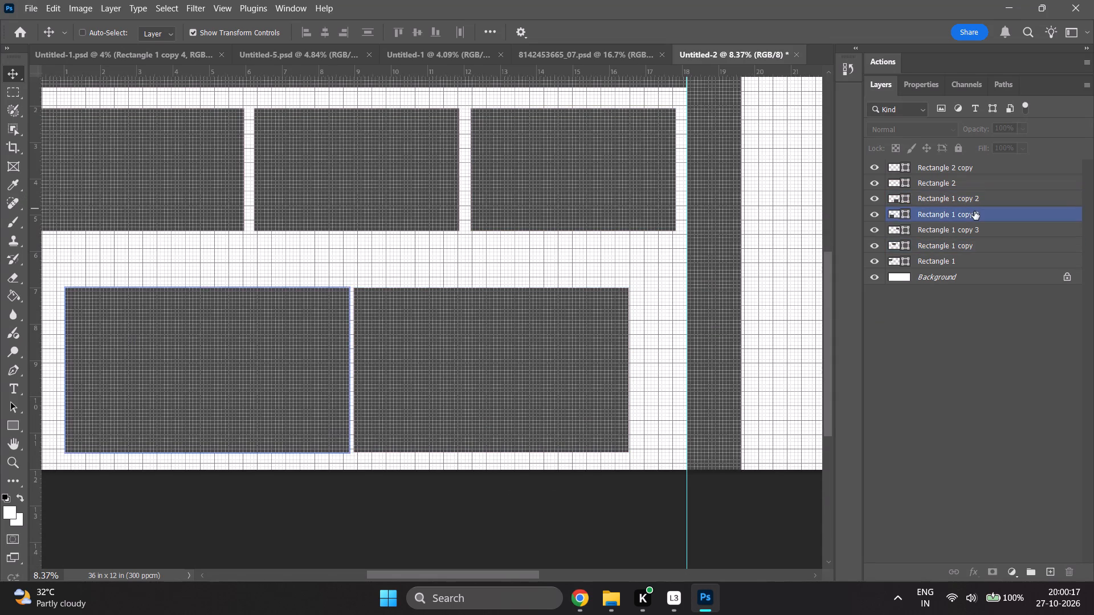
{"action": "left_click", "coordinate": [973, 202], "text": "shift"}
{"action": "left_click_drag", "start_coordinate": [431, 401], "coordinate": [431, 369]}
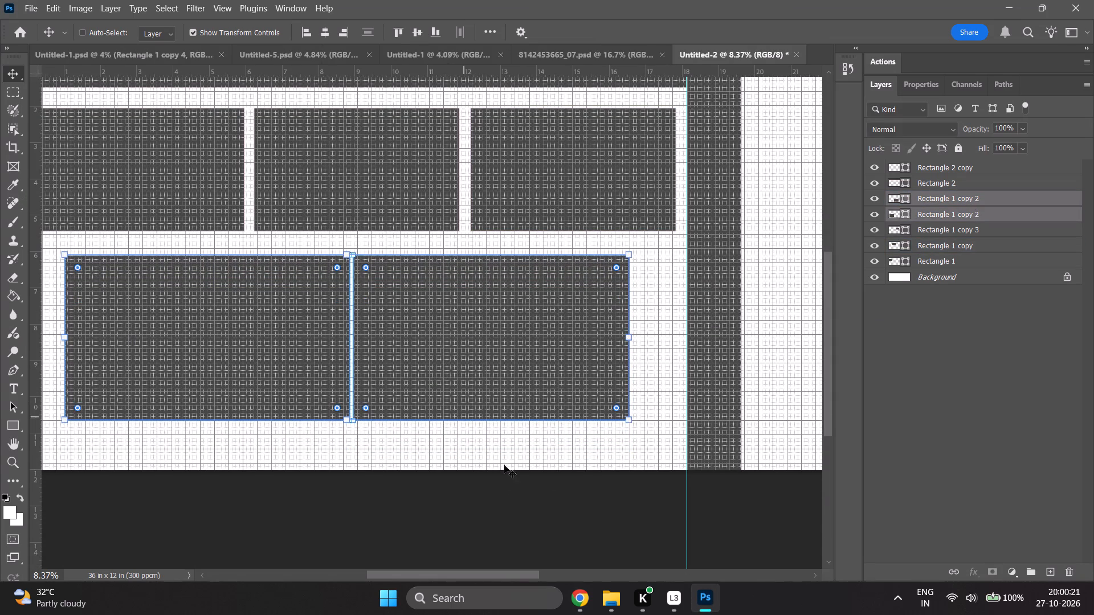
Compare the left page's frame layout in Photoshop with the paused tutorial layout in Chrome.
{"action": "left_click", "coordinate": [579, 609]}
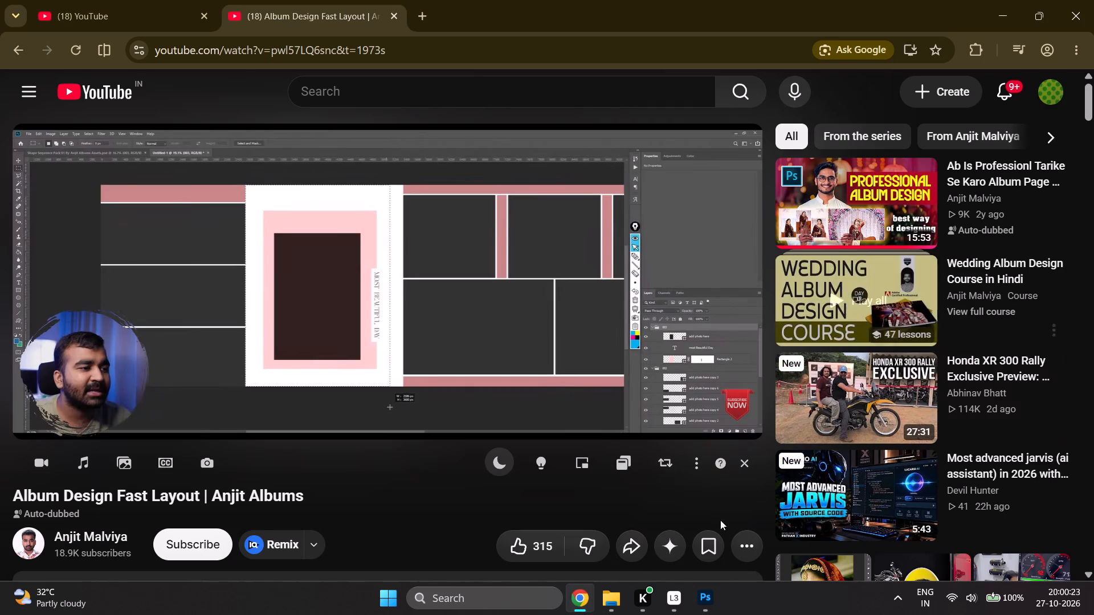
{"action": "left_click", "coordinate": [698, 592]}
{"action": "scroll", "coordinate": [292, 331], "scroll_direction": "up", "scroll_amount": 2}
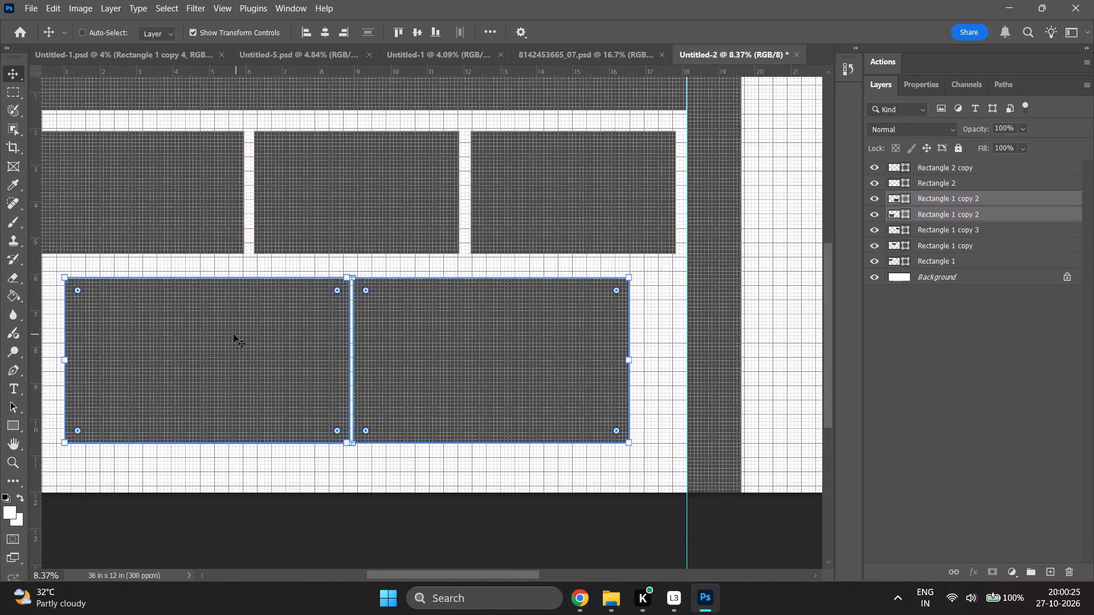
{"action": "scroll", "coordinate": [234, 334], "scroll_direction": "down", "scroll_amount": 3, "text": "alt"}
{"action": "left_click", "coordinate": [578, 600]}
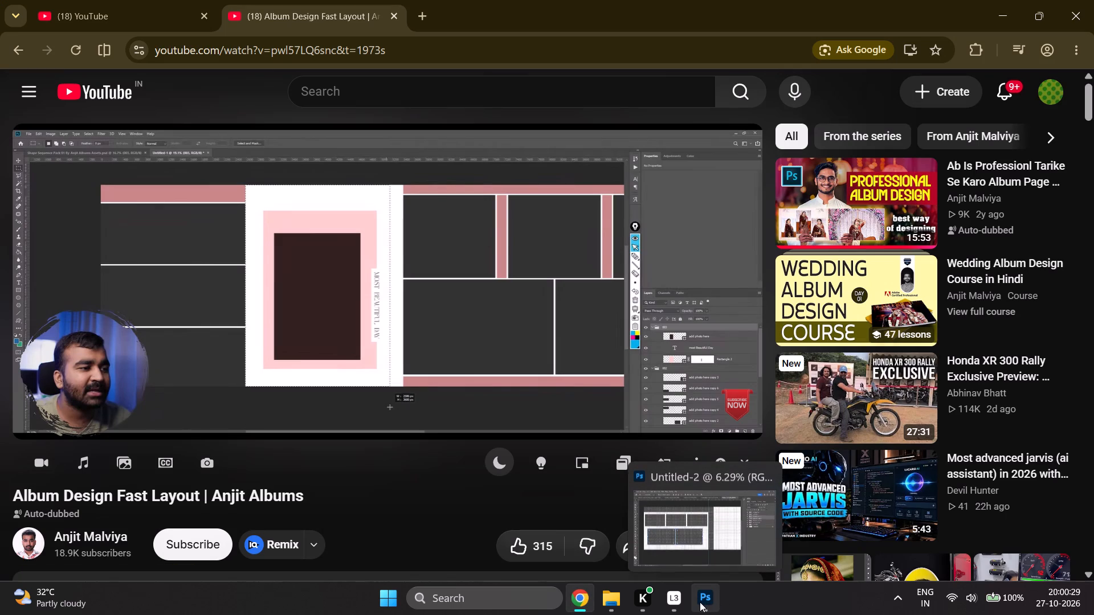
{"action": "left_click", "coordinate": [699, 602]}
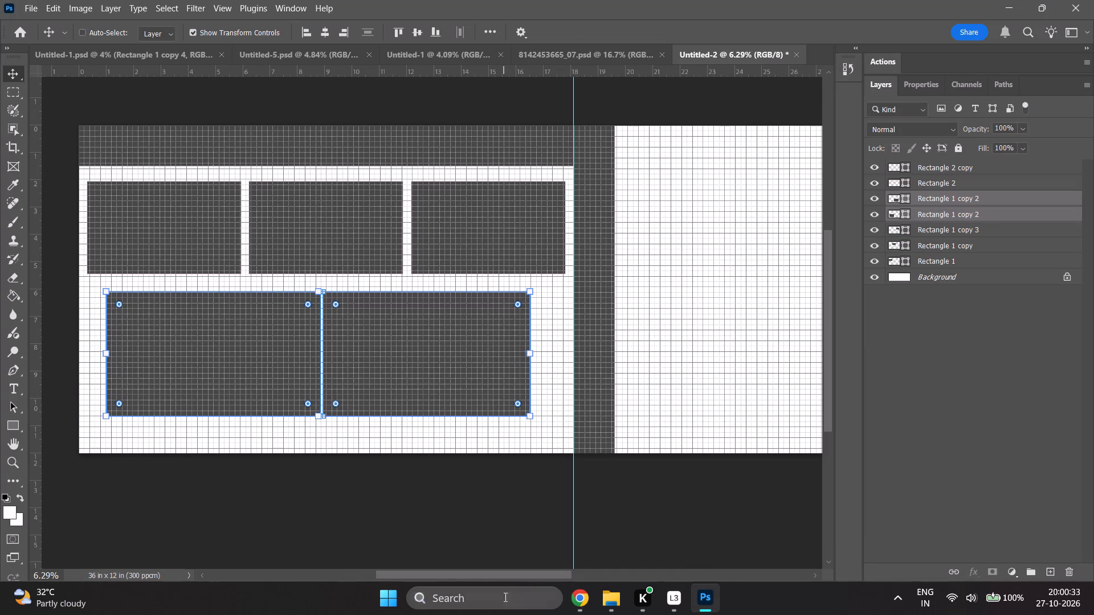
{"action": "left_click", "coordinate": [580, 606]}
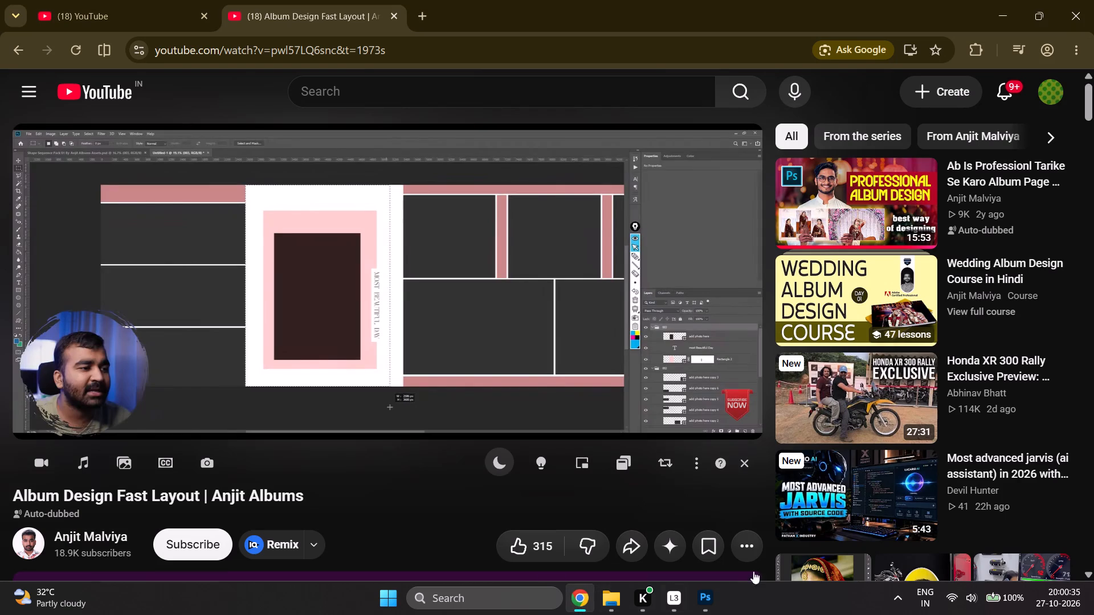
In Photoshop, stretch the two lower-row rectangles together at both ends to about 17.9 in overall, nearly filling the left page's width.
{"action": "left_click", "coordinate": [712, 605]}
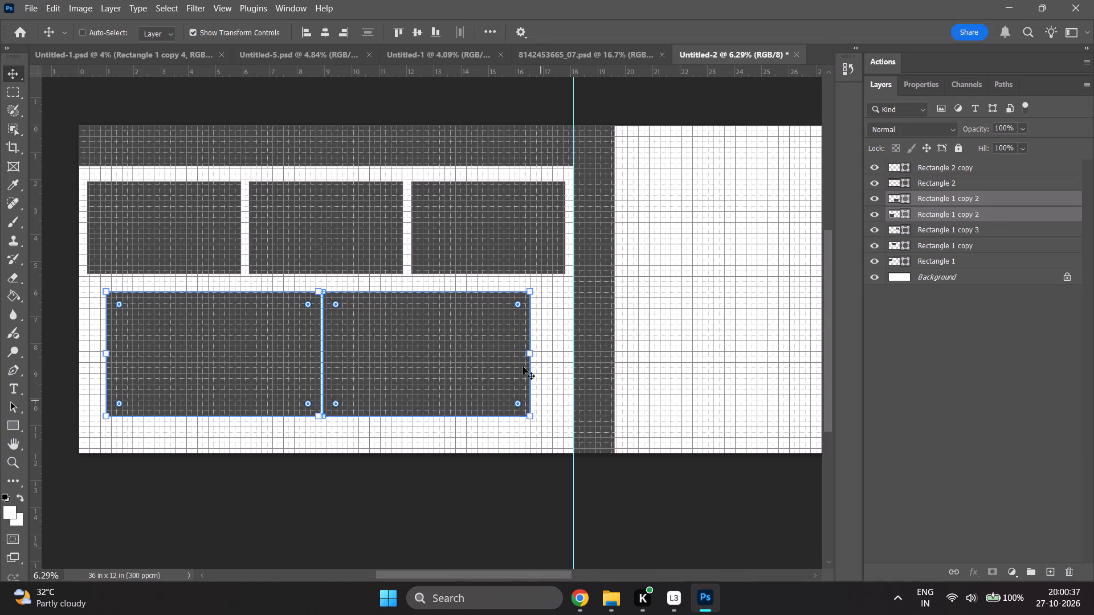
{"action": "left_click_drag", "start_coordinate": [530, 354], "coordinate": [558, 355], "text": "shift"}
{"action": "left_click_drag", "start_coordinate": [565, 355], "coordinate": [579, 355], "text": "shift"}
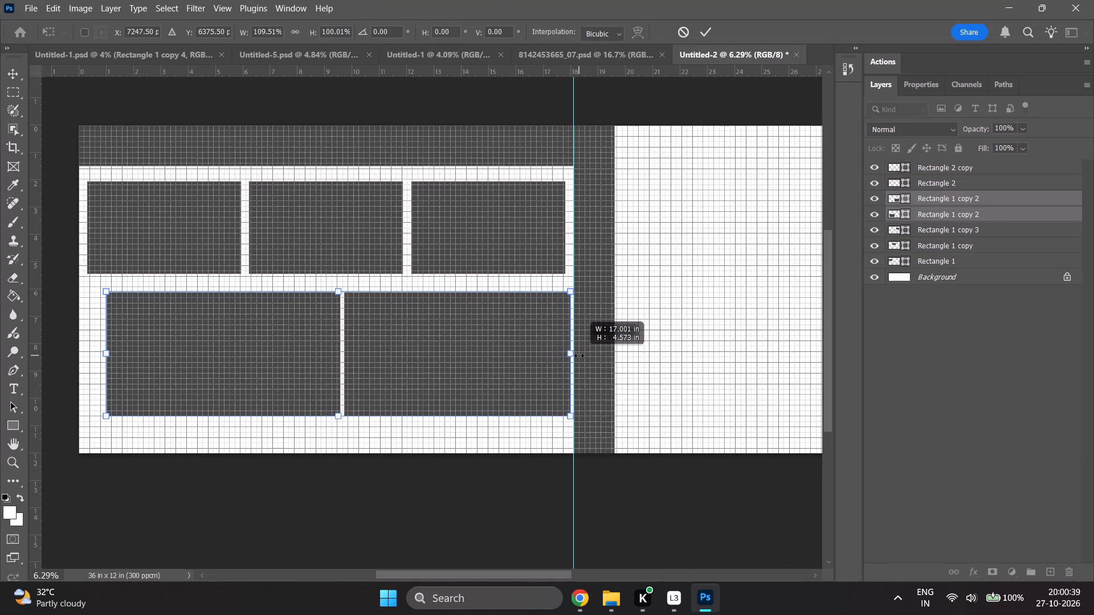
{"action": "left_click_drag", "start_coordinate": [579, 355], "coordinate": [579, 355], "text": "shift"}
{"action": "left_click_drag", "start_coordinate": [106, 356], "coordinate": [81, 359], "text": "shift"}
{"action": "left_click", "coordinate": [79, 359], "text": "shift"}
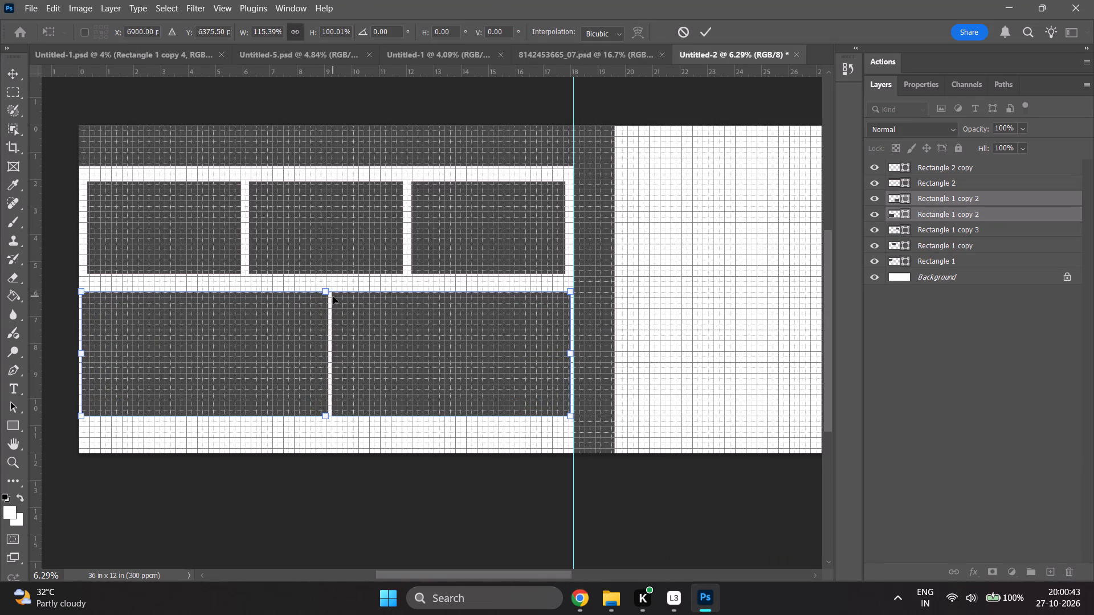
Raise the lower row's top edge slightly, bringing both rectangles to about 103.8% height.
{"action": "left_click_drag", "start_coordinate": [326, 292], "coordinate": [328, 278], "text": "shift"}
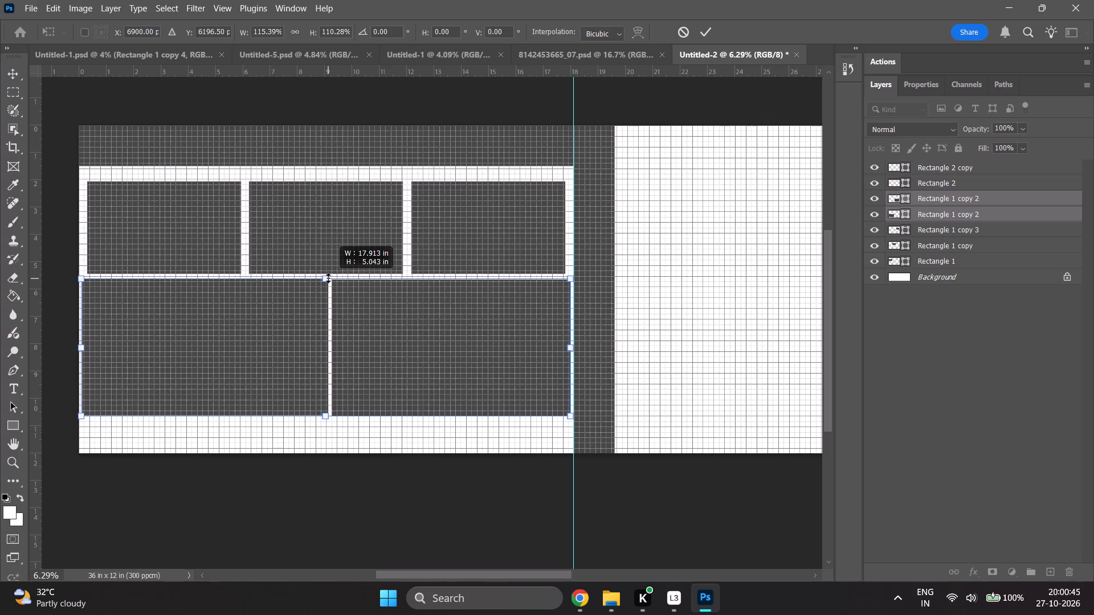
{"action": "left_click_drag", "start_coordinate": [328, 278], "coordinate": [328, 277], "text": "shift"}
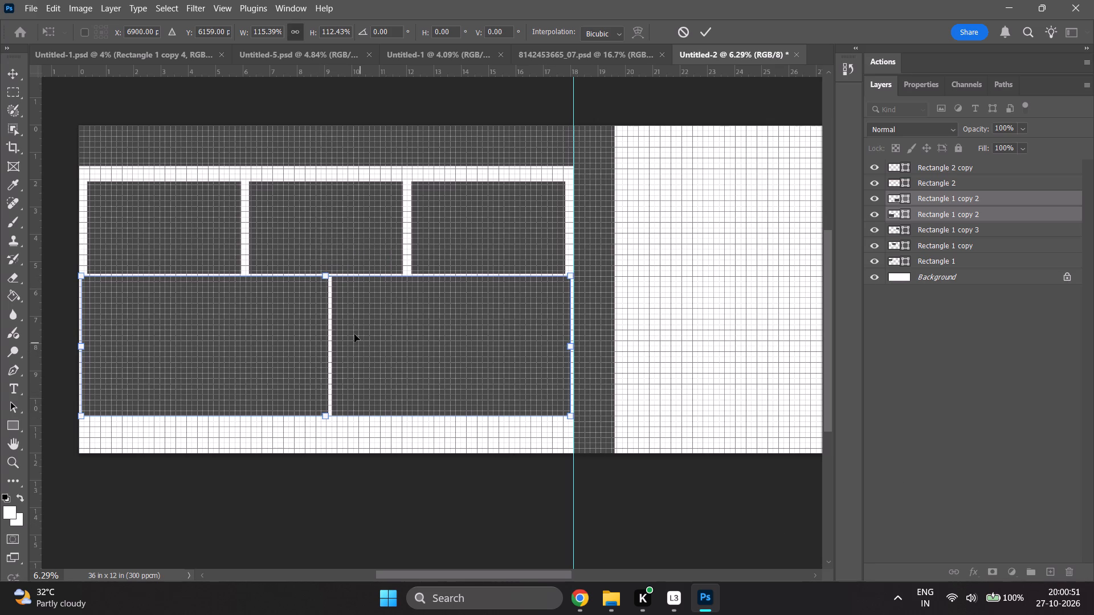
{"action": "left_click_drag", "start_coordinate": [324, 278], "coordinate": [324, 283], "text": "shift"}
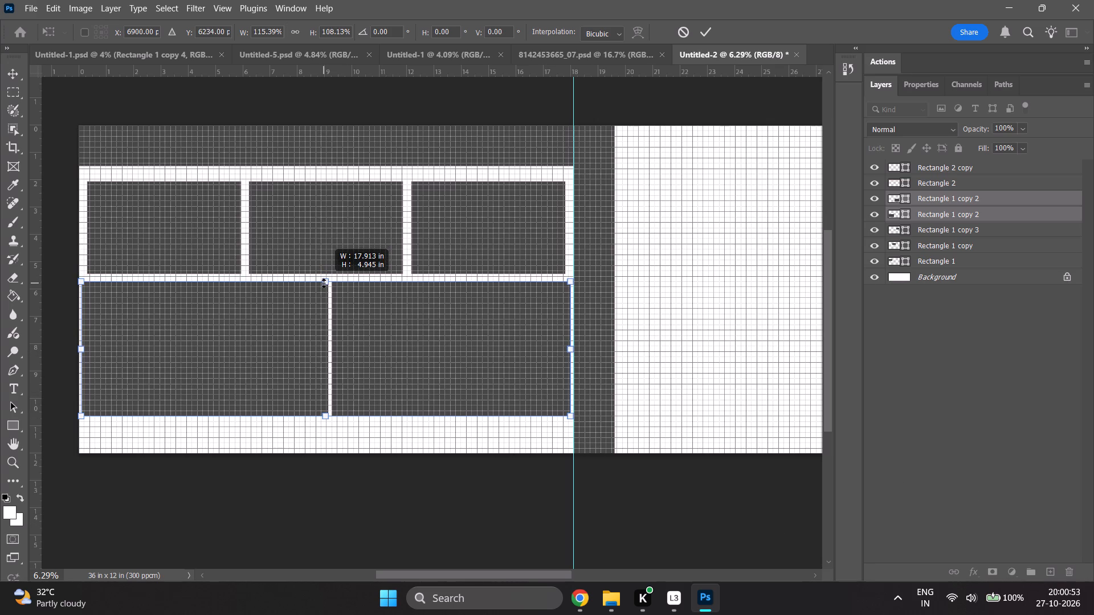
{"action": "left_click_drag", "start_coordinate": [324, 283], "coordinate": [325, 288], "text": "shift"}
Move the lower row about 0.7 in down and 0.1 in left, flush with the page's left edge.
{"action": "left_click_drag", "start_coordinate": [351, 333], "coordinate": [354, 345]}
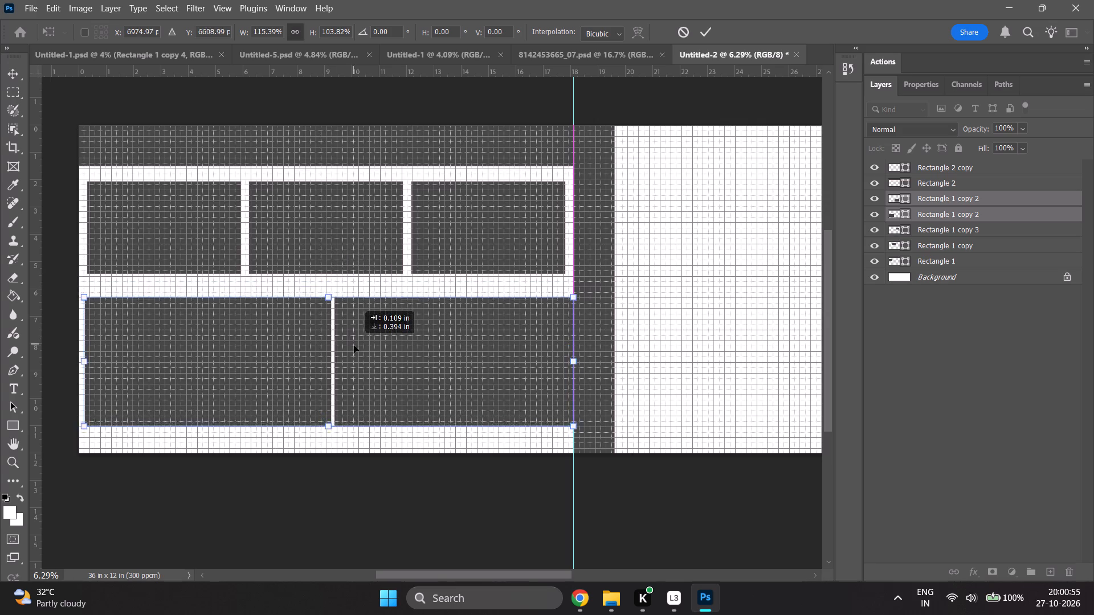
{"action": "left_click_drag", "start_coordinate": [354, 345], "coordinate": [349, 352]}
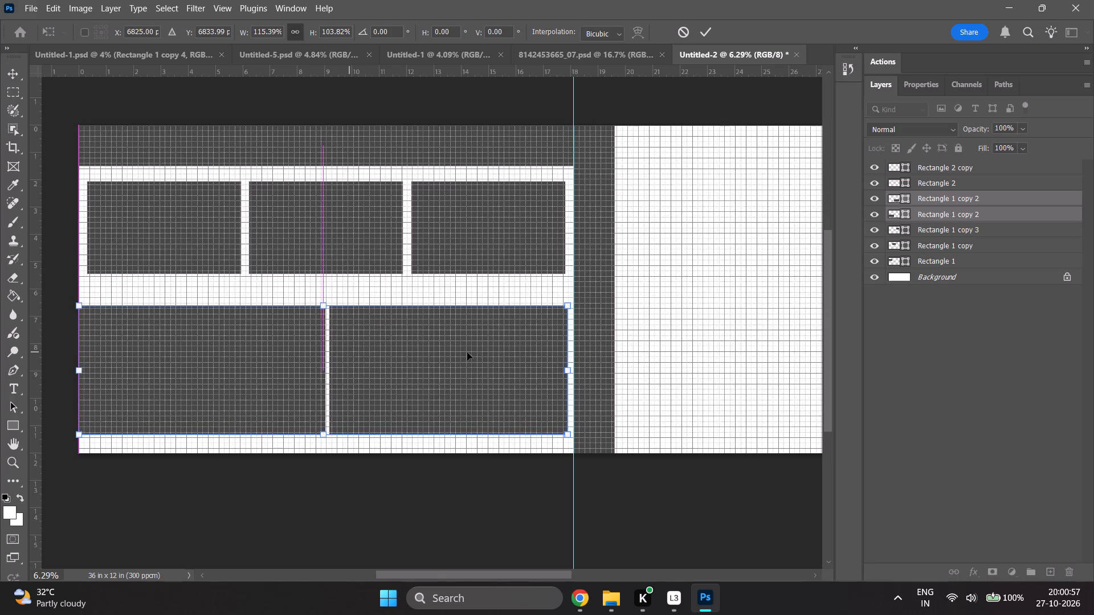
{"action": "left_click", "coordinate": [971, 344]}
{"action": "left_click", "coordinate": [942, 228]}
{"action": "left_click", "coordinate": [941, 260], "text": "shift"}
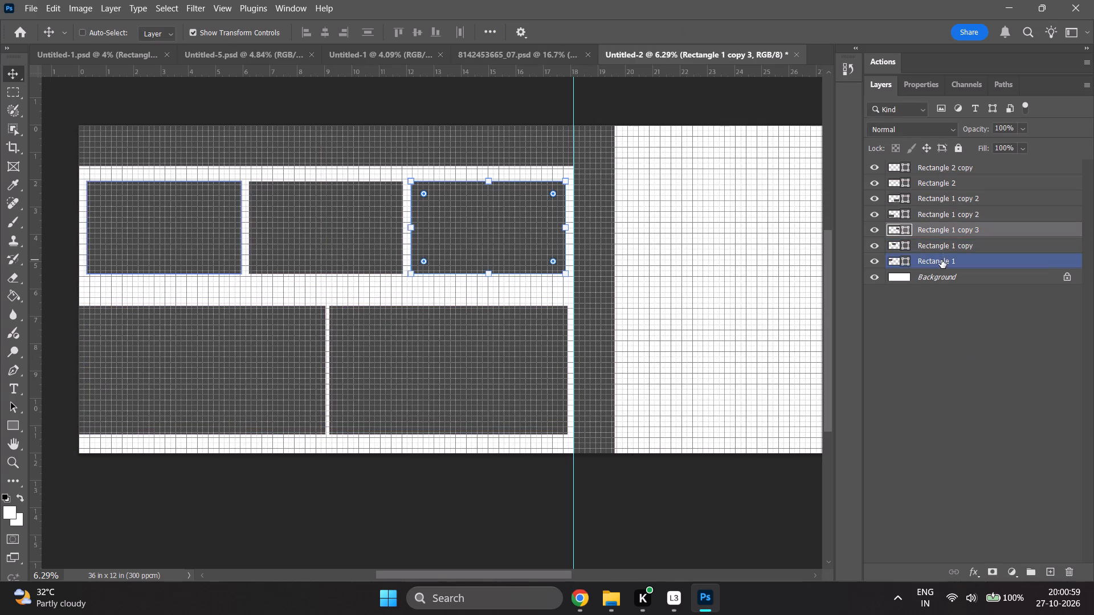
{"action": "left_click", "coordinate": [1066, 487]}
Narrow the upper row's left rectangle to about 93.67% from its right edge, widening the gap to the middle one.
{"action": "scroll", "coordinate": [199, 257], "scroll_direction": "up", "scroll_amount": 7, "text": "alt"}
{"action": "left_click", "coordinate": [205, 248]}
{"action": "left_click", "coordinate": [530, 236]}
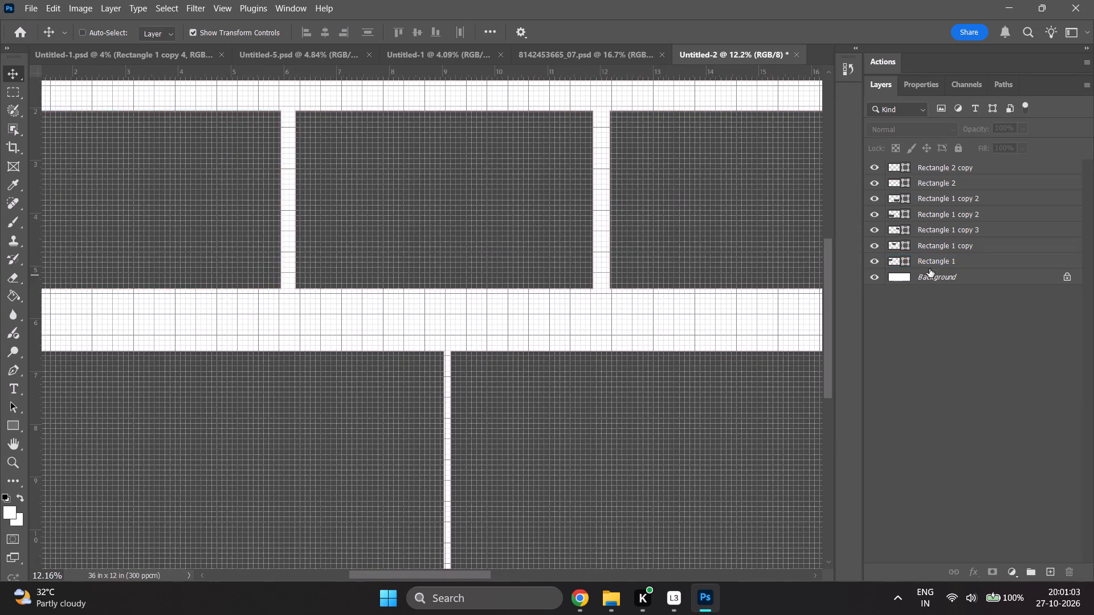
{"action": "left_click", "coordinate": [933, 262]}
{"action": "left_click_drag", "start_coordinate": [281, 199], "coordinate": [273, 199], "text": "shift"}
{"action": "left_click_drag", "start_coordinate": [272, 199], "coordinate": [260, 199], "text": "shift"}
{"action": "scroll", "coordinate": [300, 224], "scroll_direction": "up", "scroll_amount": 4}
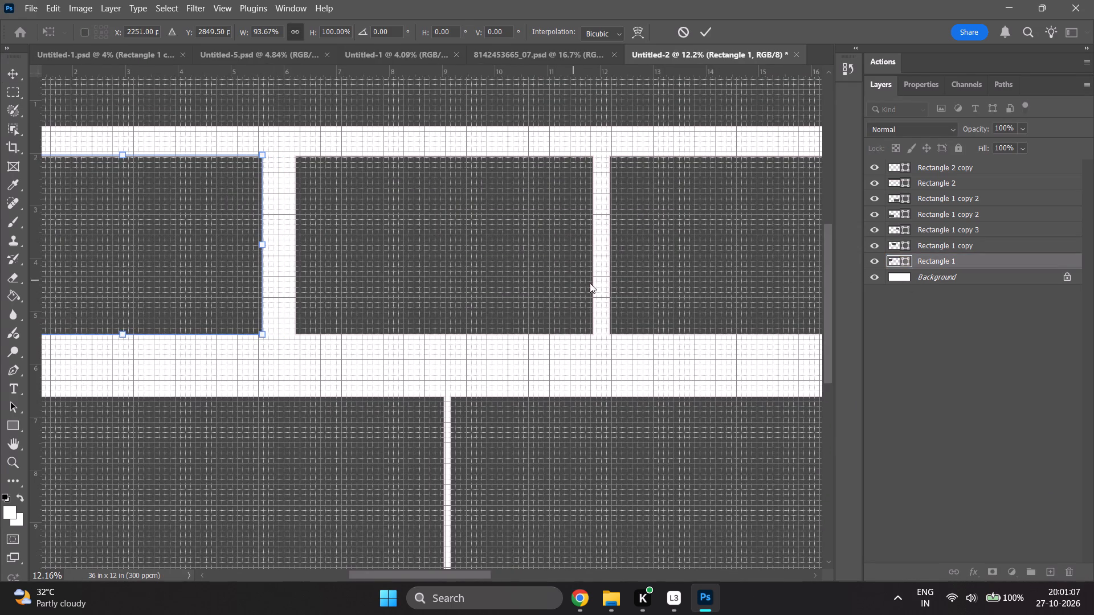
Narrow the upper row's middle rectangle to about 97.12% width from its right edge, keeping its height at 100%.
{"action": "left_click", "coordinate": [941, 248]}
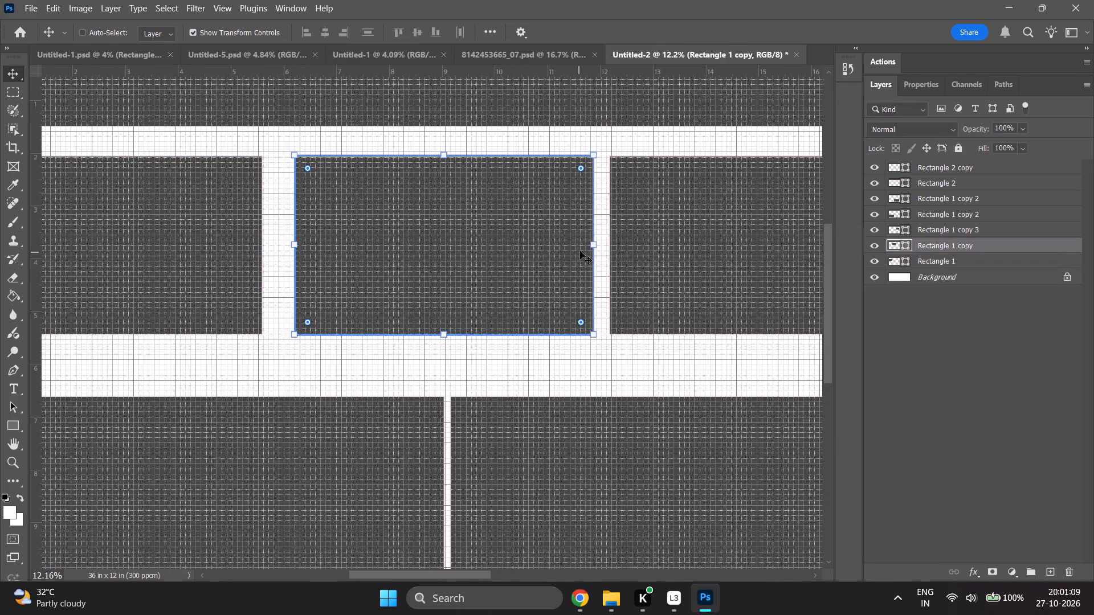
{"action": "double_click", "coordinate": [591, 244]}
{"action": "left_click_drag", "start_coordinate": [588, 244], "coordinate": [578, 246]}
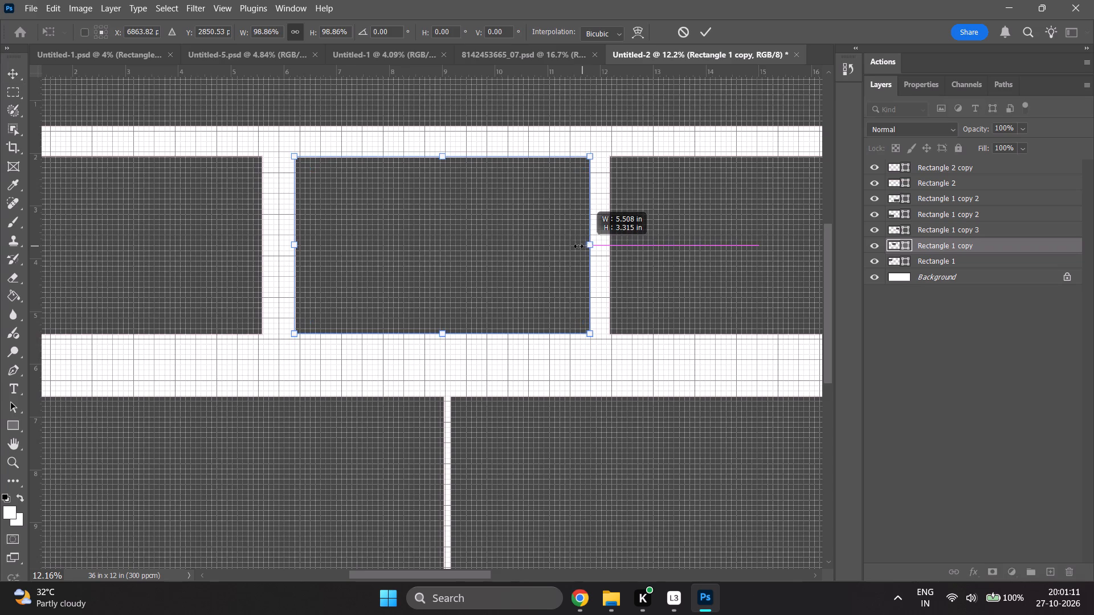
{"action": "left_click_drag", "start_coordinate": [578, 246], "coordinate": [574, 247]}
{"action": "key", "text": "ctrl+z"}
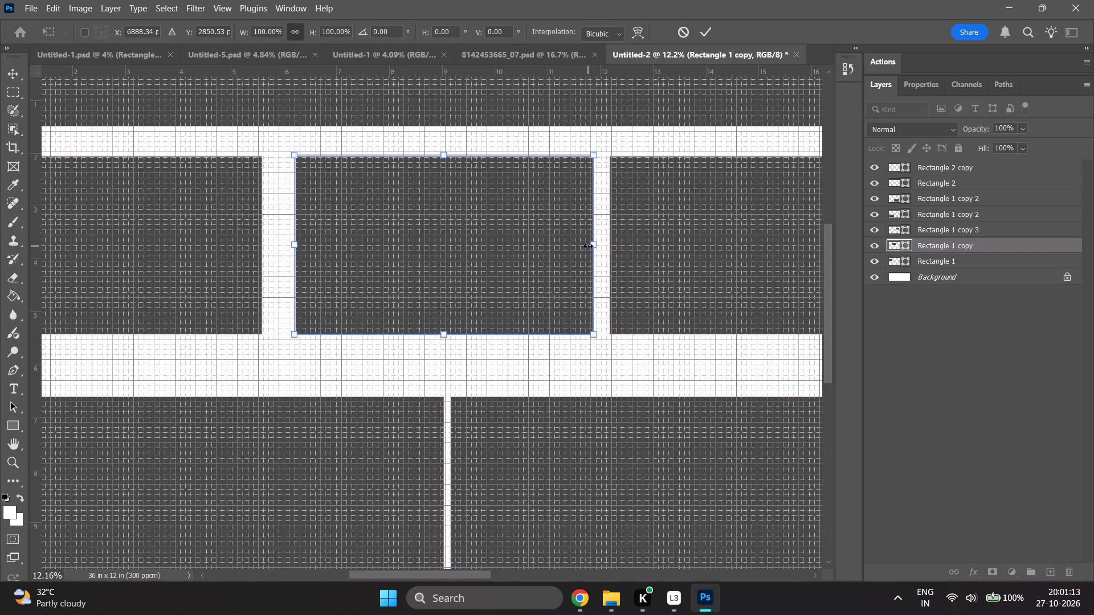
{"action": "left_click_drag", "start_coordinate": [590, 244], "coordinate": [583, 244], "text": "shift"}
{"action": "scroll", "coordinate": [545, 280], "scroll_direction": "down", "scroll_amount": 3, "text": "alt"}
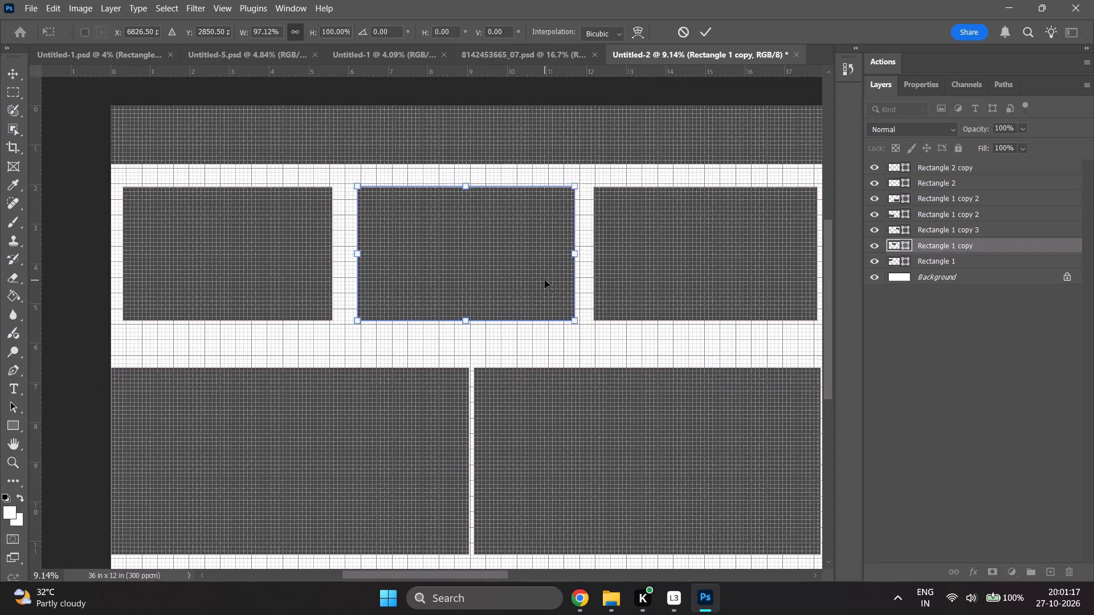
{"action": "scroll", "coordinate": [508, 288], "scroll_direction": "up", "scroll_amount": 2, "text": "alt"}
{"action": "scroll", "coordinate": [508, 288], "scroll_direction": "down", "scroll_amount": 4, "text": "alt"}
{"action": "scroll", "coordinate": [520, 290], "scroll_direction": "up", "scroll_amount": 2}
{"action": "left_click", "coordinate": [726, 280]}
{"action": "left_click", "coordinate": [1009, 395]}
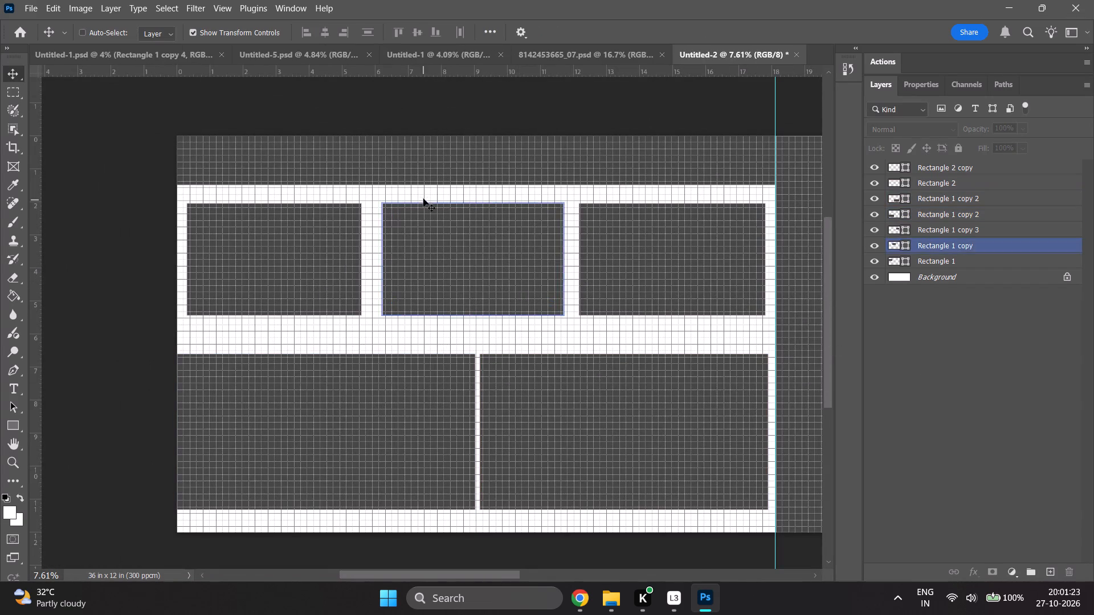
Draw a vertical rectangle about 0.89 in by 5.32 in over the gap between the upper row's left and middle rectangles.
{"action": "key", "text": "u"}
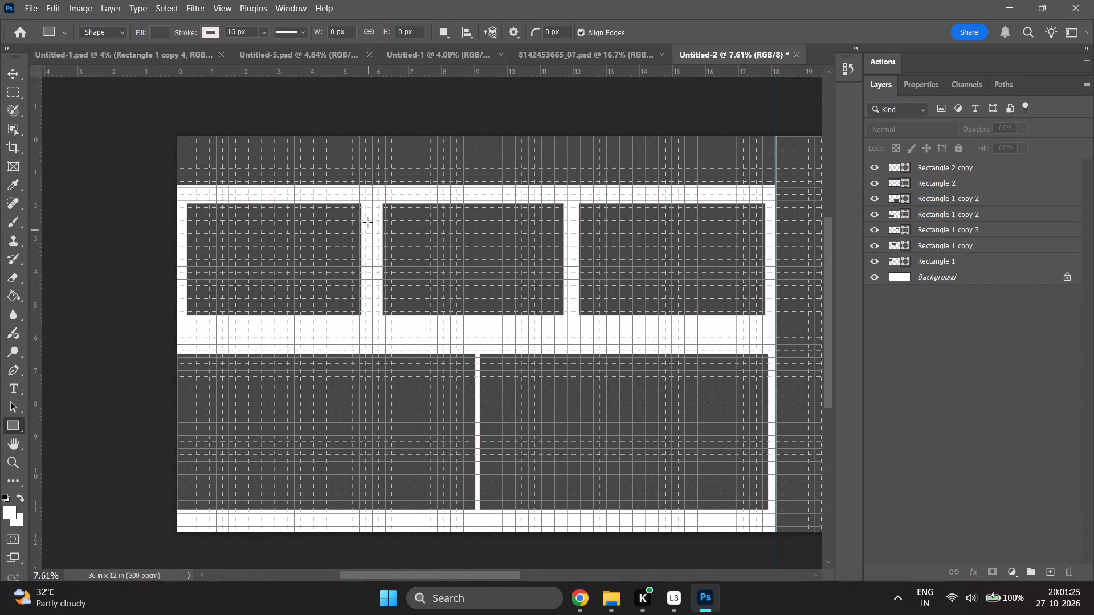
{"action": "left_click_drag", "start_coordinate": [354, 184], "coordinate": [378, 231]}
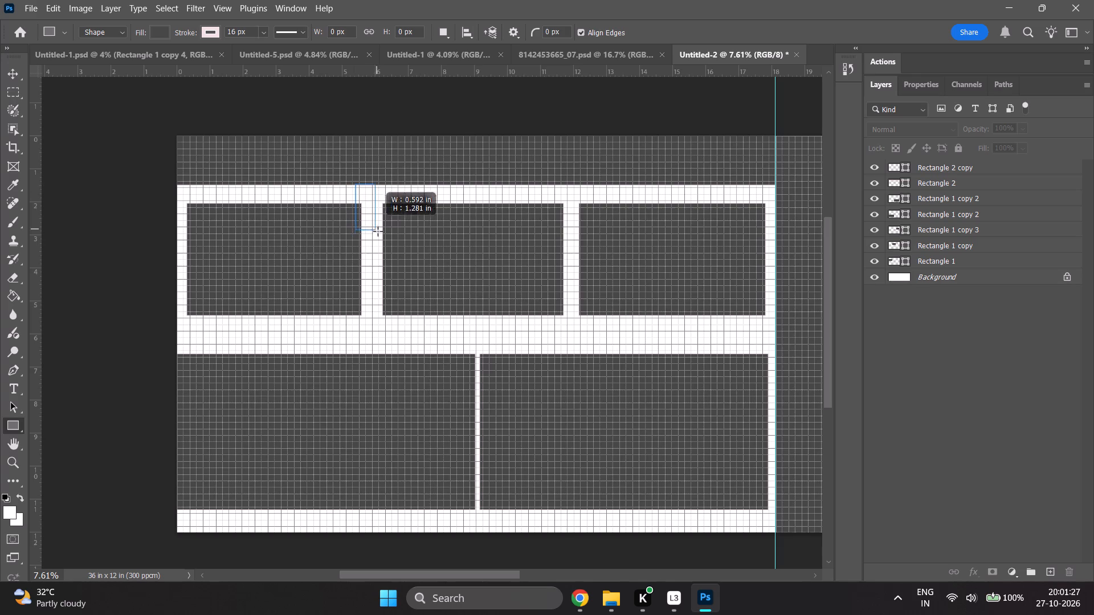
{"action": "left_click_drag", "start_coordinate": [378, 231], "coordinate": [377, 359]}
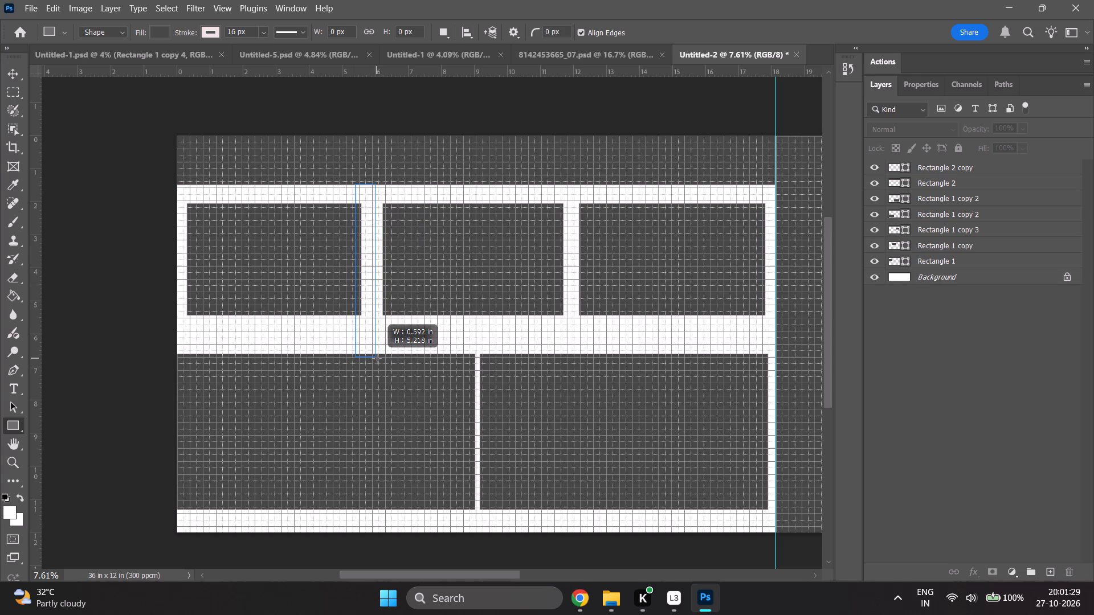
{"action": "left_click_drag", "start_coordinate": [377, 359], "coordinate": [385, 359]}
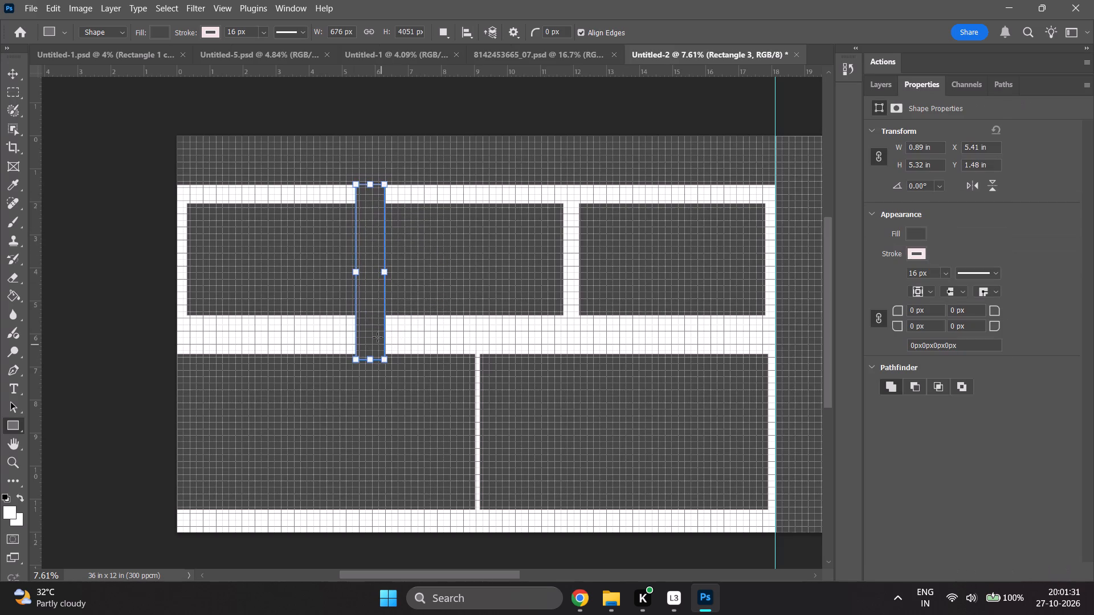
Proportionally shrink the new vertical rectangle to about 0.62 in by 3.74 in, pulling its bottom edge up to just below the upper row.
{"action": "scroll", "coordinate": [356, 312], "scroll_direction": "up", "scroll_amount": 10, "text": "alt"}
{"action": "left_click_drag", "start_coordinate": [359, 214], "coordinate": [367, 214], "text": "shift"}
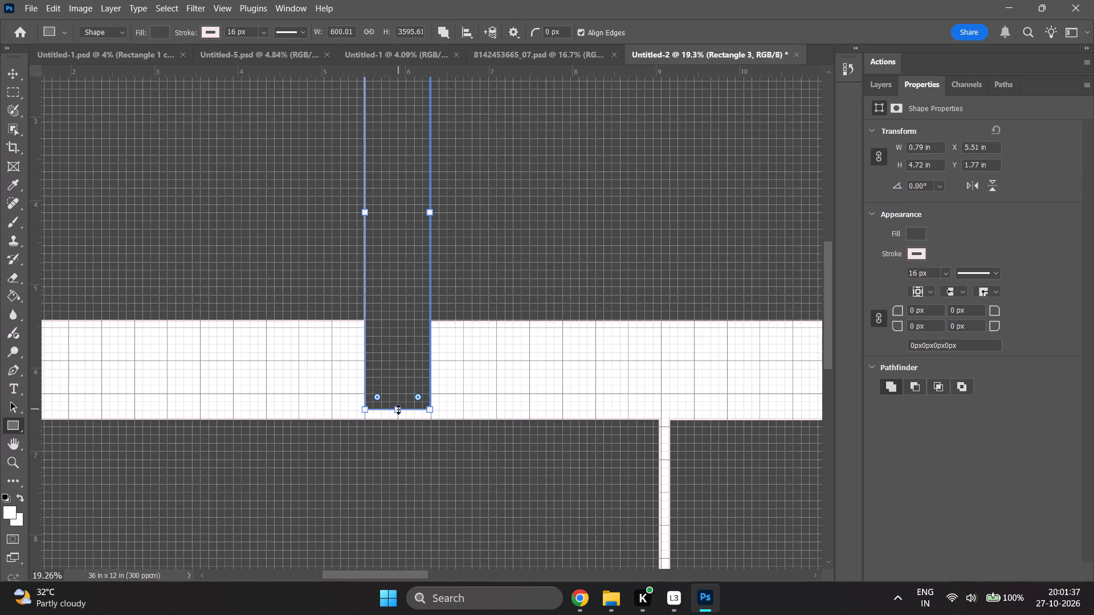
{"action": "left_click_drag", "start_coordinate": [398, 410], "coordinate": [397, 330], "text": "shift"}
{"action": "key", "text": "ctrl+z"}
{"action": "left_click_drag", "start_coordinate": [398, 411], "coordinate": [398, 411], "text": "shift"}
{"action": "left_click_drag", "start_coordinate": [398, 411], "coordinate": [408, 329], "text": "shift"}
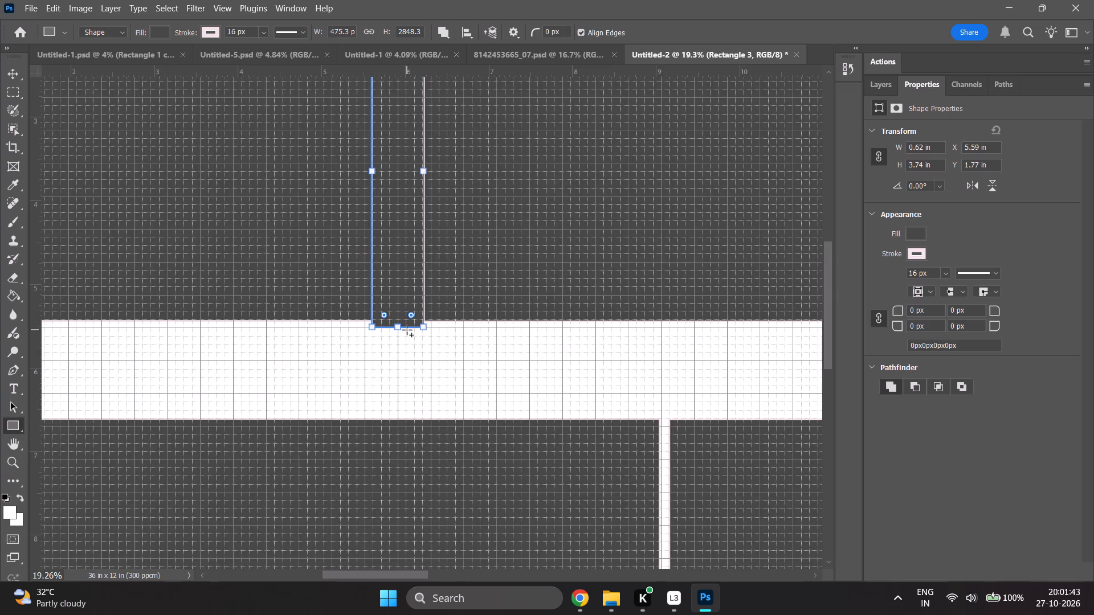
Extend the vertical rectangle up to the top band and trim its bottom to the upper row, about 0.65 in by 3.92 in.
{"action": "scroll", "coordinate": [406, 330], "scroll_direction": "up", "scroll_amount": 4, "text": "shift"}
{"action": "scroll", "coordinate": [406, 330], "scroll_direction": "down", "scroll_amount": 5, "text": "shift"}
{"action": "scroll", "coordinate": [406, 330], "scroll_direction": "up", "scroll_amount": 2}
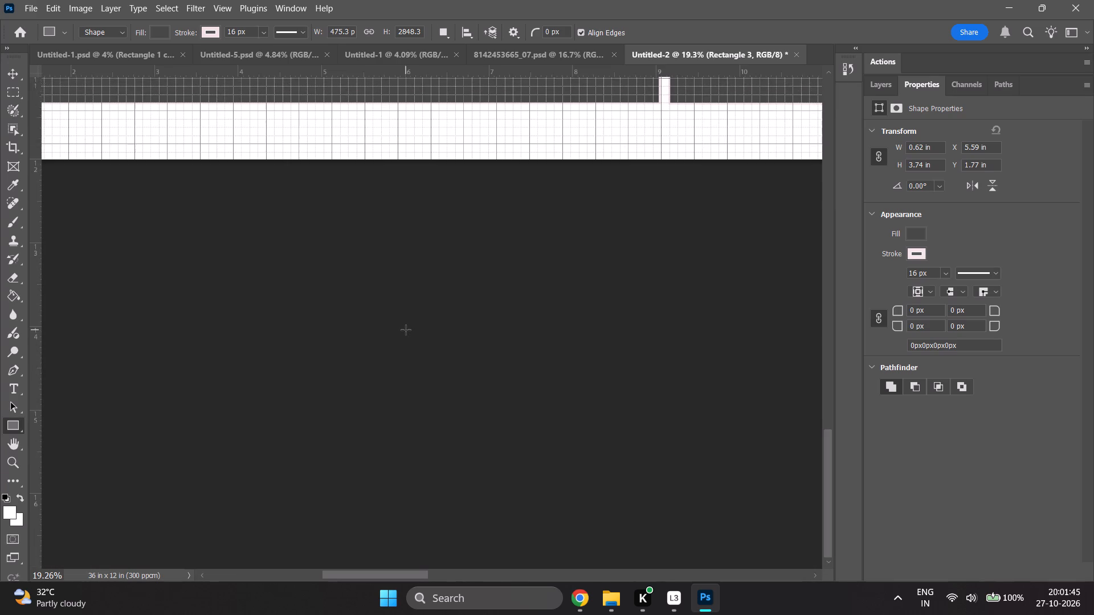
{"action": "scroll", "coordinate": [406, 330], "scroll_direction": "up", "scroll_amount": 20}
{"action": "scroll", "coordinate": [406, 330], "scroll_direction": "up", "scroll_amount": 19}
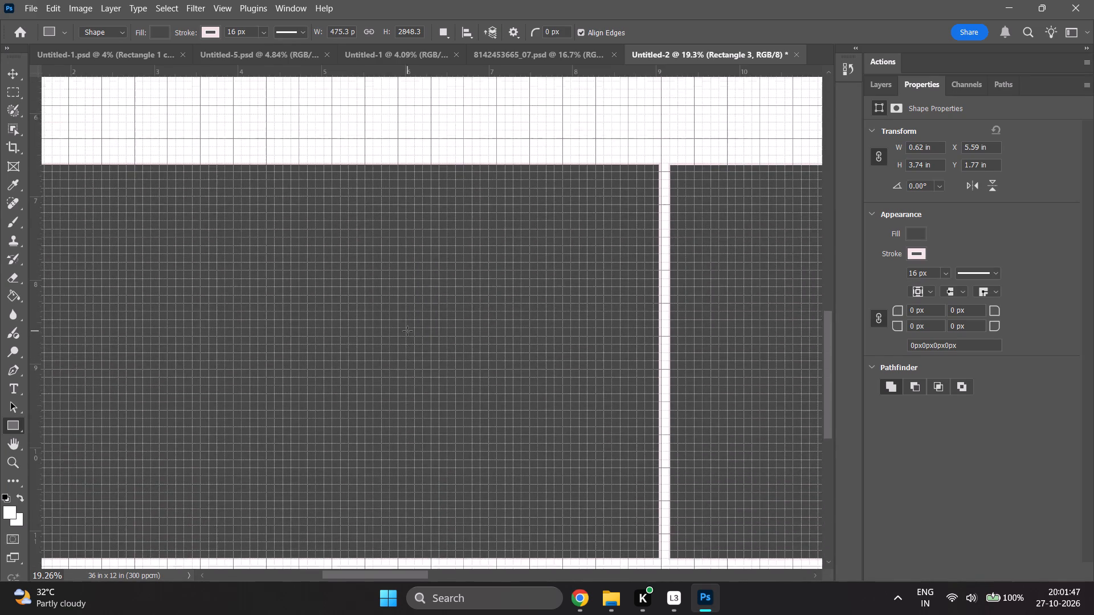
{"action": "scroll", "coordinate": [407, 331], "scroll_direction": "down", "scroll_amount": 5, "text": "alt"}
{"action": "scroll", "coordinate": [407, 331], "scroll_direction": "up", "scroll_amount": 3, "text": "alt"}
{"action": "scroll", "coordinate": [407, 331], "scroll_direction": "down", "scroll_amount": 3}
{"action": "scroll", "coordinate": [407, 331], "scroll_direction": "up", "scroll_amount": 20}
{"action": "scroll", "coordinate": [407, 331], "scroll_direction": "up", "scroll_amount": 2}
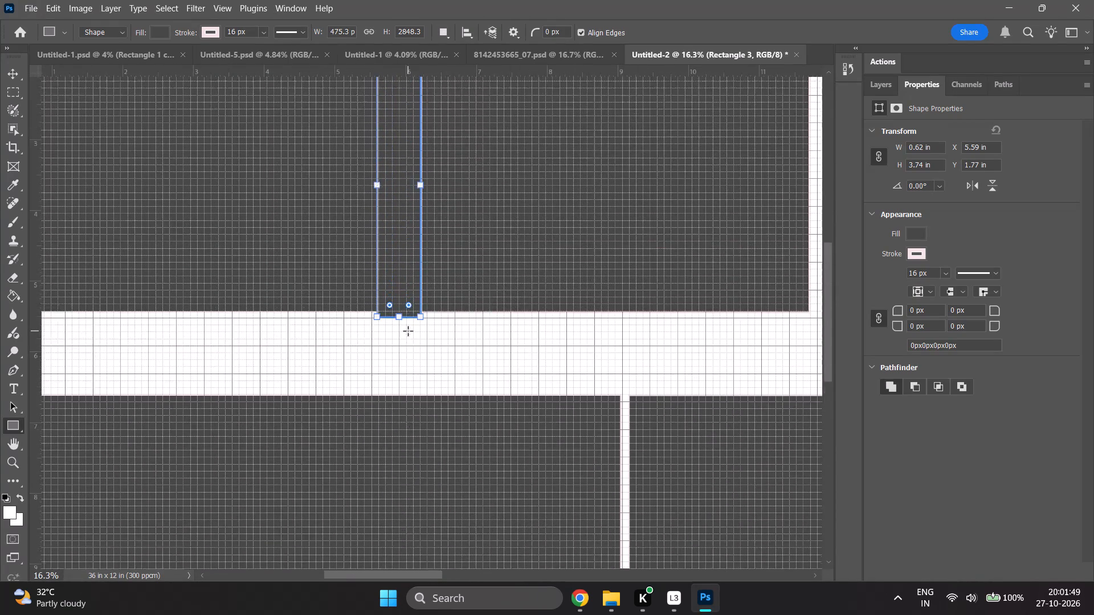
{"action": "scroll", "coordinate": [408, 331], "scroll_direction": "up", "scroll_amount": 9}
{"action": "left_click_drag", "start_coordinate": [401, 177], "coordinate": [399, 158], "text": "shift"}
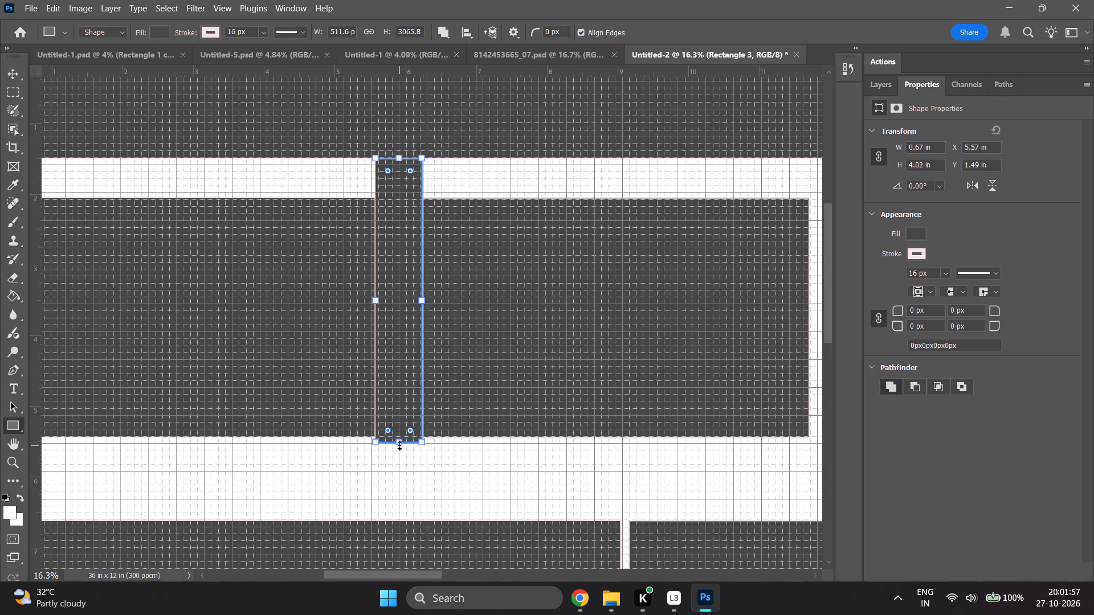
{"action": "left_click_drag", "start_coordinate": [399, 445], "coordinate": [402, 435], "text": "shift"}
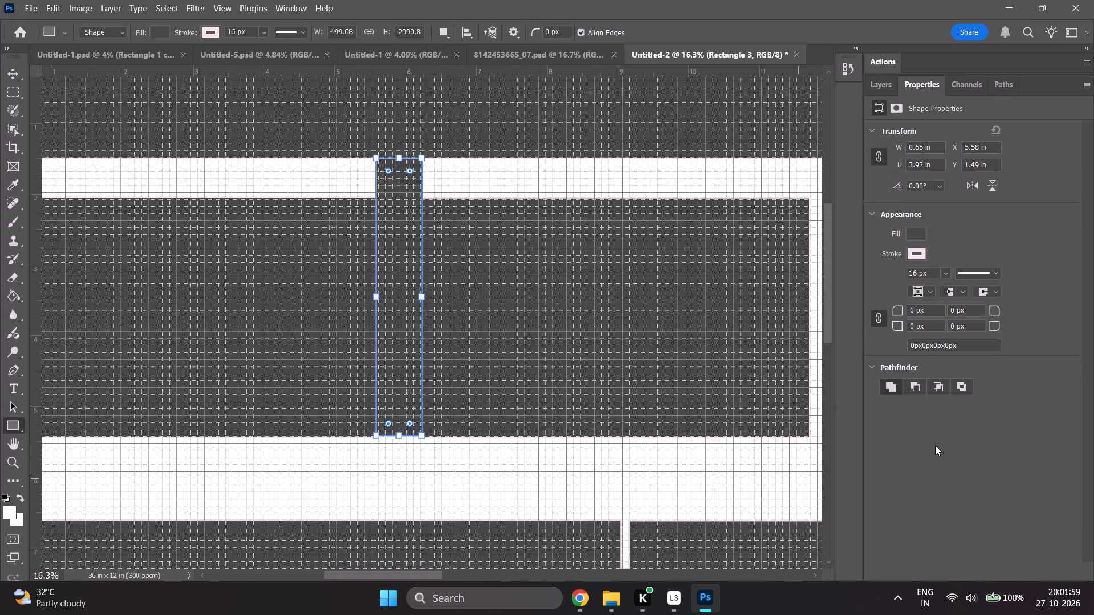
Set the vertical rectangle's stroke width to 0 px.
{"action": "left_click", "coordinate": [880, 84]}
{"action": "left_click", "coordinate": [925, 414]}
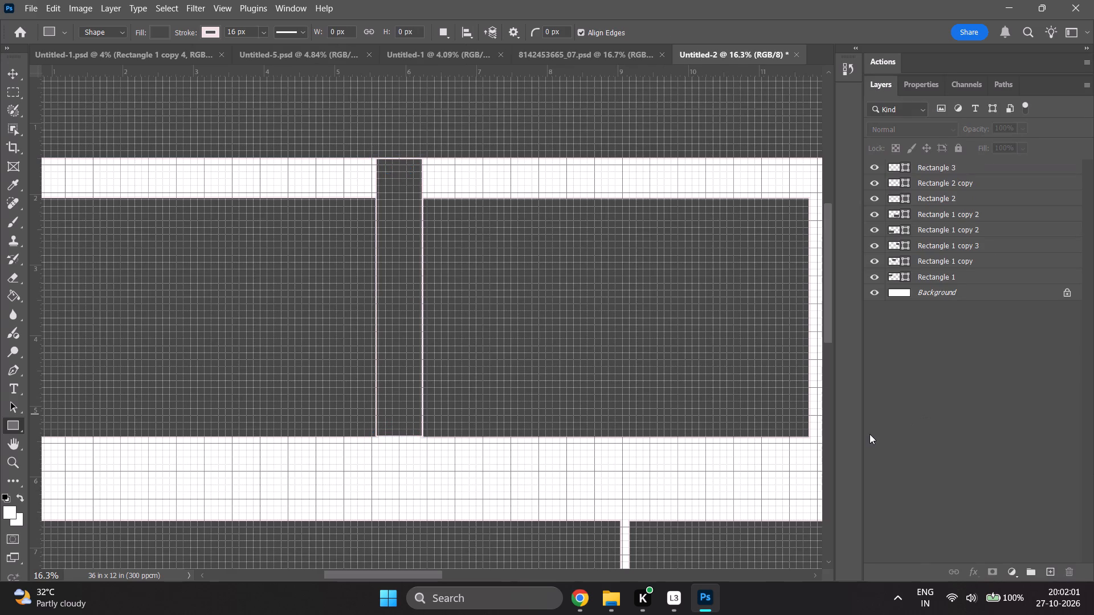
{"action": "scroll", "coordinate": [401, 436], "scroll_direction": "up", "scroll_amount": 10, "text": "alt"}
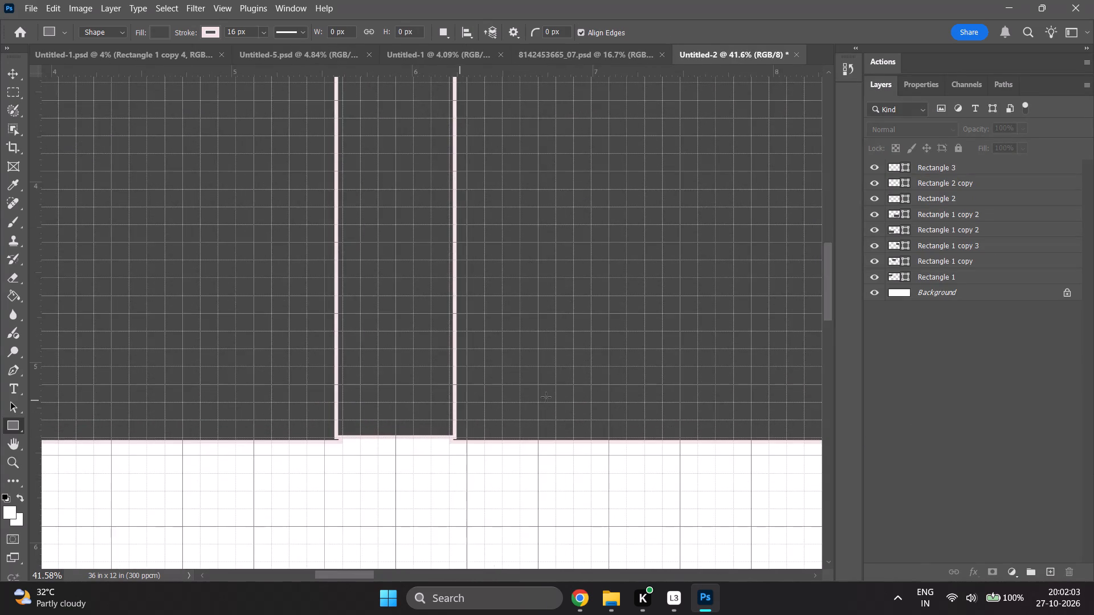
{"action": "left_click", "coordinate": [916, 87]}
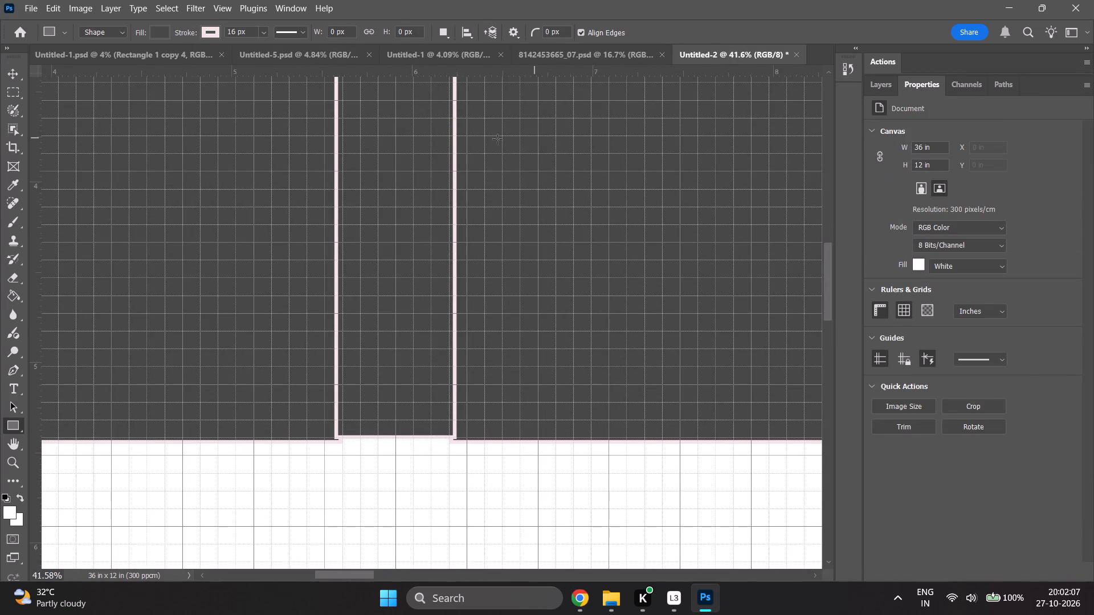
{"action": "left_click", "coordinate": [882, 80]}
{"action": "left_click", "coordinate": [926, 167]}
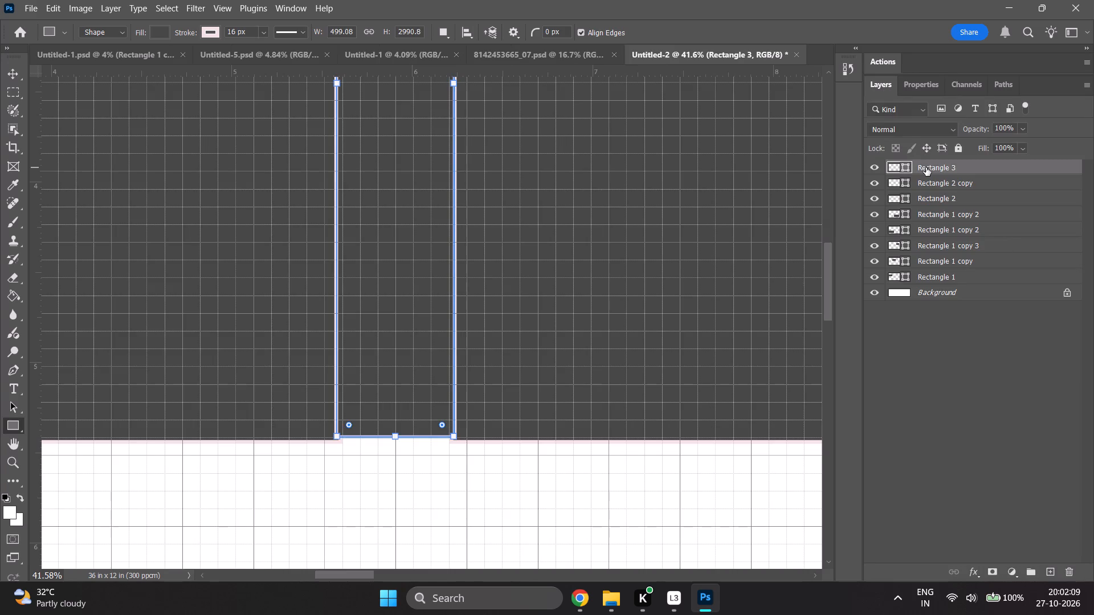
{"action": "left_click", "coordinate": [925, 89]}
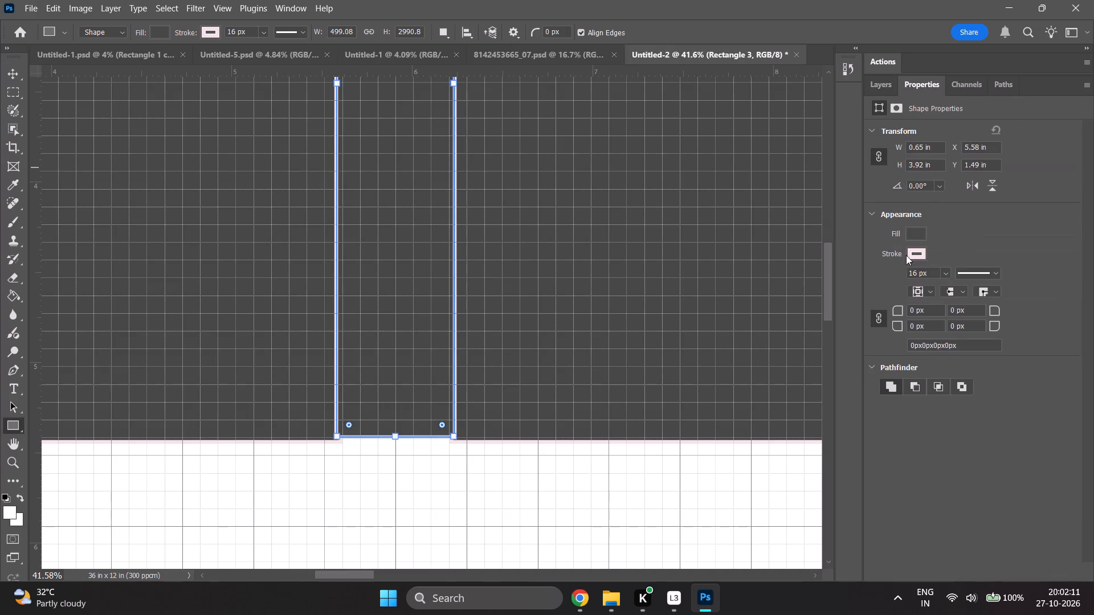
{"action": "left_click", "coordinate": [997, 269]}
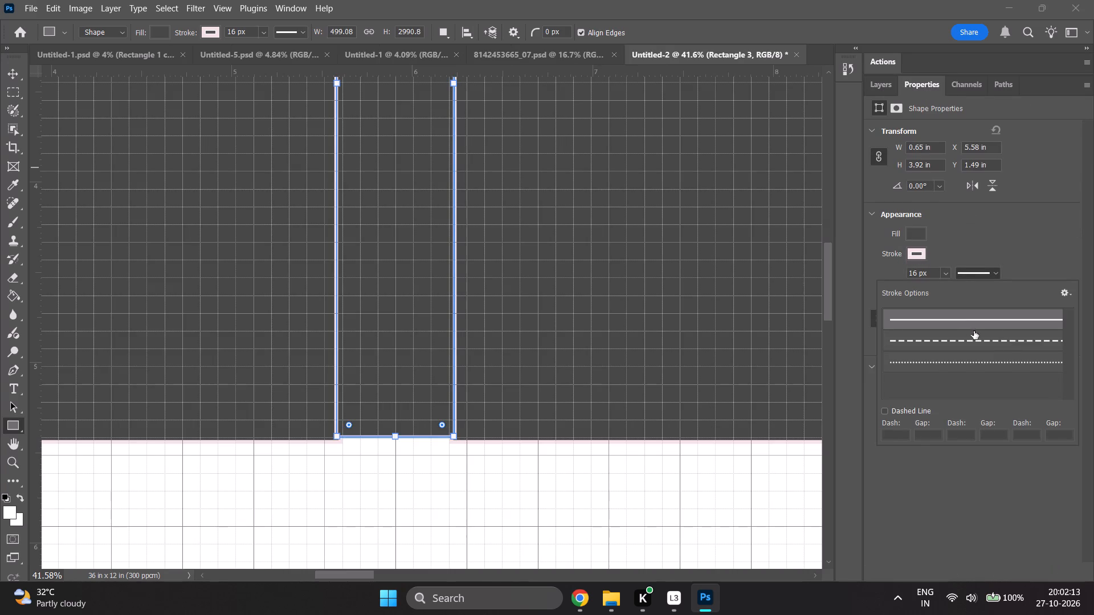
{"action": "left_click", "coordinate": [945, 270]}
{"action": "left_click_drag", "start_coordinate": [949, 292], "coordinate": [843, 309]}
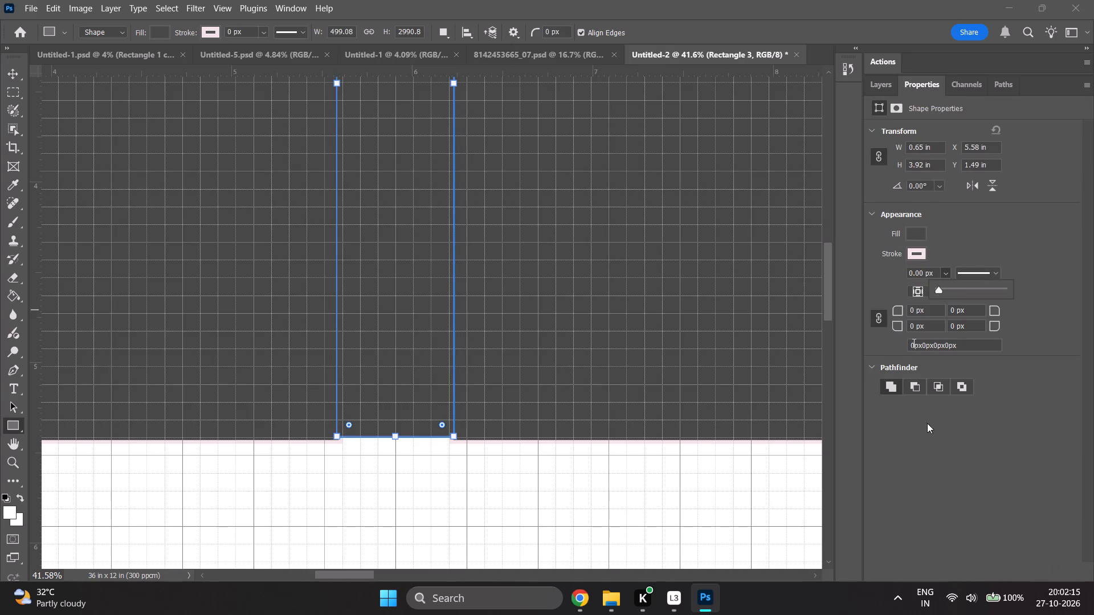
{"action": "left_click", "coordinate": [917, 444]}
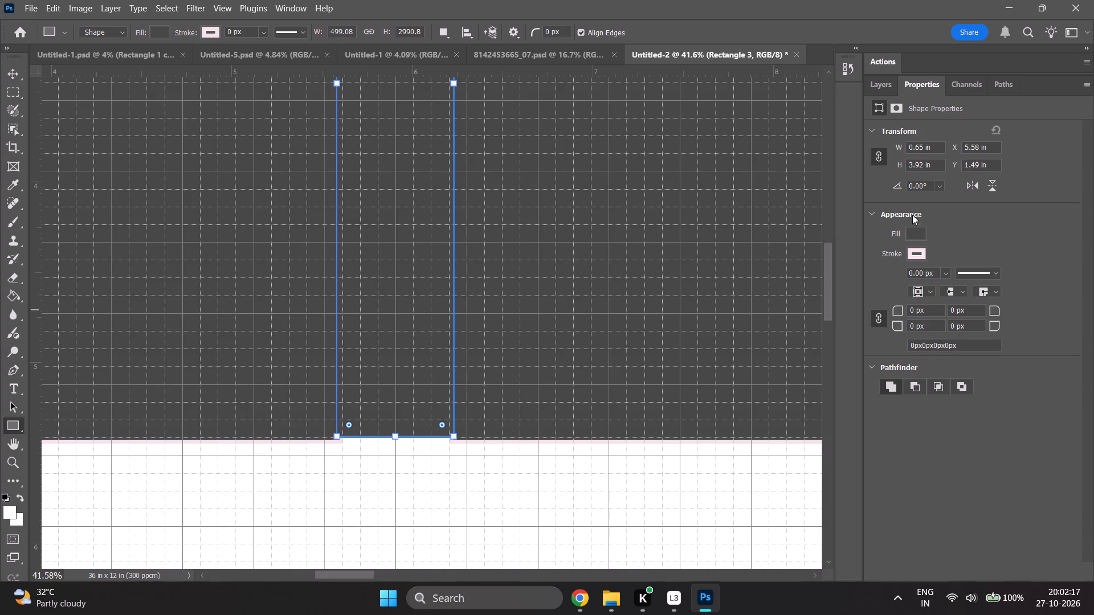
{"action": "left_click", "coordinate": [916, 273]}
{"action": "left_click", "coordinate": [945, 444]}
Extend the vertical rectangle's bottom edge slightly to meet the upper row's bottom line, making it about 0.66 in by 3.95 in.
{"action": "left_click", "coordinate": [889, 89]}
{"action": "left_click", "coordinate": [892, 371]}
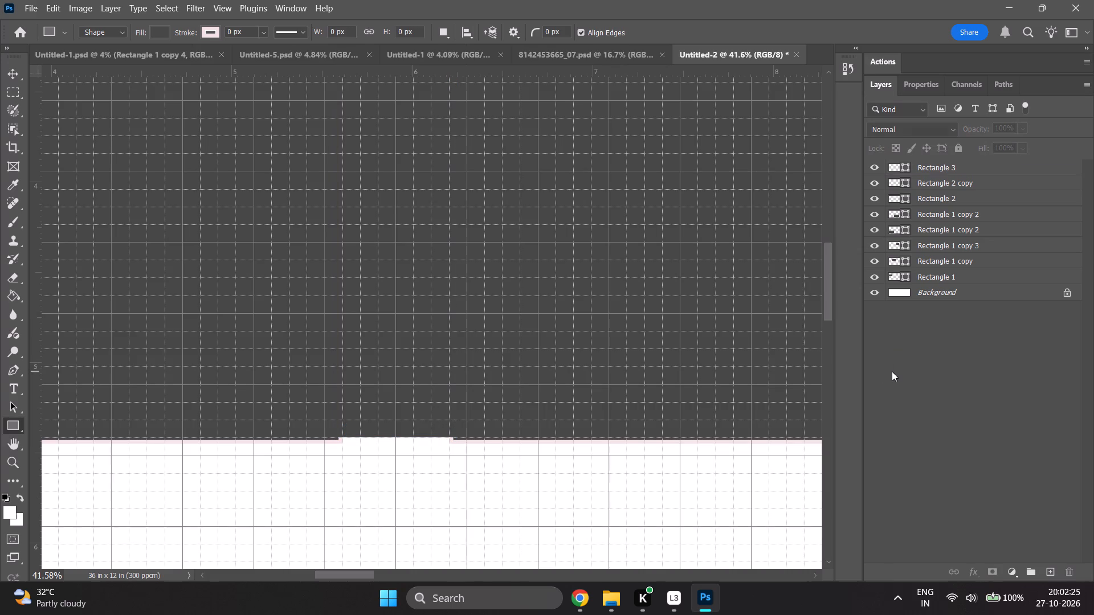
{"action": "left_click", "coordinate": [913, 87]}
{"action": "left_click", "coordinate": [889, 88]}
{"action": "left_click", "coordinate": [913, 165]}
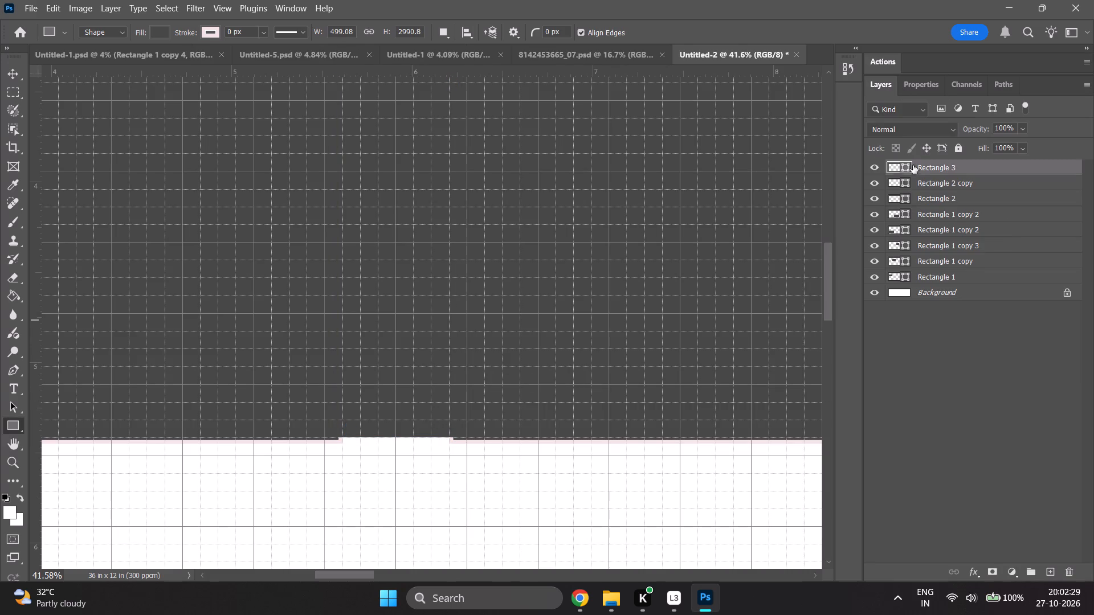
{"action": "scroll", "coordinate": [397, 438], "scroll_direction": "up", "scroll_amount": 8, "text": "alt"}
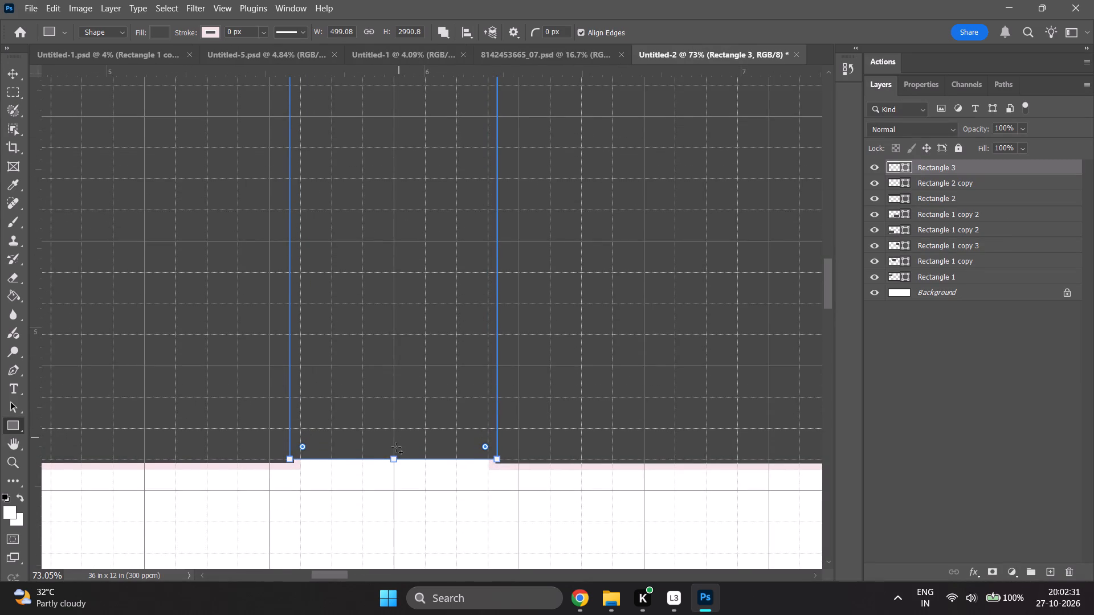
{"action": "left_click_drag", "start_coordinate": [394, 458], "coordinate": [393, 465], "text": "shift"}
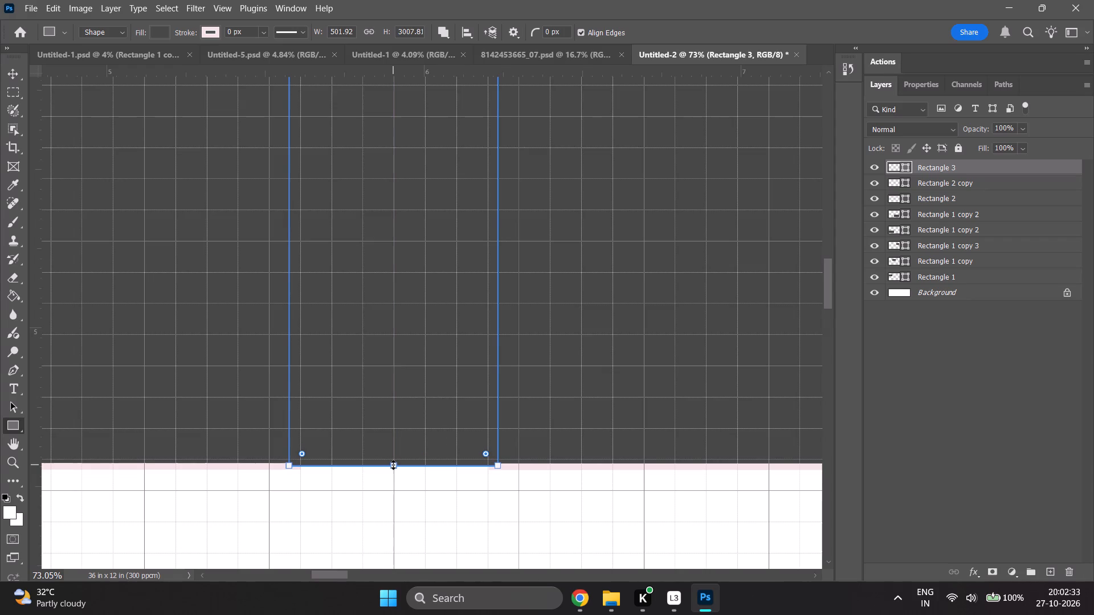
Check the vertical rectangle's size and fit against the upper row and the rest of the page layout.
{"action": "scroll", "coordinate": [608, 444], "scroll_direction": "down", "scroll_amount": 13, "text": "alt"}
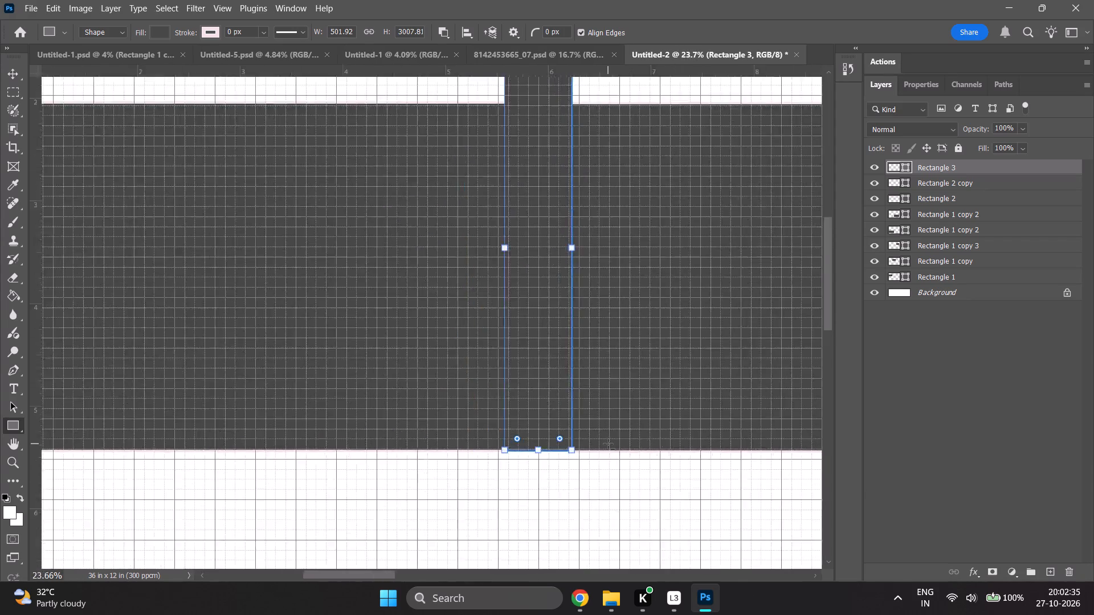
{"action": "scroll", "coordinate": [608, 444], "scroll_direction": "down", "scroll_amount": 6, "text": "alt"}
{"action": "scroll", "coordinate": [670, 424], "scroll_direction": "up", "scroll_amount": 2}
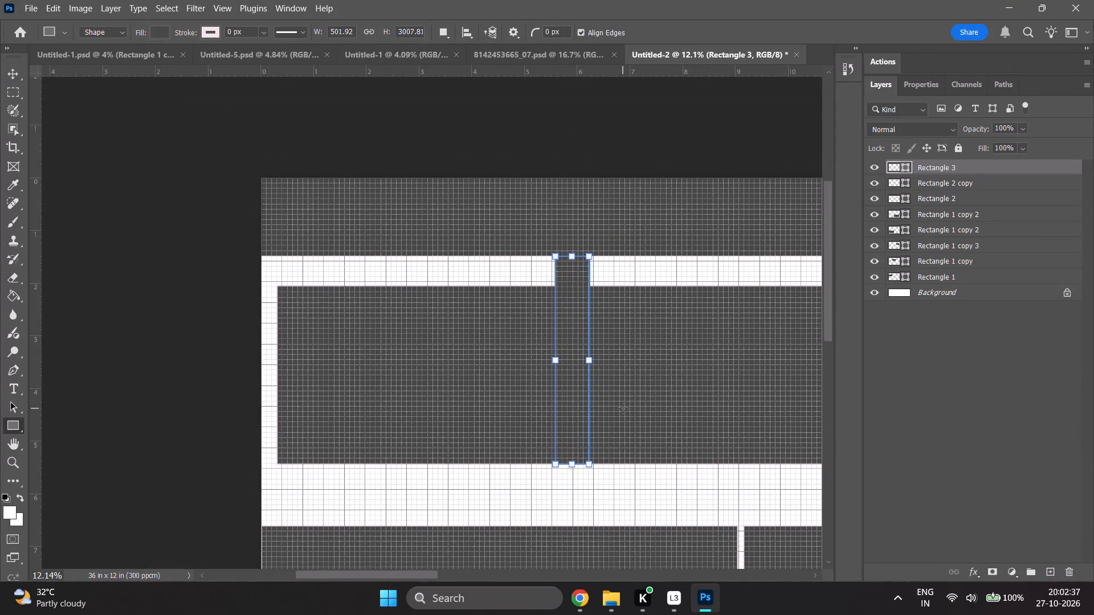
{"action": "scroll", "coordinate": [550, 386], "scroll_direction": "down", "scroll_amount": 8}
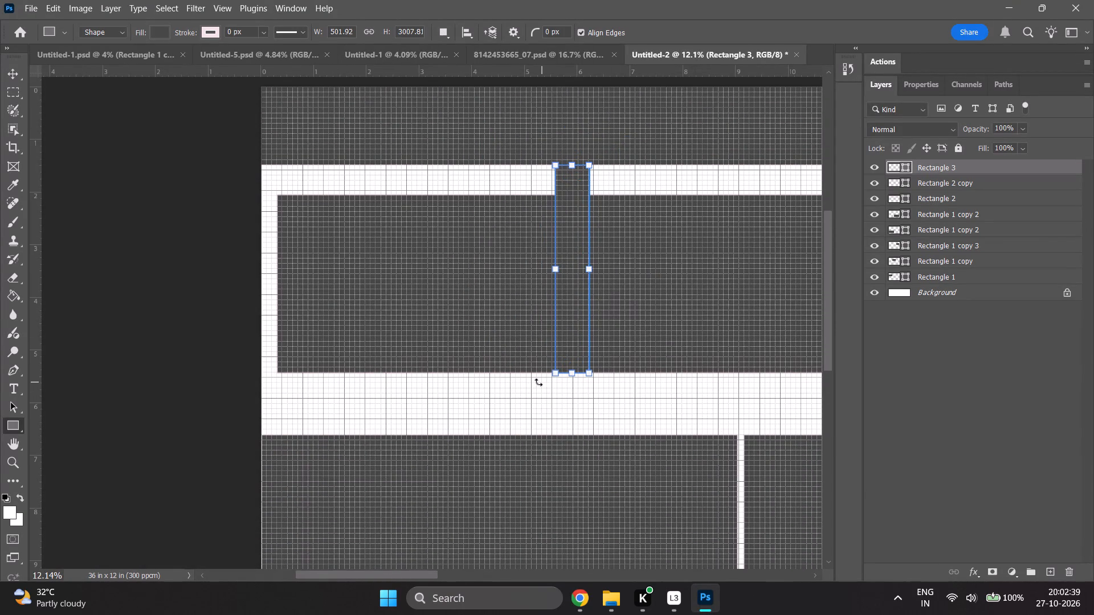
{"action": "left_click", "coordinate": [929, 81]}
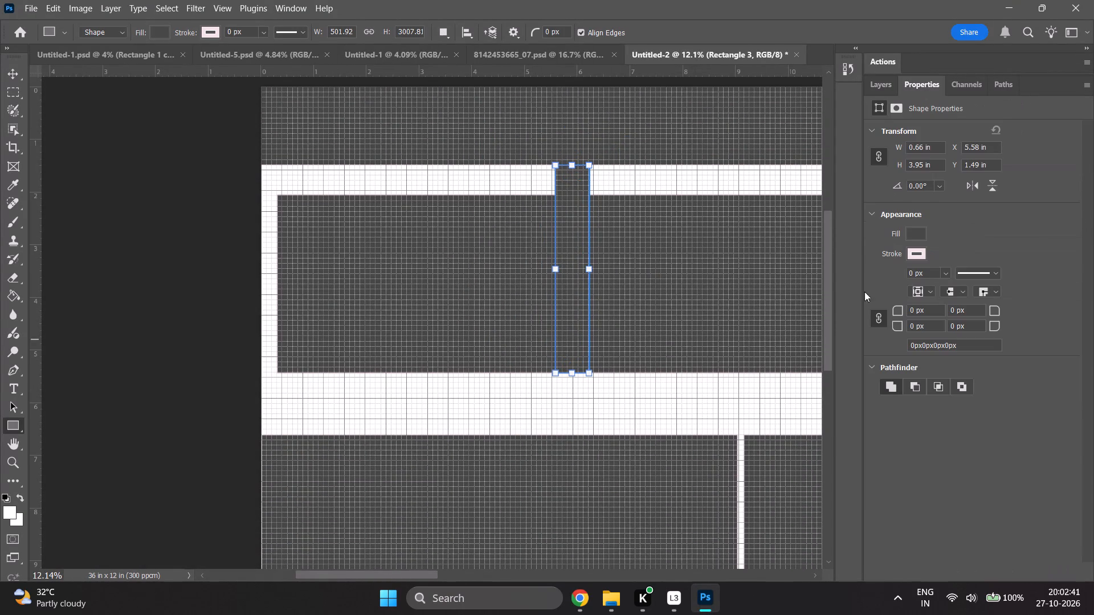
{"action": "scroll", "coordinate": [637, 409], "scroll_direction": "down", "scroll_amount": 17, "text": "alt"}
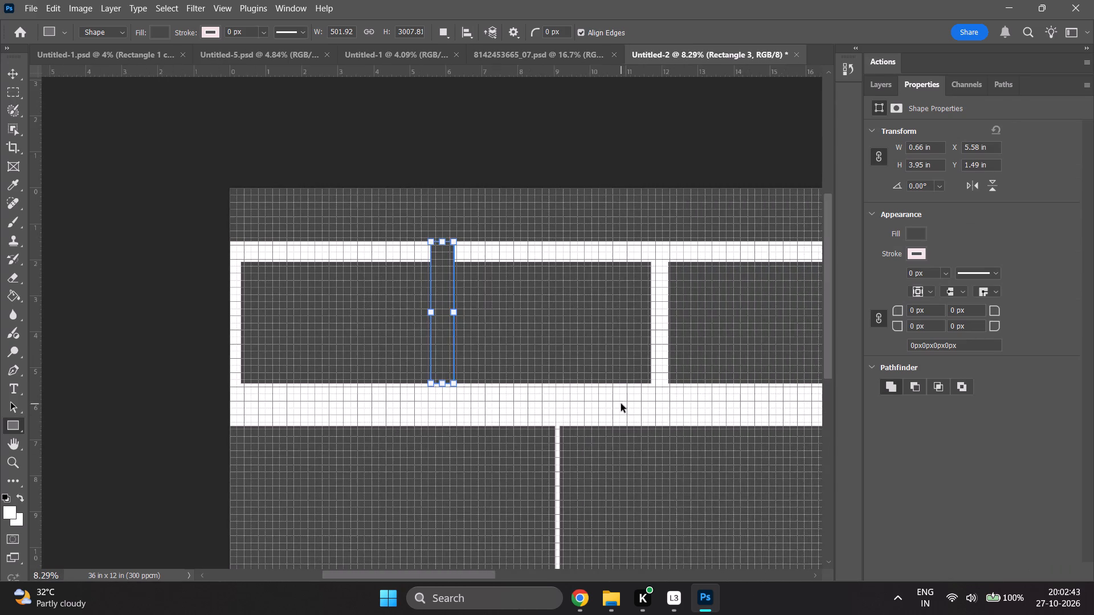
{"action": "scroll", "coordinate": [621, 404], "scroll_direction": "down", "scroll_amount": 5, "text": "alt"}
{"action": "scroll", "coordinate": [616, 401], "scroll_direction": "down", "scroll_amount": 5}
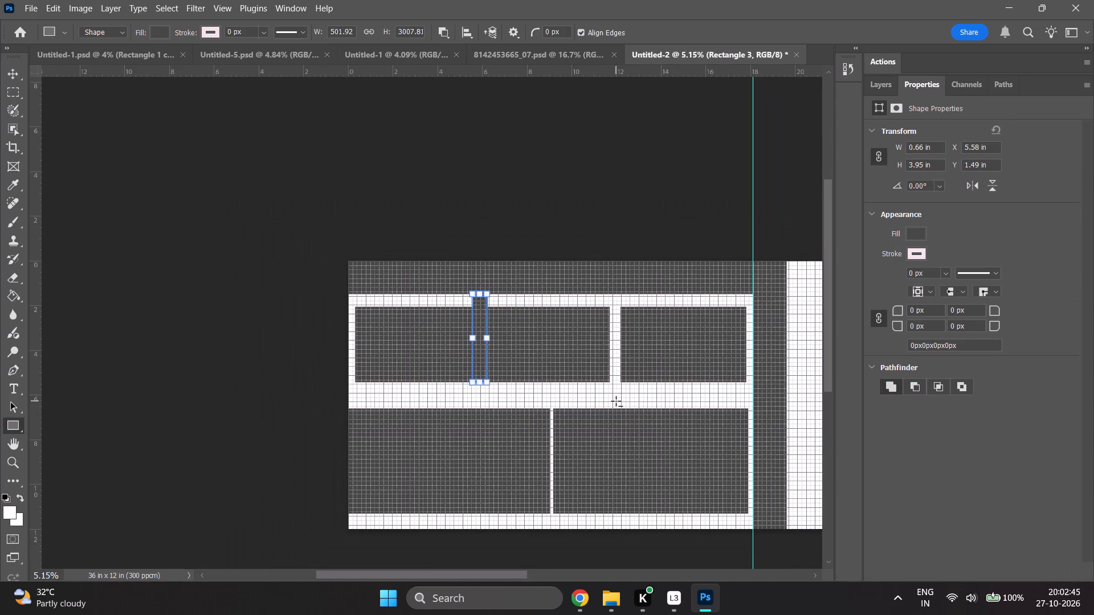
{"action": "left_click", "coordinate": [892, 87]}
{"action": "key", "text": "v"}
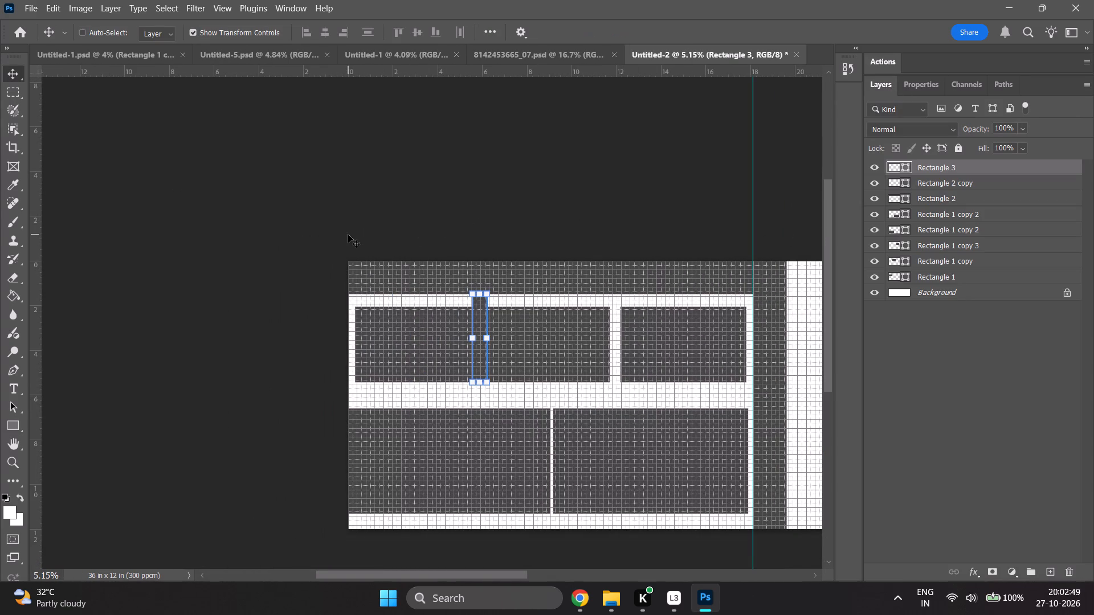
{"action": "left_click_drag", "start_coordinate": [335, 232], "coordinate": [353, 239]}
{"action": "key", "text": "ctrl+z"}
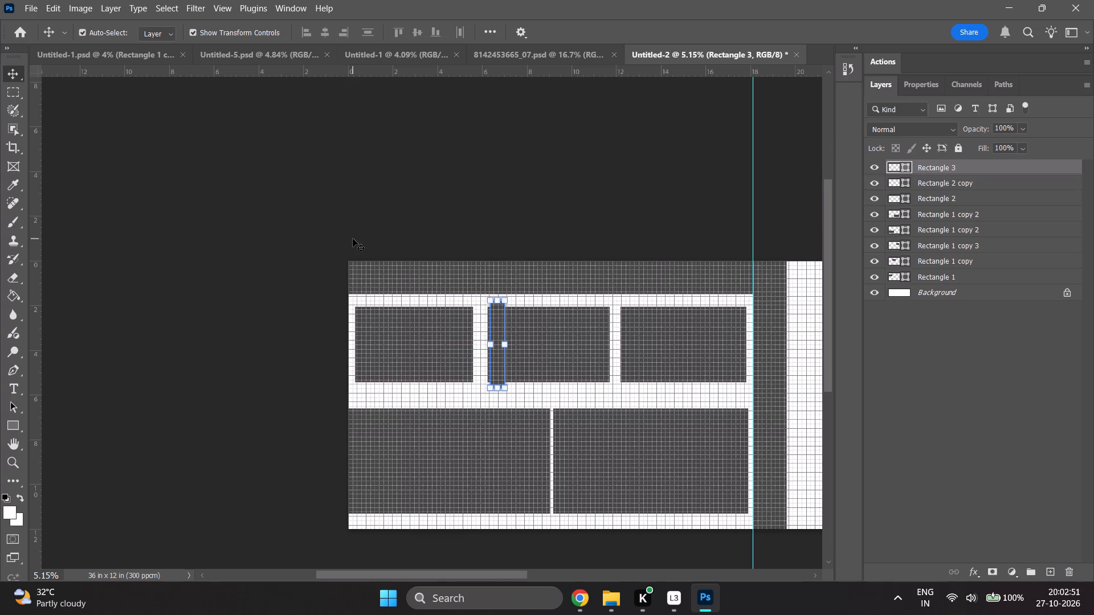
Select all the shape layers from Rectangle 1 to Rectangle 3 and set their stroke width to 0 px.
{"action": "left_click", "coordinate": [979, 447]}
{"action": "left_click_drag", "start_coordinate": [277, 164], "coordinate": [597, 333]}
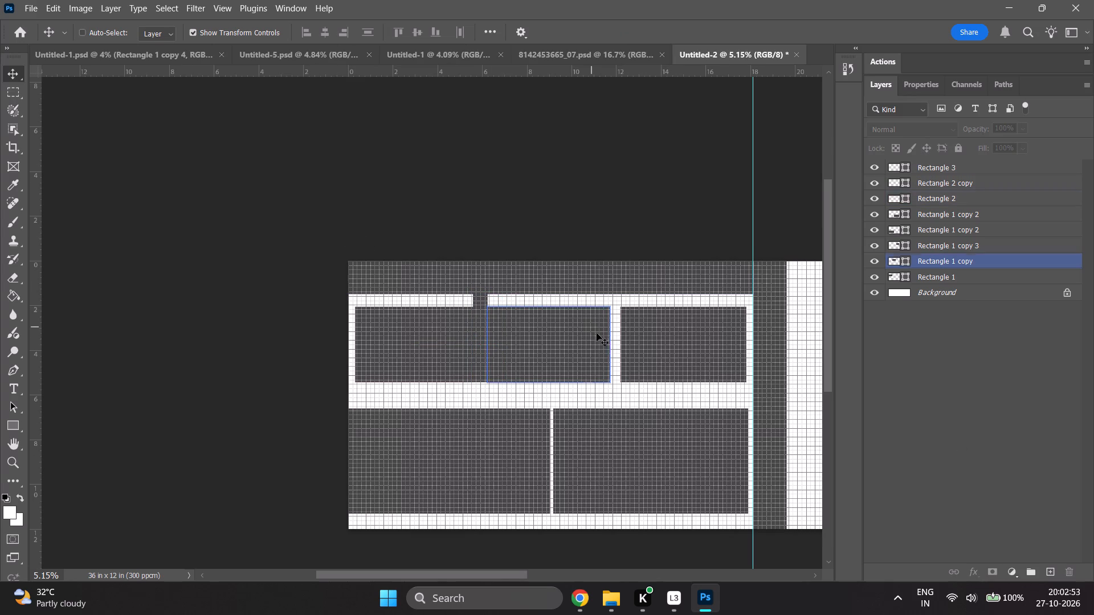
{"action": "left_click_drag", "start_coordinate": [597, 333], "coordinate": [661, 413]}
{"action": "left_click", "coordinate": [944, 277]}
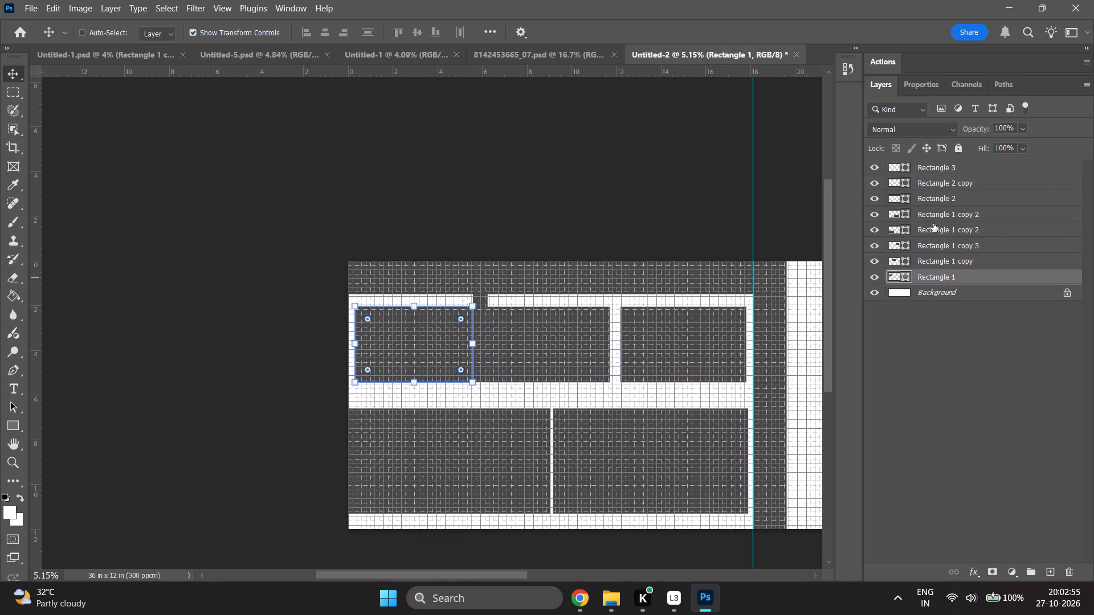
{"action": "left_click", "coordinate": [932, 167], "text": "shift"}
{"action": "left_click", "coordinate": [916, 84]}
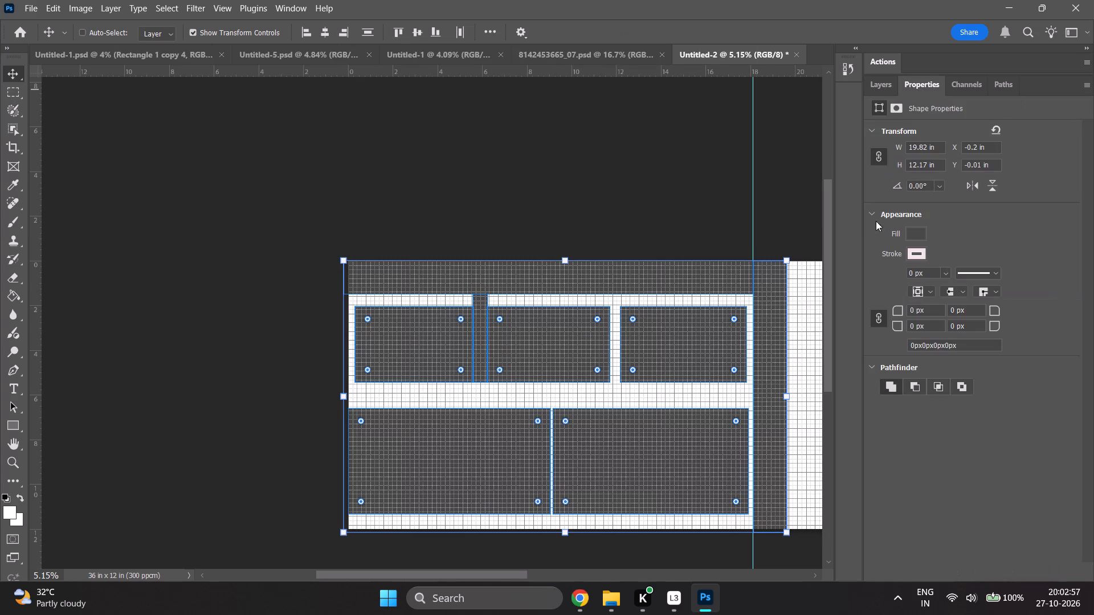
{"action": "left_click", "coordinate": [945, 274]}
{"action": "left_click_drag", "start_coordinate": [947, 291], "coordinate": [644, 293]}
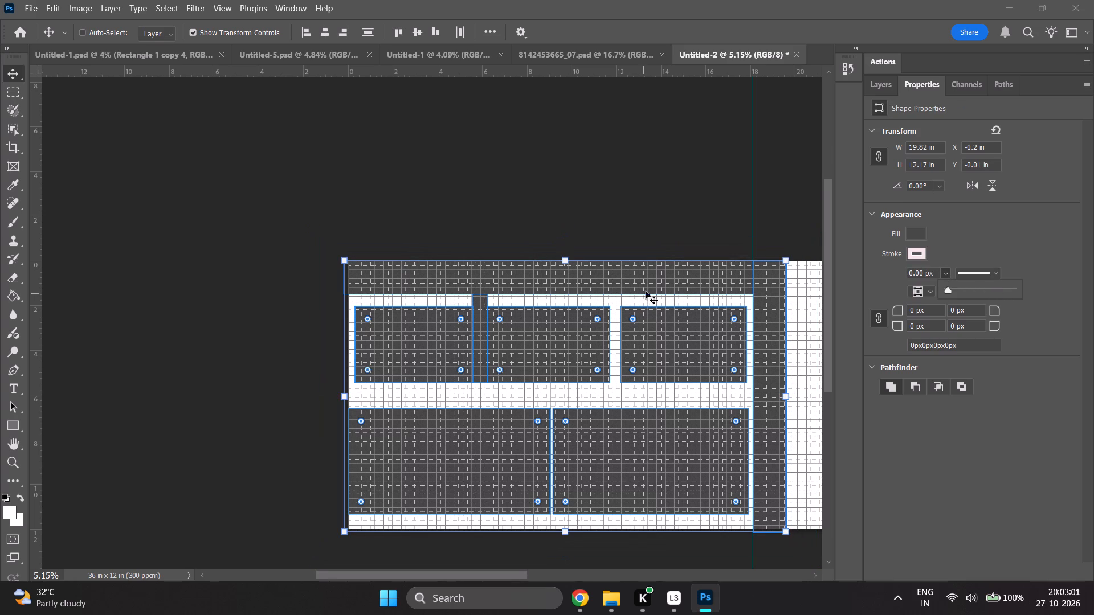
Deselect the shape layers and examine the gaps between the upper-row frames on the page.
{"action": "left_click", "coordinate": [884, 83]}
{"action": "left_click", "coordinate": [943, 387]}
{"action": "scroll", "coordinate": [509, 373], "scroll_direction": "up", "scroll_amount": 5}
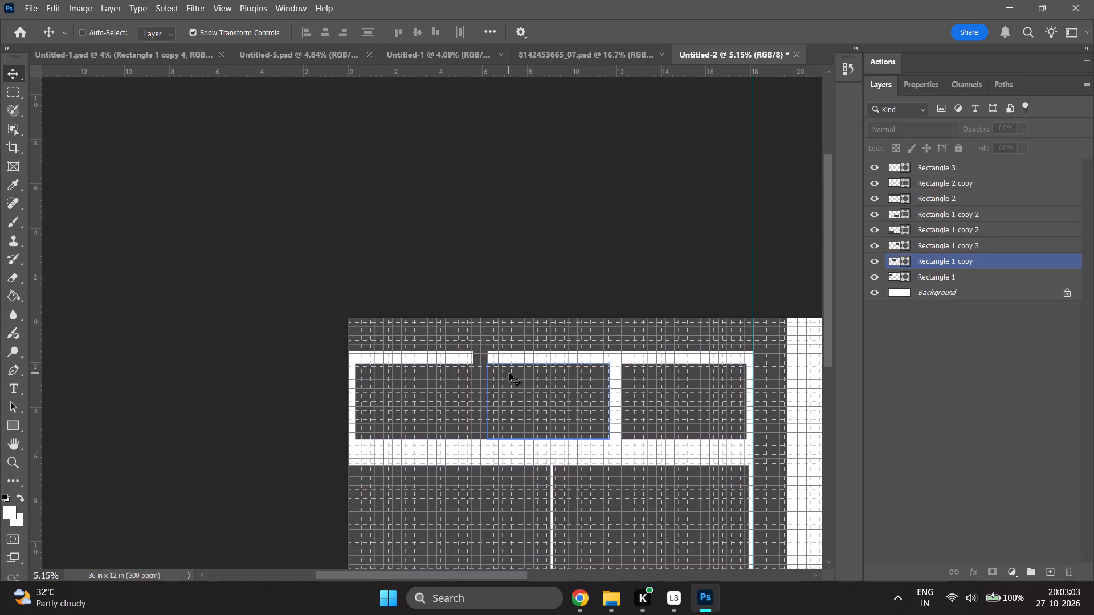
{"action": "scroll", "coordinate": [525, 377], "scroll_direction": "down", "scroll_amount": 5}
{"action": "scroll", "coordinate": [636, 374], "scroll_direction": "up", "scroll_amount": 20, "text": "alt"}
{"action": "scroll", "coordinate": [636, 374], "scroll_direction": "up", "scroll_amount": 2, "text": "alt"}
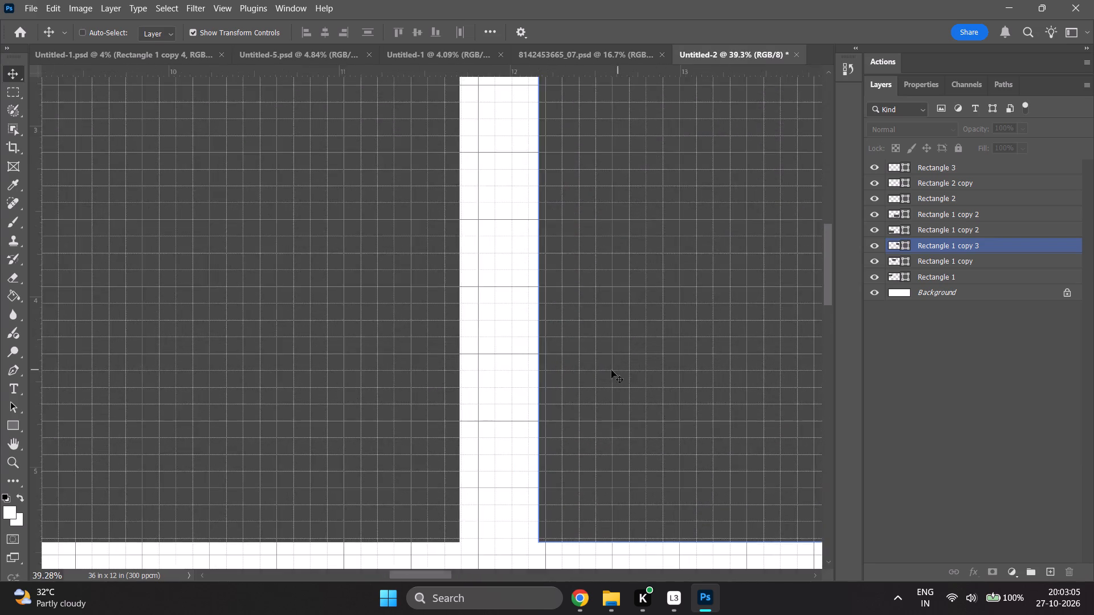
{"action": "scroll", "coordinate": [539, 375], "scroll_direction": "down", "scroll_amount": 14, "text": "alt"}
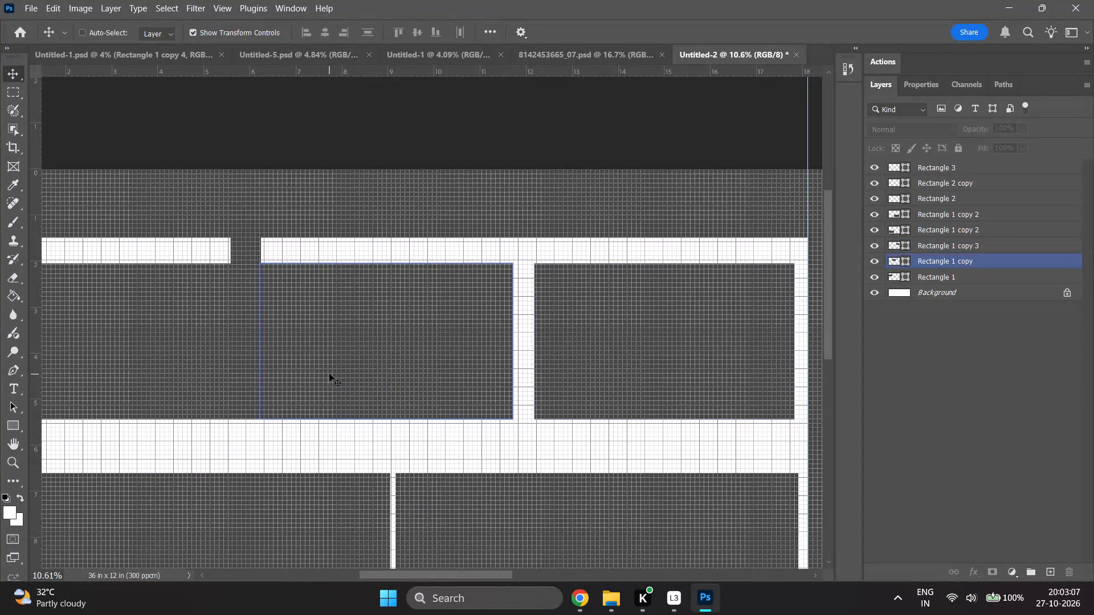
{"action": "scroll", "coordinate": [329, 374], "scroll_direction": "up", "scroll_amount": 2, "text": "ctrl"}
{"action": "scroll", "coordinate": [403, 379], "scroll_direction": "up", "scroll_amount": 3, "text": "ctrl"}
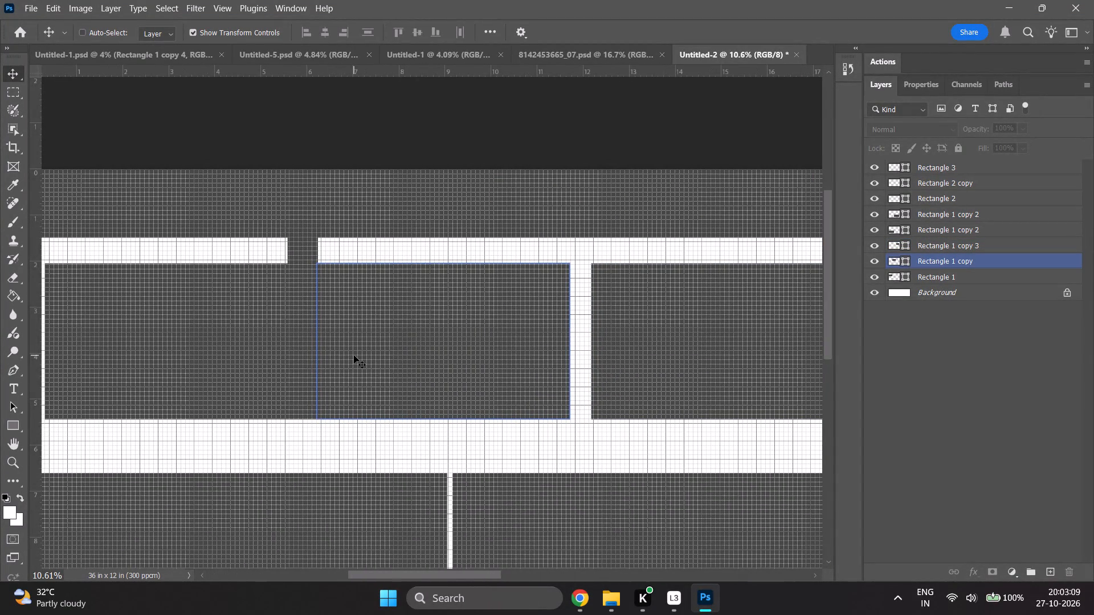
Duplicate the narrow vertical rectangle, Rectangle 3, and move the copy about 6 in across into the gap between the second and third upper frames.
{"action": "left_click", "coordinate": [354, 355]}
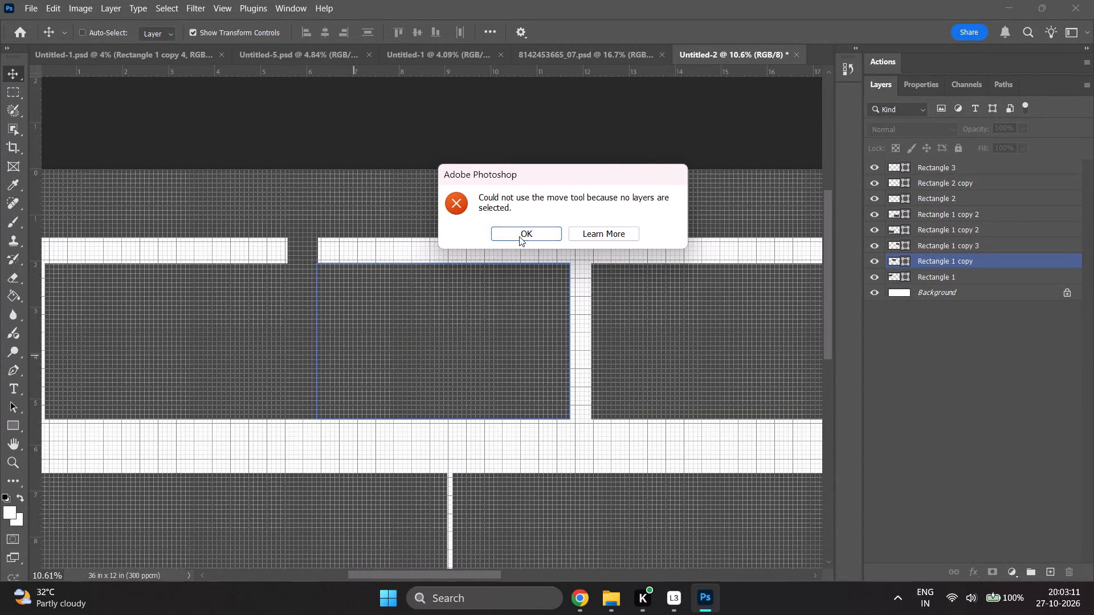
{"action": "left_click", "coordinate": [513, 240]}
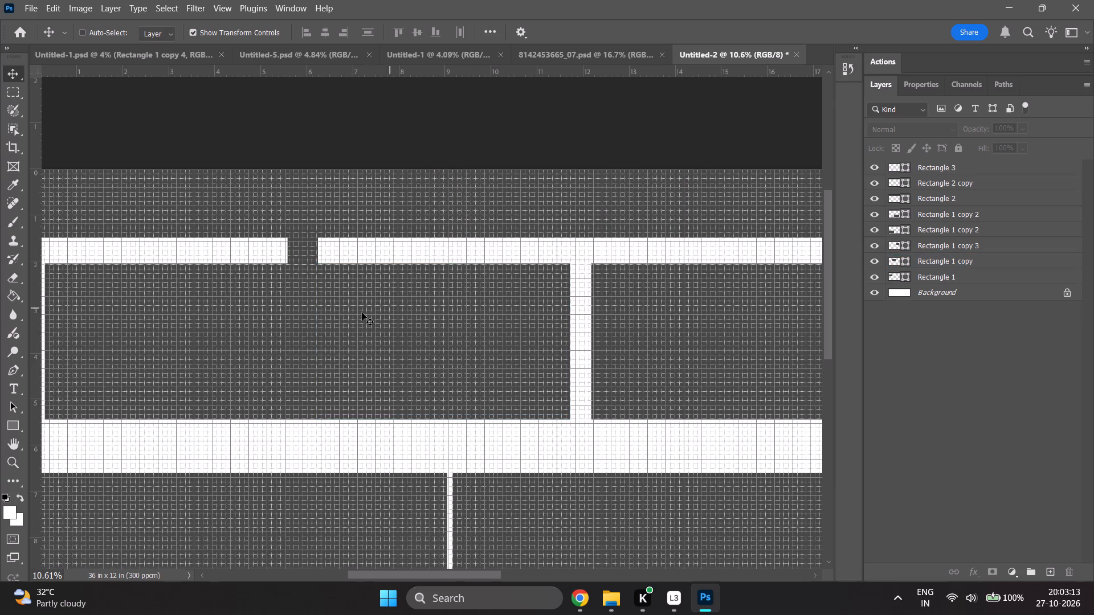
{"action": "left_click", "coordinate": [294, 274]}
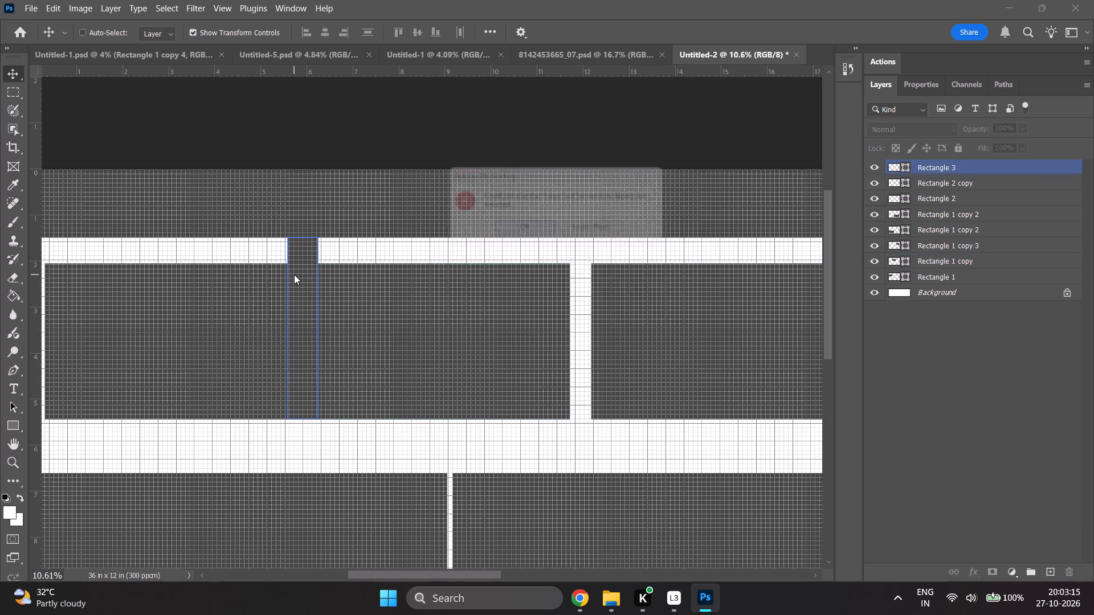
{"action": "left_click", "coordinate": [530, 235]}
{"action": "left_click", "coordinate": [924, 194]}
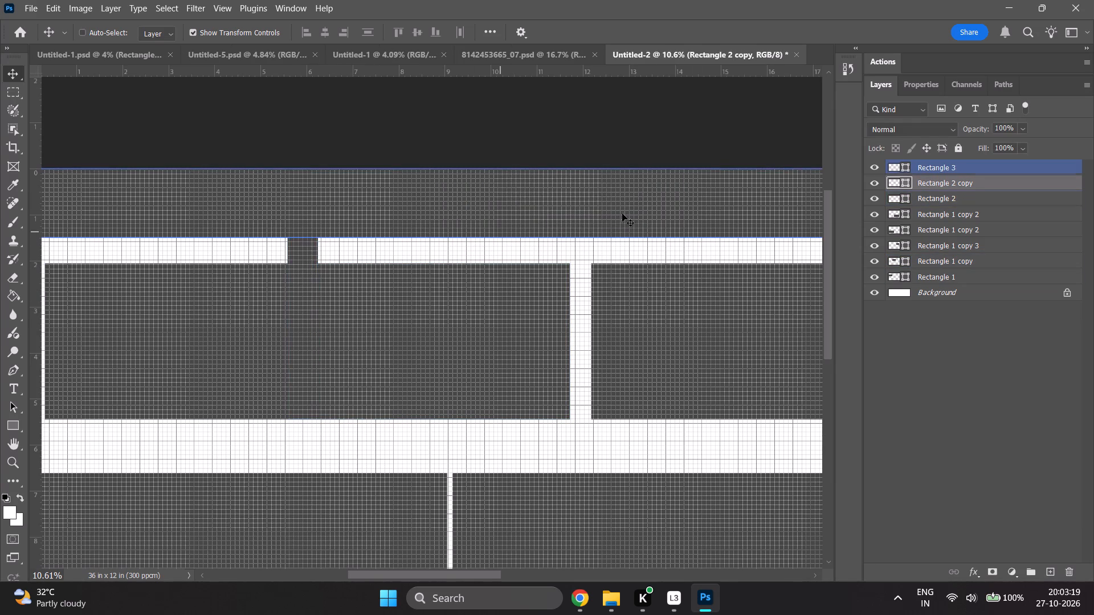
{"action": "left_click", "coordinate": [946, 163]}
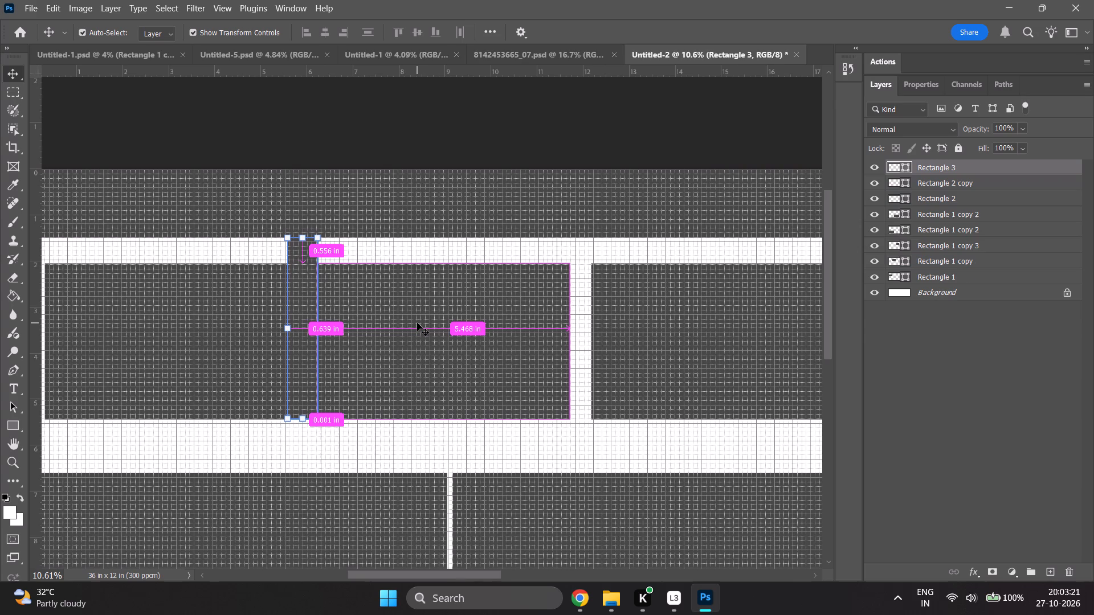
{"action": "key", "text": "ctrl+j"}
{"action": "left_click_drag", "start_coordinate": [301, 300], "coordinate": [565, 314], "text": "shift"}
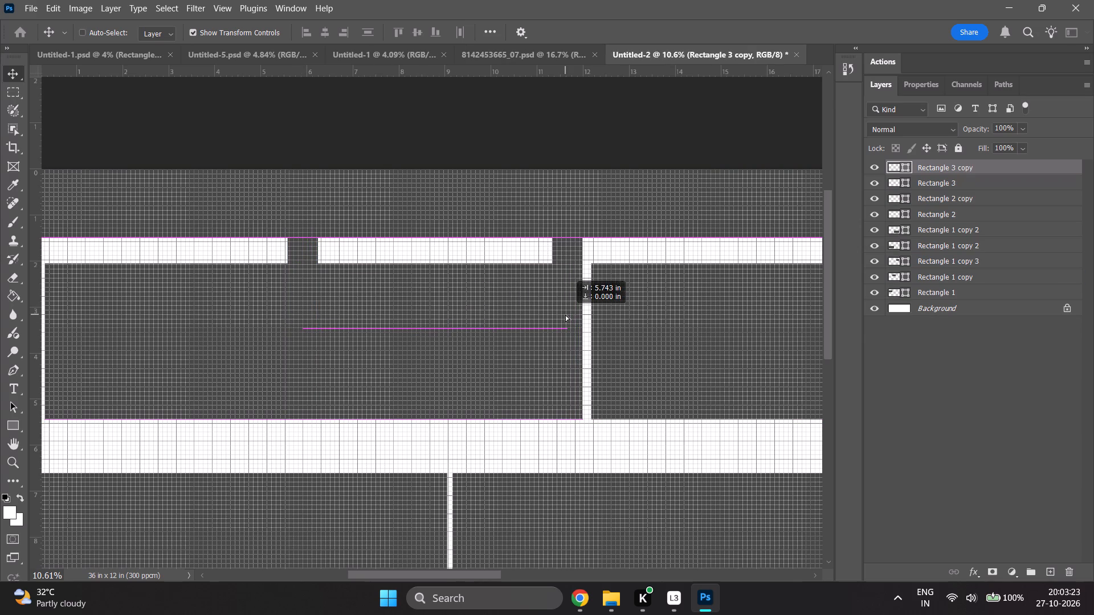
{"action": "left_click_drag", "start_coordinate": [565, 314], "coordinate": [577, 314], "text": "shift"}
{"action": "left_click", "coordinate": [925, 425]}
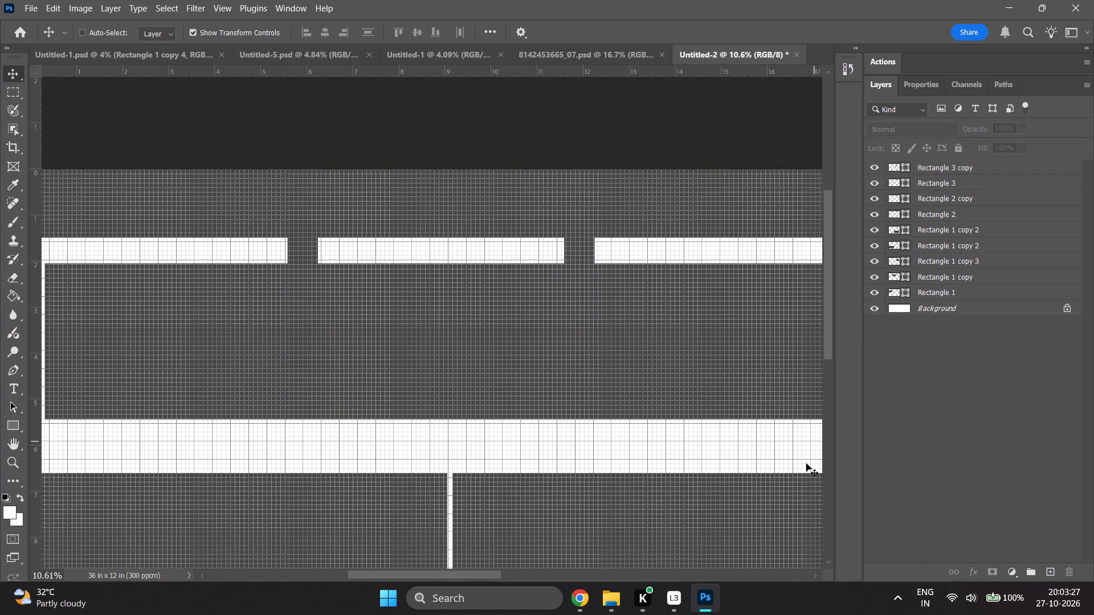
Compare the page with the album layout tutorial in Chrome, playing it from about 32:23 to study the frame and strip arrangement, and return to Photoshop.
{"action": "scroll", "coordinate": [170, 335], "scroll_direction": "down", "scroll_amount": 3}
{"action": "scroll", "coordinate": [193, 333], "scroll_direction": "up", "scroll_amount": 3, "text": "ctrl"}
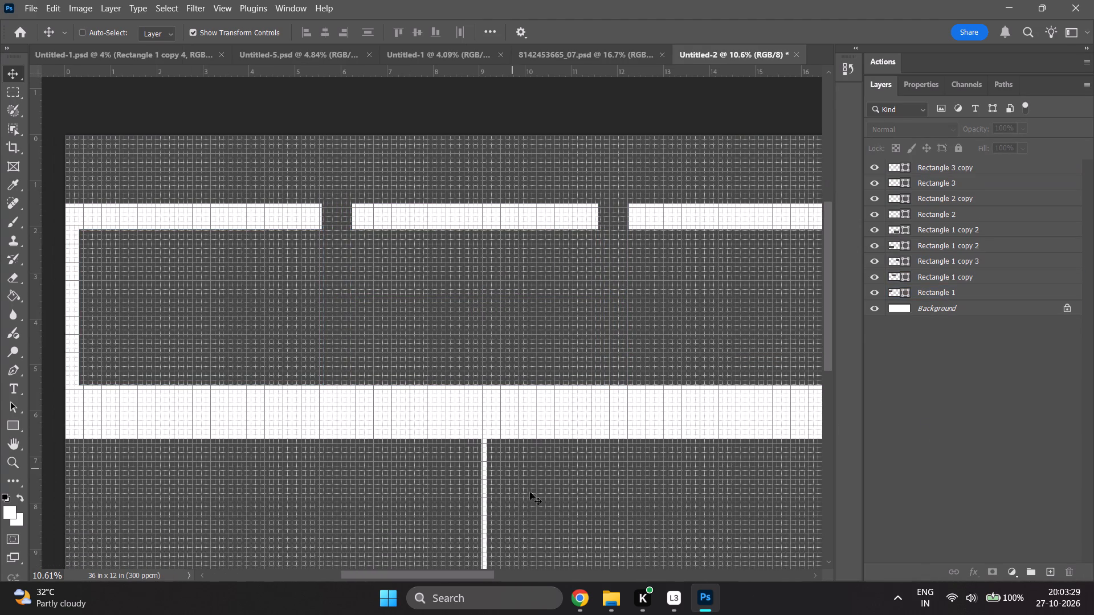
{"action": "left_click", "coordinate": [585, 601]}
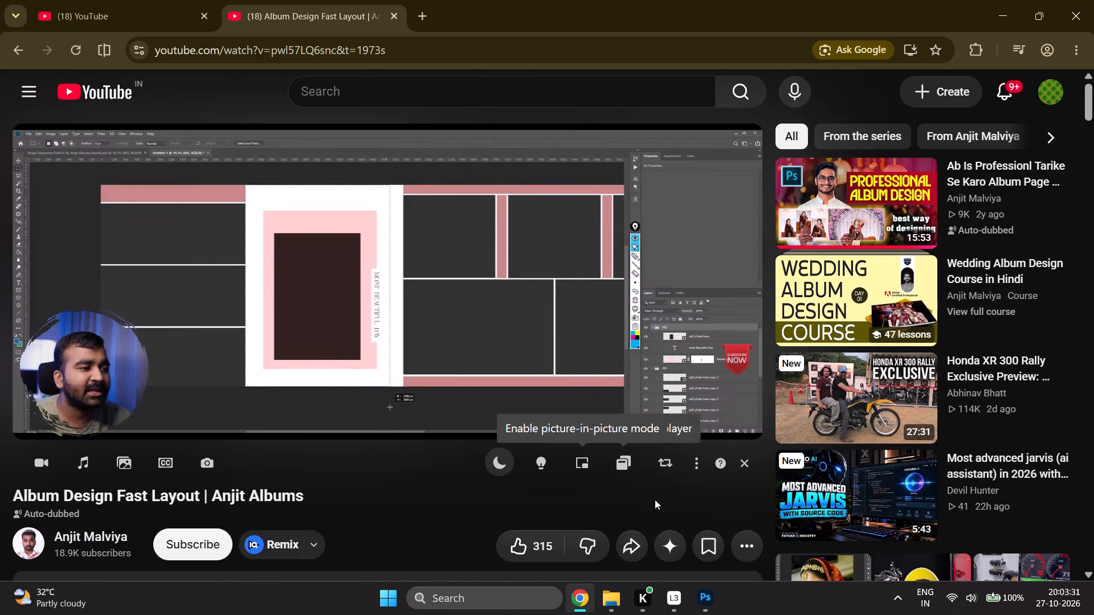
{"action": "left_click", "coordinate": [713, 602]}
{"action": "scroll", "coordinate": [280, 442], "scroll_direction": "down", "scroll_amount": 2}
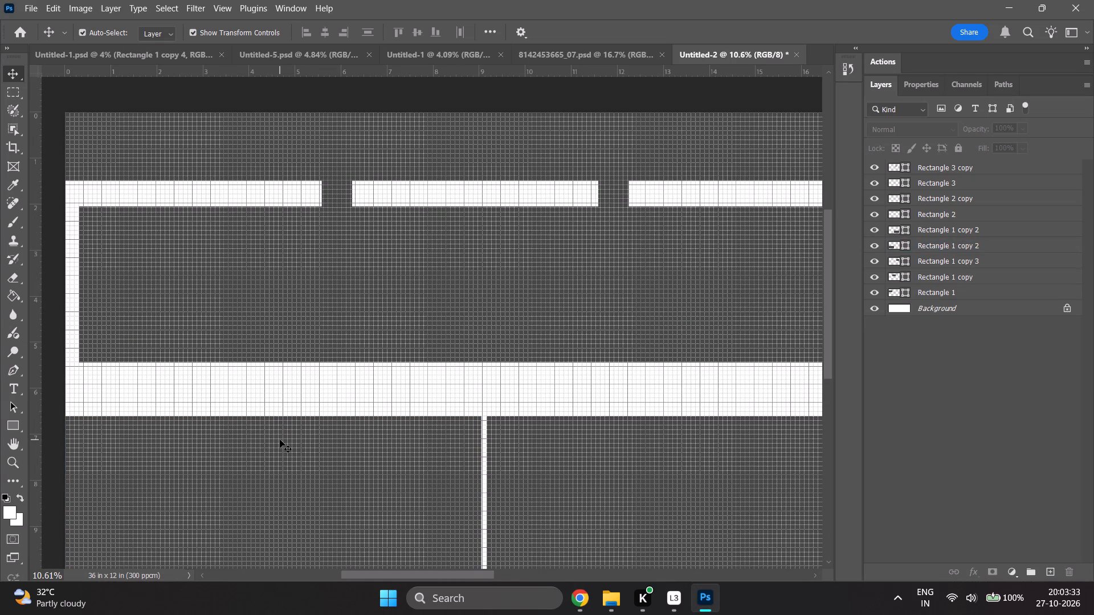
{"action": "scroll", "coordinate": [280, 439], "scroll_direction": "down", "scroll_amount": 5}
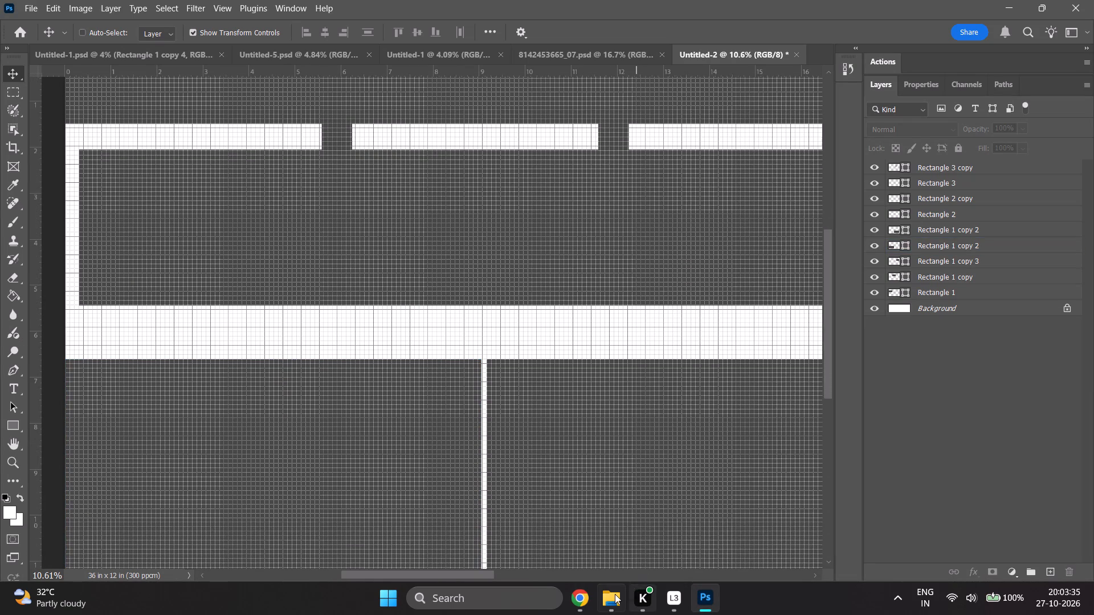
{"action": "left_click", "coordinate": [595, 597]}
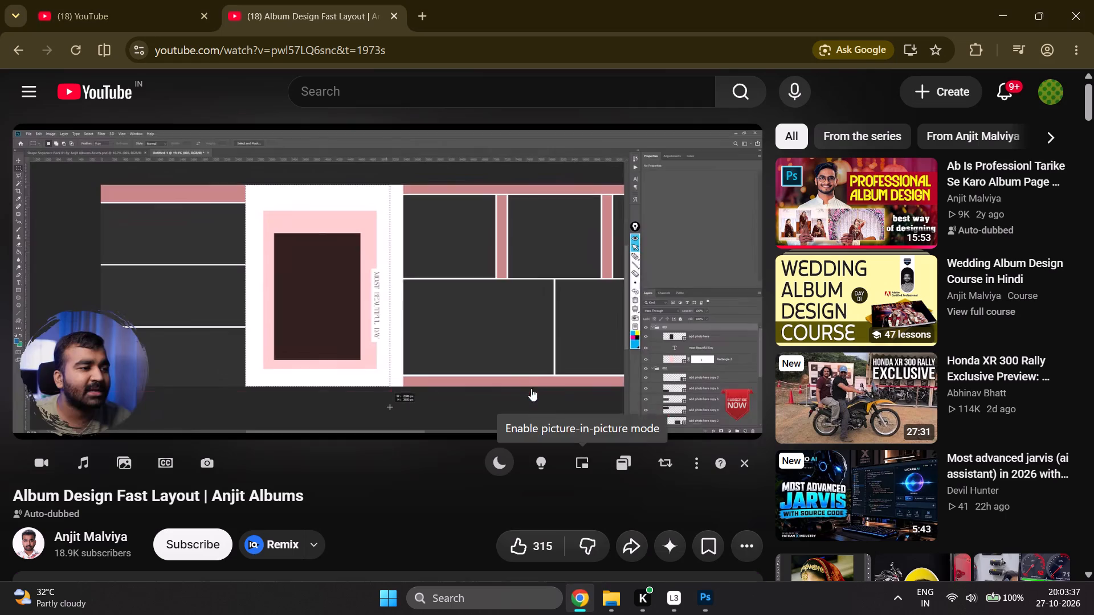
{"action": "left_click", "coordinate": [526, 376]}
{"action": "left_click", "coordinate": [405, 388]}
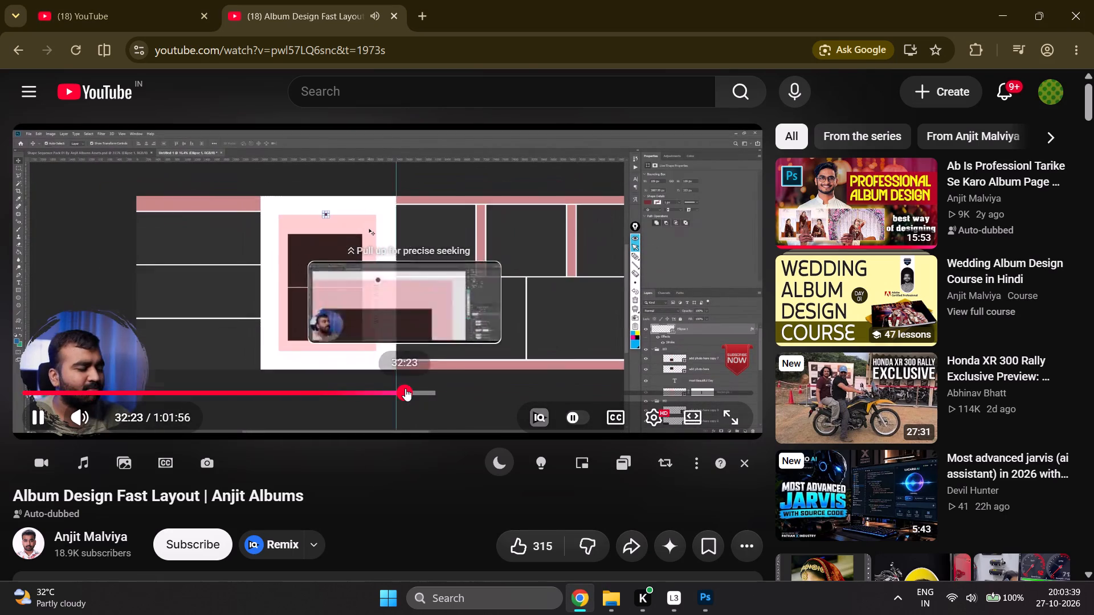
{"action": "left_click", "coordinate": [426, 324]}
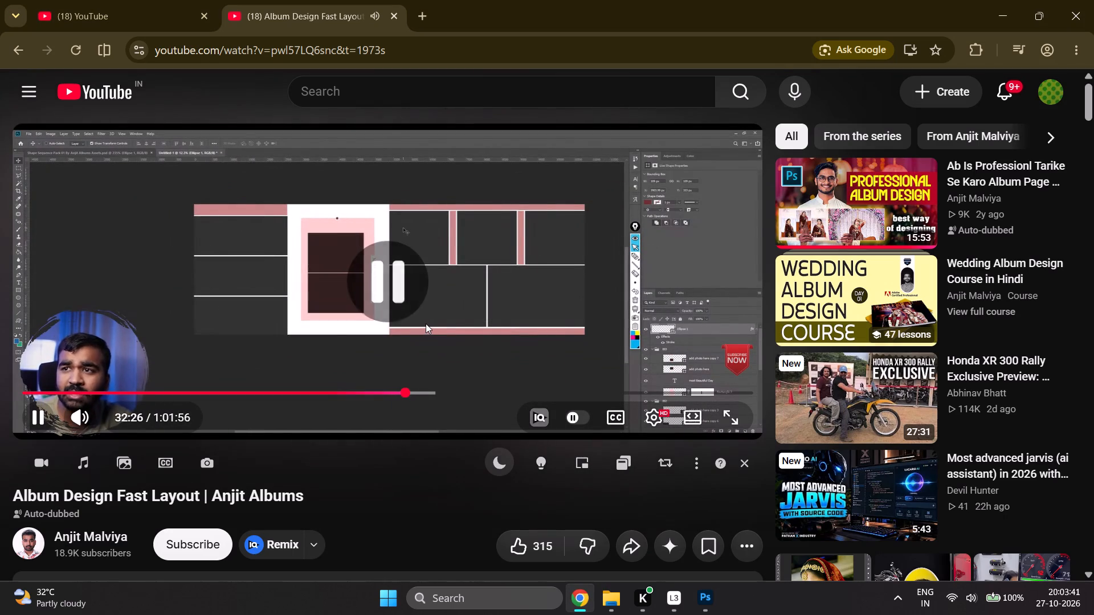
{"action": "scroll", "coordinate": [381, 316], "scroll_direction": "up", "scroll_amount": 4, "text": "alt"}
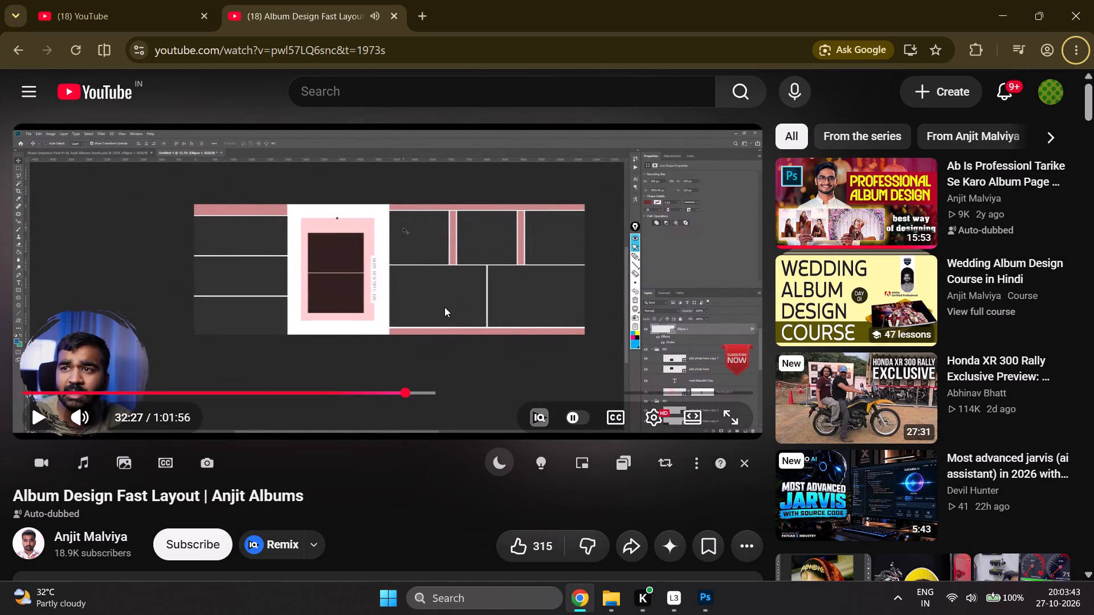
{"action": "scroll", "coordinate": [443, 307], "scroll_direction": "up", "scroll_amount": 1}
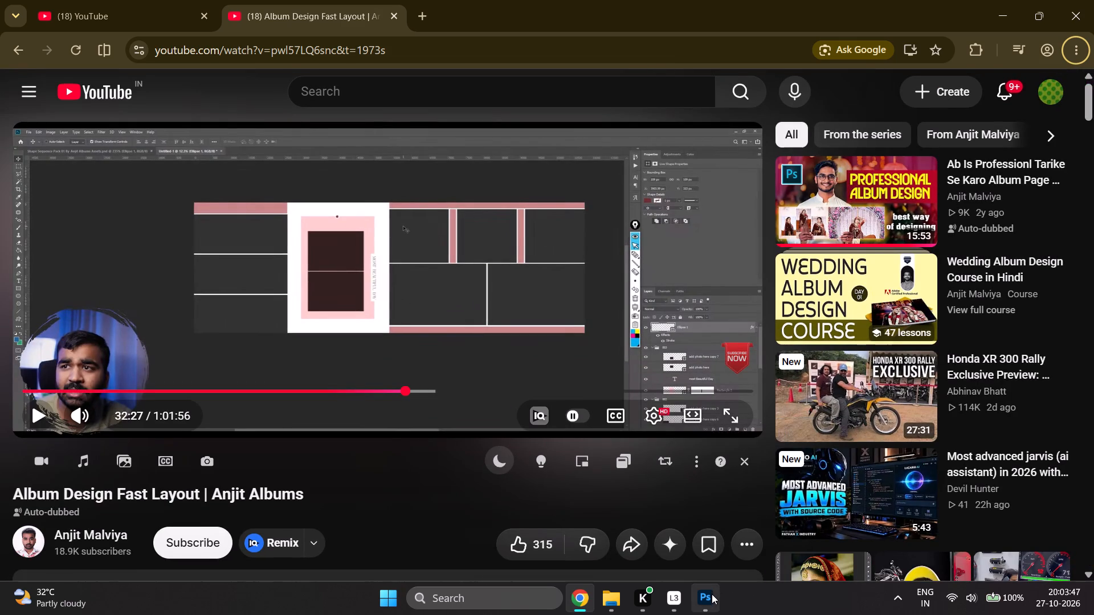
{"action": "left_click", "coordinate": [712, 594]}
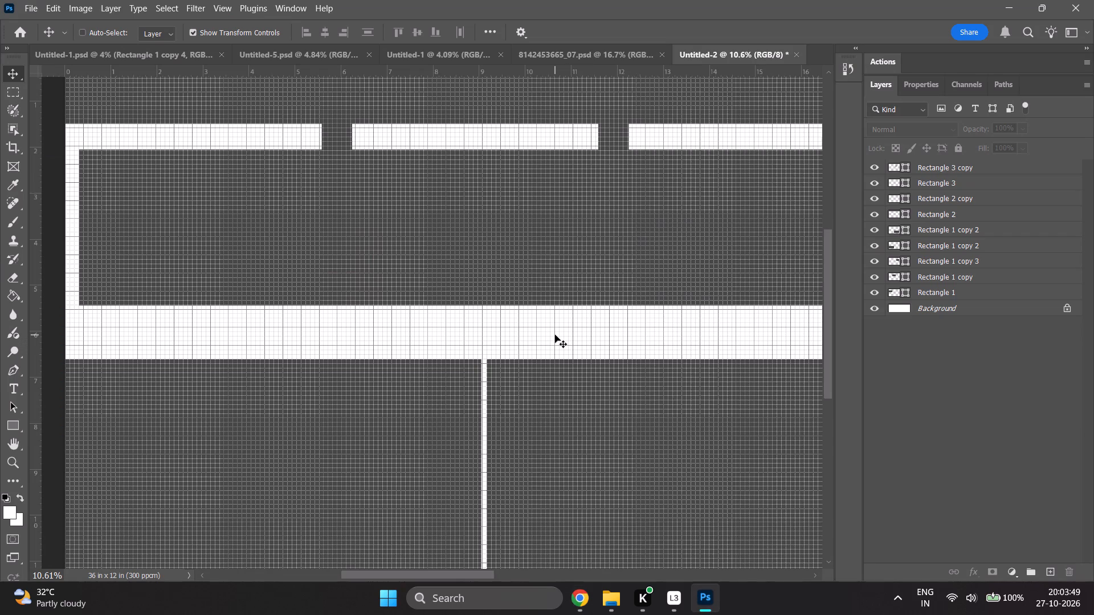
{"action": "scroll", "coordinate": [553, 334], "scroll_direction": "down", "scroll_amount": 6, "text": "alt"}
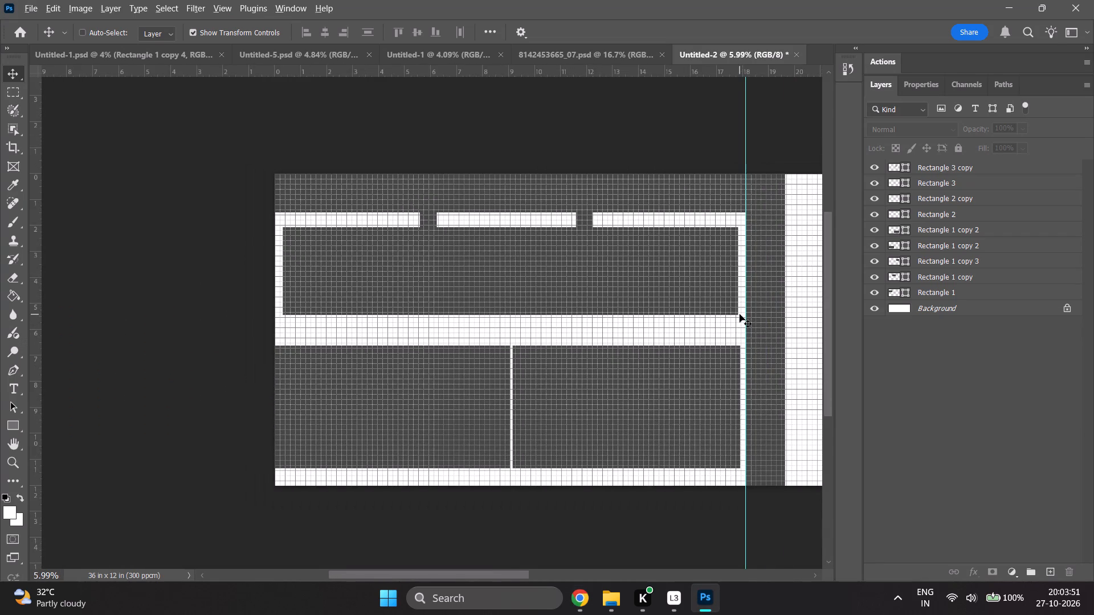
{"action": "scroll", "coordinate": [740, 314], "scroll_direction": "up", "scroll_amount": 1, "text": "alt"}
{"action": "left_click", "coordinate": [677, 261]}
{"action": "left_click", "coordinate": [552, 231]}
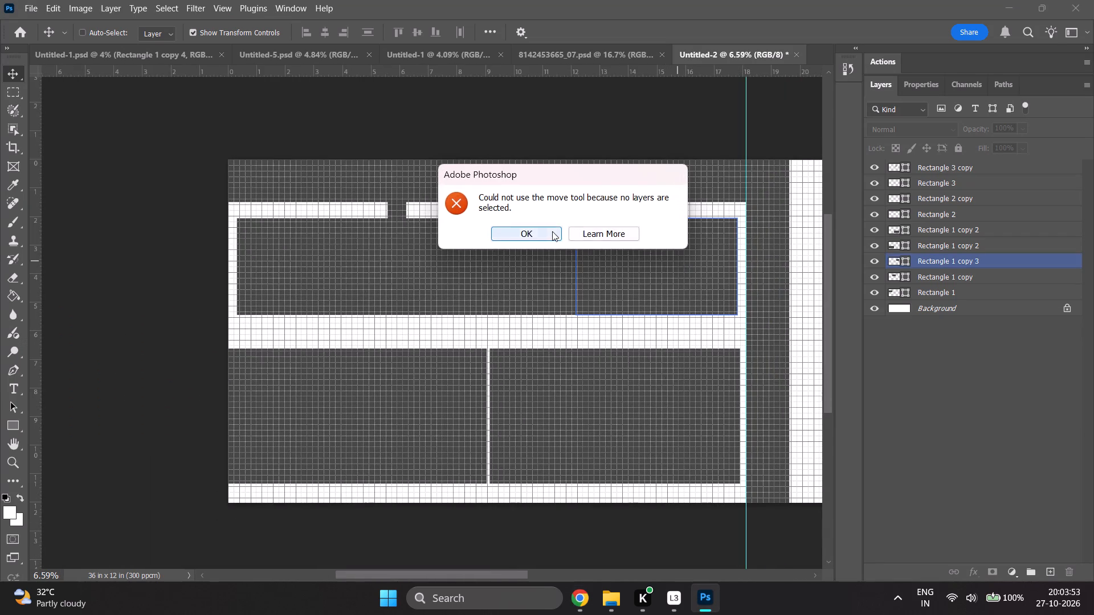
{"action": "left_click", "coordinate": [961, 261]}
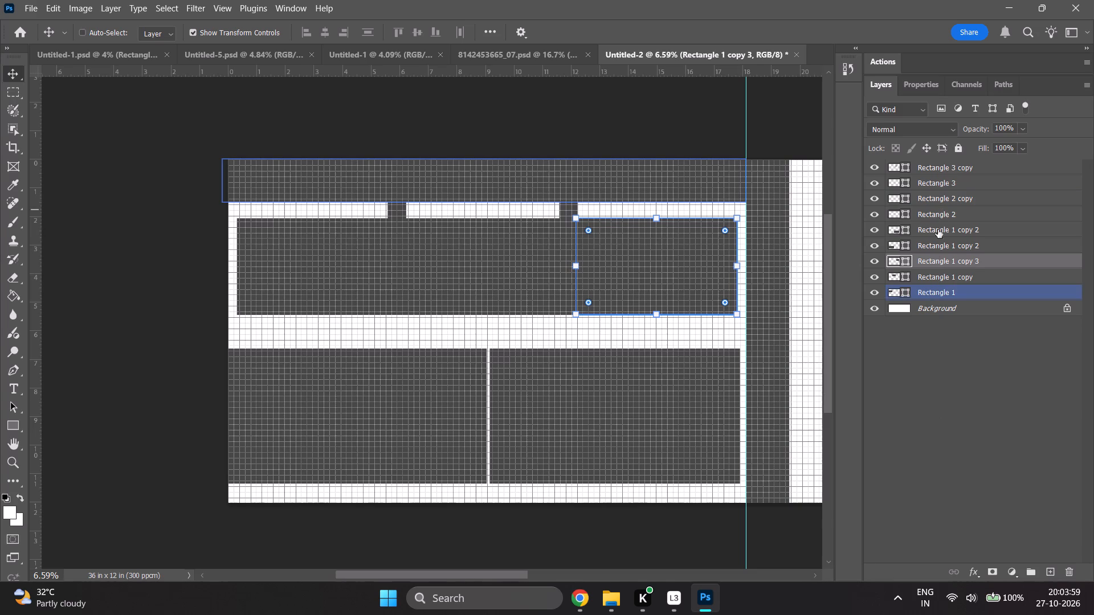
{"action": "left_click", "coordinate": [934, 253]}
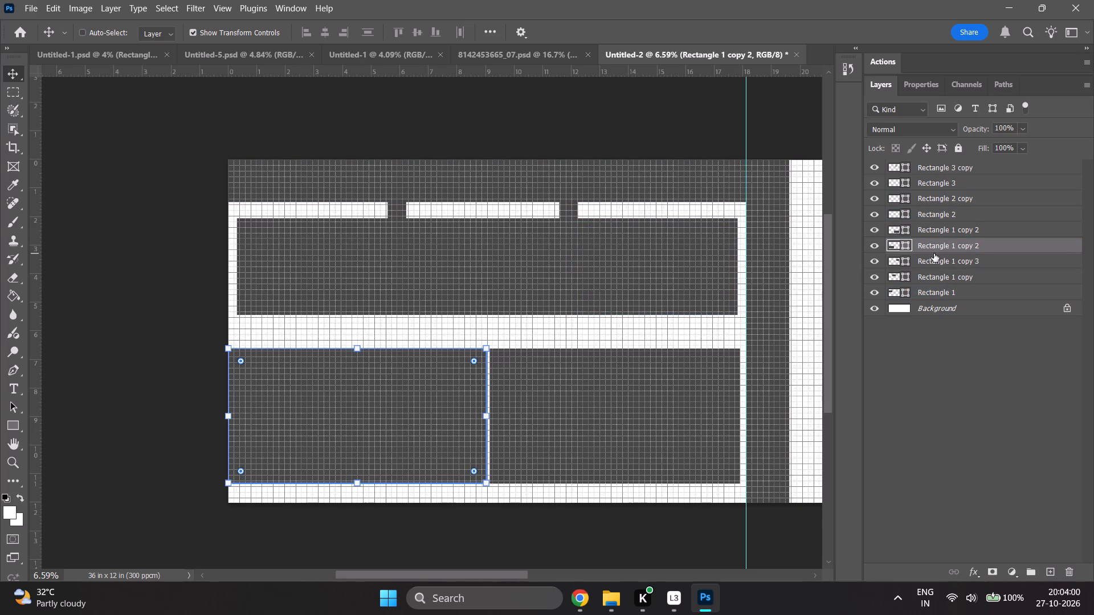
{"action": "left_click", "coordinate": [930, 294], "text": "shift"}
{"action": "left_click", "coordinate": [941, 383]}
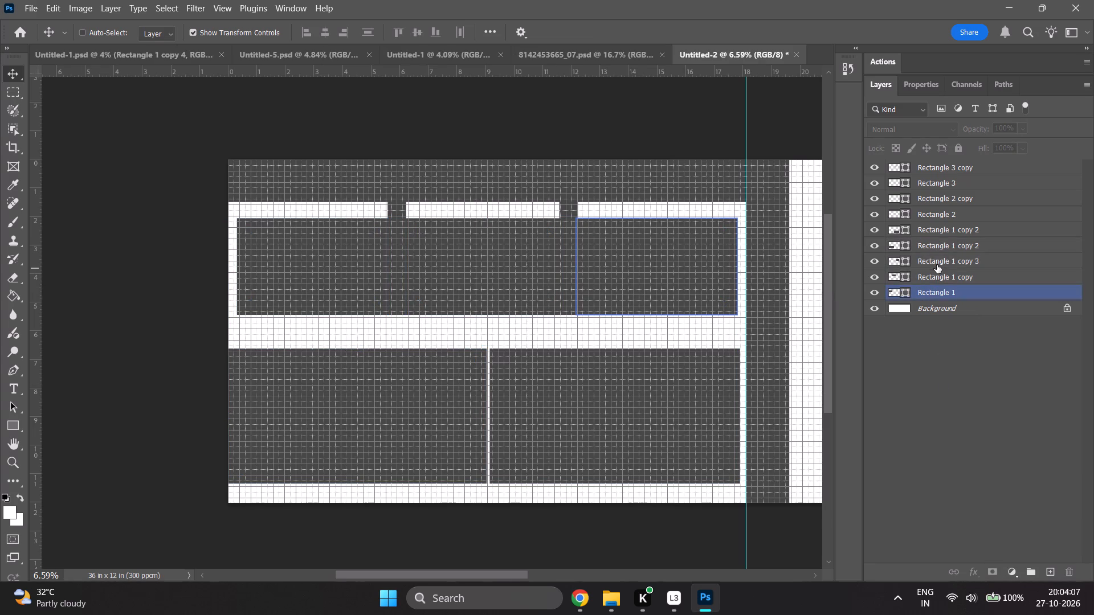
Stretch Rectangle 1, Rectangle 1 copy and Rectangle 1 copy 3 together to span from the page's left edge to the 18 in guide.
{"action": "left_click", "coordinate": [936, 292]}
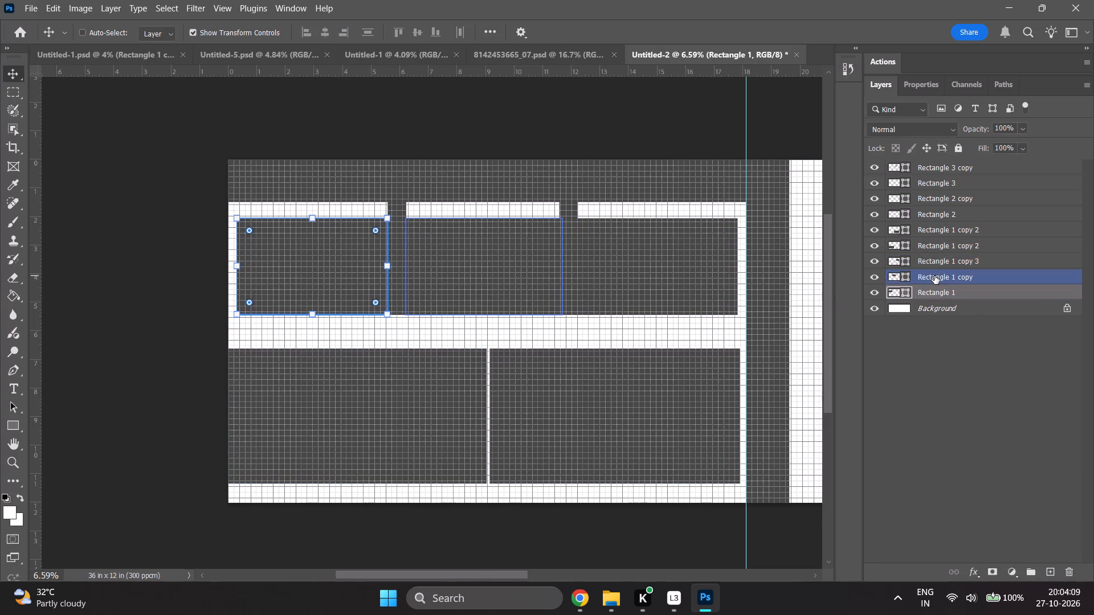
{"action": "left_click", "coordinate": [934, 276]}
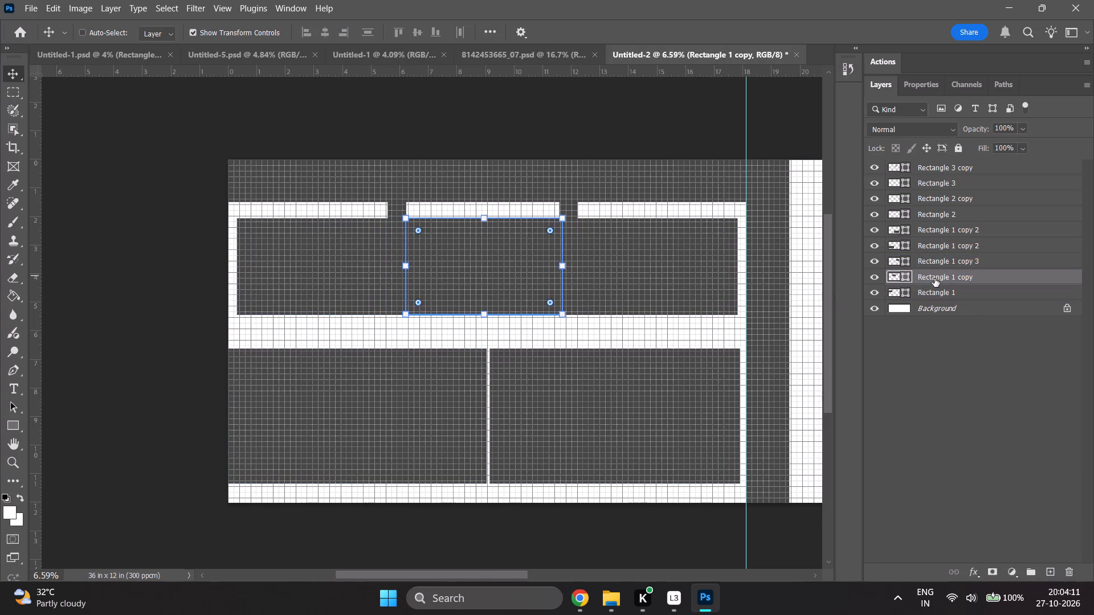
{"action": "left_click", "coordinate": [934, 290]}
{"action": "left_click", "coordinate": [936, 261], "text": "shift"}
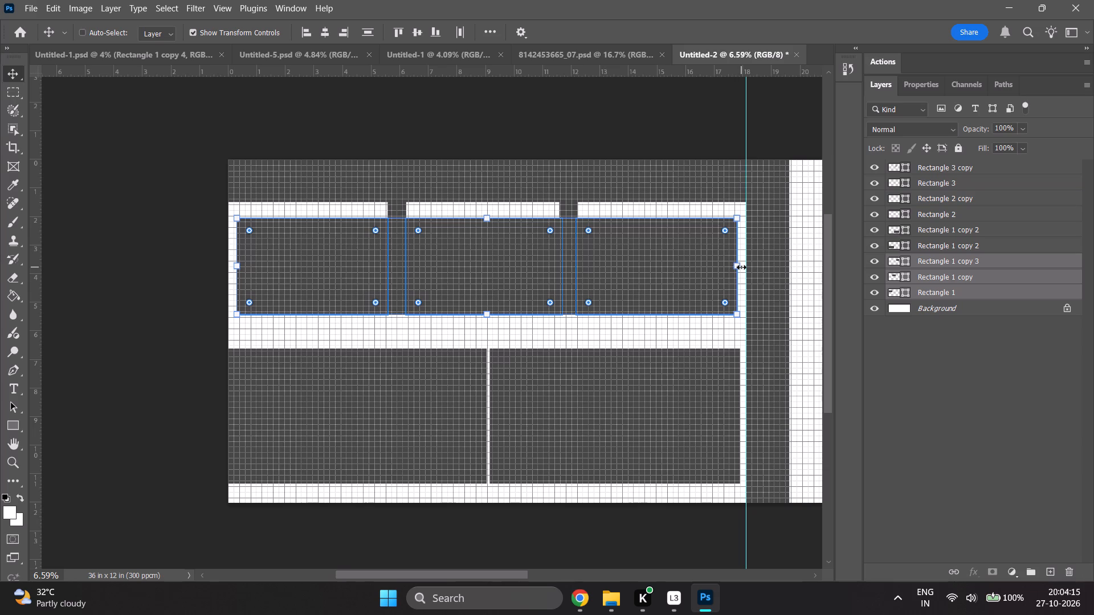
{"action": "left_click_drag", "start_coordinate": [740, 265], "coordinate": [747, 265], "text": "shift"}
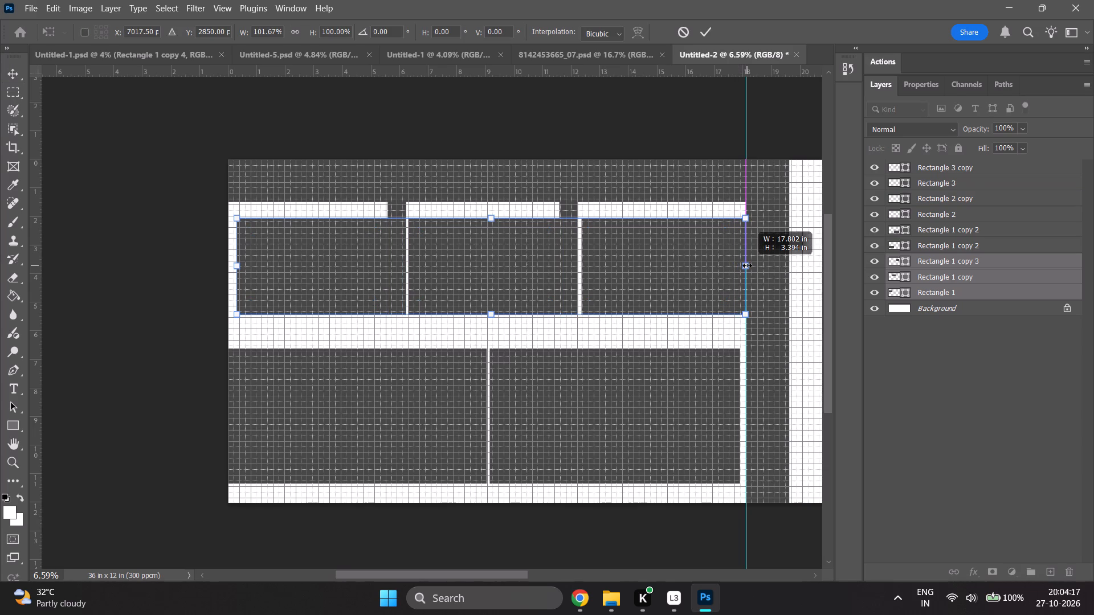
{"action": "left_click_drag", "start_coordinate": [747, 265], "coordinate": [748, 265], "text": "shift"}
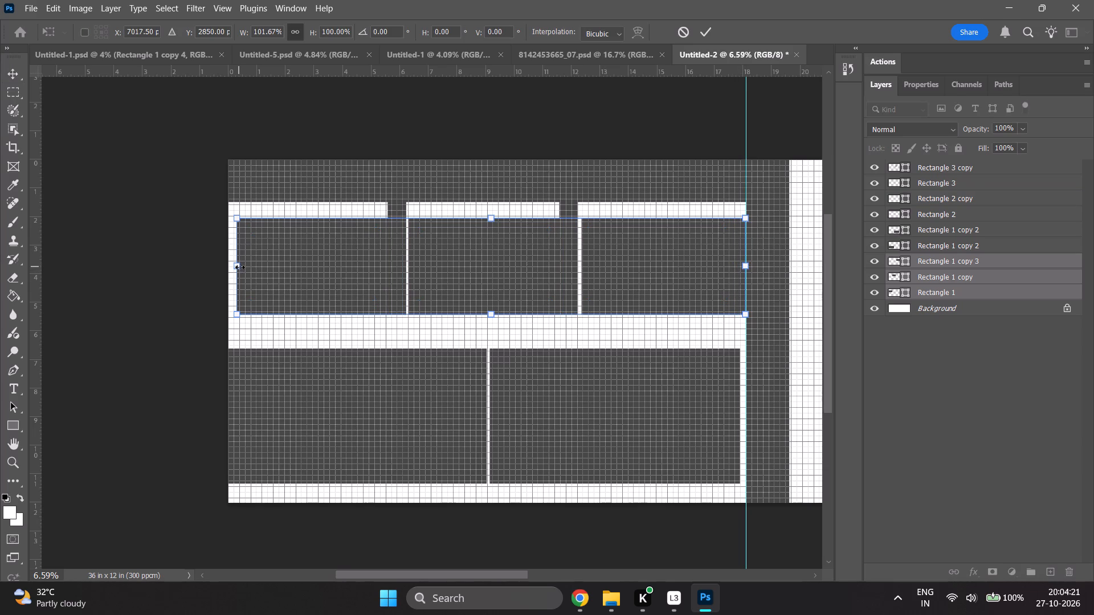
{"action": "left_click_drag", "start_coordinate": [236, 266], "coordinate": [229, 266], "text": "shift"}
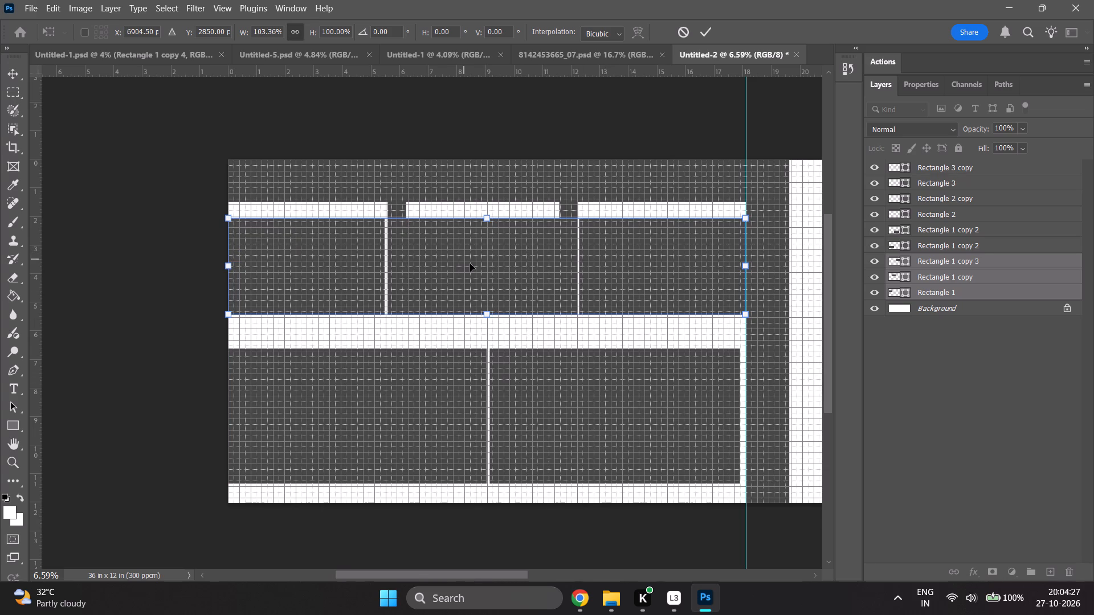
Move the three upper-row frames up about 0.5 in, leaving a thin gap below the top strip.
{"action": "left_click_drag", "start_coordinate": [470, 264], "coordinate": [471, 256], "text": "shift"}
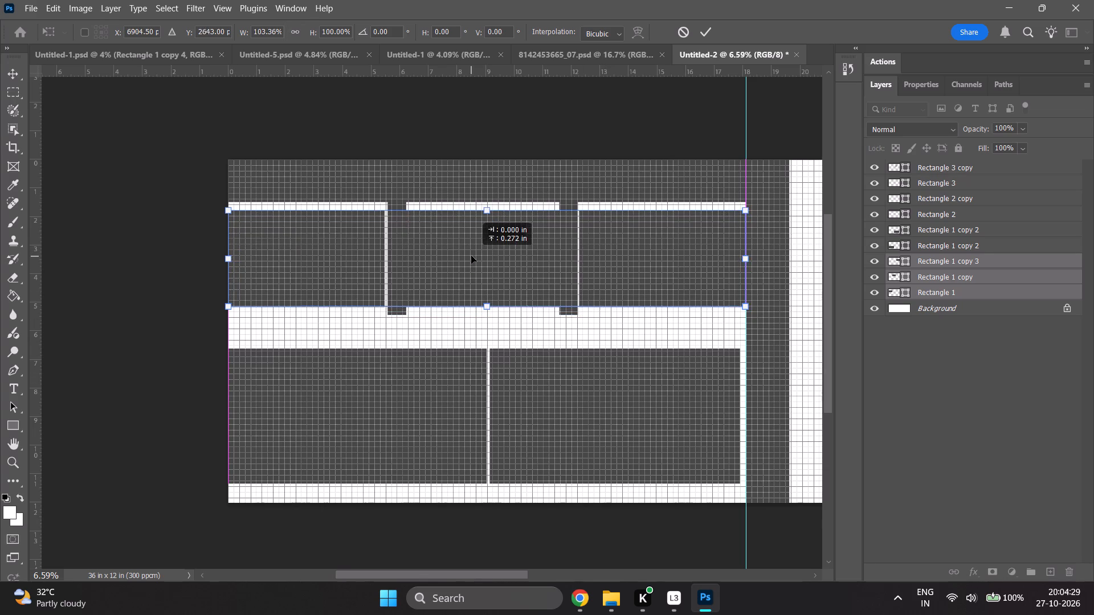
{"action": "left_click_drag", "start_coordinate": [471, 256], "coordinate": [471, 248], "text": "shift"}
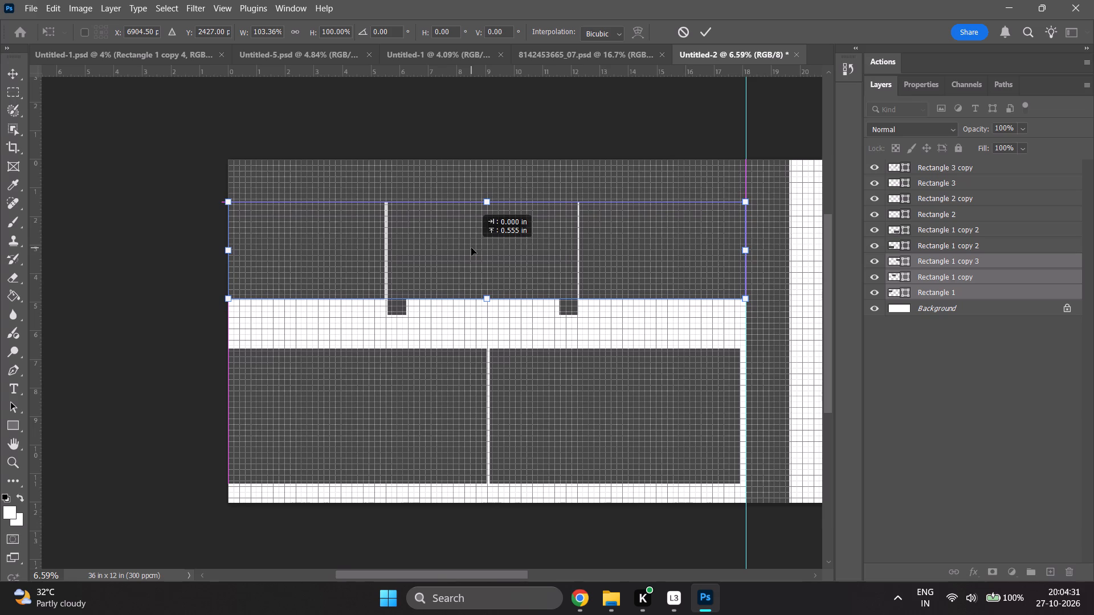
{"action": "left_click_drag", "start_coordinate": [471, 248], "coordinate": [472, 249], "text": "shift"}
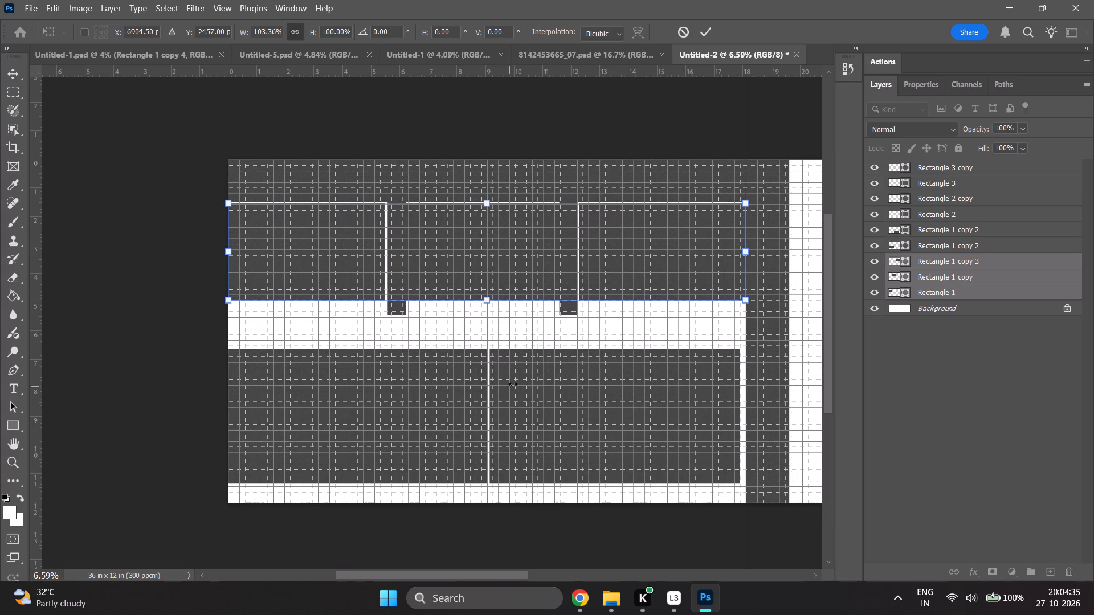
Move the two lower frames, both named Rectangle 1 copy 2, up together by about 0.3 in.
{"action": "left_click", "coordinate": [914, 405]}
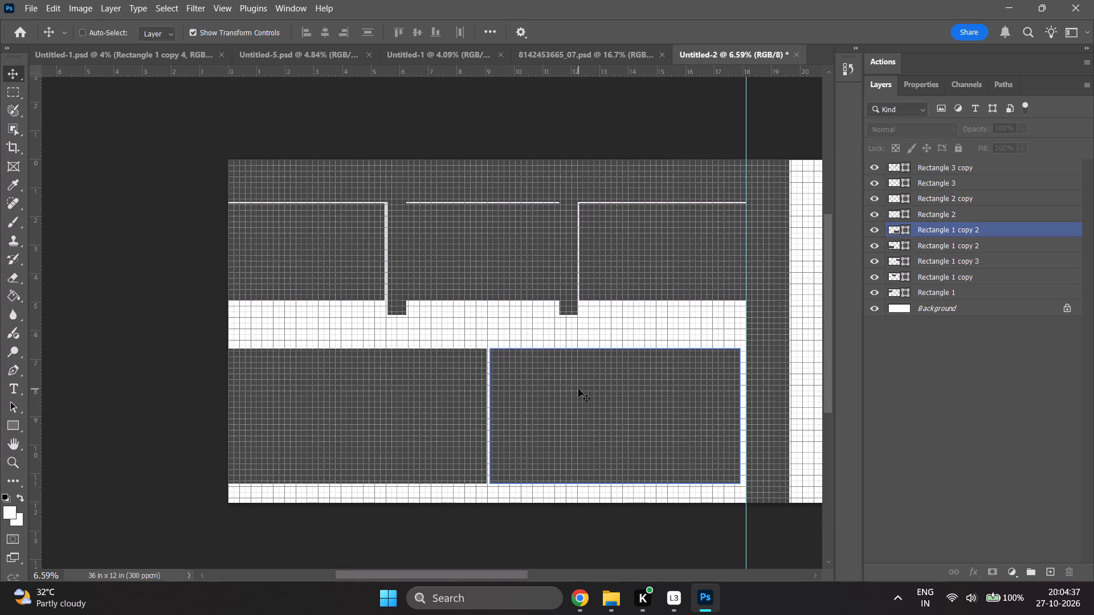
{"action": "left_click", "coordinate": [956, 233], "text": "shift"}
{"action": "left_click", "coordinate": [954, 242], "text": "shift"}
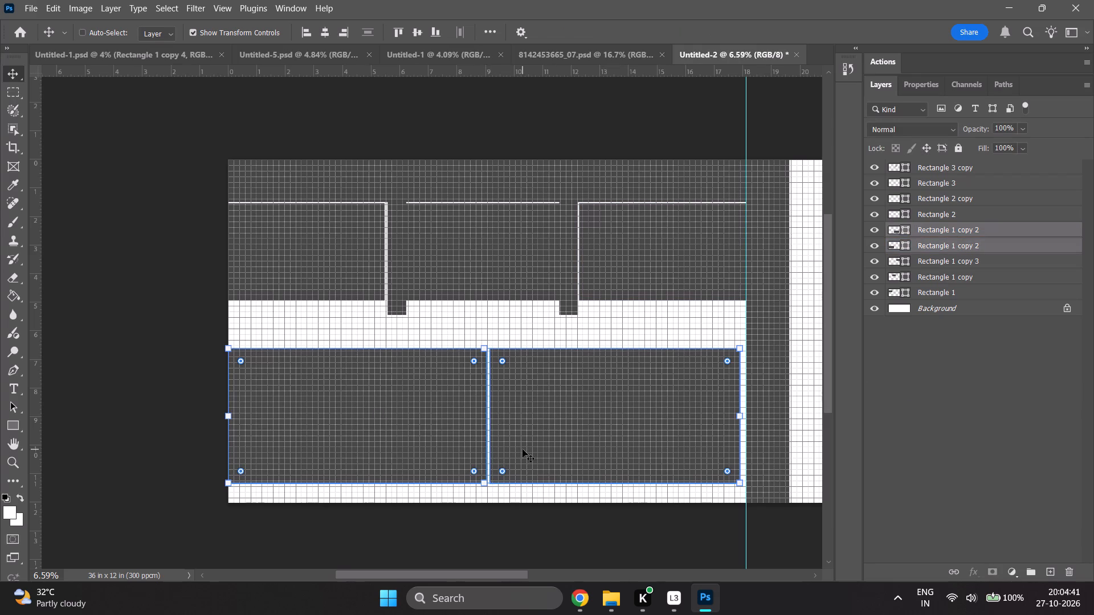
{"action": "left_click_drag", "start_coordinate": [524, 449], "coordinate": [525, 441], "text": "shift"}
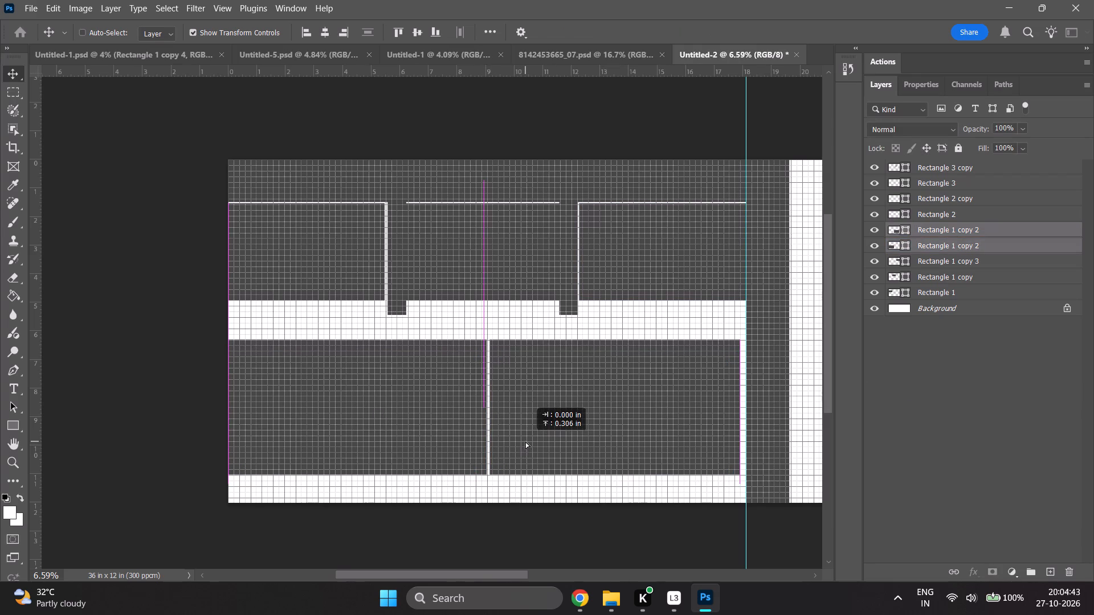
{"action": "left_click_drag", "start_coordinate": [525, 441], "coordinate": [525, 416], "text": "shift"}
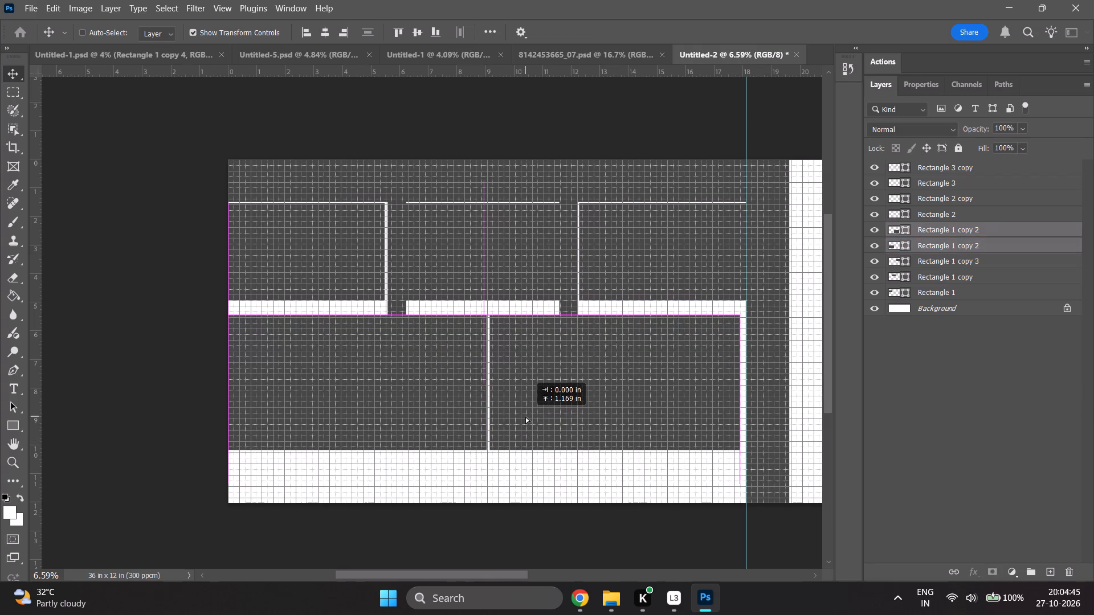
{"action": "left_click_drag", "start_coordinate": [525, 416], "coordinate": [525, 402], "text": "shift"}
{"action": "left_click_drag", "start_coordinate": [525, 402], "coordinate": [530, 443], "text": "shift"}
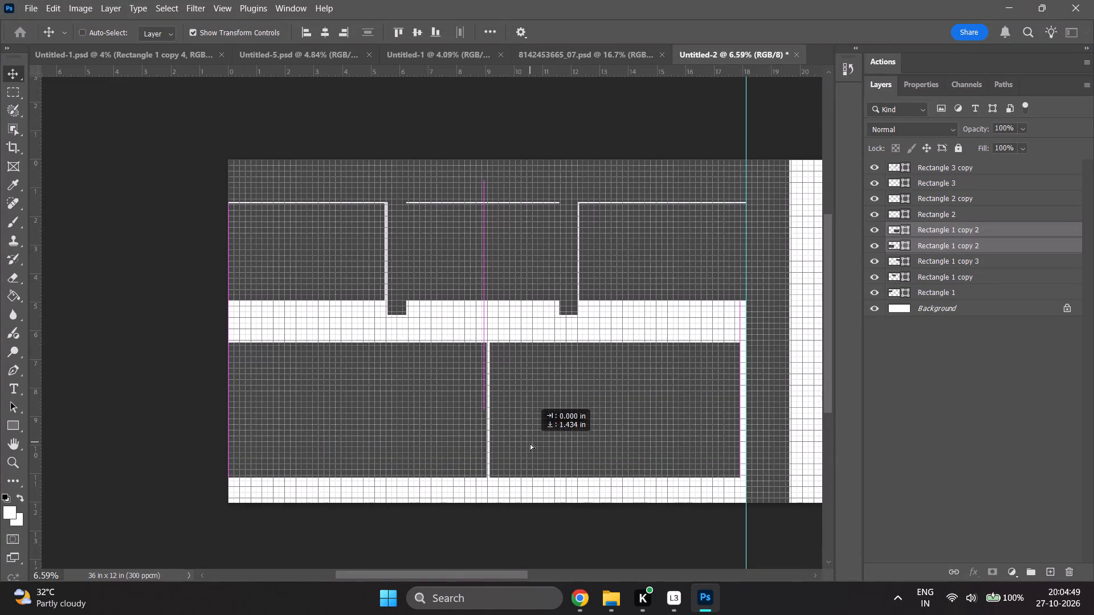
{"action": "left_click_drag", "start_coordinate": [530, 443], "coordinate": [530, 441], "text": "shift"}
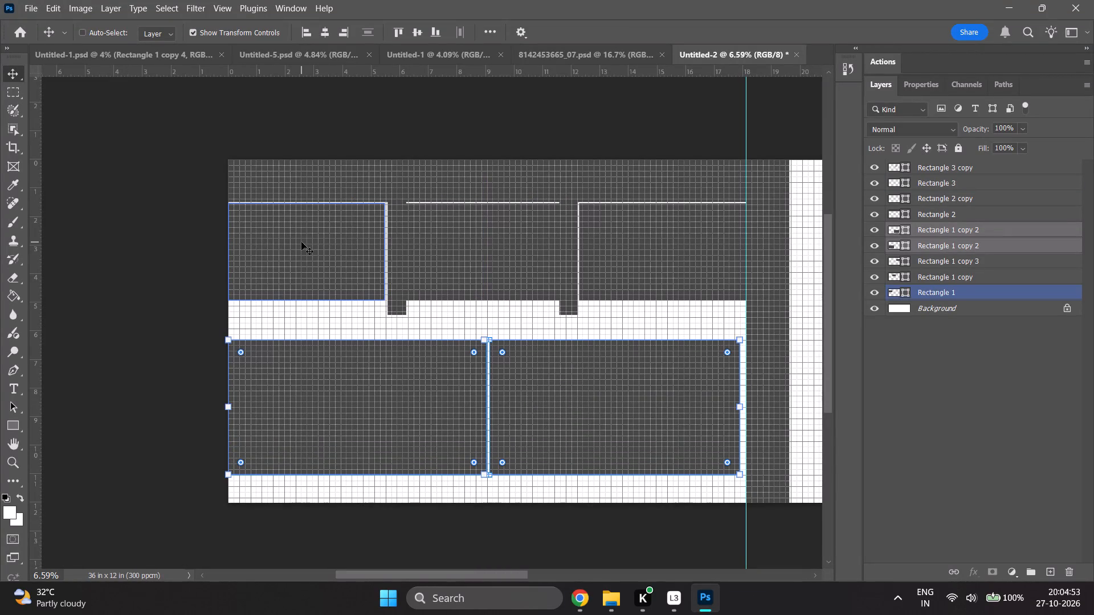
Select Rectangle 1, Rectangle 1 copy and Rectangle 1 copy 3 and stretch their lower edge down to about 3.8 in tall.
{"action": "left_click", "coordinate": [983, 274]}
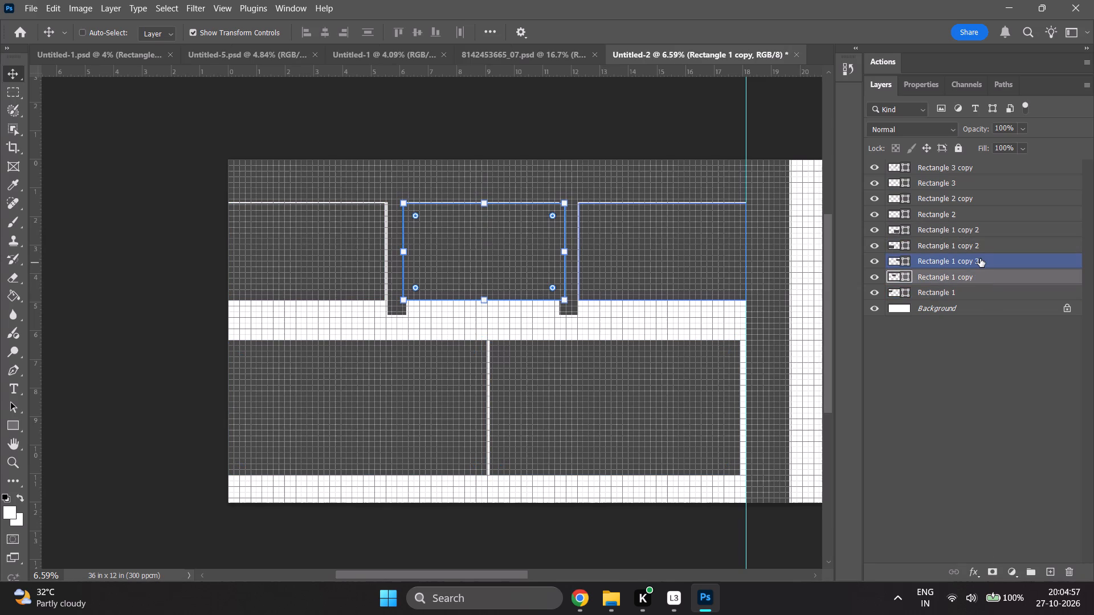
{"action": "left_click", "coordinate": [979, 247], "text": "shift"}
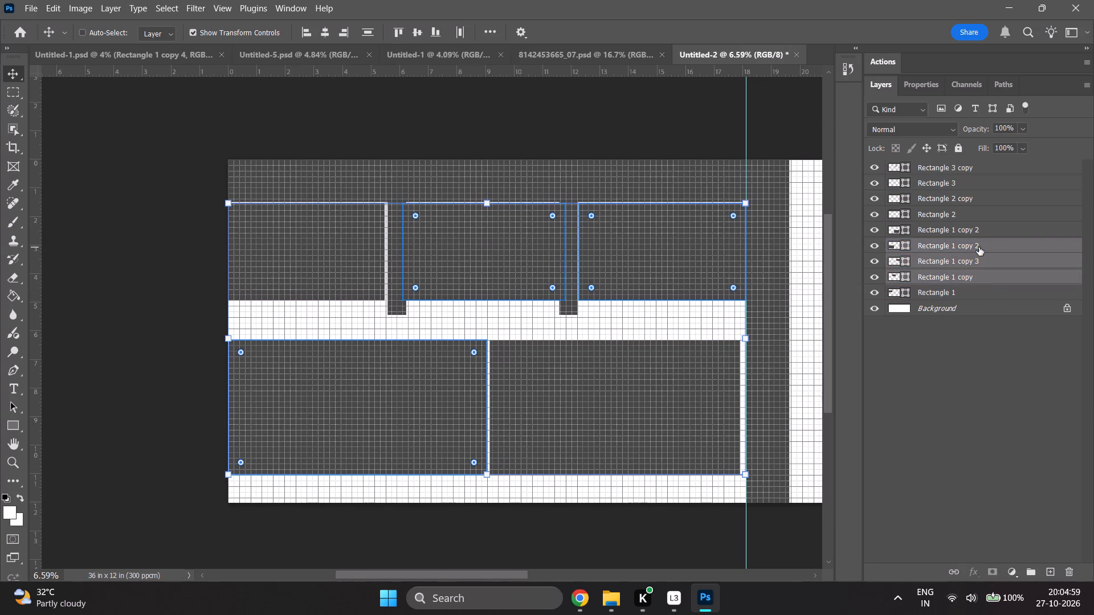
{"action": "left_click", "coordinate": [973, 352]}
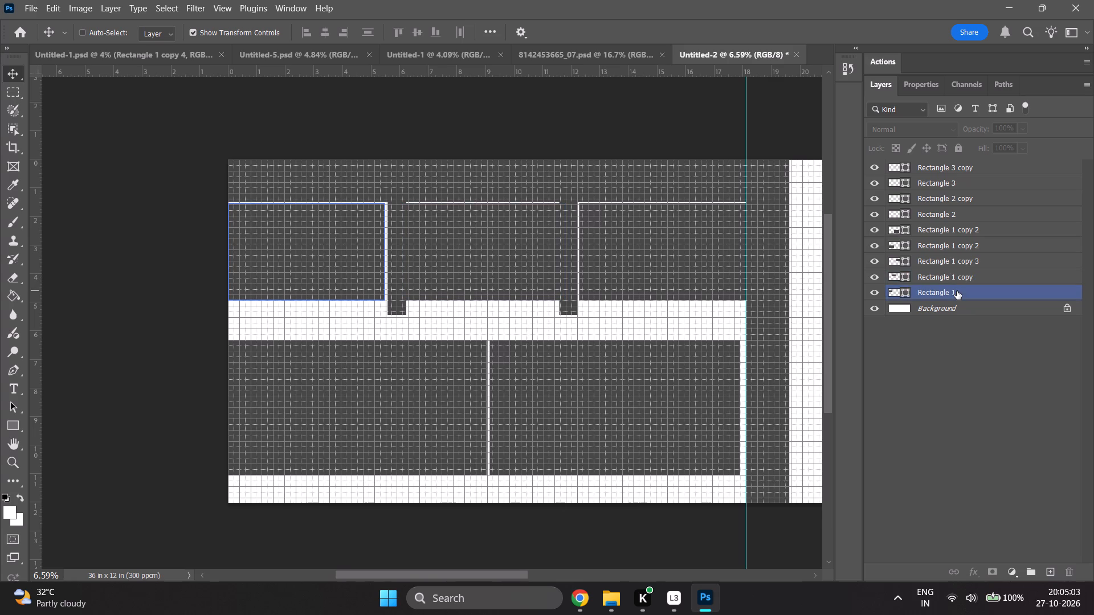
{"action": "left_click", "coordinate": [957, 291], "text": "shift"}
{"action": "left_click", "coordinate": [962, 257], "text": "shift"}
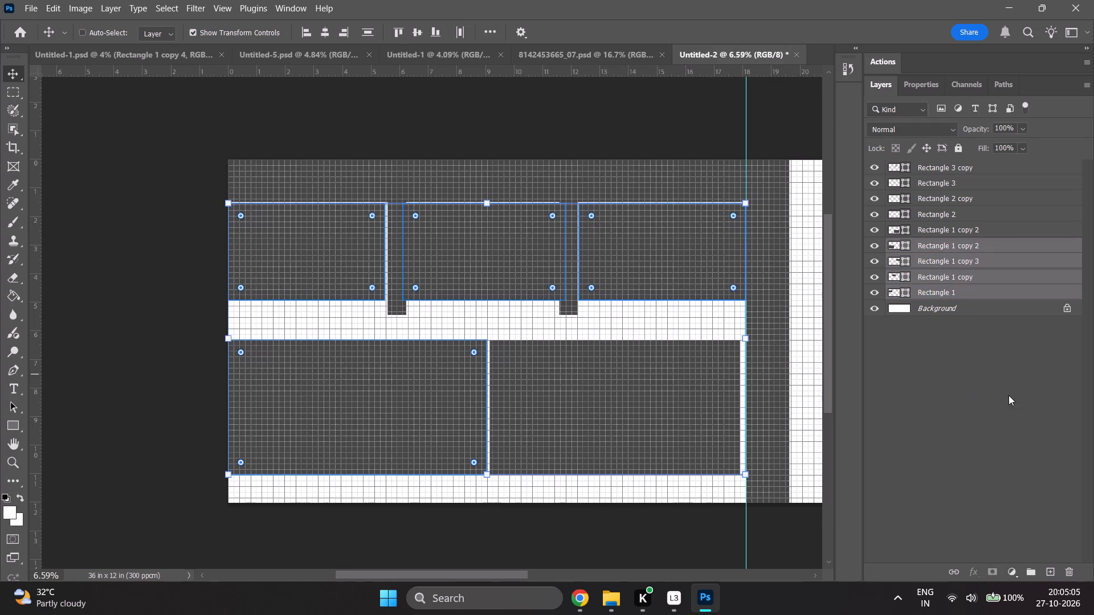
{"action": "left_click", "coordinate": [1009, 395]}
{"action": "left_click", "coordinate": [964, 288], "text": "shift"}
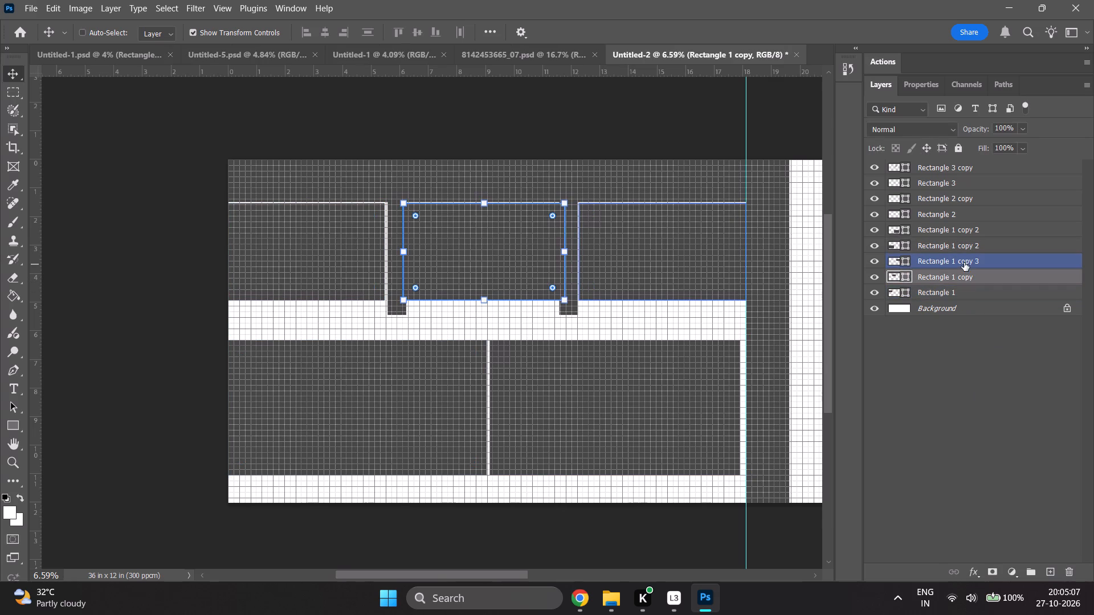
{"action": "left_click", "coordinate": [960, 296]}
{"action": "left_click", "coordinate": [960, 262], "text": "shift"}
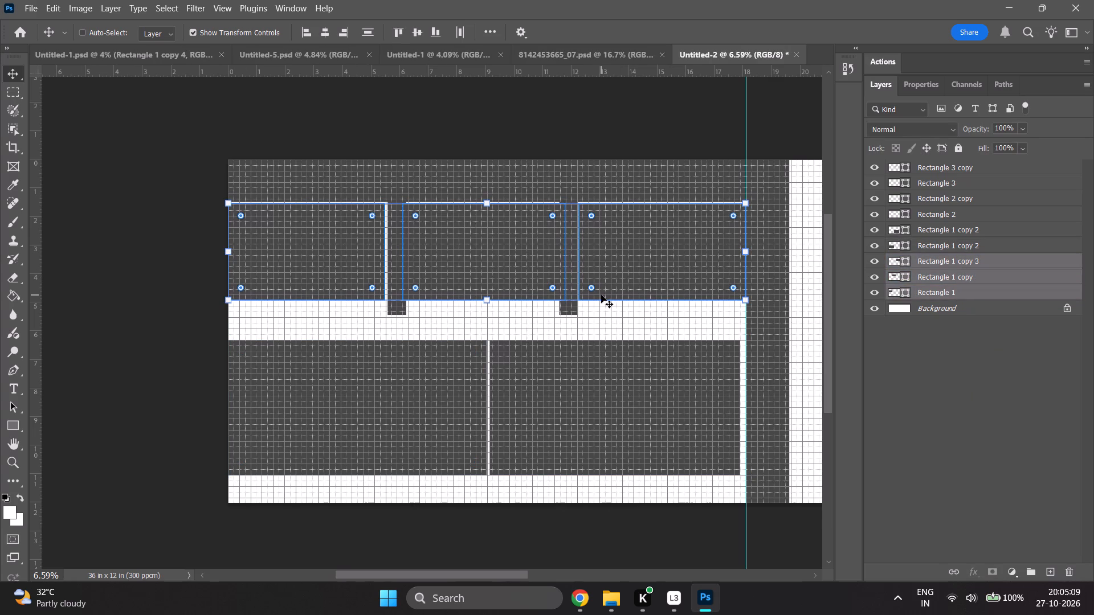
{"action": "left_click_drag", "start_coordinate": [614, 304], "coordinate": [618, 319], "text": "shift"}
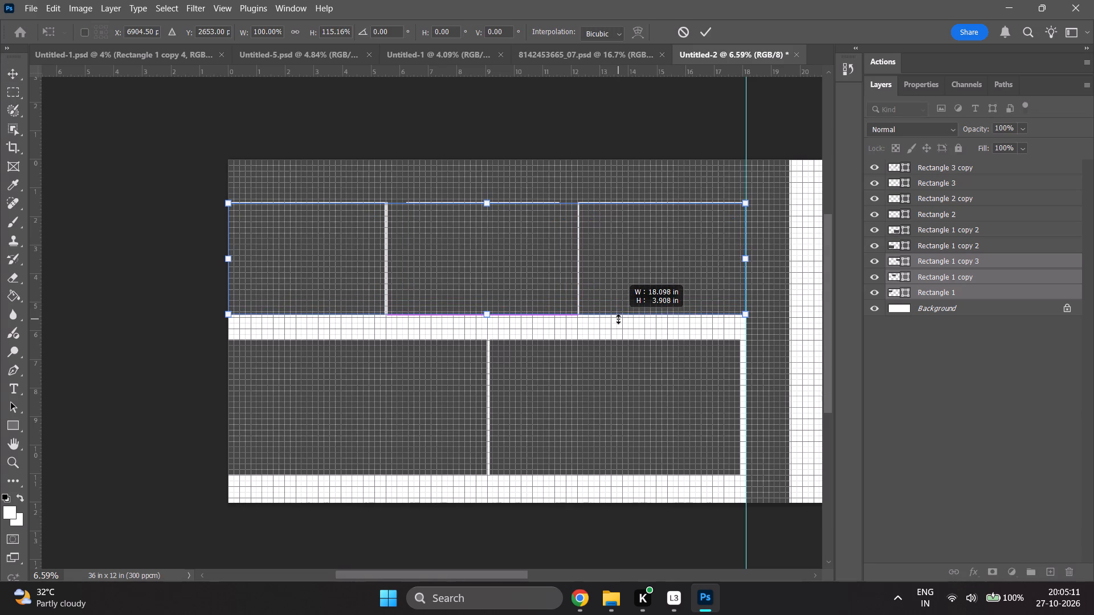
{"action": "left_click_drag", "start_coordinate": [618, 319], "coordinate": [627, 323], "text": "shift"}
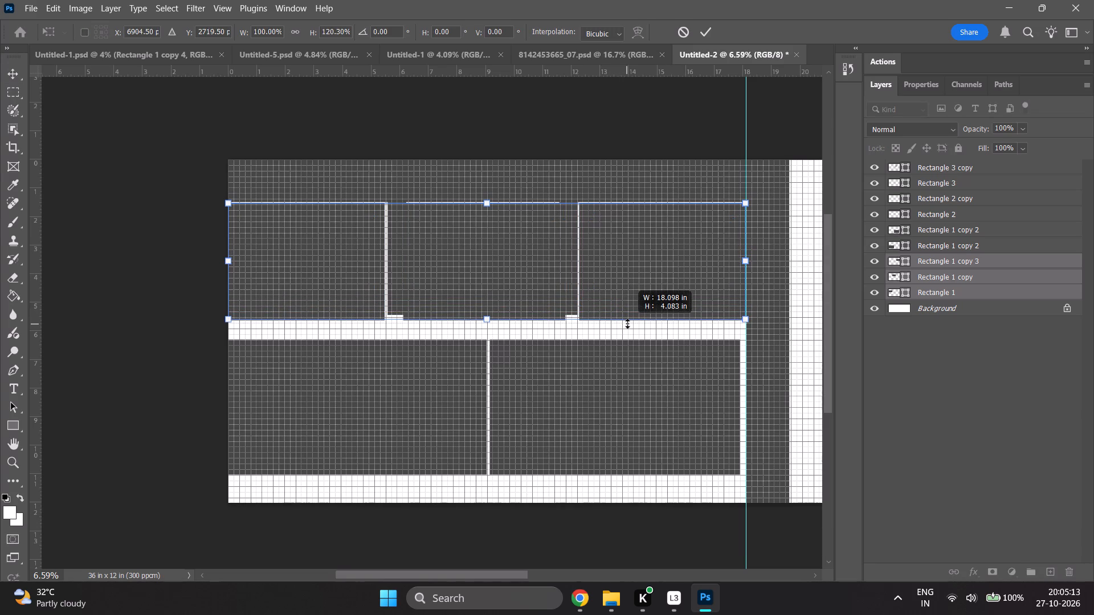
{"action": "left_click_drag", "start_coordinate": [627, 323], "coordinate": [631, 314], "text": "shift"}
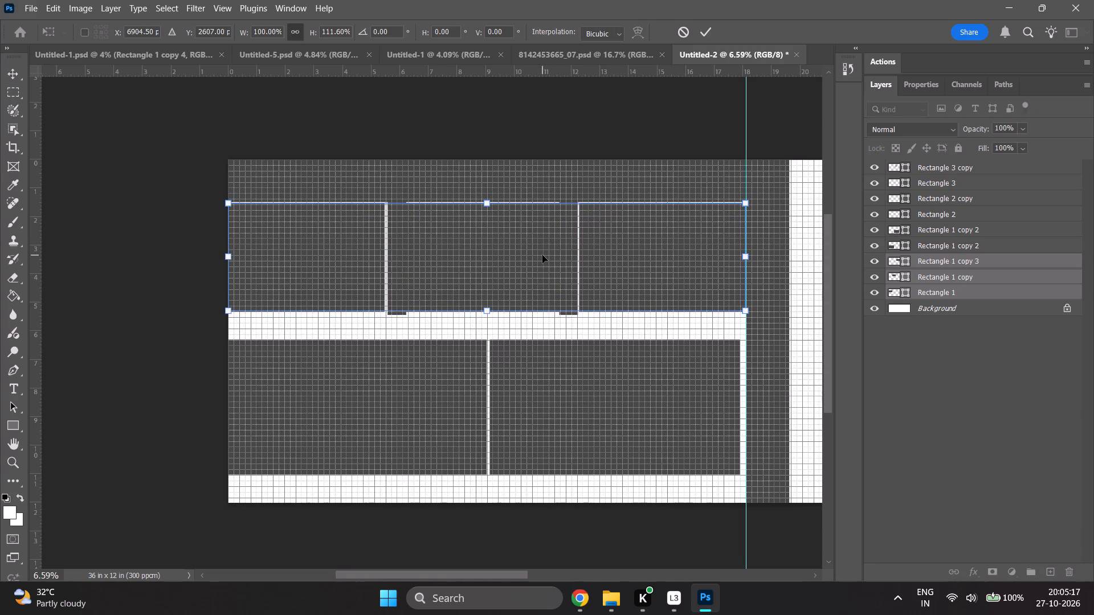
Move the three upper-row frames straight down about 0.5 in toward the lower frames.
{"action": "left_click_drag", "start_coordinate": [542, 255], "coordinate": [542, 264]}
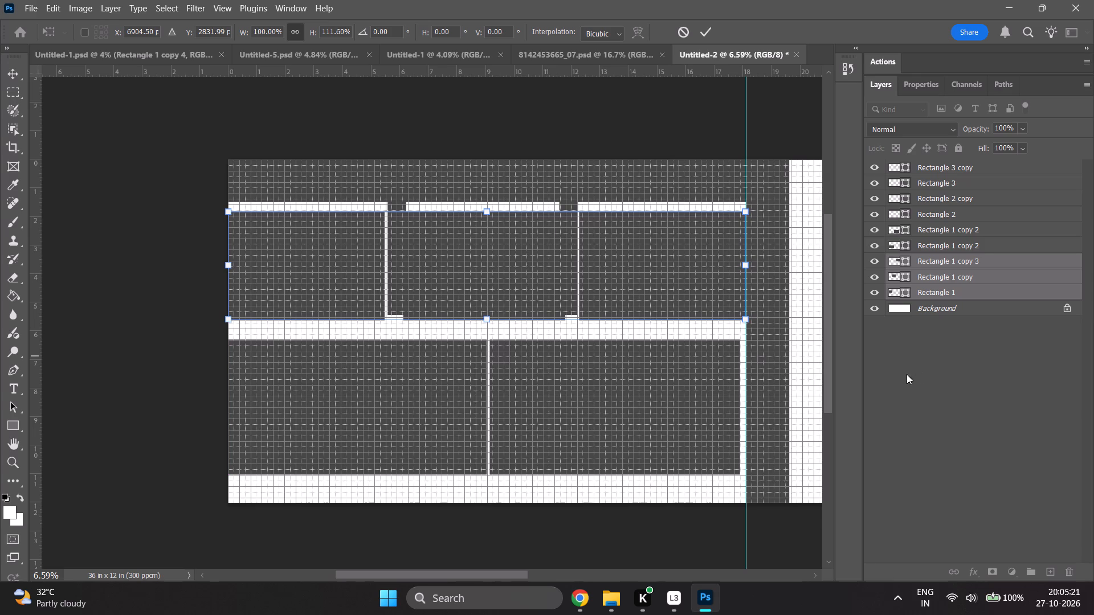
{"action": "scroll", "coordinate": [557, 333], "scroll_direction": "up", "scroll_amount": 2, "text": "alt"}
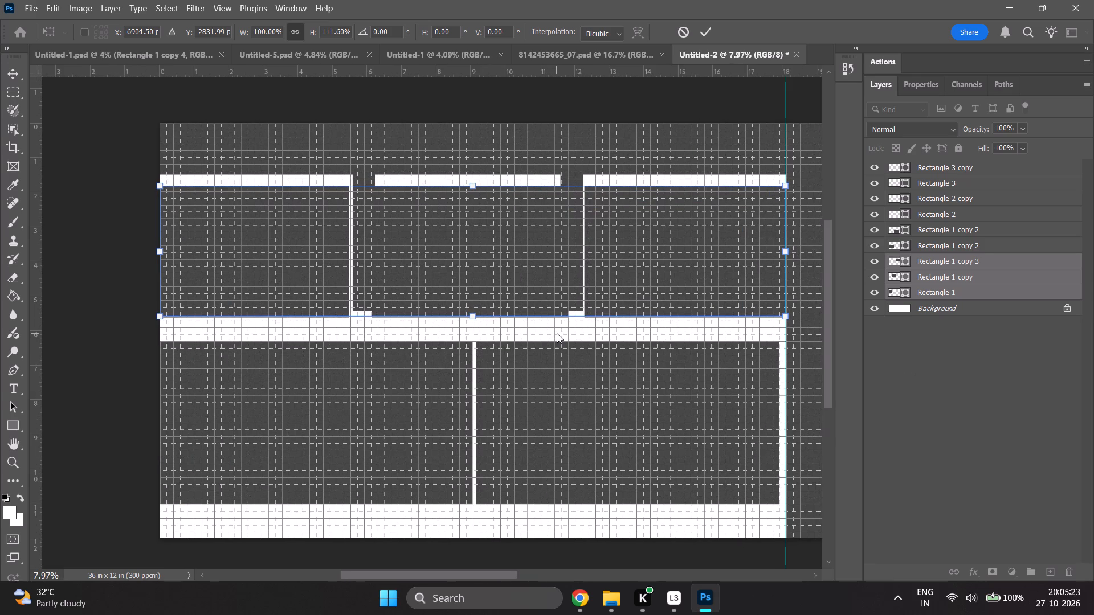
{"action": "scroll", "coordinate": [557, 333], "scroll_direction": "down", "scroll_amount": 2}
{"action": "left_click_drag", "start_coordinate": [476, 233], "coordinate": [476, 241], "text": "shift"}
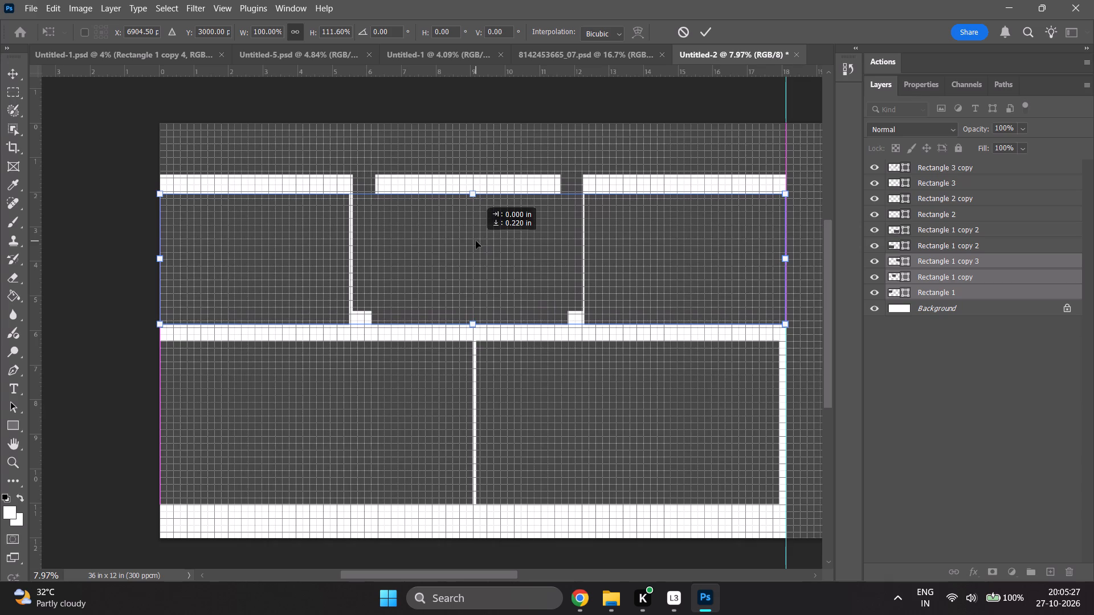
{"action": "left_click_drag", "start_coordinate": [476, 241], "coordinate": [476, 242], "text": "shift"}
Stretch the three upper frames up to meet the top strip and down to a thin gap above the lower frames, about 4.7 in tall.
{"action": "left_click", "coordinate": [475, 194], "text": "shift"}
{"action": "left_click_drag", "start_coordinate": [475, 194], "coordinate": [476, 177], "text": "shift"}
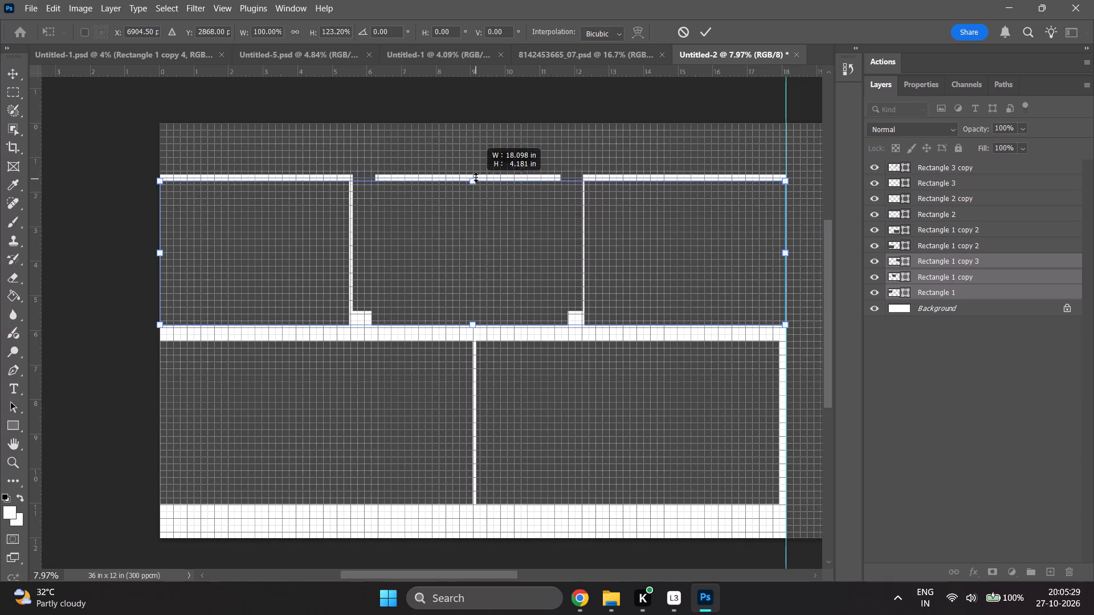
{"action": "left_click_drag", "start_coordinate": [476, 177], "coordinate": [477, 175], "text": "shift"}
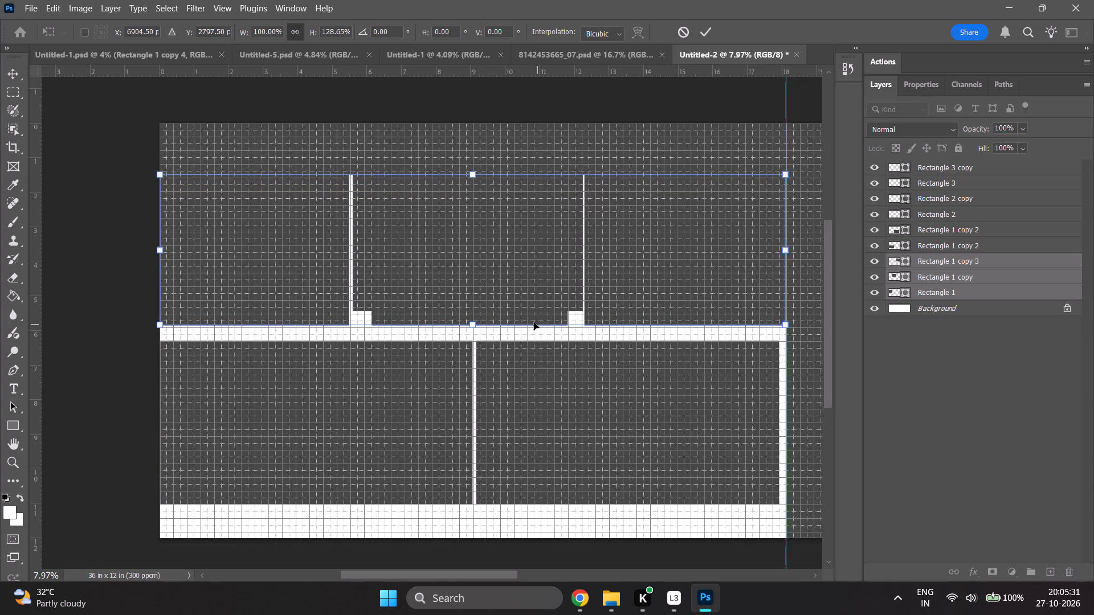
{"action": "left_click_drag", "start_coordinate": [474, 324], "coordinate": [475, 333], "text": "shift"}
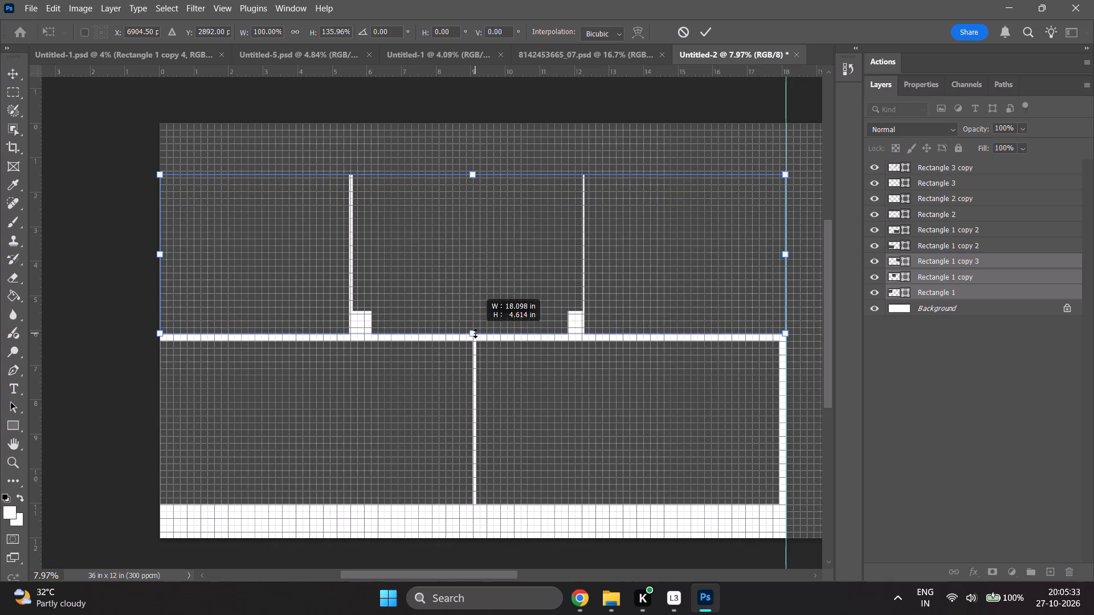
{"action": "left_click_drag", "start_coordinate": [475, 333], "coordinate": [476, 336], "text": "shift"}
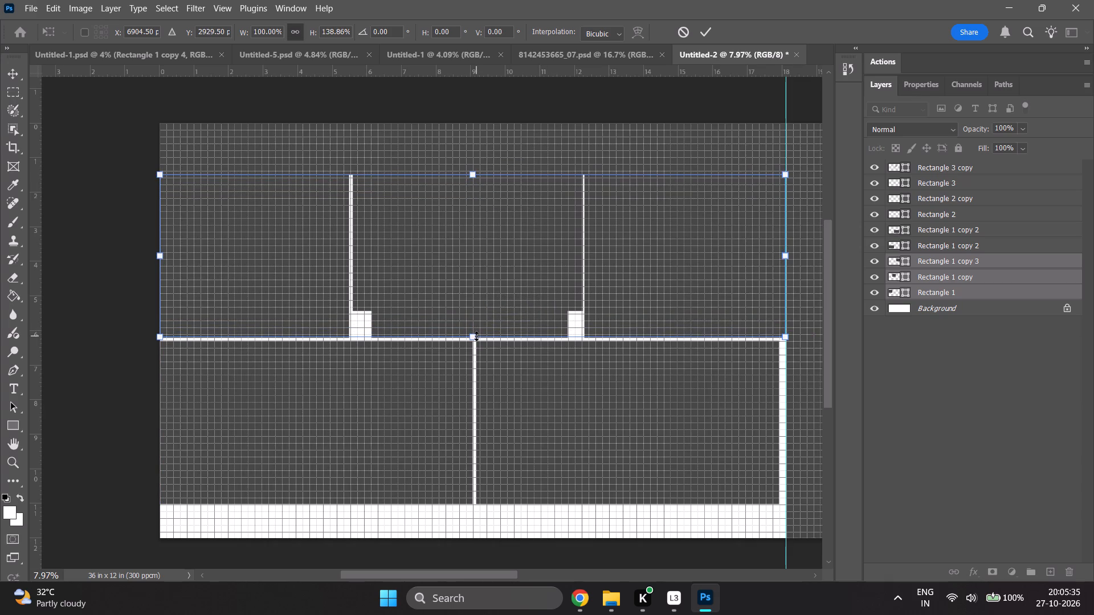
{"action": "scroll", "coordinate": [642, 380], "scroll_direction": "down", "scroll_amount": 7}
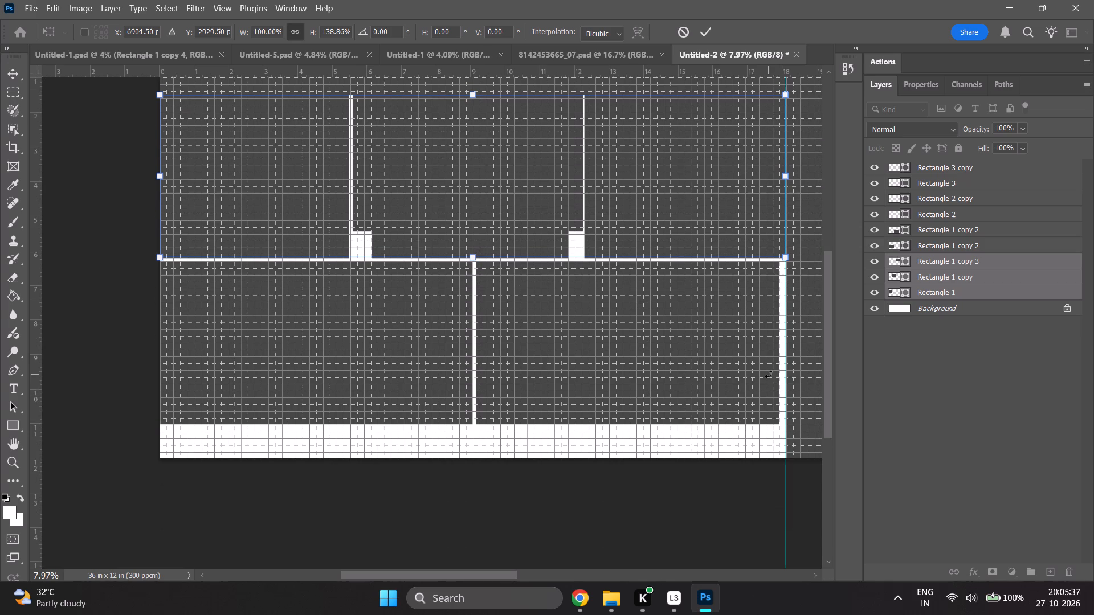
{"action": "left_click", "coordinate": [1004, 364]}
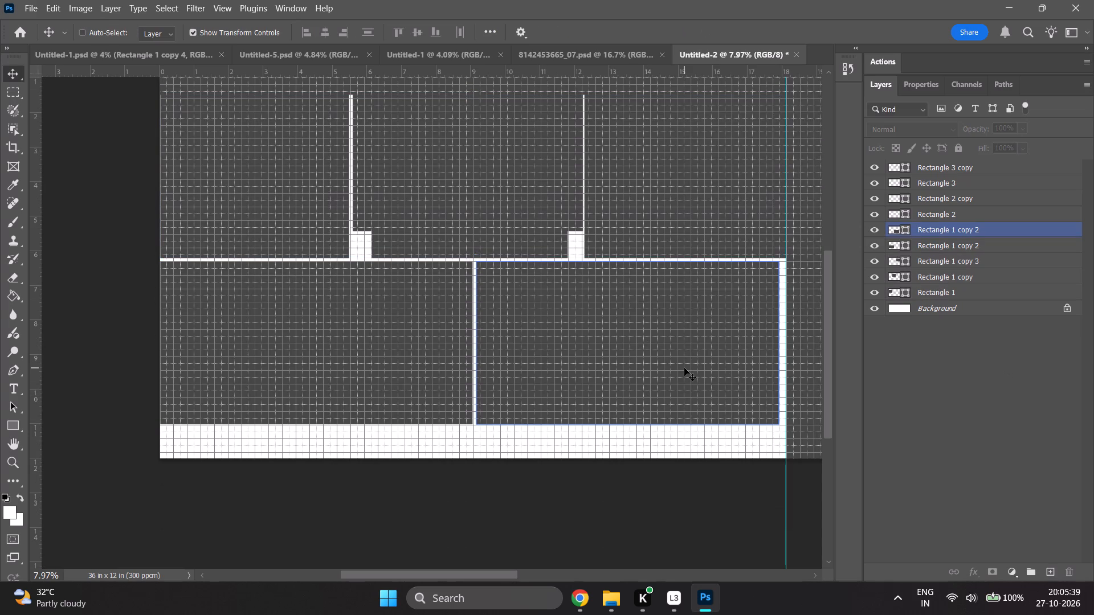
Widen the second lower frame, the upper of the two Rectangle 1 copy 2 layers, to reach the 18 in guide.
{"action": "left_click", "coordinate": [998, 233]}
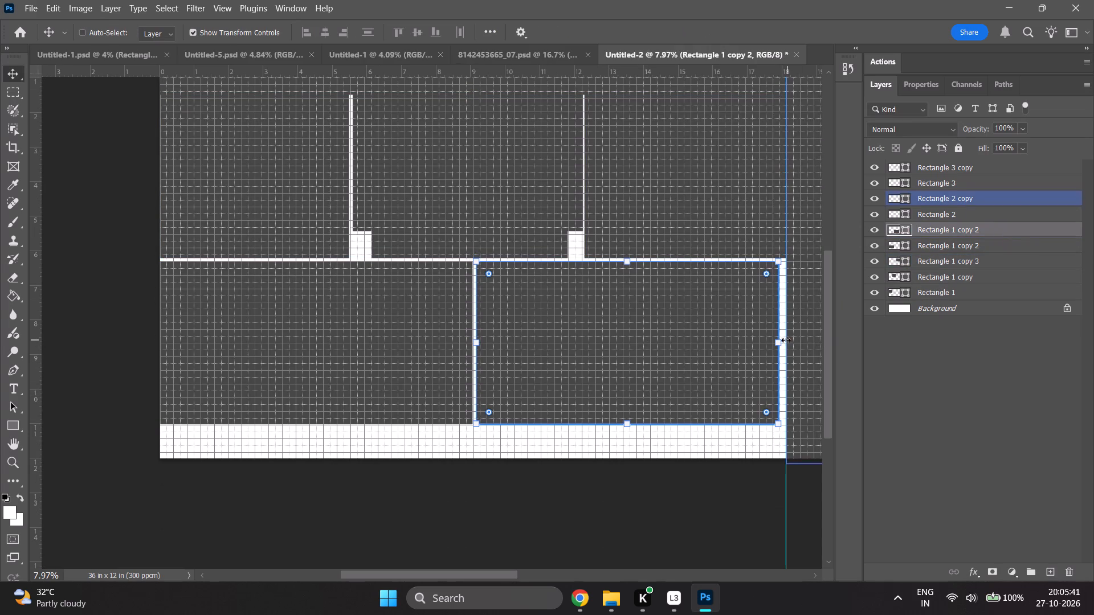
{"action": "left_click_drag", "start_coordinate": [781, 343], "coordinate": [786, 344], "text": "shift"}
{"action": "left_click", "coordinate": [915, 376]}
Extend the narrow vertical Rectangle 3 down to the bottom edge of the upper frames, filling the notch beneath it.
{"action": "scroll", "coordinate": [599, 377], "scroll_direction": "down", "scroll_amount": 4, "text": "alt"}
{"action": "scroll", "coordinate": [599, 376], "scroll_direction": "up", "scroll_amount": 2}
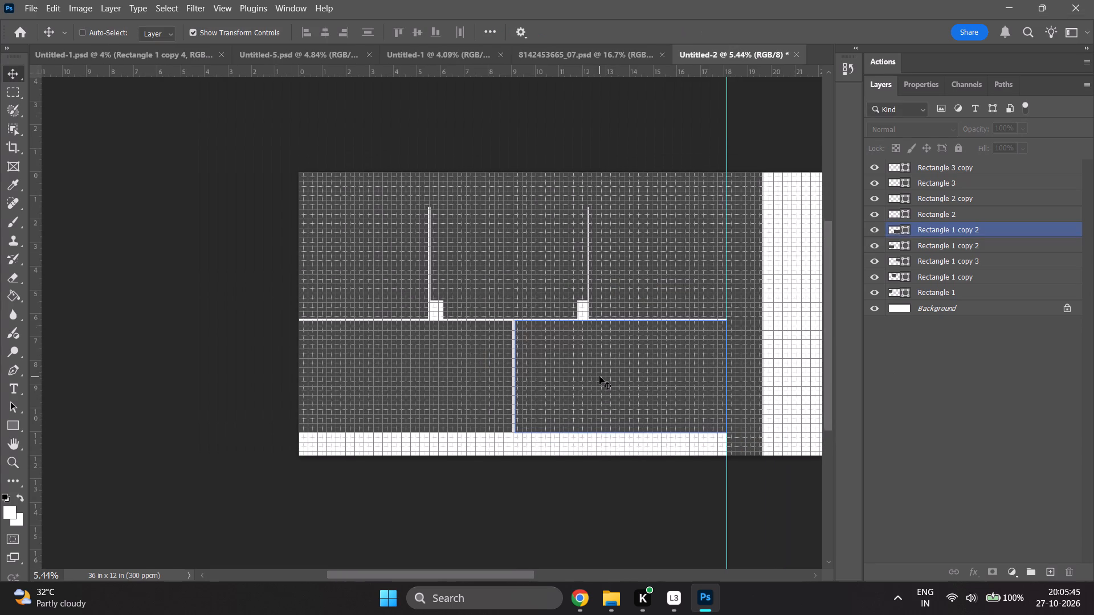
{"action": "left_click", "coordinate": [438, 283]}
{"action": "left_click", "coordinate": [516, 229]}
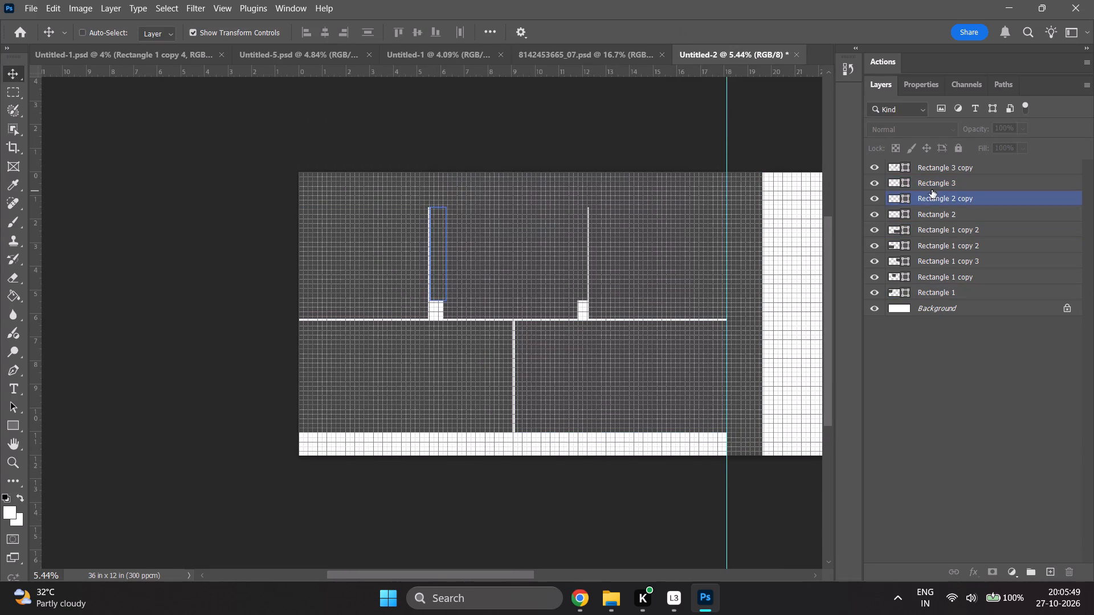
{"action": "left_click", "coordinate": [932, 186]}
{"action": "scroll", "coordinate": [443, 292], "scroll_direction": "up", "scroll_amount": 6, "text": "alt"}
{"action": "left_click", "coordinate": [439, 264]}
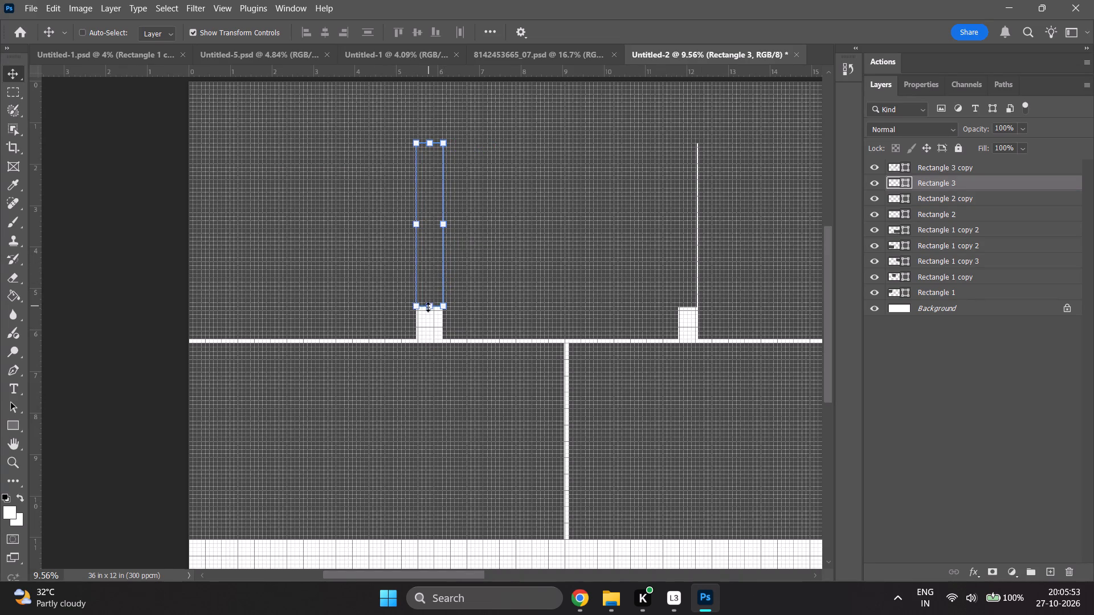
{"action": "left_click_drag", "start_coordinate": [428, 307], "coordinate": [428, 339], "text": "shift"}
Extend Rectangle 3 copy down to the upper frames' bottom edge and widen it to about 110% to close the sliver beside the third frame.
{"action": "left_click", "coordinate": [934, 171]}
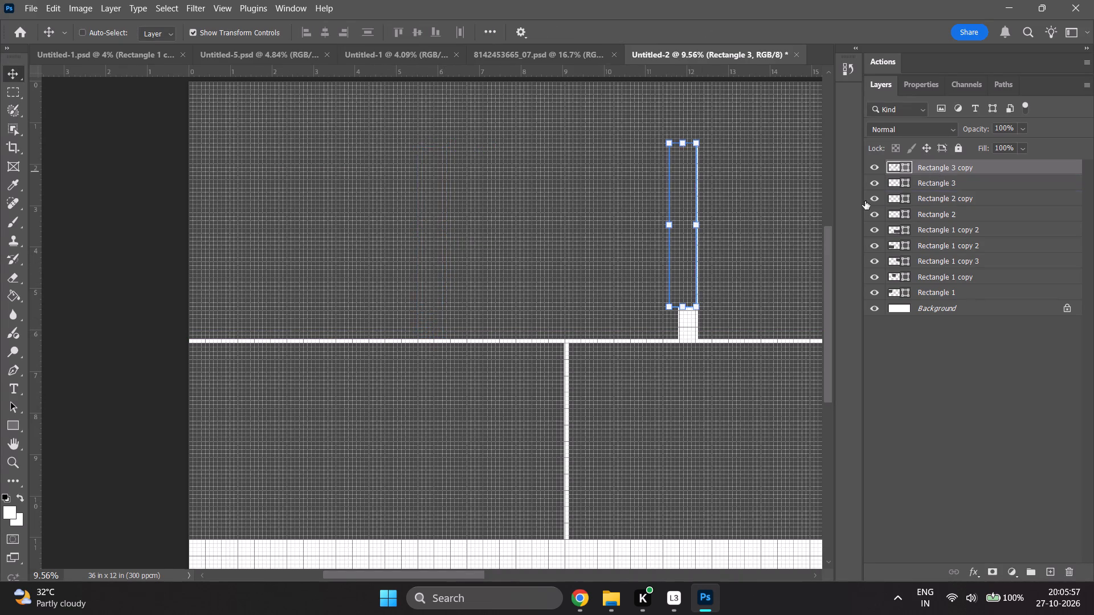
{"action": "left_click", "coordinate": [933, 183]}
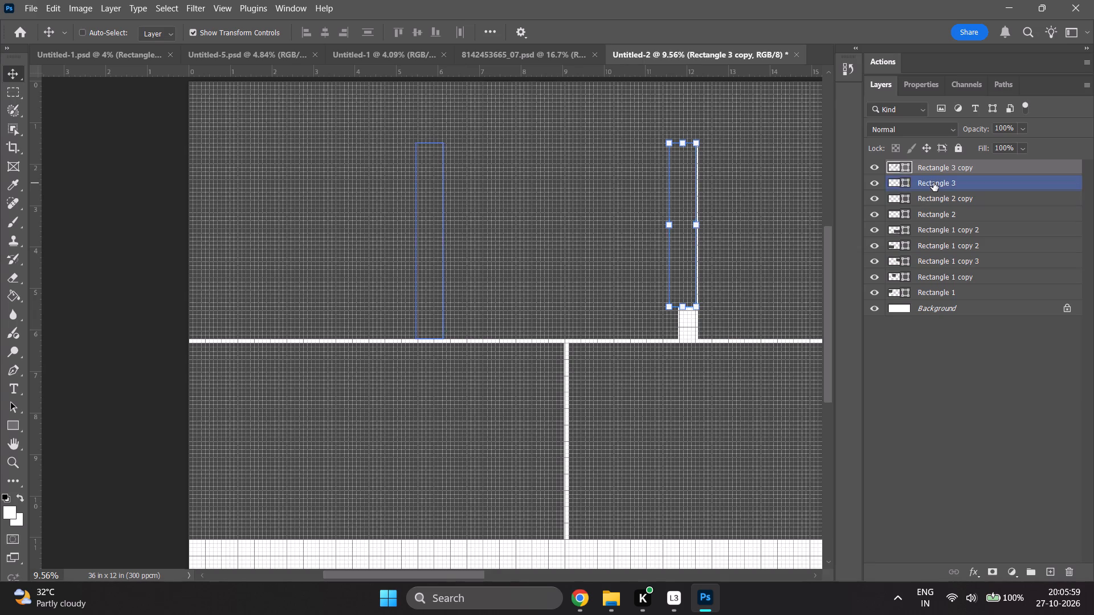
{"action": "left_click", "coordinate": [934, 171]}
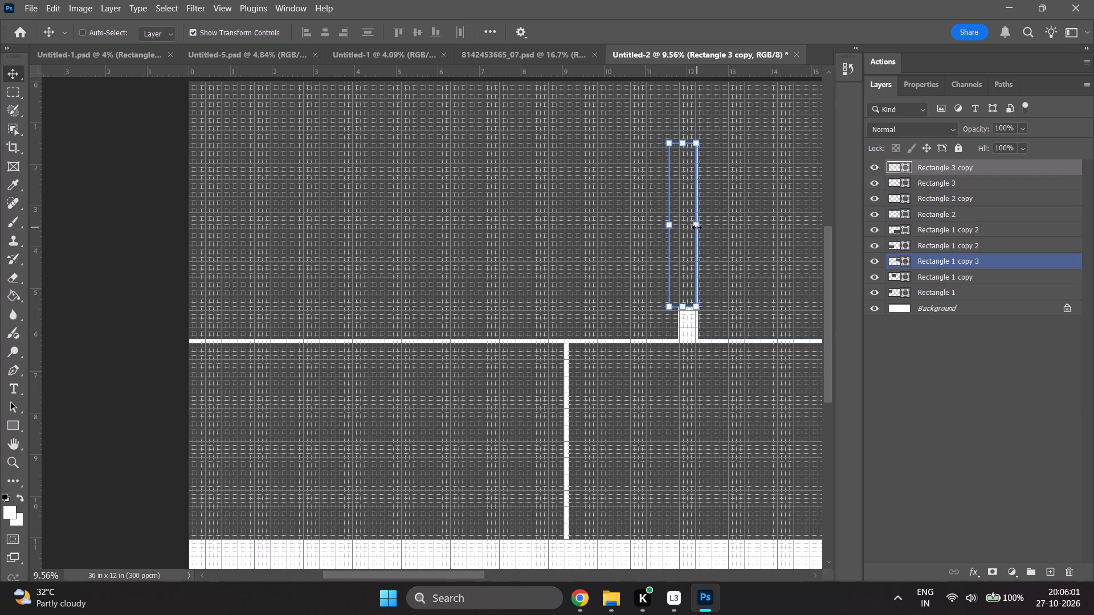
{"action": "left_click_drag", "start_coordinate": [681, 307], "coordinate": [684, 338], "text": "shift"}
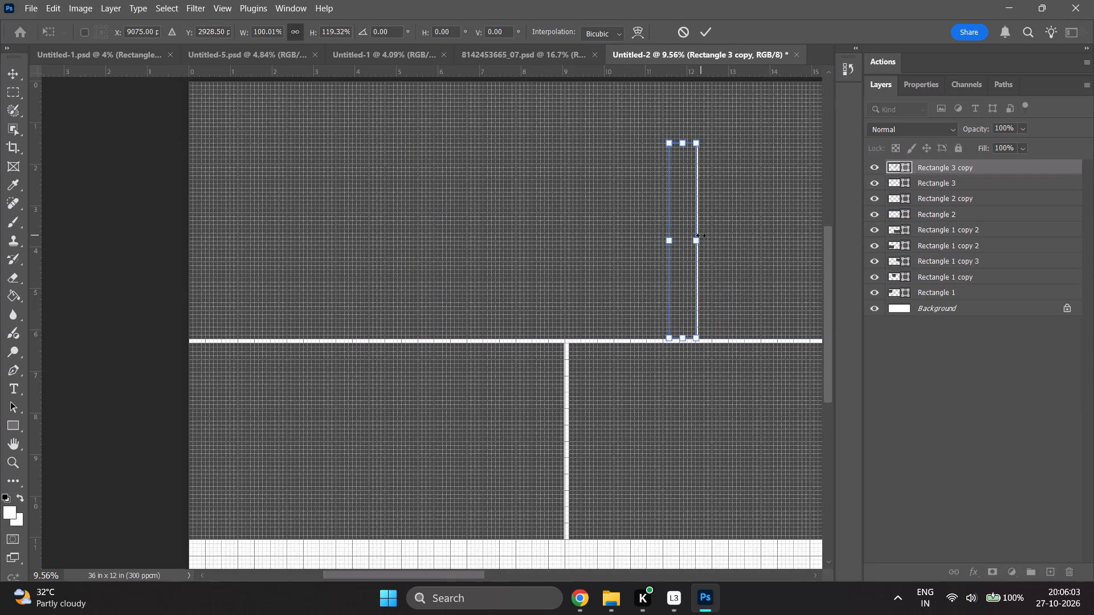
{"action": "left_click", "coordinate": [696, 243], "text": "shift"}
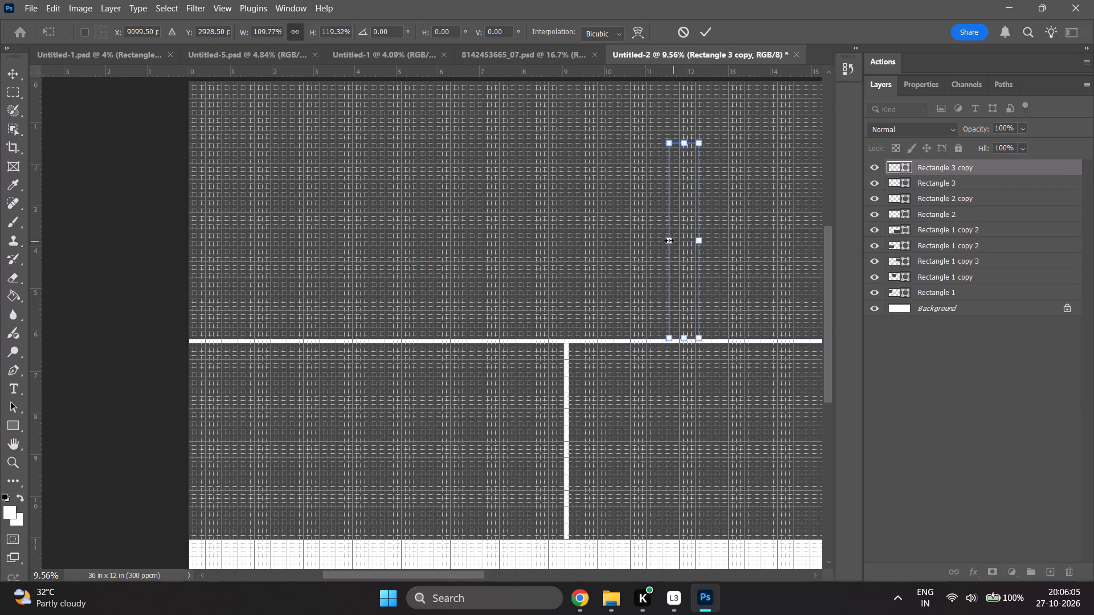
{"action": "left_click", "coordinate": [896, 392]}
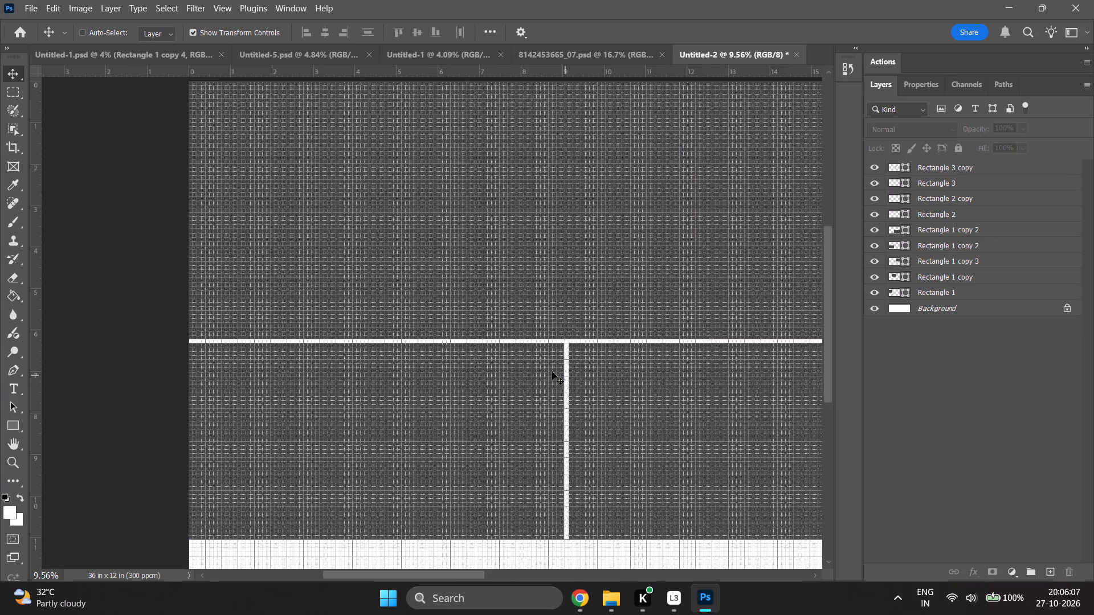
Fill the two narrow vertical strips between the upper frames, Rectangle 3 and Rectangle 3 copy, with the recently used brown.
{"action": "scroll", "coordinate": [552, 372], "scroll_direction": "down", "scroll_amount": 5, "text": "alt"}
{"action": "scroll", "coordinate": [552, 372], "scroll_direction": "up", "scroll_amount": 2}
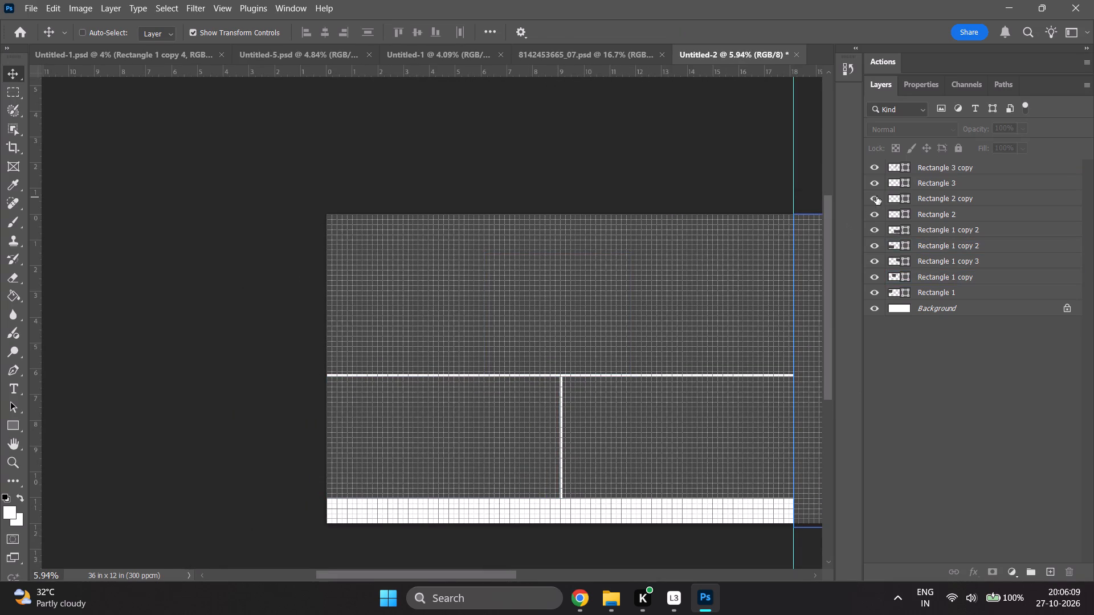
{"action": "left_click", "coordinate": [948, 170]}
{"action": "left_click", "coordinate": [938, 192], "text": "shift"}
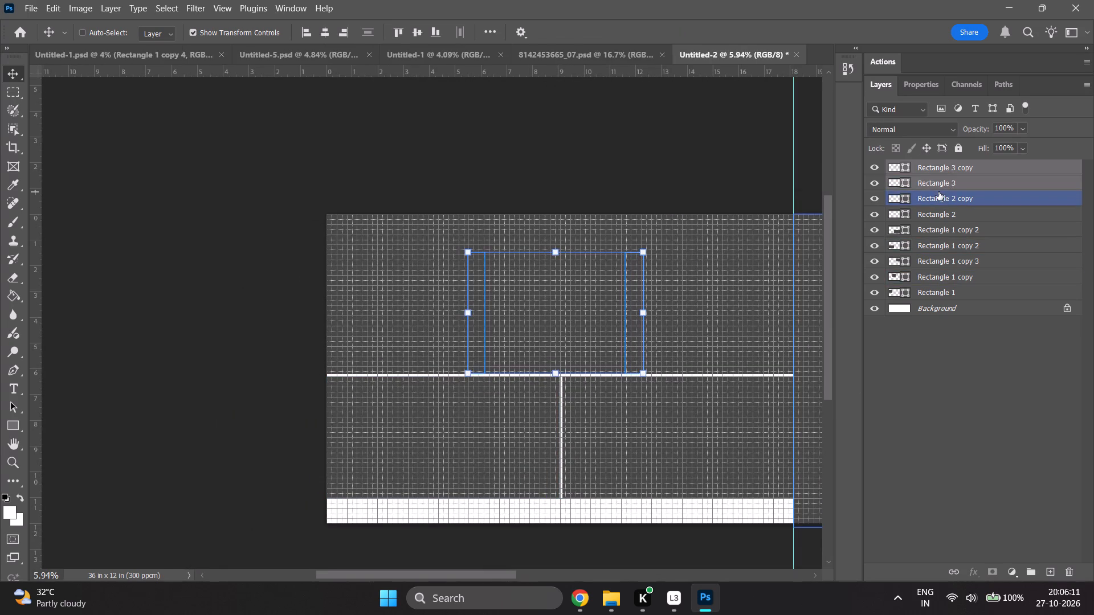
{"action": "left_click", "coordinate": [937, 167]}
{"action": "left_click", "coordinate": [930, 186], "text": "shift"}
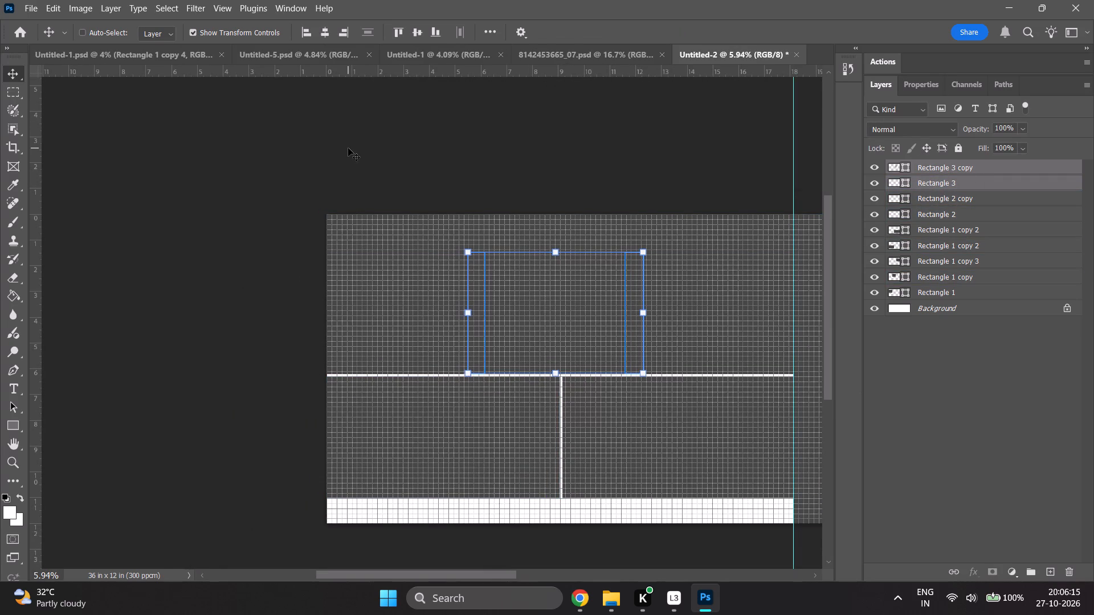
{"action": "key", "text": "u"}
{"action": "left_click", "coordinate": [152, 35]}
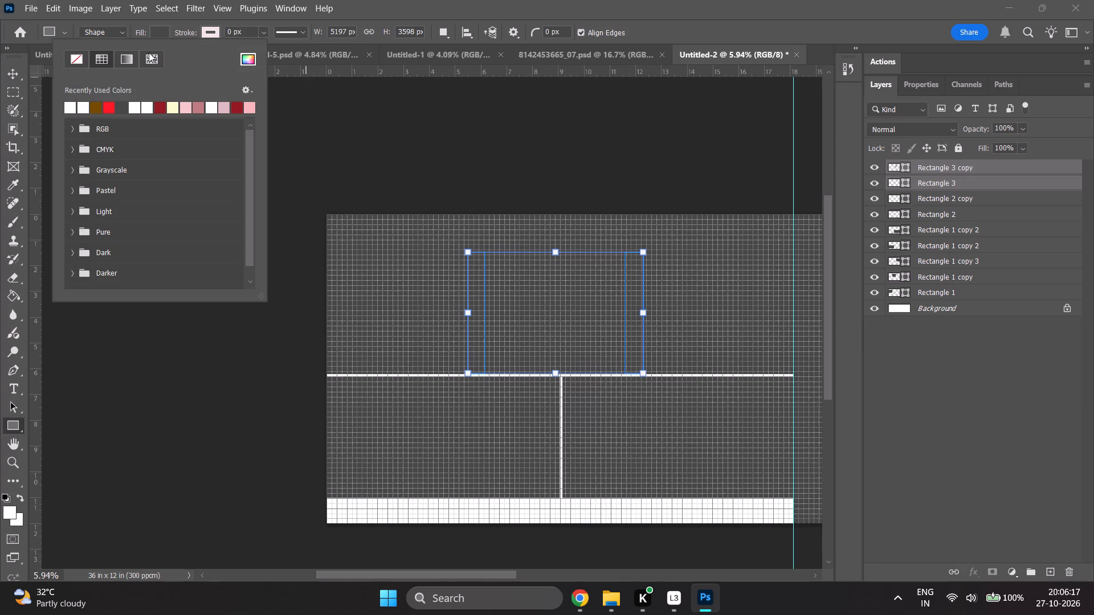
{"action": "left_click", "coordinate": [96, 104]}
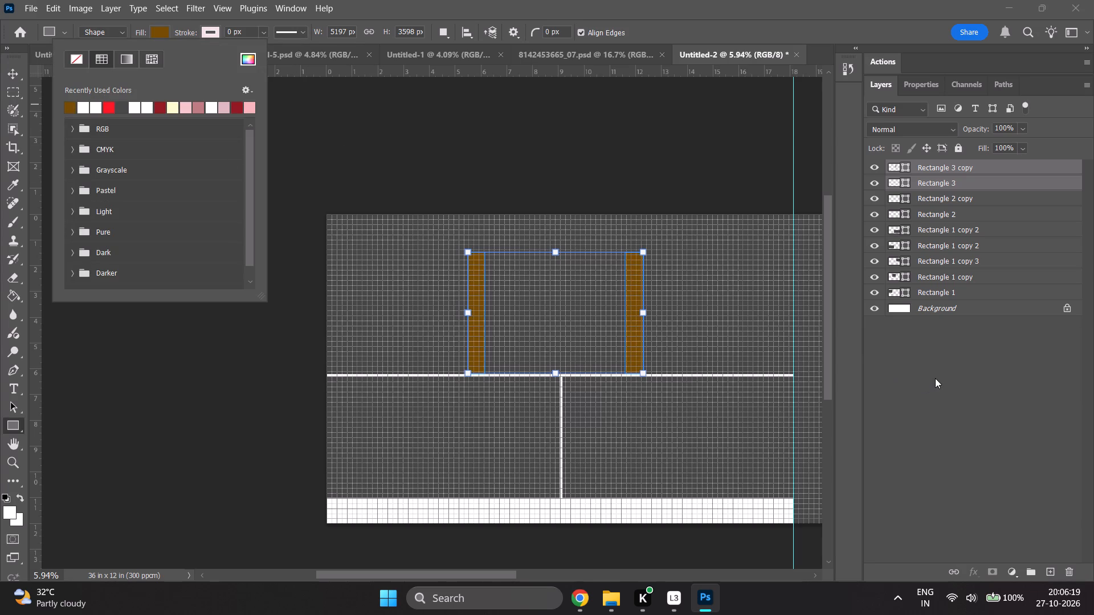
{"action": "left_click", "coordinate": [935, 378]}
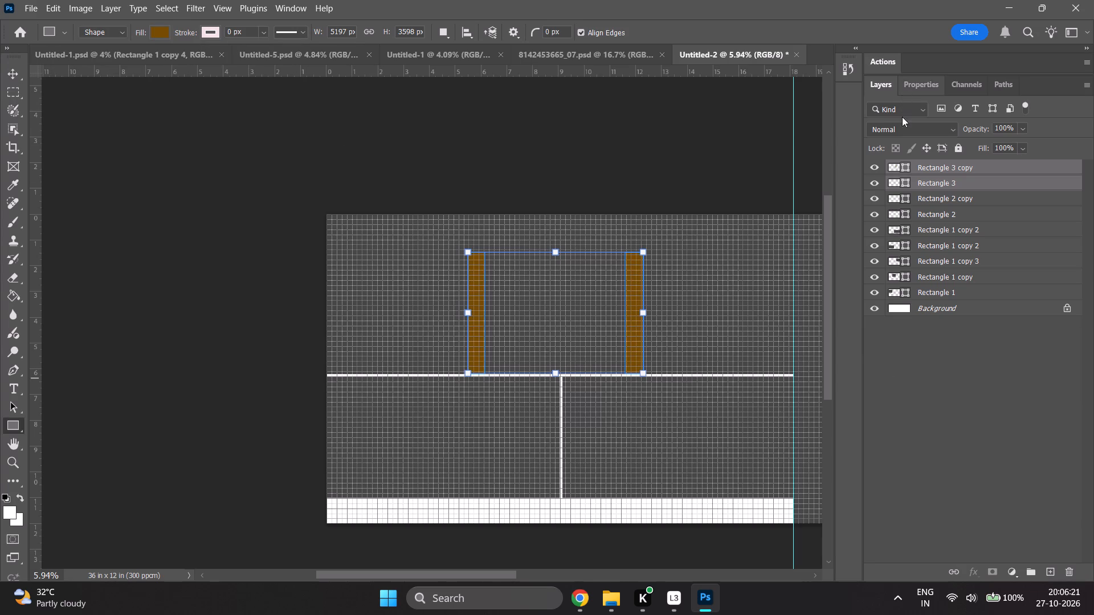
{"action": "left_click", "coordinate": [658, 248]}
{"action": "left_click", "coordinate": [654, 237]}
{"action": "key", "text": "v"}
{"action": "left_click", "coordinate": [918, 507]}
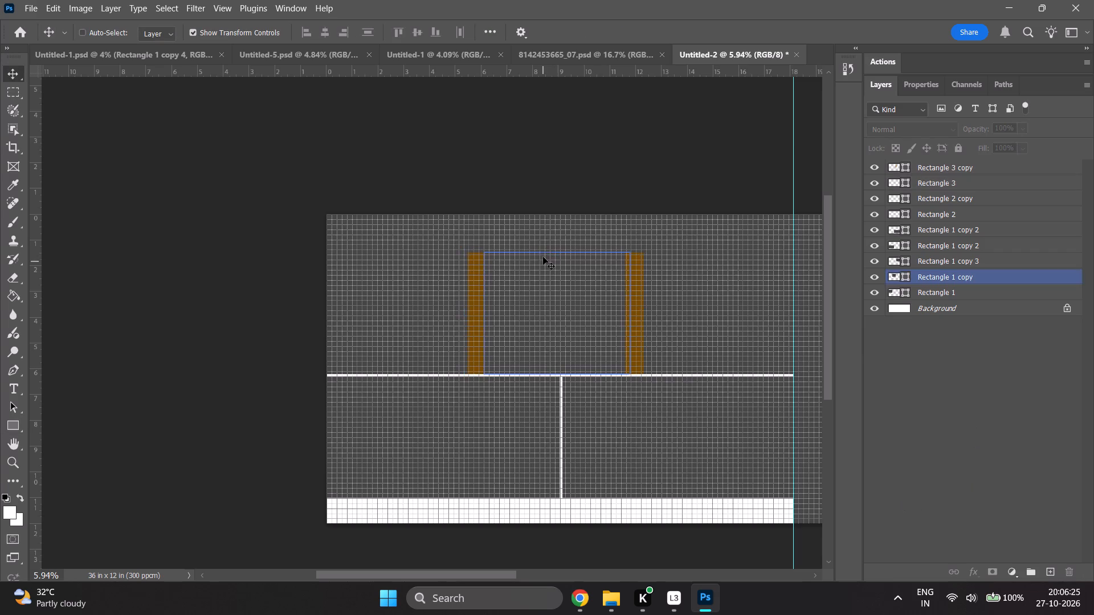
Fill the top strip and the full-height strip beside the 18 in guide, Rectangle 2 and Rectangle 2 copy, with the same brown.
{"action": "scroll", "coordinate": [549, 249], "scroll_direction": "down", "scroll_amount": 1}
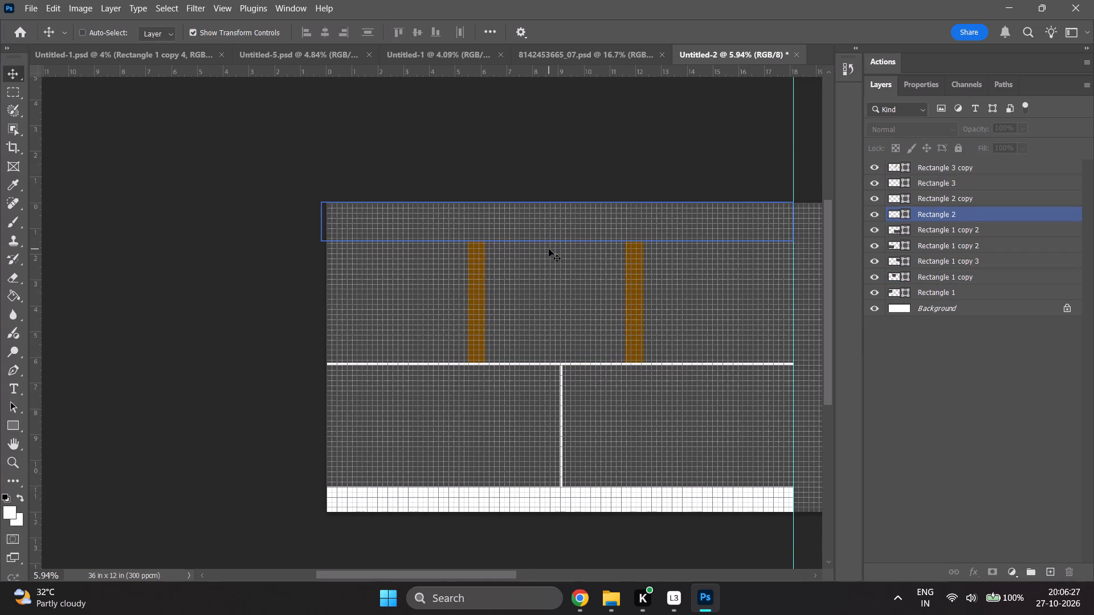
{"action": "scroll", "coordinate": [549, 249], "scroll_direction": "down", "scroll_amount": 2}
{"action": "scroll", "coordinate": [545, 261], "scroll_direction": "down", "scroll_amount": 3, "text": "ctrl"}
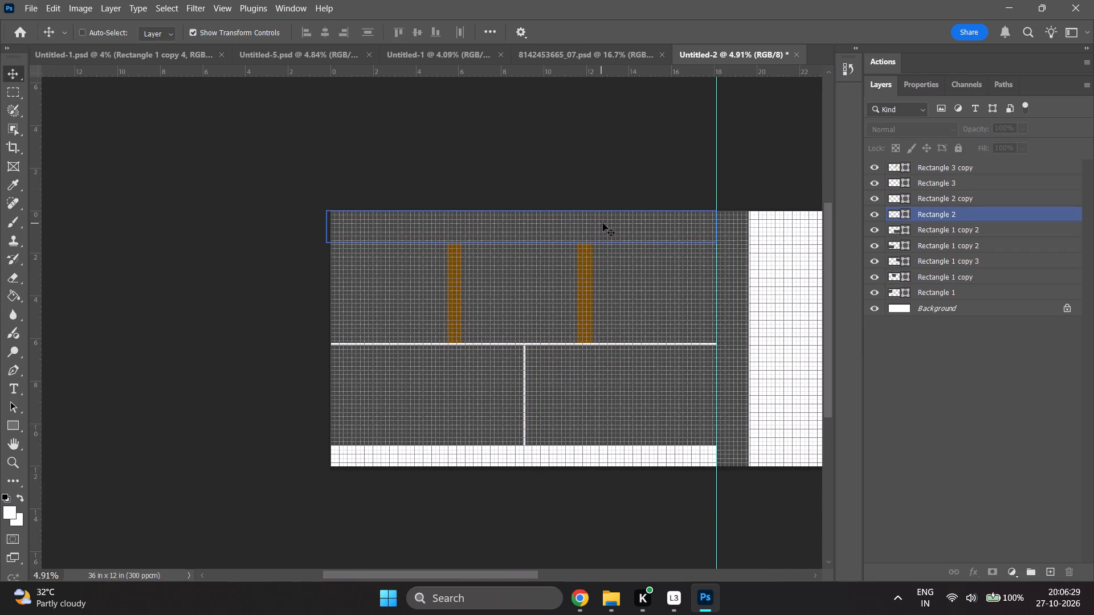
{"action": "left_click", "coordinate": [603, 224], "text": "shift"}
{"action": "left_click", "coordinate": [545, 239]}
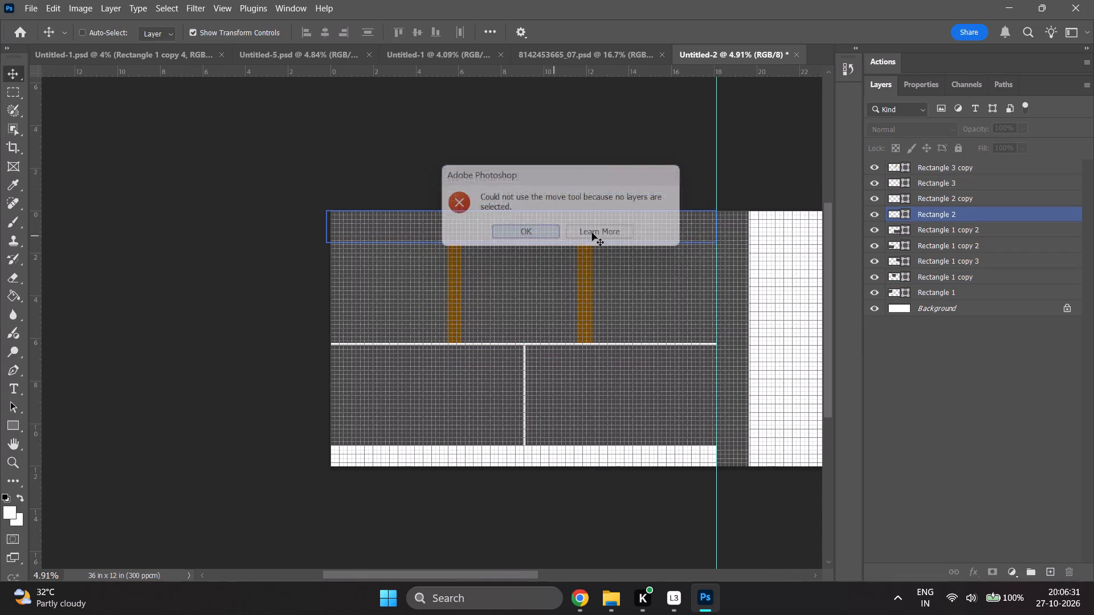
{"action": "left_click", "coordinate": [951, 216]}
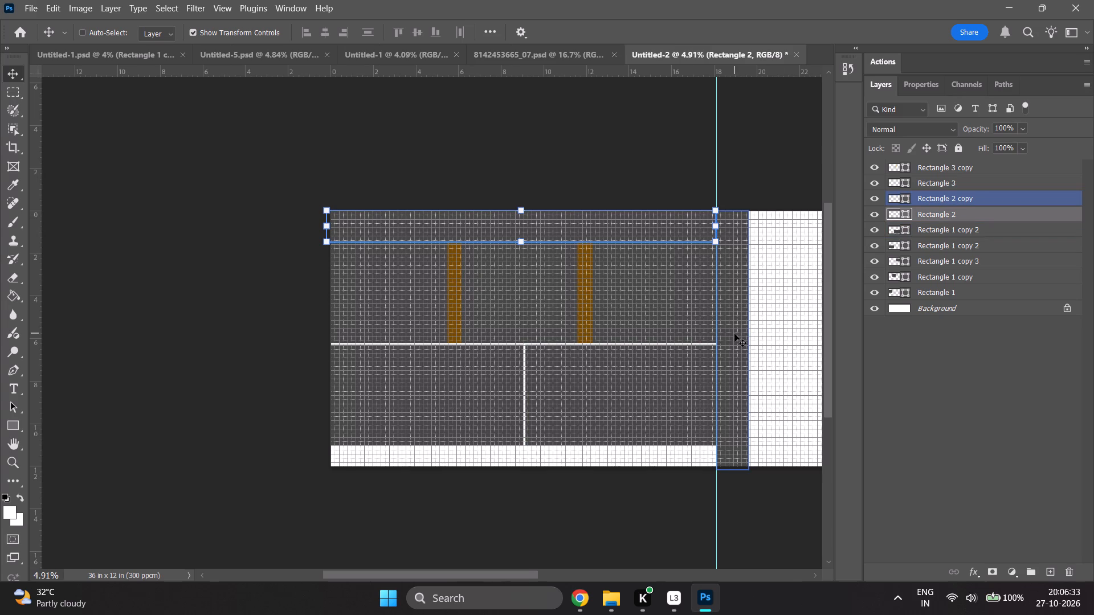
{"action": "left_click", "coordinate": [734, 334], "text": "shift"}
{"action": "left_click", "coordinate": [989, 195], "text": "shift"}
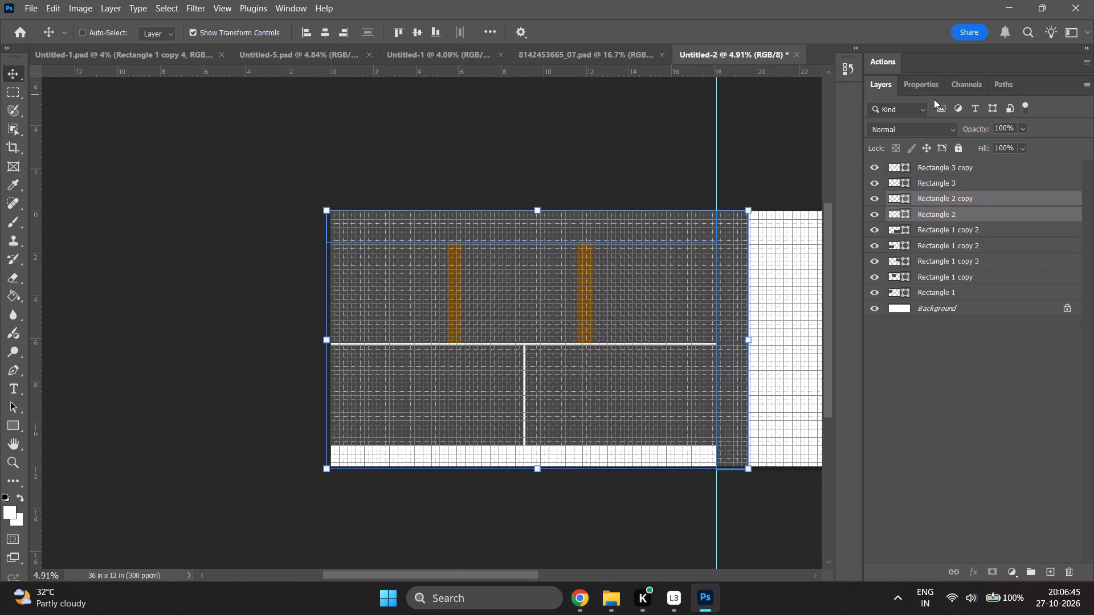
{"action": "left_click", "coordinate": [876, 201]}
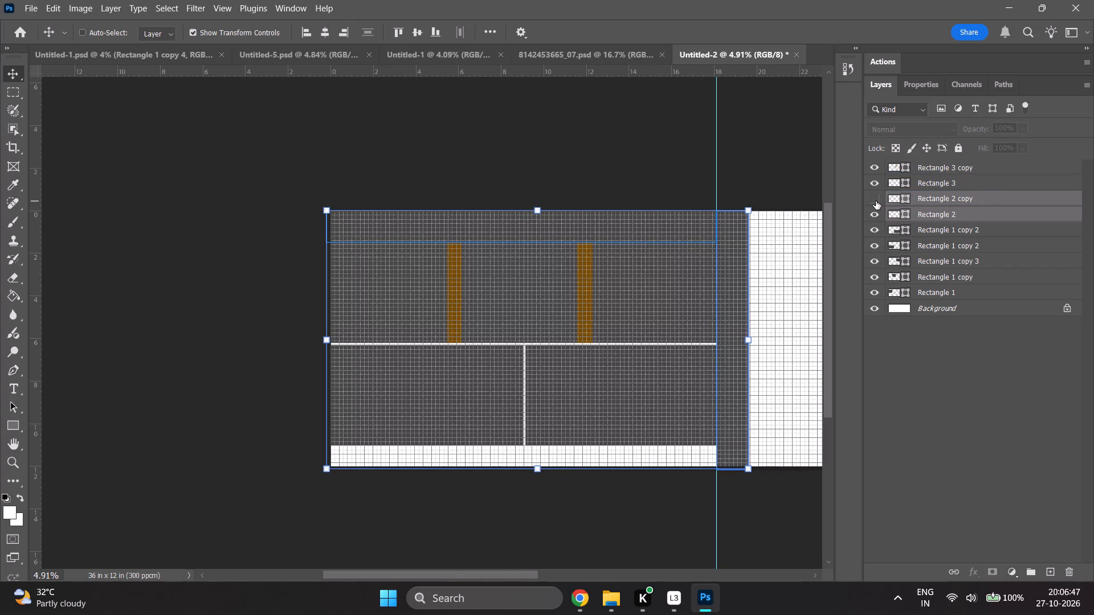
{"action": "left_click", "coordinate": [872, 216]}
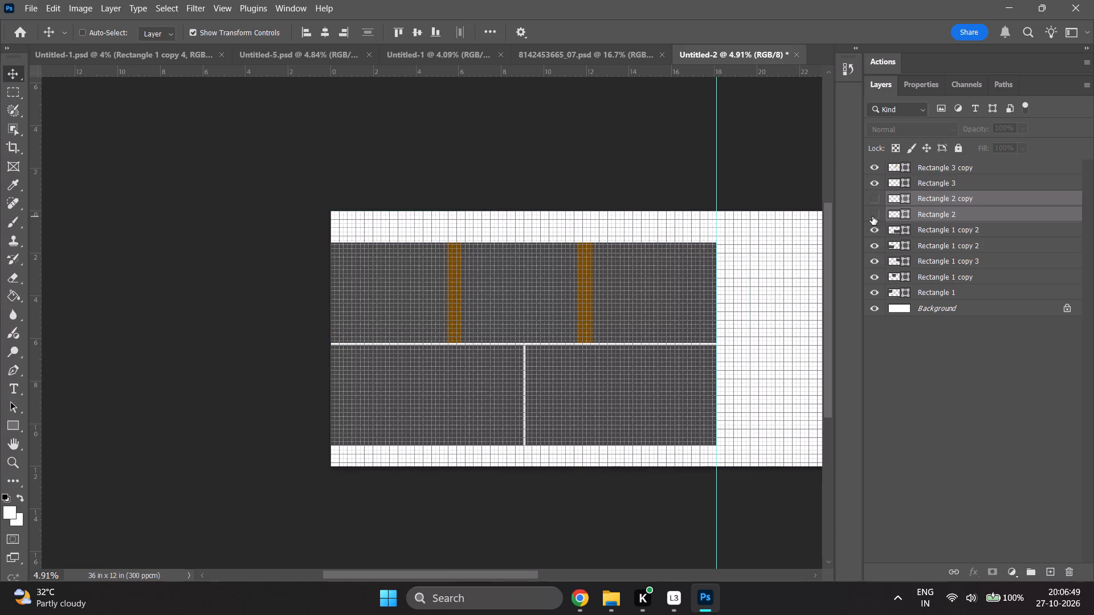
{"action": "left_click", "coordinate": [872, 198]}
{"action": "left_click", "coordinate": [876, 211]}
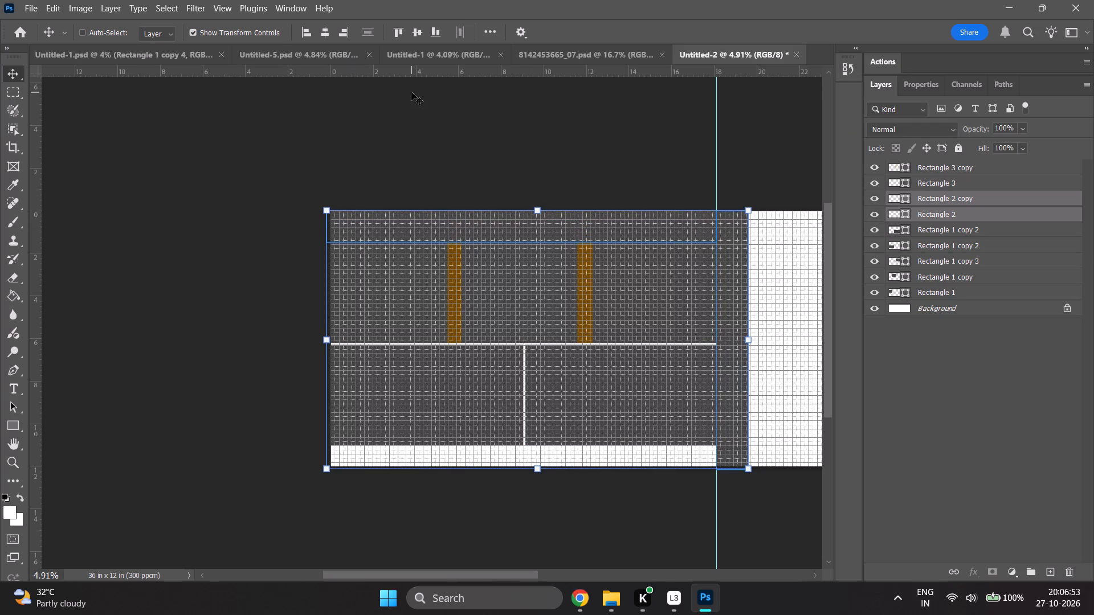
{"action": "key", "text": "u"}
{"action": "left_click", "coordinate": [163, 26]}
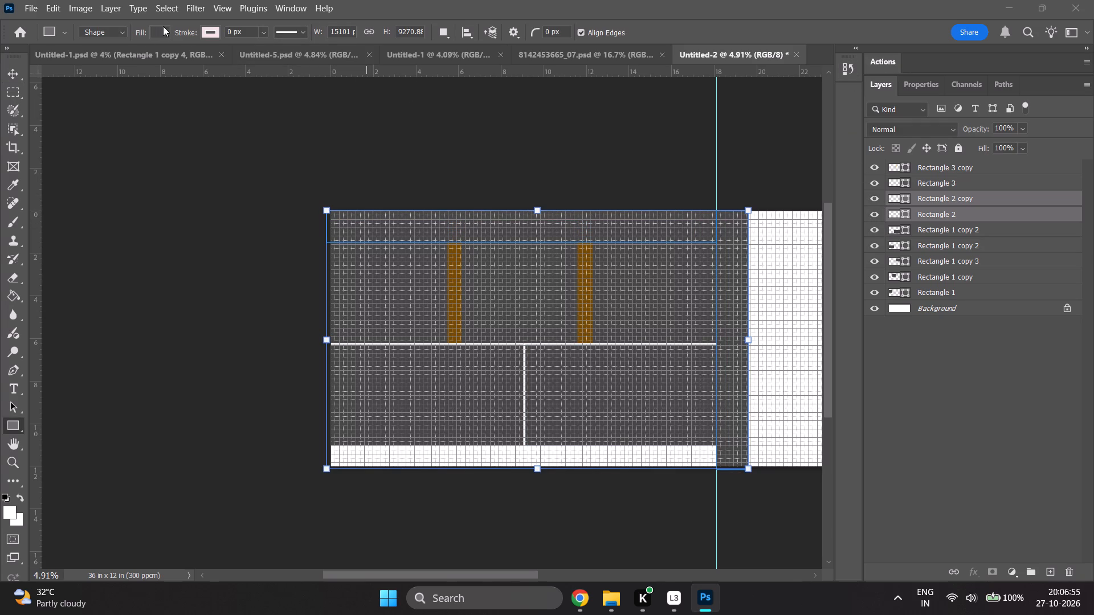
{"action": "left_click", "coordinate": [72, 106]}
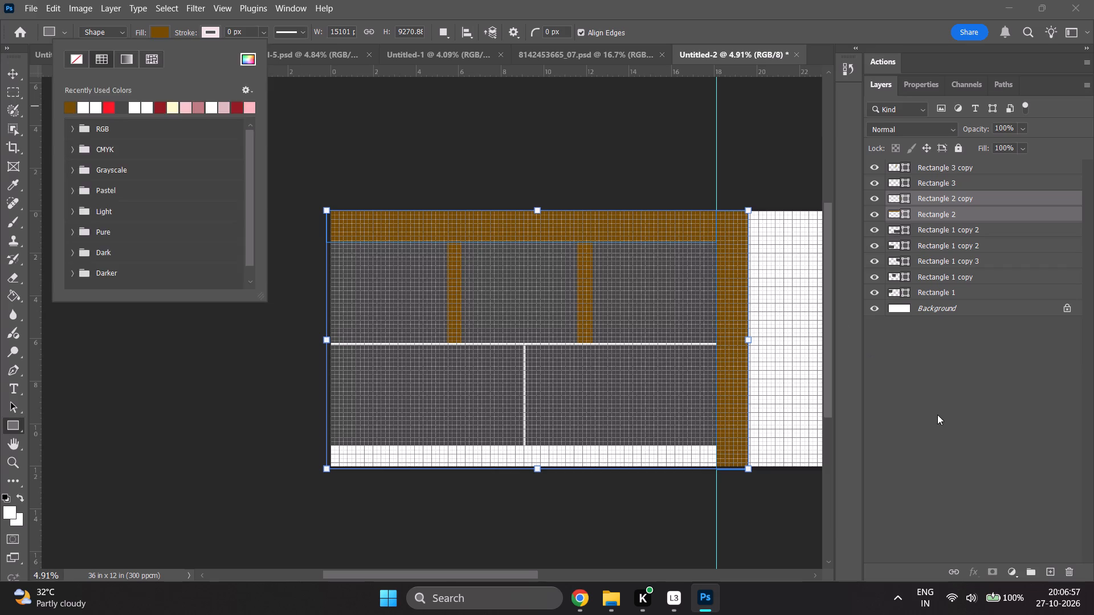
{"action": "left_click", "coordinate": [937, 415]}
Check the spread layout in the Album Design Fast Layout video in Chrome, then return to Photoshop.
{"action": "scroll", "coordinate": [709, 386], "scroll_direction": "down", "scroll_amount": 1, "text": "alt"}
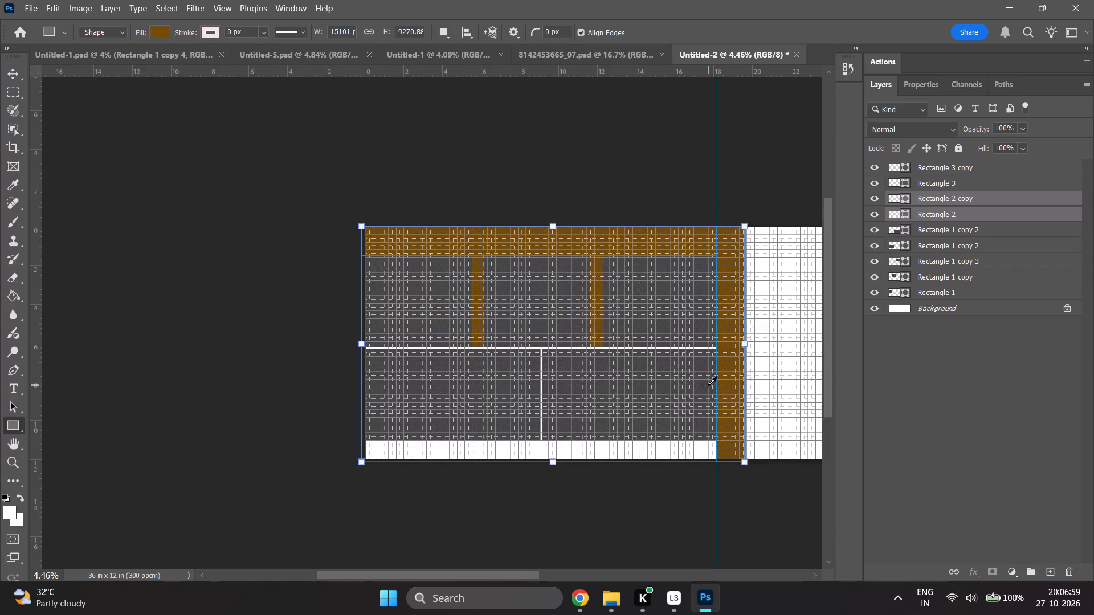
{"action": "scroll", "coordinate": [703, 383], "scroll_direction": "down", "scroll_amount": 10, "text": "ctrl"}
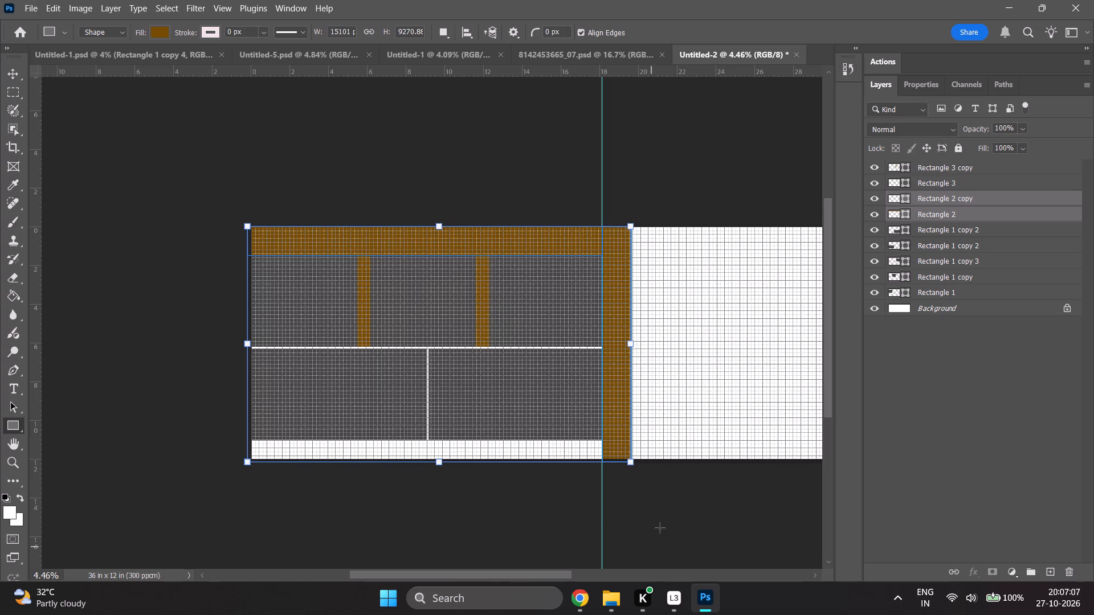
{"action": "left_click", "coordinate": [582, 598]}
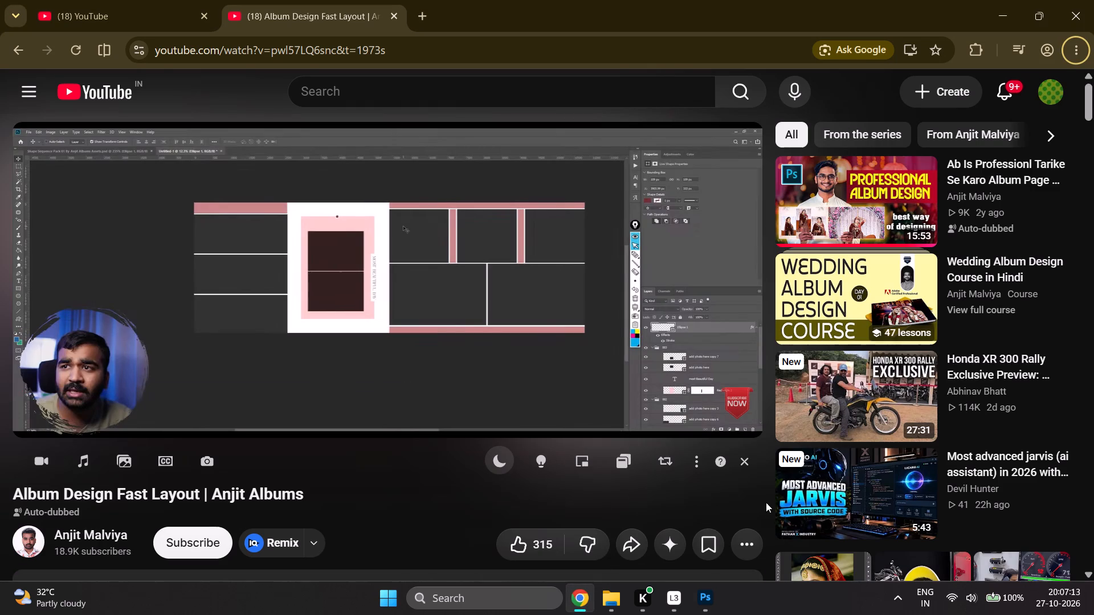
{"action": "left_click", "coordinate": [692, 612]}
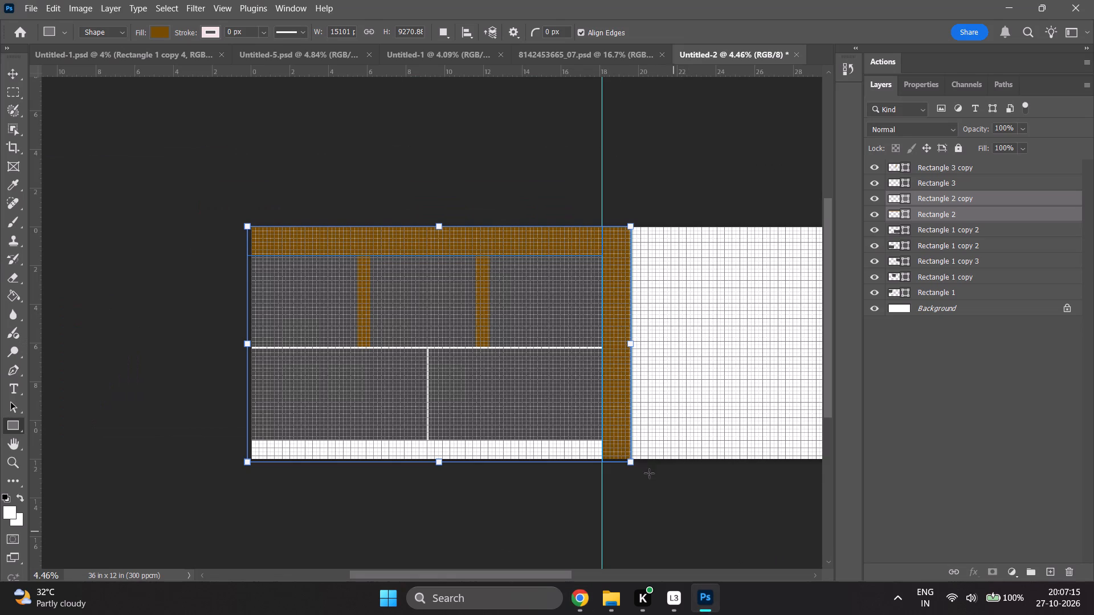
Duplicate Rectangle 2 copy, rotate it 90°, place it along the page's bottom below the frames, and stretch it to about 152% past the 18 in guide.
{"action": "left_click", "coordinate": [965, 386]}
{"action": "double_click", "coordinate": [953, 195]}
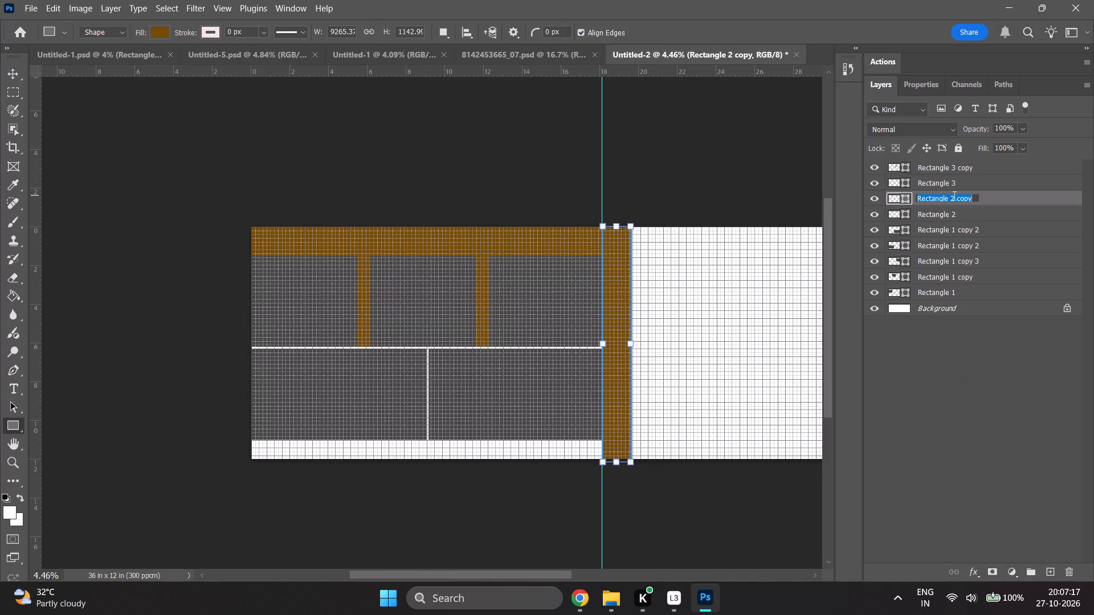
{"action": "left_click", "coordinate": [1005, 367]}
{"action": "left_click", "coordinate": [971, 199]}
{"action": "key", "text": "ctrl+j"}
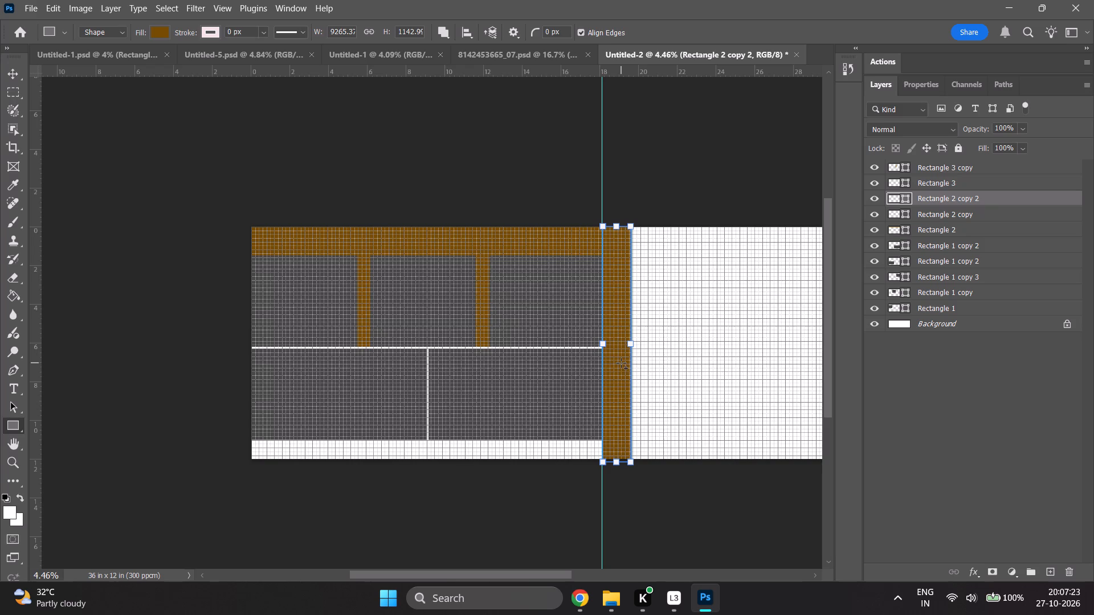
{"action": "key", "text": "v"}
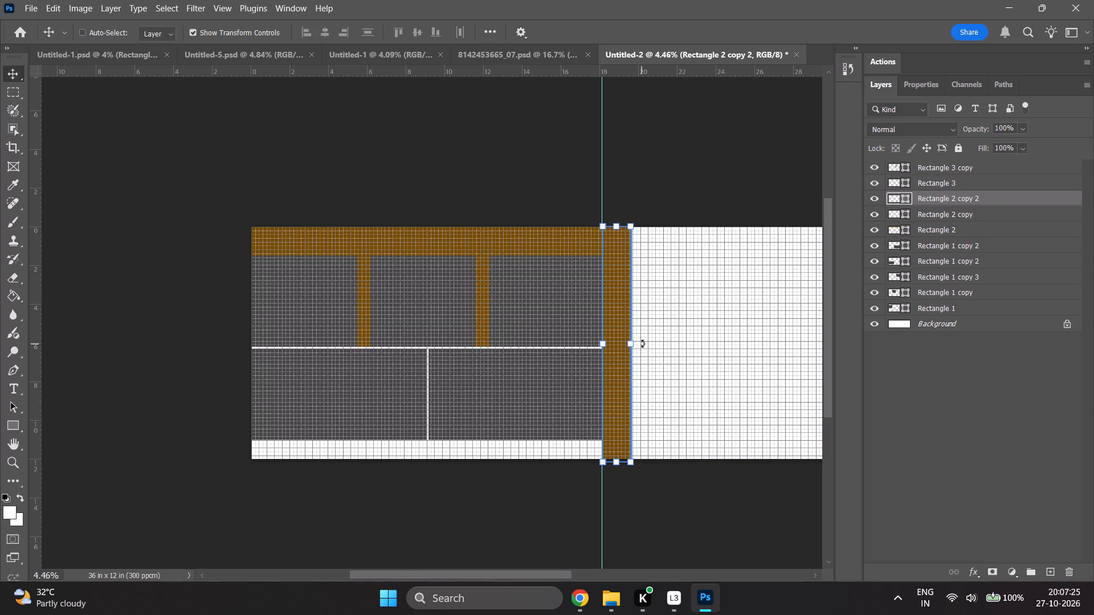
{"action": "left_click_drag", "start_coordinate": [642, 343], "coordinate": [625, 416], "text": "shift"}
{"action": "left_click_drag", "start_coordinate": [616, 343], "coordinate": [427, 456]}
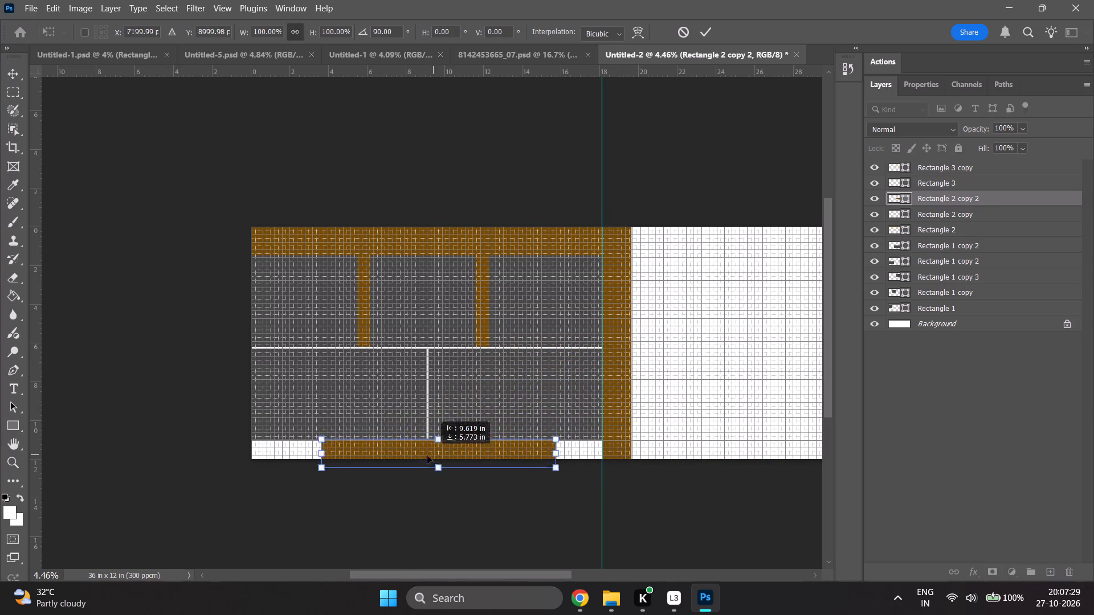
{"action": "left_click_drag", "start_coordinate": [427, 456], "coordinate": [365, 453]}
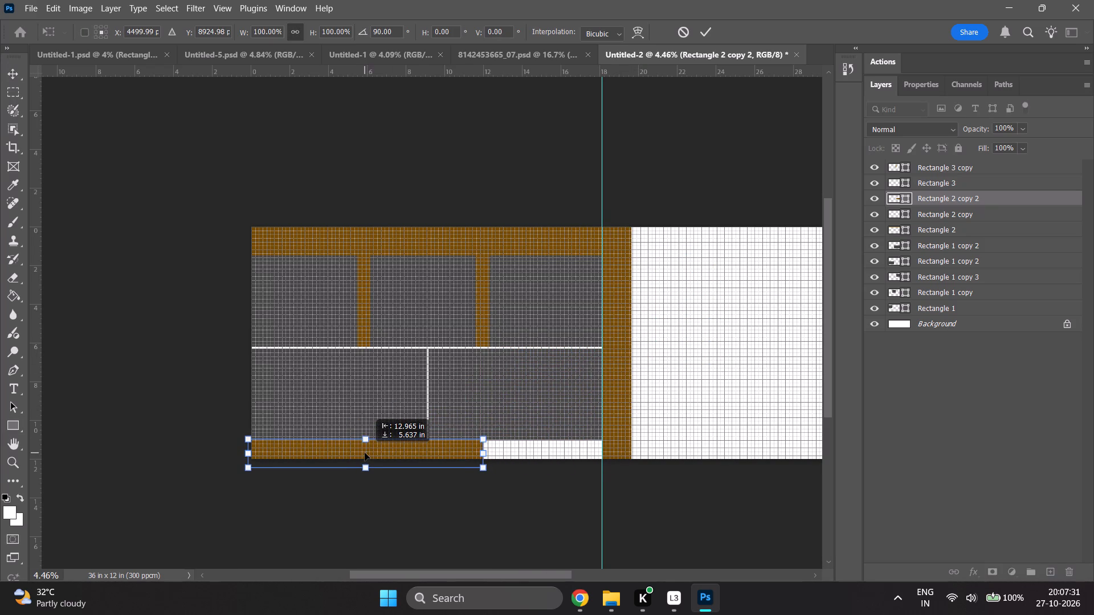
{"action": "left_click_drag", "start_coordinate": [365, 453], "coordinate": [365, 454]}
{"action": "left_click", "coordinate": [485, 456], "text": "shift"}
{"action": "left_click_drag", "start_coordinate": [485, 456], "coordinate": [490, 456], "text": "shift"}
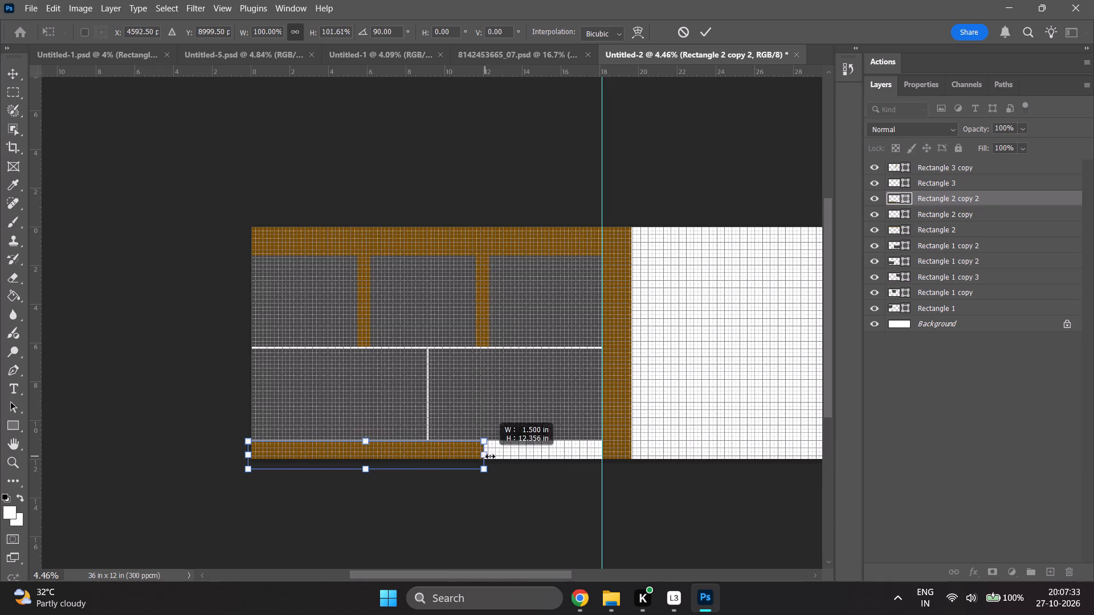
{"action": "left_click_drag", "start_coordinate": [490, 456], "coordinate": [607, 454], "text": "shift"}
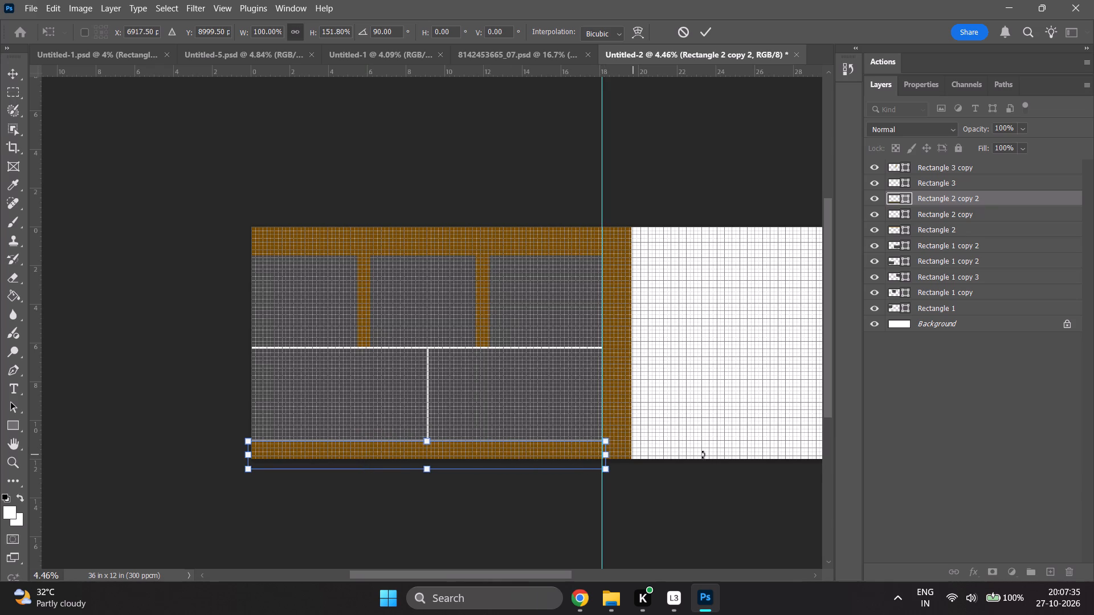
{"action": "left_click", "coordinate": [890, 456]}
Review the wedding photos in folder 8 in File Explorer, then return to the Untitled-2 spread in Photoshop.
{"action": "scroll", "coordinate": [554, 384], "scroll_direction": "down", "scroll_amount": 1, "text": "alt"}
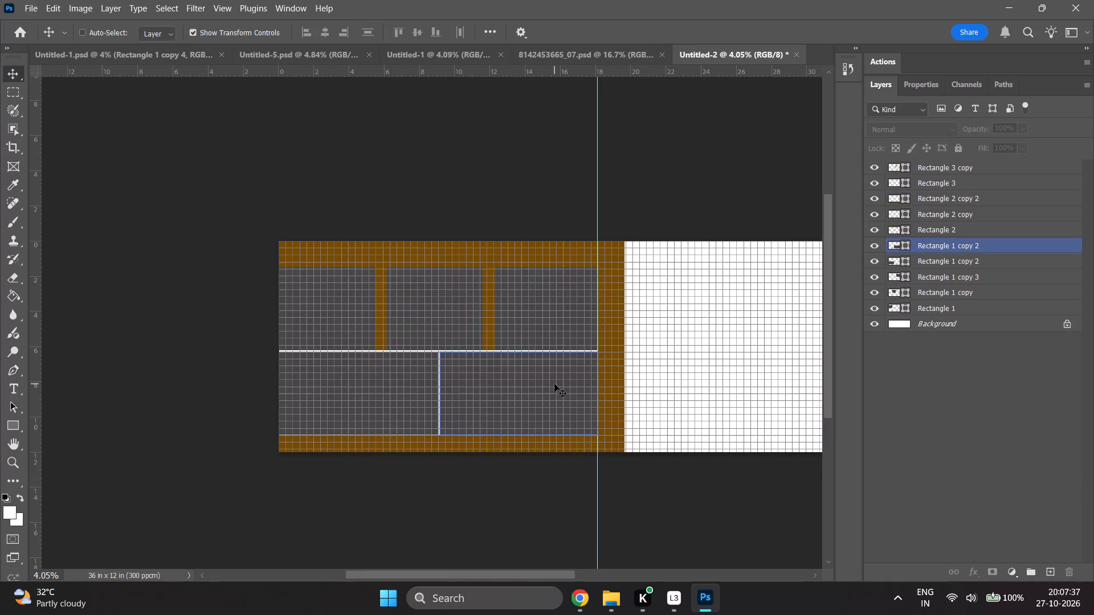
{"action": "scroll", "coordinate": [548, 387], "scroll_direction": "up", "scroll_amount": 2, "text": "alt"}
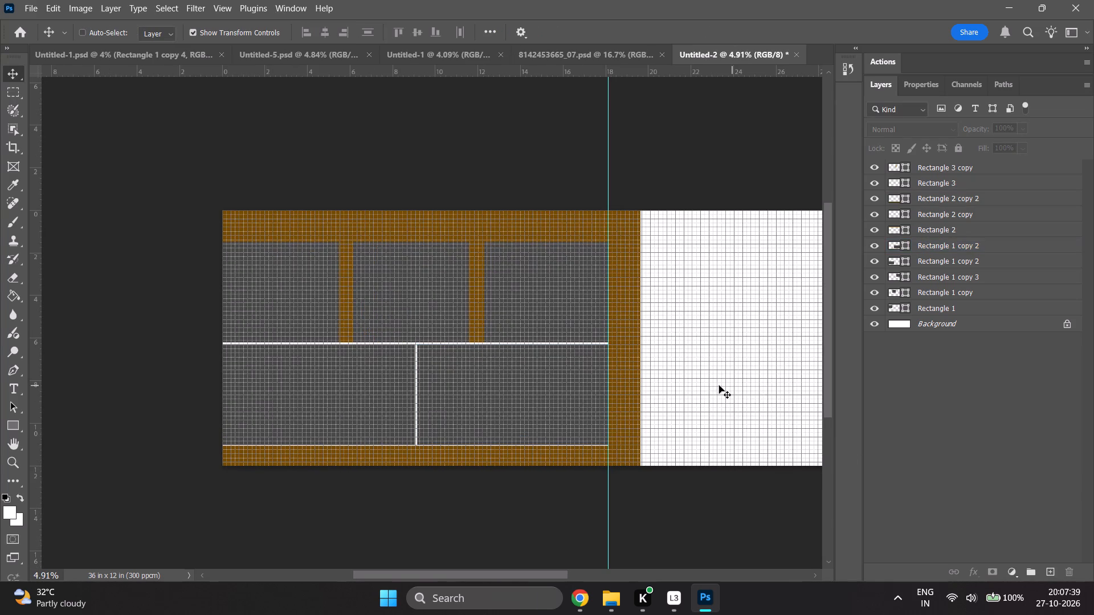
{"action": "scroll", "coordinate": [696, 386], "scroll_direction": "down", "scroll_amount": 3, "text": "ctrl"}
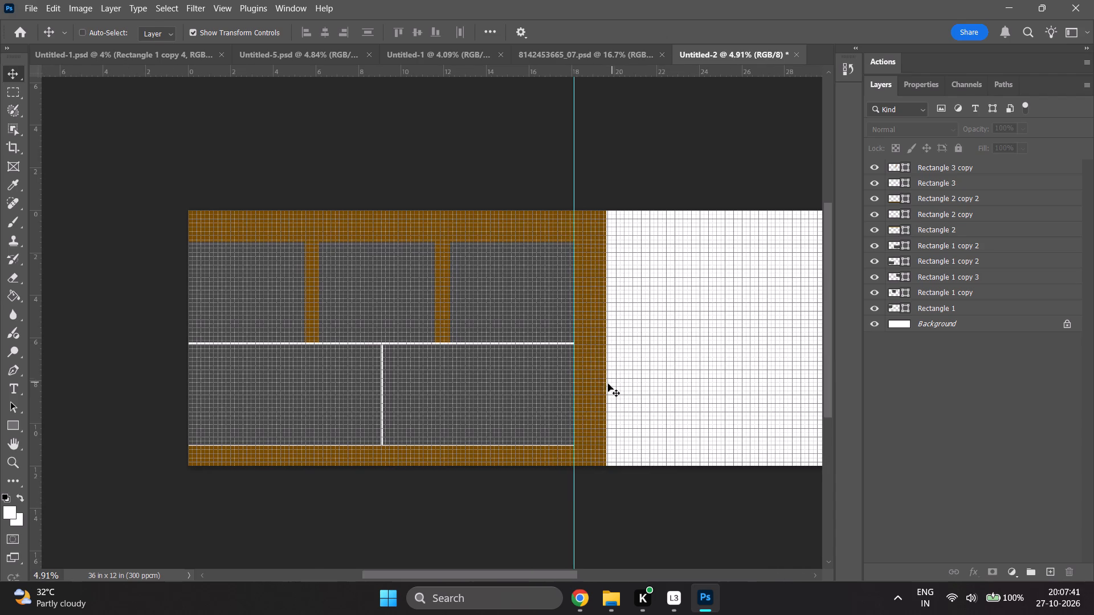
{"action": "left_click", "coordinate": [609, 589]}
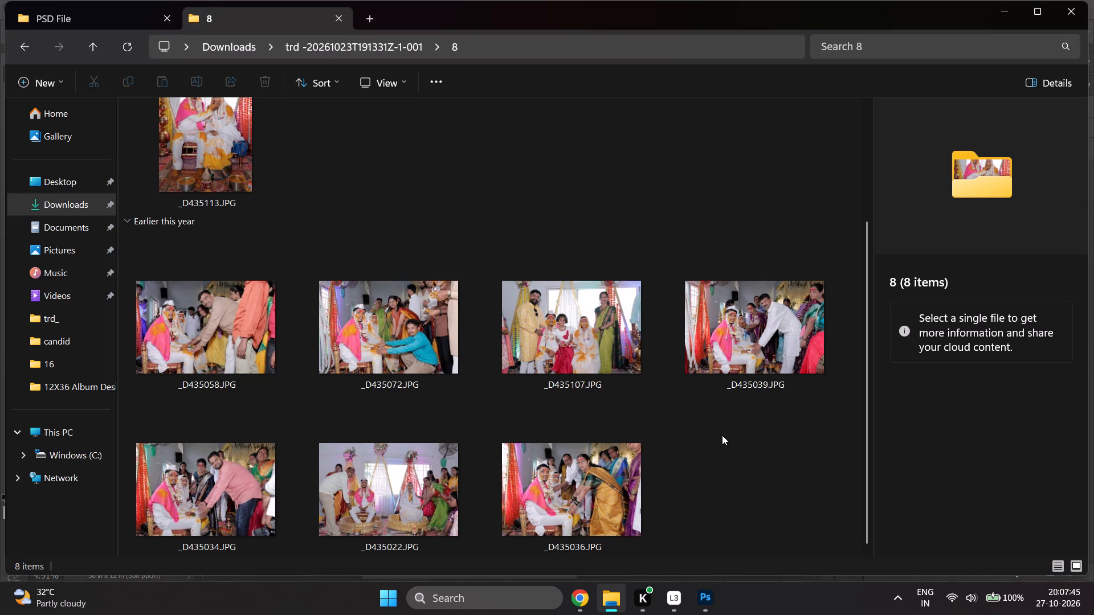
{"action": "scroll", "coordinate": [725, 435], "scroll_direction": "down", "scroll_amount": 3}
{"action": "scroll", "coordinate": [712, 429], "scroll_direction": "up", "scroll_amount": 1}
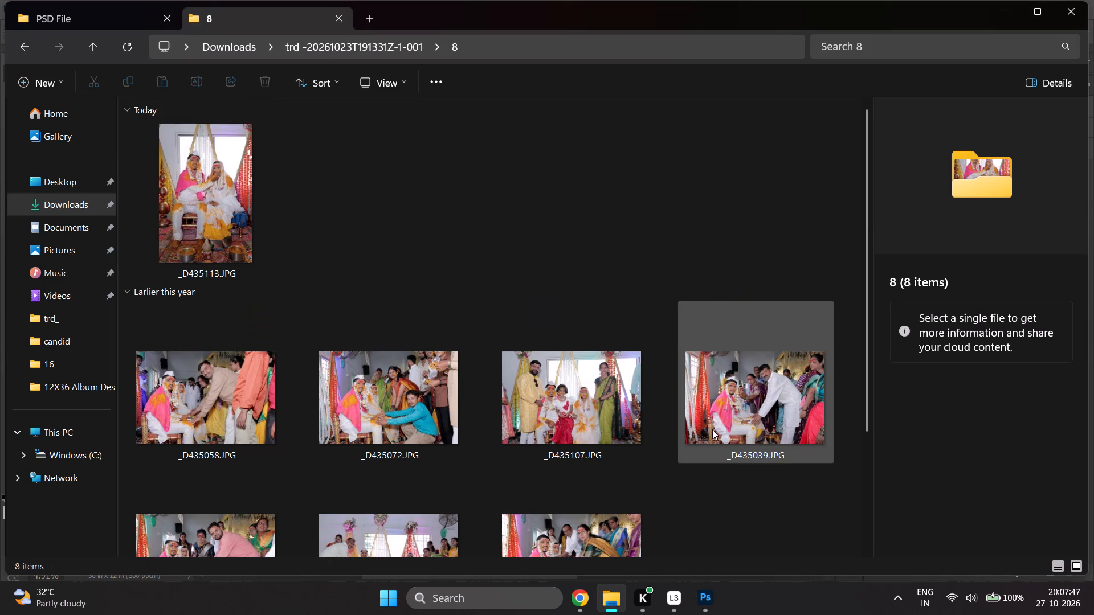
{"action": "scroll", "coordinate": [672, 427], "scroll_direction": "down", "scroll_amount": 1}
{"action": "left_click", "coordinate": [697, 607]}
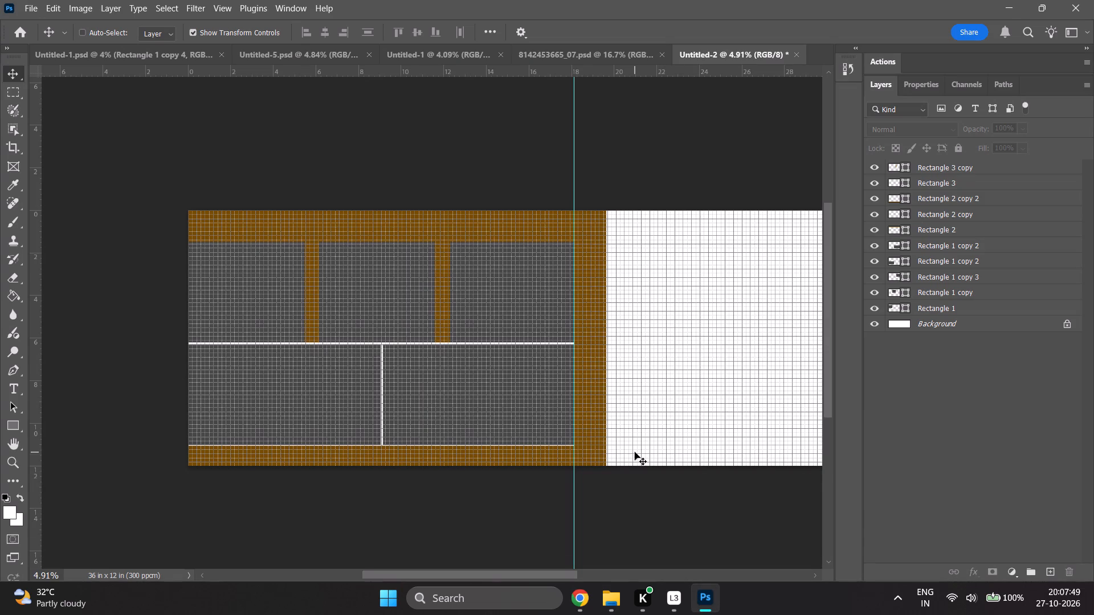
Compare the whole Untitled-2 spread with the reference layout in the Album Design Fast Layout video in Chrome, then return to Photoshop.
{"action": "scroll", "coordinate": [634, 452], "scroll_direction": "down", "scroll_amount": 6}
{"action": "scroll", "coordinate": [628, 452], "scroll_direction": "down", "scroll_amount": 7, "text": "ctrl"}
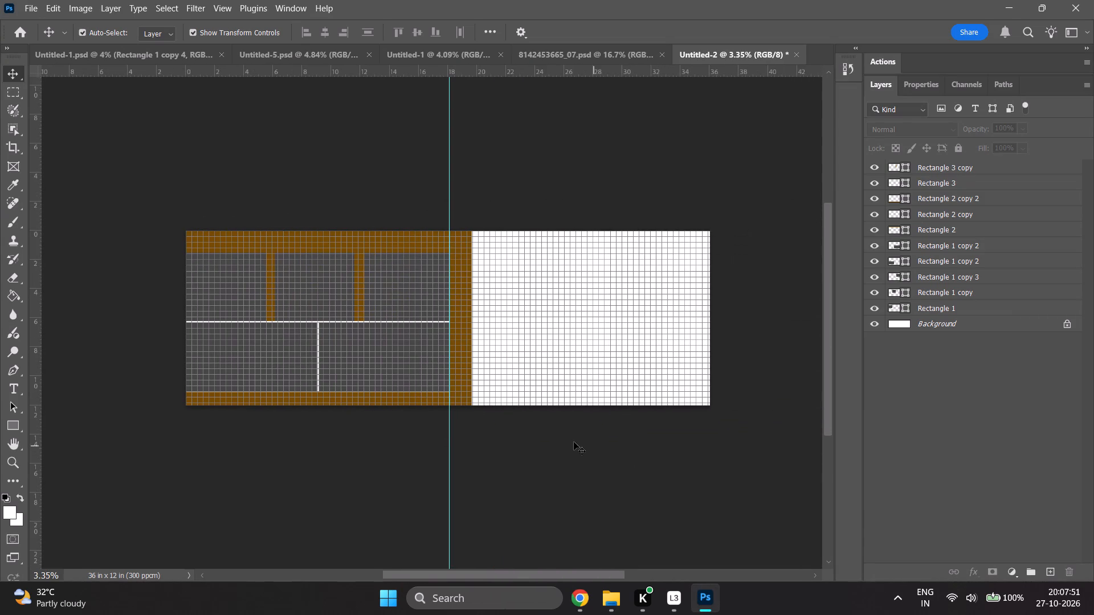
{"action": "scroll", "coordinate": [410, 418], "scroll_direction": "up", "scroll_amount": 1, "text": "ctrl"}
{"action": "scroll", "coordinate": [439, 374], "scroll_direction": "up", "scroll_amount": 5, "text": "alt"}
{"action": "scroll", "coordinate": [439, 374], "scroll_direction": "down", "scroll_amount": 3, "text": "alt"}
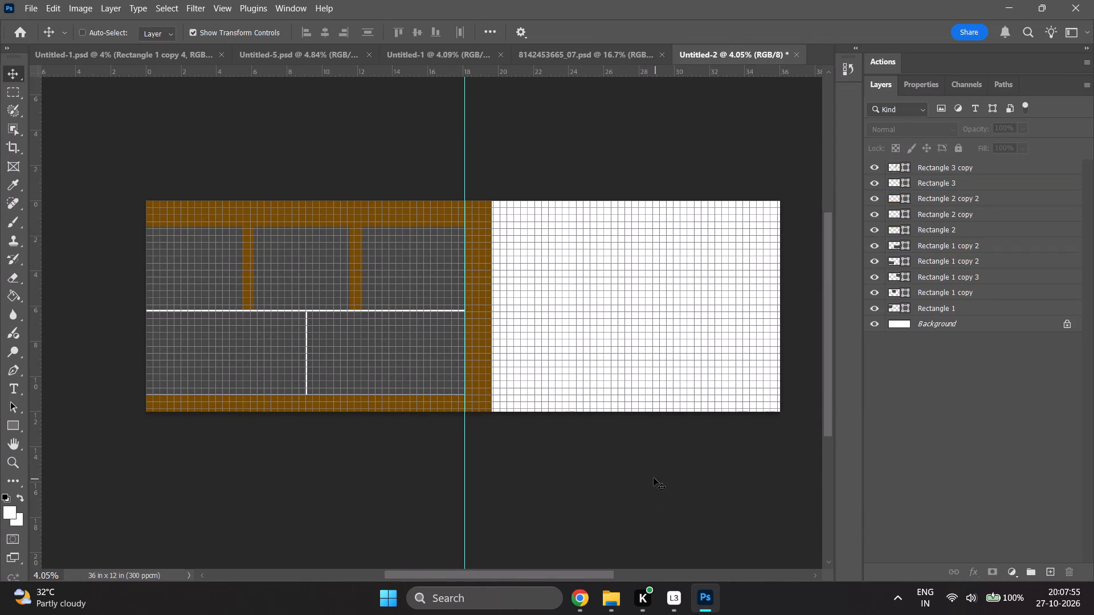
{"action": "left_click", "coordinate": [590, 593]}
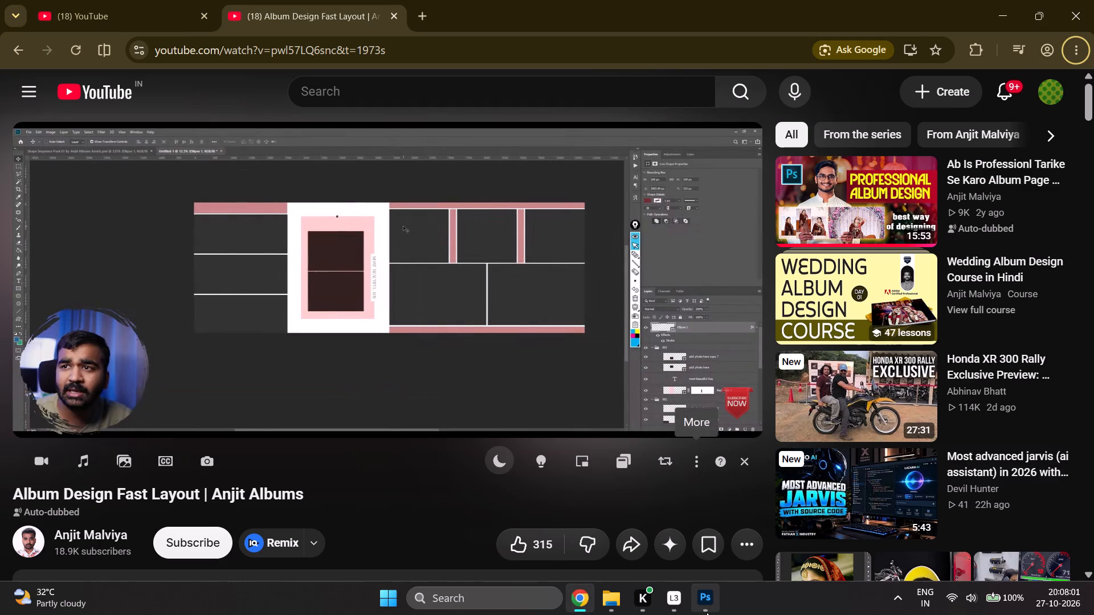
{"action": "left_click", "coordinate": [732, 523]}
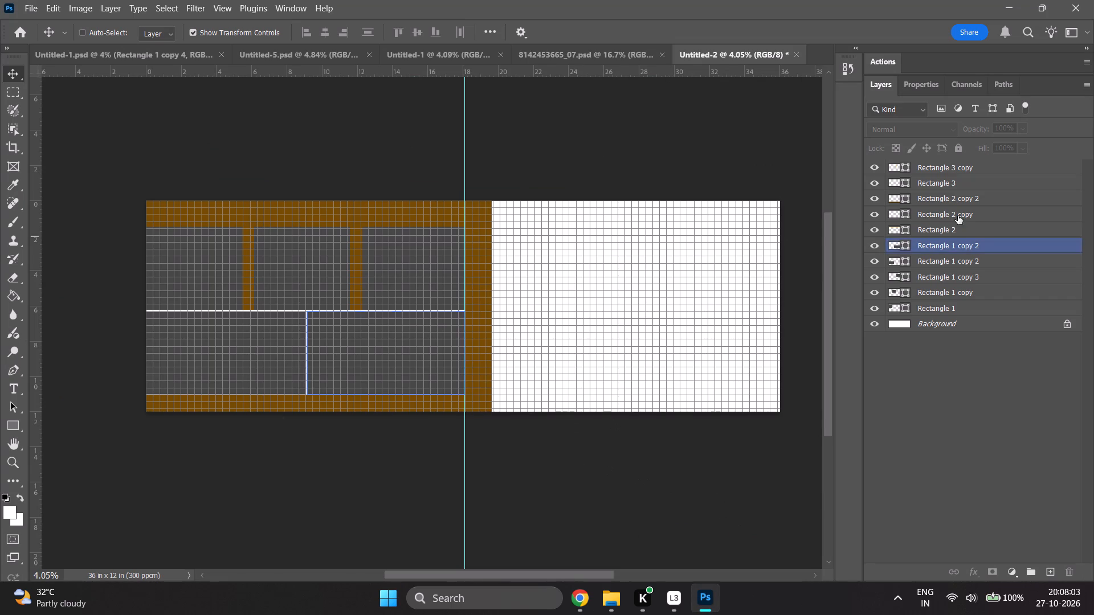
{"action": "left_click", "coordinate": [990, 398]}
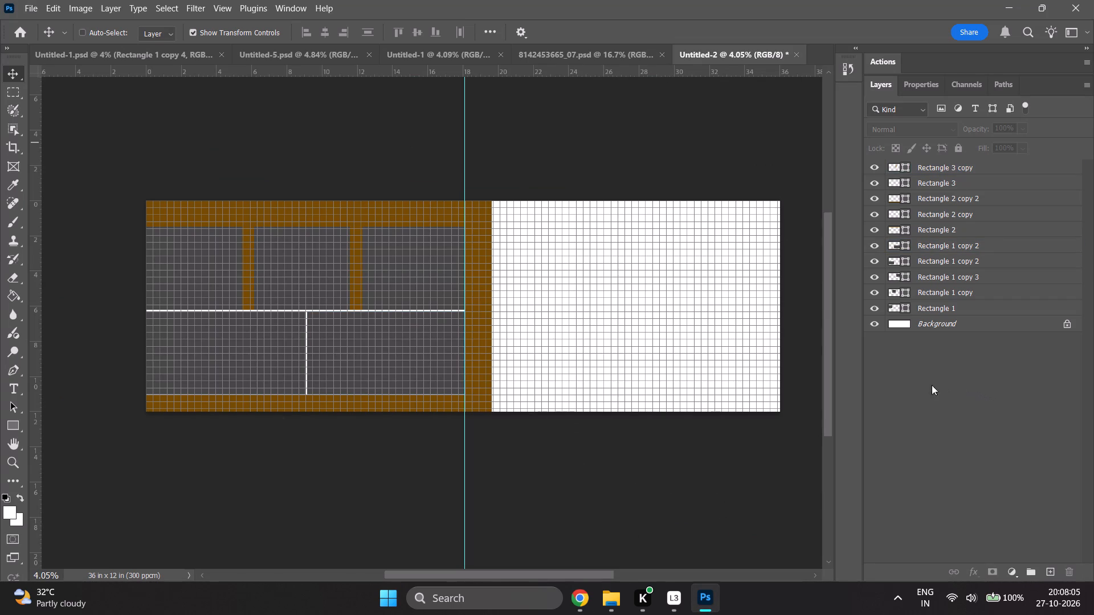
{"action": "key", "text": "u"}
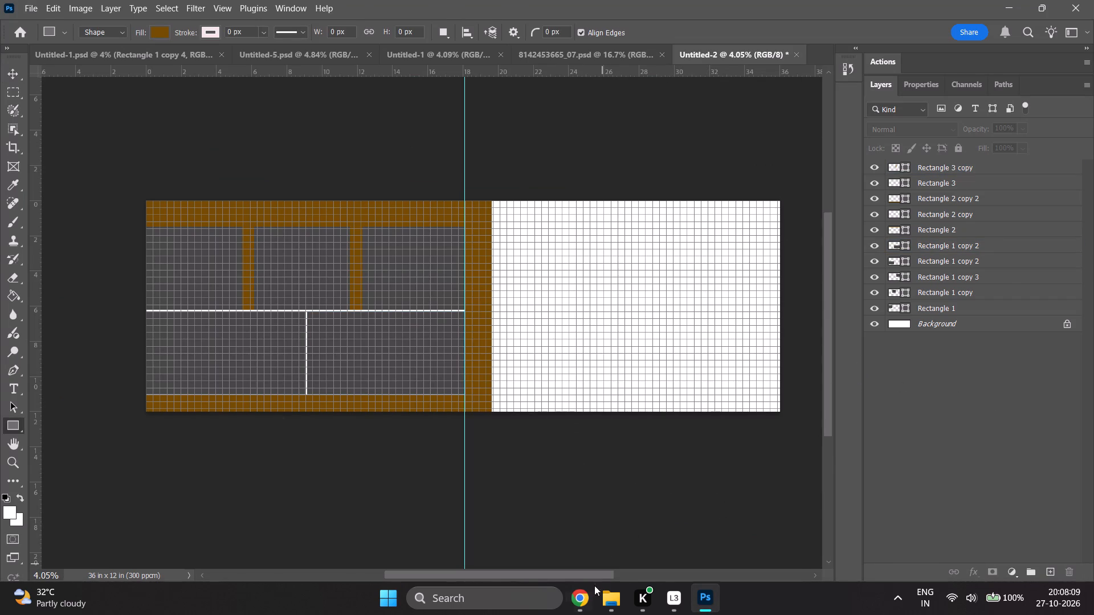
{"action": "left_click", "coordinate": [589, 600]}
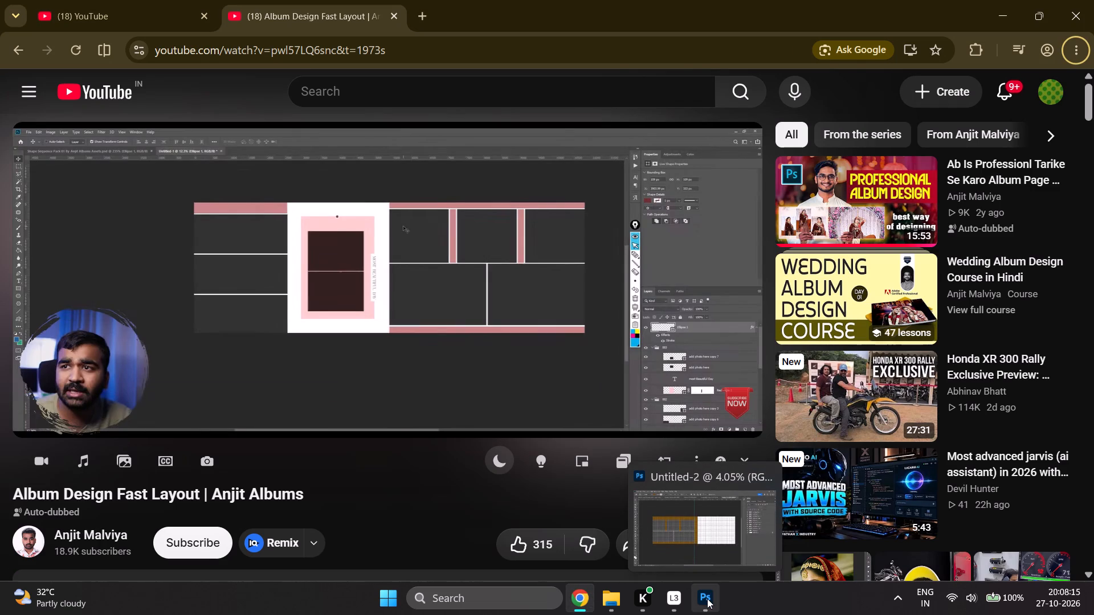
{"action": "left_click", "coordinate": [707, 598]}
Draw a rectangle about 5.41 x 2.66 in near the right page's upper outer corner and fill it with the recently used dark grey.
{"action": "scroll", "coordinate": [683, 251], "scroll_direction": "up", "scroll_amount": 4, "text": "alt"}
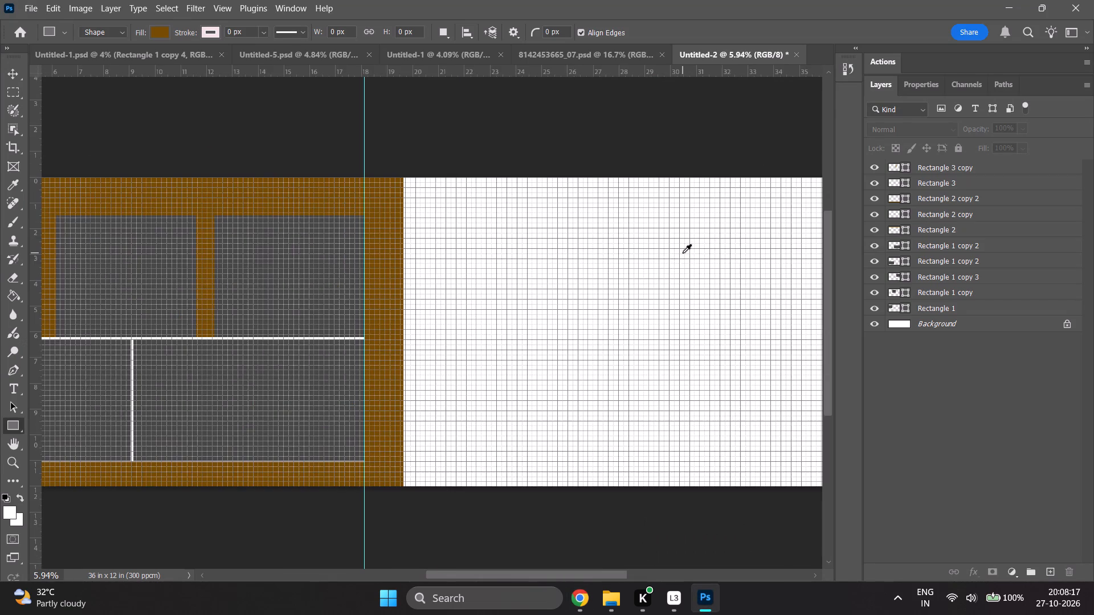
{"action": "scroll", "coordinate": [665, 252], "scroll_direction": "down", "scroll_amount": 4}
{"action": "scroll", "coordinate": [663, 253], "scroll_direction": "down", "scroll_amount": 3, "text": "ctrl"}
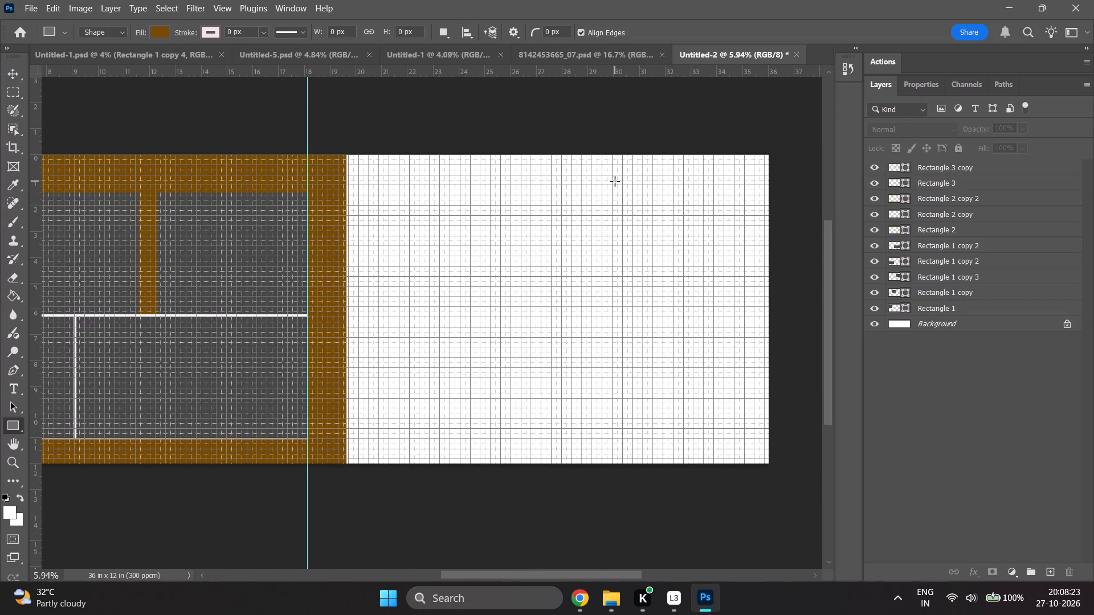
{"action": "scroll", "coordinate": [615, 181], "scroll_direction": "up", "scroll_amount": 1, "text": "alt"}
{"action": "left_click_drag", "start_coordinate": [617, 178], "coordinate": [758, 248]}
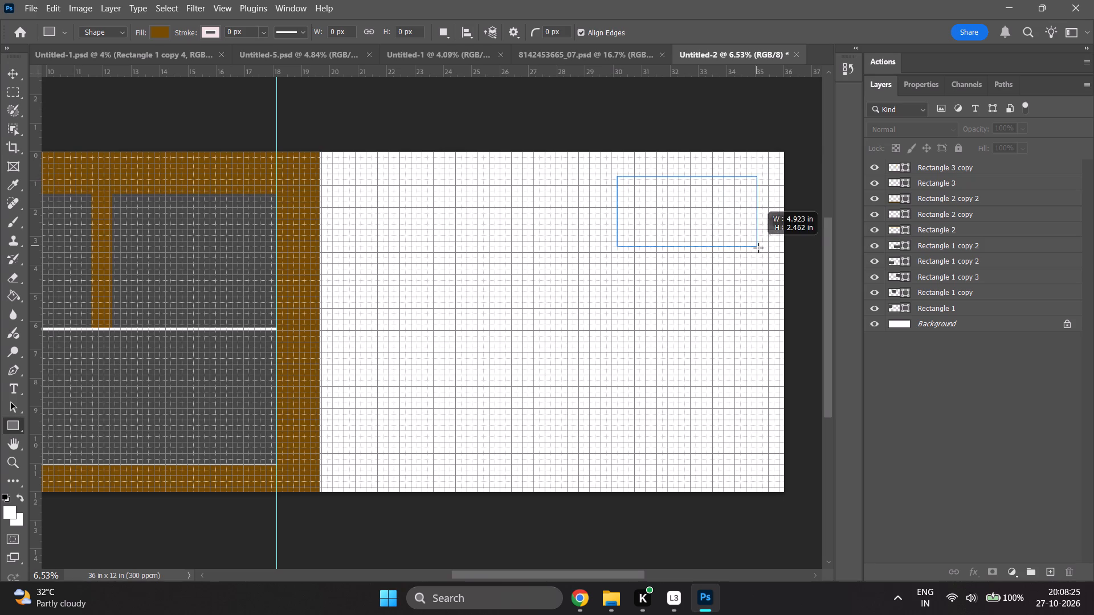
{"action": "left_click_drag", "start_coordinate": [758, 248], "coordinate": [769, 252]}
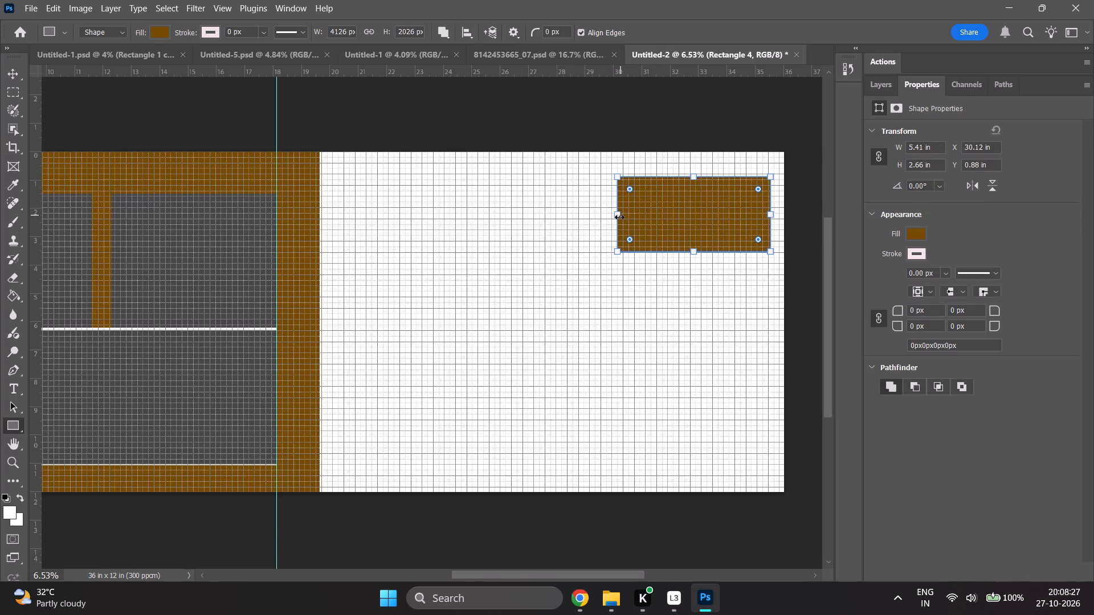
{"action": "left_click", "coordinate": [915, 232]}
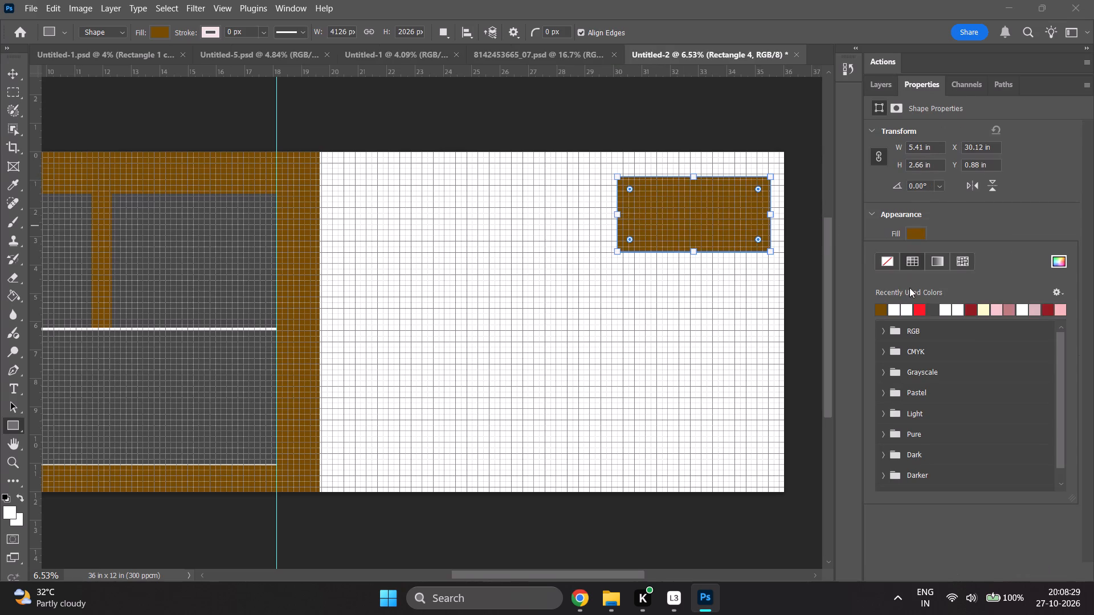
{"action": "left_click", "coordinate": [933, 313]}
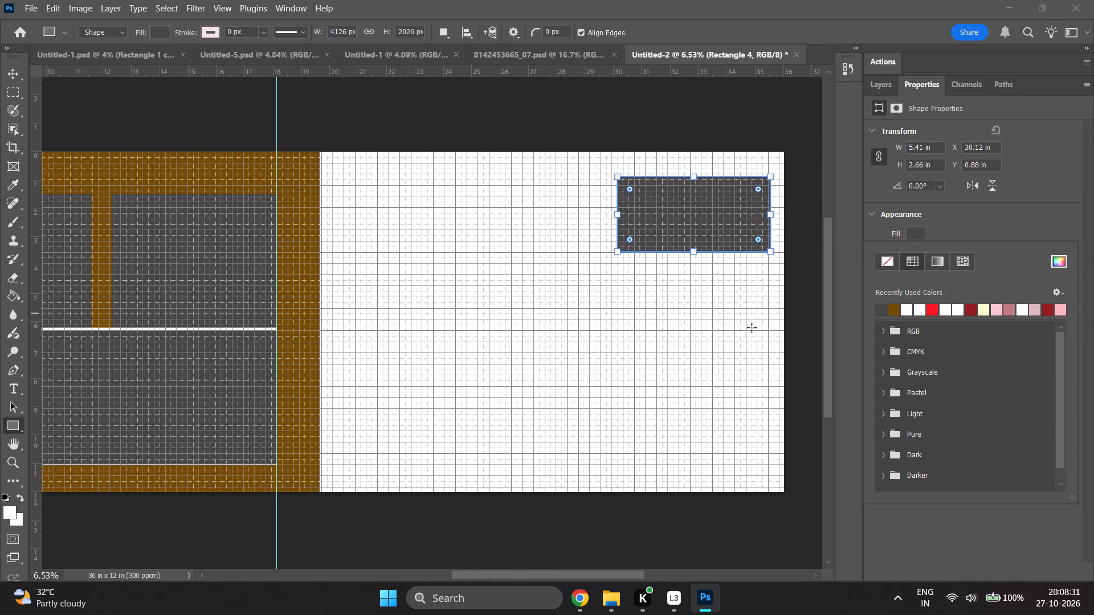
Stretch the new grey rectangle toward the gutter and downward to about 7.58 x 3.94 in.
{"action": "key", "text": "v"}
{"action": "left_click", "coordinate": [617, 215], "text": "shift"}
{"action": "left_click_drag", "start_coordinate": [617, 215], "coordinate": [611, 215], "text": "shift"}
{"action": "left_click_drag", "start_coordinate": [587, 214], "coordinate": [581, 213], "text": "shift"}
{"action": "left_click_drag", "start_coordinate": [579, 213], "coordinate": [564, 212], "text": "shift"}
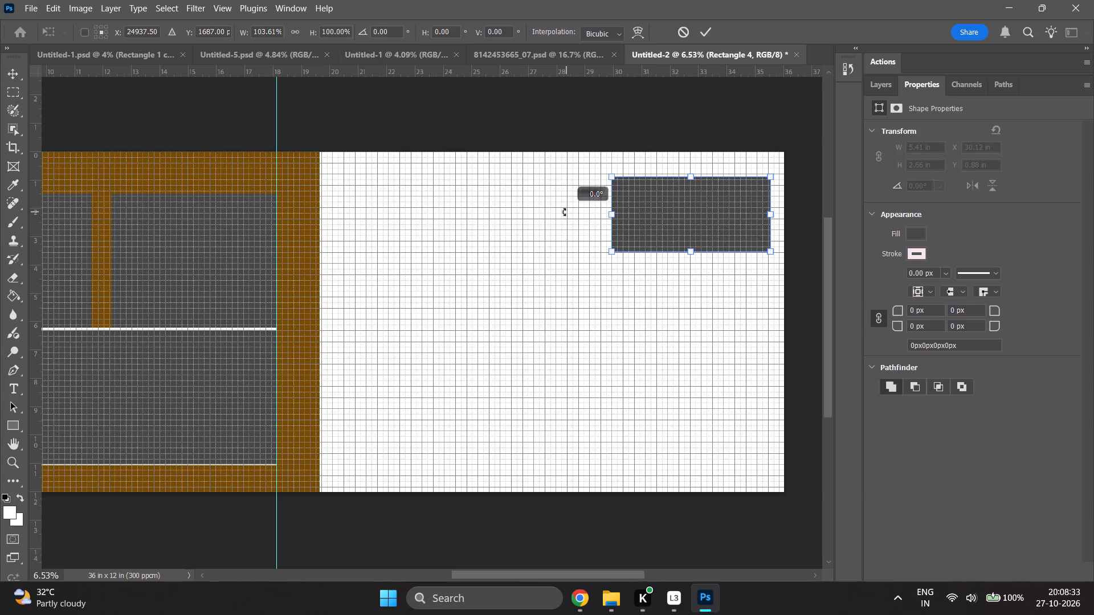
{"action": "left_click_drag", "start_coordinate": [564, 212], "coordinate": [562, 212], "text": "shift"}
{"action": "left_click_drag", "start_coordinate": [610, 216], "coordinate": [554, 216], "text": "shift"}
{"action": "left_click_drag", "start_coordinate": [663, 254], "coordinate": [667, 278], "text": "shift"}
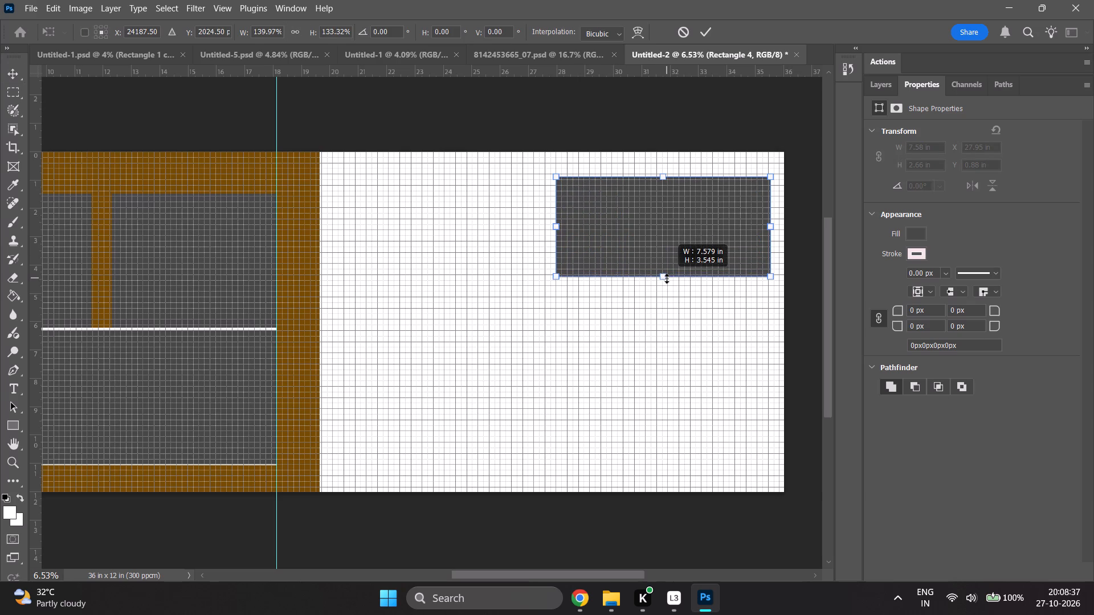
{"action": "left_click_drag", "start_coordinate": [667, 278], "coordinate": [667, 289], "text": "shift"}
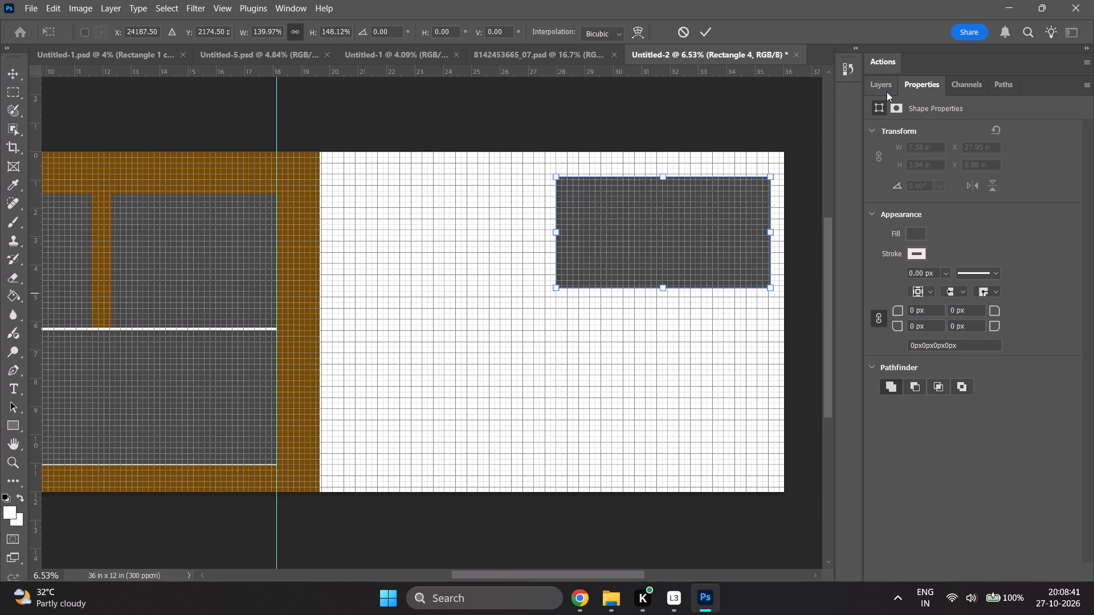
Duplicate Rectangle 4 twice and stack the copies directly below it in one column with narrow gaps.
{"action": "left_click", "coordinate": [887, 92]}
{"action": "key", "text": "ctrl+j"}
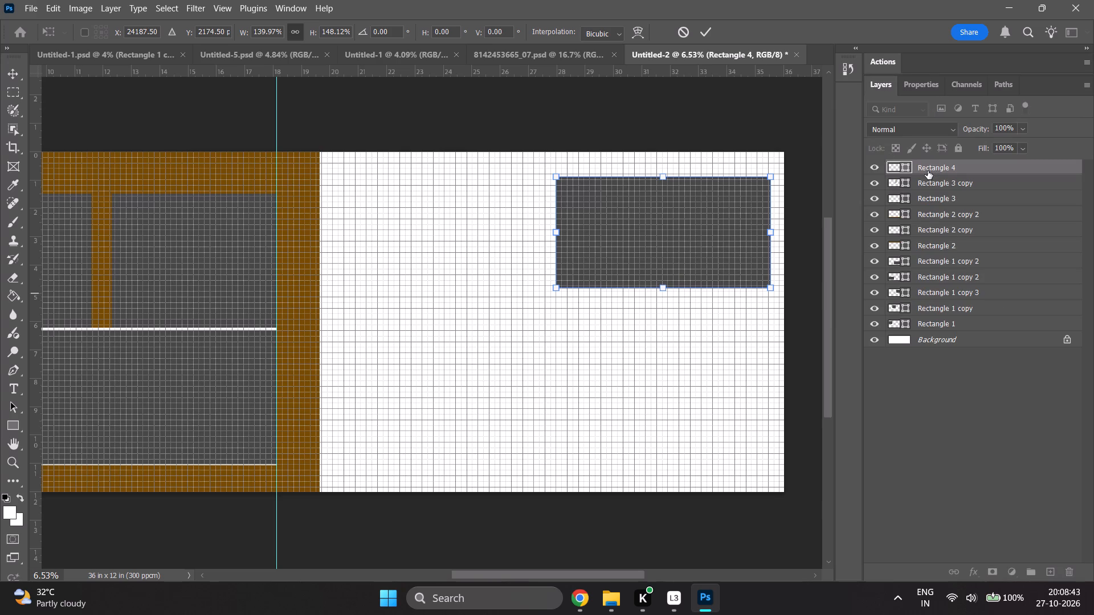
{"action": "key", "text": "ctrl+j"}
{"action": "left_click", "coordinate": [964, 167]}
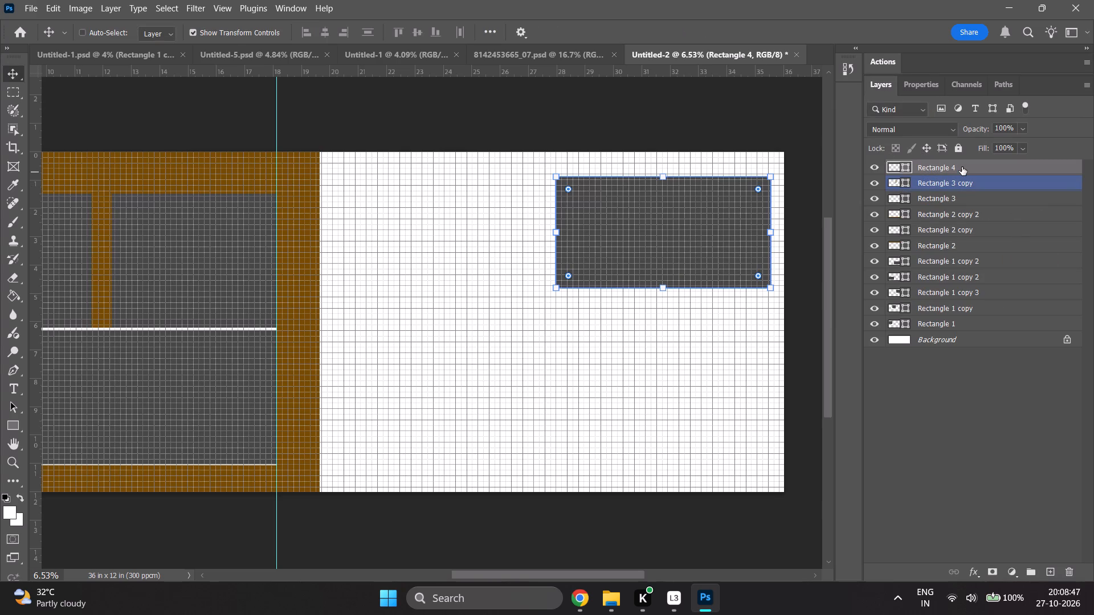
{"action": "key", "text": "ctrl+j"}
{"action": "key", "text": "ctrl+j"}
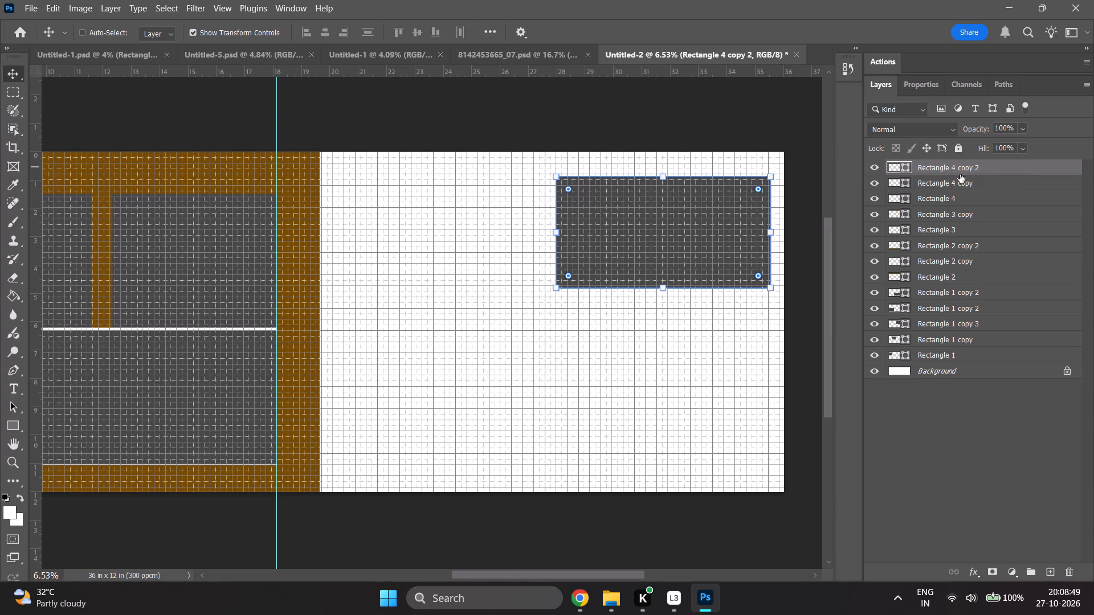
{"action": "left_click", "coordinate": [953, 182]}
{"action": "left_click_drag", "start_coordinate": [671, 246], "coordinate": [676, 369], "text": "shift"}
{"action": "left_click", "coordinate": [966, 169]}
{"action": "left_click_drag", "start_coordinate": [680, 257], "coordinate": [683, 401], "text": "shift"}
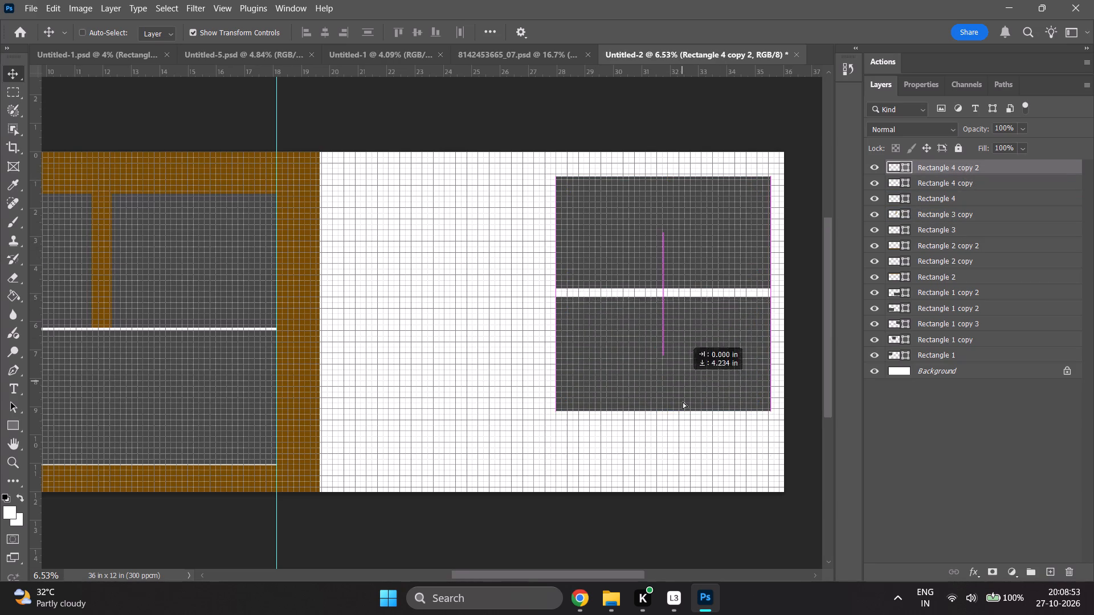
{"action": "left_click_drag", "start_coordinate": [683, 401], "coordinate": [689, 500], "text": "shift"}
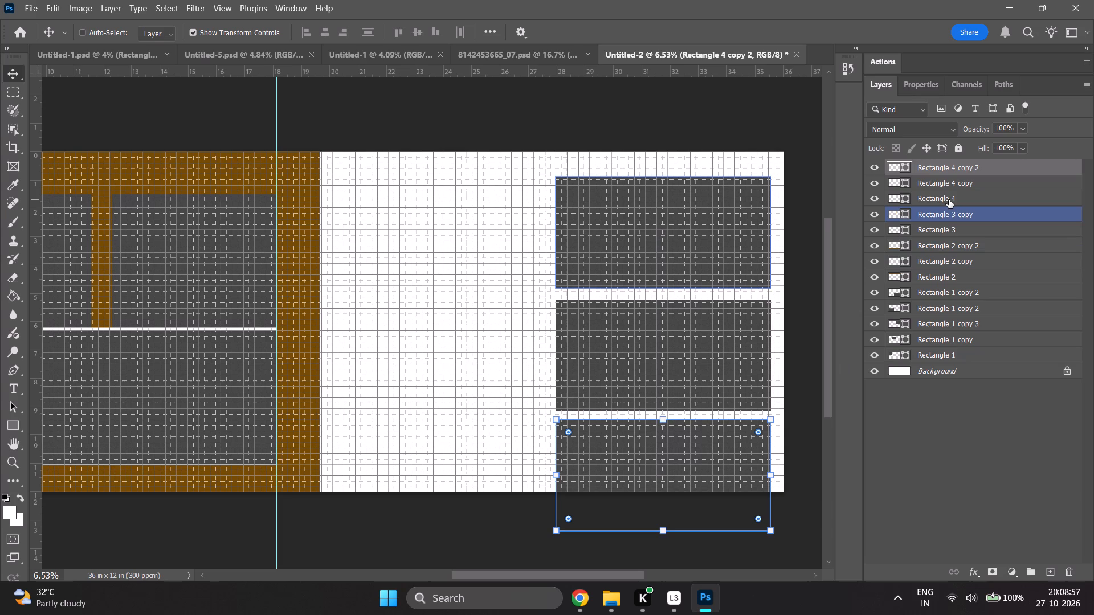
Scale the three stacked Rectangle 4 frames together to about 78% and move the column up inside the right page's outer edge.
{"action": "left_click", "coordinate": [949, 200], "text": "shift"}
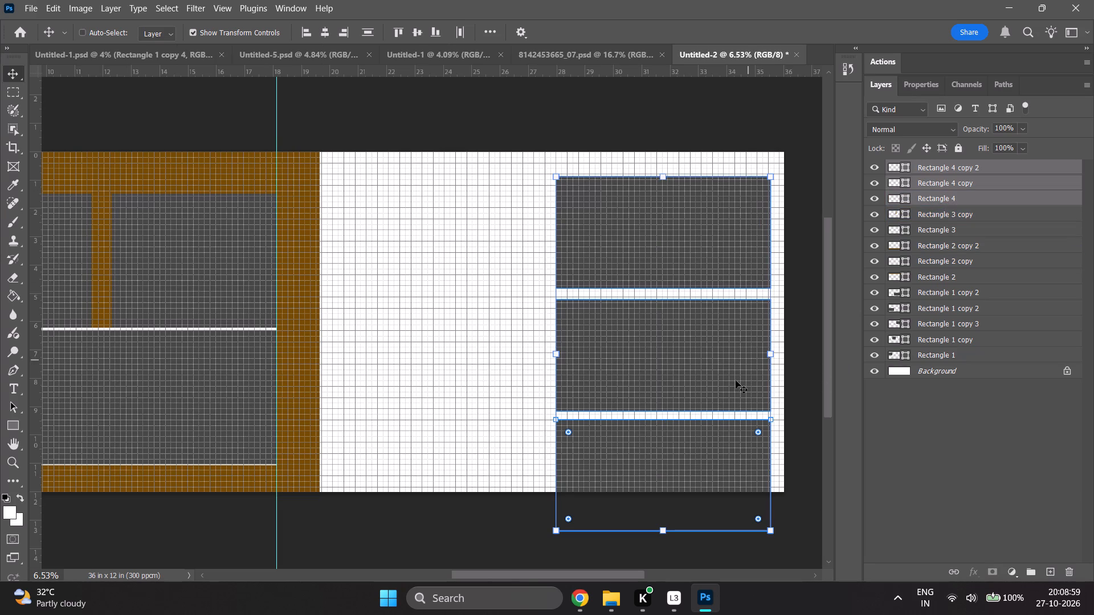
{"action": "left_click_drag", "start_coordinate": [559, 176], "coordinate": [610, 252]}
{"action": "left_click_drag", "start_coordinate": [656, 295], "coordinate": [652, 225]}
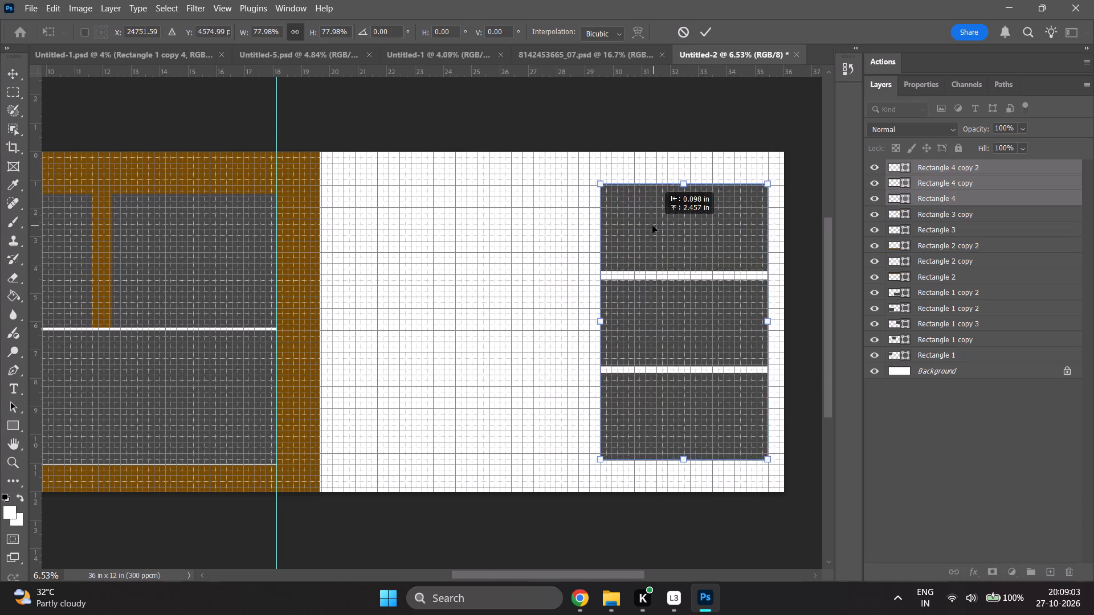
{"action": "left_click_drag", "start_coordinate": [652, 225], "coordinate": [654, 226]}
{"action": "left_click", "coordinate": [654, 226]}
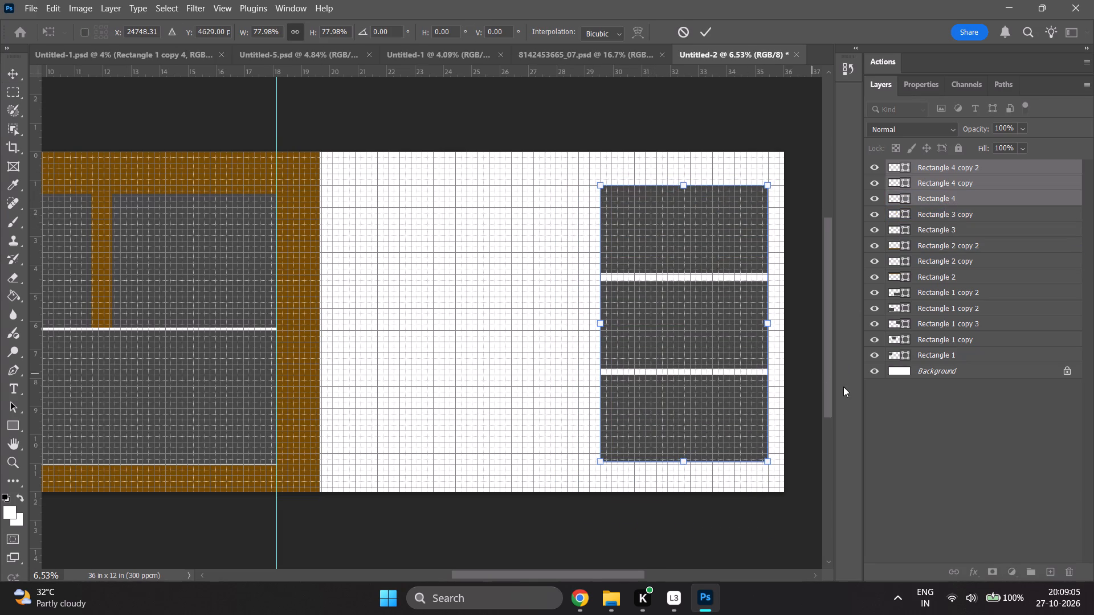
{"action": "left_click", "coordinate": [887, 420]}
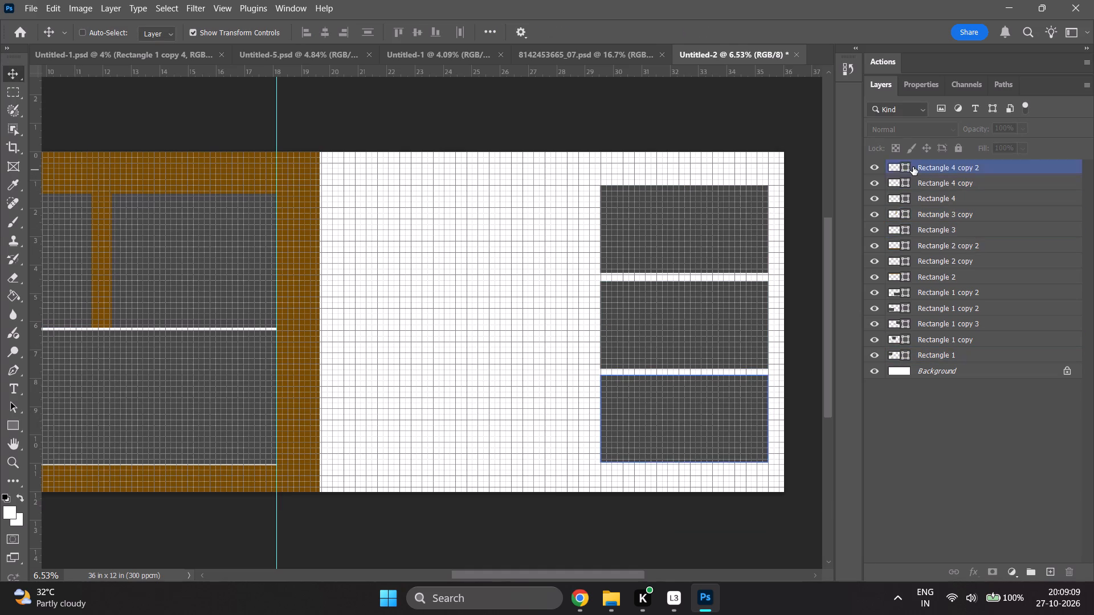
Move the three stacked Rectangle 4 frames up together and widen the column toward the gutter to about 6.8 in.
{"action": "left_click", "coordinate": [913, 167], "text": "shift"}
{"action": "left_click", "coordinate": [922, 198], "text": "shift"}
{"action": "left_click_drag", "start_coordinate": [709, 233], "coordinate": [709, 223]}
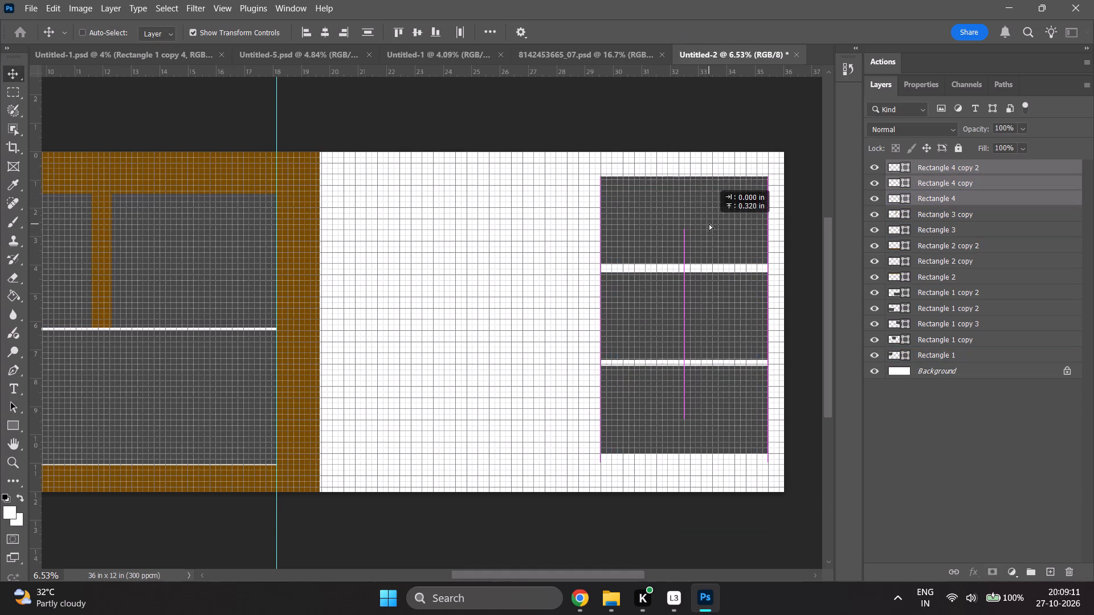
{"action": "left_click_drag", "start_coordinate": [709, 223], "coordinate": [709, 214]}
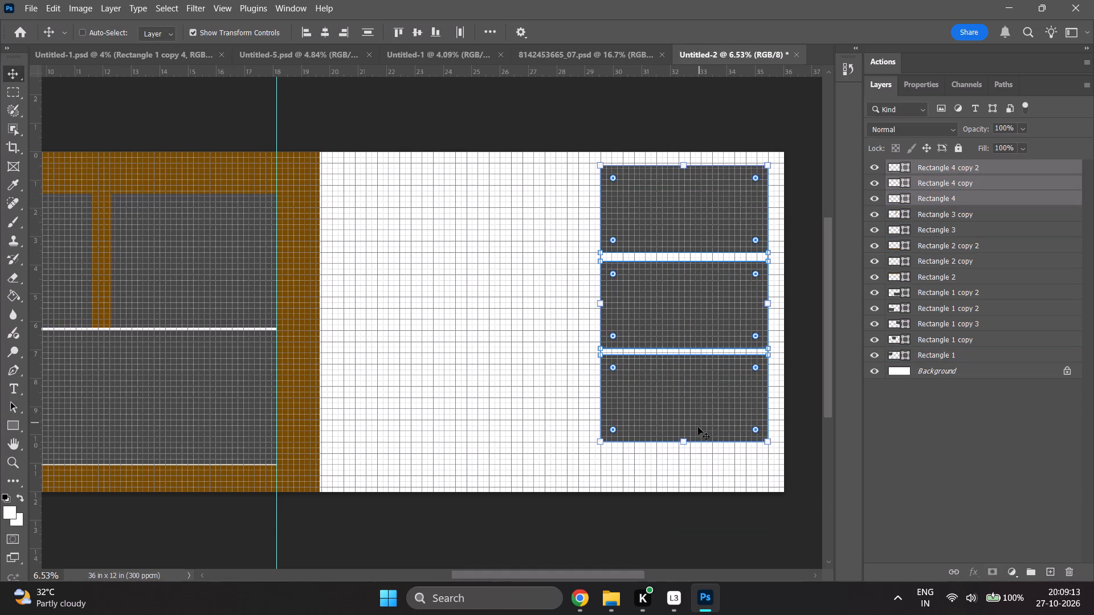
{"action": "left_click_drag", "start_coordinate": [596, 305], "coordinate": [584, 305], "text": "shift"}
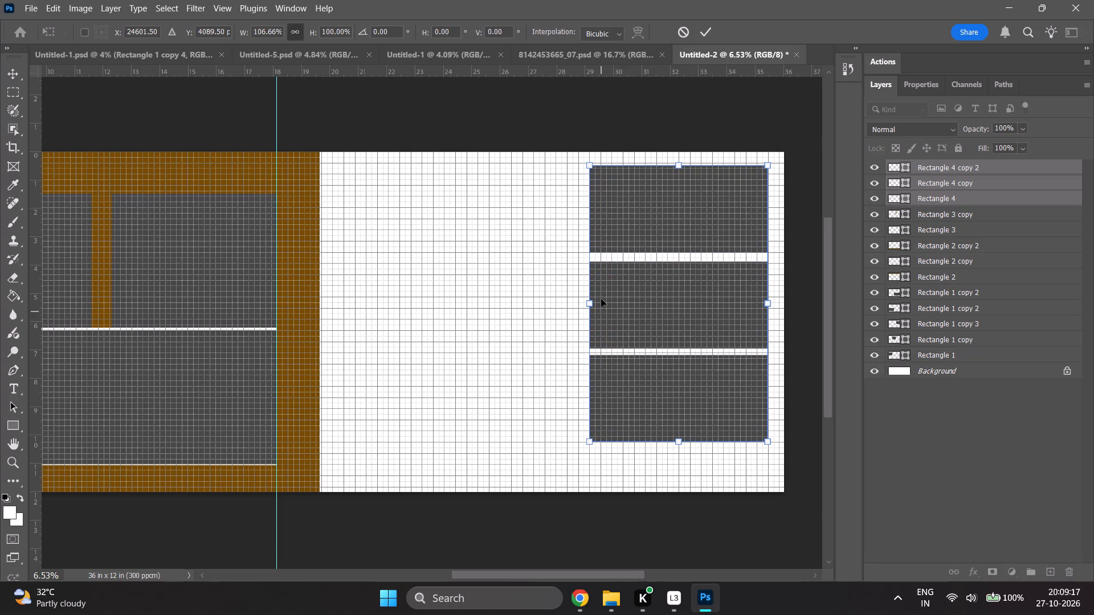
{"action": "left_click", "coordinate": [588, 306], "text": "shift"}
{"action": "left_click_drag", "start_coordinate": [588, 306], "coordinate": [573, 306], "text": "shift"}
Reposition the three-frame column near the right page's outer edge and stretch it slightly downward to about 10 in tall overall.
{"action": "left_click_drag", "start_coordinate": [701, 318], "coordinate": [704, 328]}
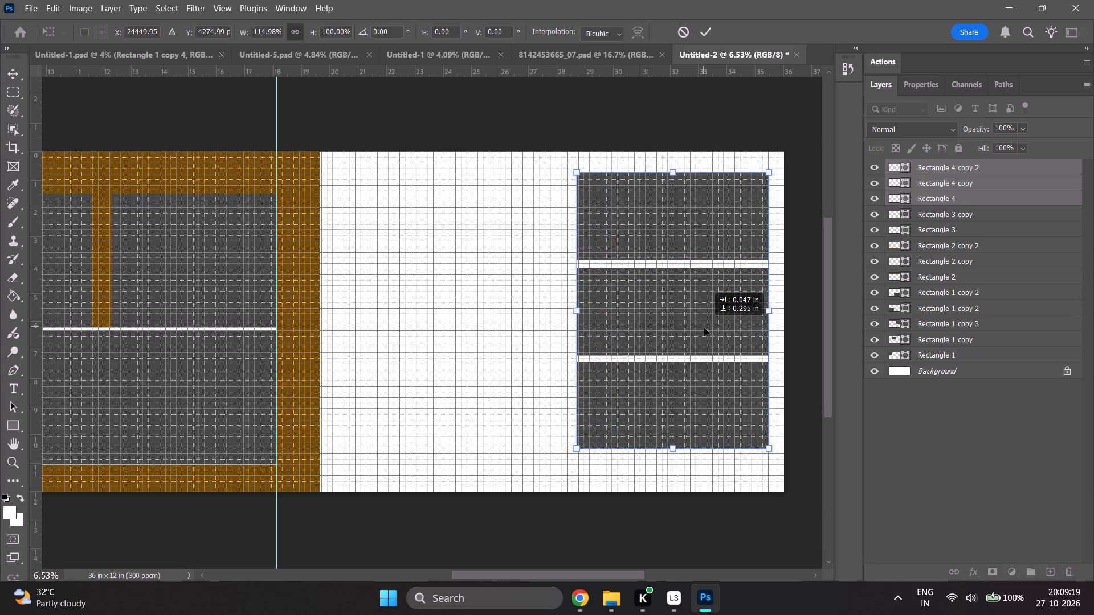
{"action": "left_click_drag", "start_coordinate": [704, 328], "coordinate": [696, 333]}
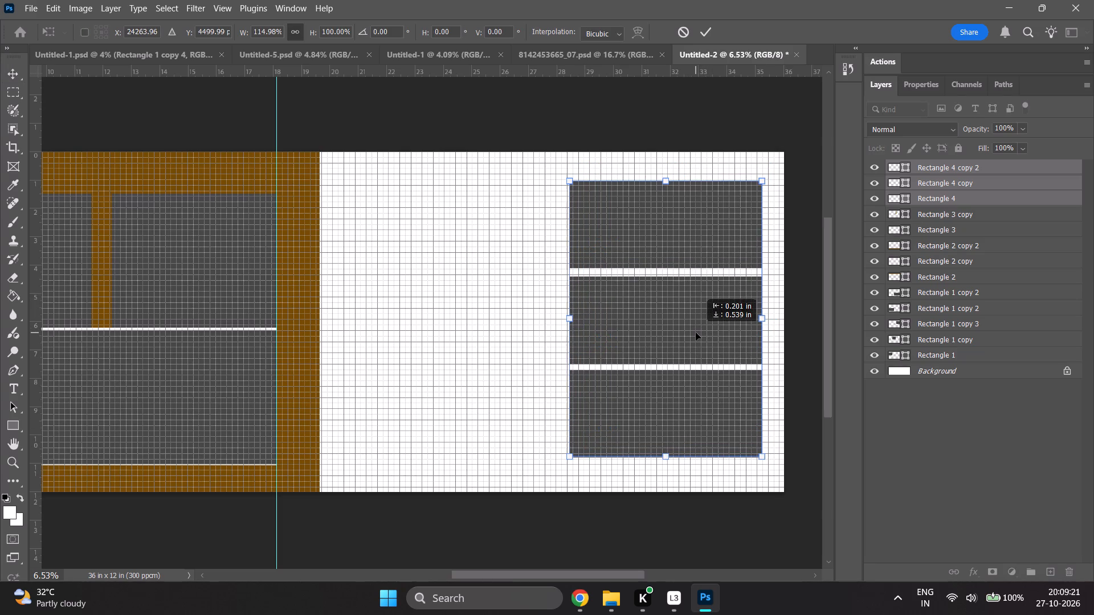
{"action": "left_click_drag", "start_coordinate": [696, 333], "coordinate": [700, 325]}
{"action": "left_click_drag", "start_coordinate": [671, 450], "coordinate": [670, 456], "text": "shift"}
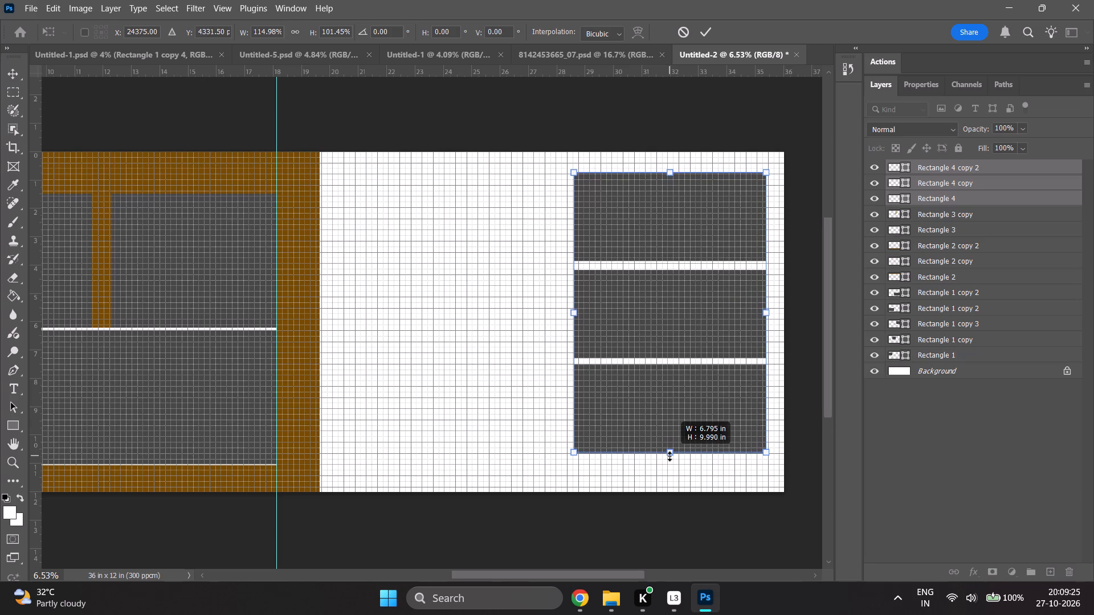
{"action": "left_click_drag", "start_coordinate": [670, 456], "coordinate": [670, 458], "text": "shift"}
{"action": "left_click", "coordinate": [925, 455]}
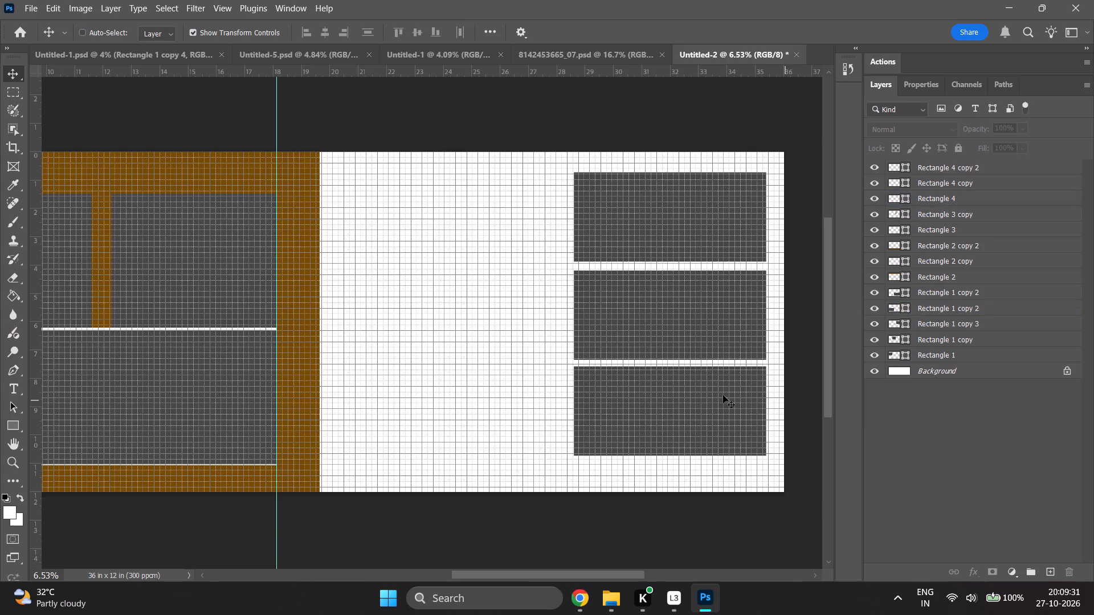
Switch to File Explorer, review the photos in folder 8, and return to the Untitled-2 spread in Photoshop.
{"action": "scroll", "coordinate": [712, 388], "scroll_direction": "down", "scroll_amount": 1}
{"action": "left_click", "coordinate": [605, 598]}
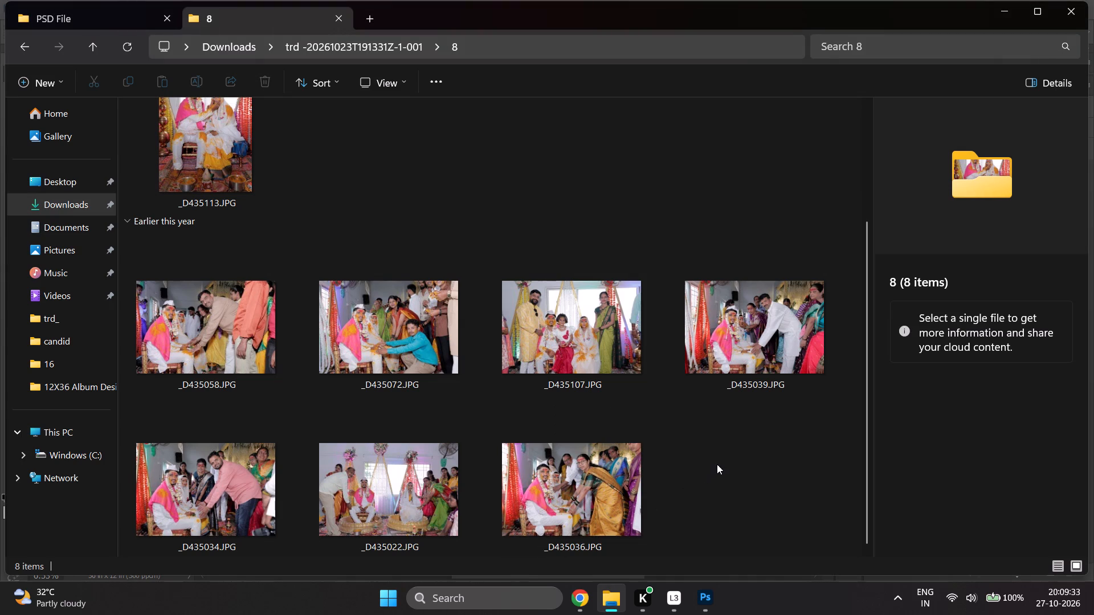
{"action": "scroll", "coordinate": [442, 366], "scroll_direction": "up", "scroll_amount": 5}
{"action": "scroll", "coordinate": [442, 365], "scroll_direction": "down", "scroll_amount": 11}
{"action": "left_click", "coordinate": [708, 593]}
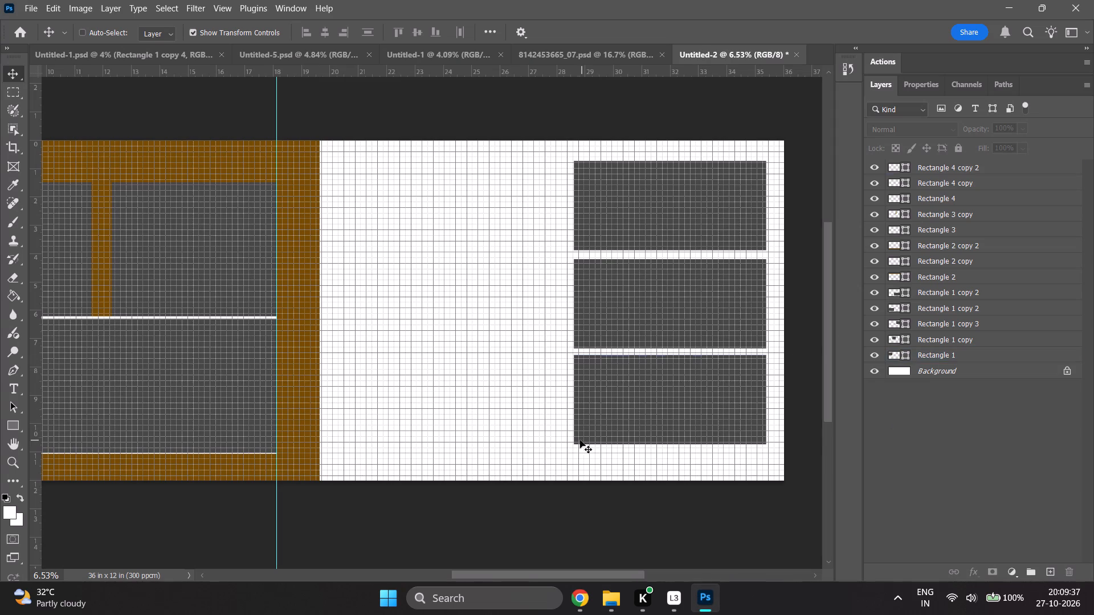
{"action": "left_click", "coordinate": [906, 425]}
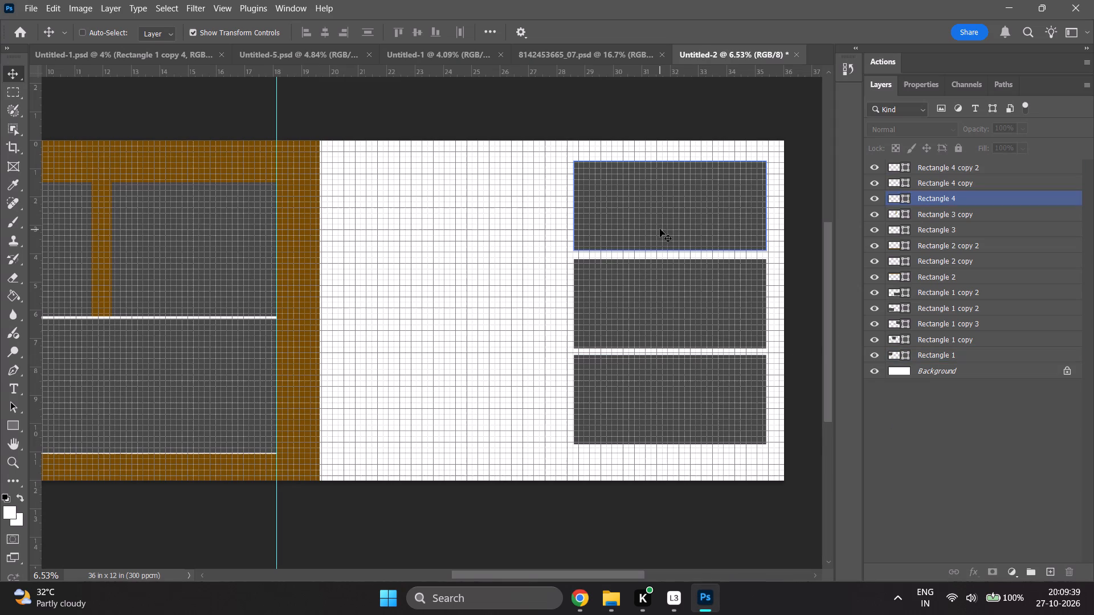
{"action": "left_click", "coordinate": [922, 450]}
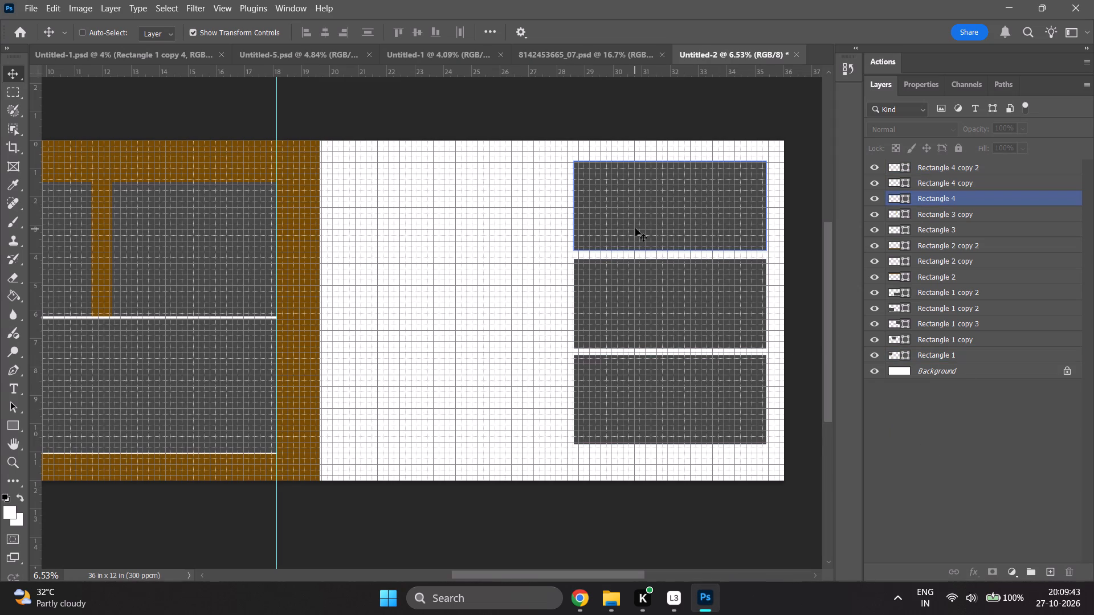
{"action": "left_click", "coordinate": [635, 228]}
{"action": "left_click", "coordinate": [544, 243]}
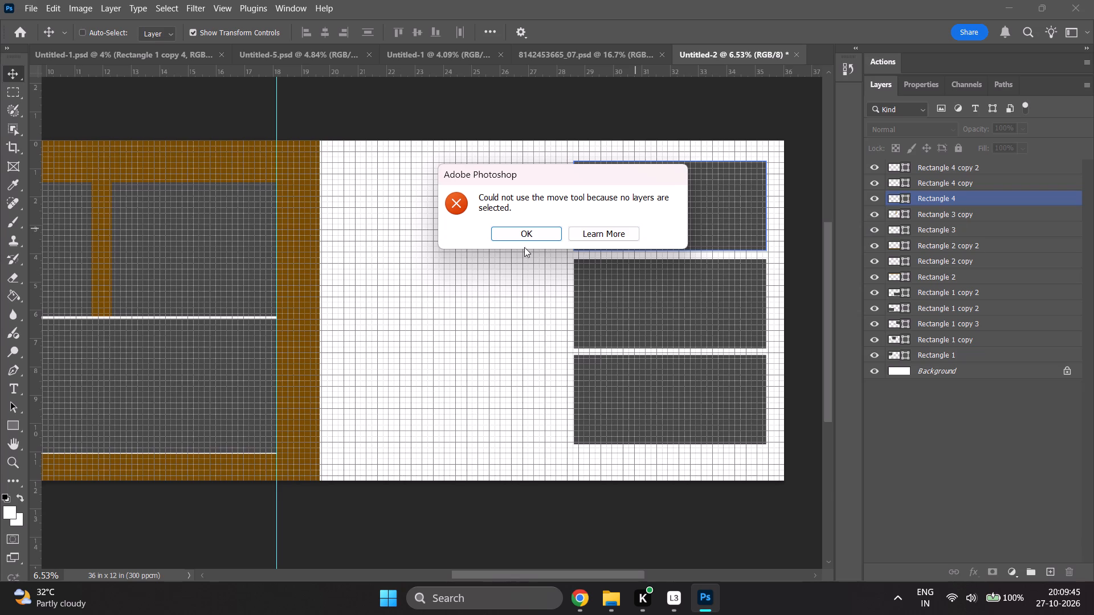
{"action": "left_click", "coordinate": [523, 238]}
Duplicate the Rectangle 4 copy 2 frame, rotate the duplicate 90°, and place it upright in the space between the column and the gutter.
{"action": "left_click", "coordinate": [967, 171]}
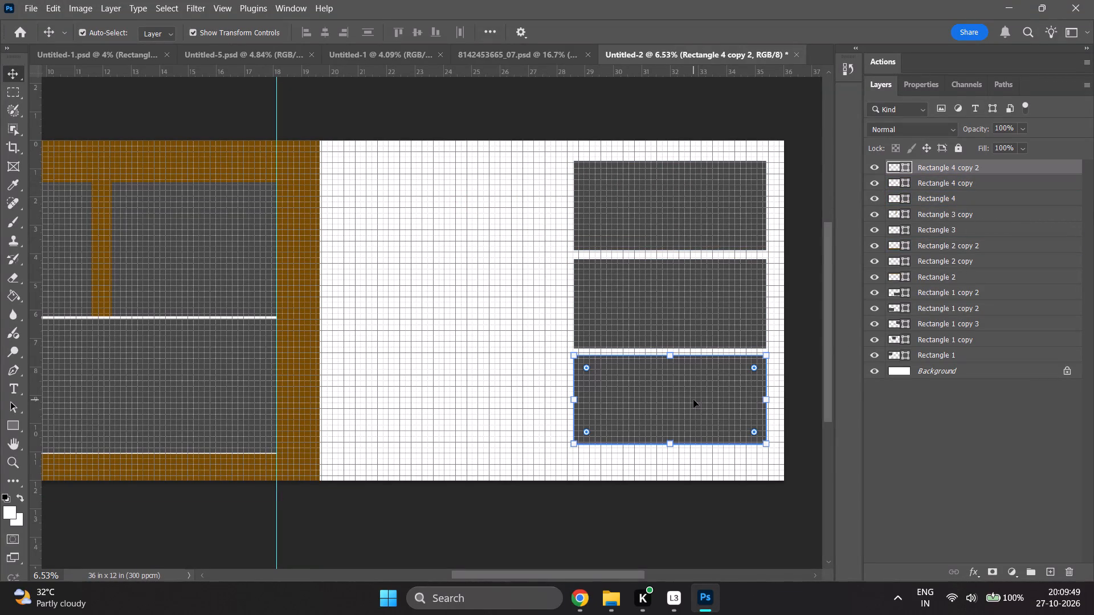
{"action": "key", "text": "ctrl+j"}
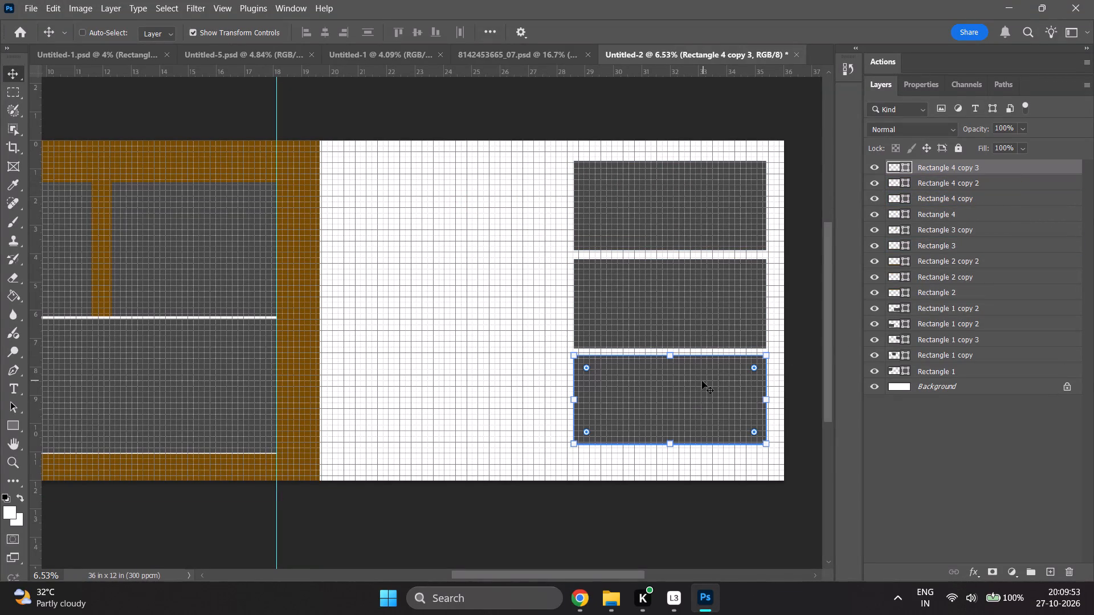
{"action": "left_click_drag", "start_coordinate": [697, 392], "coordinate": [498, 291], "text": "shift"}
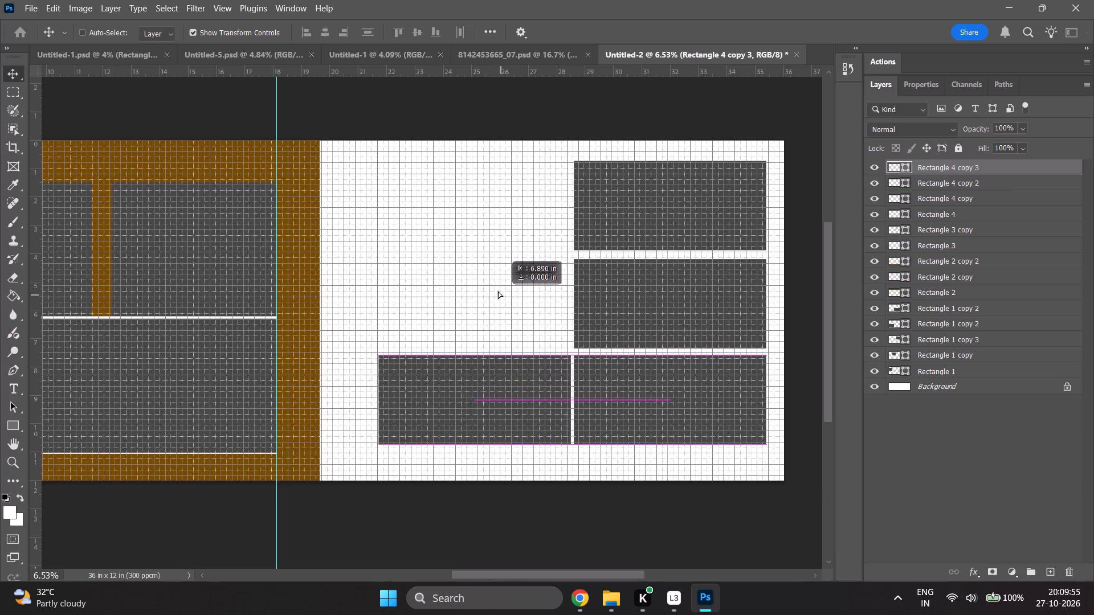
{"action": "left_click_drag", "start_coordinate": [498, 291], "coordinate": [484, 269], "text": "shift"}
{"action": "left_click_drag", "start_coordinate": [497, 454], "coordinate": [489, 463], "text": "shift"}
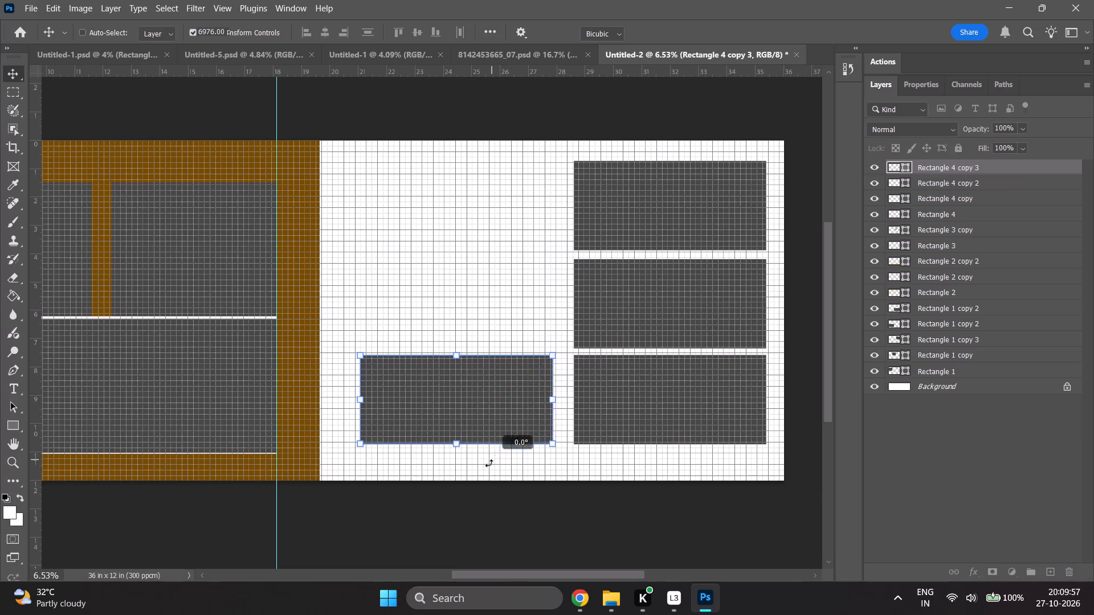
{"action": "left_click_drag", "start_coordinate": [489, 463], "coordinate": [342, 497], "text": "shift"}
{"action": "left_click_drag", "start_coordinate": [469, 413], "coordinate": [415, 288]}
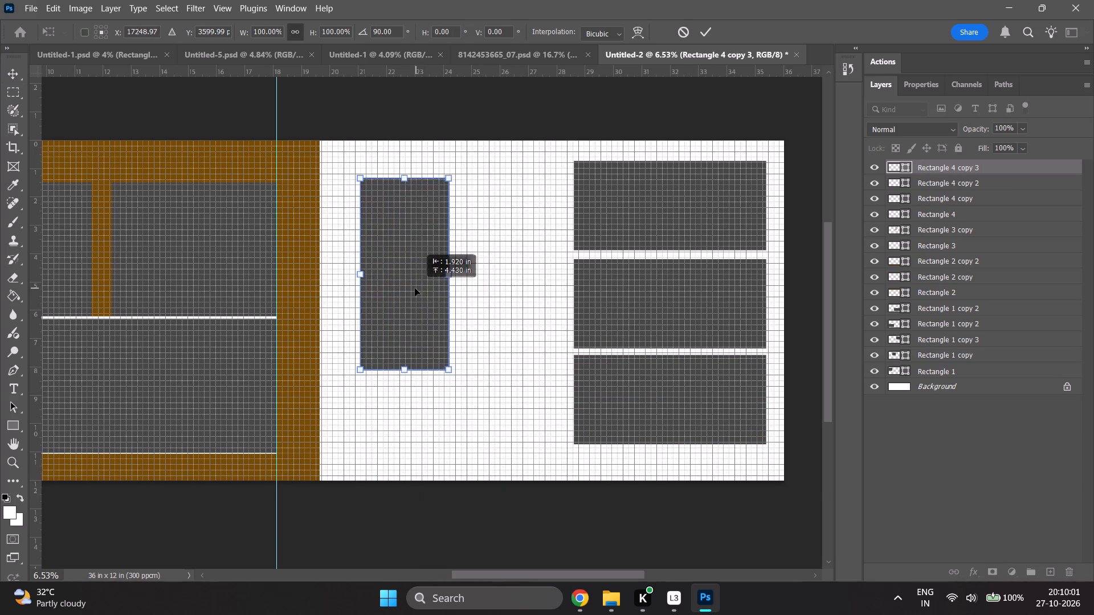
{"action": "left_click_drag", "start_coordinate": [415, 288], "coordinate": [413, 286]}
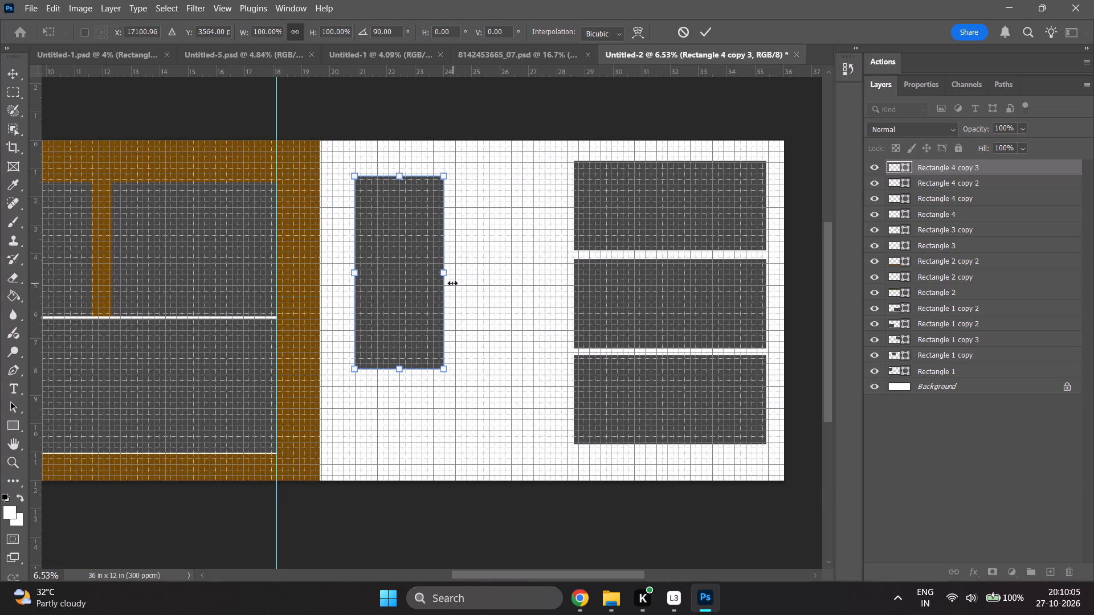
Stretch the upright frame to about 6 in wide and 10.5 in tall and move it up near the page's top edge.
{"action": "left_click_drag", "start_coordinate": [442, 273], "coordinate": [476, 282], "text": "shift"}
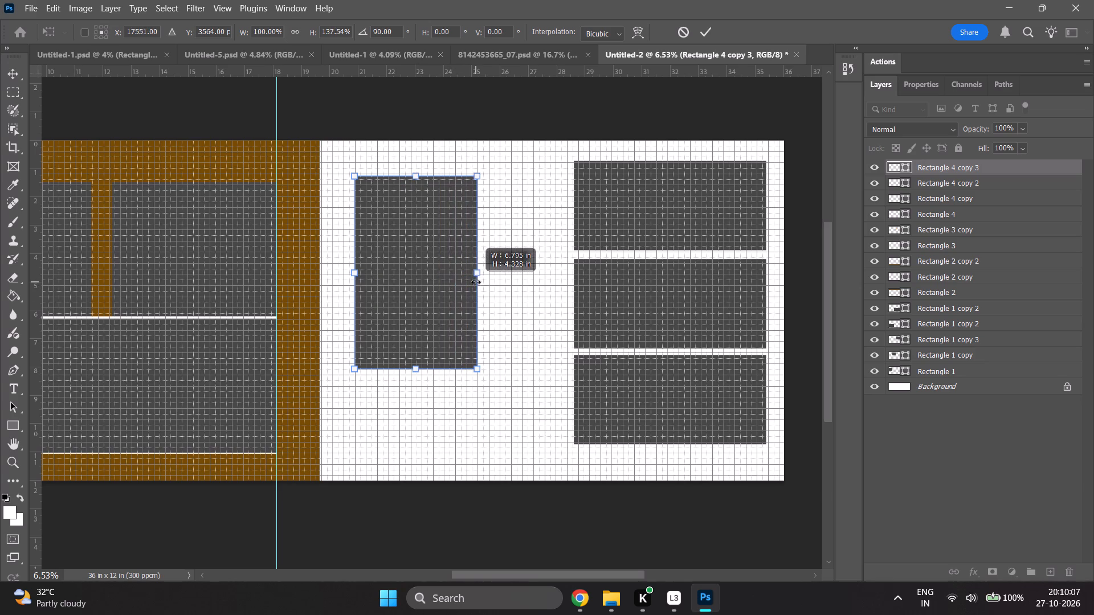
{"action": "left_click_drag", "start_coordinate": [476, 282], "coordinate": [497, 290], "text": "shift"}
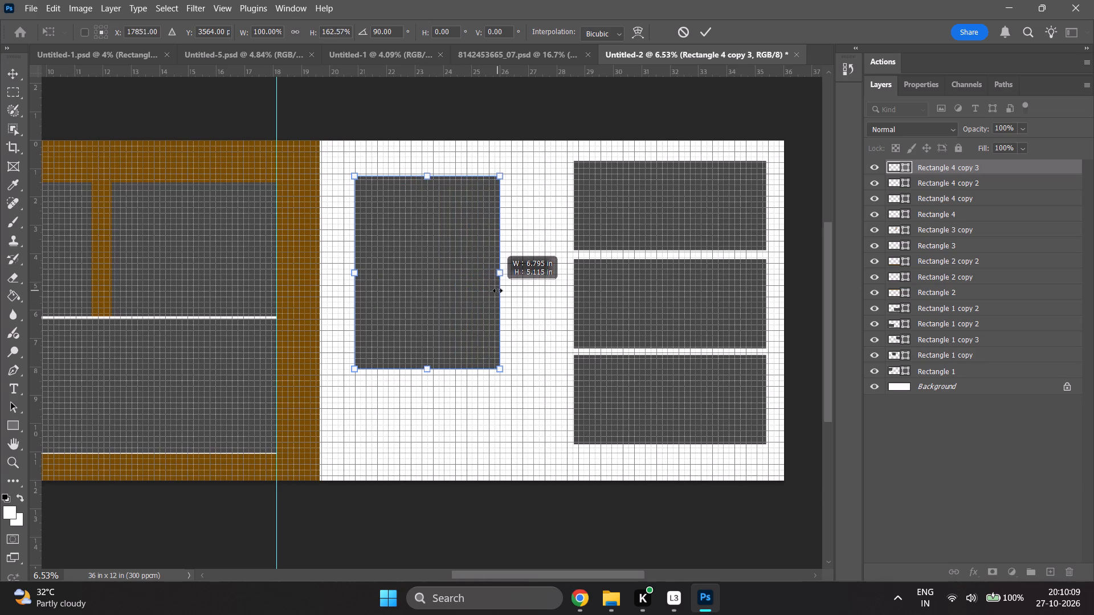
{"action": "left_click_drag", "start_coordinate": [497, 290], "coordinate": [508, 293], "text": "shift"}
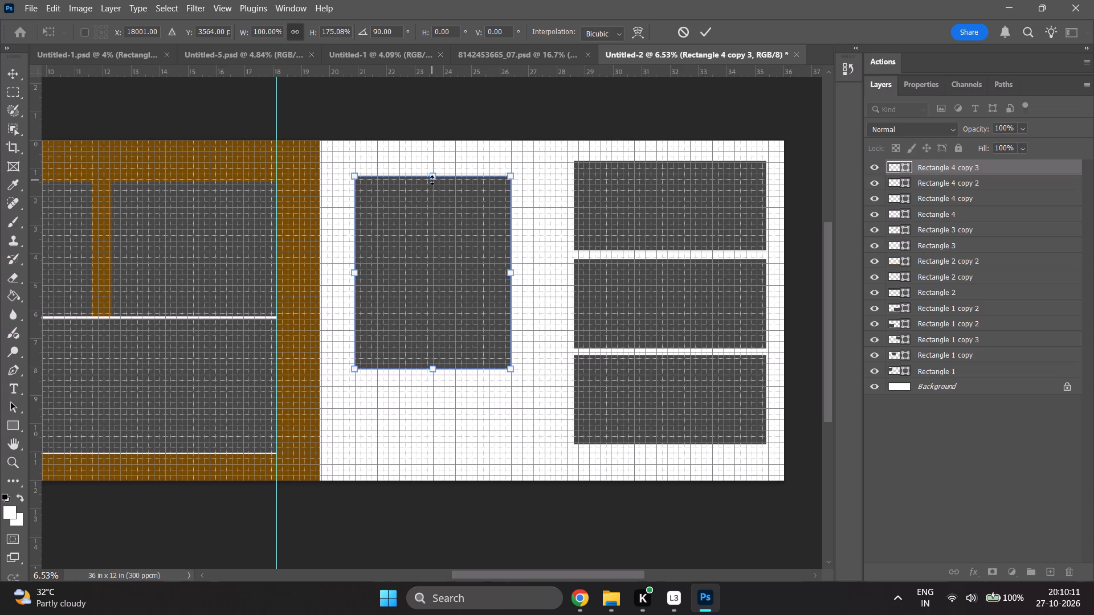
{"action": "left_click_drag", "start_coordinate": [432, 180], "coordinate": [434, 166], "text": "shift"}
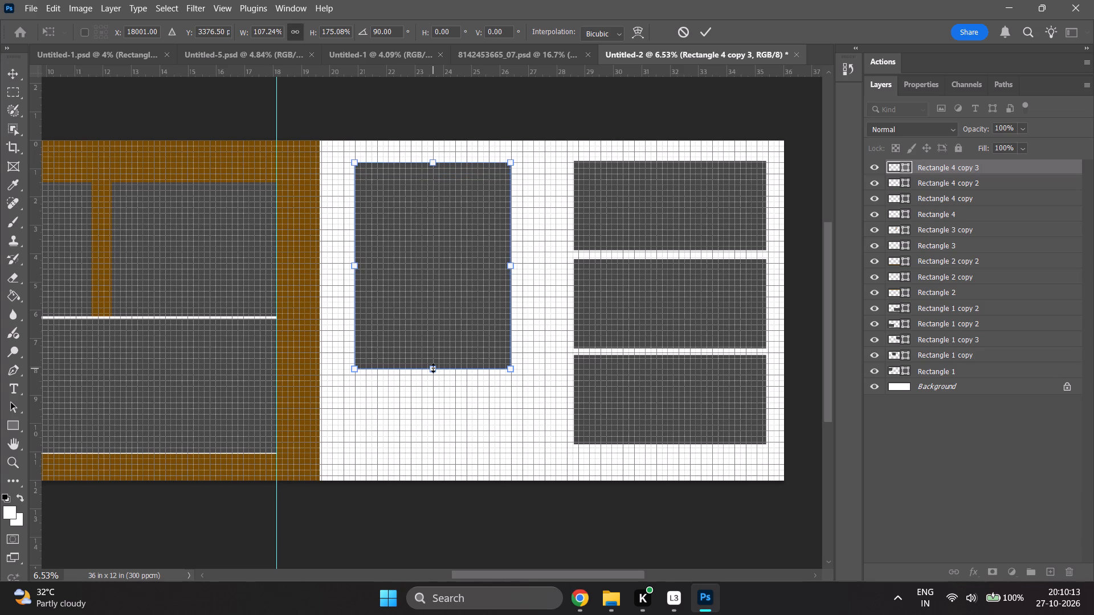
{"action": "left_click_drag", "start_coordinate": [433, 368], "coordinate": [444, 461], "text": "shift"}
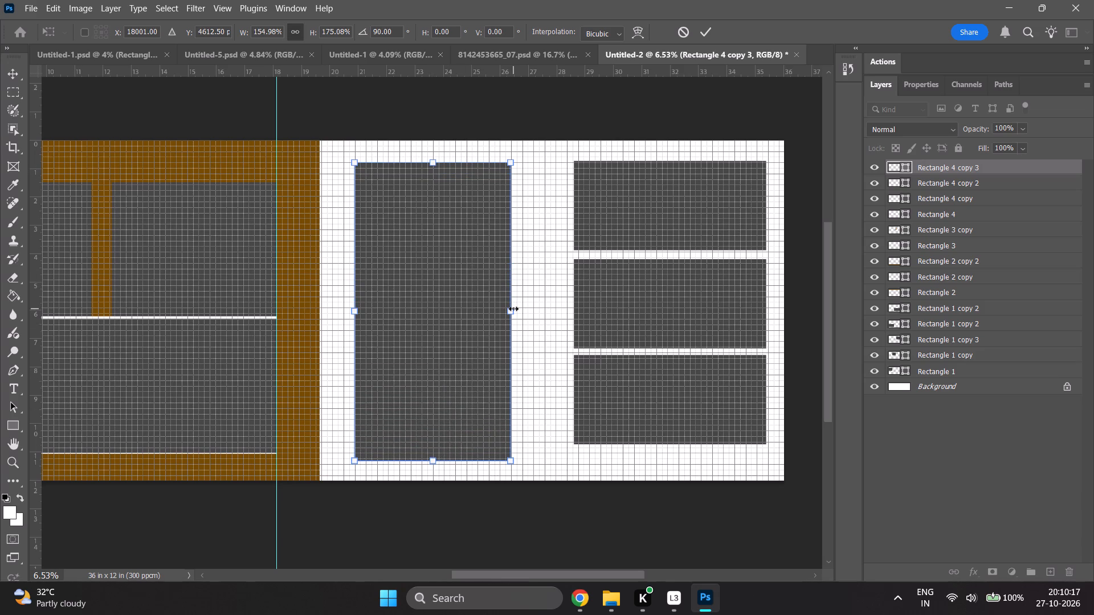
{"action": "left_click_drag", "start_coordinate": [512, 311], "coordinate": [525, 318], "text": "shift"}
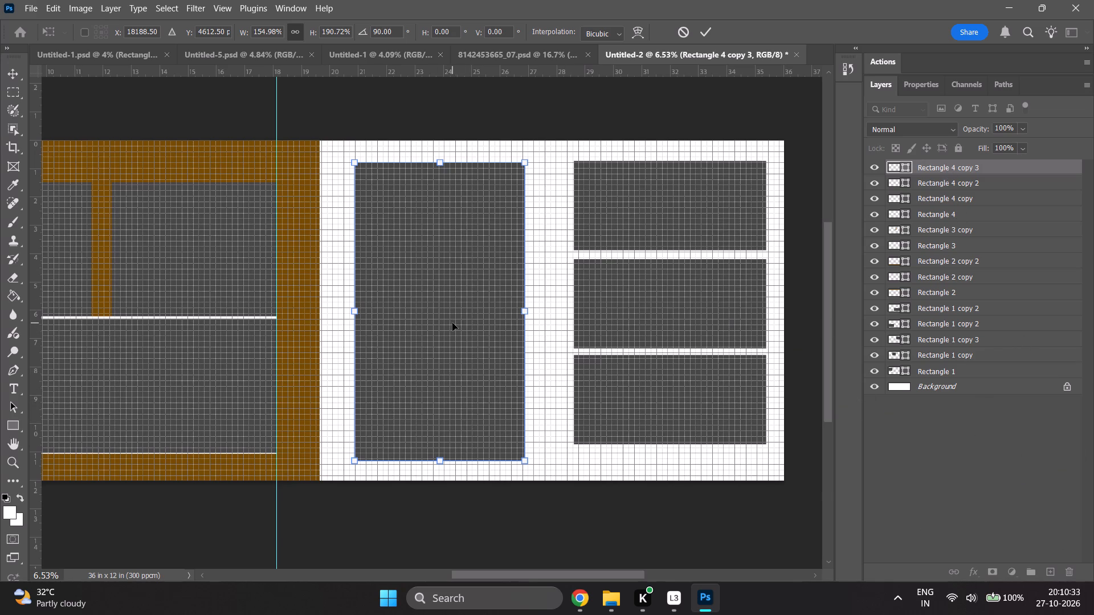
{"action": "left_click_drag", "start_coordinate": [452, 323], "coordinate": [452, 311]}
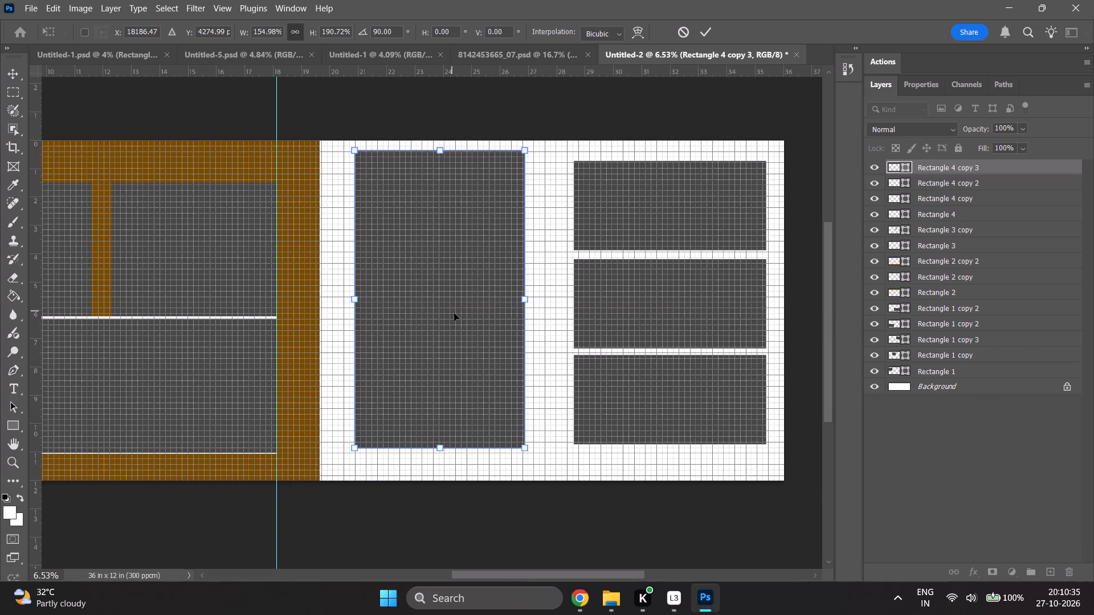
Switch to Chrome to check the Album Design Fast Layout video's example spread, and return to Photoshop.
{"action": "left_click", "coordinate": [578, 601]}
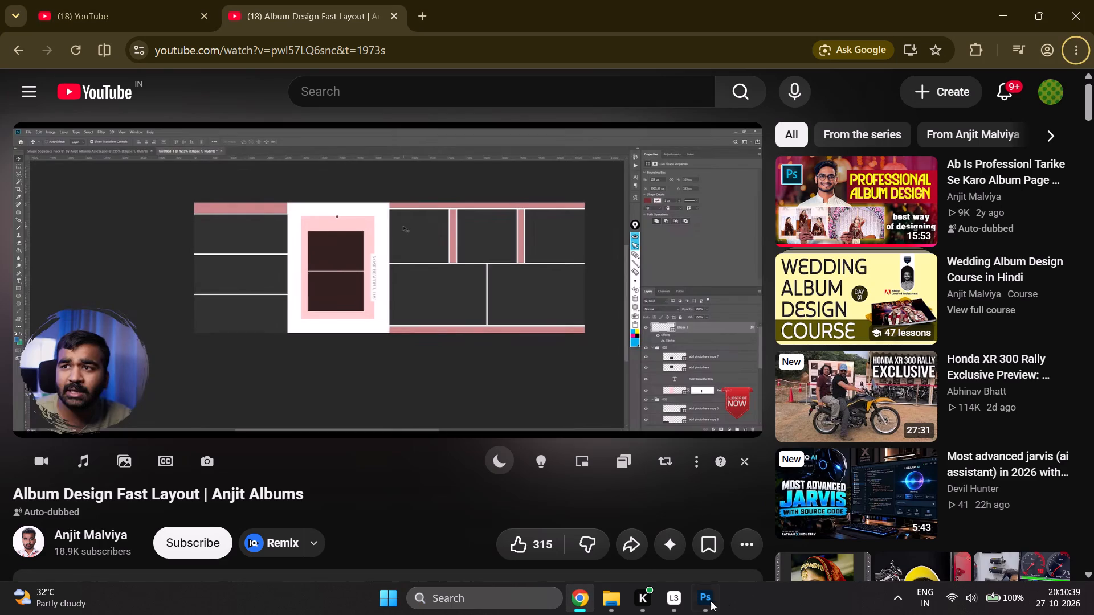
{"action": "left_click", "coordinate": [700, 603]}
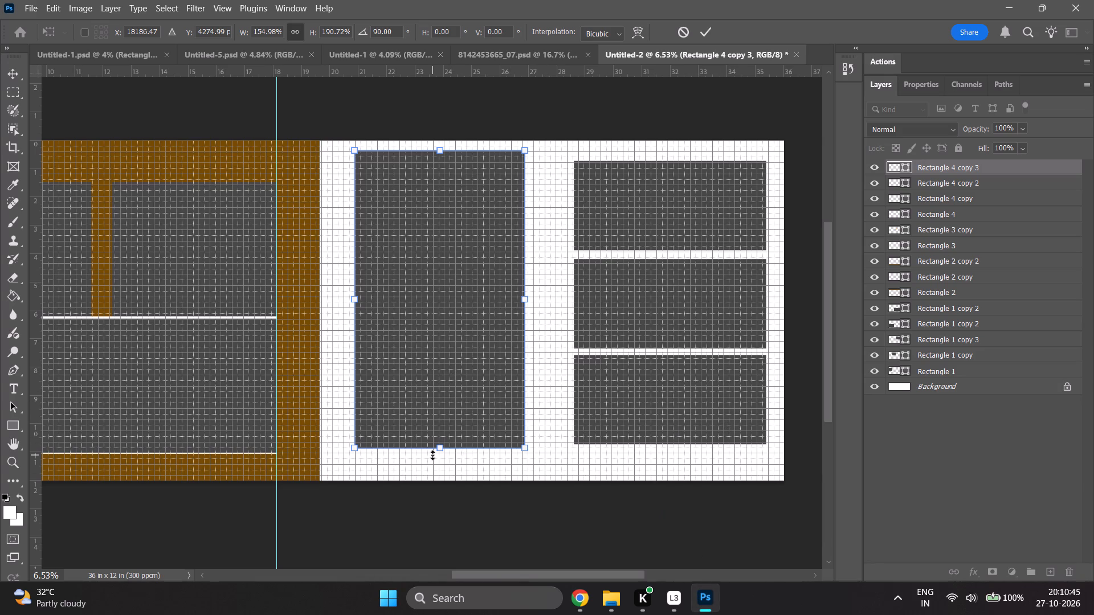
Extend the bottom edge of the tall Rectangle 4 copy 3 frame downward until it is about 11.1 in tall.
{"action": "scroll", "coordinate": [441, 452], "scroll_direction": "up", "scroll_amount": 3, "text": "shift"}
{"action": "scroll", "coordinate": [441, 449], "scroll_direction": "down", "scroll_amount": 10}
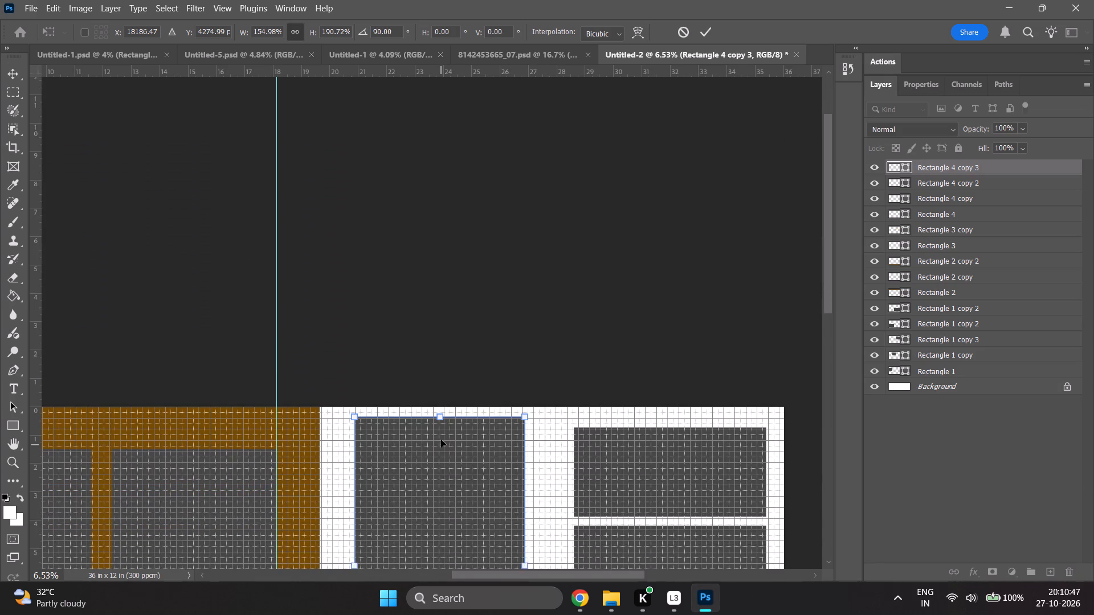
{"action": "scroll", "coordinate": [441, 440], "scroll_direction": "down", "scroll_amount": 20}
{"action": "scroll", "coordinate": [441, 440], "scroll_direction": "down", "scroll_amount": 3}
{"action": "scroll", "coordinate": [416, 478], "scroll_direction": "up", "scroll_amount": 1, "text": "alt"}
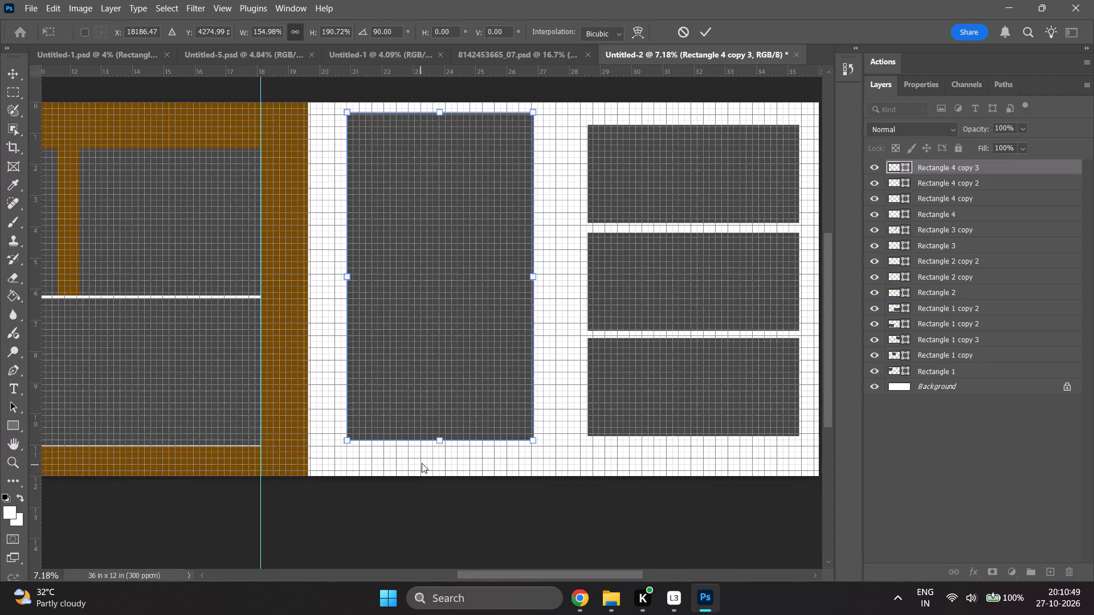
{"action": "left_click", "coordinate": [945, 167]}
{"action": "left_click_drag", "start_coordinate": [439, 444], "coordinate": [438, 449], "text": "shift"}
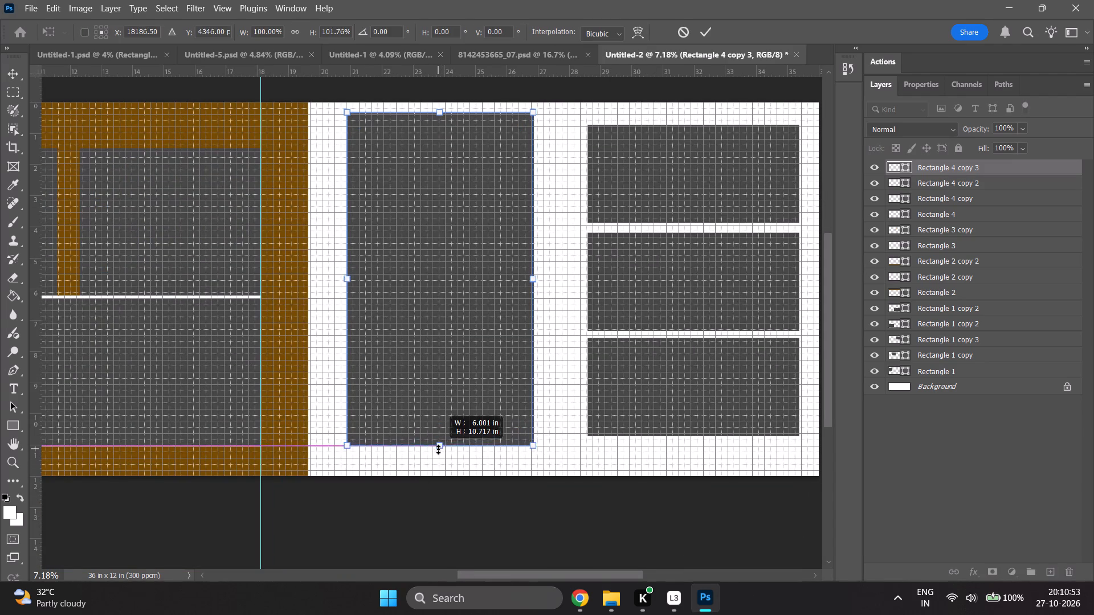
{"action": "left_click_drag", "start_coordinate": [438, 449], "coordinate": [438, 460], "text": "shift"}
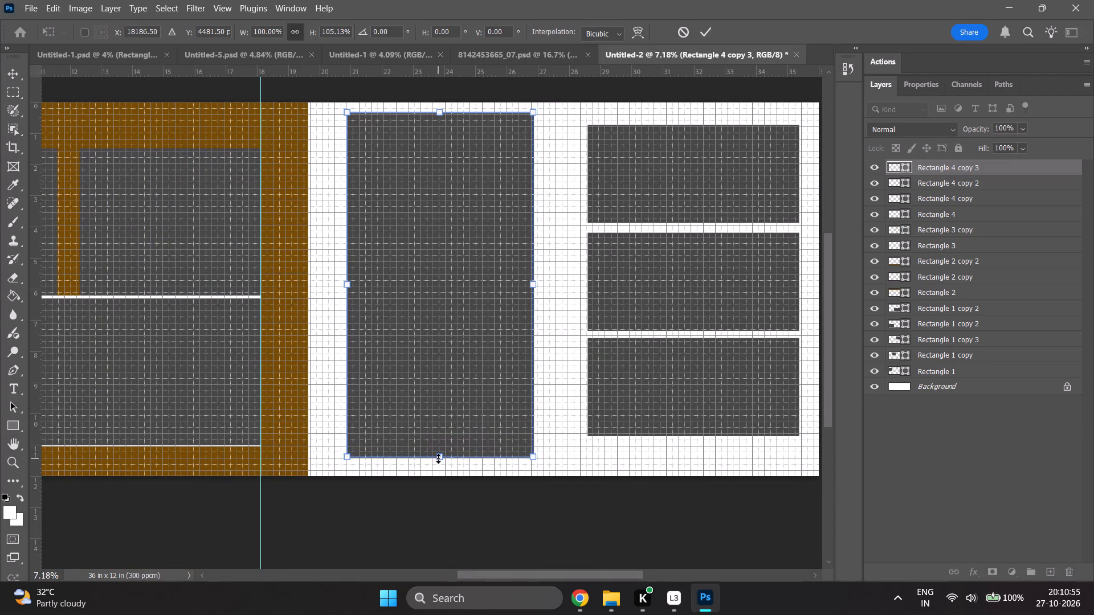
Move the tall frame close to the brown band and widen it toward the three-frame column to about 6.7 in.
{"action": "scroll", "coordinate": [438, 454], "scroll_direction": "up", "scroll_amount": 6}
{"action": "scroll", "coordinate": [441, 445], "scroll_direction": "down", "scroll_amount": 3}
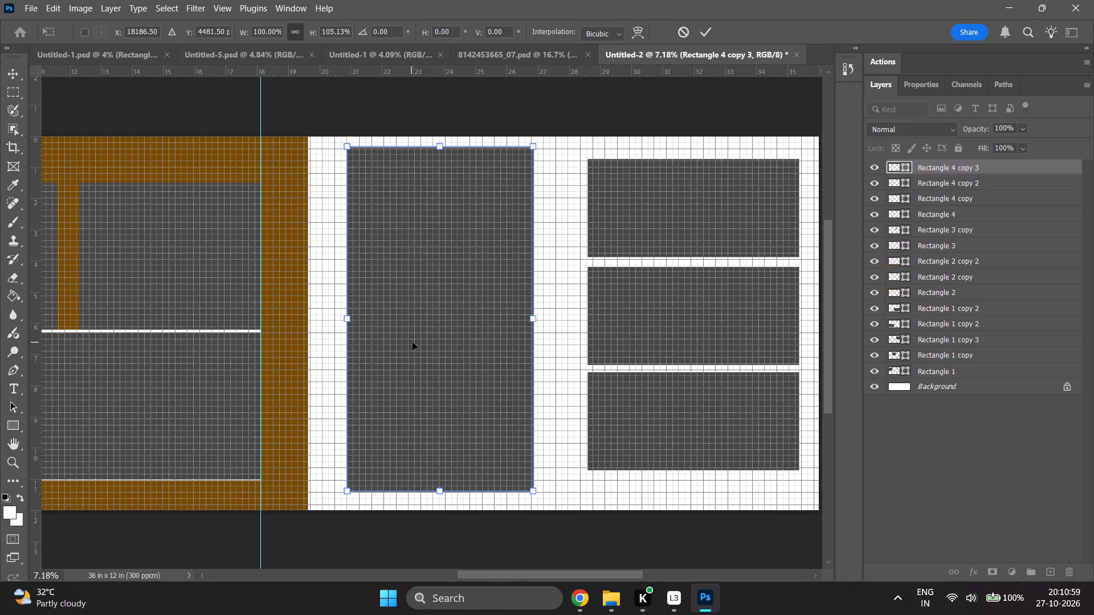
{"action": "left_click_drag", "start_coordinate": [413, 342], "coordinate": [389, 342]}
{"action": "scroll", "coordinate": [389, 342], "scroll_direction": "up", "scroll_amount": 3}
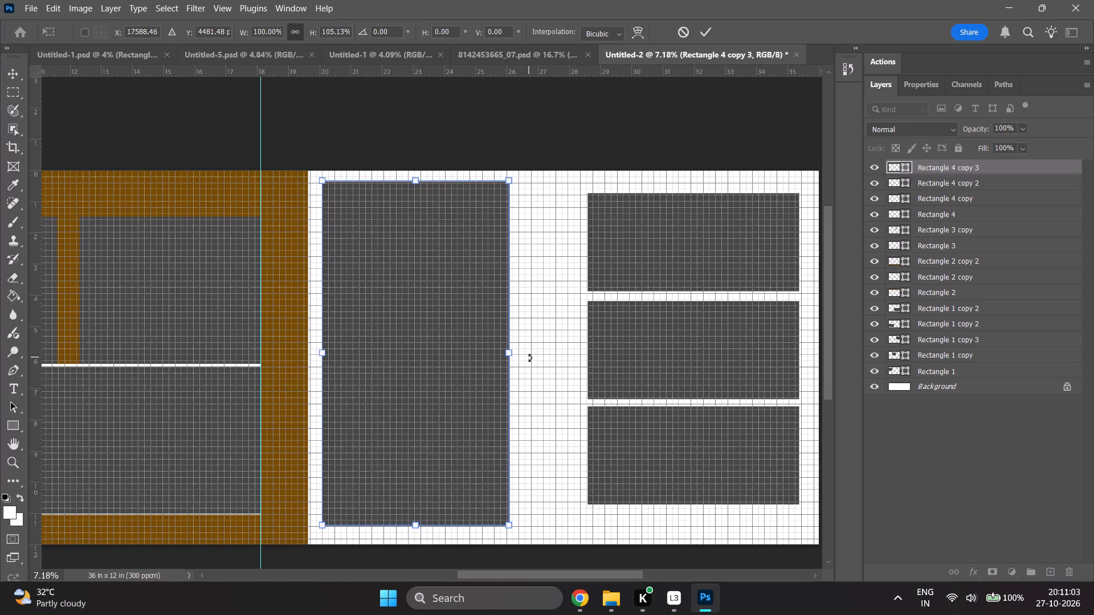
{"action": "scroll", "coordinate": [520, 351], "scroll_direction": "down", "scroll_amount": 3}
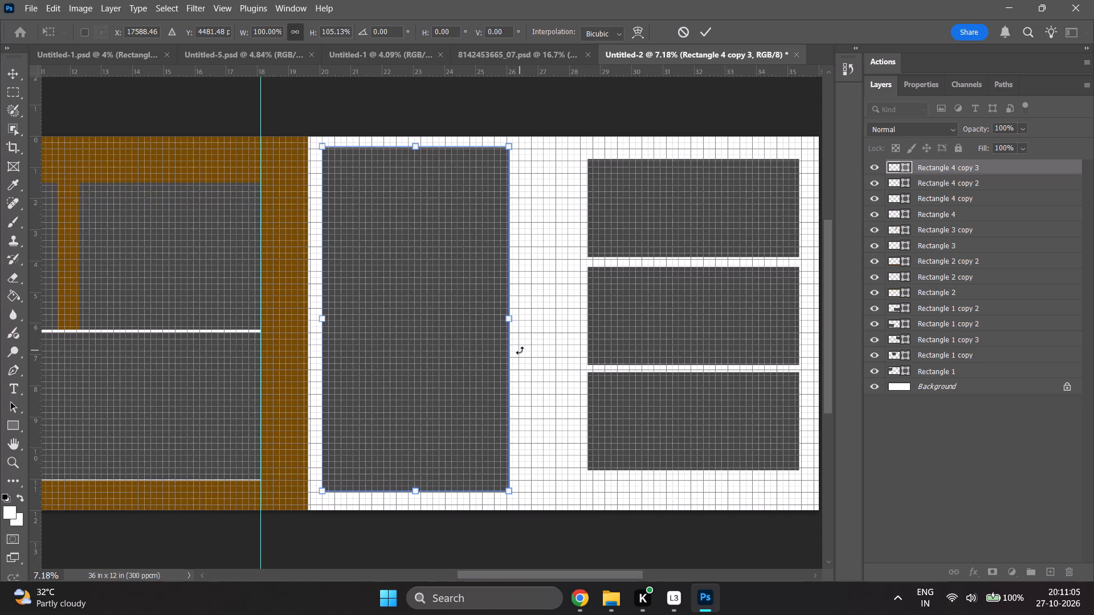
{"action": "scroll", "coordinate": [520, 348], "scroll_direction": "down", "scroll_amount": 4}
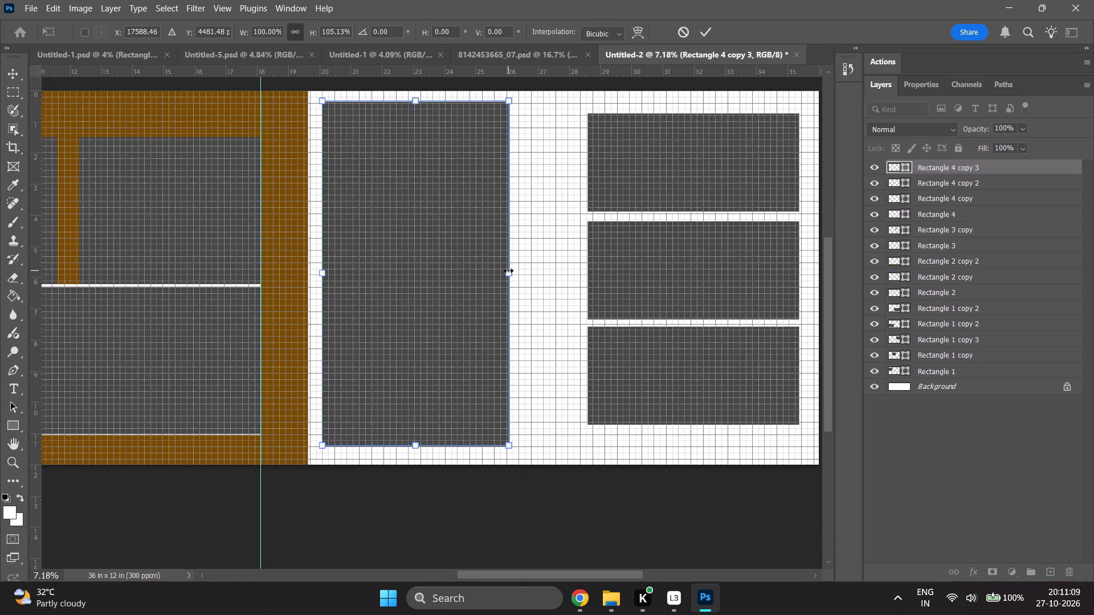
{"action": "left_click_drag", "start_coordinate": [508, 273], "coordinate": [519, 276], "text": "shift"}
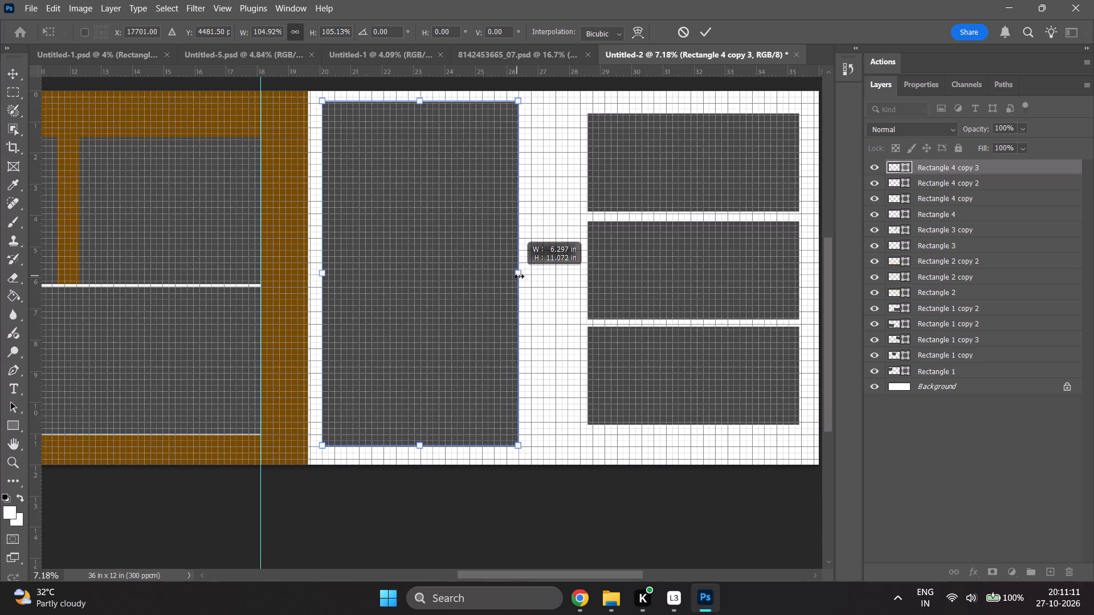
{"action": "left_click_drag", "start_coordinate": [519, 276], "coordinate": [530, 279], "text": "shift"}
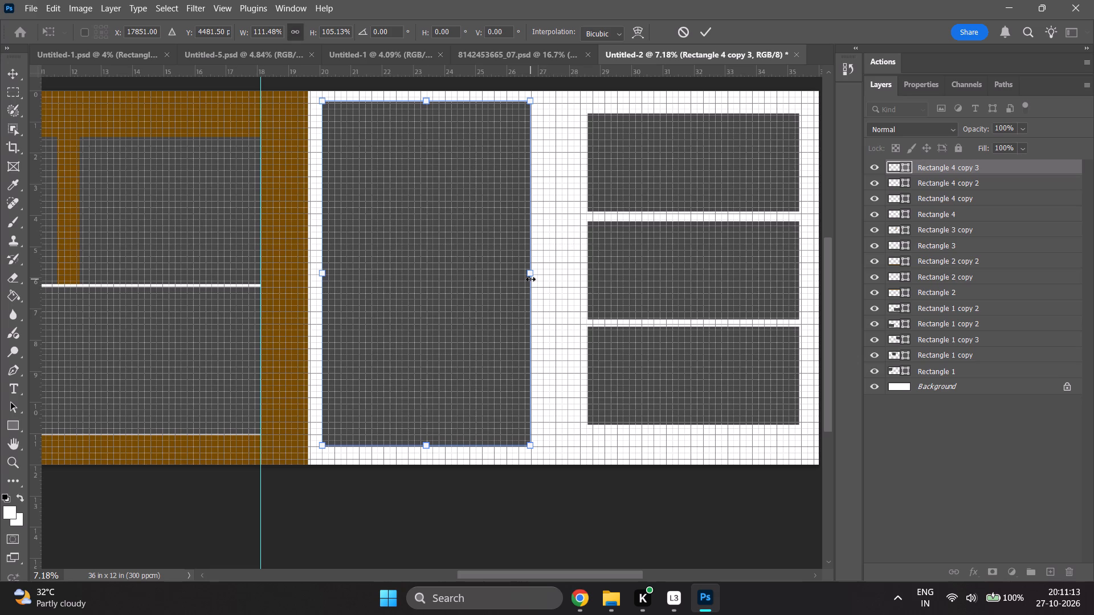
{"action": "left_click", "coordinate": [953, 492]}
Duplicate the tall frame and scale the copy to about 62% width and 83% height, placed inside the original with margins all around.
{"action": "scroll", "coordinate": [489, 410], "scroll_direction": "up", "scroll_amount": 4}
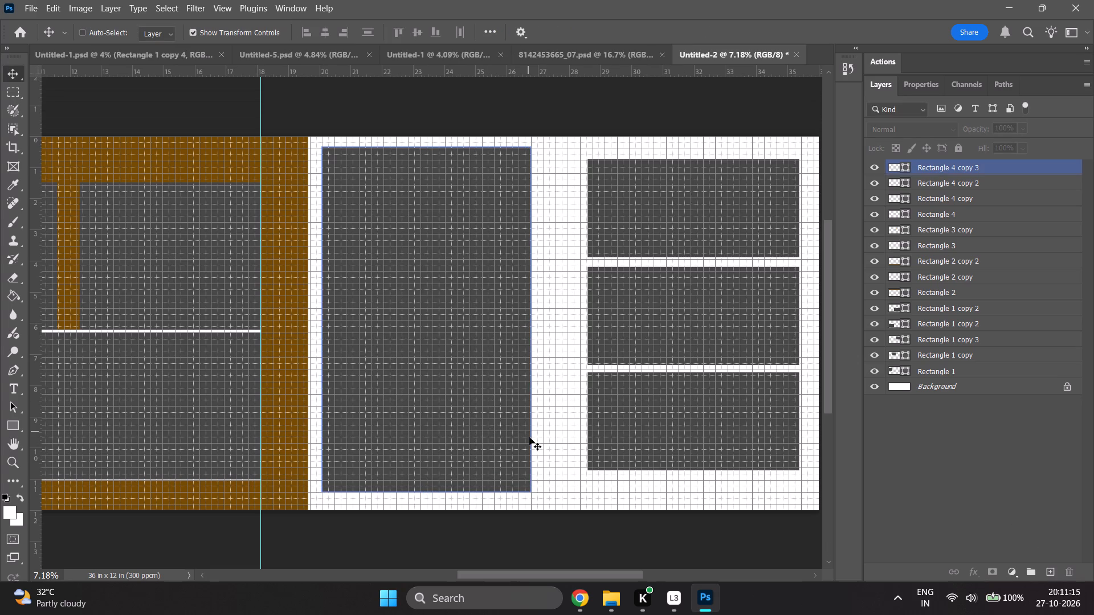
{"action": "left_click", "coordinate": [981, 166]}
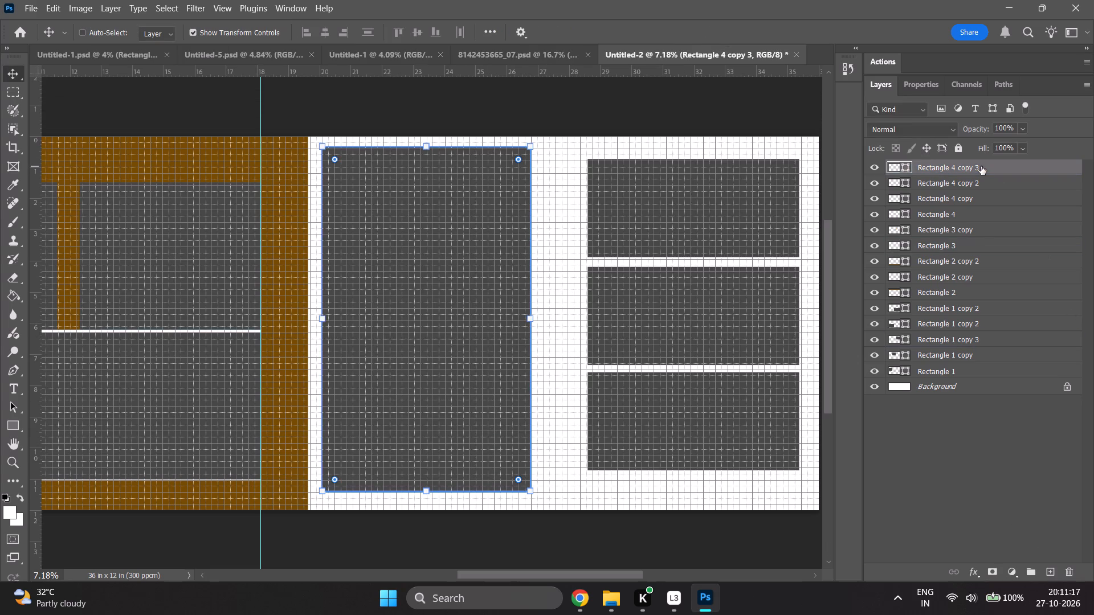
{"action": "key", "text": "ctrl+j"}
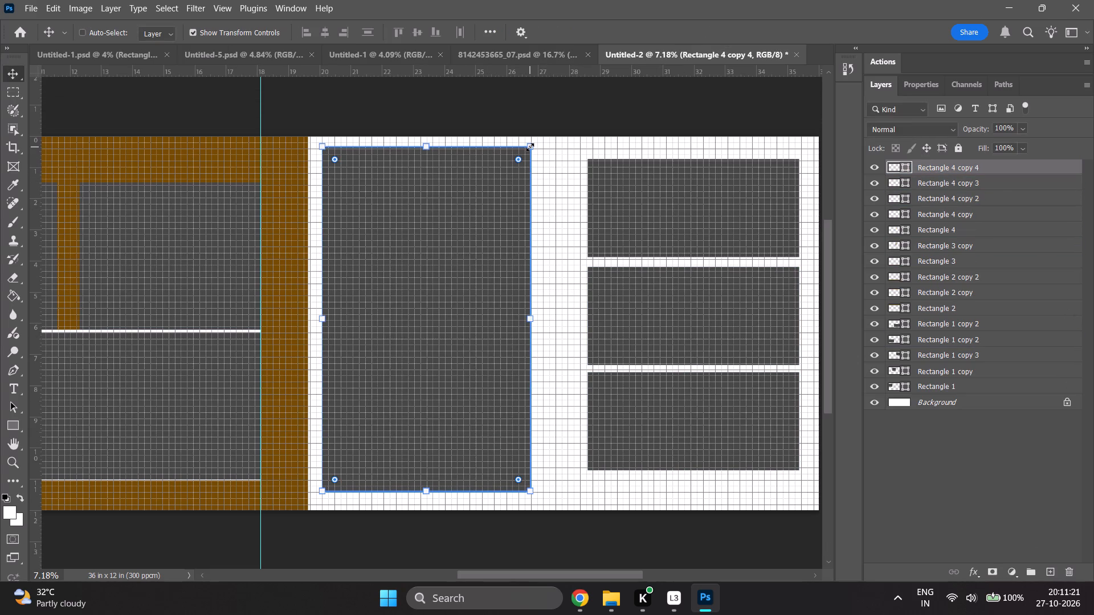
{"action": "left_click_drag", "start_coordinate": [530, 147], "coordinate": [415, 261], "text": "shift"}
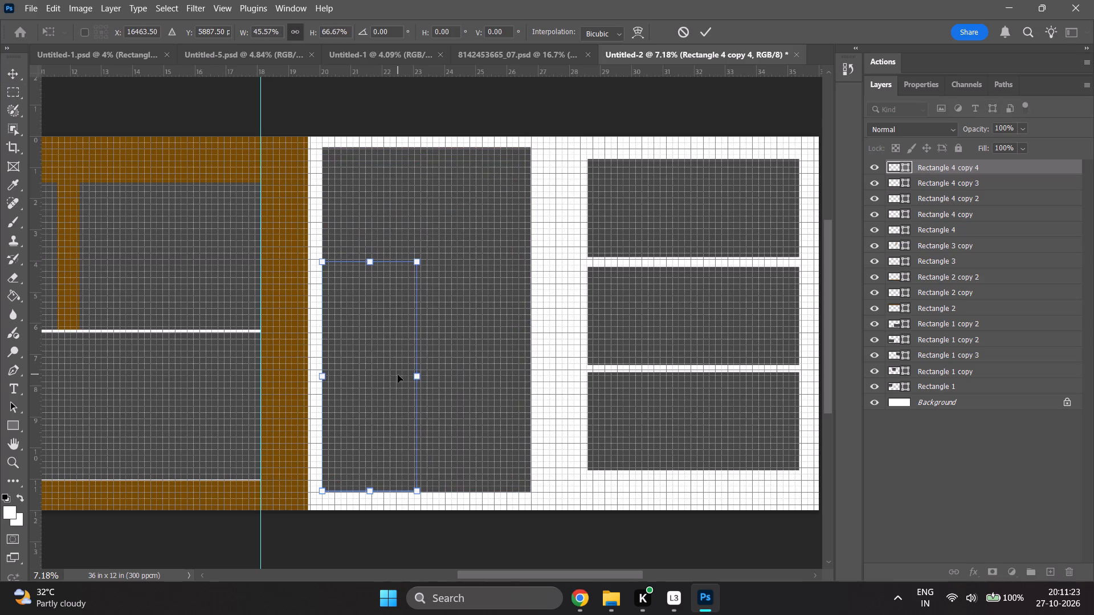
{"action": "left_click_drag", "start_coordinate": [397, 372], "coordinate": [462, 300], "text": "shift"}
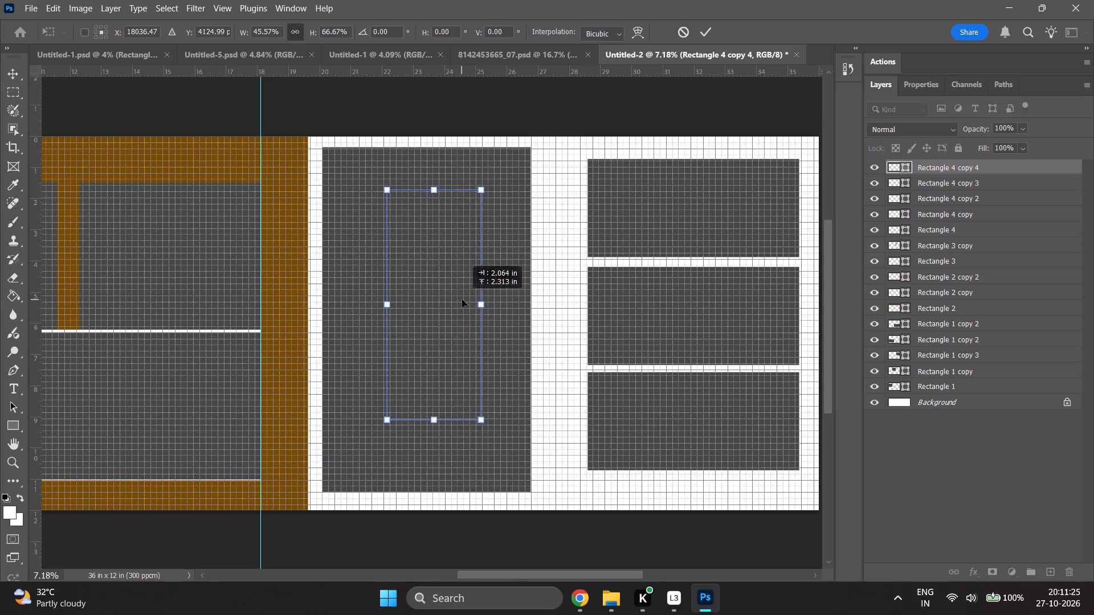
{"action": "left_click_drag", "start_coordinate": [462, 300], "coordinate": [456, 299], "text": "shift"}
{"action": "left_click_drag", "start_coordinate": [378, 307], "coordinate": [364, 307], "text": "shift"}
{"action": "left_click_drag", "start_coordinate": [478, 306], "coordinate": [480, 306], "text": "shift"}
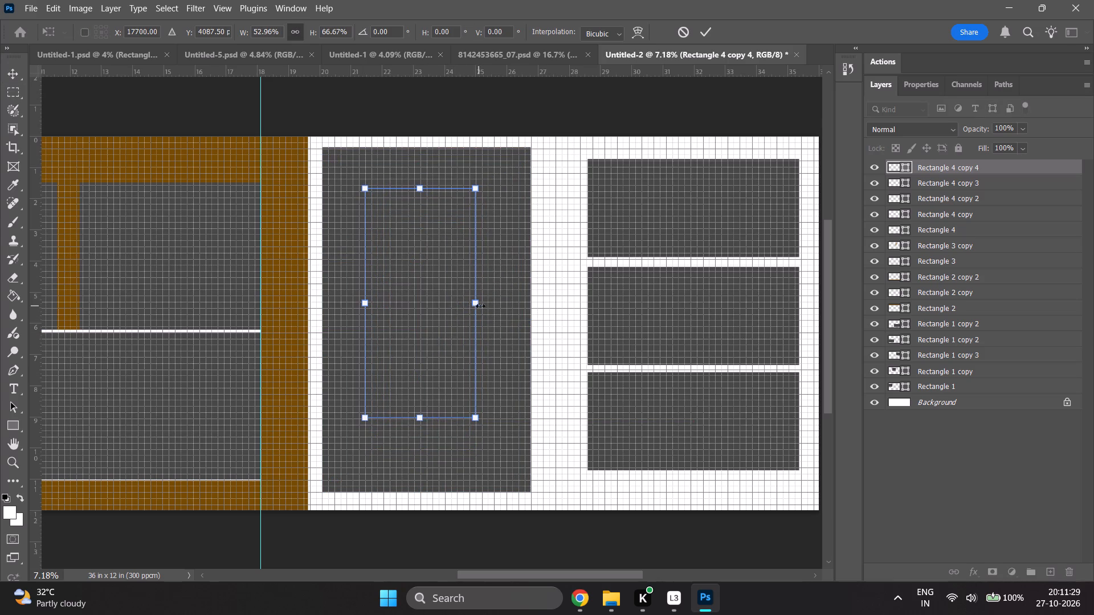
{"action": "left_click_drag", "start_coordinate": [480, 306], "coordinate": [497, 306], "text": "shift"}
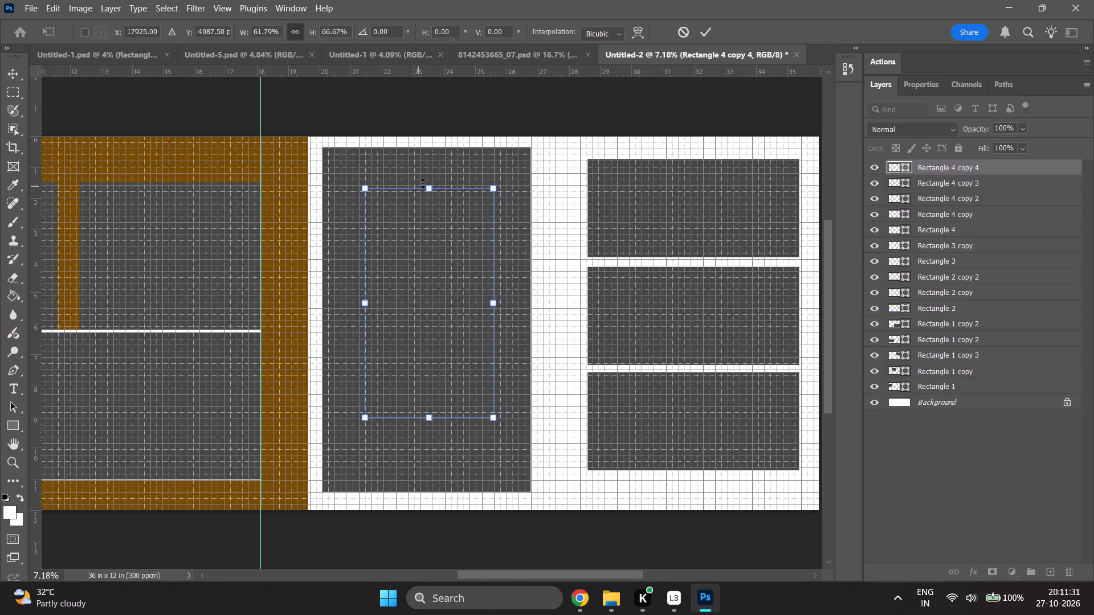
{"action": "left_click_drag", "start_coordinate": [430, 190], "coordinate": [431, 184], "text": "shift"}
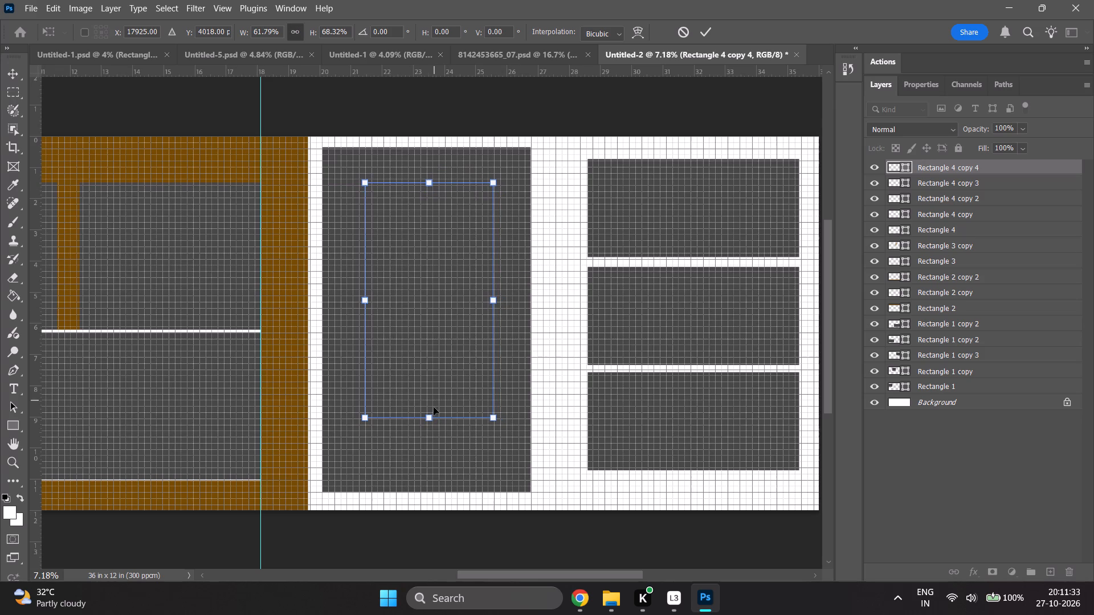
{"action": "left_click_drag", "start_coordinate": [428, 419], "coordinate": [428, 473], "text": "shift"}
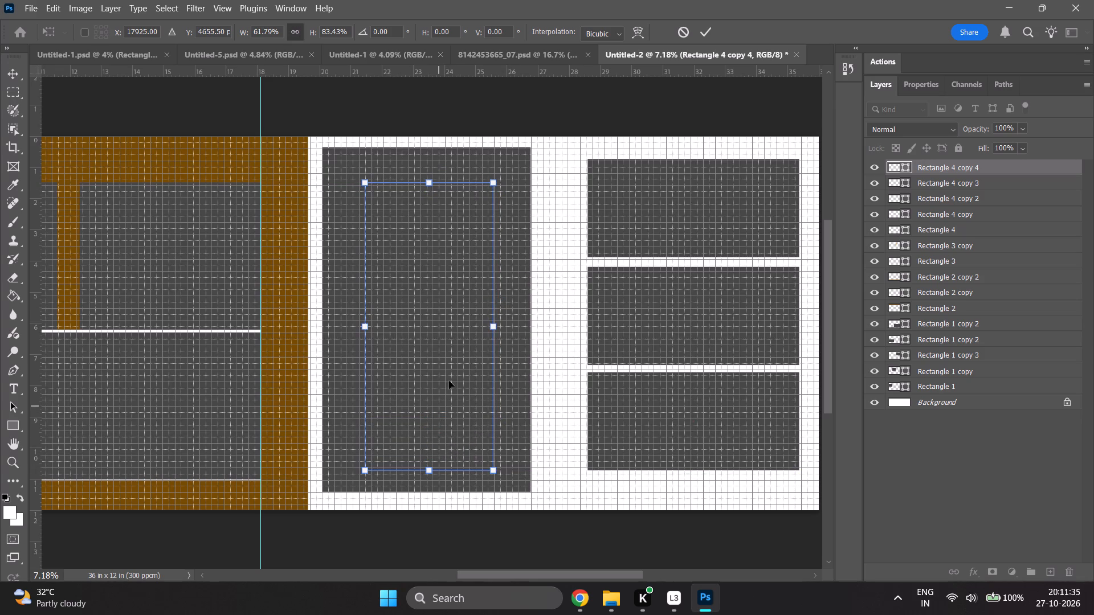
{"action": "left_click", "coordinate": [960, 522]}
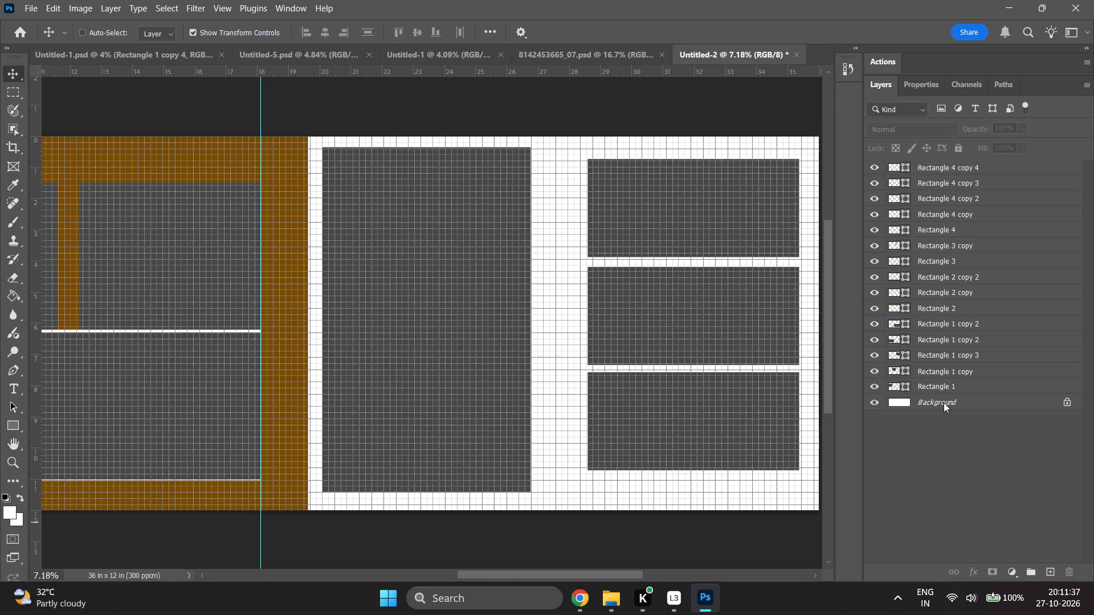
Fill the outer tall frame, Rectangle 4 copy 3, with the recently used brown colour.
{"action": "left_click", "coordinate": [934, 169]}
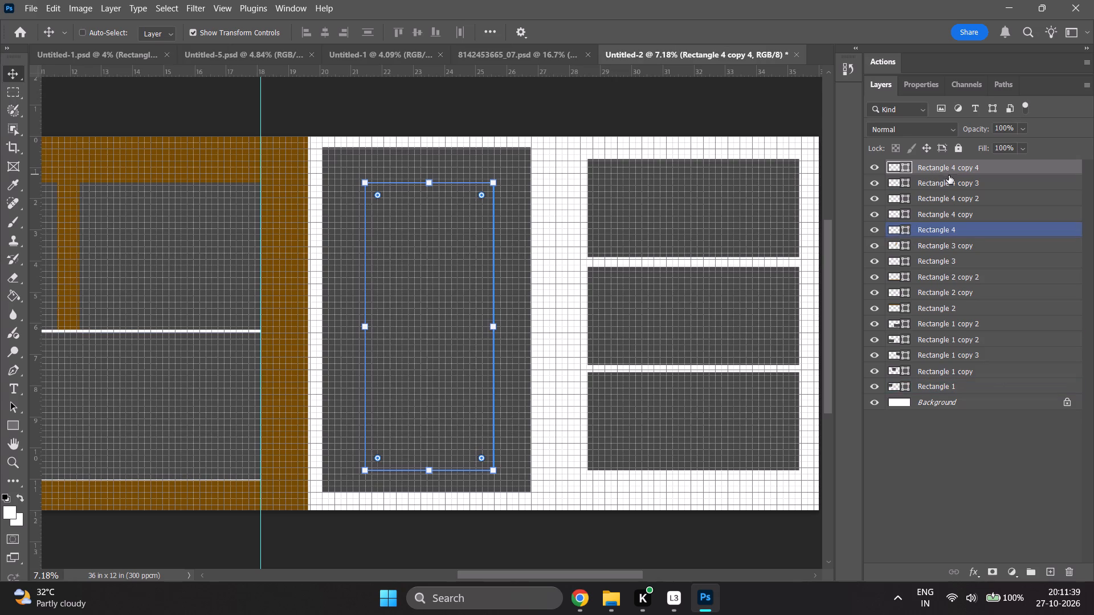
{"action": "left_click", "coordinate": [948, 179]}
{"action": "left_click", "coordinate": [923, 86]}
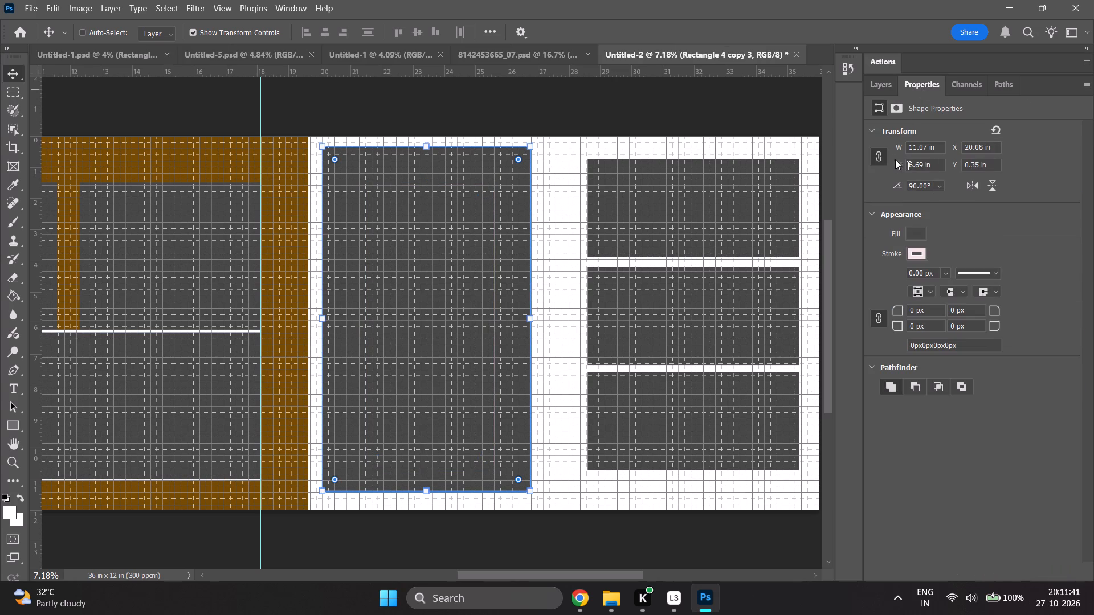
{"action": "left_click", "coordinate": [914, 231]}
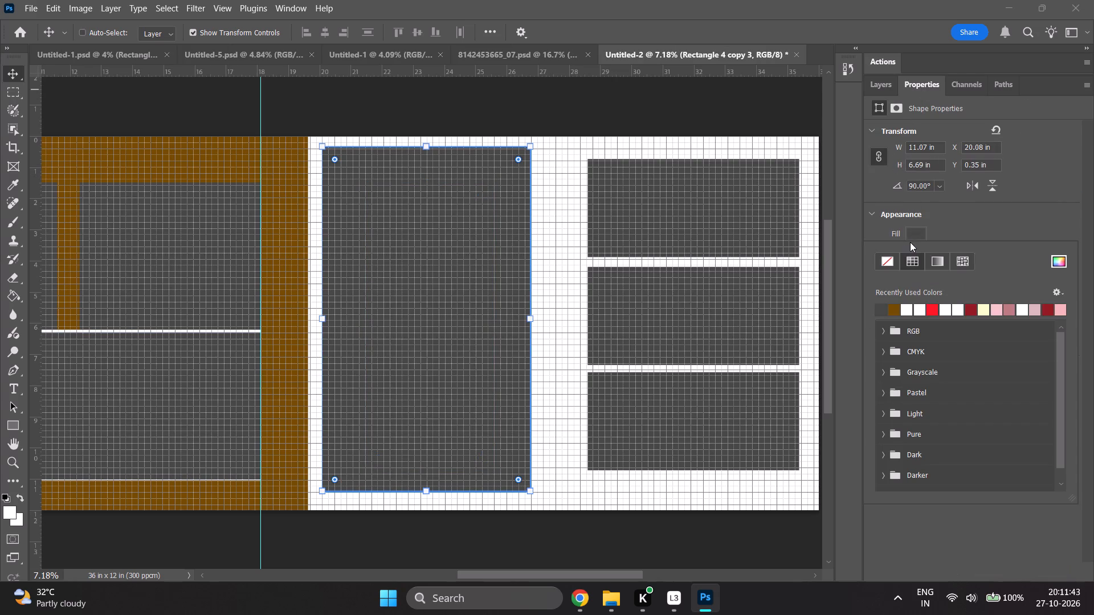
{"action": "left_click", "coordinate": [897, 311]}
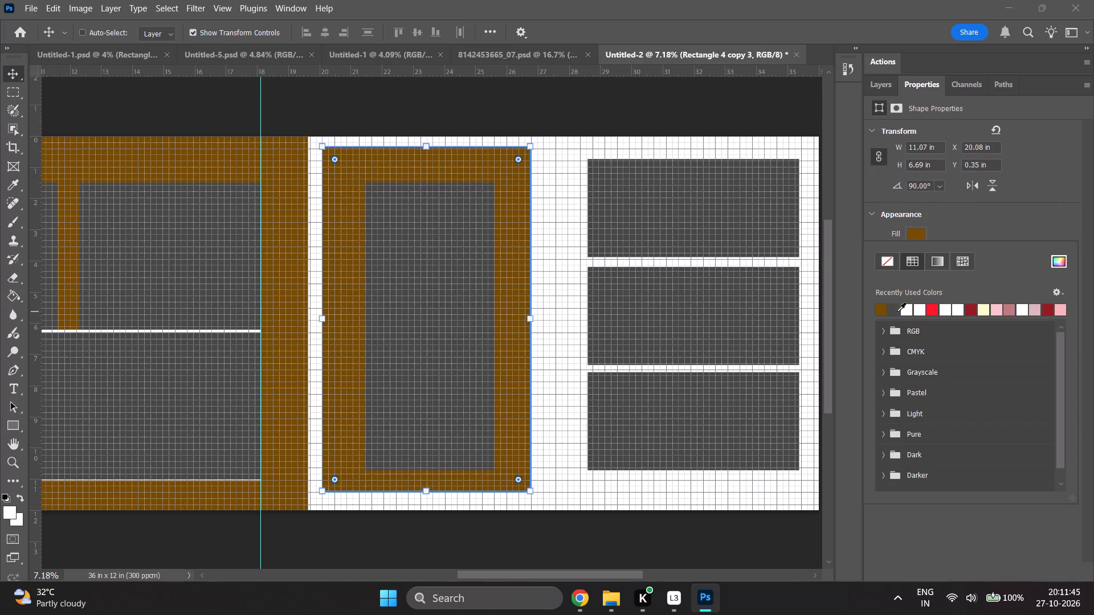
{"action": "left_click", "coordinate": [885, 84]}
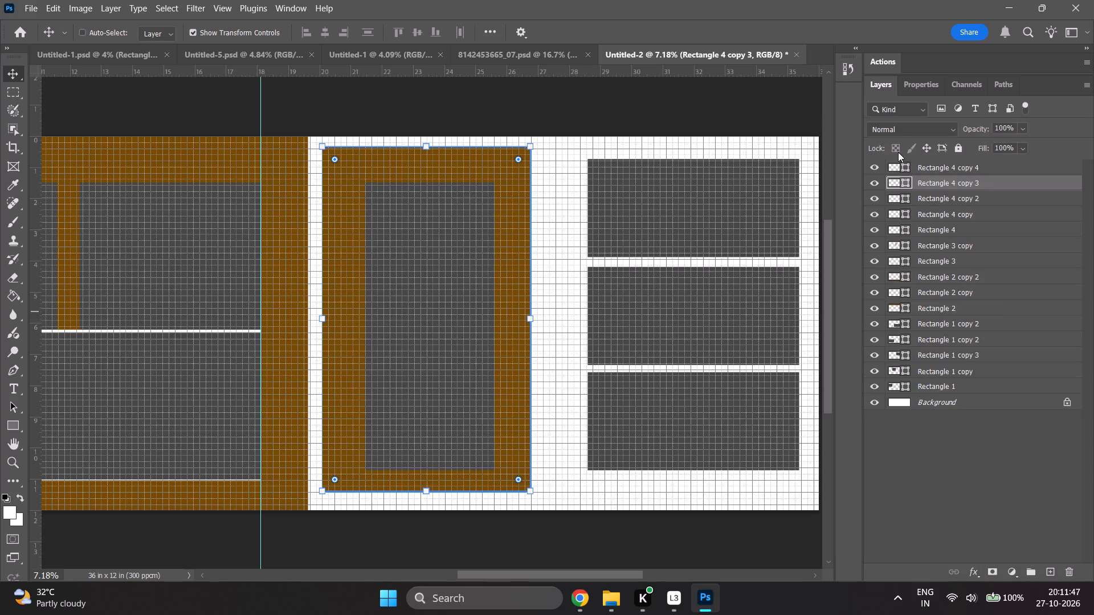
{"action": "left_click", "coordinate": [928, 174]}
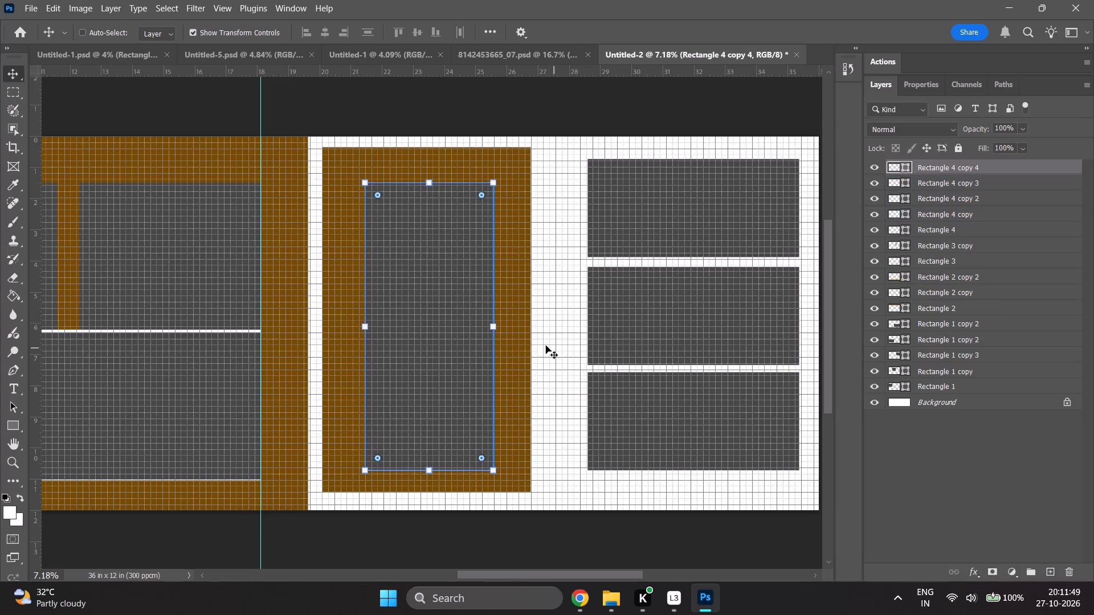
{"action": "left_click", "coordinate": [909, 487]}
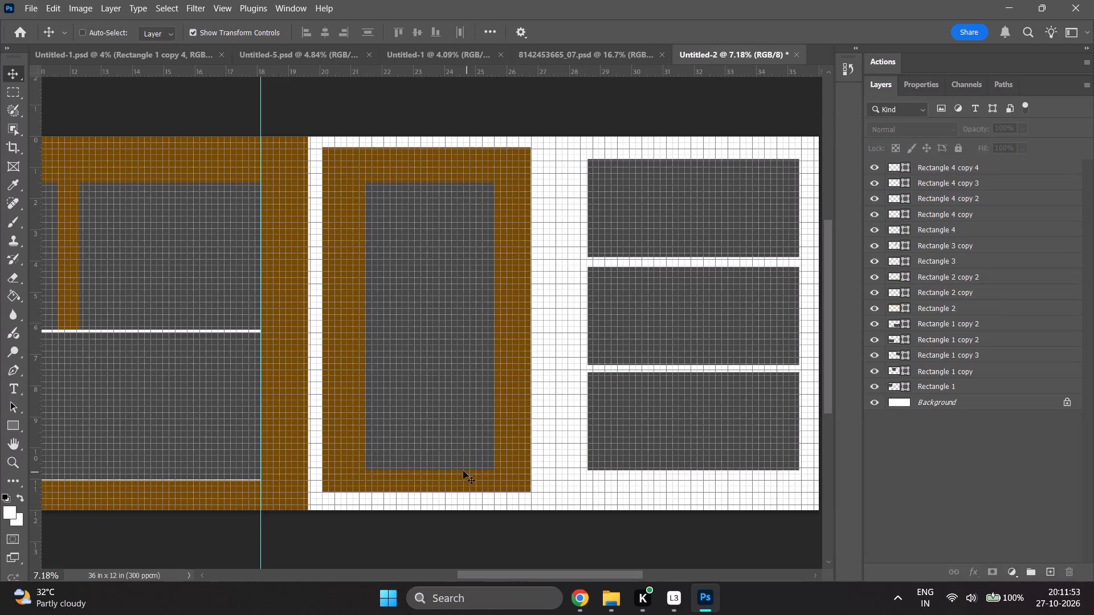
Lower the brown panel's top edge to shrink it to about 46% of its height, keeping it behind the inner frame's lower half.
{"action": "left_click", "coordinate": [933, 186]}
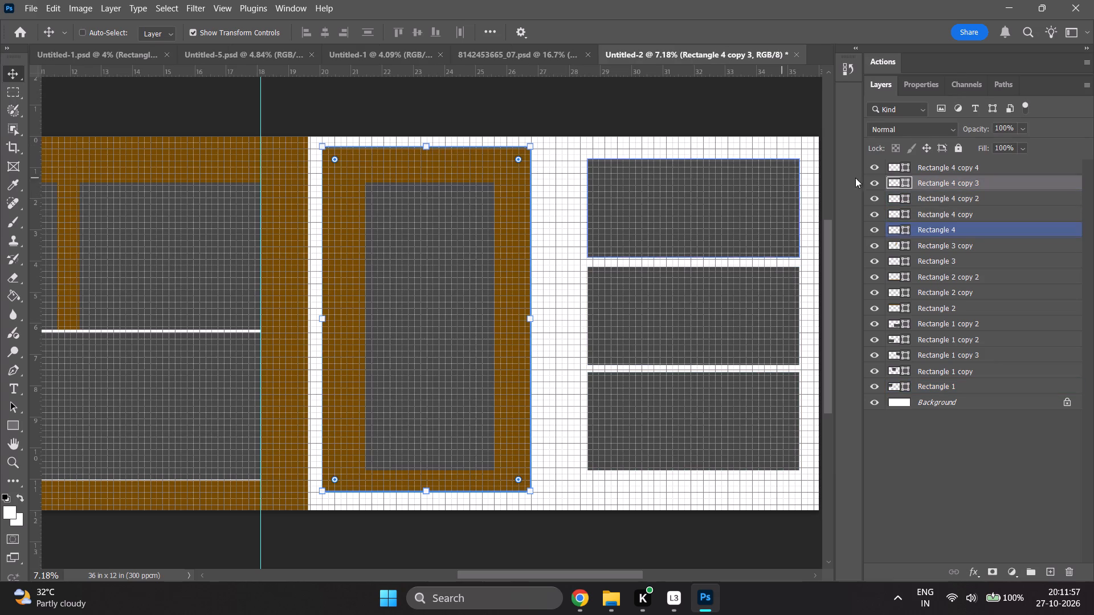
{"action": "left_click_drag", "start_coordinate": [426, 147], "coordinate": [426, 237], "text": "shift"}
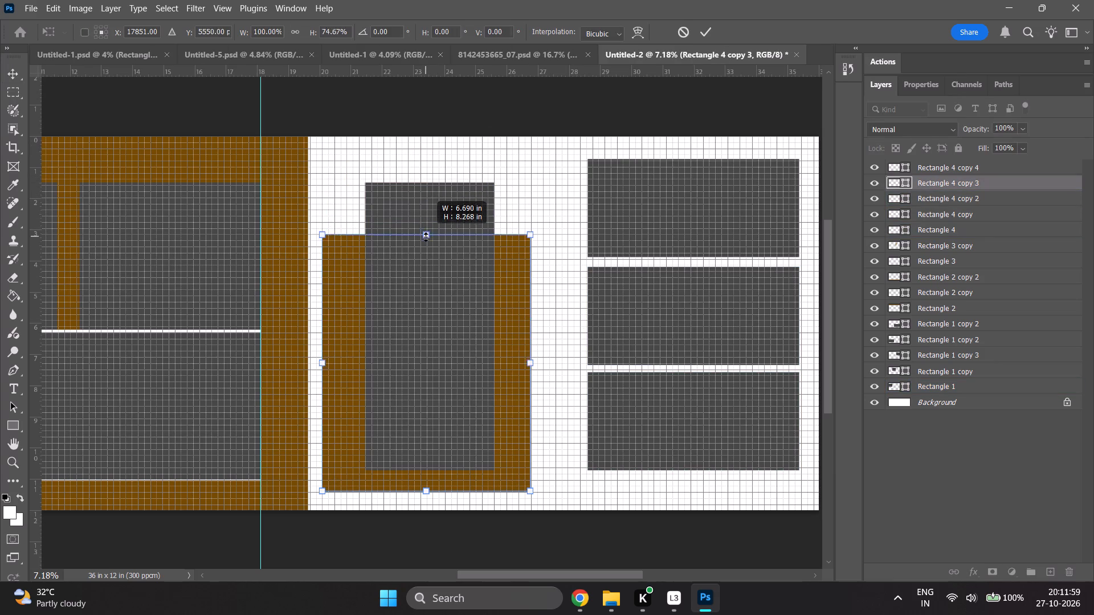
{"action": "left_click_drag", "start_coordinate": [426, 237], "coordinate": [430, 230], "text": "shift"}
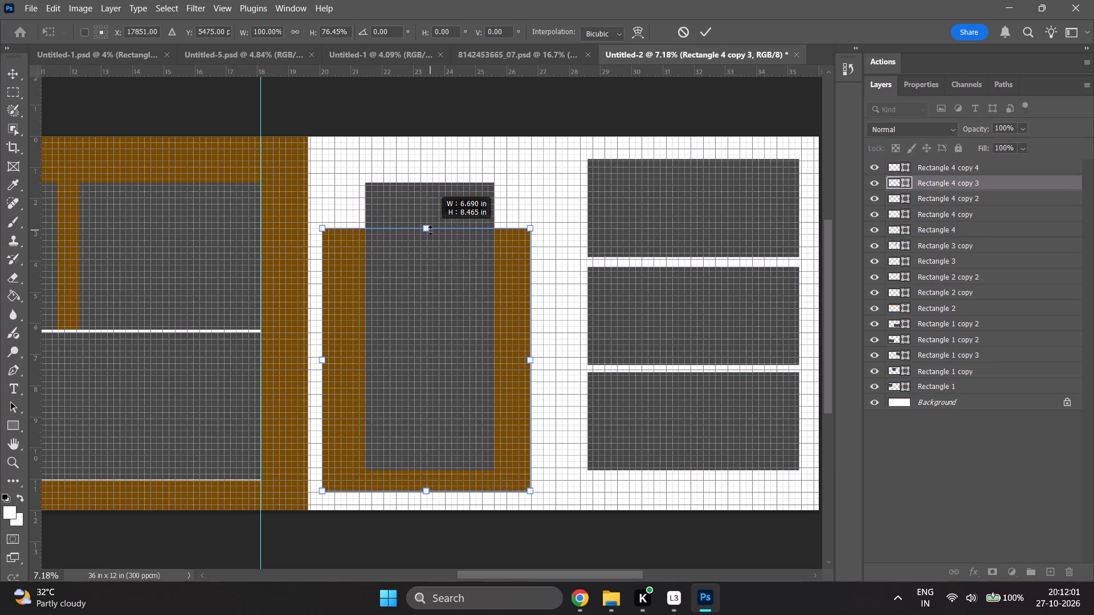
{"action": "left_click_drag", "start_coordinate": [430, 230], "coordinate": [440, 266], "text": "shift"}
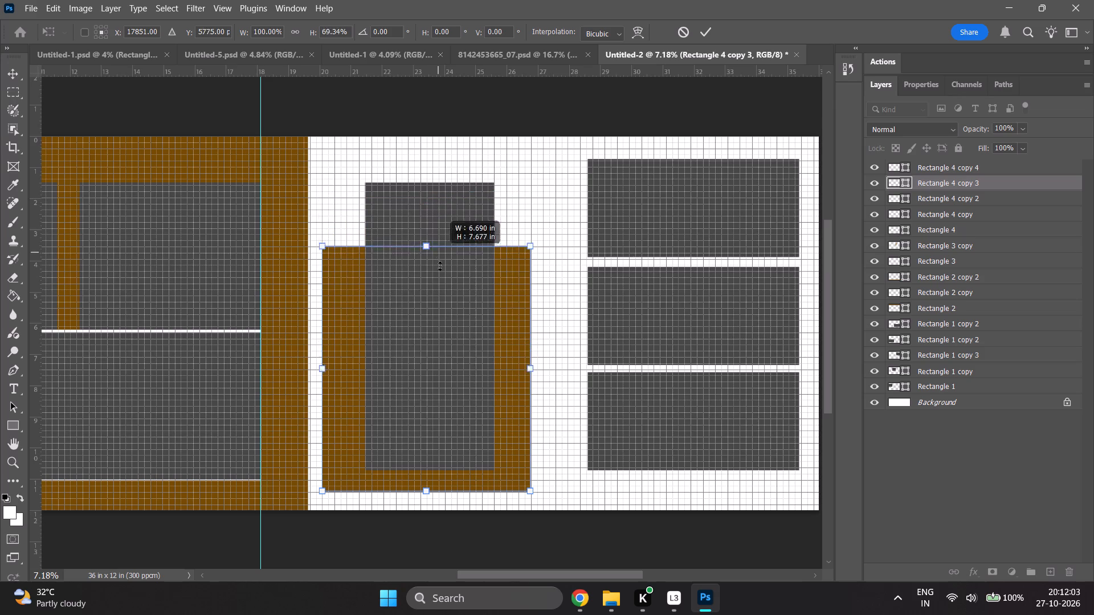
{"action": "left_click_drag", "start_coordinate": [440, 266], "coordinate": [453, 338], "text": "shift"}
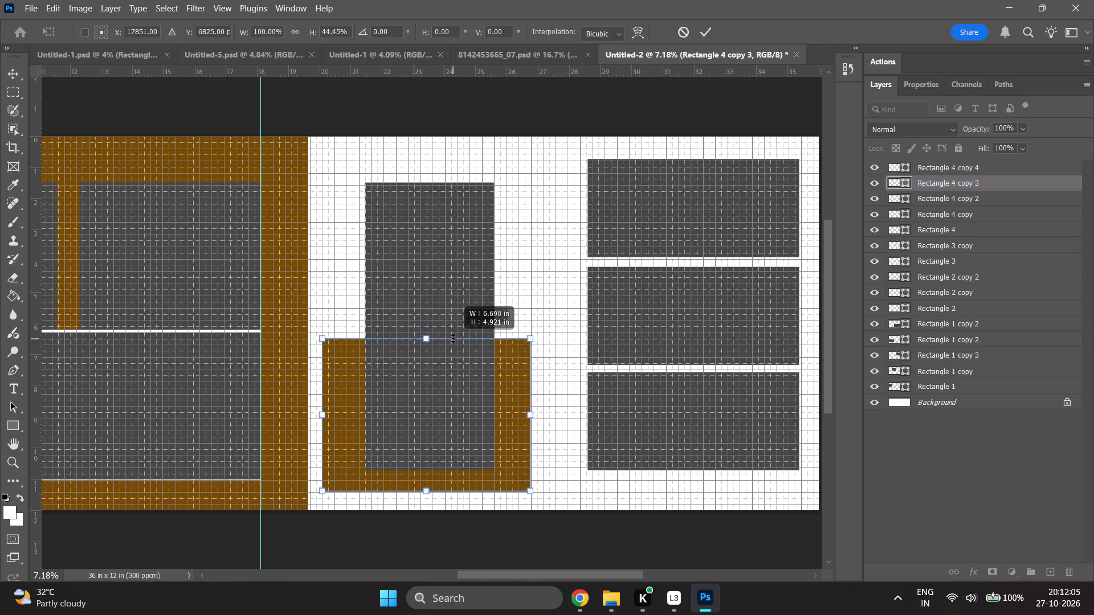
{"action": "left_click_drag", "start_coordinate": [453, 338], "coordinate": [453, 332], "text": "shift"}
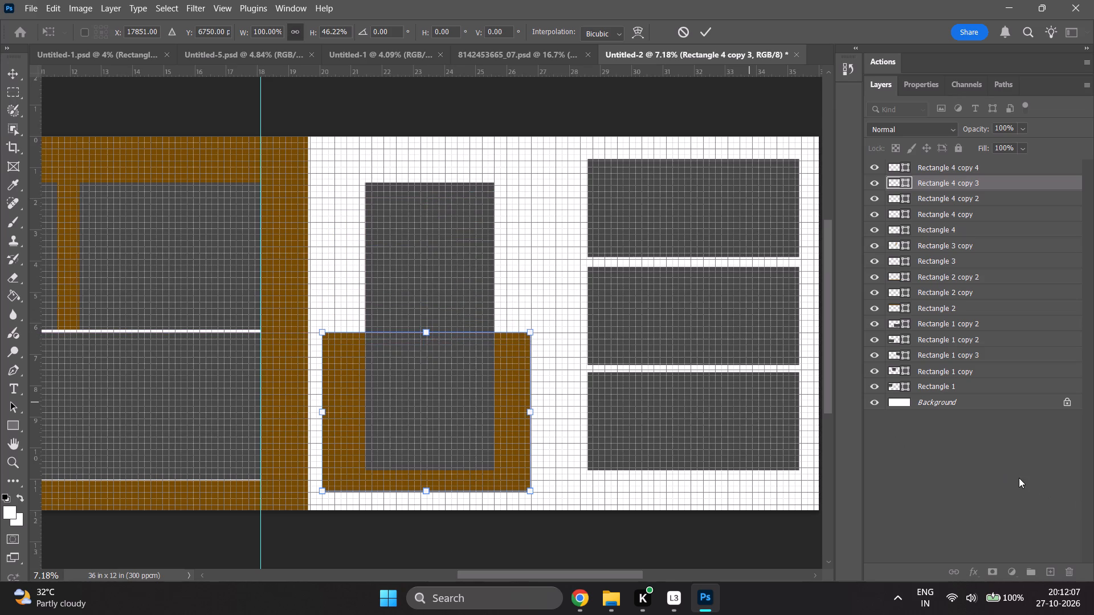
Duplicate the brown panel, Rectangle 4 copy 3, and move the copy straight up about 5.4 in, leaving a narrow gap between them.
{"action": "key", "text": "ctrl+j"}
{"action": "left_click", "coordinate": [951, 438]}
{"action": "left_click", "coordinate": [991, 182]}
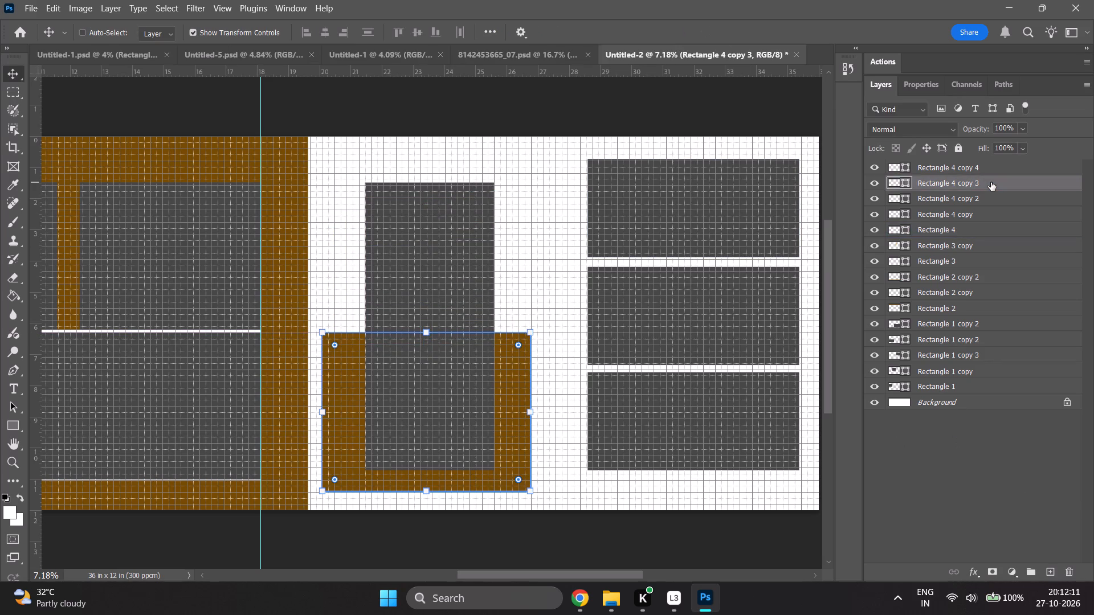
{"action": "key", "text": "ctrl+j"}
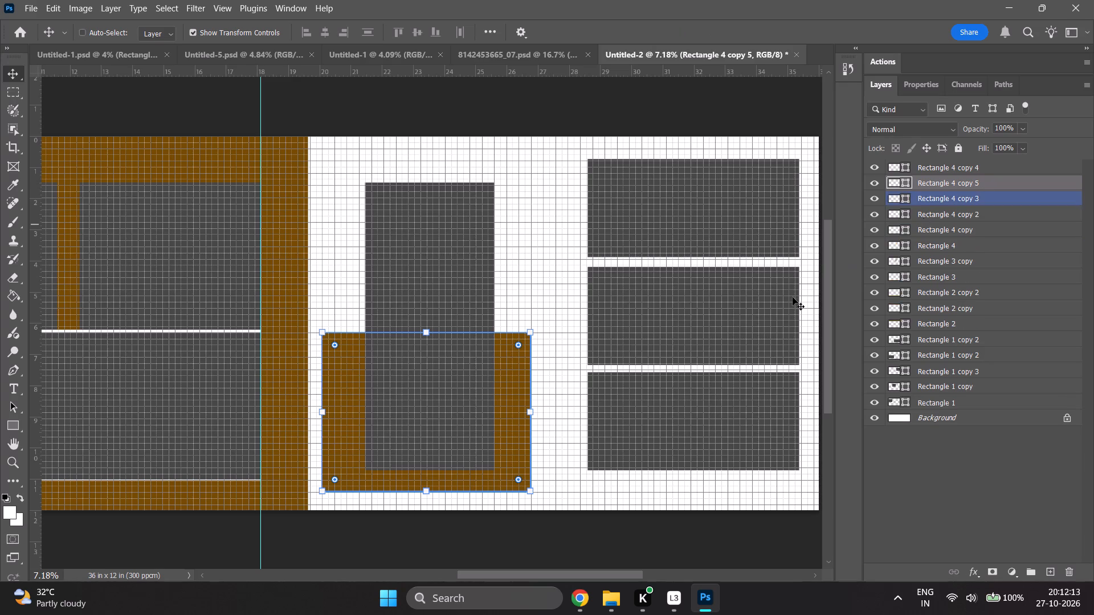
{"action": "left_click_drag", "start_coordinate": [504, 402], "coordinate": [509, 364], "text": "shift"}
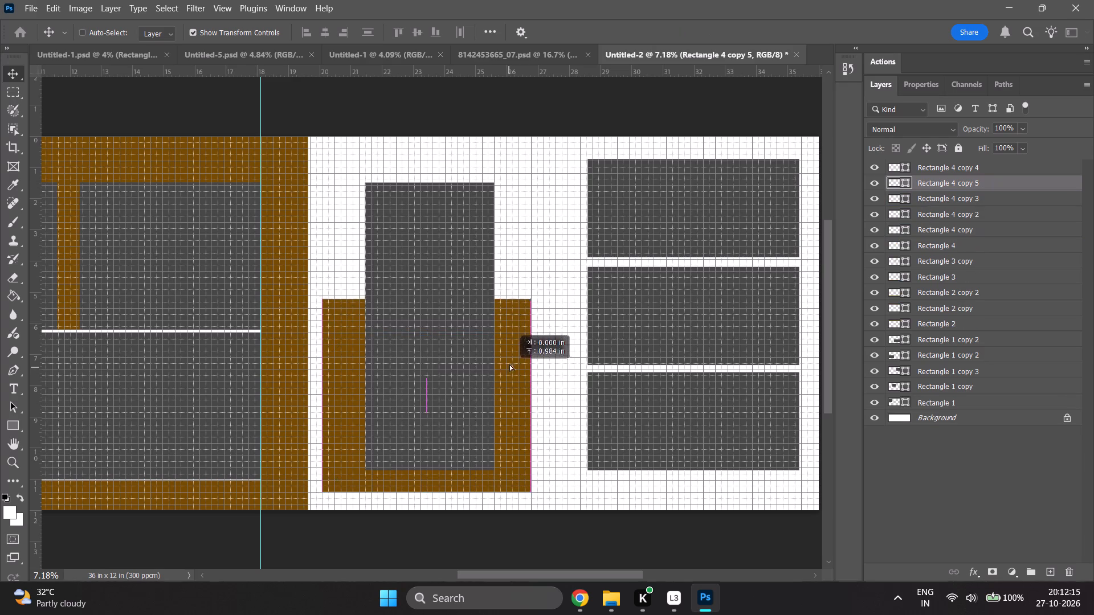
{"action": "left_click_drag", "start_coordinate": [509, 364], "coordinate": [512, 236], "text": "shift"}
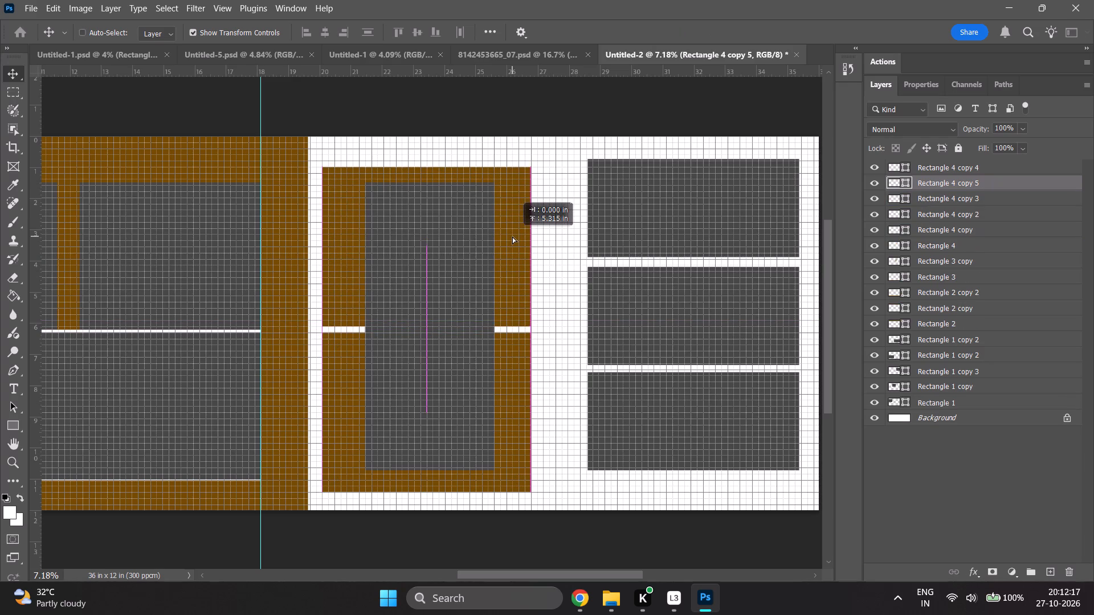
{"action": "left_click_drag", "start_coordinate": [512, 236], "coordinate": [512, 240], "text": "shift"}
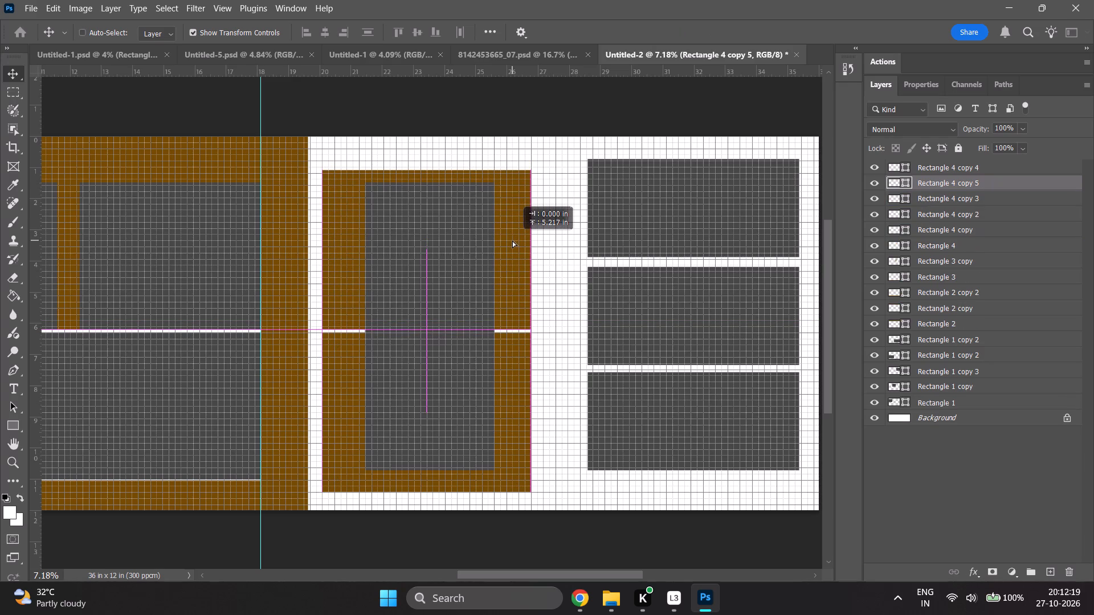
{"action": "left_click_drag", "start_coordinate": [512, 240], "coordinate": [513, 238], "text": "shift"}
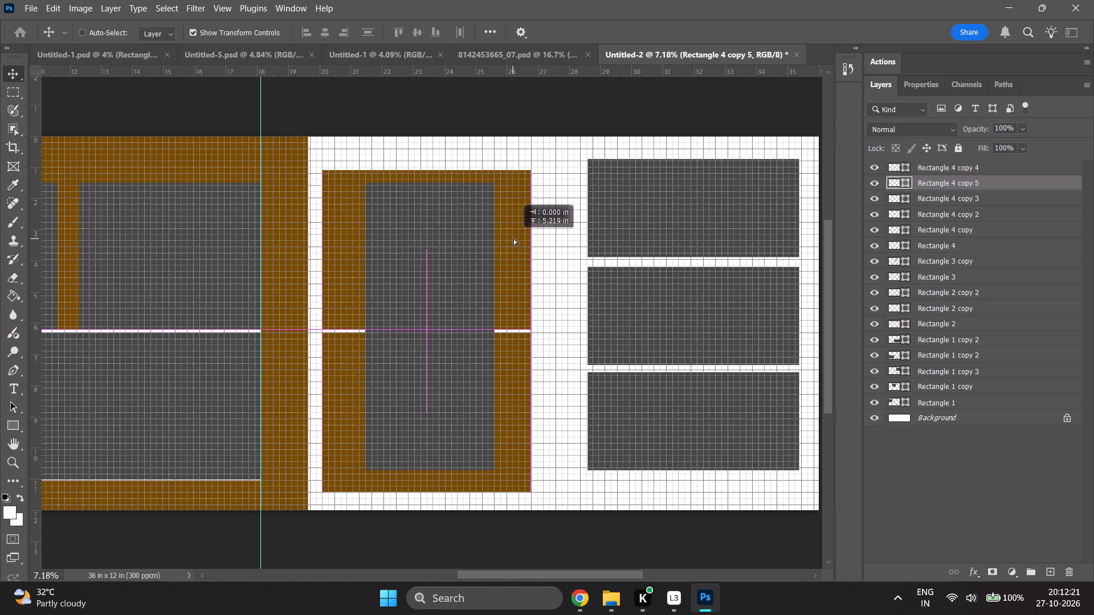
{"action": "left_click_drag", "start_coordinate": [513, 238], "coordinate": [515, 234], "text": "shift"}
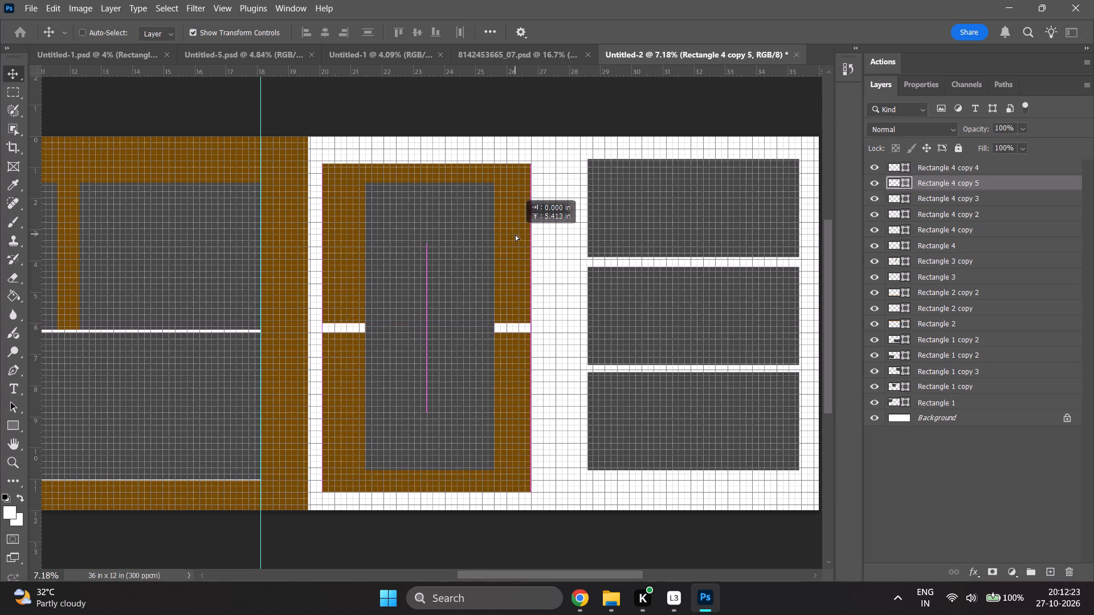
{"action": "left_click_drag", "start_coordinate": [515, 234], "coordinate": [515, 233], "text": "shift"}
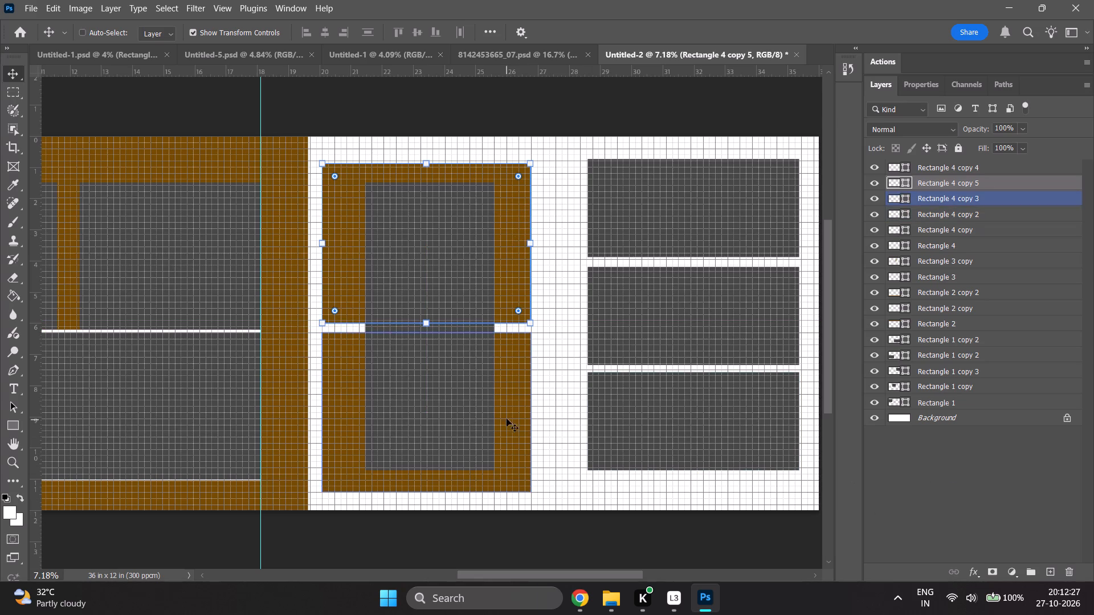
{"action": "left_click", "coordinate": [993, 489]}
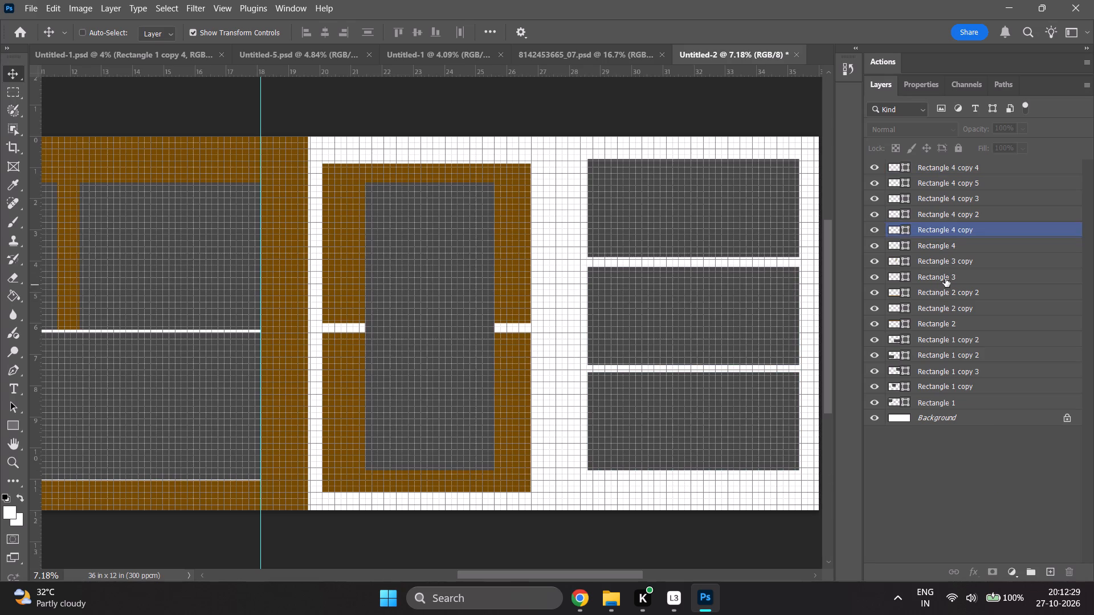
Shift the inner frame and both brown panels together up toward the three-frame column and enlarge them to about 112% width and 107% height.
{"action": "left_click", "coordinate": [939, 168], "text": "shift"}
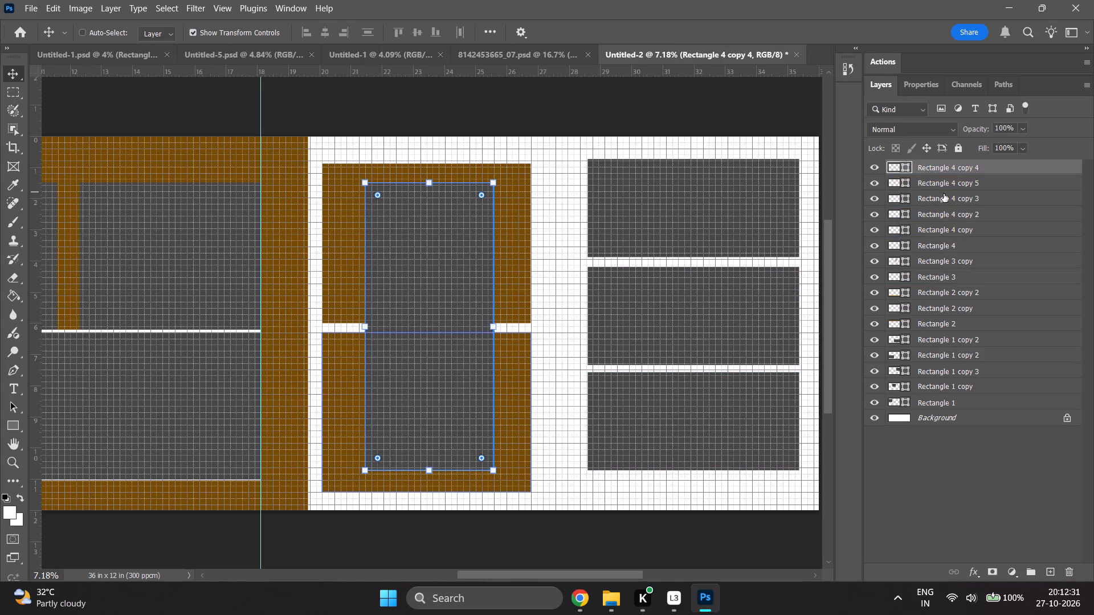
{"action": "left_click", "coordinate": [944, 195], "text": "shift"}
{"action": "left_click_drag", "start_coordinate": [437, 397], "coordinate": [442, 390]}
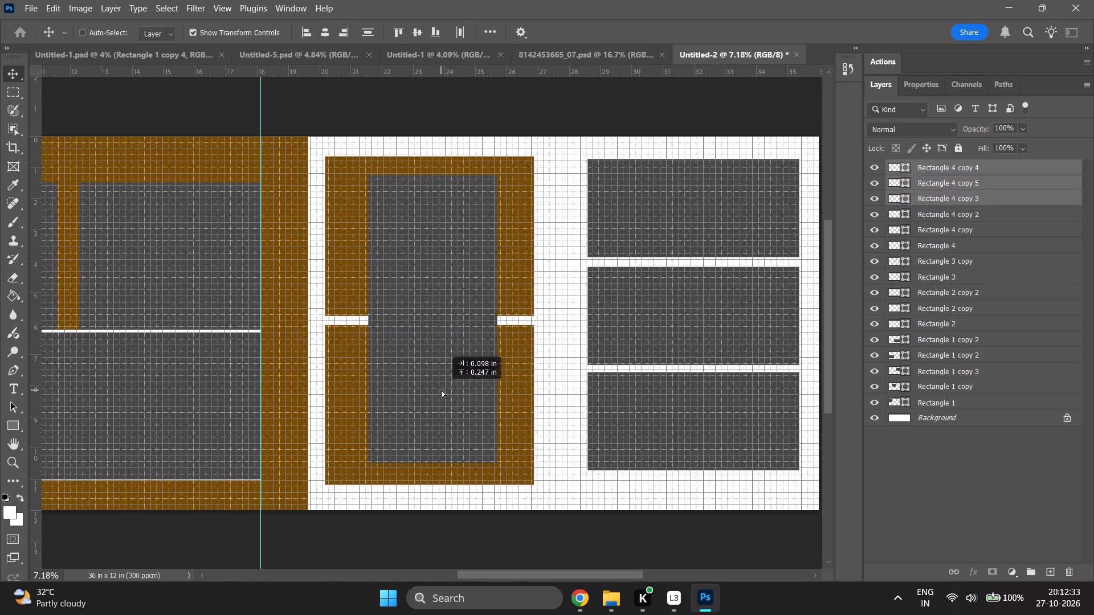
{"action": "left_click_drag", "start_coordinate": [442, 390], "coordinate": [450, 382]}
{"action": "left_click_drag", "start_coordinate": [441, 474], "coordinate": [441, 482], "text": "shift"}
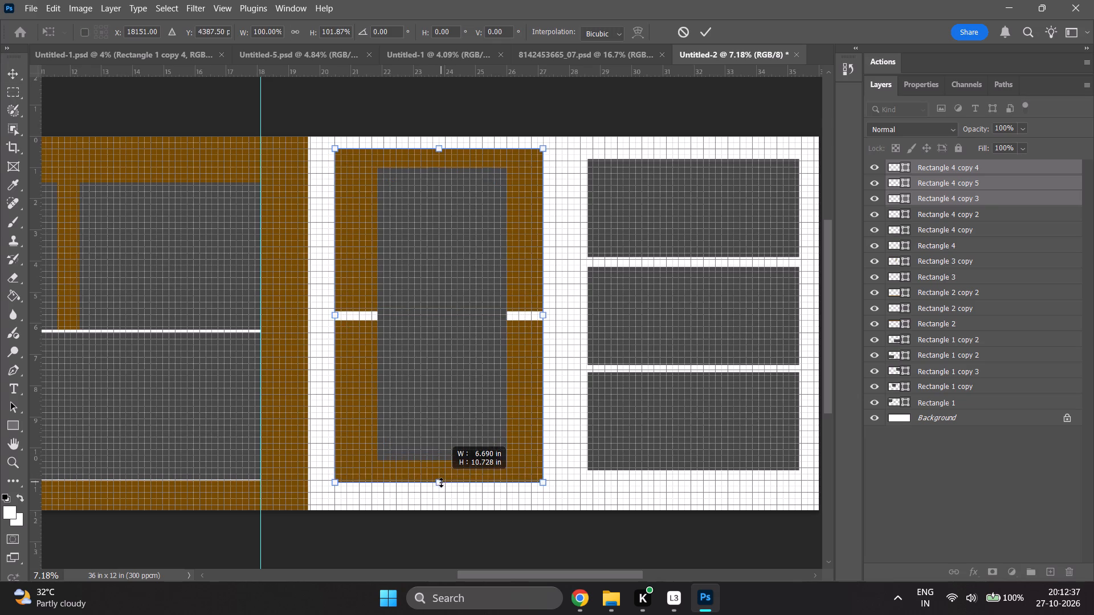
{"action": "left_click_drag", "start_coordinate": [441, 482], "coordinate": [444, 498], "text": "shift"}
{"action": "left_click_drag", "start_coordinate": [548, 327], "coordinate": [562, 327], "text": "shift"}
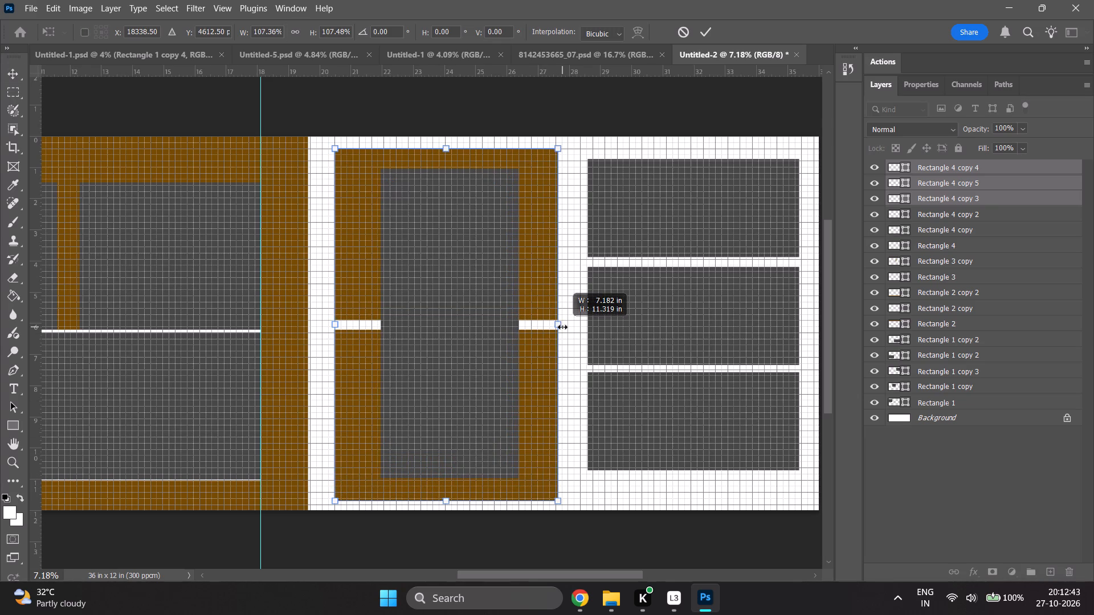
{"action": "left_click_drag", "start_coordinate": [562, 327], "coordinate": [572, 327], "text": "shift"}
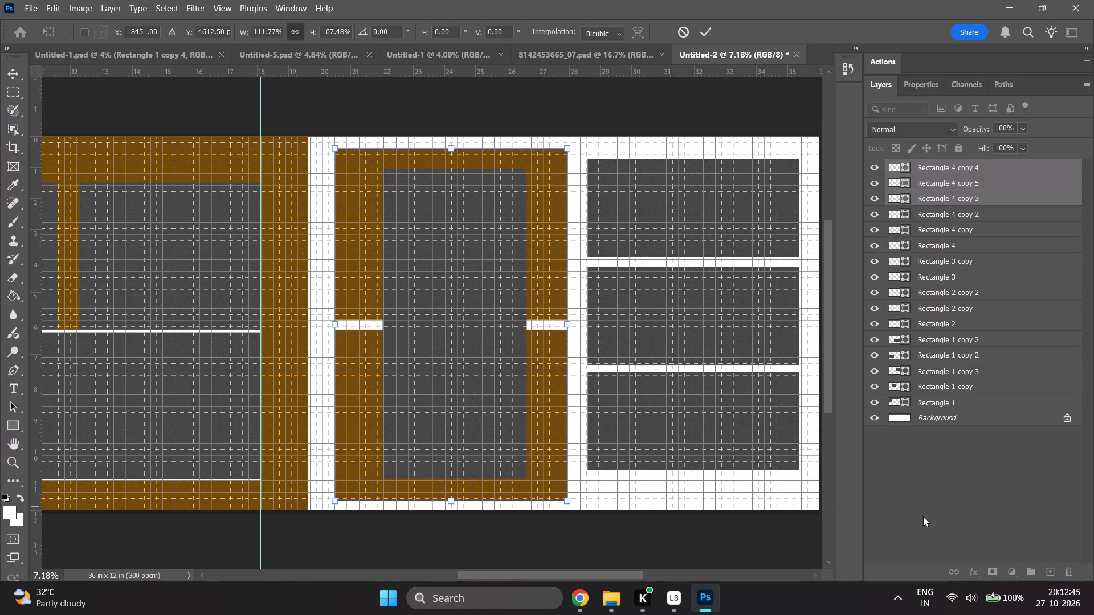
{"action": "left_click", "coordinate": [922, 516]}
Extend the upper brown panel, Rectangle 4 copy 5, downward to about 103% height, narrowing the white gap above the lower panel.
{"action": "scroll", "coordinate": [485, 378], "scroll_direction": "down", "scroll_amount": 2, "text": "alt"}
{"action": "scroll", "coordinate": [464, 407], "scroll_direction": "down", "scroll_amount": 3}
{"action": "scroll", "coordinate": [462, 401], "scroll_direction": "down", "scroll_amount": 2, "text": "ctrl"}
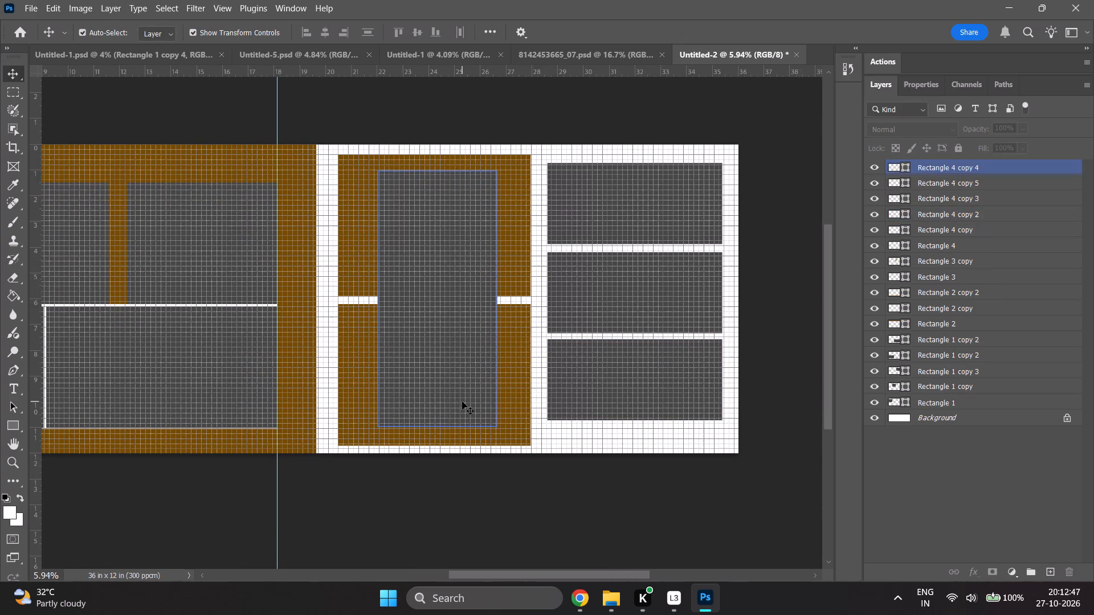
{"action": "scroll", "coordinate": [462, 401], "scroll_direction": "down", "scroll_amount": 1, "text": "ctrl"}
{"action": "scroll", "coordinate": [457, 399], "scroll_direction": "up", "scroll_amount": 7, "text": "ctrl"}
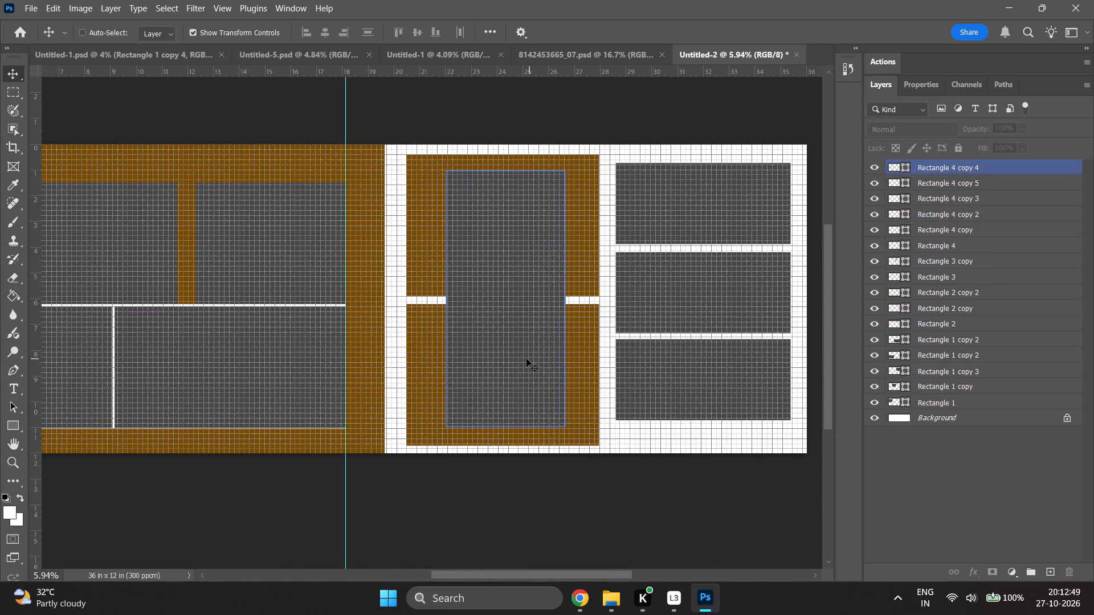
{"action": "left_click", "coordinate": [929, 182]}
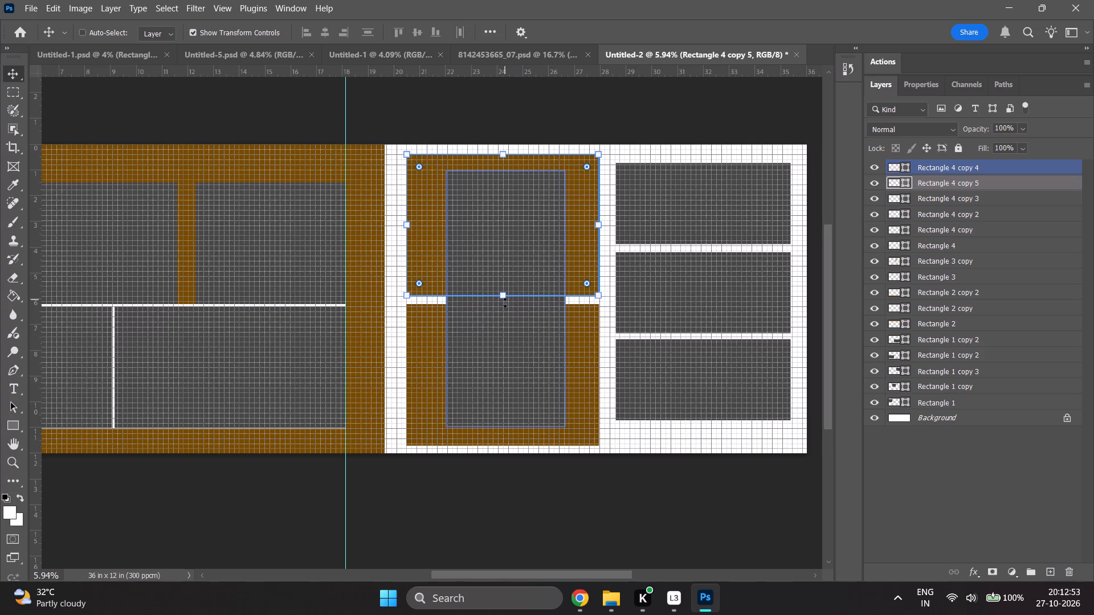
{"action": "scroll", "coordinate": [503, 308], "scroll_direction": "up", "scroll_amount": 11, "text": "alt"}
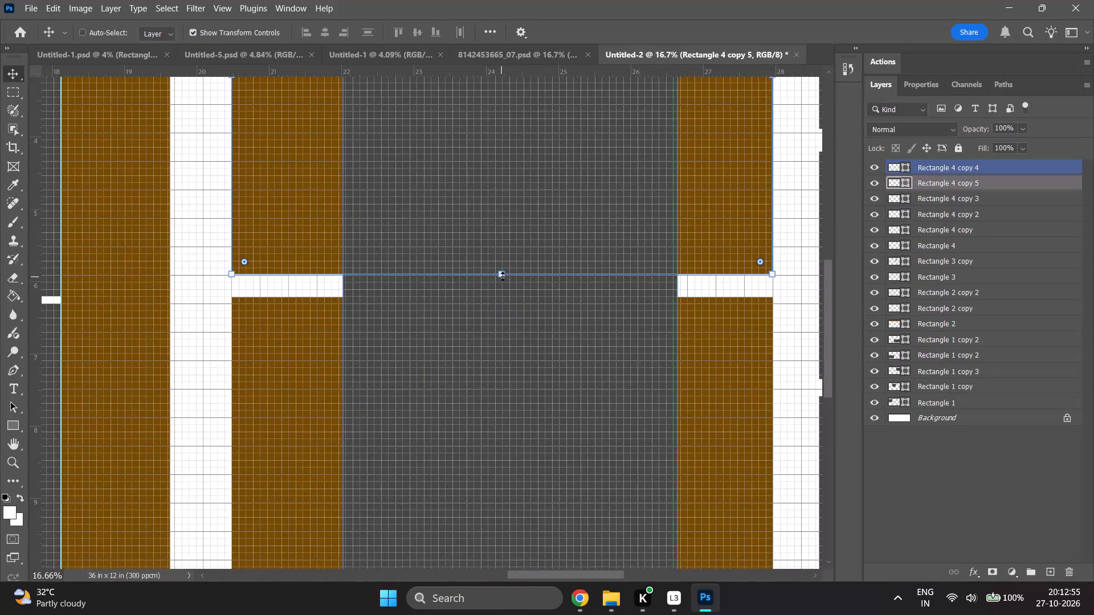
{"action": "left_click_drag", "start_coordinate": [503, 276], "coordinate": [503, 289], "text": "shift"}
{"action": "scroll", "coordinate": [519, 312], "scroll_direction": "down", "scroll_amount": 7, "text": "alt"}
{"action": "scroll", "coordinate": [553, 343], "scroll_direction": "down", "scroll_amount": 3, "text": "alt"}
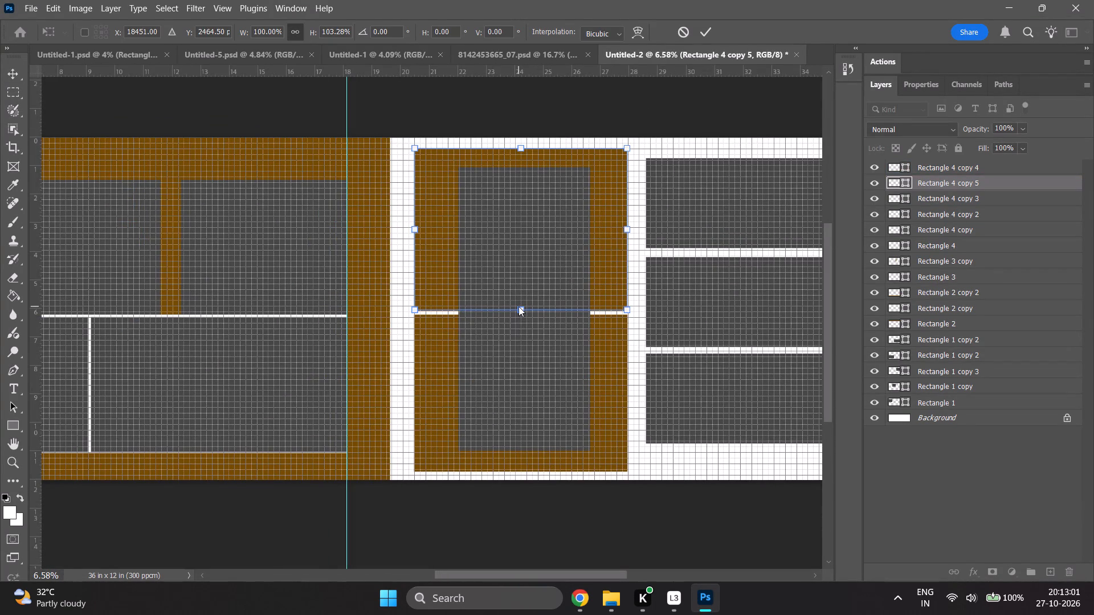
{"action": "left_click", "coordinate": [966, 447]}
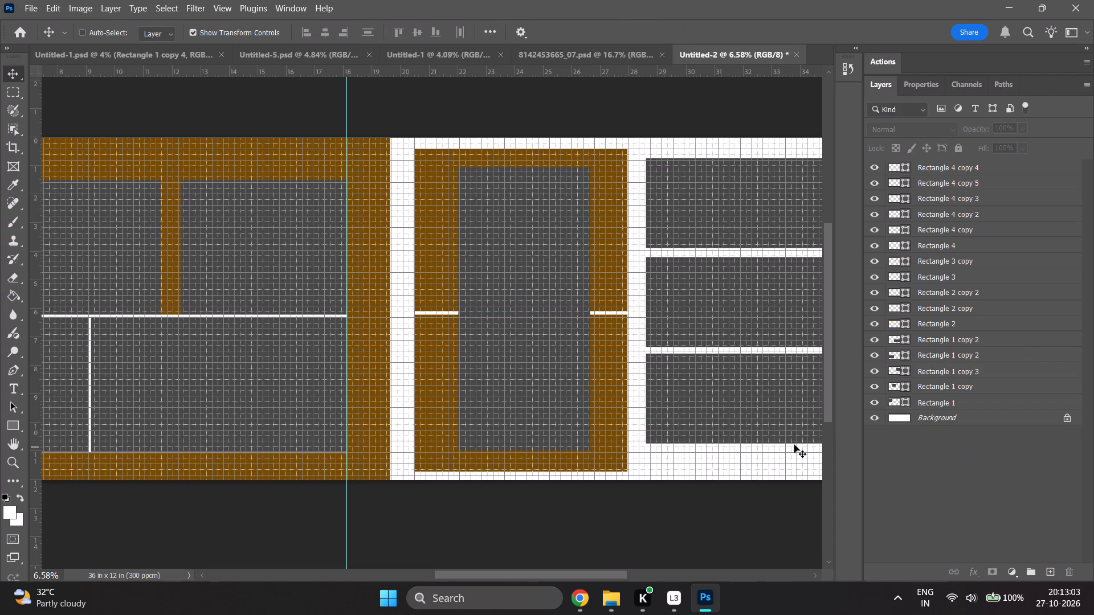
Review the whole Untitled-2 spread against the layouts in the other open album documents.
{"action": "scroll", "coordinate": [540, 366], "scroll_direction": "down", "scroll_amount": 6, "text": "alt"}
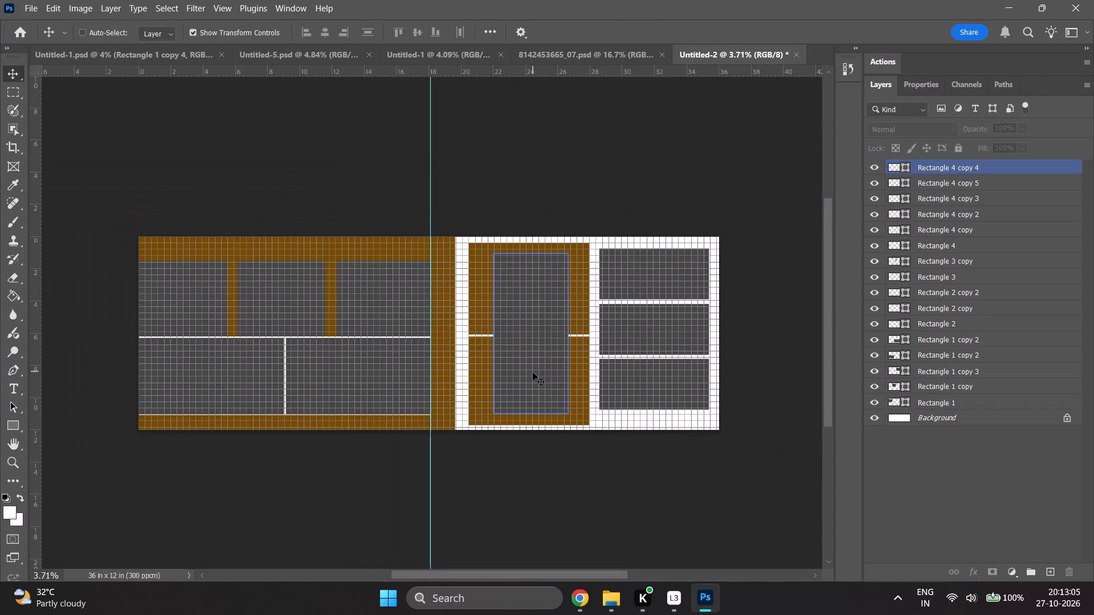
{"action": "scroll", "coordinate": [533, 372], "scroll_direction": "up", "scroll_amount": 5}
{"action": "scroll", "coordinate": [531, 372], "scroll_direction": "up", "scroll_amount": 4, "text": "ctrl"}
{"action": "left_click", "coordinate": [154, 60]}
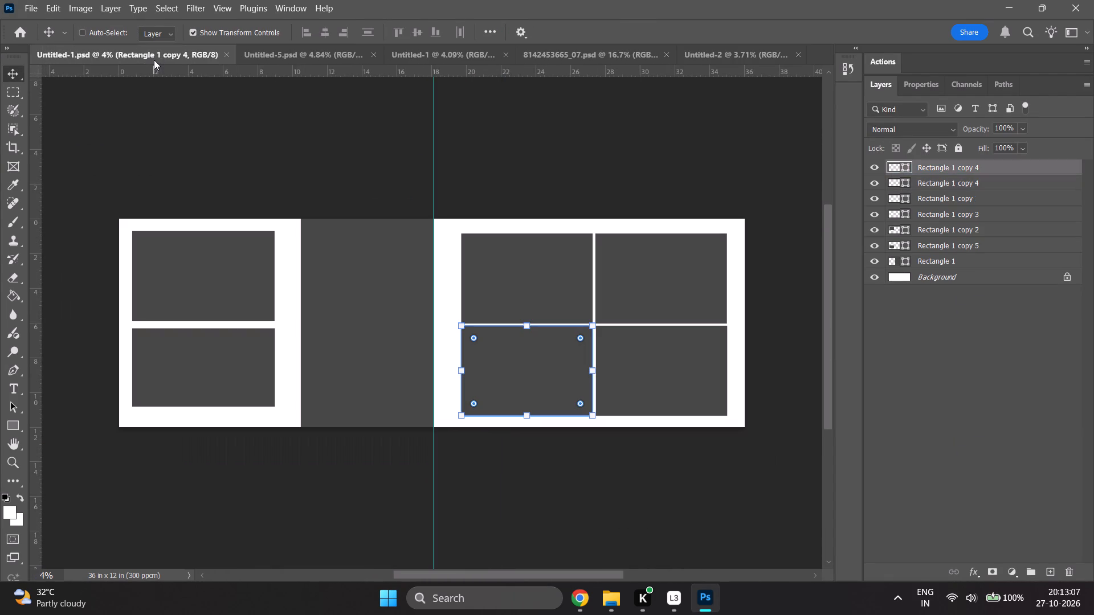
{"action": "left_click", "coordinate": [307, 60]}
{"action": "left_click", "coordinate": [470, 60]}
{"action": "left_click", "coordinate": [582, 61]}
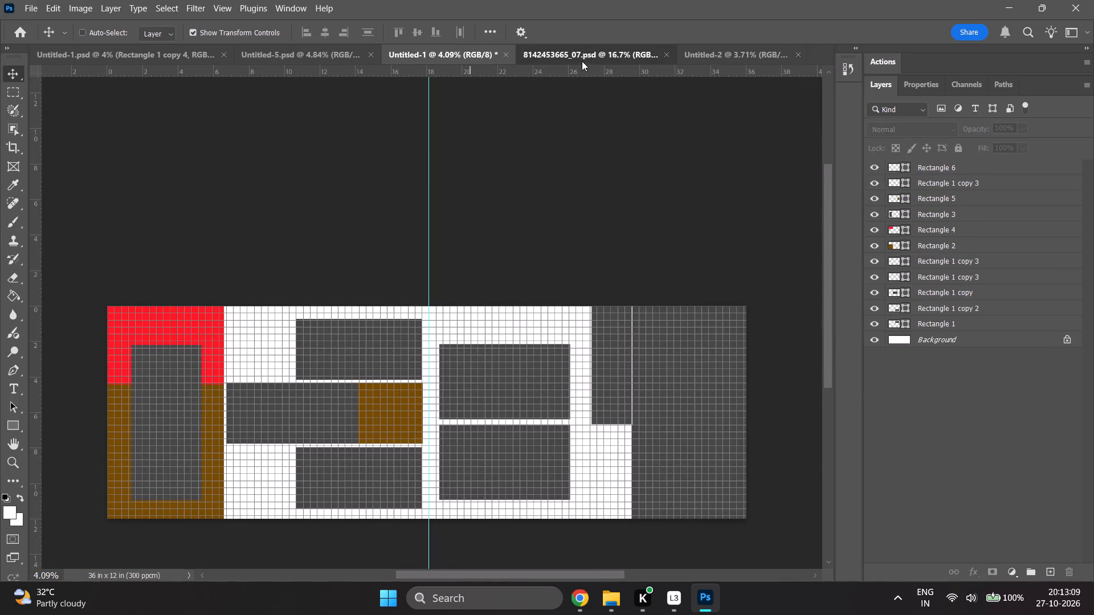
{"action": "left_click", "coordinate": [722, 56]}
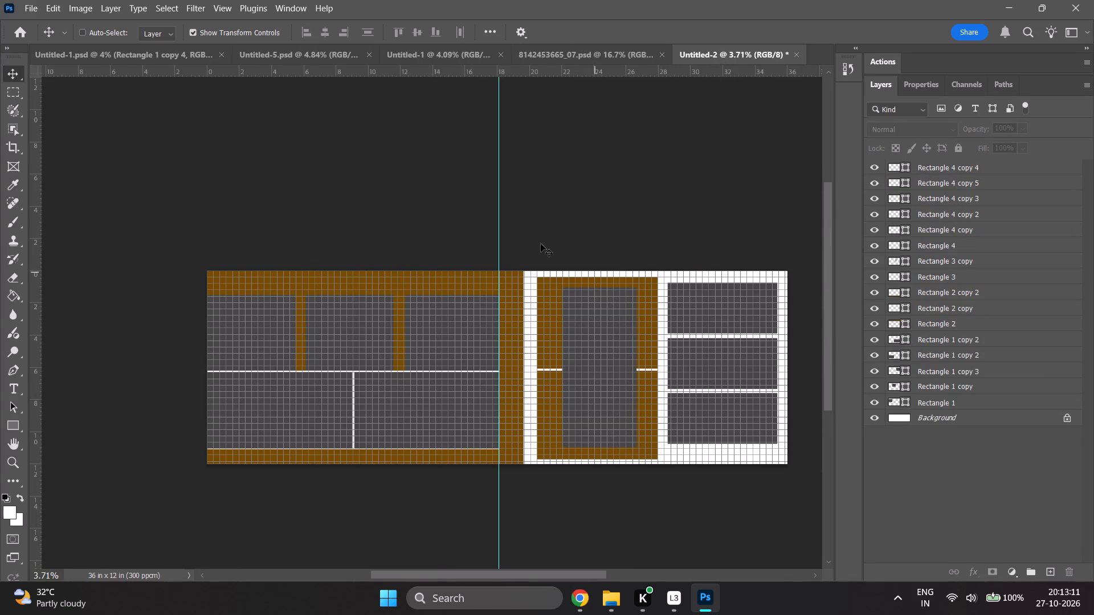
{"action": "left_click", "coordinate": [153, 61]}
{"action": "scroll", "coordinate": [274, 105], "scroll_direction": "up", "scroll_amount": 4}
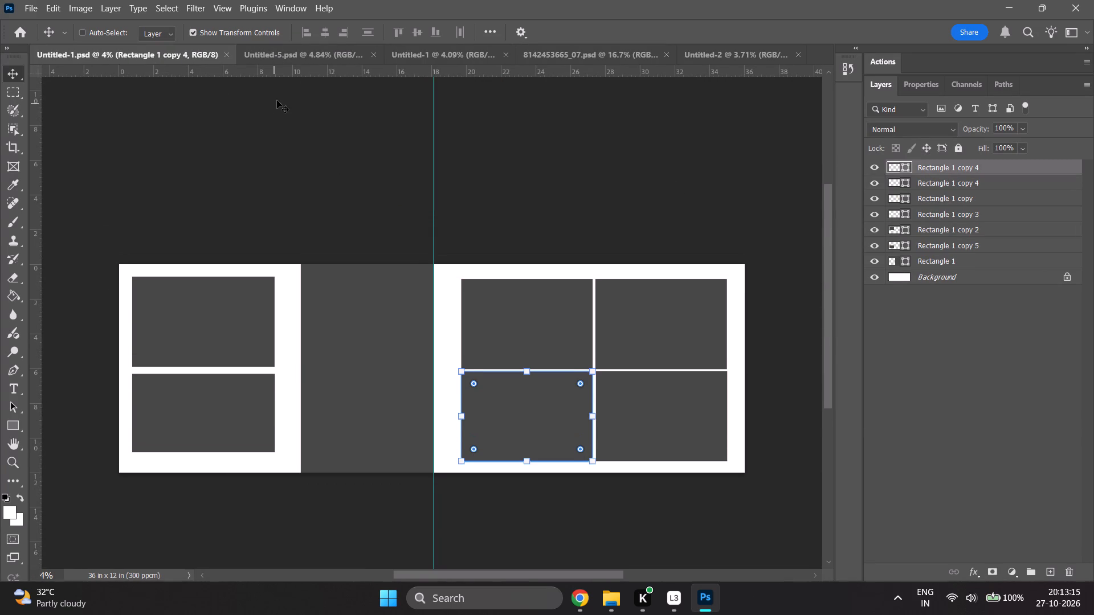
{"action": "left_click", "coordinate": [303, 47]}
{"action": "left_click", "coordinate": [434, 54]}
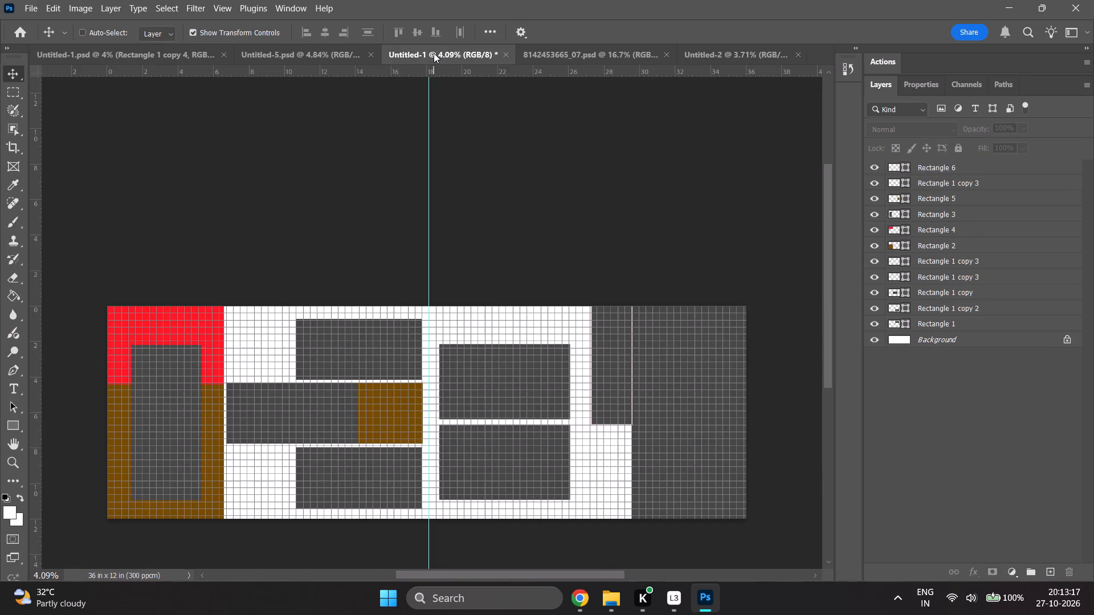
{"action": "left_click", "coordinate": [552, 58]}
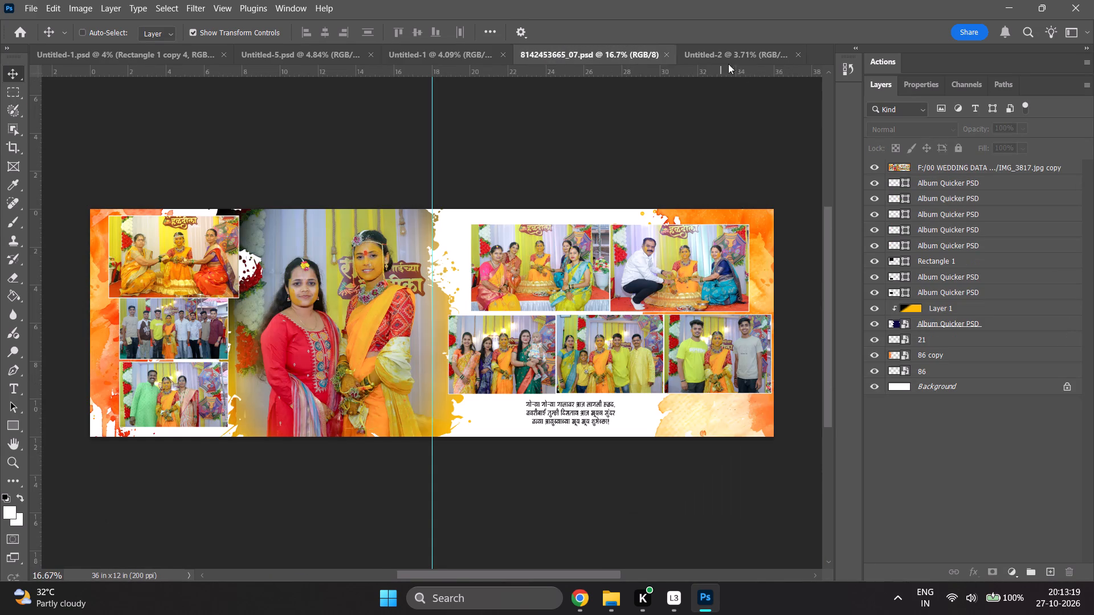
{"action": "left_click", "coordinate": [722, 59]}
{"action": "scroll", "coordinate": [624, 293], "scroll_direction": "down", "scroll_amount": 6}
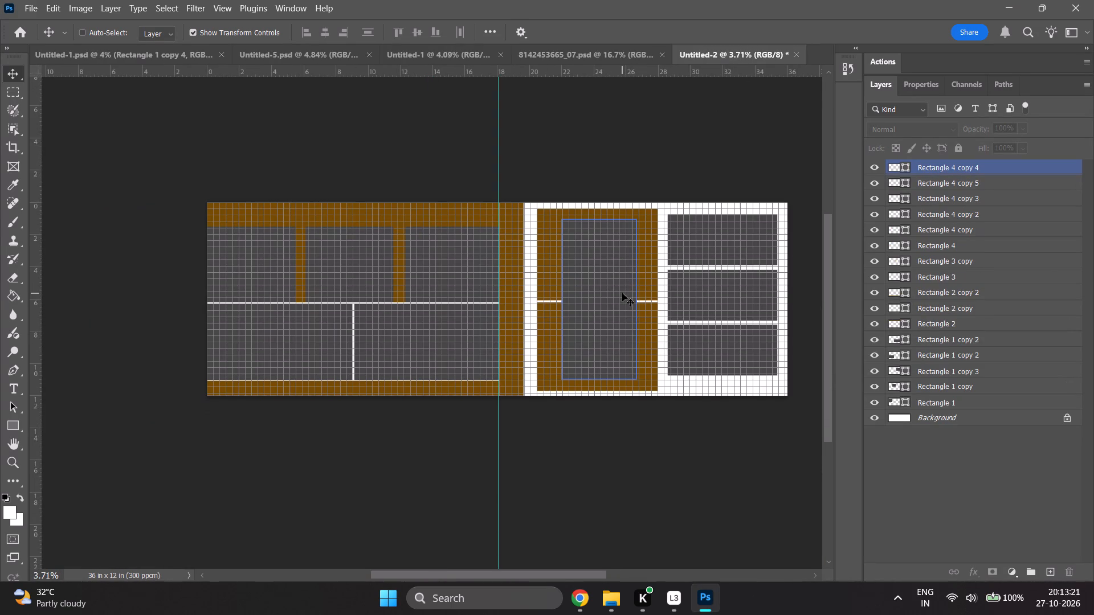
{"action": "scroll", "coordinate": [621, 292], "scroll_direction": "up", "scroll_amount": 5}
Create a new 36 x 12 in document from the Album 12x36 Preset SRGB at 300 pixels/centimeter.
{"action": "left_click", "coordinate": [19, 30]}
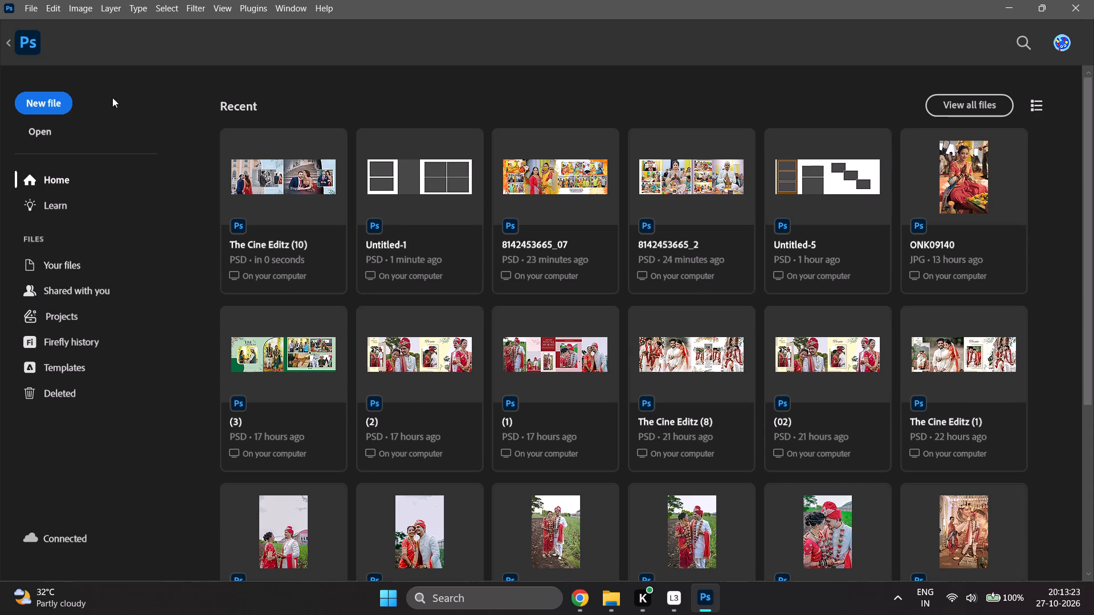
{"action": "left_click", "coordinate": [55, 112]}
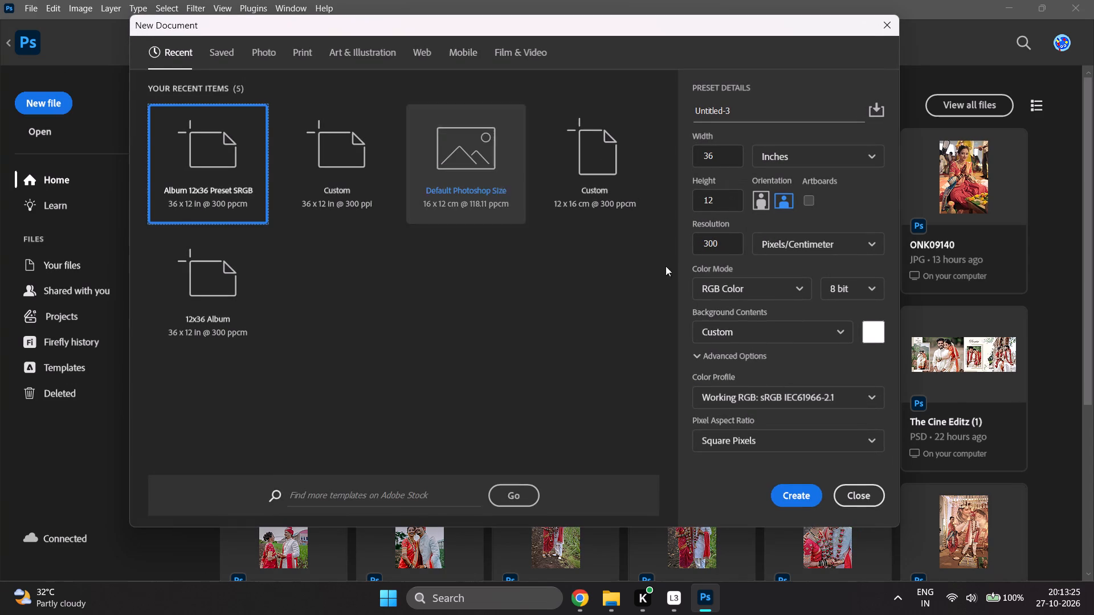
{"action": "left_click", "coordinate": [789, 495]}
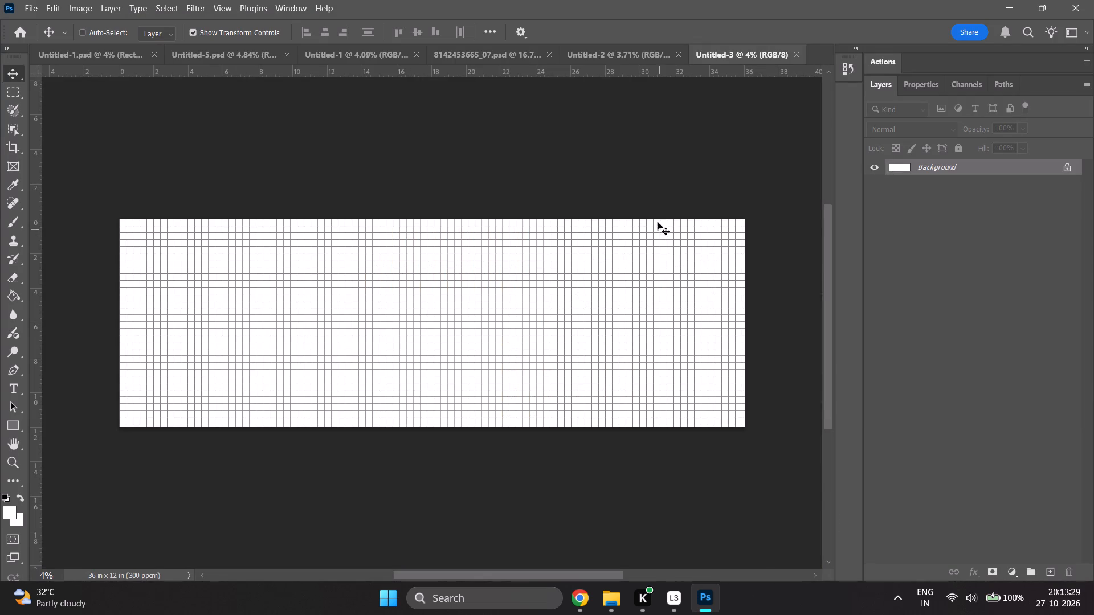
Place a vertical guide at the 18 in centre of the blank Untitled-3 spread.
{"action": "left_click", "coordinate": [622, 60]}
{"action": "left_click", "coordinate": [716, 55]}
{"action": "scroll", "coordinate": [68, 323], "scroll_direction": "up", "scroll_amount": 2, "text": "ctrl"}
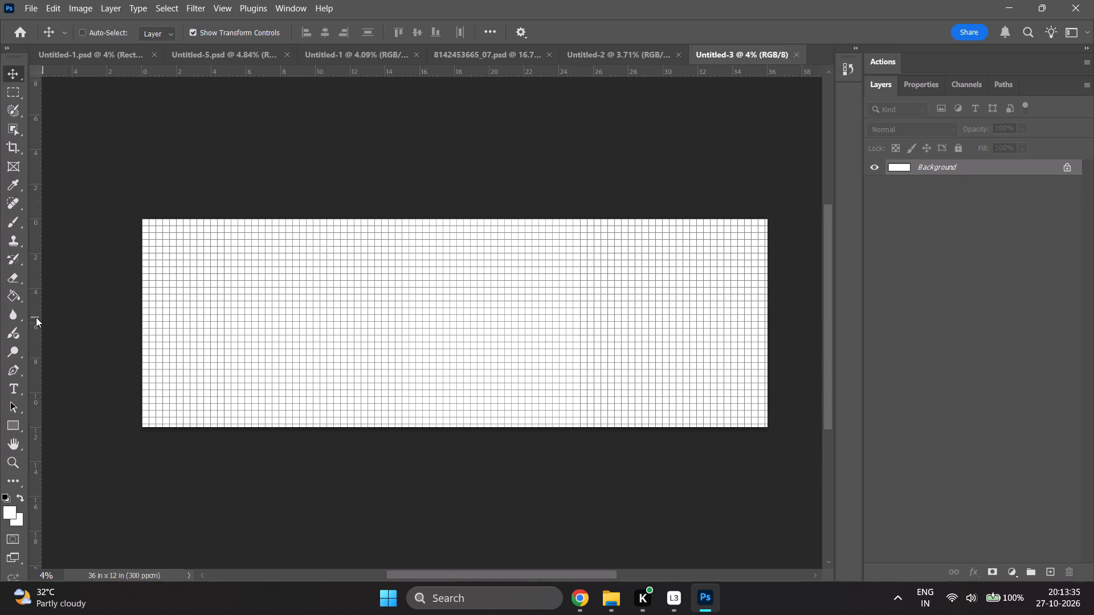
{"action": "left_click_drag", "start_coordinate": [36, 317], "coordinate": [459, 329]}
{"action": "scroll", "coordinate": [457, 329], "scroll_direction": "up", "scroll_amount": 4, "text": "ctrl"}
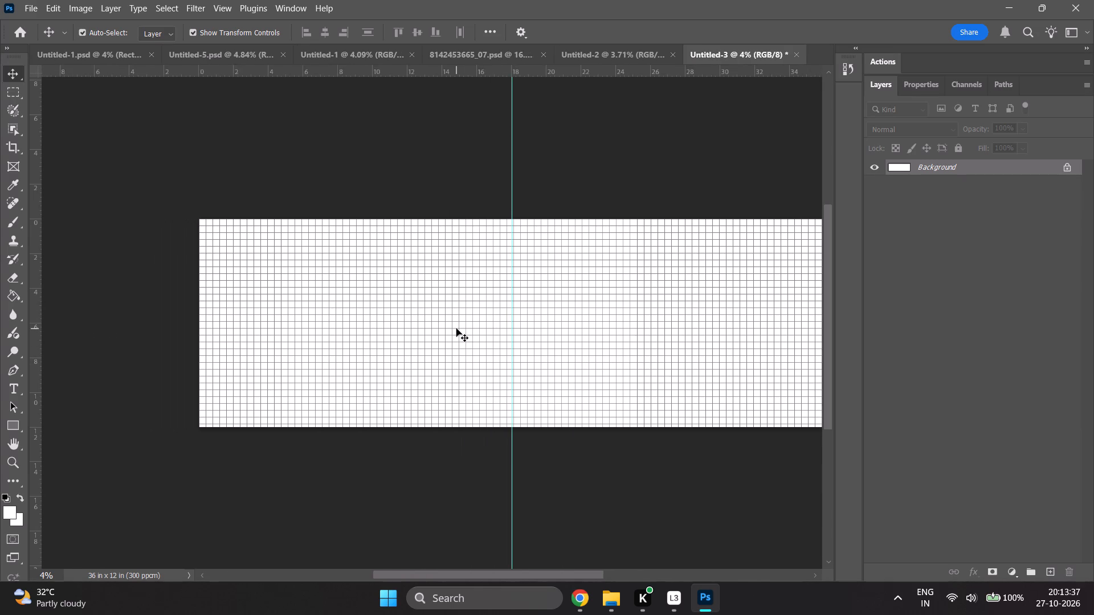
Nudge the vertical centre guide of the Untitled-3 spread slightly outward onto the adjacent major grid line just past 18 in.
{"action": "scroll", "coordinate": [456, 329], "scroll_direction": "up", "scroll_amount": 5, "text": "ctrl"}
{"action": "scroll", "coordinate": [456, 329], "scroll_direction": "down", "scroll_amount": 10, "text": "ctrl"}
{"action": "scroll", "coordinate": [447, 326], "scroll_direction": "up", "scroll_amount": 14, "text": "alt"}
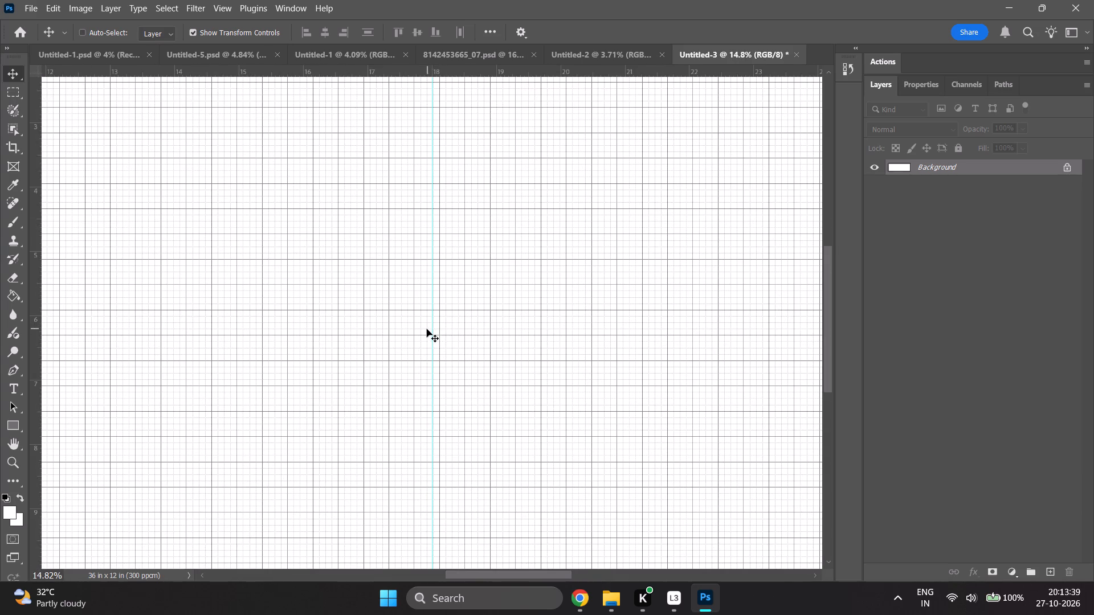
{"action": "left_click_drag", "start_coordinate": [431, 327], "coordinate": [440, 329]}
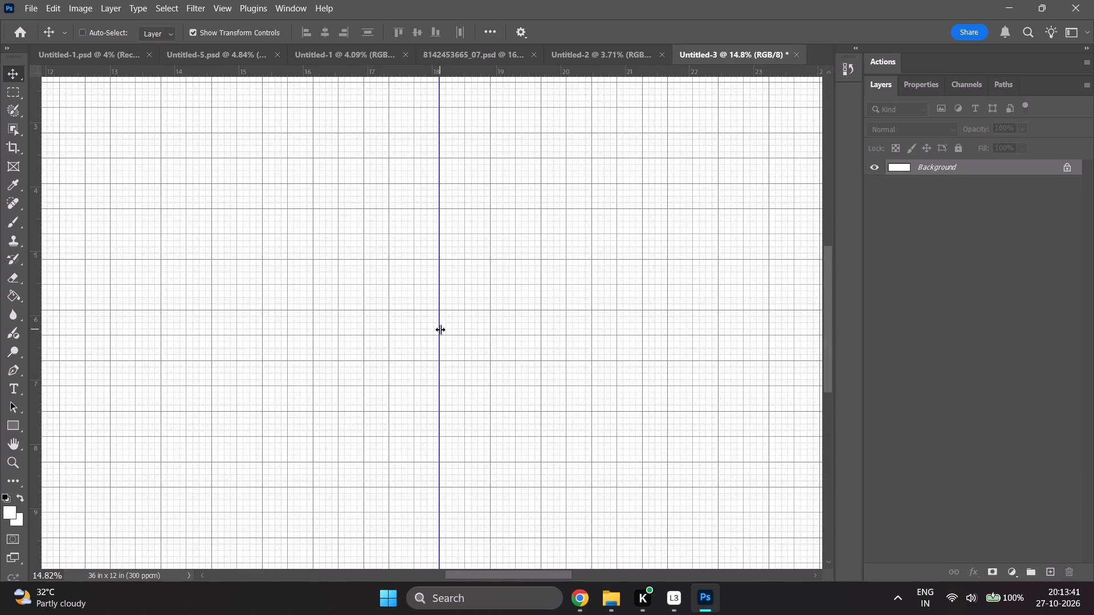
{"action": "scroll", "coordinate": [440, 329], "scroll_direction": "down", "scroll_amount": 12, "text": "alt"}
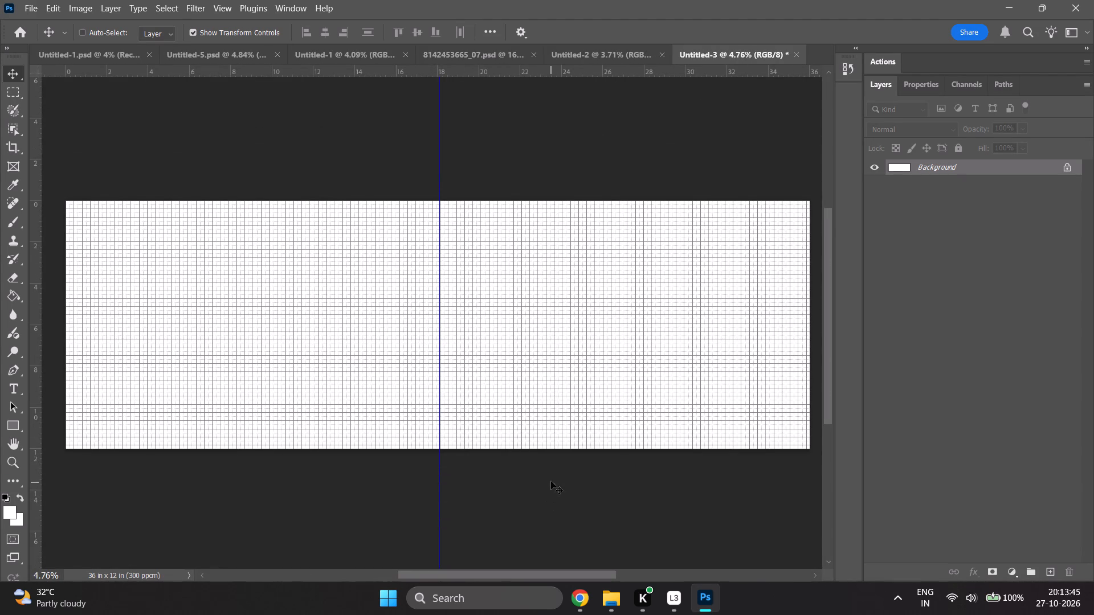
Switch to Chrome, watch a short part of the Album Design Fast Layout video to examine its spread layout, and return to Photoshop.
{"action": "left_click", "coordinate": [579, 613]}
{"action": "left_click", "coordinate": [473, 325]}
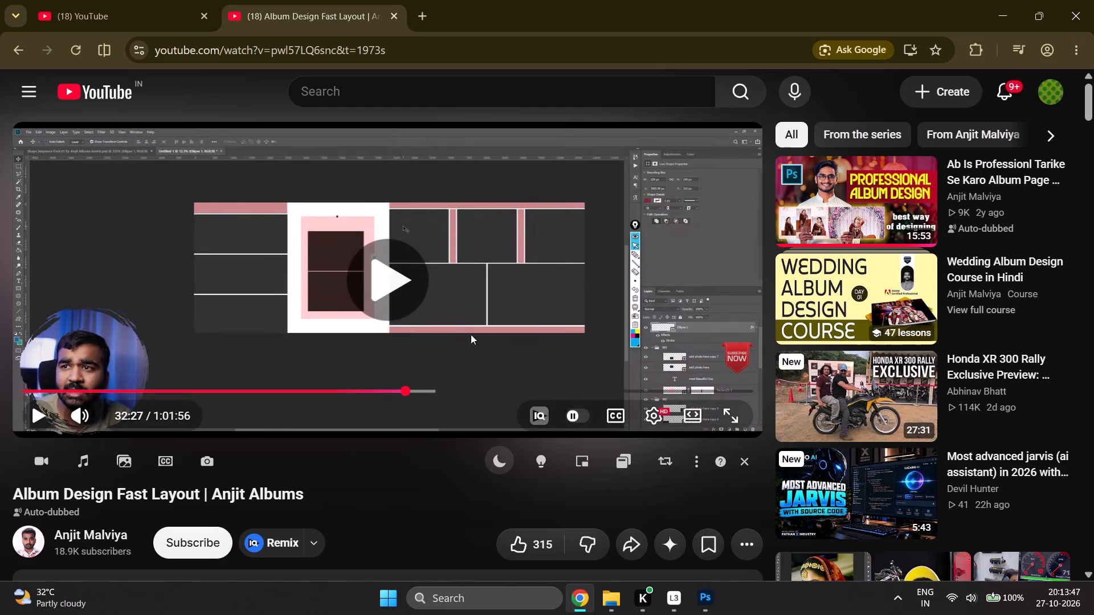
{"action": "left_click", "coordinate": [441, 307]}
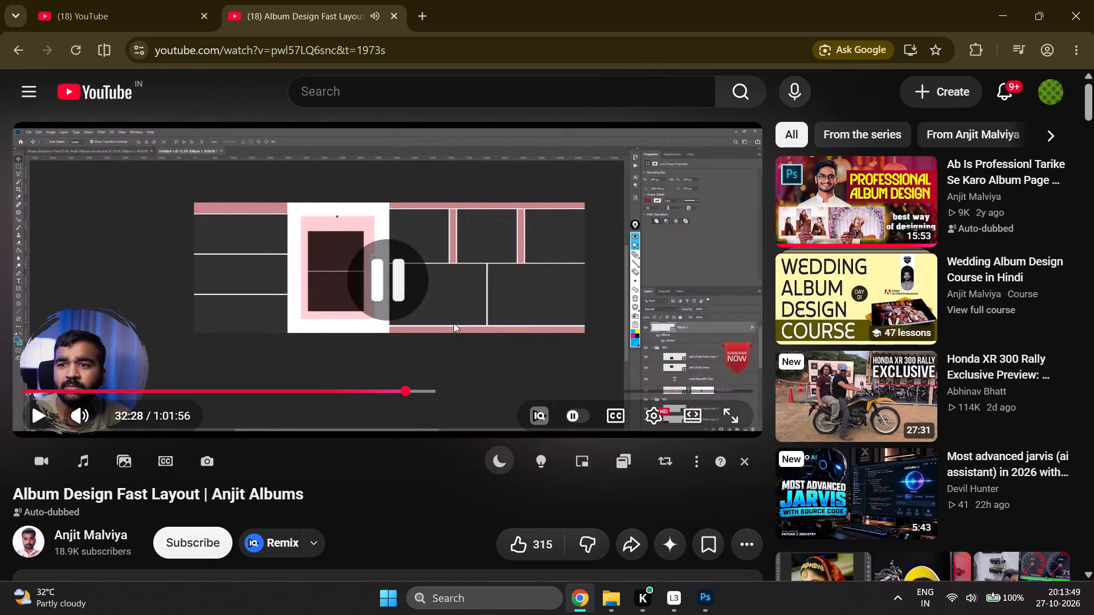
{"action": "left_click", "coordinate": [382, 333]}
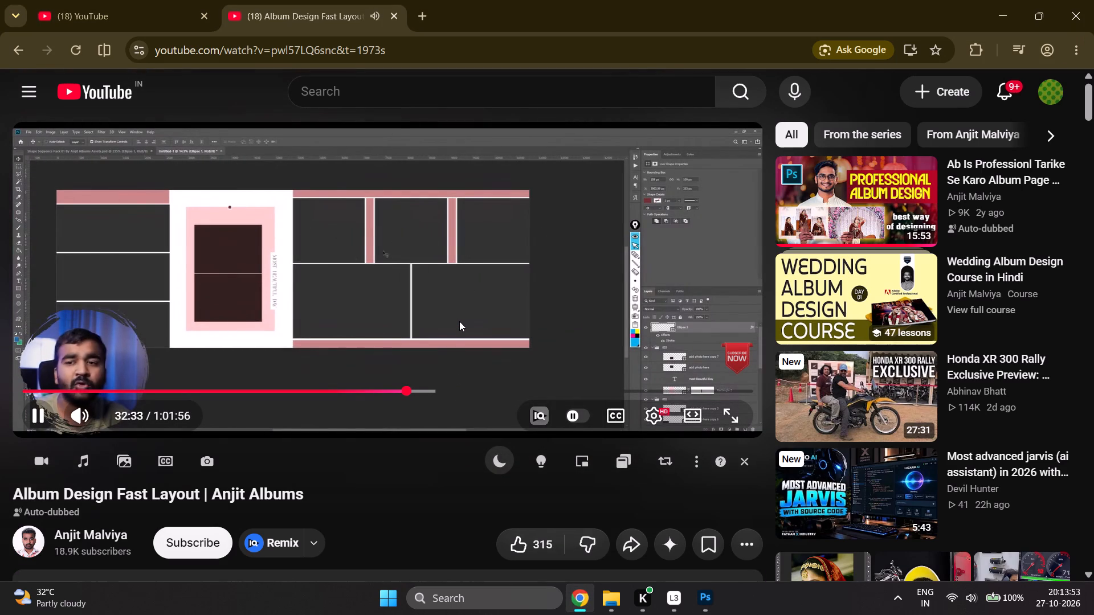
{"action": "left_click", "coordinate": [487, 313]}
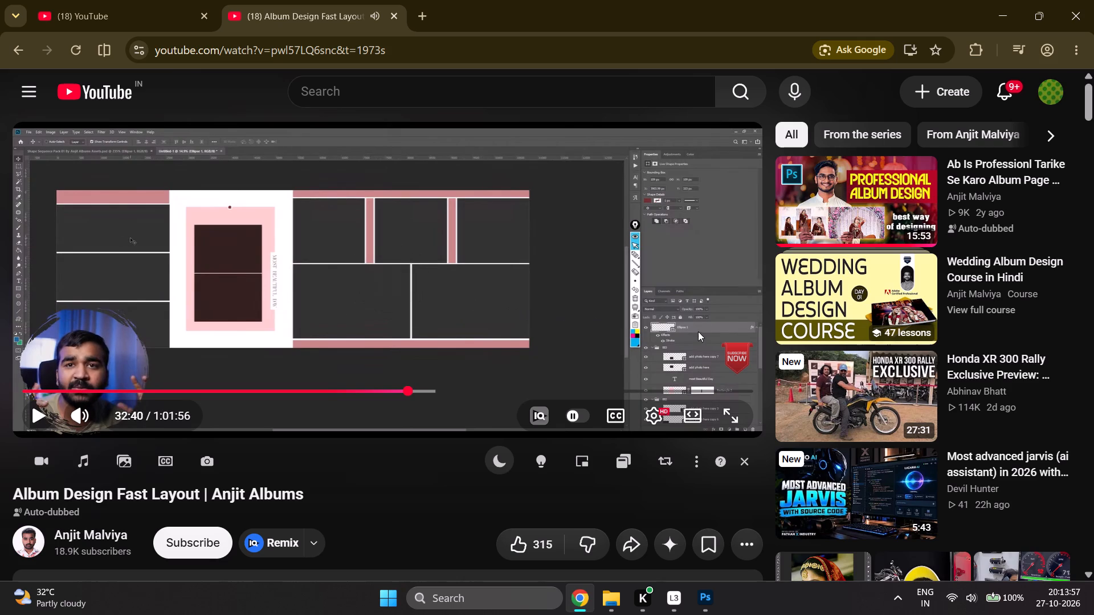
{"action": "left_click", "coordinate": [712, 593]}
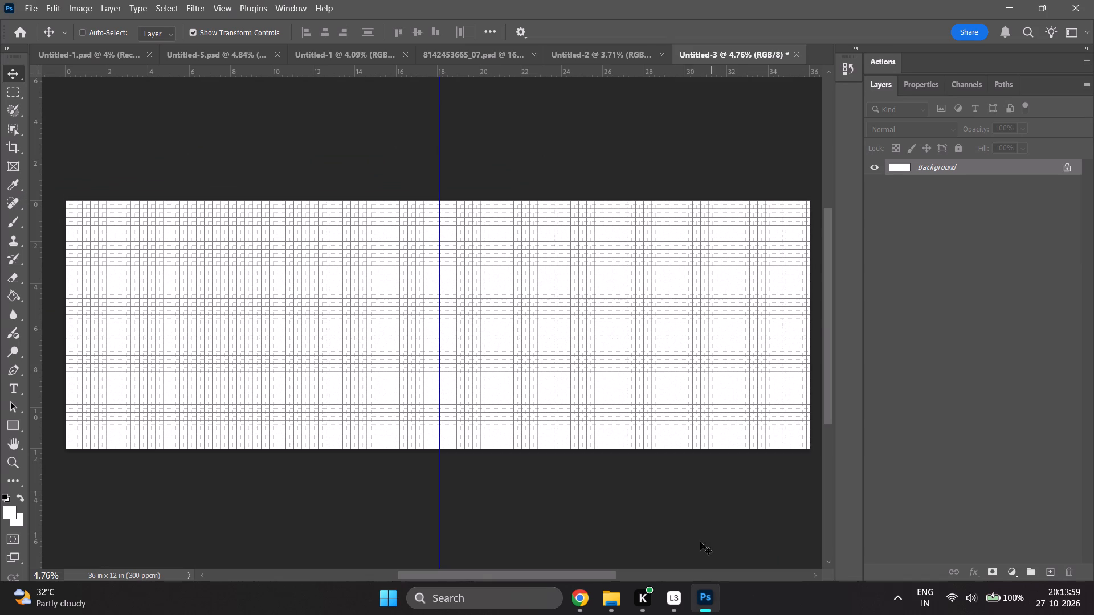
In the Untitled-2 document, move the three stacked grey rectangles, Rectangle 4, its copy and copy 2, down about 1 inch.
{"action": "left_click", "coordinate": [574, 55]}
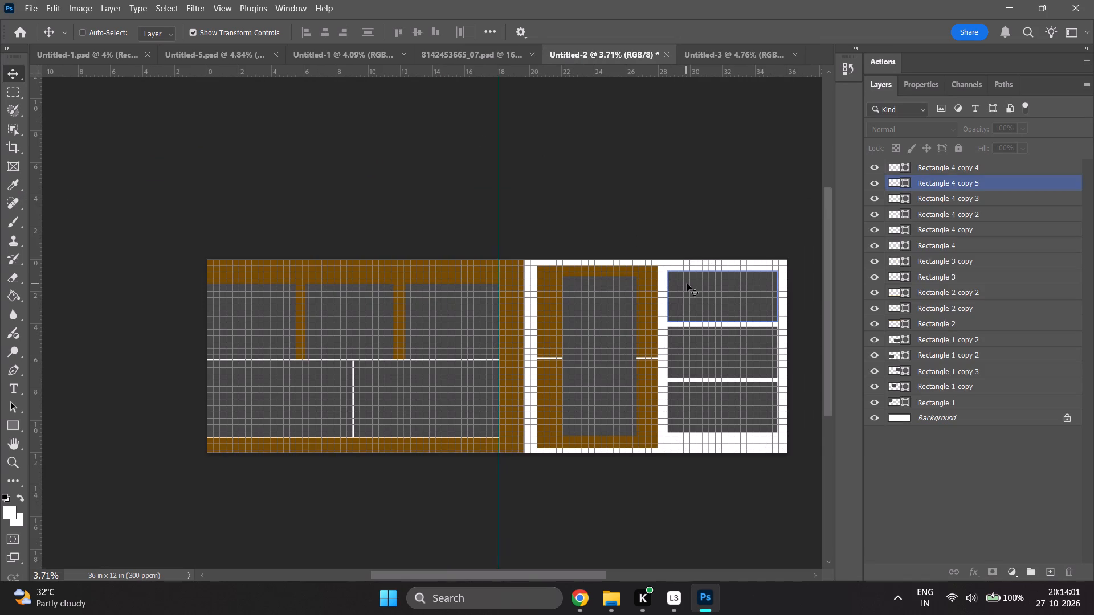
{"action": "left_click", "coordinate": [925, 241]}
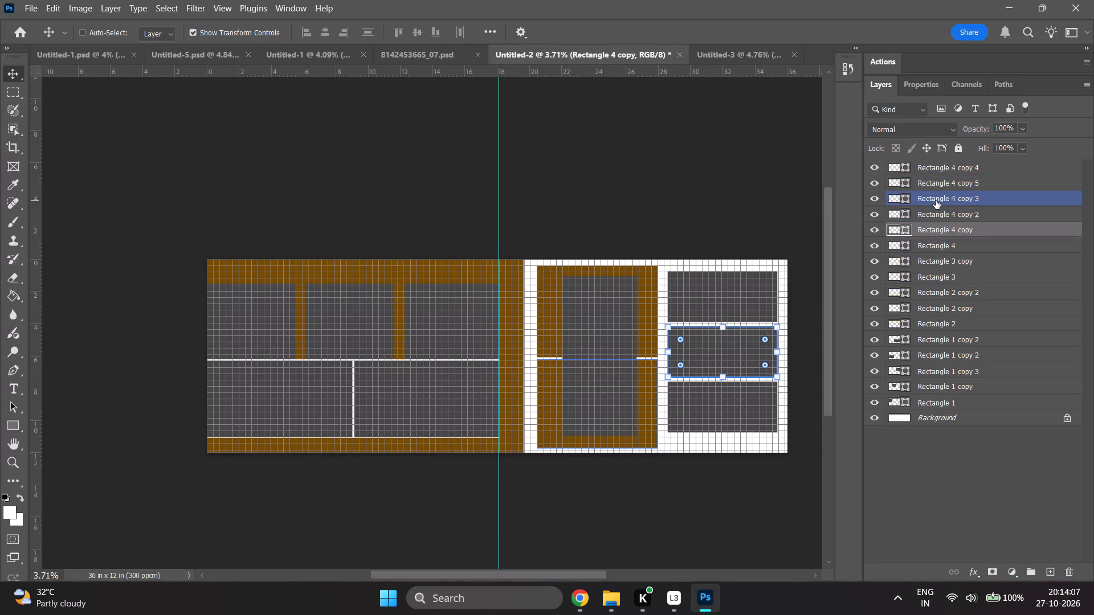
{"action": "left_click", "coordinate": [946, 247], "text": "shift"}
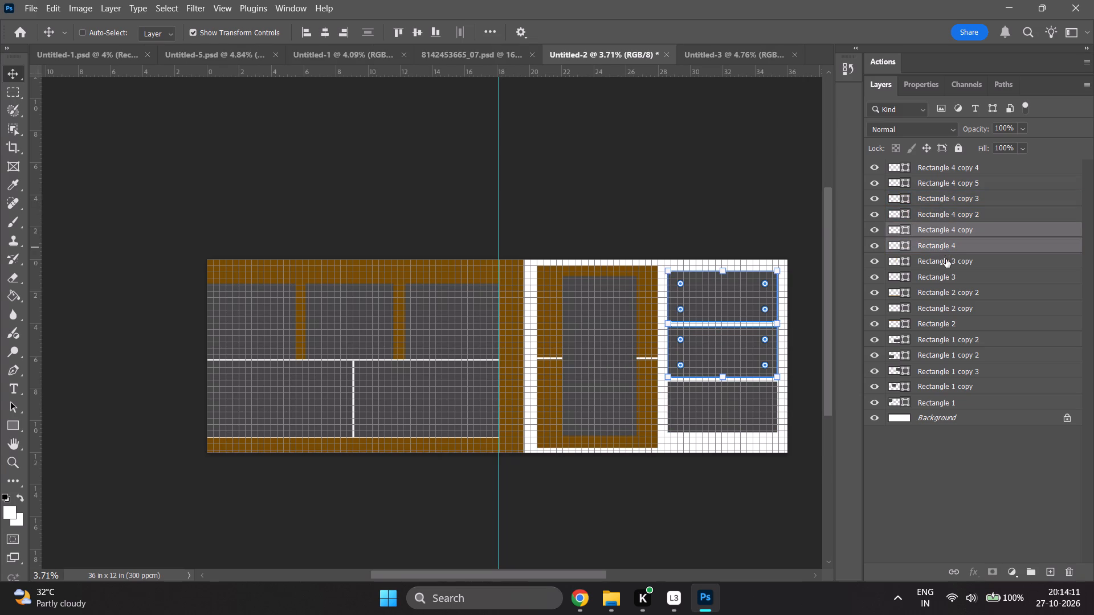
{"action": "left_click", "coordinate": [946, 213], "text": "shift"}
{"action": "scroll", "coordinate": [804, 346], "scroll_direction": "down", "scroll_amount": 6, "text": "alt"}
{"action": "scroll", "coordinate": [706, 337], "scroll_direction": "up", "scroll_amount": 3, "text": "alt"}
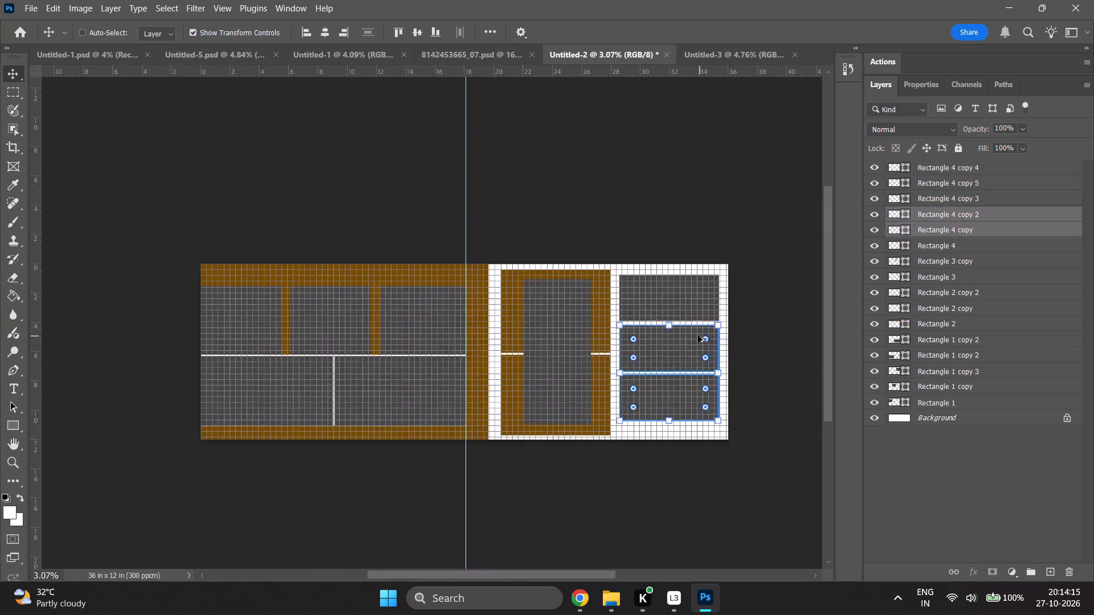
{"action": "scroll", "coordinate": [698, 335], "scroll_direction": "up", "scroll_amount": 6, "text": "alt"}
{"action": "scroll", "coordinate": [693, 334], "scroll_direction": "up", "scroll_amount": 2}
{"action": "scroll", "coordinate": [693, 334], "scroll_direction": "up", "scroll_amount": 4, "text": "ctrl"}
{"action": "scroll", "coordinate": [693, 334], "scroll_direction": "down", "scroll_amount": 10, "text": "ctrl"}
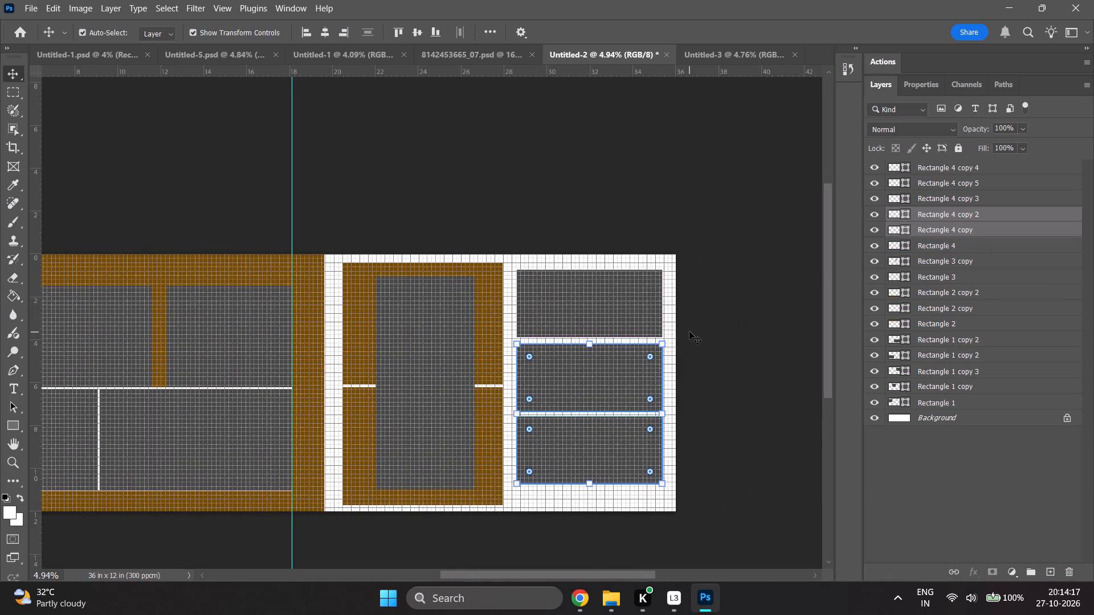
{"action": "scroll", "coordinate": [688, 331], "scroll_direction": "up", "scroll_amount": 2, "text": "alt"}
{"action": "scroll", "coordinate": [688, 331], "scroll_direction": "down", "scroll_amount": 2}
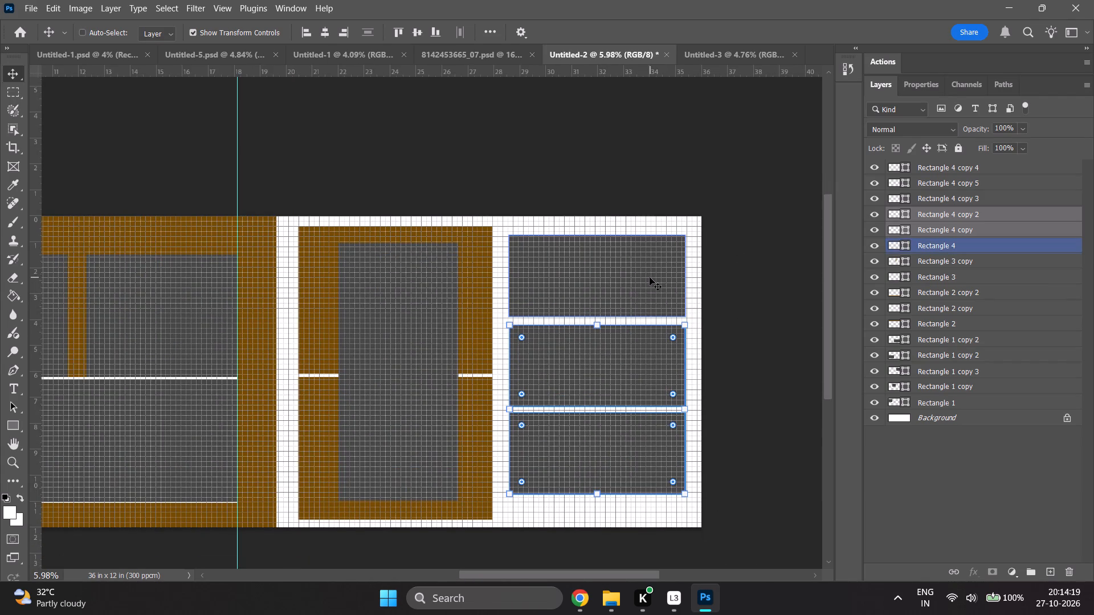
{"action": "left_click", "coordinate": [935, 243], "text": "shift"}
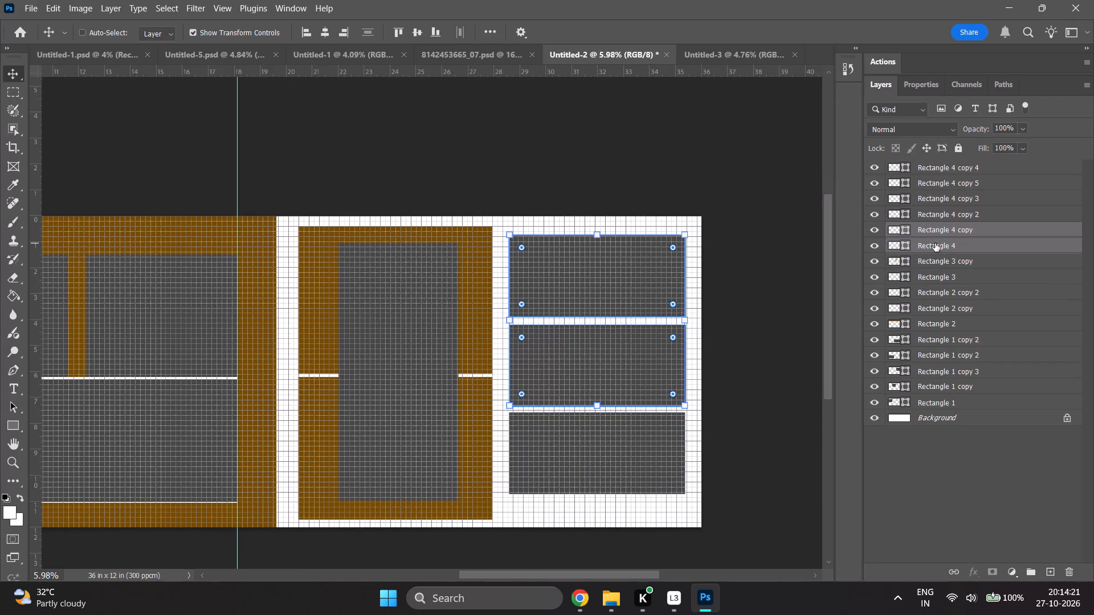
{"action": "left_click", "coordinate": [934, 245]}
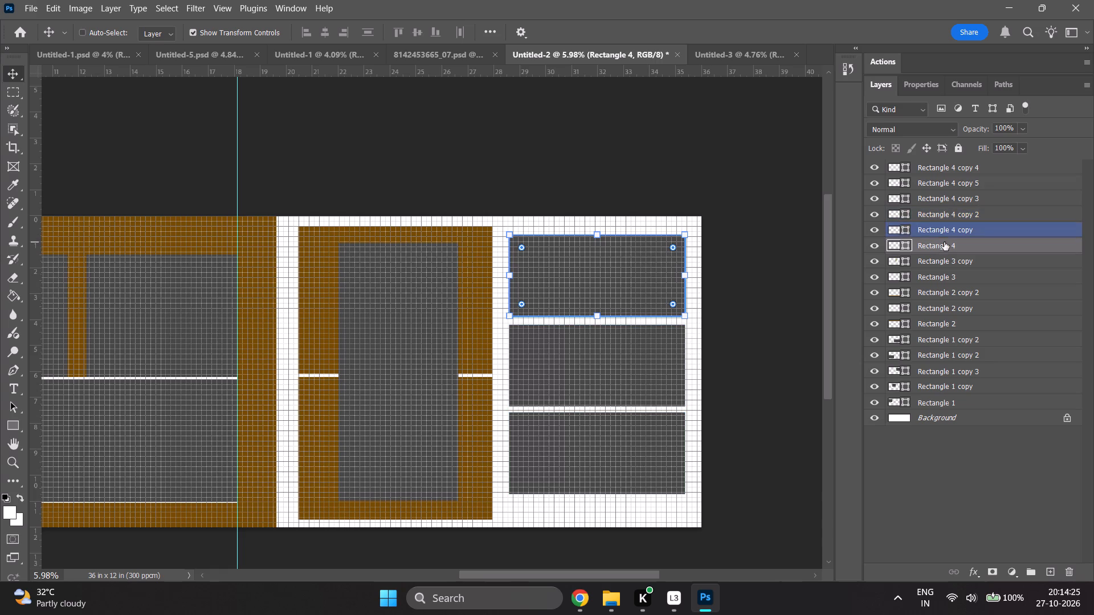
{"action": "left_click", "coordinate": [944, 230]}
{"action": "left_click", "coordinate": [944, 218]}
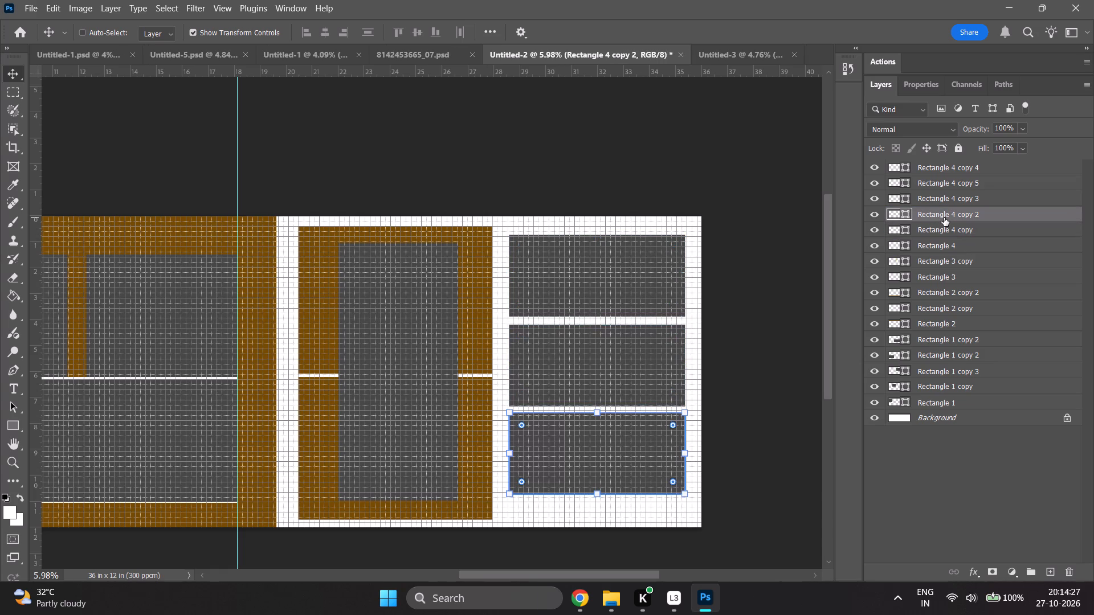
{"action": "left_click", "coordinate": [944, 249]}
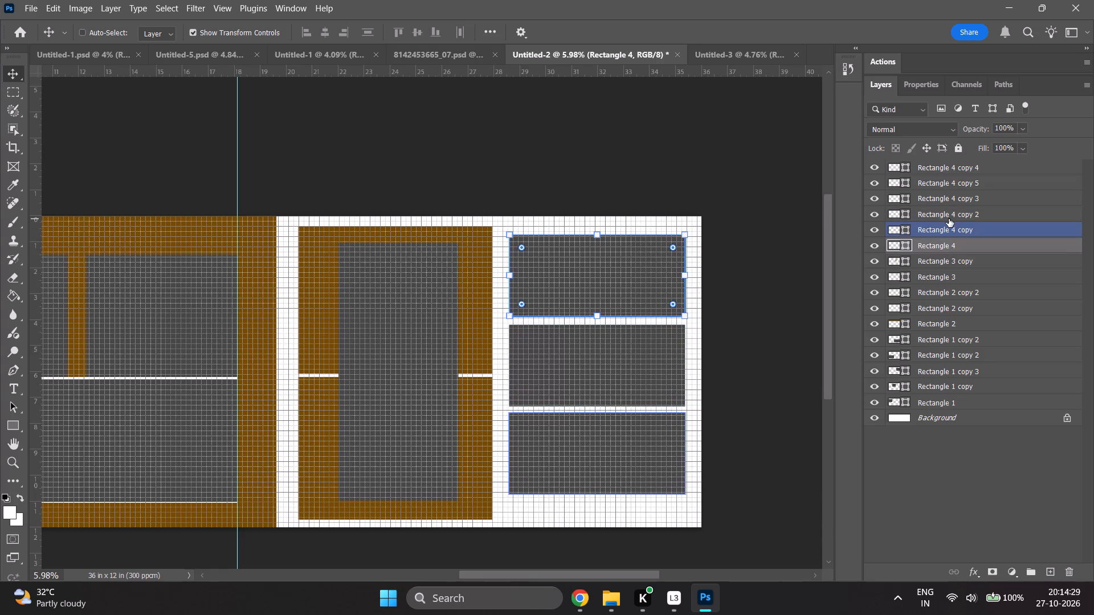
{"action": "left_click", "coordinate": [949, 219], "text": "shift"}
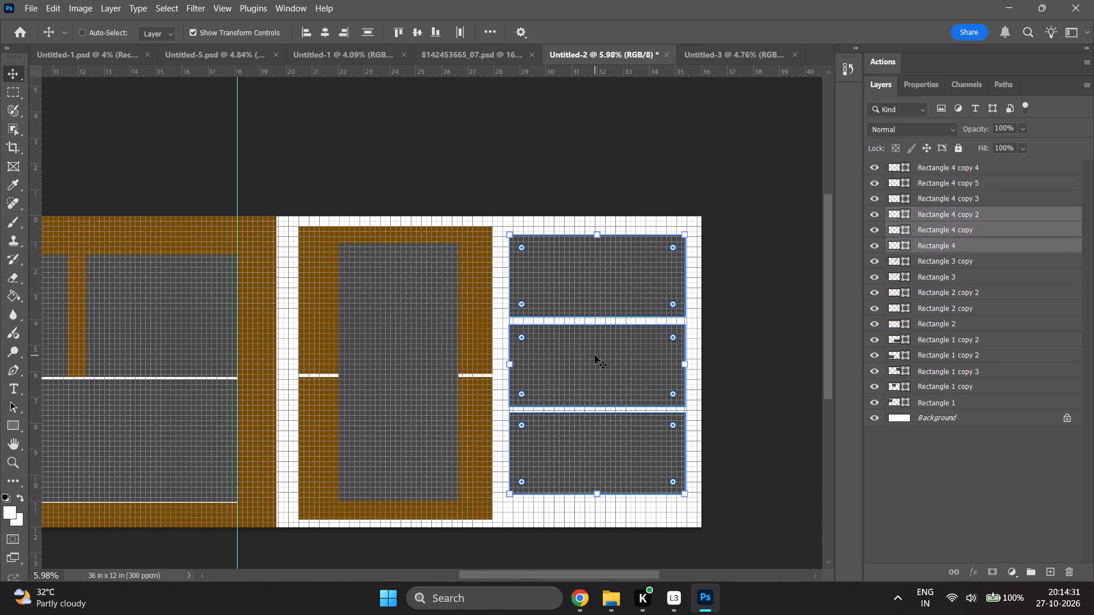
{"action": "left_click_drag", "start_coordinate": [595, 355], "coordinate": [598, 378]}
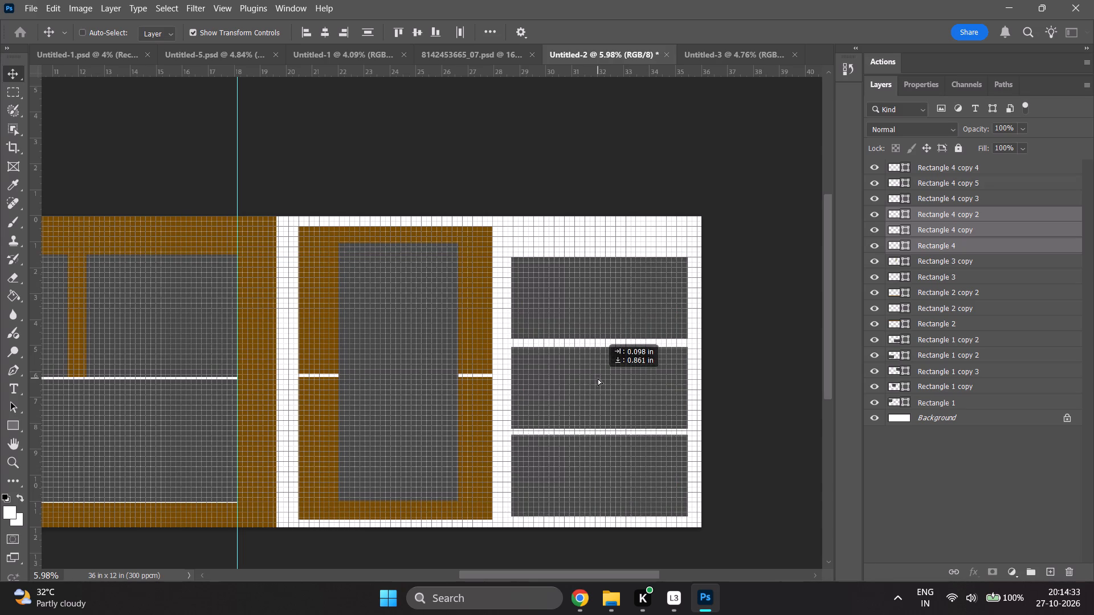
{"action": "left_click_drag", "start_coordinate": [598, 378], "coordinate": [595, 380]}
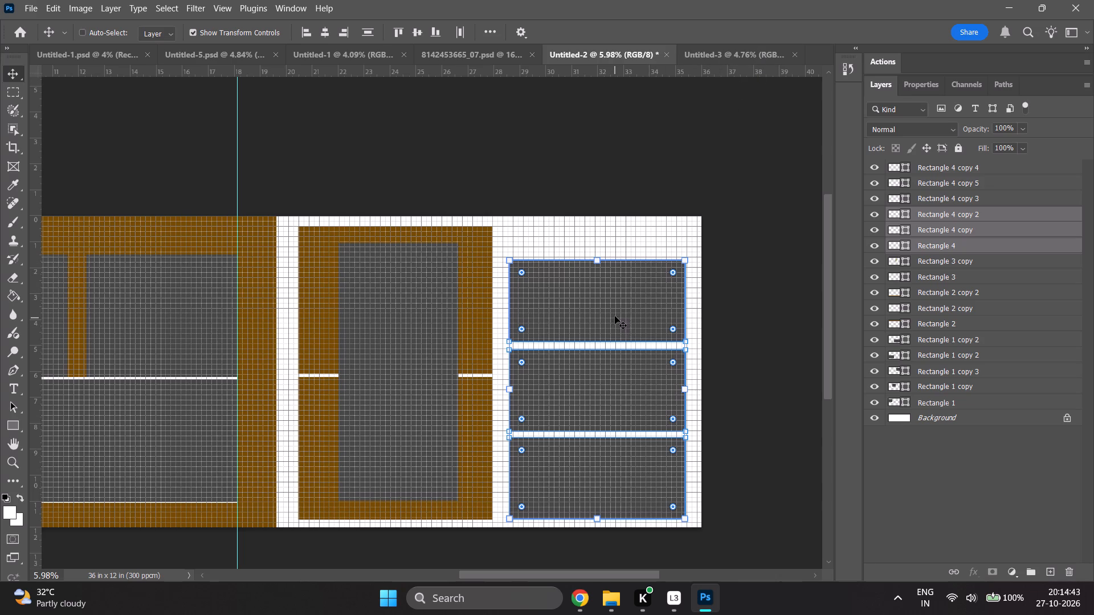
Stretch the three grey rectangles' shared bottom edge down to the brown frame's lower edge, about 100.25% height.
{"action": "scroll", "coordinate": [601, 294], "scroll_direction": "down", "scroll_amount": 2, "text": "alt"}
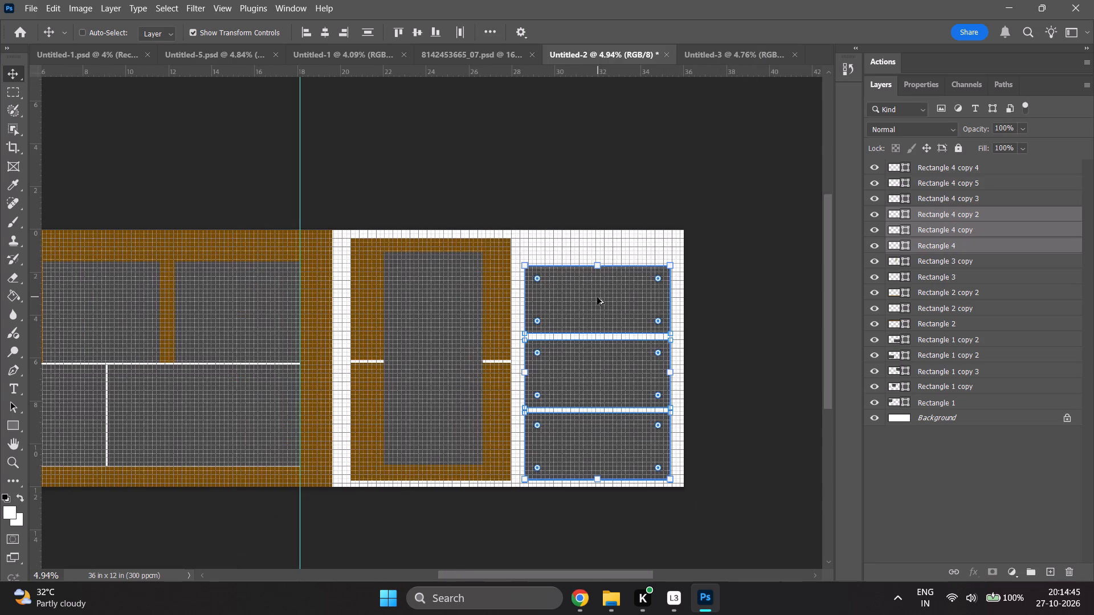
{"action": "scroll", "coordinate": [595, 297], "scroll_direction": "up", "scroll_amount": 2, "text": "alt"}
{"action": "scroll", "coordinate": [595, 297], "scroll_direction": "down", "scroll_amount": 2, "text": "alt"}
{"action": "scroll", "coordinate": [595, 296], "scroll_direction": "up", "scroll_amount": 2, "text": "alt"}
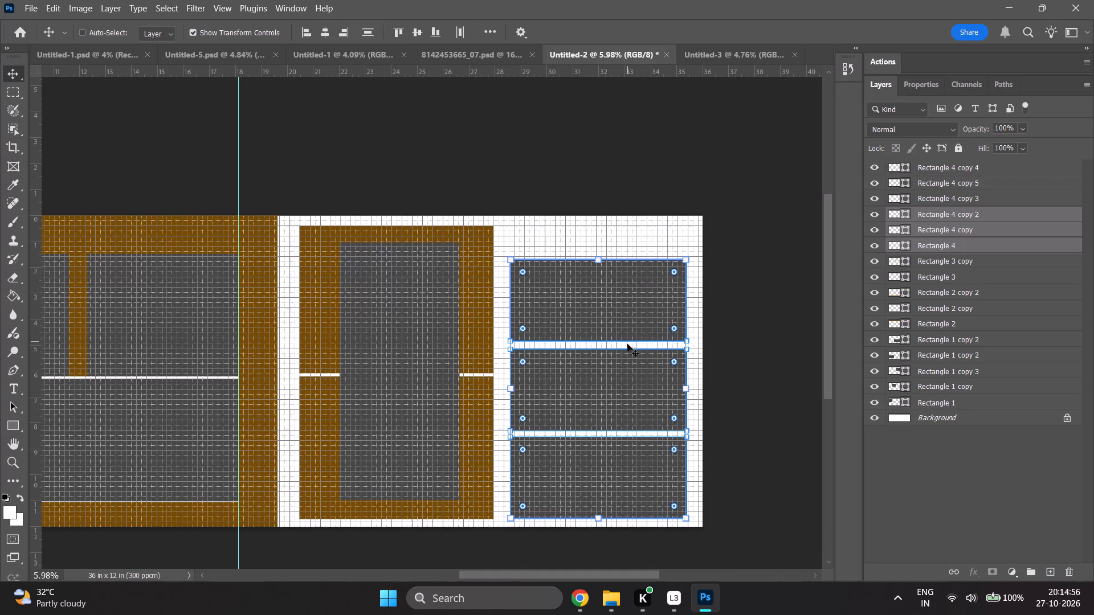
{"action": "scroll", "coordinate": [607, 488], "scroll_direction": "up", "scroll_amount": 8, "text": "alt"}
{"action": "scroll", "coordinate": [607, 488], "scroll_direction": "down", "scroll_amount": 4}
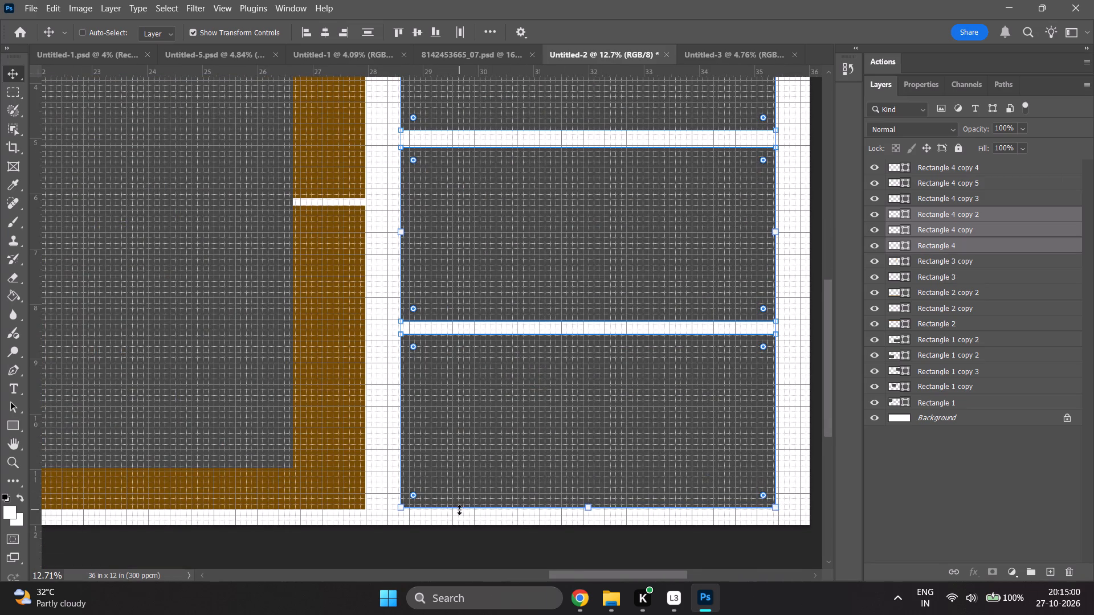
{"action": "scroll", "coordinate": [456, 498], "scroll_direction": "up", "scroll_amount": 2, "text": "ctrl"}
{"action": "scroll", "coordinate": [456, 498], "scroll_direction": "down", "scroll_amount": 6, "text": "ctrl"}
{"action": "scroll", "coordinate": [452, 493], "scroll_direction": "up", "scroll_amount": 3, "text": "alt"}
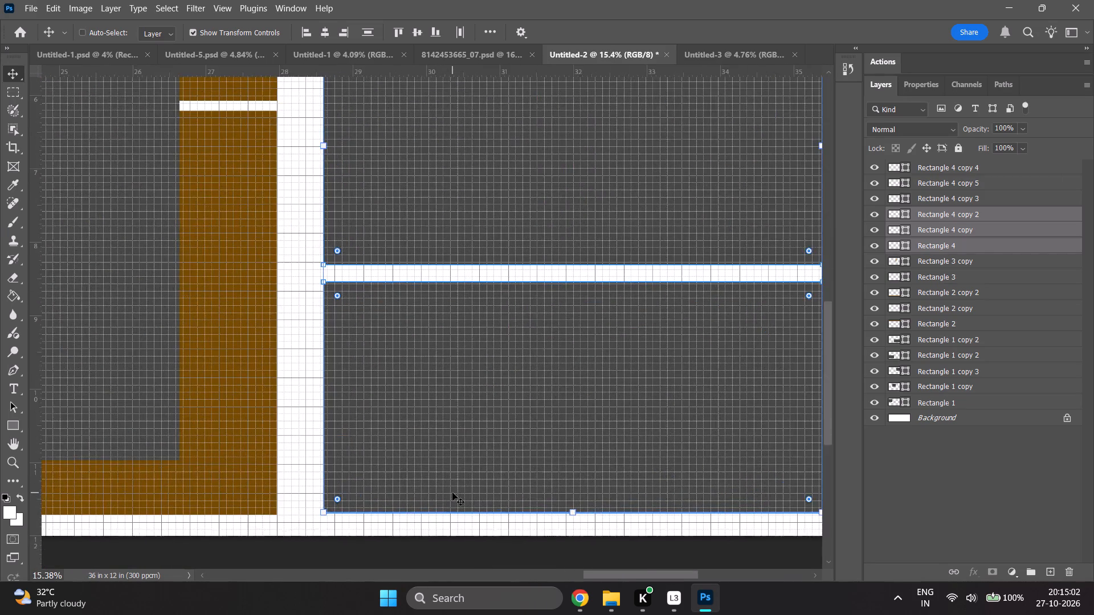
{"action": "scroll", "coordinate": [452, 493], "scroll_direction": "up", "scroll_amount": 1, "text": "alt"}
{"action": "scroll", "coordinate": [438, 471], "scroll_direction": "down", "scroll_amount": 5}
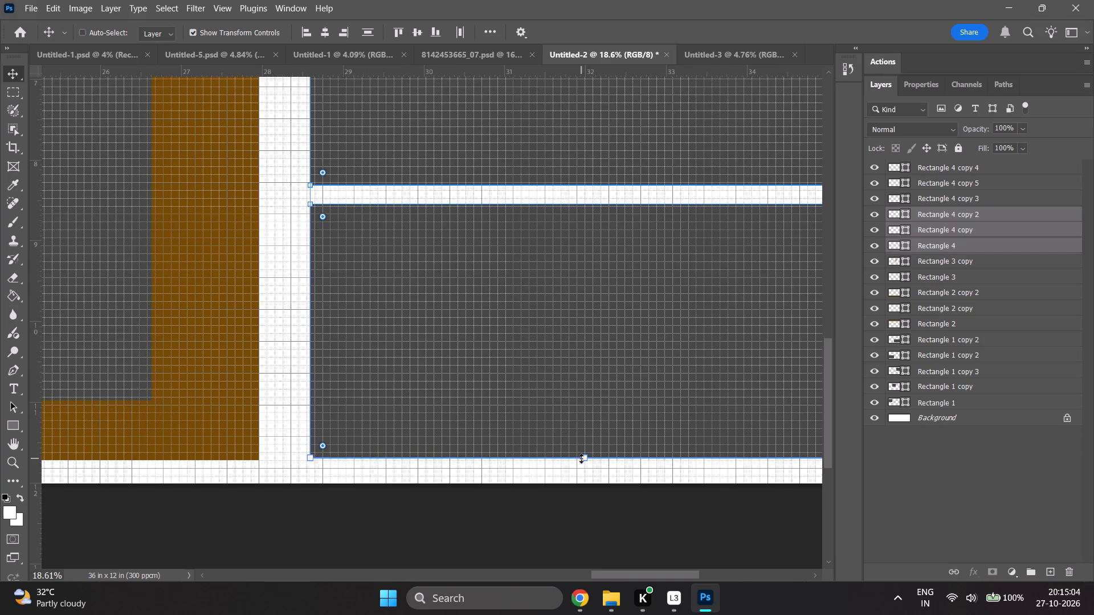
{"action": "left_click_drag", "start_coordinate": [581, 458], "coordinate": [579, 464], "text": "shift"}
{"action": "left_click", "coordinate": [579, 464], "text": "shift"}
{"action": "scroll", "coordinate": [534, 437], "scroll_direction": "down", "scroll_amount": 2, "text": "alt"}
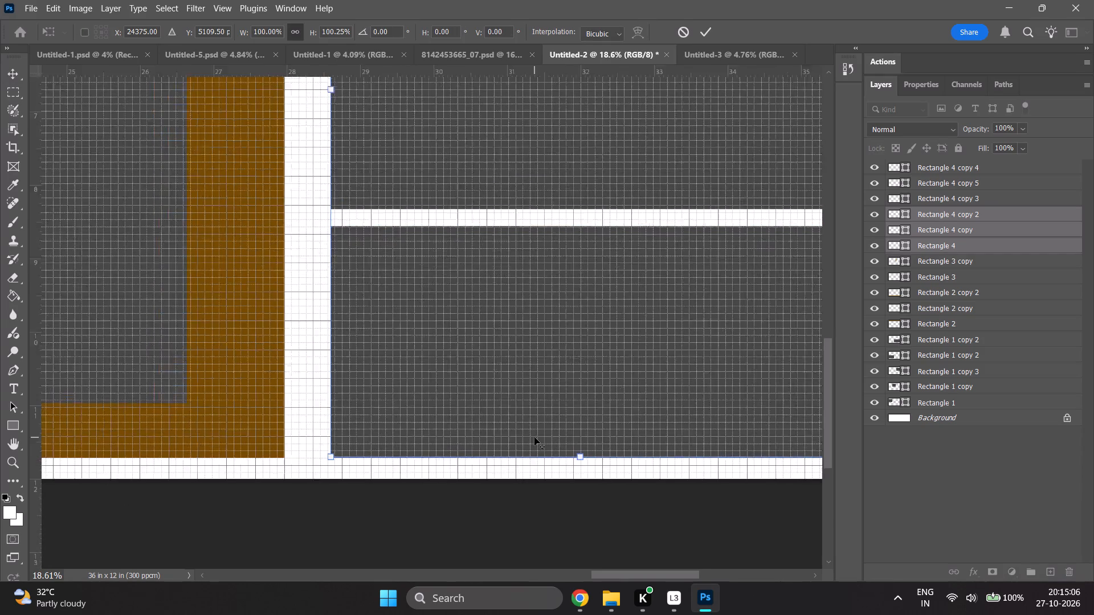
Lower the three rectangles' shared top edge to 97.54% height, narrow them to 97.30% width, and apply the transform.
{"action": "scroll", "coordinate": [534, 437], "scroll_direction": "down", "scroll_amount": 5, "text": "alt"}
{"action": "scroll", "coordinate": [533, 432], "scroll_direction": "up", "scroll_amount": 20}
{"action": "scroll", "coordinate": [533, 432], "scroll_direction": "up", "scroll_amount": 2}
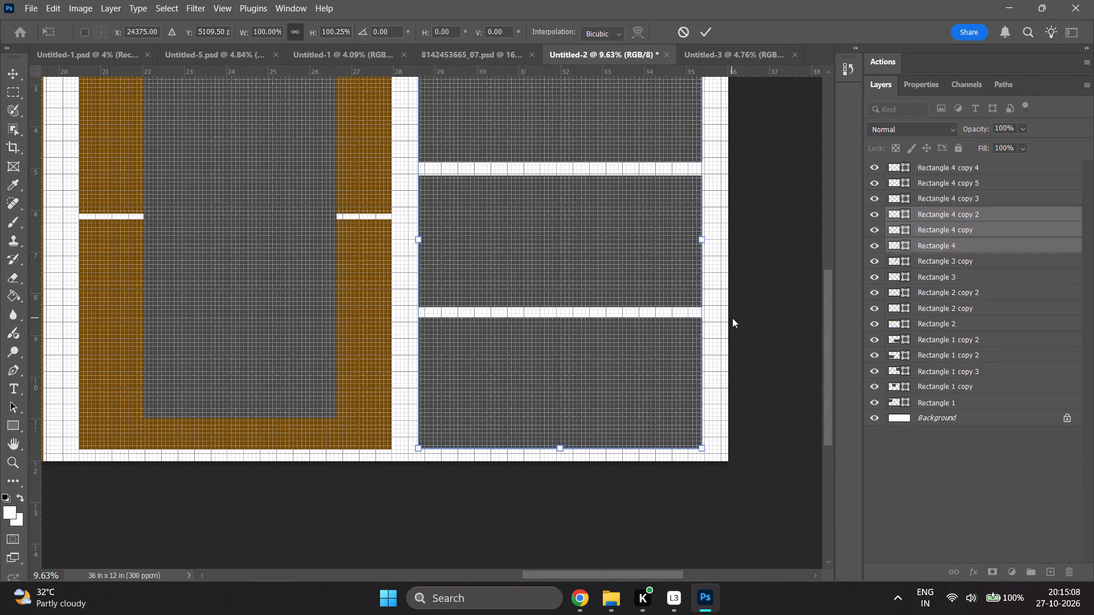
{"action": "scroll", "coordinate": [658, 311], "scroll_direction": "down", "scroll_amount": 4}
{"action": "scroll", "coordinate": [656, 426], "scroll_direction": "down", "scroll_amount": 2, "text": "alt"}
{"action": "scroll", "coordinate": [666, 345], "scroll_direction": "down", "scroll_amount": 2, "text": "alt"}
{"action": "scroll", "coordinate": [644, 237], "scroll_direction": "up", "scroll_amount": 6}
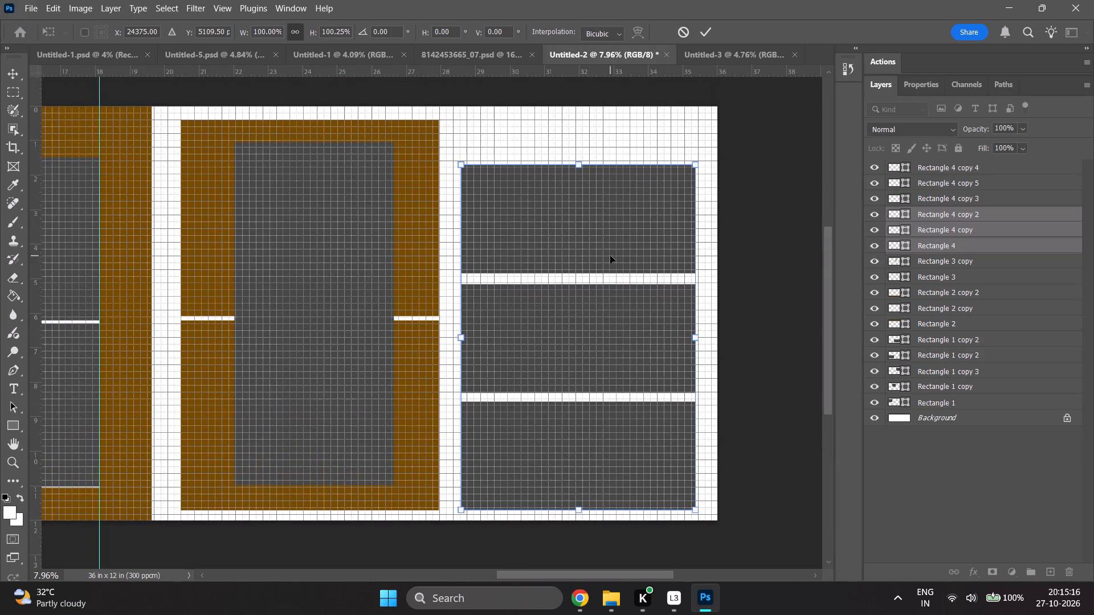
{"action": "scroll", "coordinate": [610, 256], "scroll_direction": "up", "scroll_amount": 2}
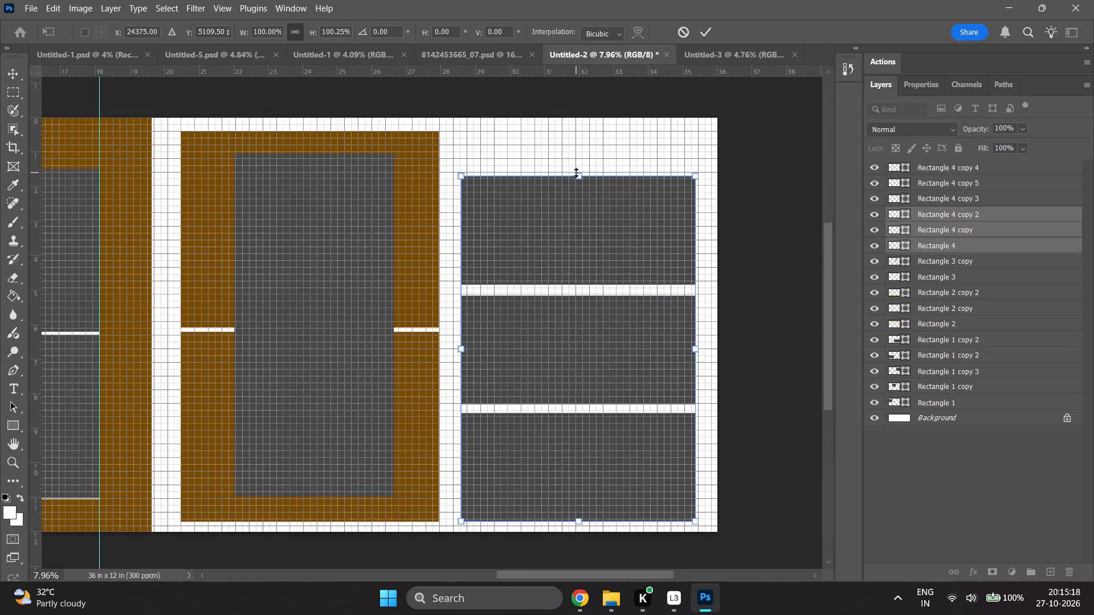
{"action": "left_click_drag", "start_coordinate": [580, 178], "coordinate": [580, 188], "text": "shift"}
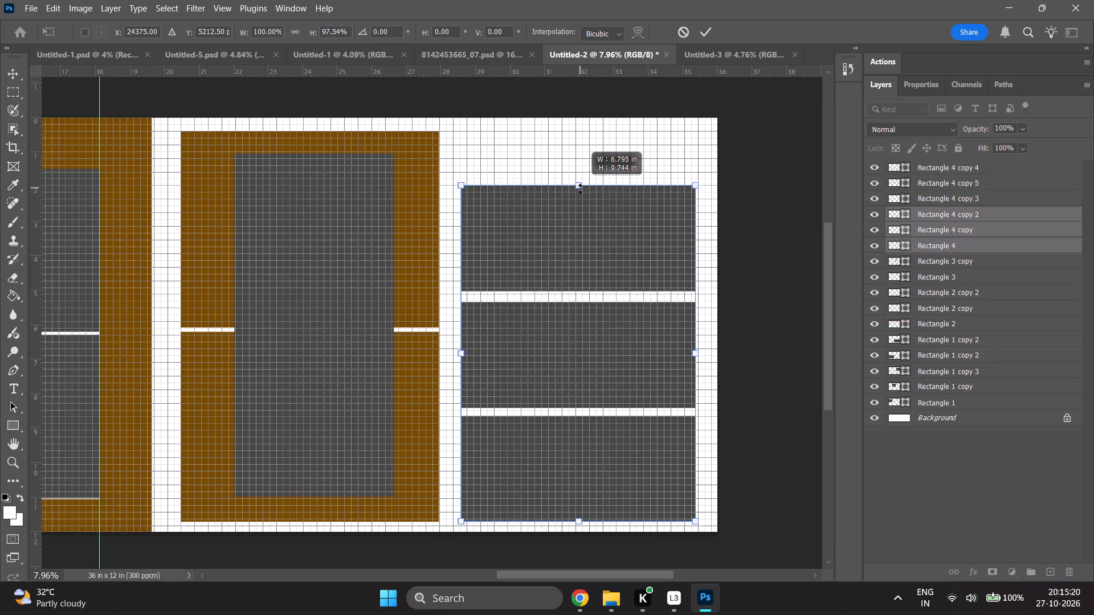
{"action": "left_click_drag", "start_coordinate": [580, 188], "coordinate": [580, 187], "text": "shift"}
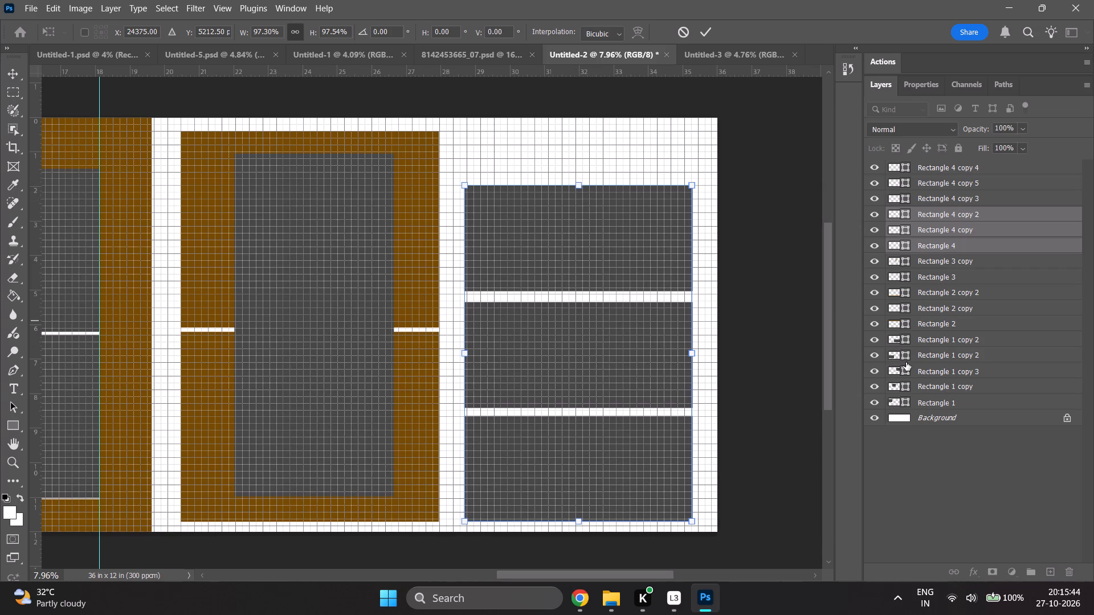
{"action": "left_click", "coordinate": [964, 491]}
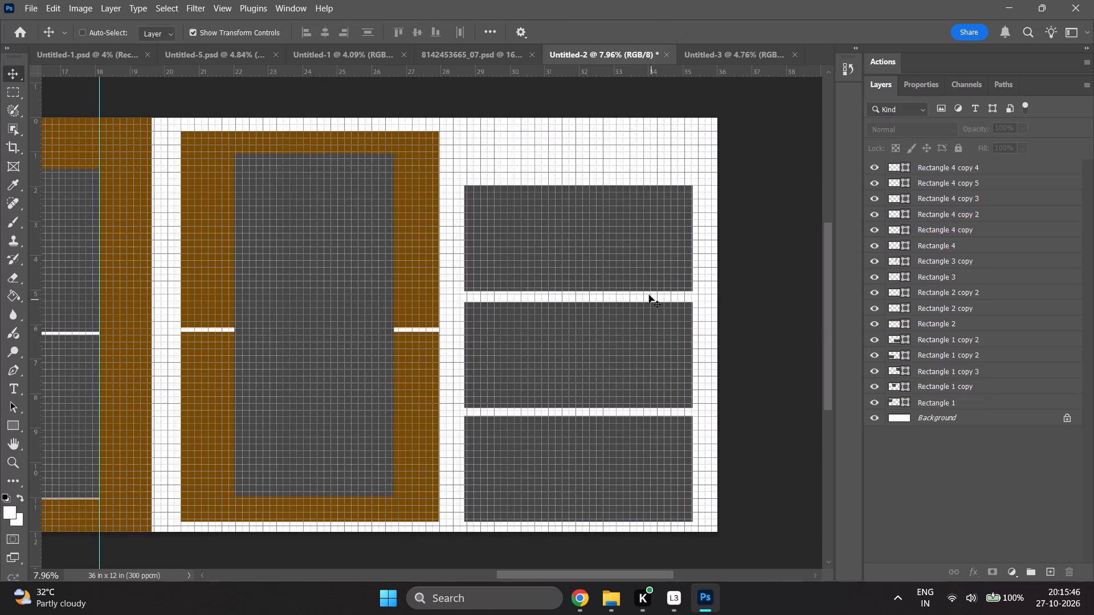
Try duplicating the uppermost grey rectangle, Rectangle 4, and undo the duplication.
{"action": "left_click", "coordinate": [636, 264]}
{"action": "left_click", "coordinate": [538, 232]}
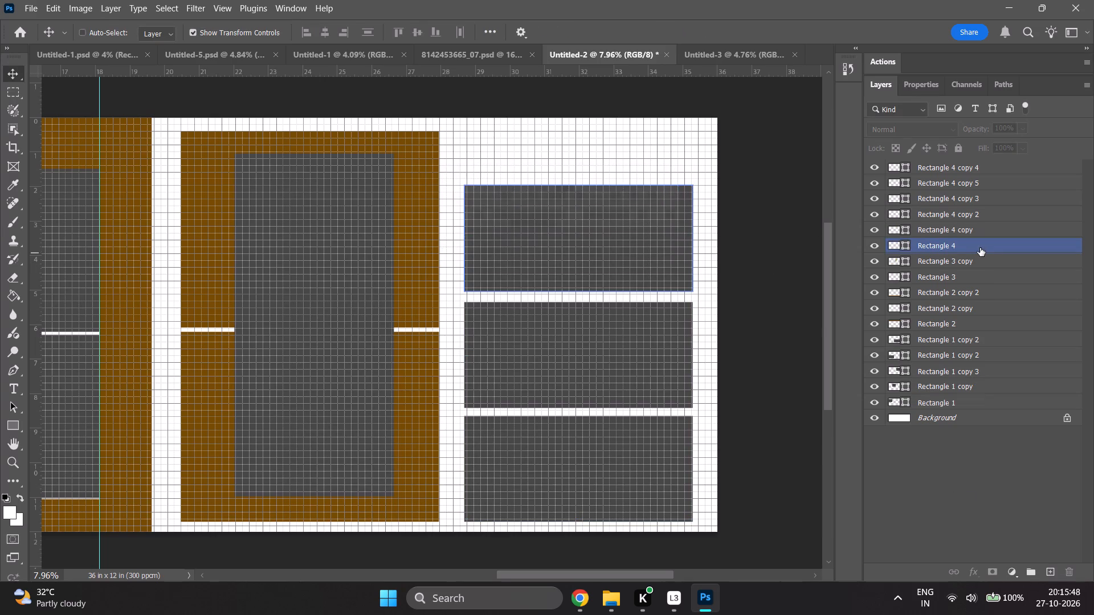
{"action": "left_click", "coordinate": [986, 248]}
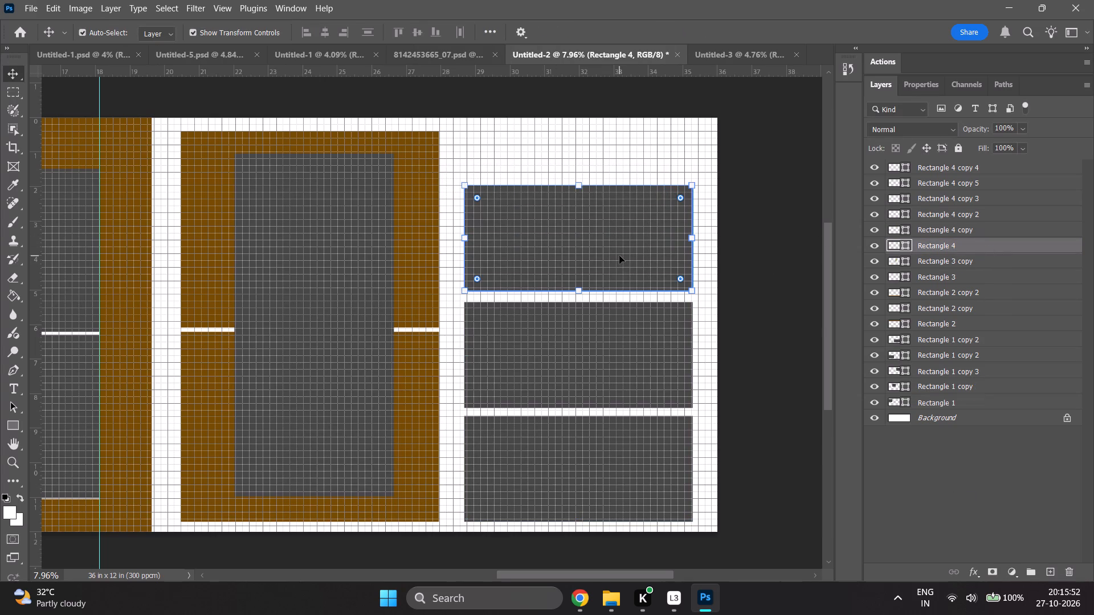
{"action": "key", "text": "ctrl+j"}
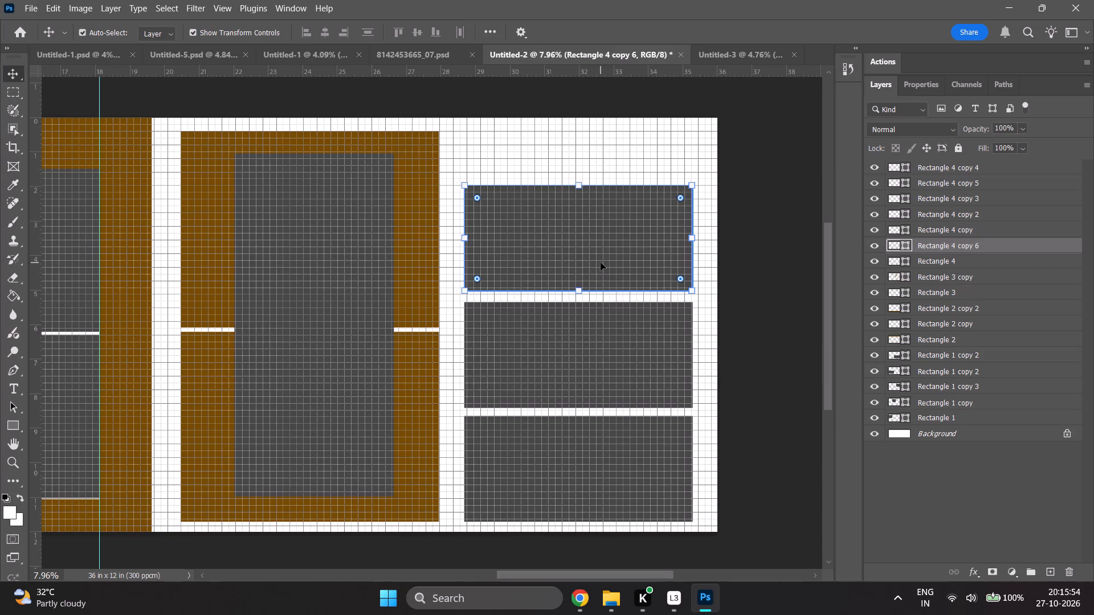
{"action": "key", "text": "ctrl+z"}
Check which grey placeholder each Rectangle 4 layer and its neighbouring layers correspond to by selecting them one after another.
{"action": "left_click", "coordinate": [944, 227]}
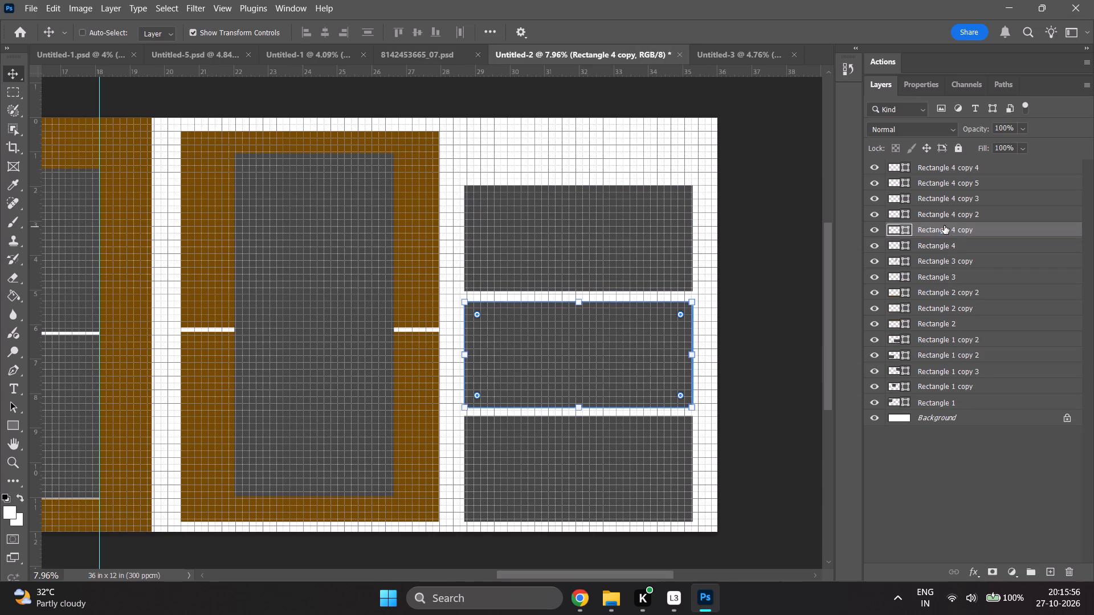
{"action": "left_click", "coordinate": [942, 215]}
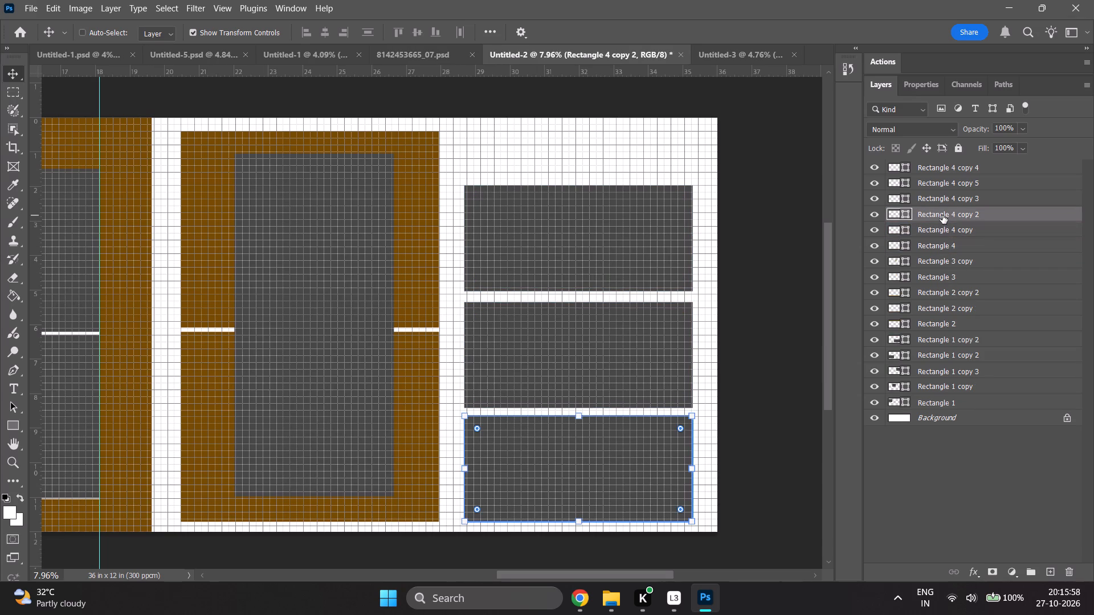
{"action": "left_click", "coordinate": [942, 200]}
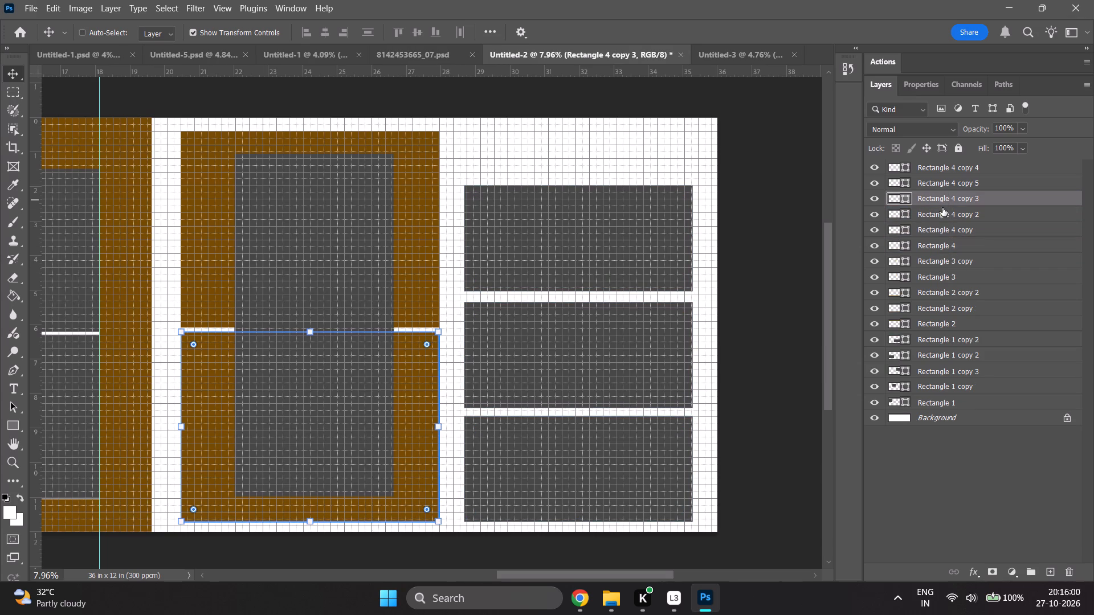
{"action": "left_click", "coordinate": [942, 210]}
{"action": "left_click", "coordinate": [943, 229]}
{"action": "left_click", "coordinate": [943, 243]}
{"action": "left_click", "coordinate": [944, 263]}
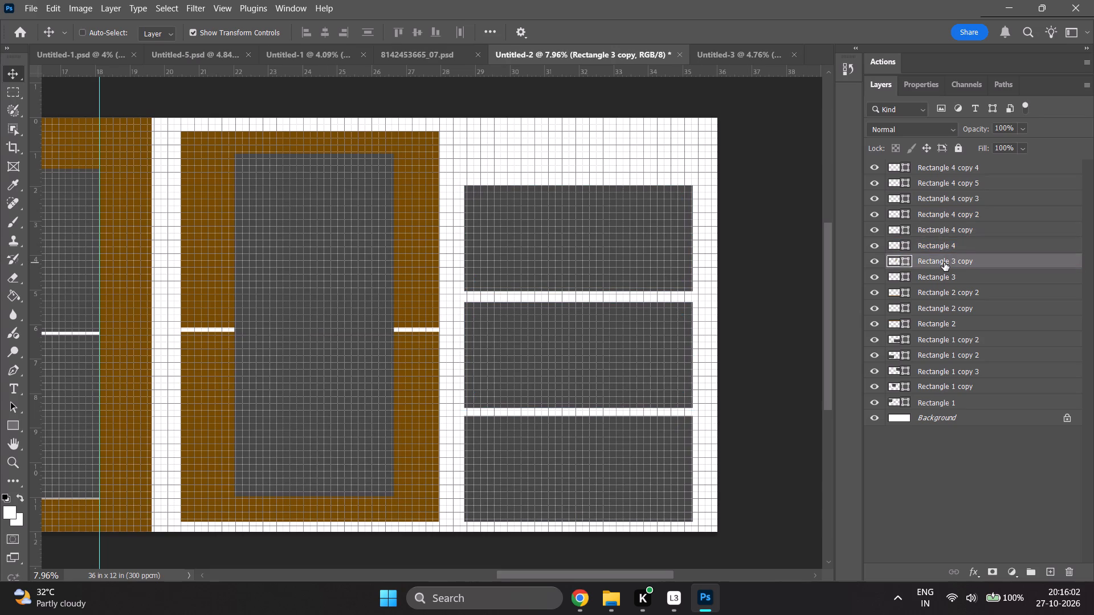
{"action": "left_click", "coordinate": [944, 248]}
{"action": "left_click", "coordinate": [941, 227]}
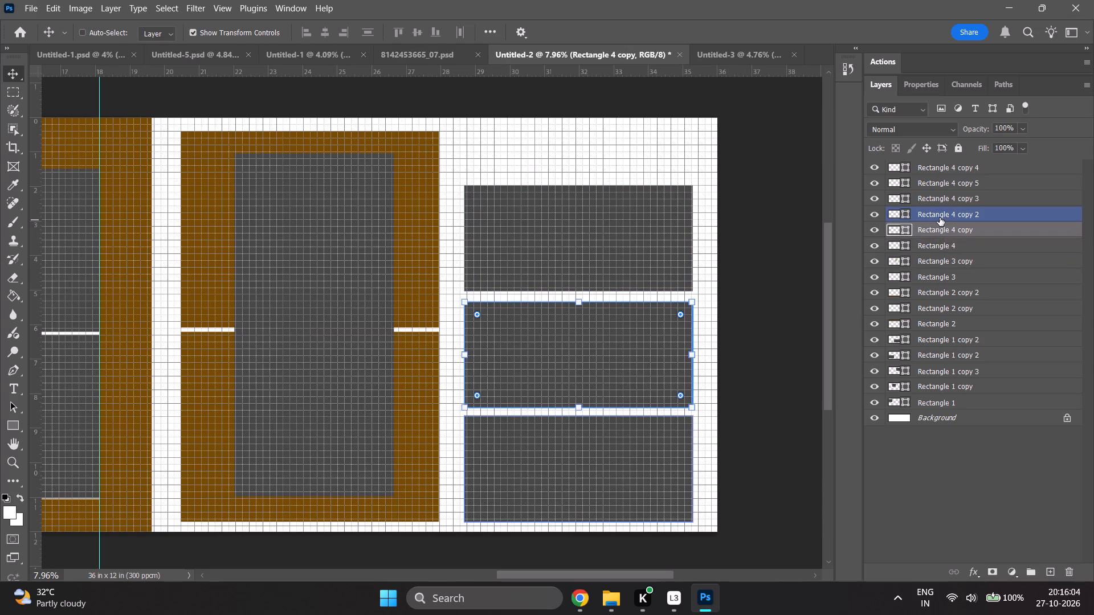
{"action": "left_click", "coordinate": [940, 216]}
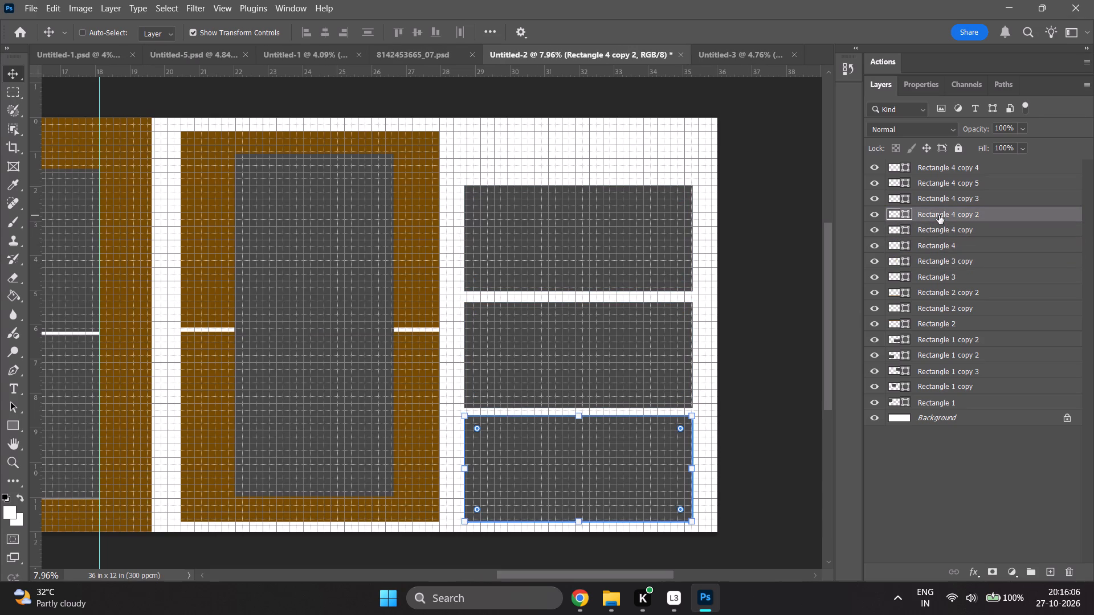
{"action": "left_click", "coordinate": [939, 227]}
{"action": "left_click", "coordinate": [941, 242]}
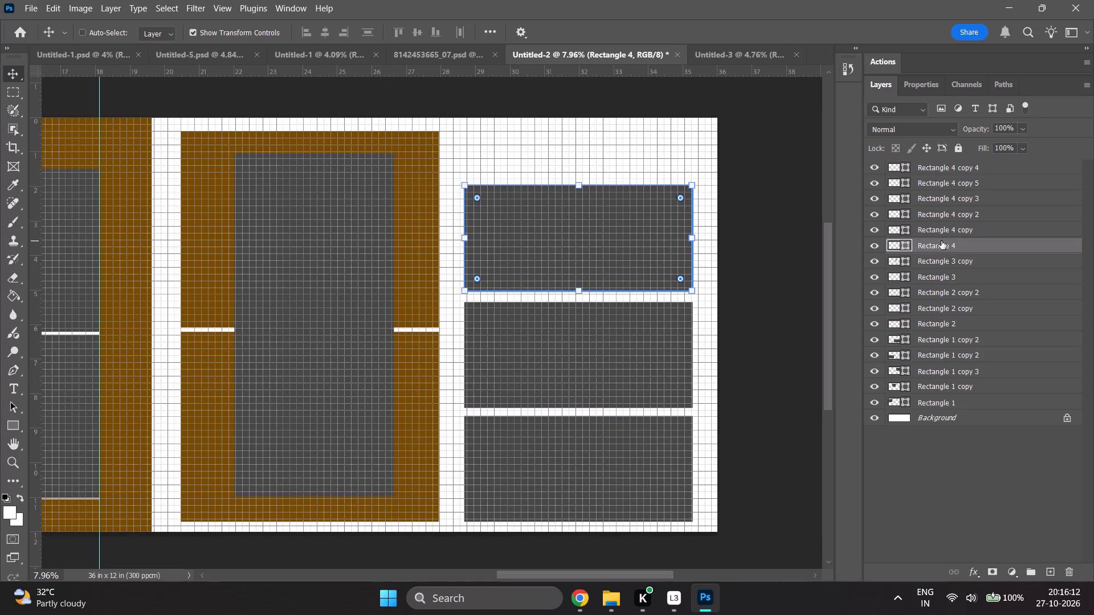
Duplicate Rectangle 4 in place and move the original up until its lower edge sits just above the three-rectangle stack.
{"action": "left_click", "coordinate": [941, 241]}
{"action": "left_click", "coordinate": [941, 247]}
{"action": "key", "text": "ctrl+j"}
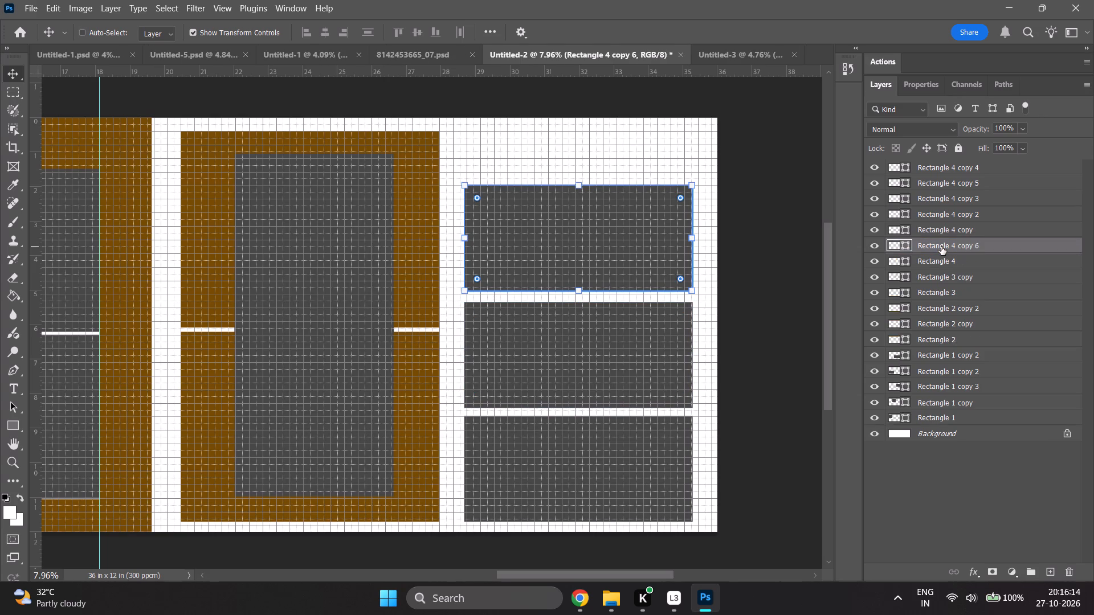
{"action": "left_click", "coordinate": [940, 260]}
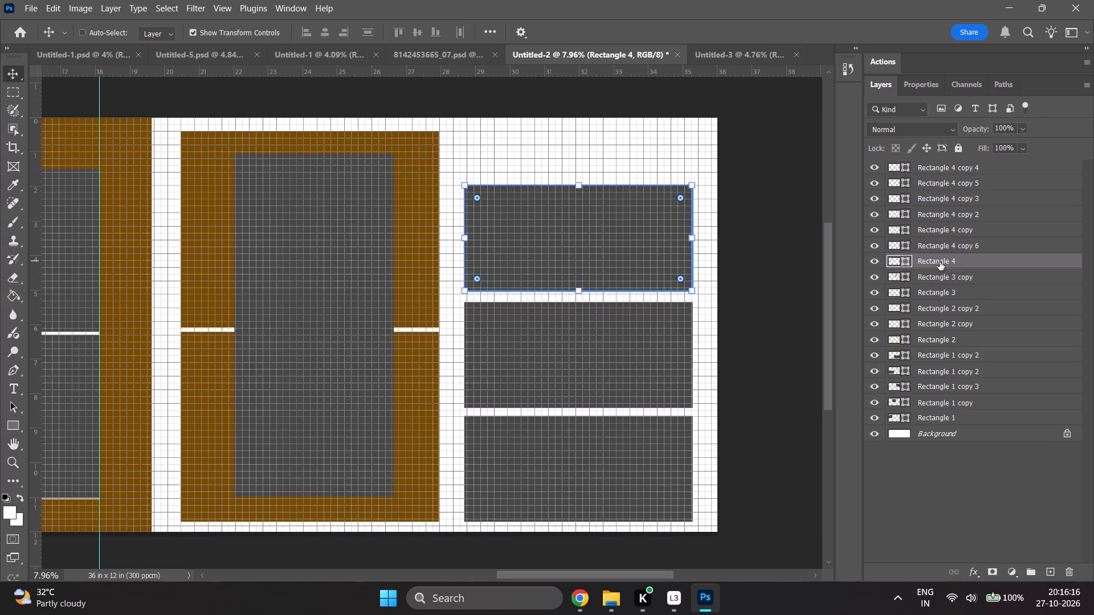
{"action": "left_click_drag", "start_coordinate": [632, 266], "coordinate": [630, 194]}
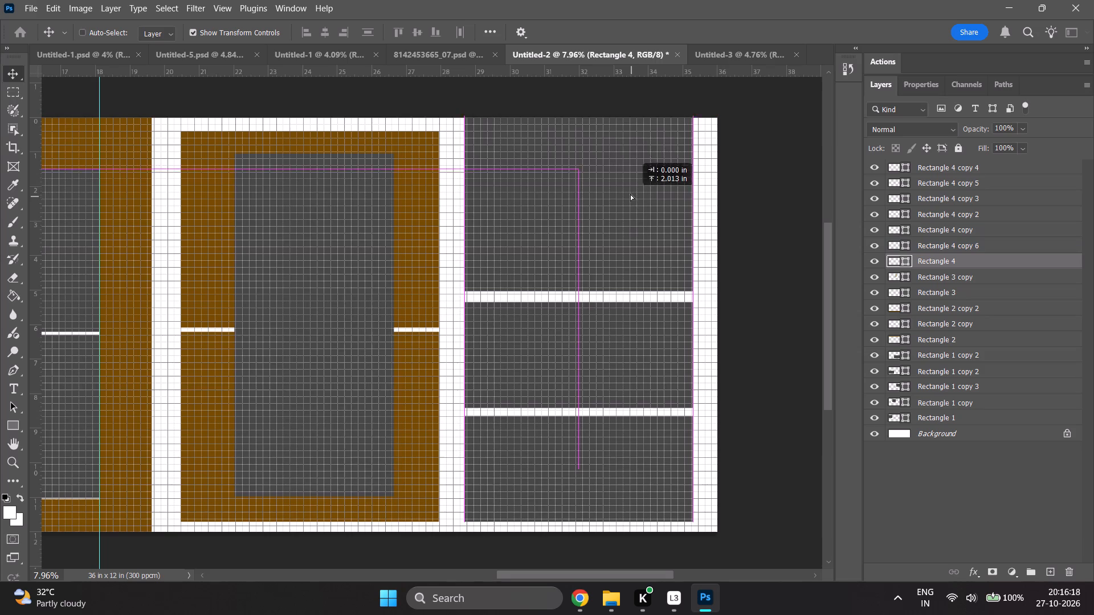
{"action": "left_click_drag", "start_coordinate": [630, 194], "coordinate": [631, 156]}
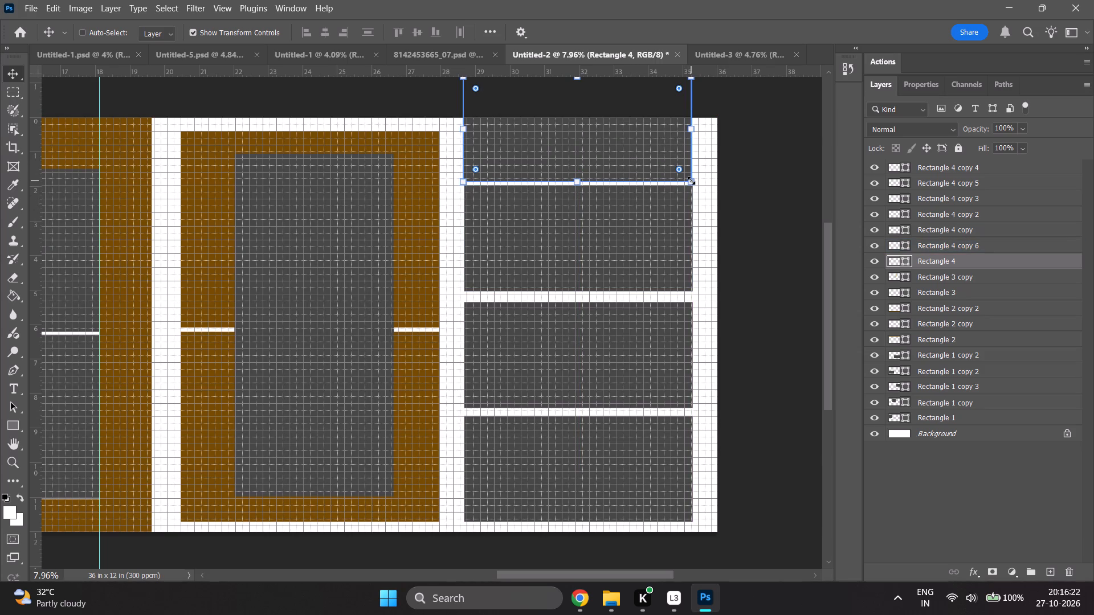
Scale the original Rectangle 4 to about 59.9% and place it centred above the stack, against the page's top edge.
{"action": "left_click_drag", "start_coordinate": [691, 183], "coordinate": [610, 118]}
{"action": "left_click_drag", "start_coordinate": [567, 119], "coordinate": [617, 162]}
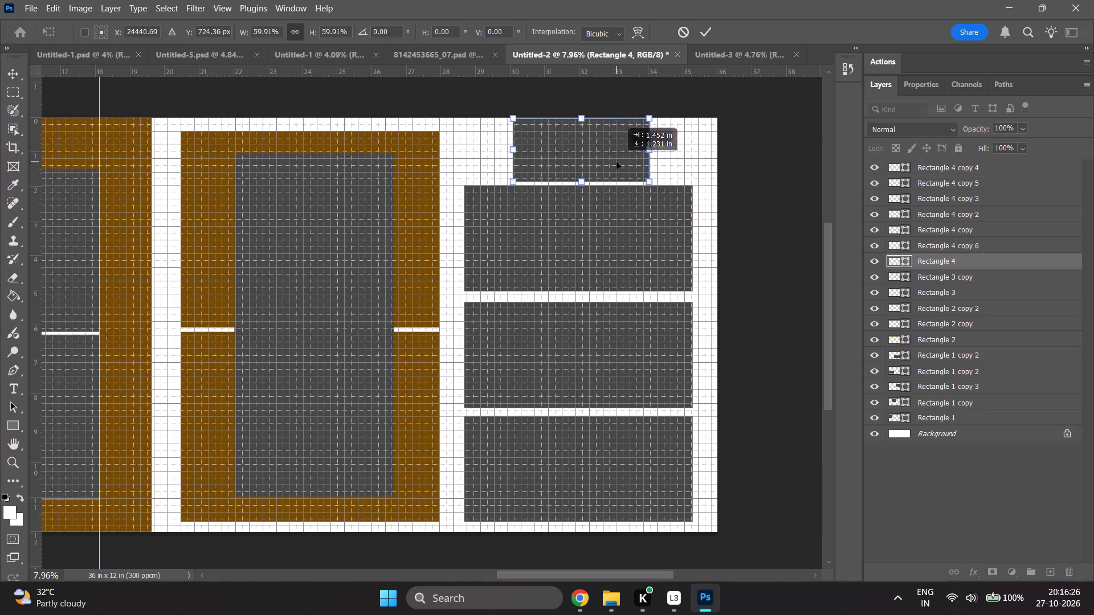
{"action": "left_click_drag", "start_coordinate": [617, 162], "coordinate": [618, 162]}
{"action": "left_click", "coordinate": [618, 162]}
Reshape Rectangle 4 into a strip 122.07% wide and 33.18% high, spanning from the brown frame to the page's outer edge.
{"action": "left_click_drag", "start_coordinate": [653, 151], "coordinate": [713, 160], "text": "shift"}
{"action": "left_click_drag", "start_coordinate": [517, 149], "coordinate": [449, 149], "text": "shift"}
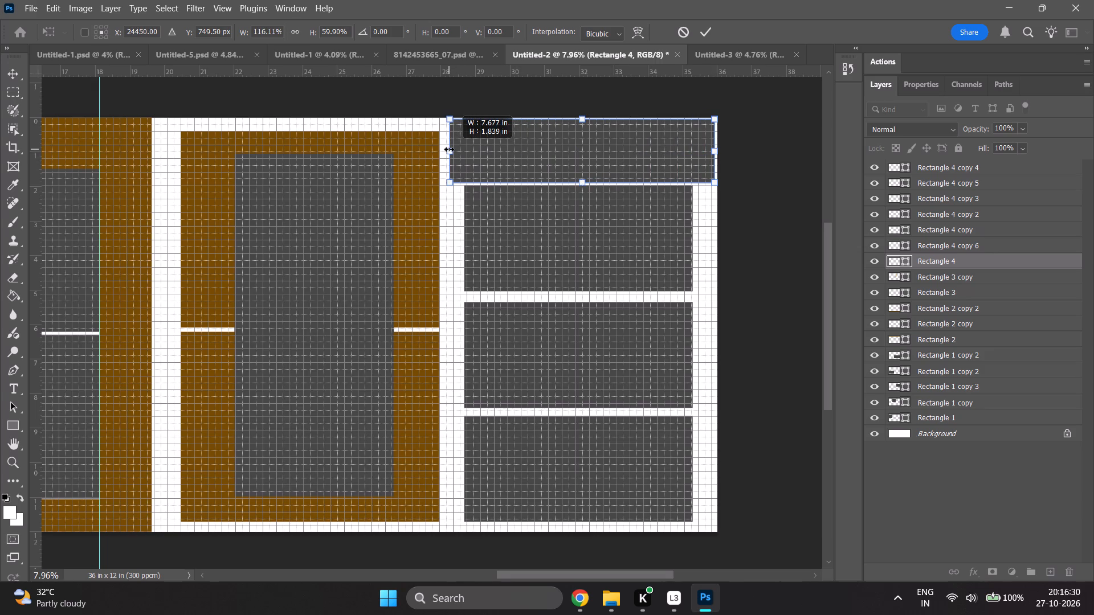
{"action": "left_click_drag", "start_coordinate": [449, 149], "coordinate": [454, 150], "text": "shift"}
{"action": "left_click_drag", "start_coordinate": [585, 184], "coordinate": [585, 177], "text": "shift"}
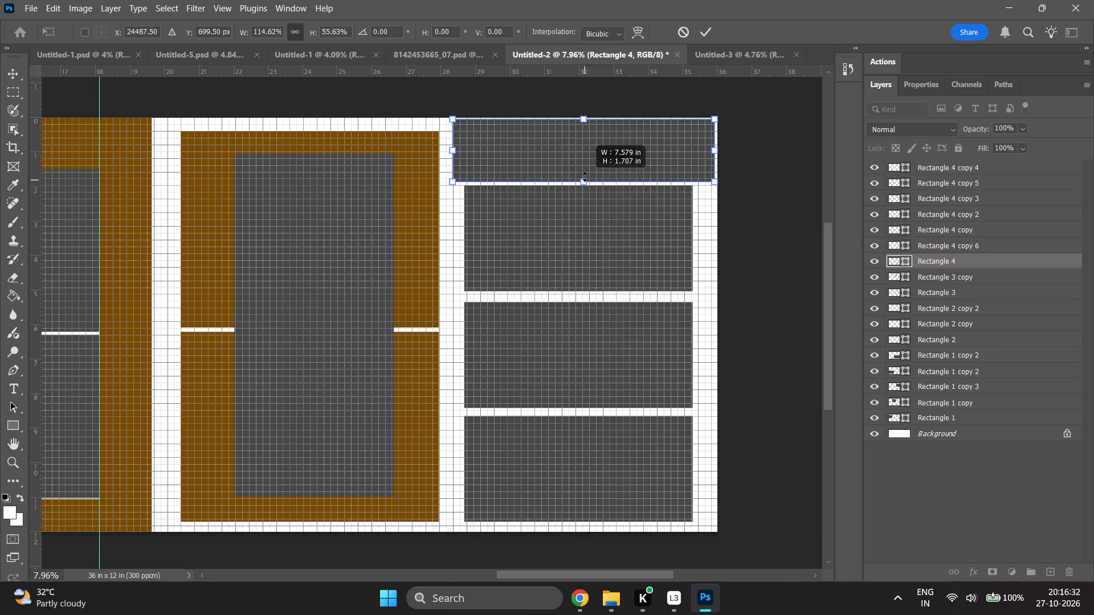
{"action": "left_click_drag", "start_coordinate": [585, 177], "coordinate": [585, 156], "text": "shift"}
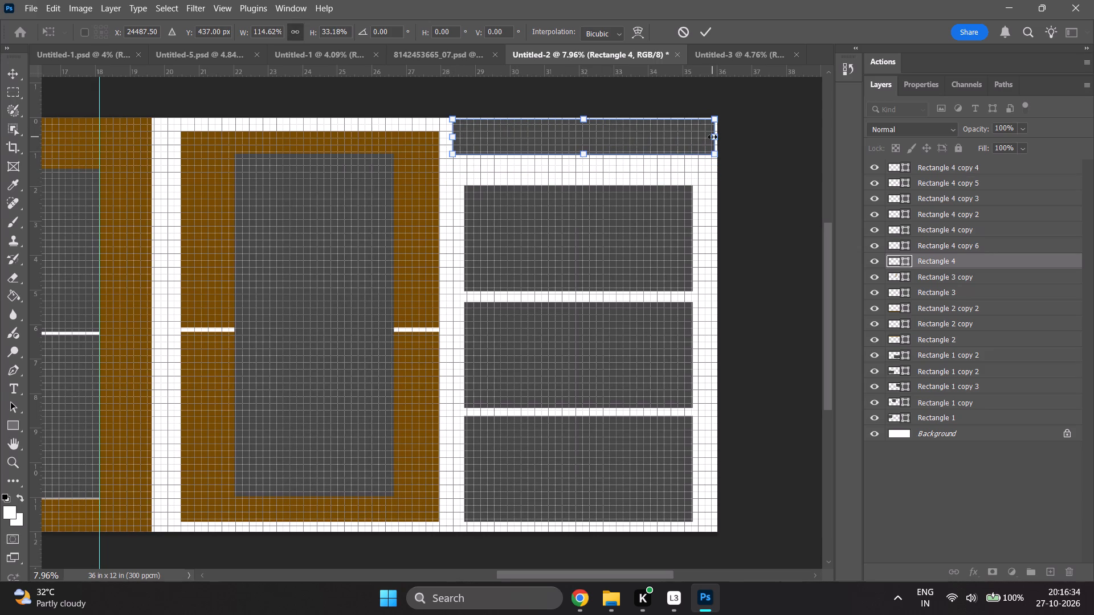
{"action": "left_click", "coordinate": [712, 137], "text": "shift"}
{"action": "left_click_drag", "start_coordinate": [456, 138], "coordinate": [442, 138], "text": "shift"}
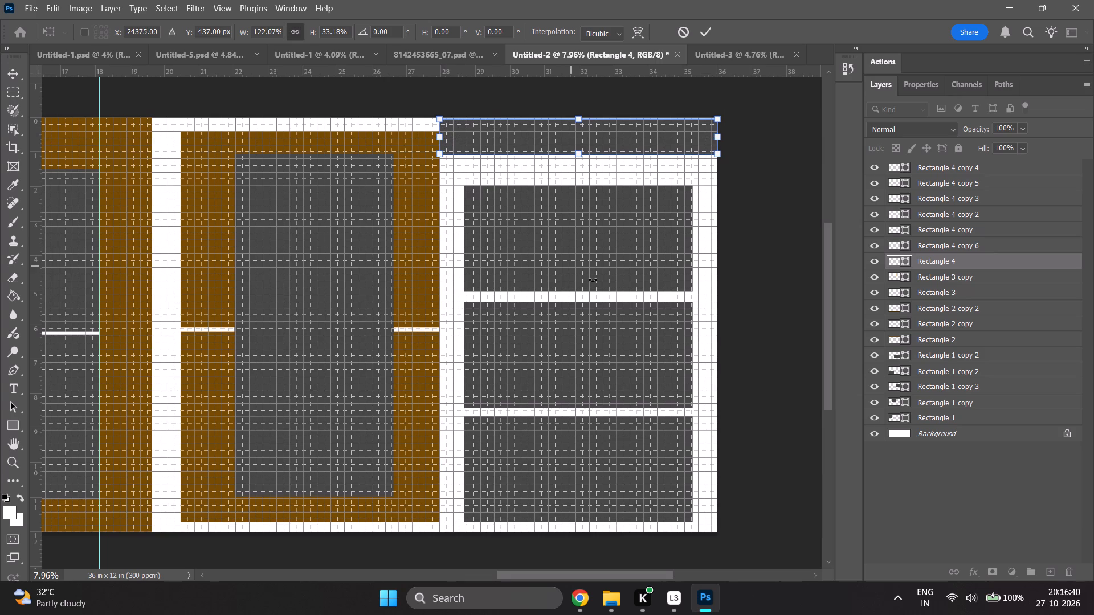
Check the album layout video in Chrome, and in Photoshop lower the strip to just above the stack, narrow it to 100.61% width and apply.
{"action": "left_click", "coordinate": [578, 591]}
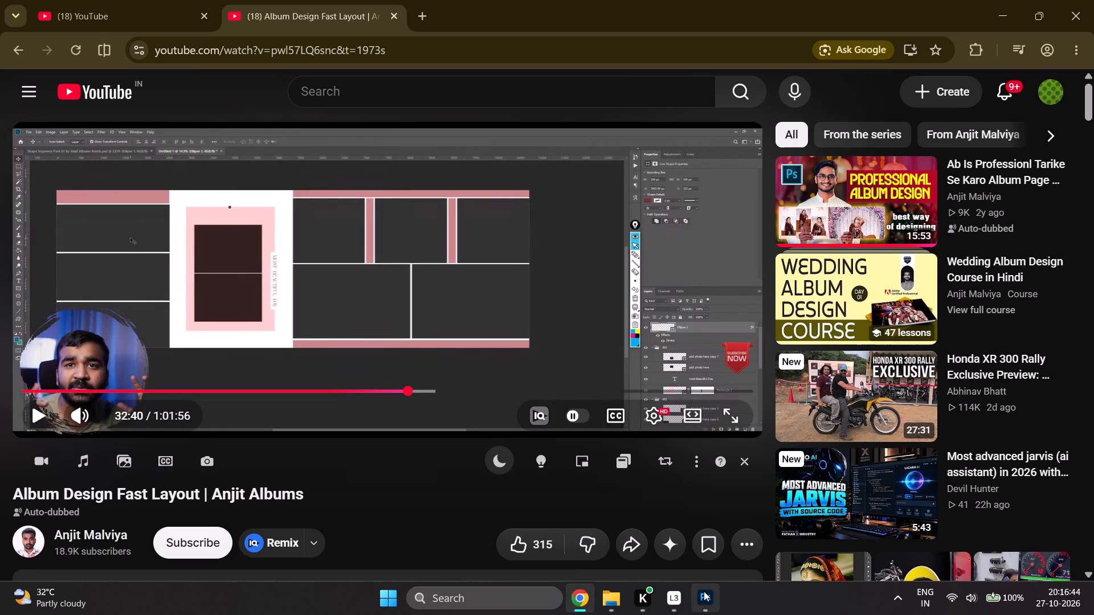
{"action": "left_click", "coordinate": [699, 530]}
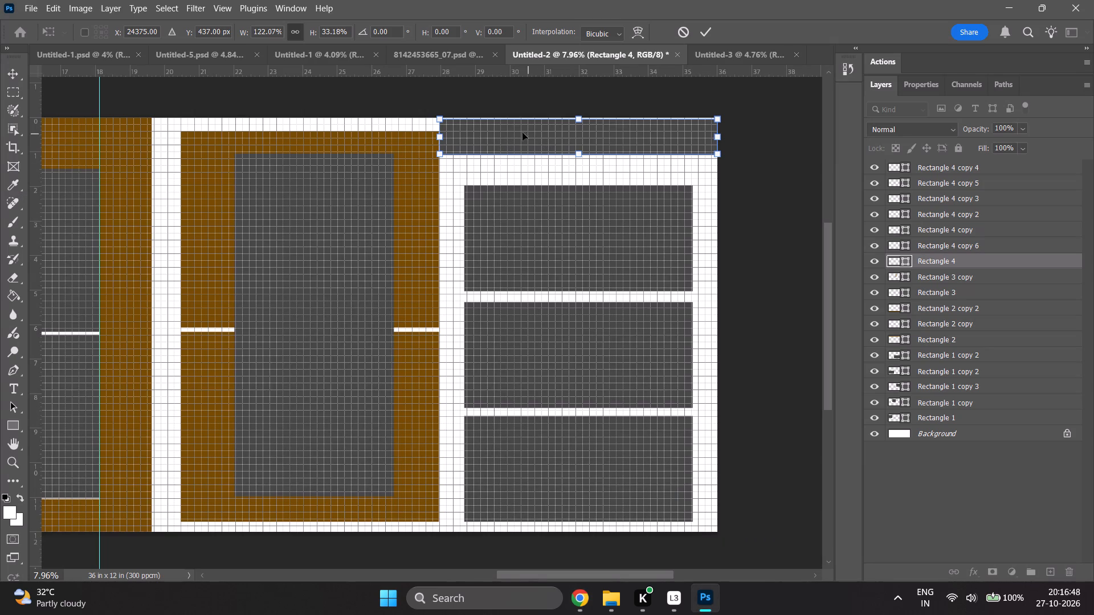
{"action": "left_click_drag", "start_coordinate": [549, 140], "coordinate": [564, 168]}
{"action": "left_click_drag", "start_coordinate": [565, 168], "coordinate": [571, 166]}
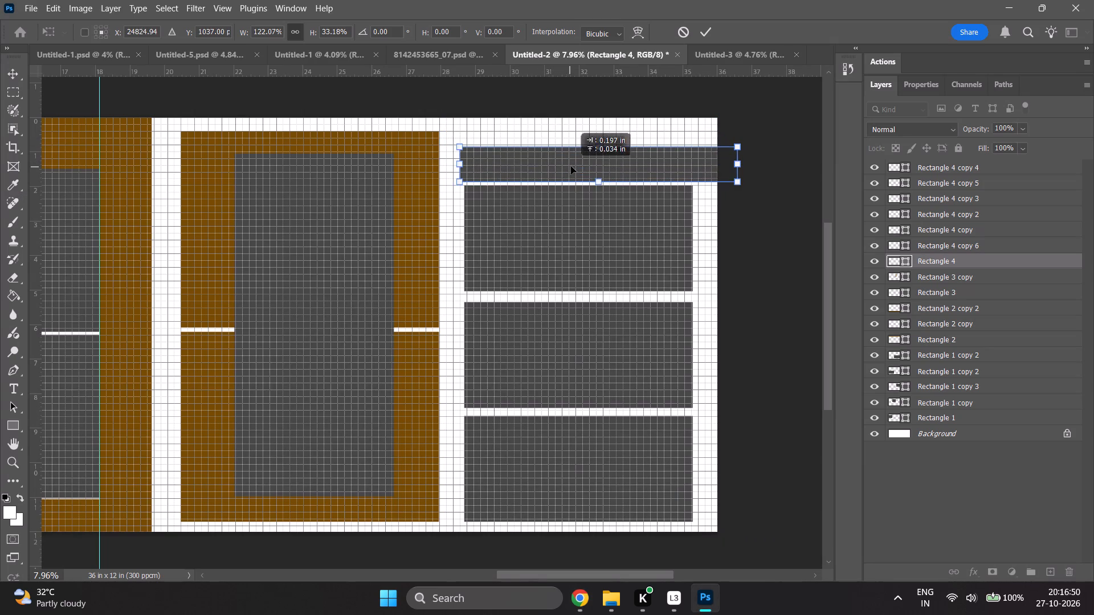
{"action": "left_click_drag", "start_coordinate": [571, 166], "coordinate": [574, 166]}
{"action": "left_click", "coordinate": [574, 166]}
{"action": "left_click_drag", "start_coordinate": [743, 163], "coordinate": [701, 167], "text": "shift"}
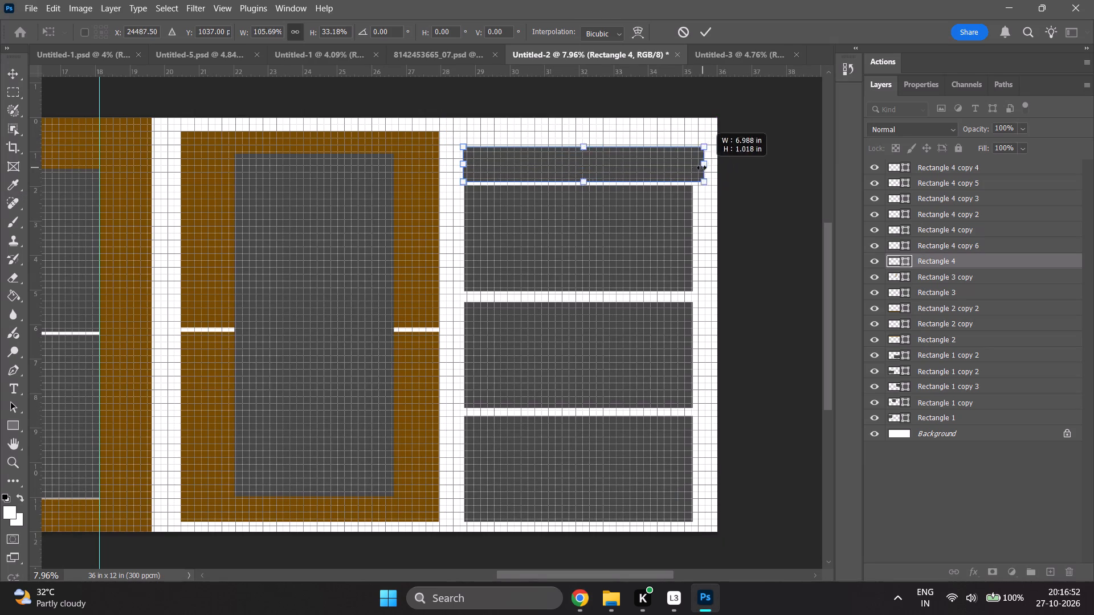
{"action": "left_click_drag", "start_coordinate": [701, 167], "coordinate": [694, 177], "text": "shift"}
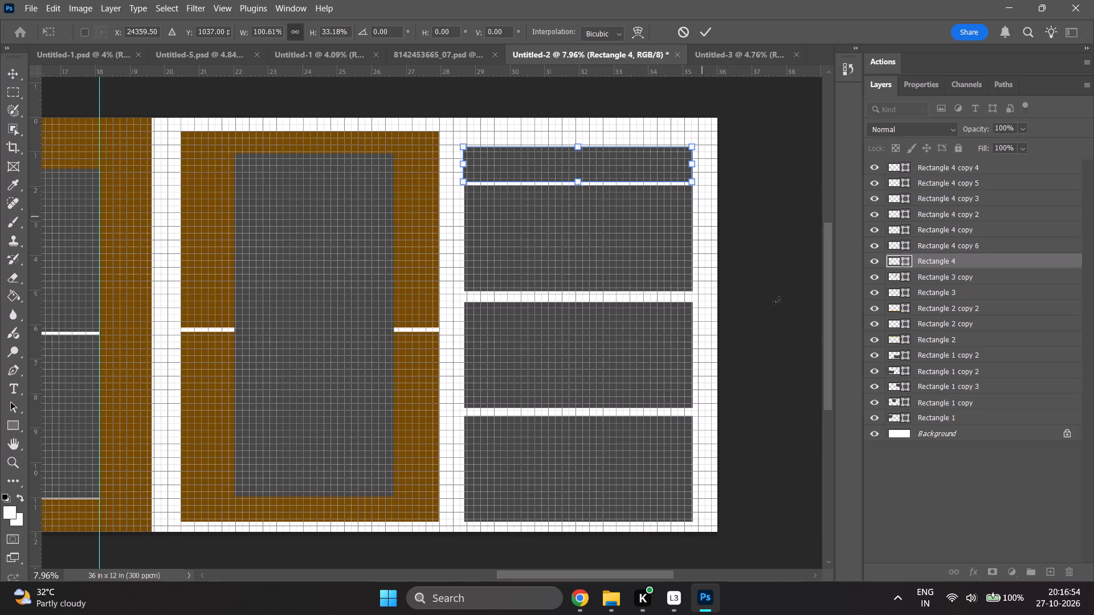
{"action": "left_click", "coordinate": [881, 487]}
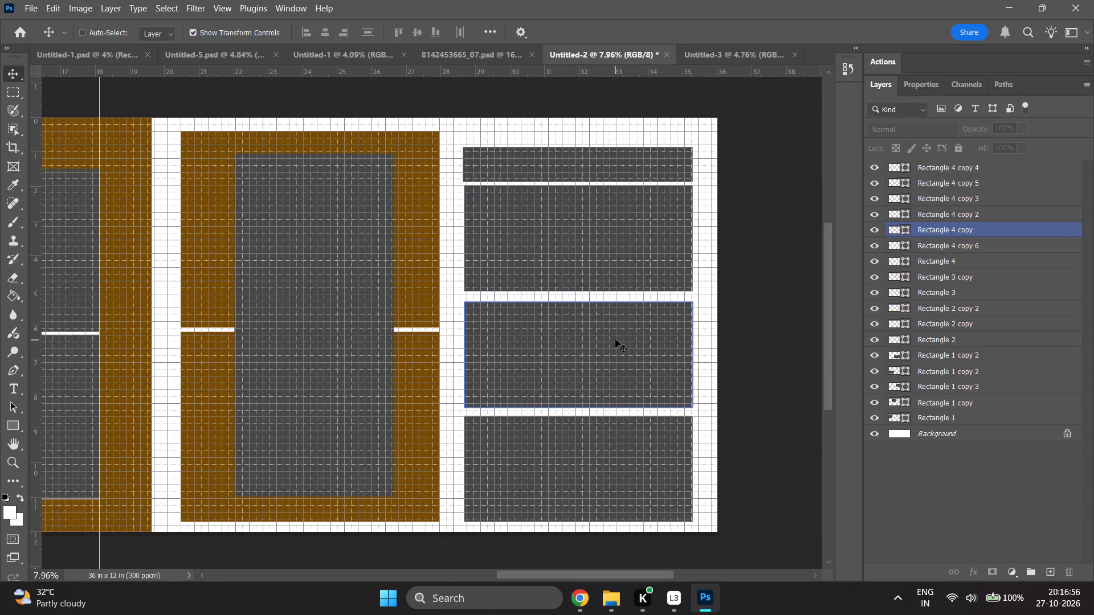
Move Rectangle 4 copy 6 down slightly, widening its gap to the strip and tightening its gap to the middle rectangle.
{"action": "left_click", "coordinate": [615, 339]}
{"action": "left_click", "coordinate": [531, 228]}
{"action": "left_click", "coordinate": [936, 232]}
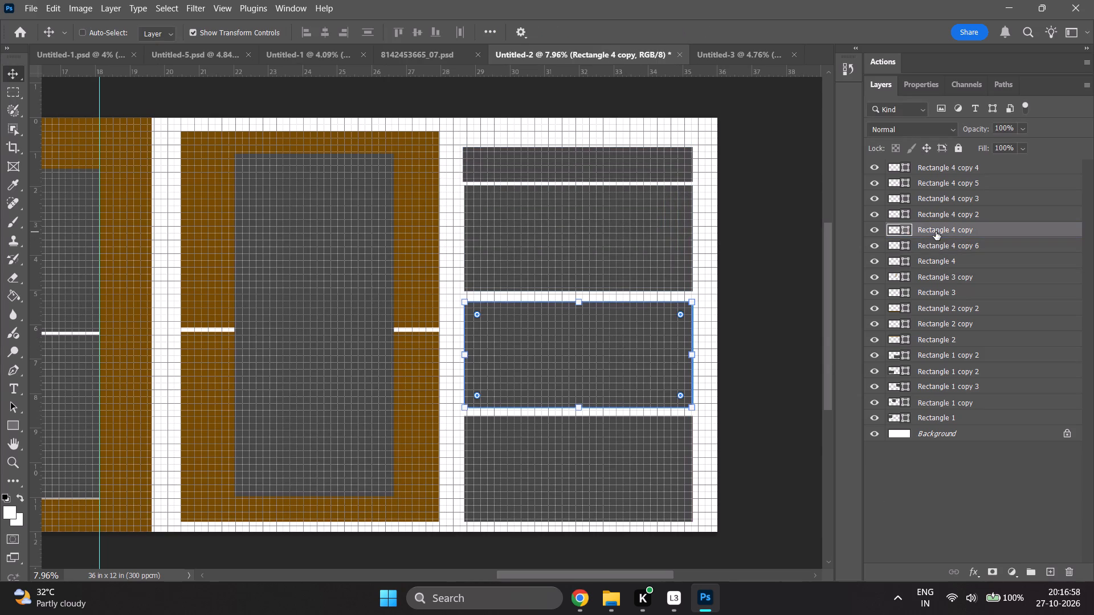
{"action": "left_click", "coordinate": [590, 248]}
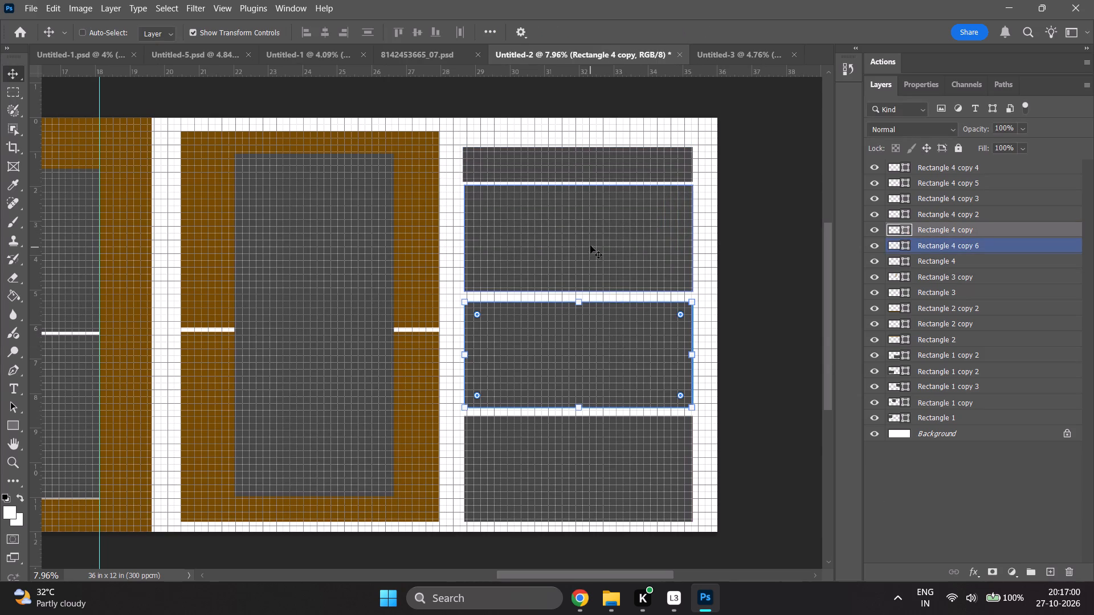
{"action": "left_click", "coordinate": [974, 245]}
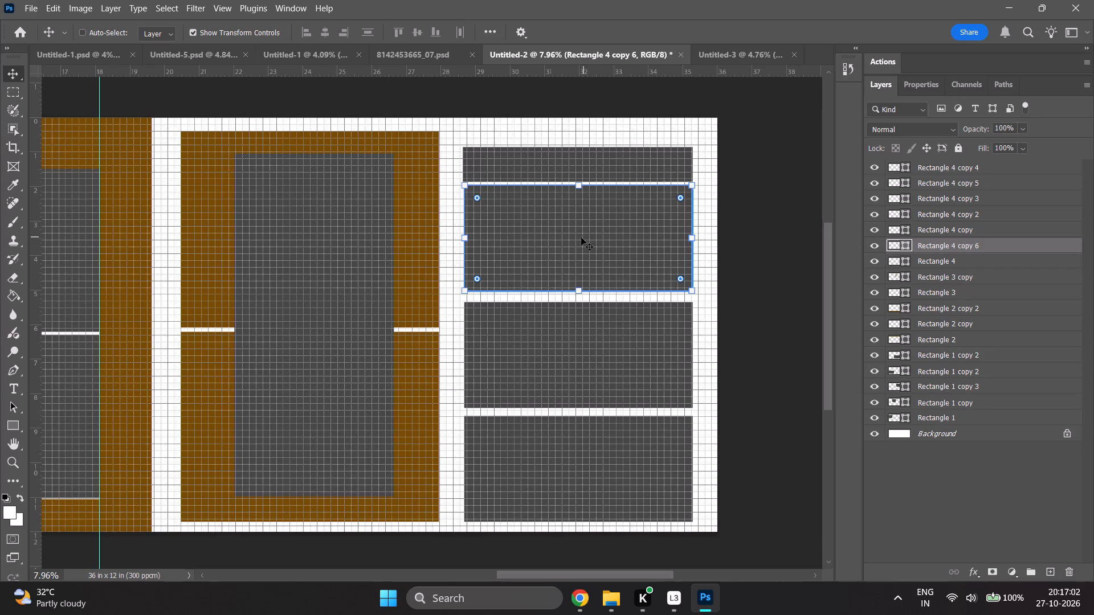
{"action": "scroll", "coordinate": [574, 252], "scroll_direction": "up", "scroll_amount": 6, "text": "alt"}
{"action": "left_click_drag", "start_coordinate": [573, 252], "coordinate": [572, 261], "text": "shift"}
Move the bottom grey rectangle, Rectangle 4 copy 2, up slightly to reduce its gap to the middle rectangle.
{"action": "scroll", "coordinate": [610, 273], "scroll_direction": "down", "scroll_amount": 8}
{"action": "left_click", "coordinate": [586, 485]}
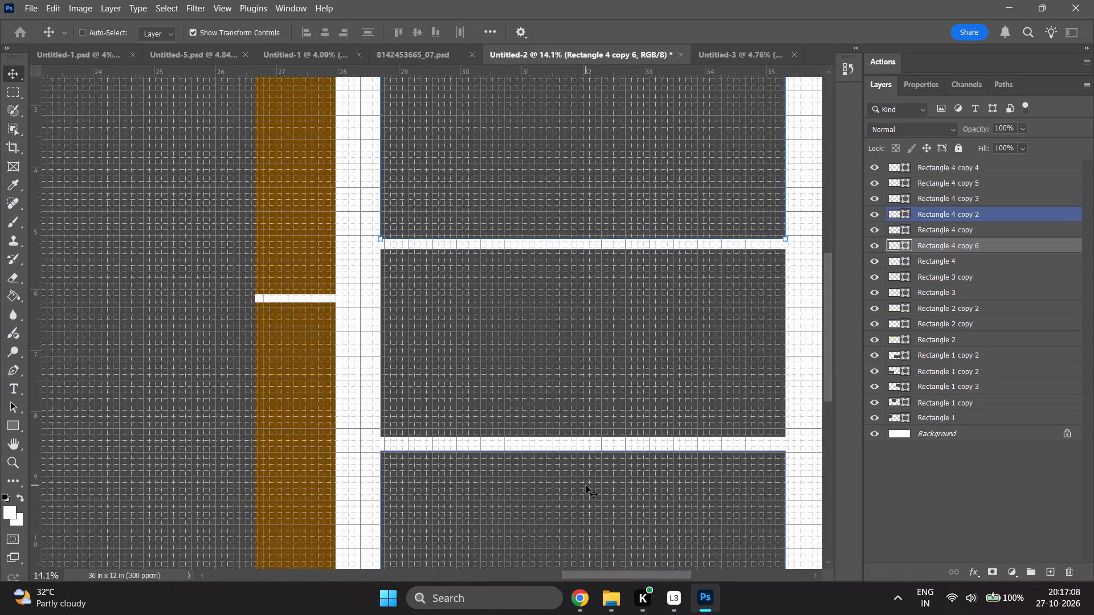
{"action": "left_click", "coordinate": [942, 214]}
{"action": "left_click", "coordinate": [609, 518]}
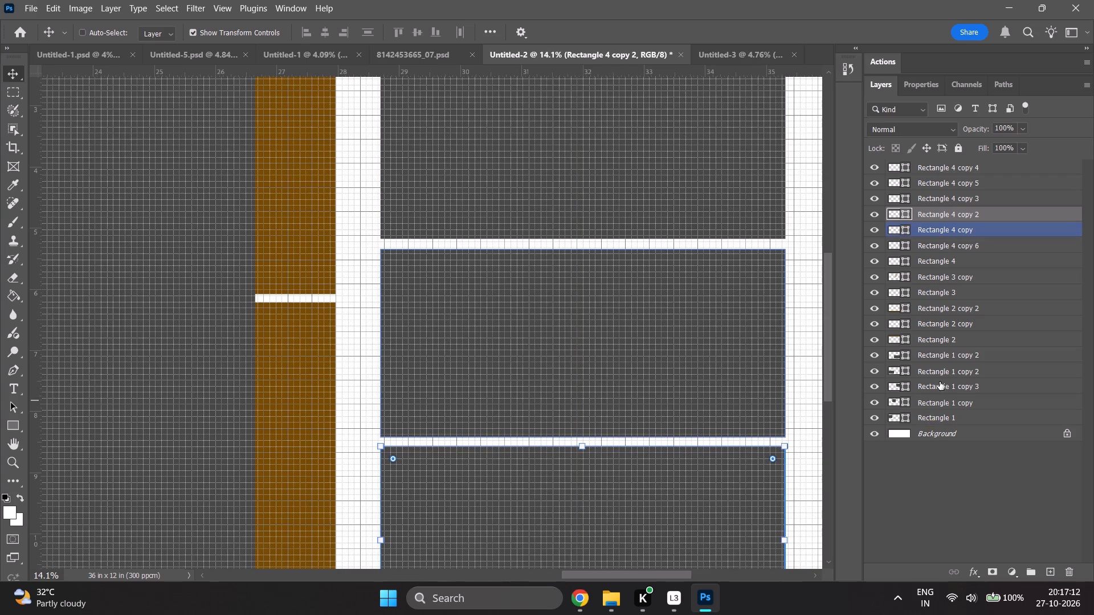
Move the middle grey rectangle, Rectangle 4 copy, up slightly to leave a thin gap below Rectangle 4 copy 6.
{"action": "left_click", "coordinate": [925, 219]}
{"action": "left_click", "coordinate": [973, 209]}
{"action": "left_click", "coordinate": [971, 199]}
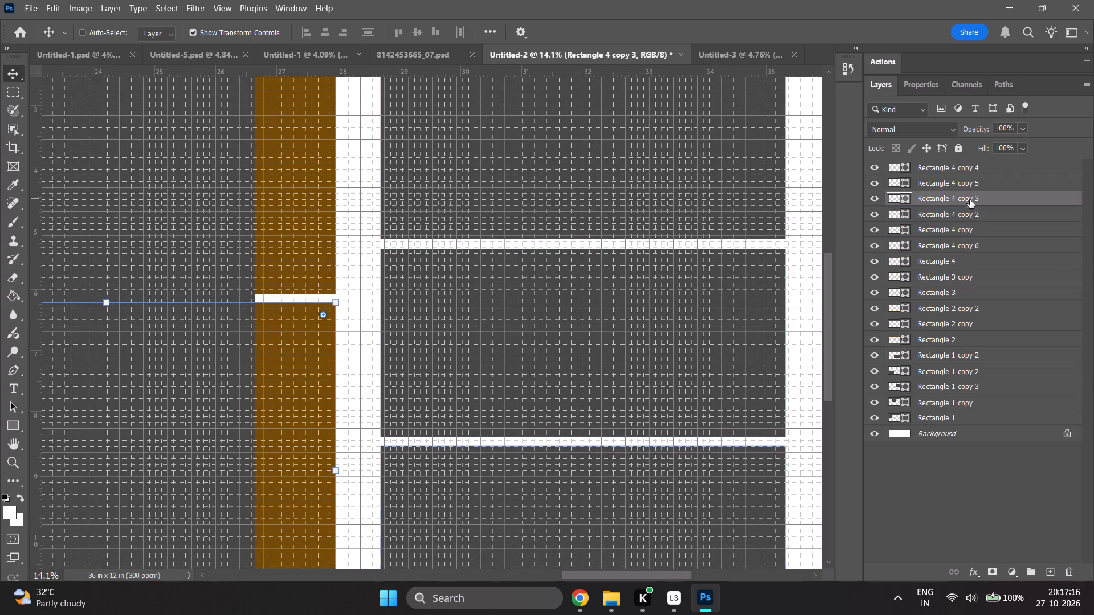
{"action": "left_click", "coordinate": [971, 234]}
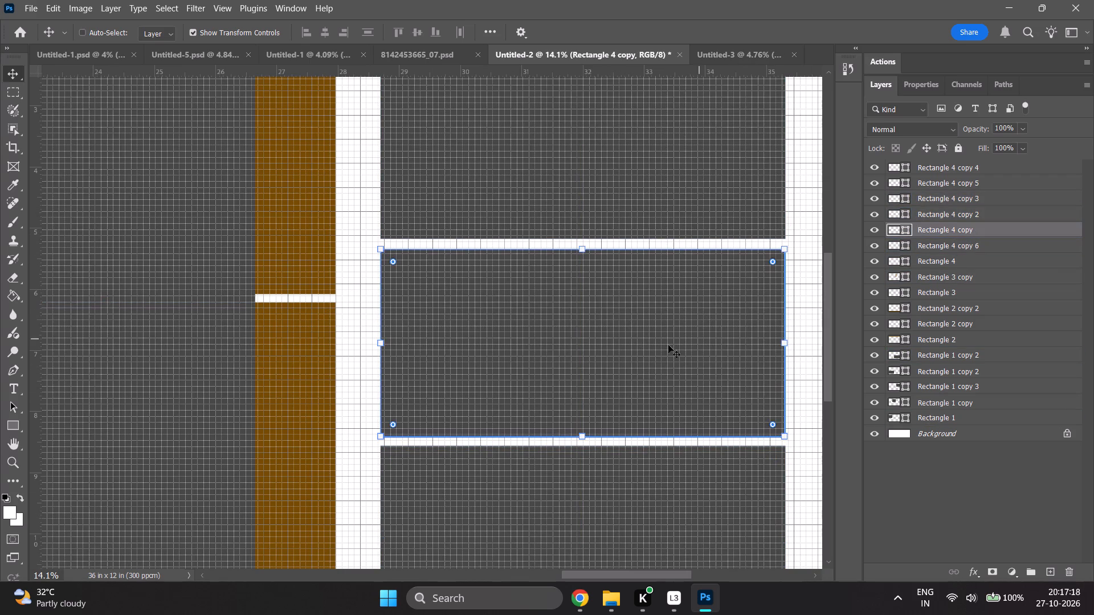
{"action": "left_click_drag", "start_coordinate": [595, 354], "coordinate": [595, 352], "text": "shift"}
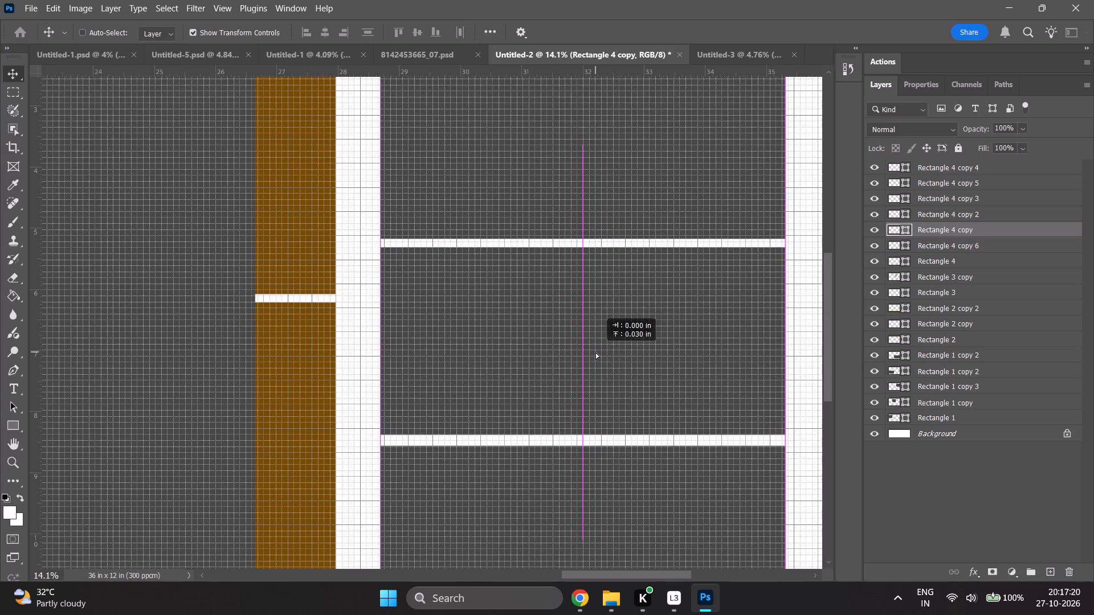
{"action": "left_click_drag", "start_coordinate": [595, 352], "coordinate": [597, 349], "text": "shift"}
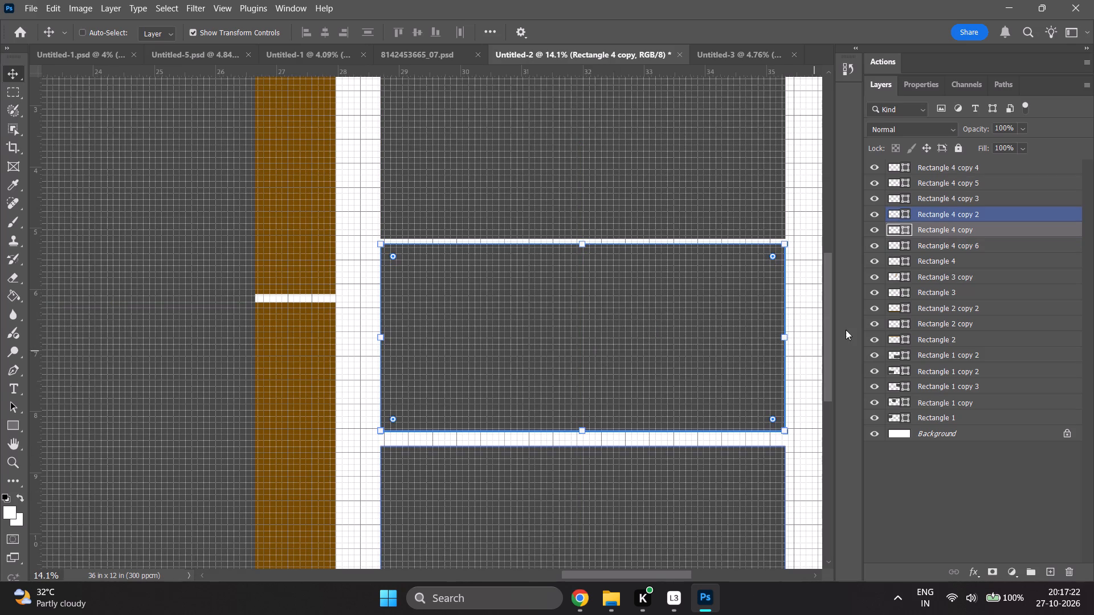
Move Rectangle 4 copy 2 up to leave a matching thin gap below the middle rectangle, and clear the layer selection.
{"action": "left_click", "coordinate": [932, 219]}
{"action": "left_click_drag", "start_coordinate": [626, 494], "coordinate": [626, 493], "text": "shift"}
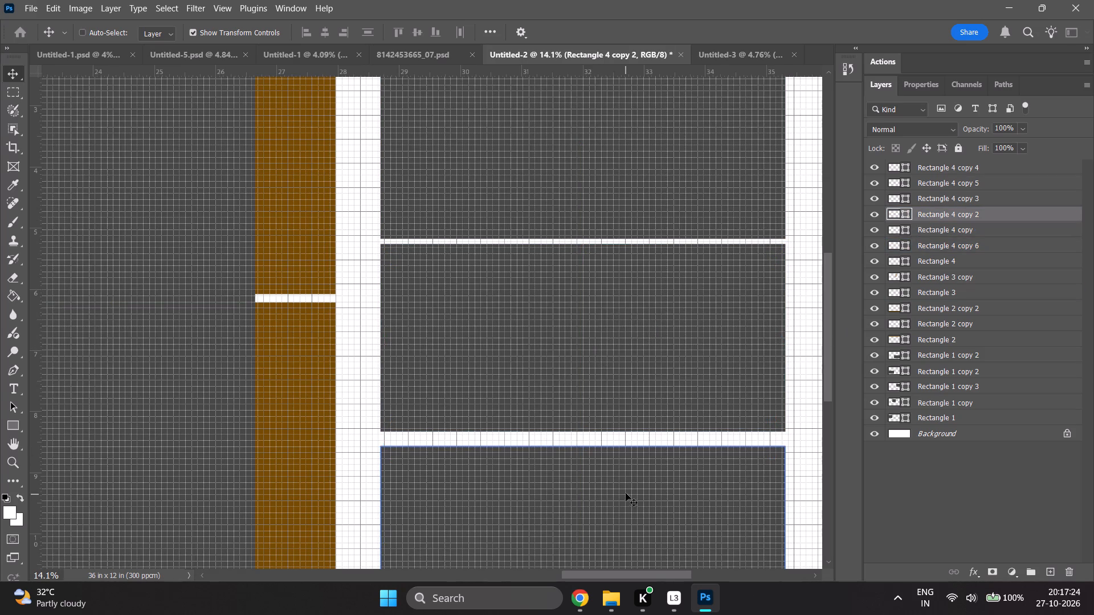
{"action": "left_click_drag", "start_coordinate": [626, 493], "coordinate": [627, 484], "text": "shift"}
{"action": "scroll", "coordinate": [641, 497], "scroll_direction": "down", "scroll_amount": 6, "text": "alt"}
{"action": "scroll", "coordinate": [759, 463], "scroll_direction": "down", "scroll_amount": 2}
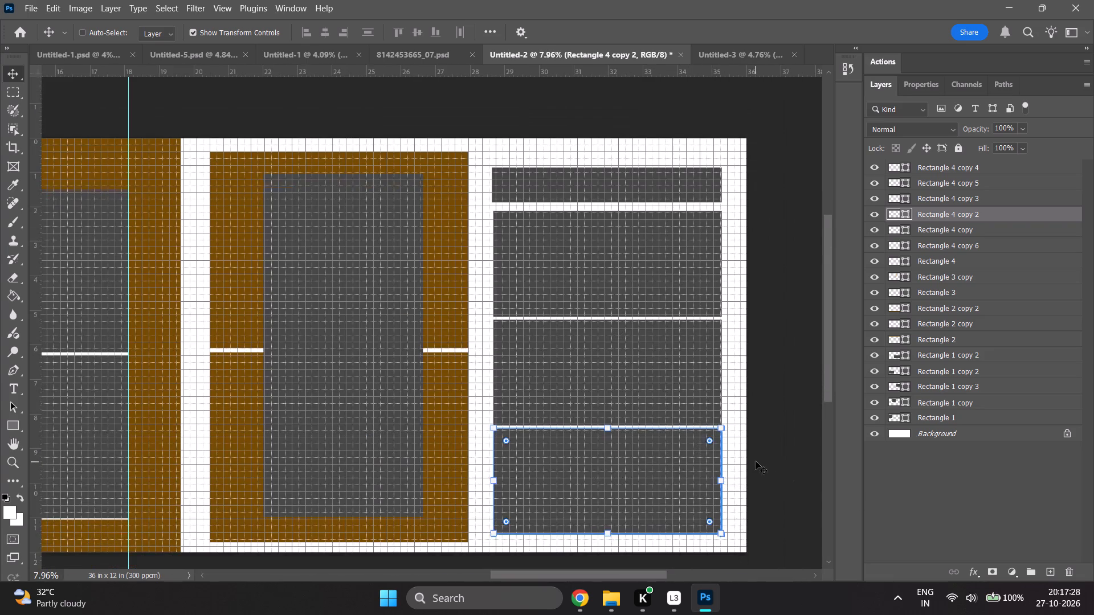
{"action": "scroll", "coordinate": [756, 461], "scroll_direction": "down", "scroll_amount": 2}
{"action": "left_click", "coordinate": [950, 488]}
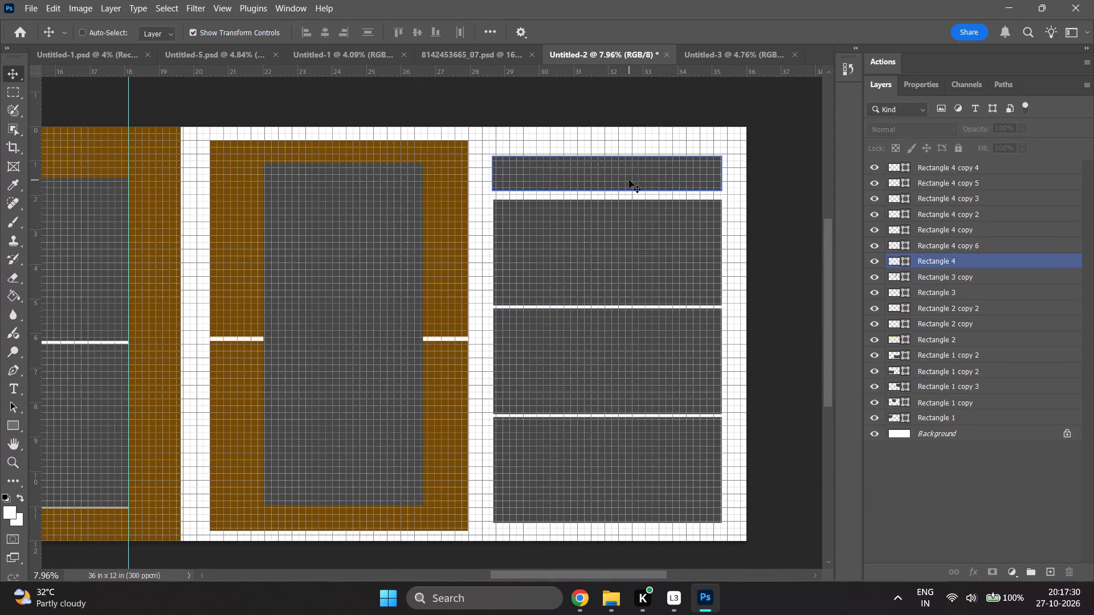
Move the strip Rectangle 4 and the three stacked grey rectangles together into the spread's upper right corner, leaving thin margins.
{"action": "left_click", "coordinate": [958, 265]}
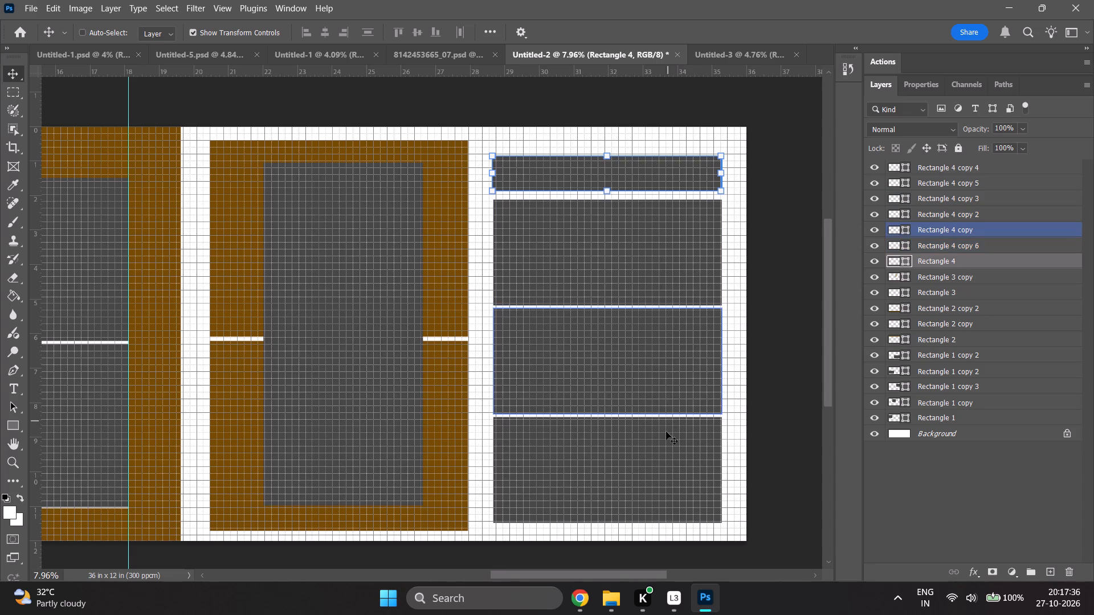
{"action": "left_click", "coordinate": [948, 216], "text": "shift"}
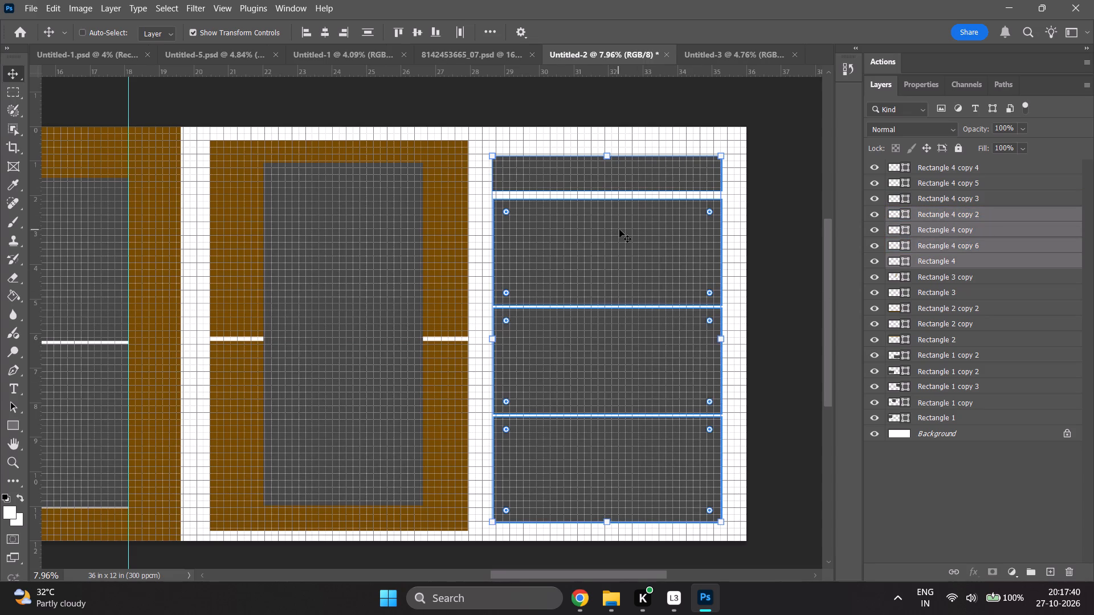
{"action": "left_click_drag", "start_coordinate": [611, 287], "coordinate": [617, 284], "text": "shift"}
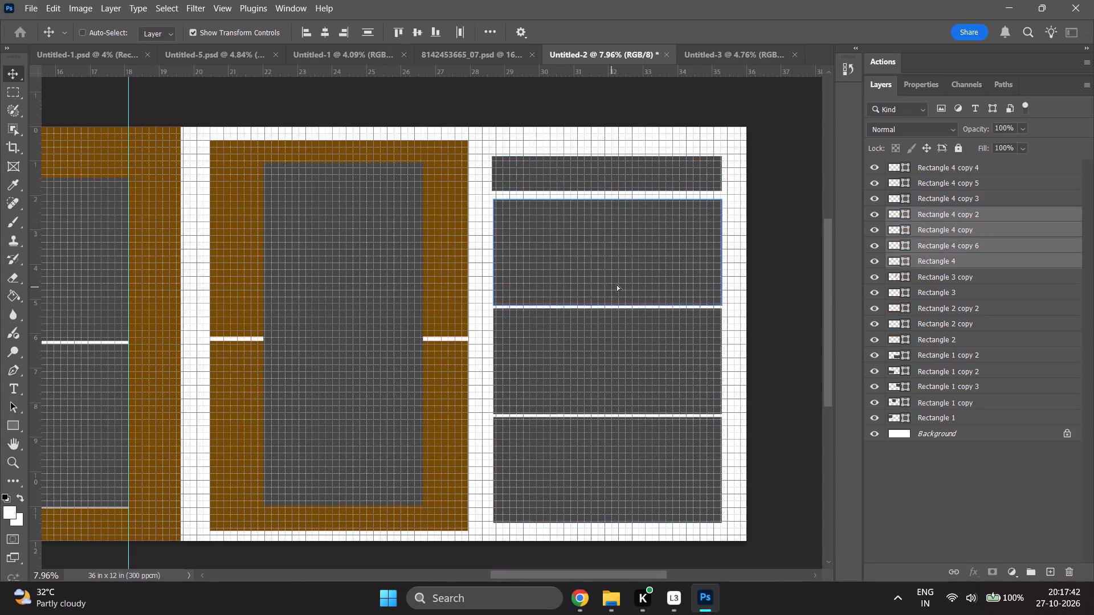
{"action": "left_click_drag", "start_coordinate": [617, 284], "coordinate": [629, 249], "text": "shift"}
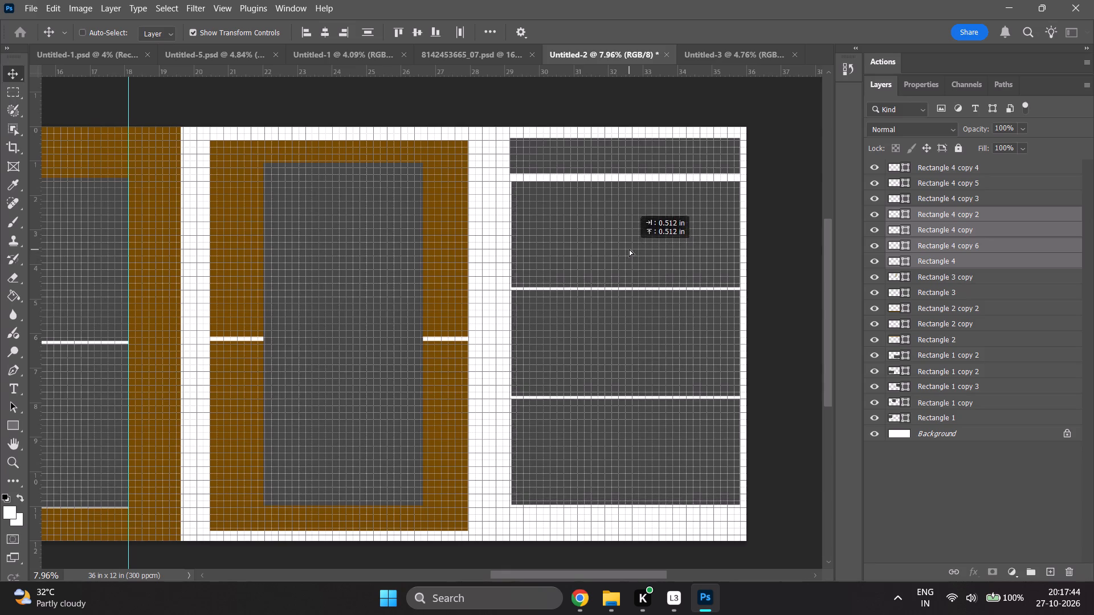
{"action": "left_click_drag", "start_coordinate": [629, 249], "coordinate": [634, 228], "text": "shift"}
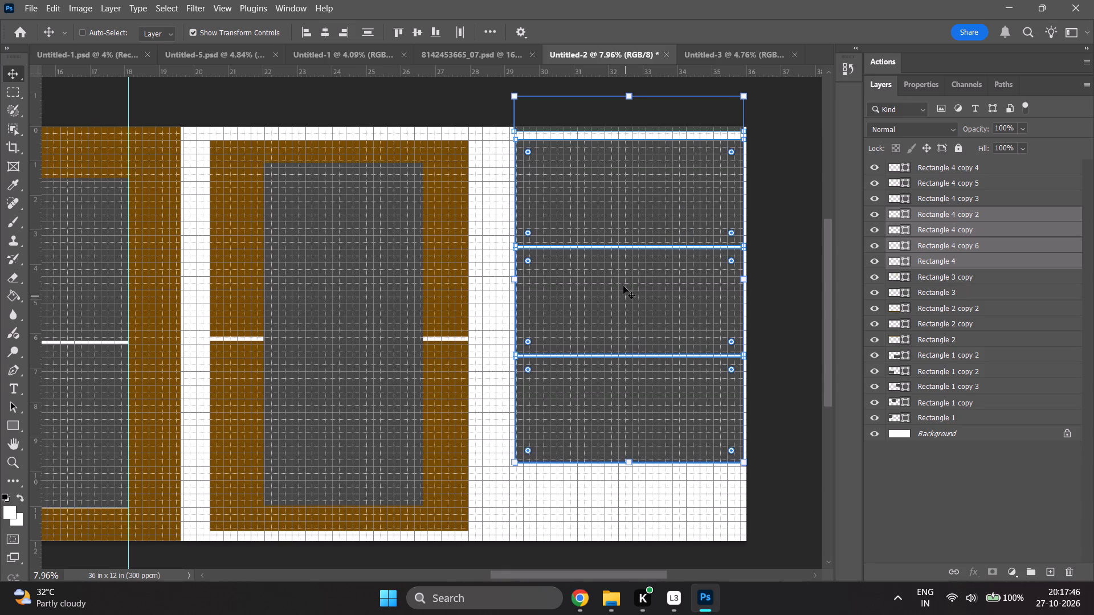
{"action": "left_click_drag", "start_coordinate": [624, 213], "coordinate": [611, 254], "text": "shift"}
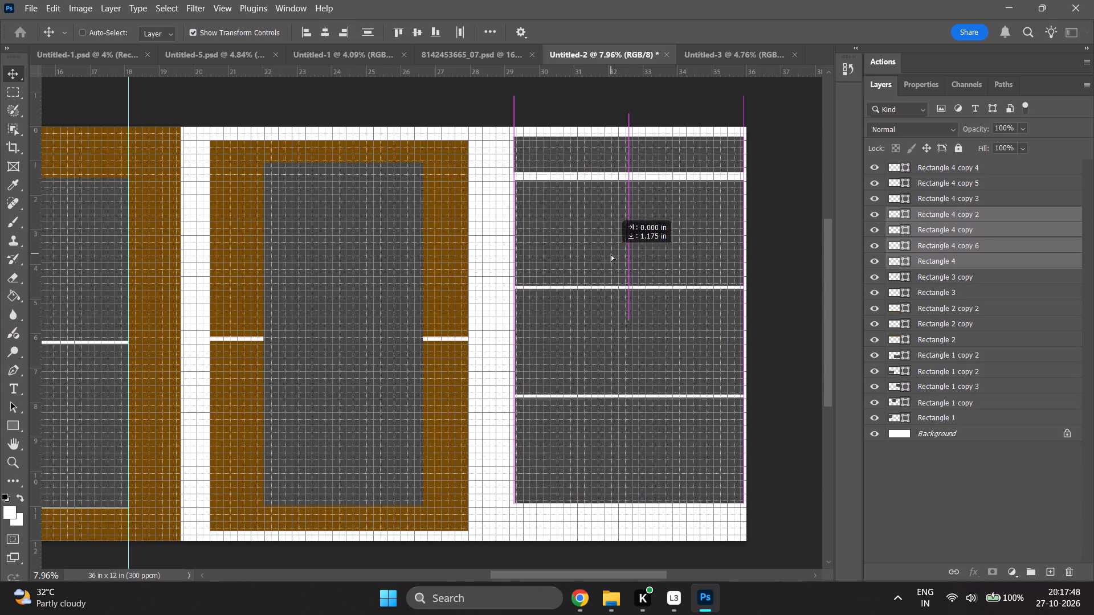
{"action": "left_click_drag", "start_coordinate": [611, 254], "coordinate": [611, 247], "text": "shift"}
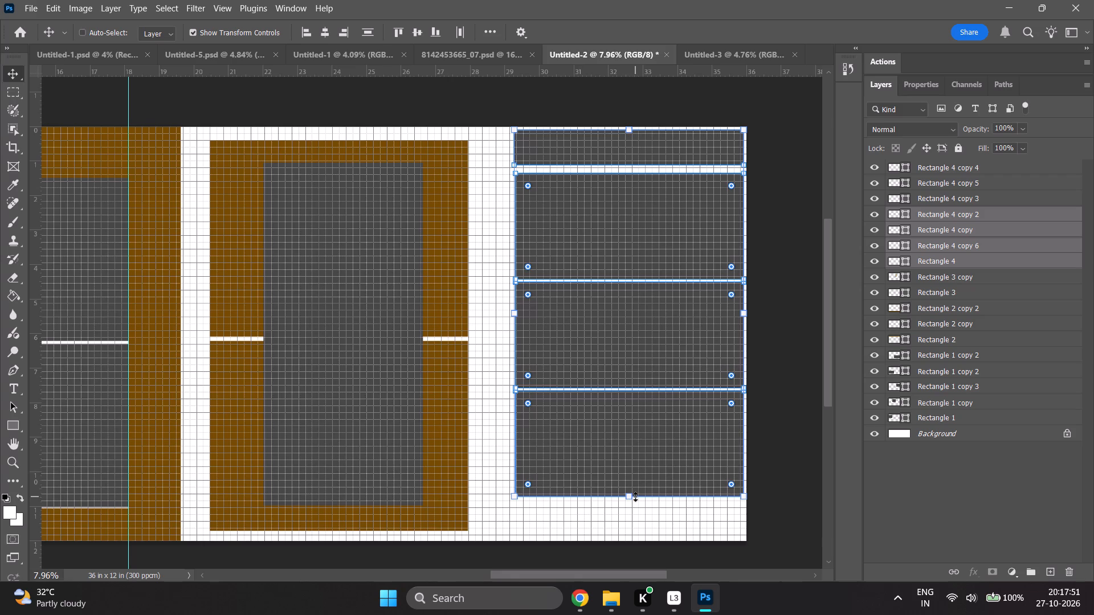
Stretch the strip and three rectangles together downward to 108.40% height and leftward to 109.49% width, then clear the selection.
{"action": "left_click_drag", "start_coordinate": [635, 497], "coordinate": [634, 506], "text": "shift"}
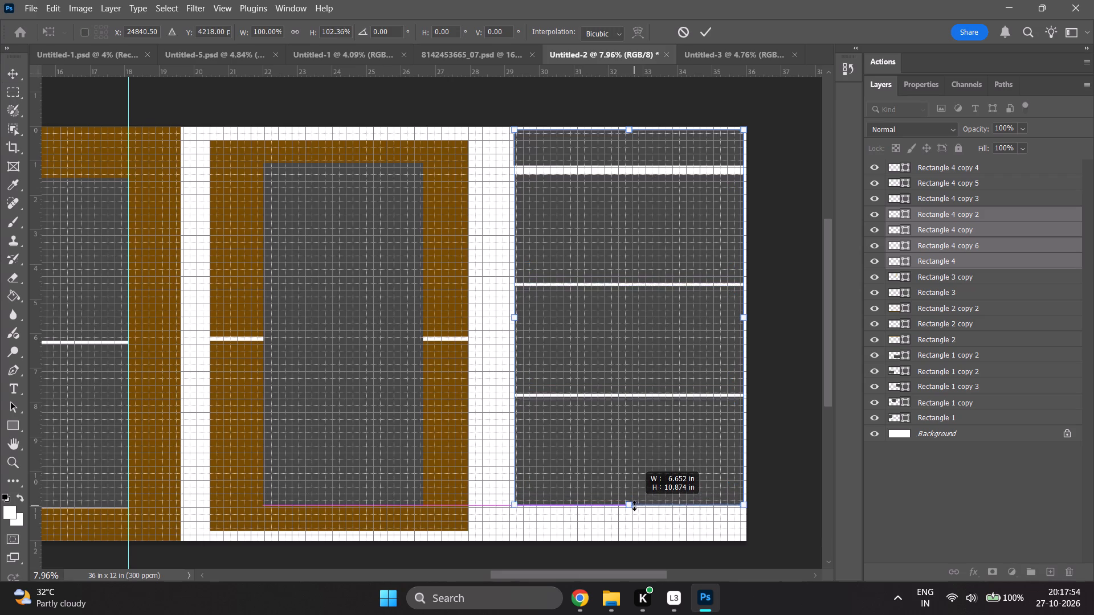
{"action": "left_click_drag", "start_coordinate": [634, 506], "coordinate": [635, 527], "text": "shift"}
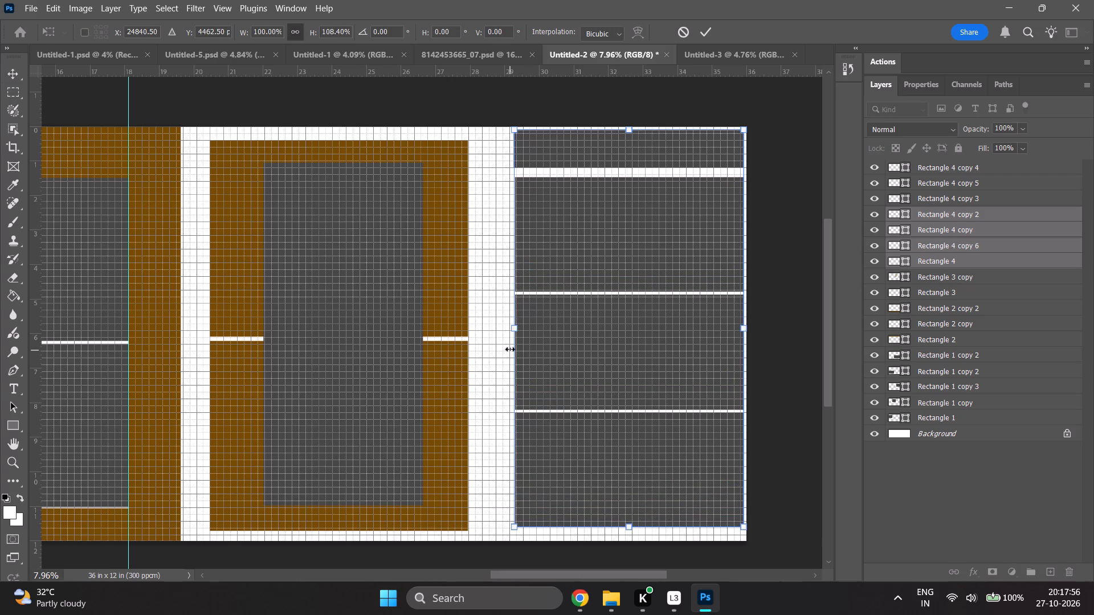
{"action": "left_click_drag", "start_coordinate": [516, 331], "coordinate": [495, 335], "text": "shift"}
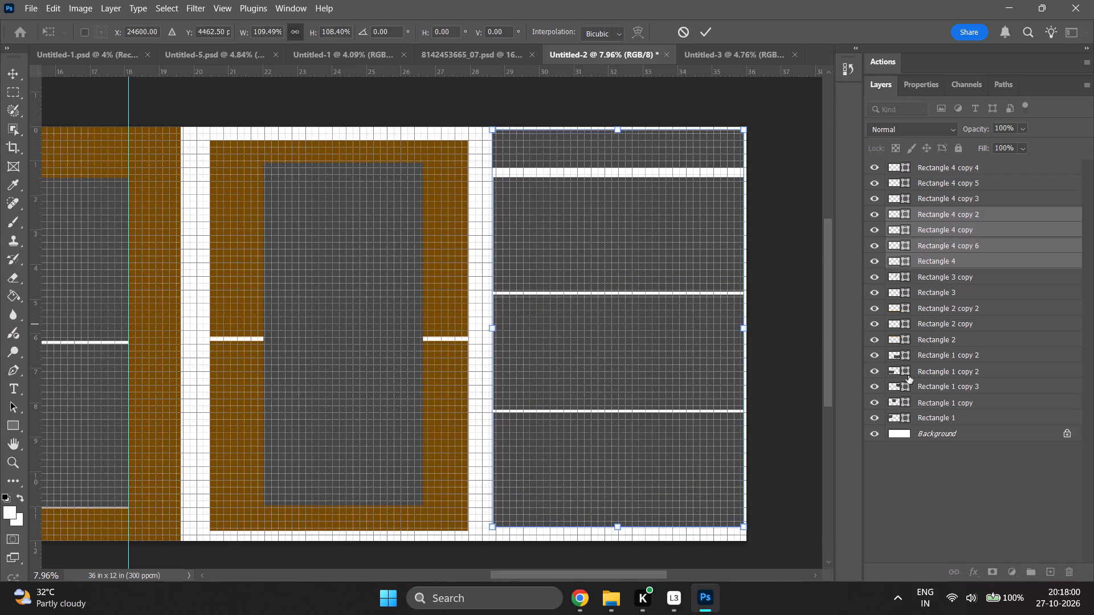
{"action": "left_click", "coordinate": [884, 499]}
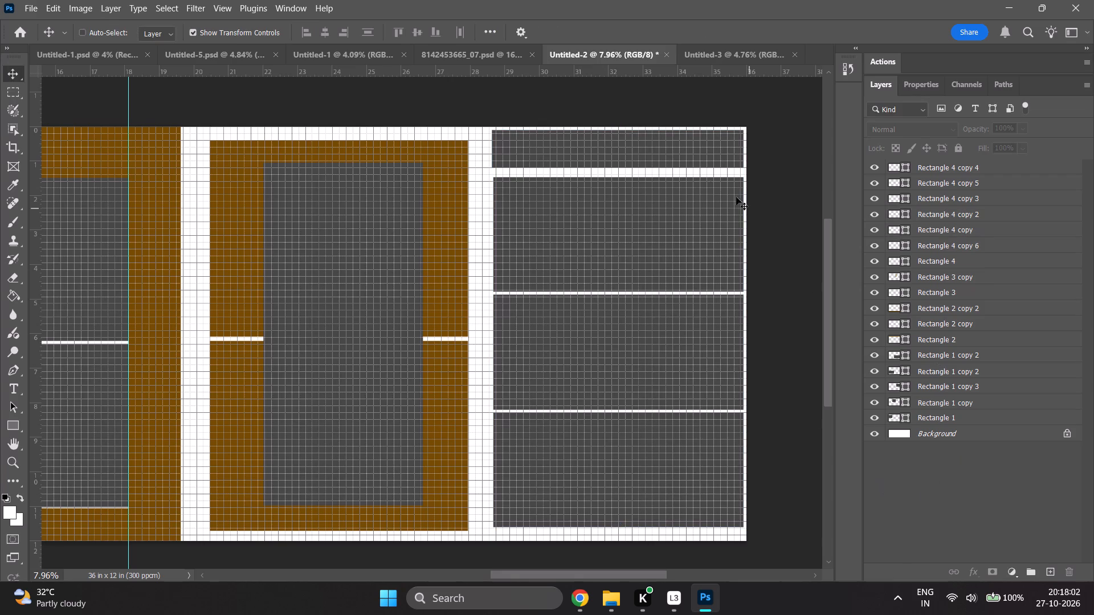
Shift the top strip, Rectangle 4, slightly down to a Y position of about 525 px, and clear the selection.
{"action": "left_click", "coordinate": [946, 260]}
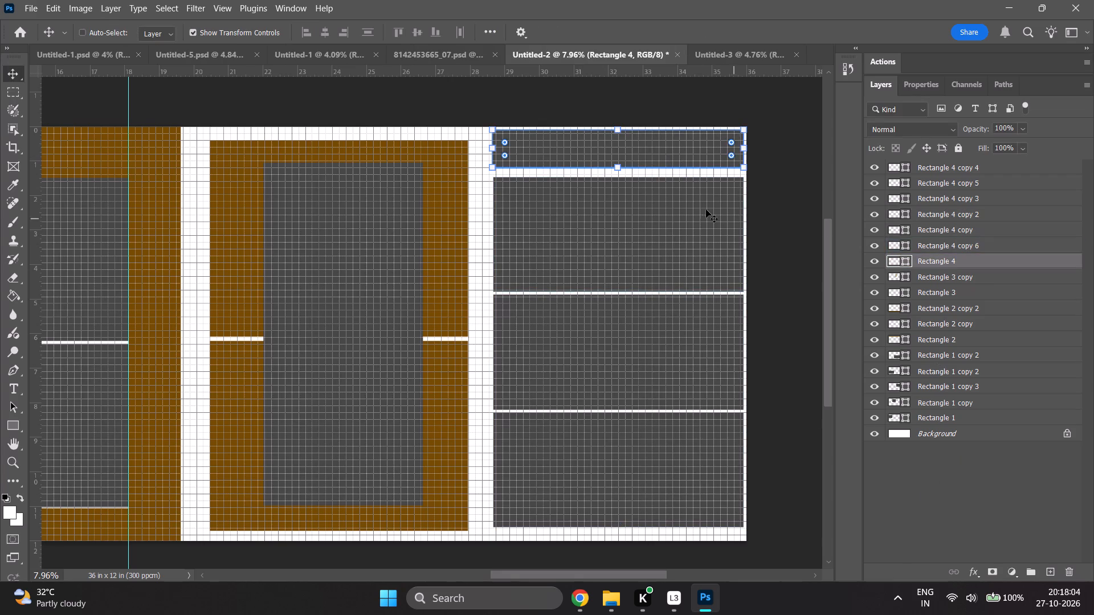
{"action": "left_click_drag", "start_coordinate": [616, 151], "coordinate": [616, 158], "text": "shift"}
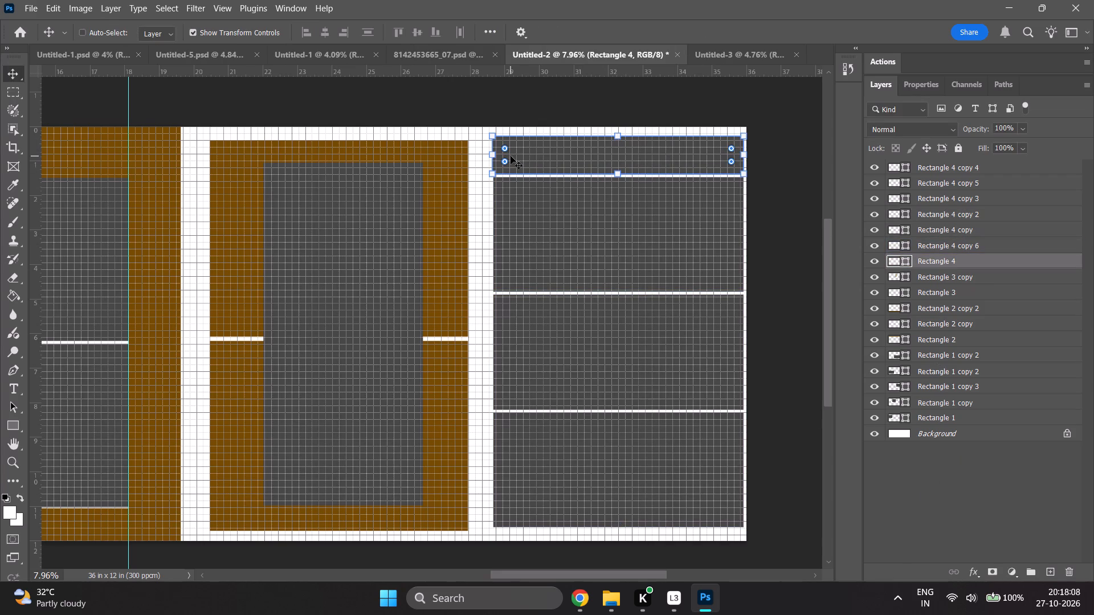
{"action": "left_click", "coordinate": [620, 138], "text": "shift"}
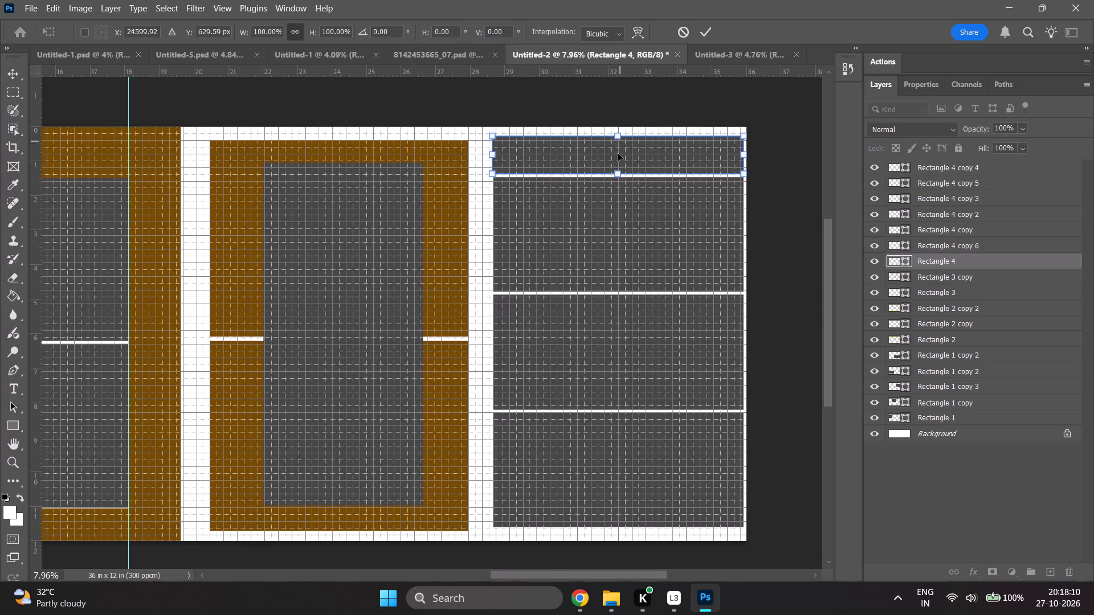
{"action": "left_click", "coordinate": [617, 160]}
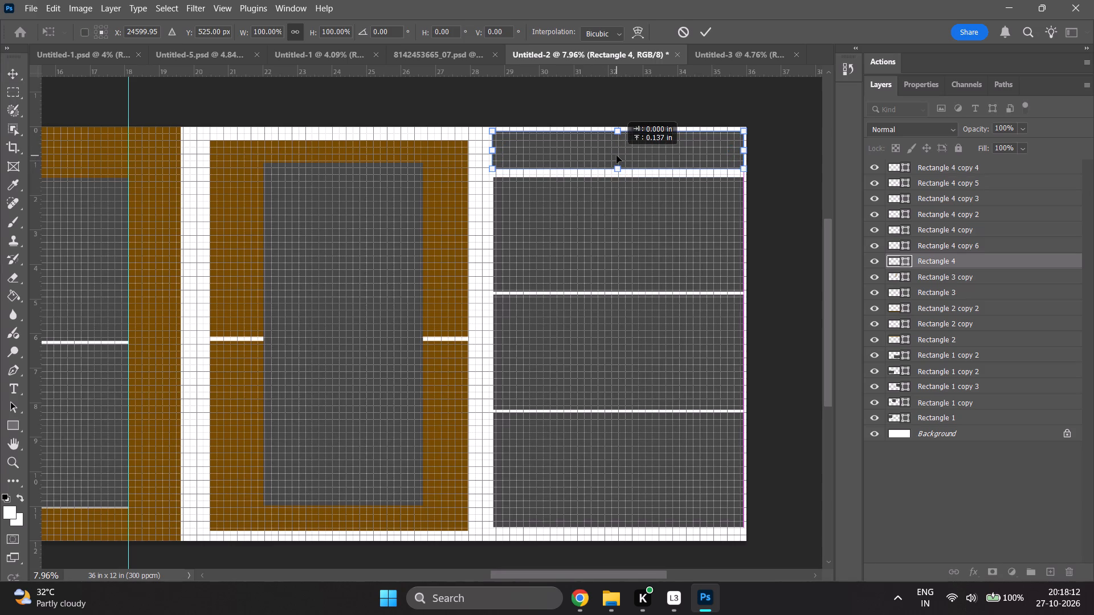
{"action": "left_click", "coordinate": [623, 230]}
{"action": "left_click", "coordinate": [945, 532]}
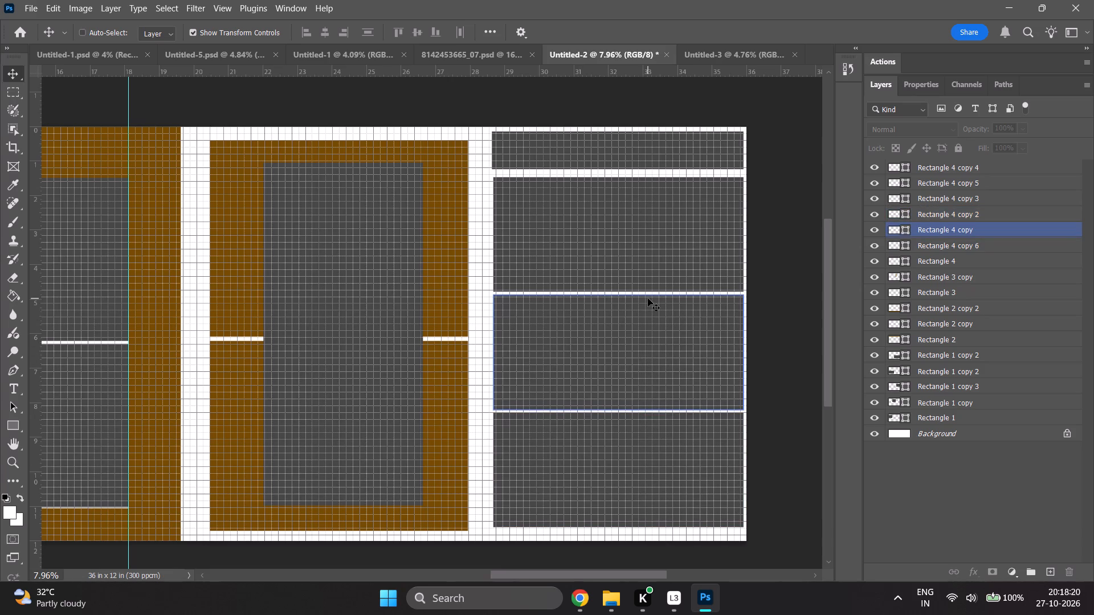
Scale Rectangle 4 copy 2, copy and copy 6 together to 93.05% height and move them up close below the strip.
{"action": "left_click", "coordinate": [972, 208]}
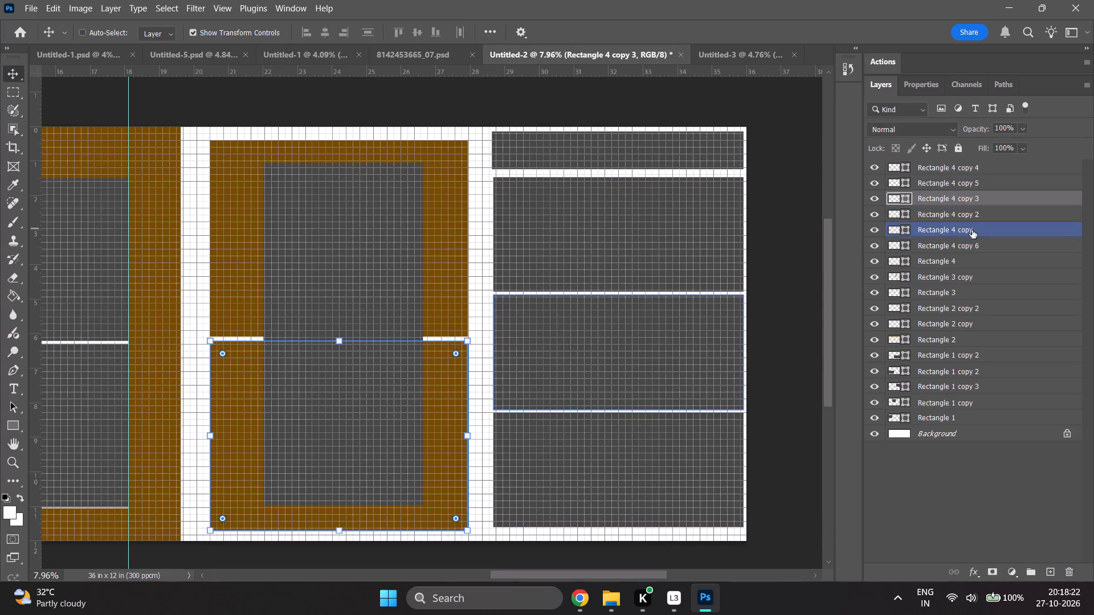
{"action": "left_click", "coordinate": [969, 212]}
{"action": "left_click", "coordinate": [966, 246], "text": "shift"}
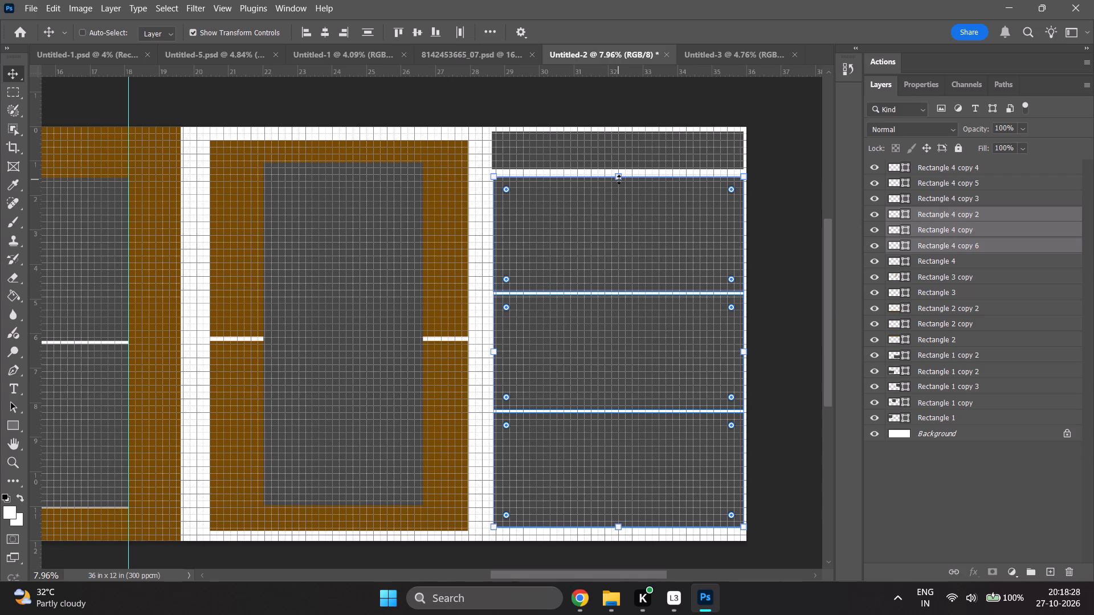
{"action": "left_click_drag", "start_coordinate": [619, 179], "coordinate": [621, 202], "text": "shift"}
{"action": "left_click_drag", "start_coordinate": [619, 272], "coordinate": [618, 257]}
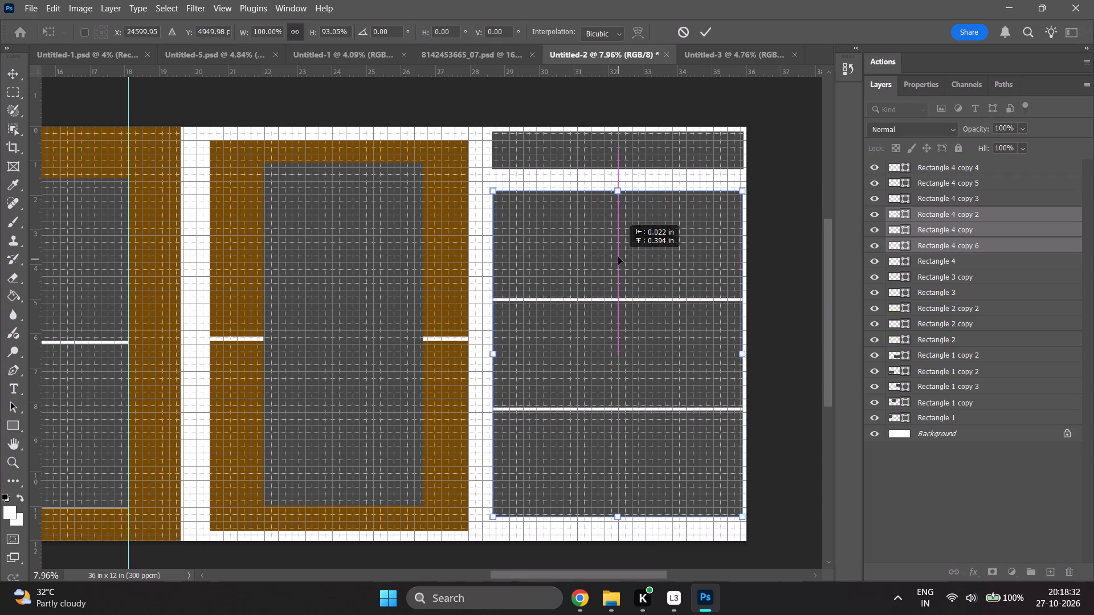
{"action": "left_click_drag", "start_coordinate": [618, 257], "coordinate": [618, 245]}
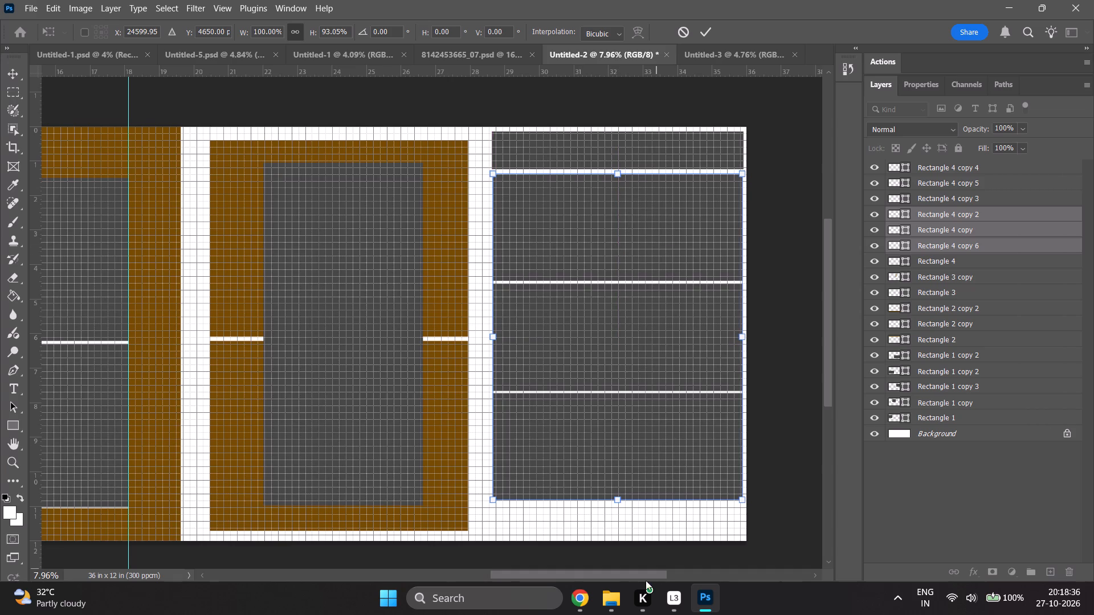
Check the reference album layout video in Chrome, and examine the spread's right-hand placeholders in Photoshop against it.
{"action": "left_click", "coordinate": [583, 604]}
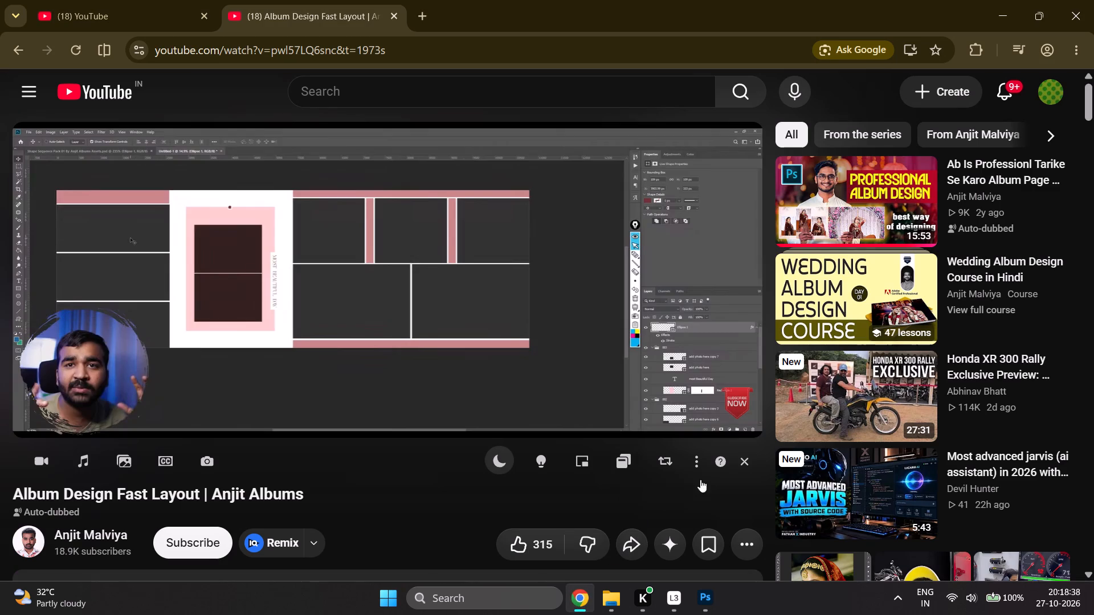
{"action": "left_click", "coordinate": [712, 608]}
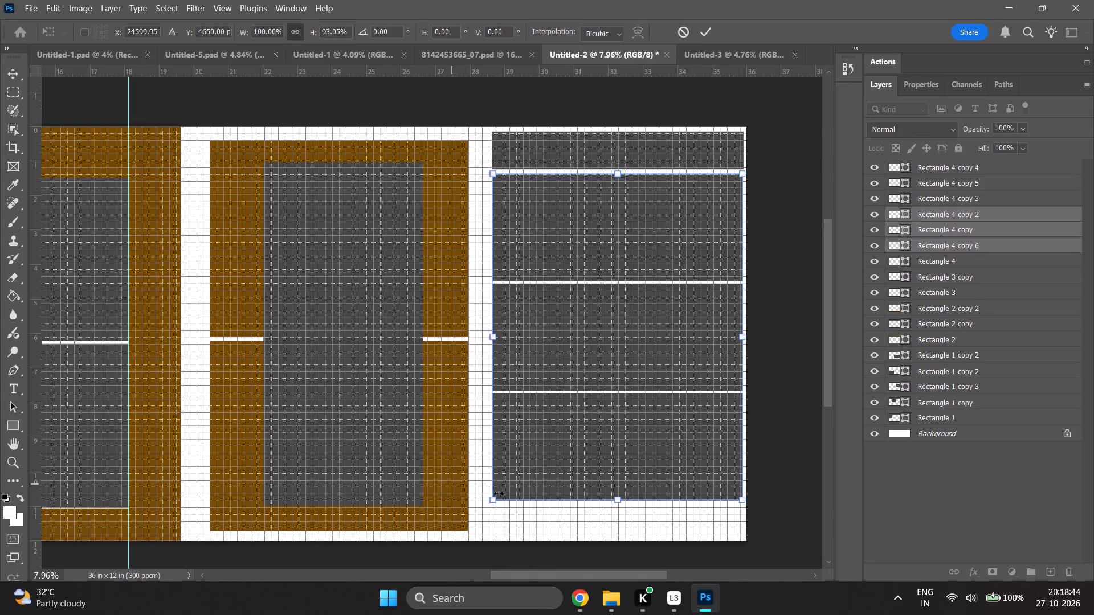
{"action": "scroll", "coordinate": [479, 482], "scroll_direction": "down", "scroll_amount": 7, "text": "alt"}
{"action": "scroll", "coordinate": [480, 478], "scroll_direction": "down", "scroll_amount": 4}
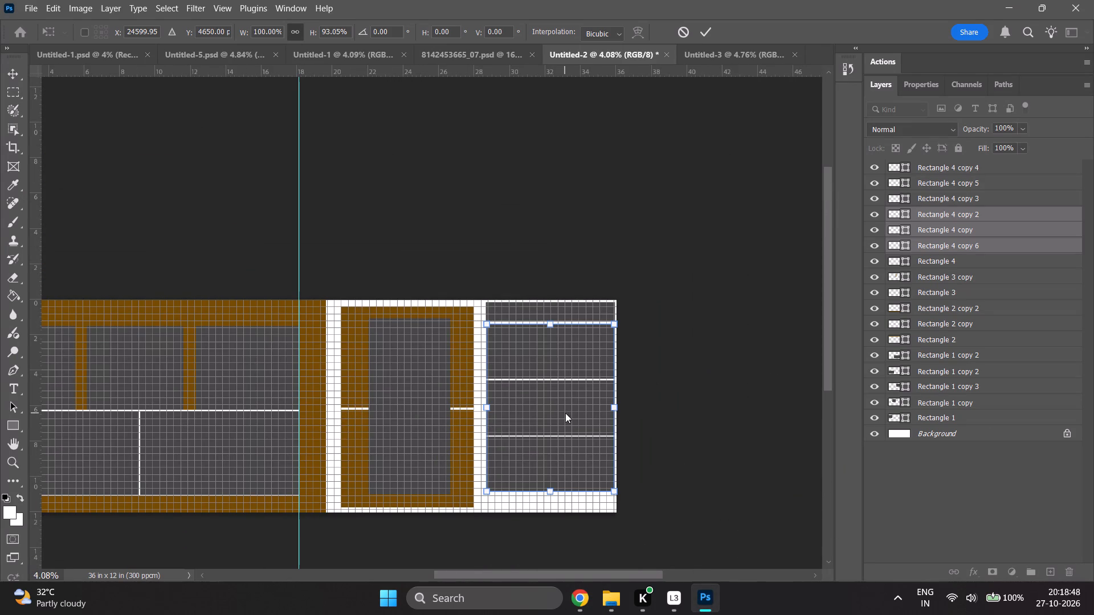
{"action": "scroll", "coordinate": [572, 408], "scroll_direction": "up", "scroll_amount": 4, "text": "alt"}
{"action": "scroll", "coordinate": [549, 441], "scroll_direction": "up", "scroll_amount": 5}
{"action": "scroll", "coordinate": [591, 441], "scroll_direction": "down", "scroll_amount": 14}
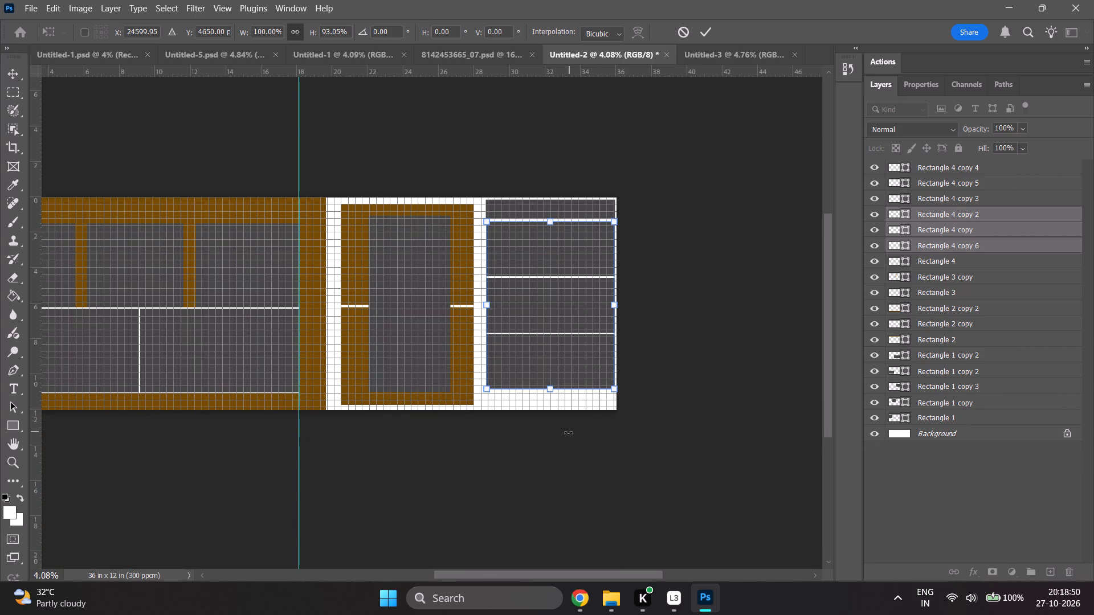
{"action": "left_click", "coordinate": [609, 408]}
{"action": "scroll", "coordinate": [609, 407], "scroll_direction": "up", "scroll_amount": 5, "text": "alt"}
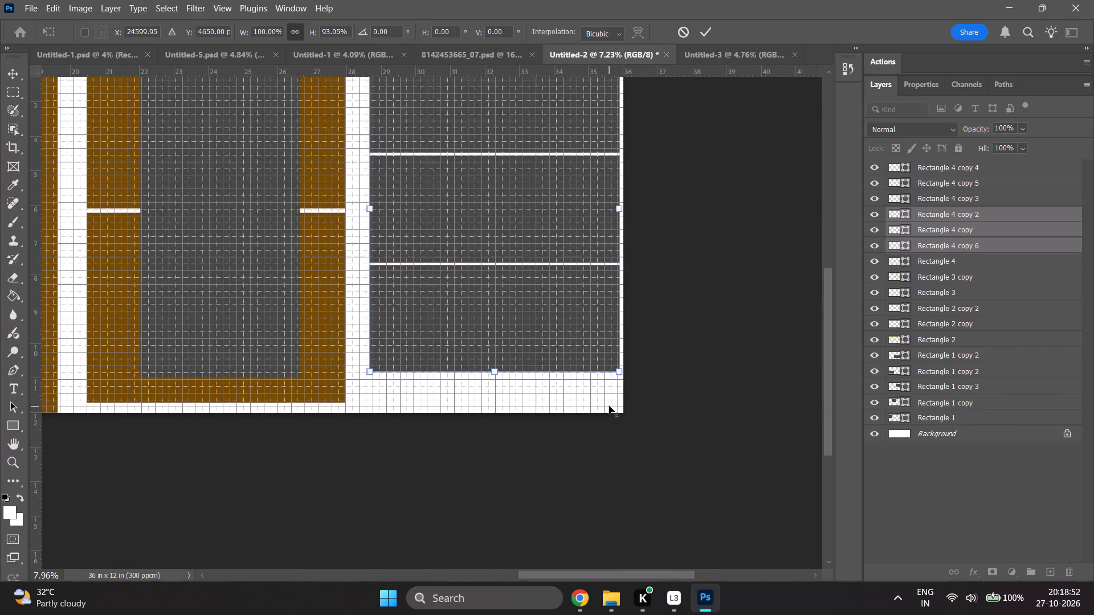
{"action": "scroll", "coordinate": [609, 406], "scroll_direction": "up", "scroll_amount": 6, "text": "alt"}
{"action": "scroll", "coordinate": [417, 400], "scroll_direction": "up", "scroll_amount": 5}
{"action": "scroll", "coordinate": [804, 355], "scroll_direction": "up", "scroll_amount": 3}
Apply the pending resize and move the three stacked rectangles down together until their bottom lines up with the brown frame's bottom edge.
{"action": "left_click", "coordinate": [946, 495]}
{"action": "scroll", "coordinate": [516, 391], "scroll_direction": "up", "scroll_amount": 10}
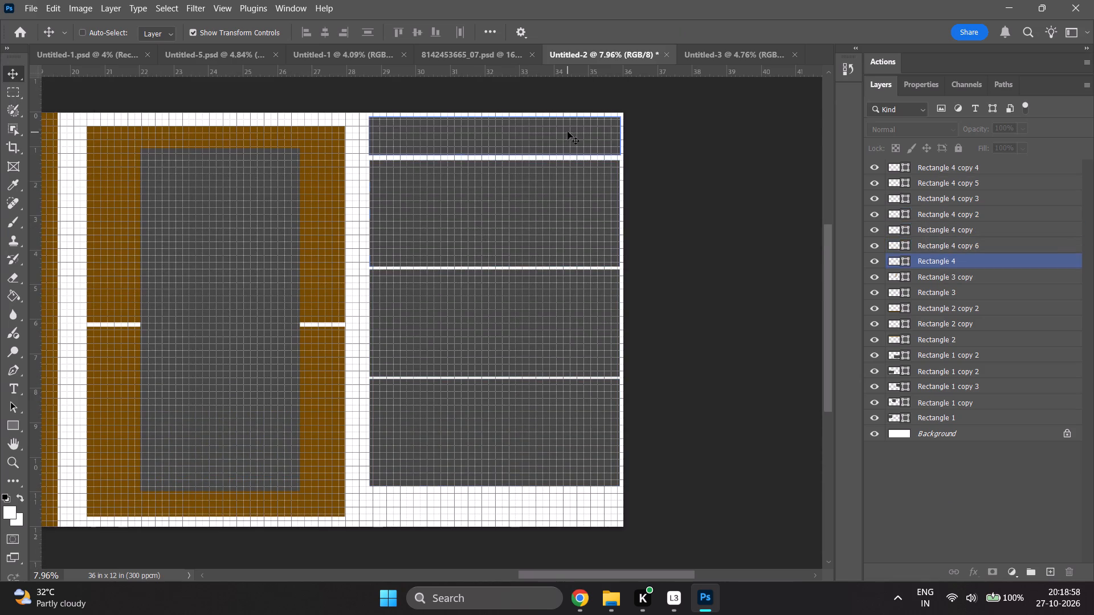
{"action": "left_click", "coordinate": [539, 135]}
{"action": "left_click", "coordinate": [519, 228]}
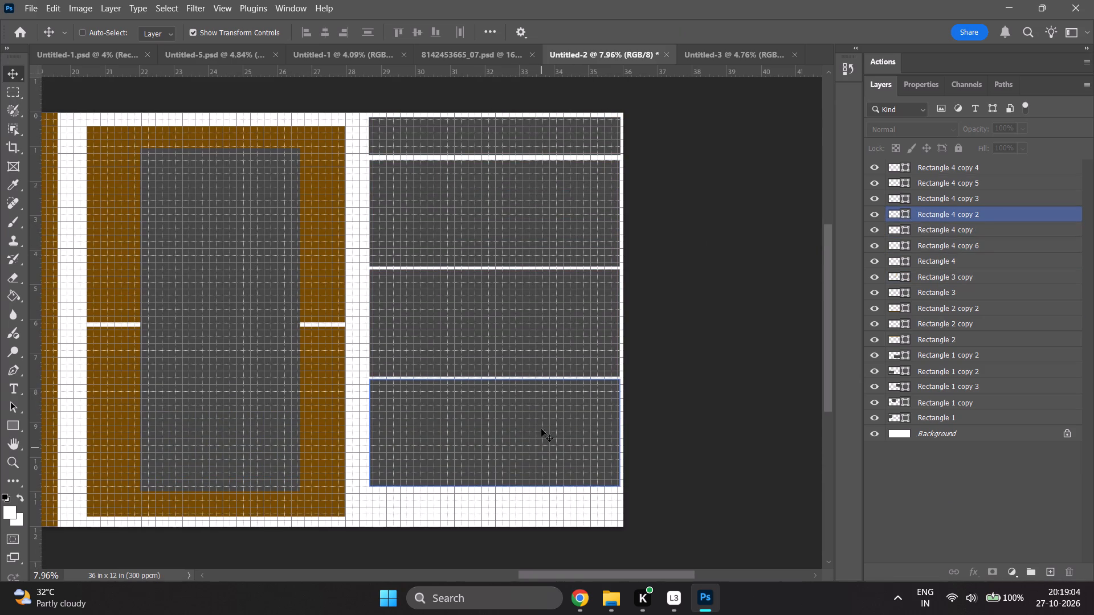
{"action": "left_click", "coordinate": [958, 221]}
{"action": "left_click", "coordinate": [965, 250], "text": "shift"}
{"action": "left_click_drag", "start_coordinate": [497, 235], "coordinate": [497, 265]}
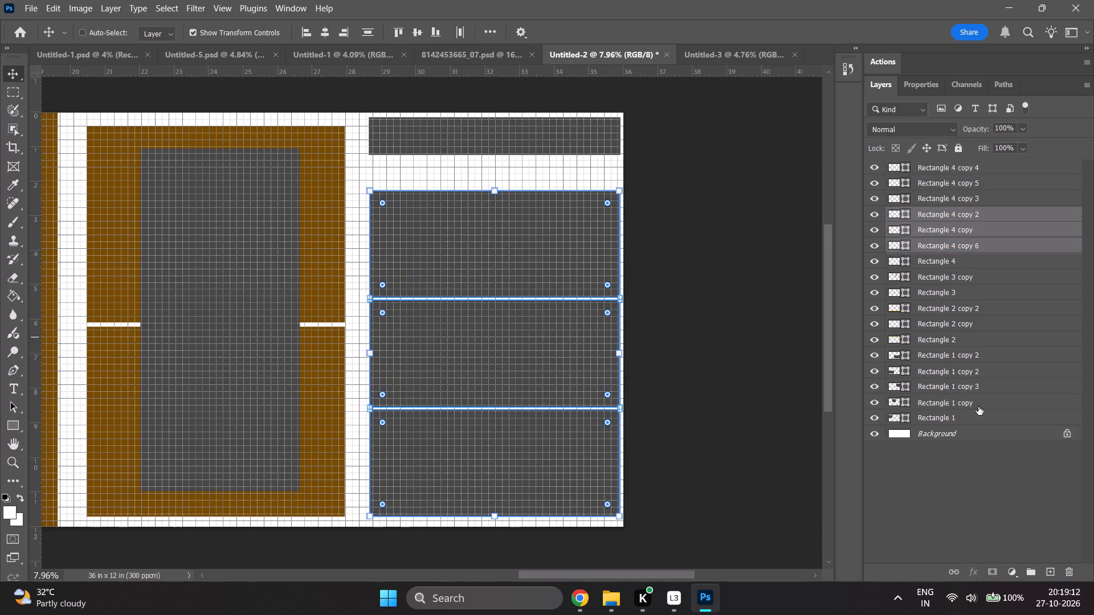
Move Rectangle 4 copy 6 up on its own to leave only a thin gap below the top strip.
{"action": "left_click", "coordinate": [940, 247]}
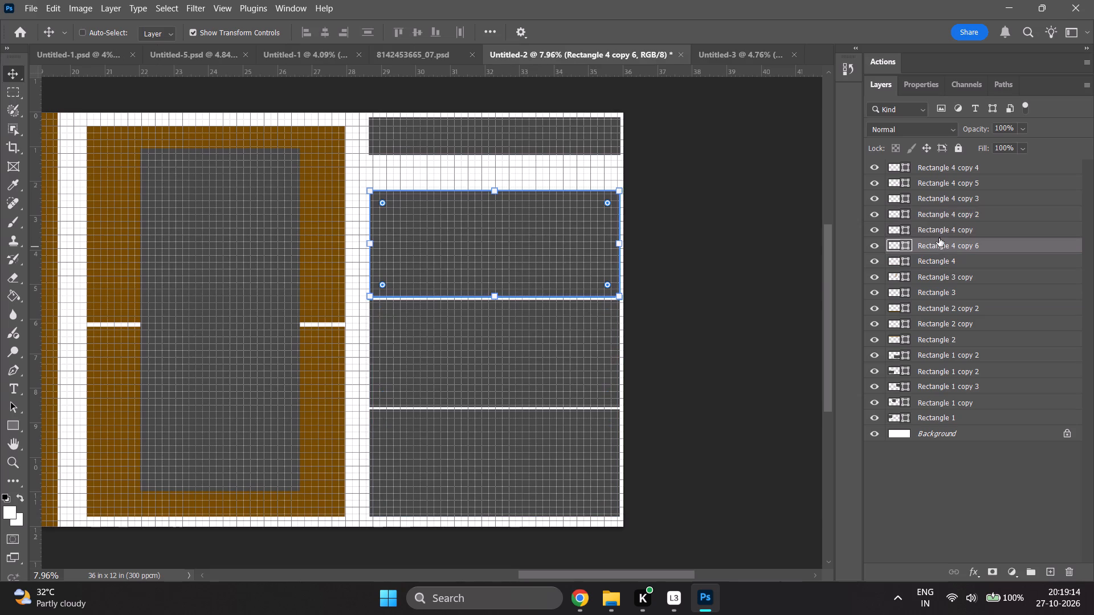
{"action": "left_click_drag", "start_coordinate": [524, 248], "coordinate": [525, 224], "text": "shift"}
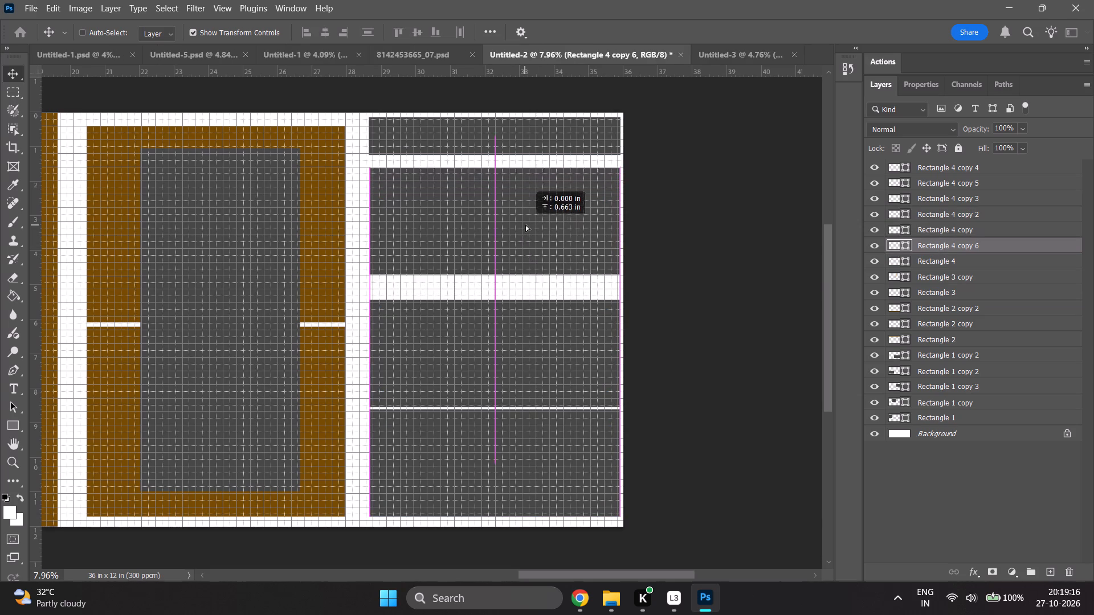
{"action": "left_click_drag", "start_coordinate": [525, 224], "coordinate": [526, 218], "text": "shift"}
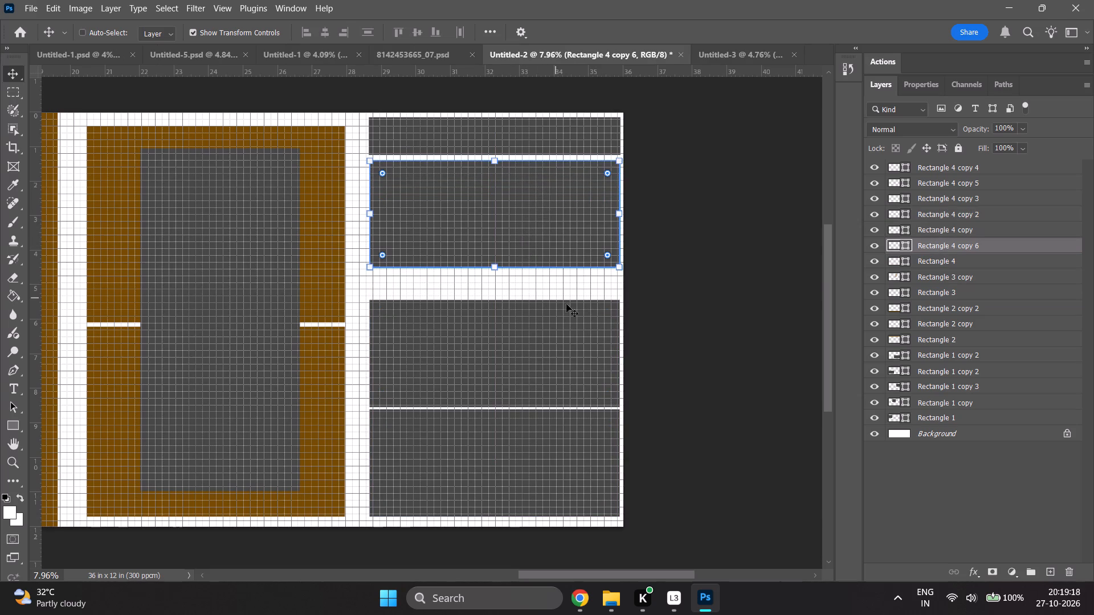
Stretch Rectangle 4 copy 6 to 104.06% height and 101.67% width, extending its bottom and left edges.
{"action": "double_click", "coordinate": [493, 270], "text": "shift"}
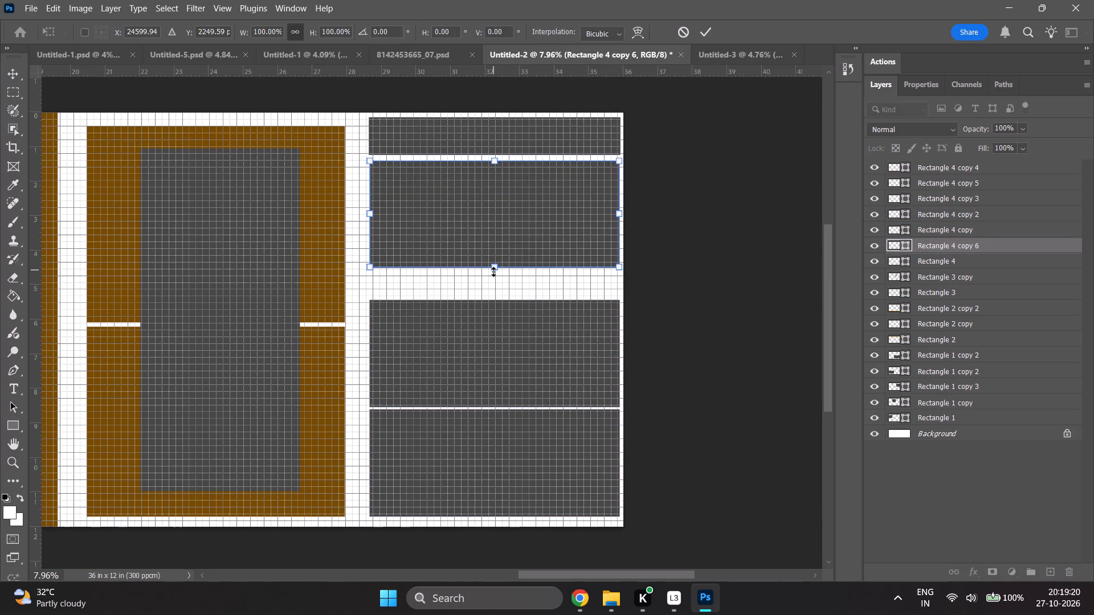
{"action": "left_click", "coordinate": [369, 274], "text": "shift"}
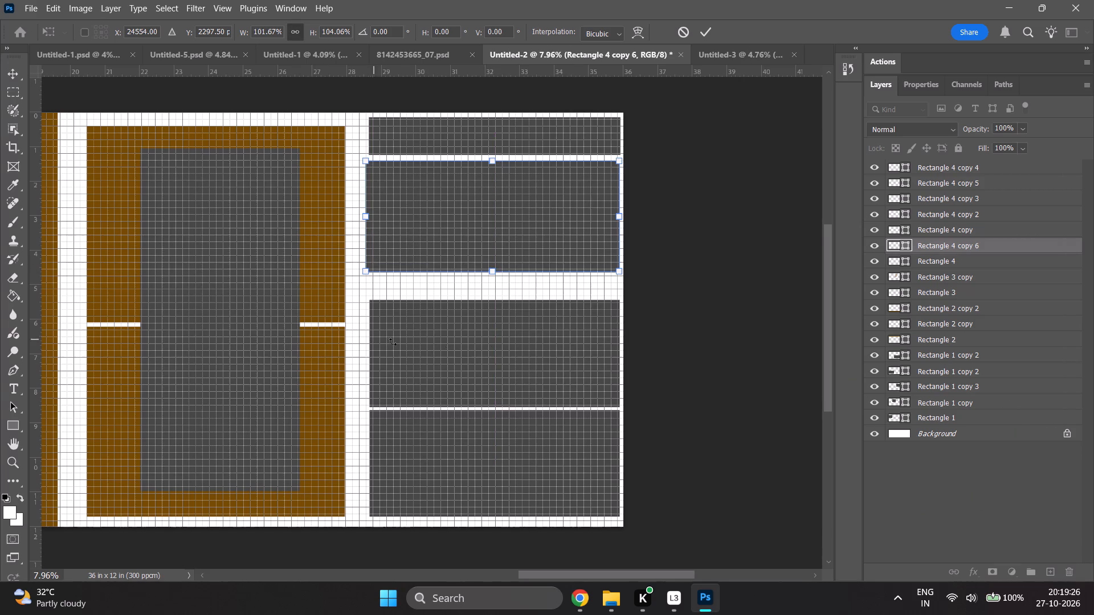
{"action": "left_click", "coordinate": [493, 345]}
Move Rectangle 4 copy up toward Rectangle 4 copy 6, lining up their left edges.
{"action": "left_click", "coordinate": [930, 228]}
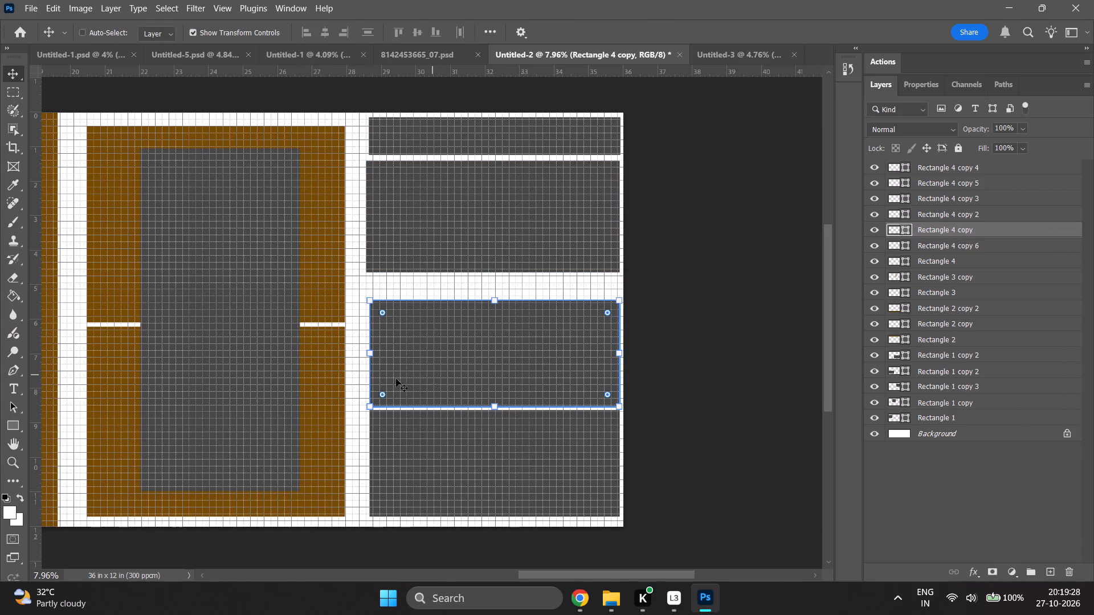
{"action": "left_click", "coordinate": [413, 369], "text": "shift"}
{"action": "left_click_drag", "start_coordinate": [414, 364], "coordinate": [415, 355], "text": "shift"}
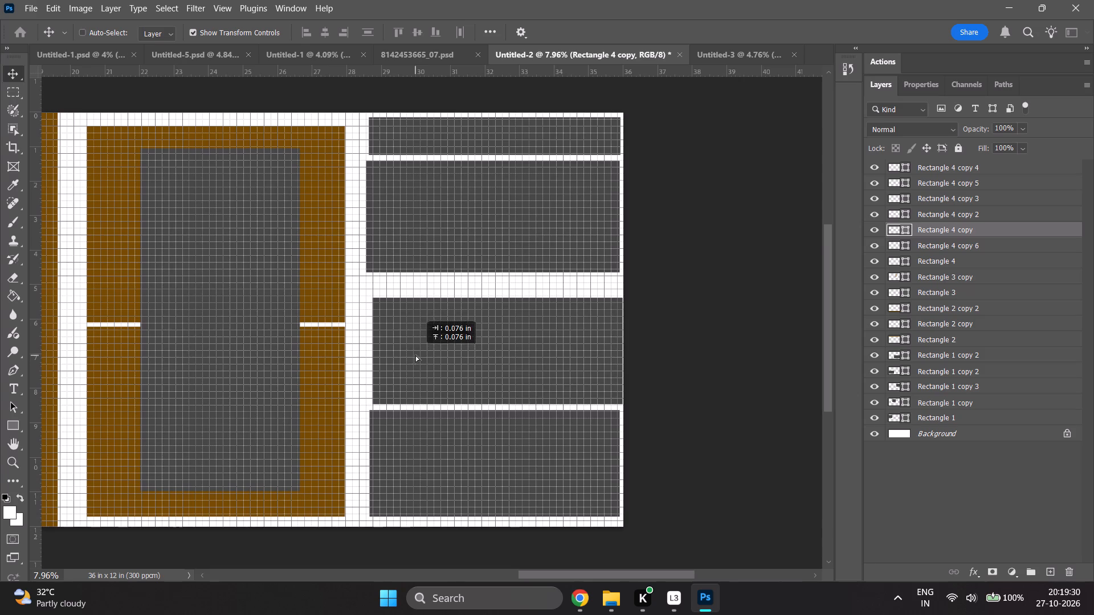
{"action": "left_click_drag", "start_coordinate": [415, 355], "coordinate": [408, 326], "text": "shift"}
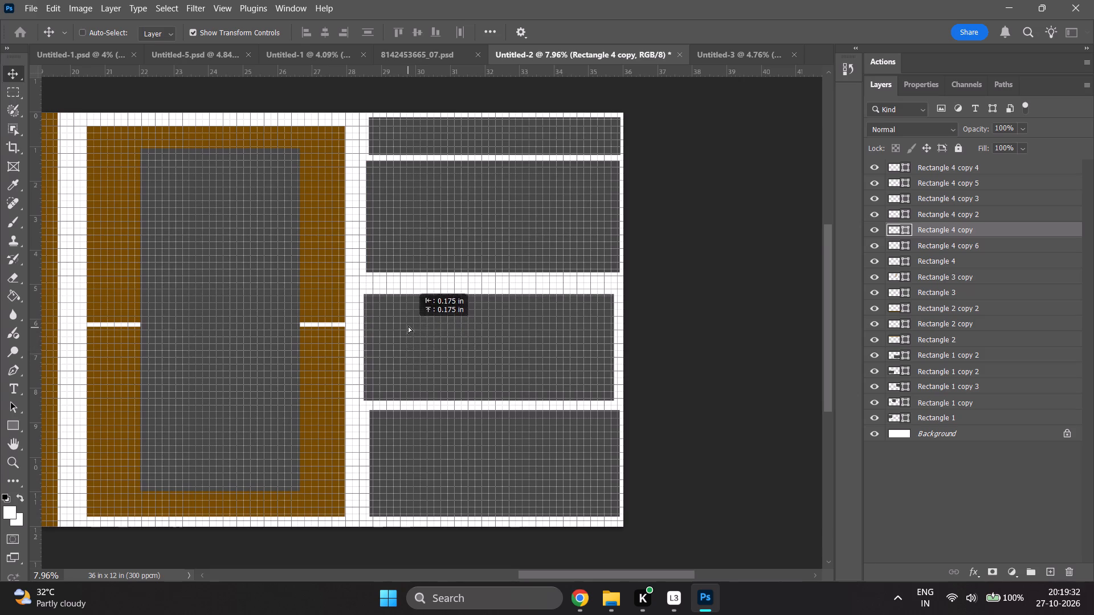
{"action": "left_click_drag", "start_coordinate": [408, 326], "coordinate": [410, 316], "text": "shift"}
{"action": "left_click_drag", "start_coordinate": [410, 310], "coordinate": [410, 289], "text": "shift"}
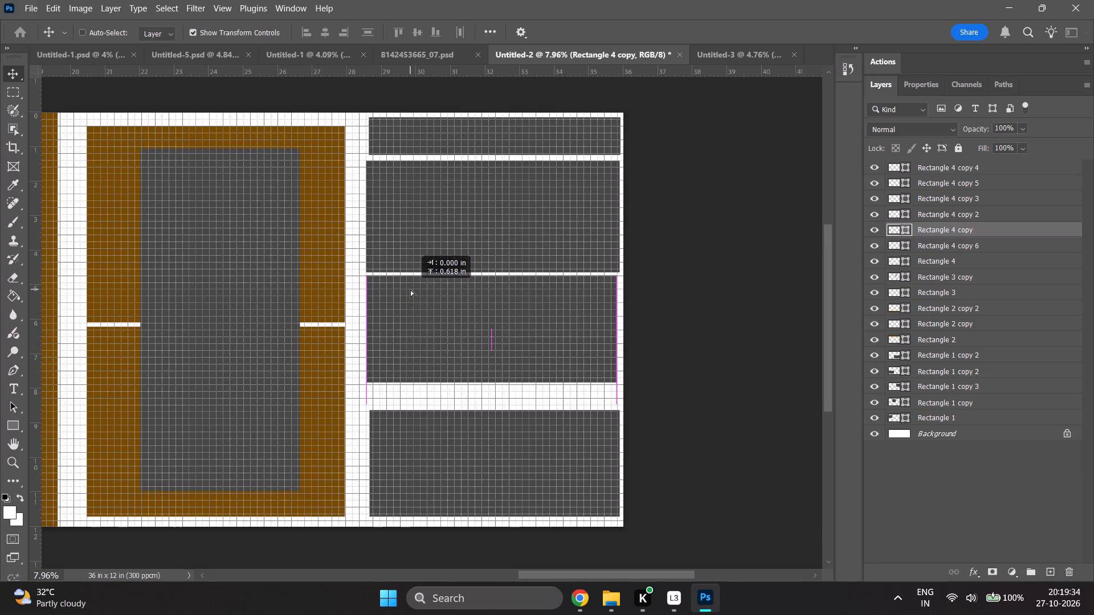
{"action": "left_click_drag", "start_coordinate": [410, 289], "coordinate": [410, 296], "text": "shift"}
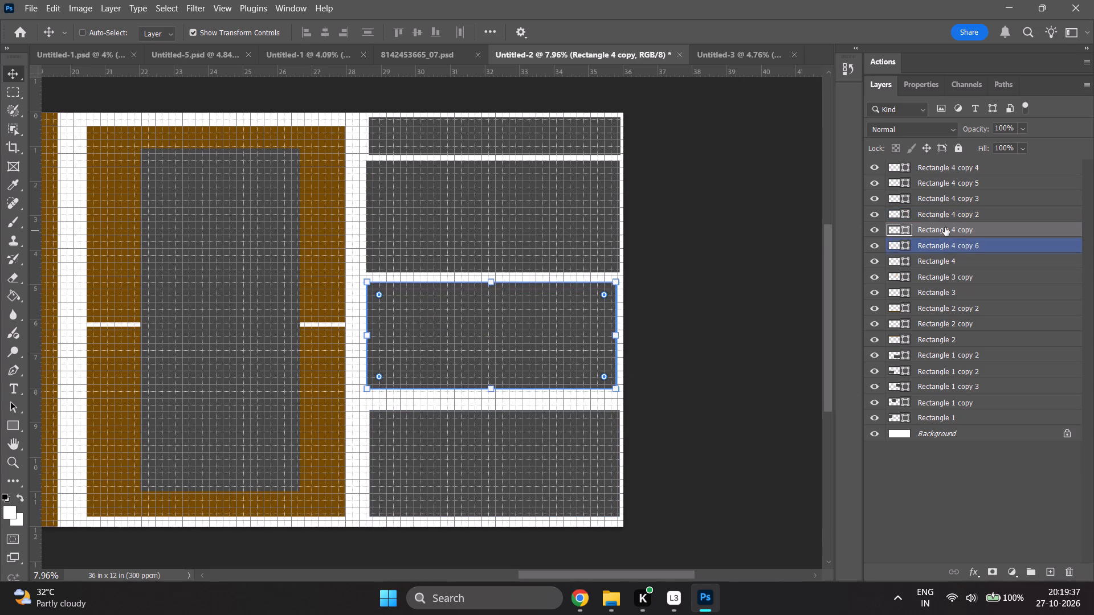
Delete the two lower placeholders, Rectangle 4 copy and Rectangle 4 copy 2.
{"action": "left_click", "coordinate": [946, 216], "text": "shift"}
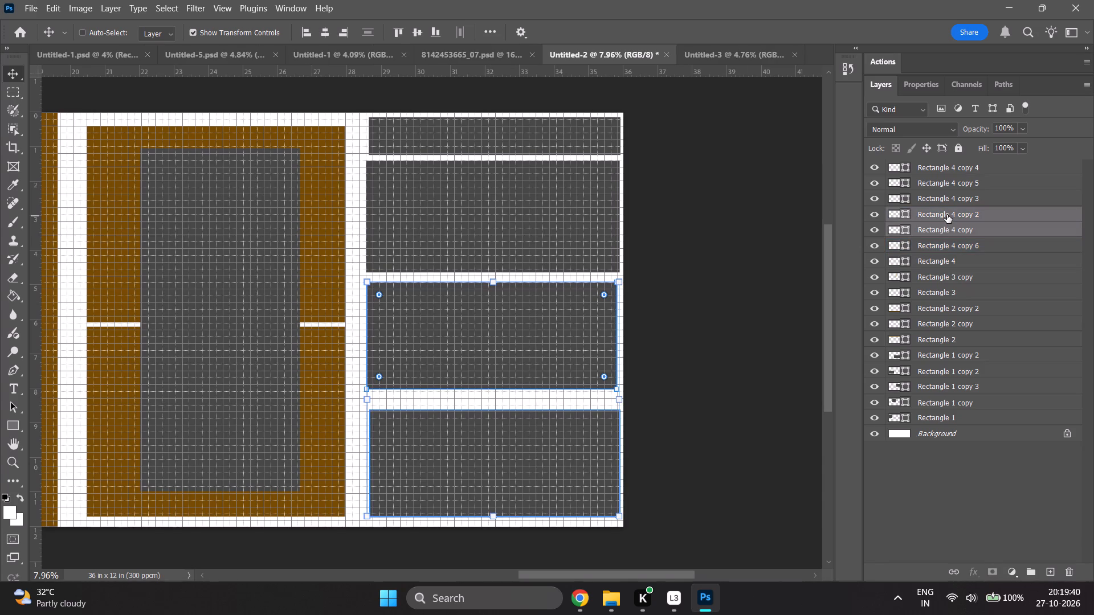
{"action": "key", "text": "BackSpace"}
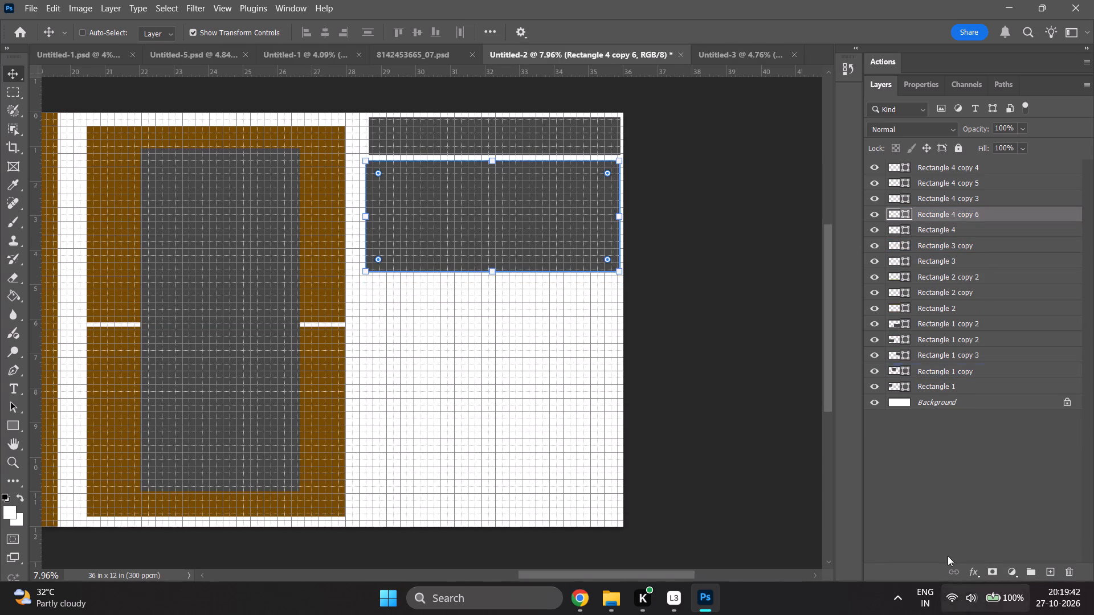
{"action": "left_click", "coordinate": [920, 464]}
Stretch Rectangle 4 to 101.35% width and 107.23% height, lining up its left edge with the placeholder below.
{"action": "left_click", "coordinate": [483, 149]}
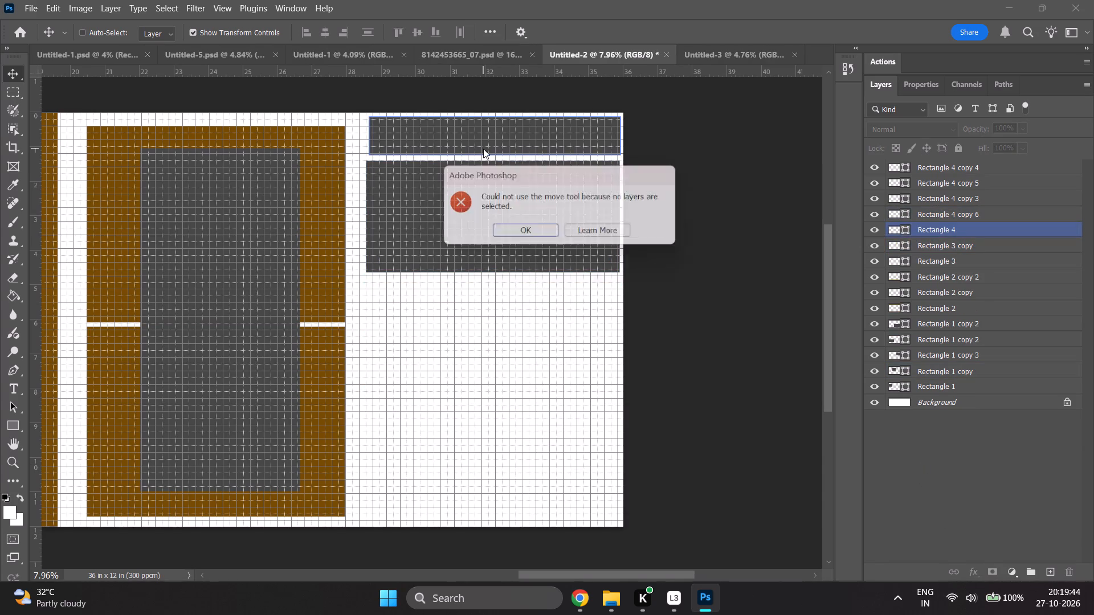
{"action": "left_click", "coordinate": [520, 237]}
{"action": "left_click", "coordinate": [942, 229]}
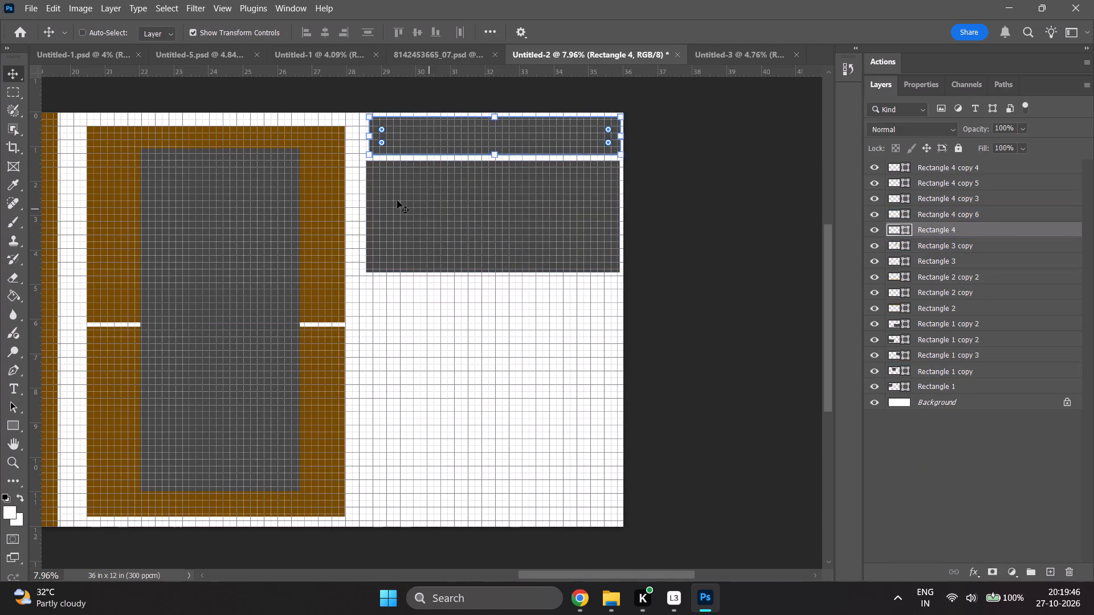
{"action": "scroll", "coordinate": [372, 159], "scroll_direction": "up", "scroll_amount": 15, "text": "alt"}
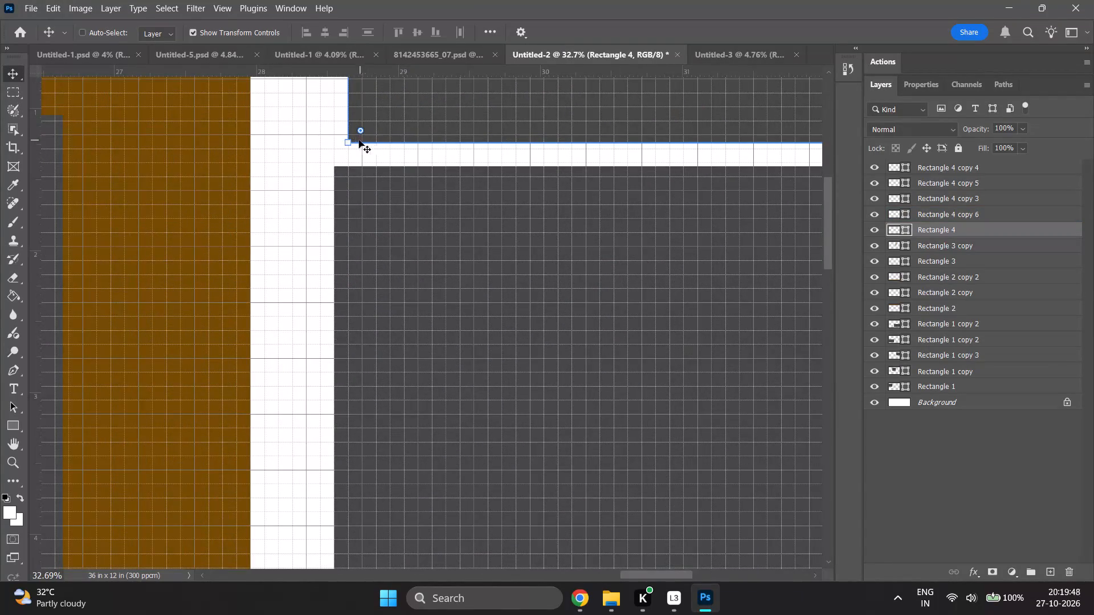
{"action": "left_click_drag", "start_coordinate": [350, 141], "coordinate": [337, 153], "text": "shift"}
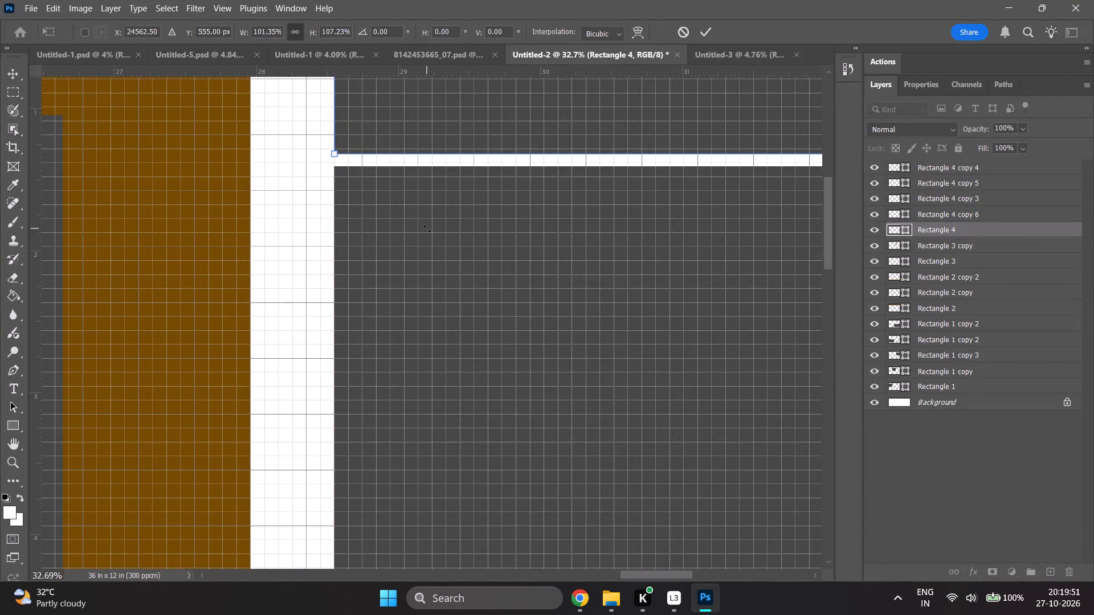
{"action": "scroll", "coordinate": [427, 228], "scroll_direction": "down", "scroll_amount": 10, "text": "alt"}
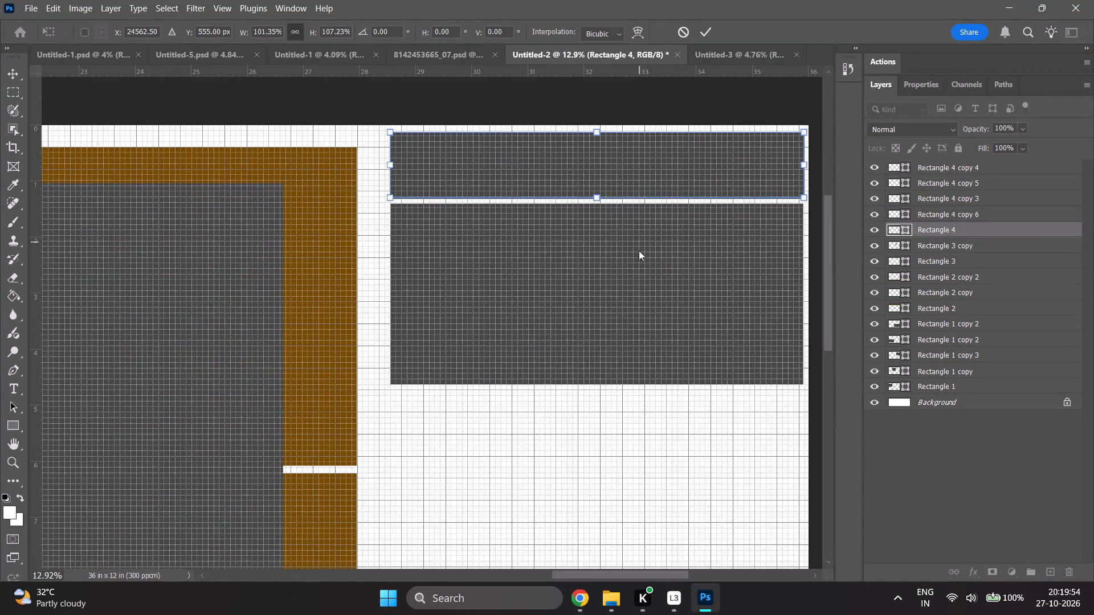
Check the reference layout in Chrome, and resize the Photoshop top strip to 102.71% width and 98.08% height, covering the page's top and right edges.
{"action": "left_click", "coordinate": [588, 604]}
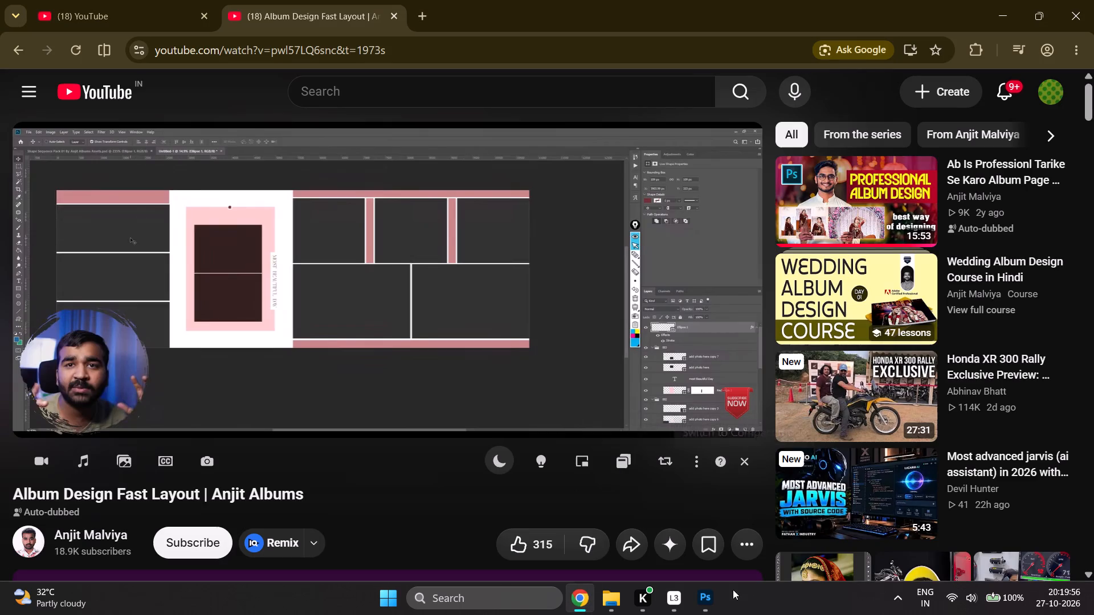
{"action": "left_click", "coordinate": [715, 599]}
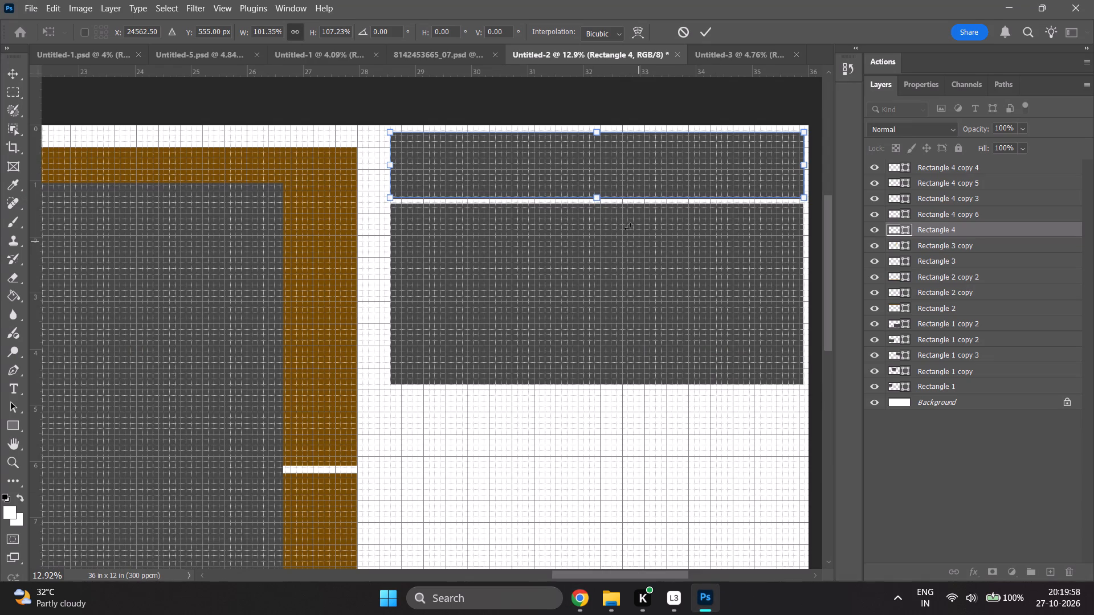
{"action": "left_click_drag", "start_coordinate": [597, 196], "coordinate": [597, 182], "text": "shift"}
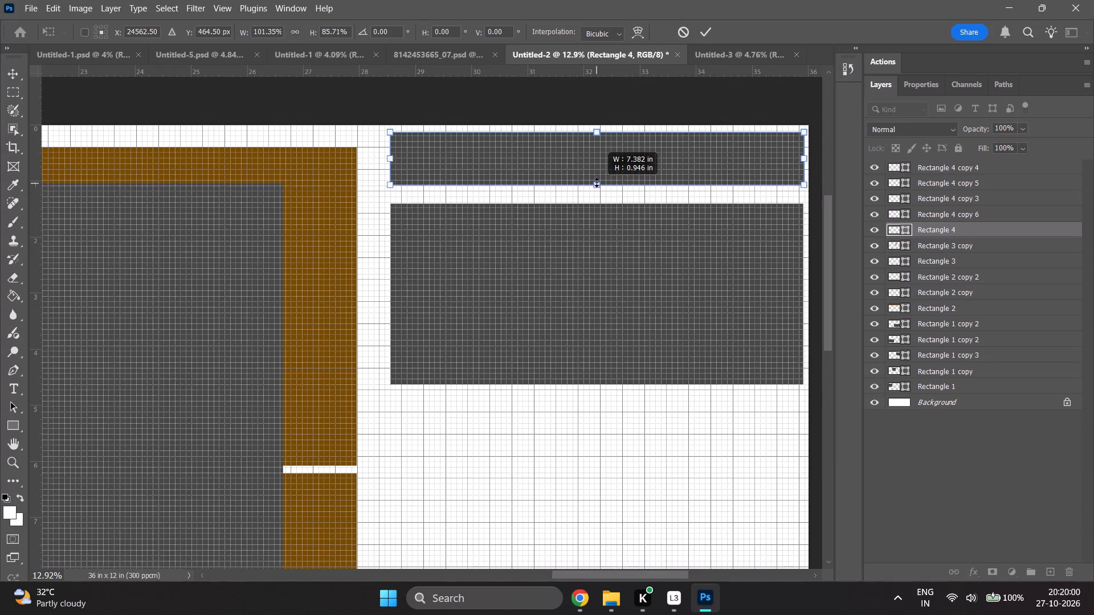
{"action": "left_click_drag", "start_coordinate": [597, 182], "coordinate": [597, 178], "text": "shift"}
{"action": "left_click_drag", "start_coordinate": [809, 153], "coordinate": [835, 153], "text": "shift"}
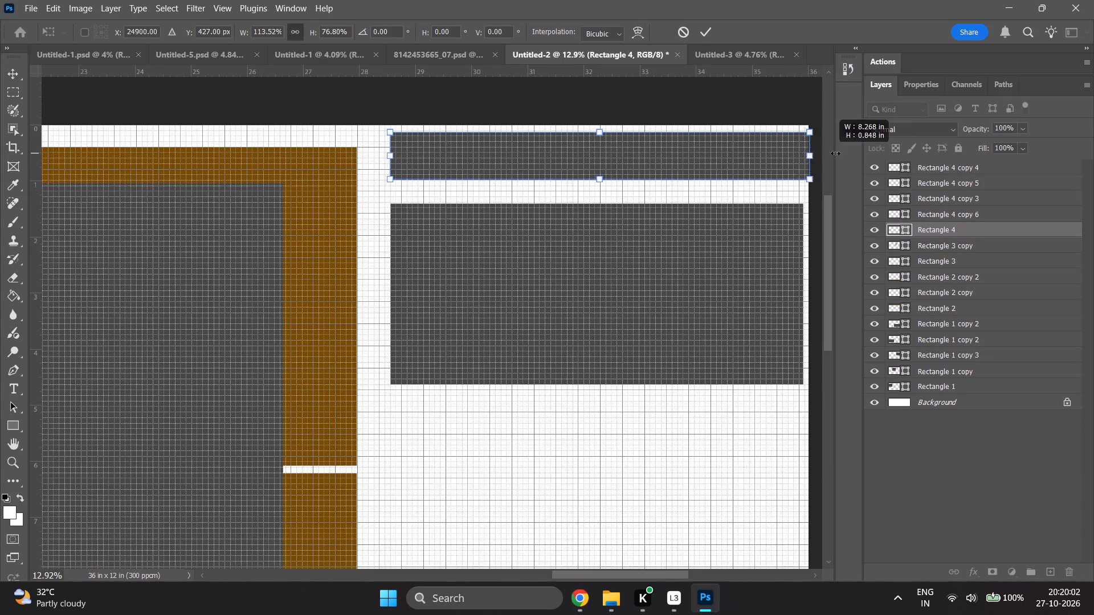
{"action": "left_click_drag", "start_coordinate": [835, 153], "coordinate": [382, 158], "text": "shift"}
{"action": "scroll", "coordinate": [324, 178], "scroll_direction": "up", "scroll_amount": 4}
{"action": "scroll", "coordinate": [348, 199], "scroll_direction": "up", "scroll_amount": 19, "text": "ctrl"}
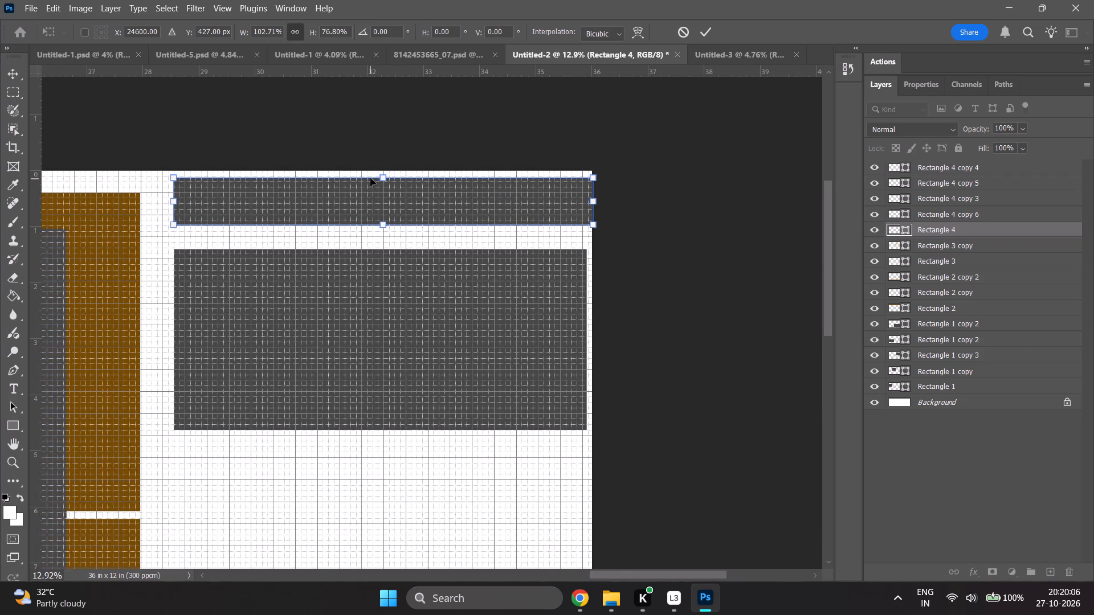
{"action": "left_click_drag", "start_coordinate": [381, 178], "coordinate": [383, 165], "text": "shift"}
{"action": "scroll", "coordinate": [382, 200], "scroll_direction": "down", "scroll_amount": 6}
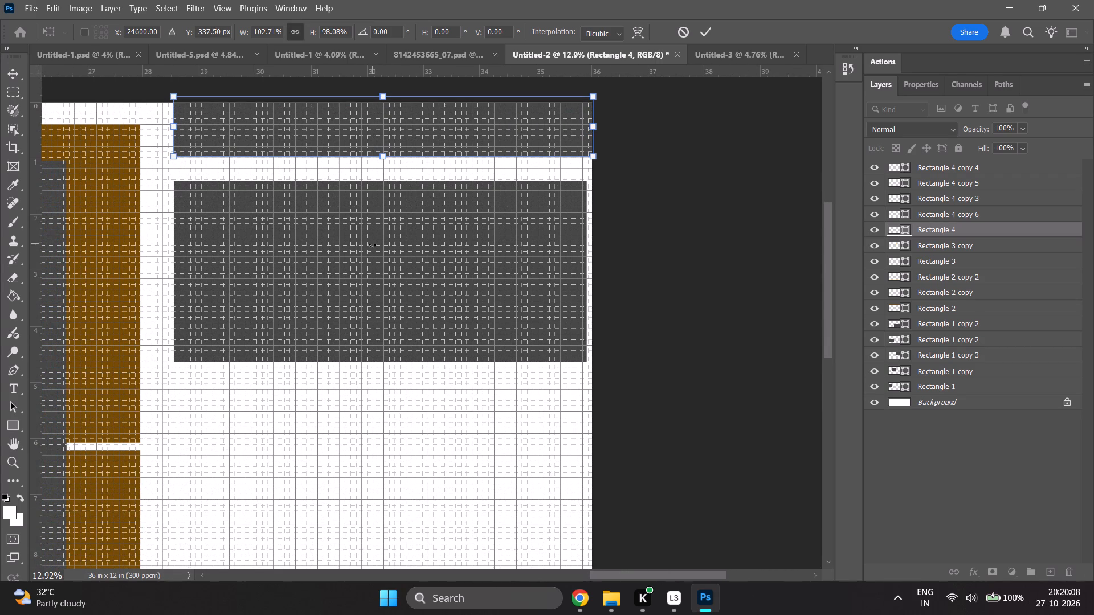
{"action": "left_click", "coordinate": [937, 241]}
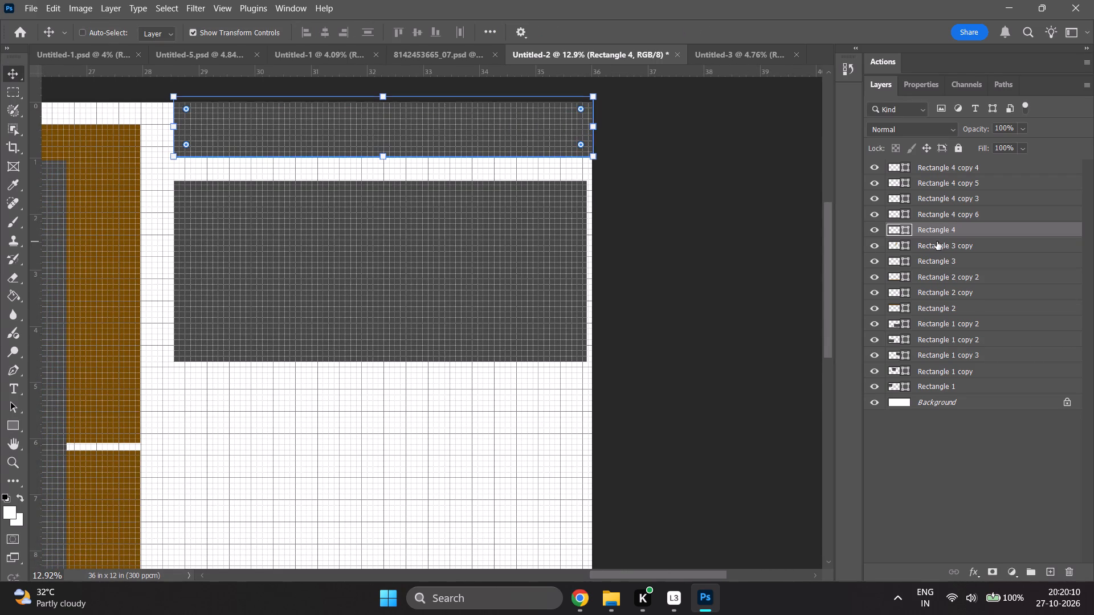
Move Rectangle 4 copy 6 up to a thin gap below the top strip and extend its right edge to the page edge.
{"action": "left_click", "coordinate": [937, 212]}
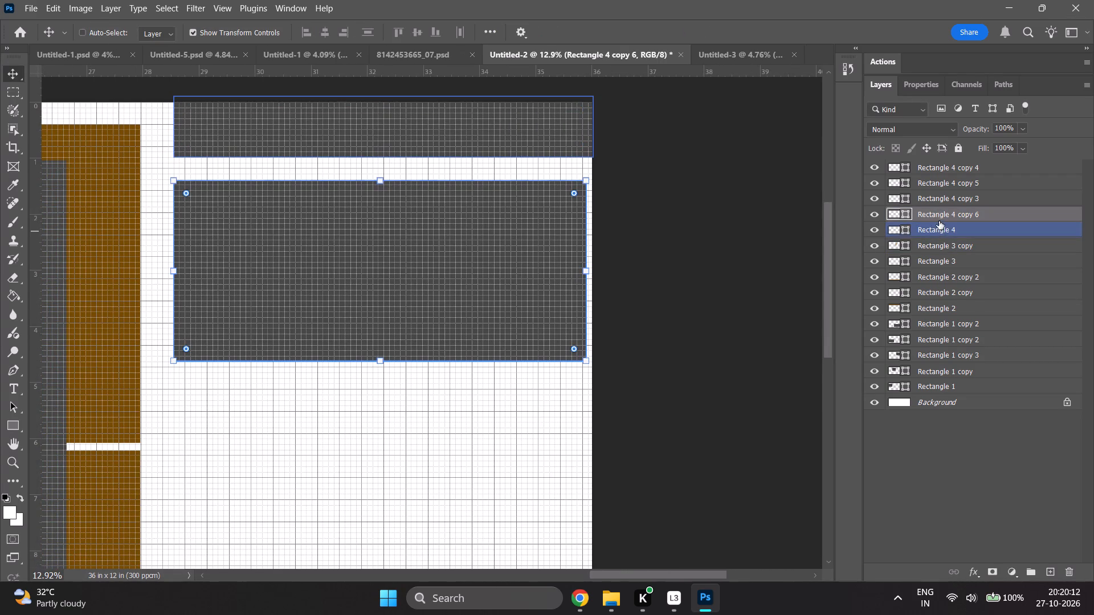
{"action": "left_click_drag", "start_coordinate": [407, 261], "coordinate": [406, 252], "text": "shift"}
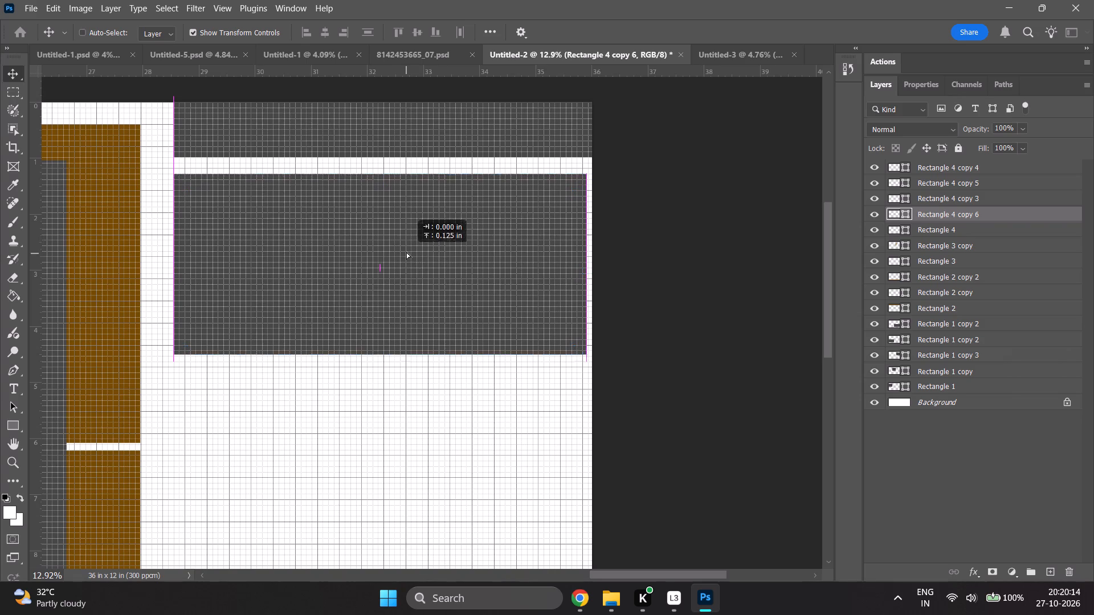
{"action": "left_click_drag", "start_coordinate": [406, 252], "coordinate": [407, 243], "text": "shift"}
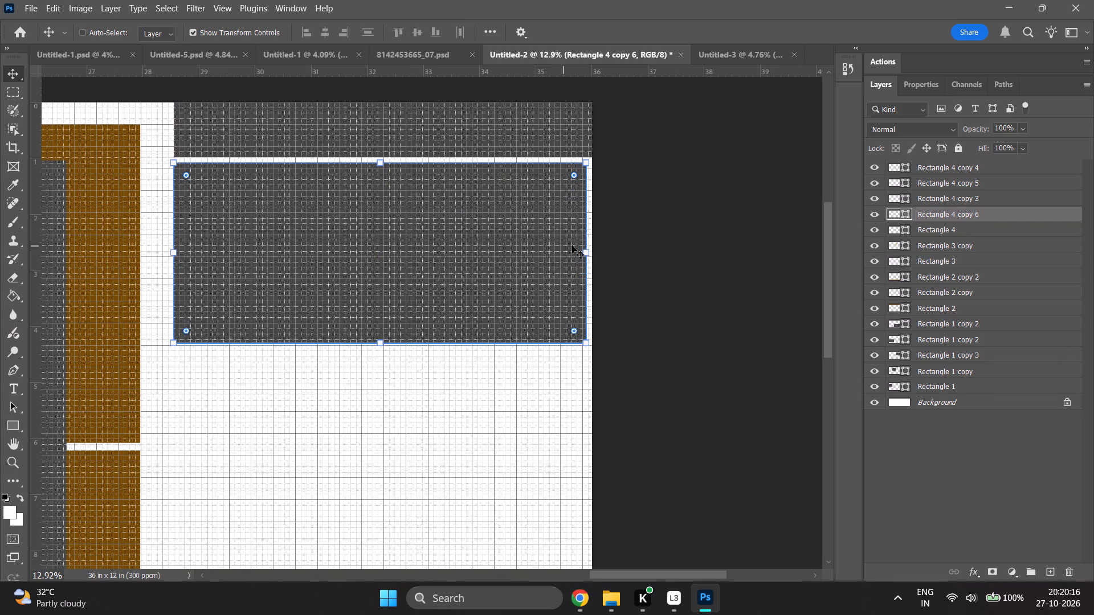
{"action": "left_click_drag", "start_coordinate": [587, 253], "coordinate": [595, 256], "text": "shift"}
{"action": "scroll", "coordinate": [380, 370], "scroll_direction": "down", "scroll_amount": 5}
{"action": "left_click", "coordinate": [907, 450]}
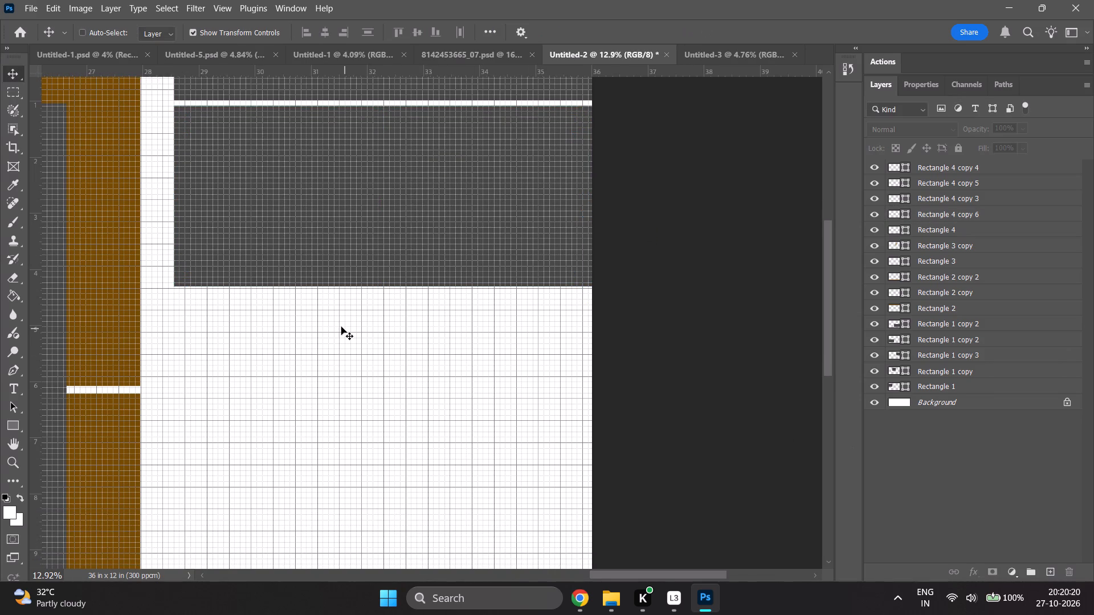
Extend the bottom edge of Rectangle 4 copy 6 to 103.87% height.
{"action": "scroll", "coordinate": [341, 327], "scroll_direction": "down", "scroll_amount": 4}
{"action": "scroll", "coordinate": [341, 327], "scroll_direction": "down", "scroll_amount": 5, "text": "alt"}
{"action": "scroll", "coordinate": [340, 324], "scroll_direction": "up", "scroll_amount": 3}
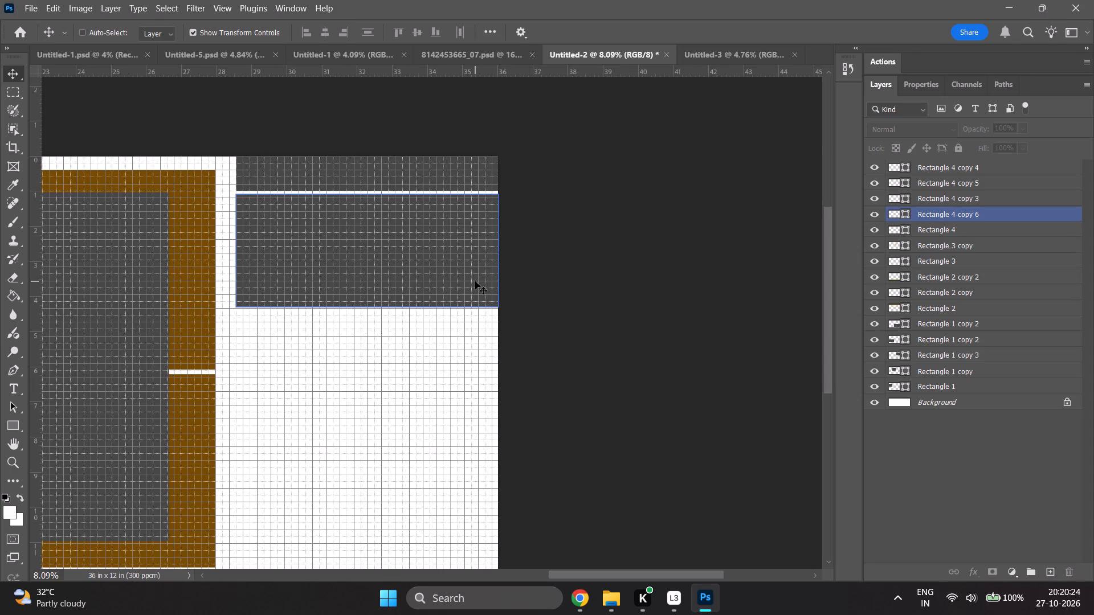
{"action": "left_click", "coordinate": [353, 292]}
{"action": "left_click", "coordinate": [520, 233]}
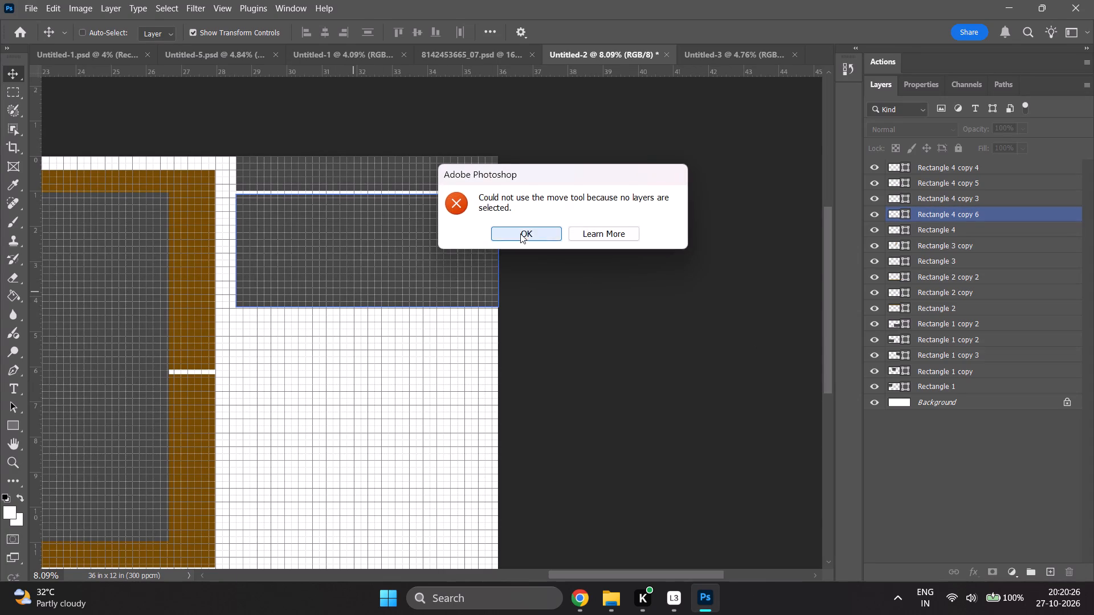
{"action": "left_click", "coordinate": [947, 215]}
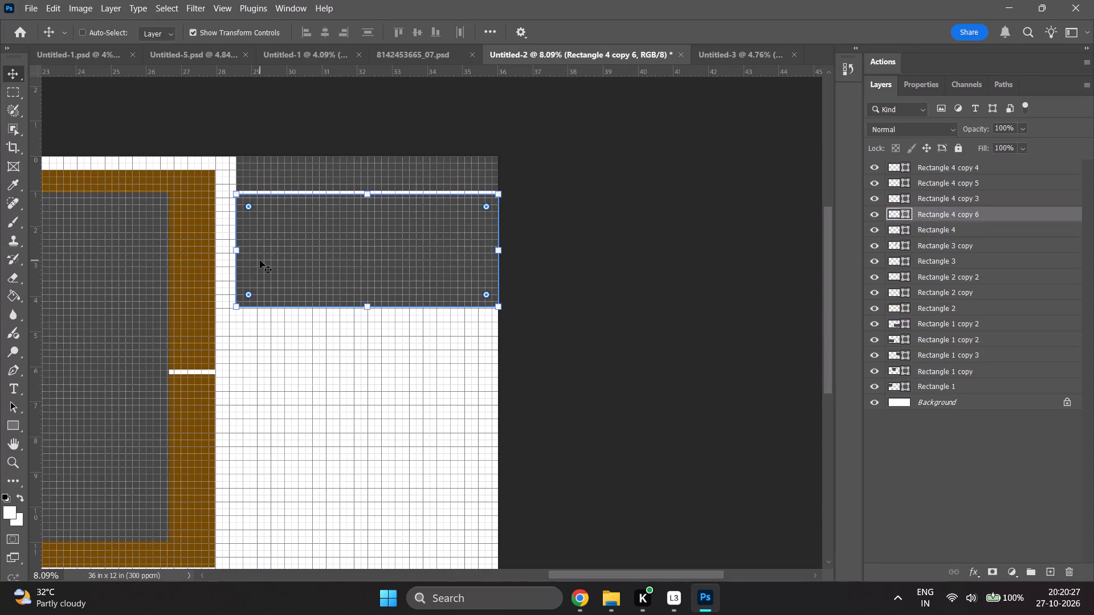
{"action": "left_click", "coordinate": [368, 308], "text": "shift"}
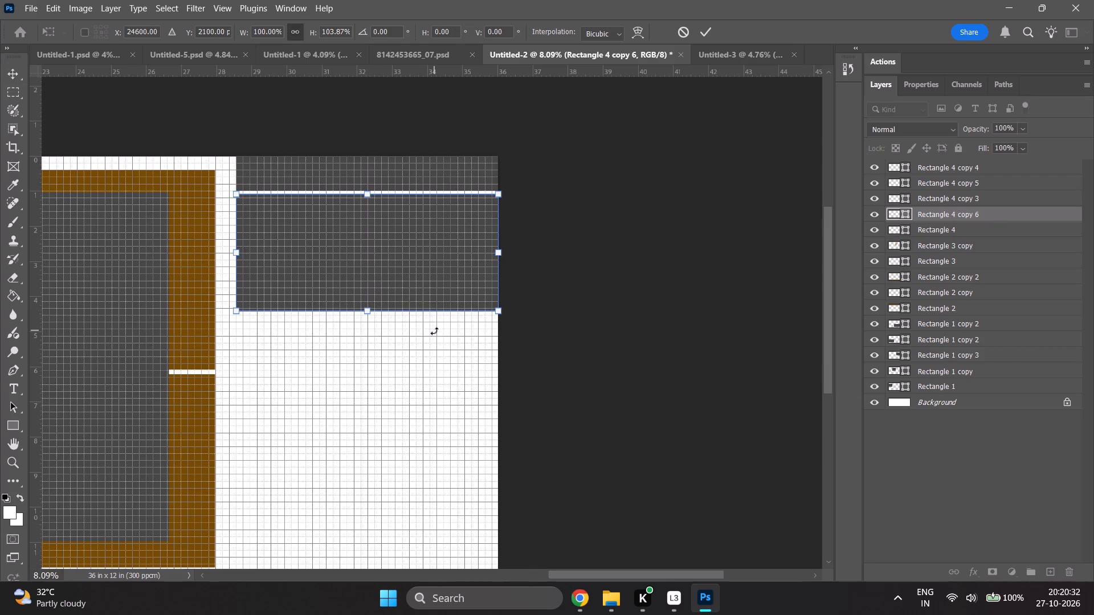
{"action": "left_click", "coordinate": [936, 212]}
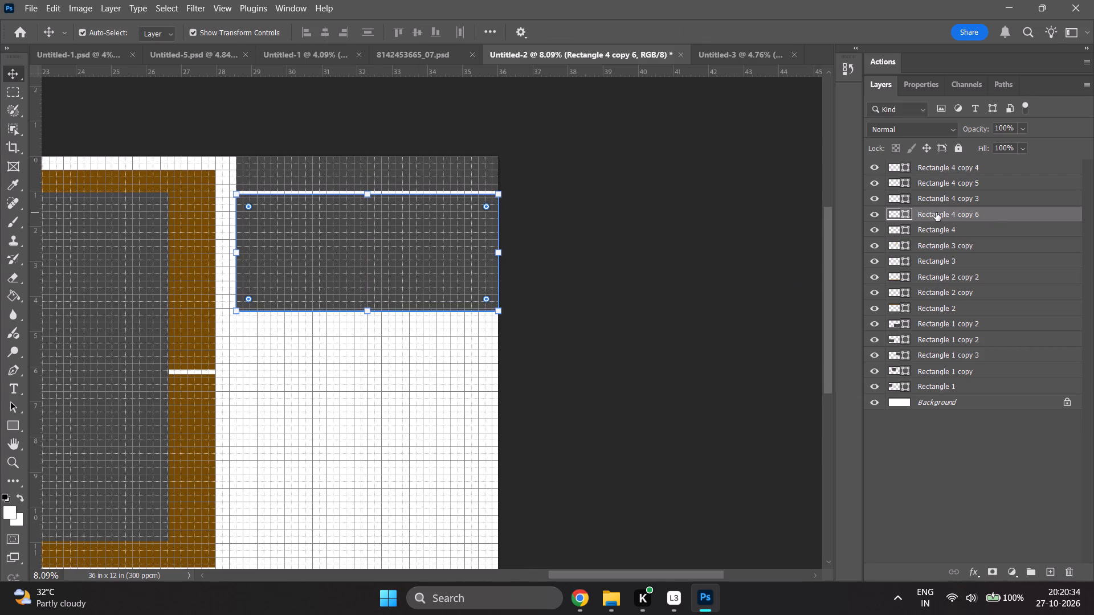
Duplicate Rectangle 4 copy 6 twice.
{"action": "key", "text": "ctrl+j"}
{"action": "key", "text": "ctrl+j"}
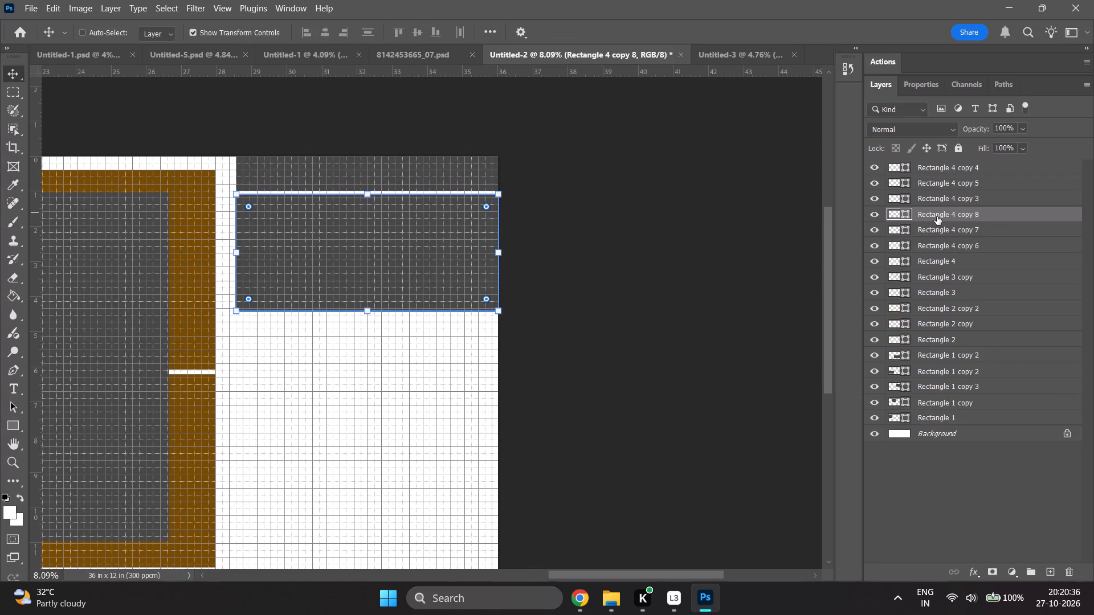
{"action": "key", "text": "Down"}
Move Rectangle 4 copy 7 straight down so it sits below Rectangle 4 copy 6 with a narrow gap between them.
{"action": "left_click", "coordinate": [947, 231]}
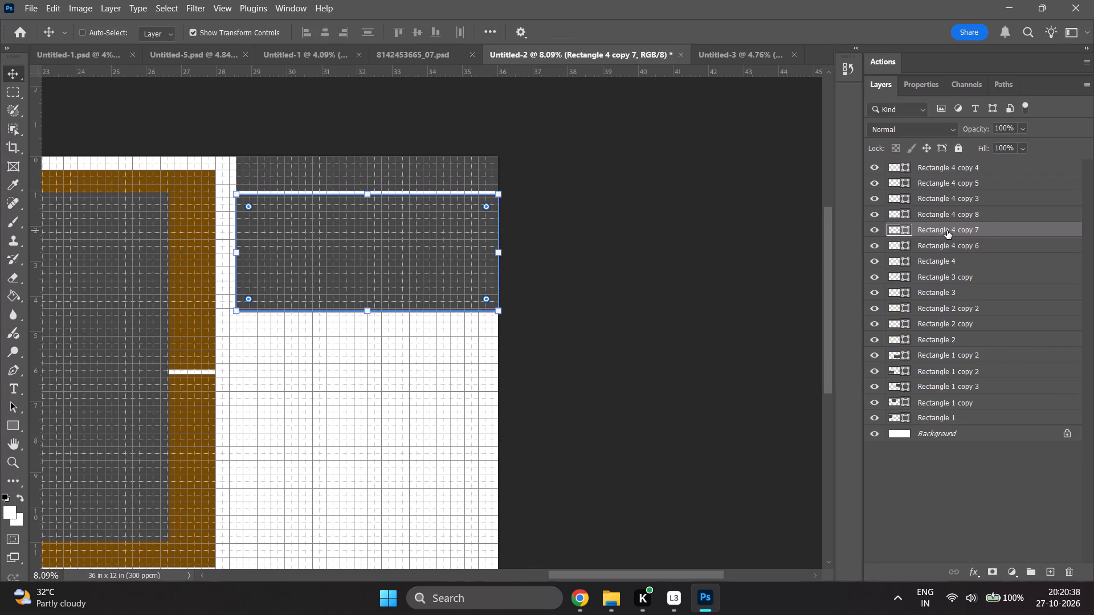
{"action": "left_click_drag", "start_coordinate": [370, 276], "coordinate": [372, 296], "text": "shift"}
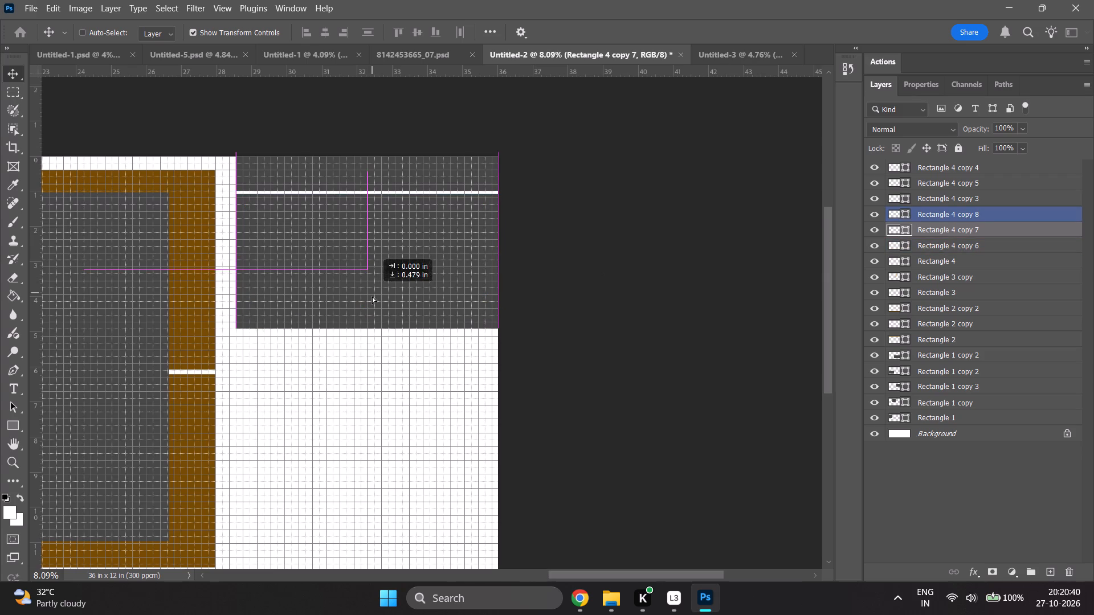
{"action": "left_click_drag", "start_coordinate": [372, 296], "coordinate": [375, 408], "text": "shift"}
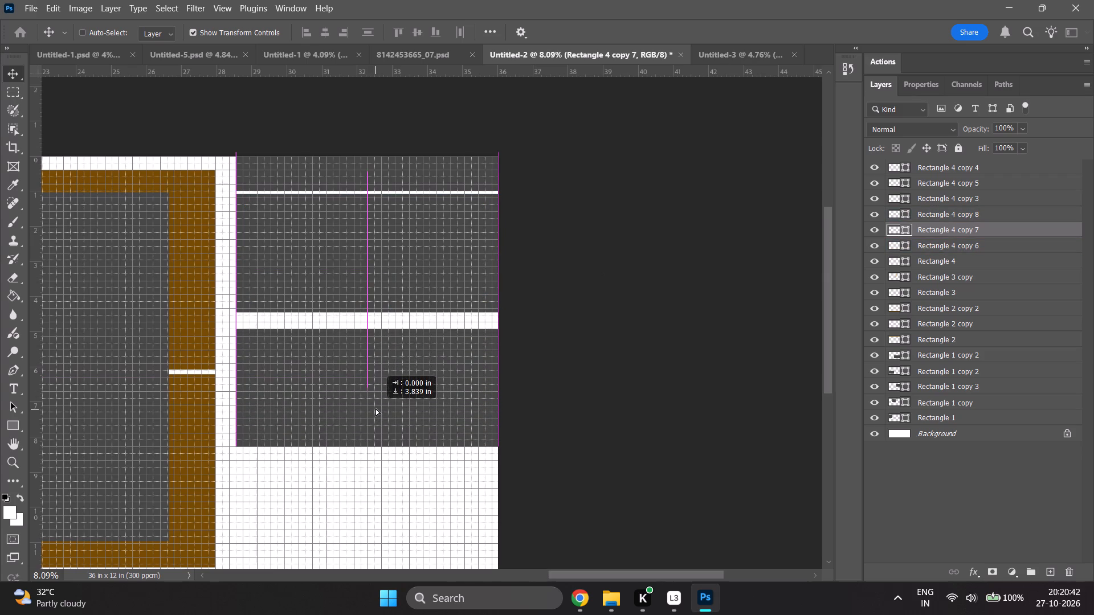
{"action": "left_click_drag", "start_coordinate": [375, 408], "coordinate": [375, 405], "text": "shift"}
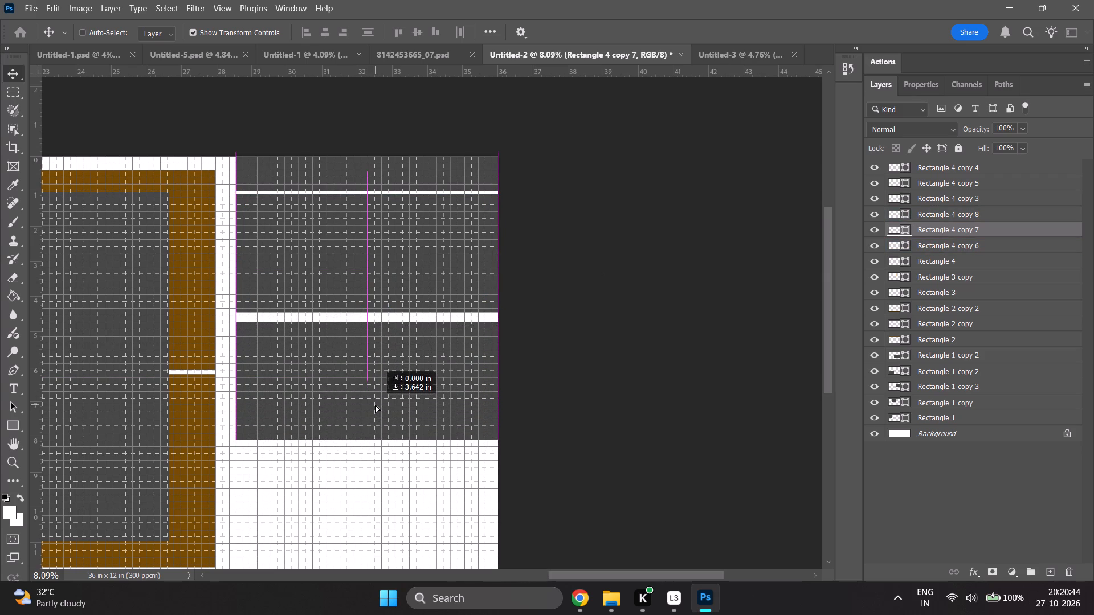
{"action": "left_click_drag", "start_coordinate": [375, 405], "coordinate": [376, 401], "text": "shift"}
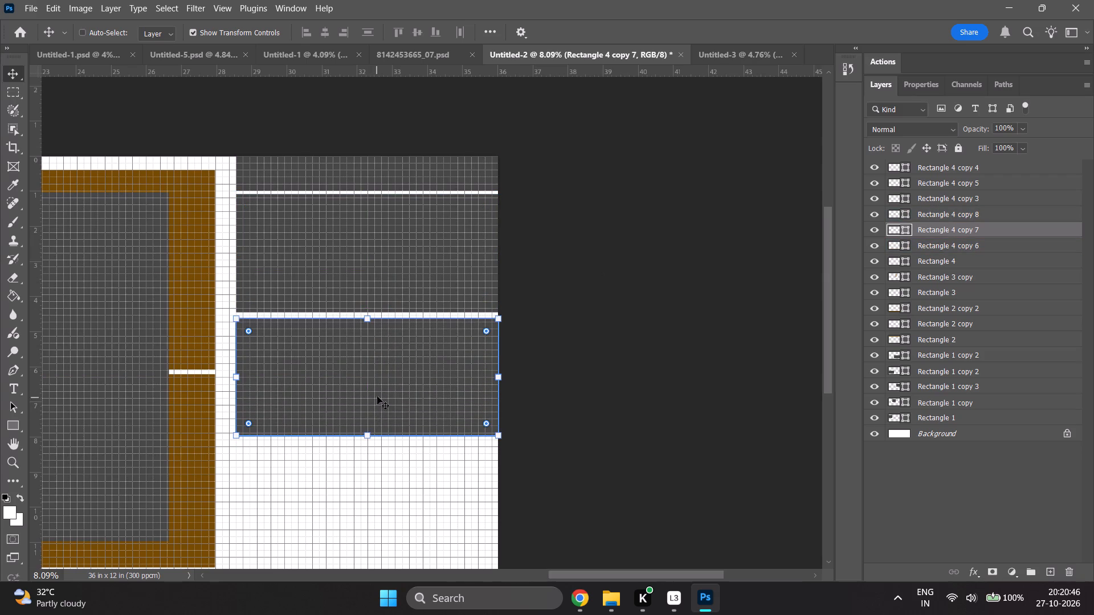
Move Rectangle 4 copy 8 straight down below Rectangle 4 copy 7, leaving a matching narrow gap, and deselect it.
{"action": "left_click", "coordinate": [944, 216]}
{"action": "left_click_drag", "start_coordinate": [392, 250], "coordinate": [391, 324], "text": "shift"}
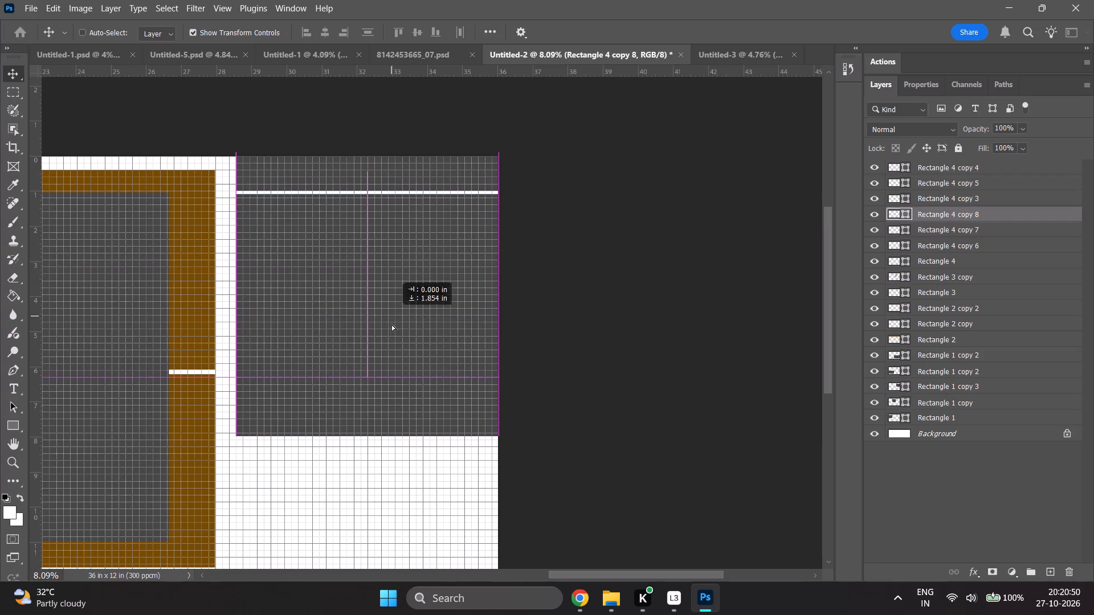
{"action": "left_click_drag", "start_coordinate": [391, 324], "coordinate": [391, 502], "text": "shift"}
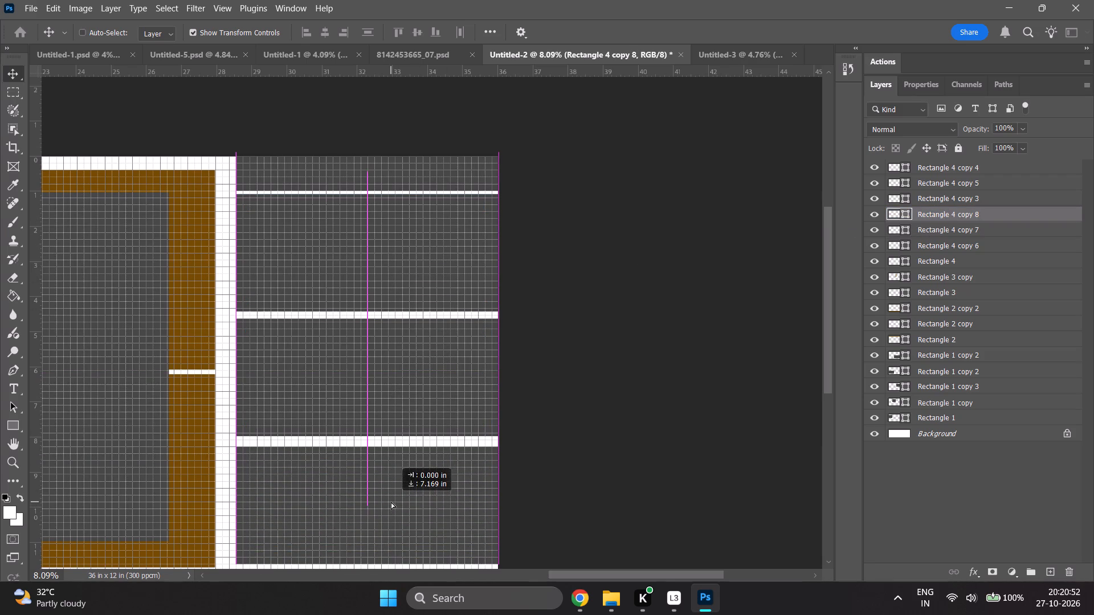
{"action": "left_click_drag", "start_coordinate": [391, 502], "coordinate": [391, 498], "text": "shift"}
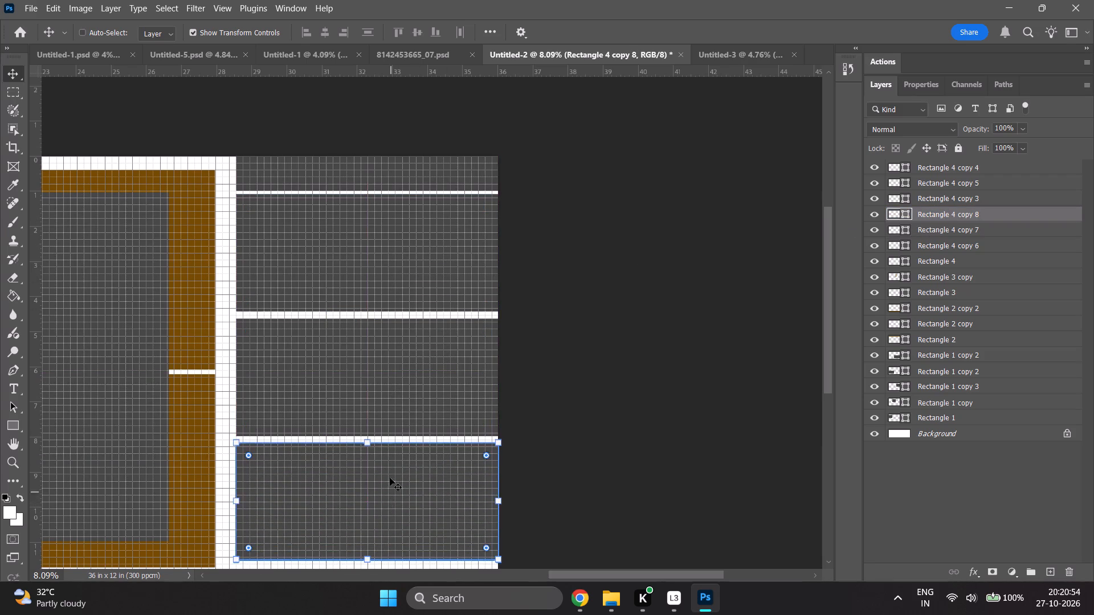
{"action": "scroll", "coordinate": [379, 424], "scroll_direction": "down", "scroll_amount": 10}
{"action": "left_click", "coordinate": [937, 482]}
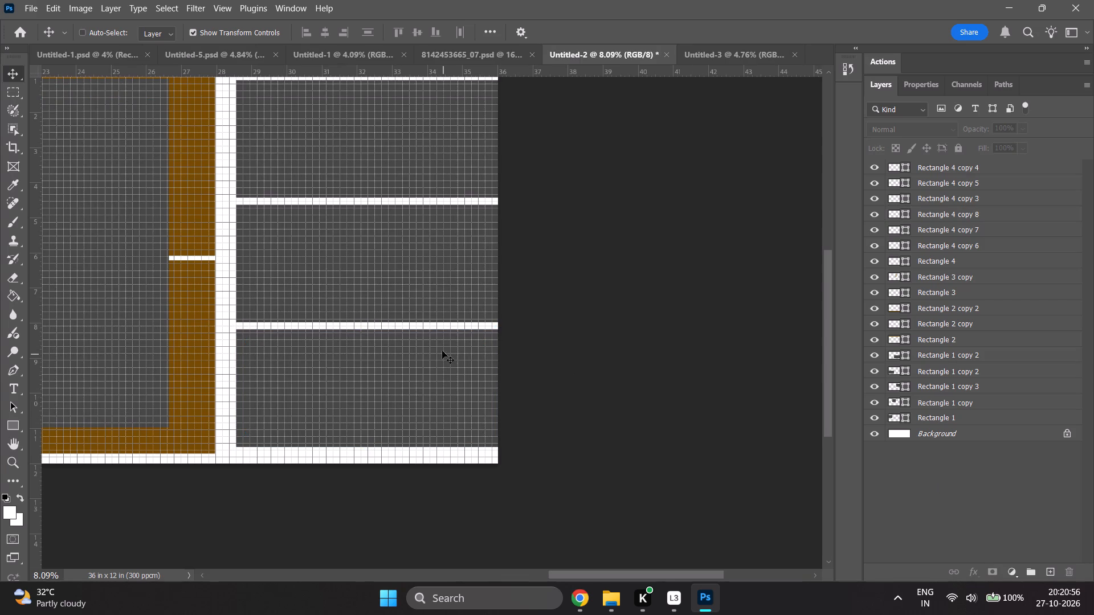
Select Rectangle 4 copies 6, 7 and 8, check the reference layout in Chrome, and stretch them together to 104.72% height, reaching the page's bottom edge.
{"action": "scroll", "coordinate": [442, 349], "scroll_direction": "up", "scroll_amount": 4}
{"action": "scroll", "coordinate": [443, 333], "scroll_direction": "down", "scroll_amount": 3}
{"action": "scroll", "coordinate": [374, 329], "scroll_direction": "up", "scroll_amount": 4}
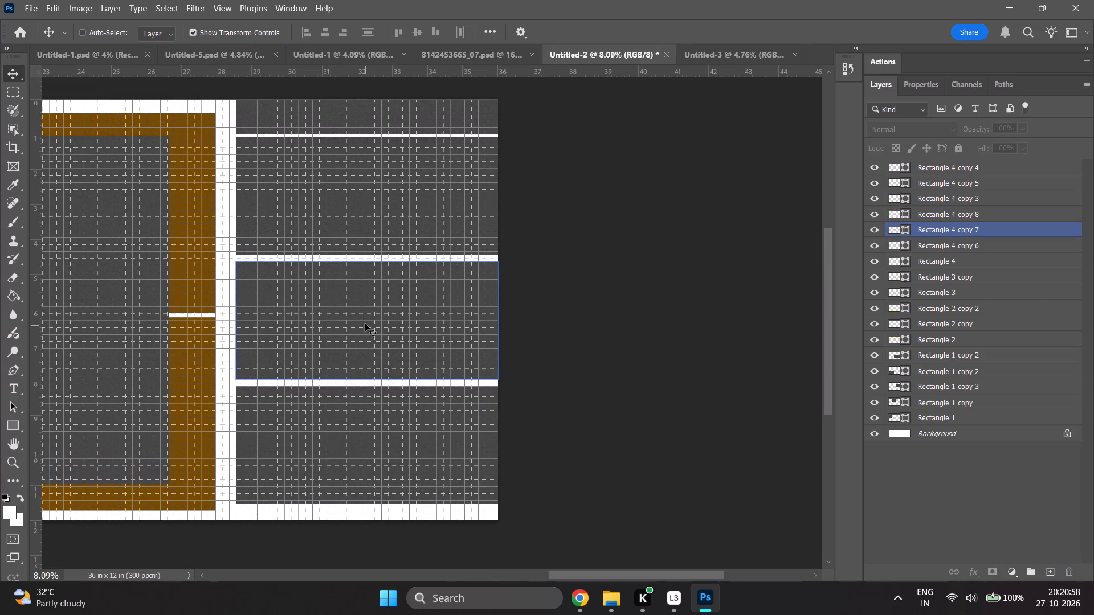
{"action": "left_click", "coordinate": [953, 258]}
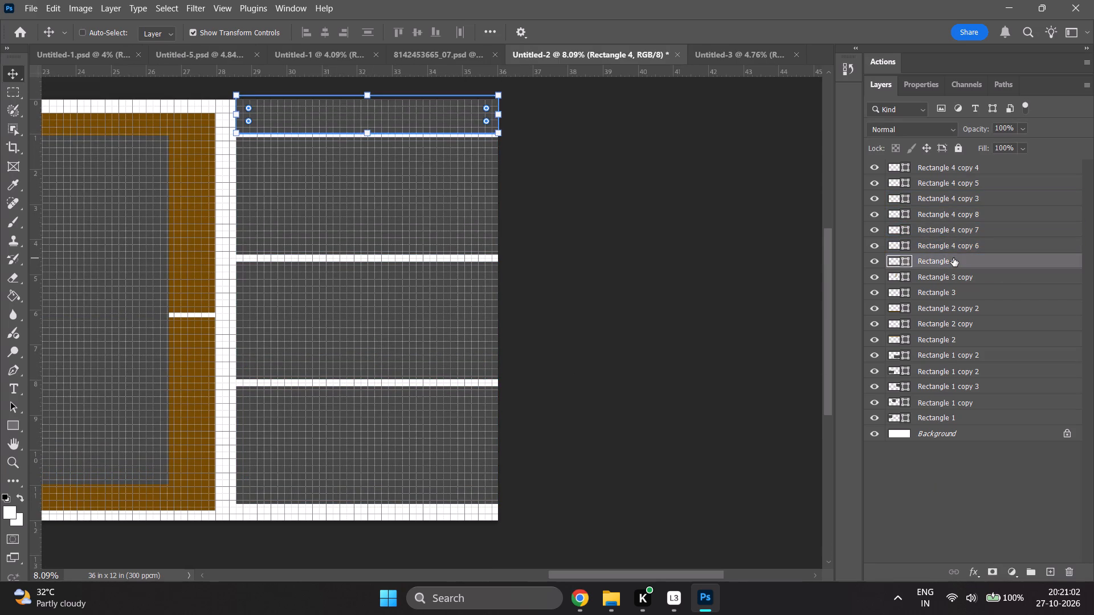
{"action": "left_click", "coordinate": [959, 236]}
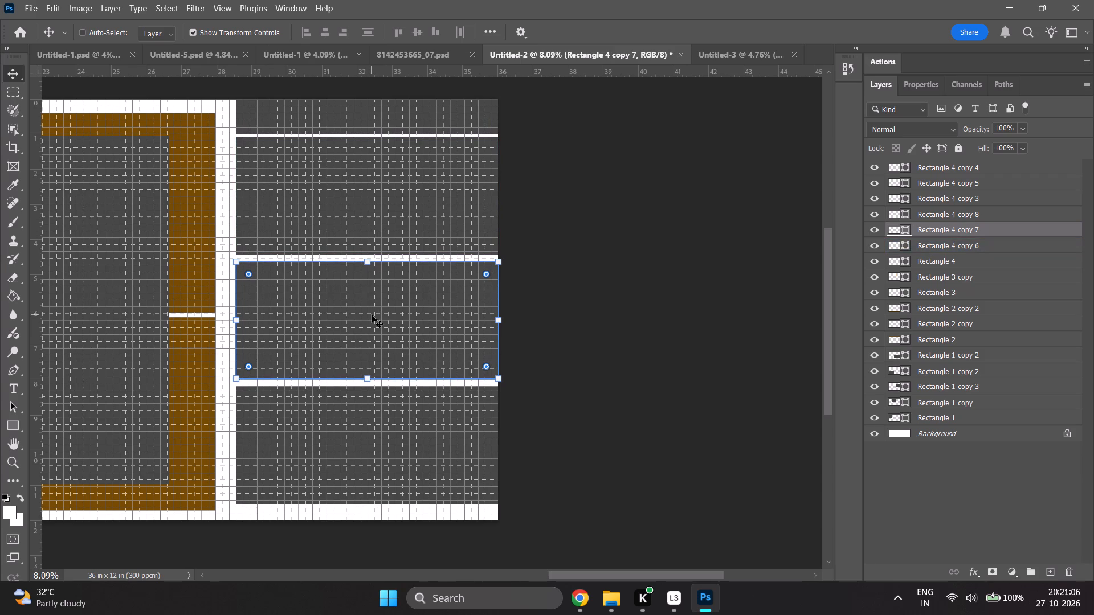
{"action": "left_click", "coordinate": [934, 218]}
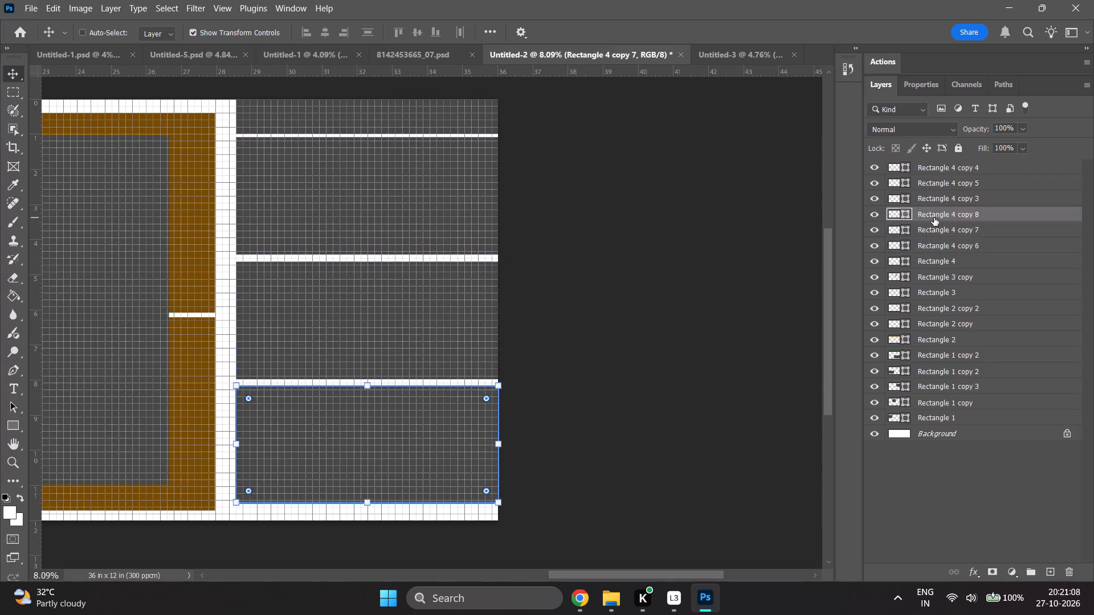
{"action": "left_click", "coordinate": [946, 242], "text": "shift"}
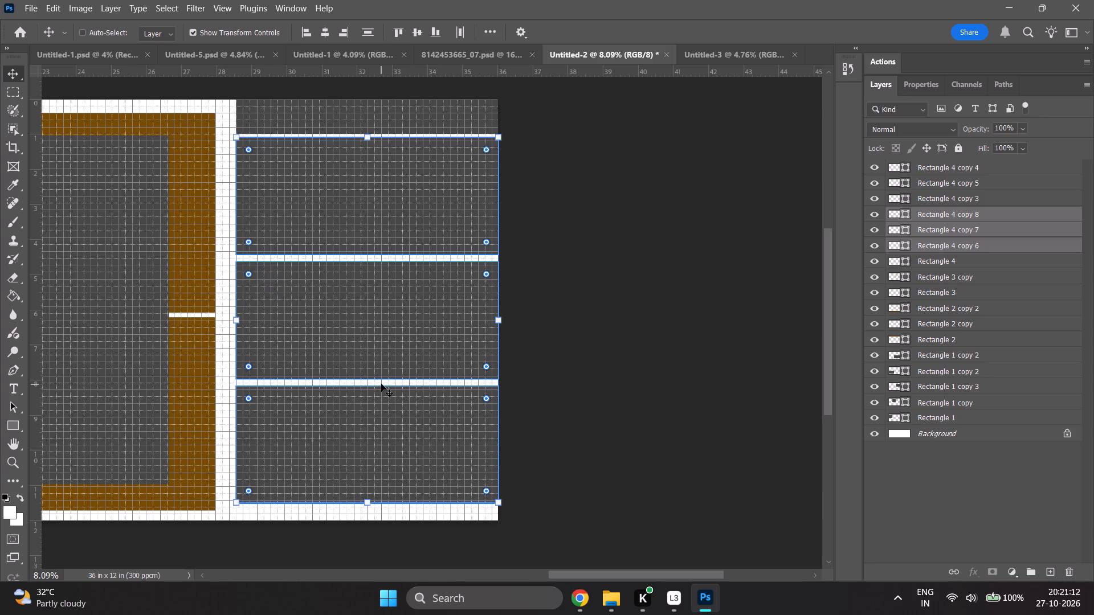
{"action": "scroll", "coordinate": [308, 317], "scroll_direction": "down", "scroll_amount": 2}
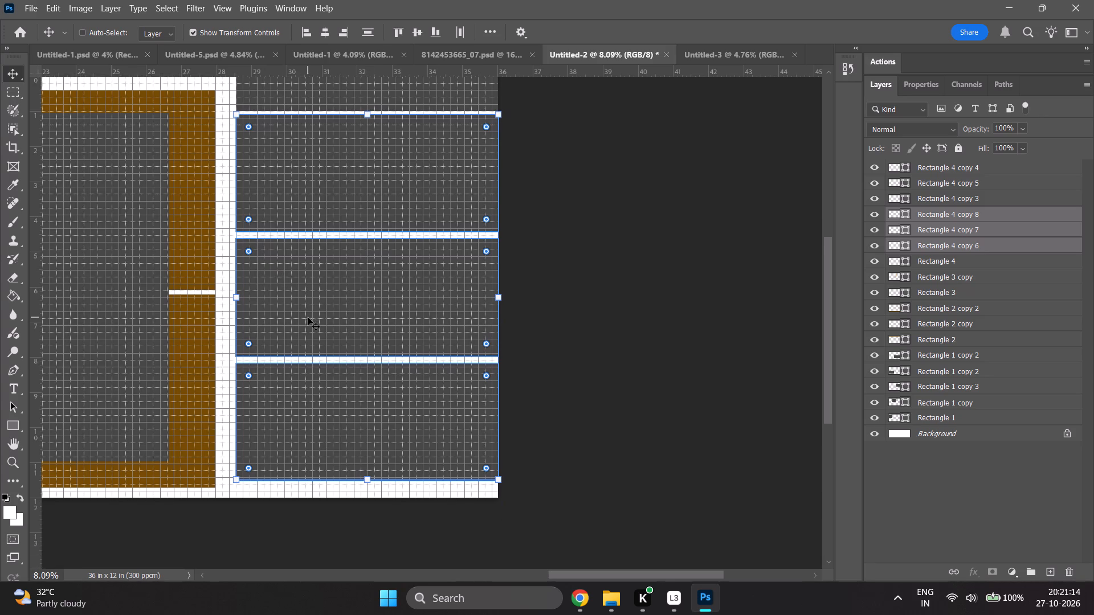
{"action": "scroll", "coordinate": [308, 317], "scroll_direction": "down", "scroll_amount": 3}
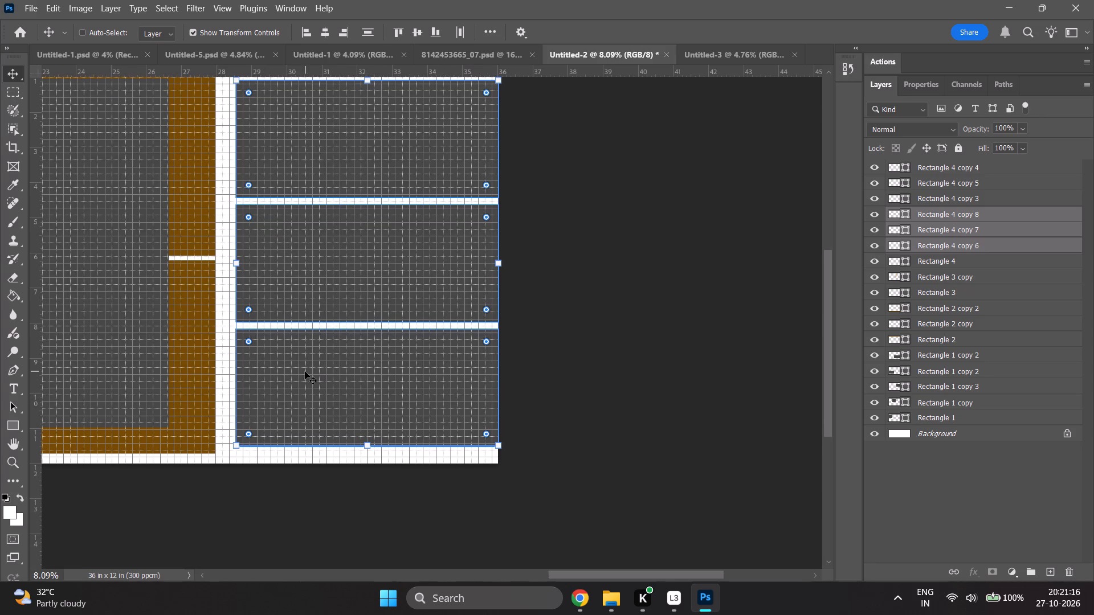
{"action": "scroll", "coordinate": [337, 367], "scroll_direction": "down", "scroll_amount": 1}
{"action": "scroll", "coordinate": [257, 429], "scroll_direction": "down", "scroll_amount": 4}
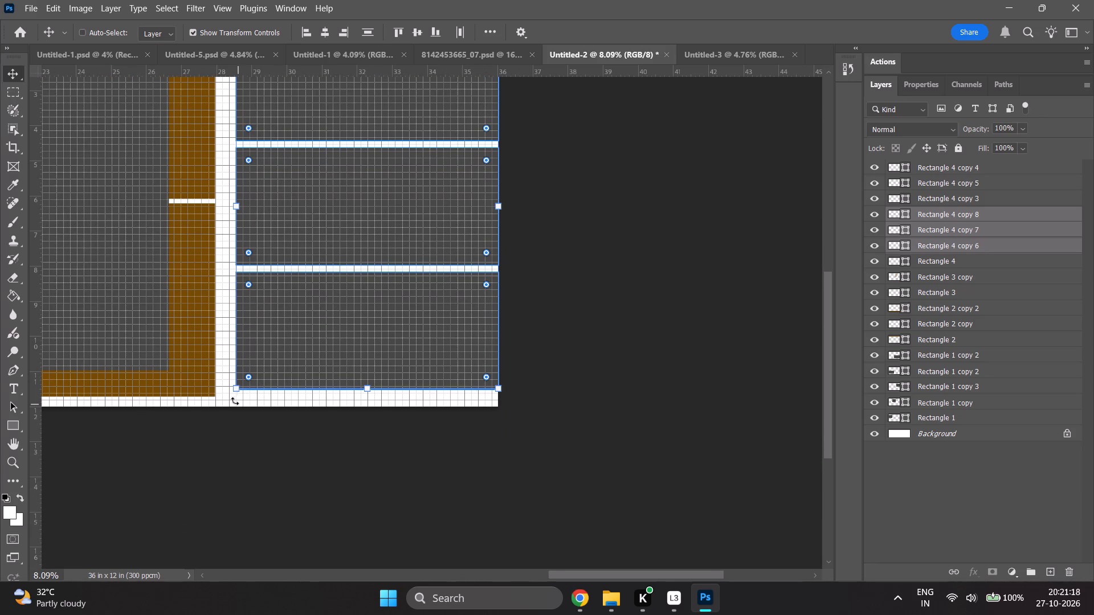
{"action": "scroll", "coordinate": [233, 393], "scroll_direction": "up", "scroll_amount": 5, "text": "alt"}
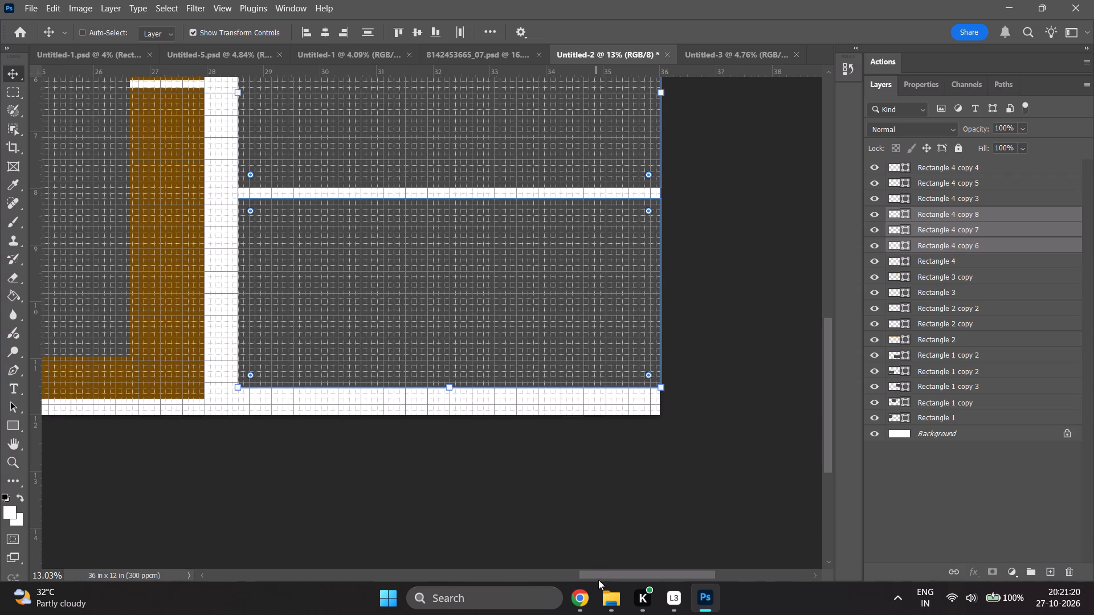
{"action": "scroll", "coordinate": [207, 458], "scroll_direction": "down", "scroll_amount": 6, "text": "alt"}
{"action": "scroll", "coordinate": [210, 454], "scroll_direction": "up", "scroll_amount": 5, "text": "alt"}
{"action": "scroll", "coordinate": [210, 454], "scroll_direction": "down", "scroll_amount": 8, "text": "alt"}
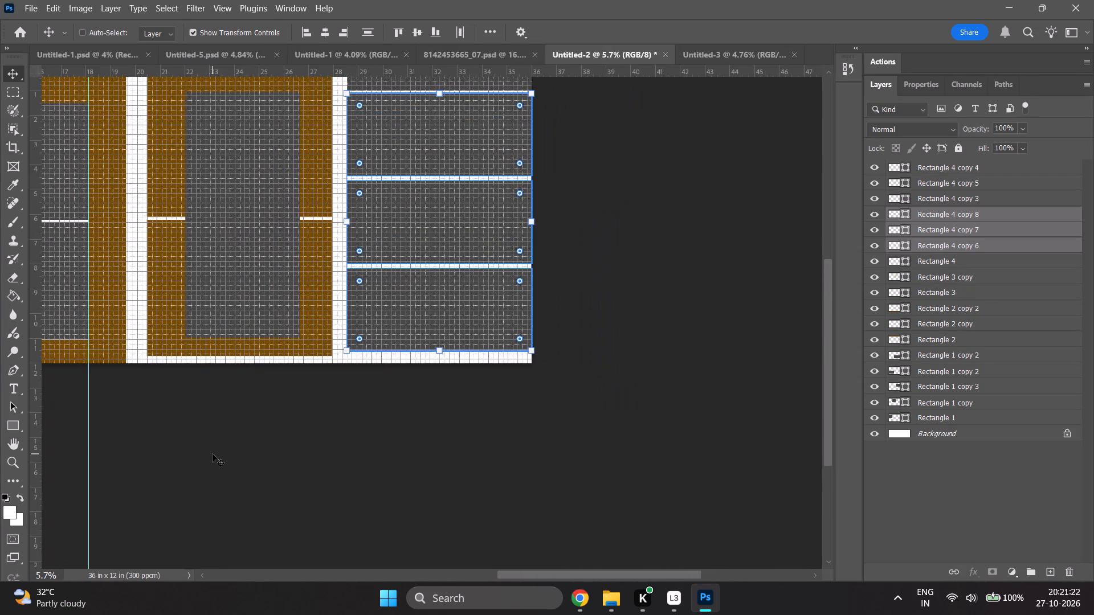
{"action": "scroll", "coordinate": [248, 337], "scroll_direction": "up", "scroll_amount": 11}
{"action": "scroll", "coordinate": [250, 334], "scroll_direction": "down", "scroll_amount": 5}
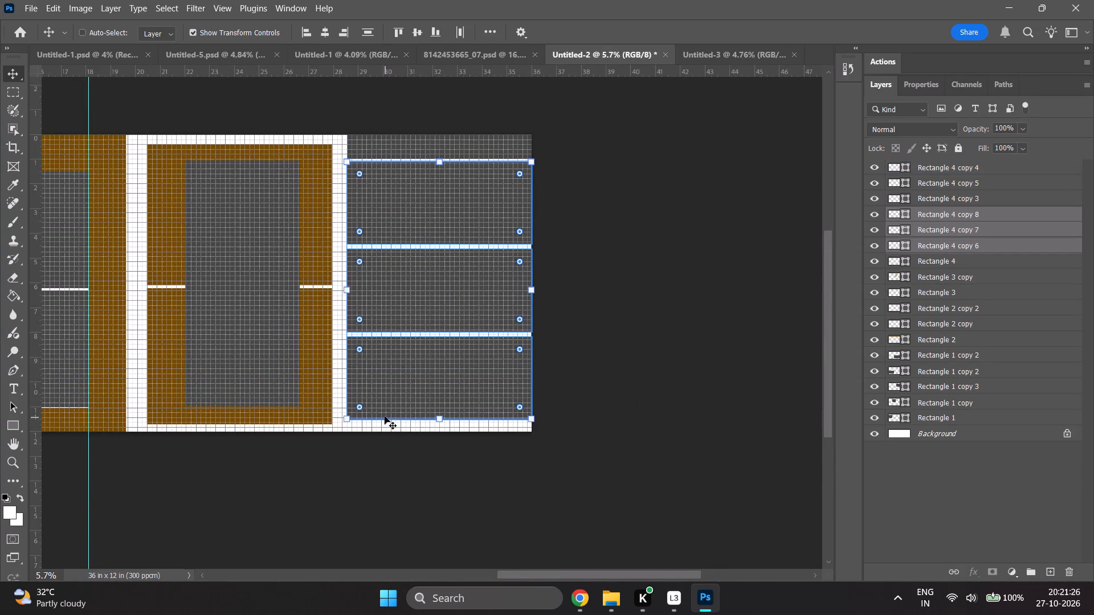
{"action": "left_click", "coordinate": [574, 614]}
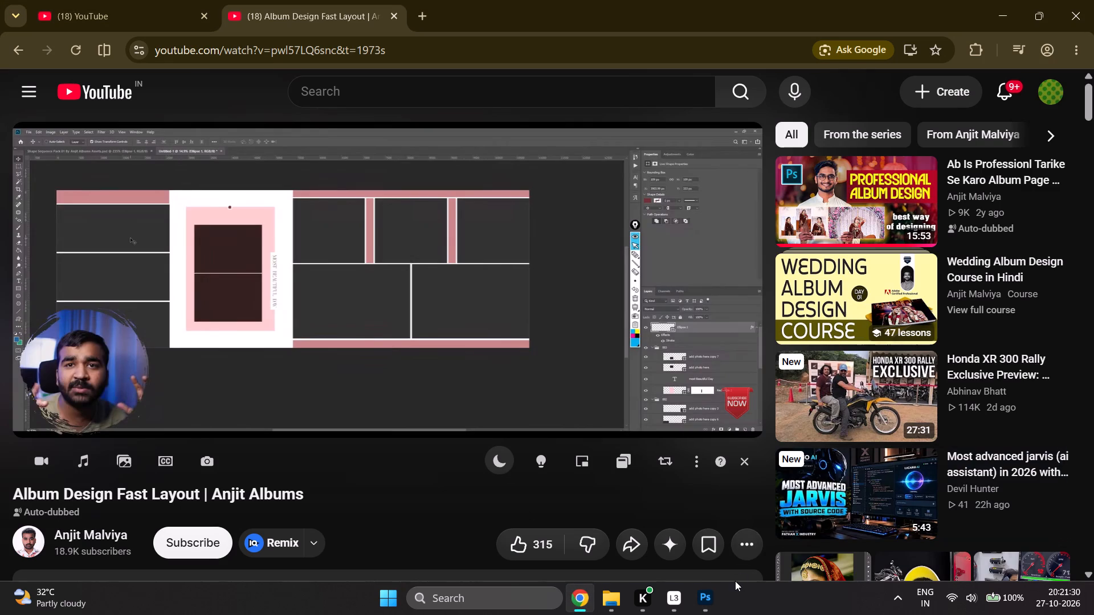
{"action": "left_click", "coordinate": [714, 591]}
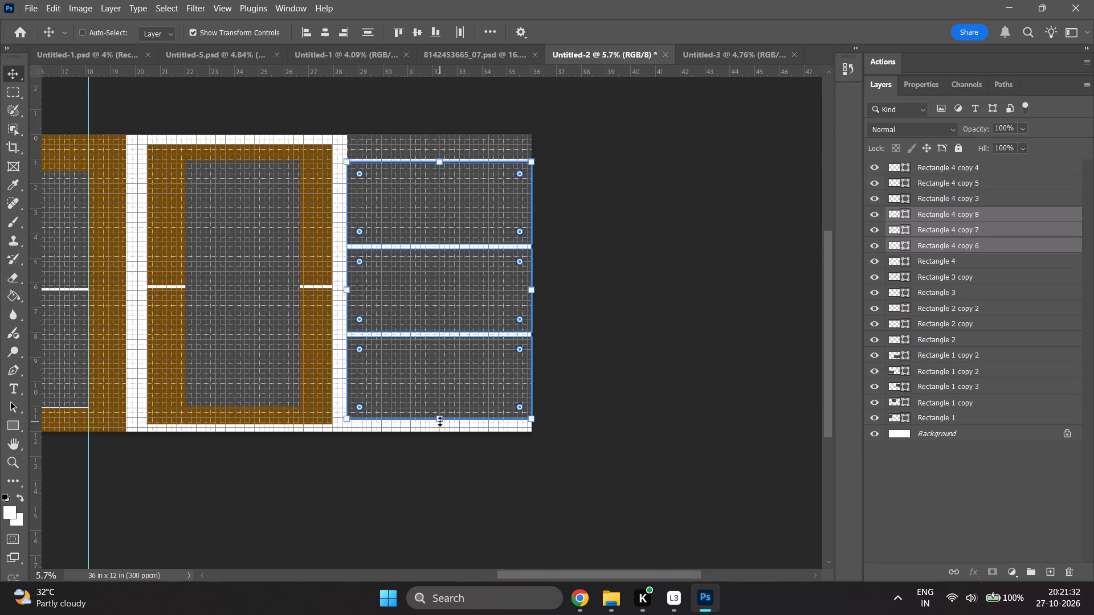
{"action": "left_click_drag", "start_coordinate": [440, 421], "coordinate": [440, 434], "text": "shift"}
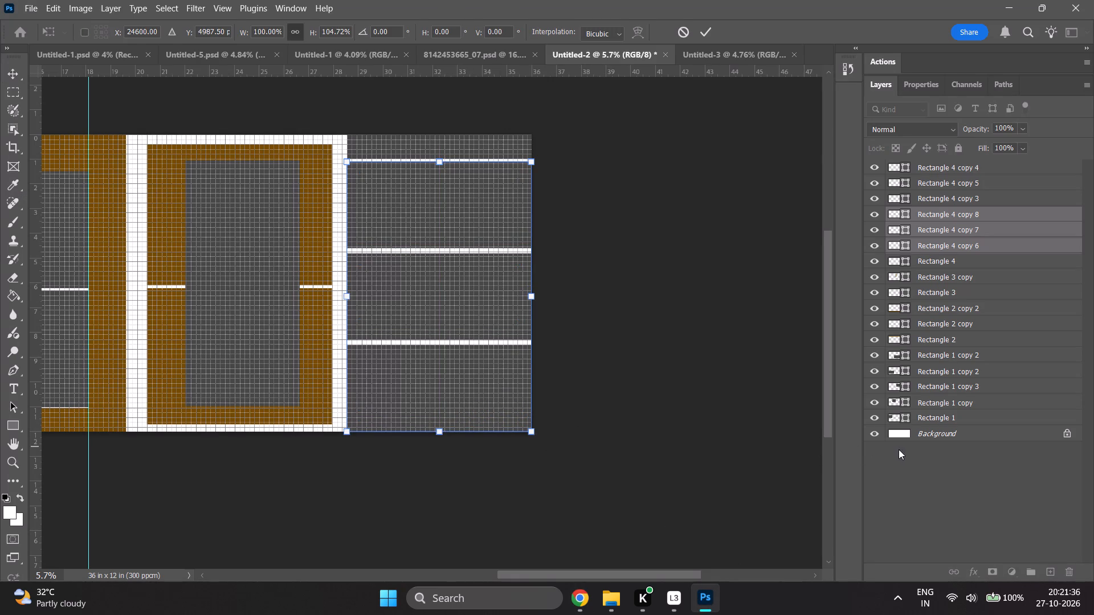
{"action": "left_click", "coordinate": [948, 473]}
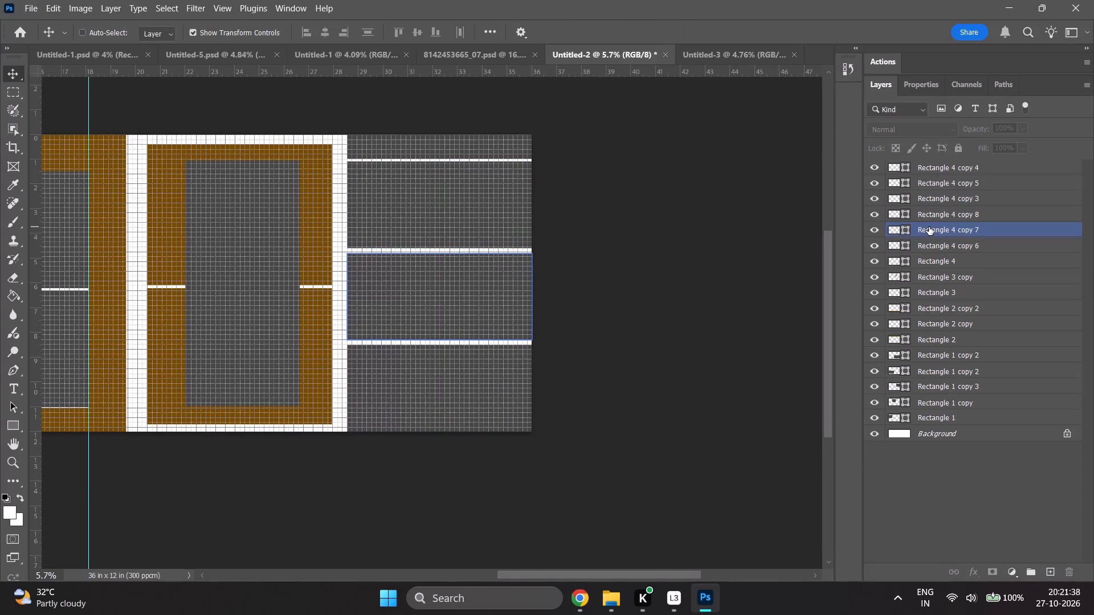
Extend the top and bottom edges of Rectangle 4 copy 7 to 109.54% height, leaving only thin gaps to the placeholders above and below.
{"action": "left_click", "coordinate": [929, 227]}
{"action": "scroll", "coordinate": [451, 266], "scroll_direction": "up", "scroll_amount": 6, "text": "alt"}
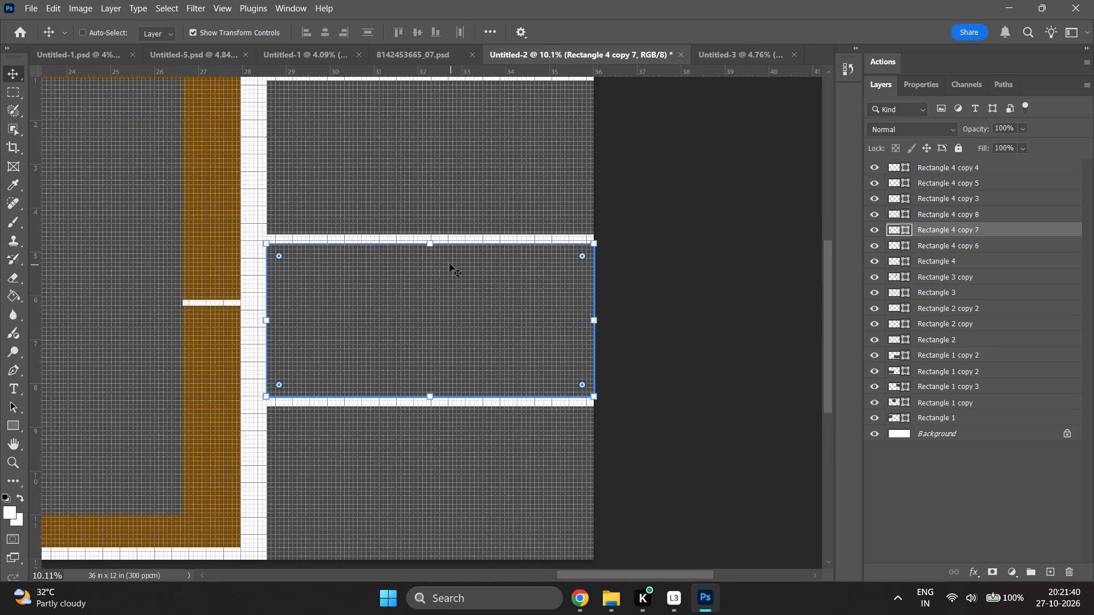
{"action": "left_click", "coordinate": [429, 245], "text": "shift"}
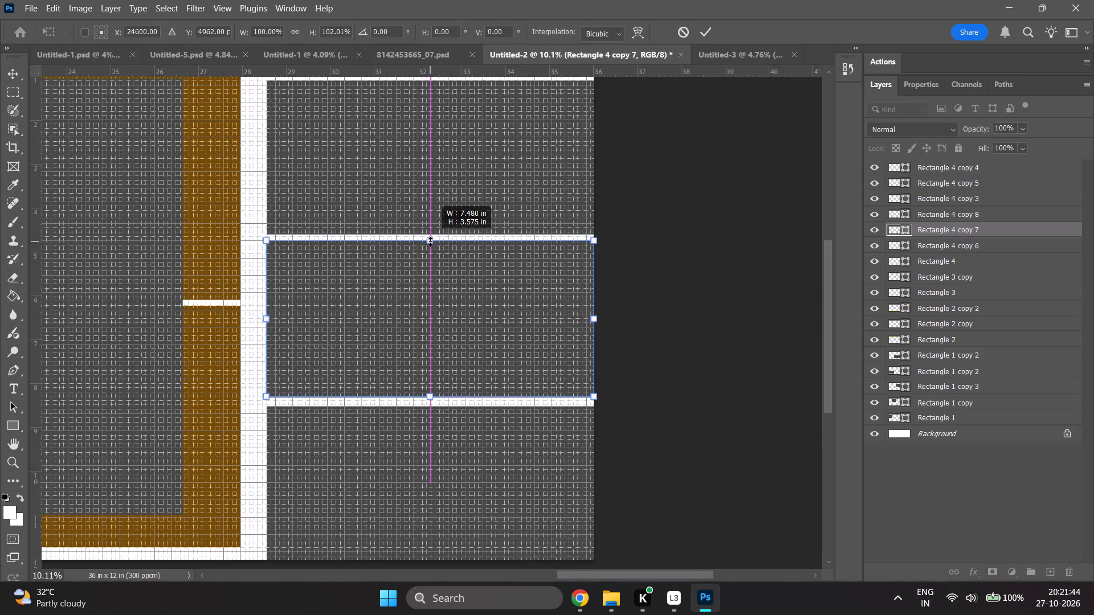
{"action": "scroll", "coordinate": [417, 329], "scroll_direction": "down", "scroll_amount": 3}
{"action": "left_click_drag", "start_coordinate": [430, 359], "coordinate": [431, 366], "text": "shift"}
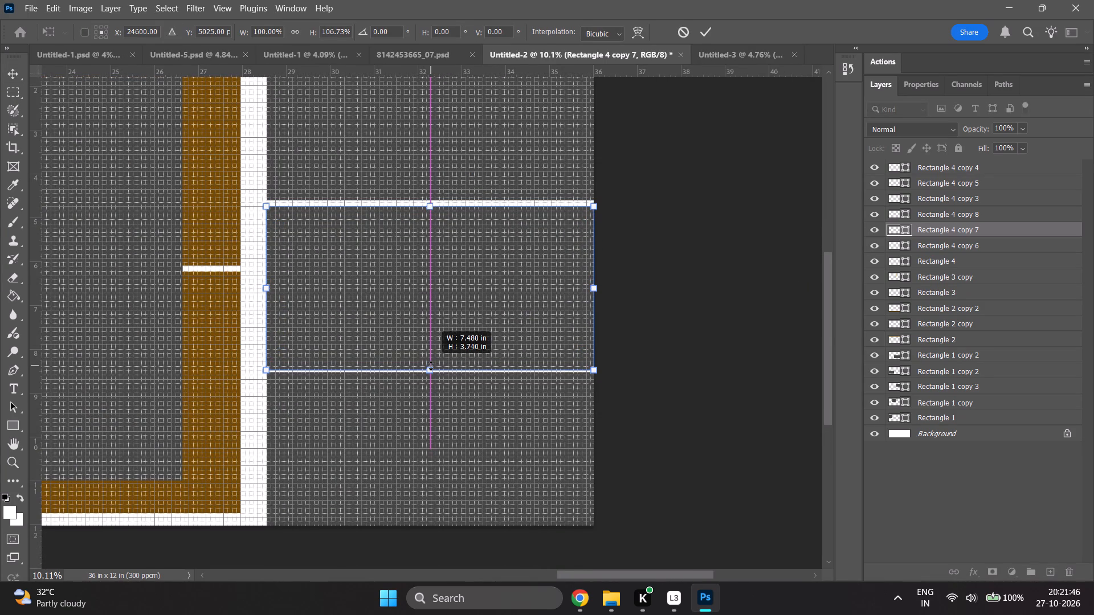
{"action": "left_click_drag", "start_coordinate": [431, 366], "coordinate": [431, 365], "text": "shift"}
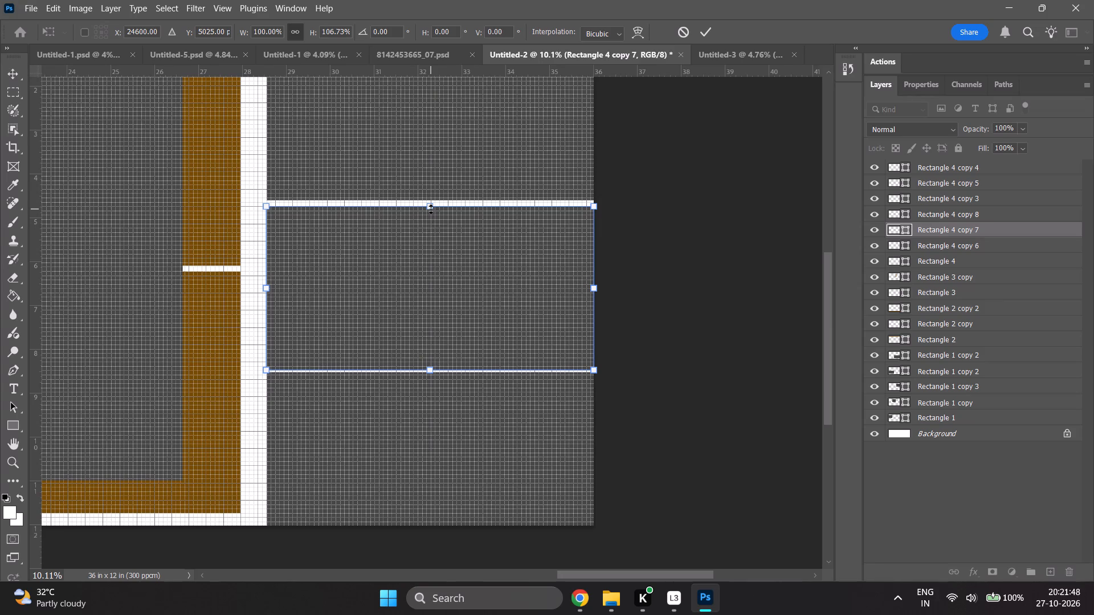
{"action": "left_click", "coordinate": [431, 209], "text": "shift"}
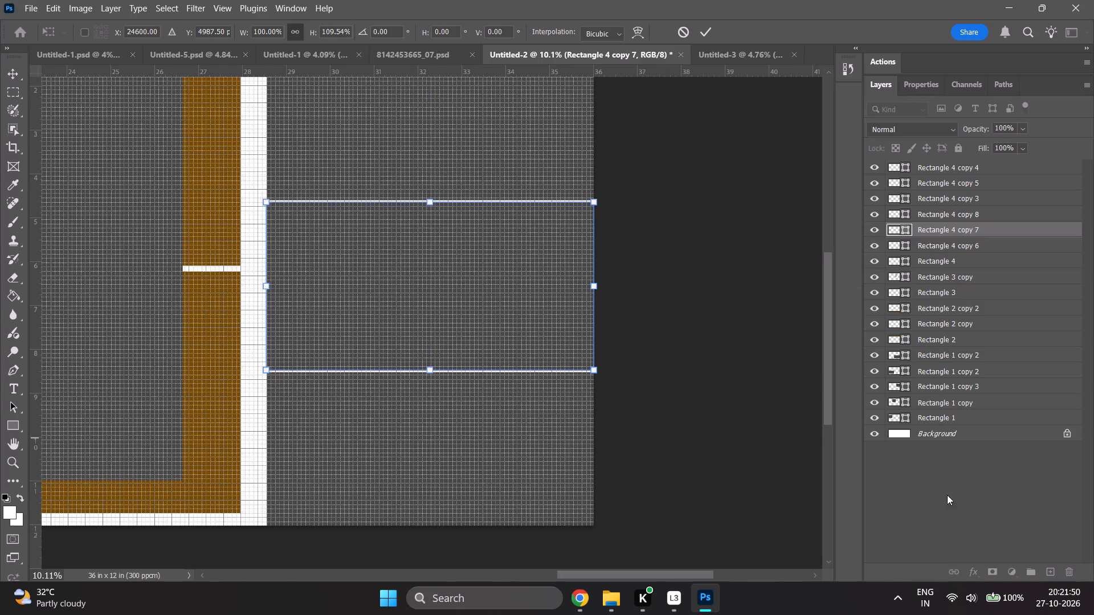
{"action": "left_click", "coordinate": [954, 501]}
Raise the top edge of Rectangle 4 copy 6 to 101.11% height, narrowing its gap to the top strip.
{"action": "scroll", "coordinate": [374, 358], "scroll_direction": "down", "scroll_amount": 7, "text": "alt"}
{"action": "scroll", "coordinate": [372, 198], "scroll_direction": "up", "scroll_amount": 3}
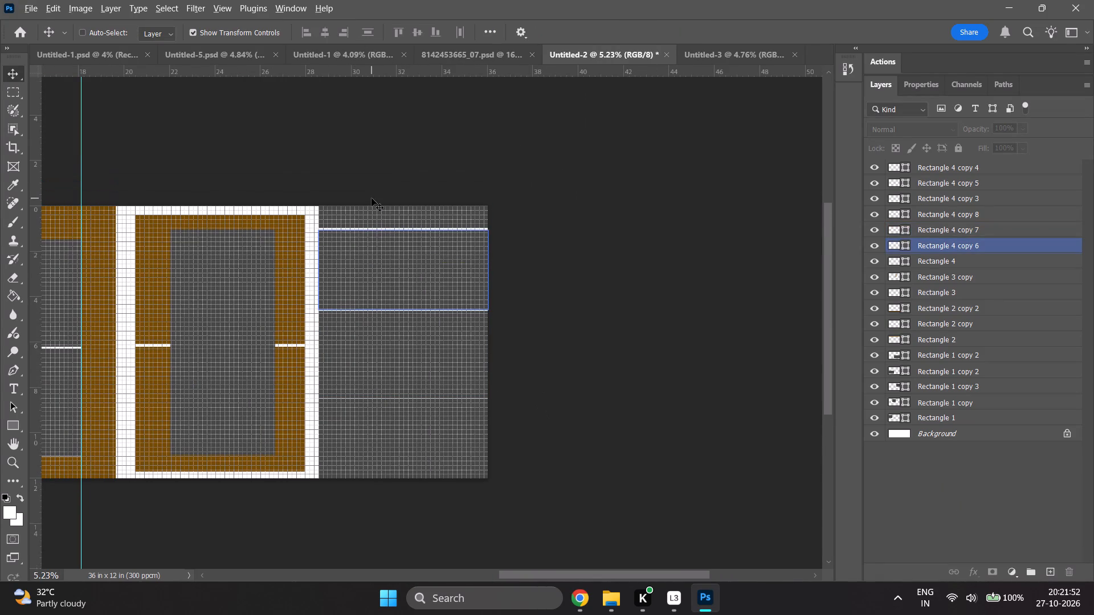
{"action": "scroll", "coordinate": [372, 198], "scroll_direction": "up", "scroll_amount": 6}
{"action": "scroll", "coordinate": [352, 263], "scroll_direction": "up", "scroll_amount": 9, "text": "alt"}
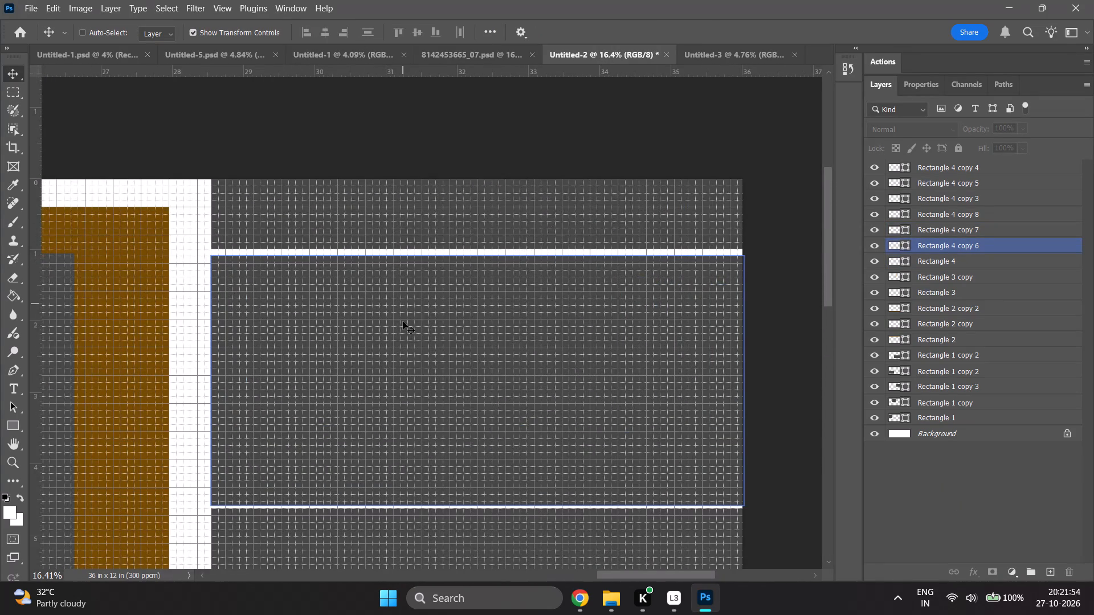
{"action": "left_click", "coordinate": [403, 326]}
{"action": "left_click", "coordinate": [522, 229]}
{"action": "left_click", "coordinate": [933, 251]}
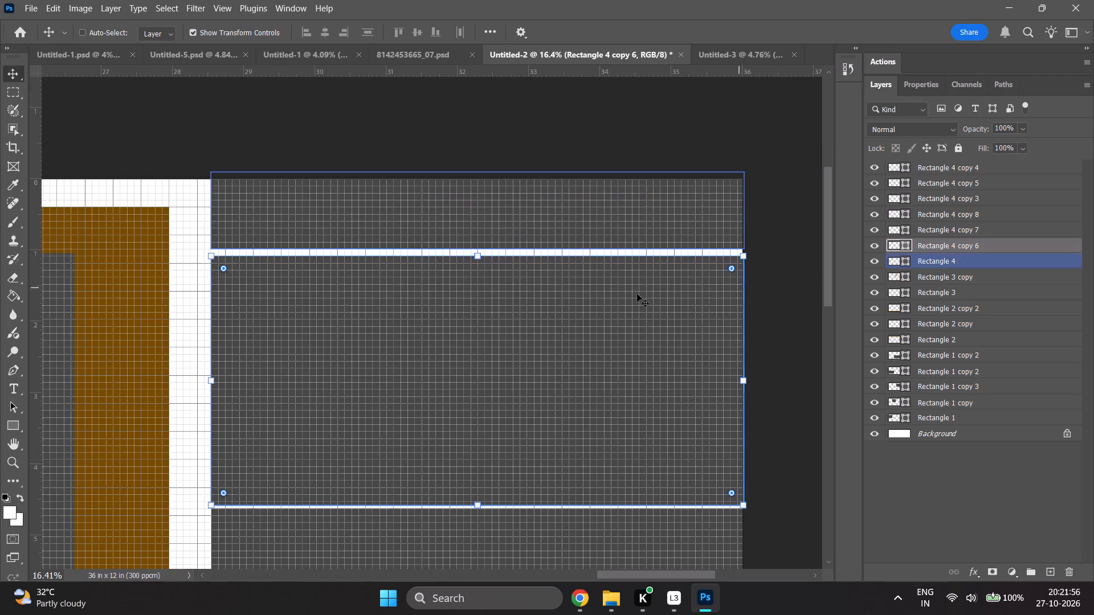
{"action": "left_click", "coordinate": [479, 256], "text": "shift"}
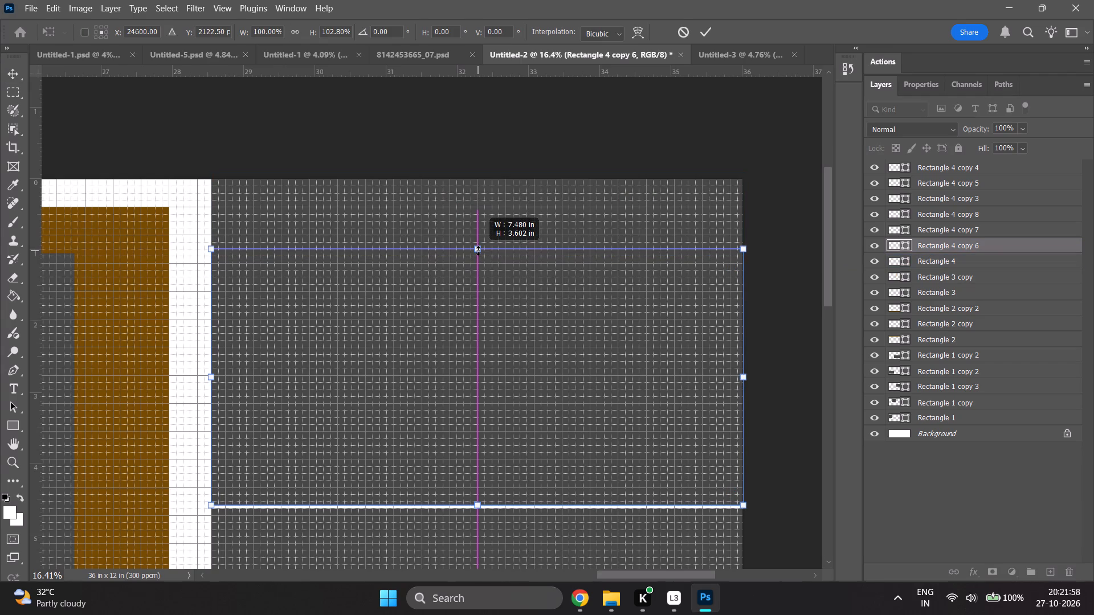
{"action": "left_click", "coordinate": [921, 528]}
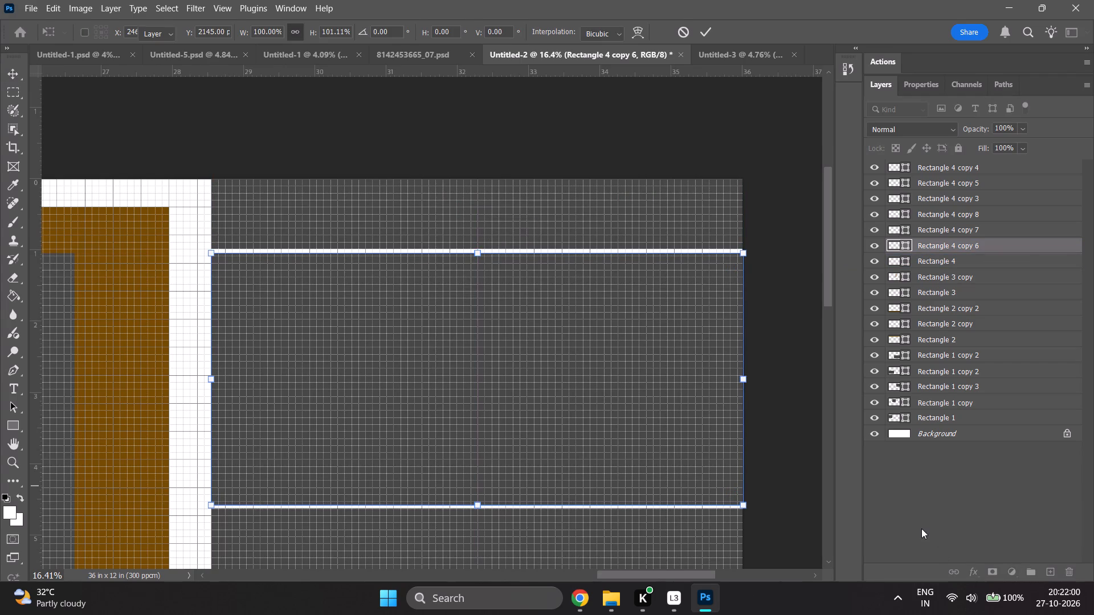
{"action": "scroll", "coordinate": [474, 441], "scroll_direction": "down", "scroll_amount": 9, "text": "alt"}
{"action": "scroll", "coordinate": [469, 436], "scroll_direction": "down", "scroll_amount": 14}
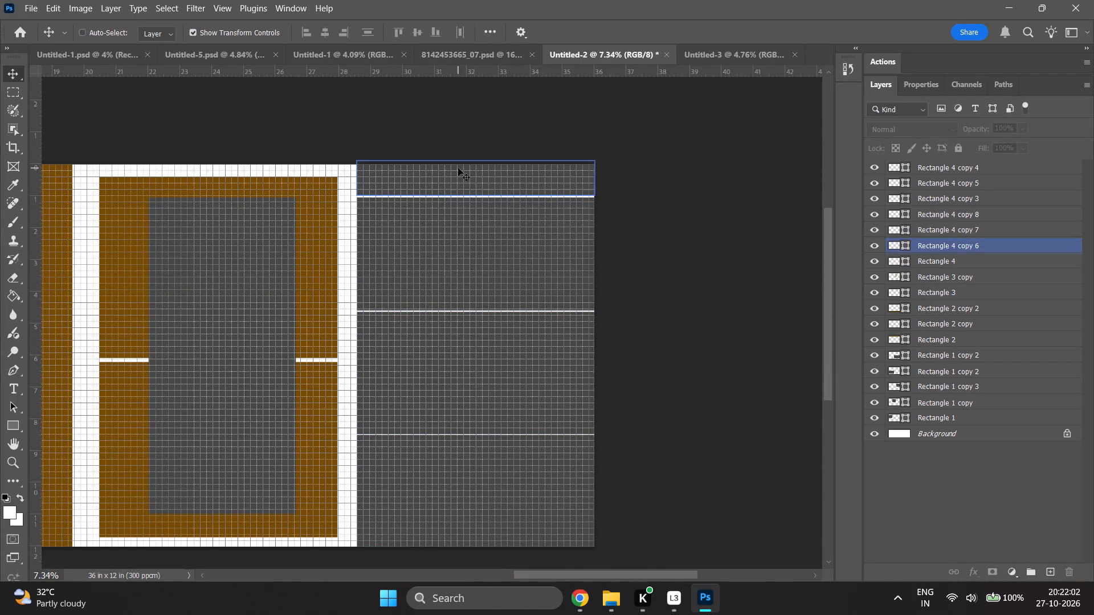
Change the fill of Rectangle 4, the strip at the top of the spread's right end, to the recently used brown, and deselect it.
{"action": "left_click", "coordinate": [458, 177]}
{"action": "left_click", "coordinate": [954, 265]}
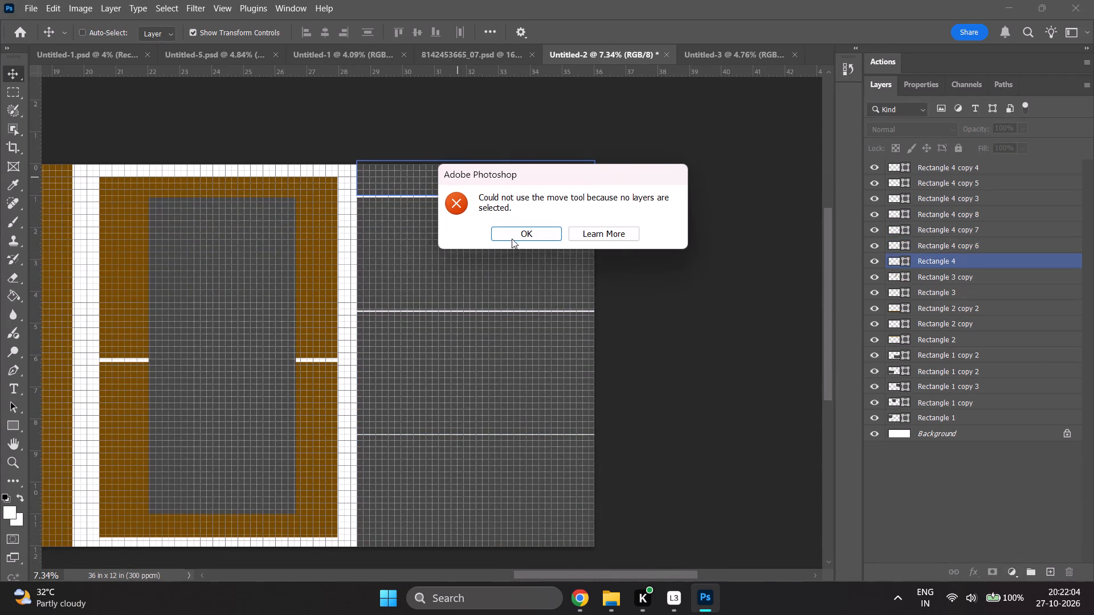
{"action": "left_click", "coordinate": [511, 234]}
{"action": "left_click", "coordinate": [922, 261]}
{"action": "left_click", "coordinate": [908, 92]}
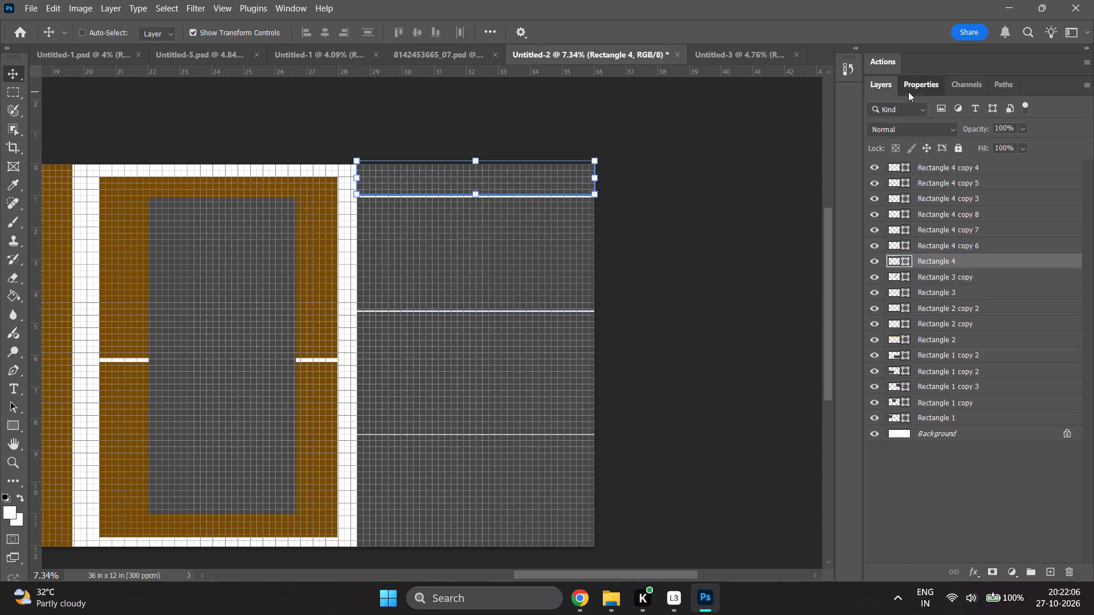
{"action": "left_click", "coordinate": [917, 233]}
{"action": "left_click", "coordinate": [910, 310]}
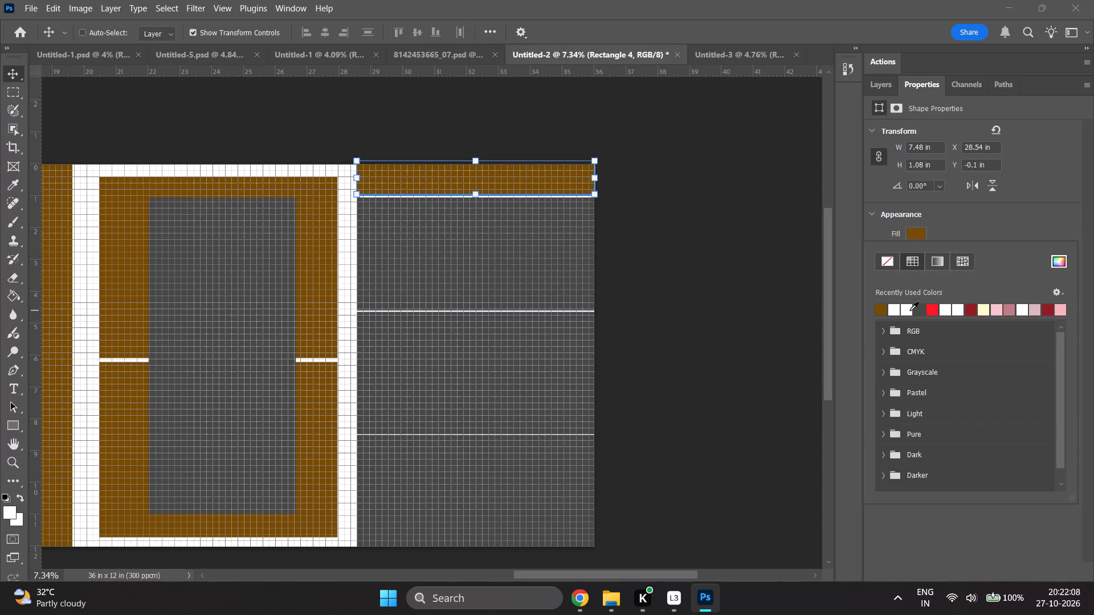
{"action": "left_click", "coordinate": [961, 510]}
{"action": "left_click", "coordinate": [881, 88]}
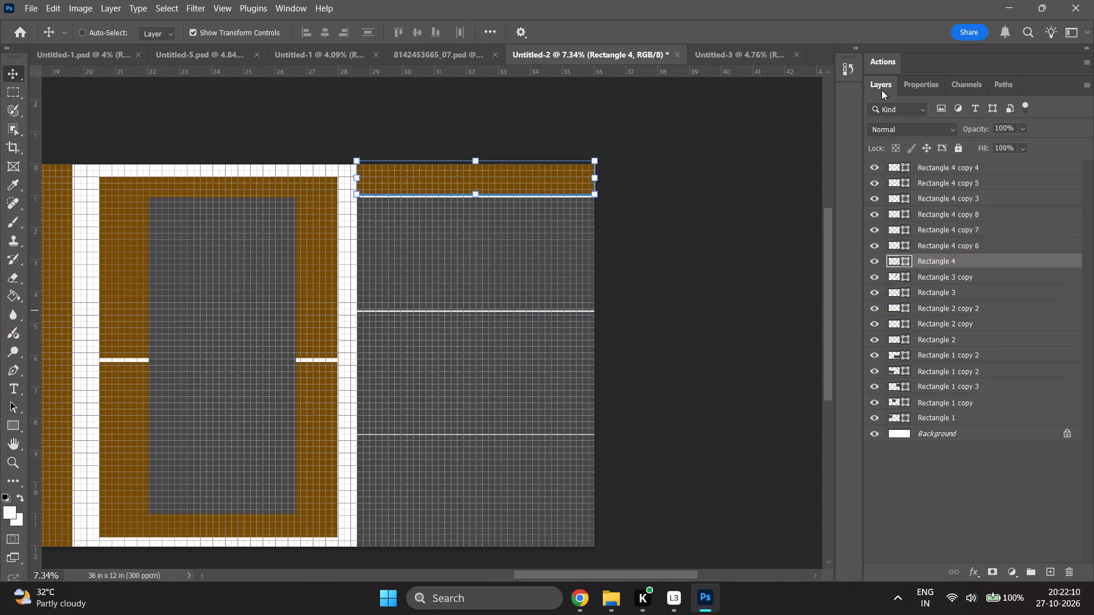
{"action": "left_click", "coordinate": [942, 487]}
Examine the whole Untitled-2 spread and check the Untitled-3 document.
{"action": "scroll", "coordinate": [401, 448], "scroll_direction": "down", "scroll_amount": 7}
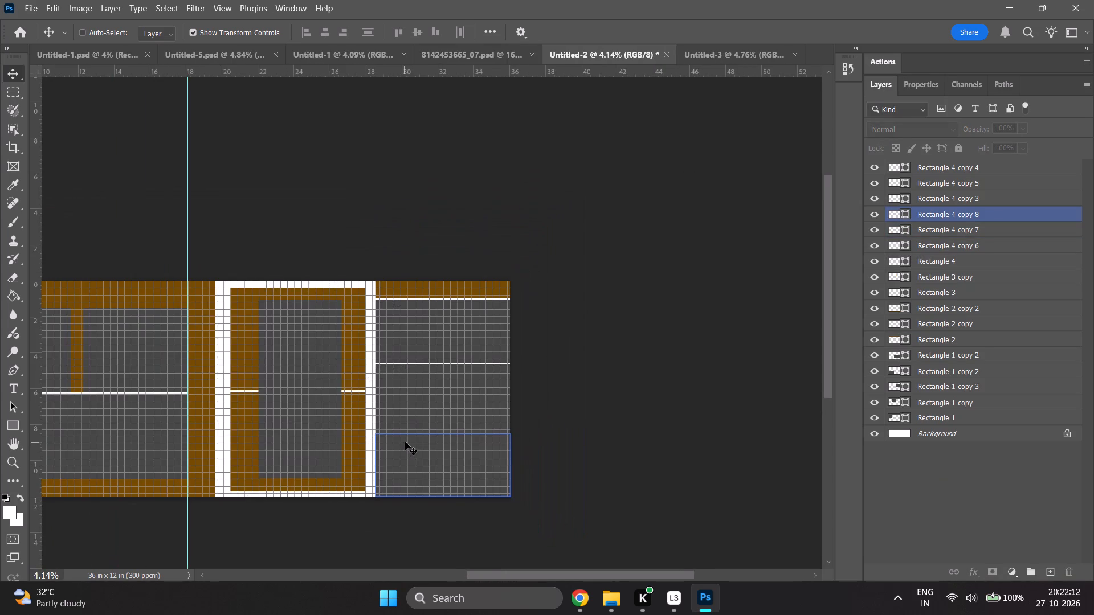
{"action": "scroll", "coordinate": [408, 438], "scroll_direction": "up", "scroll_amount": 20, "text": "ctrl"}
{"action": "scroll", "coordinate": [408, 438], "scroll_direction": "up", "scroll_amount": 1, "text": "ctrl"}
{"action": "scroll", "coordinate": [417, 445], "scroll_direction": "down", "scroll_amount": 3, "text": "alt"}
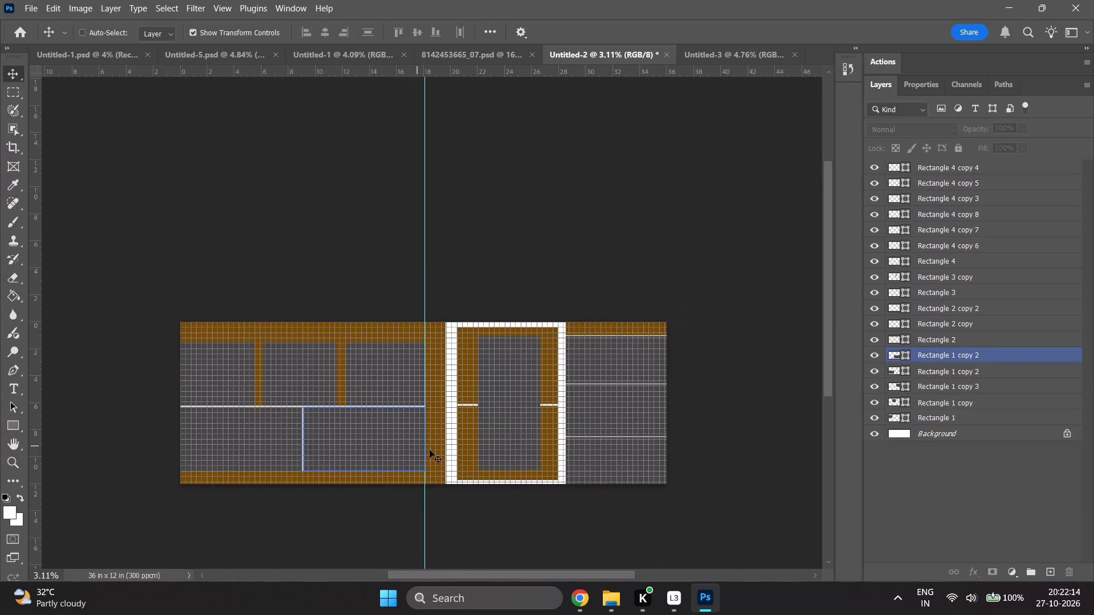
{"action": "scroll", "coordinate": [597, 482], "scroll_direction": "up", "scroll_amount": 2}
{"action": "scroll", "coordinate": [562, 468], "scroll_direction": "down", "scroll_amount": 3}
{"action": "left_click", "coordinate": [744, 52]}
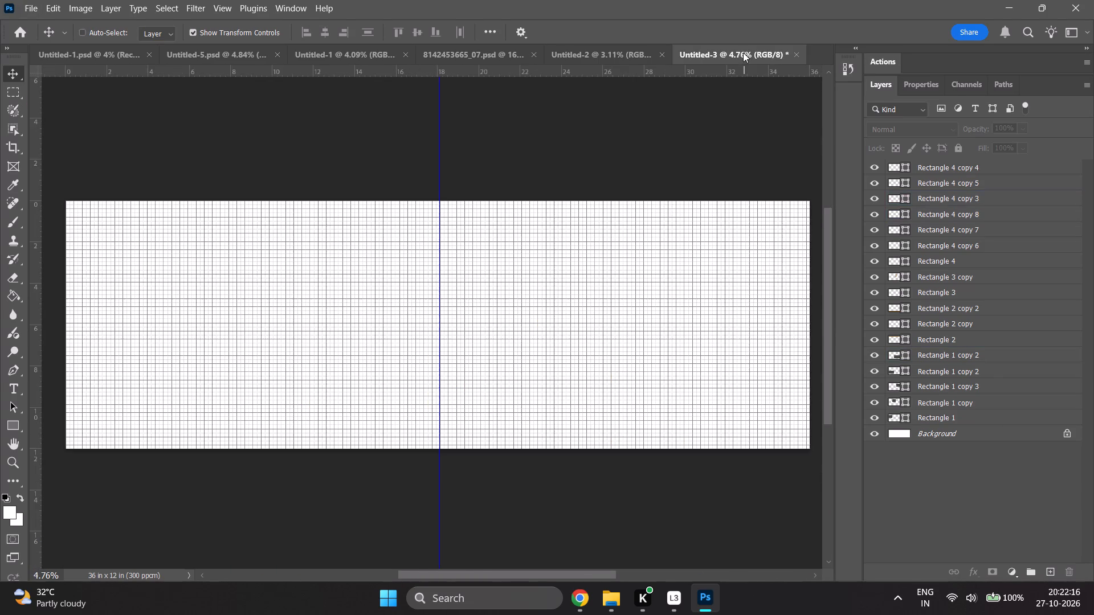
{"action": "left_click", "coordinate": [586, 61]}
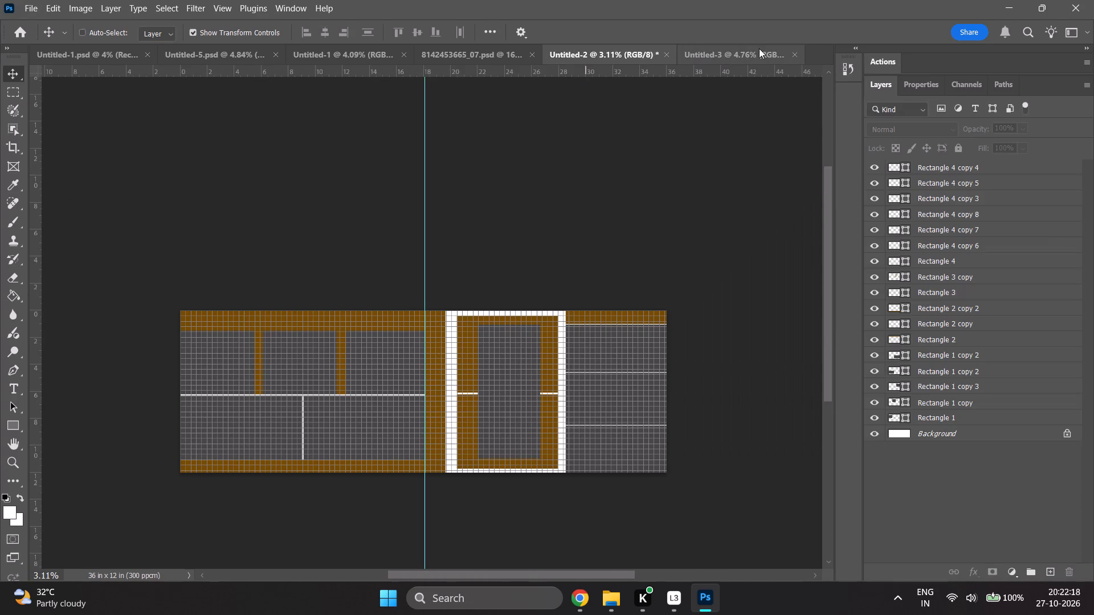
Switch to the blank Untitled-3 spread, undo its last change, and activate the Rectangle tool.
{"action": "left_click", "coordinate": [724, 51]}
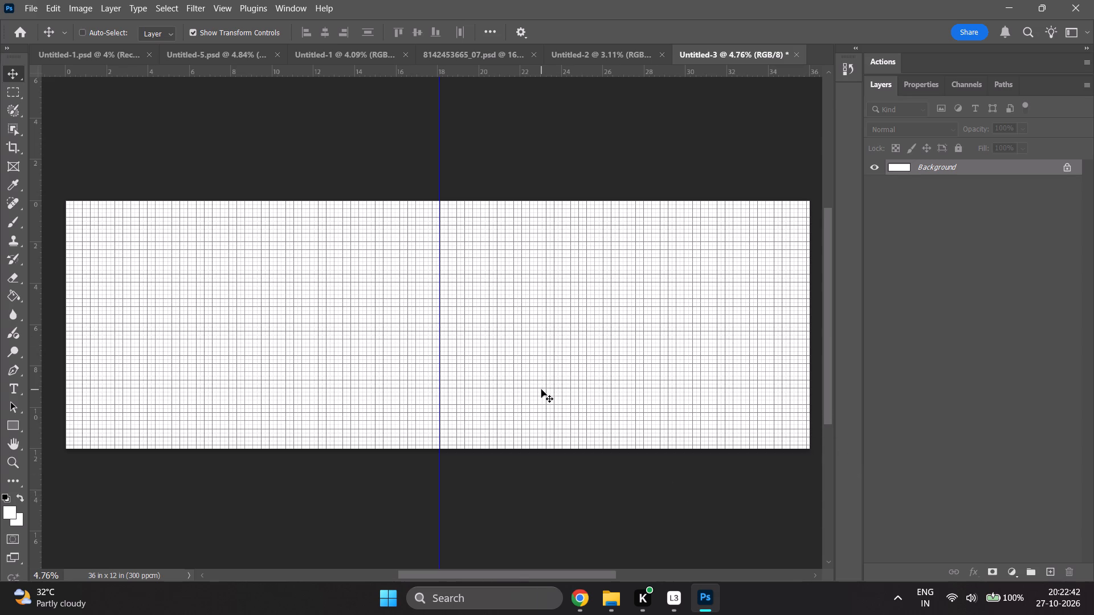
{"action": "key", "text": "c"}
{"action": "key", "text": "ctrl+z"}
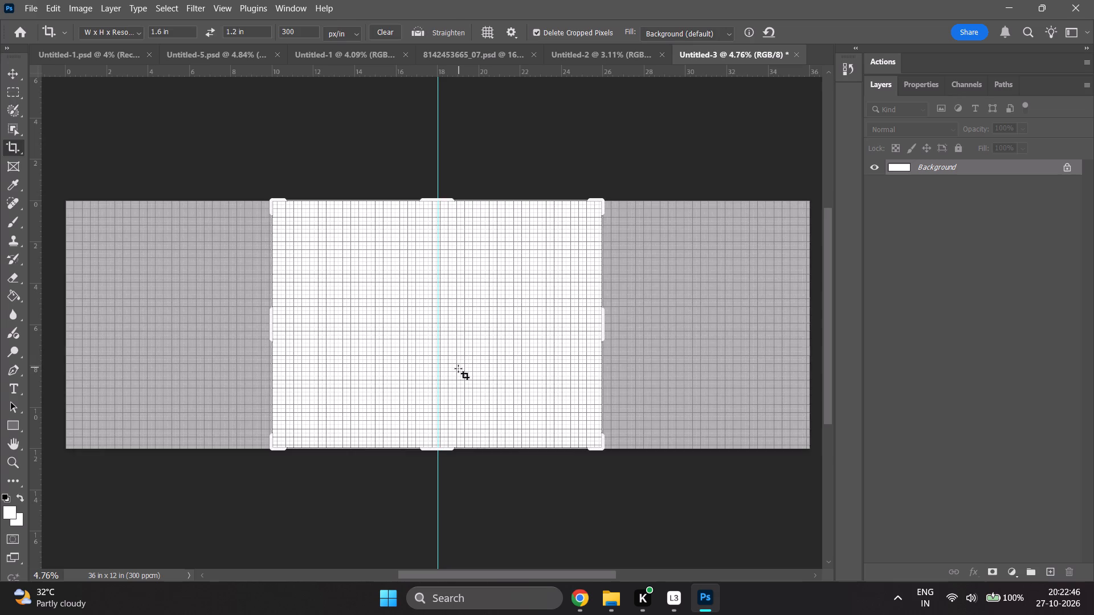
{"action": "key", "text": "u"}
{"action": "scroll", "coordinate": [40, 335], "scroll_direction": "up", "scroll_amount": 1, "text": "alt"}
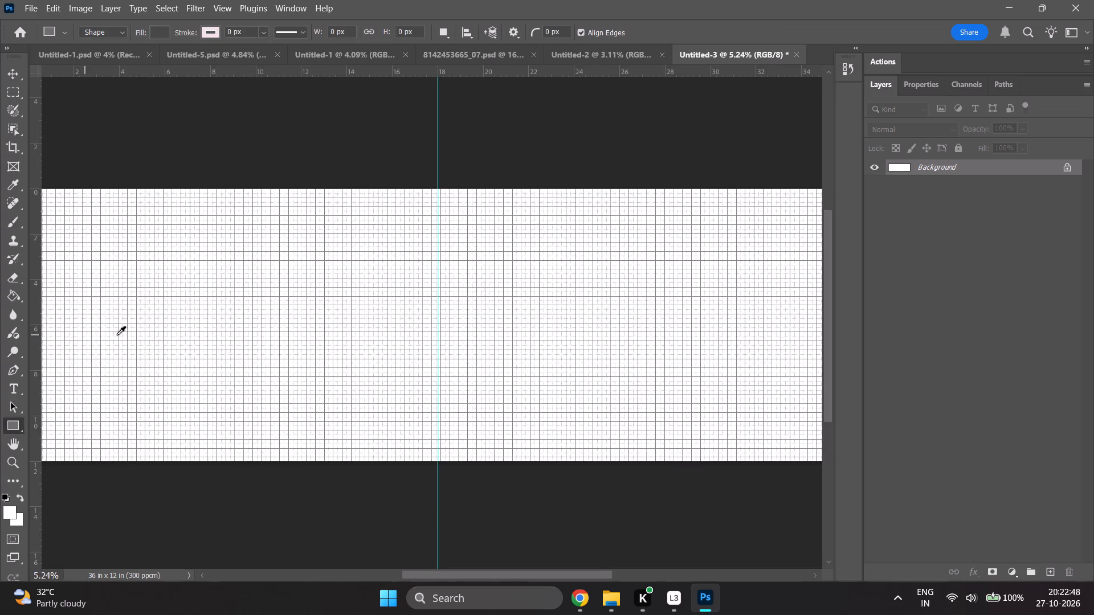
{"action": "scroll", "coordinate": [128, 335], "scroll_direction": "up", "scroll_amount": 1, "text": "alt"}
{"action": "scroll", "coordinate": [131, 334], "scroll_direction": "up", "scroll_amount": 8}
{"action": "scroll", "coordinate": [134, 352], "scroll_direction": "down", "scroll_amount": 3}
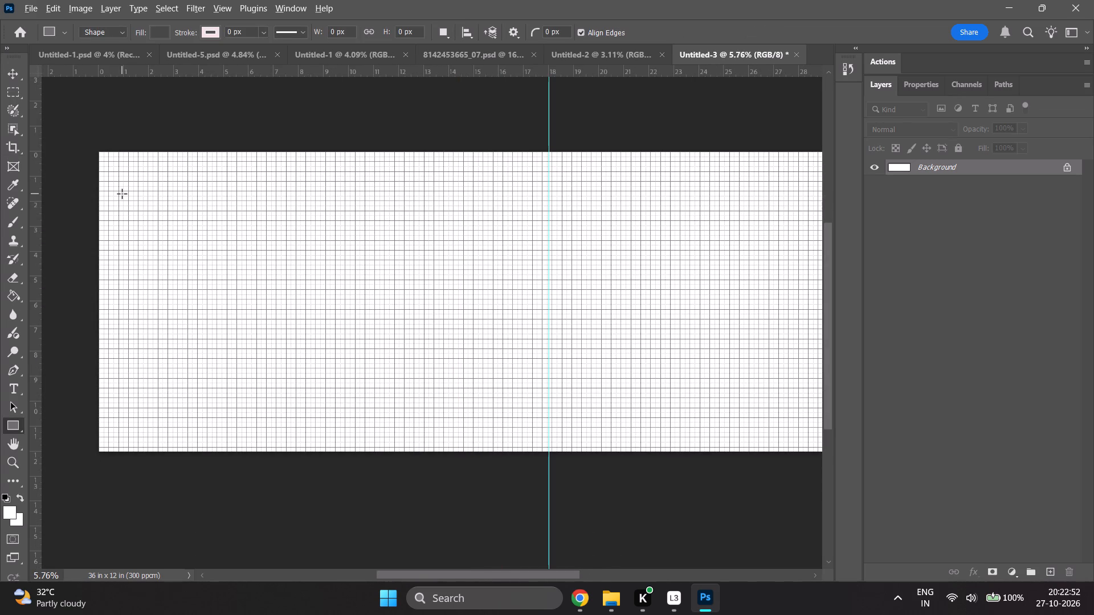
{"action": "scroll", "coordinate": [122, 194], "scroll_direction": "down", "scroll_amount": 1, "text": "alt"}
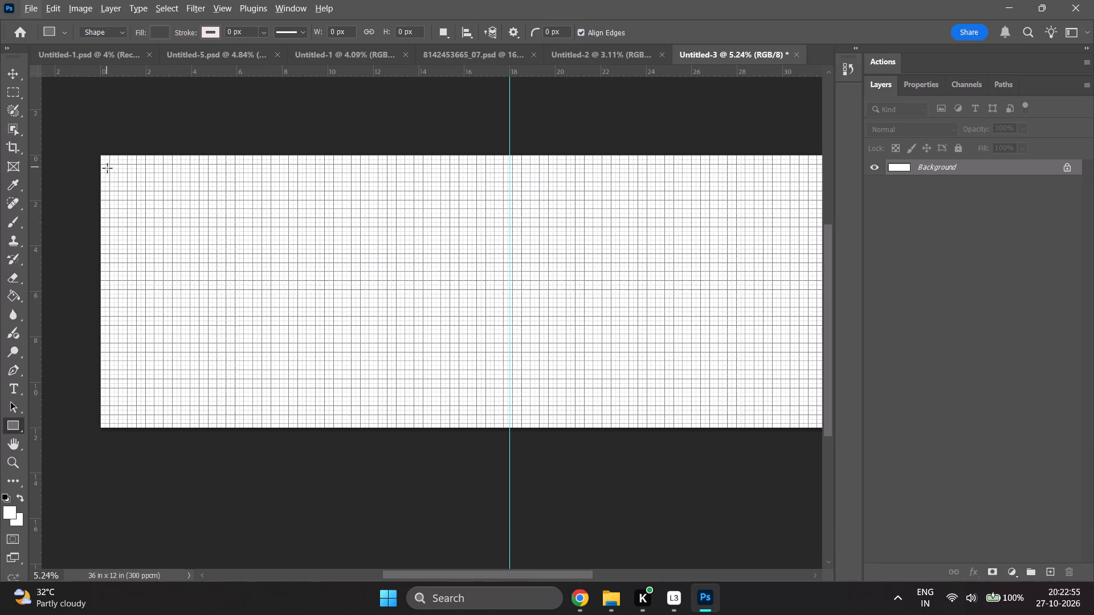
{"action": "scroll", "coordinate": [108, 168], "scroll_direction": "up", "scroll_amount": 2, "text": "alt"}
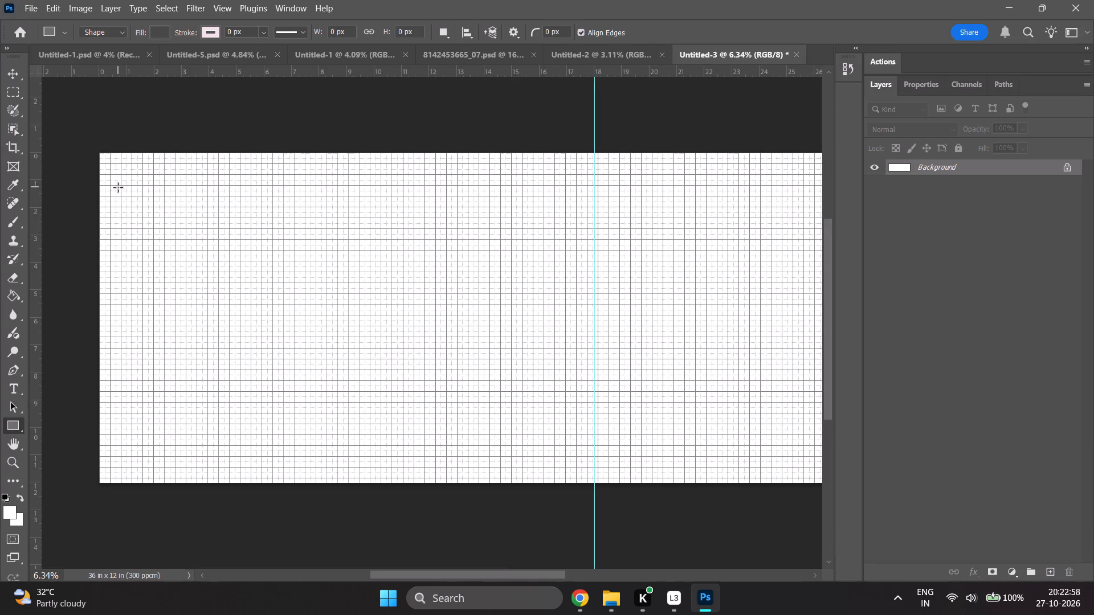
Skip ahead through the album layout tutorial in Chrome to about 36:26 and examine how the next spread's placeholders are arranged.
{"action": "left_click", "coordinate": [579, 593]}
{"action": "left_click", "coordinate": [450, 311]}
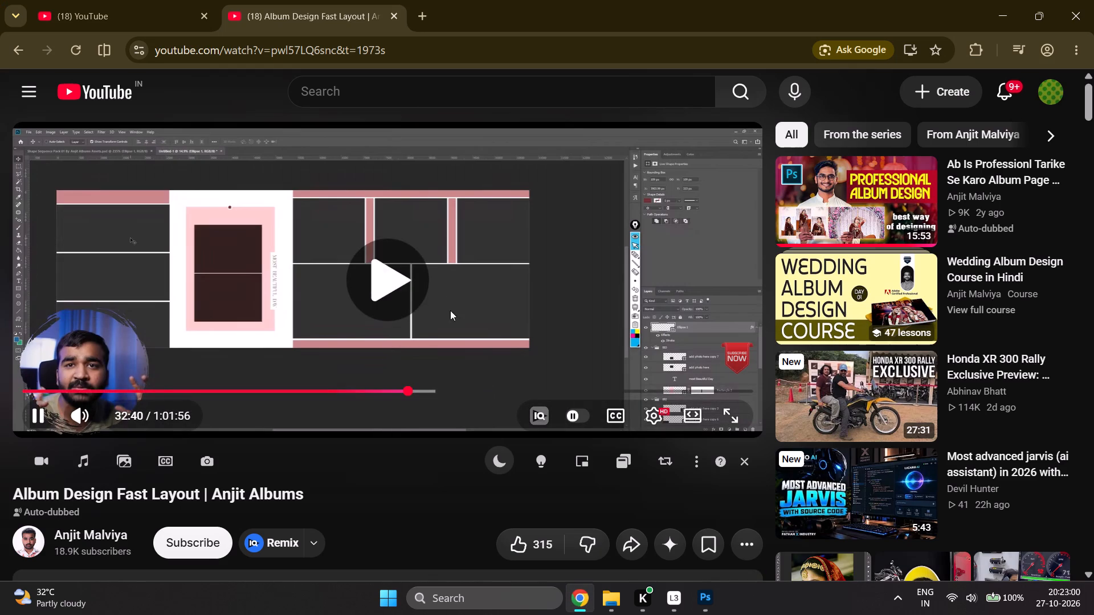
{"action": "key", "text": "Right"}
{"action": "key", "text": "Right"}
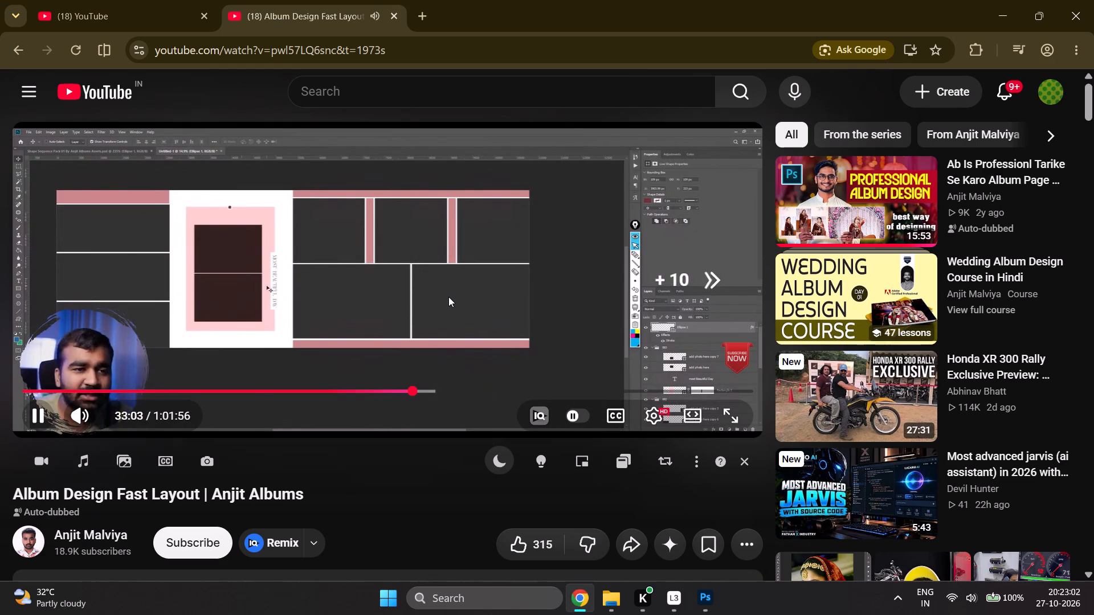
{"action": "key", "text": "Right"}
{"action": "key", "text": "Right"}
{"action": "key", "text": "Right"}
{"action": "key", "text": "Right"}
{"action": "key", "text": "Right"}
{"action": "key", "text": "Right"}
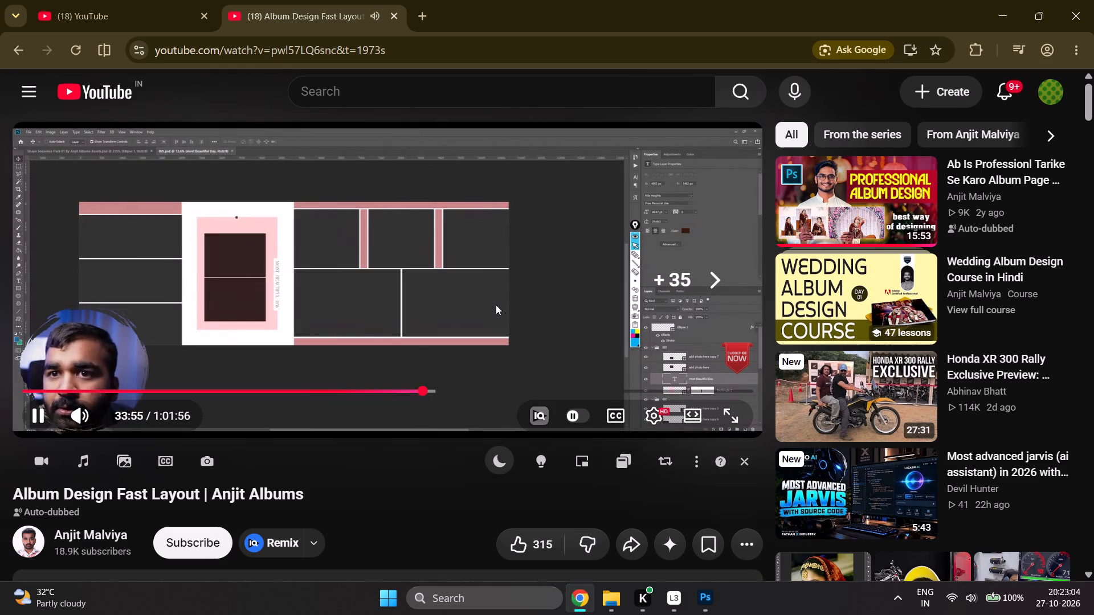
{"action": "key", "text": "Right"}
{"action": "key", "text": "Right"}
{"action": "key", "text": "Right"}
{"action": "key", "text": "Right"}
{"action": "key", "text": "Right"}
{"action": "key", "text": "Right"}
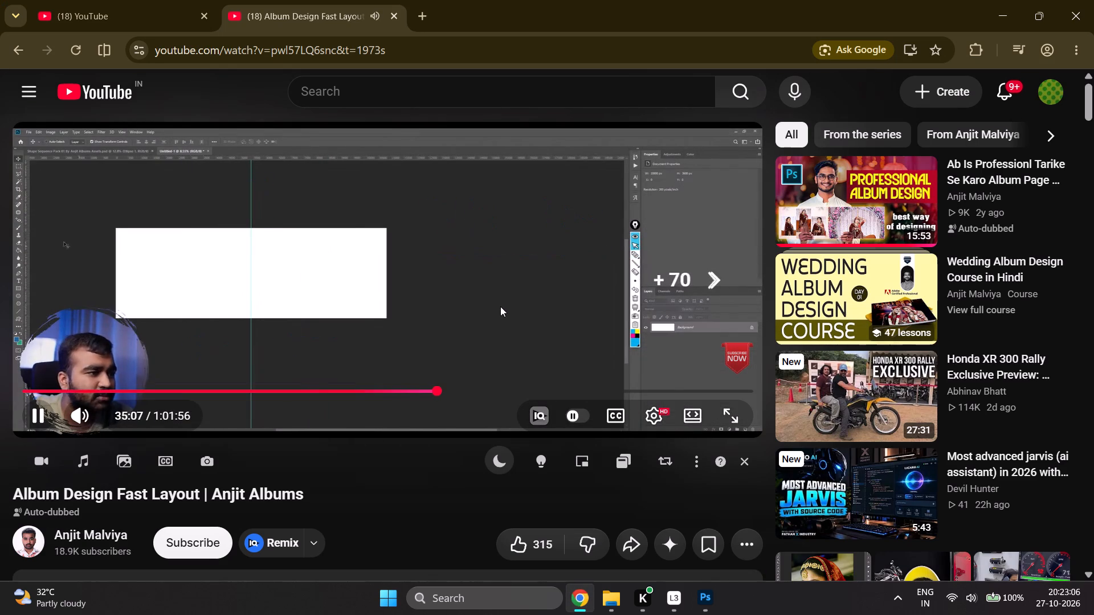
{"action": "key", "text": "Right"}
{"action": "key", "text": "Right"}
{"action": "key", "text": "Right"}
{"action": "key", "text": "Right"}
{"action": "key", "text": "Right"}
{"action": "key", "text": "Right"}
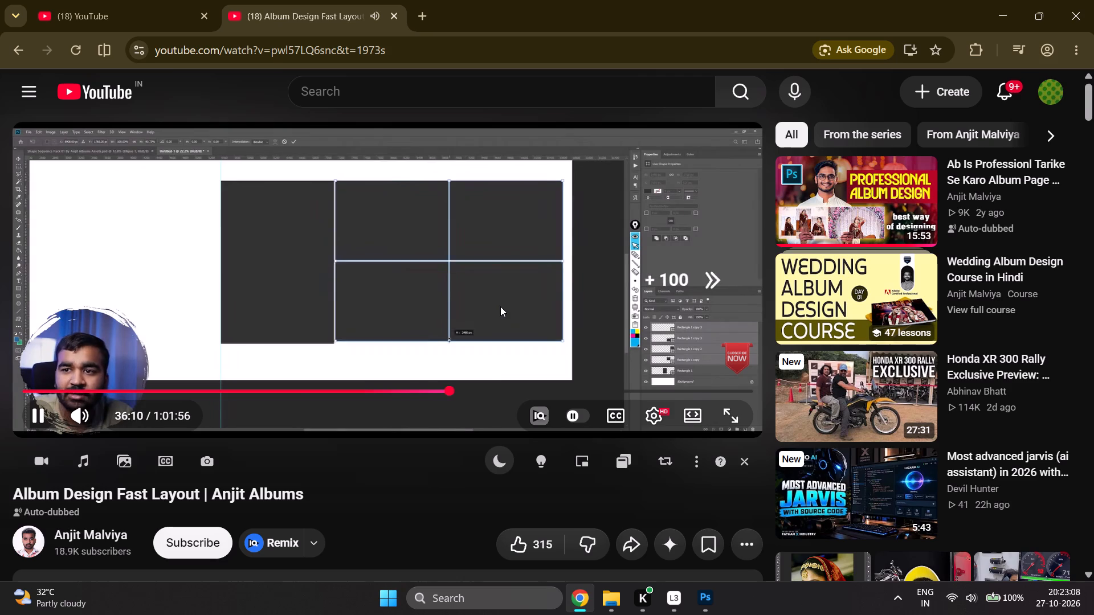
{"action": "key", "text": "Right"}
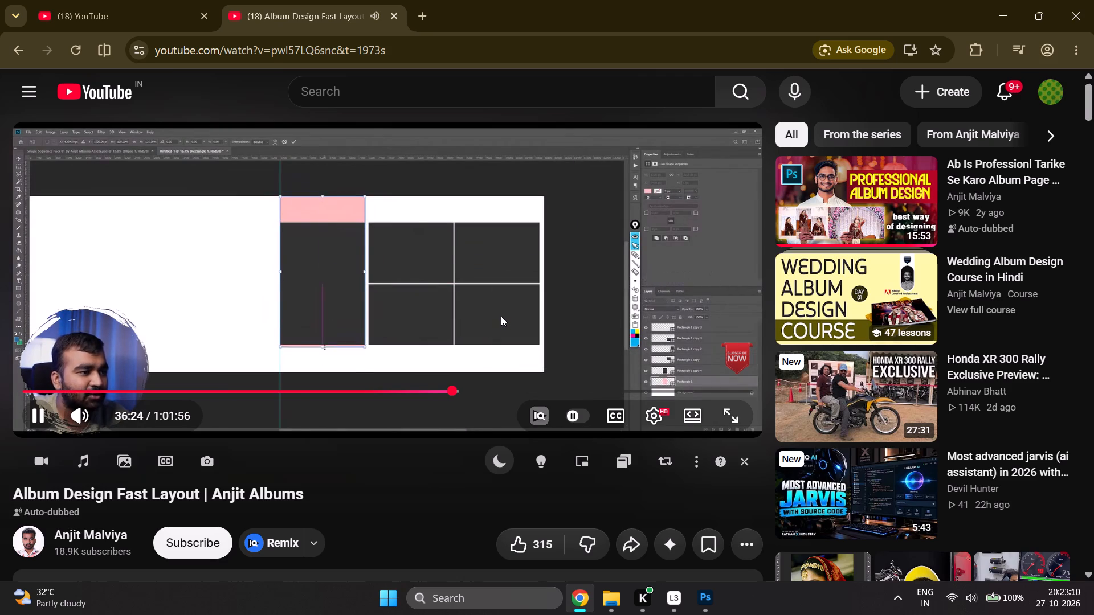
{"action": "left_click", "coordinate": [501, 319]}
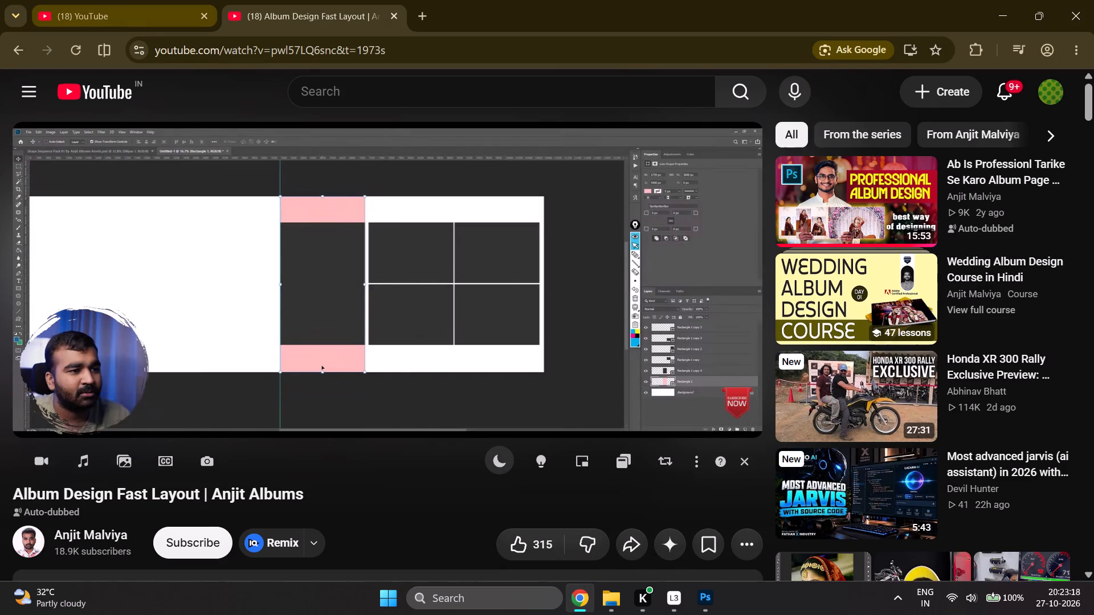
{"action": "left_click", "coordinate": [605, 610]}
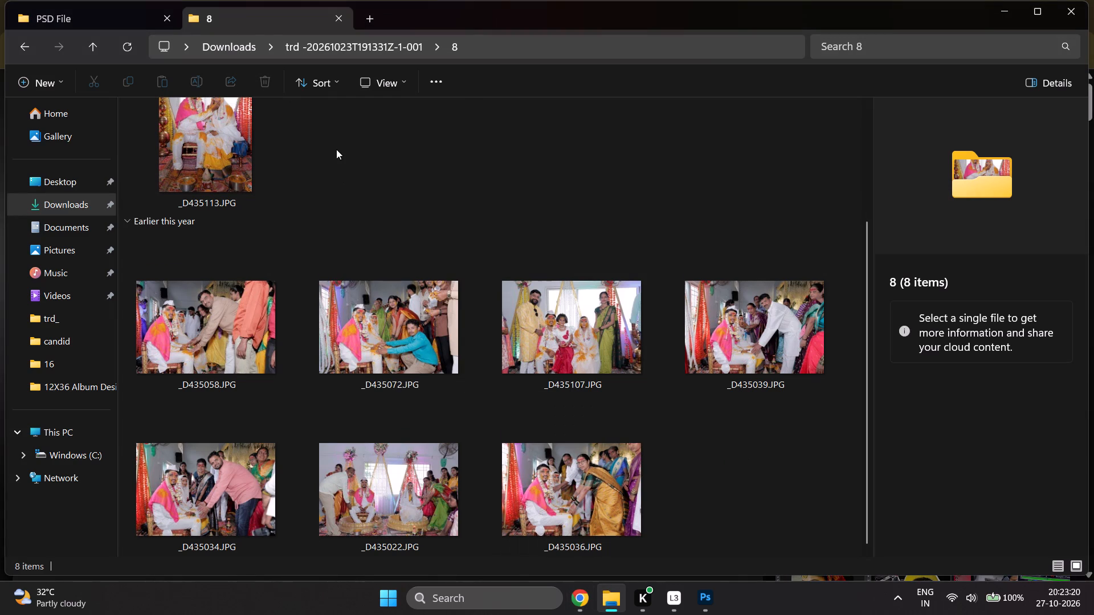
Open folder 9 inside Downloads' trd -20261023T191331Z-1-001 in a new File Explorer tab, examine its photos, and return to Photoshop.
{"action": "left_click", "coordinate": [369, 19]}
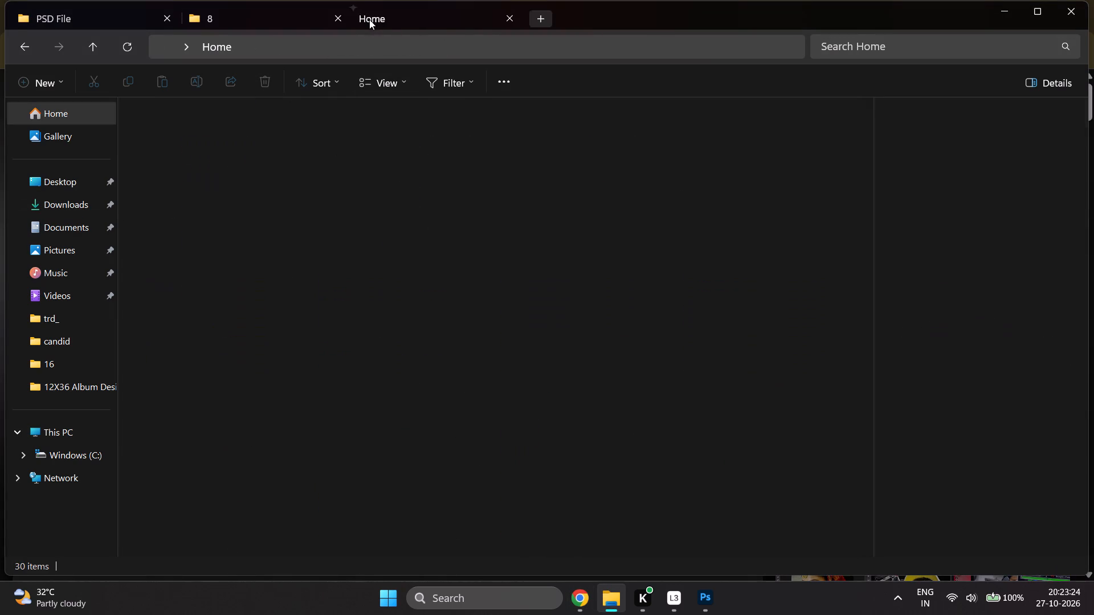
{"action": "left_click", "coordinate": [61, 200]}
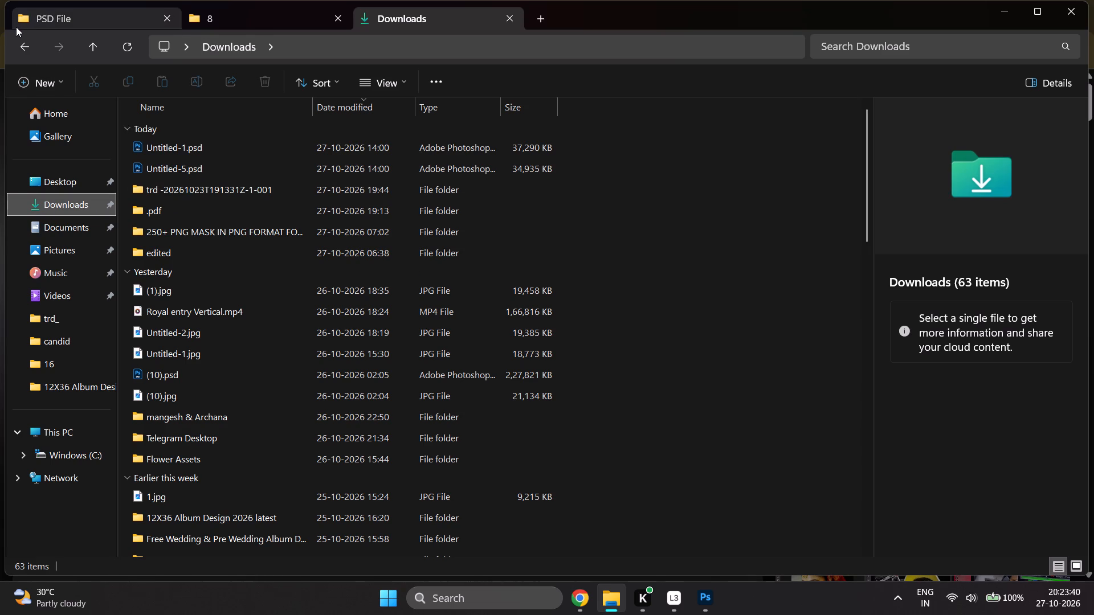
{"action": "double_click", "coordinate": [182, 191]}
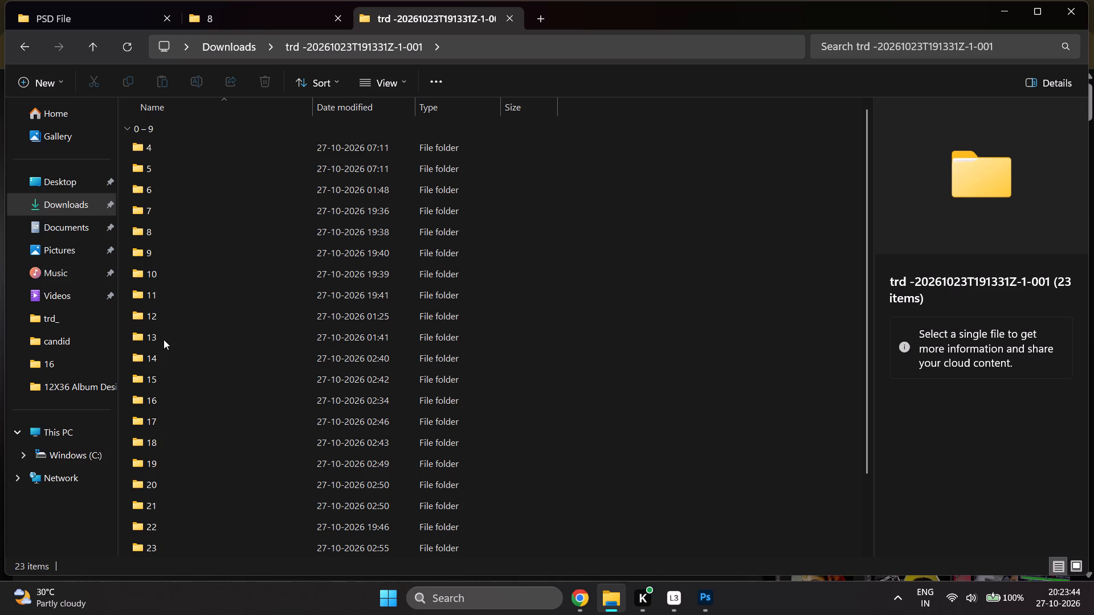
{"action": "double_click", "coordinate": [161, 250]}
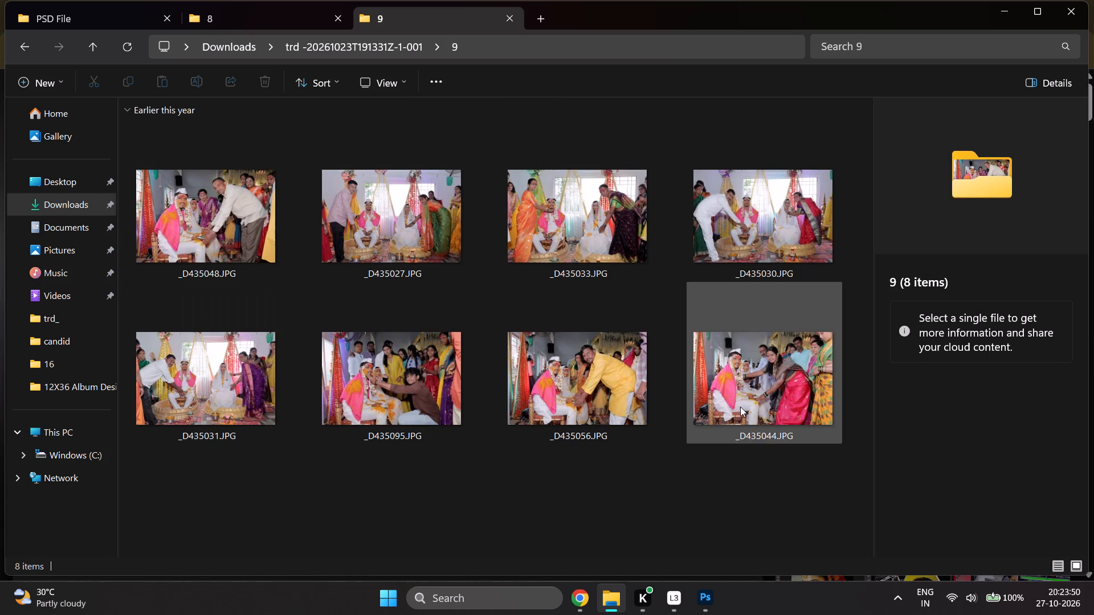
{"action": "left_click", "coordinate": [715, 597]}
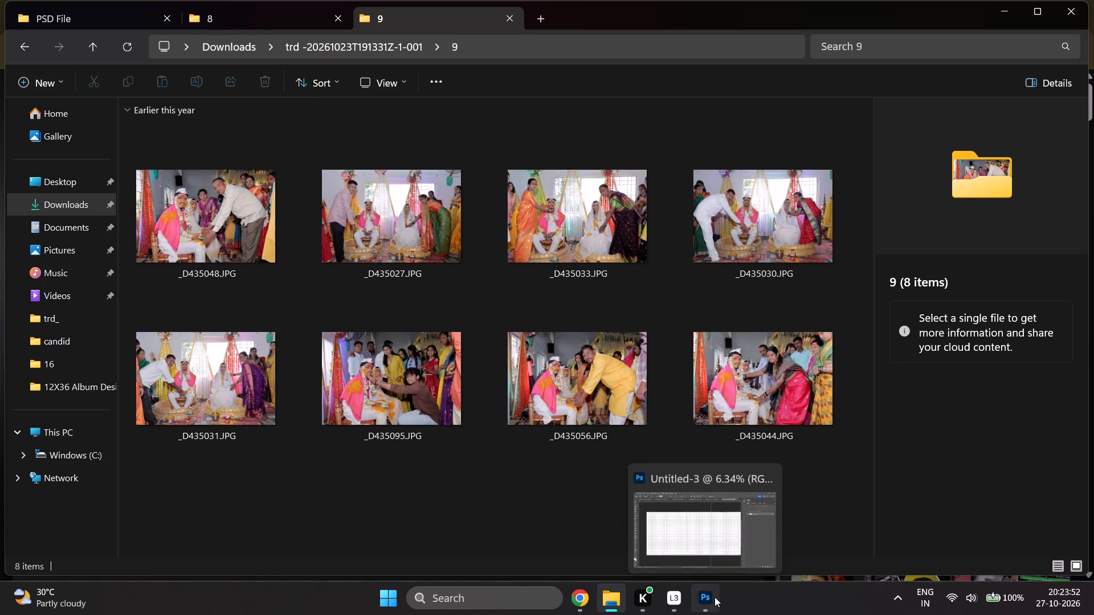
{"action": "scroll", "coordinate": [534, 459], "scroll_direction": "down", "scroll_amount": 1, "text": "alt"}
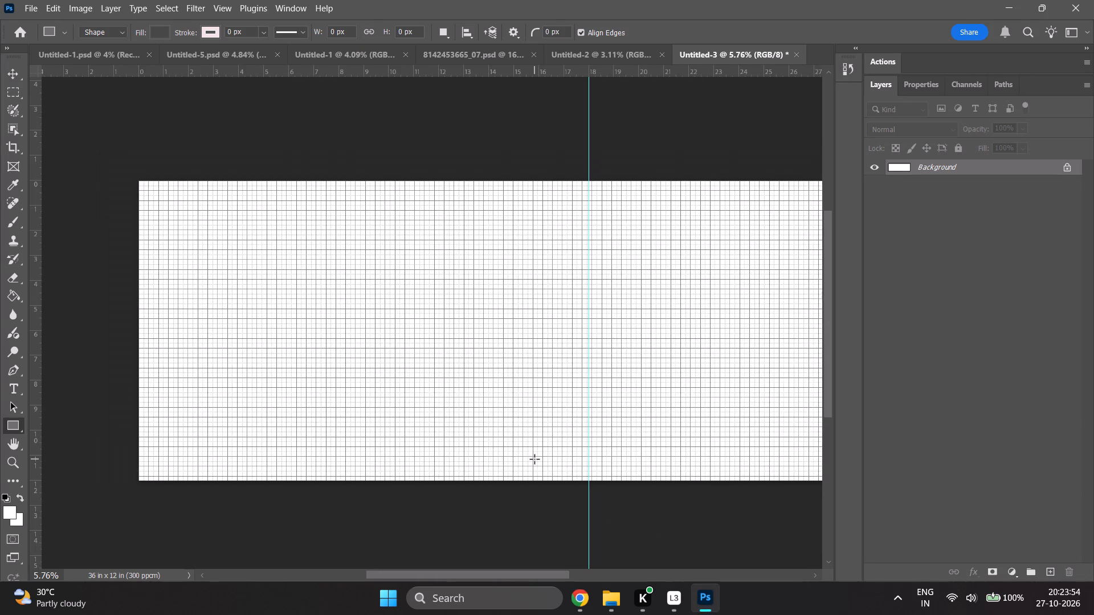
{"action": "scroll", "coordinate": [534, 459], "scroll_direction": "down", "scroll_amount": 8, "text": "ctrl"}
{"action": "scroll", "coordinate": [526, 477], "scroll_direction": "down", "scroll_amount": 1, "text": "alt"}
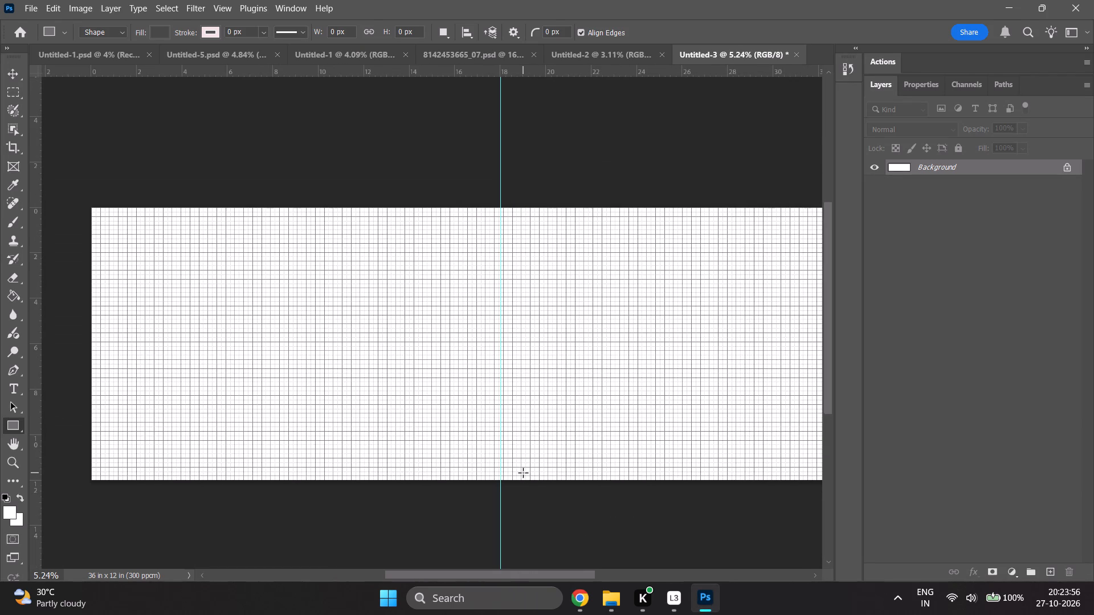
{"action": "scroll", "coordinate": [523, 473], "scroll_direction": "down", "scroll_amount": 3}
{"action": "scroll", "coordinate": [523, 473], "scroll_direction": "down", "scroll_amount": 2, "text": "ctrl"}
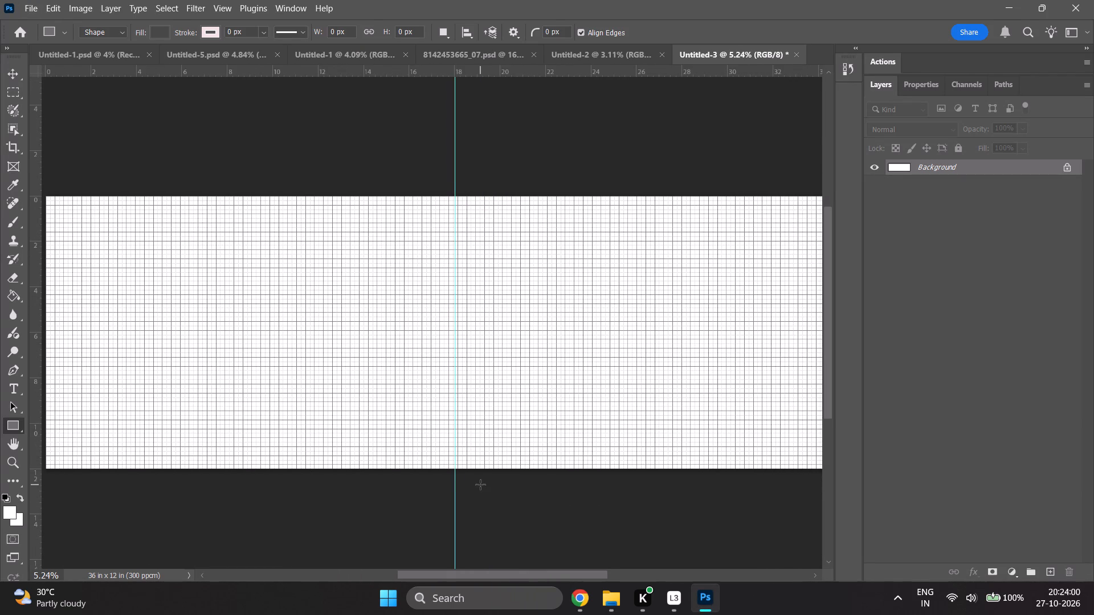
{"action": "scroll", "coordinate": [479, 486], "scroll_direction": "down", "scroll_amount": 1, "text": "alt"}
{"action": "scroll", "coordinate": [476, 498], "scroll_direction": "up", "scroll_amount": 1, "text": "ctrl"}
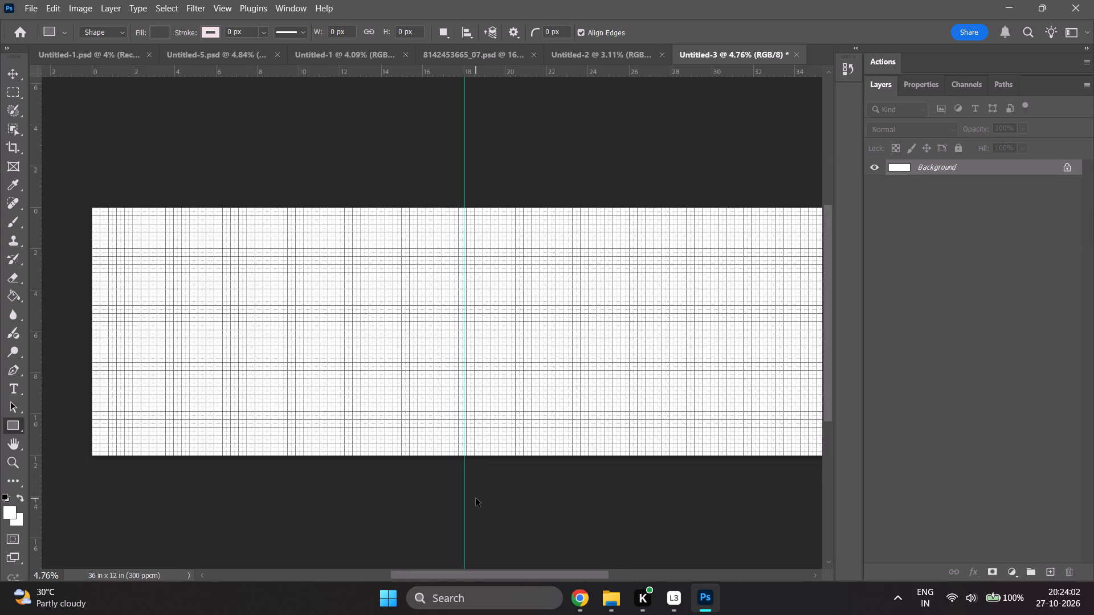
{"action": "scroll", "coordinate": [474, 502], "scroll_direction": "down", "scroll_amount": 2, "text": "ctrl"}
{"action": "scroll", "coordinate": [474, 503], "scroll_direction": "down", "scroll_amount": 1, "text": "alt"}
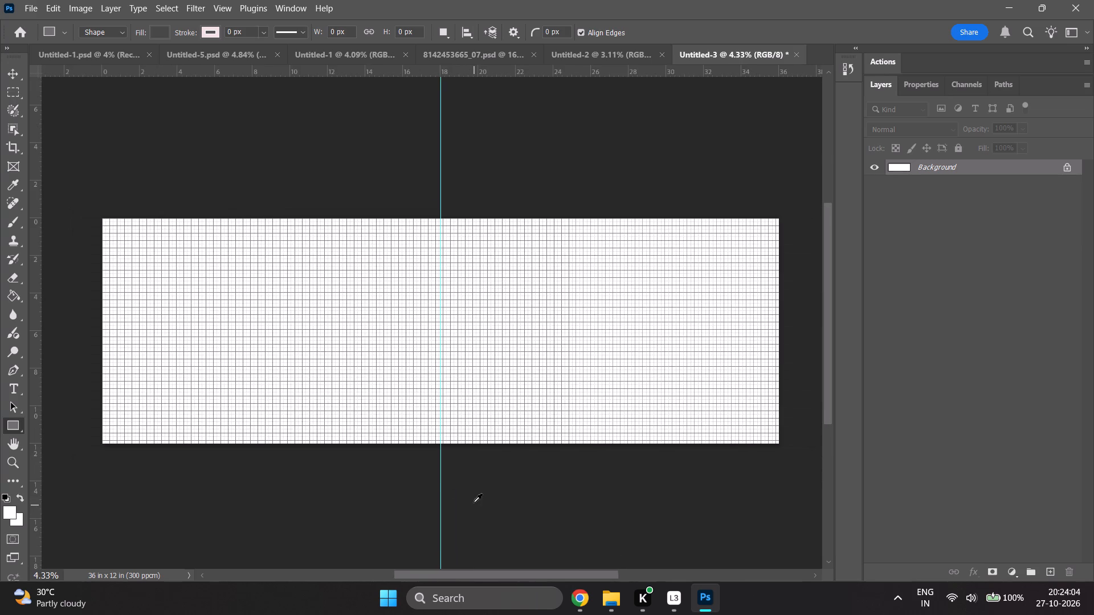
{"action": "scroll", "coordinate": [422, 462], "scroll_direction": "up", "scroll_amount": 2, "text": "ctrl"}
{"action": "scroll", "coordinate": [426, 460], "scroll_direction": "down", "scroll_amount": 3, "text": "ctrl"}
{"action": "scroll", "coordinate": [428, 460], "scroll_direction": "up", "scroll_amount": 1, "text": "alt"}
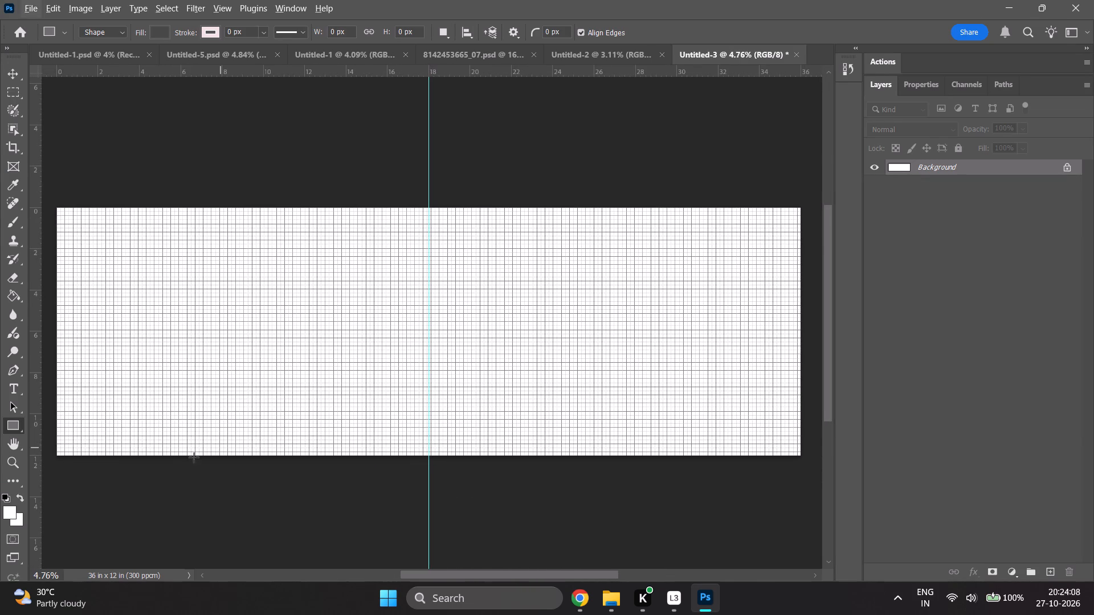
Continue through the tutorial in Chrome past 37:55, examine the further development of that spread's layout, and pause it.
{"action": "left_click", "coordinate": [570, 602]}
{"action": "left_click", "coordinate": [419, 334]}
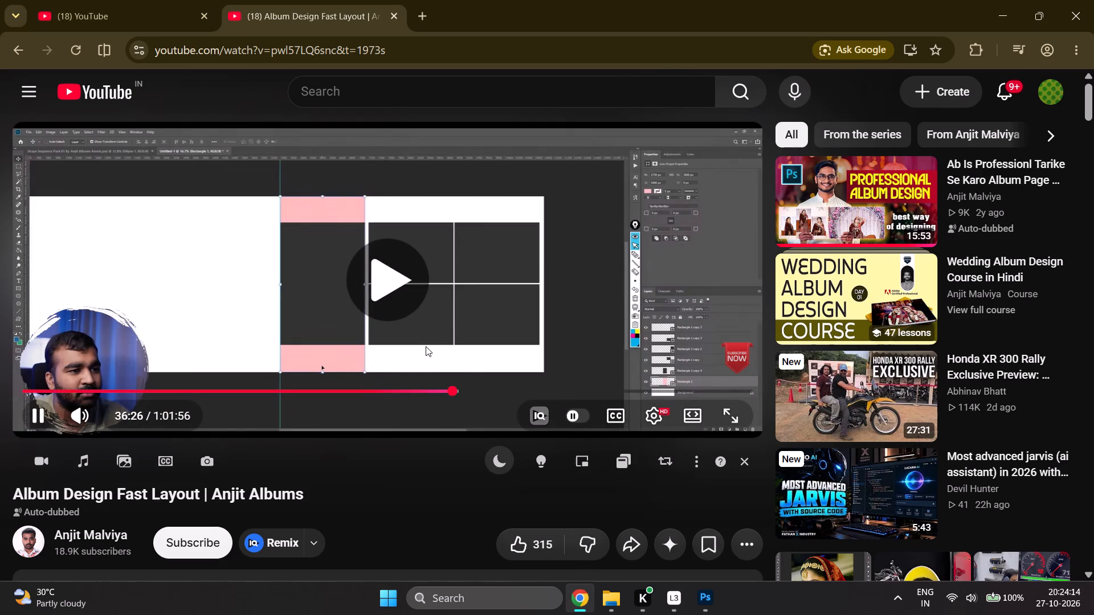
{"action": "key", "text": "Right"}
{"action": "key", "text": "Right"}
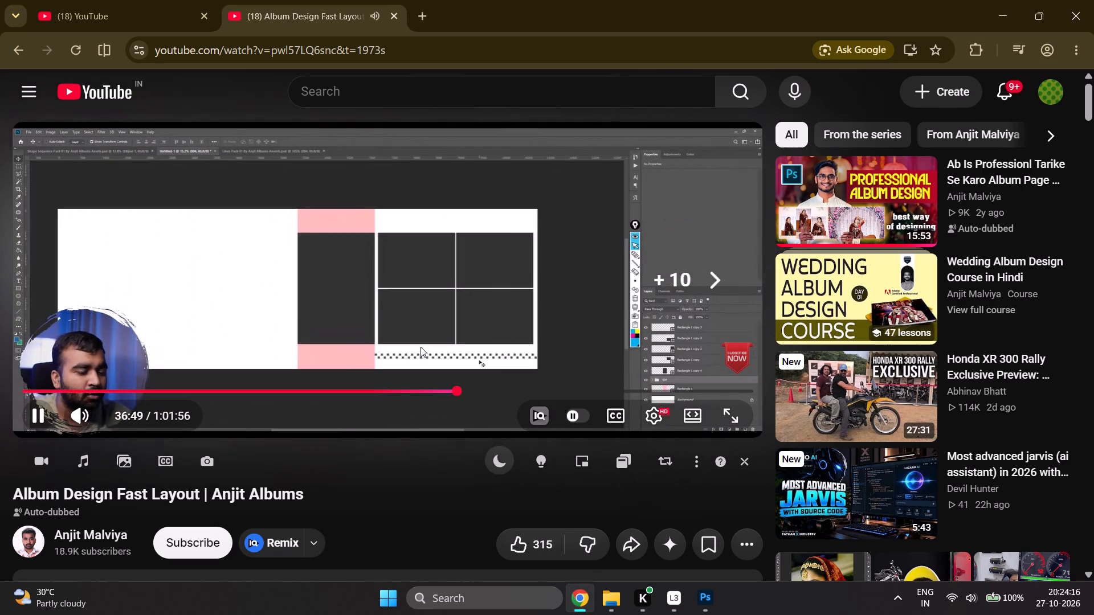
{"action": "key", "text": "Right"}
{"action": "key", "text": "Right"}
{"action": "key", "text": "Right"}
{"action": "key", "text": "Right"}
{"action": "key", "text": "Right"}
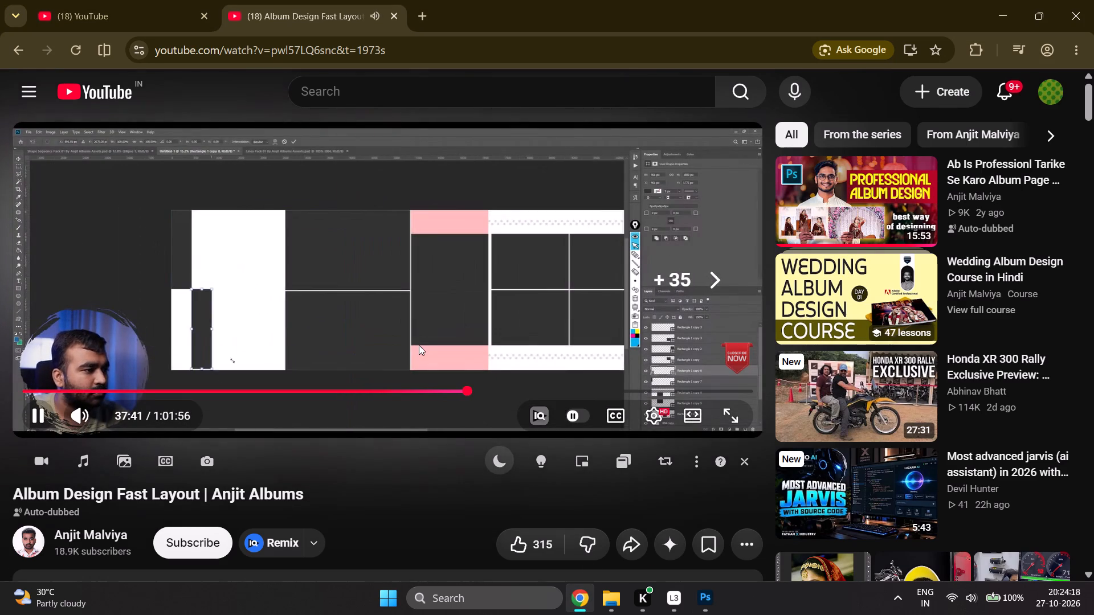
{"action": "key", "text": "Right"}
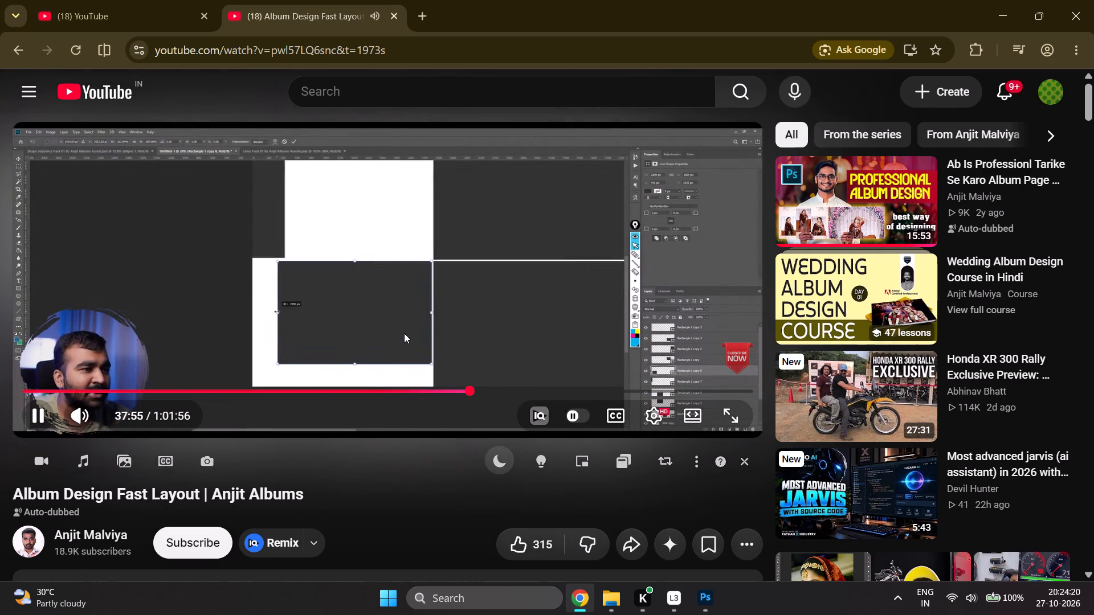
{"action": "key", "text": "Right"}
{"action": "left_click", "coordinate": [404, 333]}
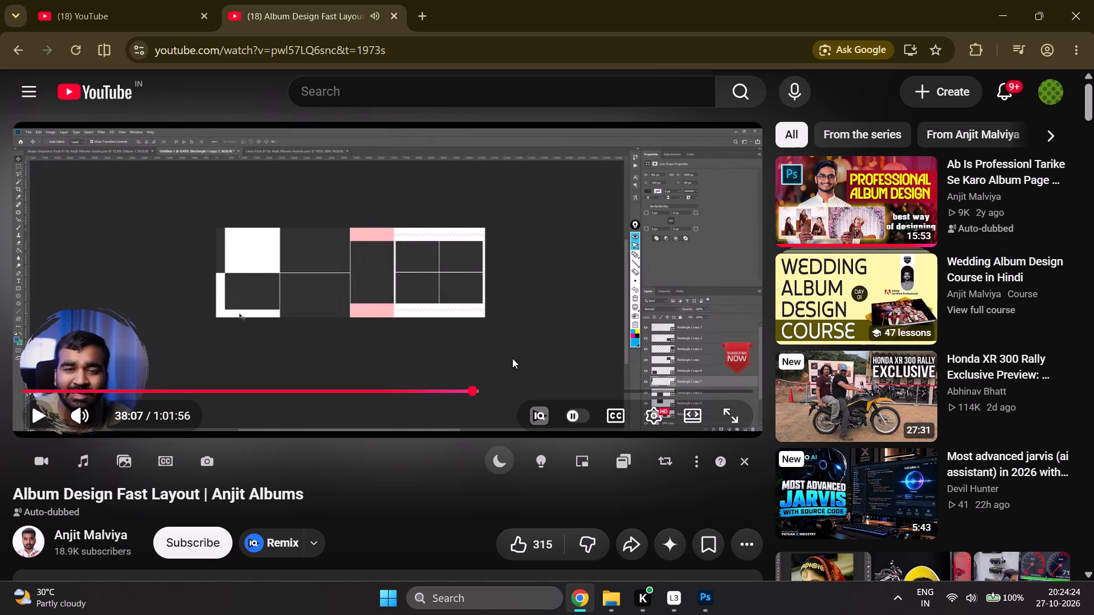
Return to Photoshop and switch to the Untitled-2 spread.
{"action": "left_click", "coordinate": [712, 602]}
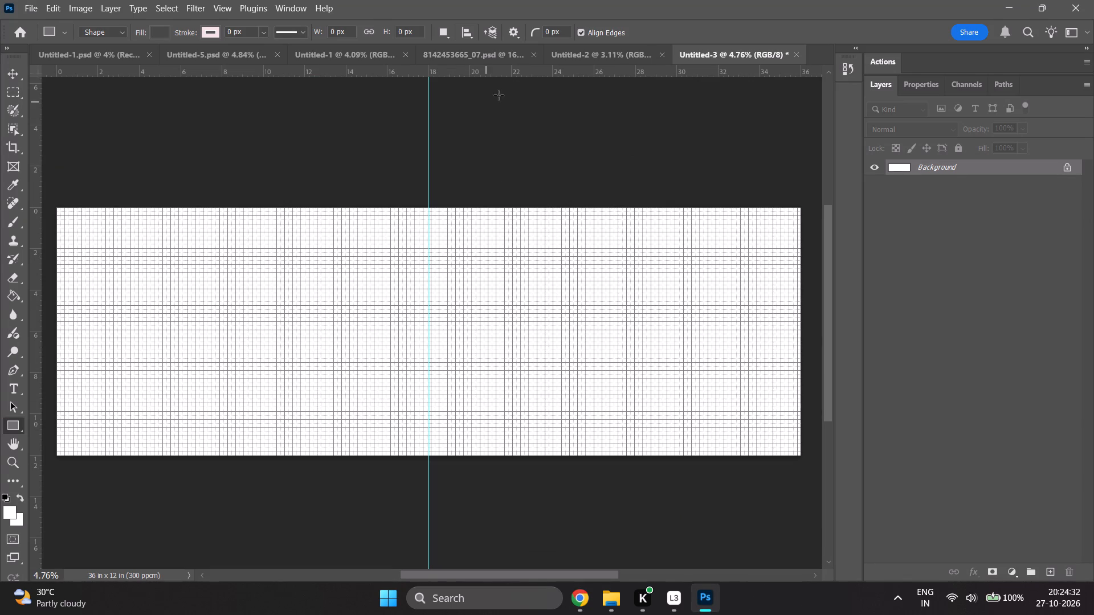
{"action": "left_click", "coordinate": [548, 58]}
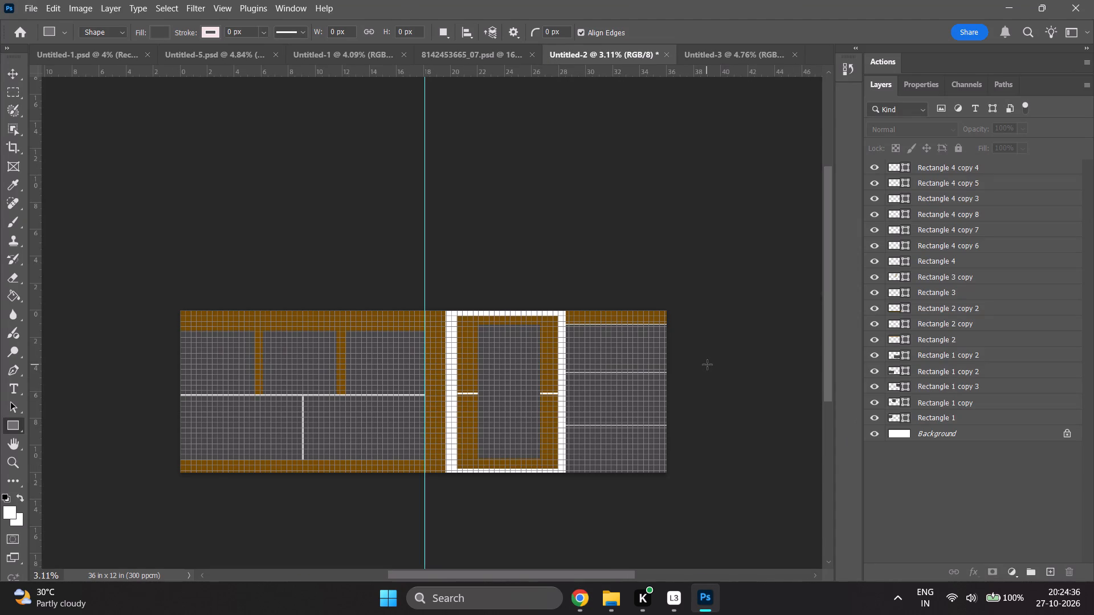
Switch to the blank Untitled-3 spread.
{"action": "left_click", "coordinate": [711, 47]}
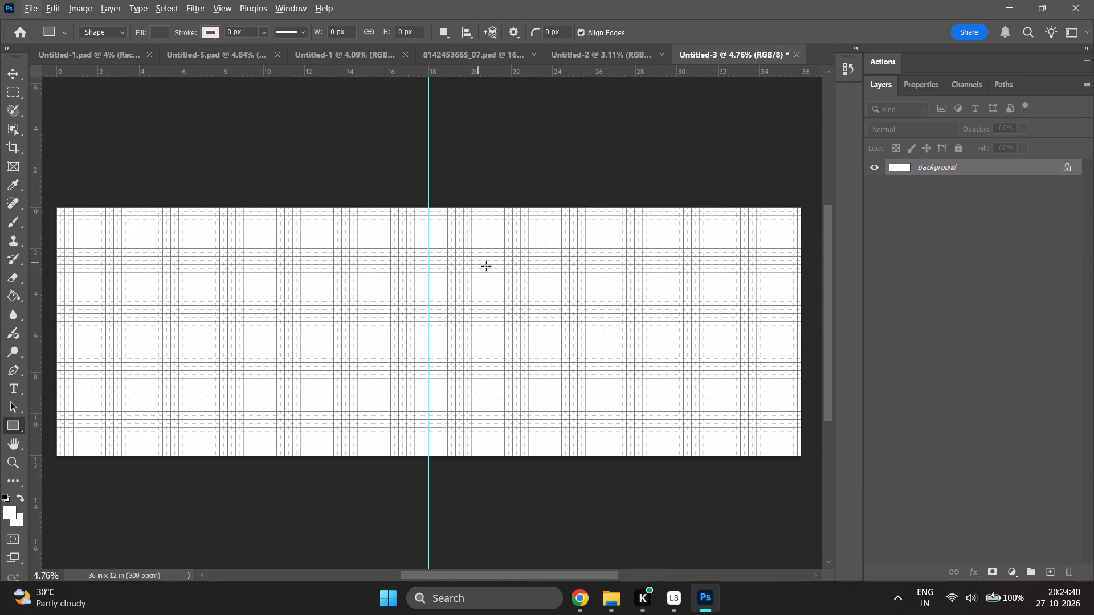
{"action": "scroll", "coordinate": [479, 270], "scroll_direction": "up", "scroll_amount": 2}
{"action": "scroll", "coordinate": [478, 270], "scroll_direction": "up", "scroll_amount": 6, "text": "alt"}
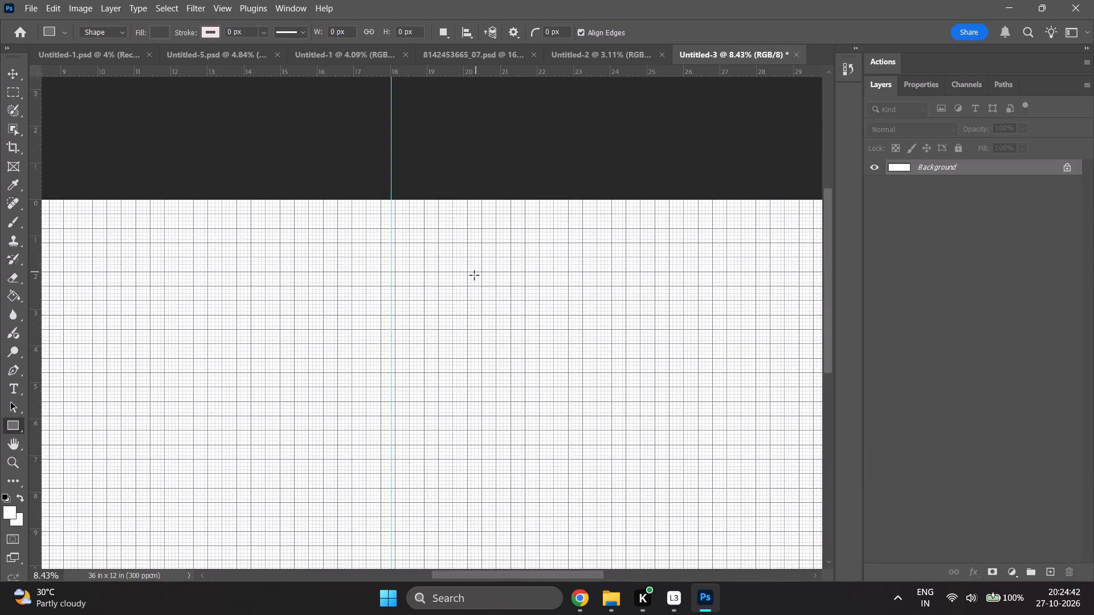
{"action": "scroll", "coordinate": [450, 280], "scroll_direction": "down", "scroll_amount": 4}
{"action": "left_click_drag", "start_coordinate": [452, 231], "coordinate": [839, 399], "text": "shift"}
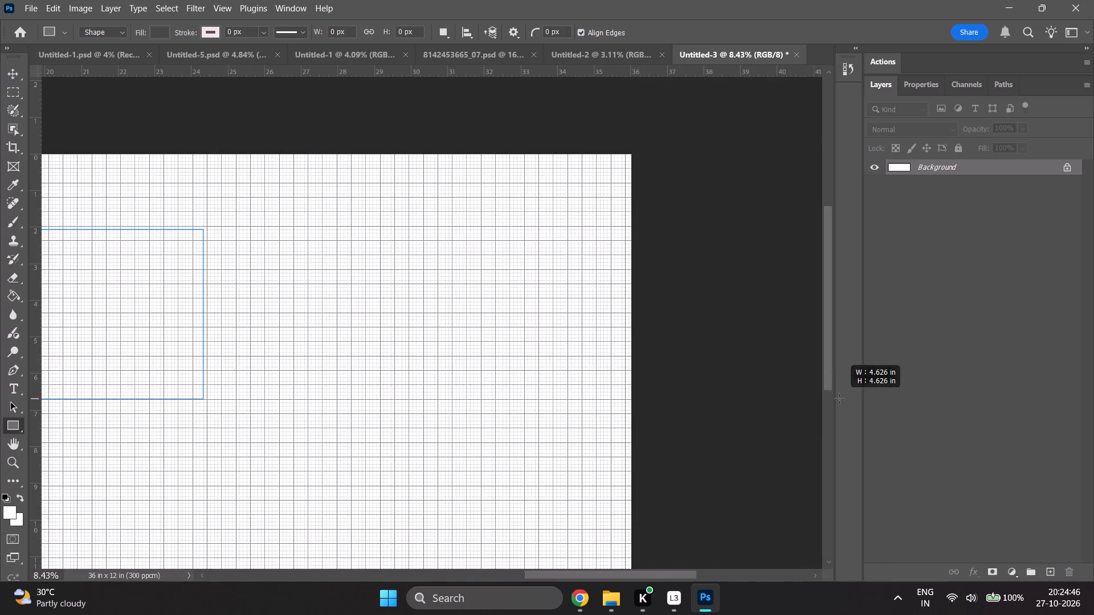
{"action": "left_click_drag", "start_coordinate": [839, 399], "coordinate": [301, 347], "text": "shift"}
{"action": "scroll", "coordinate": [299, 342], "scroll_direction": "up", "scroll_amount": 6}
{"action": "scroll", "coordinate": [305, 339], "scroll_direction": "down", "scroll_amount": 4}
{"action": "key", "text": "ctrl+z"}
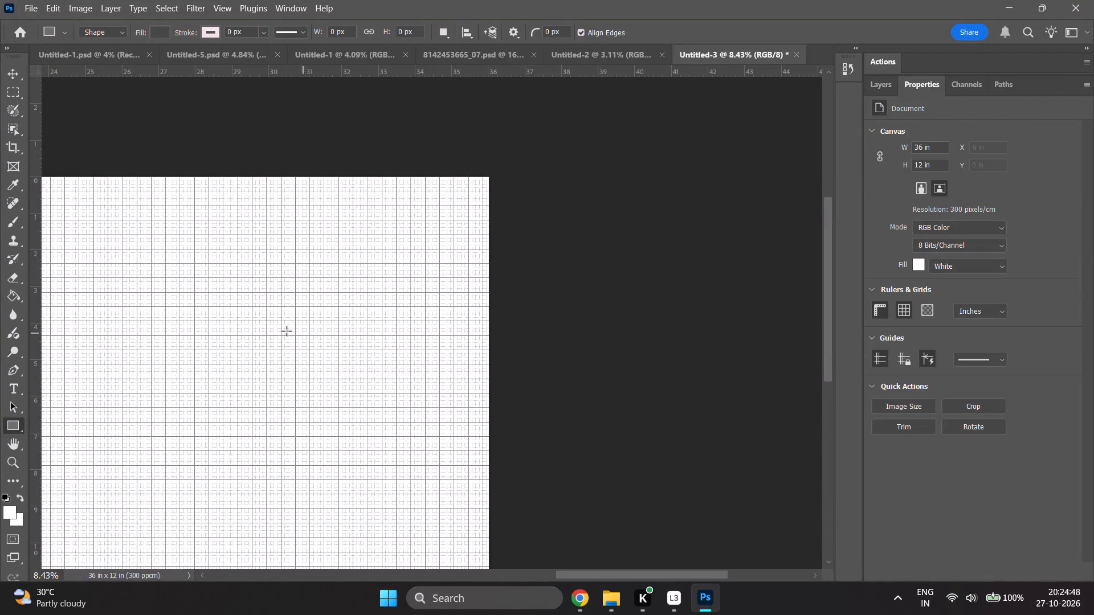
Draw a rectangle placeholder about 9.45 x 5.61 in on the spread's right-hand page, starting about 2.4 in below its top edge.
{"action": "scroll", "coordinate": [267, 322], "scroll_direction": "up", "scroll_amount": 8, "text": "alt"}
{"action": "scroll", "coordinate": [268, 320], "scroll_direction": "down", "scroll_amount": 9, "text": "alt"}
{"action": "scroll", "coordinate": [279, 320], "scroll_direction": "up", "scroll_amount": 2, "text": "ctrl"}
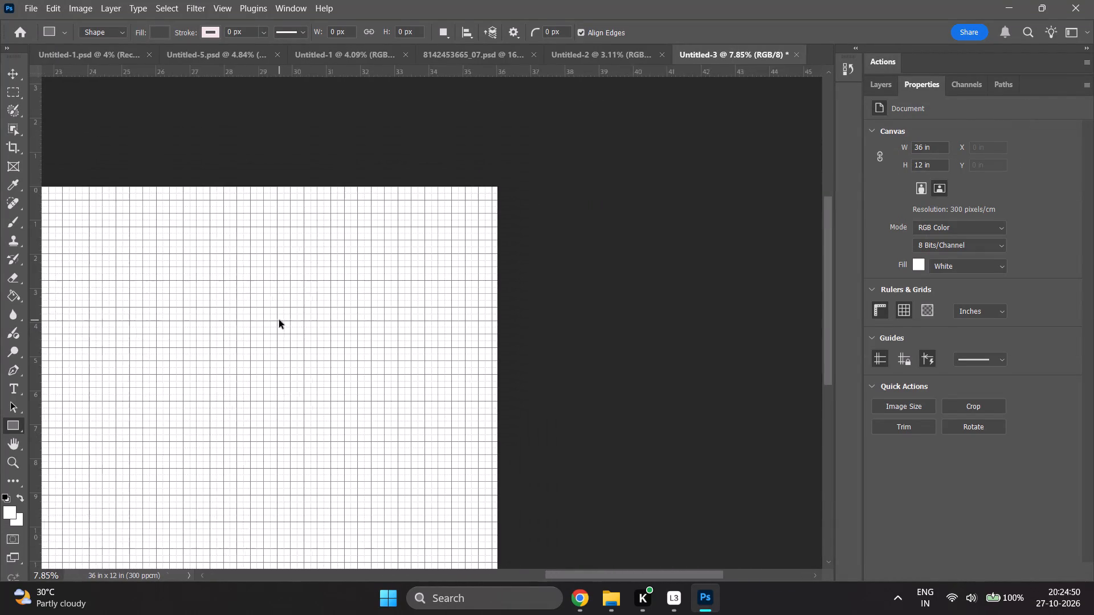
{"action": "scroll", "coordinate": [279, 320], "scroll_direction": "up", "scroll_amount": 20, "text": "ctrl"}
{"action": "scroll", "coordinate": [279, 320], "scroll_direction": "up", "scroll_amount": 6, "text": "ctrl"}
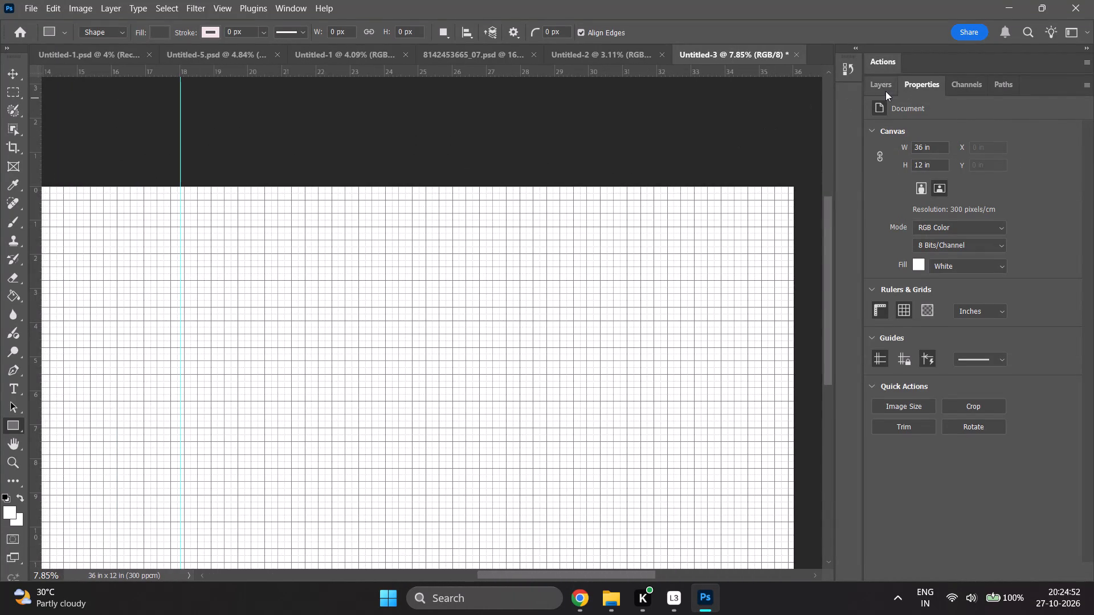
{"action": "left_click", "coordinate": [887, 91]}
{"action": "scroll", "coordinate": [434, 376], "scroll_direction": "down", "scroll_amount": 2, "text": "alt"}
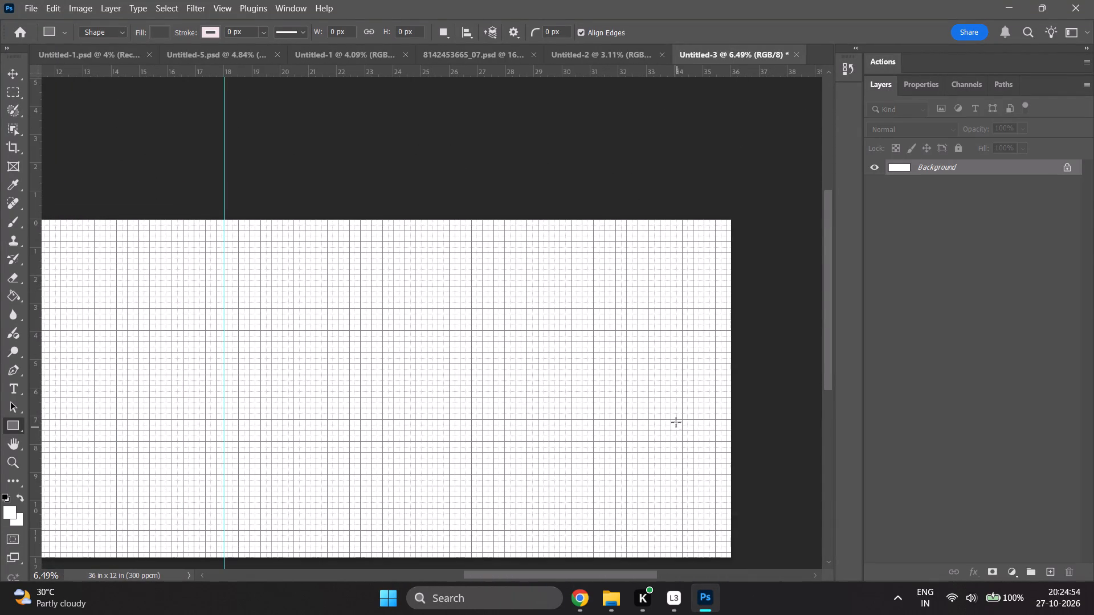
{"action": "key", "text": "u"}
{"action": "left_click_drag", "start_coordinate": [281, 285], "coordinate": [447, 386]}
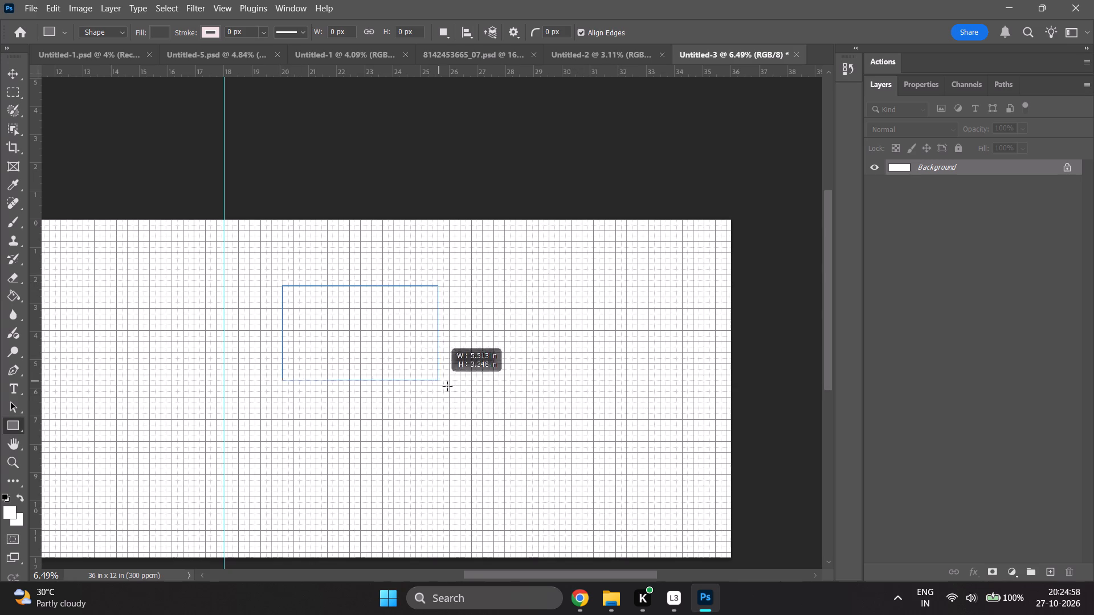
{"action": "left_click_drag", "start_coordinate": [447, 386], "coordinate": [493, 442]}
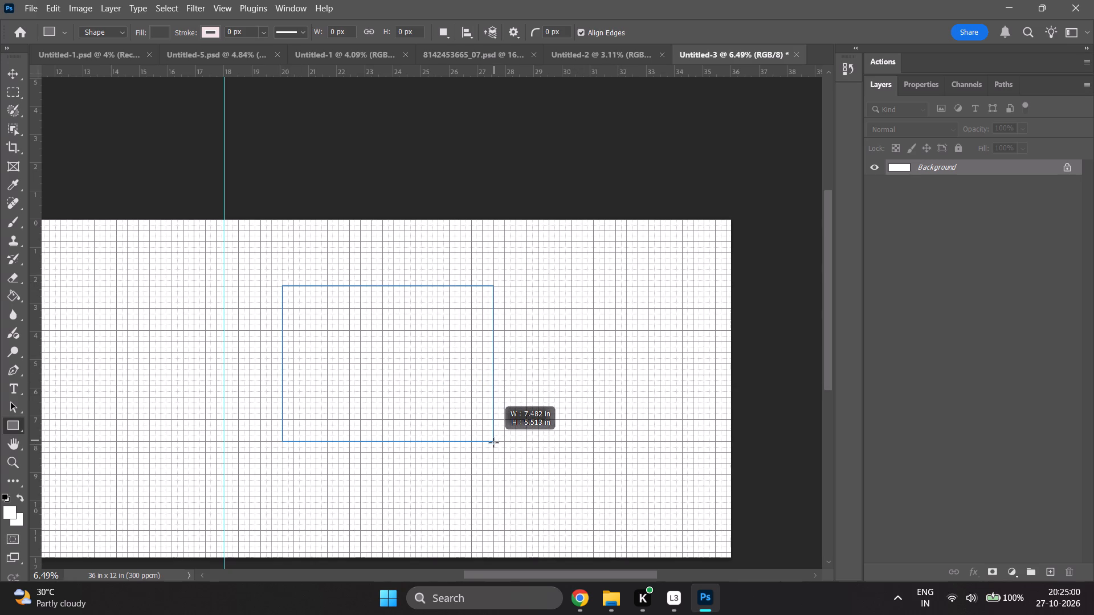
{"action": "left_click_drag", "start_coordinate": [493, 442], "coordinate": [549, 443]}
Move the rectangle toward the page's top inner corner, to about X 18.9 in and Y 0.79 in.
{"action": "scroll", "coordinate": [397, 417], "scroll_direction": "down", "scroll_amount": 5}
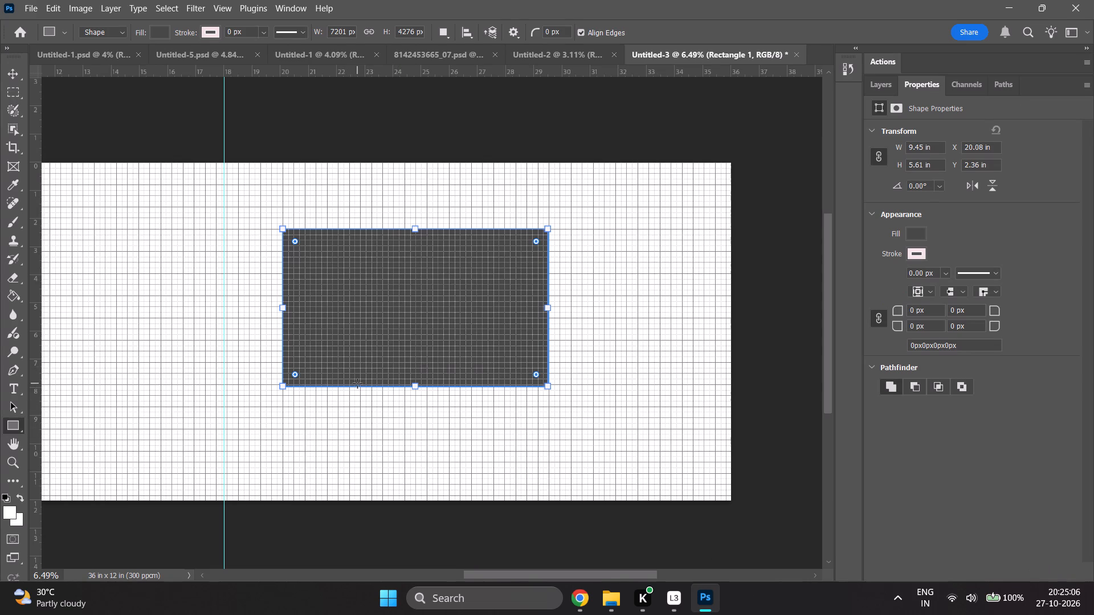
{"action": "scroll", "coordinate": [357, 382], "scroll_direction": "up", "scroll_amount": 7, "text": "alt"}
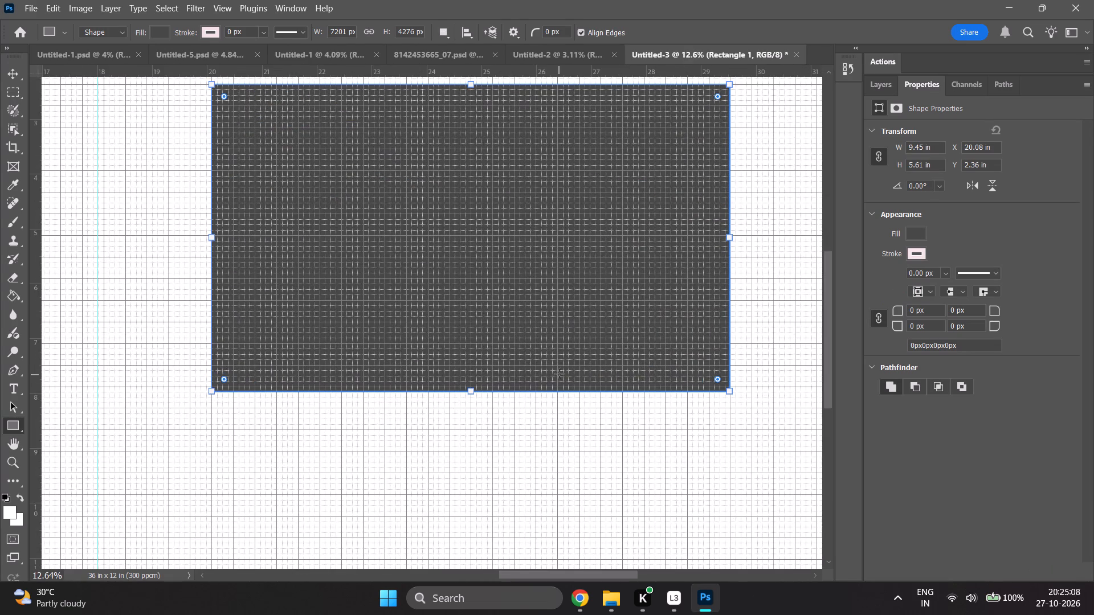
{"action": "key", "text": "u"}
{"action": "key", "text": "v"}
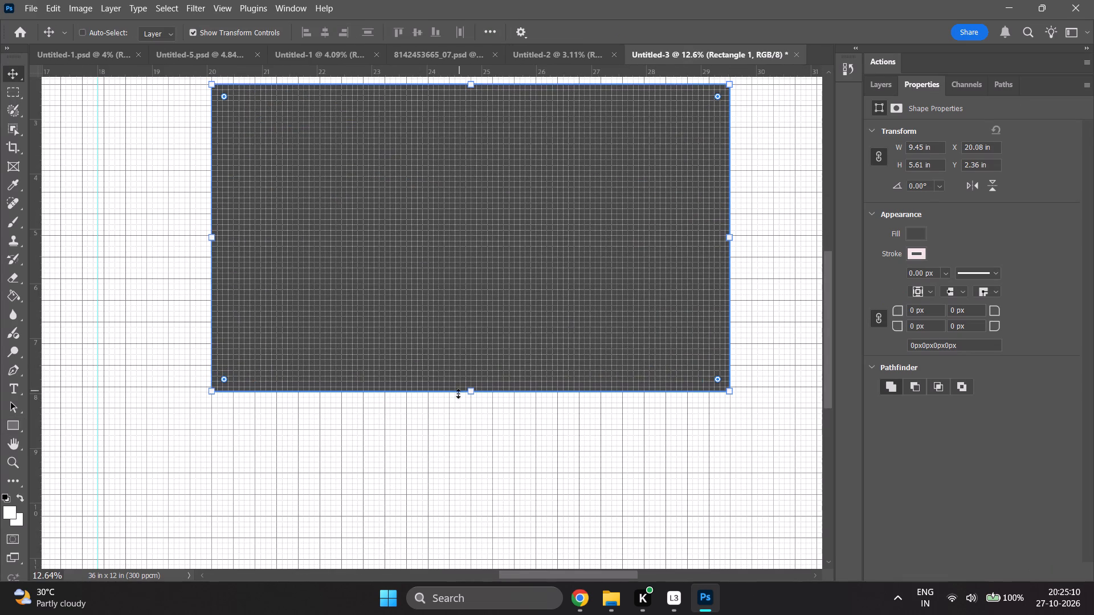
{"action": "scroll", "coordinate": [447, 406], "scroll_direction": "down", "scroll_amount": 6, "text": "alt"}
{"action": "left_click_drag", "start_coordinate": [452, 371], "coordinate": [450, 366]}
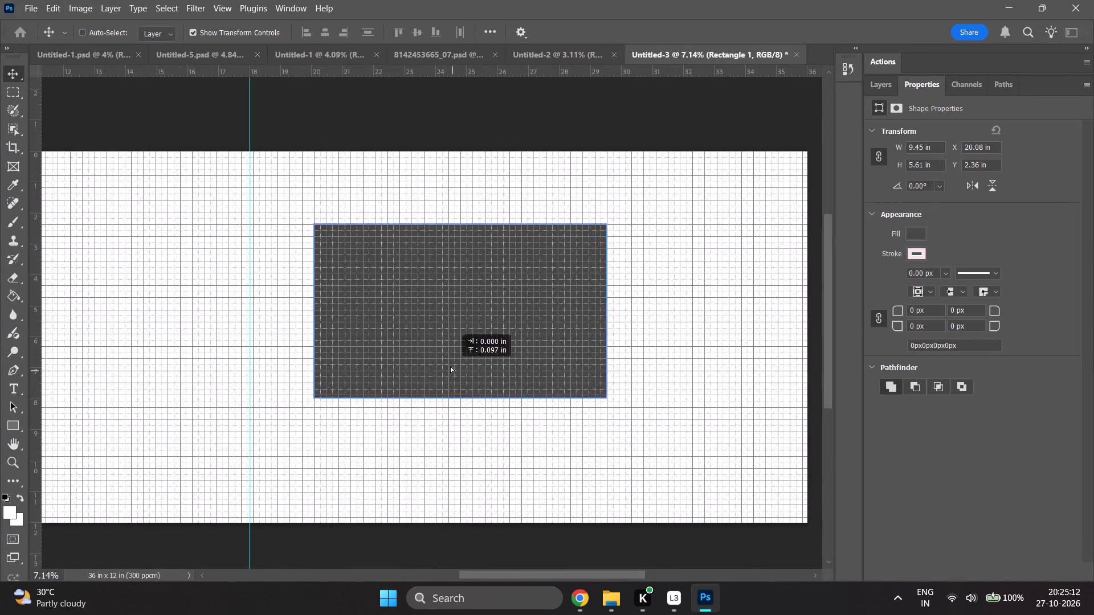
{"action": "left_click_drag", "start_coordinate": [450, 366], "coordinate": [415, 322]}
Resize the rectangle to about 7.88 in wide and 3.94 in high, keeping its top-left corner in place.
{"action": "left_click_drag", "start_coordinate": [425, 355], "coordinate": [426, 341], "text": "shift"}
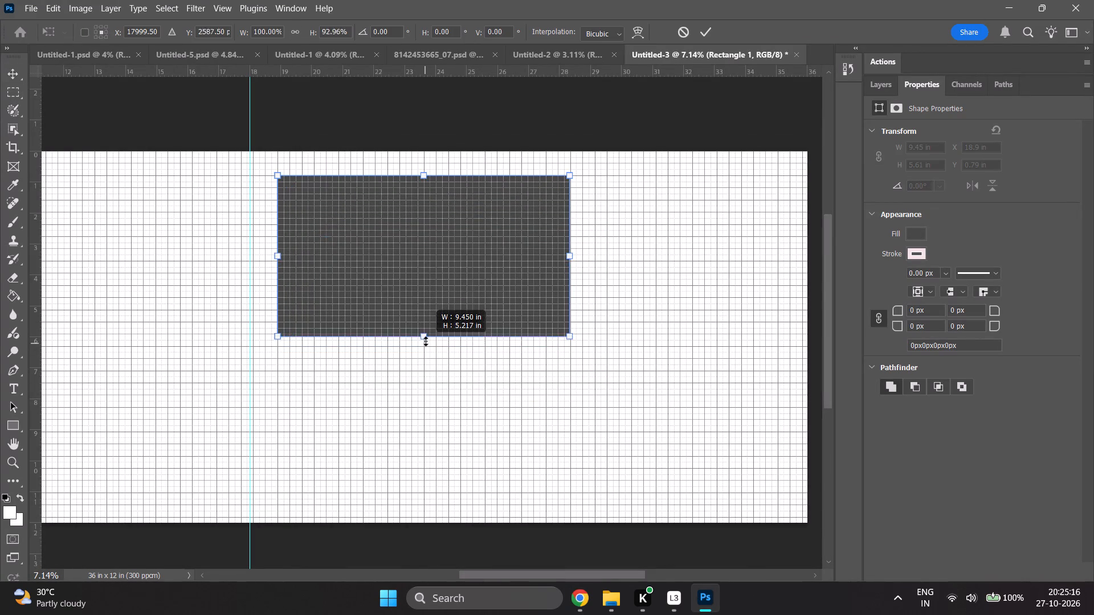
{"action": "left_click_drag", "start_coordinate": [426, 341], "coordinate": [427, 337], "text": "shift"}
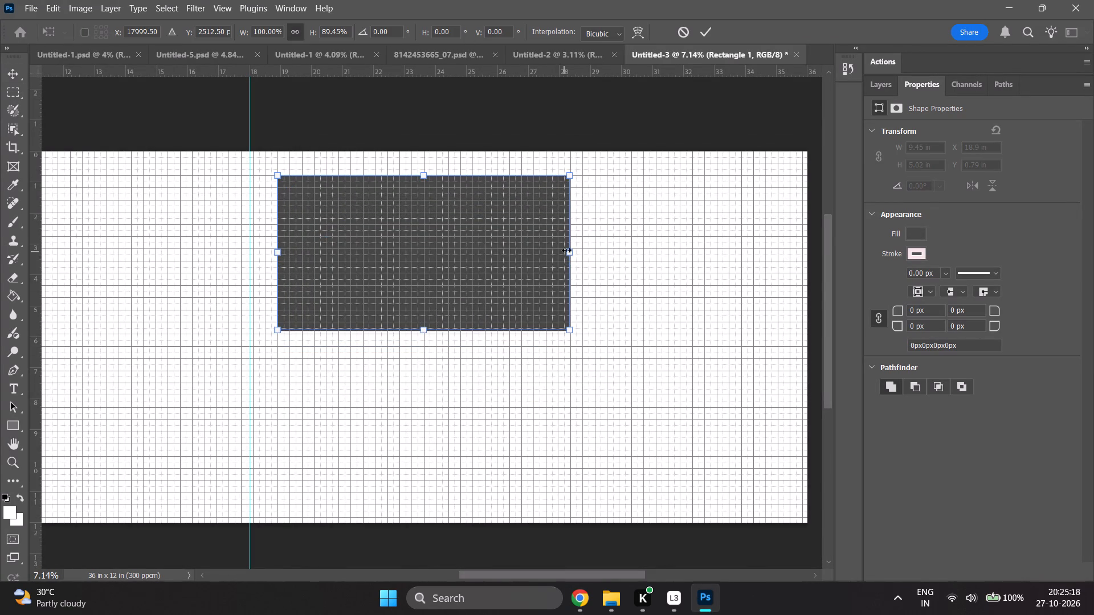
{"action": "left_click_drag", "start_coordinate": [569, 249], "coordinate": [521, 260], "text": "shift"}
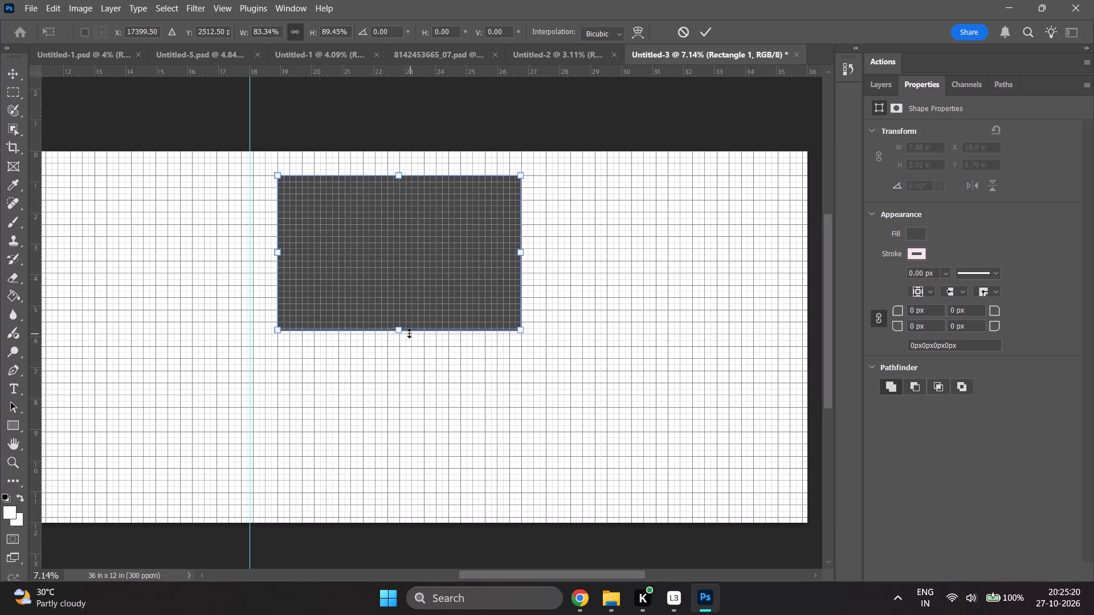
{"action": "left_click_drag", "start_coordinate": [401, 331], "coordinate": [406, 300], "text": "shift"}
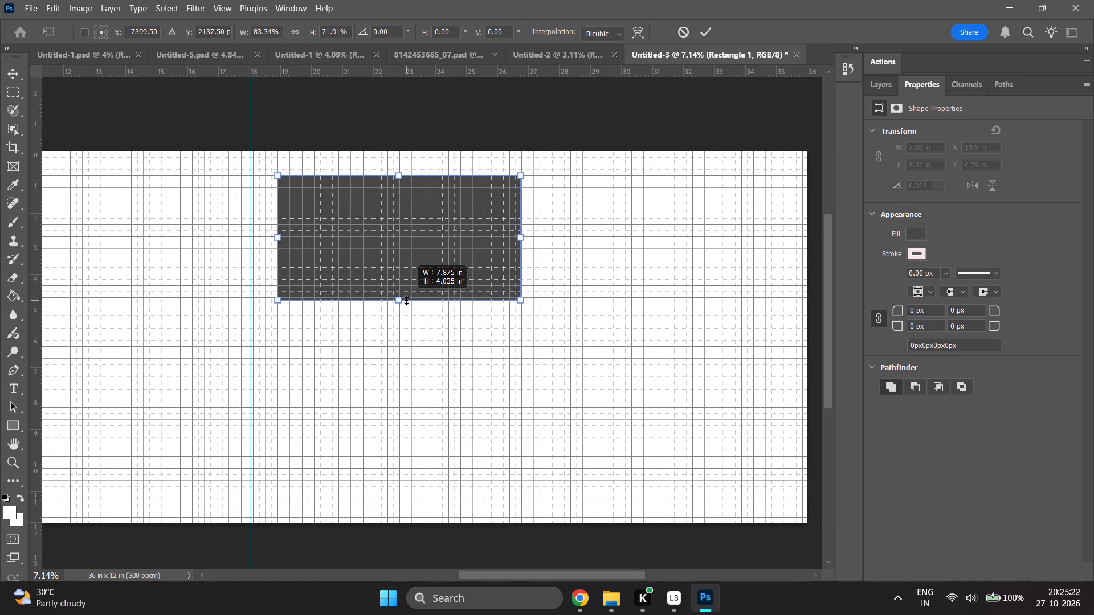
{"action": "left_click_drag", "start_coordinate": [406, 300], "coordinate": [407, 298], "text": "shift"}
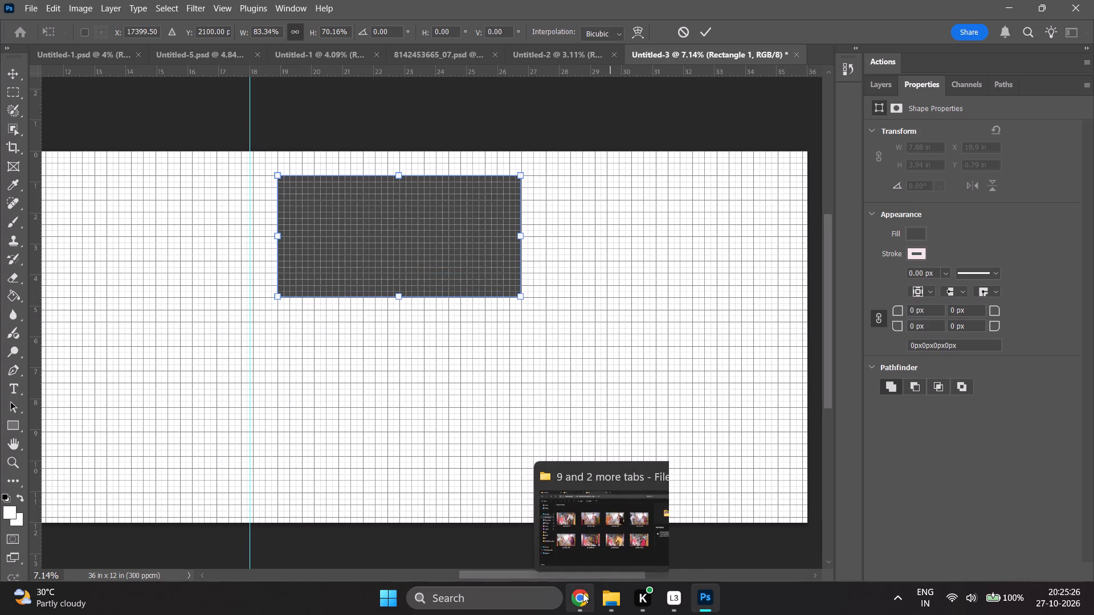
Check the tutorial's layout in Chrome, then scale the rectangle down proportionally to about 7 x 3.5 in and commit it.
{"action": "left_click", "coordinate": [583, 593]}
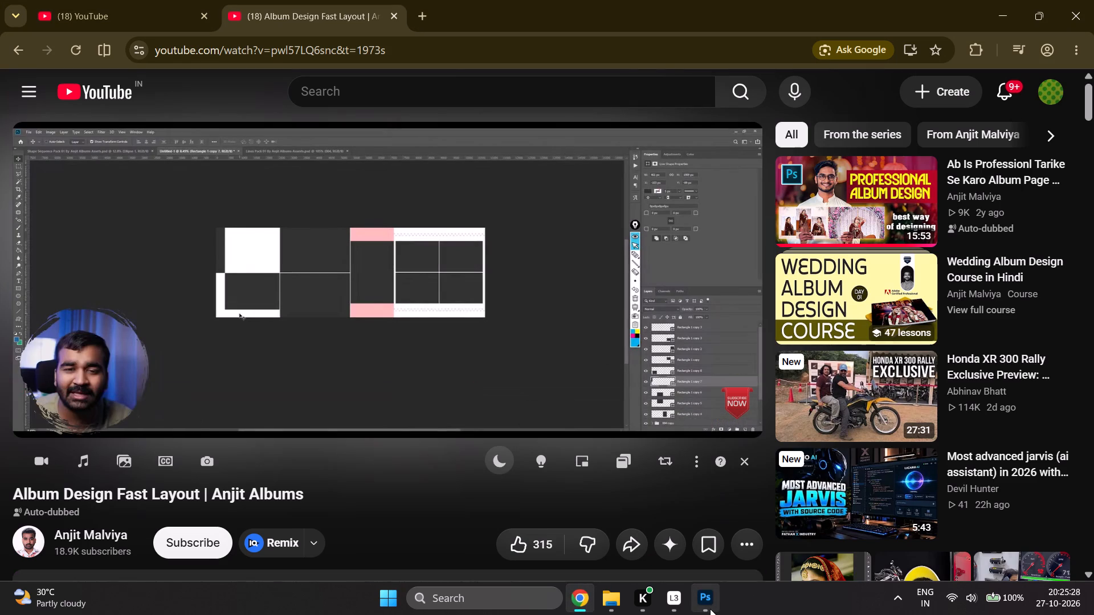
{"action": "left_click", "coordinate": [709, 604]}
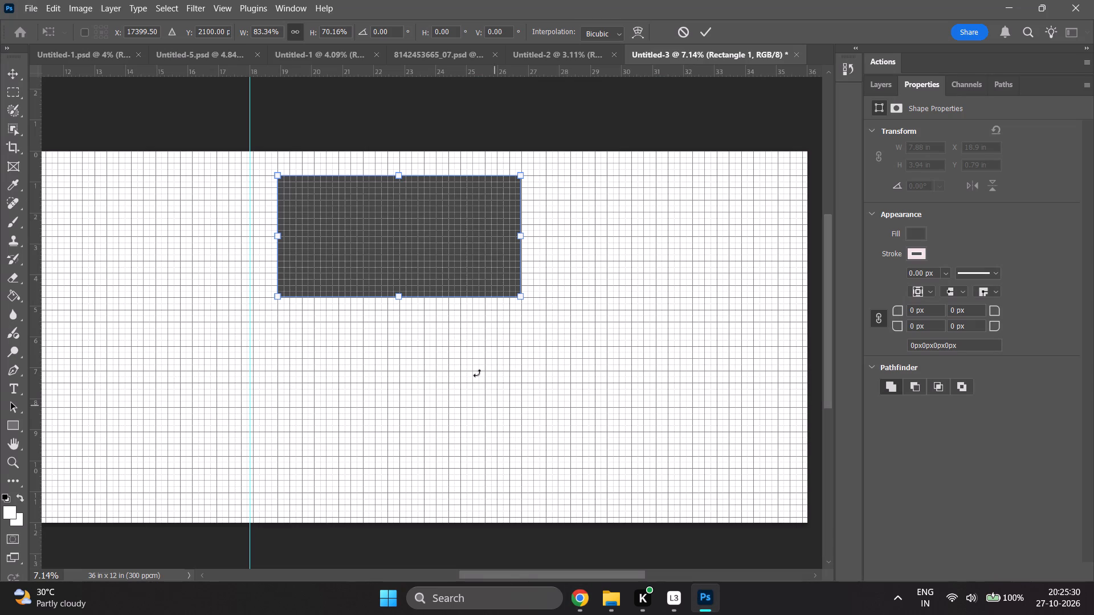
{"action": "left_click", "coordinate": [876, 86]}
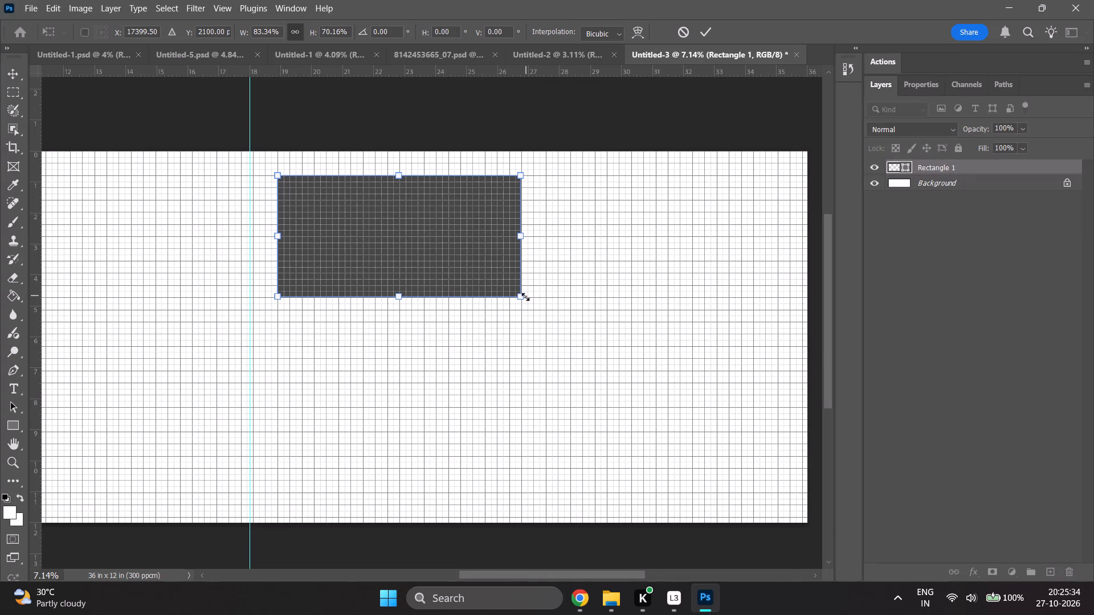
{"action": "left_click_drag", "start_coordinate": [521, 300], "coordinate": [502, 289]}
{"action": "left_click_drag", "start_coordinate": [521, 298], "coordinate": [496, 276]}
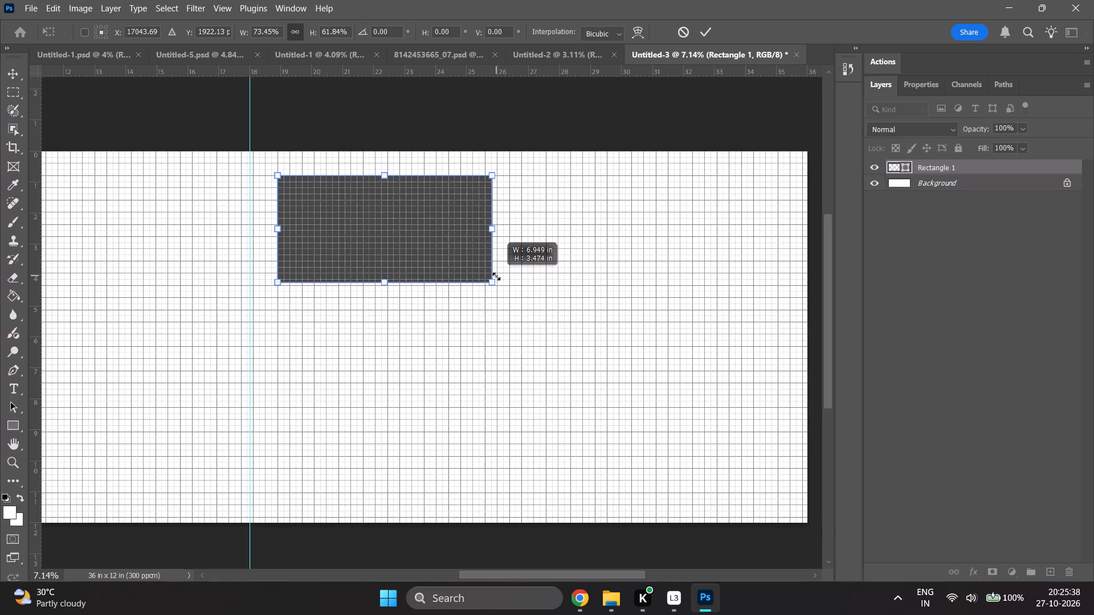
{"action": "left_click_drag", "start_coordinate": [496, 276], "coordinate": [496, 277]}
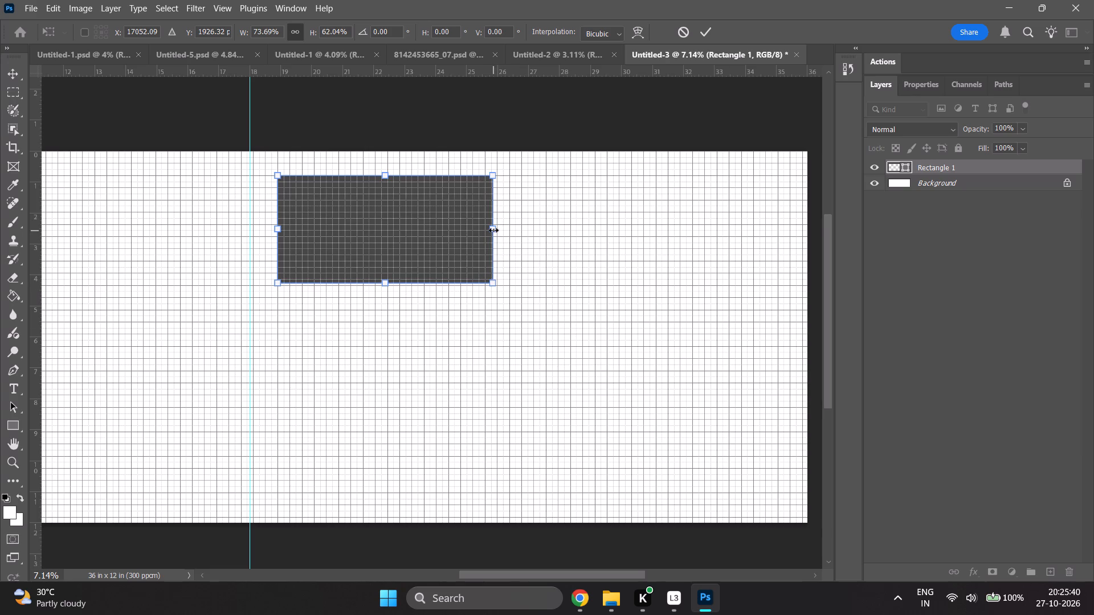
{"action": "left_click", "coordinate": [1002, 391]}
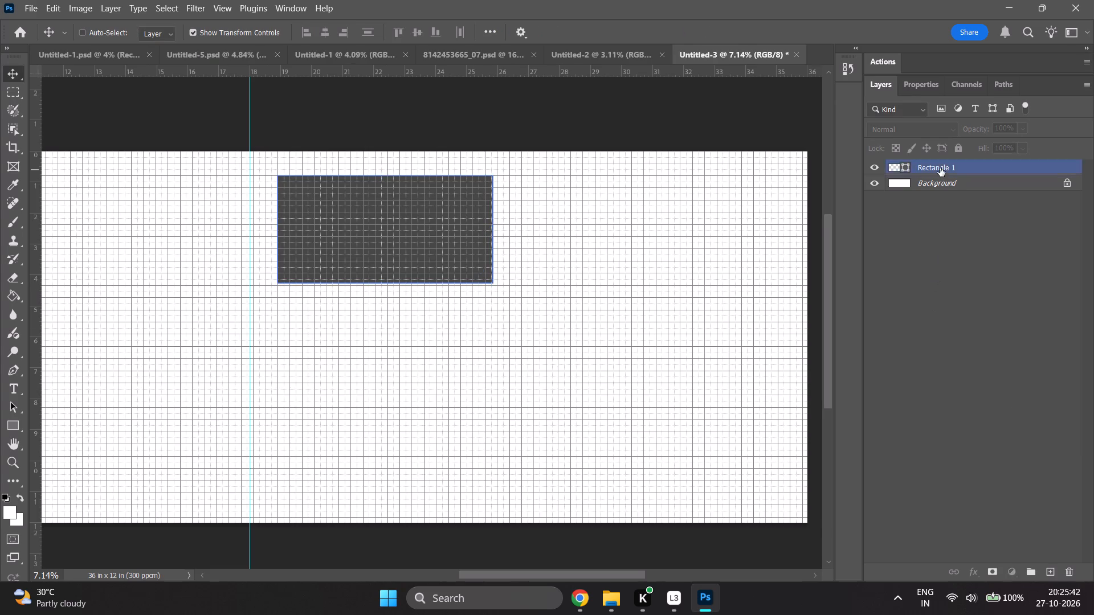
Duplicate the Rectangle 1 layer three times.
{"action": "left_click", "coordinate": [940, 168]}
{"action": "key", "text": "ctrl+j"}
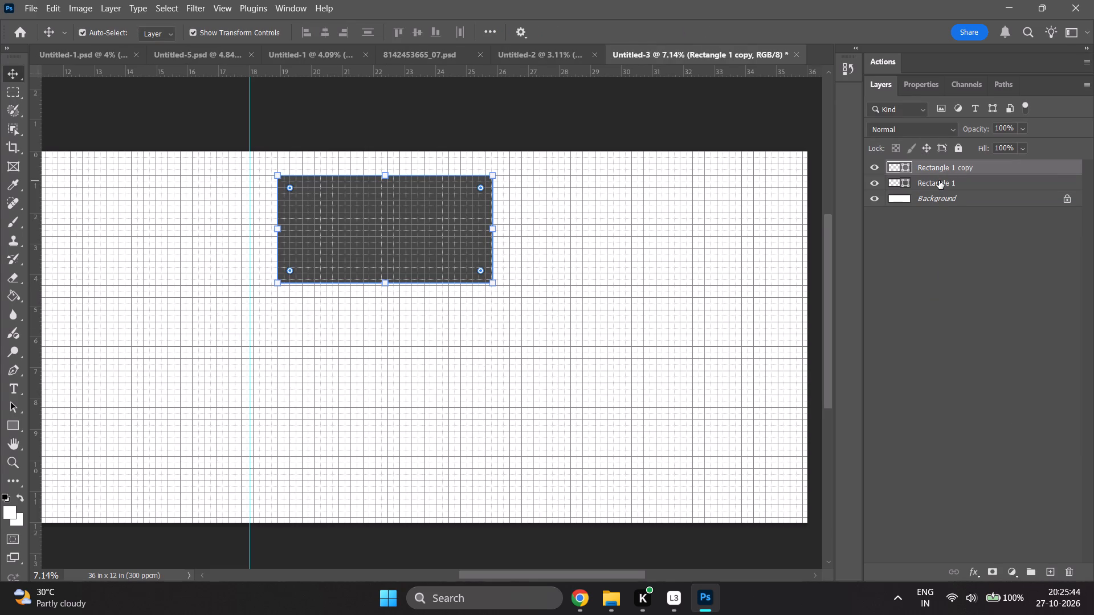
{"action": "key", "text": "ctrl+j"}
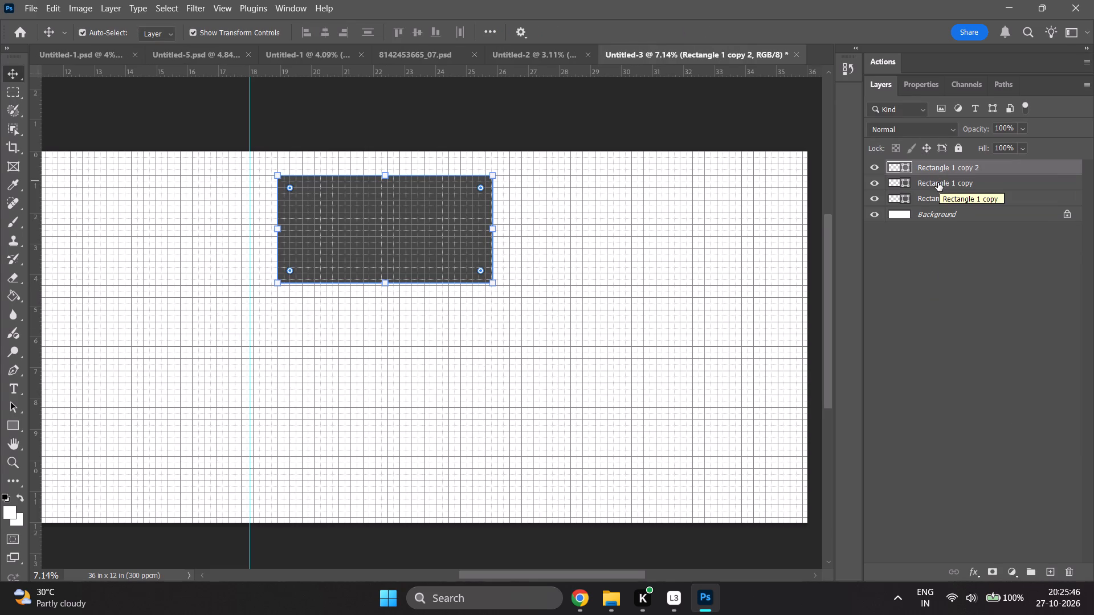
{"action": "key", "text": "ctrl+j"}
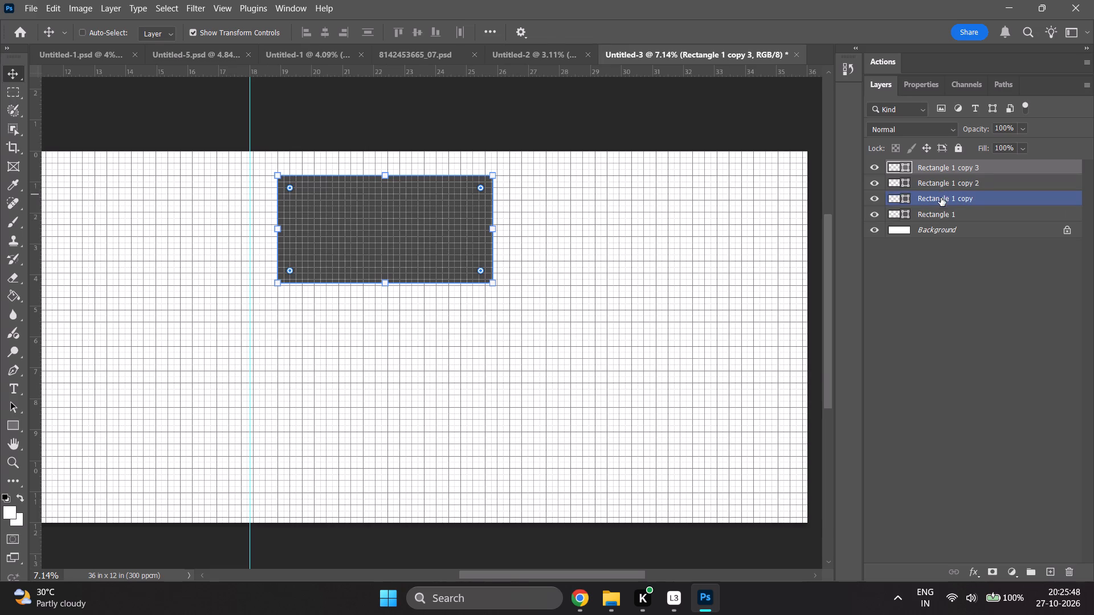
Move the Rectangle 1 copy placeholder directly below the original, aligned with its sides and separated by a narrow gap.
{"action": "left_click", "coordinate": [941, 198]}
{"action": "left_click_drag", "start_coordinate": [451, 257], "coordinate": [456, 347], "text": "shift"}
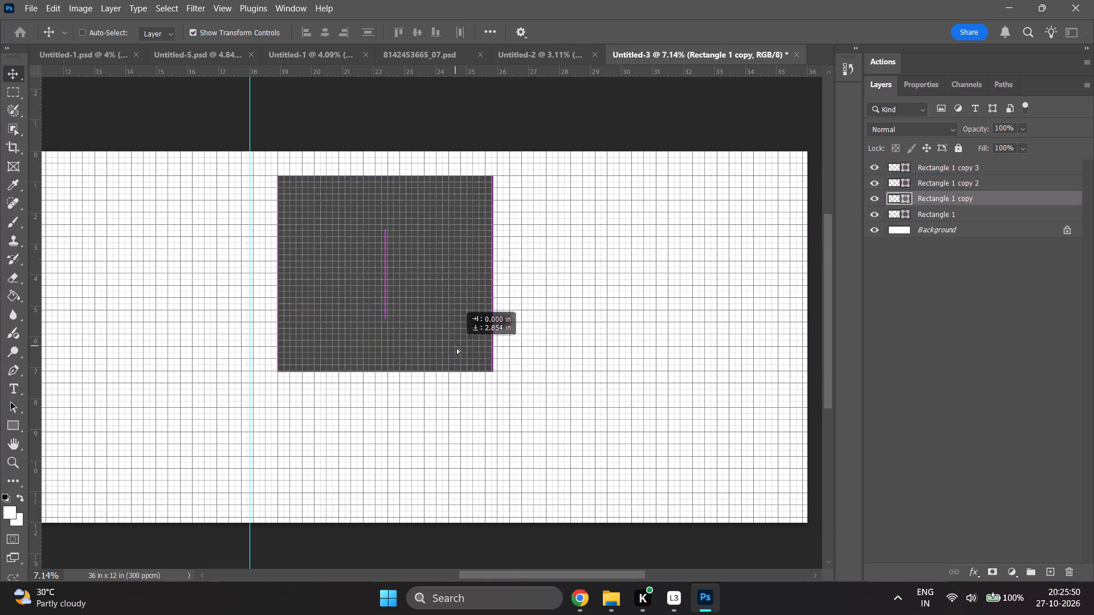
{"action": "left_click_drag", "start_coordinate": [456, 347], "coordinate": [468, 370], "text": "shift"}
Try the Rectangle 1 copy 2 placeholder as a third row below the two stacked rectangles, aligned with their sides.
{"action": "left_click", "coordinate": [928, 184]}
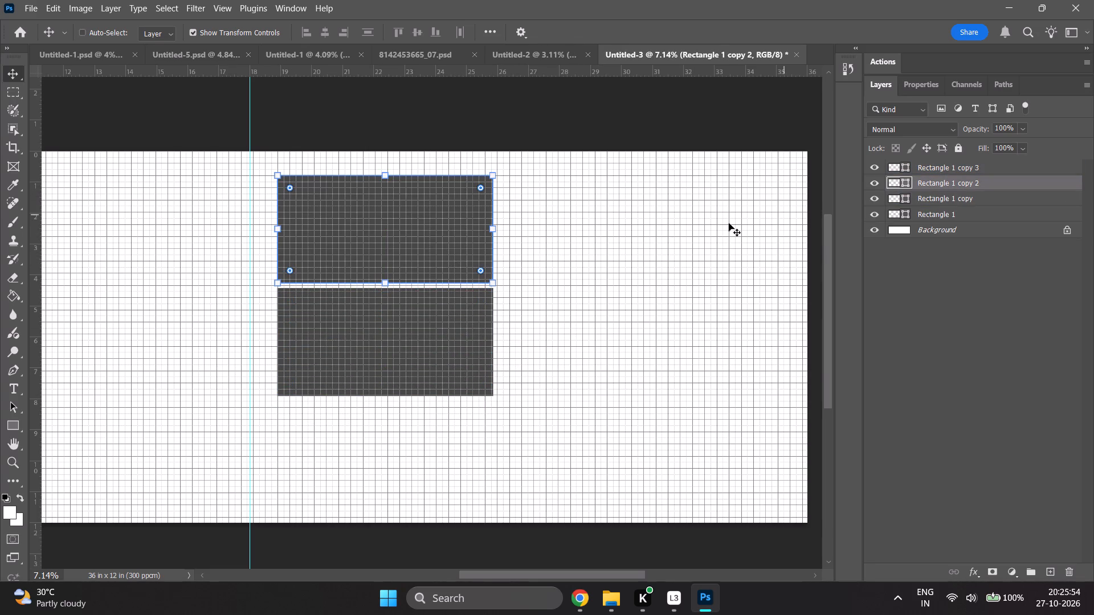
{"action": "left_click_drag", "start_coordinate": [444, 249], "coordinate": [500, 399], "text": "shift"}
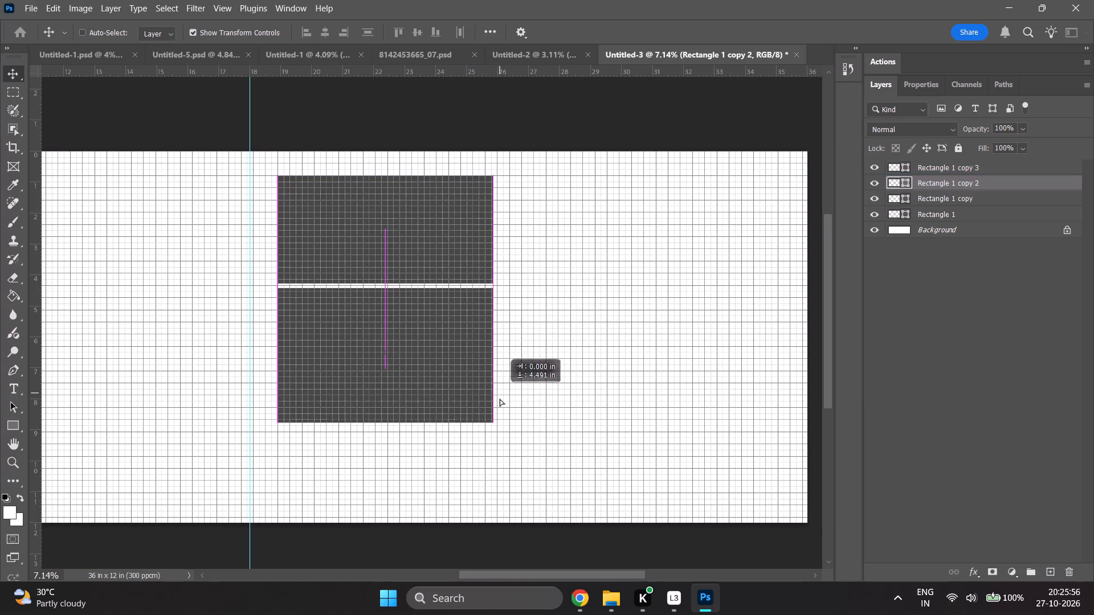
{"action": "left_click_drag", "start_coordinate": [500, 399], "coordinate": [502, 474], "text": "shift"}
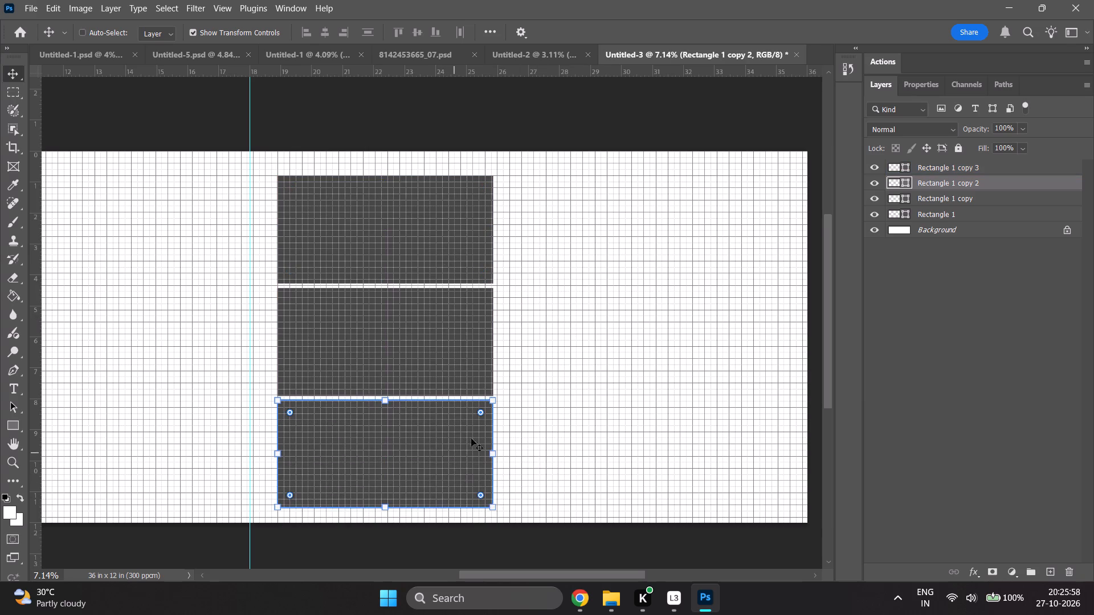
Move the Rectangle 1 copy 2 placeholder beside the original rectangle, aligned with its top edge and separated by a narrow vertical gap.
{"action": "left_click_drag", "start_coordinate": [423, 453], "coordinate": [662, 246]}
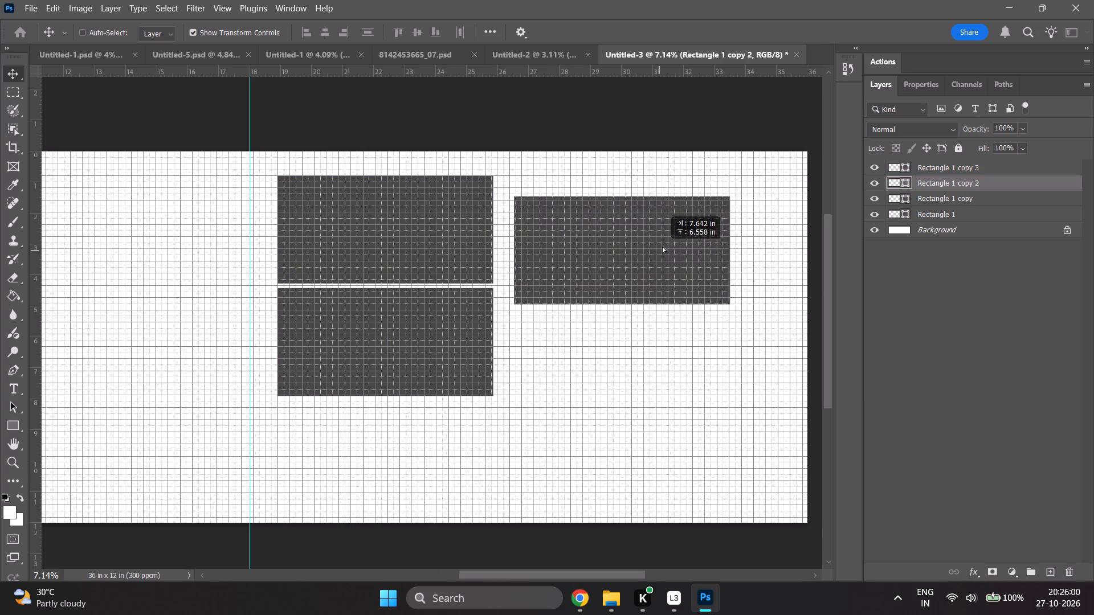
{"action": "left_click_drag", "start_coordinate": [662, 246], "coordinate": [663, 243]}
{"action": "left_click_drag", "start_coordinate": [663, 242], "coordinate": [646, 230]}
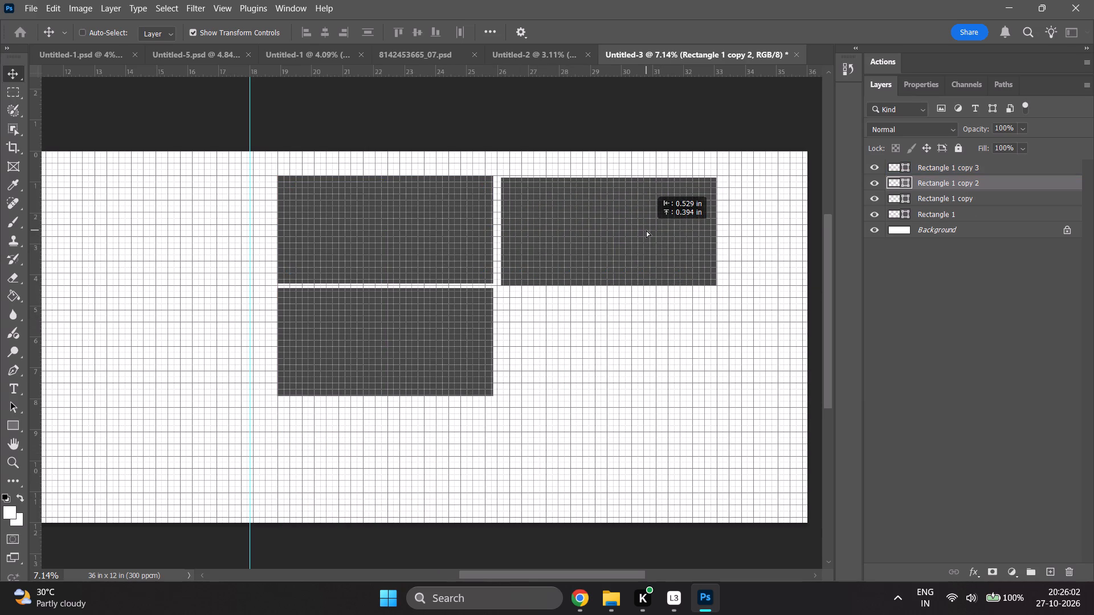
{"action": "left_click_drag", "start_coordinate": [646, 230], "coordinate": [644, 228]}
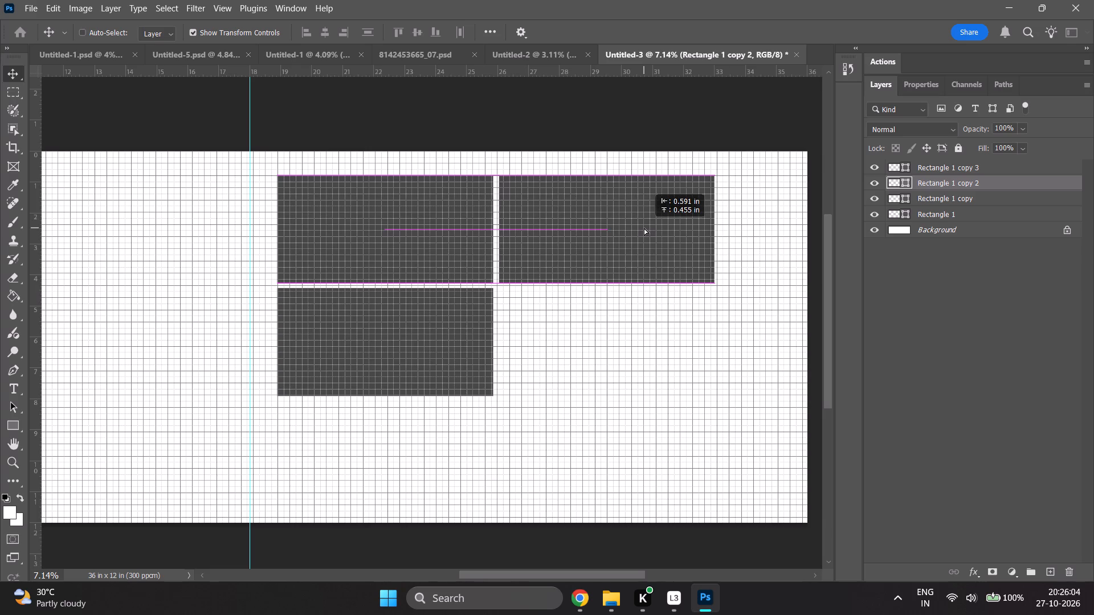
{"action": "left_click_drag", "start_coordinate": [644, 228], "coordinate": [644, 224]}
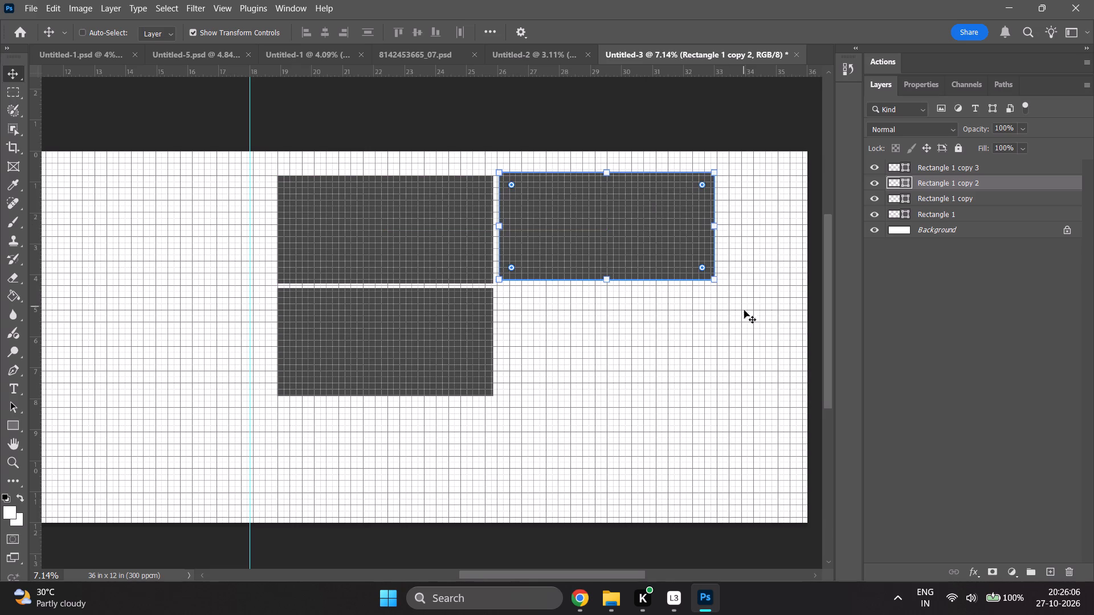
{"action": "left_click", "coordinate": [573, 224]}
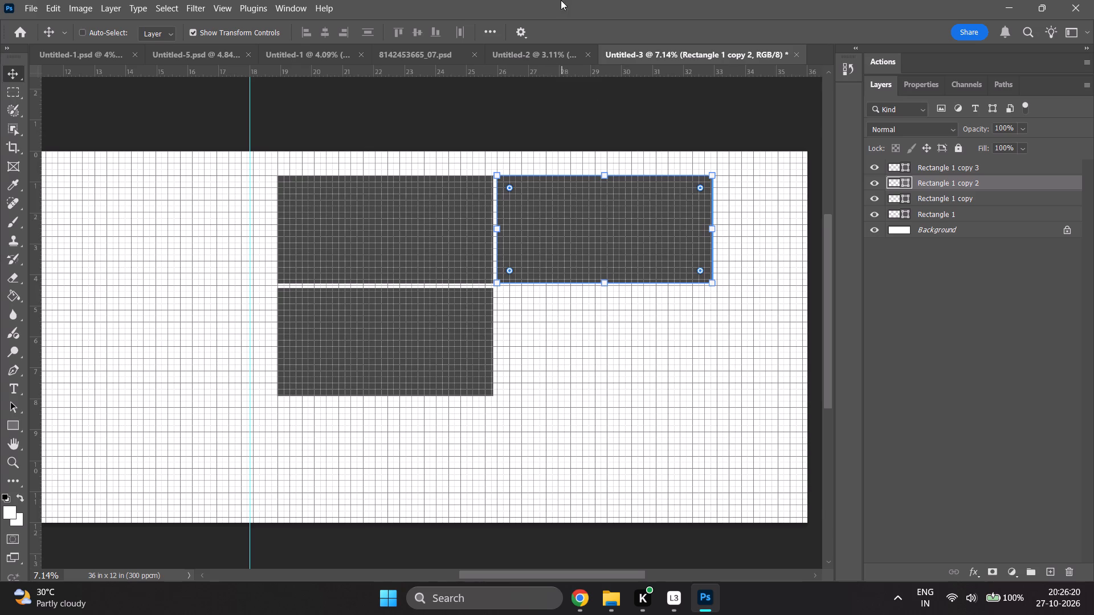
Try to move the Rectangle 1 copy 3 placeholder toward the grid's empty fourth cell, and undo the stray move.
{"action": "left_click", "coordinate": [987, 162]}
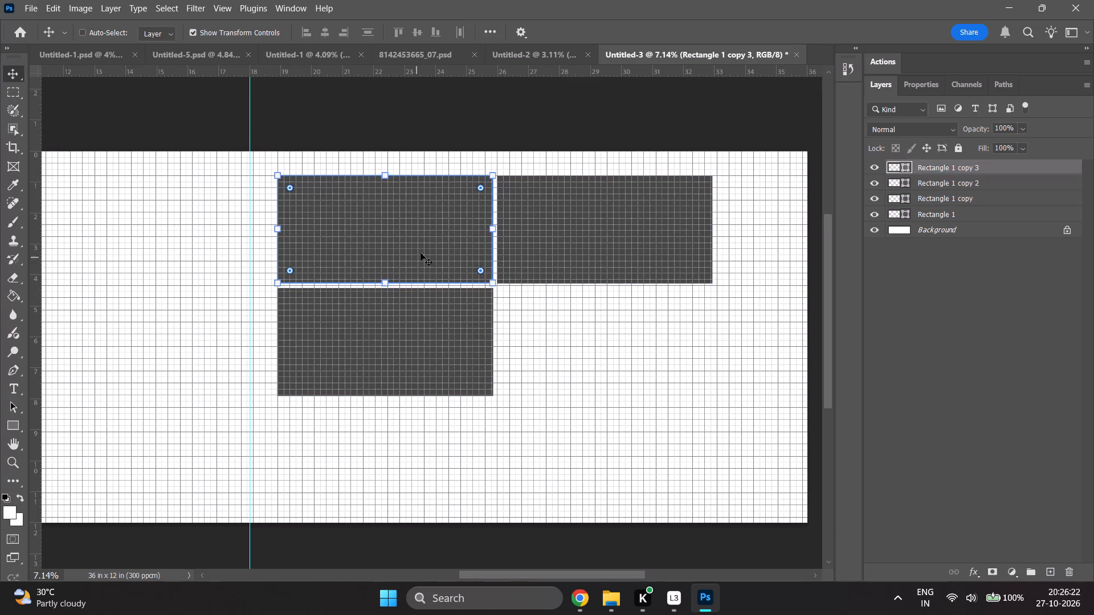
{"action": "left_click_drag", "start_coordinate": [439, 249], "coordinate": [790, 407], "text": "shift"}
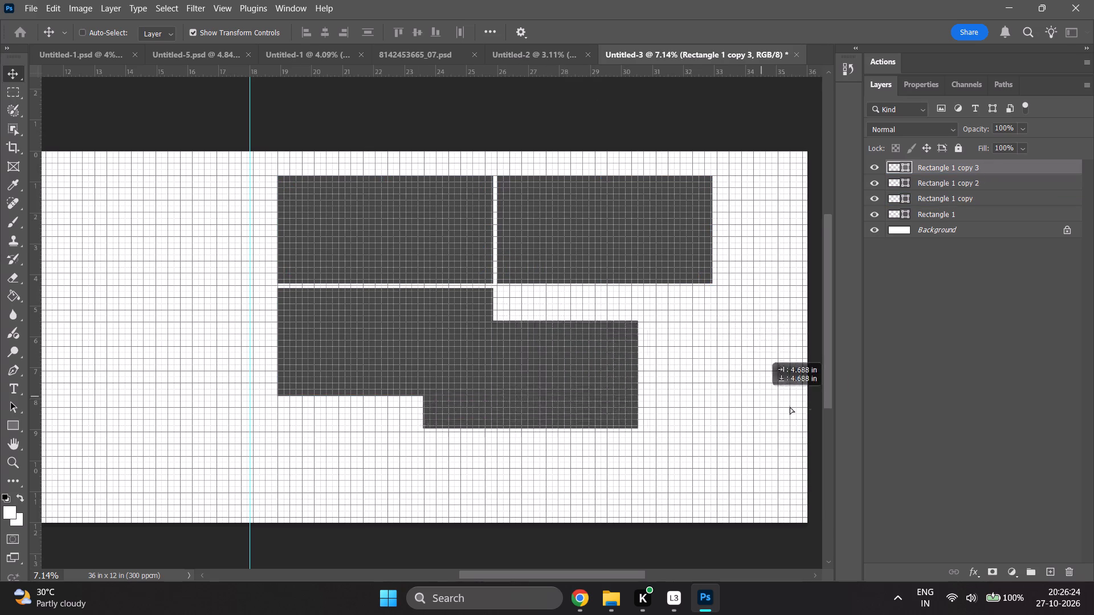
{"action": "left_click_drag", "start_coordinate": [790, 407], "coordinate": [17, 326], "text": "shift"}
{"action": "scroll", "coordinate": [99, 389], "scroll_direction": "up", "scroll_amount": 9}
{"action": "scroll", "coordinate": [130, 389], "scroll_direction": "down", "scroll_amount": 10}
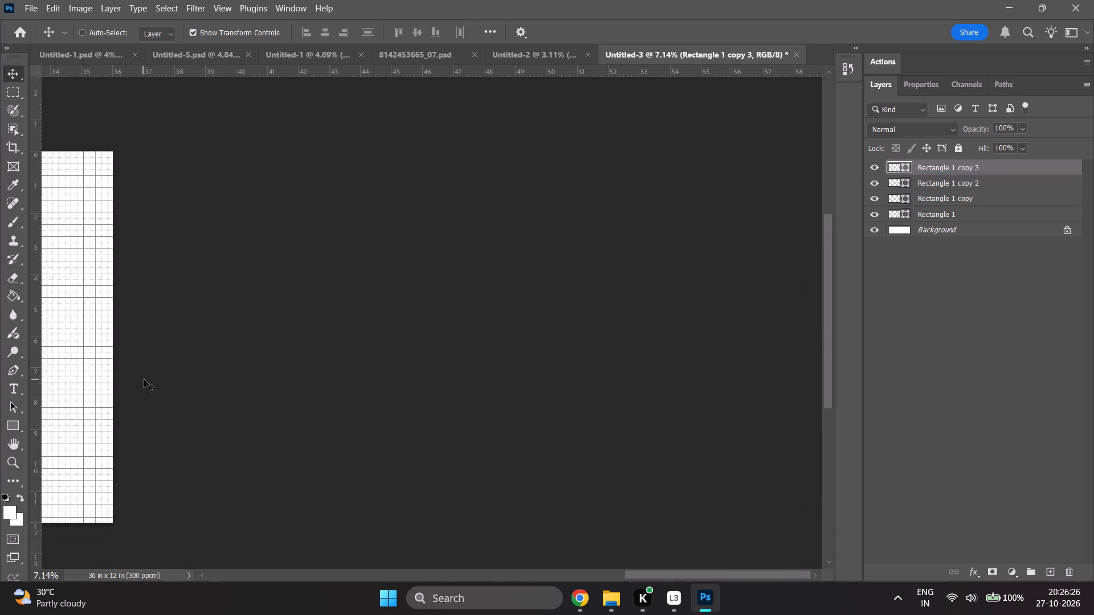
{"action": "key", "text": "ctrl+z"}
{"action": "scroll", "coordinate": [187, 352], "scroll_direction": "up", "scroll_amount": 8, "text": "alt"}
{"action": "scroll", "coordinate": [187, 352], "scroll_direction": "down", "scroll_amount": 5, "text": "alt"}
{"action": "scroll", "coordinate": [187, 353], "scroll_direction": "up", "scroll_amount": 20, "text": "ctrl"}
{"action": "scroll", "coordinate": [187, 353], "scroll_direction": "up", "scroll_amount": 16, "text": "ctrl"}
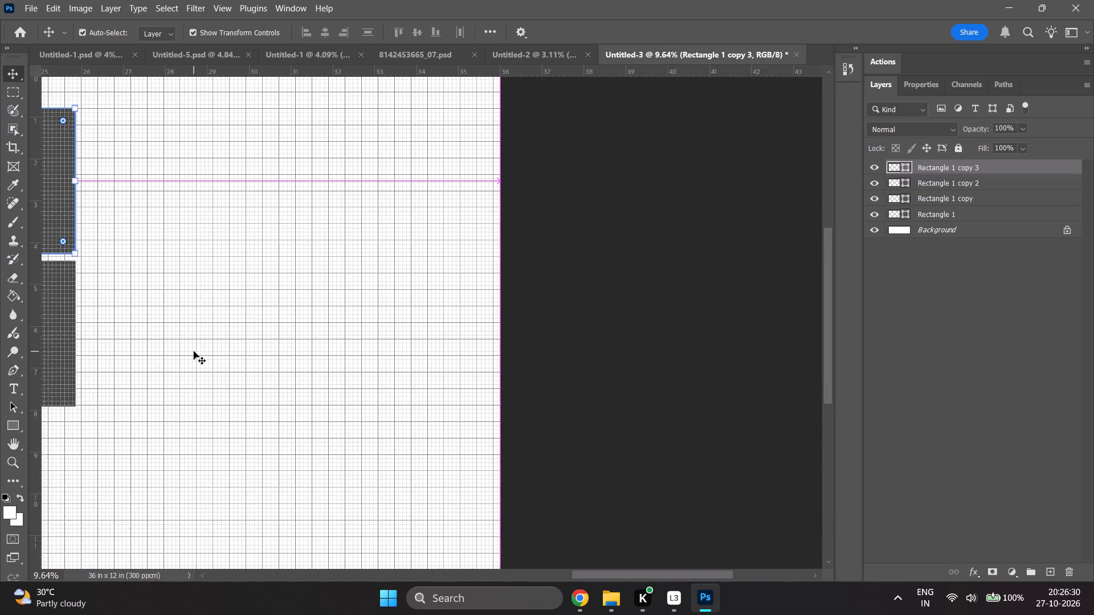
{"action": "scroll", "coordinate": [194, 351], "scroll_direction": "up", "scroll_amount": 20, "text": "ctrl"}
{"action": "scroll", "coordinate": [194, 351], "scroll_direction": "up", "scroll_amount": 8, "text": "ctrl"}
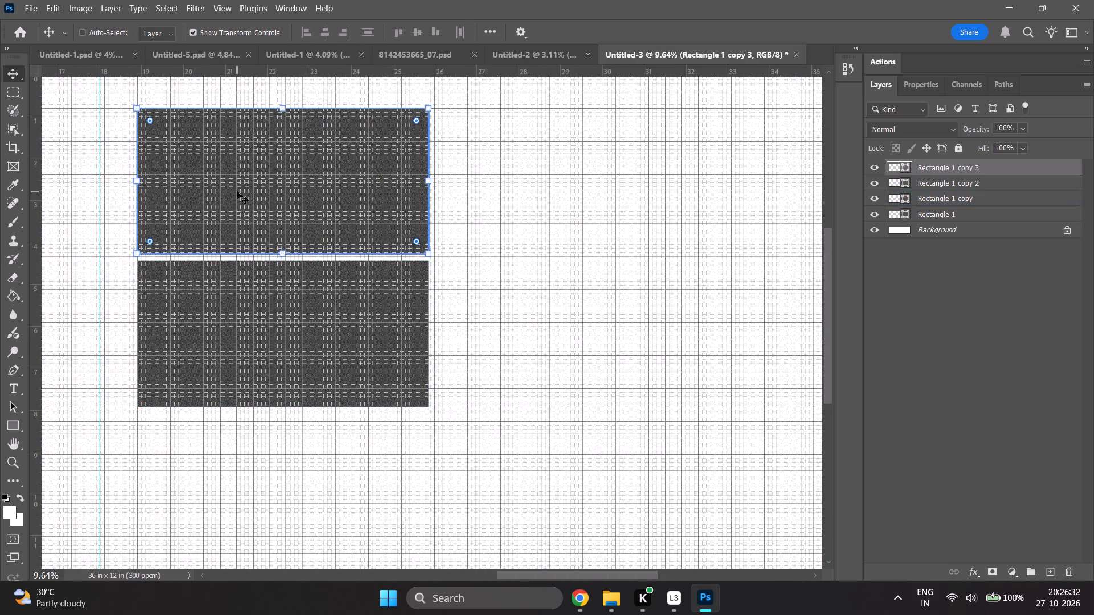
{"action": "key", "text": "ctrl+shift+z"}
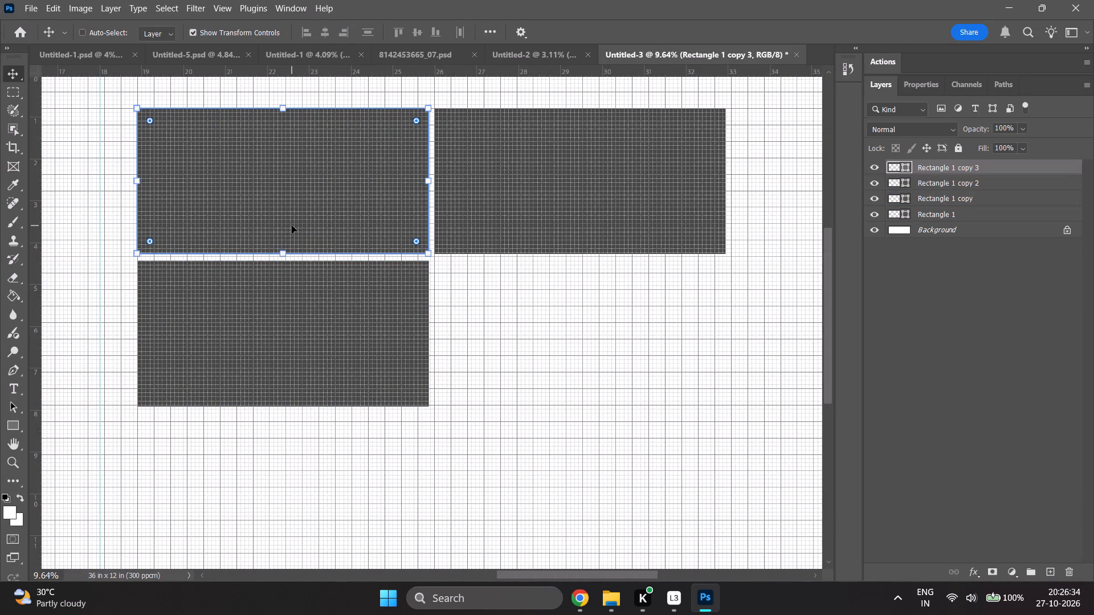
Move the Rectangle 1 copy 3 placeholder into the empty cell below Rectangle 1 copy 2, completing the two-by-two grid, and deselect it.
{"action": "left_click_drag", "start_coordinate": [332, 202], "coordinate": [646, 360]}
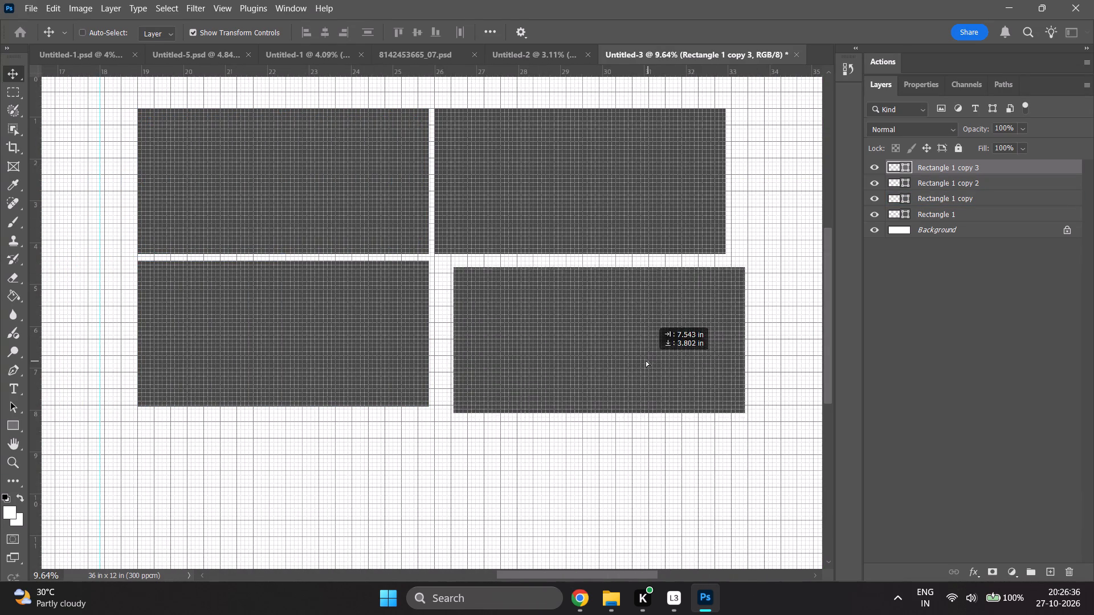
{"action": "left_click_drag", "start_coordinate": [646, 360], "coordinate": [643, 354]}
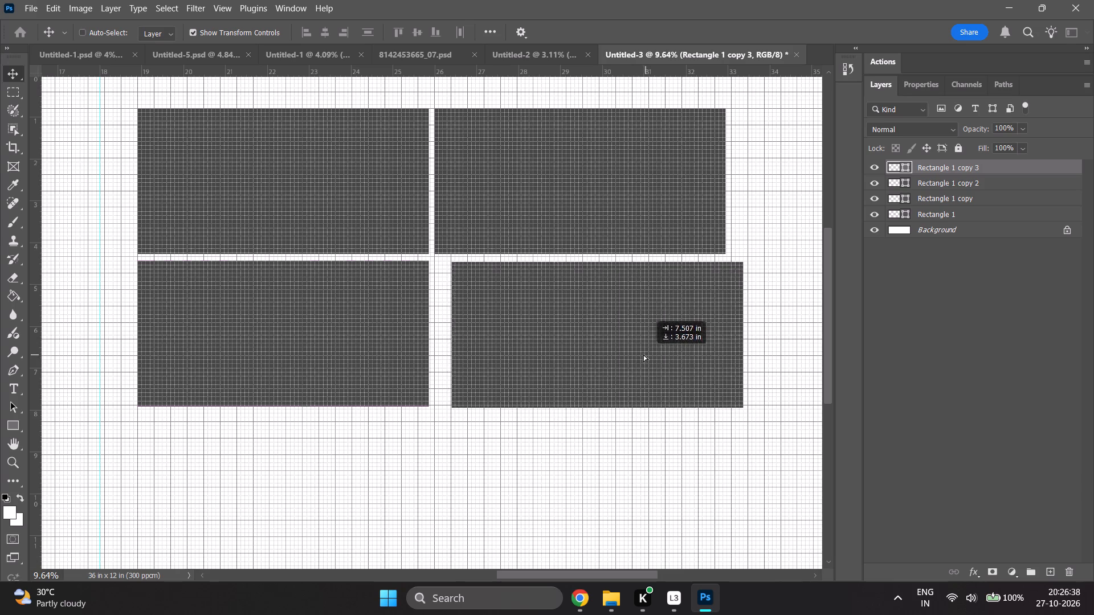
{"action": "left_click_drag", "start_coordinate": [643, 354], "coordinate": [630, 354]}
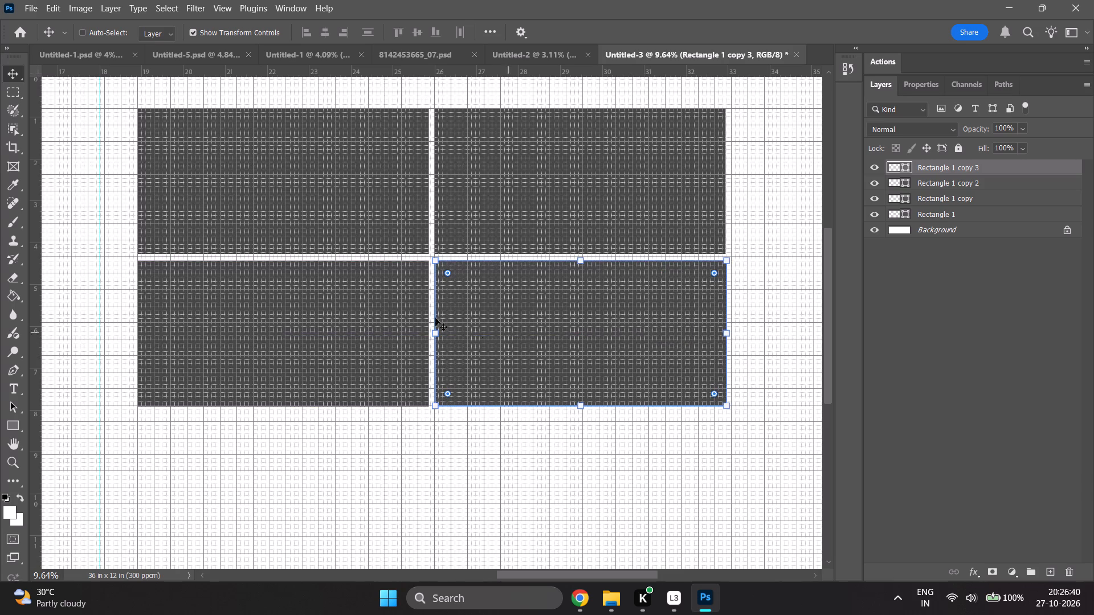
{"action": "scroll", "coordinate": [428, 317], "scroll_direction": "down", "scroll_amount": 3, "text": "alt"}
{"action": "scroll", "coordinate": [453, 310], "scroll_direction": "up", "scroll_amount": 3}
{"action": "left_click", "coordinate": [911, 313]}
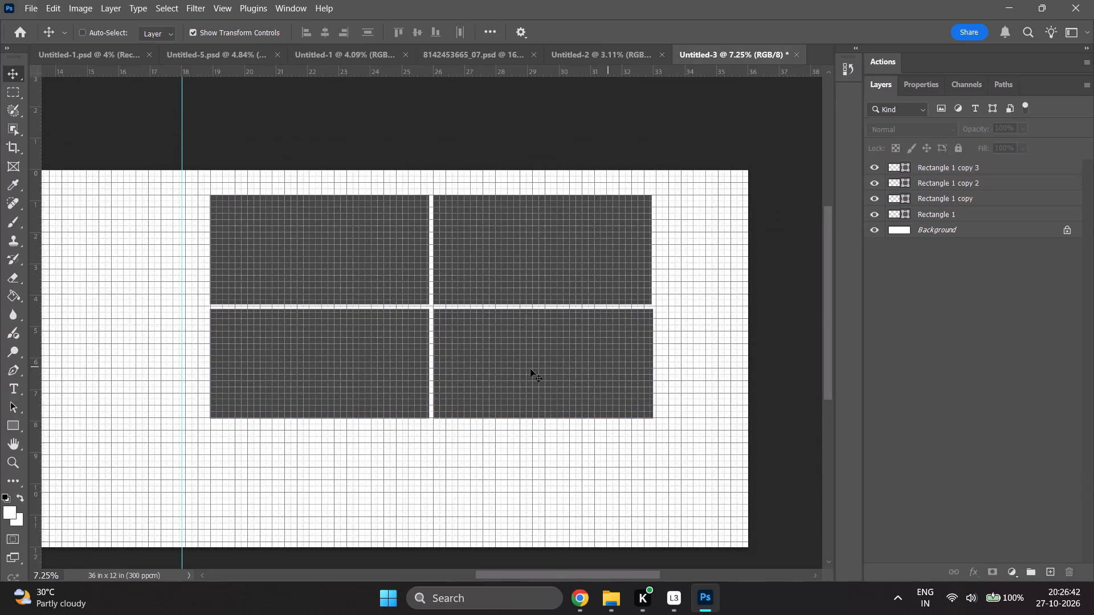
Move the Rectangle 1 copy placeholder up about 0.067 in to narrow its gap to the original rectangle, keeping their sides aligned.
{"action": "scroll", "coordinate": [432, 339], "scroll_direction": "up", "scroll_amount": 12, "text": "alt"}
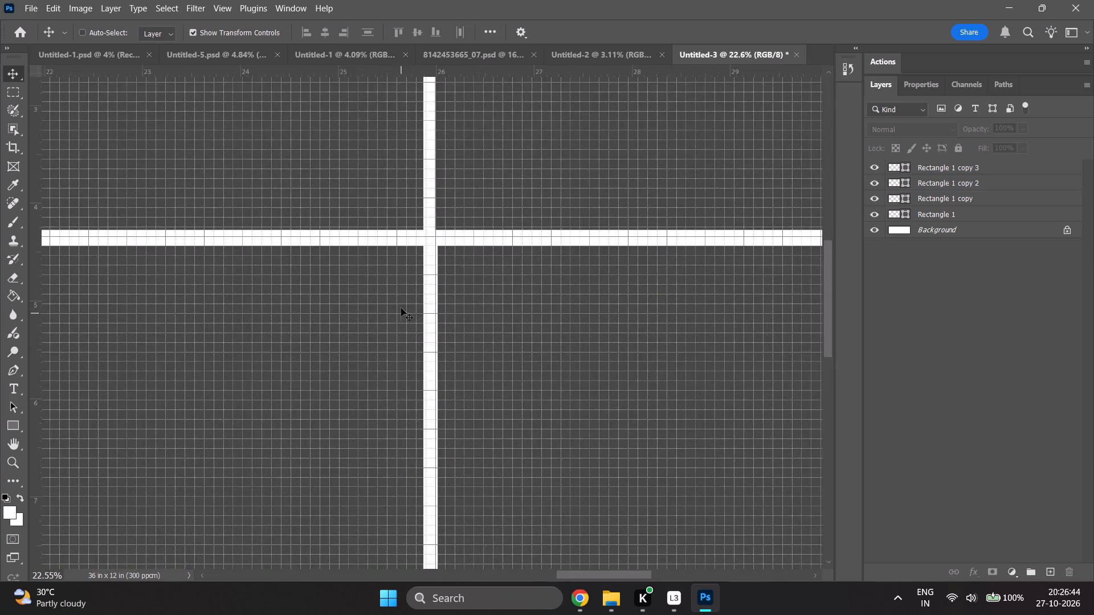
{"action": "scroll", "coordinate": [368, 297], "scroll_direction": "up", "scroll_amount": 6}
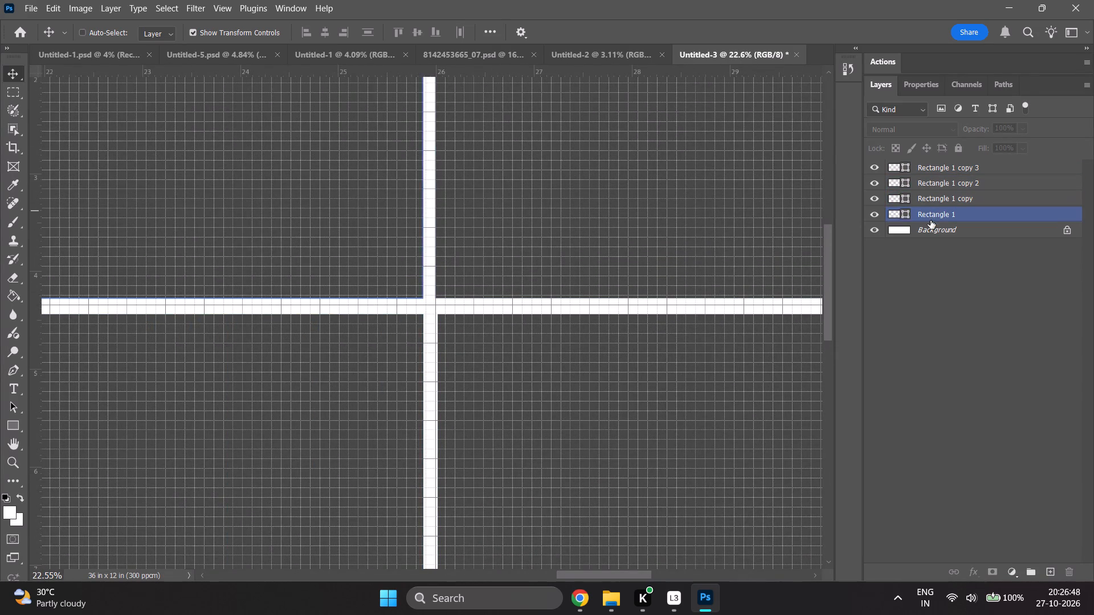
{"action": "left_click", "coordinate": [930, 220]}
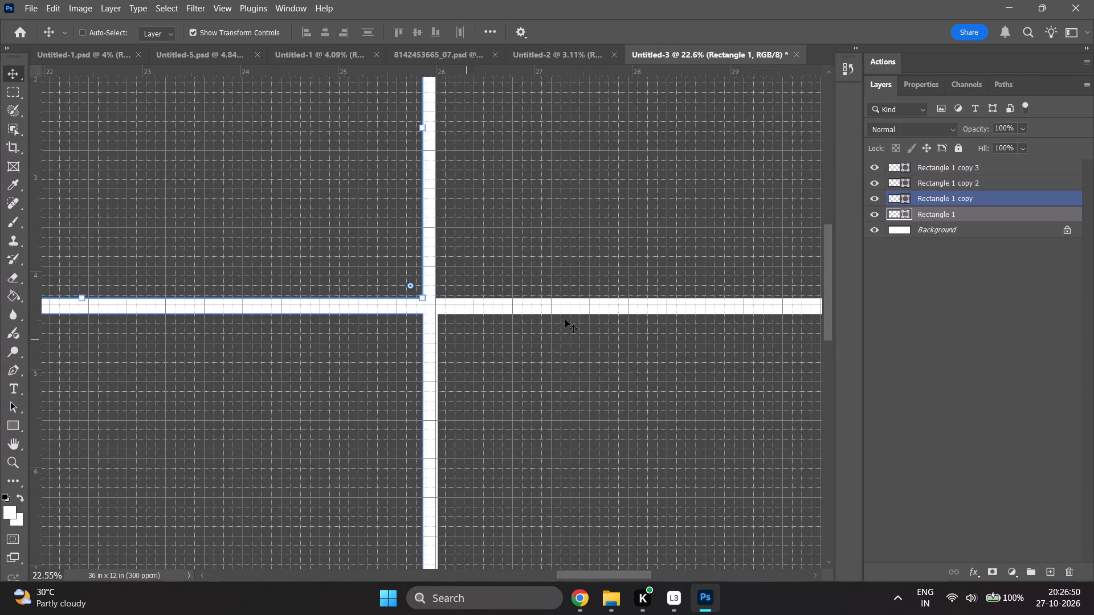
{"action": "left_click", "coordinate": [950, 203]}
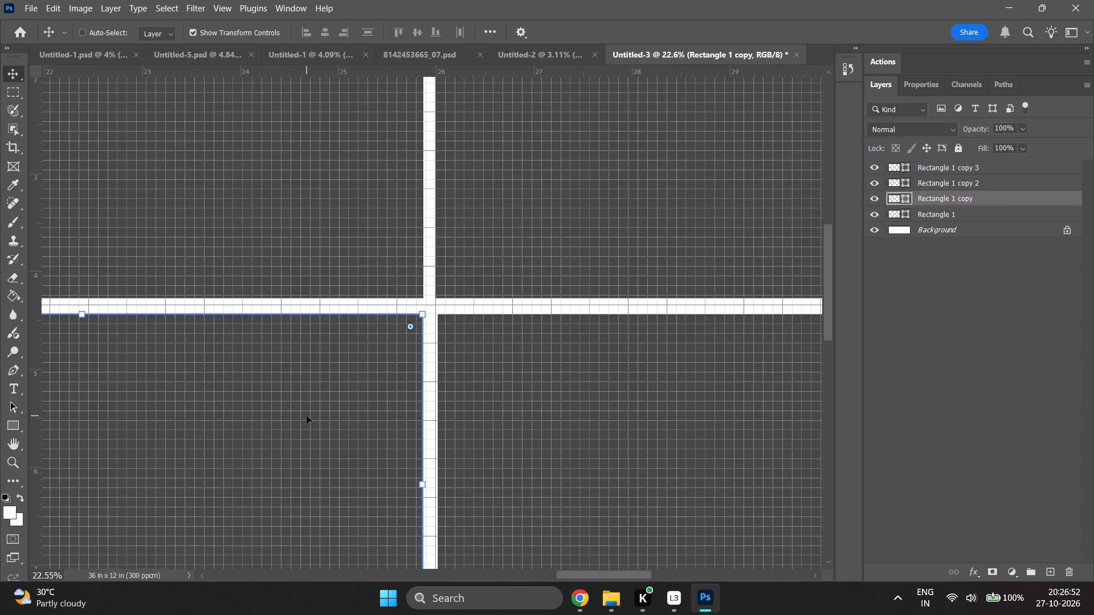
{"action": "left_click_drag", "start_coordinate": [305, 416], "coordinate": [305, 410], "text": "shift"}
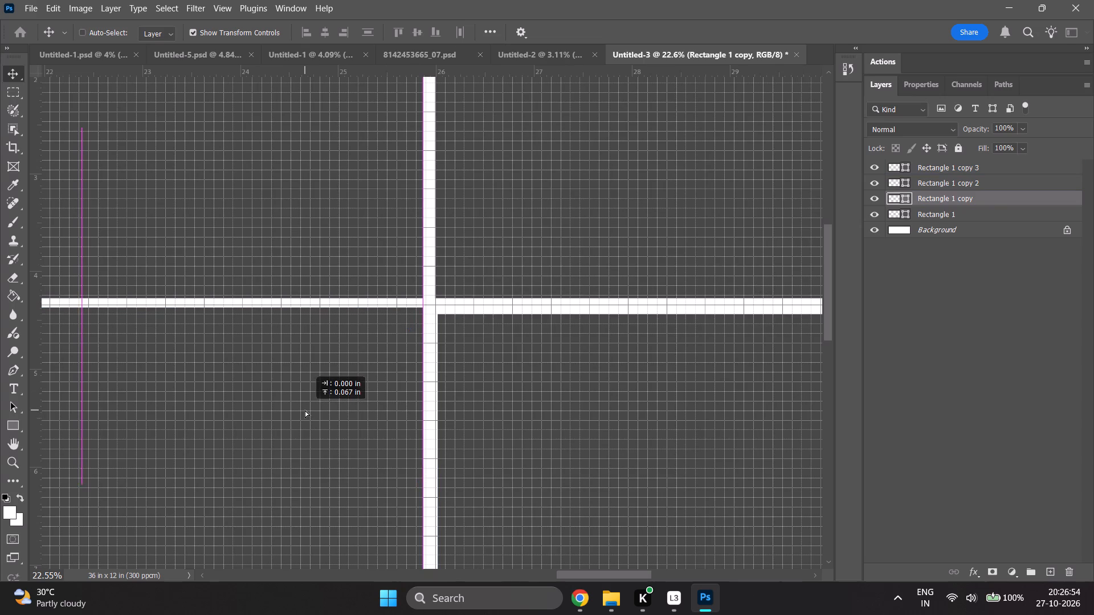
{"action": "left_click_drag", "start_coordinate": [305, 410], "coordinate": [305, 409], "text": "shift"}
Move the Rectangle 1 copy 3 placeholder up about 0.067 in so its top edge aligns with Rectangle 1 copy, and deselect it.
{"action": "left_click", "coordinate": [932, 184]}
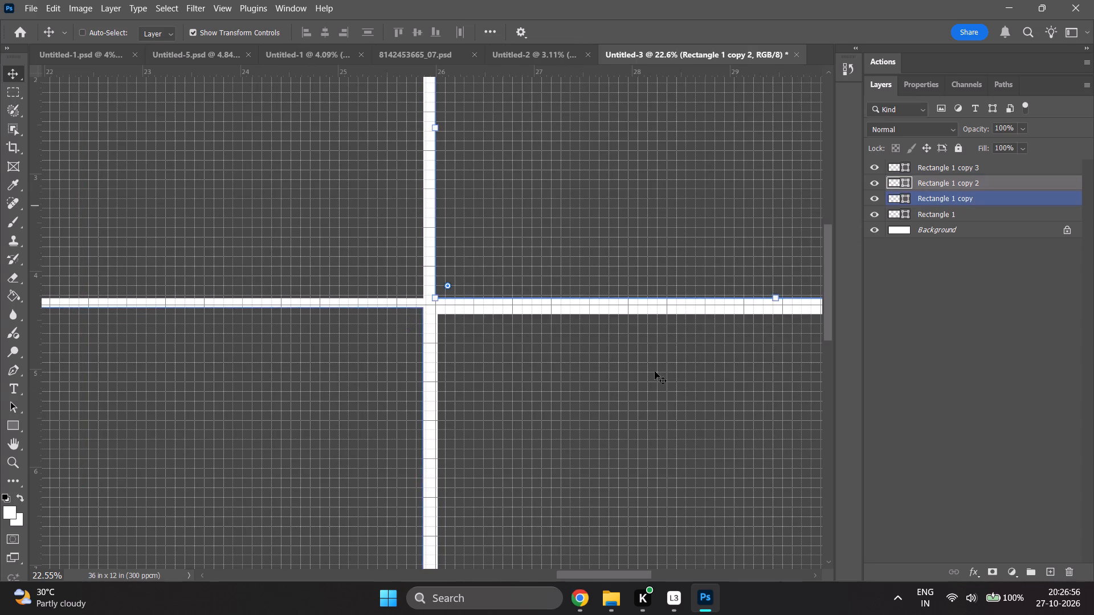
{"action": "left_click", "coordinate": [512, 443], "text": "shift"}
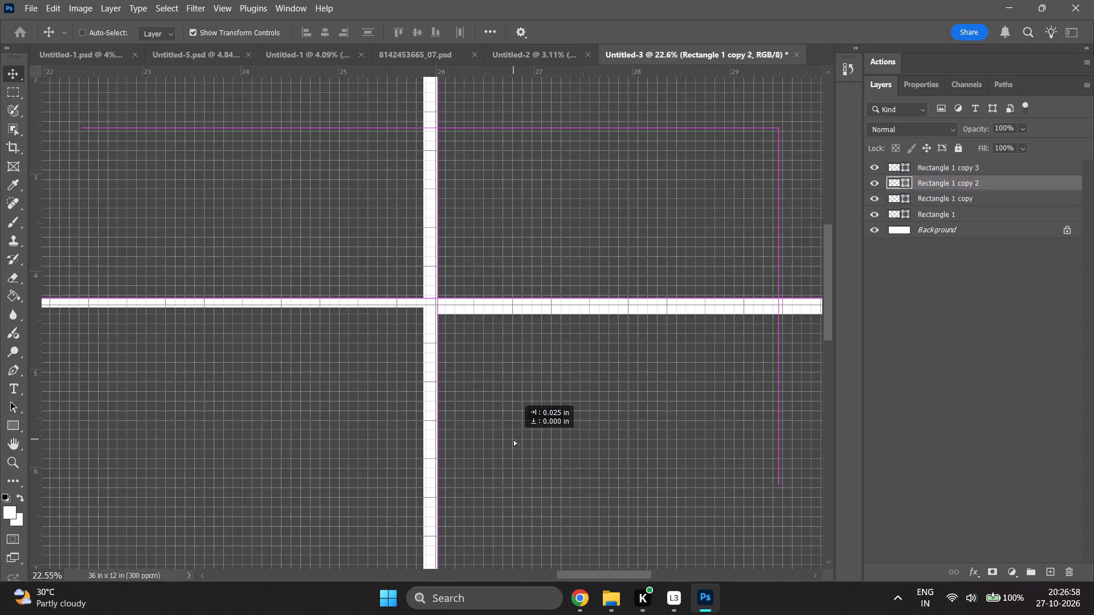
{"action": "left_click", "coordinate": [929, 171]}
{"action": "left_click_drag", "start_coordinate": [528, 435], "coordinate": [525, 427], "text": "shift"}
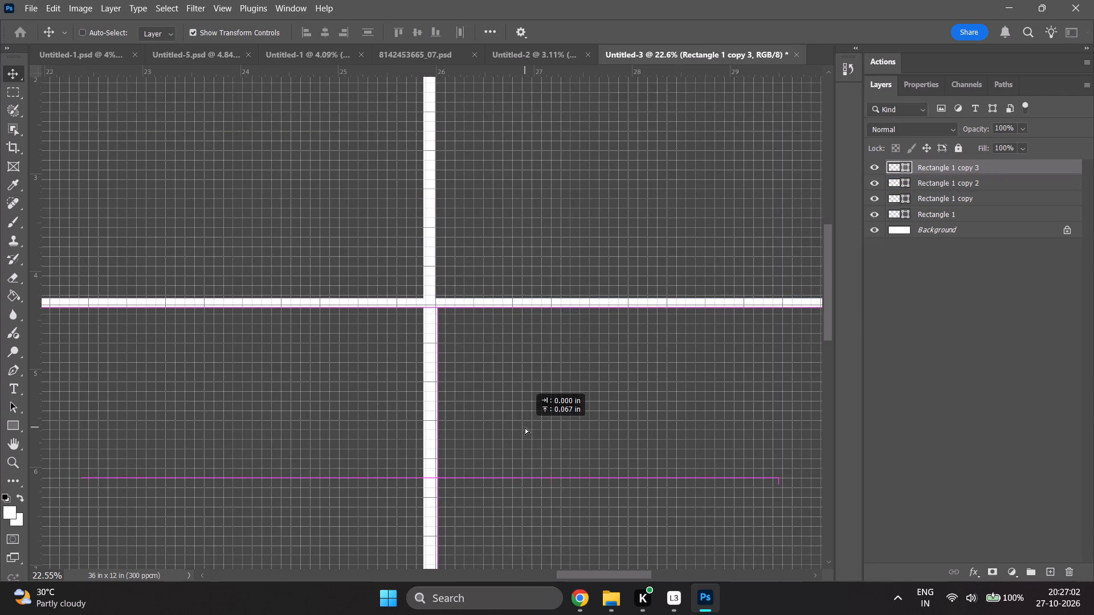
{"action": "left_click_drag", "start_coordinate": [525, 427], "coordinate": [518, 427], "text": "shift"}
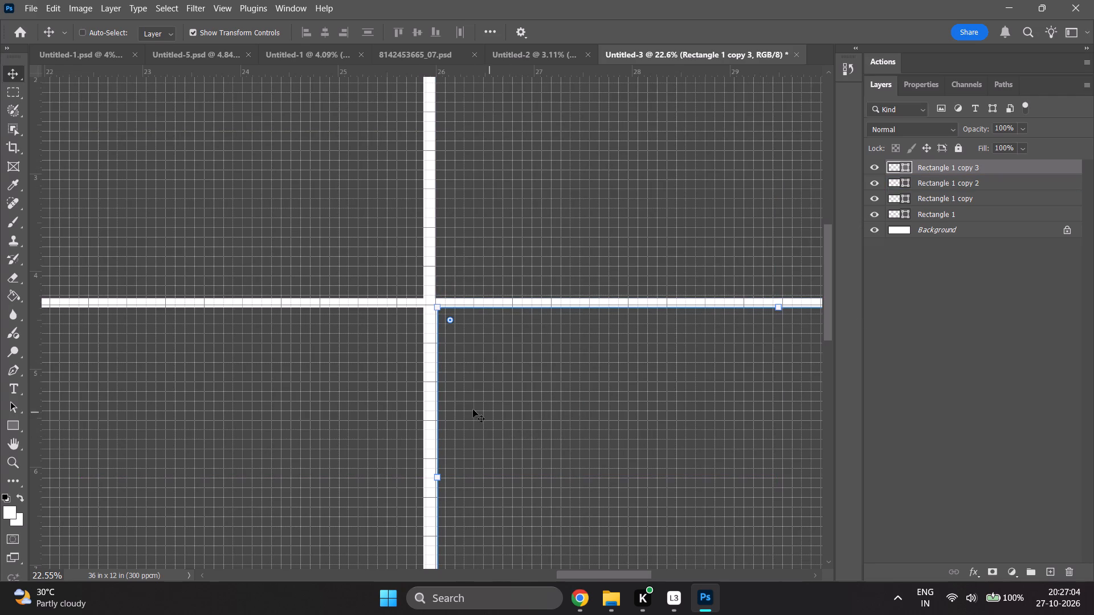
{"action": "scroll", "coordinate": [411, 392], "scroll_direction": "down", "scroll_amount": 1, "text": "alt"}
{"action": "scroll", "coordinate": [411, 392], "scroll_direction": "down", "scroll_amount": 4}
{"action": "scroll", "coordinate": [411, 392], "scroll_direction": "down", "scroll_amount": 5, "text": "alt"}
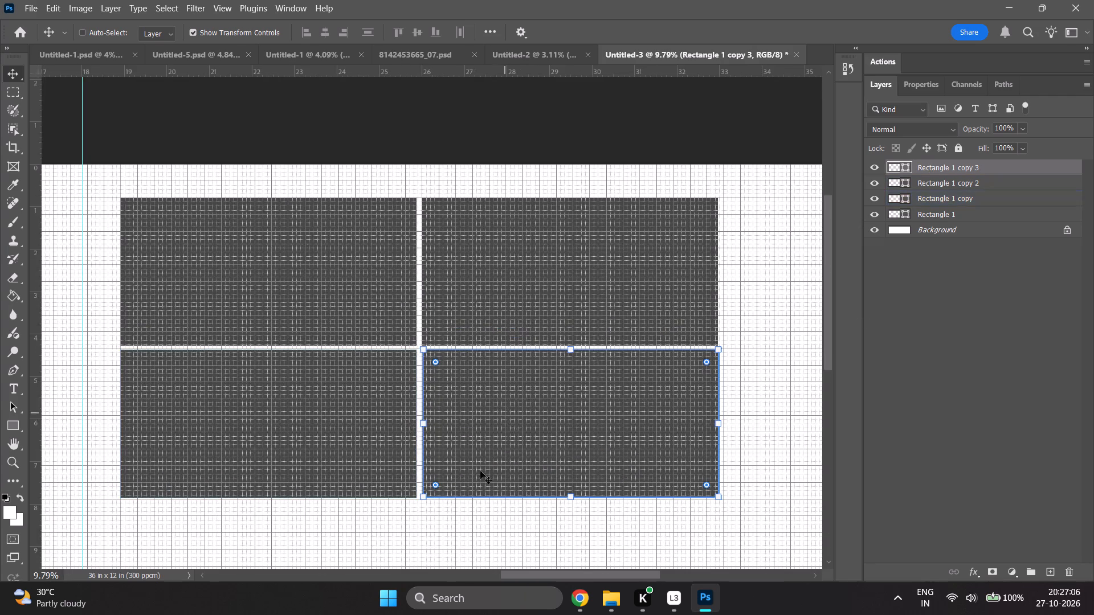
{"action": "scroll", "coordinate": [410, 424], "scroll_direction": "up", "scroll_amount": 4, "text": "alt"}
{"action": "left_click", "coordinate": [921, 387]}
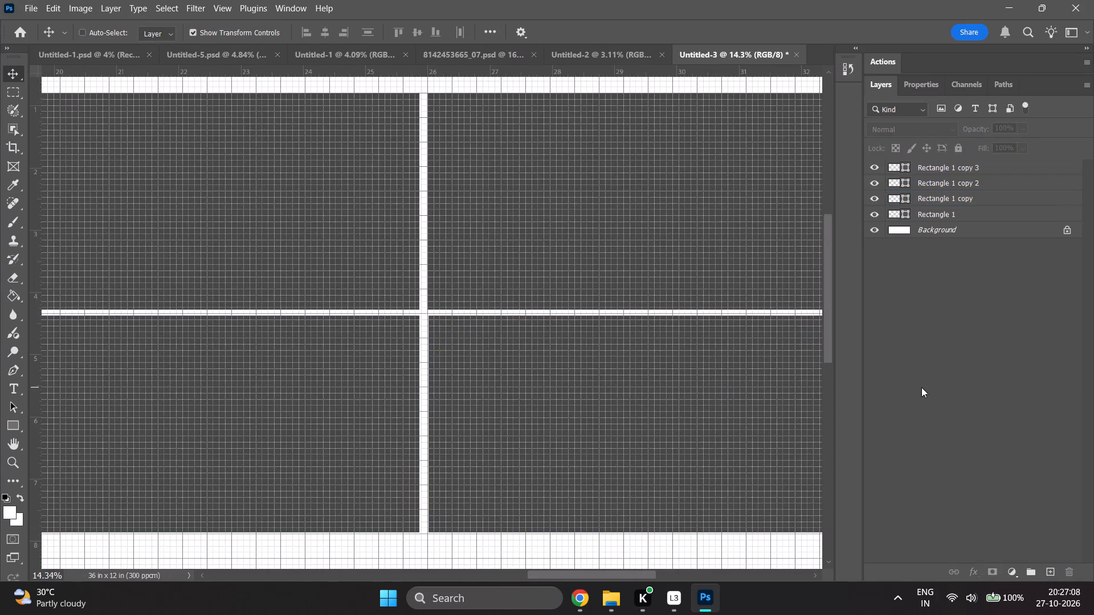
Shift the Rectangle 1 copy 3 placeholder slightly left to align its sides with Rectangle 1 copy 2 above it, and deselect it.
{"action": "scroll", "coordinate": [410, 383], "scroll_direction": "down", "scroll_amount": 3, "text": "alt"}
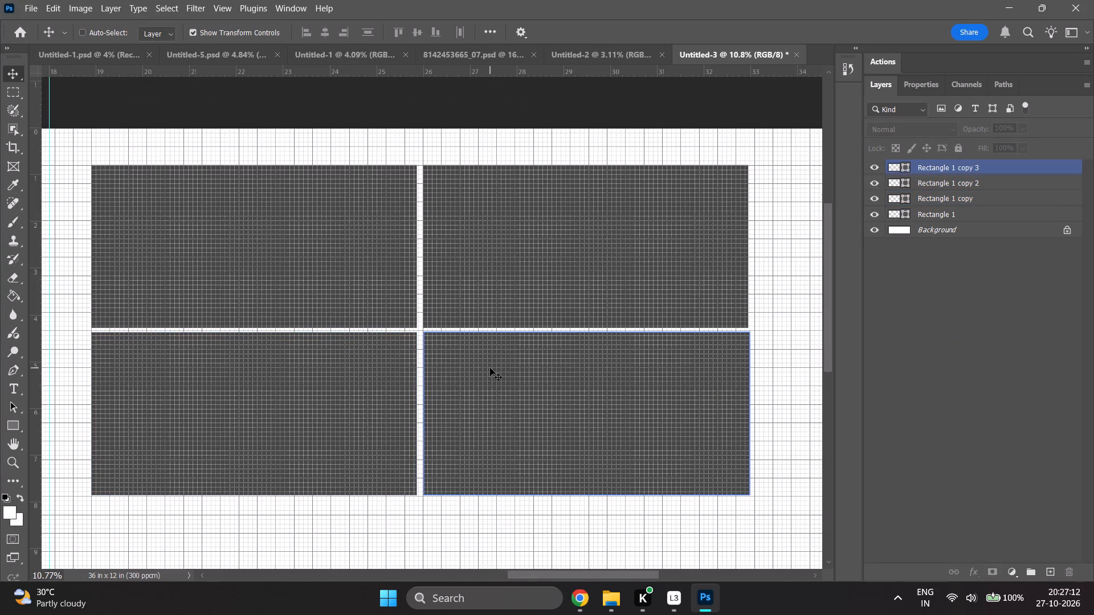
{"action": "scroll", "coordinate": [423, 420], "scroll_direction": "up", "scroll_amount": 8, "text": "alt"}
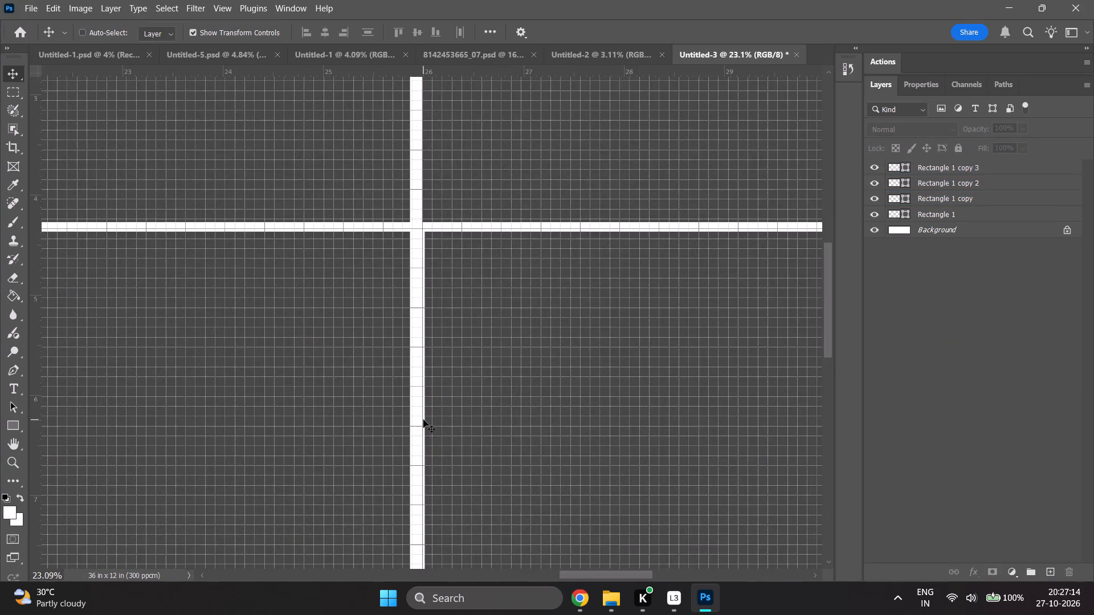
{"action": "left_click", "coordinate": [969, 165]}
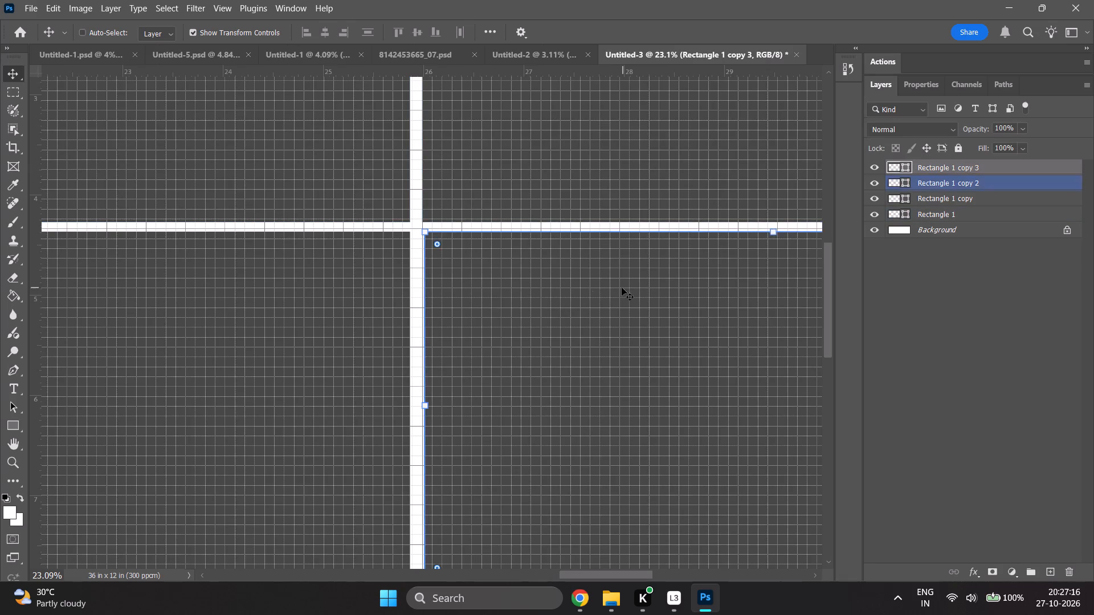
{"action": "scroll", "coordinate": [491, 301], "scroll_direction": "up", "scroll_amount": 4, "text": "alt"}
{"action": "left_click", "coordinate": [428, 262], "text": "shift"}
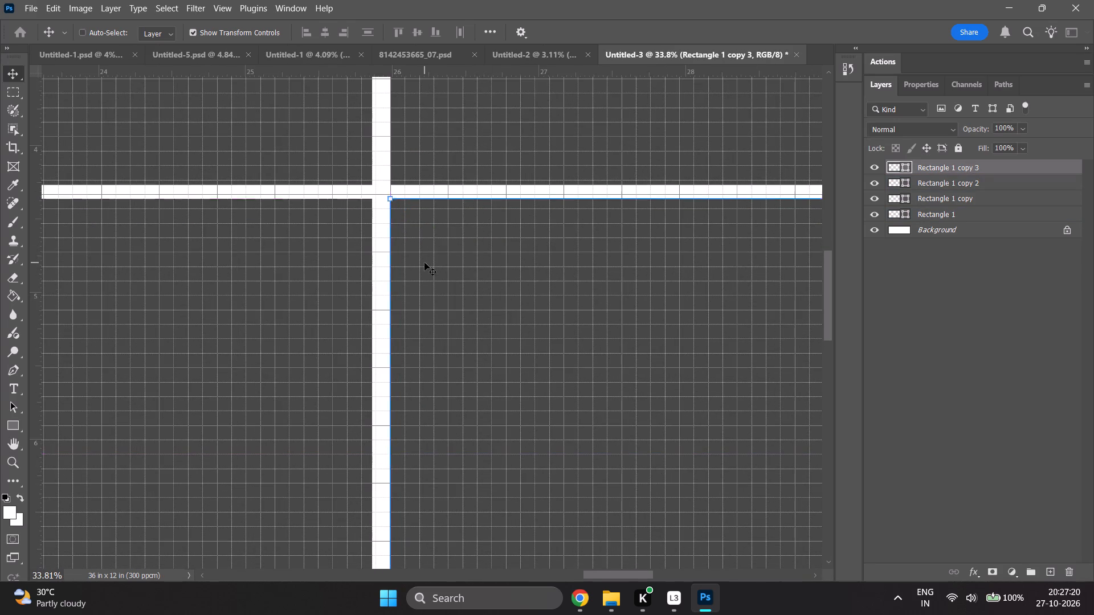
{"action": "left_click", "coordinate": [970, 315]}
{"action": "scroll", "coordinate": [449, 338], "scroll_direction": "down", "scroll_amount": 11, "text": "alt"}
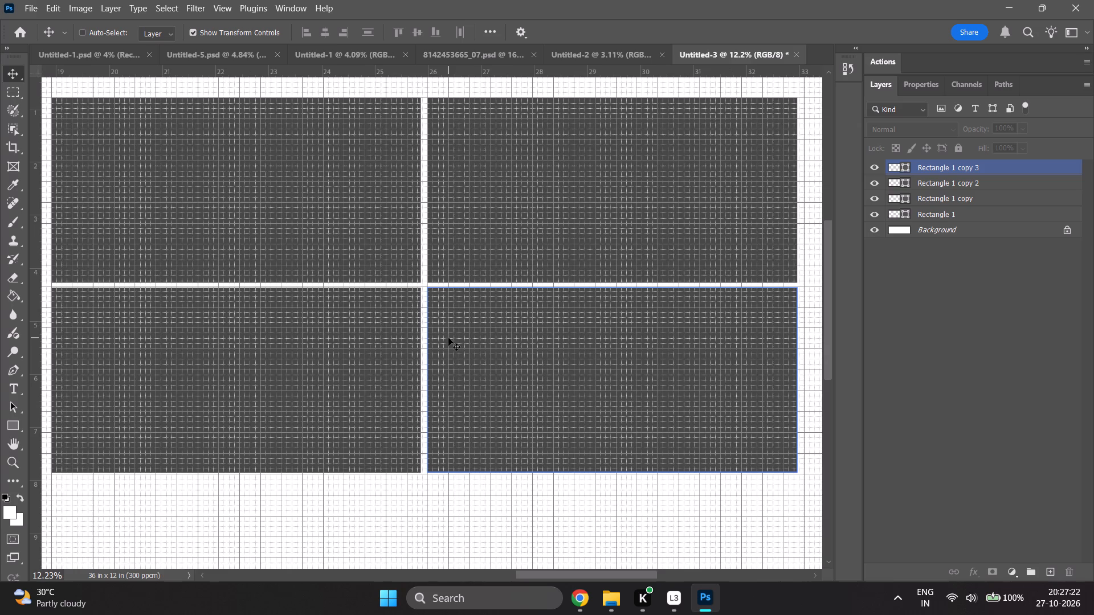
{"action": "scroll", "coordinate": [556, 338], "scroll_direction": "down", "scroll_amount": 1, "text": "alt"}
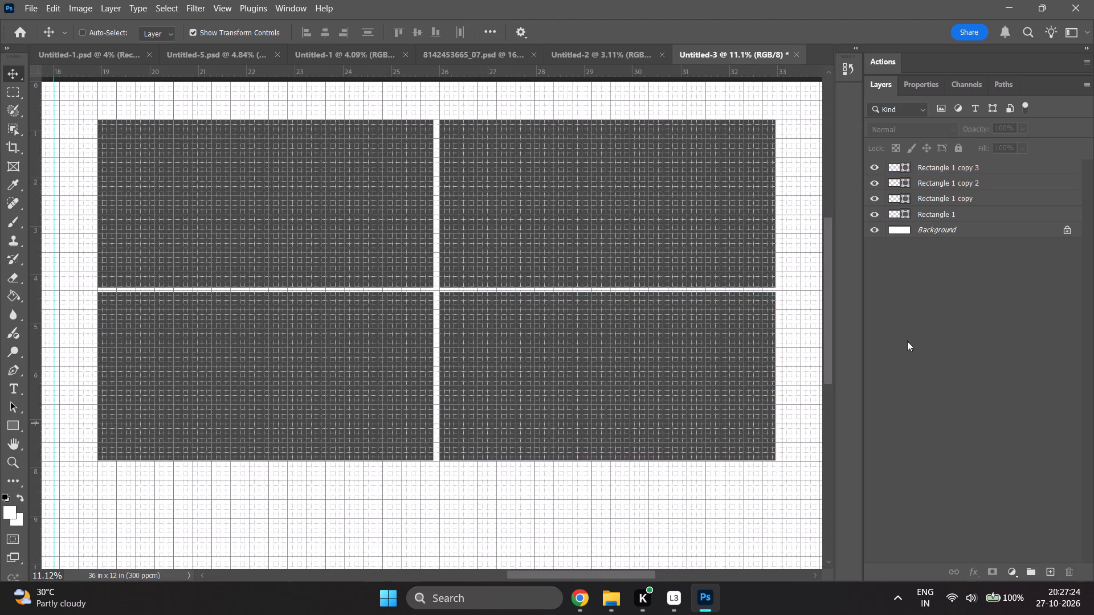
Select all four rectangle placeholder layers and move the whole two-by-two grid slightly right and down on the page.
{"action": "left_click", "coordinate": [950, 220]}
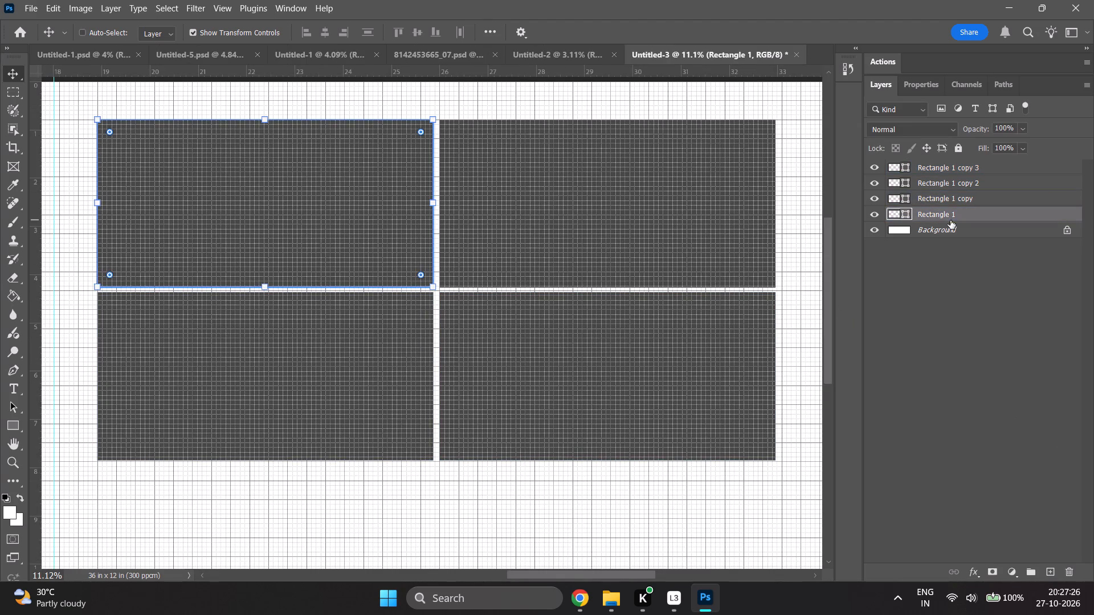
{"action": "left_click", "coordinate": [945, 168], "text": "shift"}
{"action": "left_click_drag", "start_coordinate": [506, 314], "coordinate": [566, 339]}
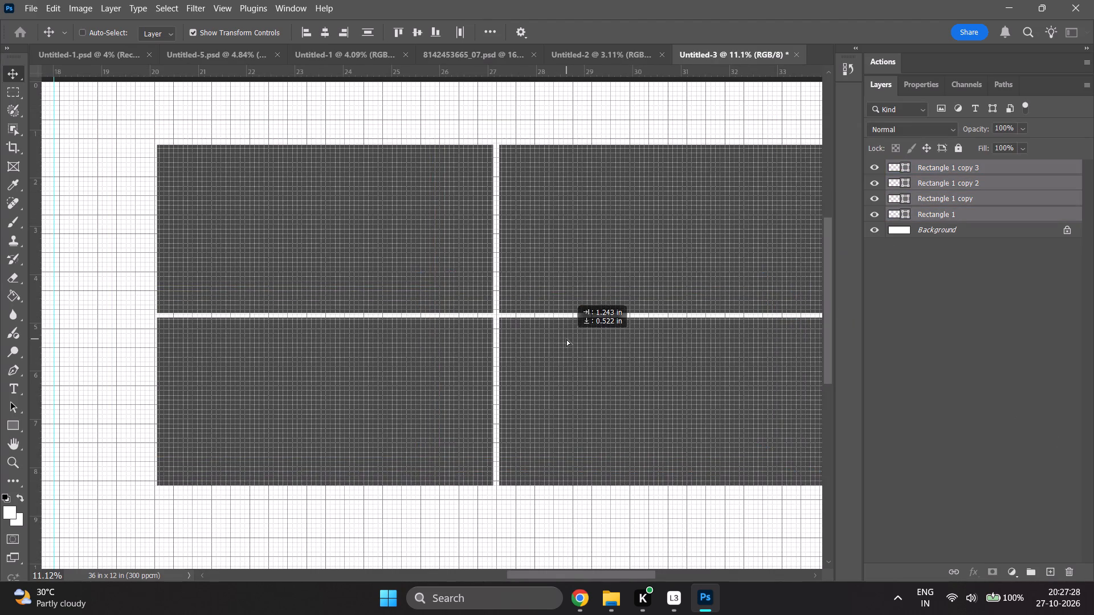
{"action": "left_click_drag", "start_coordinate": [566, 339], "coordinate": [540, 331]}
Scale the four-rectangle grid to about 78.98% width and 74.38% height, and move it beside the page's right edge, roughly at mid-height.
{"action": "scroll", "coordinate": [540, 331], "scroll_direction": "down", "scroll_amount": 5, "text": "alt"}
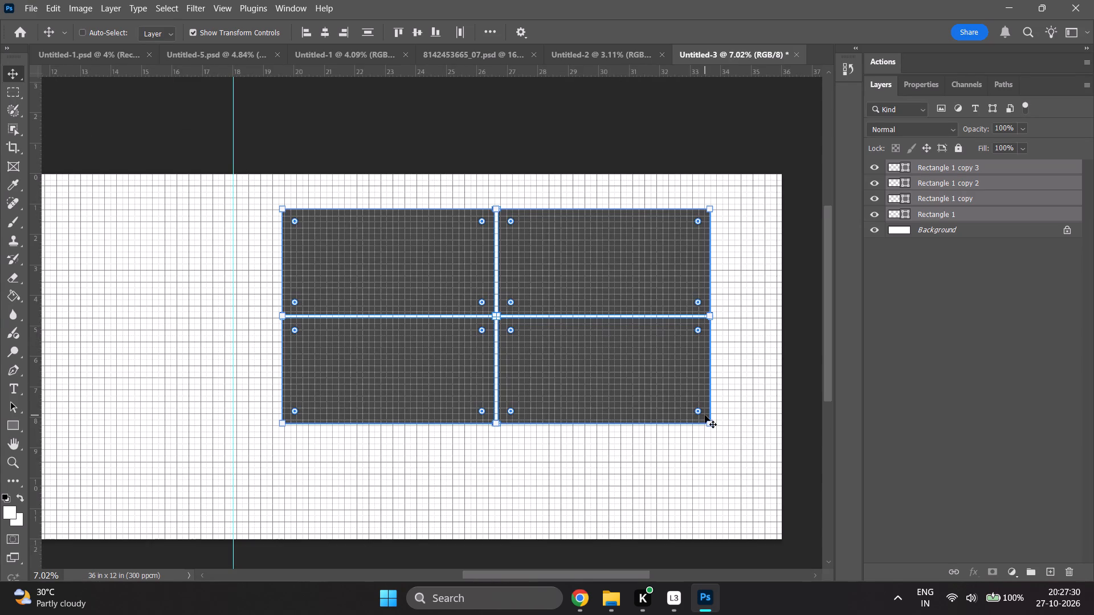
{"action": "left_click_drag", "start_coordinate": [711, 420], "coordinate": [619, 366], "text": "shift"}
{"action": "left_click_drag", "start_coordinate": [530, 335], "coordinate": [672, 378]}
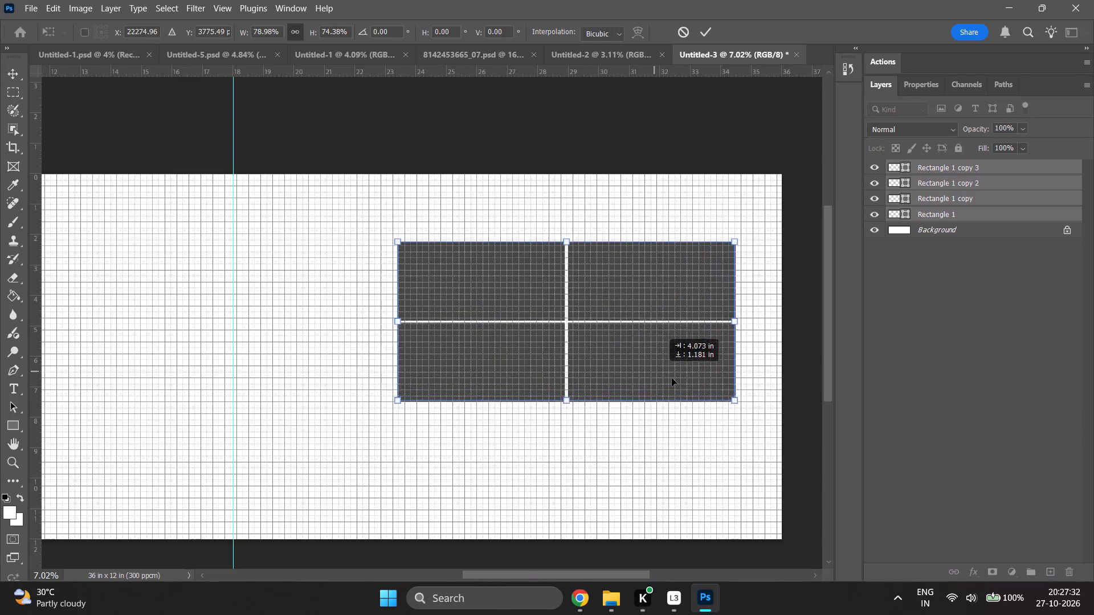
{"action": "left_click_drag", "start_coordinate": [672, 378], "coordinate": [685, 362]}
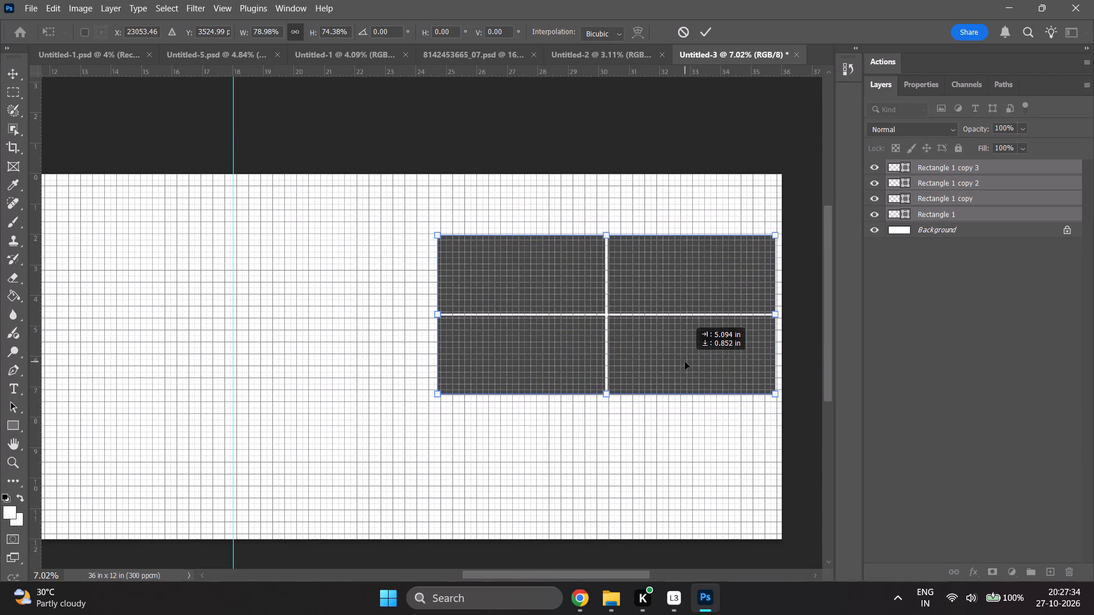
{"action": "left_click_drag", "start_coordinate": [685, 362], "coordinate": [681, 348]}
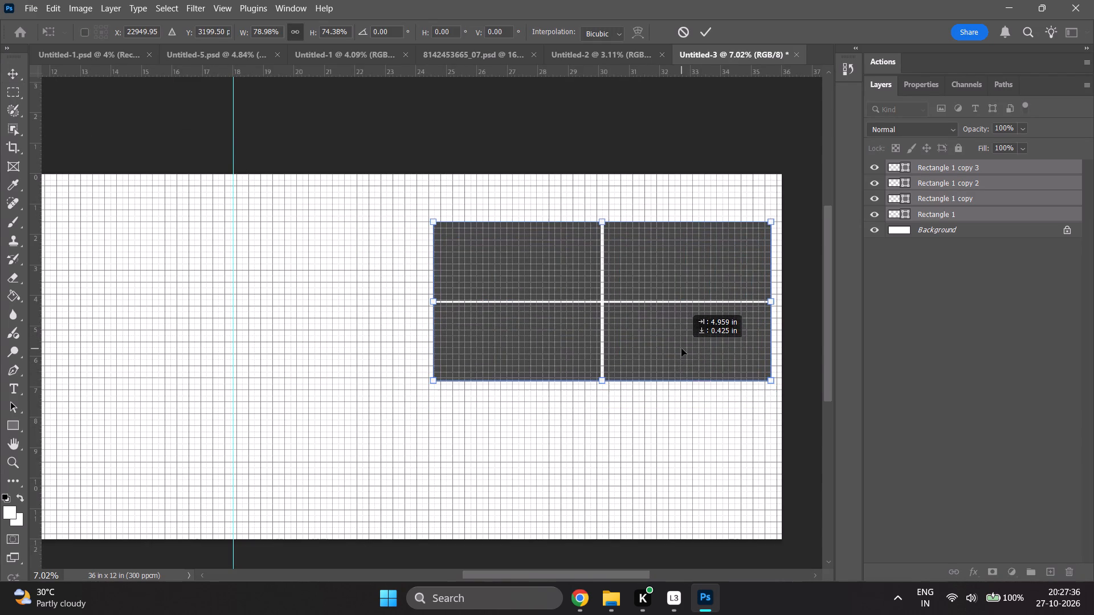
{"action": "left_click_drag", "start_coordinate": [681, 348], "coordinate": [681, 346]}
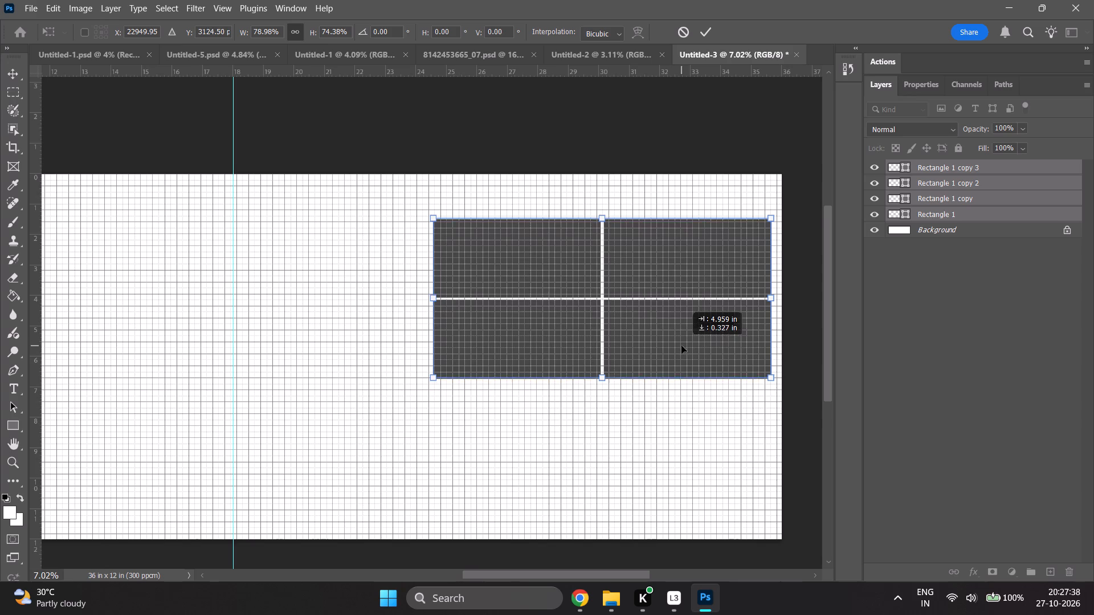
{"action": "left_click_drag", "start_coordinate": [681, 346], "coordinate": [680, 349]}
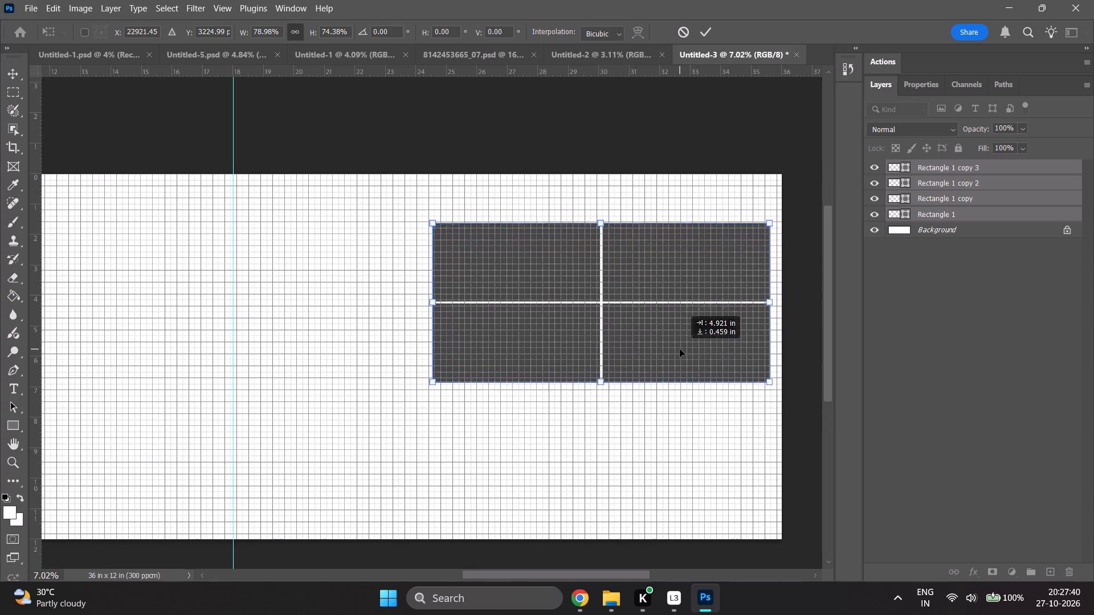
{"action": "left_click_drag", "start_coordinate": [680, 349], "coordinate": [682, 326]}
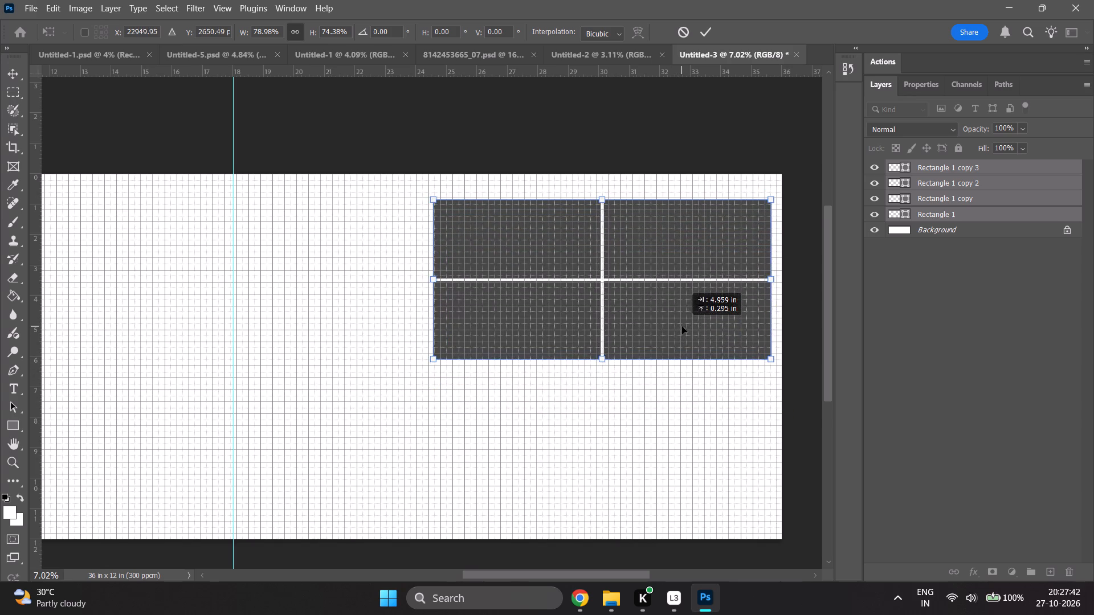
{"action": "left_click_drag", "start_coordinate": [682, 326], "coordinate": [685, 343]}
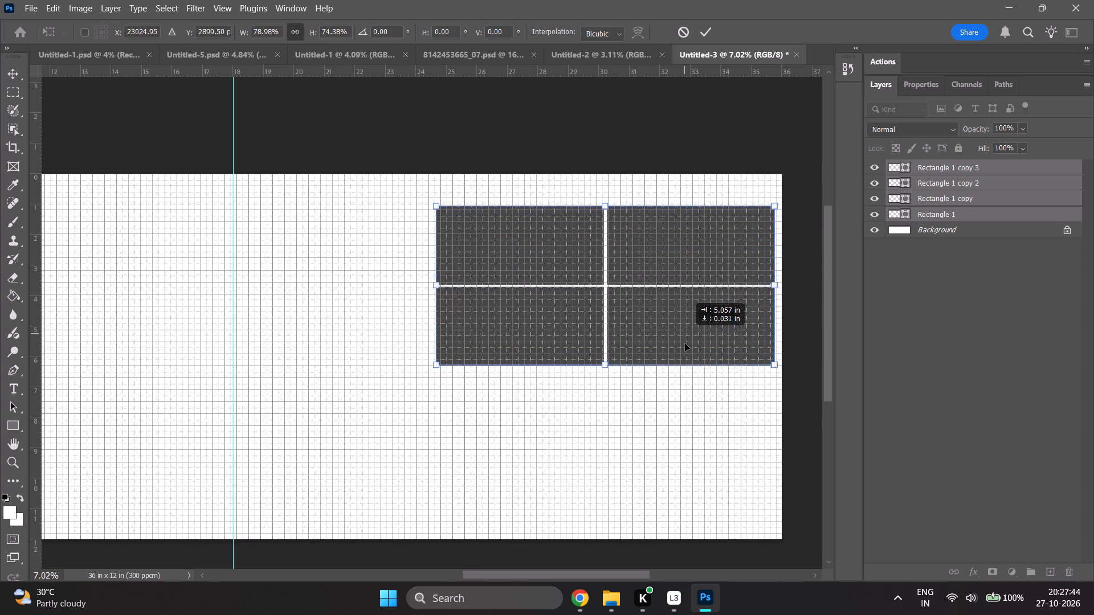
{"action": "left_click_drag", "start_coordinate": [685, 343], "coordinate": [689, 406]}
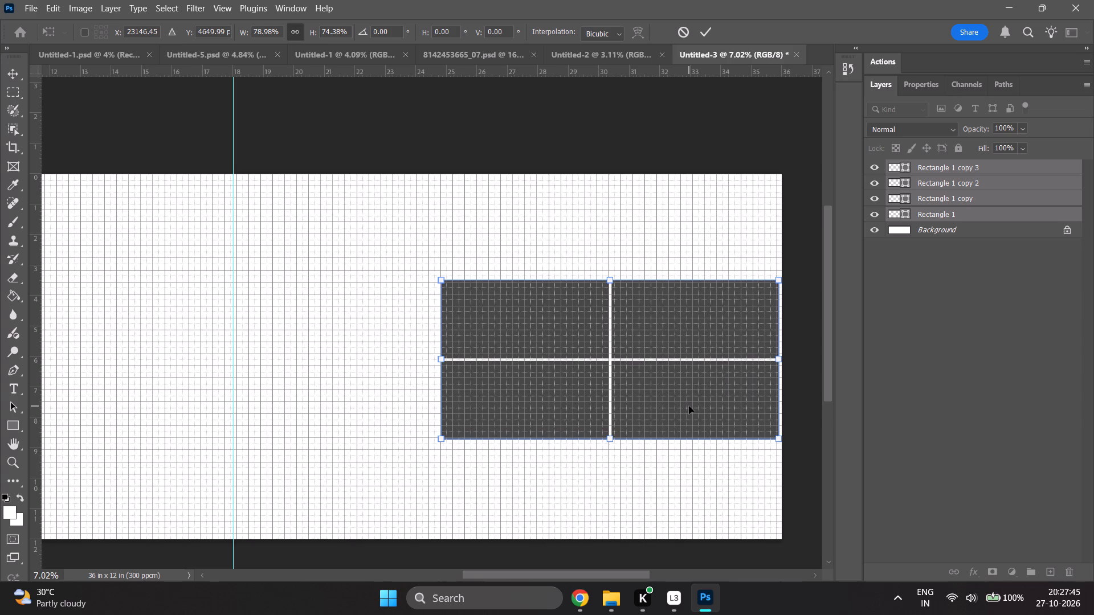
Shift the scaled grid about 0.098 in left and 0.033 in down, leaving a narrow margin at the page's right edge, and apply the transform.
{"action": "scroll", "coordinate": [677, 401], "scroll_direction": "up", "scroll_amount": 4, "text": "alt"}
{"action": "scroll", "coordinate": [676, 399], "scroll_direction": "down", "scroll_amount": 4, "text": "alt"}
{"action": "scroll", "coordinate": [669, 383], "scroll_direction": "up", "scroll_amount": 2, "text": "alt"}
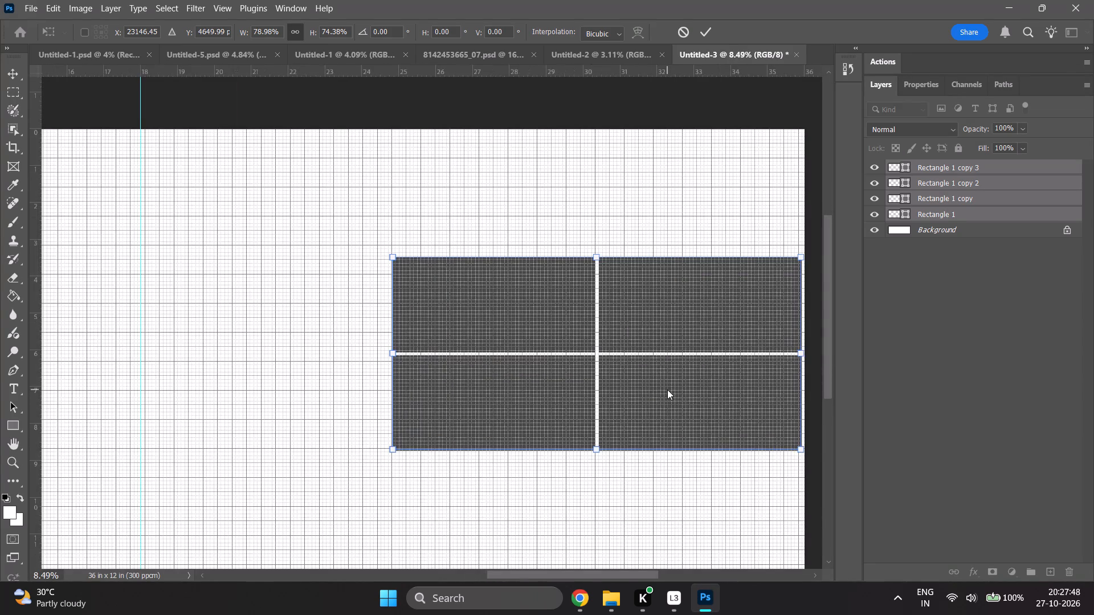
{"action": "left_click", "coordinate": [667, 391], "text": "shift"}
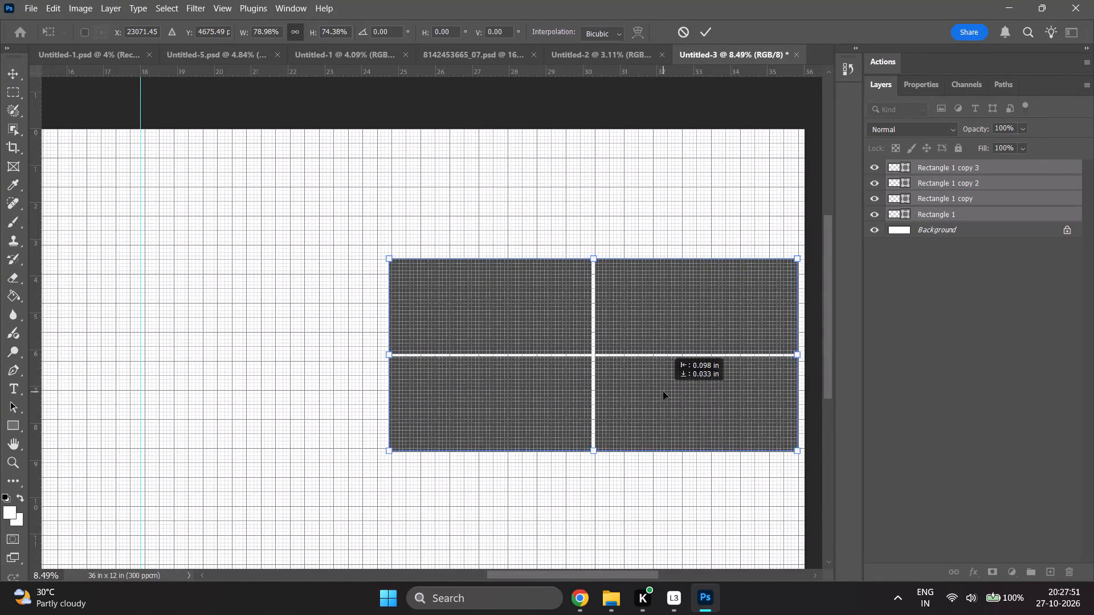
{"action": "scroll", "coordinate": [545, 366], "scroll_direction": "down", "scroll_amount": 2, "text": "shift"}
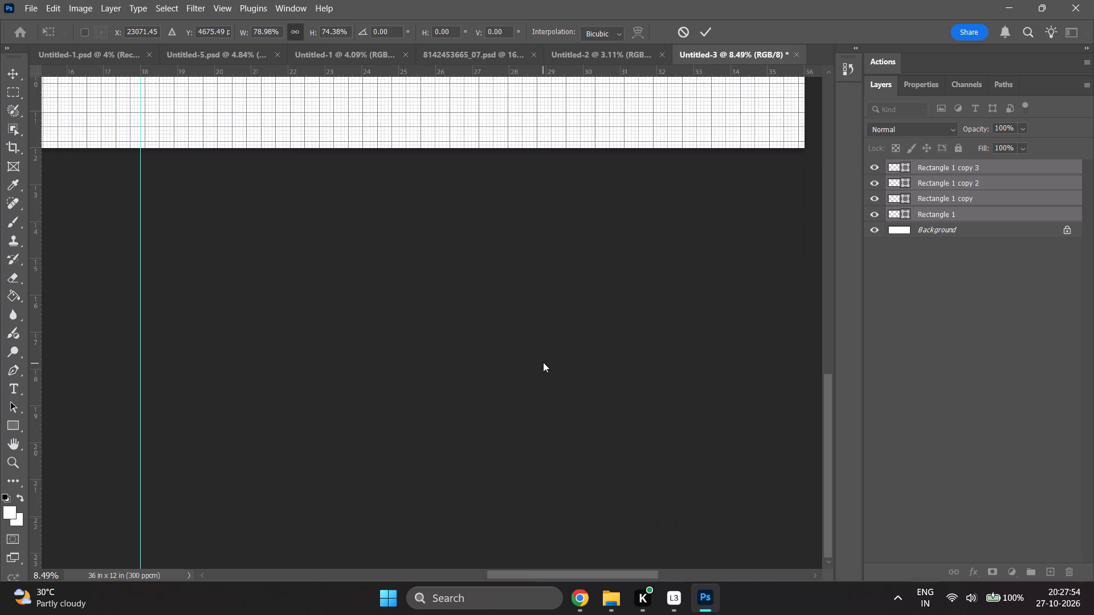
{"action": "scroll", "coordinate": [543, 362], "scroll_direction": "up", "scroll_amount": 20}
{"action": "scroll", "coordinate": [543, 362], "scroll_direction": "up", "scroll_amount": 2}
{"action": "scroll", "coordinate": [547, 309], "scroll_direction": "down", "scroll_amount": 2, "text": "alt"}
{"action": "scroll", "coordinate": [622, 287], "scroll_direction": "up", "scroll_amount": 4}
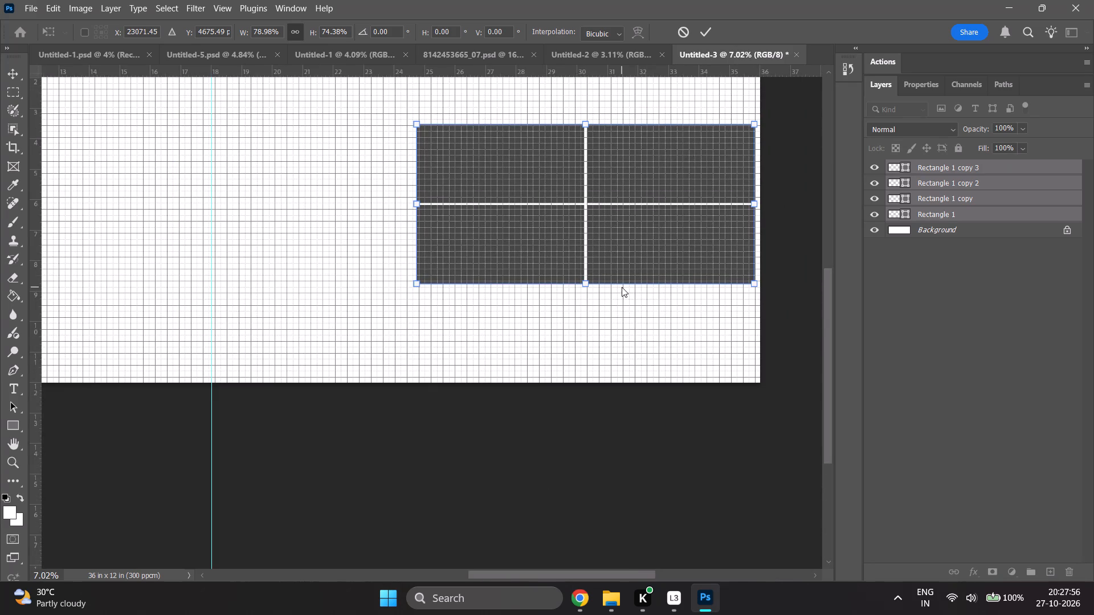
{"action": "scroll", "coordinate": [715, 252], "scroll_direction": "up", "scroll_amount": 5}
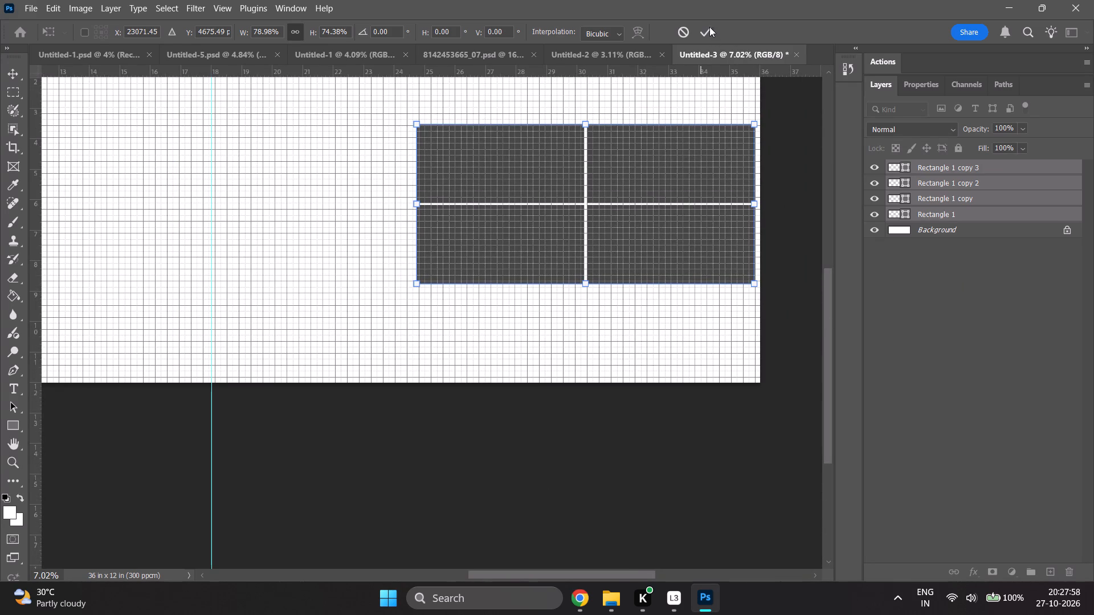
{"action": "left_click", "coordinate": [709, 27]}
Nudge the four-rectangle grid about 0.025 in right, keeping its vertical position.
{"action": "scroll", "coordinate": [642, 278], "scroll_direction": "up", "scroll_amount": 7}
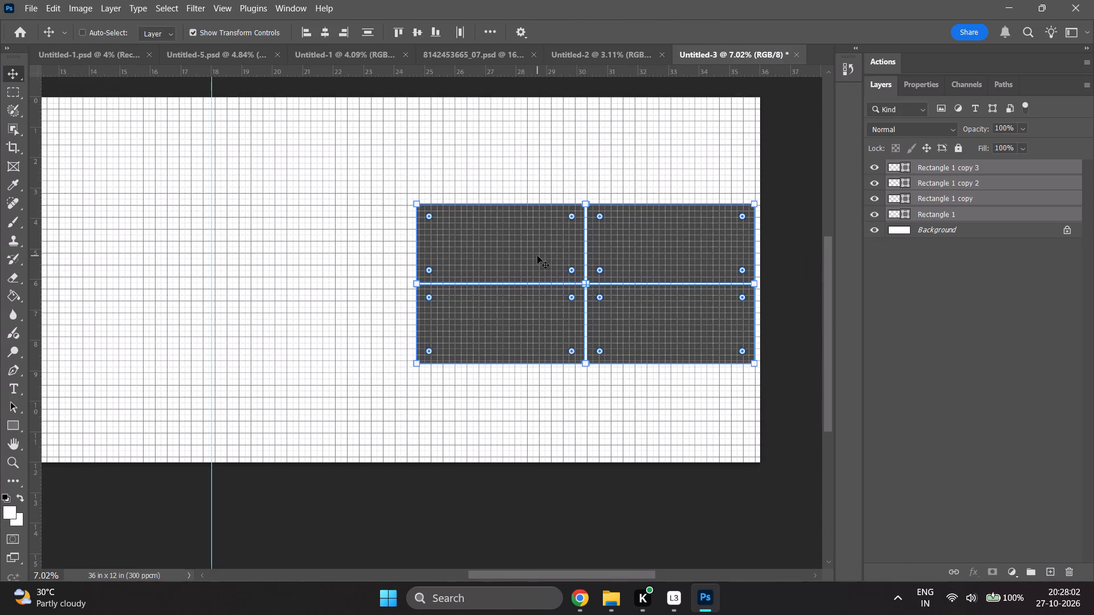
{"action": "scroll", "coordinate": [536, 246], "scroll_direction": "down", "scroll_amount": 1, "text": "shift"}
{"action": "scroll", "coordinate": [531, 242], "scroll_direction": "up", "scroll_amount": 20}
{"action": "scroll", "coordinate": [531, 242], "scroll_direction": "up", "scroll_amount": 4}
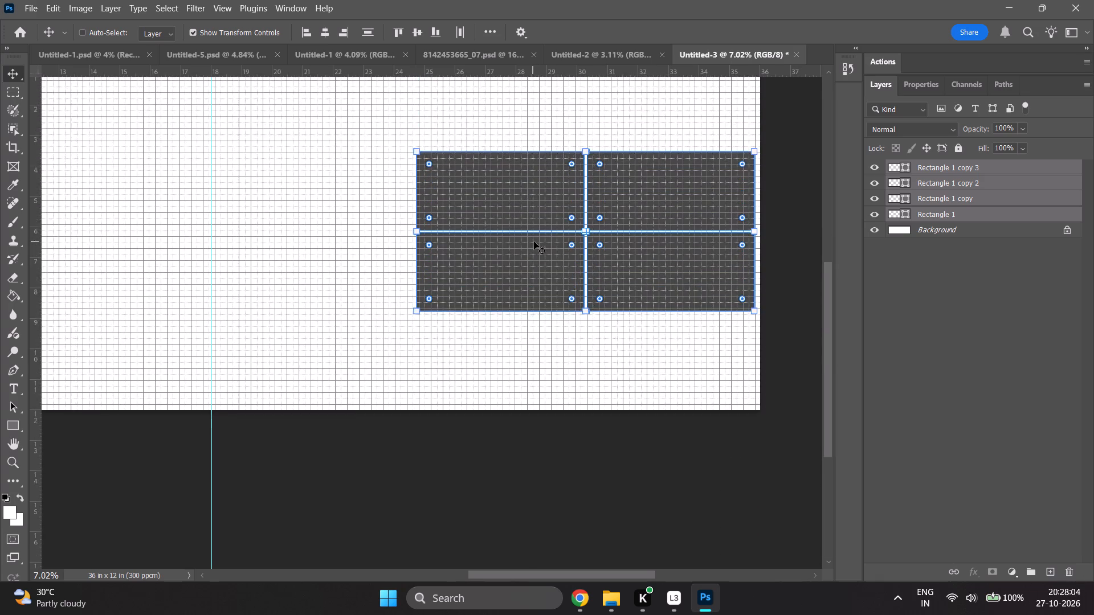
{"action": "scroll", "coordinate": [534, 241], "scroll_direction": "up", "scroll_amount": 14}
{"action": "scroll", "coordinate": [540, 280], "scroll_direction": "down", "scroll_amount": 1, "text": "alt"}
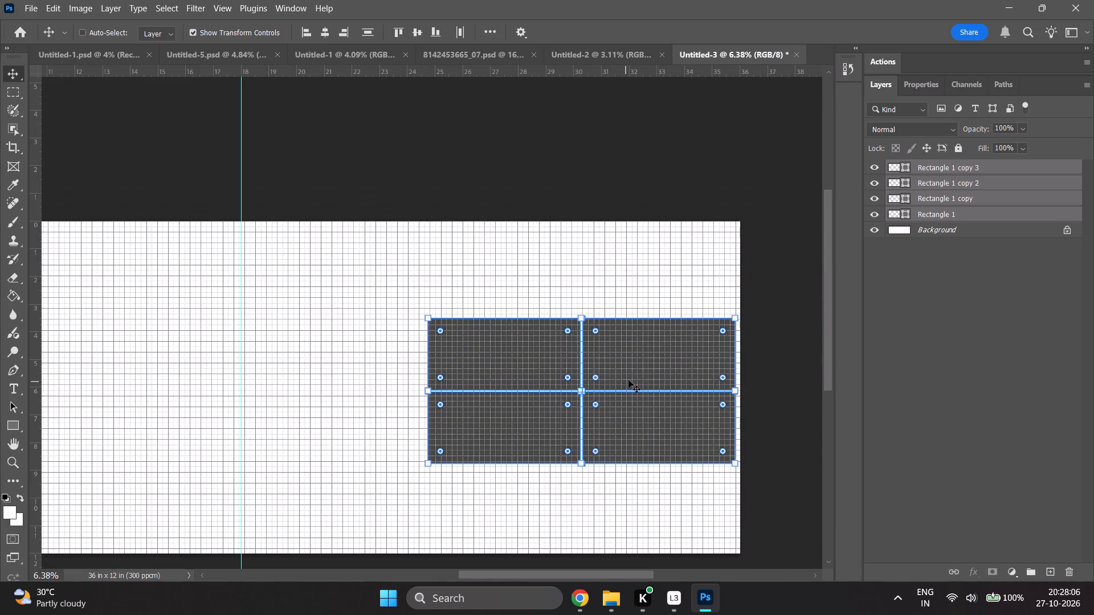
{"action": "scroll", "coordinate": [513, 387], "scroll_direction": "down", "scroll_amount": 6, "text": "ctrl"}
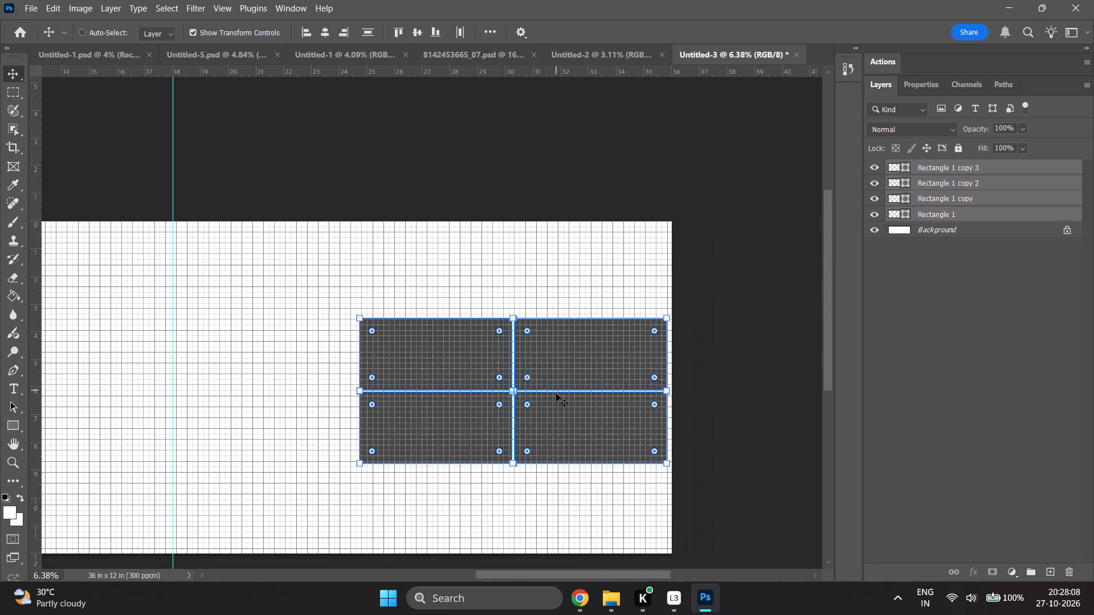
{"action": "scroll", "coordinate": [551, 392], "scroll_direction": "up", "scroll_amount": 3, "text": "alt"}
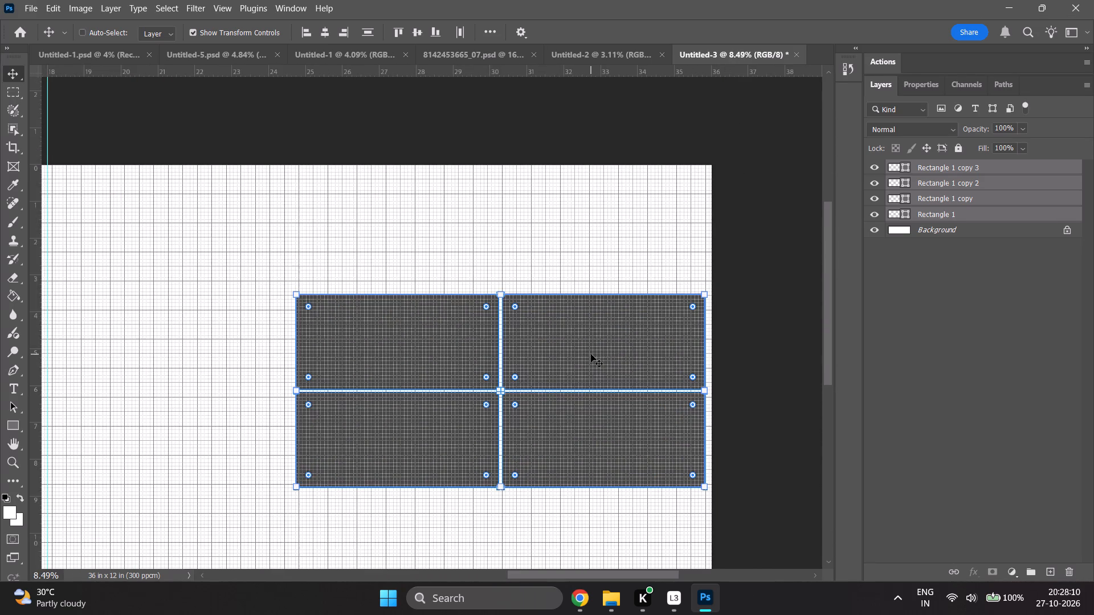
{"action": "left_click", "coordinate": [591, 354]}
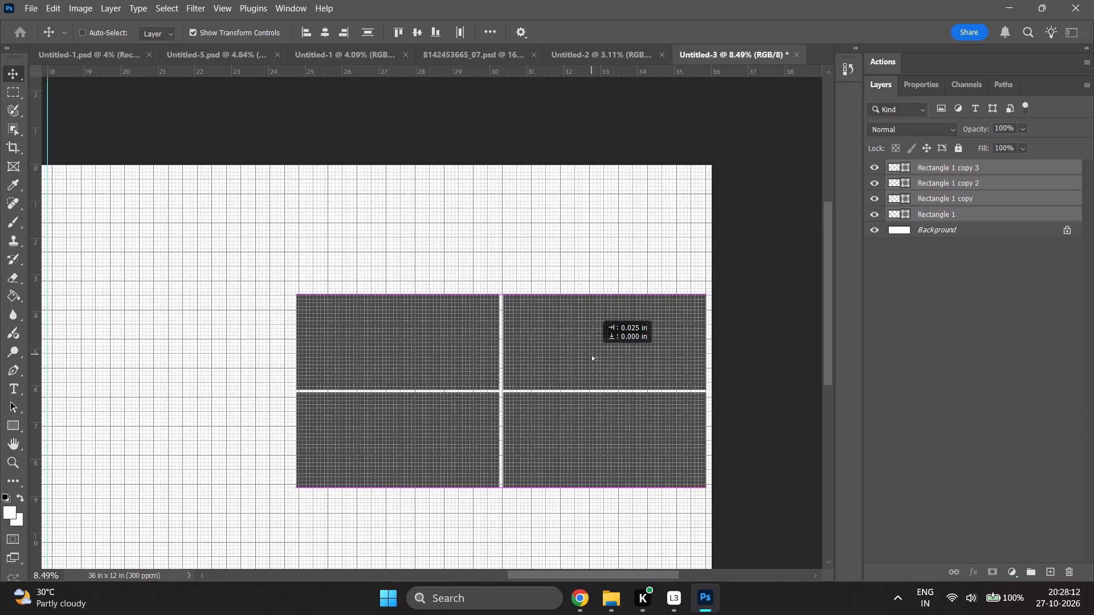
{"action": "scroll", "coordinate": [571, 351], "scroll_direction": "down", "scroll_amount": 8}
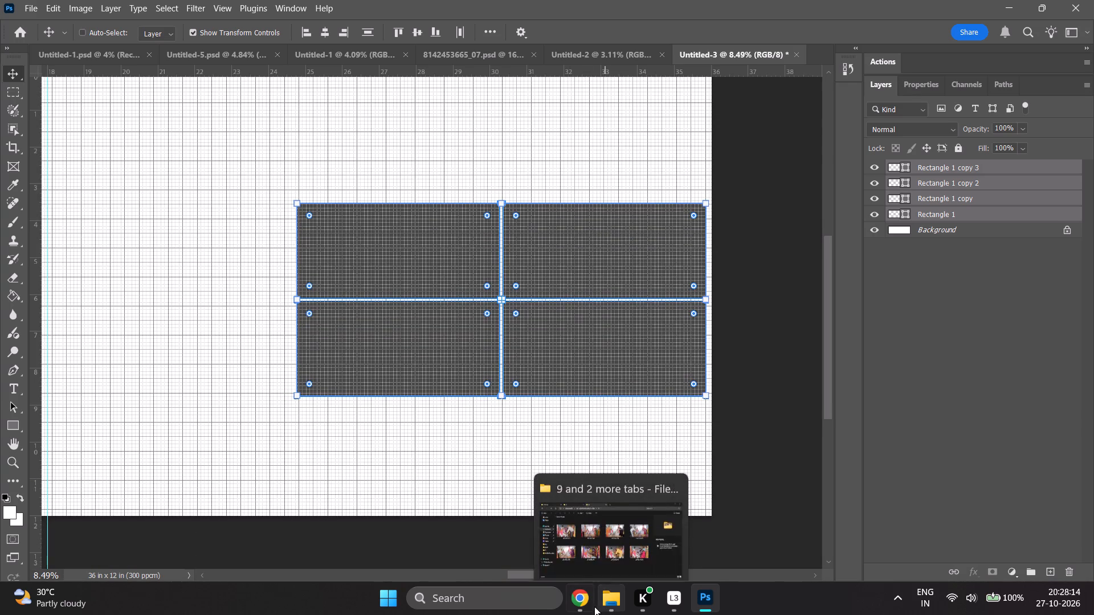
Check the two-by-two grid layout in the YouTube album tutorial in Chrome, and return to Photoshop.
{"action": "left_click", "coordinate": [585, 602]}
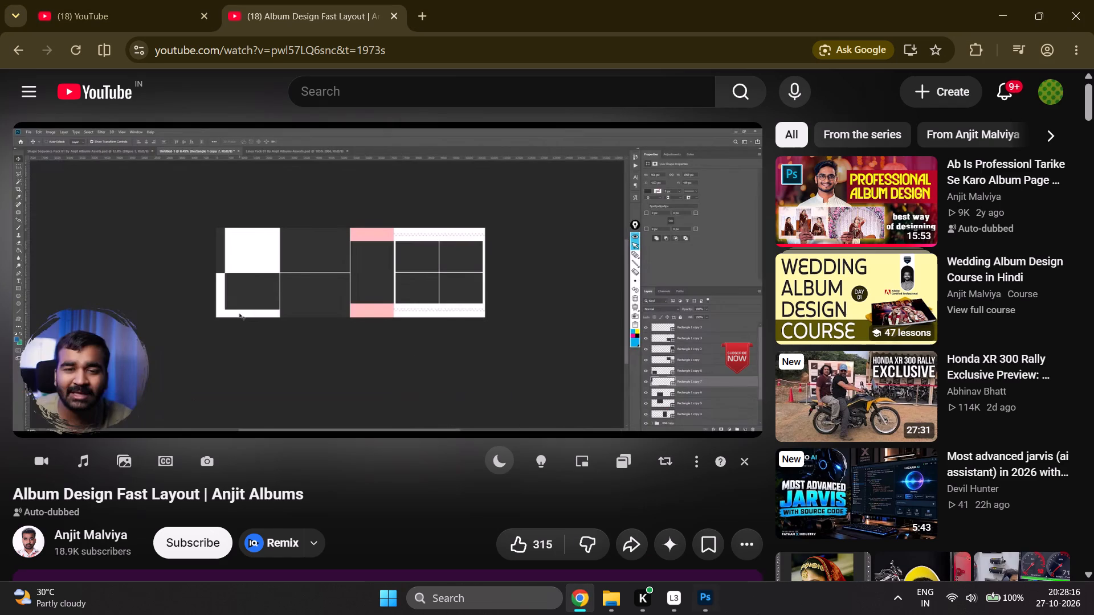
{"action": "left_click", "coordinate": [694, 598]}
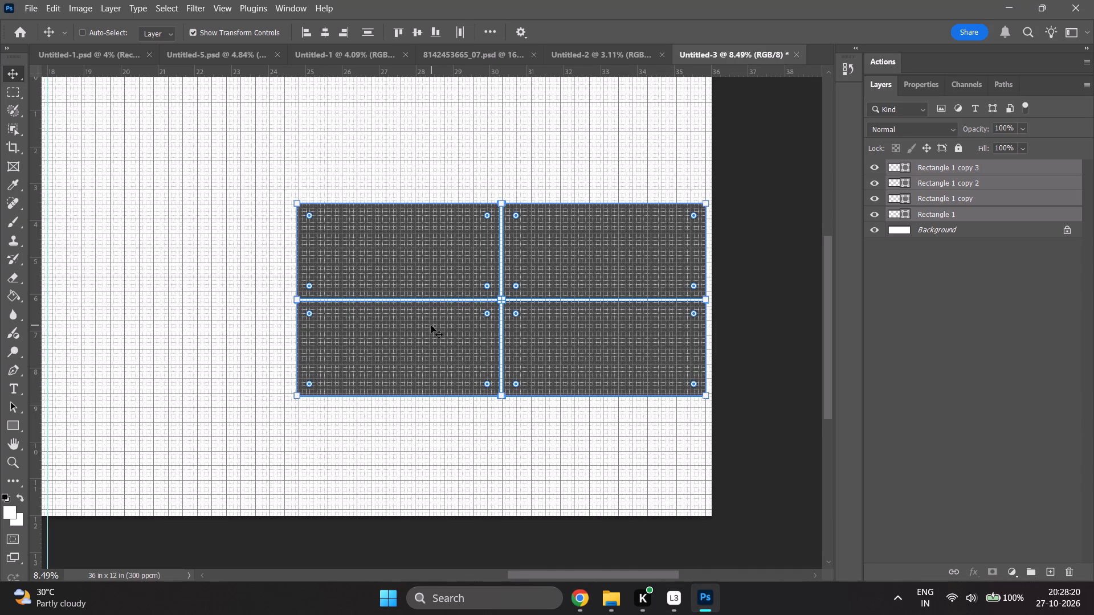
Reselect all four rectangle placeholders and enlarge the grid proportionally to about 110.51%, extending it from its upper-left corner.
{"action": "left_click", "coordinate": [932, 281]}
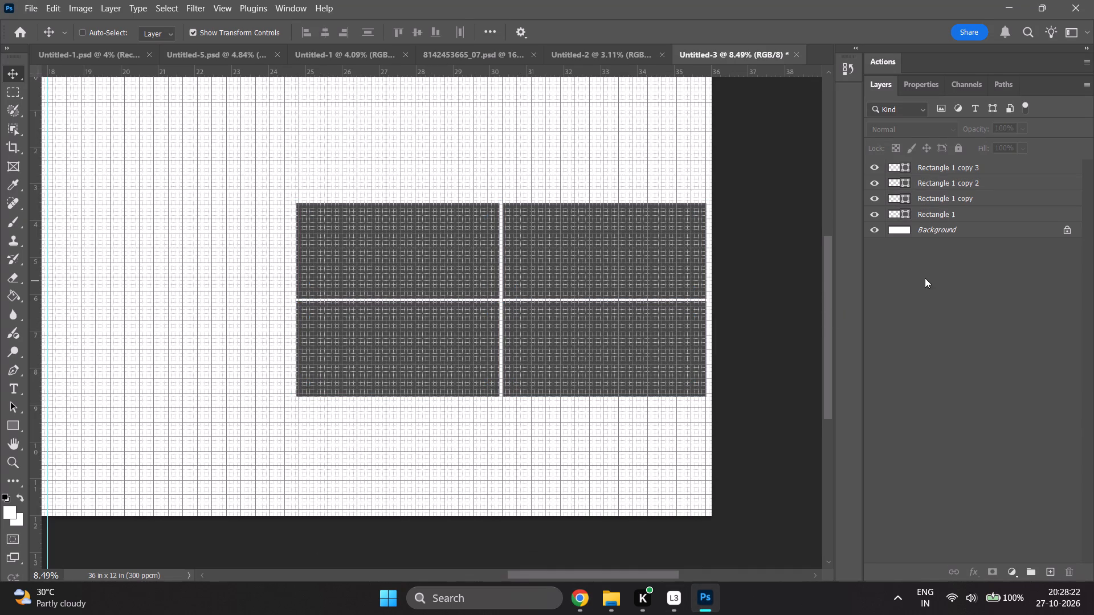
{"action": "left_click", "coordinate": [930, 215]}
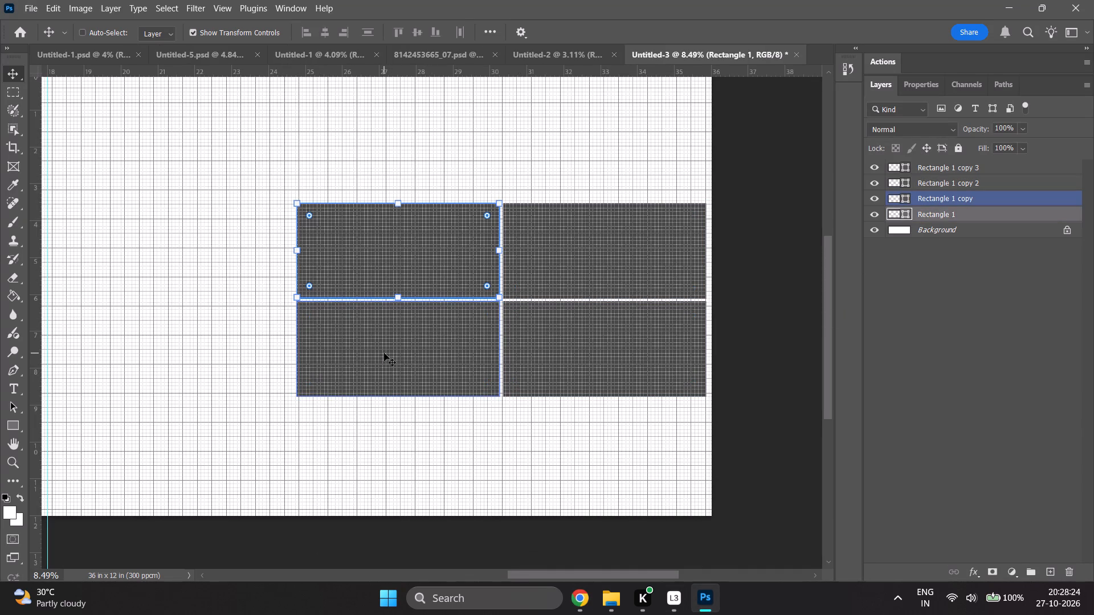
{"action": "scroll", "coordinate": [383, 353], "scroll_direction": "down", "scroll_amount": 2, "text": "alt"}
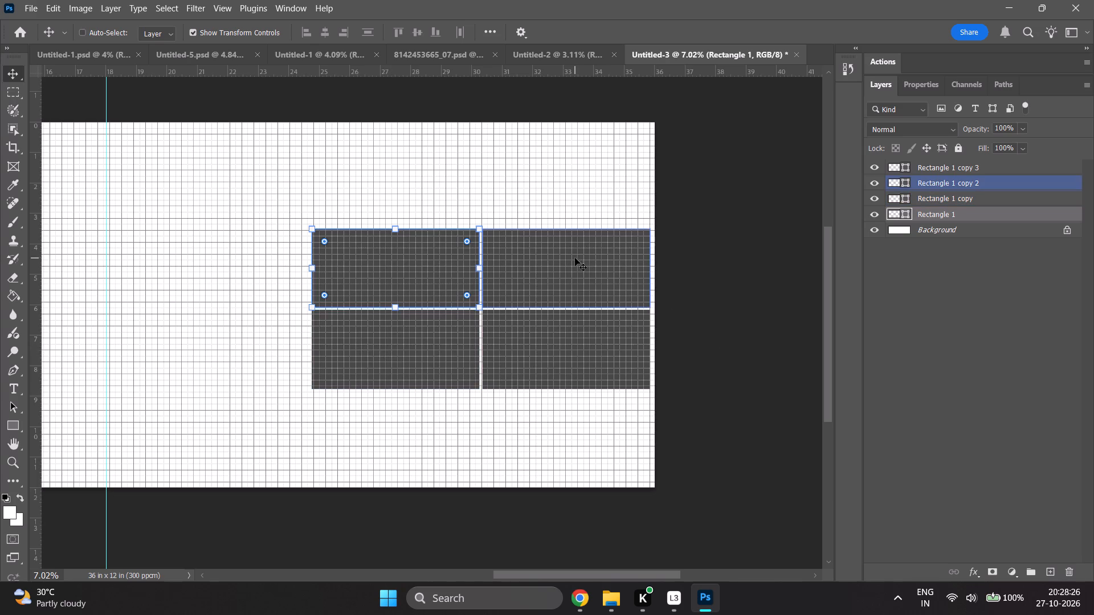
{"action": "left_click", "coordinate": [932, 166], "text": "shift"}
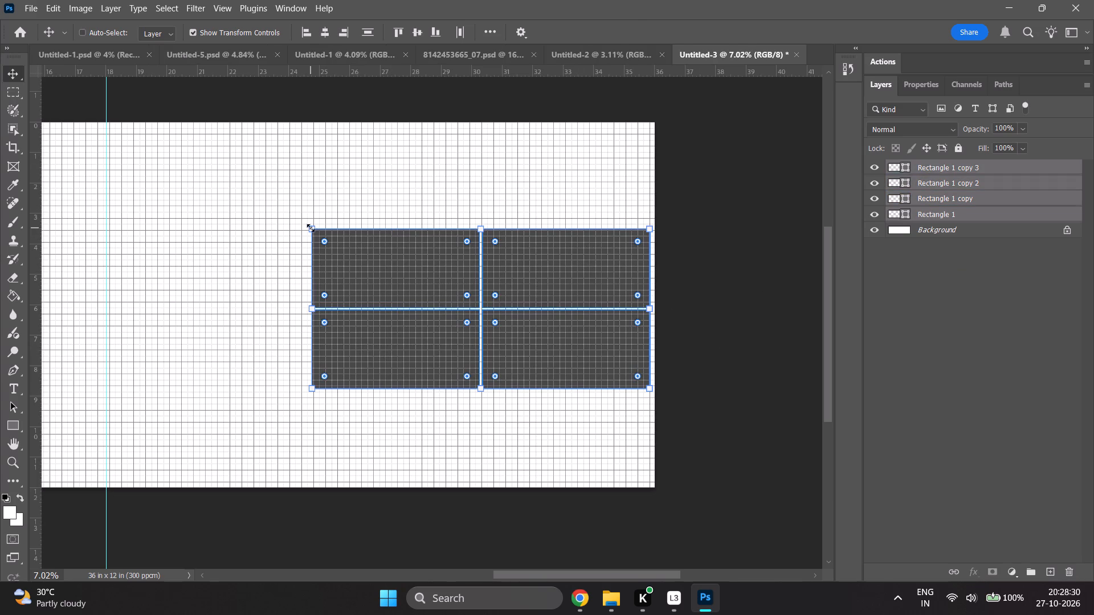
{"action": "left_click_drag", "start_coordinate": [311, 228], "coordinate": [292, 214]}
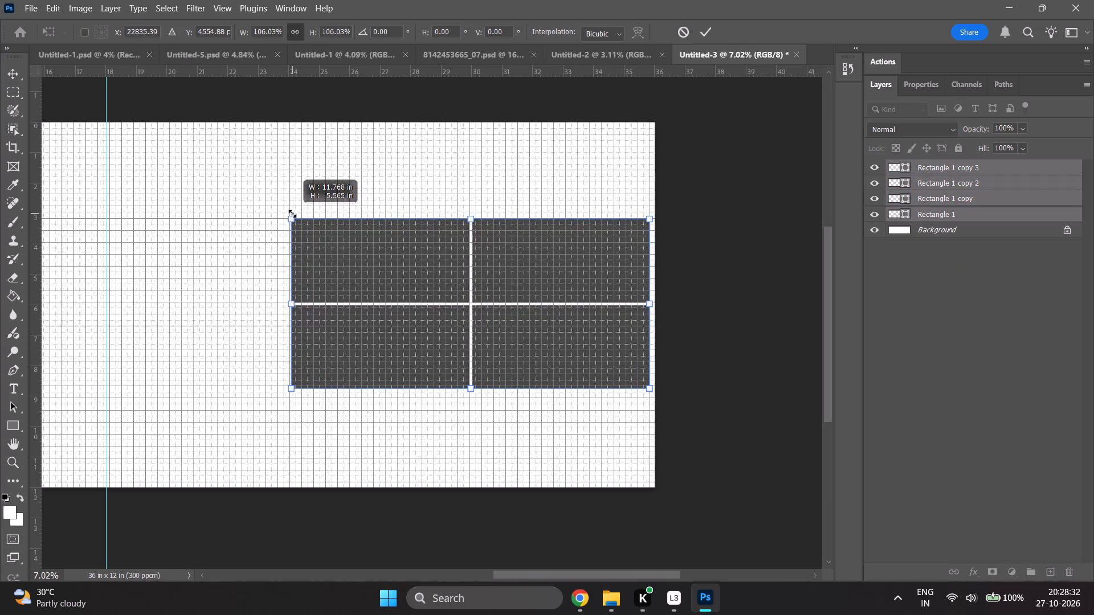
{"action": "left_click_drag", "start_coordinate": [292, 214], "coordinate": [279, 204]}
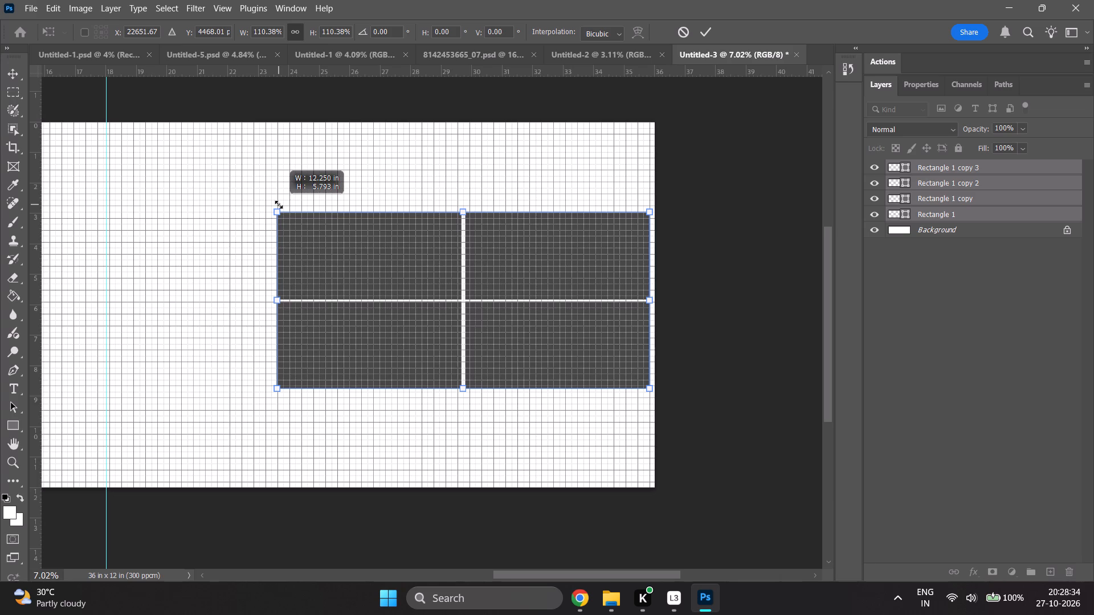
{"action": "left_click_drag", "start_coordinate": [279, 204], "coordinate": [278, 204]}
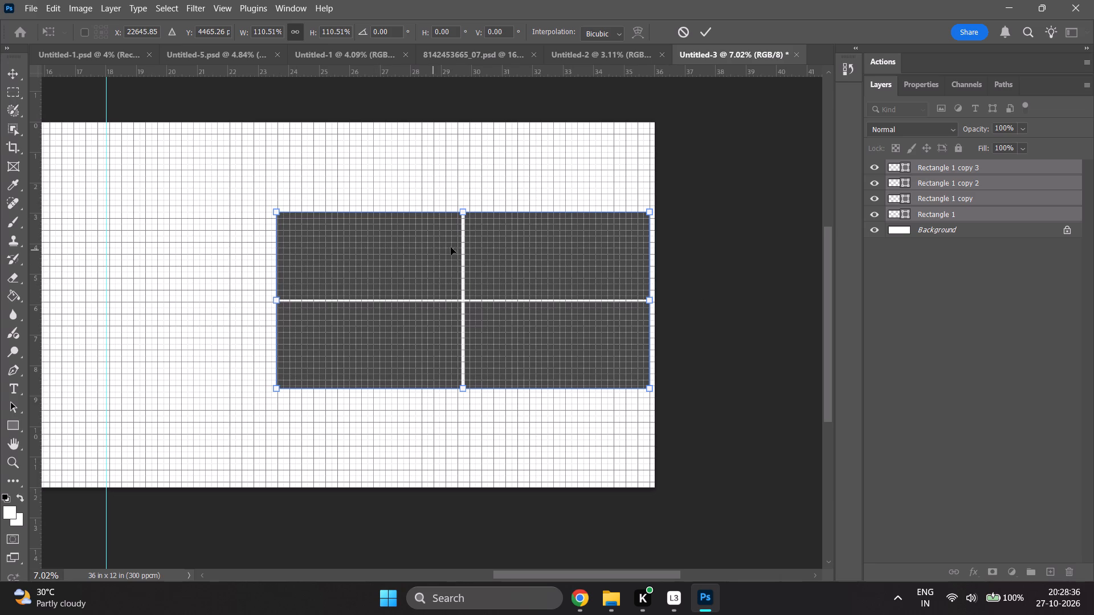
Stretch the four-rectangle grid upward and downward to about 150.04% height, keeping its width, and apply the transform.
{"action": "left_click_drag", "start_coordinate": [464, 208], "coordinate": [463, 192], "text": "shift"}
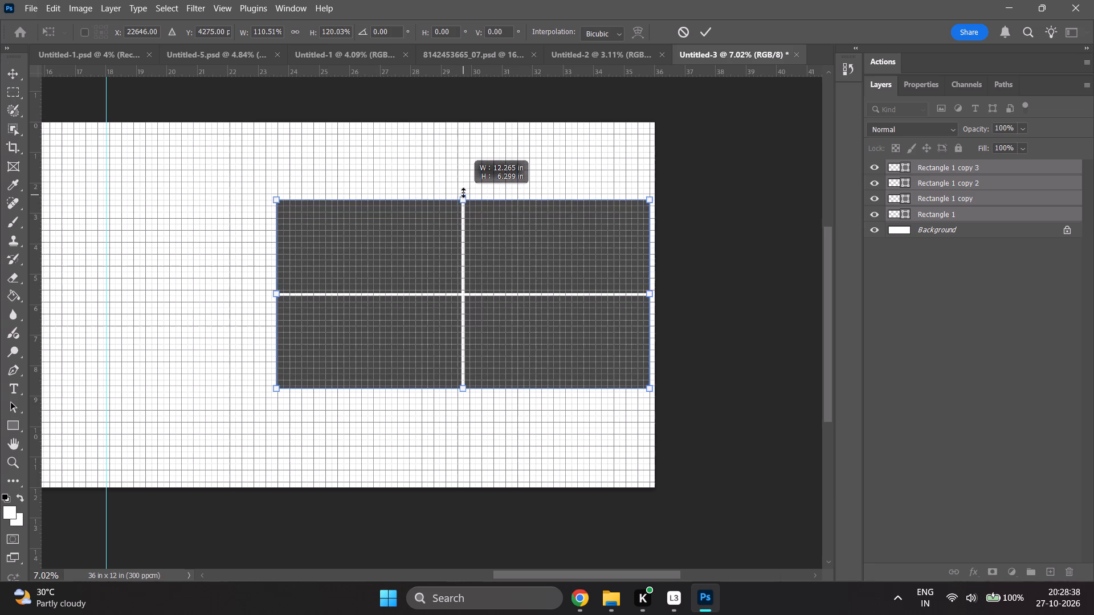
{"action": "left_click_drag", "start_coordinate": [463, 192], "coordinate": [463, 178], "text": "shift"}
{"action": "left_click_drag", "start_coordinate": [463, 389], "coordinate": [463, 400], "text": "shift"}
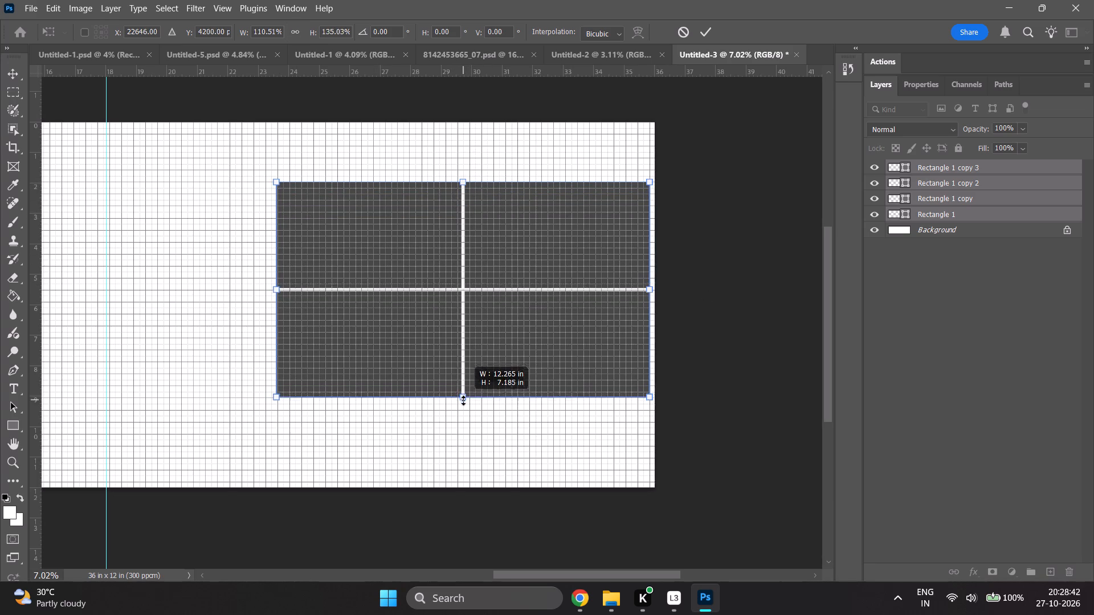
{"action": "left_click_drag", "start_coordinate": [463, 400], "coordinate": [465, 424], "text": "shift"}
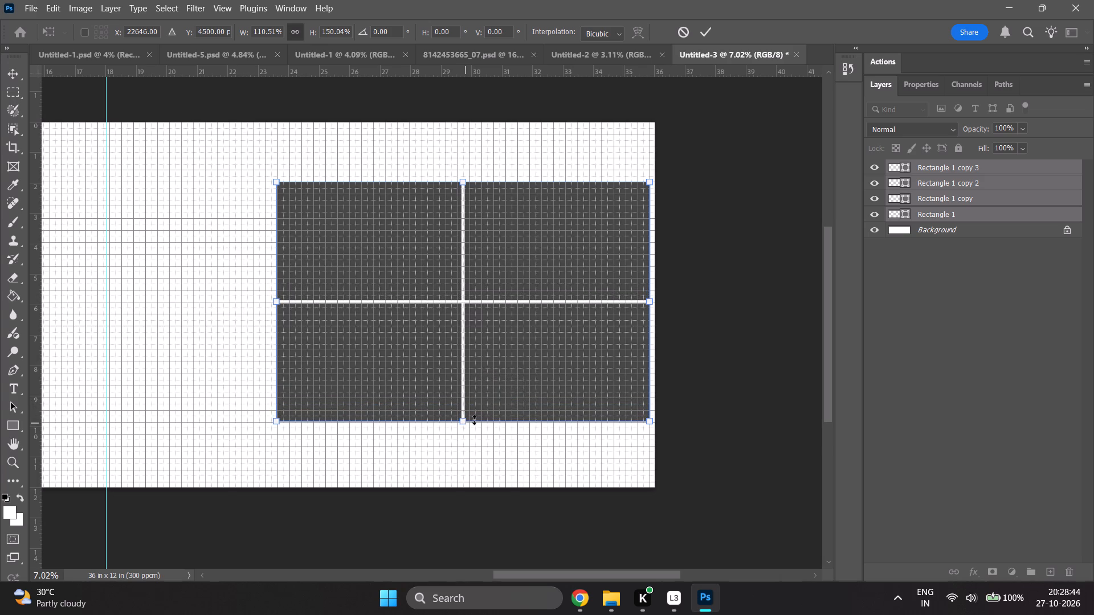
{"action": "left_click", "coordinate": [961, 323]}
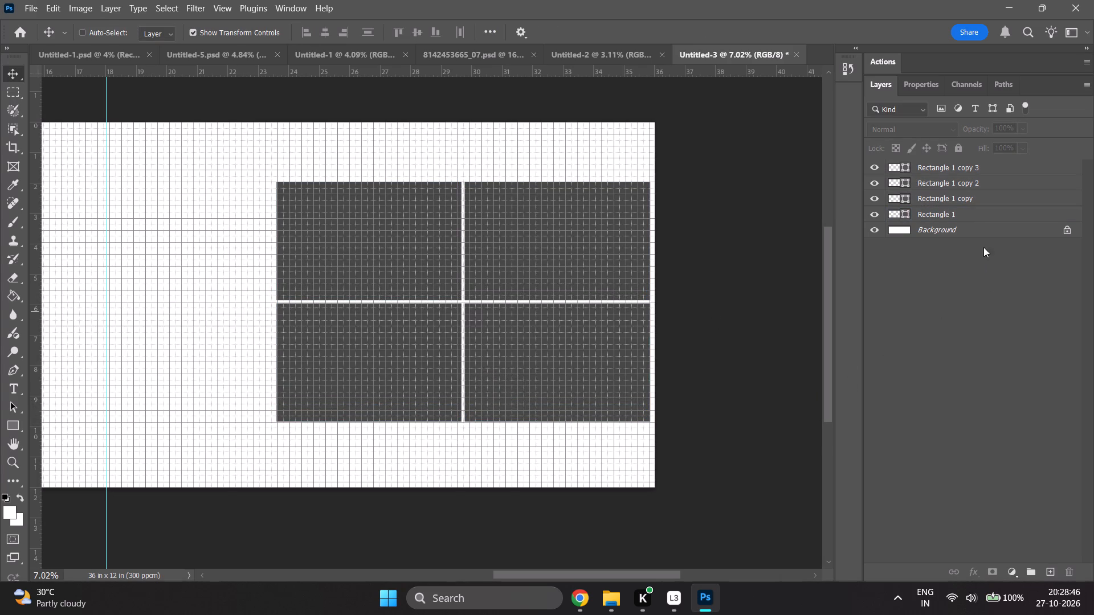
{"action": "left_click", "coordinate": [960, 206]}
{"action": "left_click", "coordinate": [948, 217]}
{"action": "left_click", "coordinate": [865, 373]}
Duplicate the Rectangle 1 placeholder and move the copy into the empty area between the centre guide and the grid.
{"action": "left_click", "coordinate": [985, 214]}
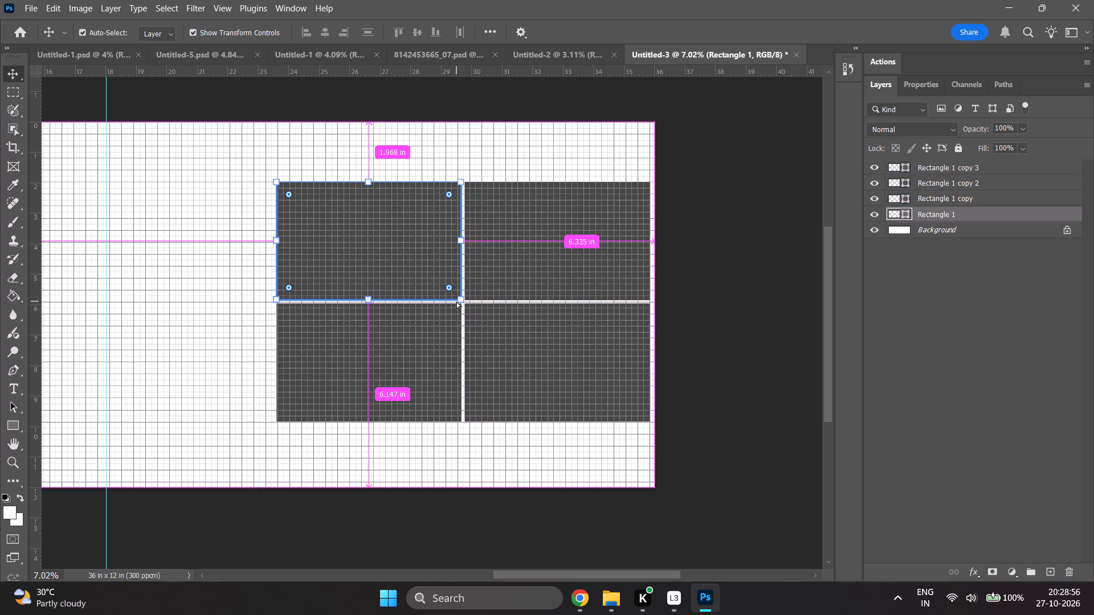
{"action": "key", "text": "ctrl+j"}
{"action": "left_click_drag", "start_coordinate": [406, 267], "coordinate": [306, 284]}
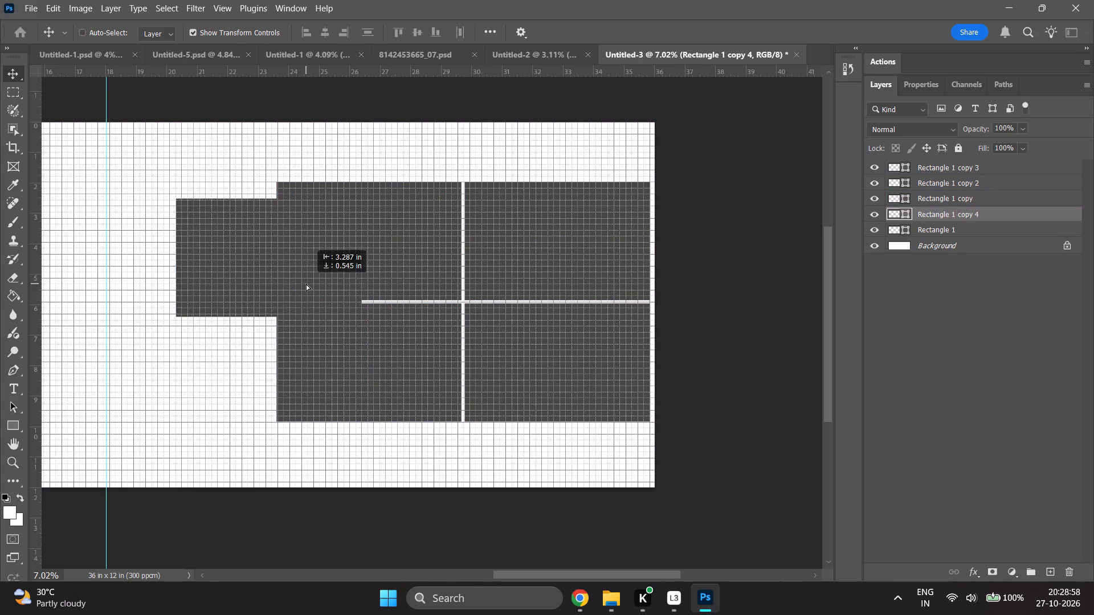
{"action": "left_click_drag", "start_coordinate": [306, 284], "coordinate": [372, 284]}
{"action": "left_click_drag", "start_coordinate": [325, 284], "coordinate": [205, 278]}
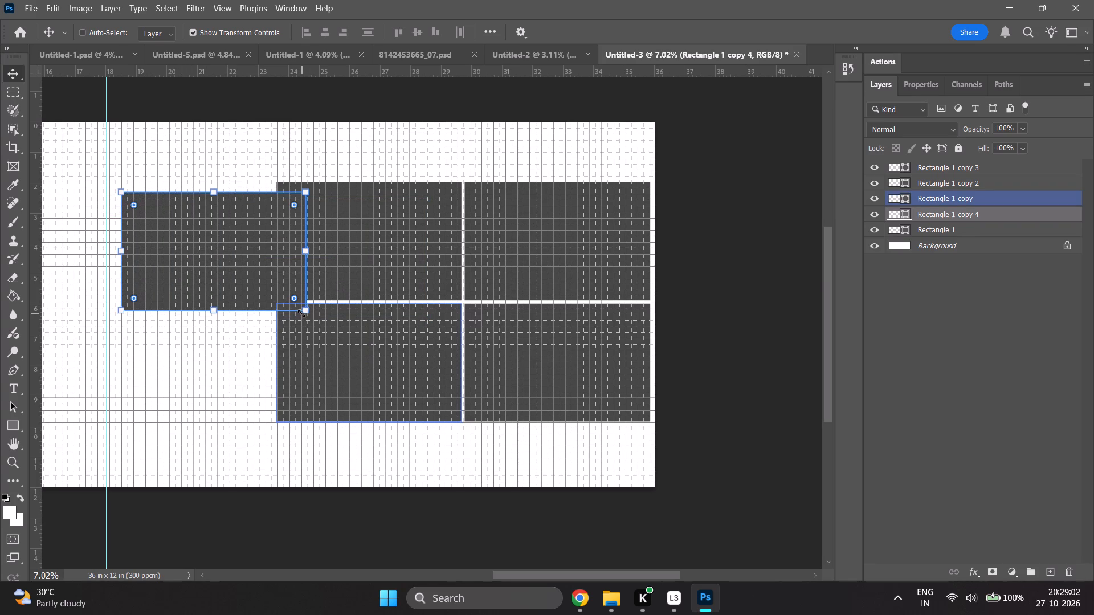
Scale the duplicated placeholder to about 74.49% width and 77.19% height, and shift it slightly right and up beside the grid.
{"action": "left_click_drag", "start_coordinate": [301, 313], "coordinate": [254, 288], "text": "shift"}
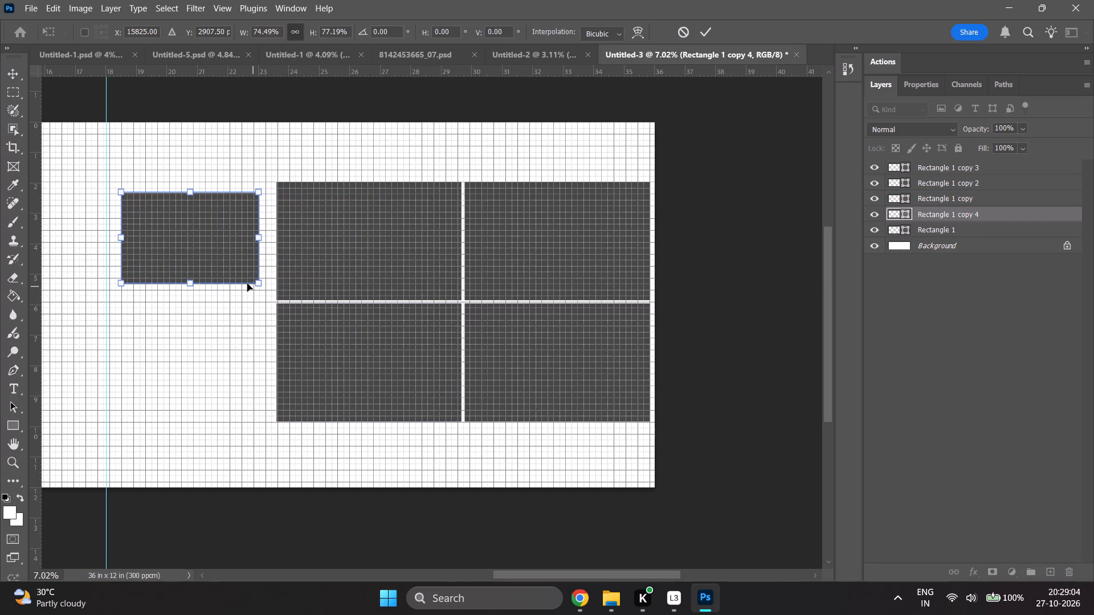
{"action": "left_click_drag", "start_coordinate": [174, 239], "coordinate": [184, 238]}
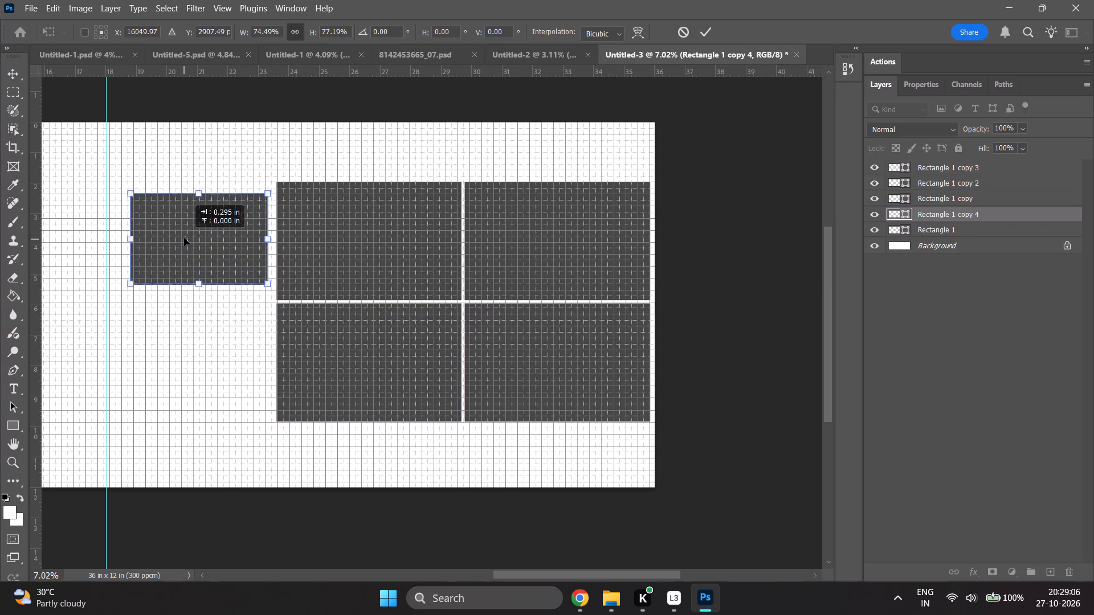
{"action": "left_click_drag", "start_coordinate": [184, 238], "coordinate": [184, 221]}
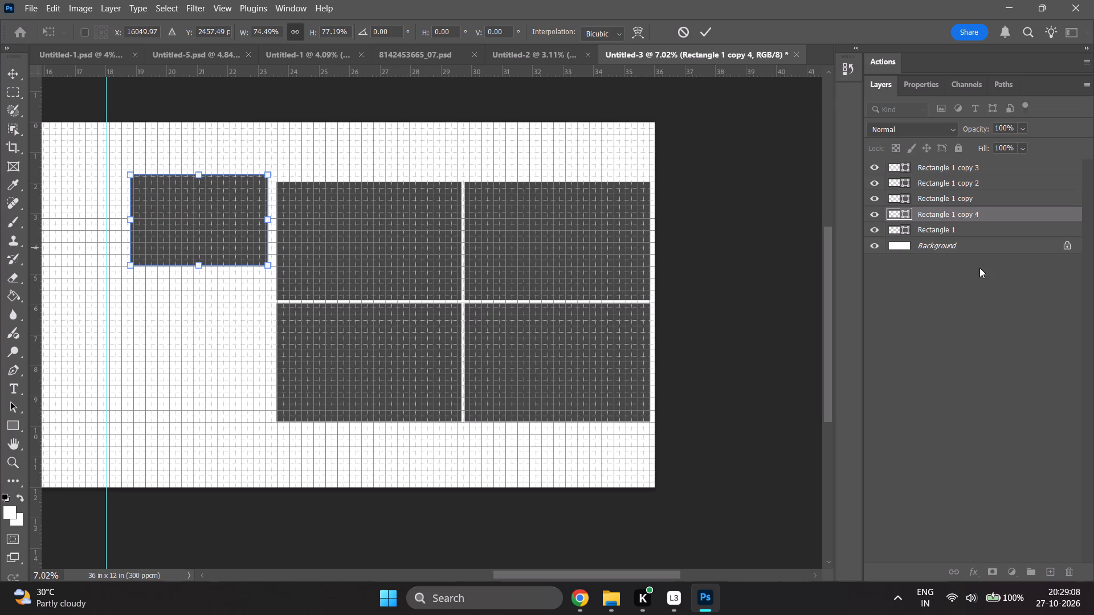
{"action": "left_click", "coordinate": [953, 216]}
Move the Rectangle 1 copy 4 layer to the top of the layer stack and deselect it.
{"action": "left_click_drag", "start_coordinate": [953, 216], "coordinate": [949, 167]}
{"action": "left_click", "coordinate": [960, 309]}
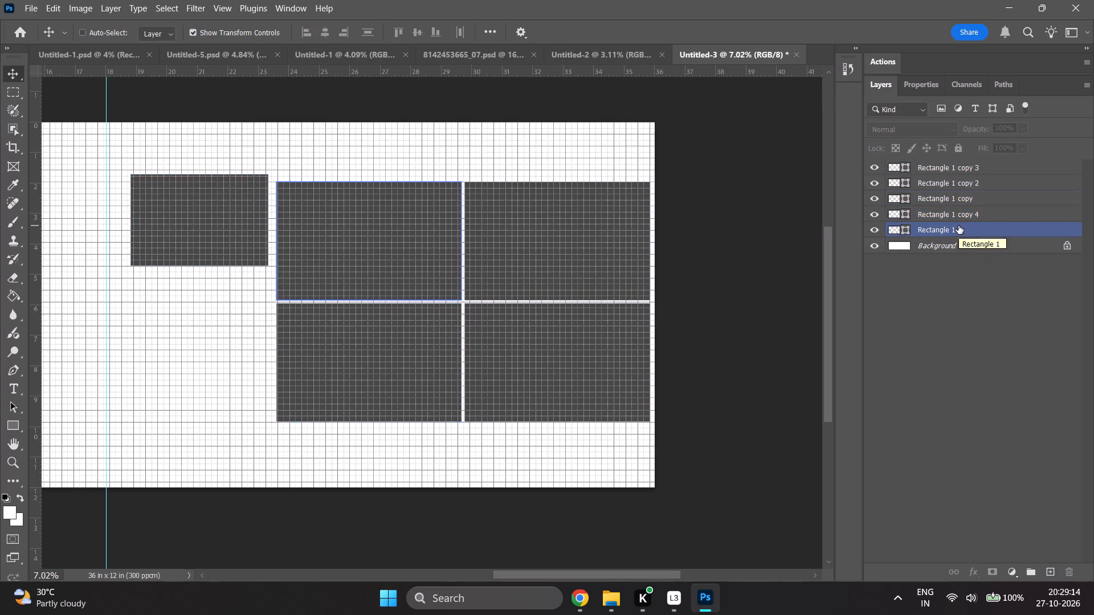
{"action": "left_click_drag", "start_coordinate": [962, 218], "coordinate": [973, 164]}
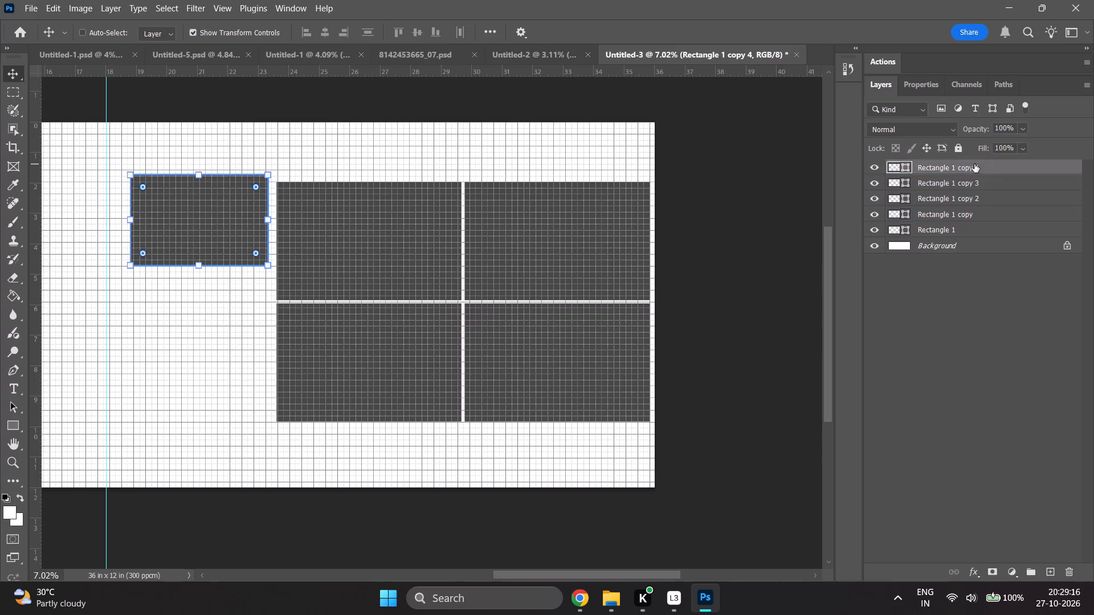
{"action": "left_click", "coordinate": [1033, 345]}
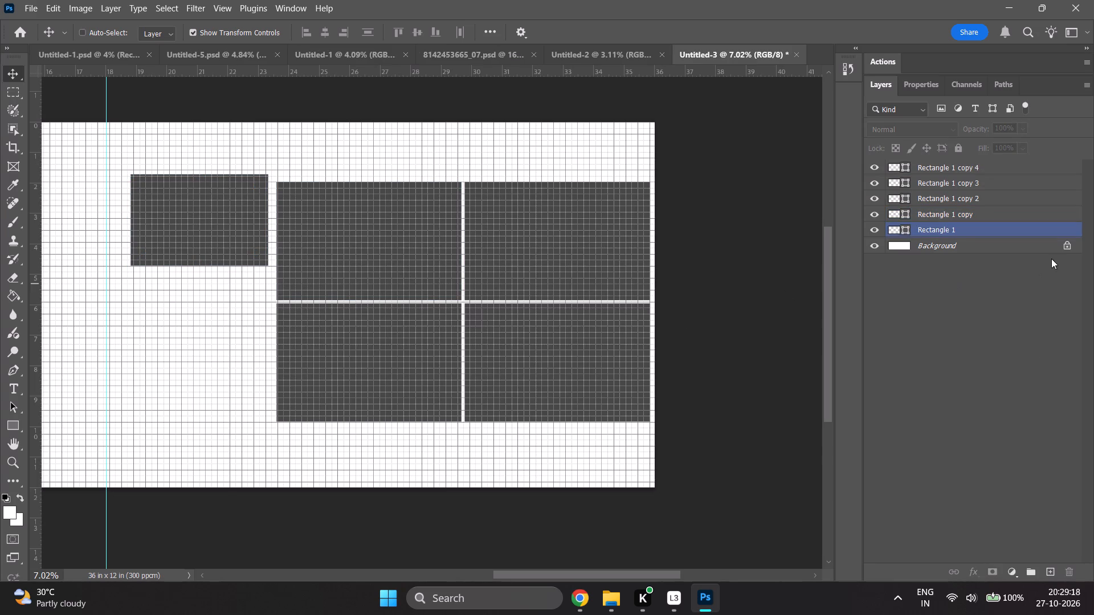
Select the four grid rectangles, reduce their combined height to about 7.48 in (95%), and apply the transform.
{"action": "left_click", "coordinate": [987, 232]}
{"action": "left_click", "coordinate": [977, 182], "text": "shift"}
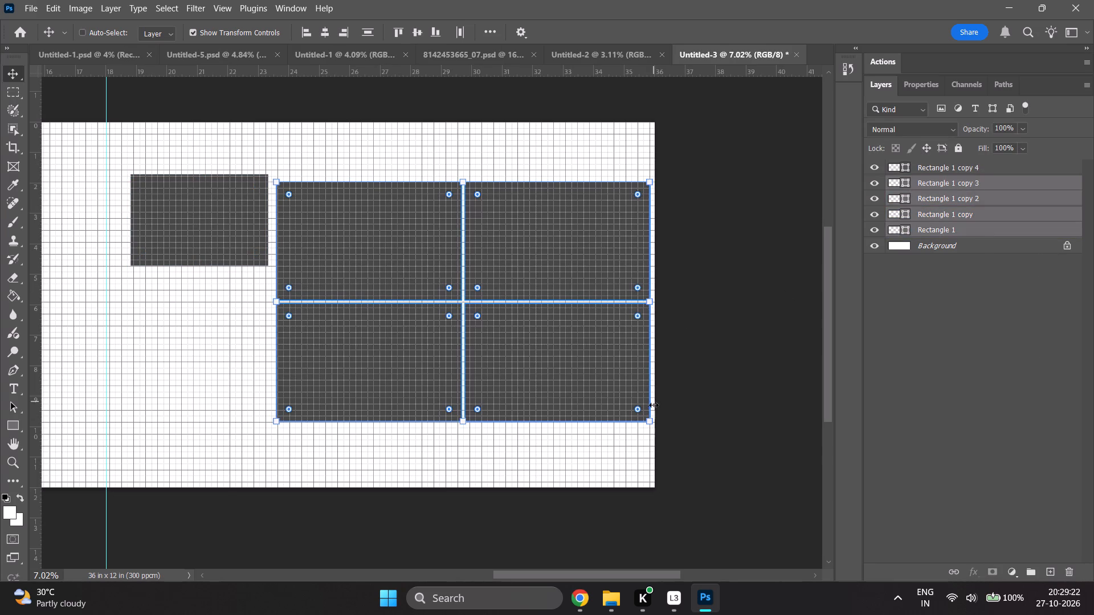
{"action": "left_click_drag", "start_coordinate": [649, 423], "coordinate": [647, 394], "text": "shift"}
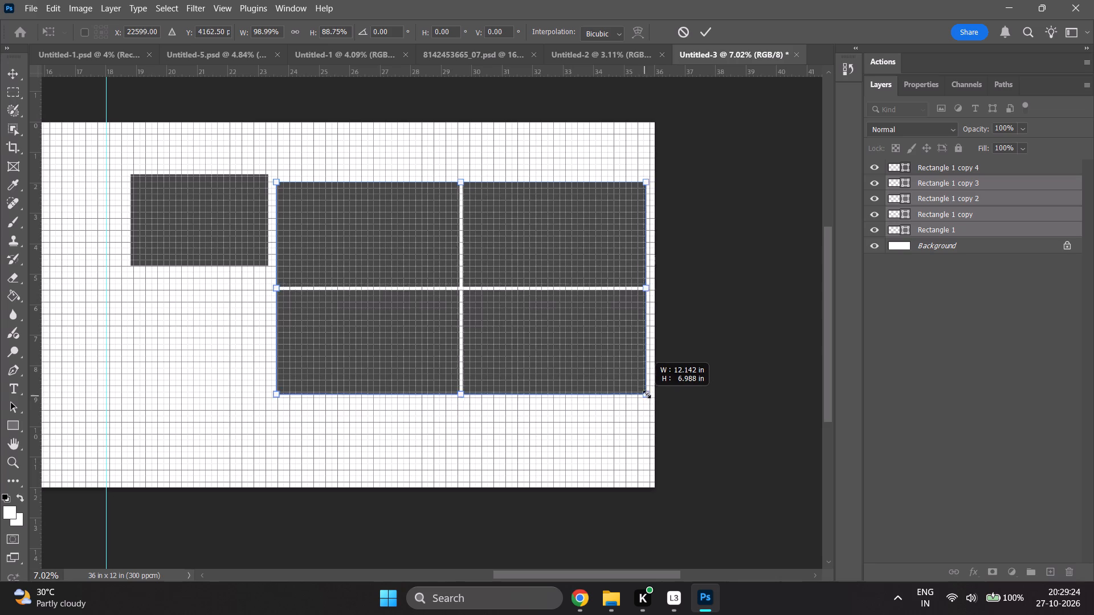
{"action": "left_click_drag", "start_coordinate": [647, 394], "coordinate": [643, 382], "text": "shift"}
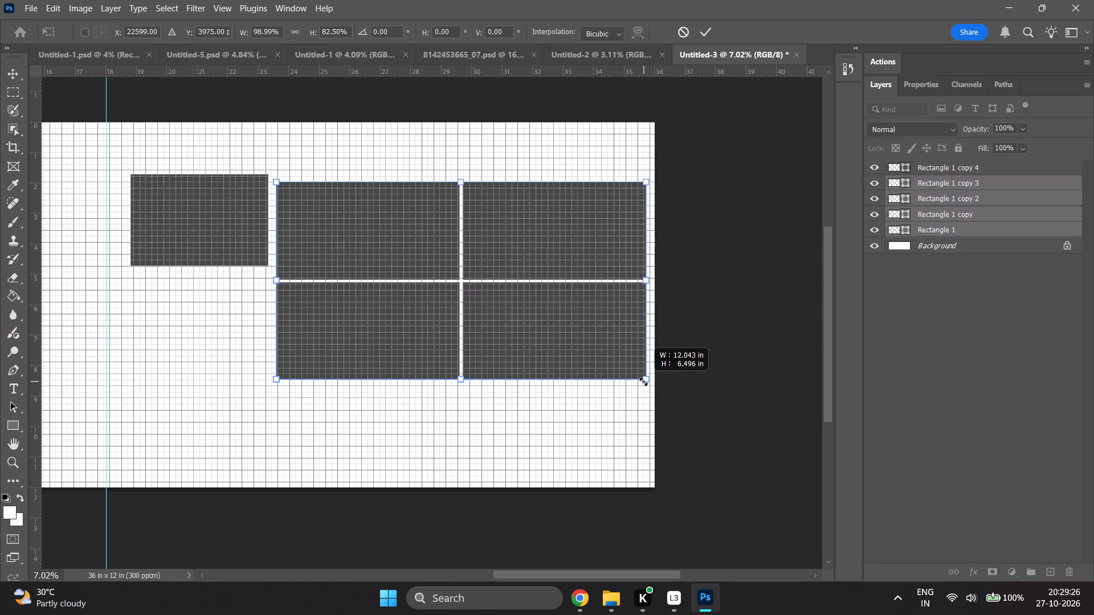
{"action": "left_click_drag", "start_coordinate": [643, 382], "coordinate": [647, 411], "text": "shift"}
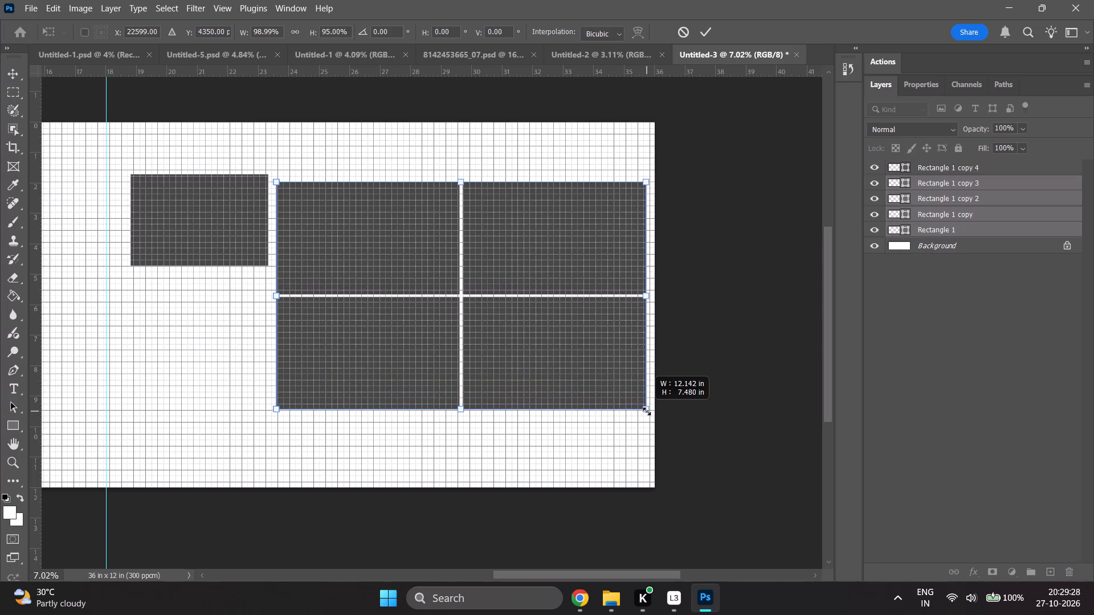
{"action": "left_click_drag", "start_coordinate": [647, 411], "coordinate": [648, 411], "text": "shift"}
{"action": "left_click", "coordinate": [1068, 392]}
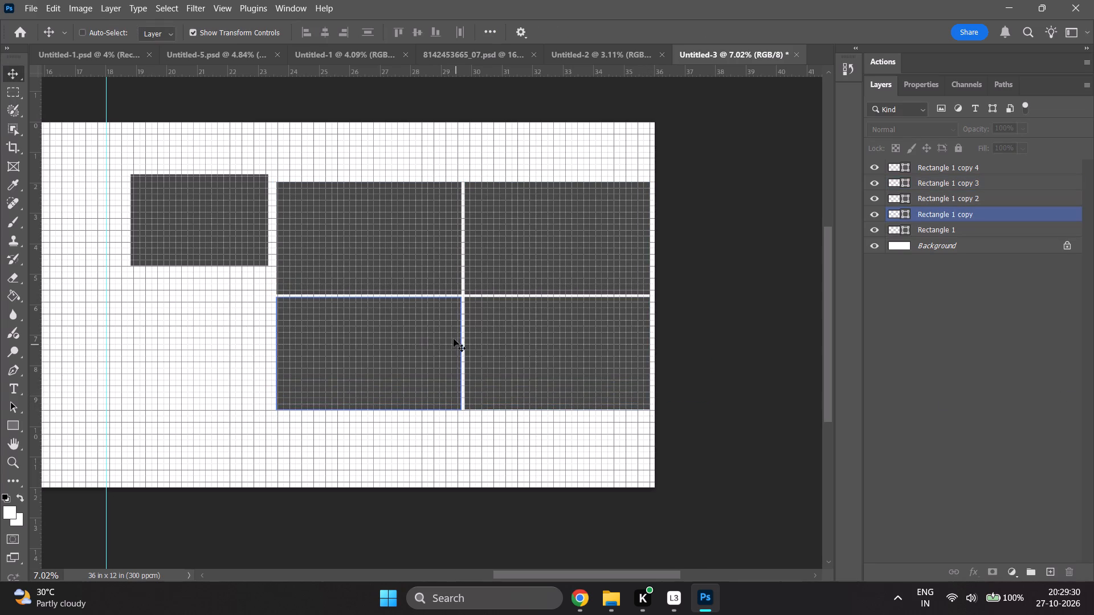
Check the album layout tutorial in Chrome and the wedding photos in folder 9 in File Explorer, and return to Photoshop.
{"action": "left_click", "coordinate": [579, 609]}
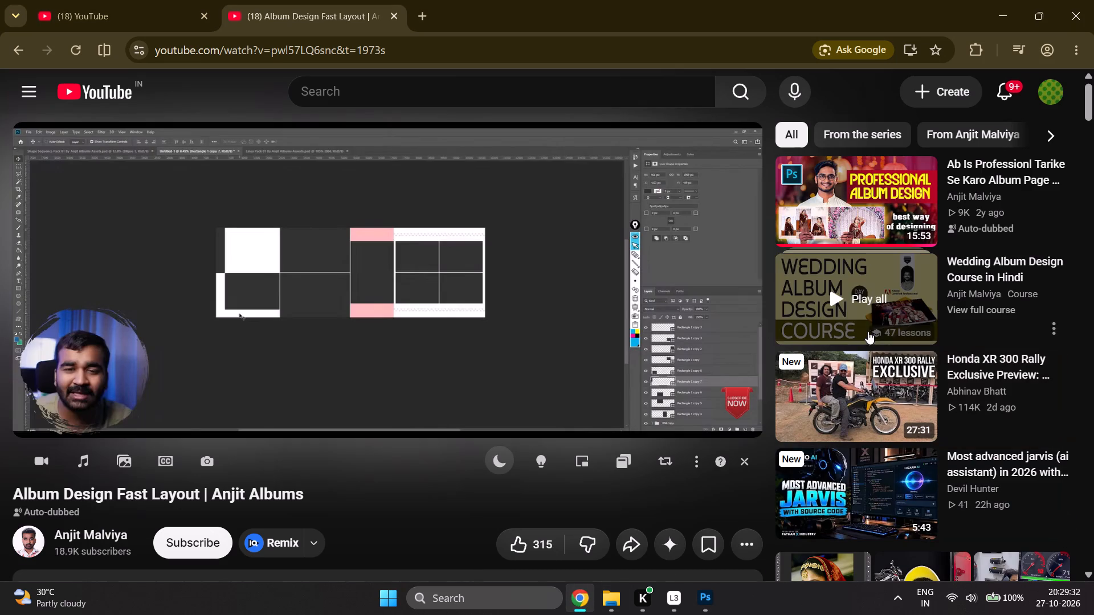
{"action": "left_click", "coordinate": [613, 609]}
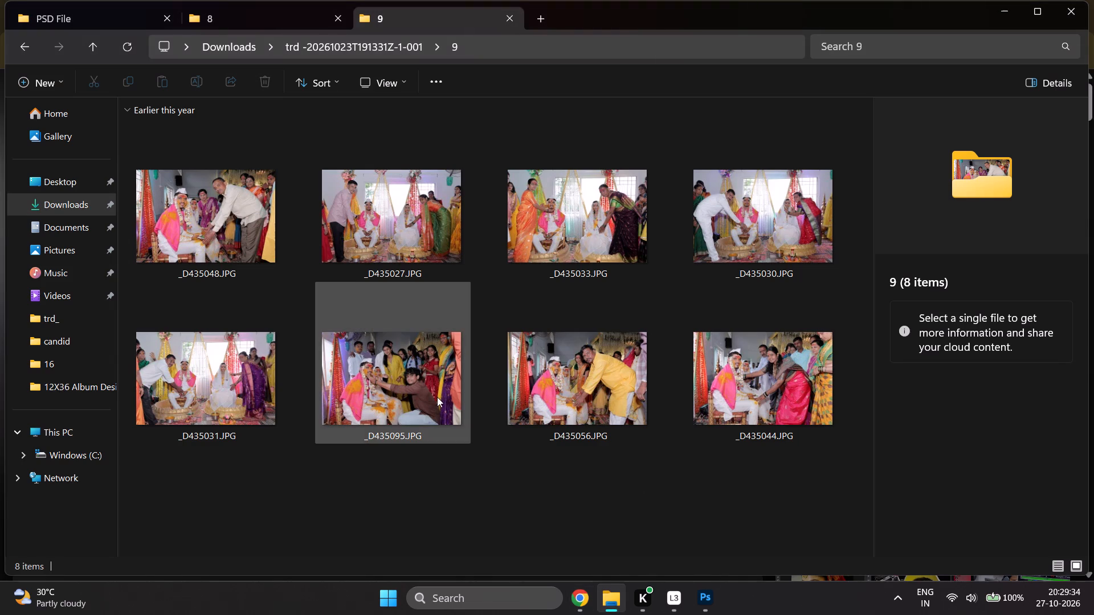
{"action": "scroll", "coordinate": [478, 370], "scroll_direction": "up", "scroll_amount": 5}
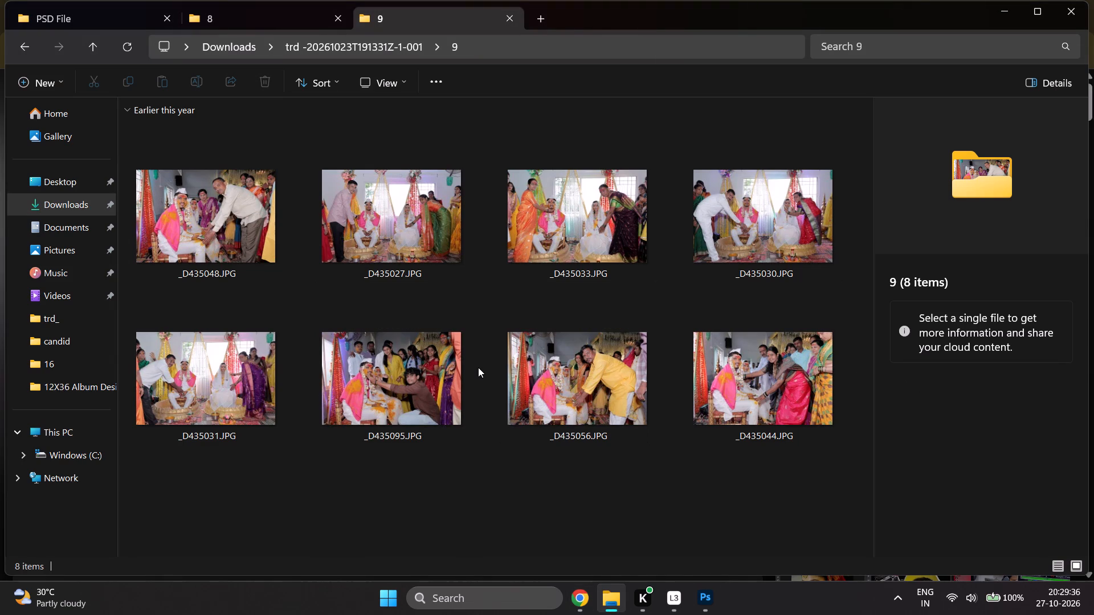
{"action": "left_click", "coordinate": [714, 601]}
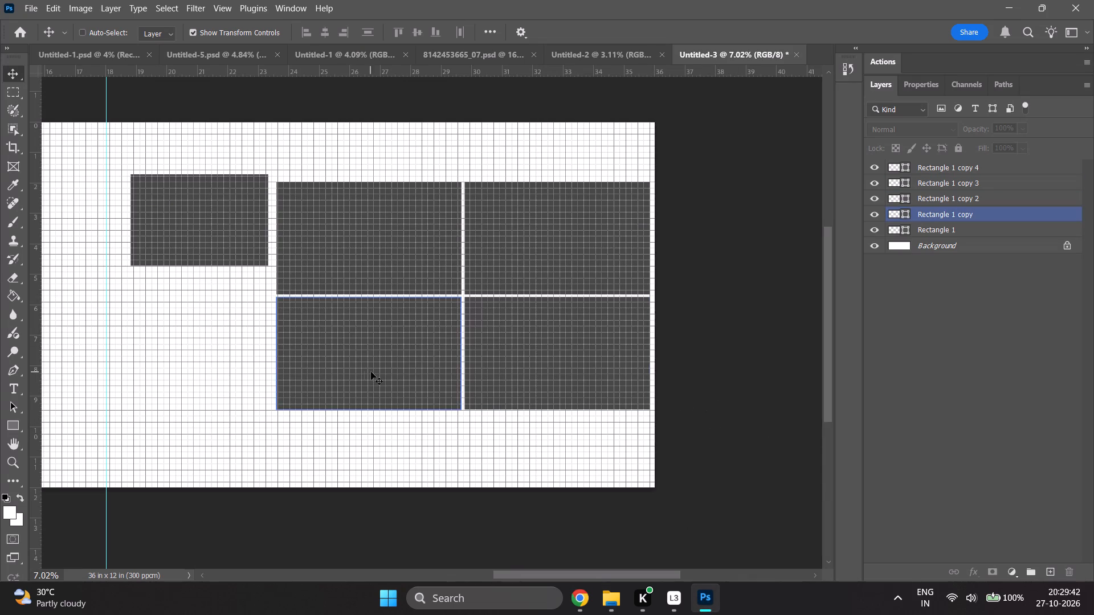
Reselect the four grid rectangles, scale them to about 93.57% width and 82.89% height, and shift them right and down near the page's right edge.
{"action": "left_click", "coordinate": [968, 229]}
{"action": "left_click", "coordinate": [958, 185], "text": "shift"}
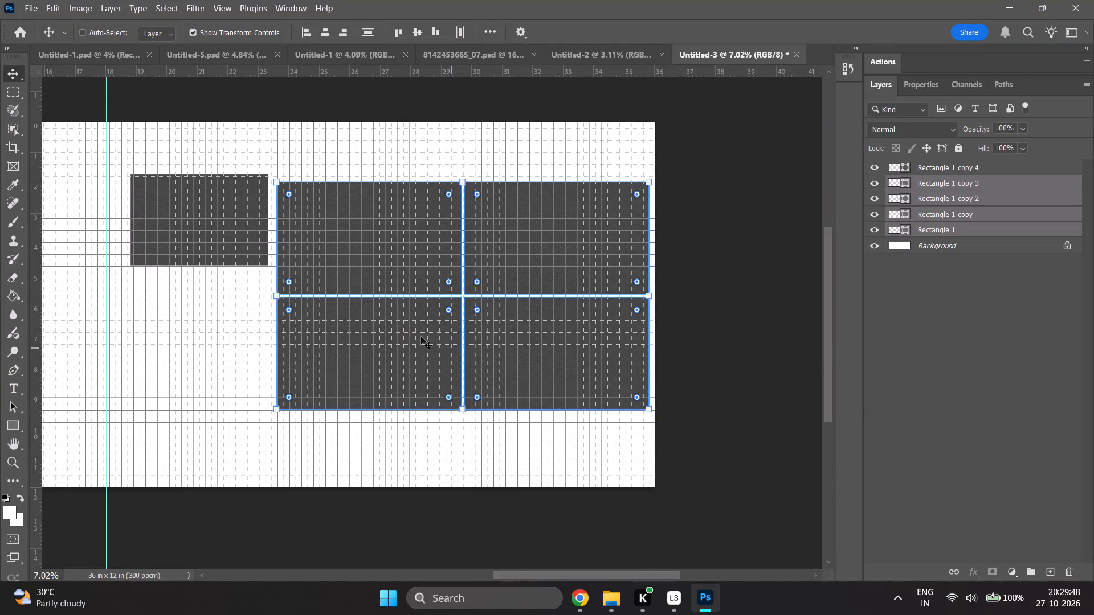
{"action": "left_click_drag", "start_coordinate": [646, 409], "coordinate": [639, 395], "text": "shift"}
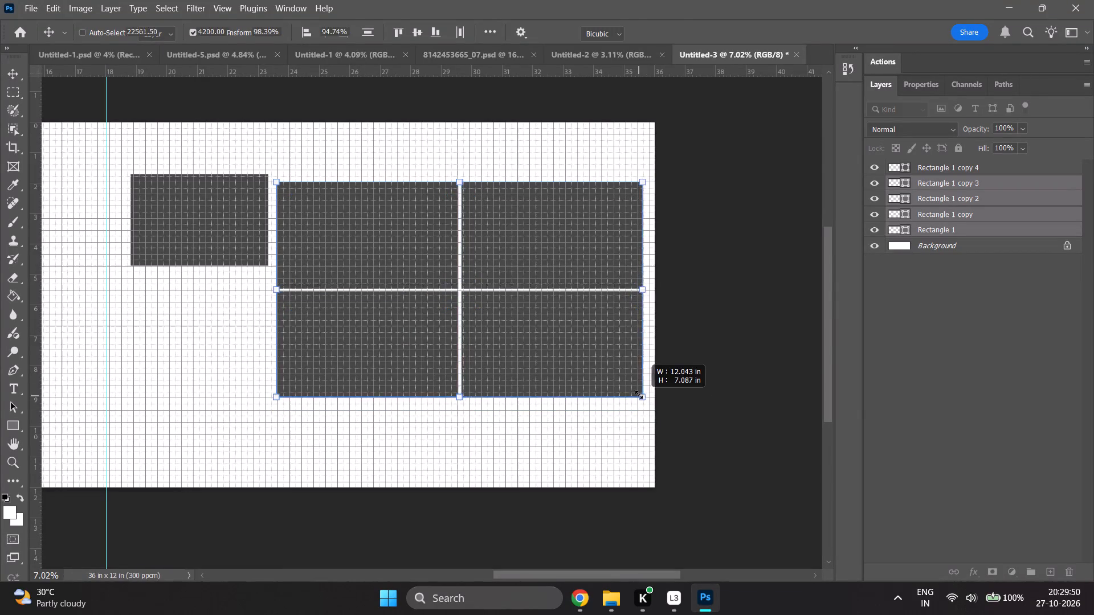
{"action": "left_click_drag", "start_coordinate": [639, 395], "coordinate": [623, 370], "text": "shift"}
{"action": "left_click_drag", "start_coordinate": [514, 340], "coordinate": [524, 365]}
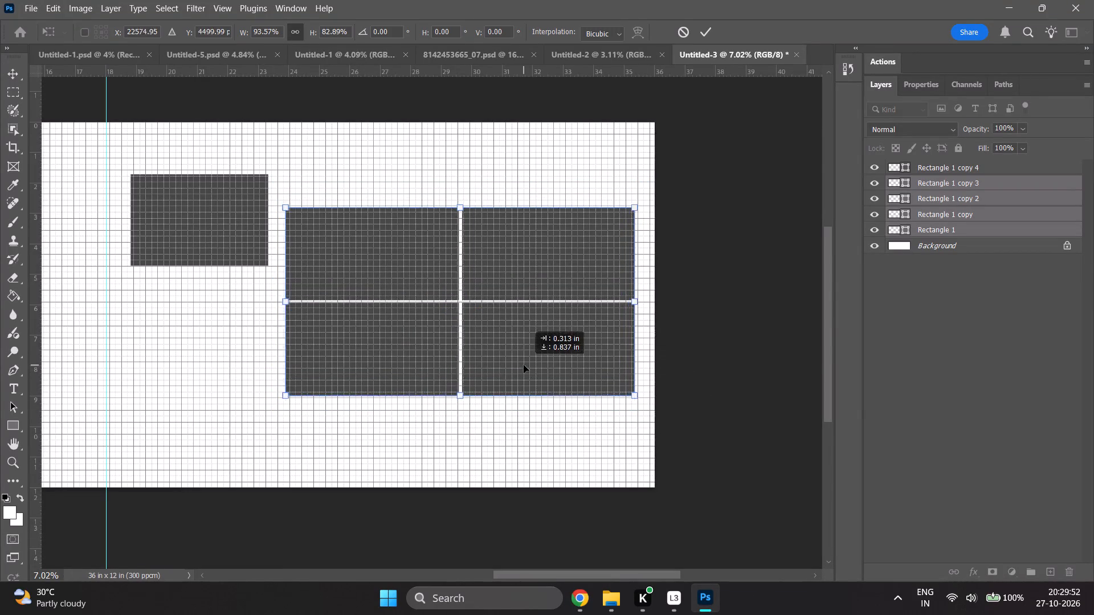
{"action": "left_click_drag", "start_coordinate": [524, 365], "coordinate": [538, 368]}
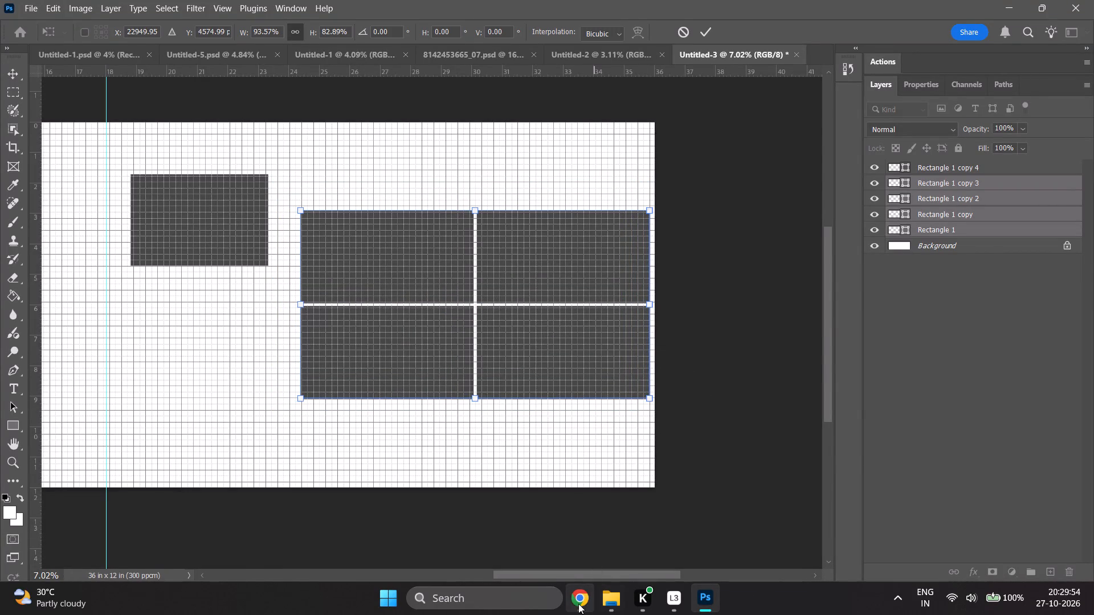
Compare the grid with the layout in the YouTube tutorial in Chrome, and return to Photoshop.
{"action": "left_click", "coordinate": [578, 604]}
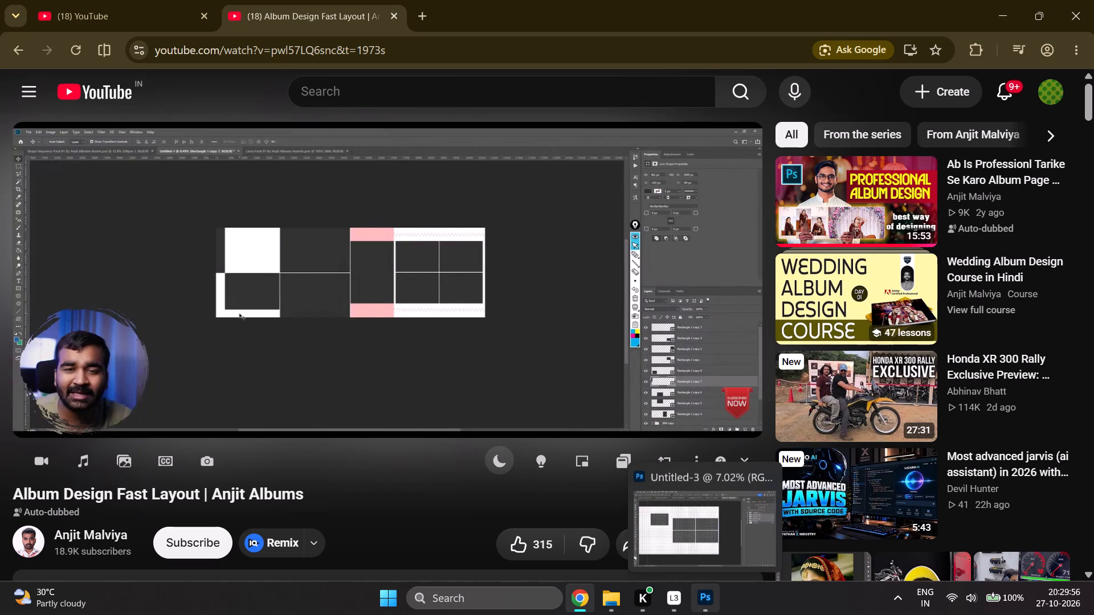
{"action": "left_click", "coordinate": [704, 612]}
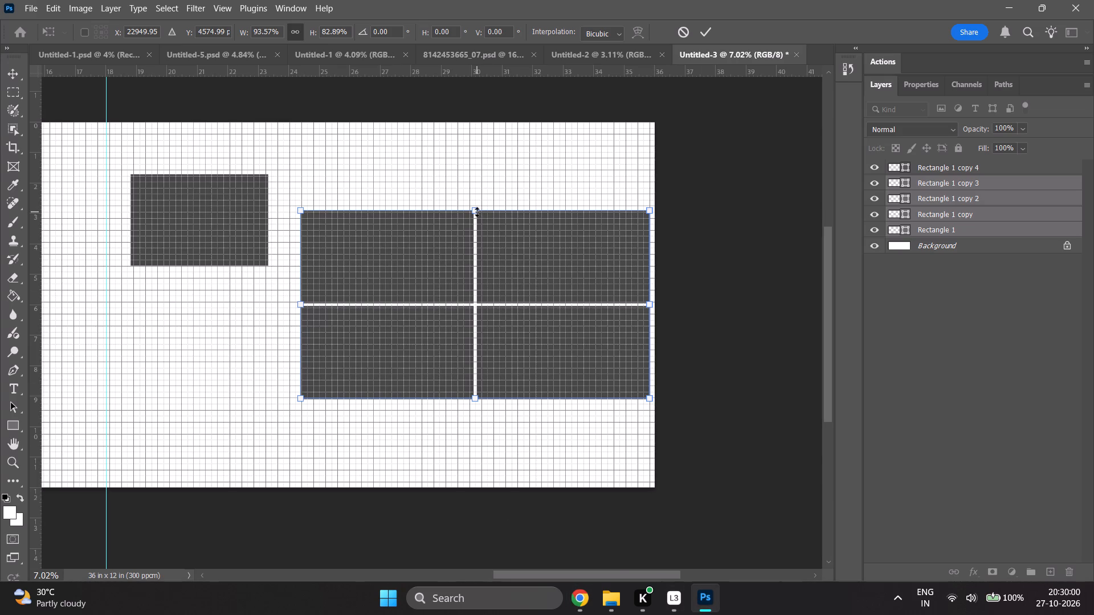
Extend the grid's top edge up to 92.75% height and apply, and stretch its bottom edge down to about 116.32% height.
{"action": "left_click_drag", "start_coordinate": [474, 210], "coordinate": [474, 188], "text": "shift"}
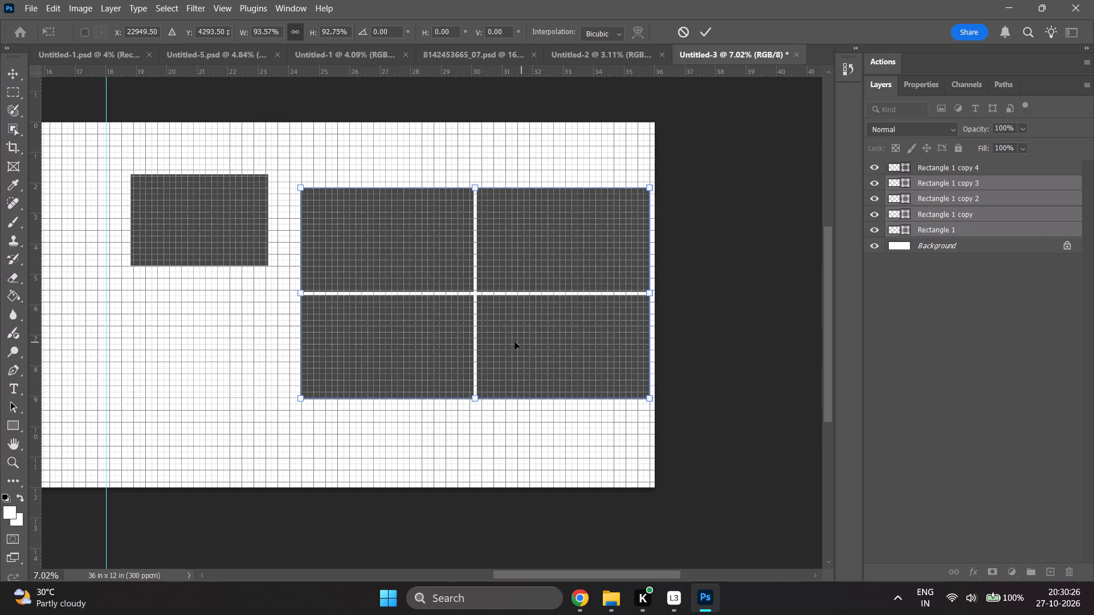
{"action": "left_click", "coordinate": [707, 31]}
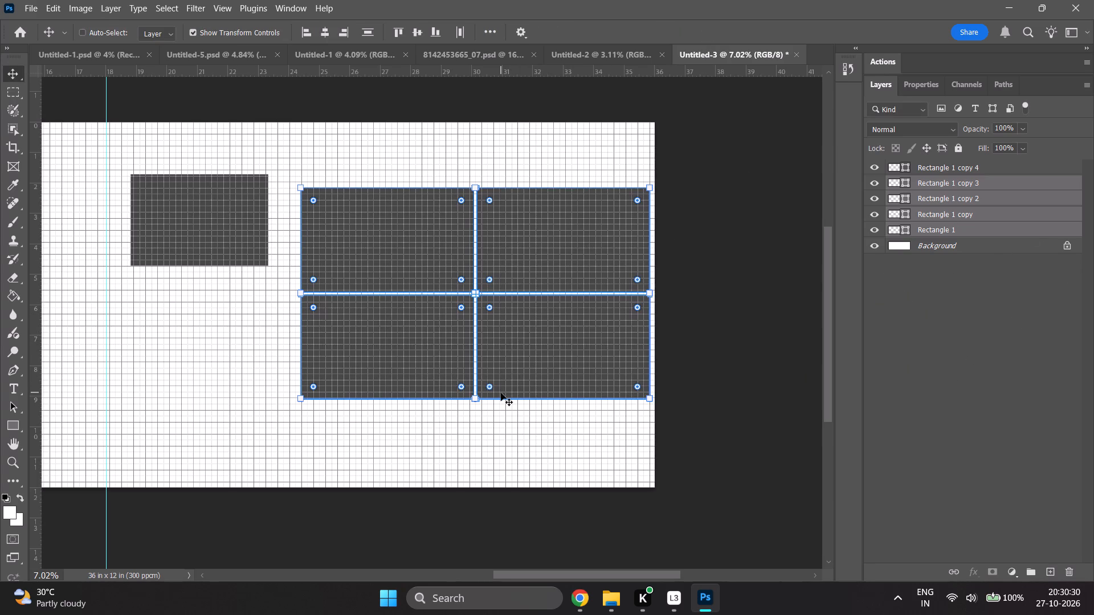
{"action": "left_click", "coordinate": [475, 399], "text": "shift"}
{"action": "left_click_drag", "start_coordinate": [475, 399], "coordinate": [475, 415], "text": "shift"}
{"action": "left_click_drag", "start_coordinate": [475, 417], "coordinate": [475, 428], "text": "shift"}
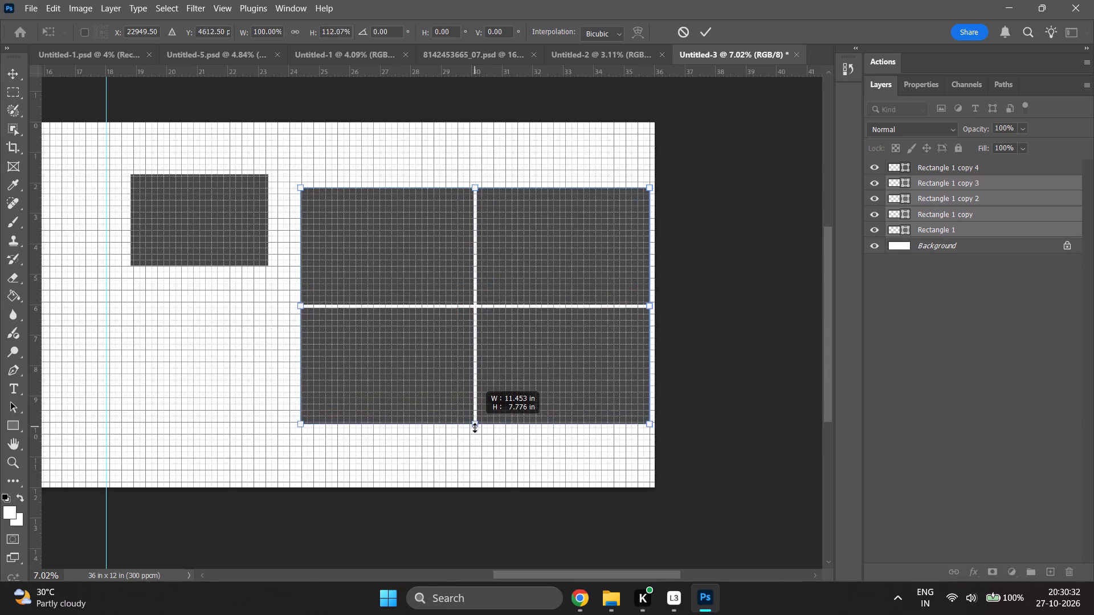
{"action": "left_click_drag", "start_coordinate": [475, 428], "coordinate": [476, 436], "text": "shift"}
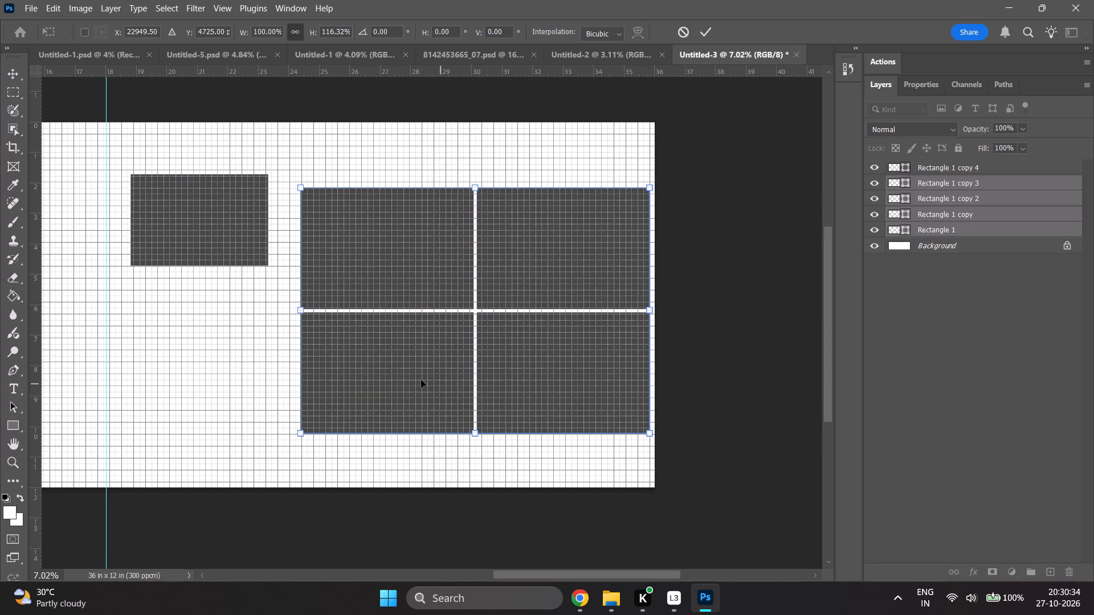
Select the small Rectangle 1 copy 4 placeholder and move it right and down, next to the grid's left edge near mid-height.
{"action": "left_click", "coordinate": [953, 162]}
{"action": "left_click_drag", "start_coordinate": [186, 236], "coordinate": [182, 304]}
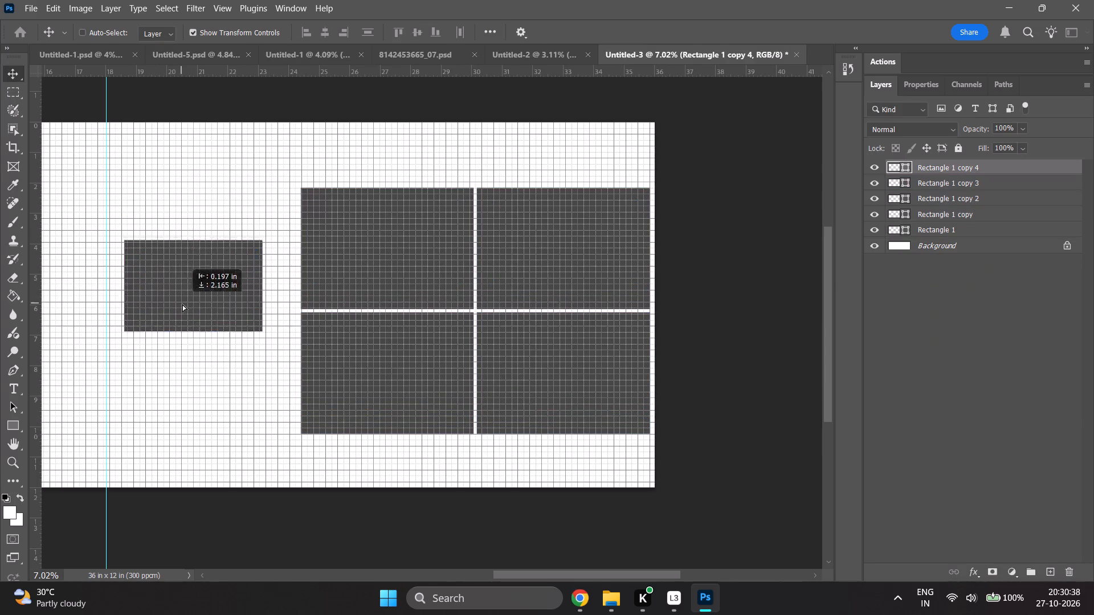
{"action": "left_click_drag", "start_coordinate": [182, 304], "coordinate": [207, 325]}
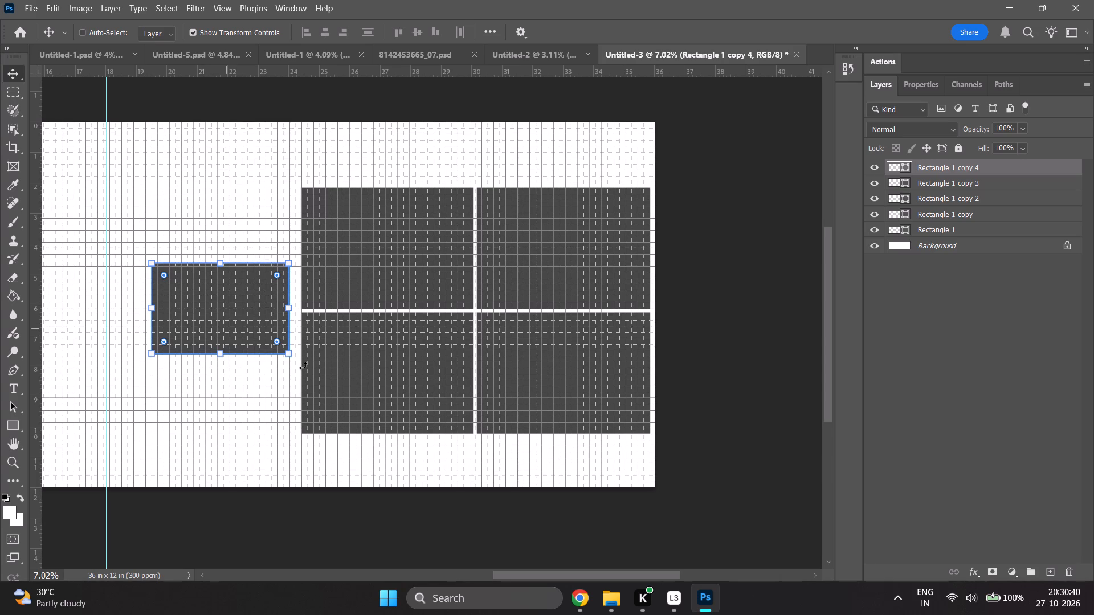
Stretch the side placeholder left toward the centre guide and outward on its other sides to about 5.91 x 3.54 in, and apply.
{"action": "left_click", "coordinate": [150, 309], "text": "shift"}
{"action": "left_click_drag", "start_coordinate": [150, 309], "coordinate": [135, 309], "text": "shift"}
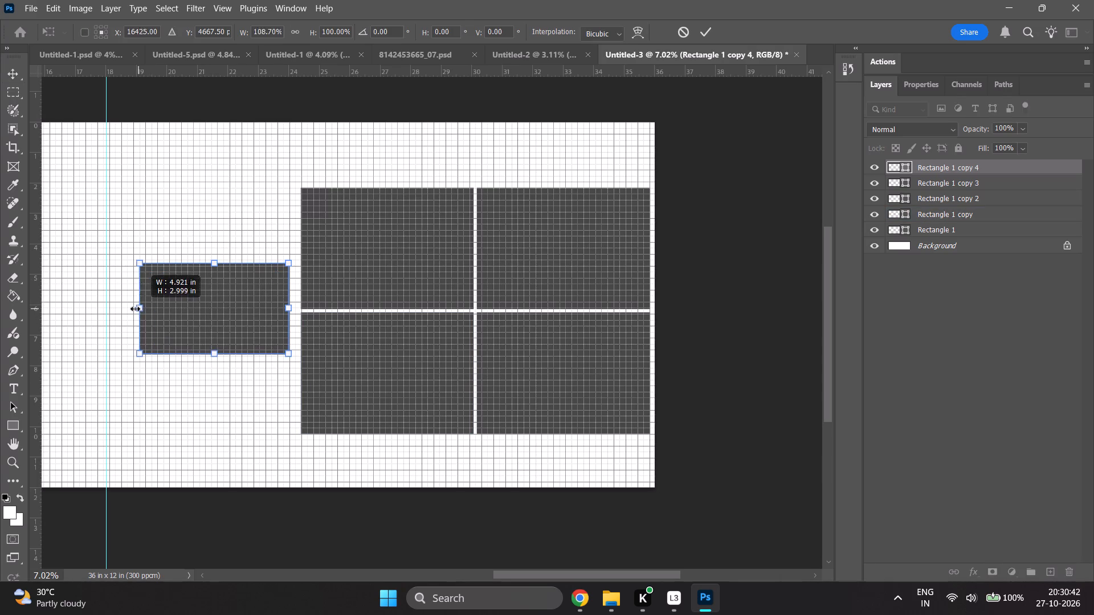
{"action": "left_click_drag", "start_coordinate": [135, 309], "coordinate": [113, 310], "text": "shift"}
{"action": "left_click_drag", "start_coordinate": [289, 309], "coordinate": [293, 308], "text": "shift"}
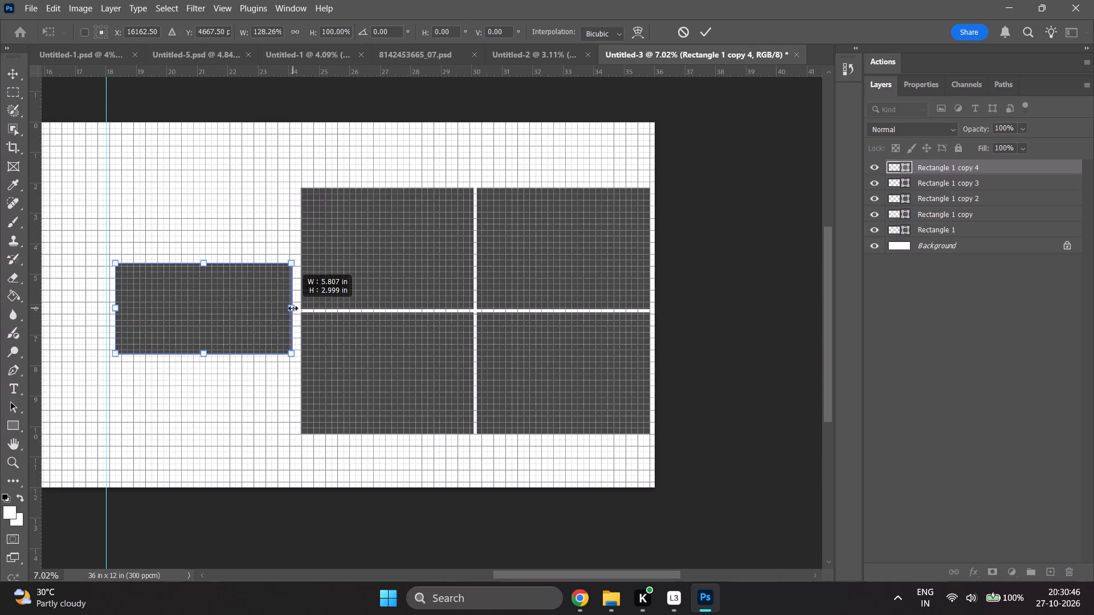
{"action": "left_click_drag", "start_coordinate": [293, 308], "coordinate": [294, 308], "text": "shift"}
{"action": "left_click_drag", "start_coordinate": [207, 264], "coordinate": [207, 263], "text": "shift"}
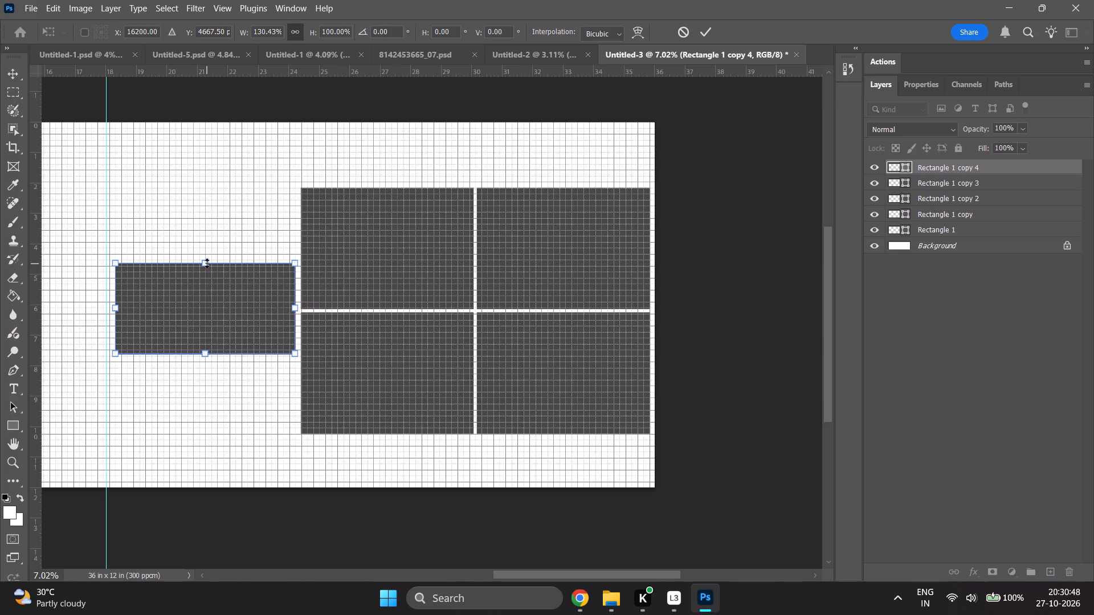
{"action": "left_click_drag", "start_coordinate": [207, 263], "coordinate": [207, 257], "text": "shift"}
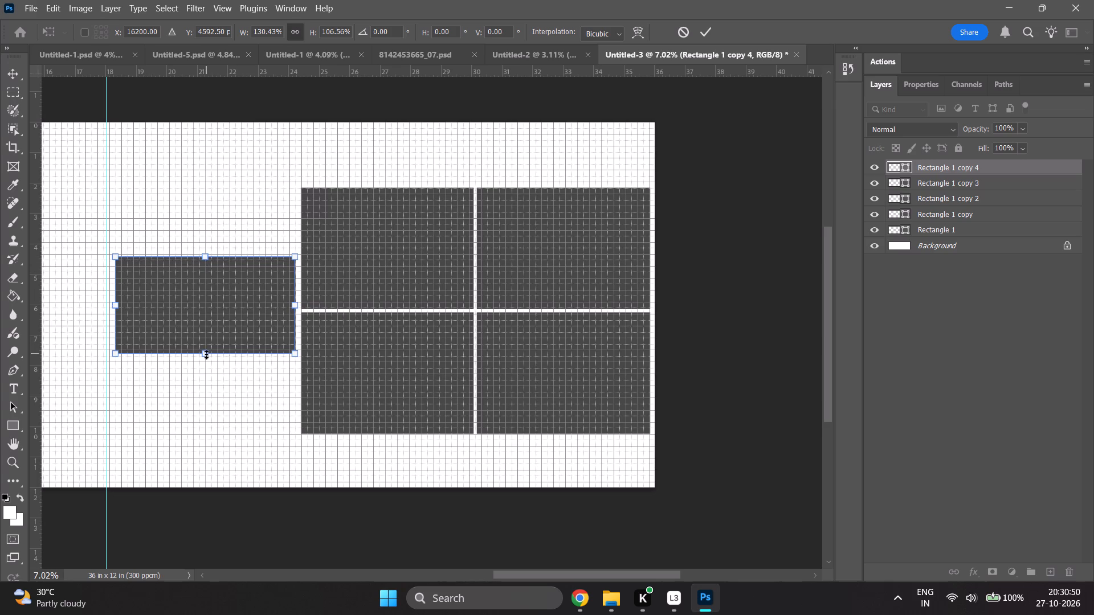
{"action": "left_click_drag", "start_coordinate": [206, 356], "coordinate": [210, 368], "text": "shift"}
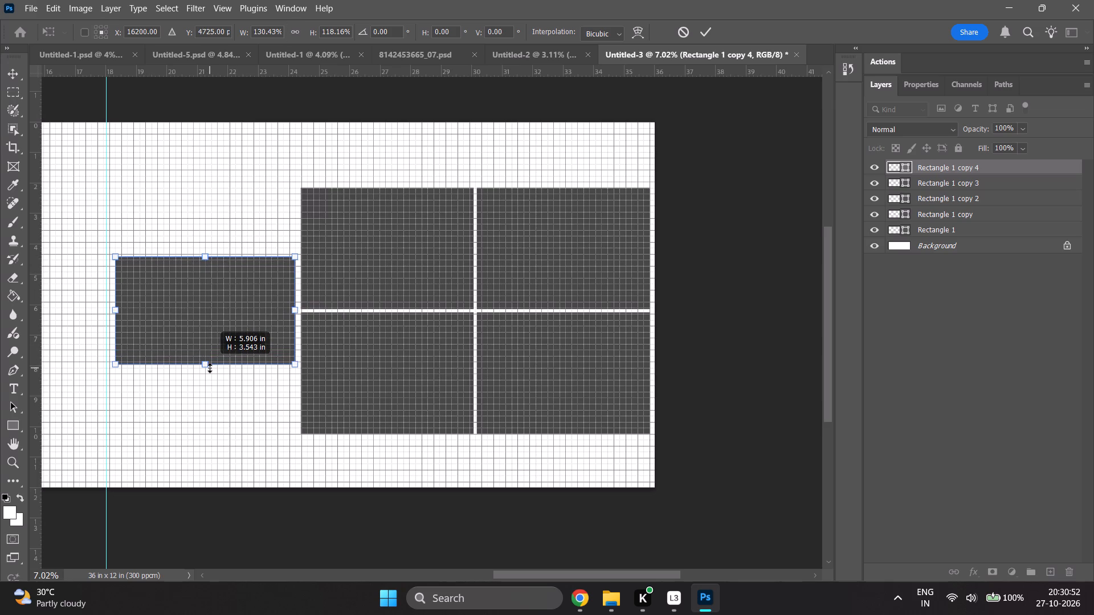
{"action": "left_click_drag", "start_coordinate": [210, 368], "coordinate": [210, 368], "text": "shift"}
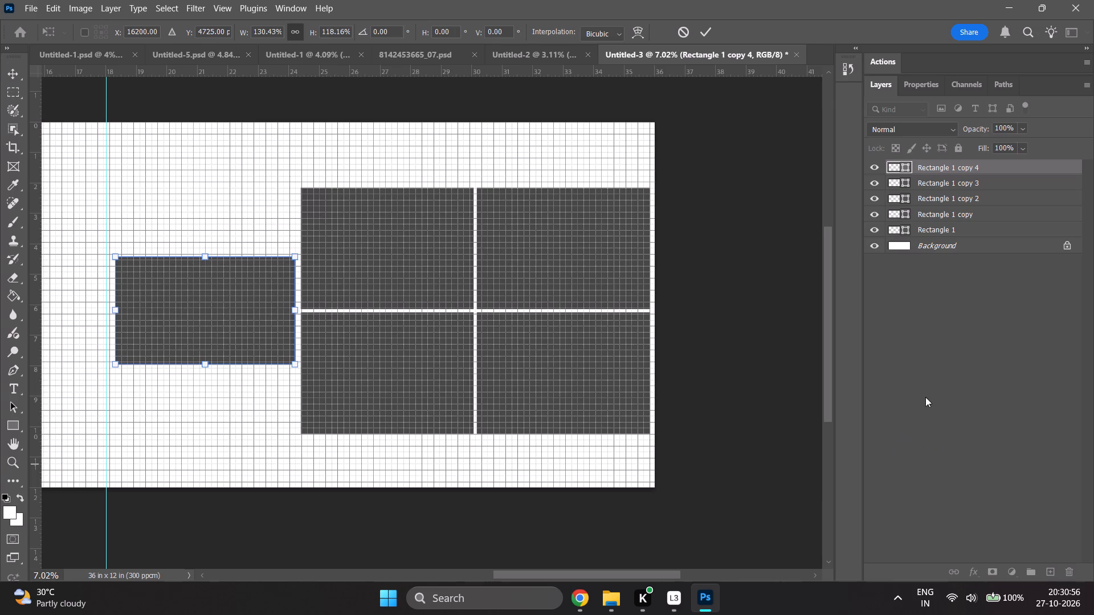
{"action": "left_click", "coordinate": [943, 367]}
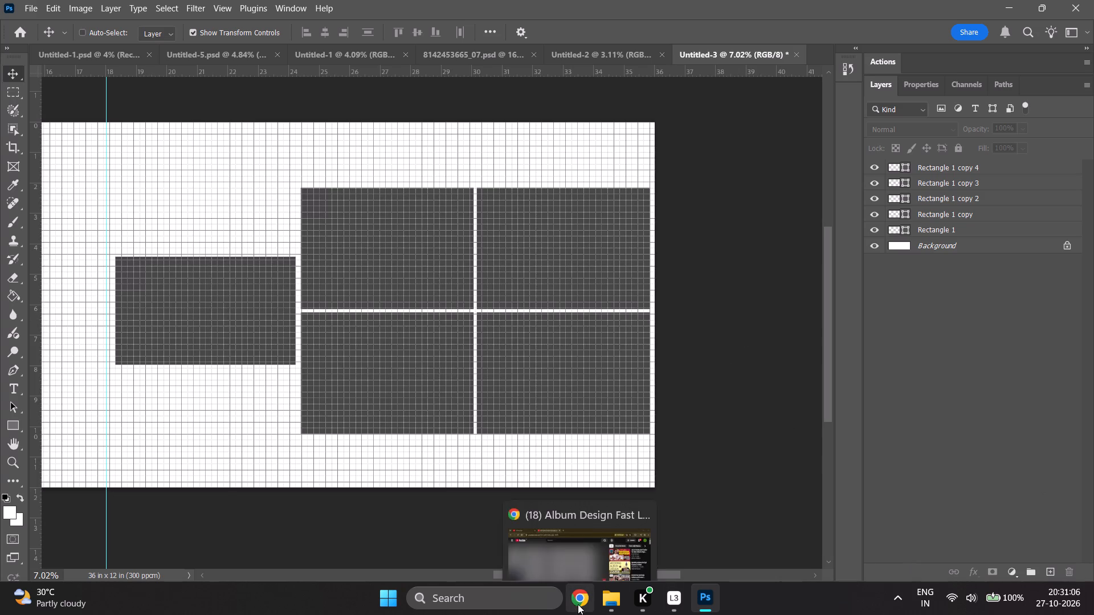
Check the tutorial layout in Chrome, and widen Rectangle 1 copy 4 on both sides, left to about 6 in wide, then right by 101.64%.
{"action": "left_click", "coordinate": [623, 535]}
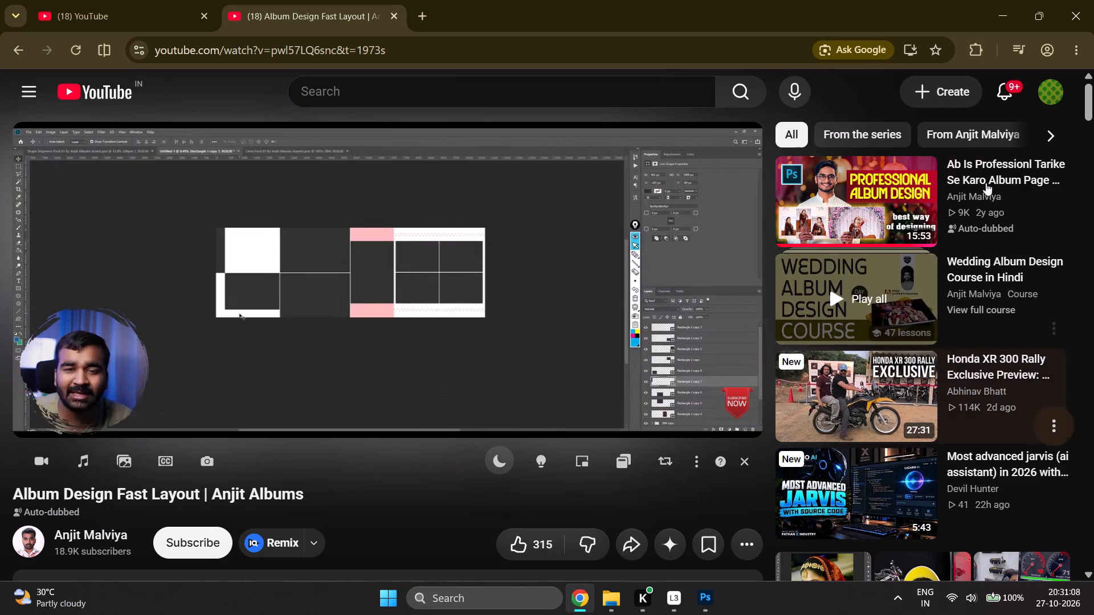
{"action": "left_click", "coordinate": [1007, 10]}
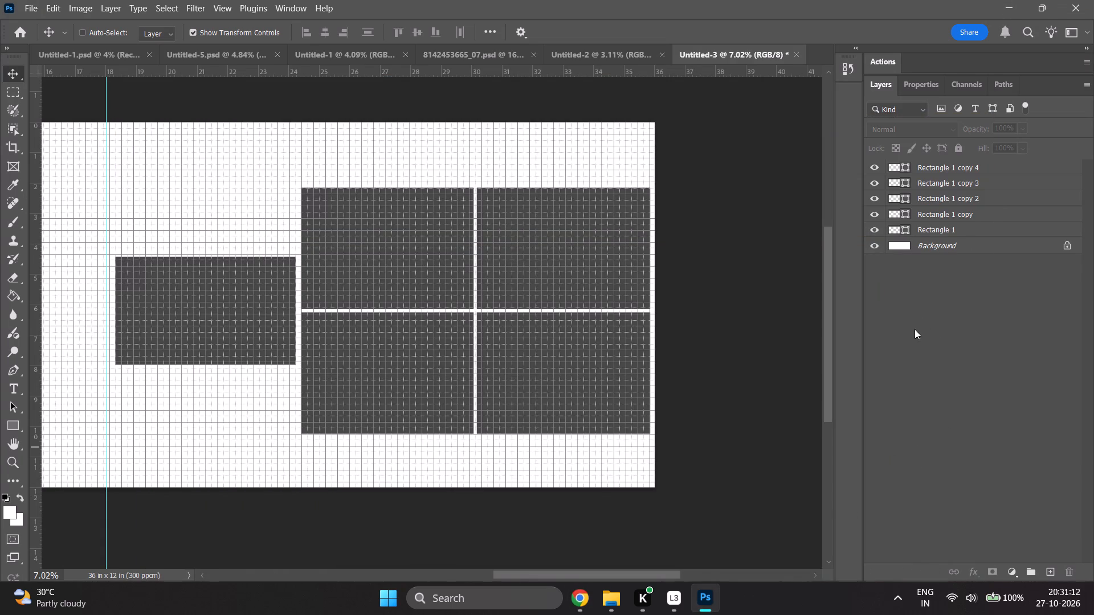
{"action": "left_click", "coordinate": [919, 170]}
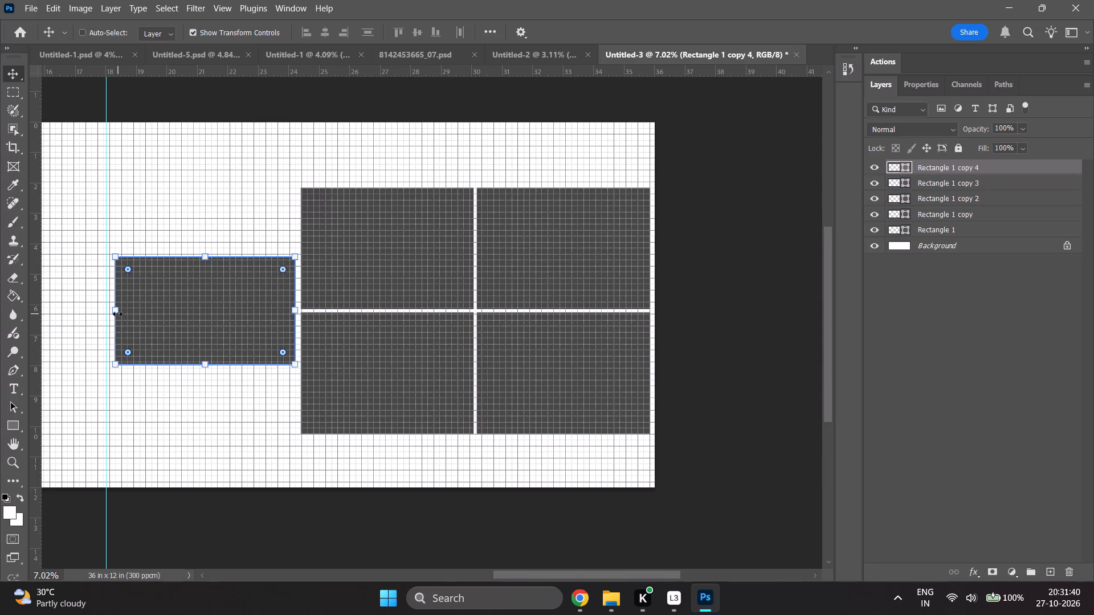
{"action": "scroll", "coordinate": [117, 314], "scroll_direction": "up", "scroll_amount": 2, "text": "alt"}
{"action": "scroll", "coordinate": [126, 314], "scroll_direction": "up", "scroll_amount": 1, "text": "ctrl"}
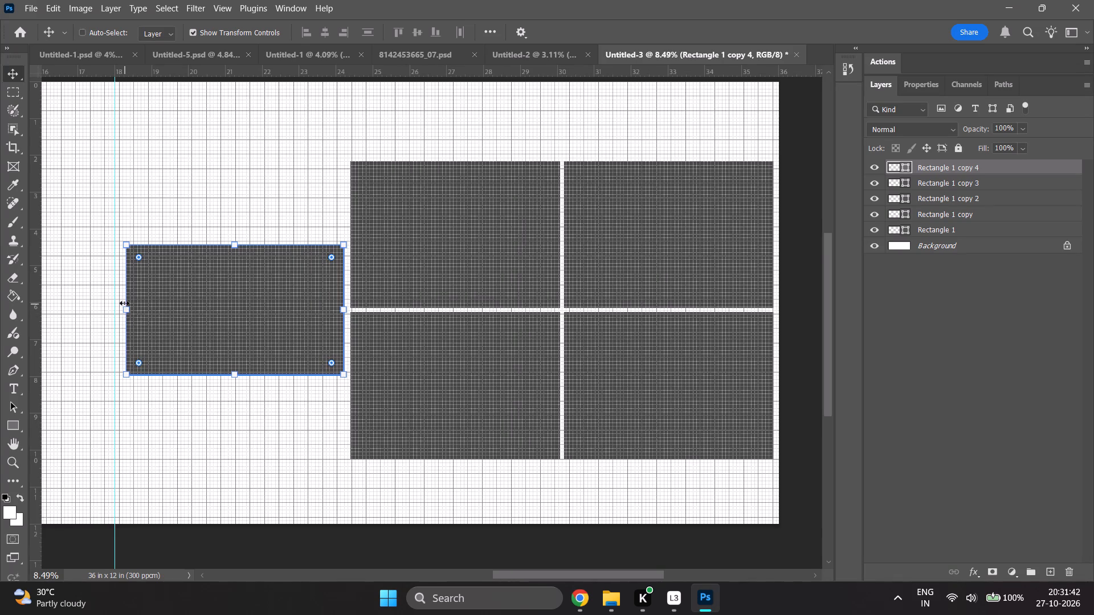
{"action": "double_click", "coordinate": [126, 309], "text": "shift"}
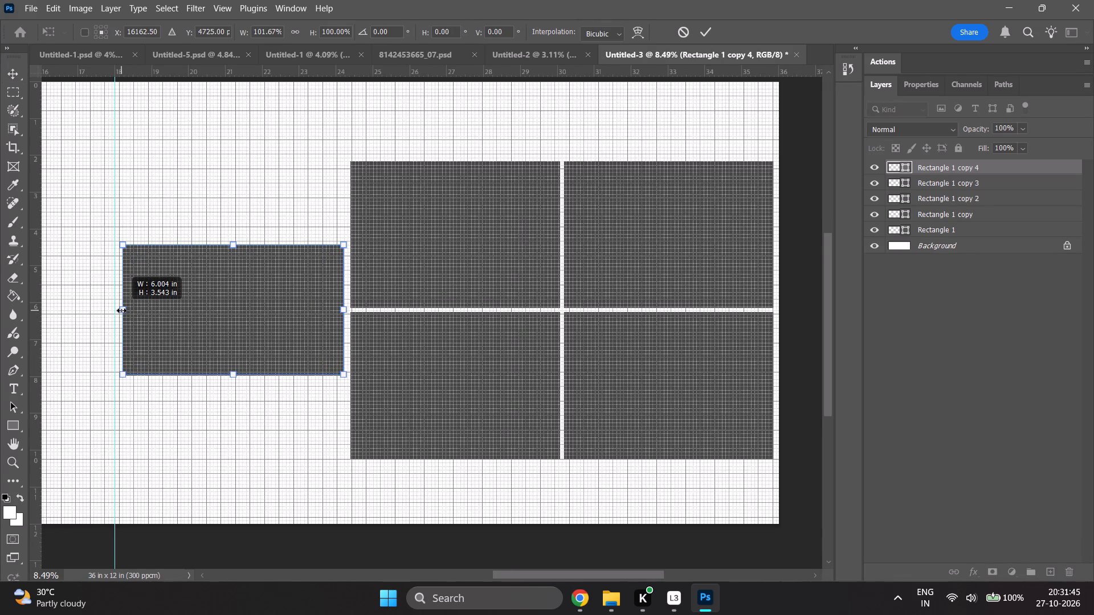
{"action": "left_click", "coordinate": [585, 595]}
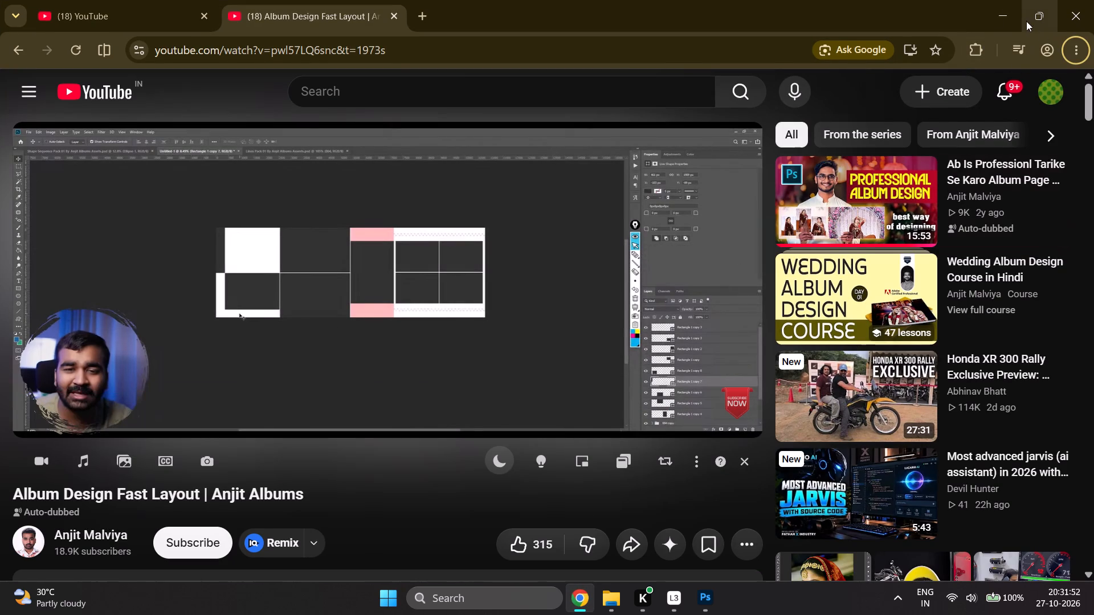
{"action": "left_click", "coordinate": [986, 11]}
{"action": "scroll", "coordinate": [230, 329], "scroll_direction": "up", "scroll_amount": 6, "text": "alt"}
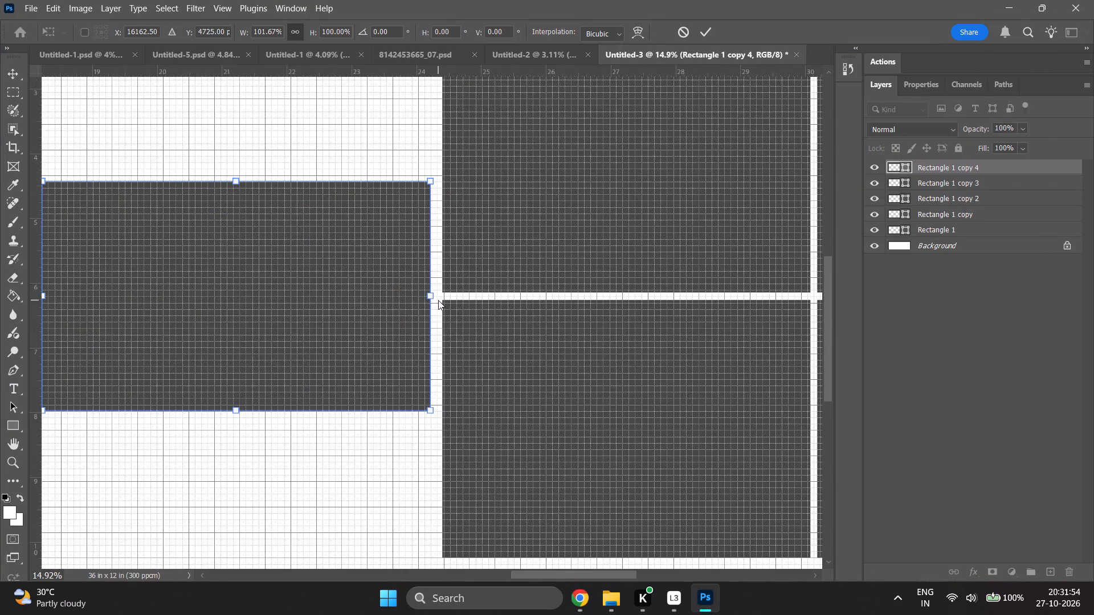
{"action": "left_click", "coordinate": [925, 169]}
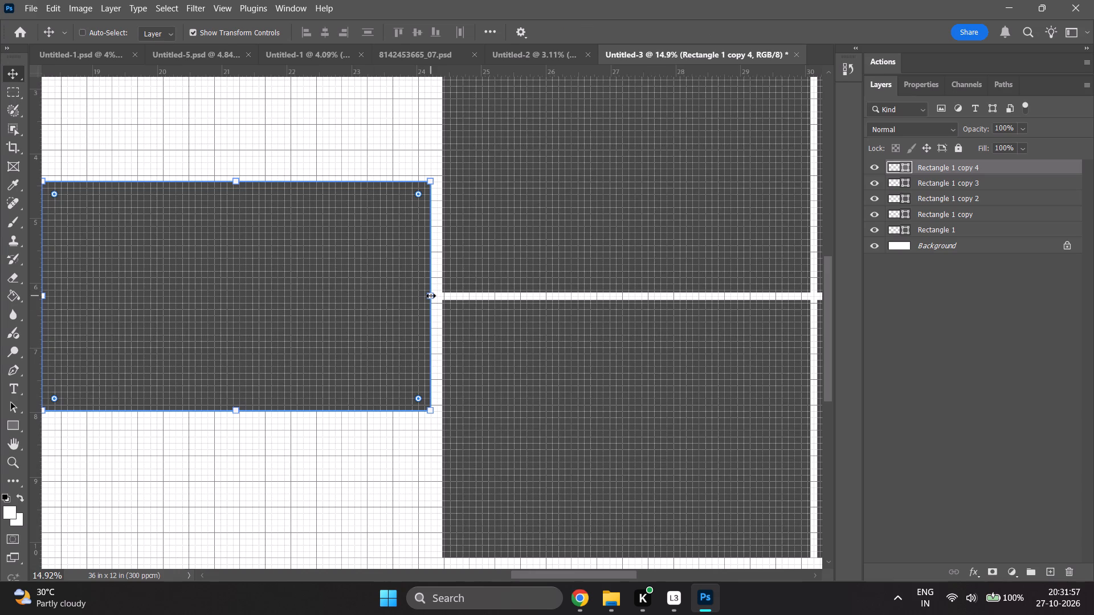
{"action": "left_click_drag", "start_coordinate": [431, 296], "coordinate": [436, 296], "text": "shift"}
{"action": "scroll", "coordinate": [250, 411], "scroll_direction": "down", "scroll_amount": 5, "text": "alt"}
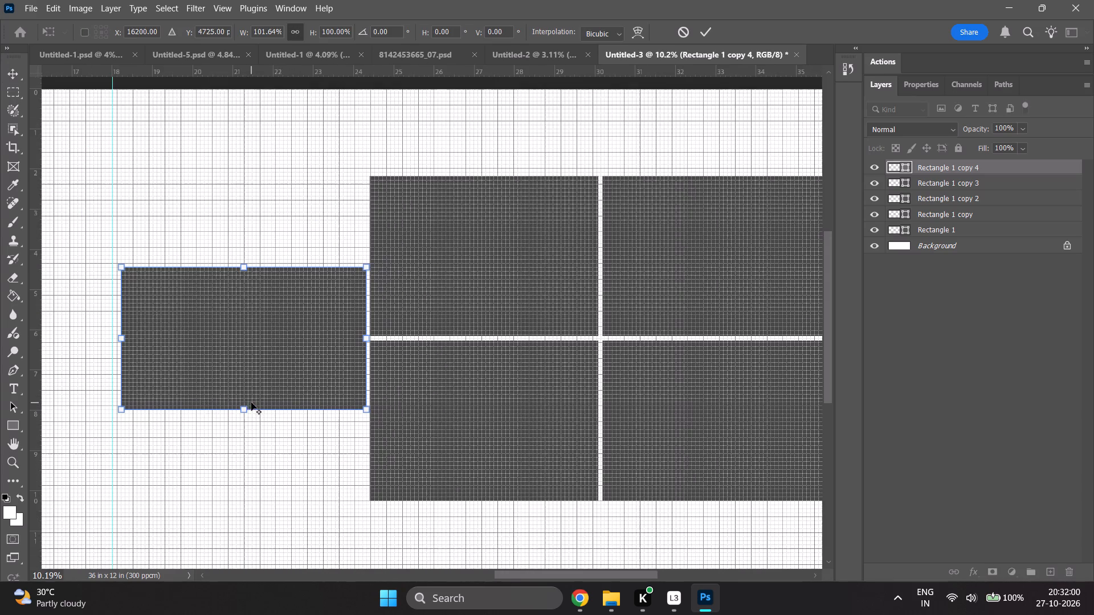
{"action": "scroll", "coordinate": [142, 417], "scroll_direction": "down", "scroll_amount": 3, "text": "alt"}
{"action": "scroll", "coordinate": [375, 415], "scroll_direction": "down", "scroll_amount": 3}
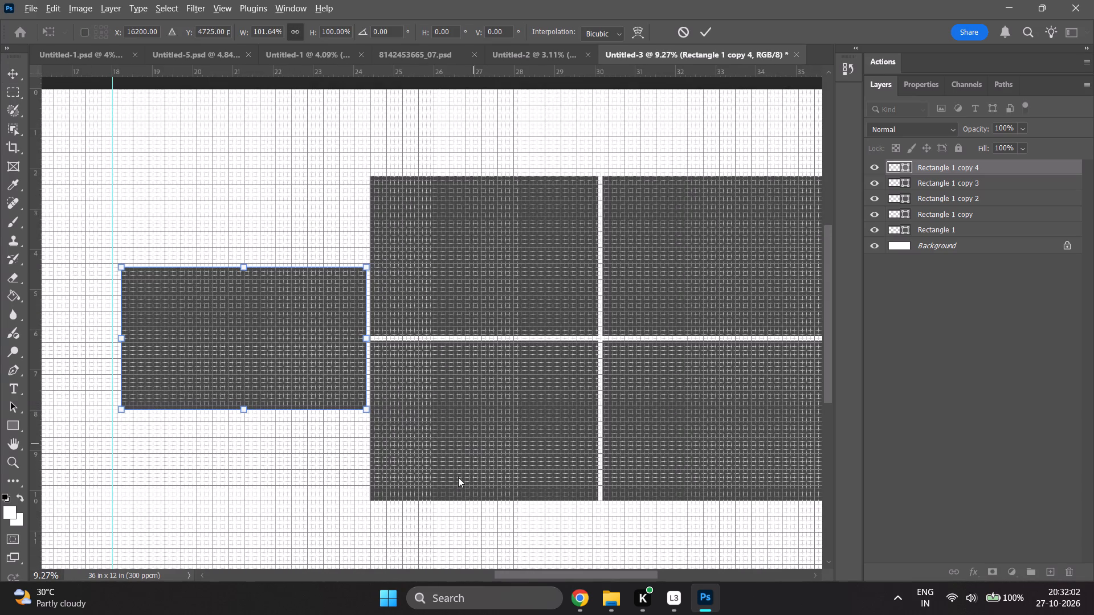
Scale the four grid rectangles to 97.16% from their top-left corner, move them up, extend the bottom edge to 103.25% height, and apply.
{"action": "left_click", "coordinate": [957, 226]}
{"action": "left_click", "coordinate": [956, 184], "text": "shift"}
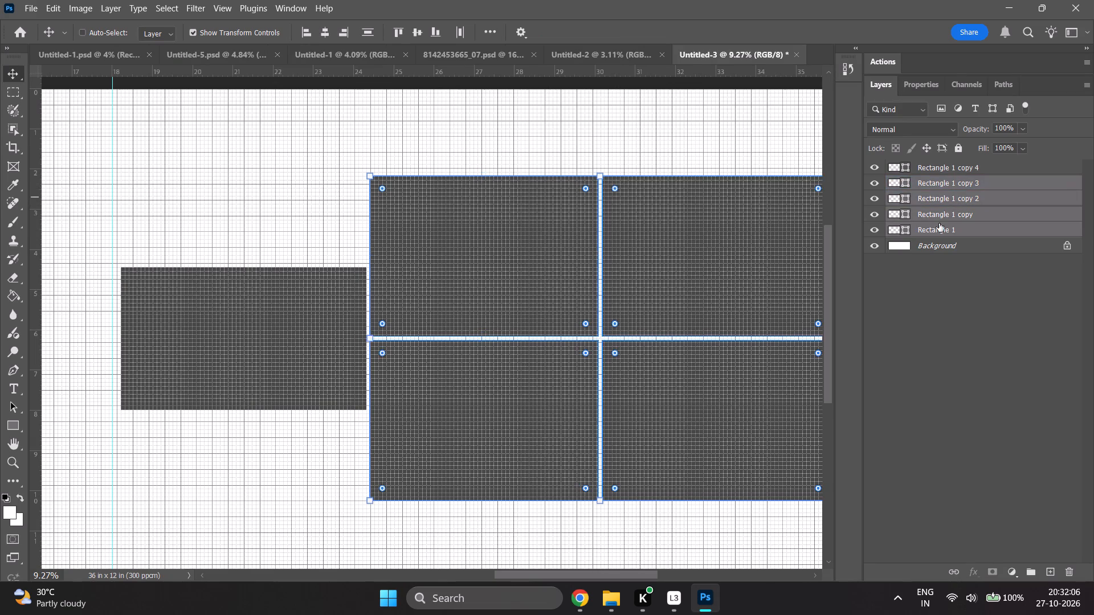
{"action": "scroll", "coordinate": [622, 350], "scroll_direction": "down", "scroll_amount": 2, "text": "alt"}
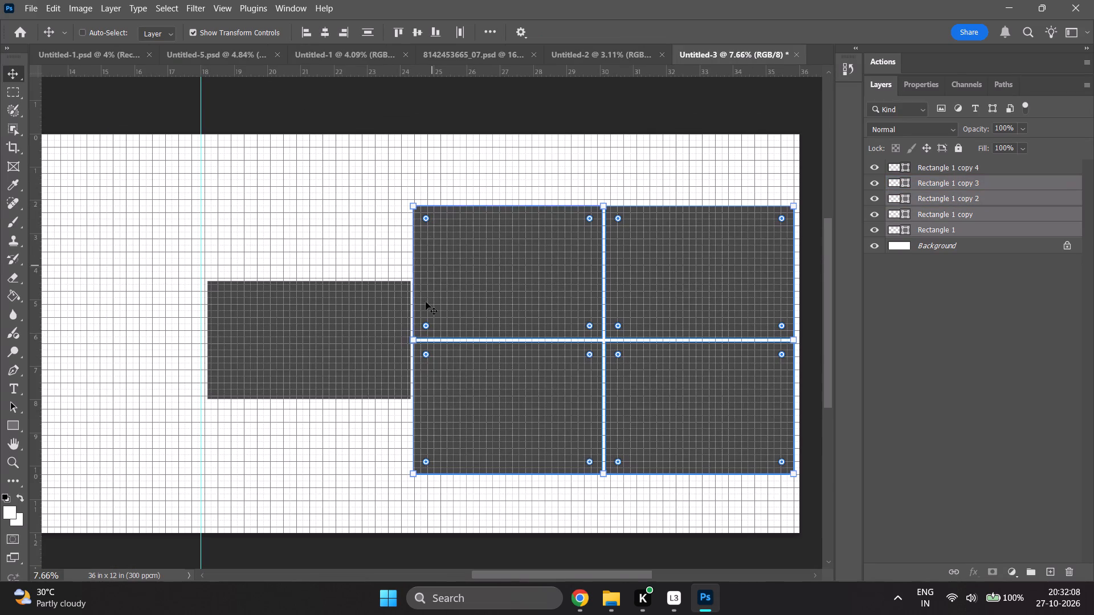
{"action": "left_click", "coordinate": [417, 204]}
{"action": "left_click_drag", "start_coordinate": [417, 204], "coordinate": [428, 211]}
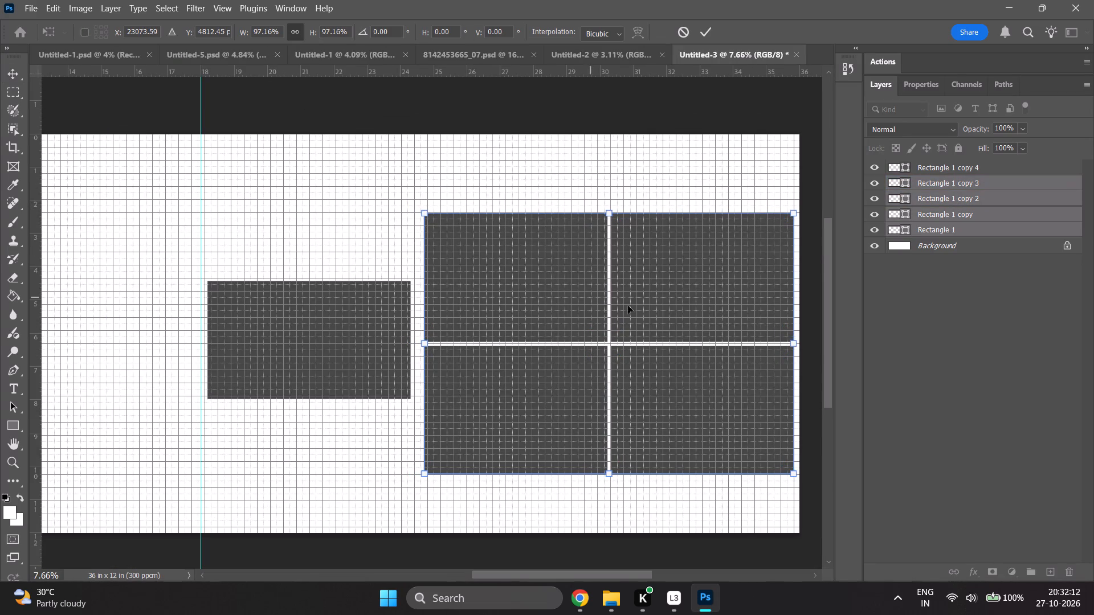
{"action": "left_click_drag", "start_coordinate": [728, 320], "coordinate": [728, 305], "text": "shift"}
{"action": "left_click_drag", "start_coordinate": [610, 460], "coordinate": [610, 464], "text": "shift"}
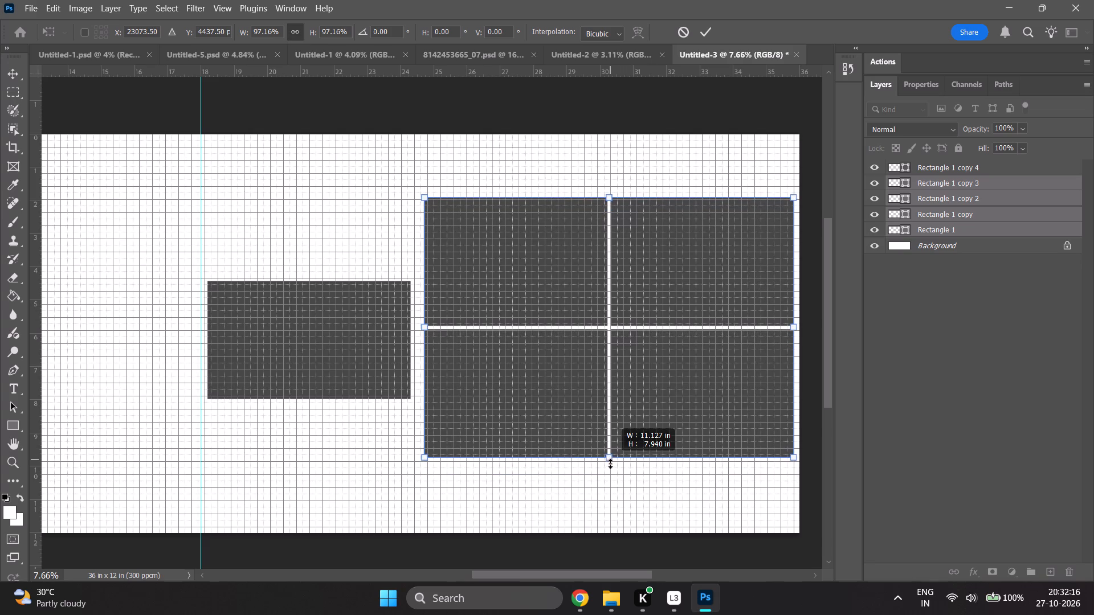
{"action": "left_click_drag", "start_coordinate": [610, 464], "coordinate": [610, 475], "text": "shift"}
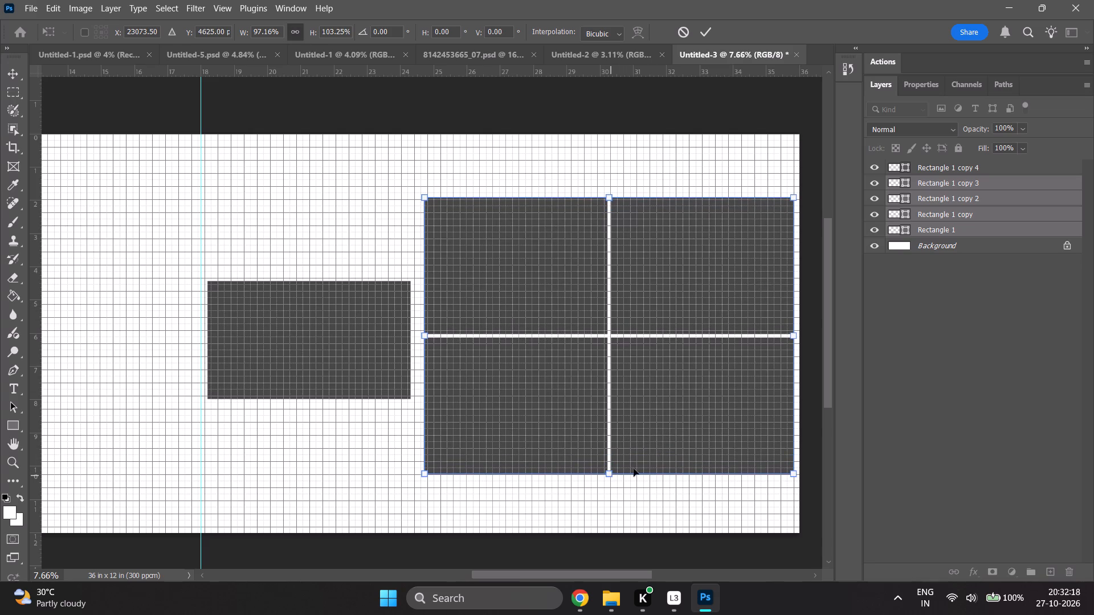
{"action": "left_click", "coordinate": [965, 391]}
Extend the side placeholder's right edge close to the grid, making it about 6.4 in wide, and apply.
{"action": "left_click", "coordinate": [983, 161]}
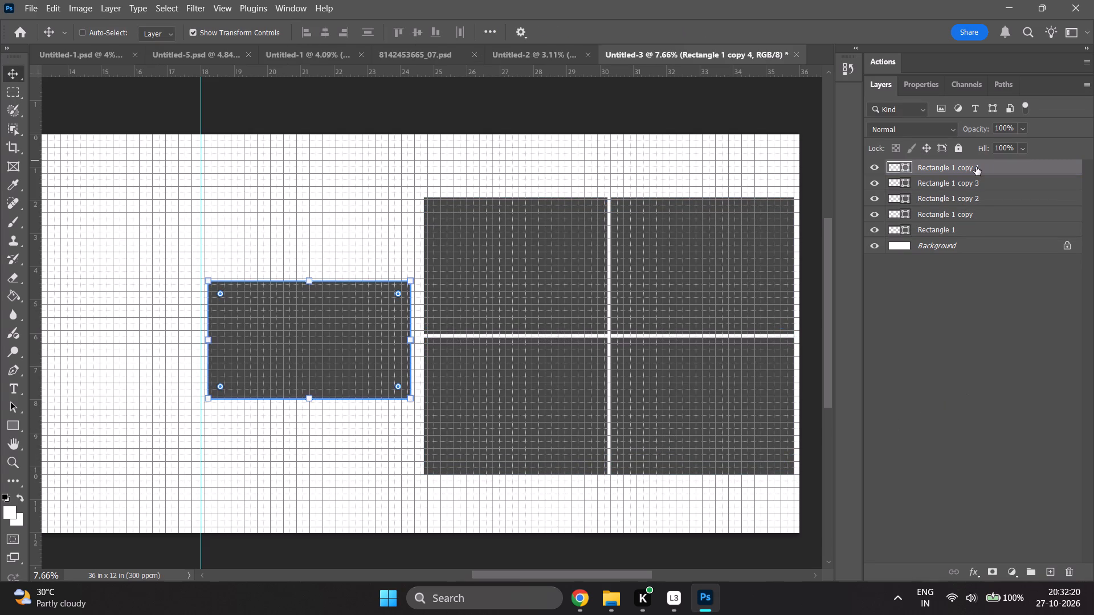
{"action": "left_click_drag", "start_coordinate": [411, 341], "coordinate": [421, 341], "text": "shift"}
{"action": "left_click", "coordinate": [974, 382]}
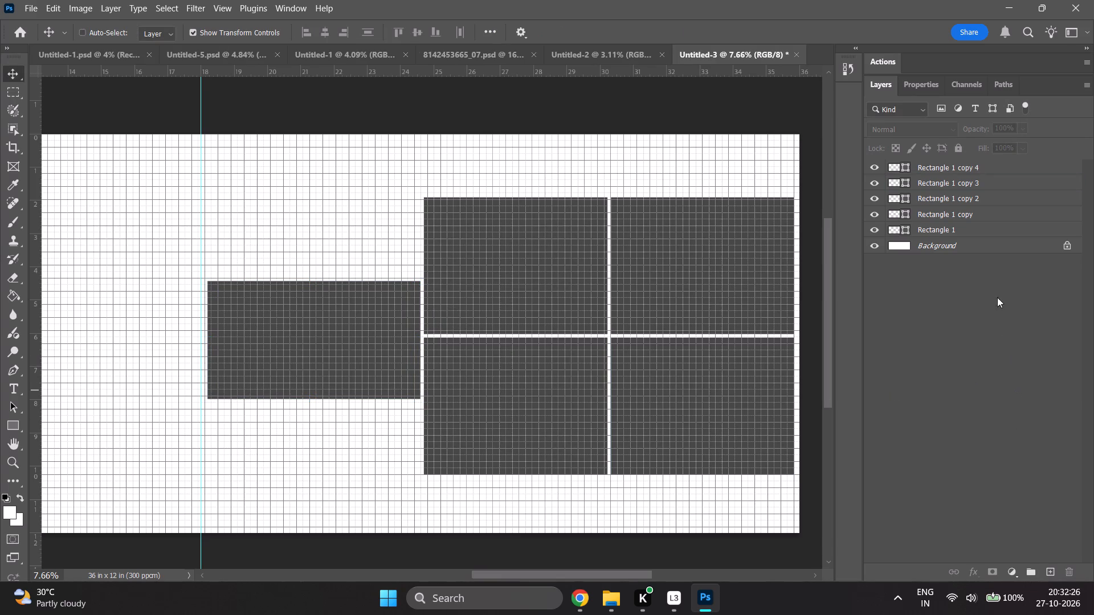
Duplicate Rectangle 1 copy 4 and move the duplicate straight up, close to the page's top edge.
{"action": "left_click", "coordinate": [965, 163]}
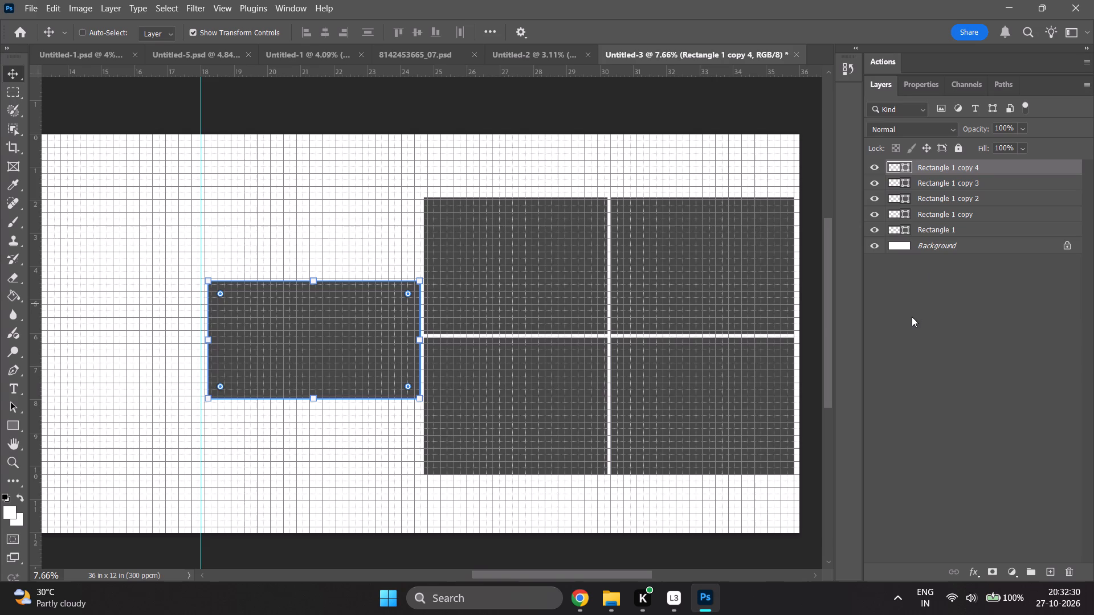
{"action": "key", "text": "ctrl+j"}
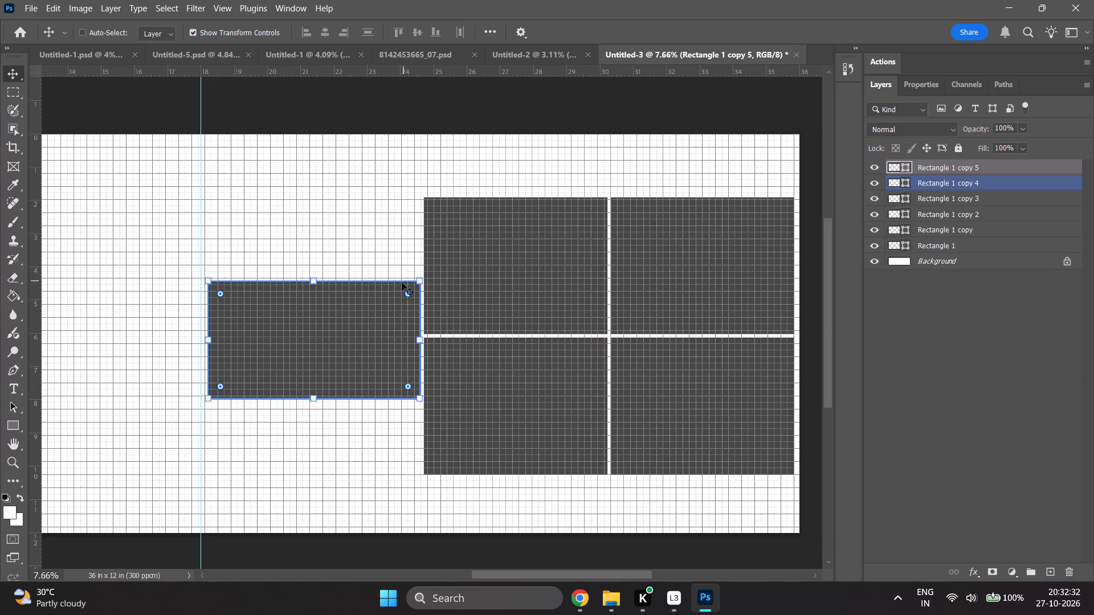
{"action": "left_click_drag", "start_coordinate": [362, 358], "coordinate": [360, 224], "text": "shift"}
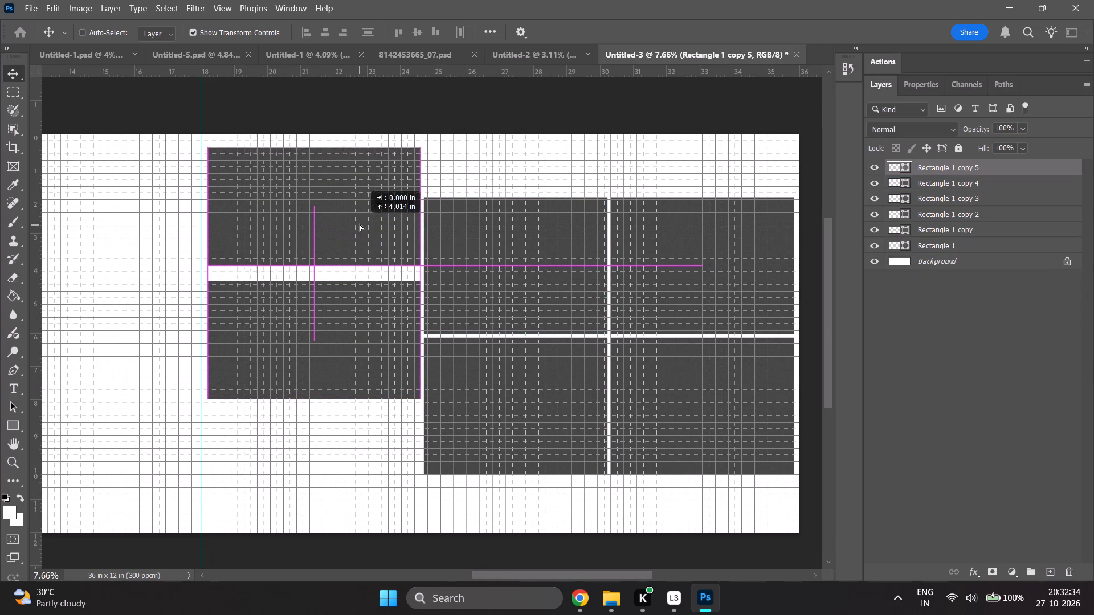
{"action": "left_click_drag", "start_coordinate": [360, 224], "coordinate": [359, 216], "text": "shift"}
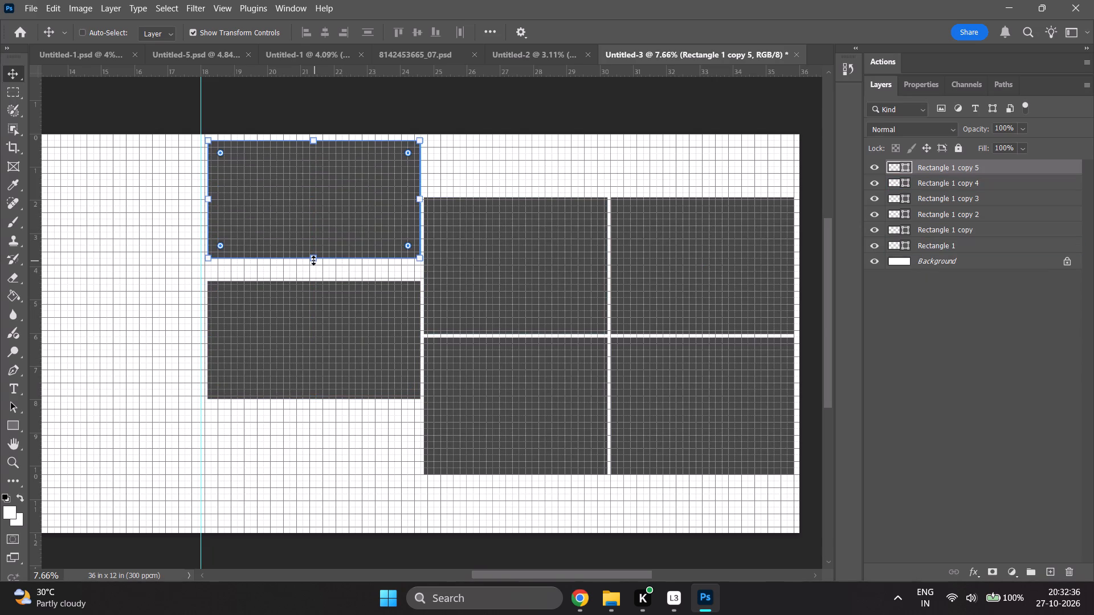
Move the duplicate's layer beneath Rectangle 1 copy 4 in the layer order.
{"action": "left_click", "coordinate": [928, 169], "text": "shift"}
{"action": "left_click_drag", "start_coordinate": [928, 169], "coordinate": [928, 175], "text": "shift"}
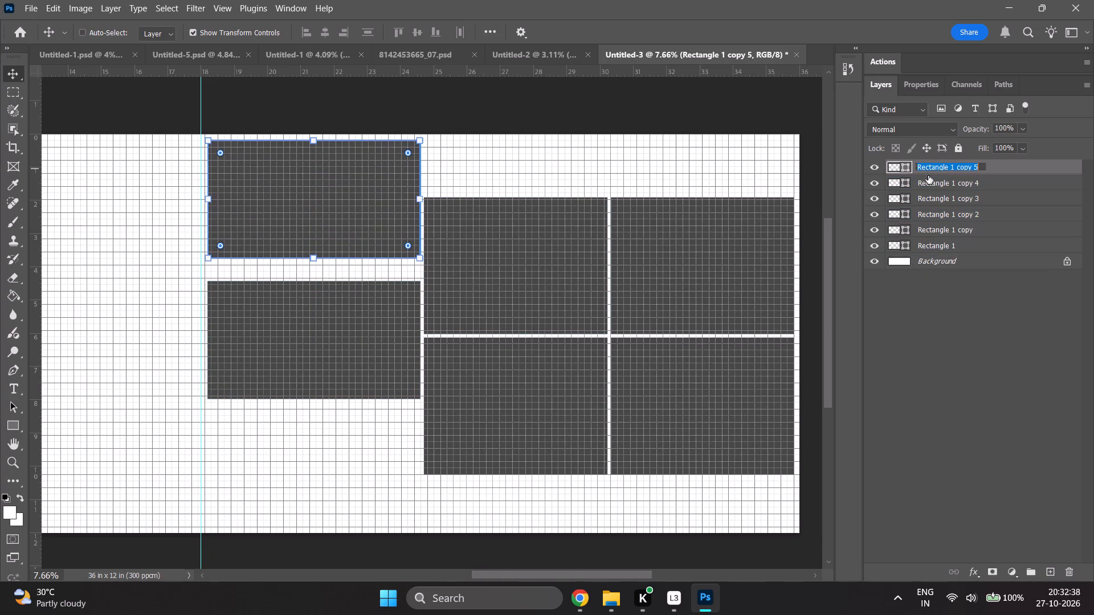
{"action": "left_click_drag", "start_coordinate": [928, 175], "coordinate": [928, 184], "text": "shift"}
{"action": "left_click", "coordinate": [1020, 166]}
{"action": "left_click_drag", "start_coordinate": [996, 167], "coordinate": [995, 184]}
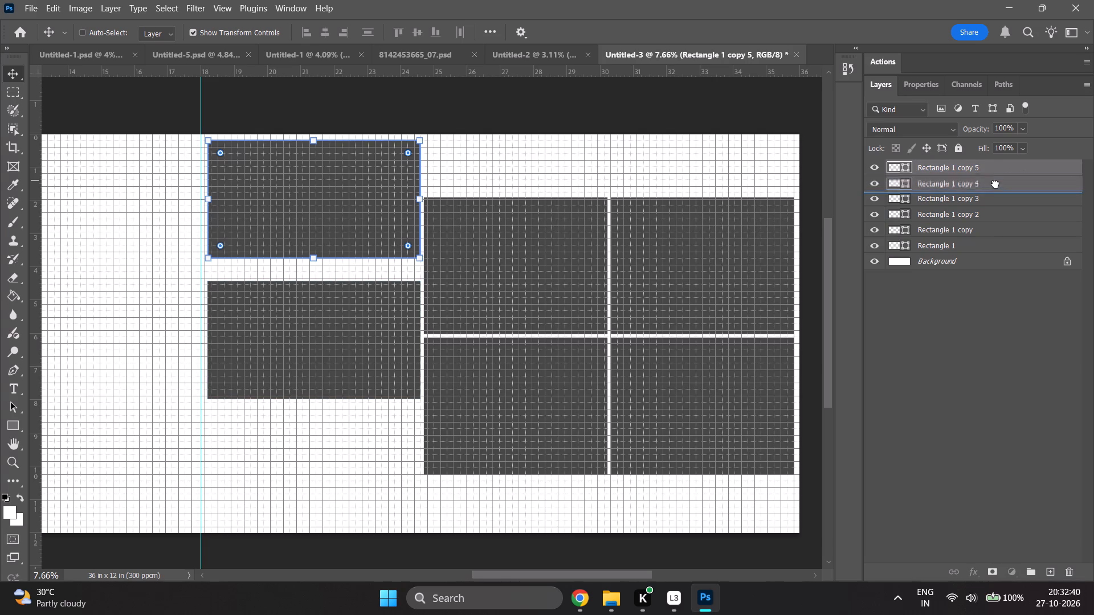
{"action": "left_click_drag", "start_coordinate": [995, 184], "coordinate": [995, 184]}
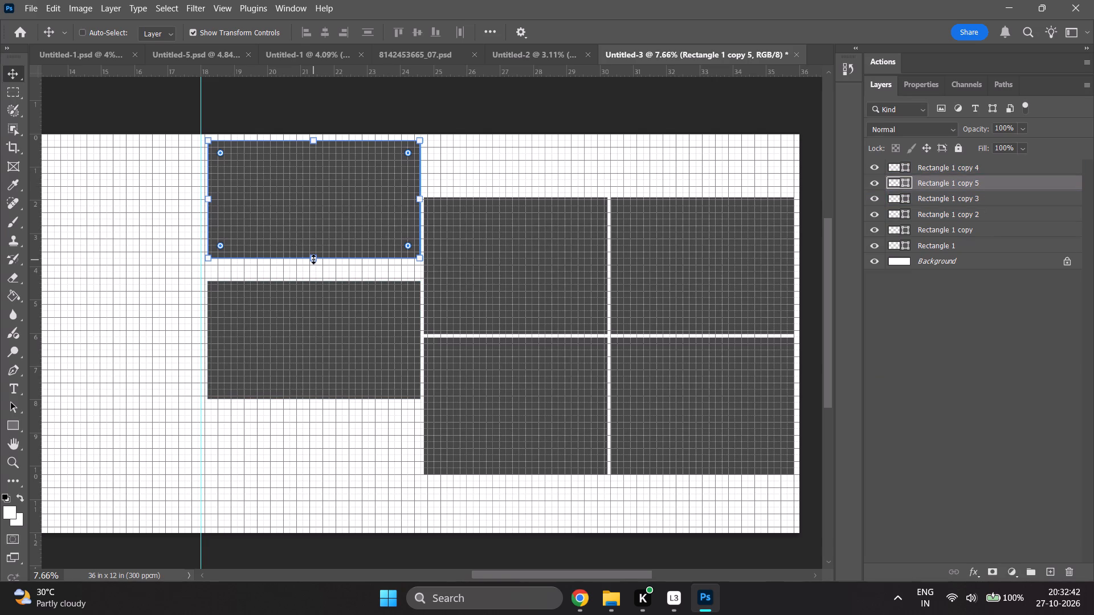
Stretch the duplicate's bottom and top edges to the page edges, reaching 338.67% height, as a 12 in tall strip.
{"action": "left_click_drag", "start_coordinate": [313, 259], "coordinate": [313, 534], "text": "shift"}
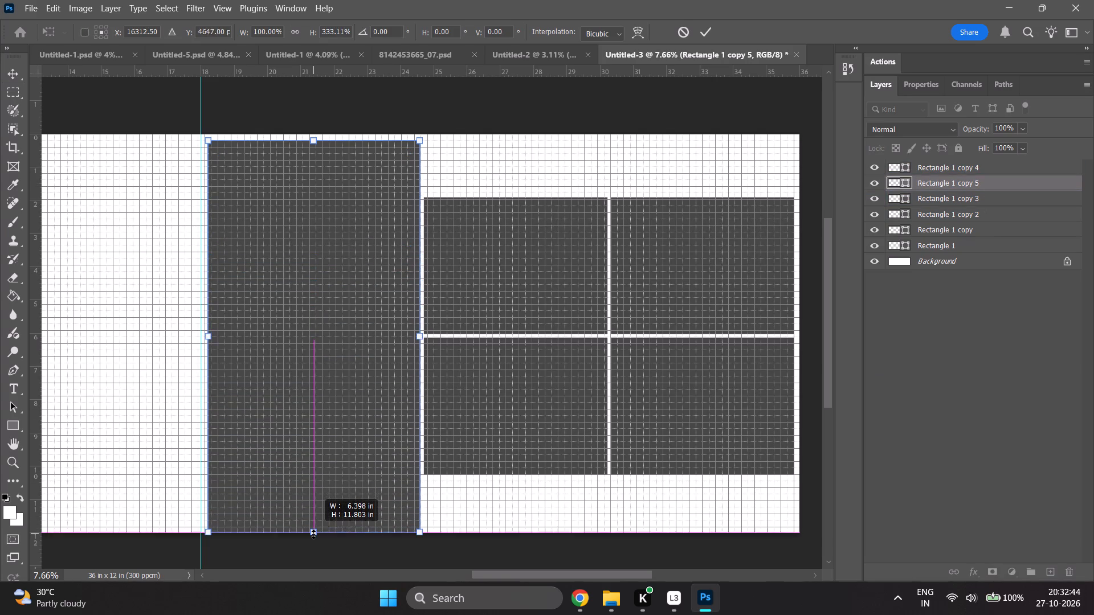
{"action": "left_click_drag", "start_coordinate": [313, 534], "coordinate": [312, 534], "text": "shift"}
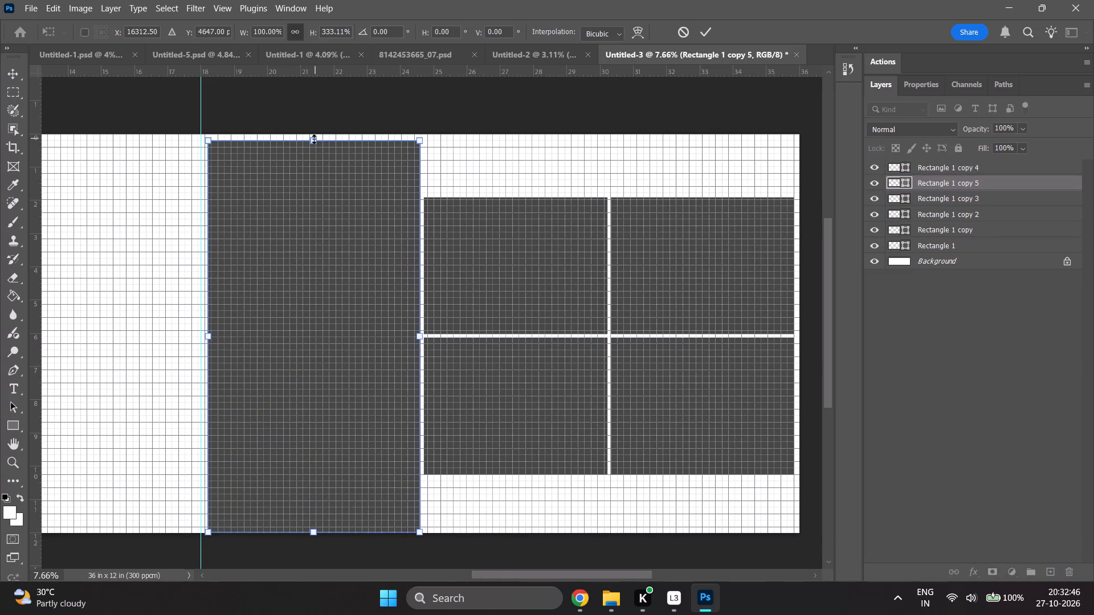
{"action": "left_click_drag", "start_coordinate": [314, 139], "coordinate": [314, 131], "text": "shift"}
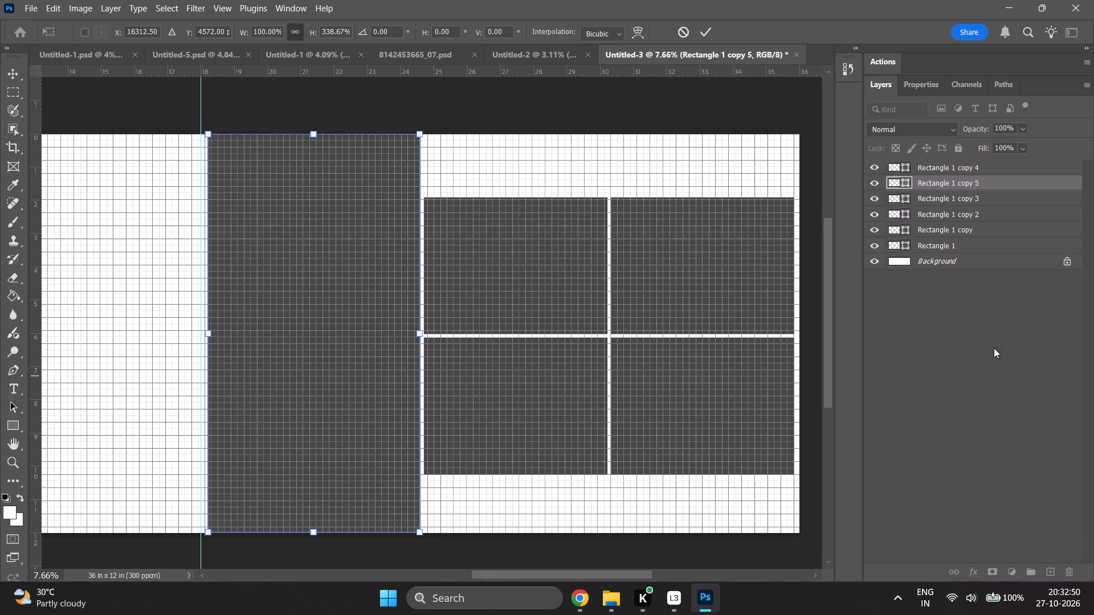
Apply the stretch to the full-height strip, Rectangle 1 copy 5, and change its fill to the recently used brown.
{"action": "left_click", "coordinate": [921, 78]}
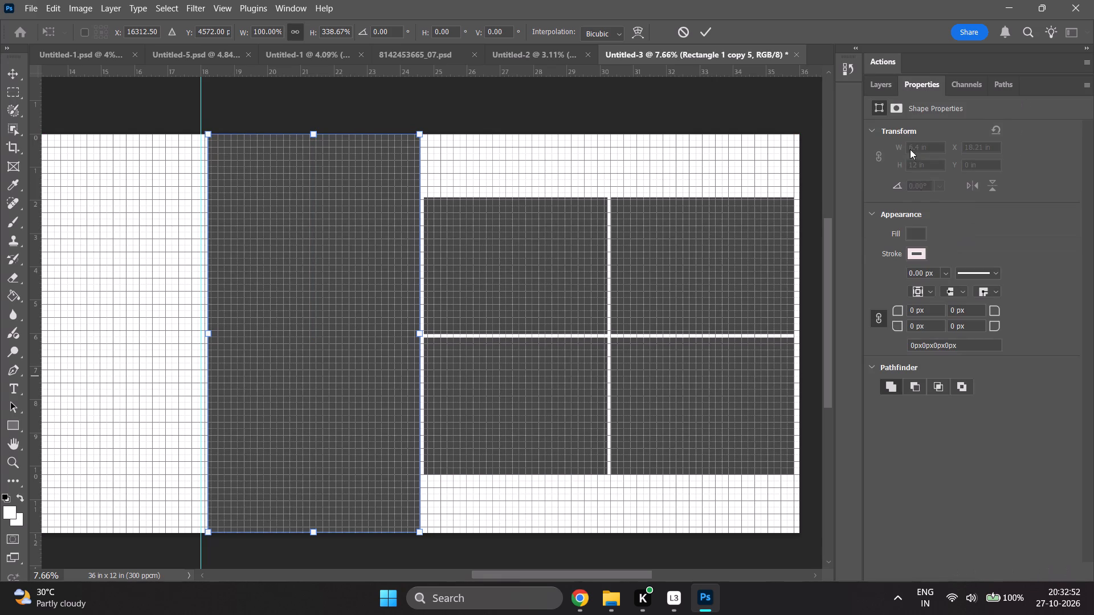
{"action": "left_click", "coordinate": [919, 236]}
{"action": "left_click", "coordinate": [918, 236]}
{"action": "left_click", "coordinate": [910, 229]}
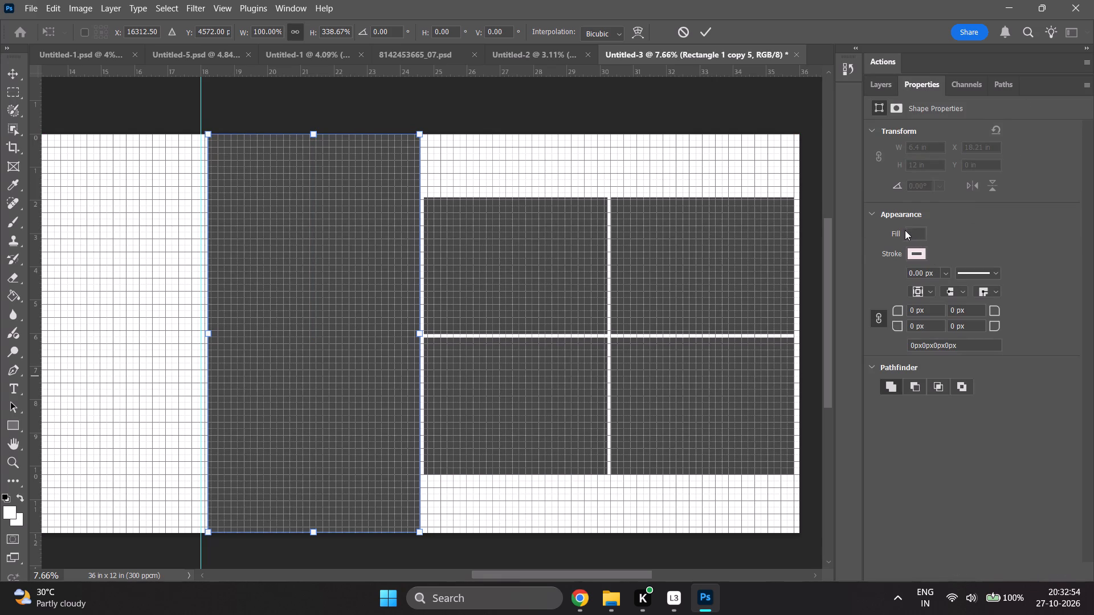
{"action": "left_click", "coordinate": [892, 235]}
{"action": "left_click", "coordinate": [886, 78]}
{"action": "left_click", "coordinate": [937, 184]}
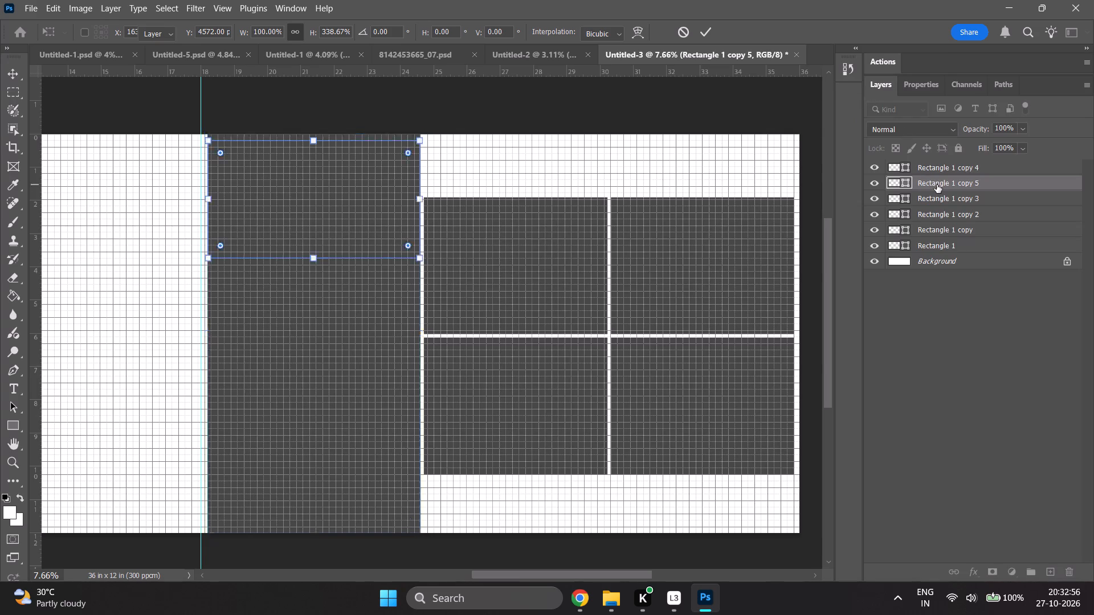
{"action": "left_click", "coordinate": [917, 81]}
{"action": "left_click", "coordinate": [917, 230]}
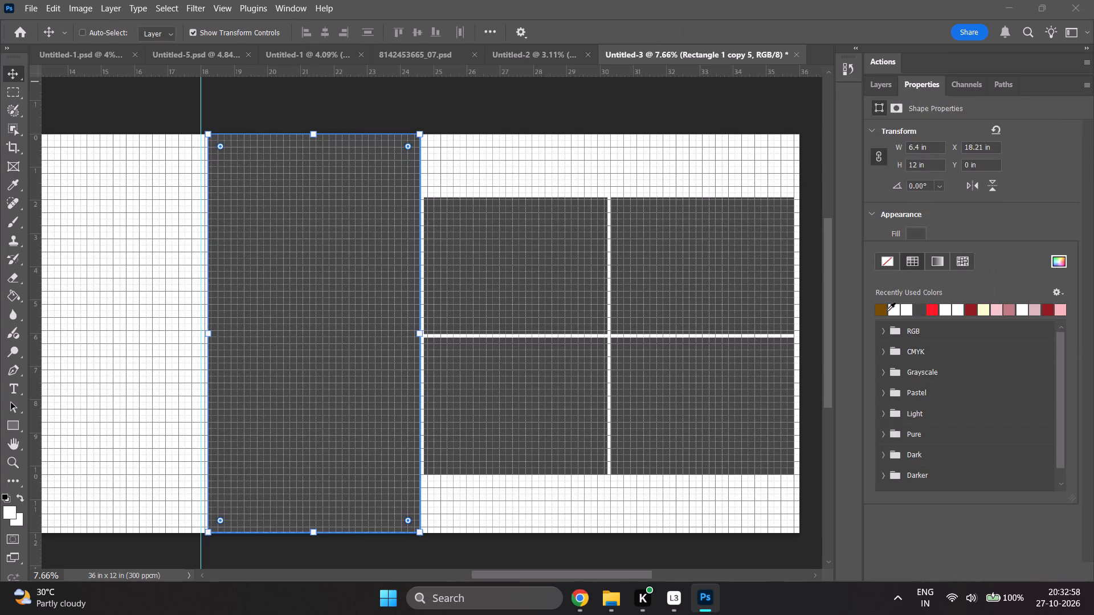
{"action": "left_click", "coordinate": [887, 311]}
{"action": "left_click", "coordinate": [970, 547]}
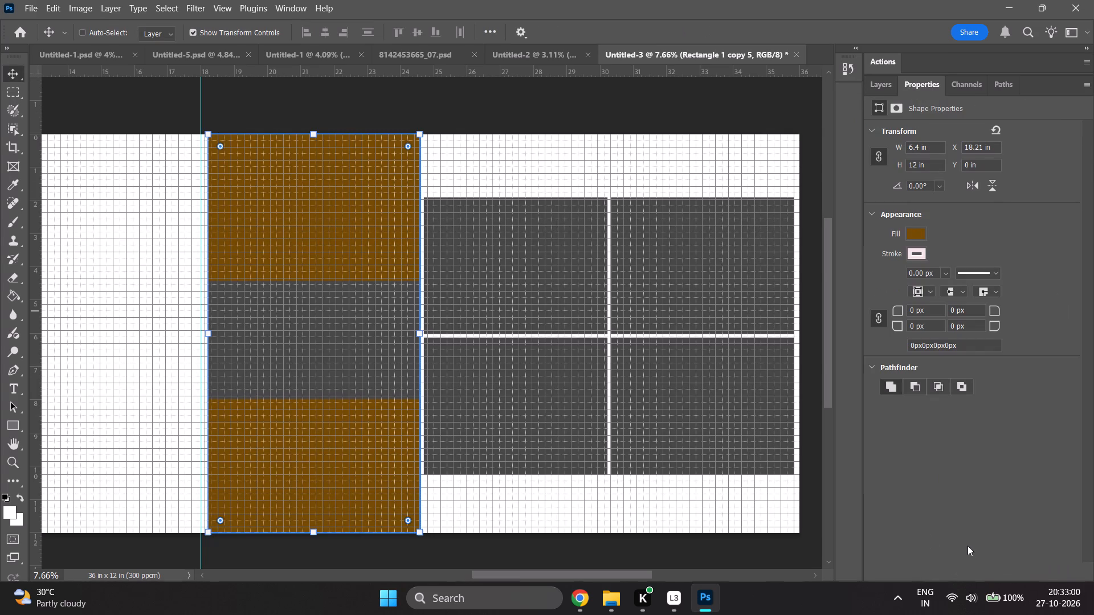
Examine the strip and placeholder spacing up close, and compare the layout with the tutorial video and the photos in folder 9.
{"action": "left_click", "coordinate": [891, 91]}
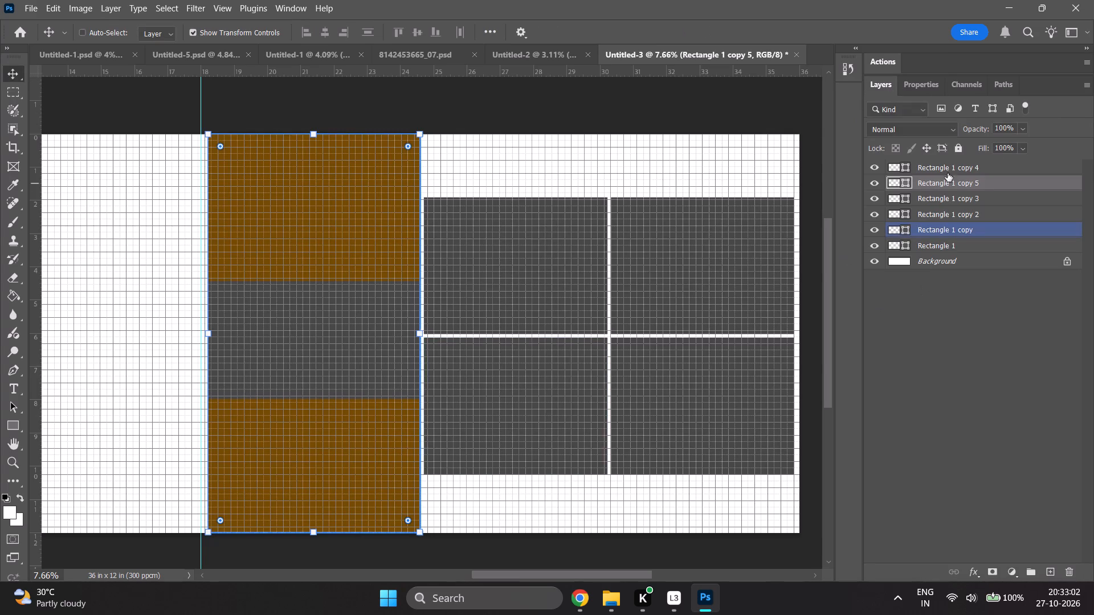
{"action": "left_click", "coordinate": [947, 169]}
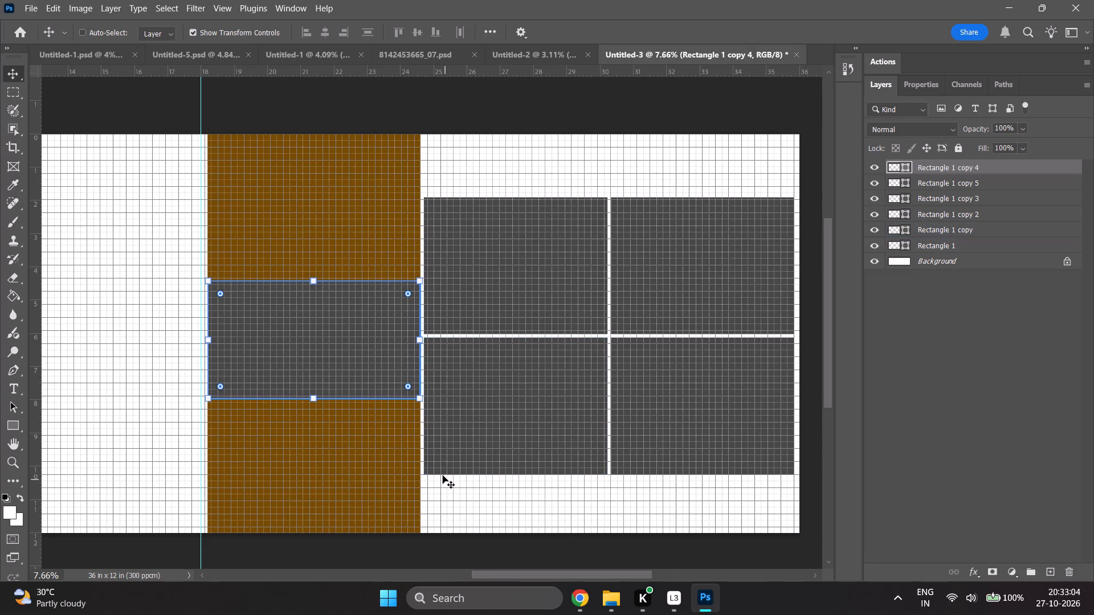
{"action": "scroll", "coordinate": [432, 456], "scroll_direction": "up", "scroll_amount": 14, "text": "alt"}
{"action": "scroll", "coordinate": [364, 299], "scroll_direction": "up", "scroll_amount": 11}
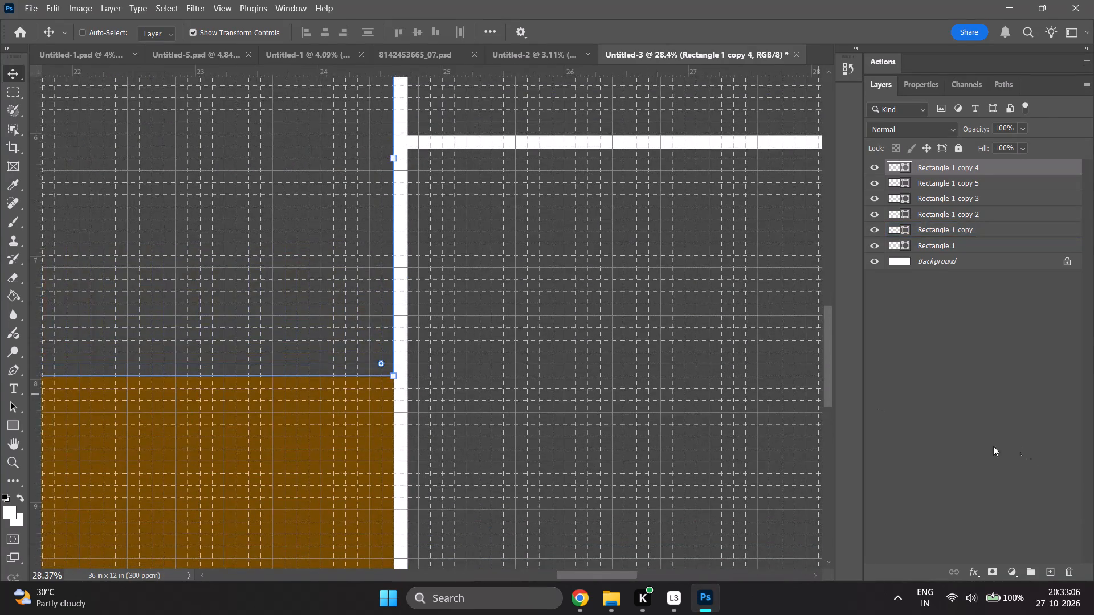
{"action": "left_click", "coordinate": [981, 442]}
{"action": "scroll", "coordinate": [343, 421], "scroll_direction": "down", "scroll_amount": 13, "text": "alt"}
{"action": "scroll", "coordinate": [335, 427], "scroll_direction": "up", "scroll_amount": 3, "text": "ctrl"}
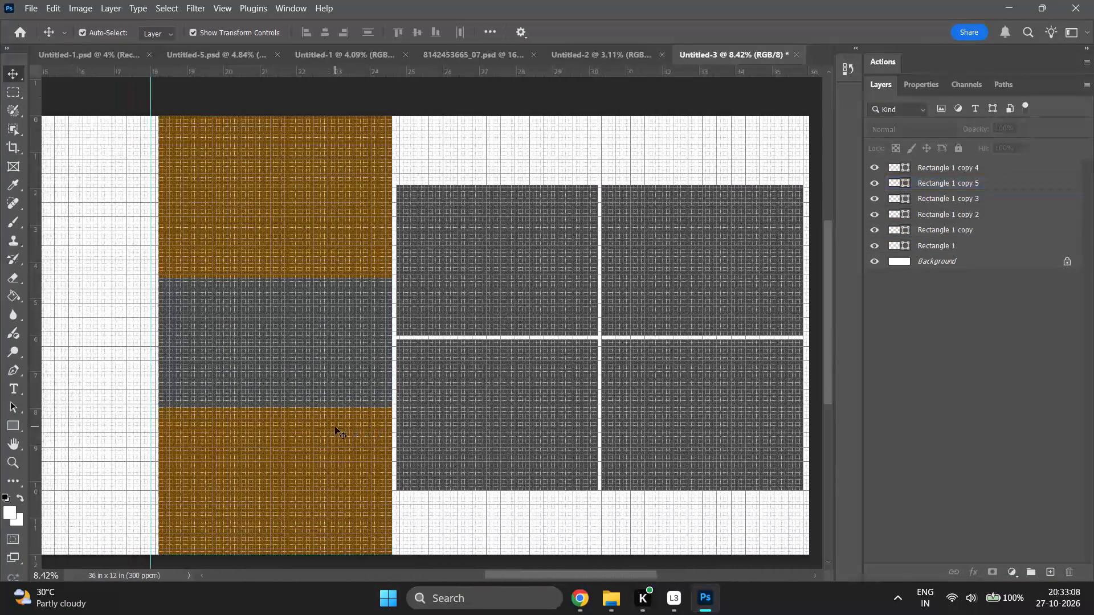
{"action": "scroll", "coordinate": [335, 427], "scroll_direction": "up", "scroll_amount": 4, "text": "ctrl"}
{"action": "scroll", "coordinate": [680, 436], "scroll_direction": "down", "scroll_amount": 2, "text": "alt"}
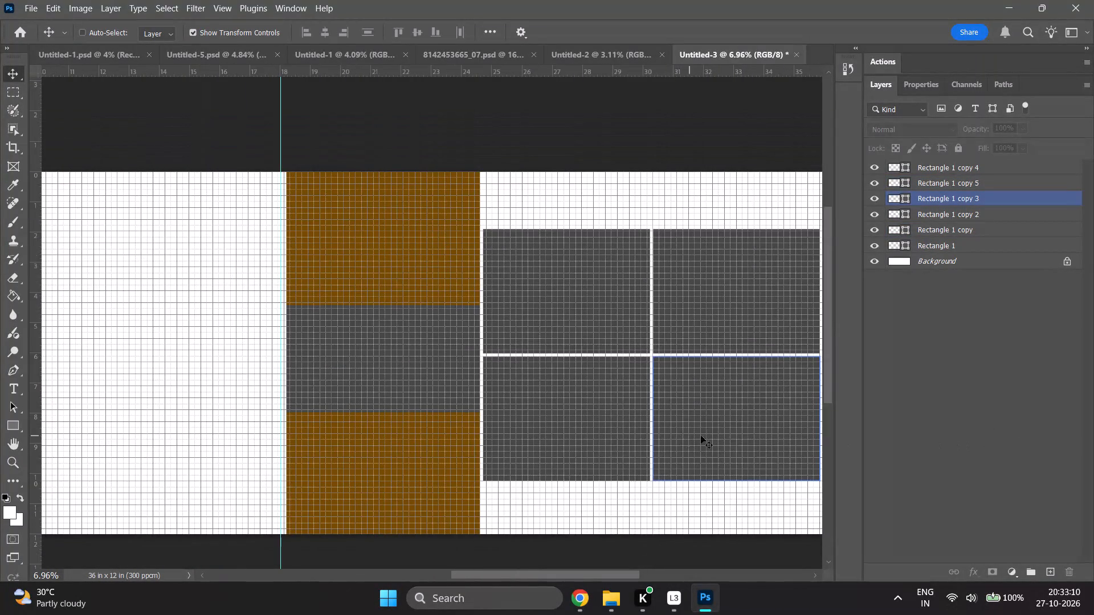
{"action": "scroll", "coordinate": [752, 436], "scroll_direction": "down", "scroll_amount": 3}
{"action": "scroll", "coordinate": [538, 413], "scroll_direction": "down", "scroll_amount": 2}
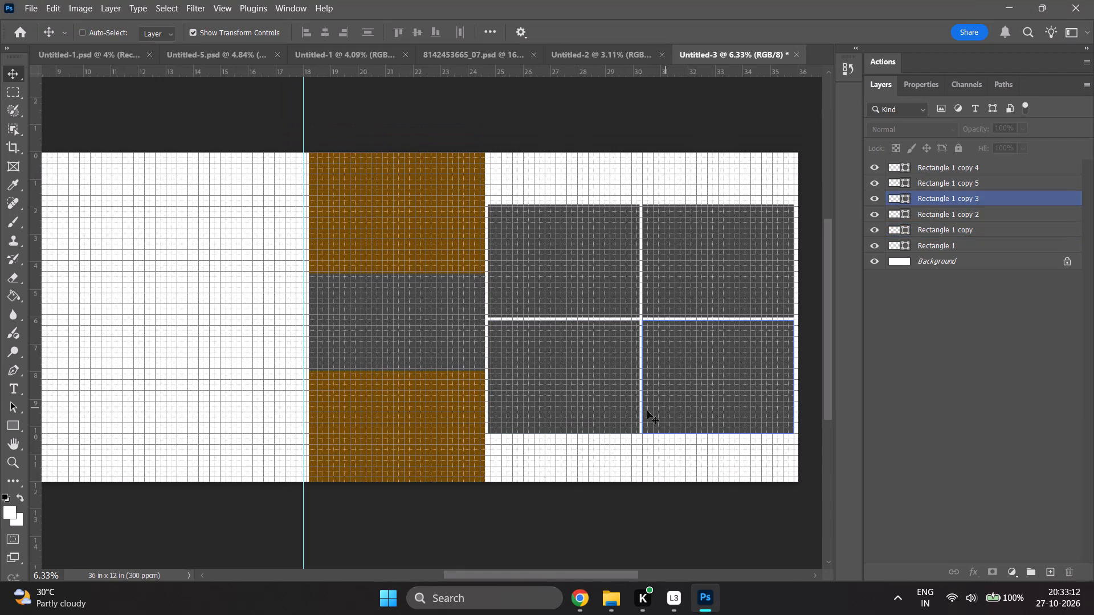
{"action": "scroll", "coordinate": [573, 413], "scroll_direction": "up", "scroll_amount": 1}
{"action": "scroll", "coordinate": [489, 413], "scroll_direction": "up", "scroll_amount": 4, "text": "alt"}
{"action": "scroll", "coordinate": [489, 413], "scroll_direction": "down", "scroll_amount": 5, "text": "alt"}
{"action": "scroll", "coordinate": [437, 413], "scroll_direction": "up", "scroll_amount": 4, "text": "ctrl"}
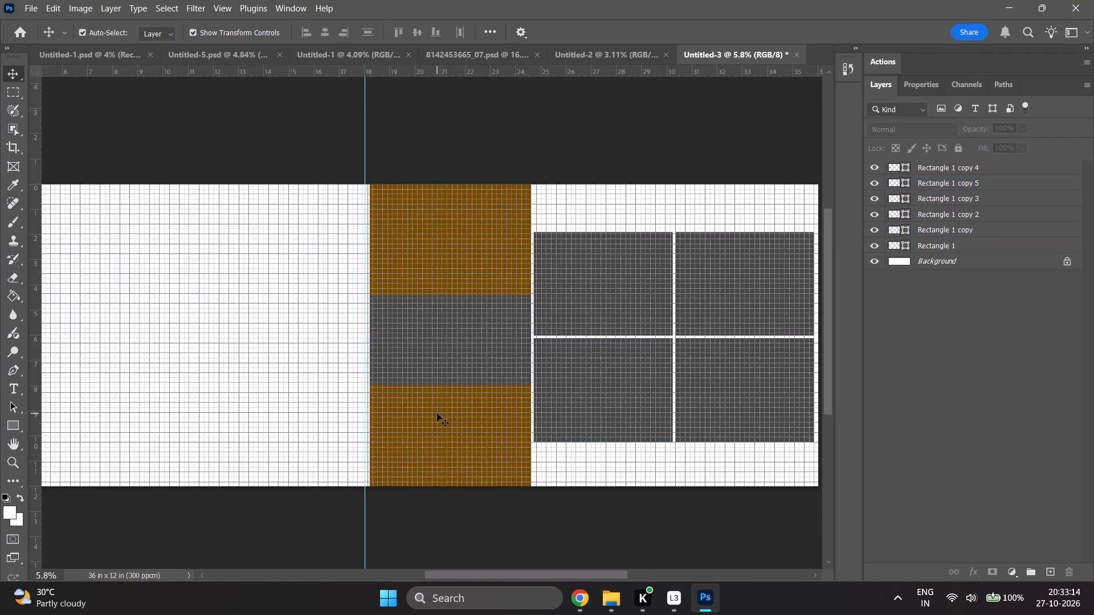
{"action": "scroll", "coordinate": [436, 413], "scroll_direction": "up", "scroll_amount": 5, "text": "ctrl"}
{"action": "scroll", "coordinate": [515, 429], "scroll_direction": "down", "scroll_amount": 2, "text": "alt"}
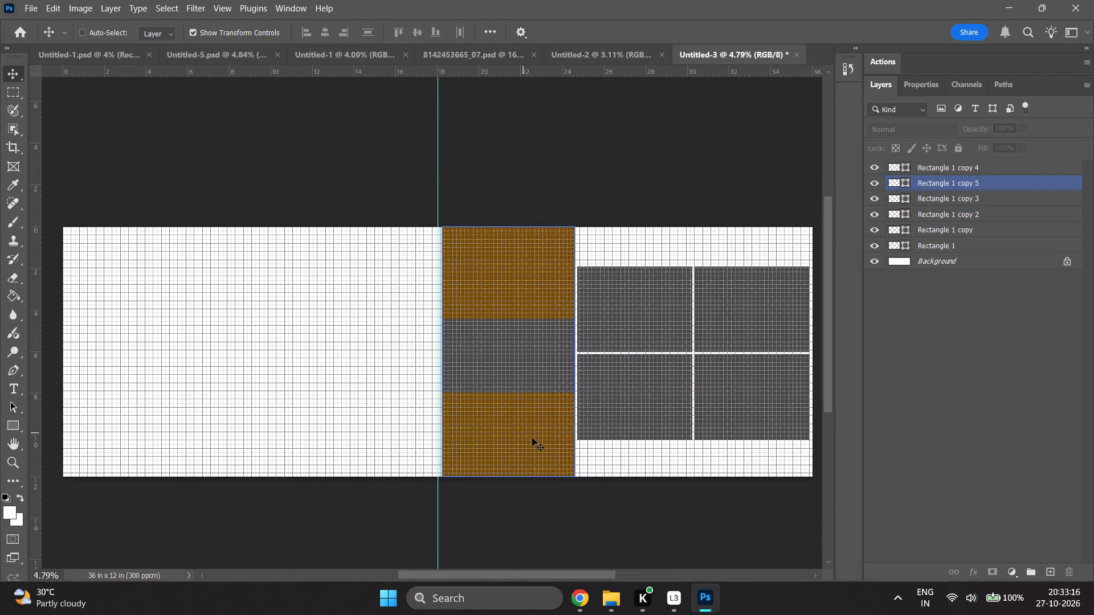
{"action": "left_click", "coordinate": [570, 605]}
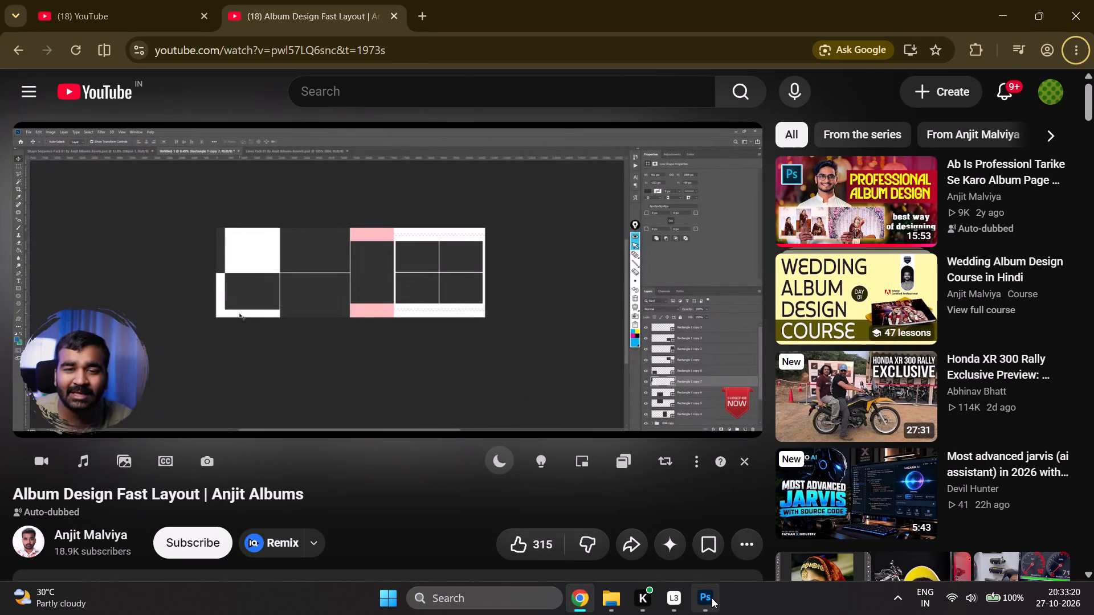
{"action": "left_click", "coordinate": [706, 549]}
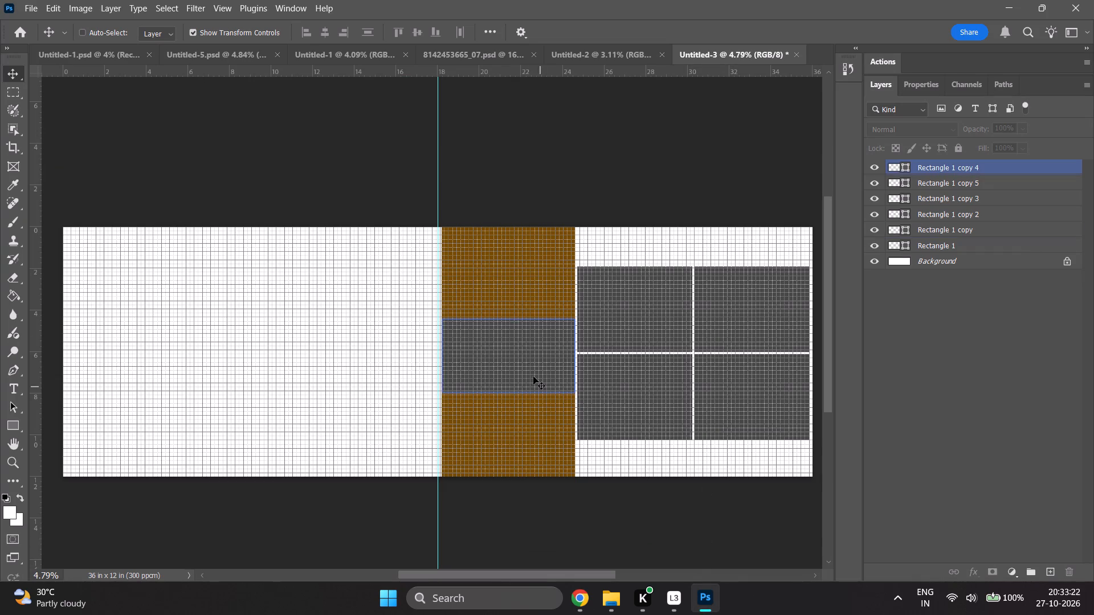
{"action": "left_click", "coordinate": [600, 599]}
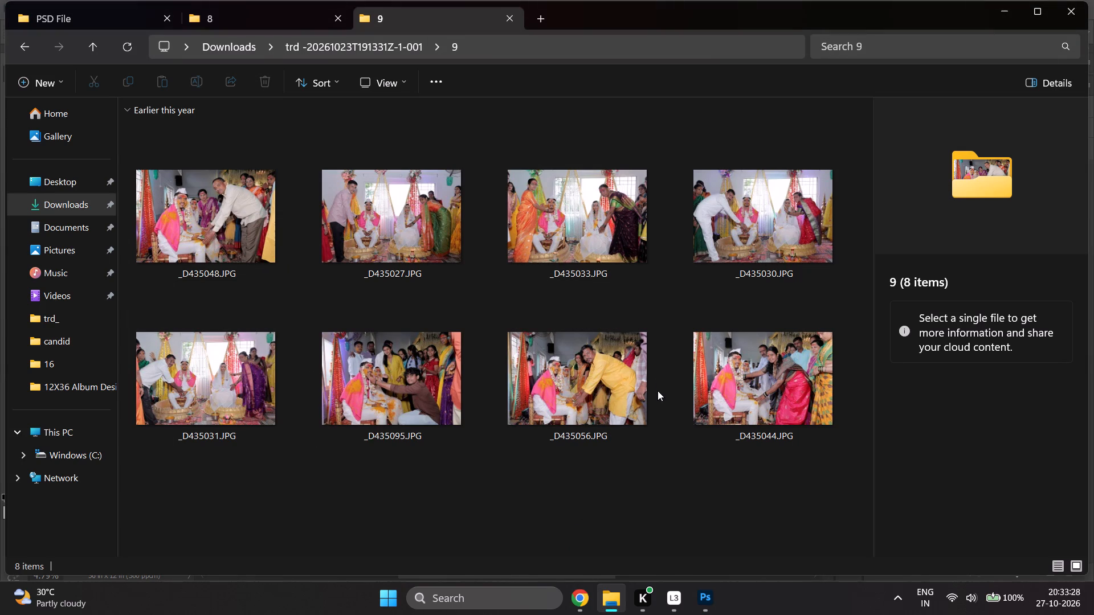
{"action": "left_click", "coordinate": [704, 600]}
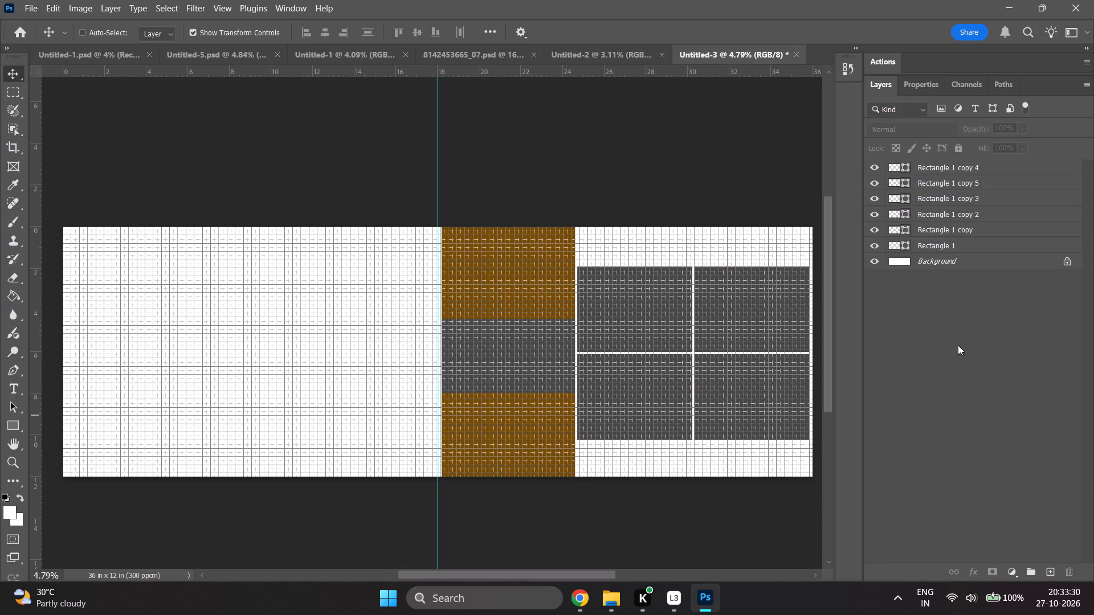
Move the four grid placeholders, Rectangle 1 through Rectangle 1 copy 3, together onto the left page beside the centre guide.
{"action": "left_click", "coordinate": [934, 248], "text": "shift"}
{"action": "left_click", "coordinate": [932, 204], "text": "shift"}
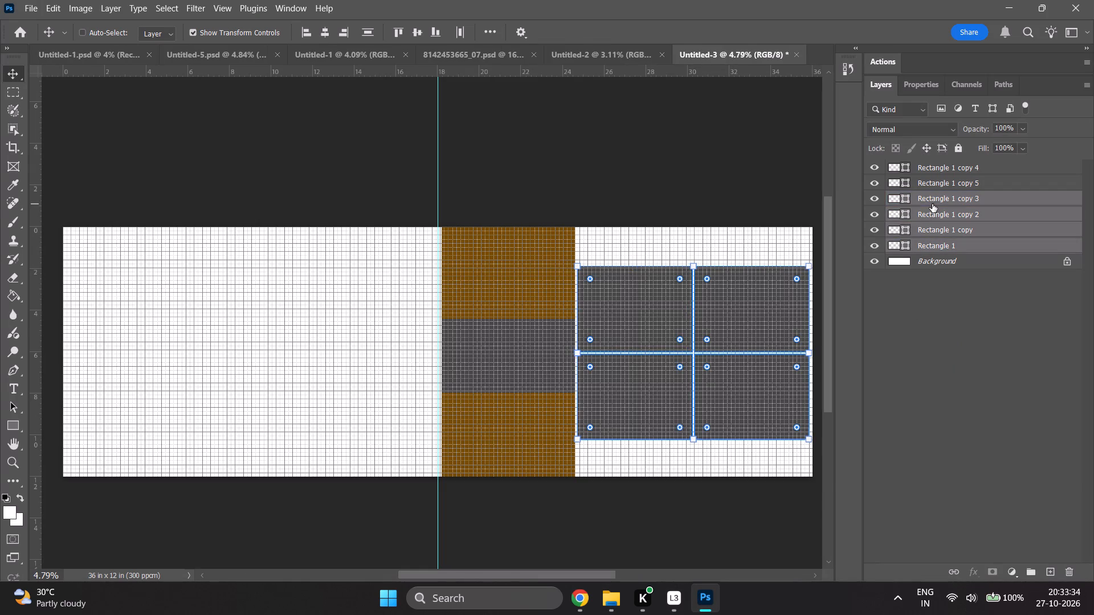
{"action": "left_click_drag", "start_coordinate": [732, 329], "coordinate": [228, 324]}
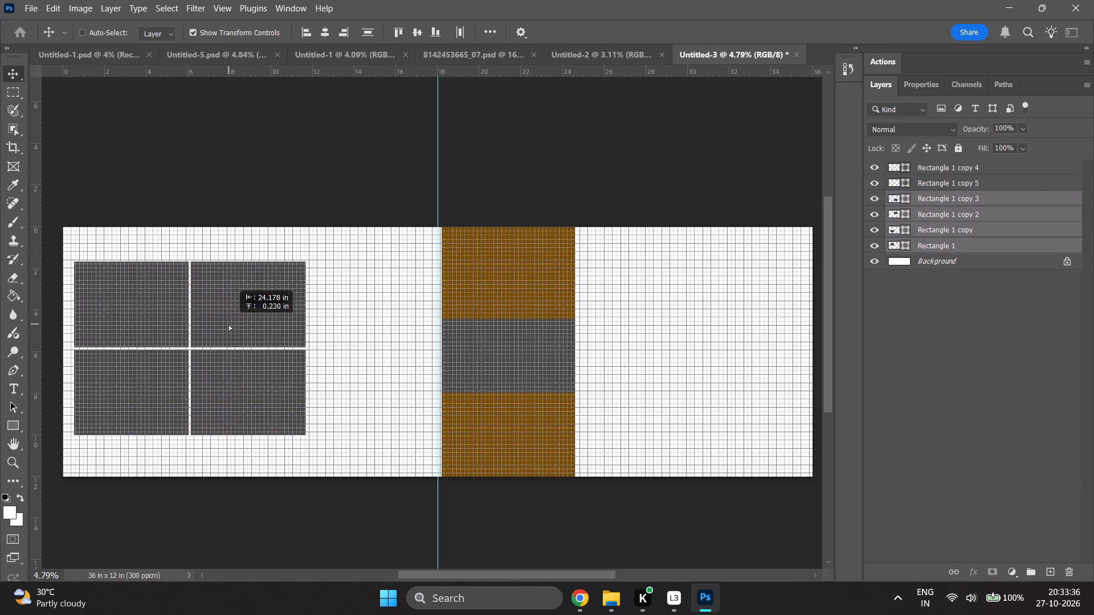
{"action": "left_click_drag", "start_coordinate": [228, 324], "coordinate": [333, 322]}
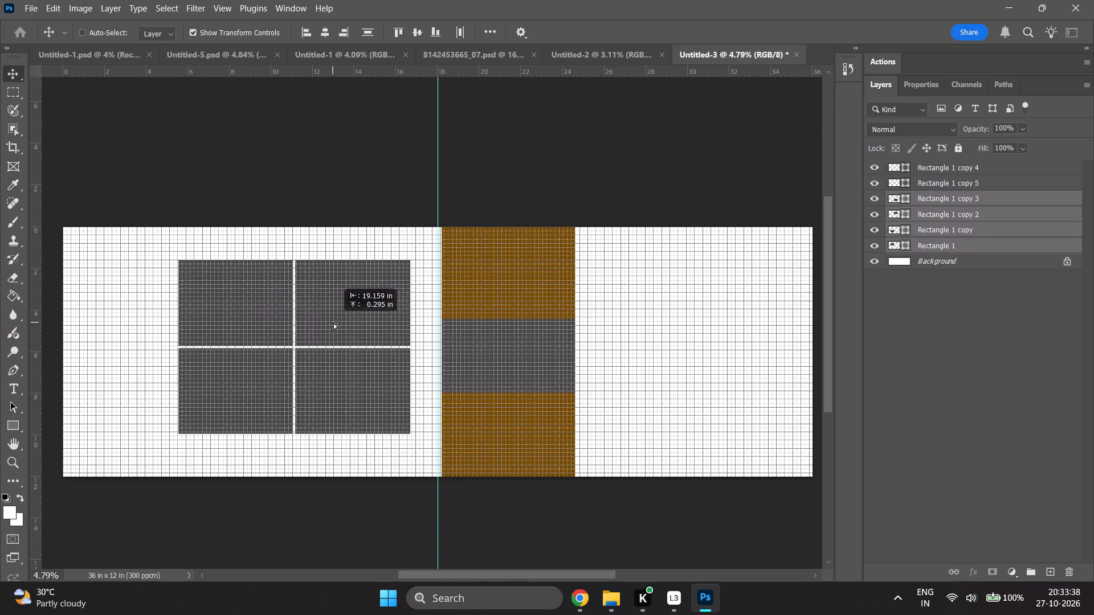
{"action": "left_click_drag", "start_coordinate": [333, 322], "coordinate": [345, 322]}
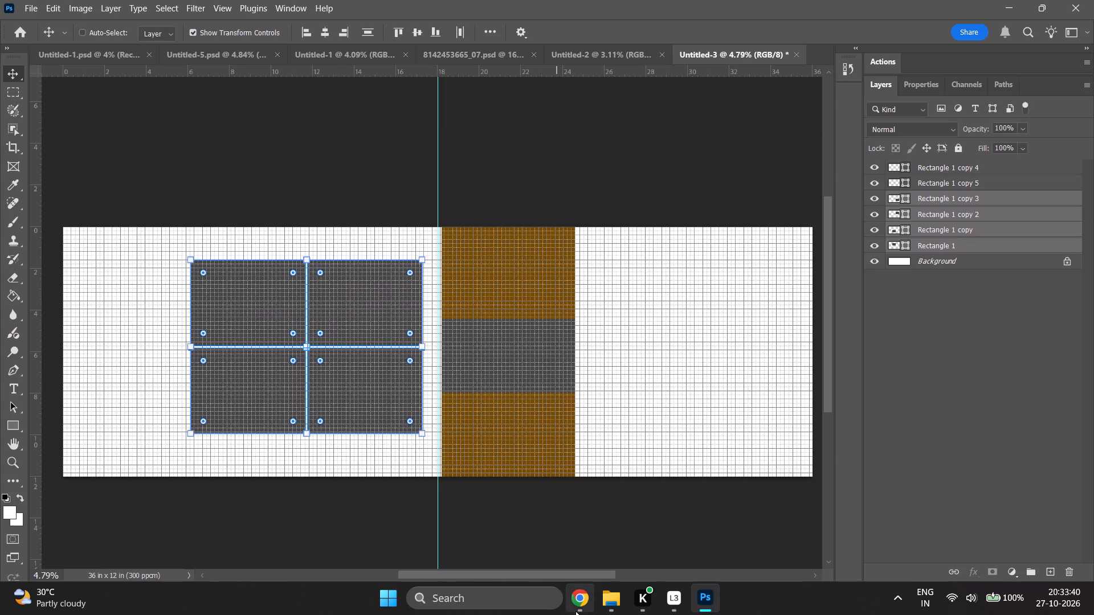
Check the tutorial layout and move Rectangle 1 and Rectangle 1 copy together to the left page's outer edge, near its top corner.
{"action": "left_click", "coordinate": [575, 611]}
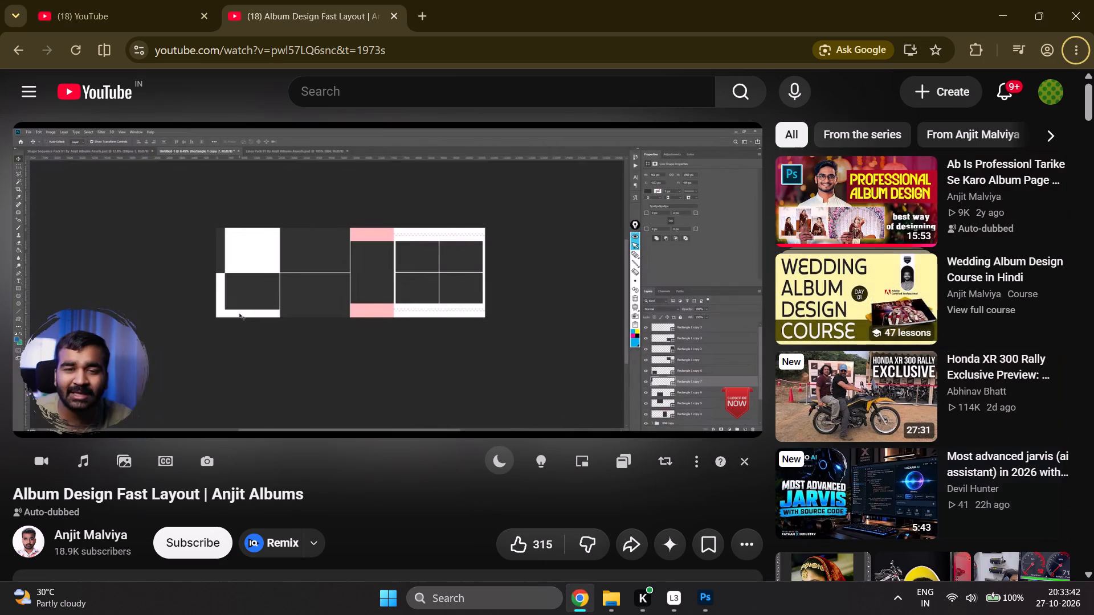
{"action": "left_click", "coordinate": [711, 608]}
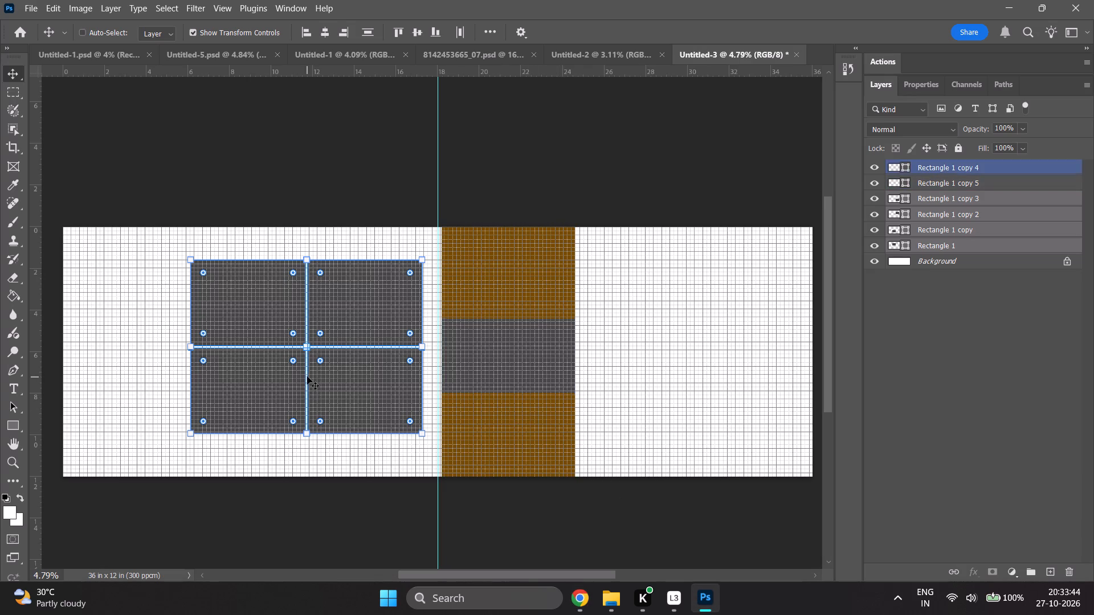
{"action": "left_click", "coordinate": [988, 424]}
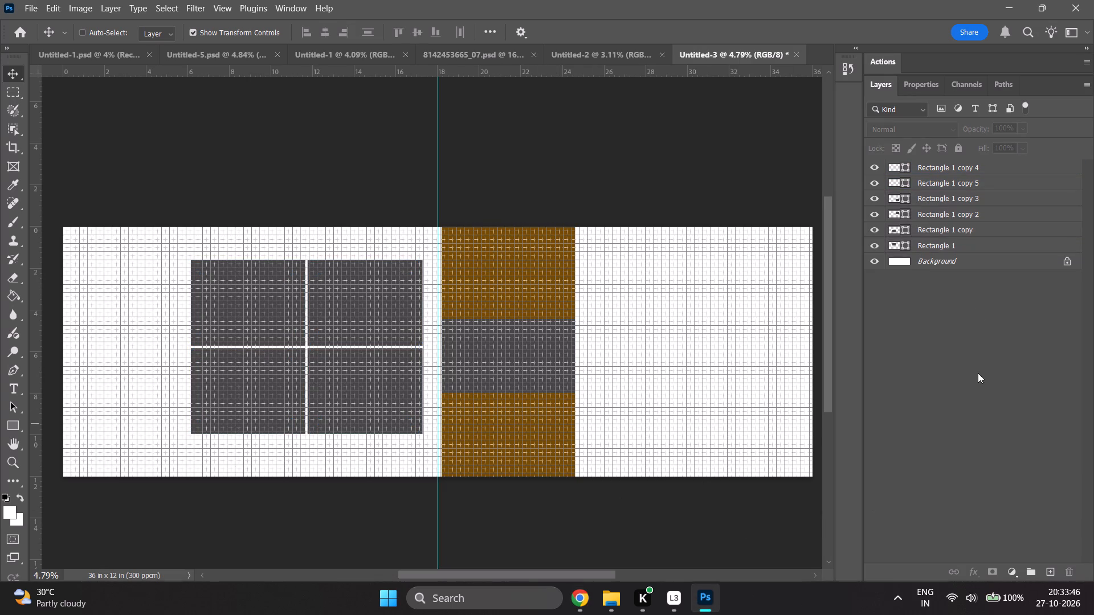
{"action": "left_click", "coordinate": [962, 196], "text": "shift"}
{"action": "left_click", "coordinate": [962, 210], "text": "shift"}
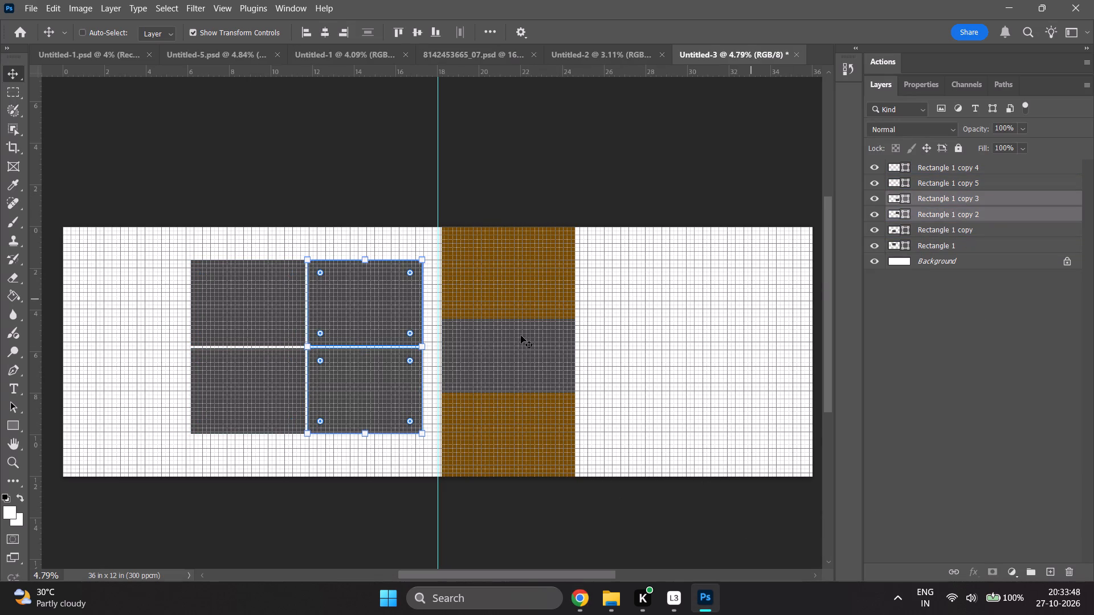
{"action": "left_click", "coordinate": [978, 351]}
{"action": "left_click", "coordinate": [966, 242], "text": "shift"}
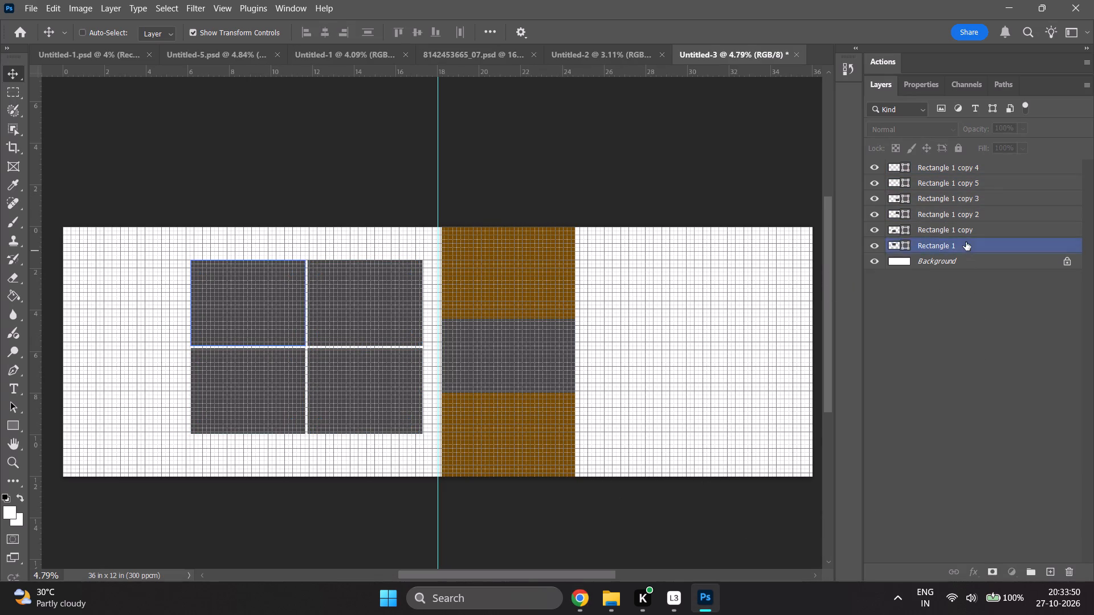
{"action": "left_click", "coordinate": [966, 230], "text": "shift"}
{"action": "left_click_drag", "start_coordinate": [258, 319], "coordinate": [136, 313]}
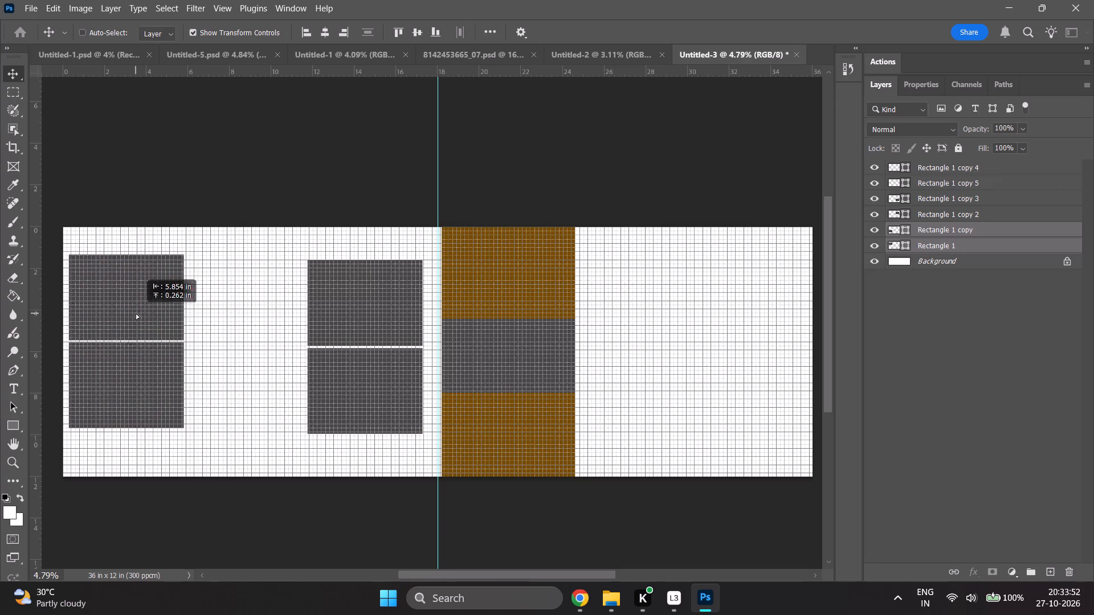
{"action": "left_click_drag", "start_coordinate": [136, 313], "coordinate": [136, 297]}
{"action": "left_click", "coordinate": [993, 540]}
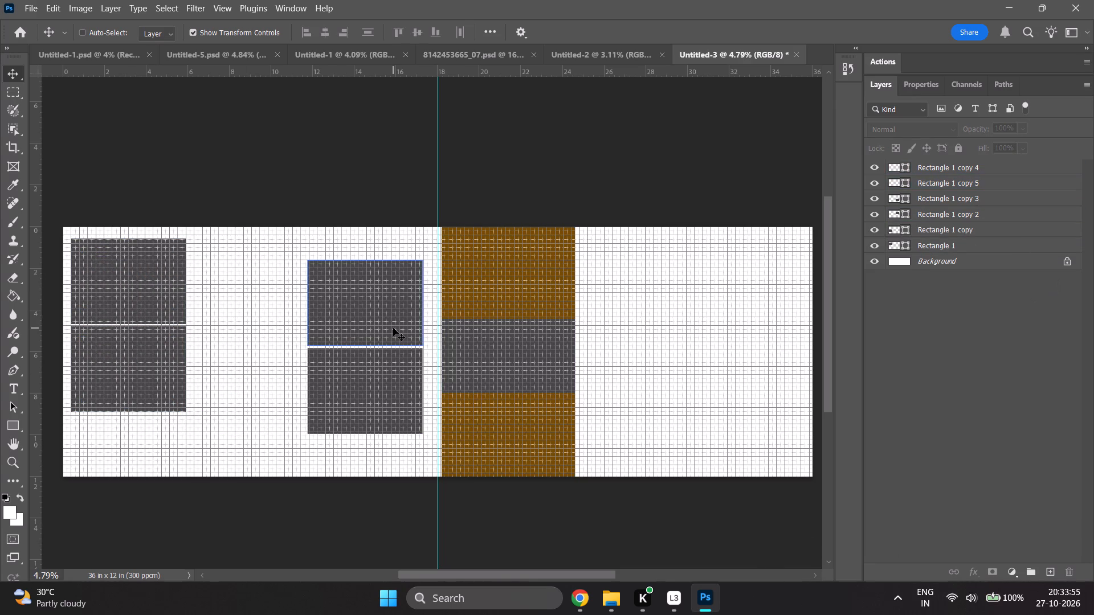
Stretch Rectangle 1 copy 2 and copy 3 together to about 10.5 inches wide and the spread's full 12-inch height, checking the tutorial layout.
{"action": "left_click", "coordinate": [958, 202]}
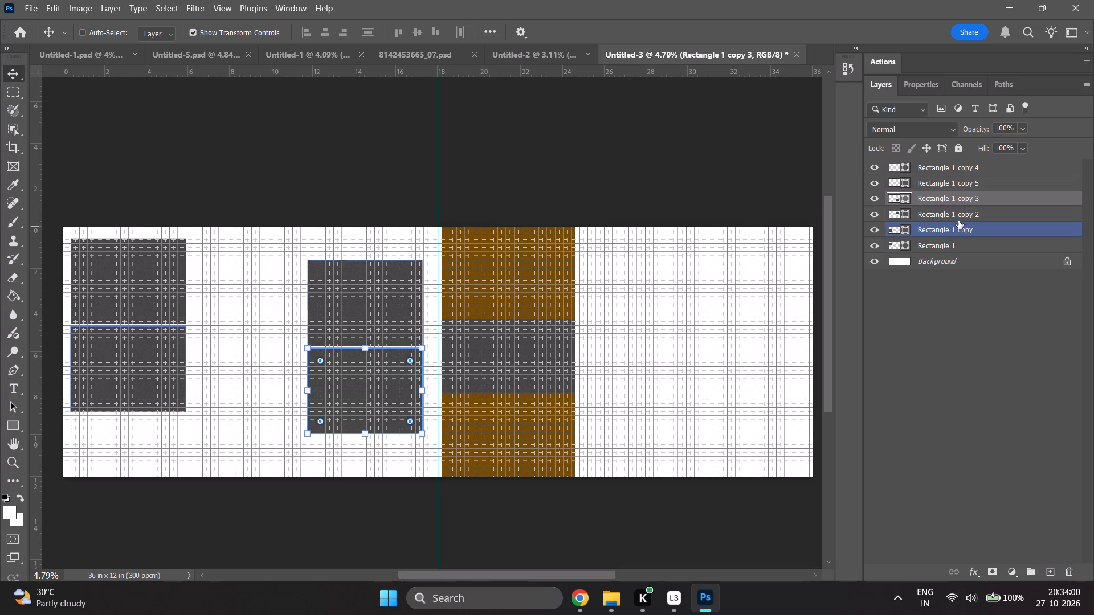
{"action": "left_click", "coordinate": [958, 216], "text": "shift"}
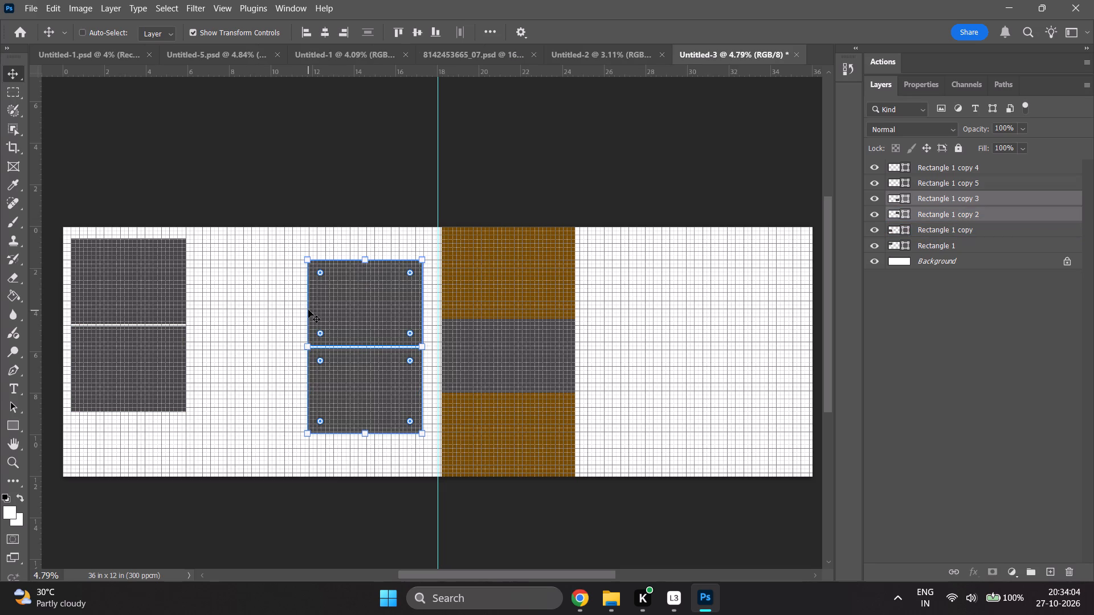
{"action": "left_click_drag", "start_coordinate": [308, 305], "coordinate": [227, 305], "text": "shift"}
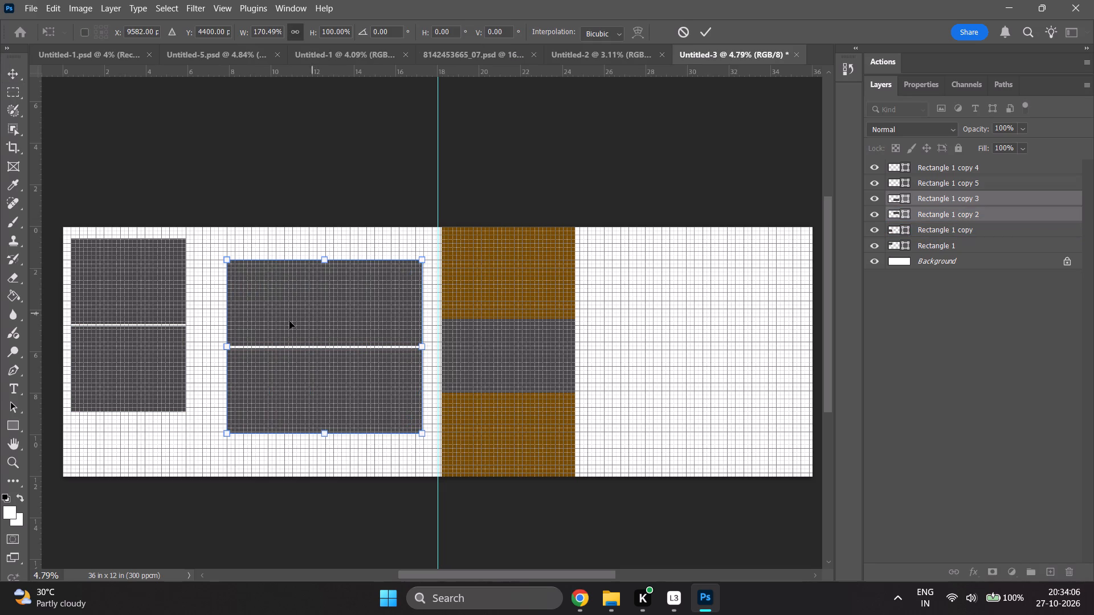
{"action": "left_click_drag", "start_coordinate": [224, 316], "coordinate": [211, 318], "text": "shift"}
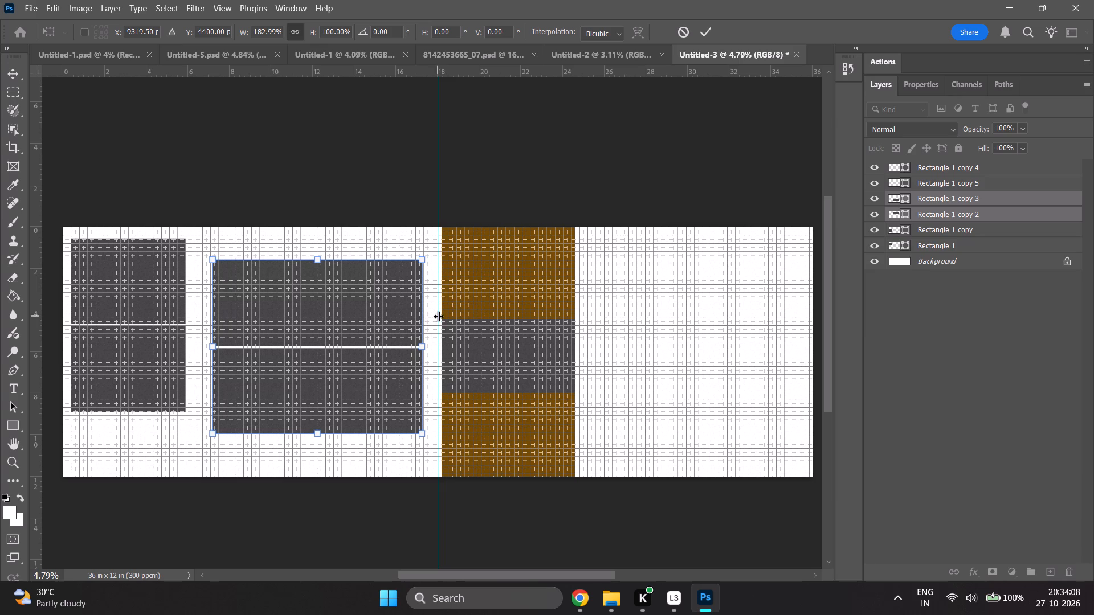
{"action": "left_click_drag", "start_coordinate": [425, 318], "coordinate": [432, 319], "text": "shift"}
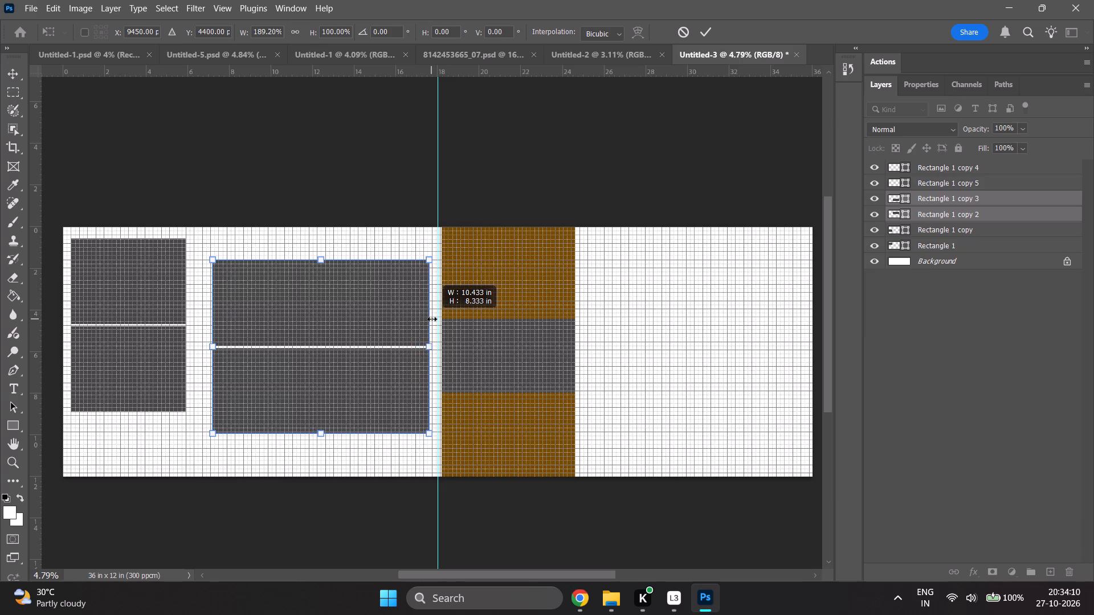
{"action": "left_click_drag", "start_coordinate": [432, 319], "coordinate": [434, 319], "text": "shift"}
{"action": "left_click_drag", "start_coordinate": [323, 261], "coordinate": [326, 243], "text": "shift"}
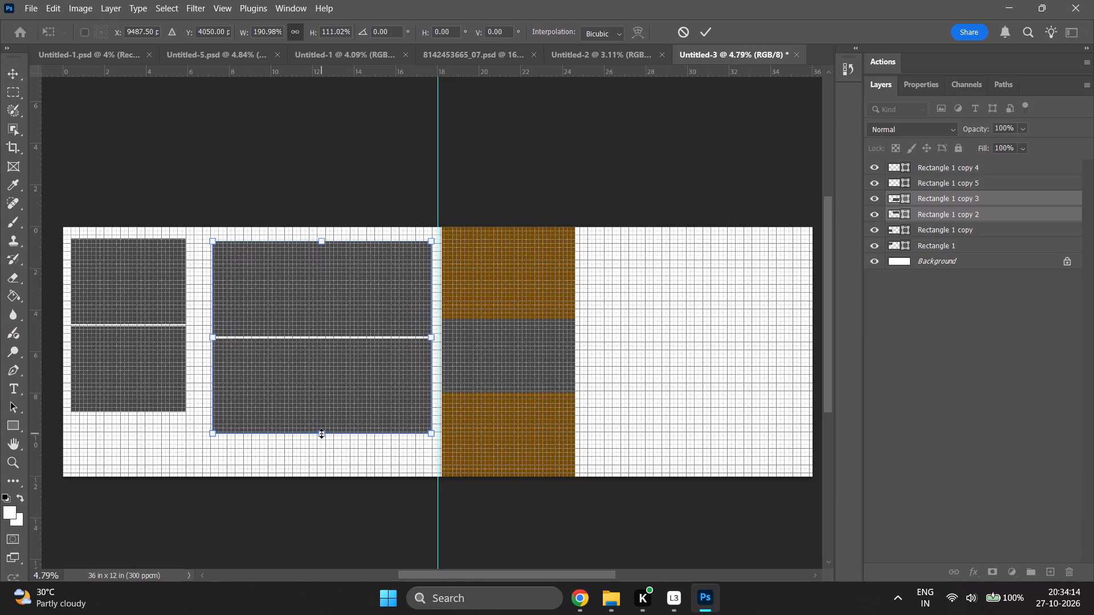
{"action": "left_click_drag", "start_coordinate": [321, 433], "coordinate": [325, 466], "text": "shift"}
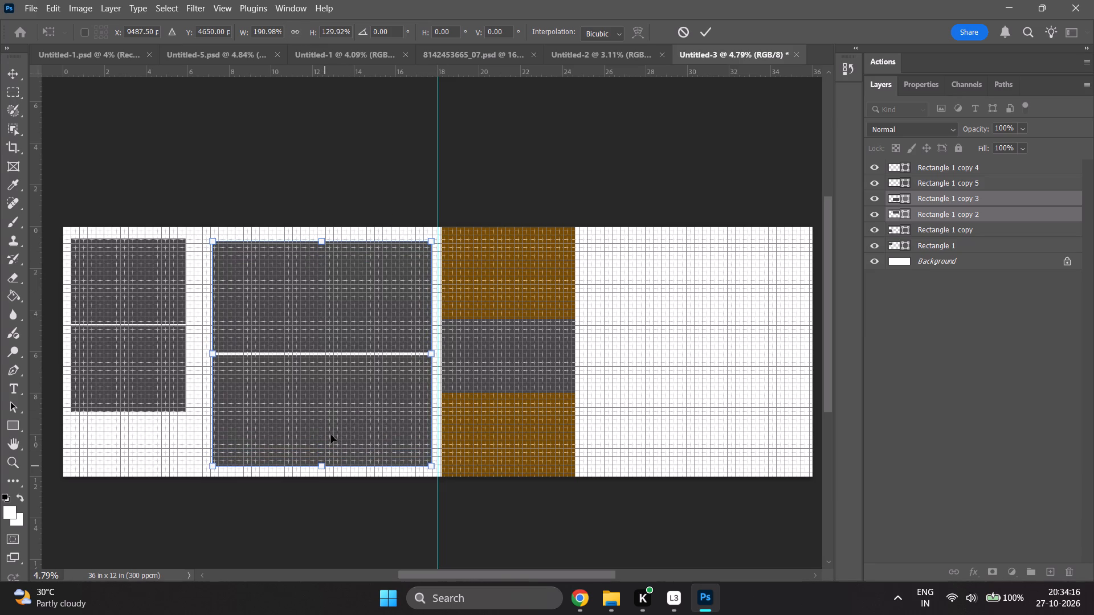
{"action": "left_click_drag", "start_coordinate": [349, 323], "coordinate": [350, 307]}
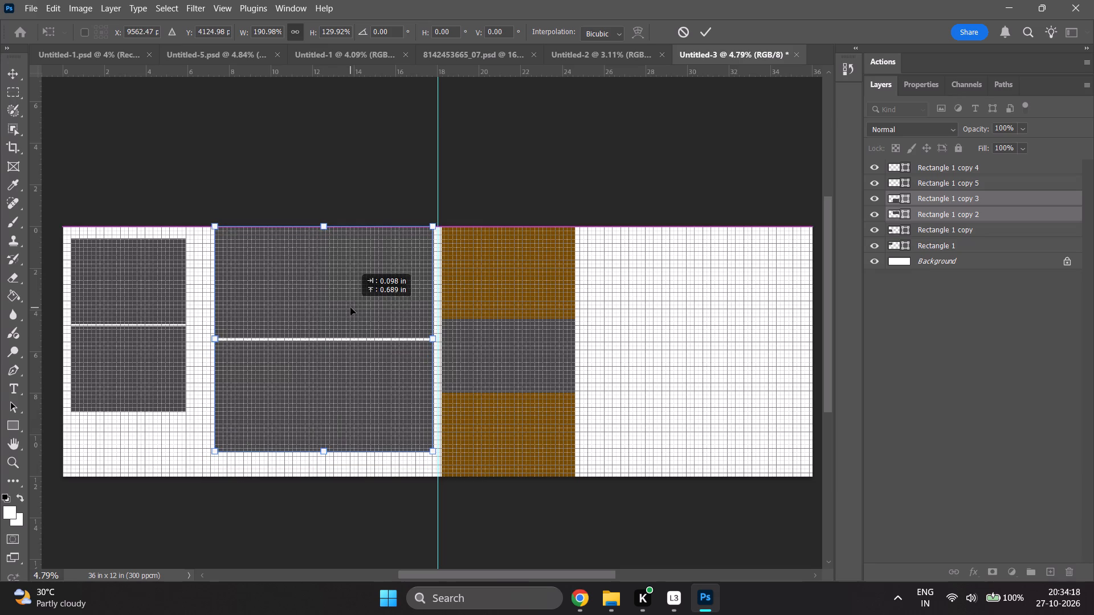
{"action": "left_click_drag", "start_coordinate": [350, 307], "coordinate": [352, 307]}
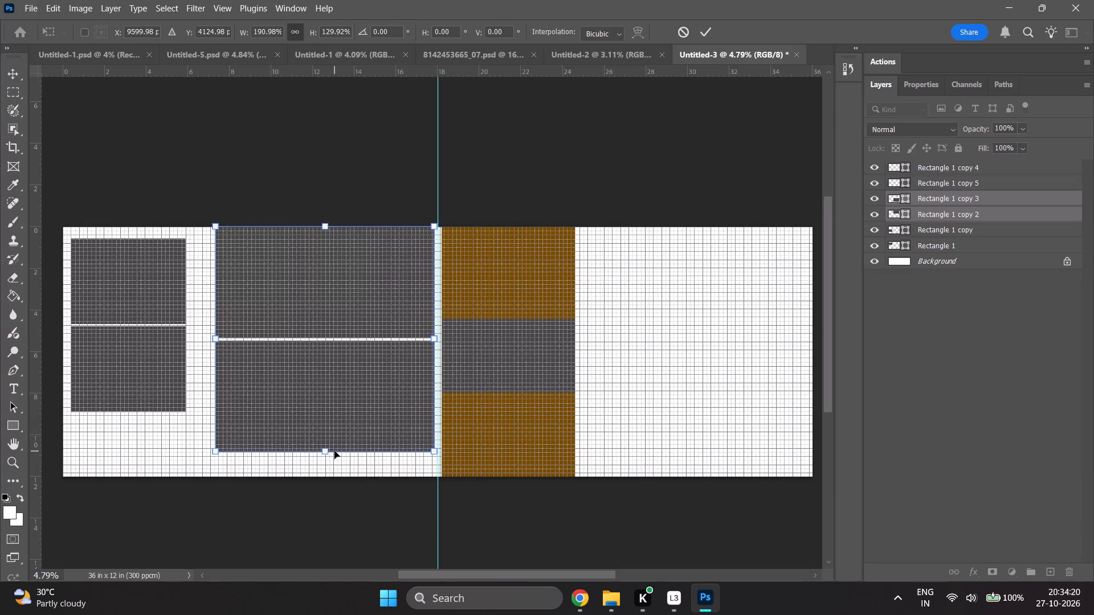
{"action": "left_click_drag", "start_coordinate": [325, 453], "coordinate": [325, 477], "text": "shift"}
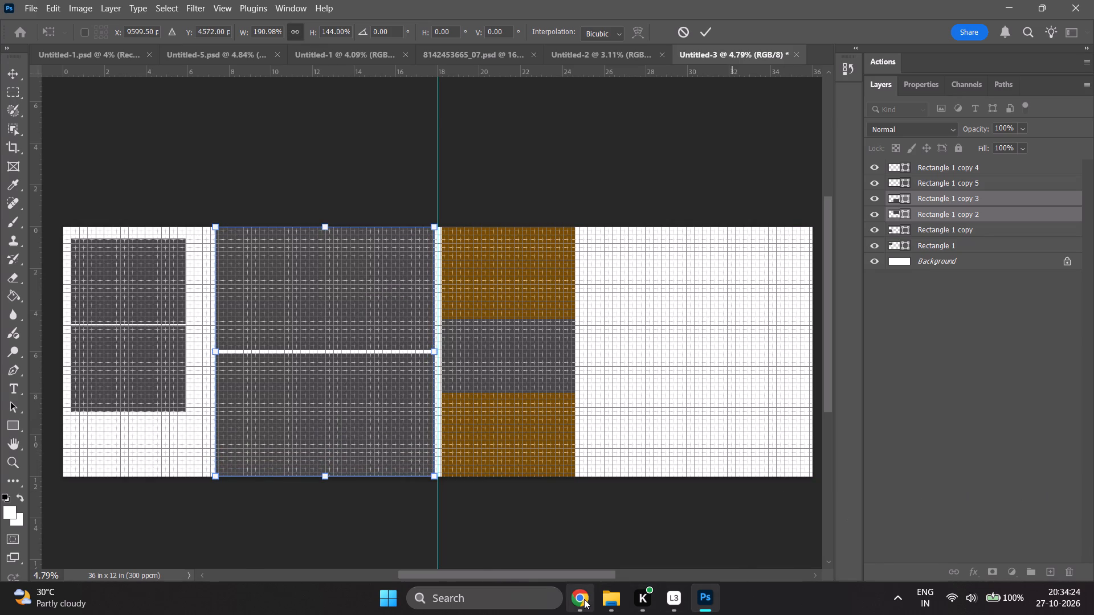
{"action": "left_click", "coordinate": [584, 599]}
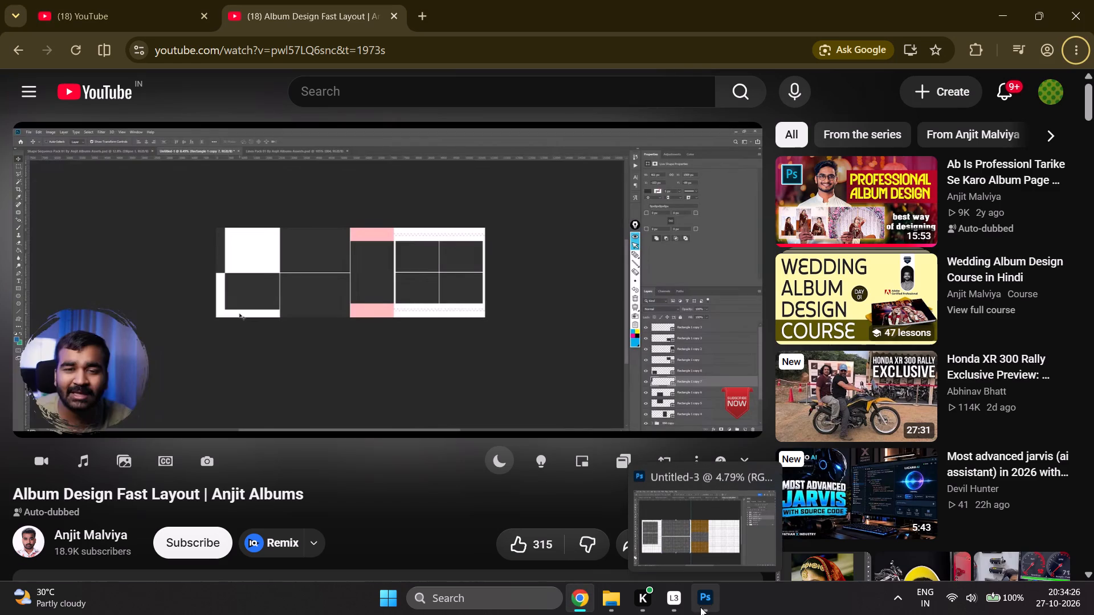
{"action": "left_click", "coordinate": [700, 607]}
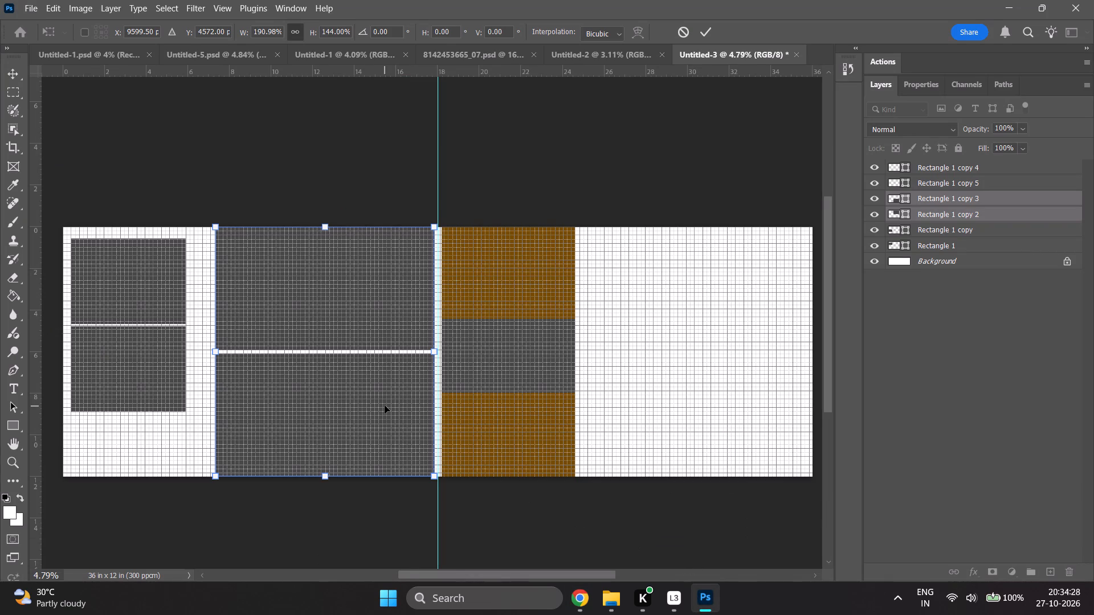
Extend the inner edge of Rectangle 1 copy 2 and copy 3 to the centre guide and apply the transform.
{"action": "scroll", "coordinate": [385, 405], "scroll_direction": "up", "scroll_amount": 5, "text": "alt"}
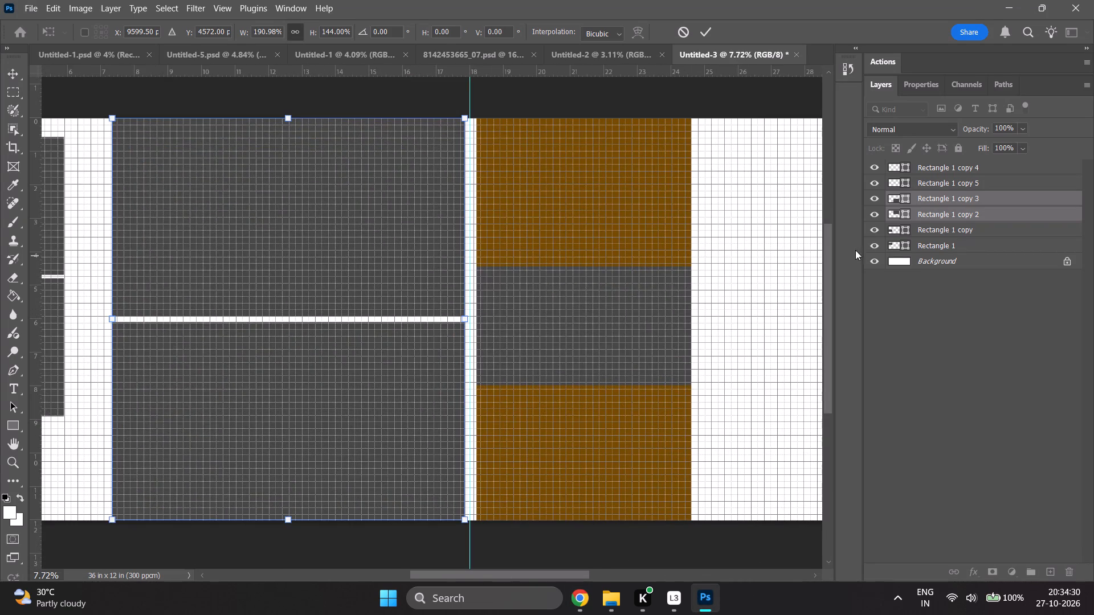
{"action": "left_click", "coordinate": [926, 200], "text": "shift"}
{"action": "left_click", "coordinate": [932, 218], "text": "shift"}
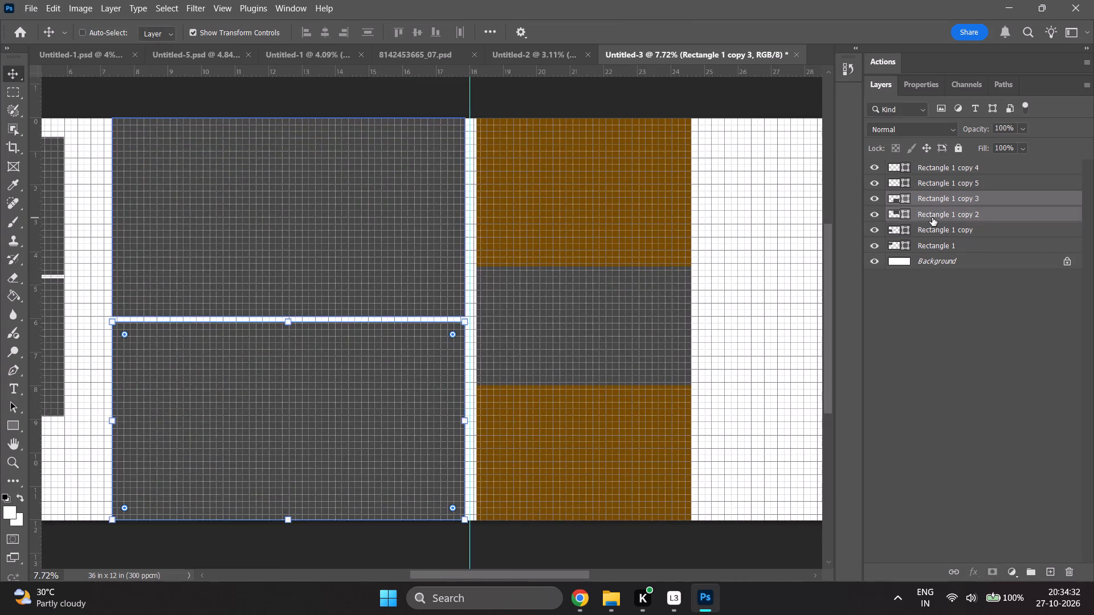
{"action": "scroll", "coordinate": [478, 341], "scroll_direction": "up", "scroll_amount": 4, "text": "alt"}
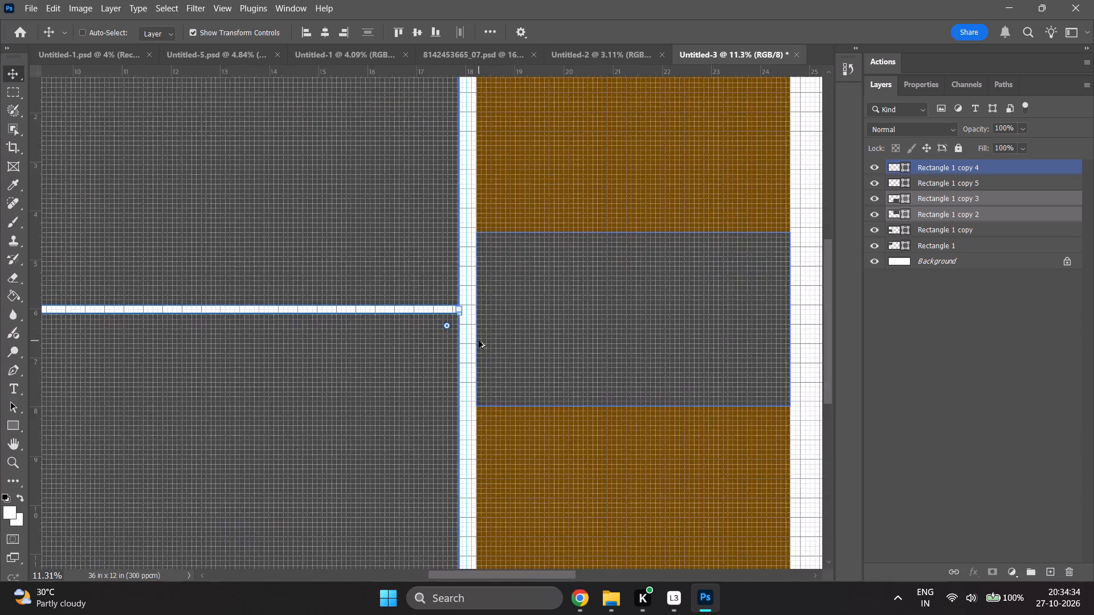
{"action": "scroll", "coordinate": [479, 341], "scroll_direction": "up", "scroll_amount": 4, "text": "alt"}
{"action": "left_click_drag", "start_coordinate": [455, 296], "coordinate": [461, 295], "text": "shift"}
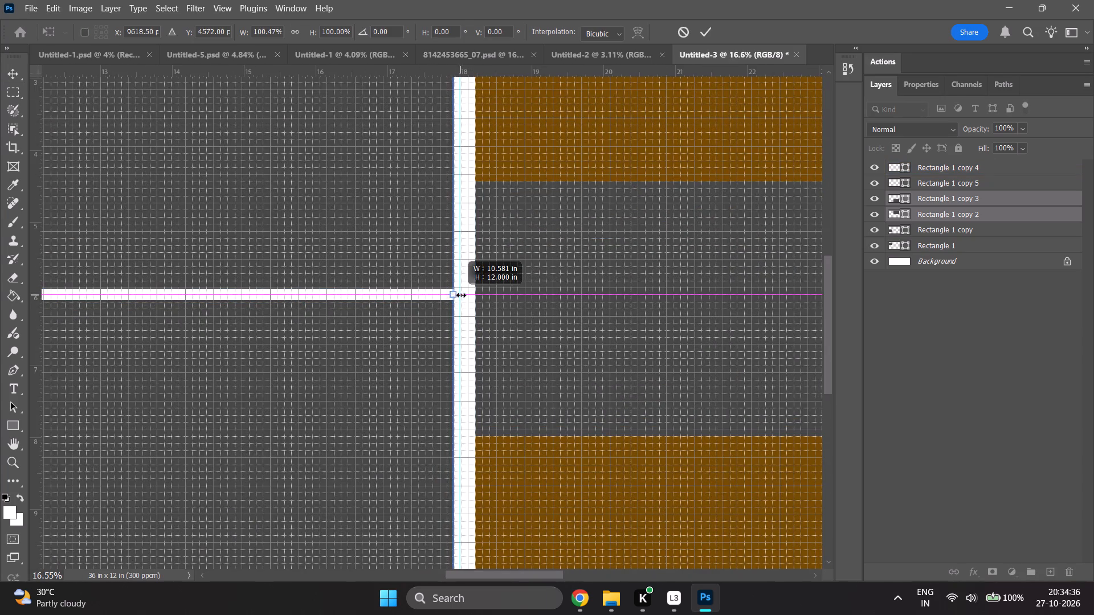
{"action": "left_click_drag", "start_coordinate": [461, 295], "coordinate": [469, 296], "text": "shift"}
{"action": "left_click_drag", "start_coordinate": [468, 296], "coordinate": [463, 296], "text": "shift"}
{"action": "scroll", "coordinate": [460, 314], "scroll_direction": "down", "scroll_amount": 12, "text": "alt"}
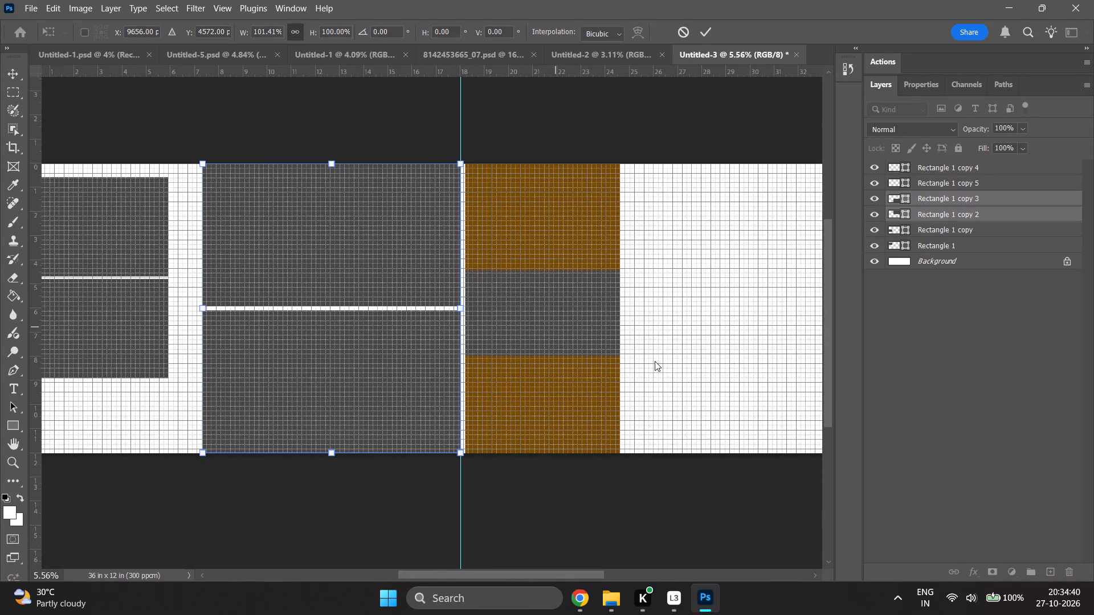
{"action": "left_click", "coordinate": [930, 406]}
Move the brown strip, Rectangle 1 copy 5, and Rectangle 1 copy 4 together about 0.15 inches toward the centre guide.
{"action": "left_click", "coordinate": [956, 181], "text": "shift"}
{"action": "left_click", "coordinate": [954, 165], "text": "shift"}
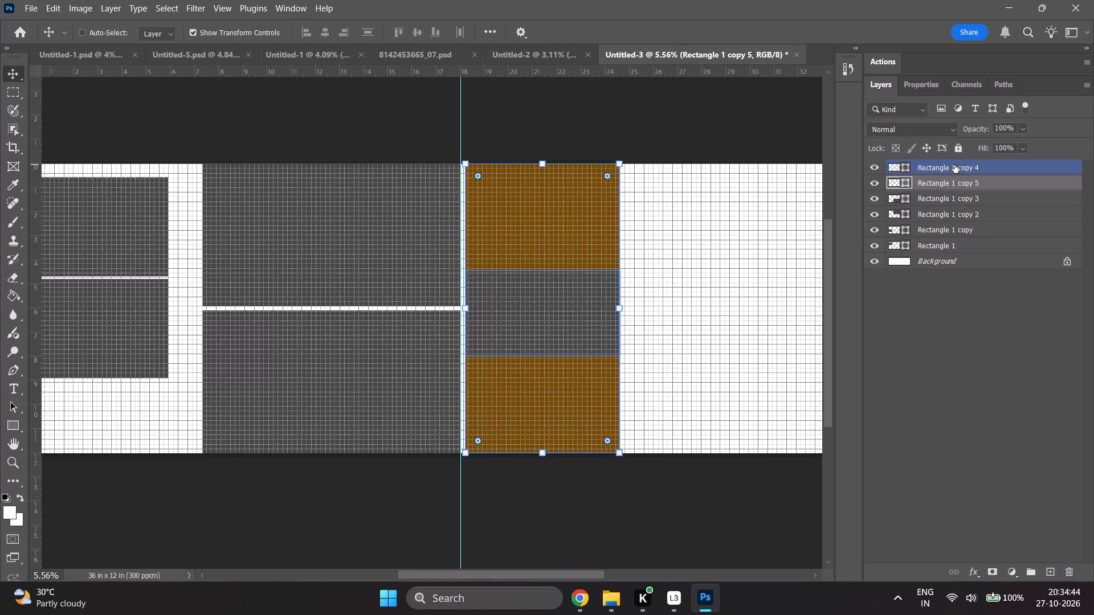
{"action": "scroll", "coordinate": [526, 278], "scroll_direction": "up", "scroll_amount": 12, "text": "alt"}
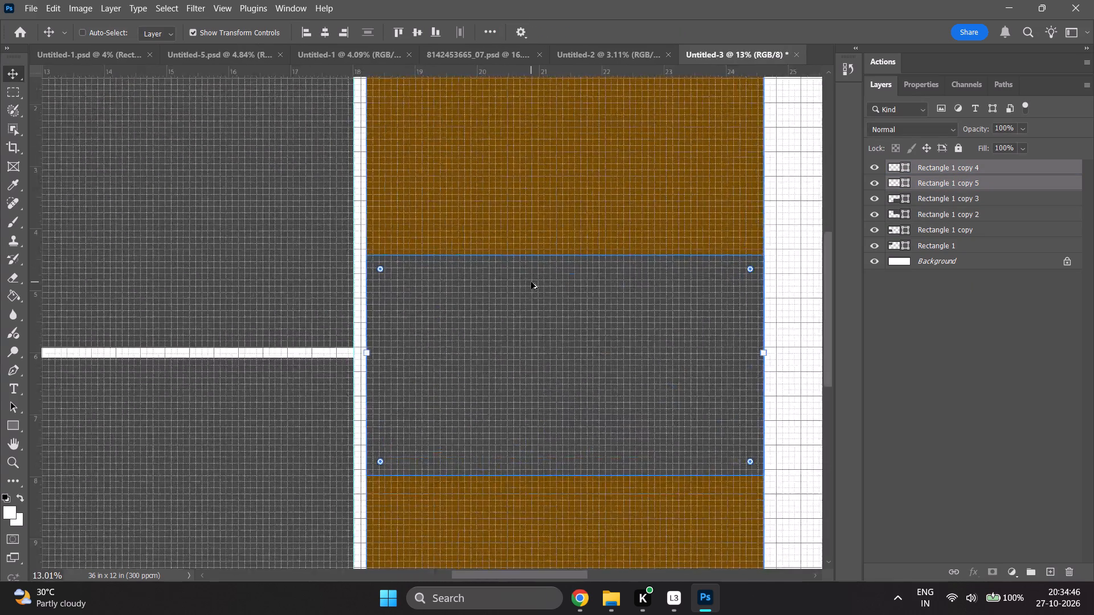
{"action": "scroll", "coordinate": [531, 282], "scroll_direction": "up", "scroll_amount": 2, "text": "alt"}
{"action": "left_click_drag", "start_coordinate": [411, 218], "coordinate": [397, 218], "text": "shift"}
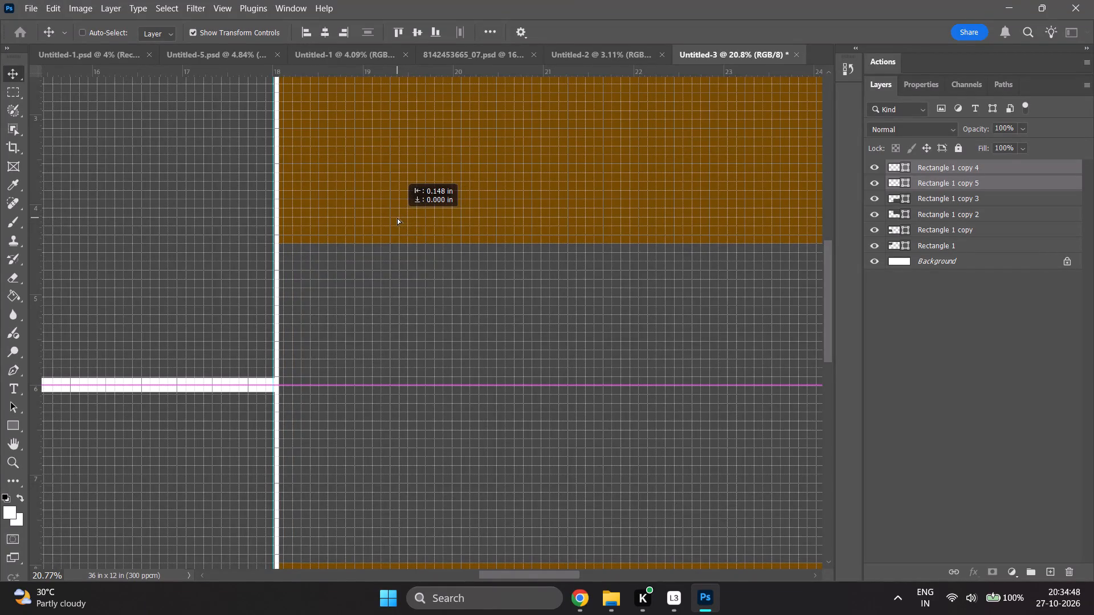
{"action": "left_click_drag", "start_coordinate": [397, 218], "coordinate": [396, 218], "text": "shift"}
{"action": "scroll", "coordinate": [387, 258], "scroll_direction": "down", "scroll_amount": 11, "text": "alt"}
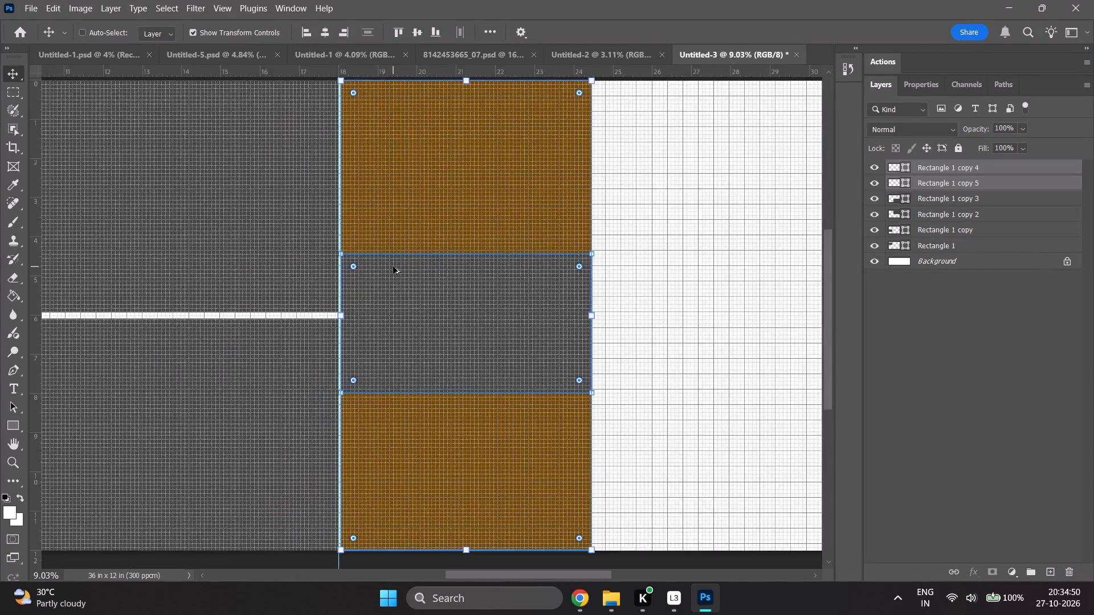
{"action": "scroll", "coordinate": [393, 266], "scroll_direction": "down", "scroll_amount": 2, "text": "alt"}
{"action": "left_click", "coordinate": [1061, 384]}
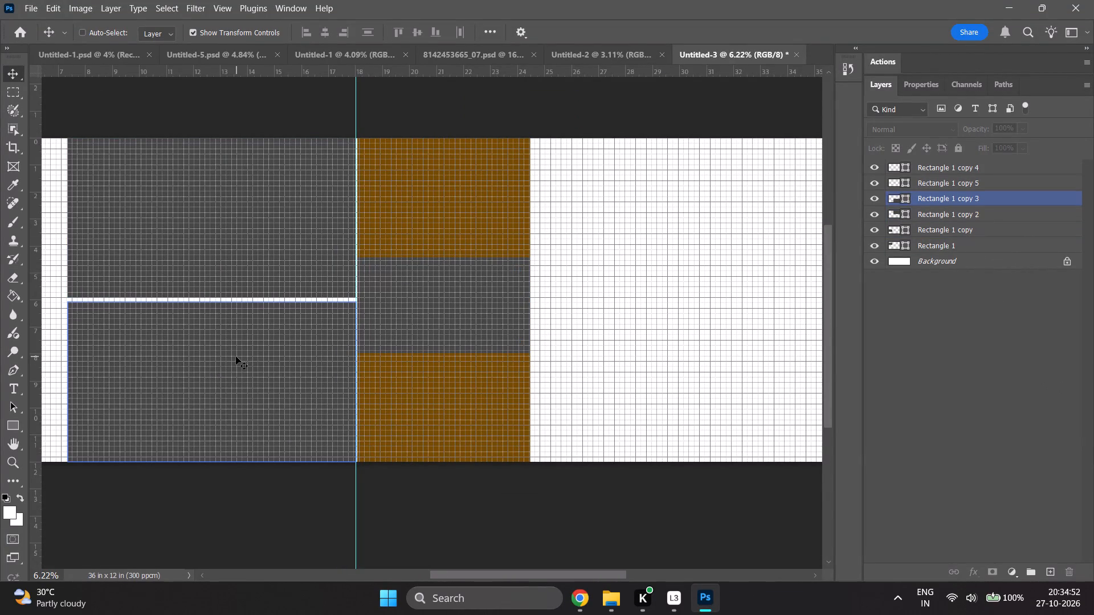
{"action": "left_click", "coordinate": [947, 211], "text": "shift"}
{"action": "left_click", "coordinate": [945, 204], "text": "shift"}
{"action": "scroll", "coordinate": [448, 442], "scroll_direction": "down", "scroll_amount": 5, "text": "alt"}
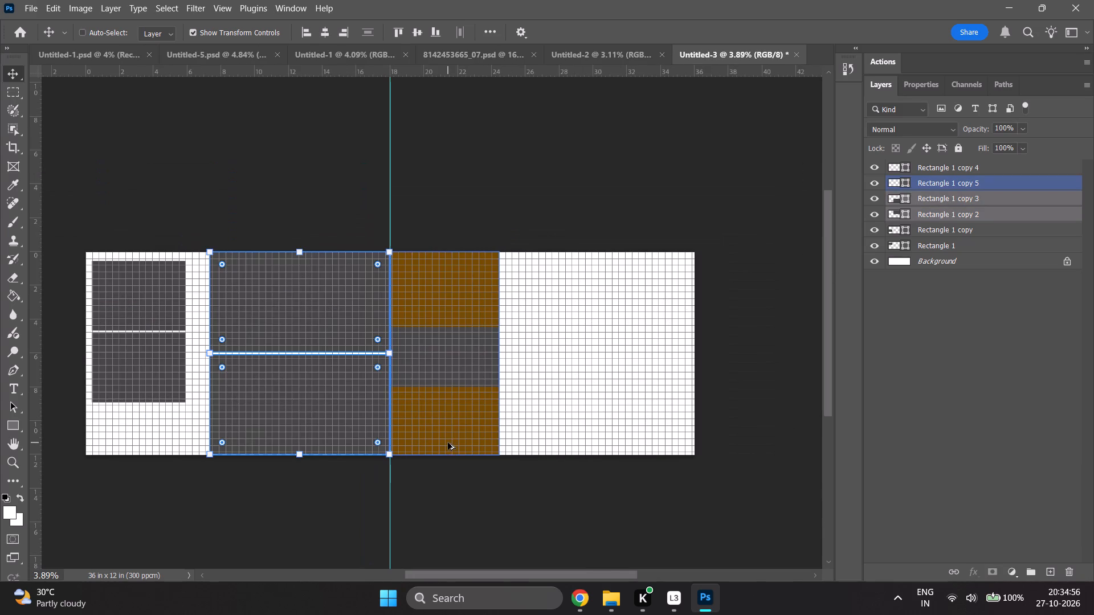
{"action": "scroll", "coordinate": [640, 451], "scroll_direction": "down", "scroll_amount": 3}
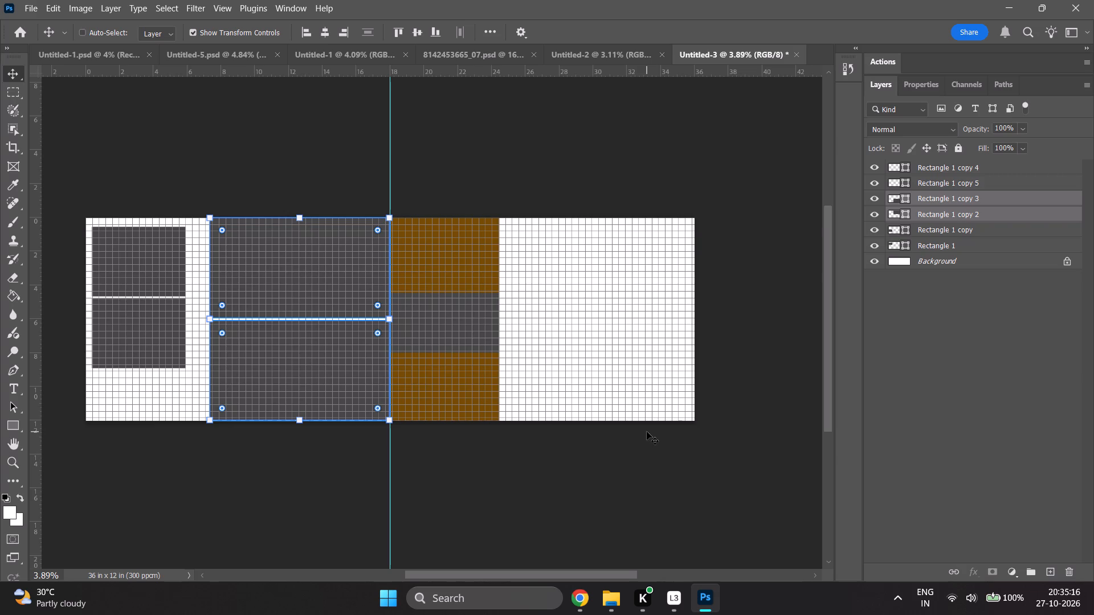
Step the document history back to the Set Shape Layer Fill state, before the four grid placeholders were moved to the left page.
{"action": "left_click", "coordinate": [844, 71]}
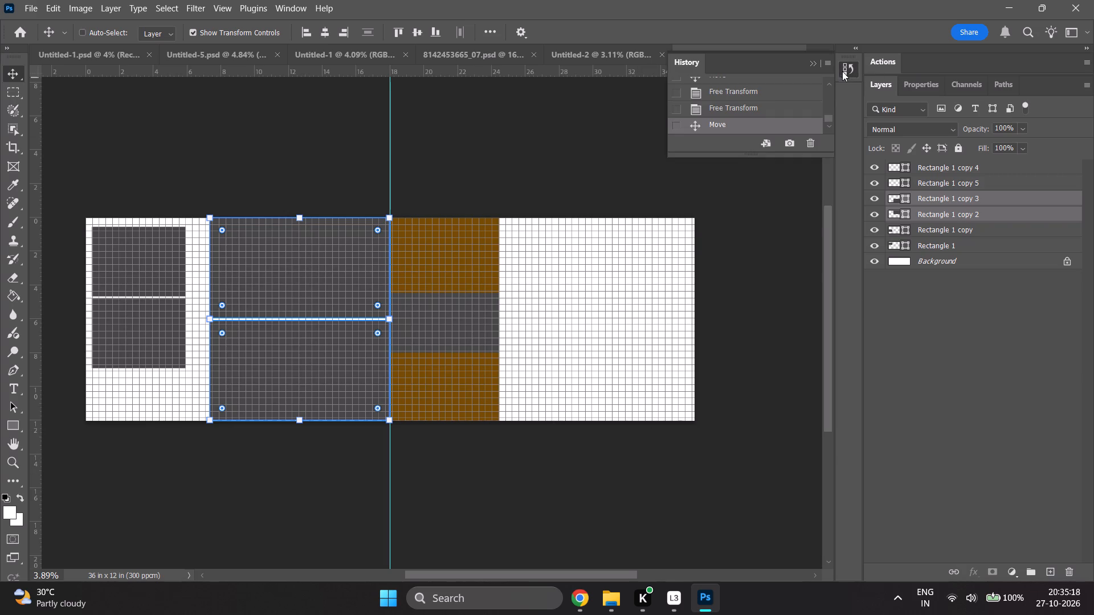
{"action": "scroll", "coordinate": [738, 101], "scroll_direction": "up", "scroll_amount": 1}
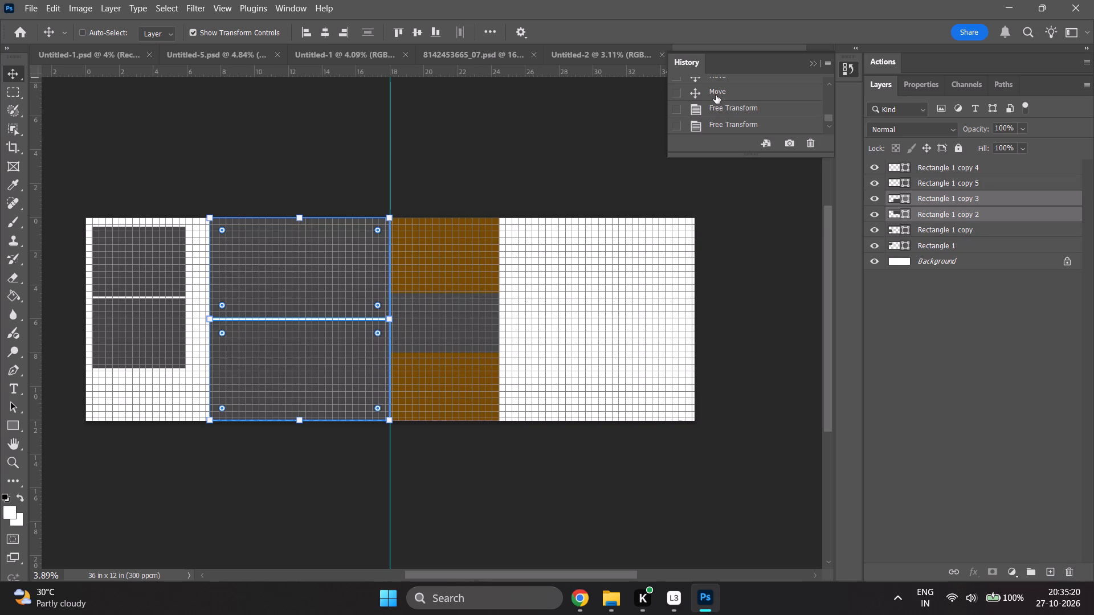
{"action": "left_click", "coordinate": [716, 95]}
{"action": "scroll", "coordinate": [716, 100], "scroll_direction": "up", "scroll_amount": 1}
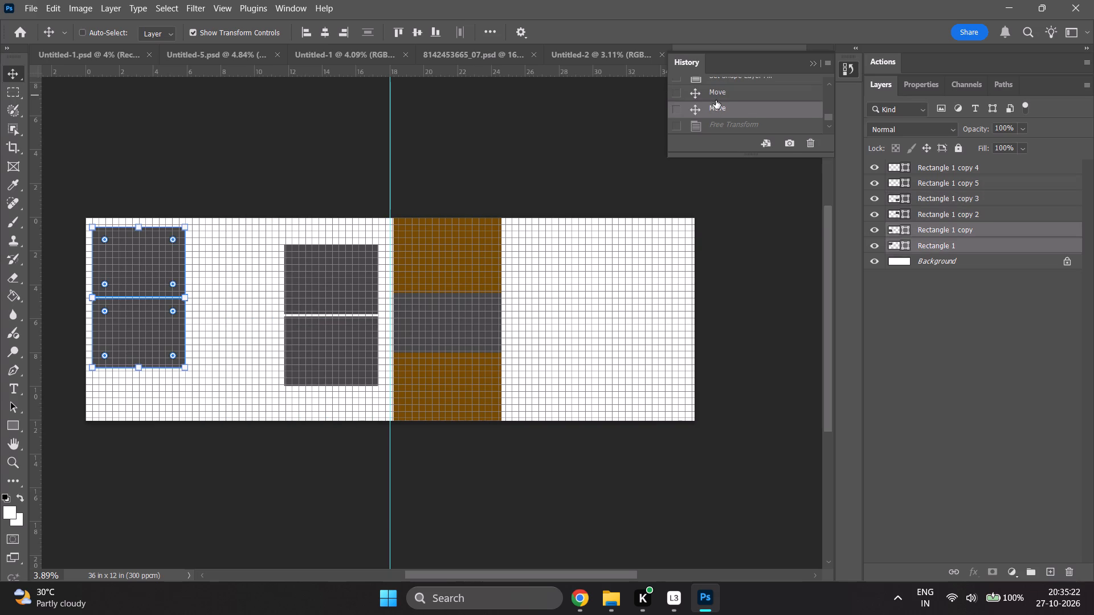
{"action": "left_click", "coordinate": [716, 100]}
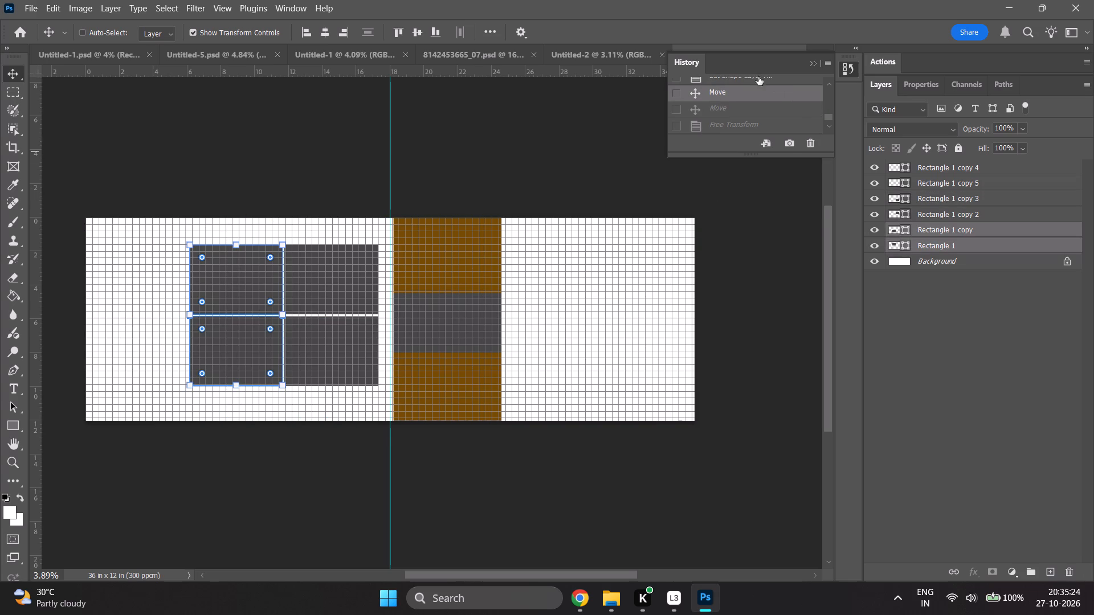
{"action": "scroll", "coordinate": [753, 76], "scroll_direction": "up", "scroll_amount": 2}
{"action": "left_click", "coordinate": [738, 94]}
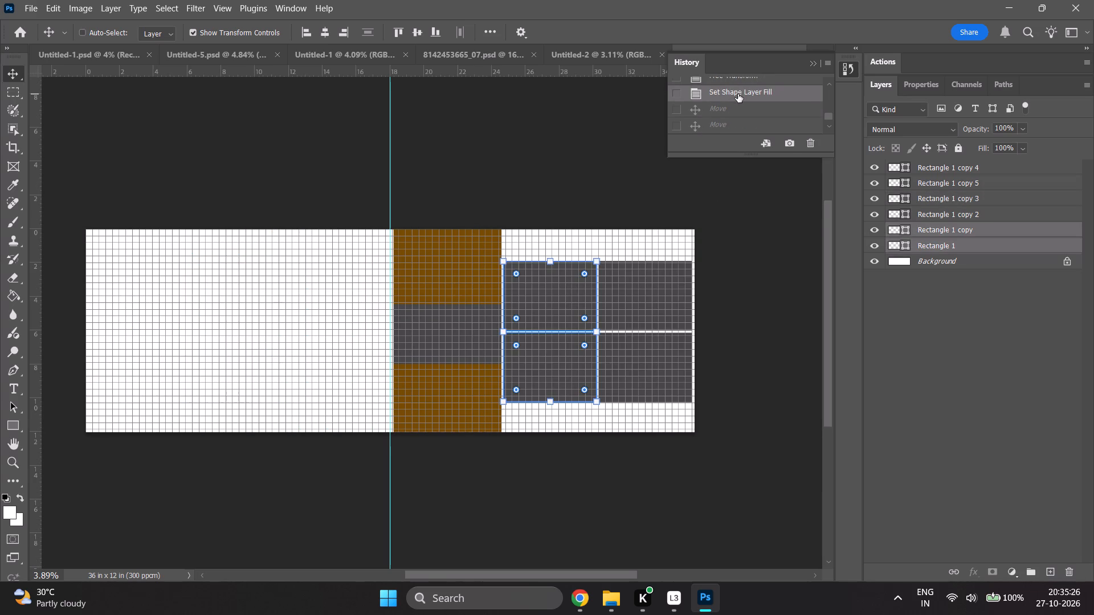
Duplicate the four grid placeholders, Rectangle 1 through Rectangle 1 copy 3, in place.
{"action": "left_click", "coordinate": [948, 353]}
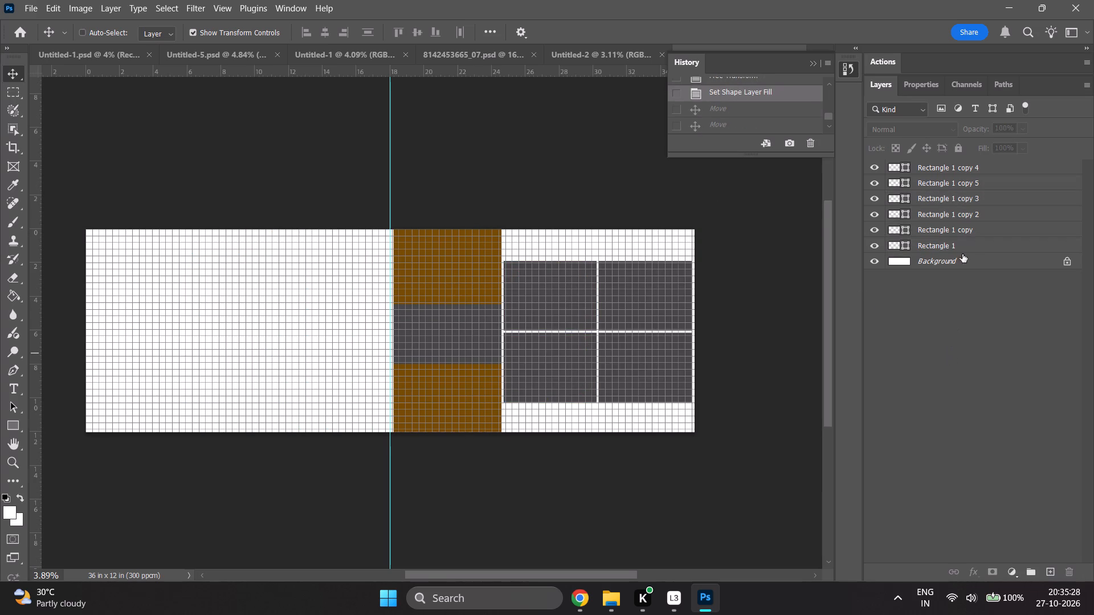
{"action": "left_click", "coordinate": [961, 248]}
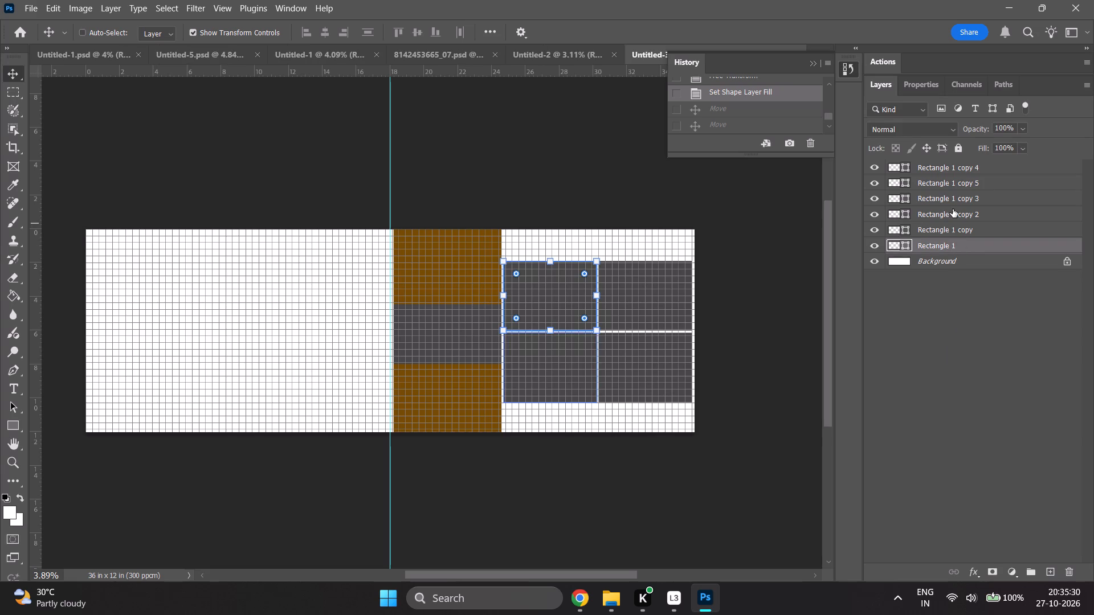
{"action": "left_click", "coordinate": [951, 202], "text": "shift"}
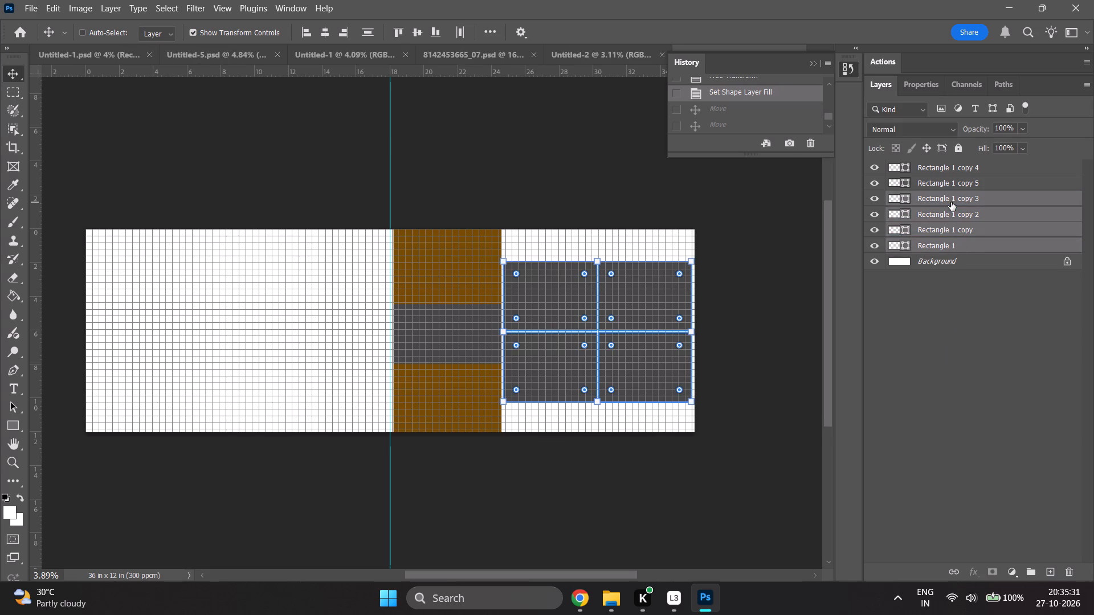
{"action": "key", "text": "ctrl+j"}
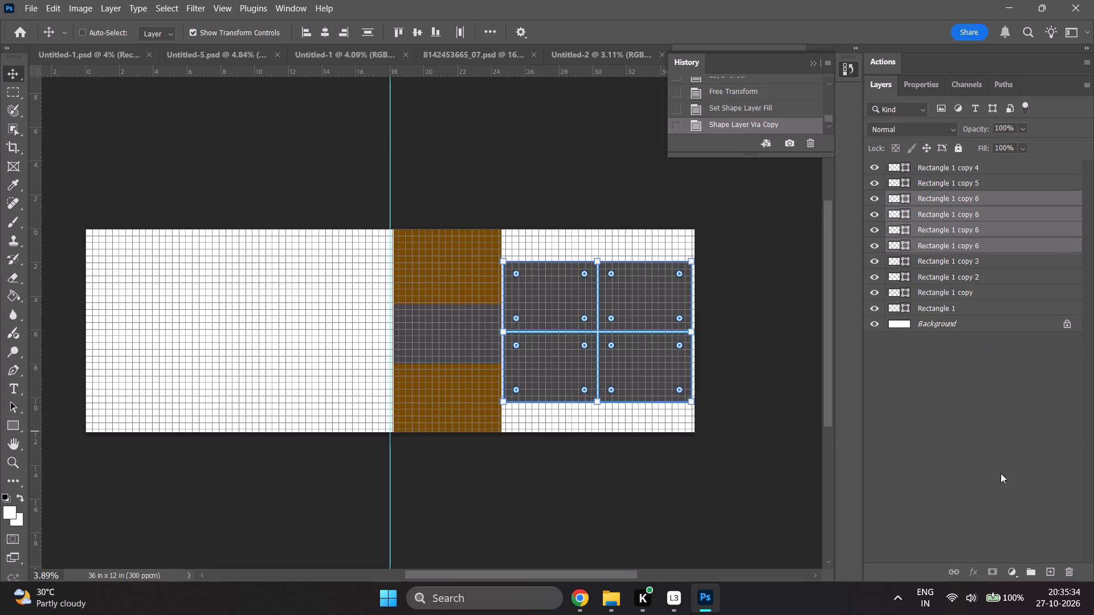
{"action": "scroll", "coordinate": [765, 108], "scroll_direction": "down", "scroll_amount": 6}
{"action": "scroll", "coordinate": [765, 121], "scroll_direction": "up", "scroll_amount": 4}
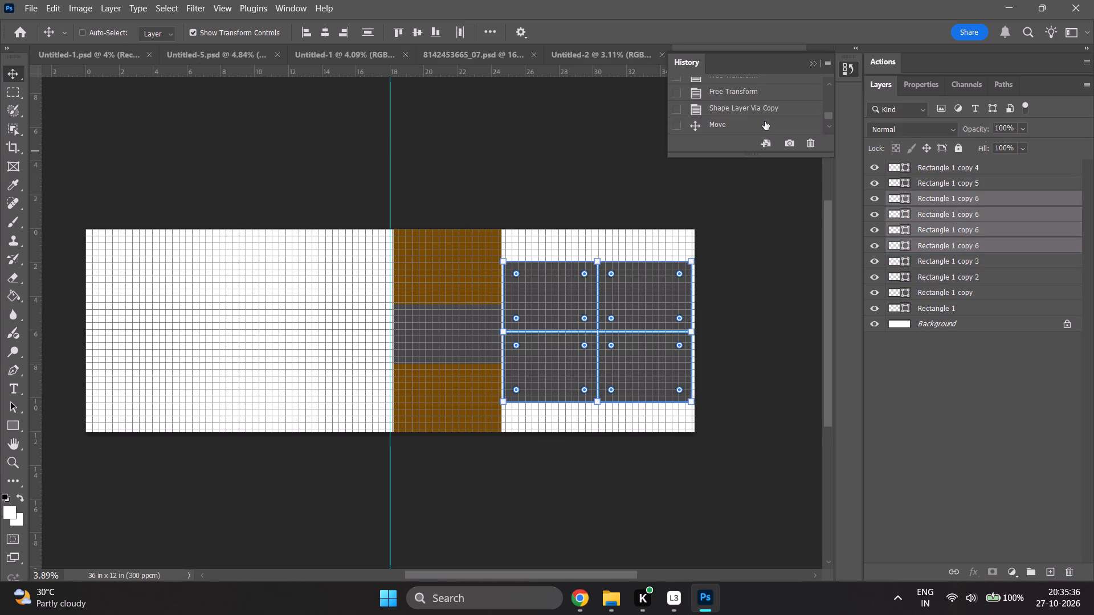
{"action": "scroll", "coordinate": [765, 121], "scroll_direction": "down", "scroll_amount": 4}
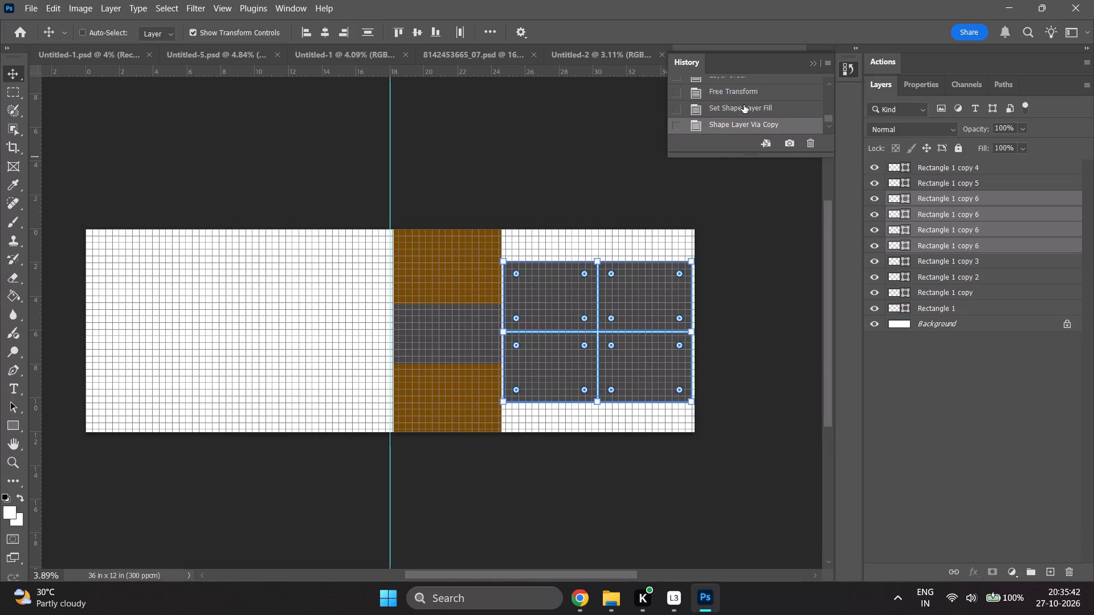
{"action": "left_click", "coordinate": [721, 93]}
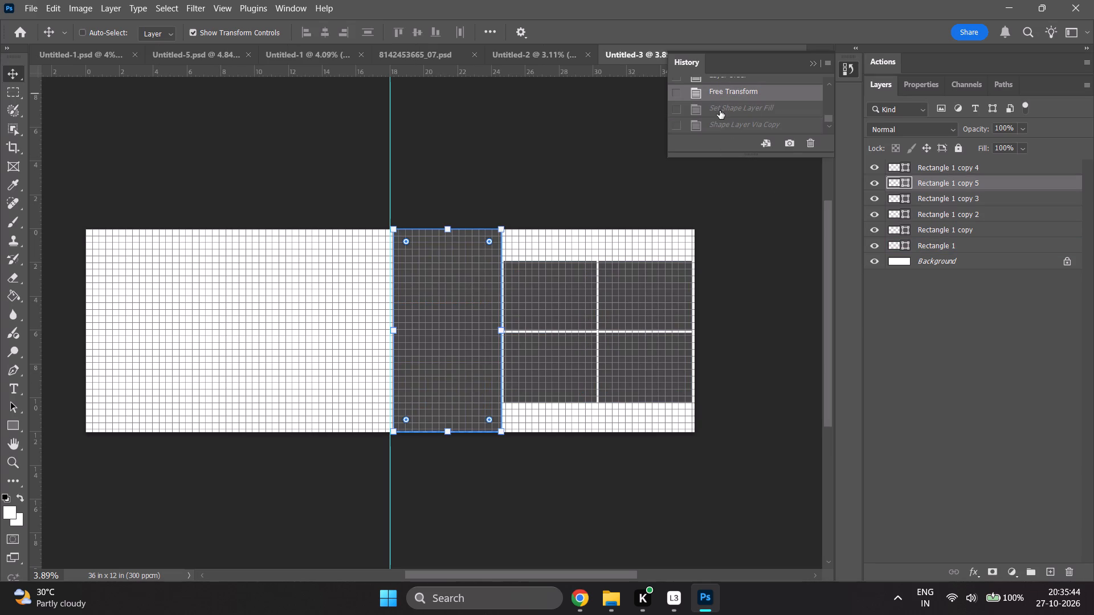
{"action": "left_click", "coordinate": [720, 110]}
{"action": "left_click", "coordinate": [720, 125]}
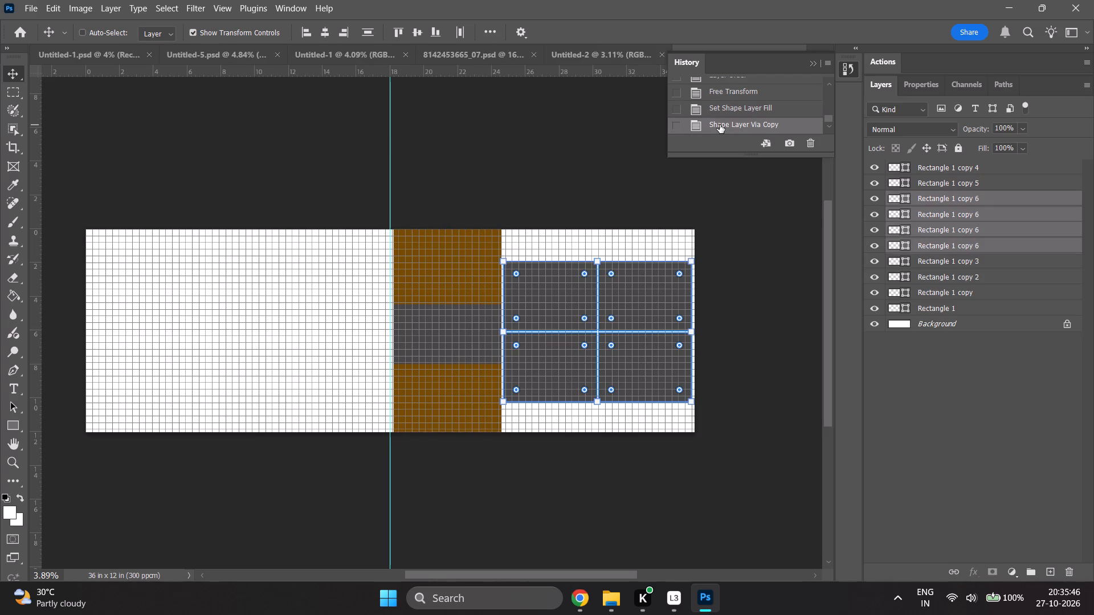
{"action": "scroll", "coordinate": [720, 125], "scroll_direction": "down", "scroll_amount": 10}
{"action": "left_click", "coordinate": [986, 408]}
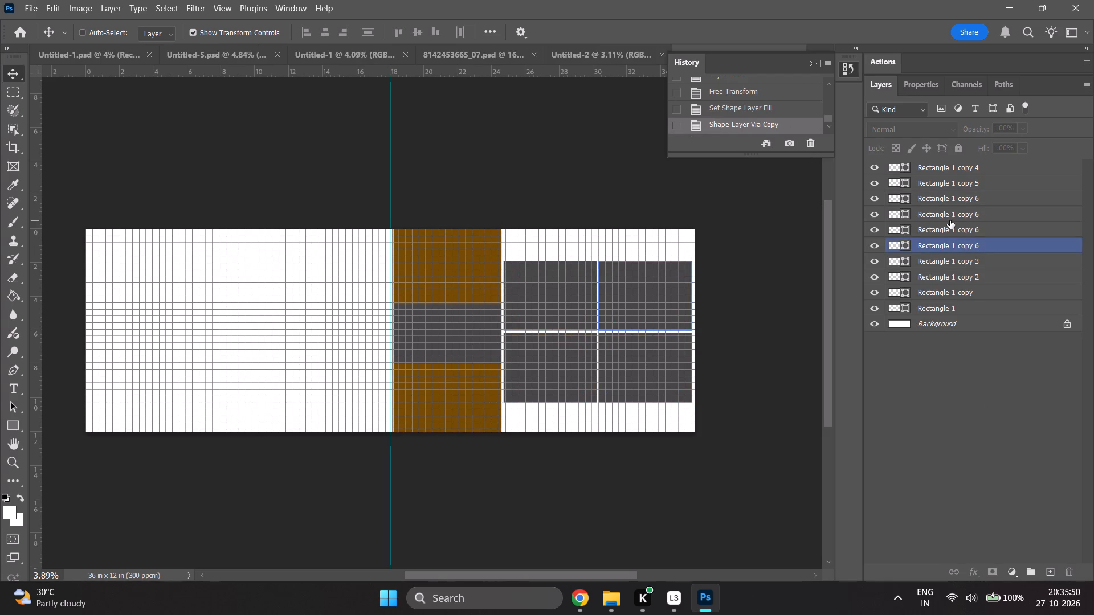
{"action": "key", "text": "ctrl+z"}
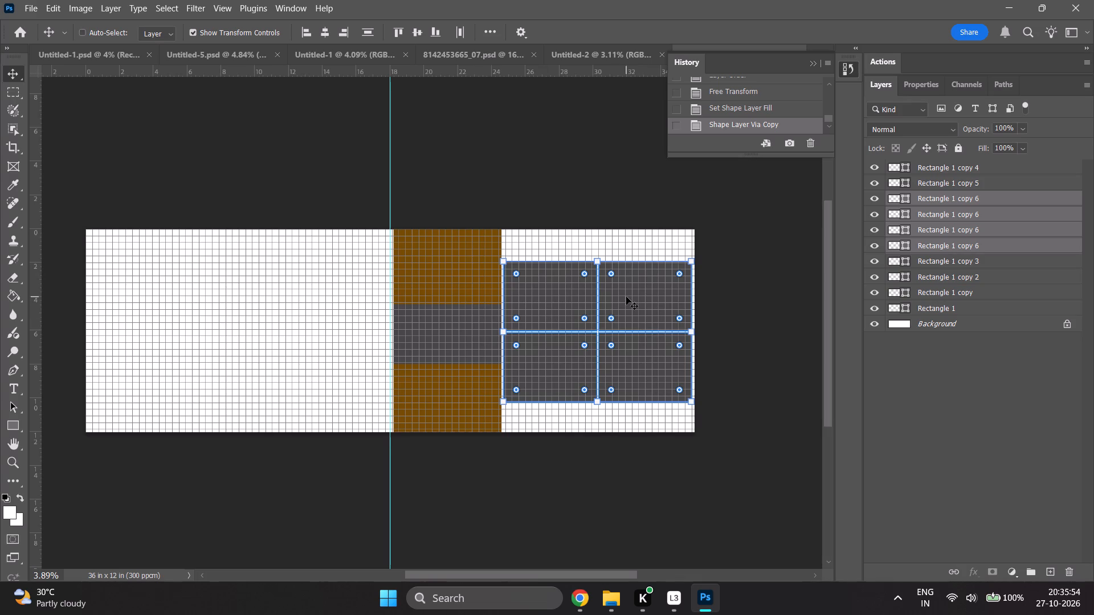
Move the four duplicated grid placeholders together horizontally onto the left page, just short of the centre guide.
{"action": "left_click_drag", "start_coordinate": [626, 297], "coordinate": [308, 297], "text": "shift"}
{"action": "left_click_drag", "start_coordinate": [308, 297], "coordinate": [317, 297], "text": "shift"}
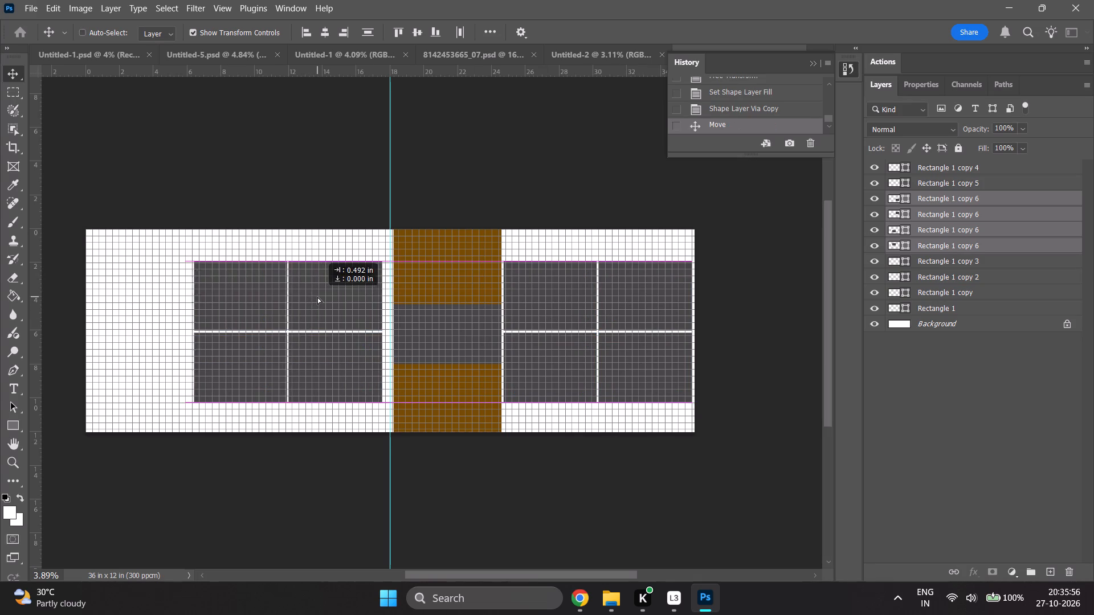
{"action": "left_click_drag", "start_coordinate": [317, 297], "coordinate": [320, 297], "text": "shift"}
{"action": "left_click", "coordinate": [997, 412], "text": "shift"}
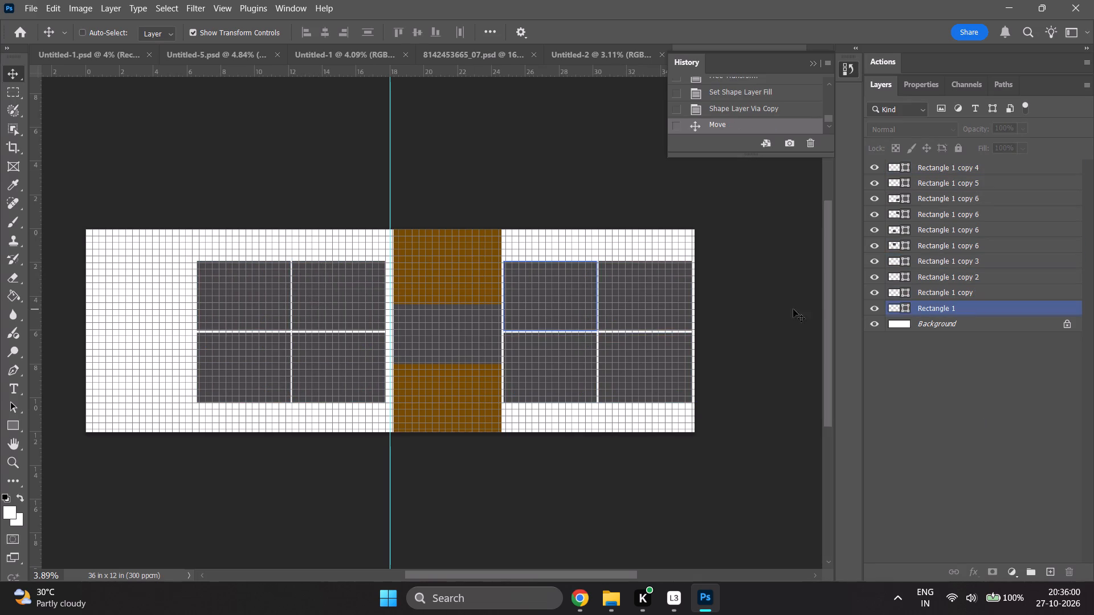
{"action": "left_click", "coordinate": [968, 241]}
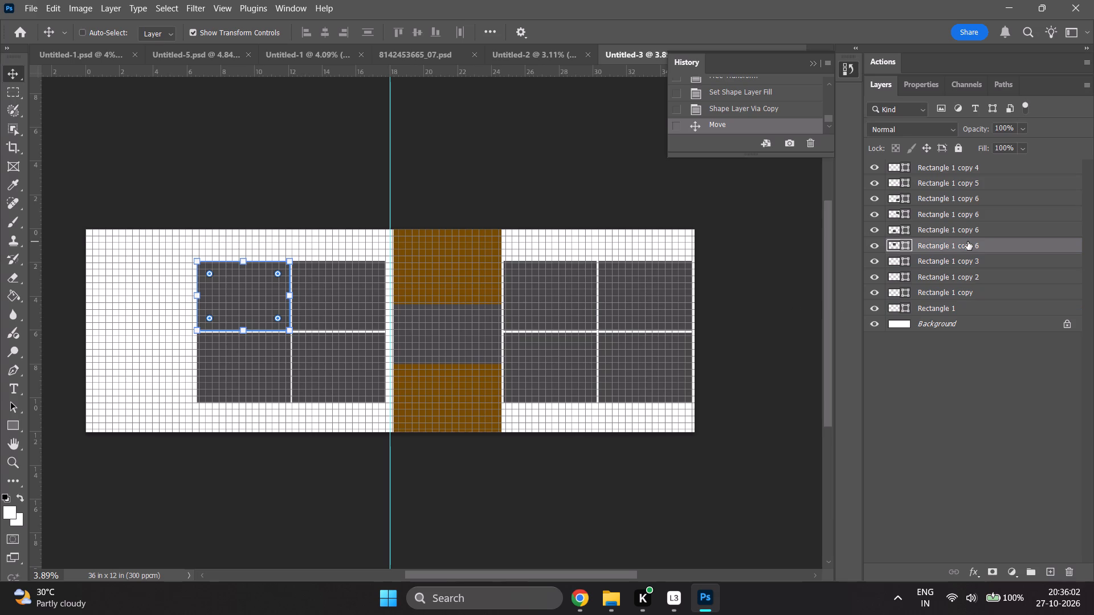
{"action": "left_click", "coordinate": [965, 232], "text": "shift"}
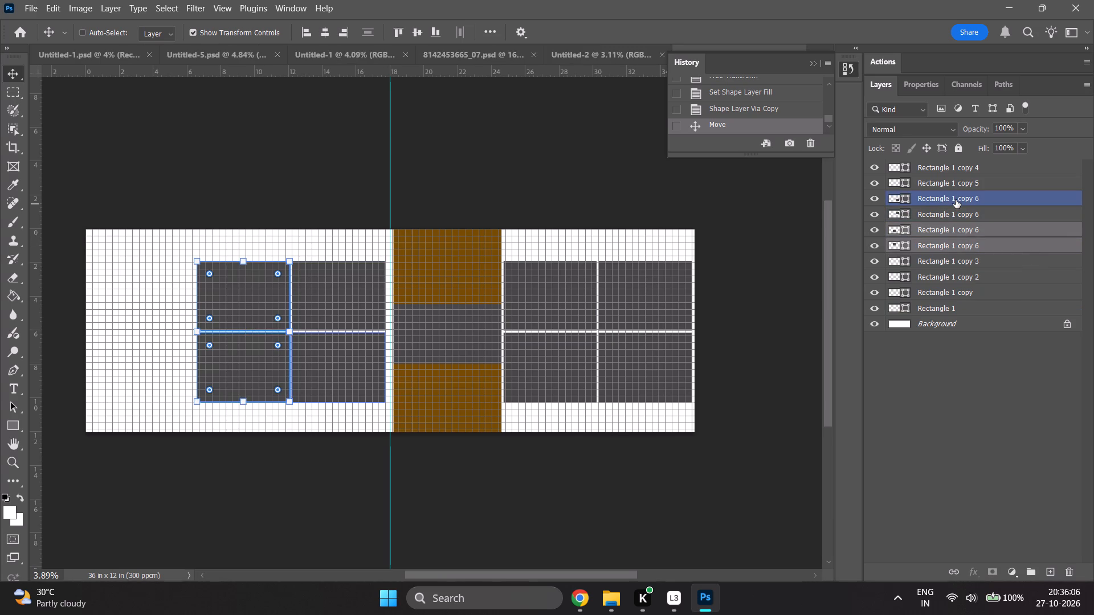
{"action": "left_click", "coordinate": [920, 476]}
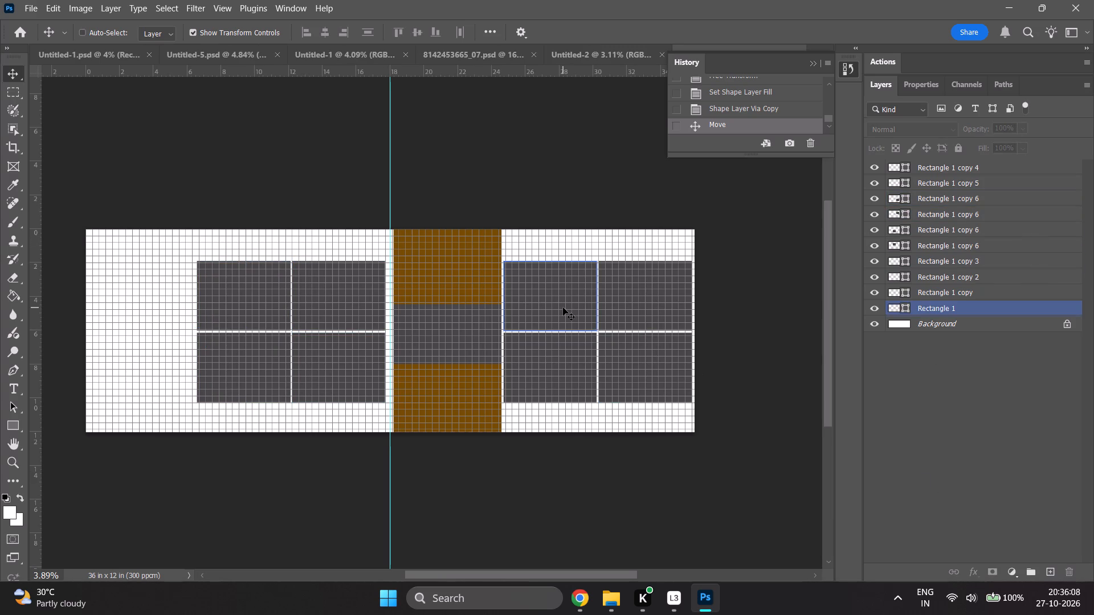
Group the four right-page grid placeholders, Rectangle 1 through Rectangle 1 copy 3.
{"action": "left_click", "coordinate": [964, 312]}
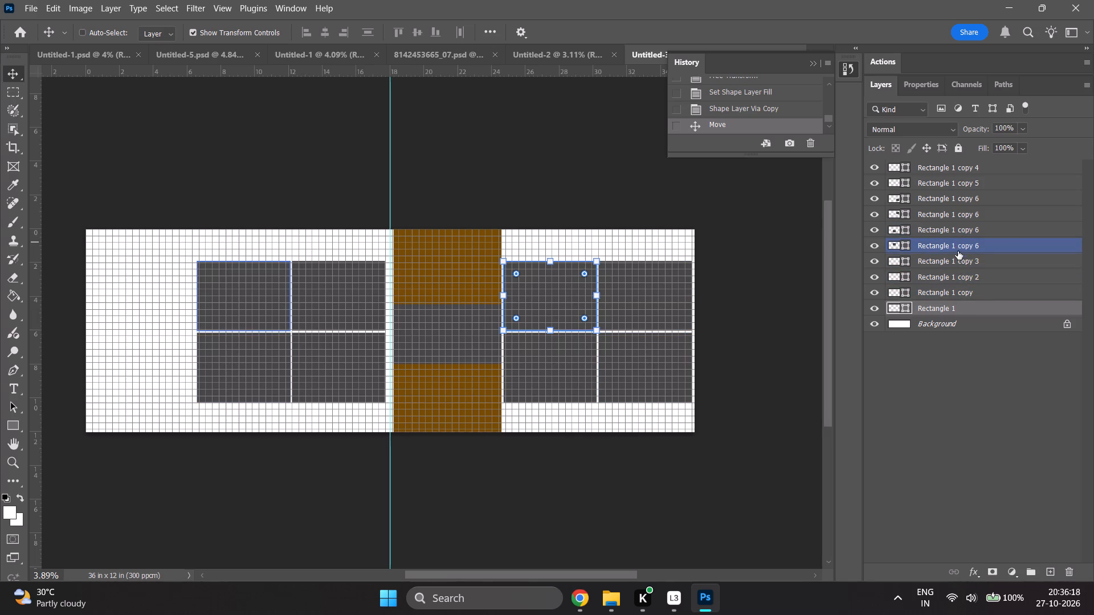
{"action": "left_click", "coordinate": [957, 259], "text": "shift"}
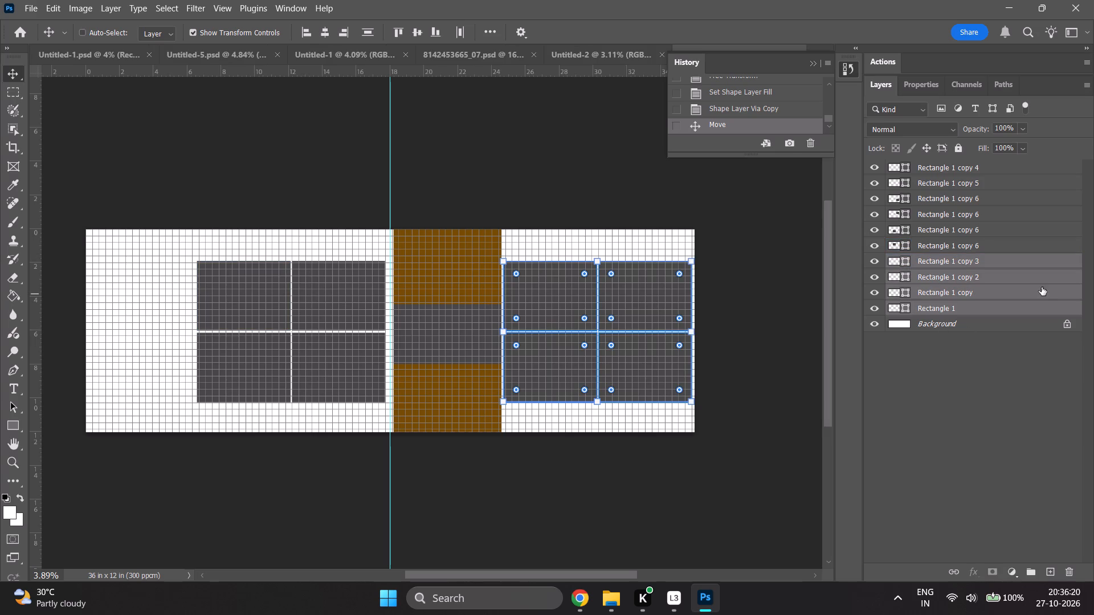
{"action": "left_click", "coordinate": [1033, 567]}
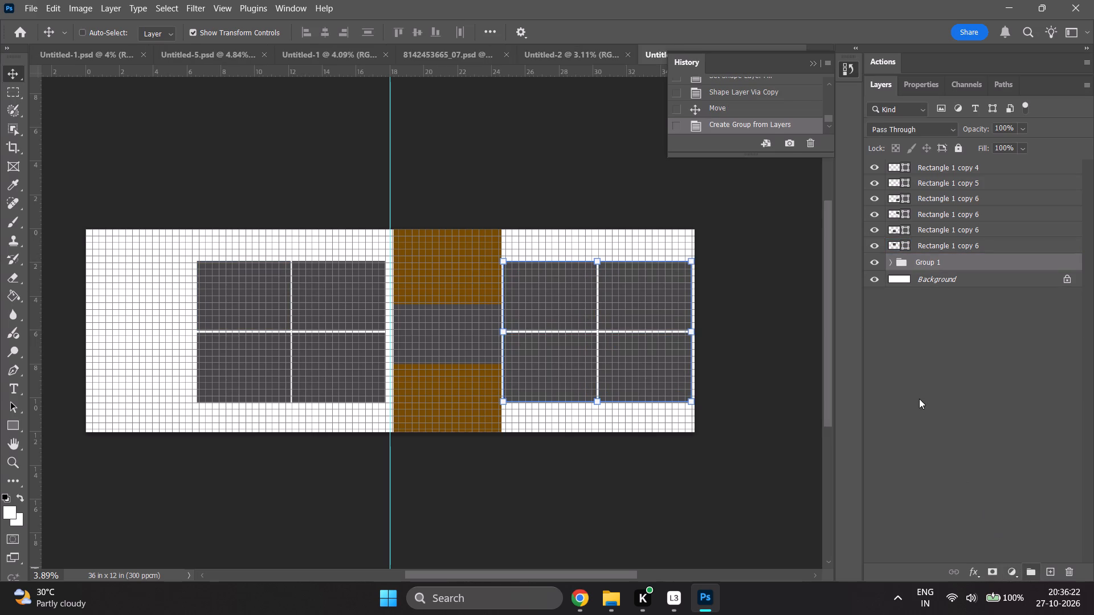
{"action": "left_click", "coordinate": [919, 399]}
Move the left page's outer column of two placeholders into the page's upper outer corner, leaving a narrow margin.
{"action": "left_click", "coordinate": [956, 248]}
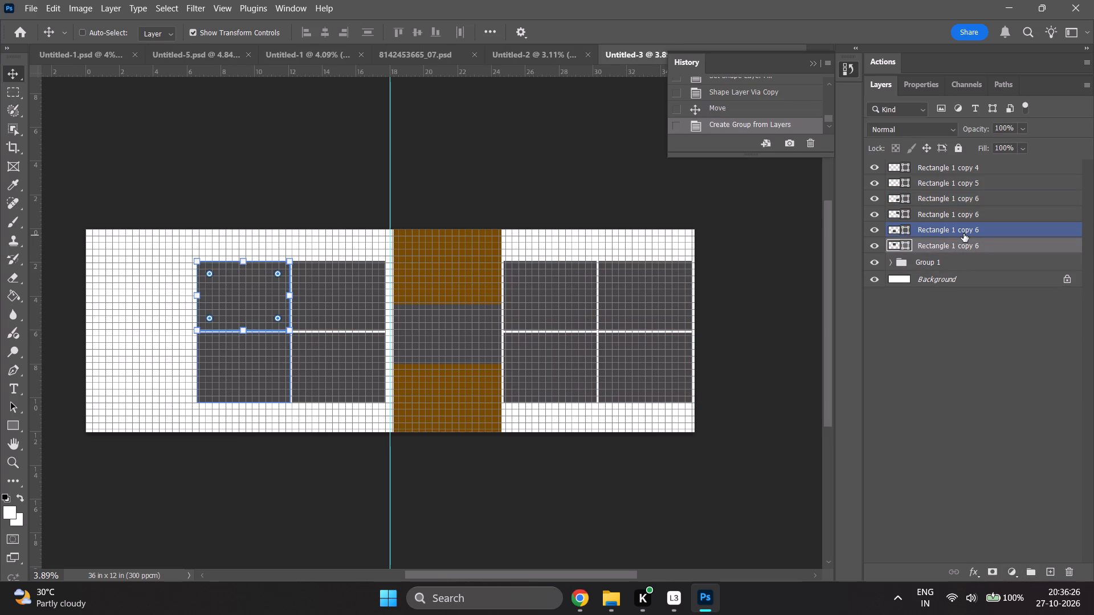
{"action": "left_click", "coordinate": [840, 72]}
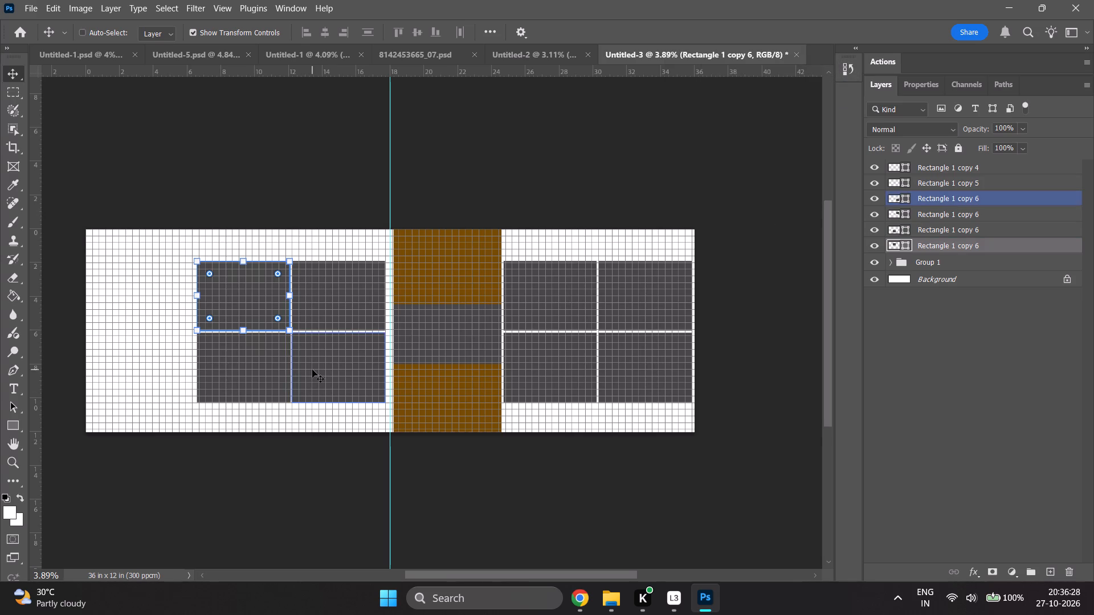
{"action": "left_click", "coordinate": [943, 228], "text": "shift"}
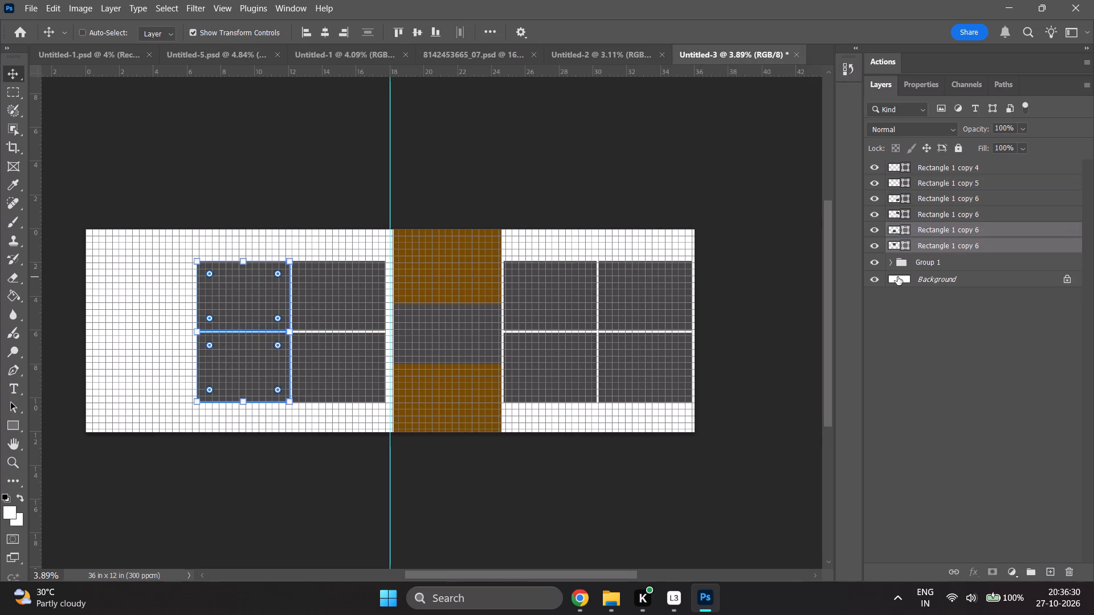
{"action": "left_click_drag", "start_coordinate": [251, 306], "coordinate": [157, 290]}
{"action": "left_click_drag", "start_coordinate": [154, 290], "coordinate": [140, 284]}
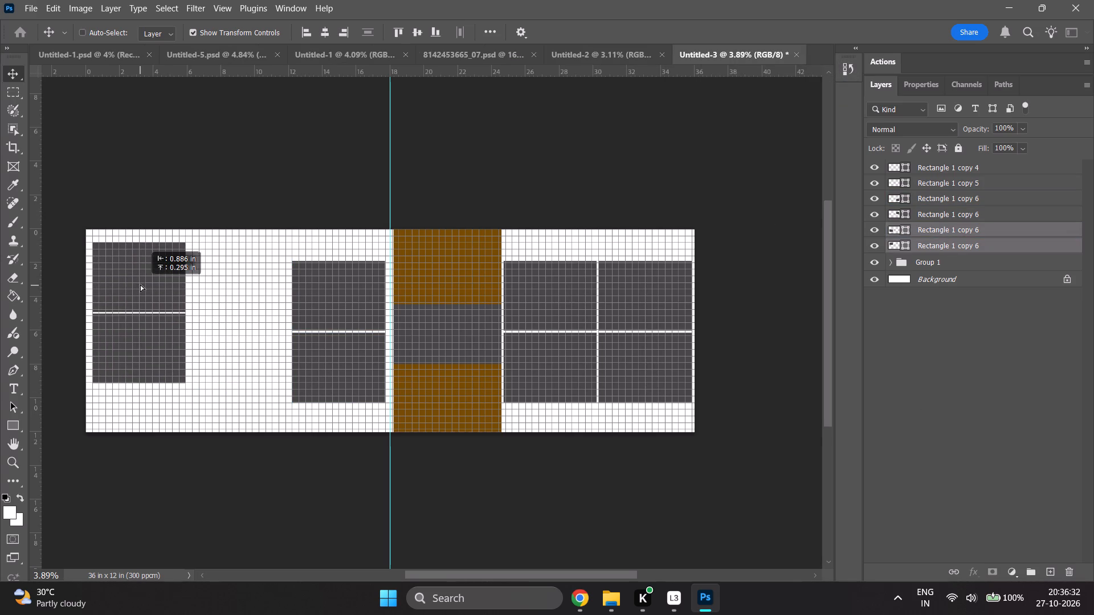
{"action": "left_click_drag", "start_coordinate": [140, 284], "coordinate": [140, 280]}
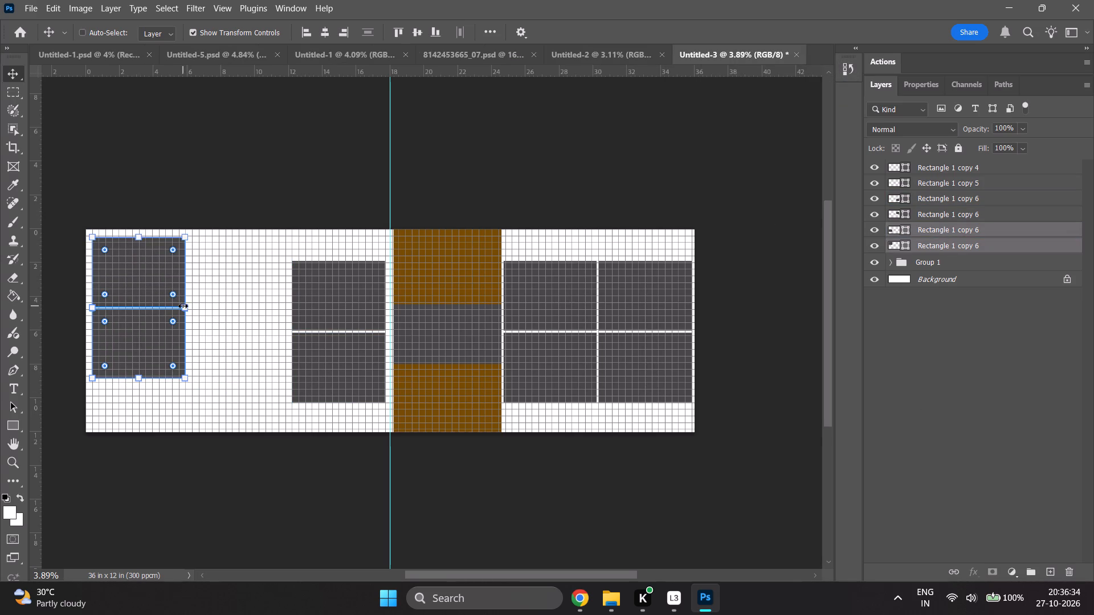
{"action": "left_click", "coordinate": [1066, 441]}
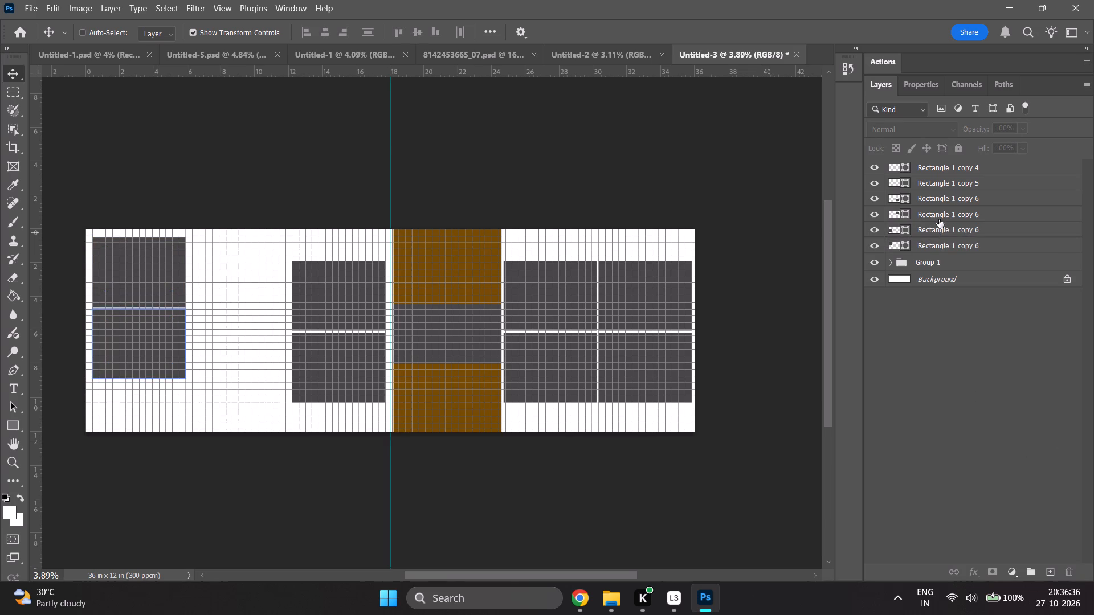
Widen the left page's inner two placeholders in both directions to about 11.3 inches, with their inner edge on the centre guide.
{"action": "left_click", "coordinate": [939, 219]}
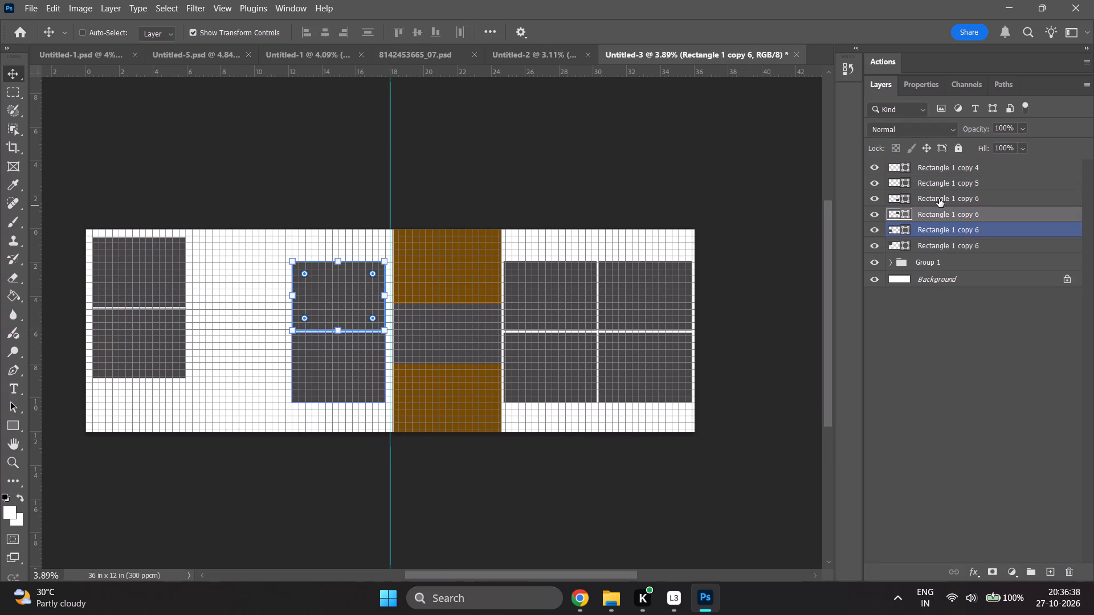
{"action": "left_click", "coordinate": [939, 199], "text": "shift"}
{"action": "left_click_drag", "start_coordinate": [289, 334], "coordinate": [228, 331], "text": "shift"}
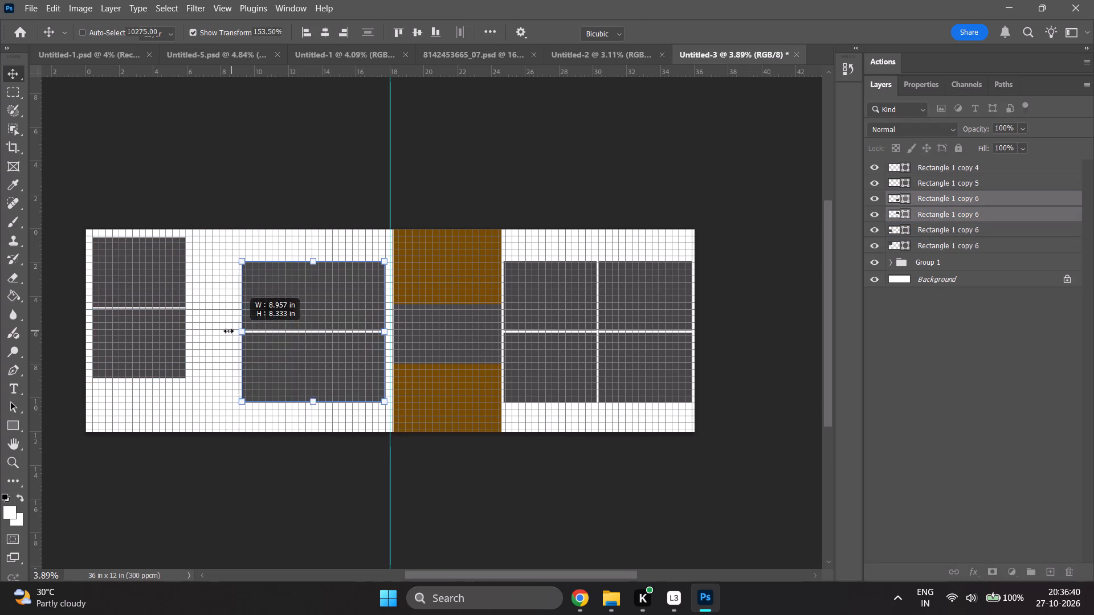
{"action": "left_click_drag", "start_coordinate": [228, 331], "coordinate": [199, 326], "text": "shift"}
{"action": "left_click", "coordinate": [197, 325], "text": "shift"}
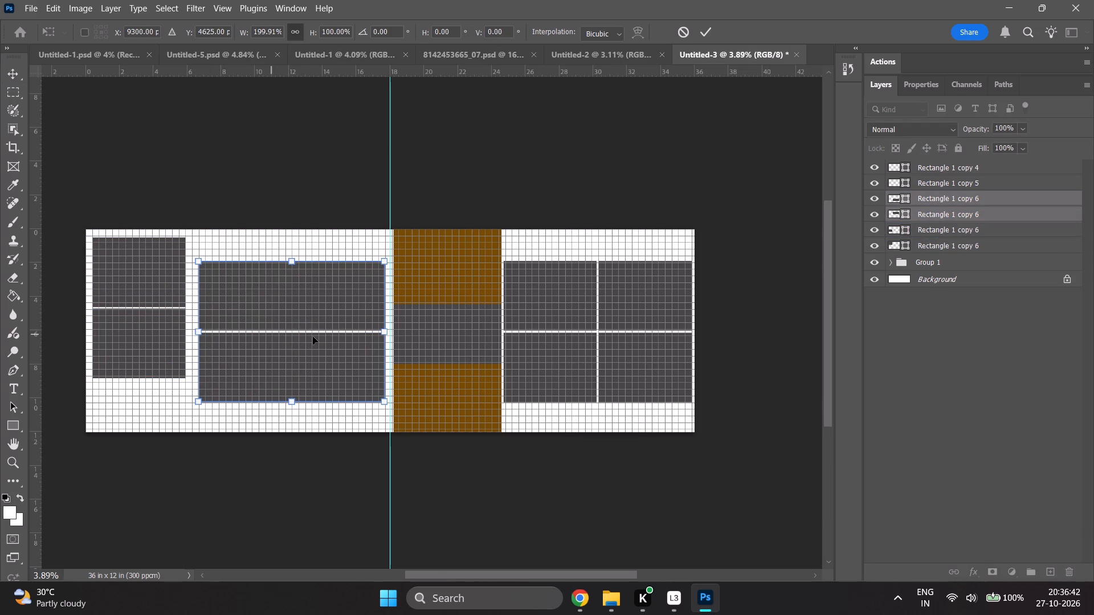
{"action": "left_click", "coordinate": [385, 333], "text": "shift"}
{"action": "left_click", "coordinate": [389, 334], "text": "shift"}
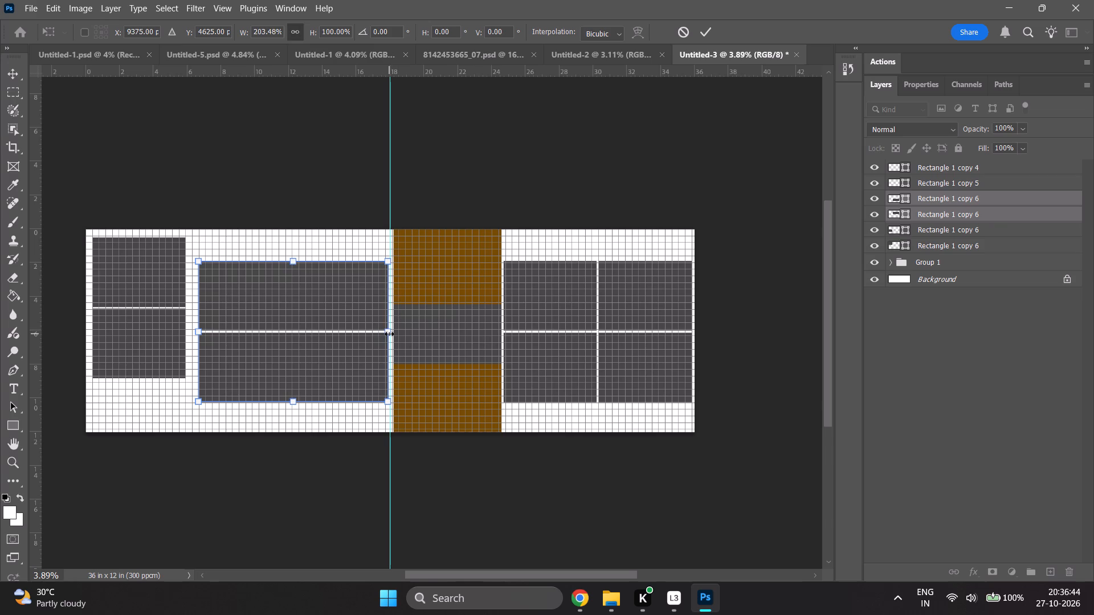
{"action": "scroll", "coordinate": [380, 345], "scroll_direction": "up", "scroll_amount": 14, "text": "alt"}
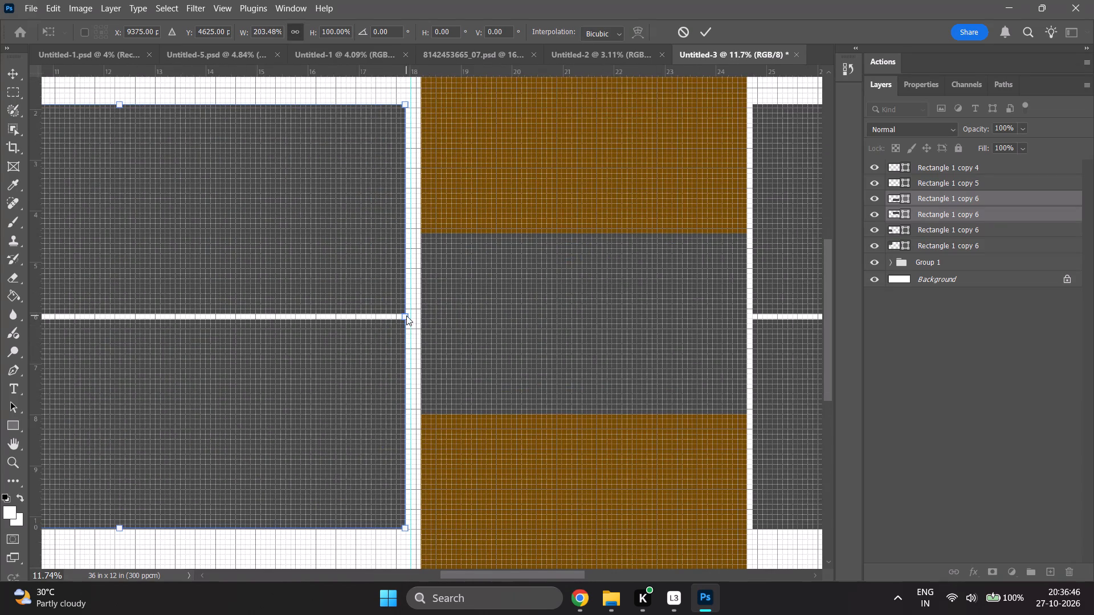
{"action": "left_click", "coordinate": [405, 317]}
{"action": "left_click_drag", "start_coordinate": [406, 316], "coordinate": [412, 317], "text": "shift"}
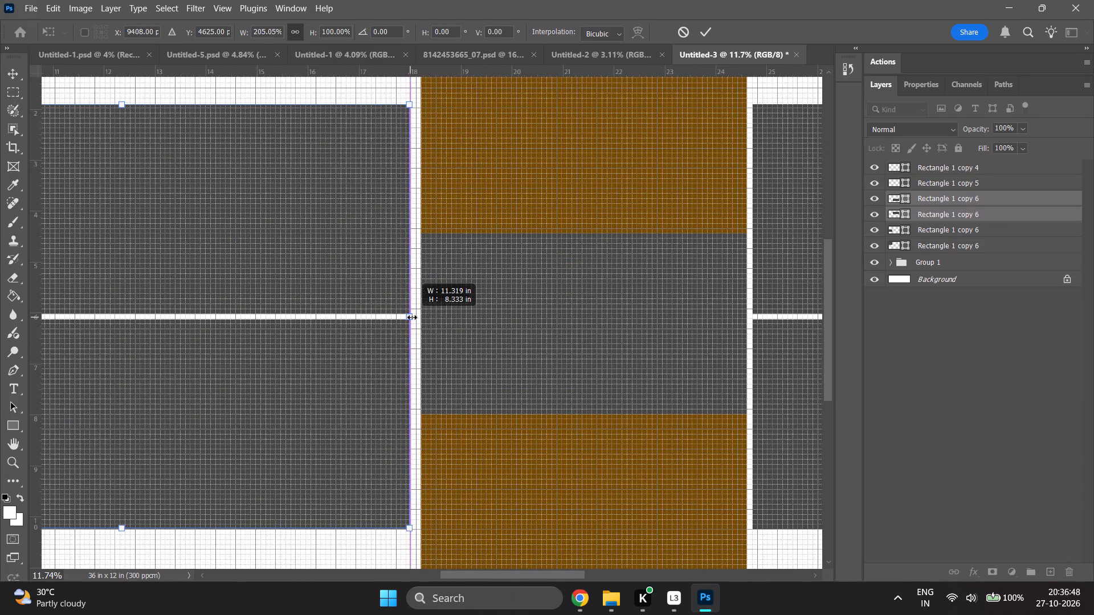
{"action": "left_click_drag", "start_coordinate": [412, 317], "coordinate": [414, 318], "text": "shift"}
{"action": "left_click", "coordinate": [414, 318], "text": "shift"}
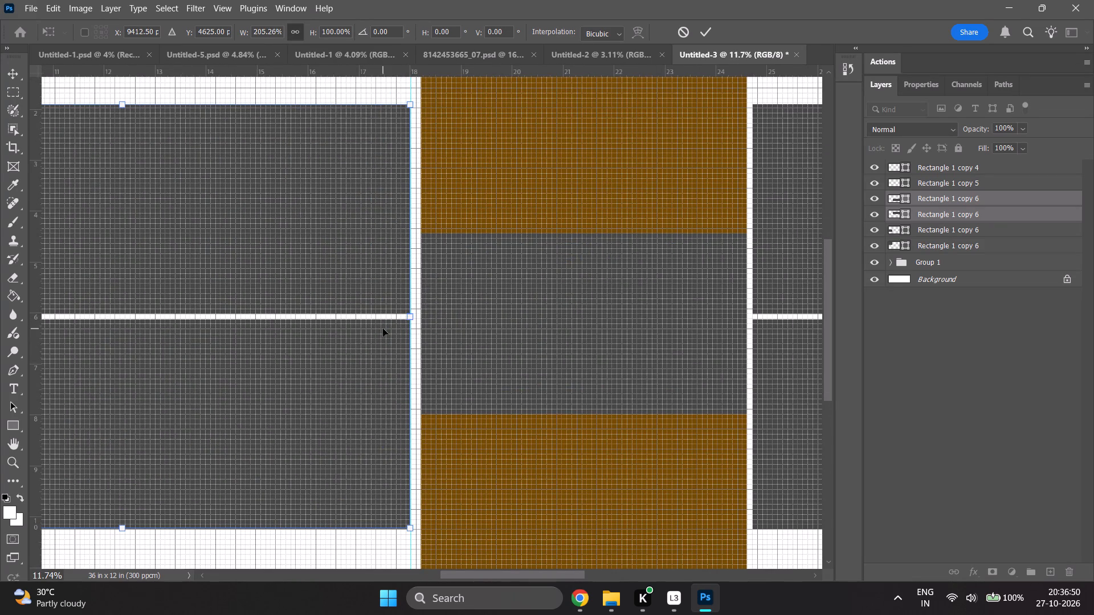
Stretch the two widened placeholders to the page's top and bottom edges, about 12 inches high overall.
{"action": "scroll", "coordinate": [383, 329], "scroll_direction": "up", "scroll_amount": 4, "text": "shift"}
{"action": "scroll", "coordinate": [383, 329], "scroll_direction": "down", "scroll_amount": 20}
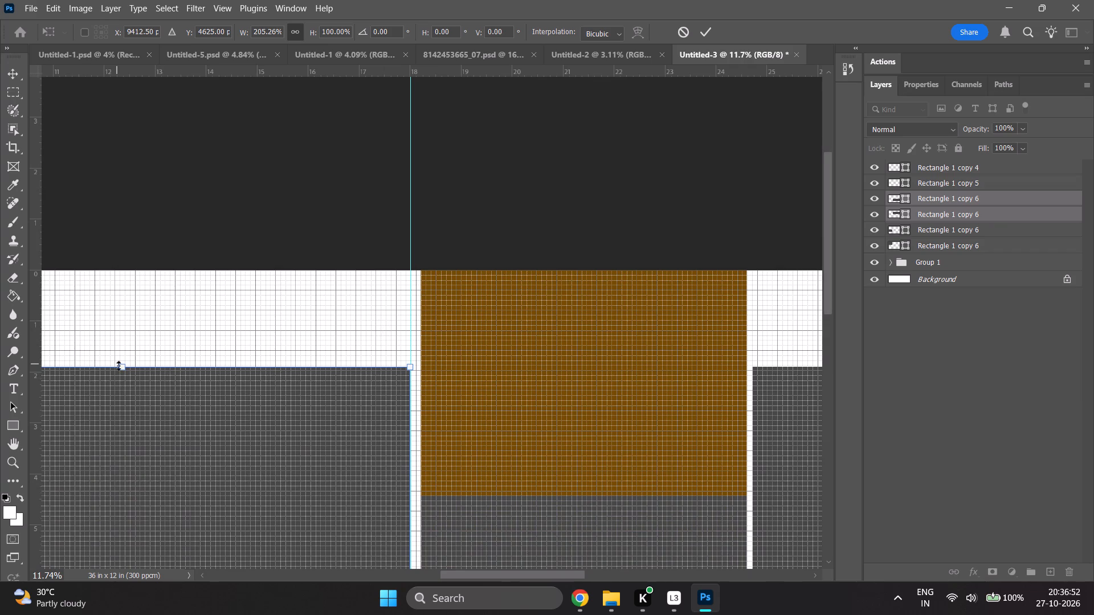
{"action": "left_click_drag", "start_coordinate": [122, 369], "coordinate": [130, 270], "text": "shift"}
{"action": "scroll", "coordinate": [169, 350], "scroll_direction": "down", "scroll_amount": 15}
{"action": "scroll", "coordinate": [181, 372], "scroll_direction": "up", "scroll_amount": 4, "text": "ctrl"}
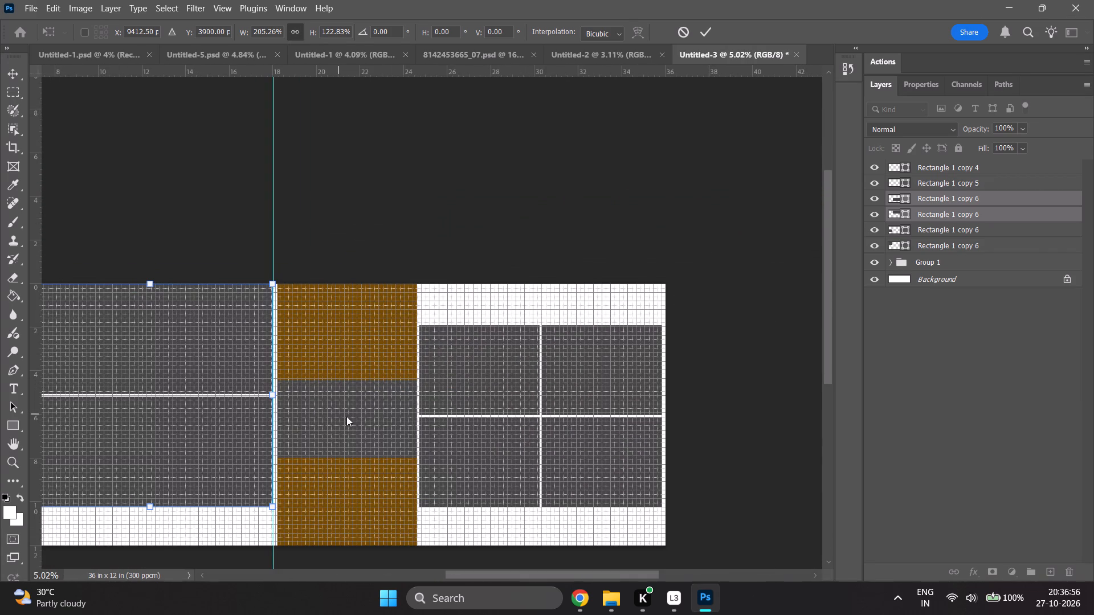
{"action": "scroll", "coordinate": [435, 413], "scroll_direction": "up", "scroll_amount": 2}
{"action": "left_click", "coordinate": [182, 431]}
{"action": "scroll", "coordinate": [208, 431], "scroll_direction": "up", "scroll_amount": 15, "text": "ctrl"}
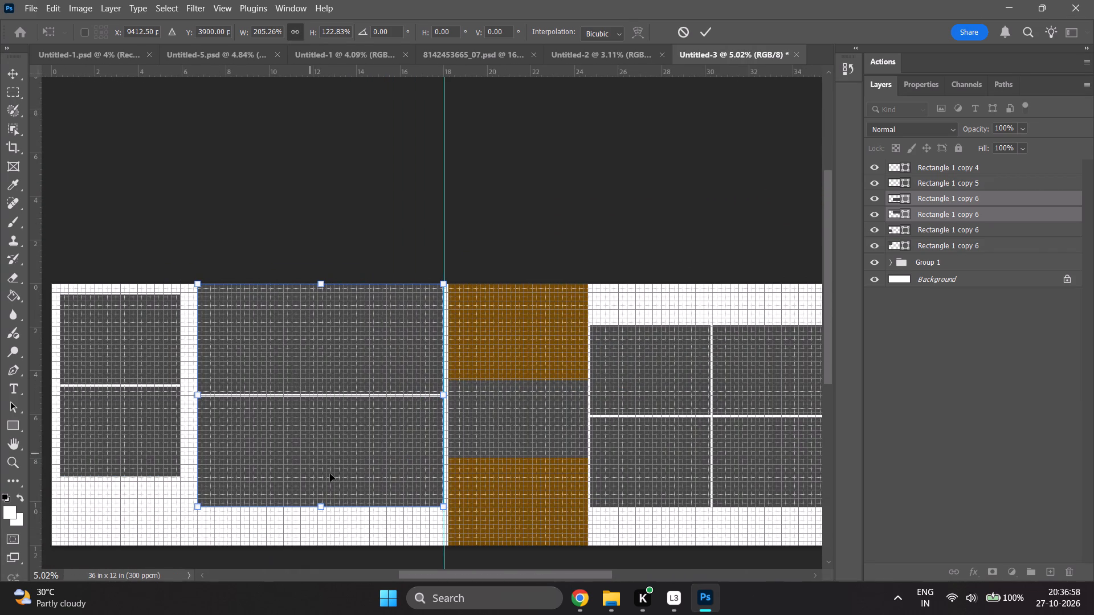
{"action": "left_click_drag", "start_coordinate": [324, 511], "coordinate": [324, 550], "text": "shift"}
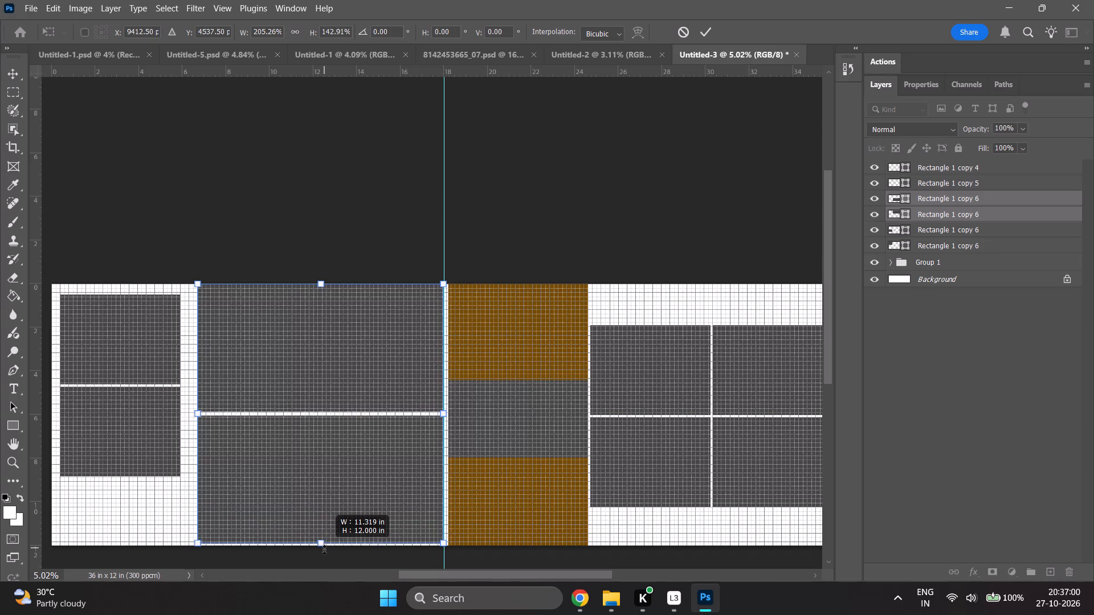
{"action": "left_click_drag", "start_coordinate": [324, 550], "coordinate": [324, 550], "text": "shift"}
Pull the outer edge of the two stretched placeholders toward the centre guide, to 187.41% width.
{"action": "scroll", "coordinate": [220, 464], "scroll_direction": "up", "scroll_amount": 3}
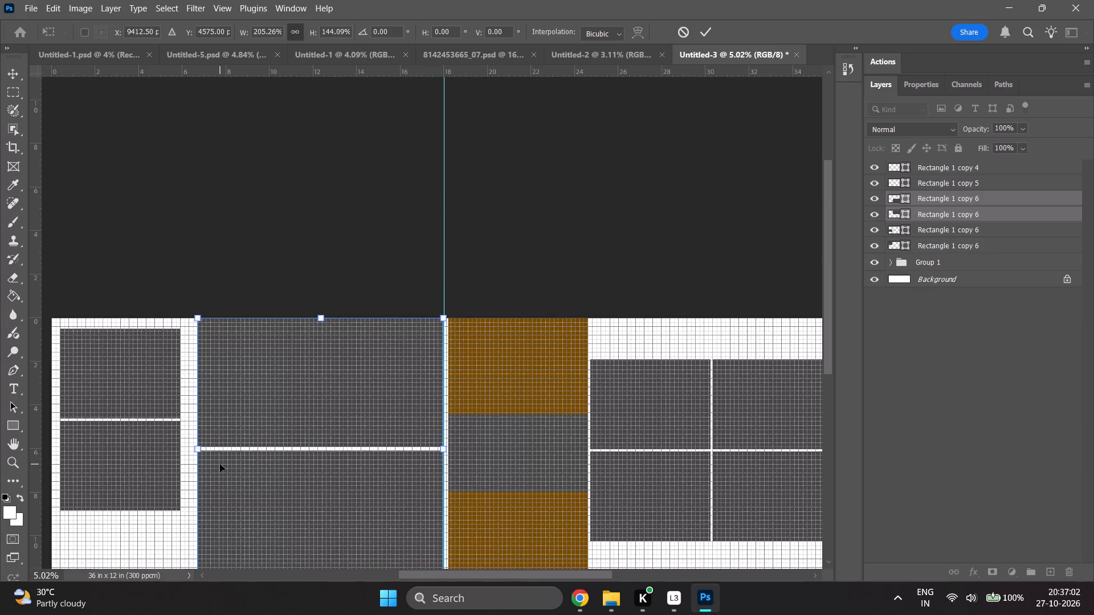
{"action": "scroll", "coordinate": [218, 460], "scroll_direction": "down", "scroll_amount": 7}
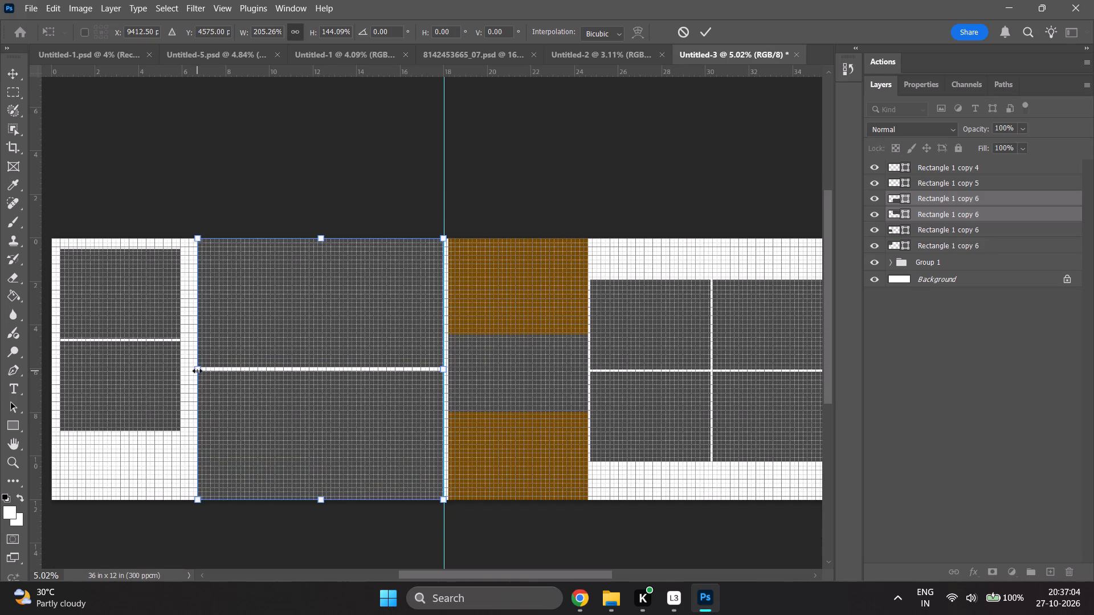
{"action": "left_click_drag", "start_coordinate": [197, 371], "coordinate": [210, 374], "text": "shift"}
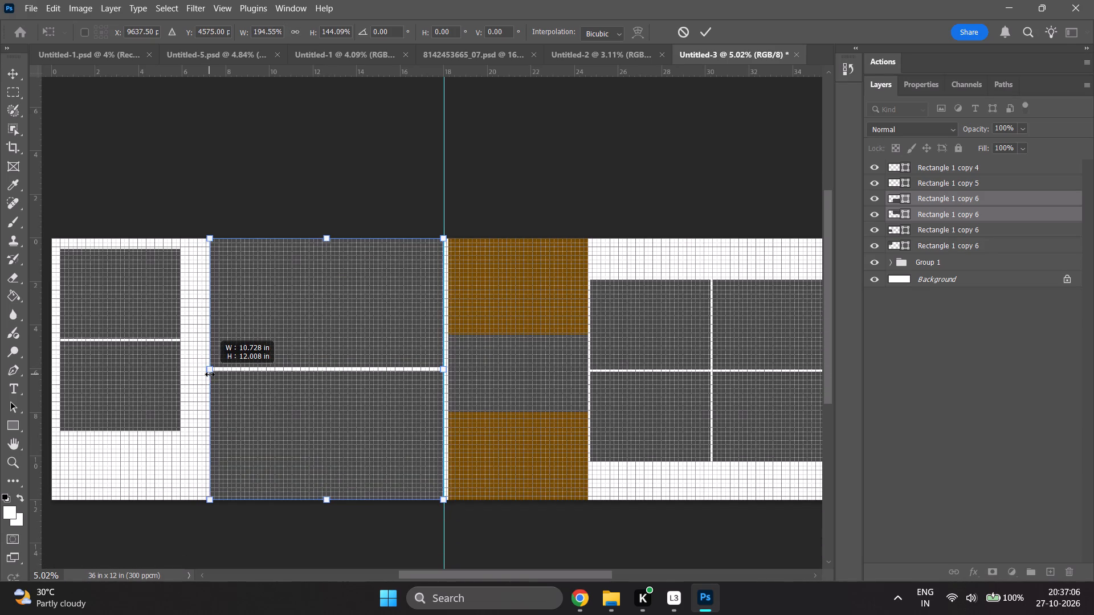
{"action": "left_click_drag", "start_coordinate": [210, 374], "coordinate": [218, 376], "text": "shift"}
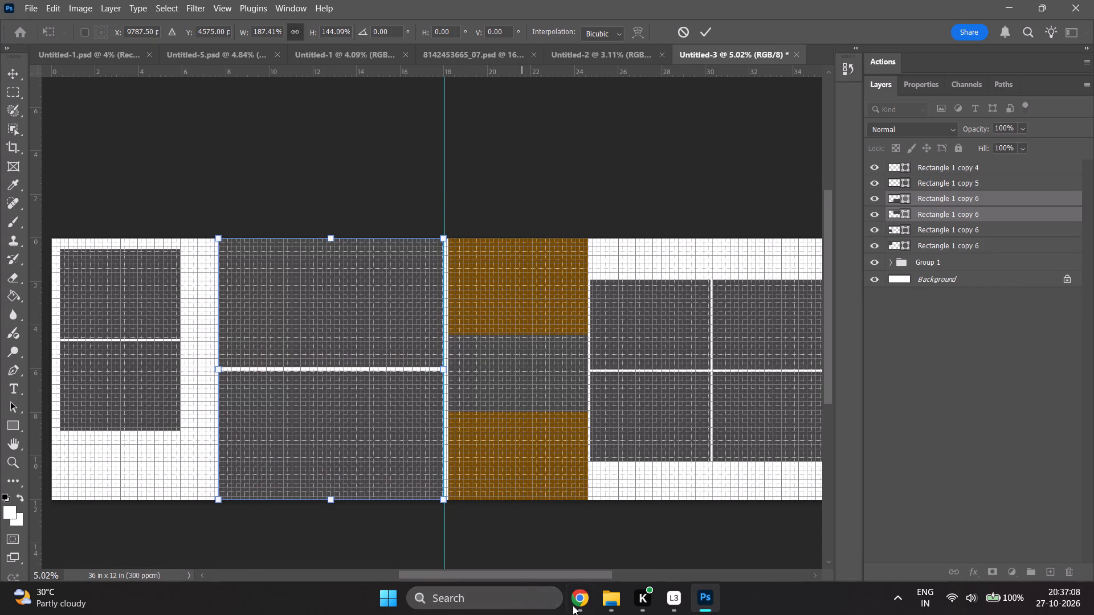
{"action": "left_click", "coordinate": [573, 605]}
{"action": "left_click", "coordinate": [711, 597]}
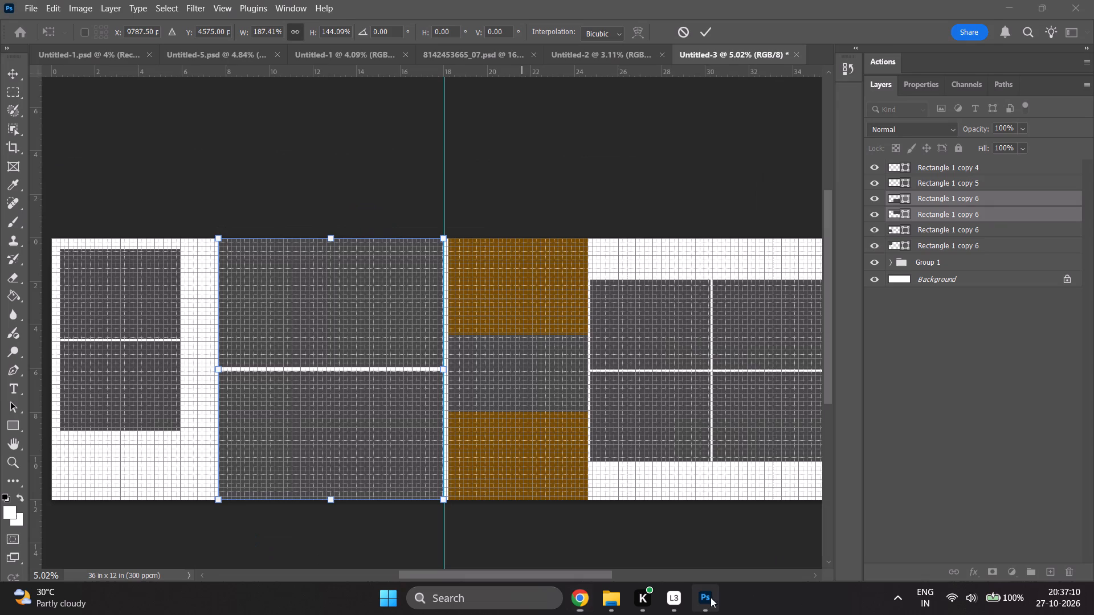
Pull the outer edge of the left page's two full-height inner placeholders toward the centre guide, to about 9.7 inches wide.
{"action": "scroll", "coordinate": [194, 363], "scroll_direction": "down", "scroll_amount": 4}
{"action": "left_click", "coordinate": [585, 591]}
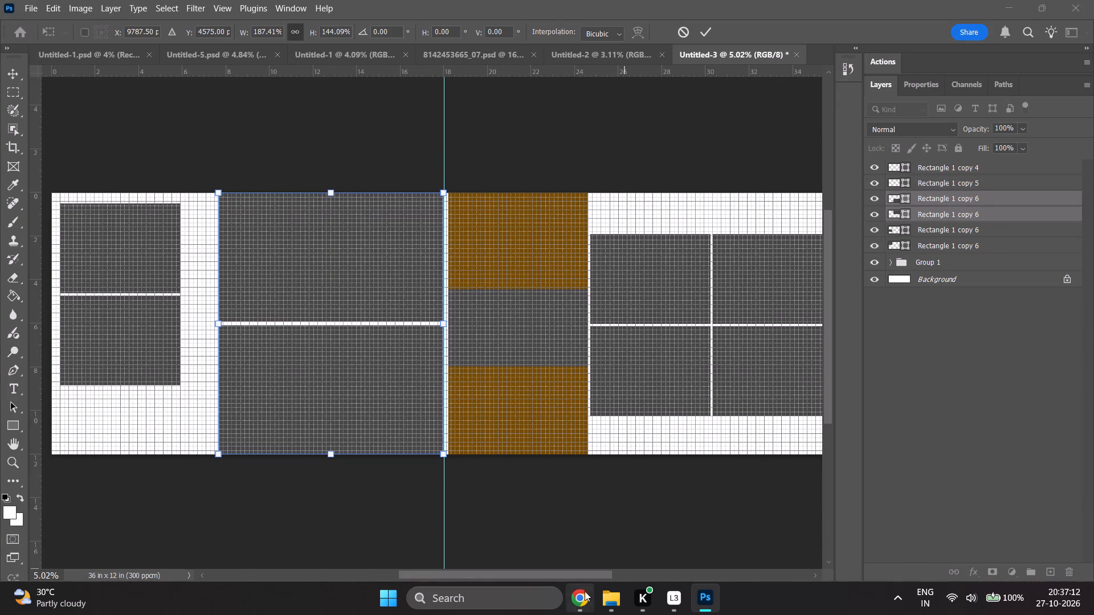
{"action": "left_click", "coordinate": [717, 605]}
{"action": "scroll", "coordinate": [125, 317], "scroll_direction": "up", "scroll_amount": 3}
{"action": "scroll", "coordinate": [185, 364], "scroll_direction": "down", "scroll_amount": 3}
{"action": "left_click", "coordinate": [944, 232]}
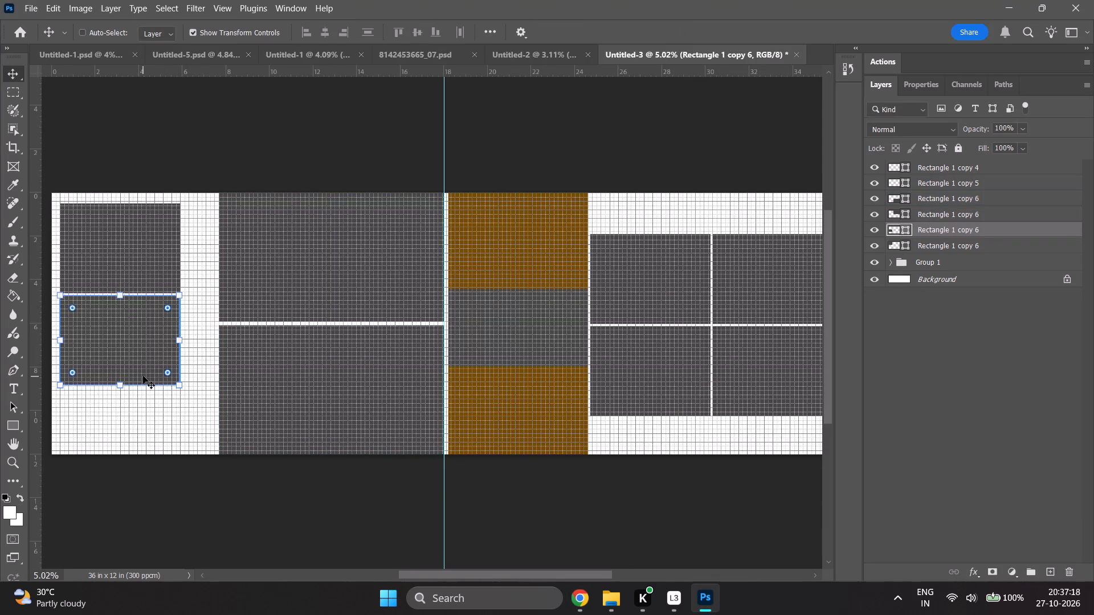
{"action": "left_click", "coordinate": [577, 611]}
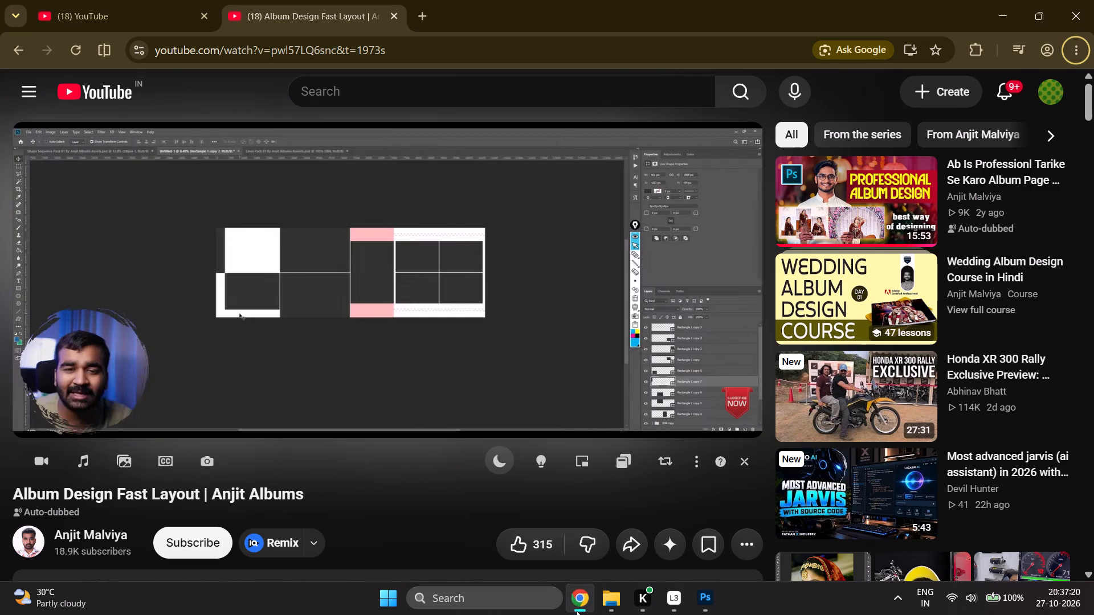
{"action": "left_click", "coordinate": [718, 608]}
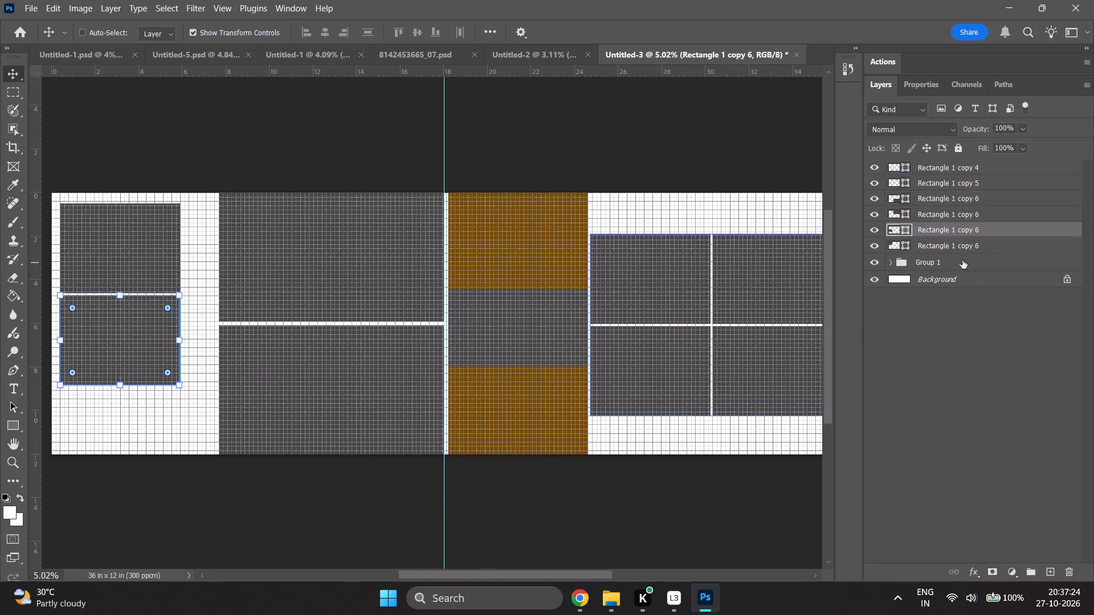
{"action": "left_click", "coordinate": [950, 218], "text": "shift"}
{"action": "left_click", "coordinate": [972, 384]}
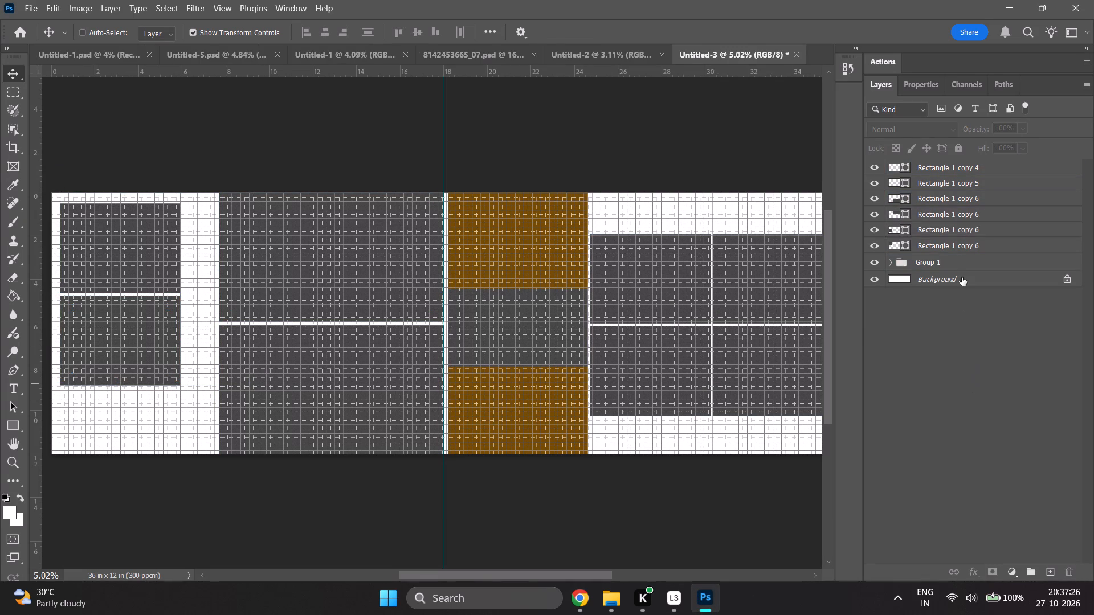
{"action": "left_click", "coordinate": [958, 214], "text": "shift"}
{"action": "left_click", "coordinate": [958, 202], "text": "shift"}
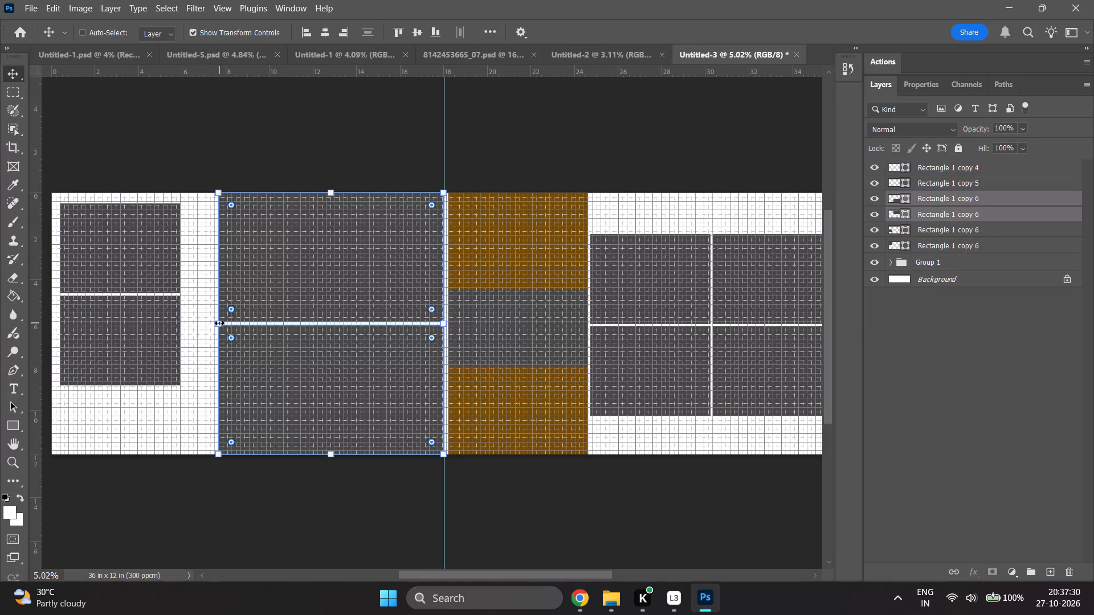
{"action": "left_click_drag", "start_coordinate": [219, 323], "coordinate": [232, 323], "text": "shift"}
{"action": "left_click", "coordinate": [1022, 445]}
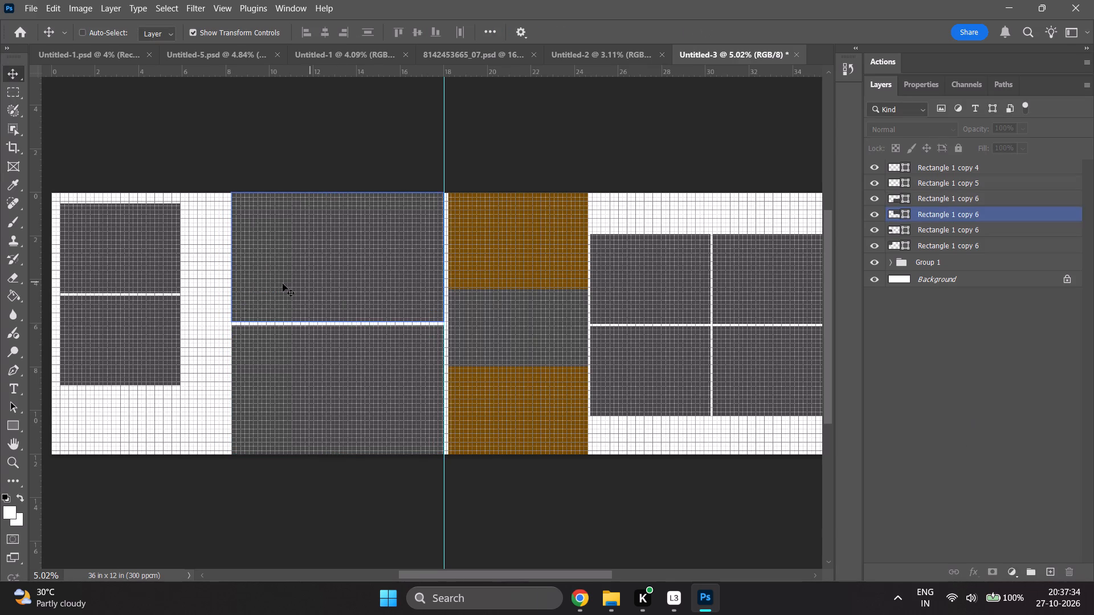
Move the lower outer placeholder on the left page down and inward, leaving a narrow gap beside the inner placeholders.
{"action": "left_click", "coordinate": [969, 227]}
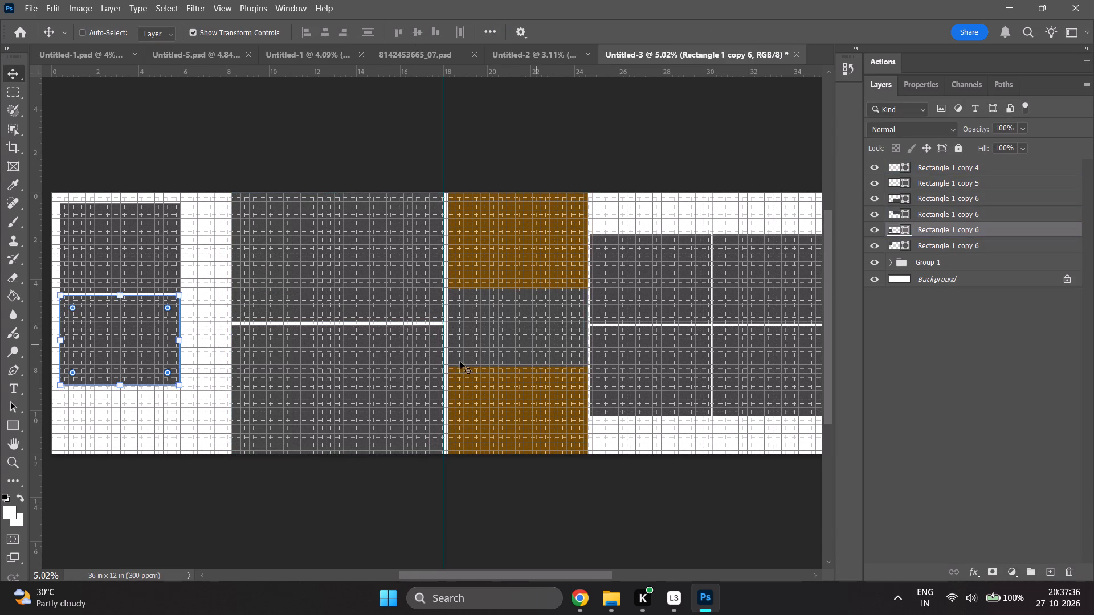
{"action": "left_click_drag", "start_coordinate": [141, 348], "coordinate": [194, 375], "text": "shift"}
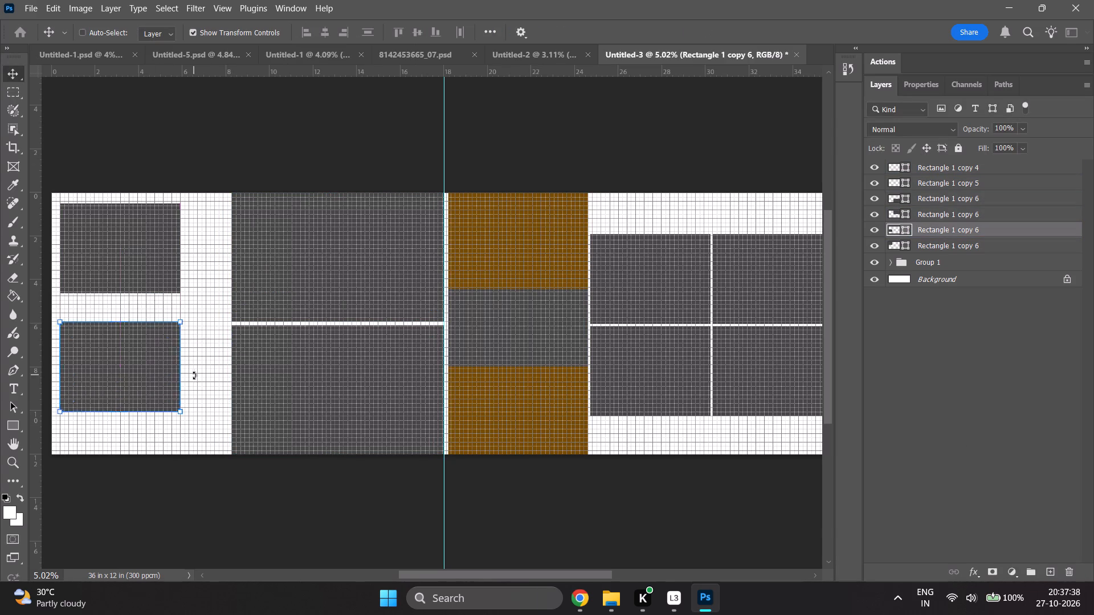
{"action": "left_click_drag", "start_coordinate": [151, 366], "coordinate": [198, 375], "text": "shift"}
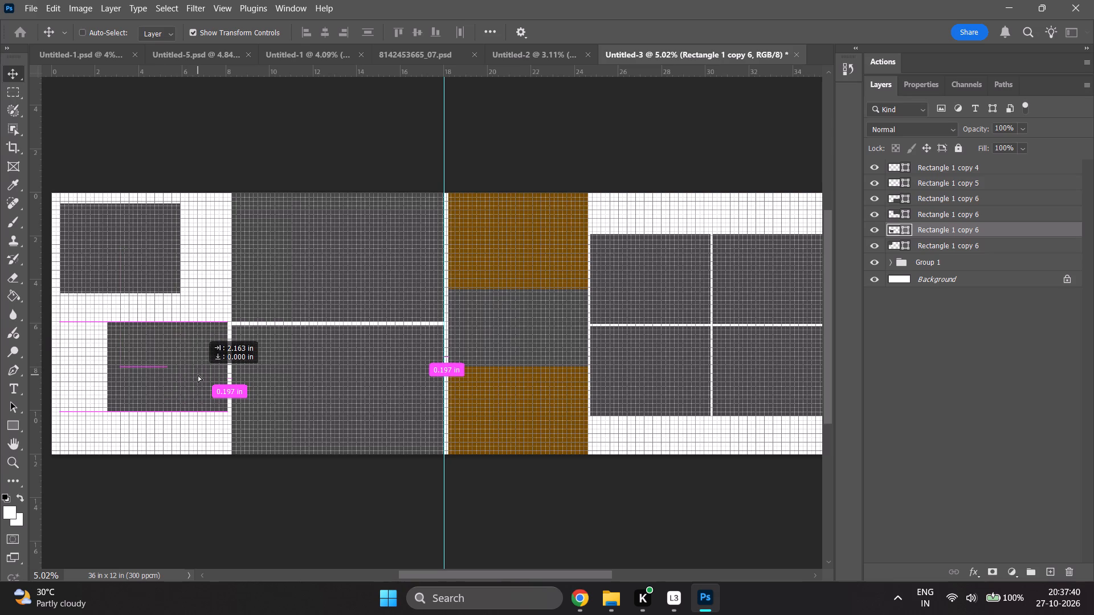
{"action": "left_click_drag", "start_coordinate": [198, 375], "coordinate": [199, 377], "text": "shift"}
Stretch the lower placeholder's outer edge toward the page's outer edge, to 128.30% width.
{"action": "left_click", "coordinate": [577, 605]}
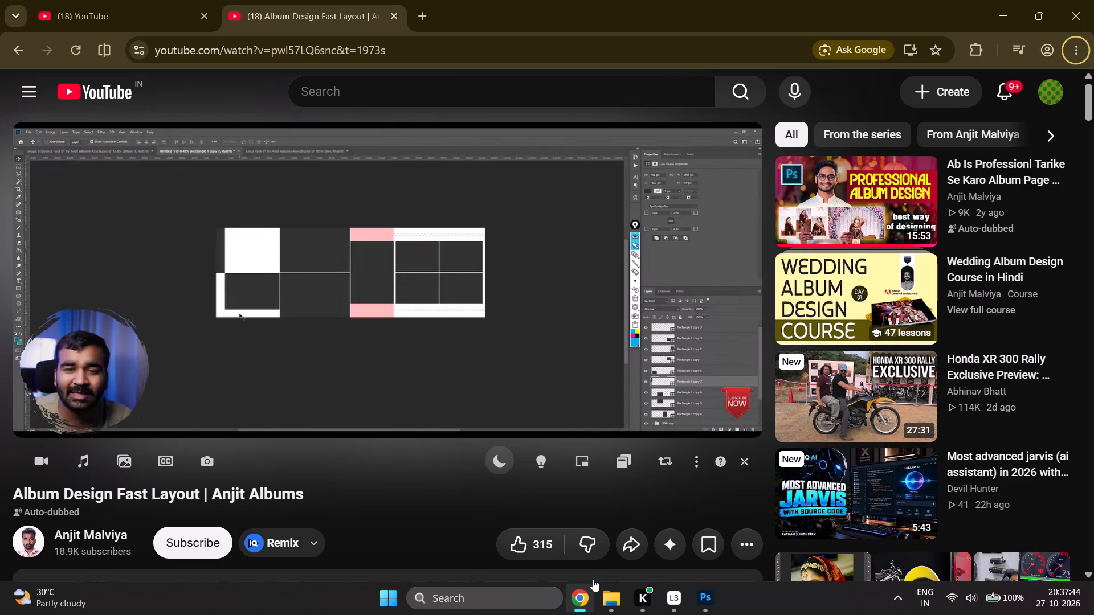
{"action": "left_click", "coordinate": [703, 613]}
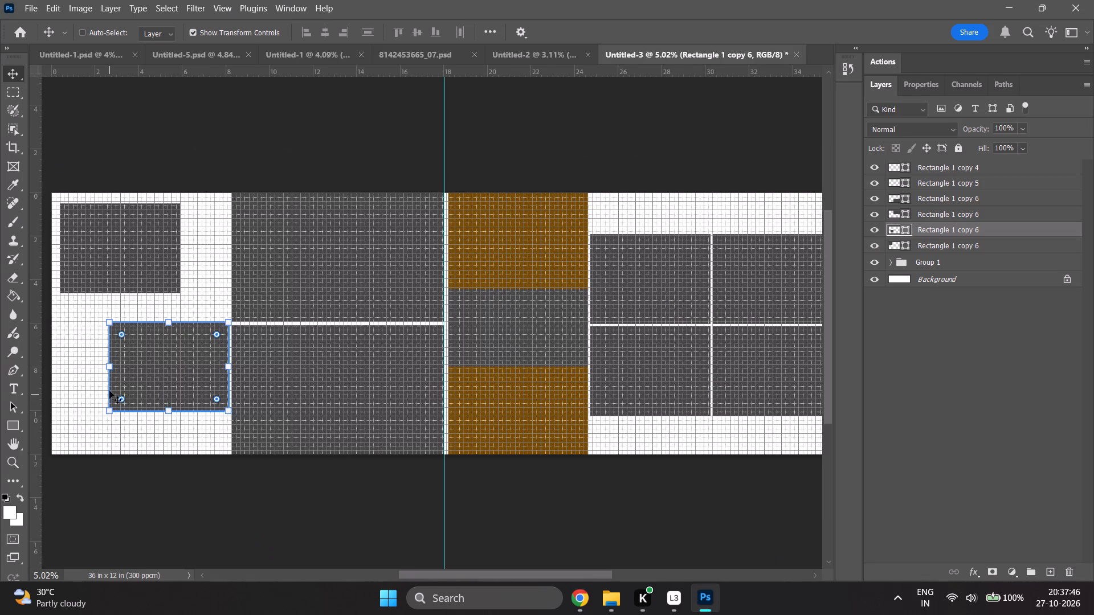
{"action": "left_click_drag", "start_coordinate": [109, 369], "coordinate": [75, 371], "text": "shift"}
Skip ahead in the YouTube tutorial from 38:07 to examine how the spread's left page layout is completed.
{"action": "left_click", "coordinate": [580, 611]}
{"action": "left_click", "coordinate": [421, 287]}
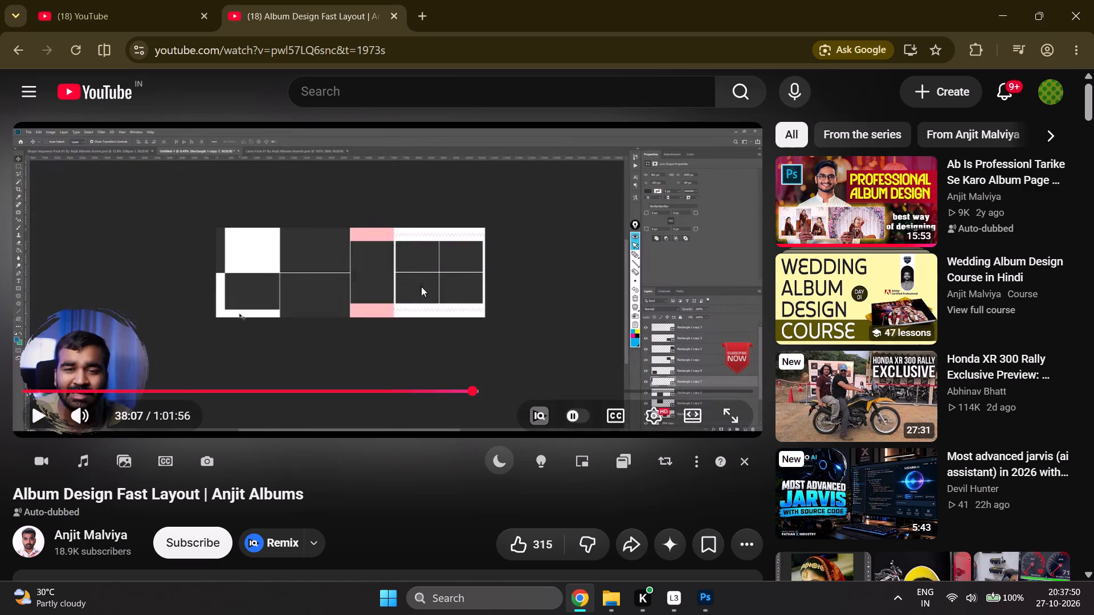
{"action": "key", "text": "Right"}
{"action": "key", "text": "Right"}
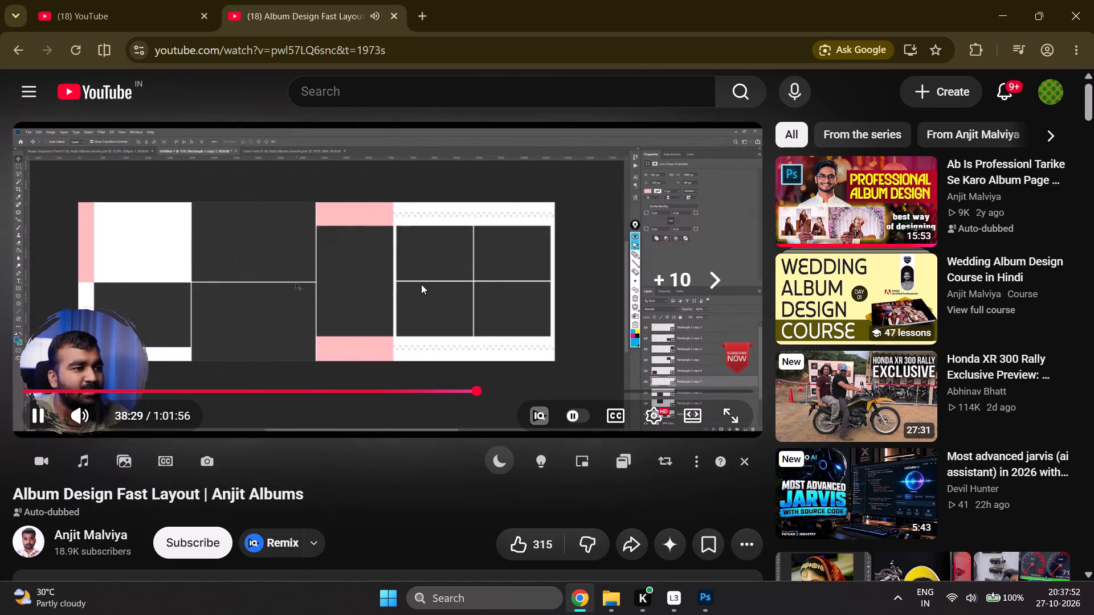
{"action": "key", "text": "Right"}
{"action": "key", "text": "Right"}
{"action": "key", "text": "Right"}
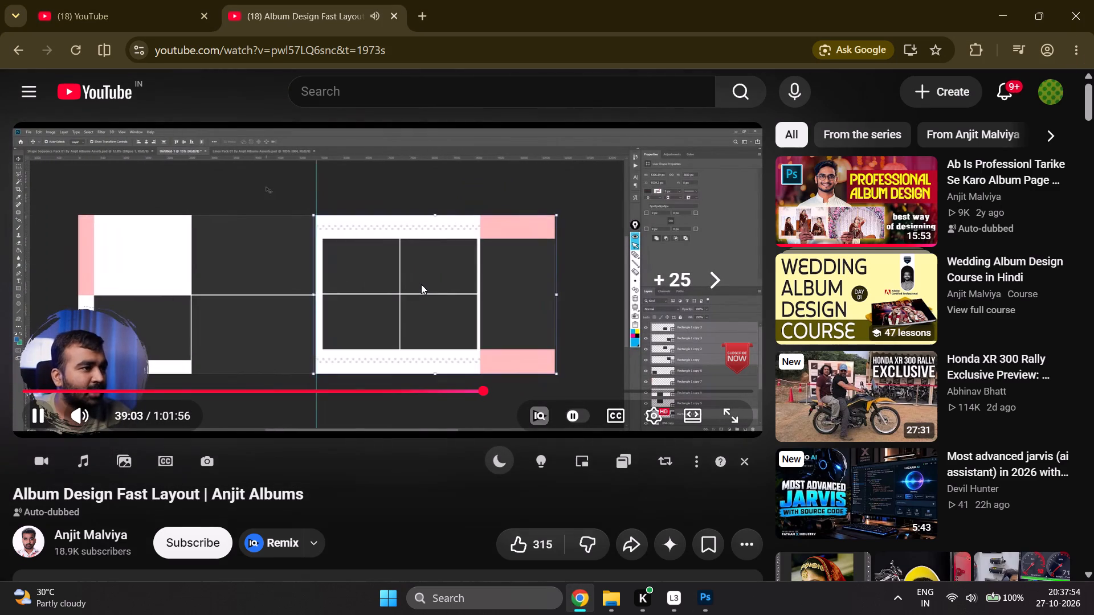
{"action": "key", "text": "Right"}
{"action": "key", "text": "Left"}
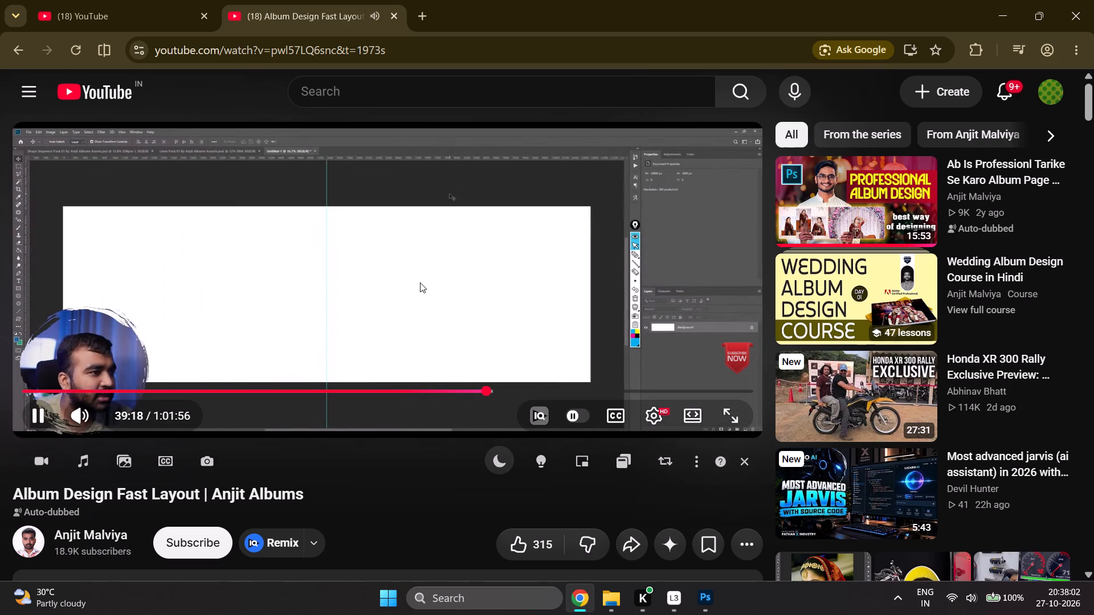
{"action": "left_click", "coordinate": [420, 282]}
{"action": "left_click", "coordinate": [701, 610]}
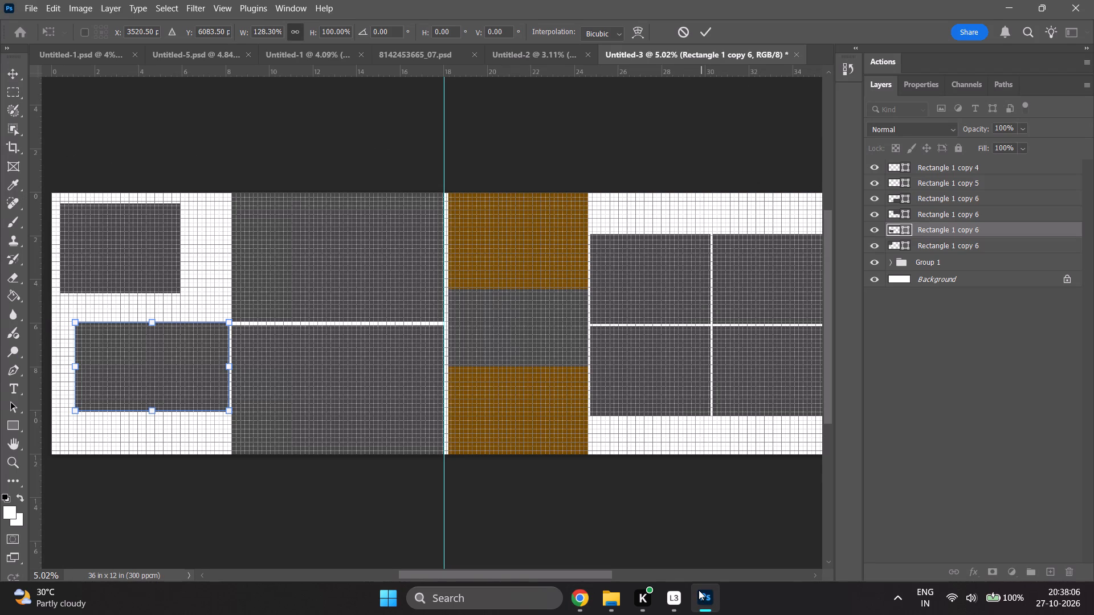
Search the tutorial video for the finished spread and pause on it as a reference for the placeholder arrangement.
{"action": "left_click", "coordinate": [609, 601]}
{"action": "scroll", "coordinate": [608, 417], "scroll_direction": "up", "scroll_amount": 4}
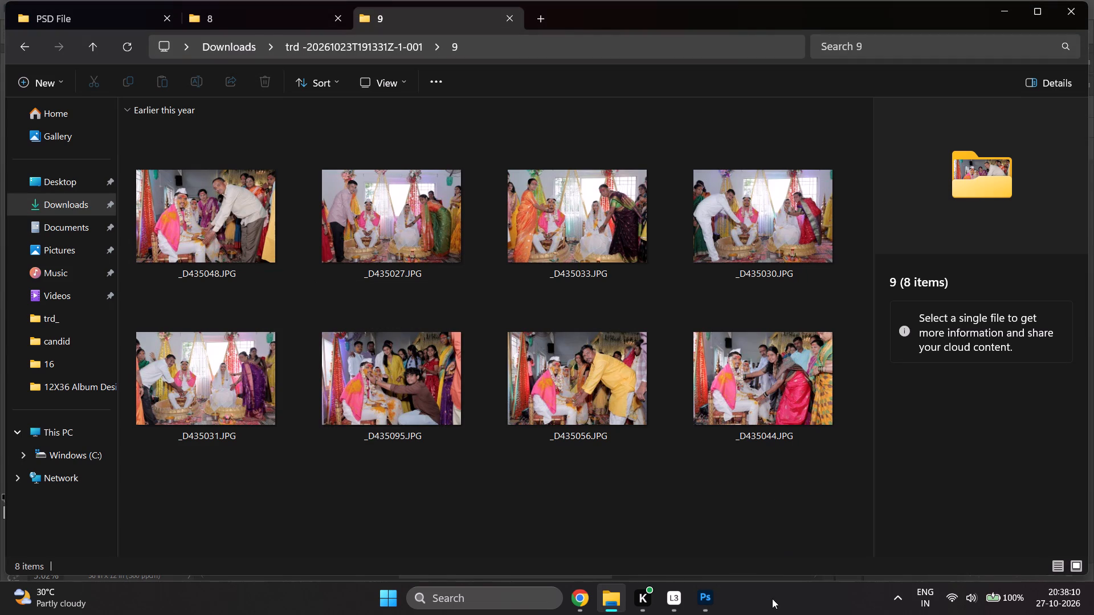
{"action": "left_click", "coordinate": [586, 602]}
{"action": "left_click", "coordinate": [301, 333]}
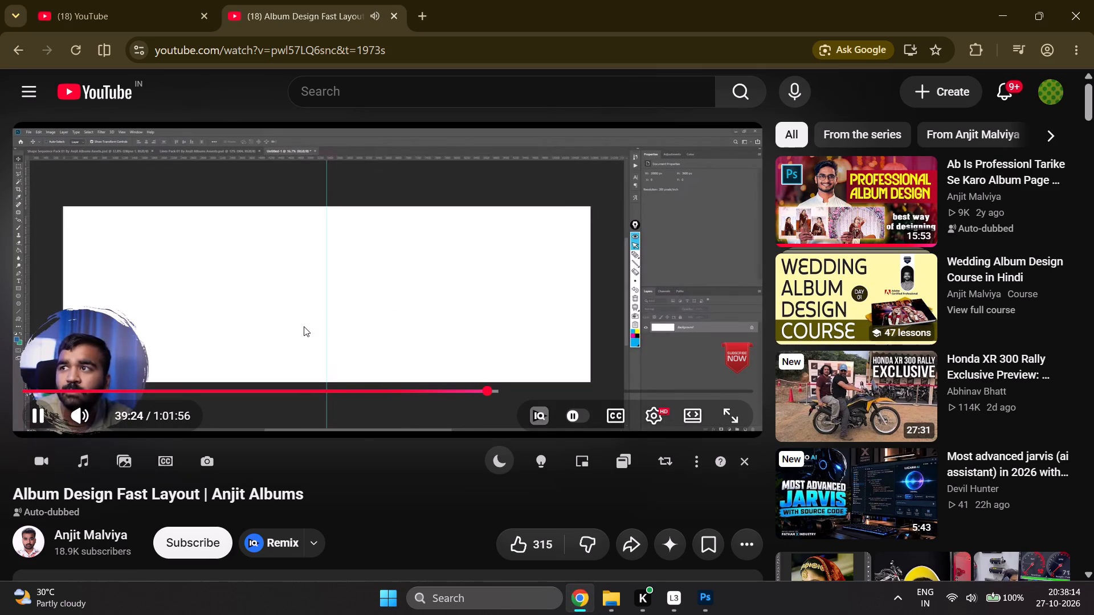
{"action": "key", "text": "Right"}
{"action": "key", "text": "Right"}
{"action": "key", "text": "Right"}
{"action": "key", "text": "Right"}
{"action": "key", "text": "Right"}
{"action": "key", "text": "Right"}
{"action": "key", "text": "Right"}
{"action": "key", "text": "Right"}
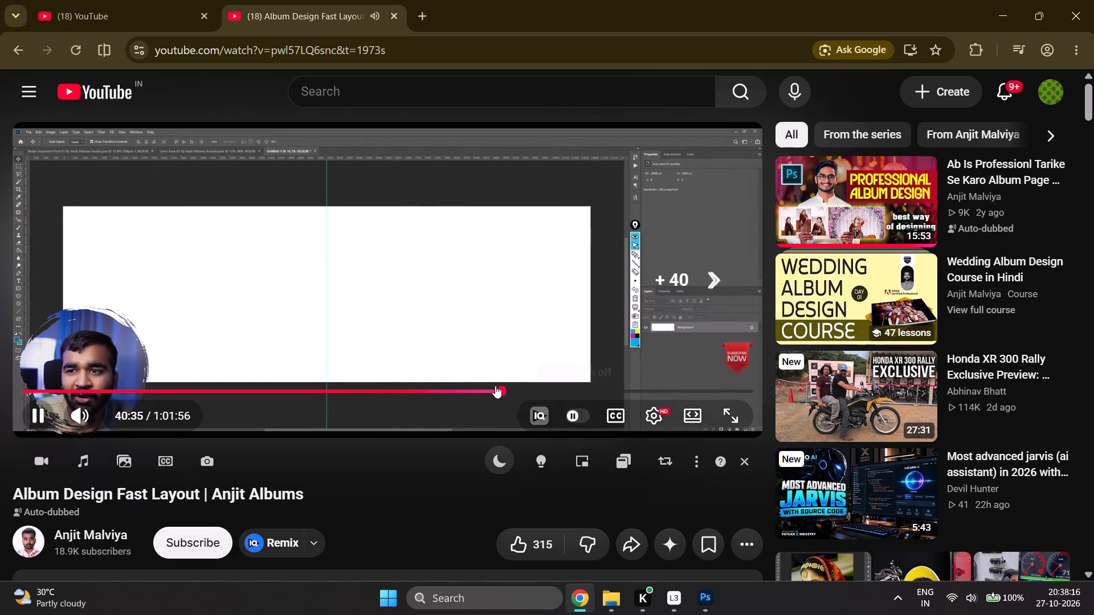
{"action": "left_click", "coordinate": [528, 386]}
{"action": "left_click", "coordinate": [475, 388]}
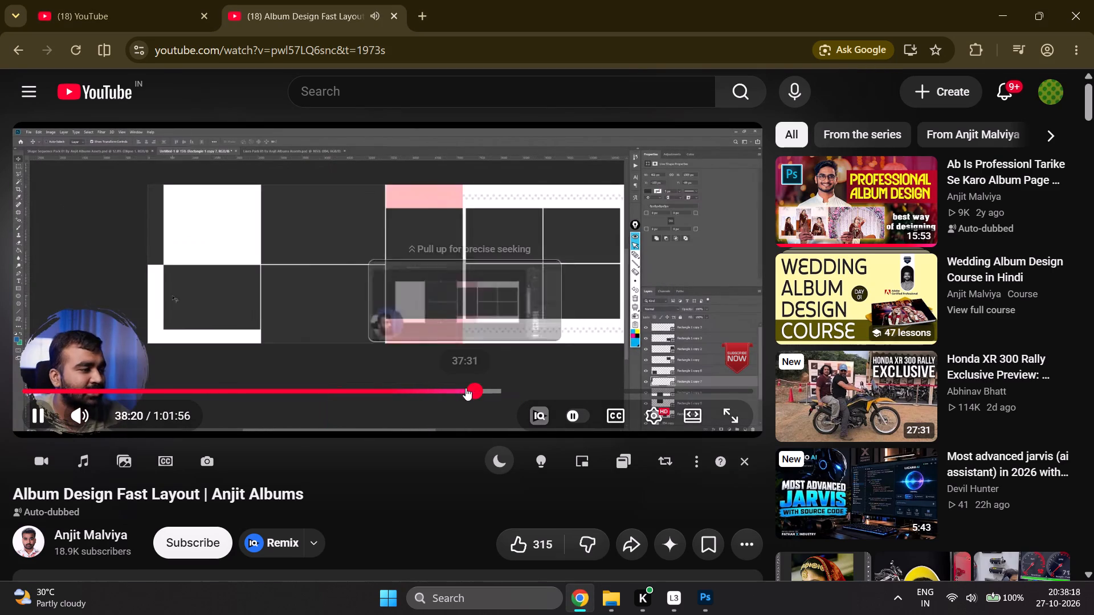
{"action": "key", "text": "Right"}
{"action": "key", "text": "Right"}
{"action": "key", "text": "Right"}
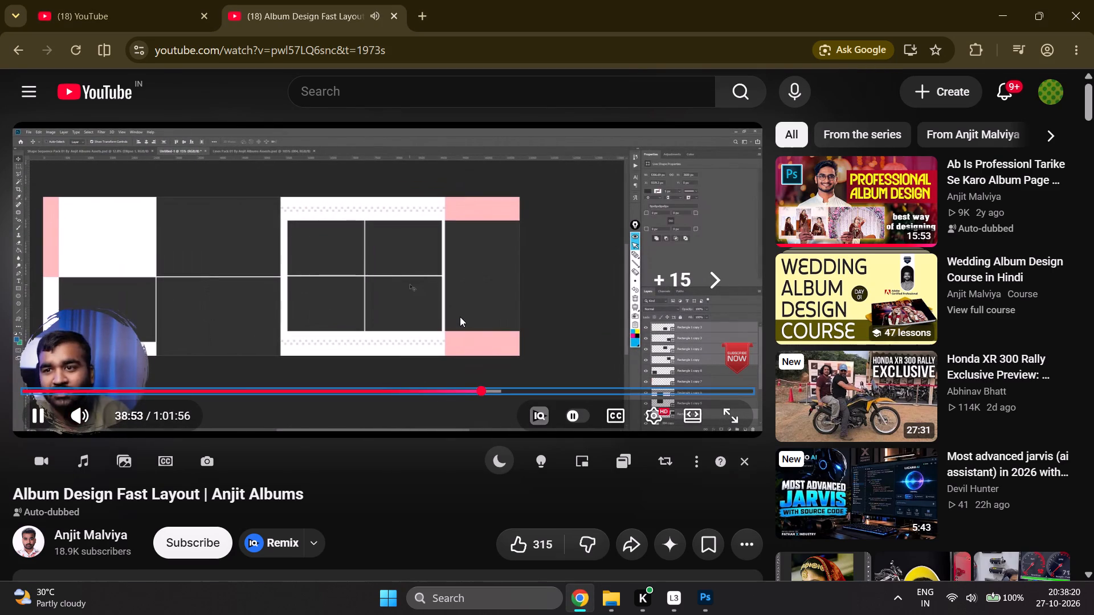
{"action": "left_click", "coordinate": [460, 317]}
{"action": "key", "text": "Right"}
{"action": "key", "text": "Right"}
{"action": "key", "text": "Right"}
{"action": "key", "text": "Left"}
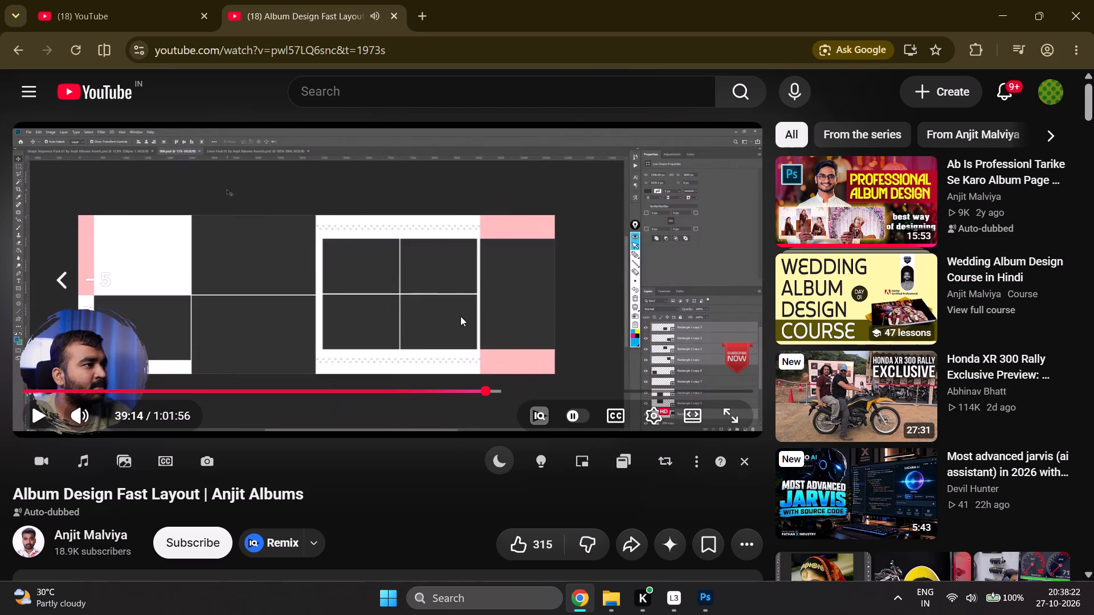
In Photoshop, widen the lower outer placeholder outward to 133.65% and move it down to Y 6458.50 px.
{"action": "left_click", "coordinate": [706, 601]}
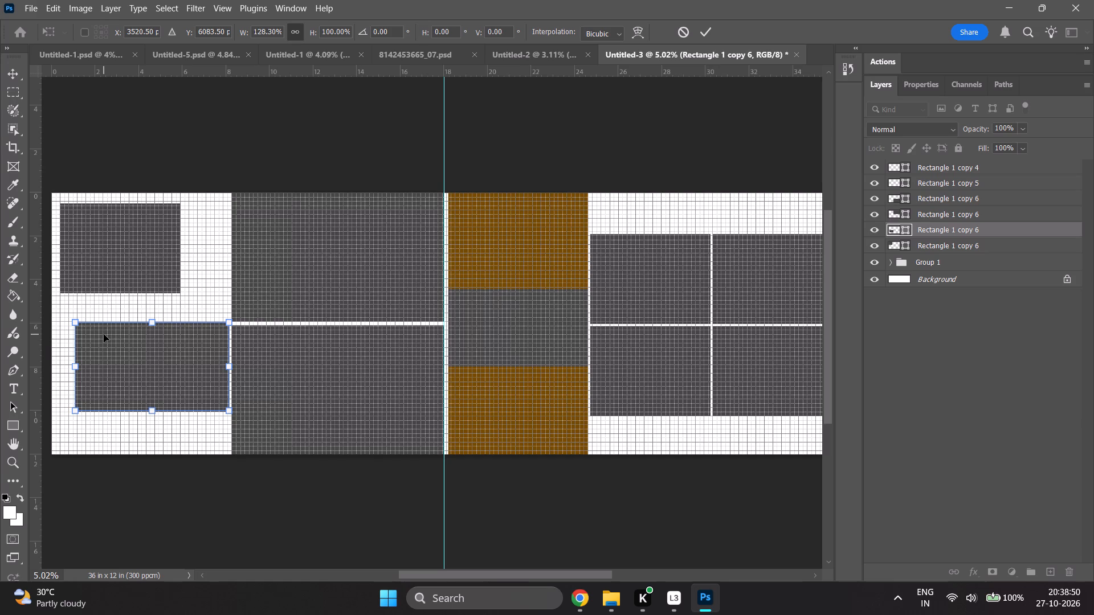
{"action": "left_click_drag", "start_coordinate": [74, 368], "coordinate": [67, 369], "text": "shift"}
{"action": "left_click", "coordinate": [67, 369], "text": "shift"}
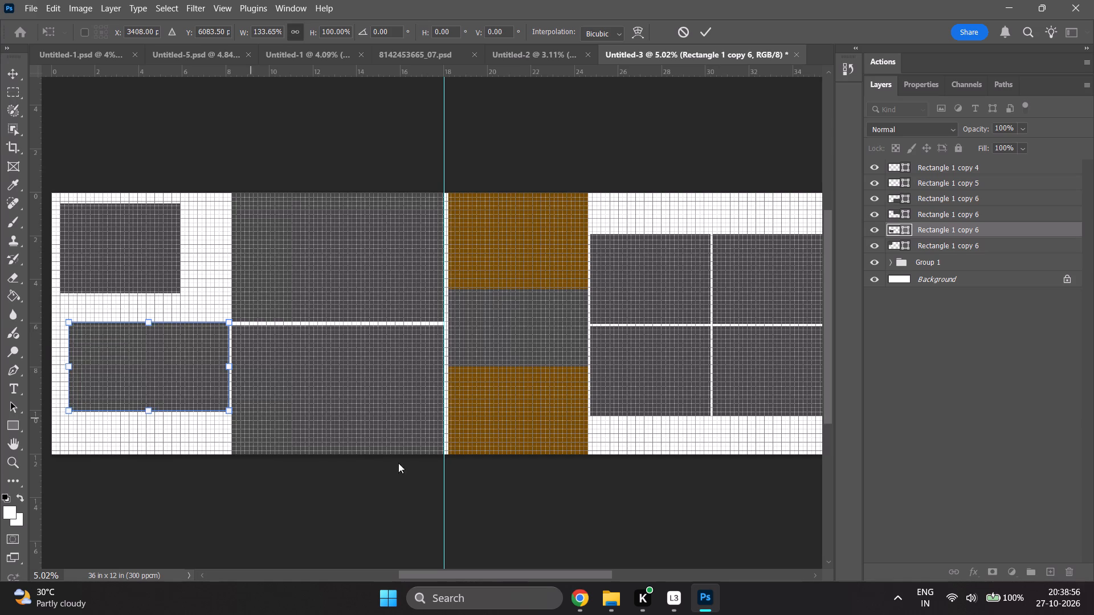
{"action": "left_click", "coordinate": [588, 598]}
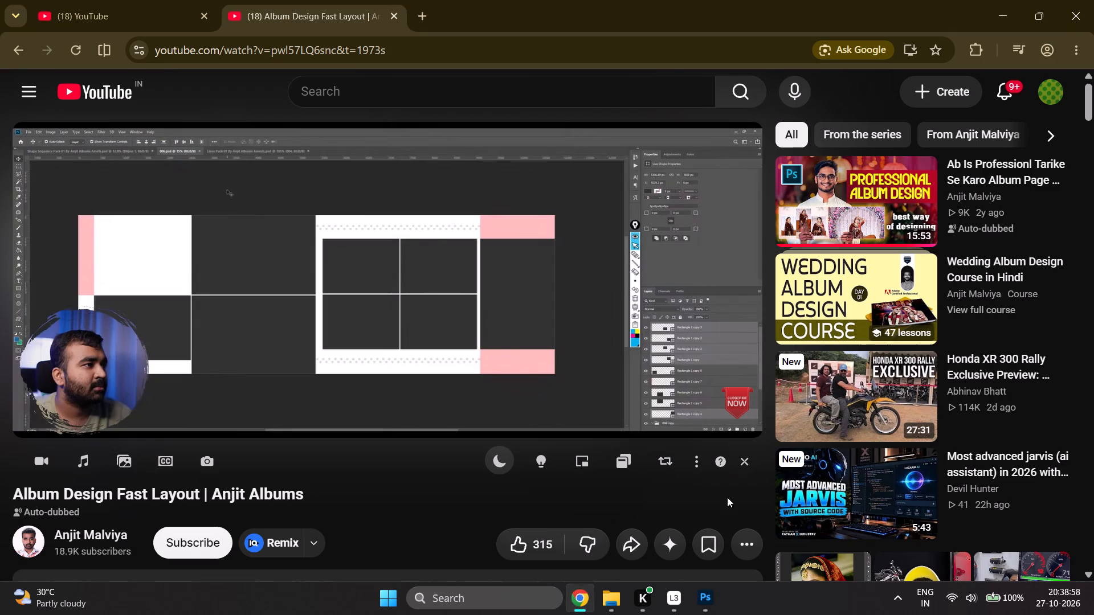
{"action": "left_click", "coordinate": [695, 603]}
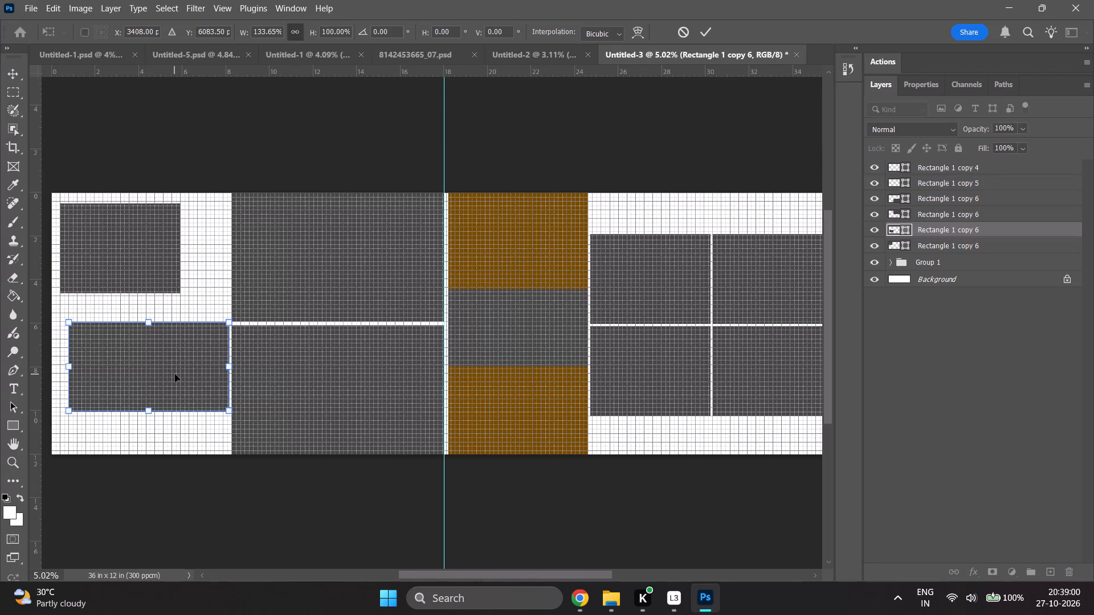
{"action": "left_click_drag", "start_coordinate": [175, 374], "coordinate": [177, 386], "text": "shift"}
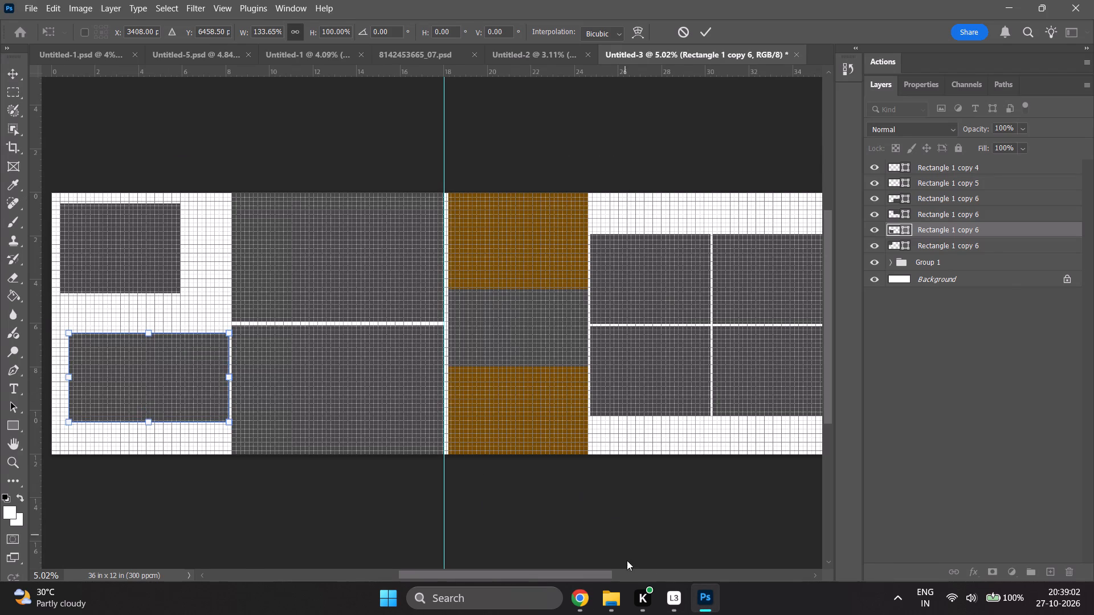
Stretch the lower placeholder's outer edge slightly further outward, to 135.44% width.
{"action": "left_click", "coordinate": [579, 608]}
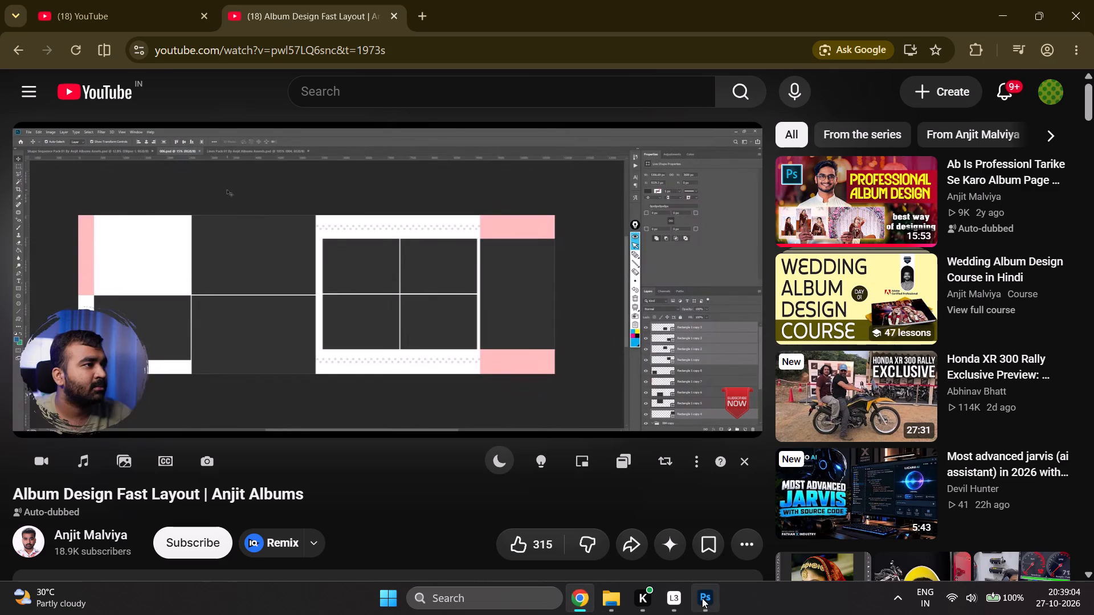
{"action": "left_click", "coordinate": [702, 598]}
{"action": "scroll", "coordinate": [168, 399], "scroll_direction": "up", "scroll_amount": 9, "text": "alt"}
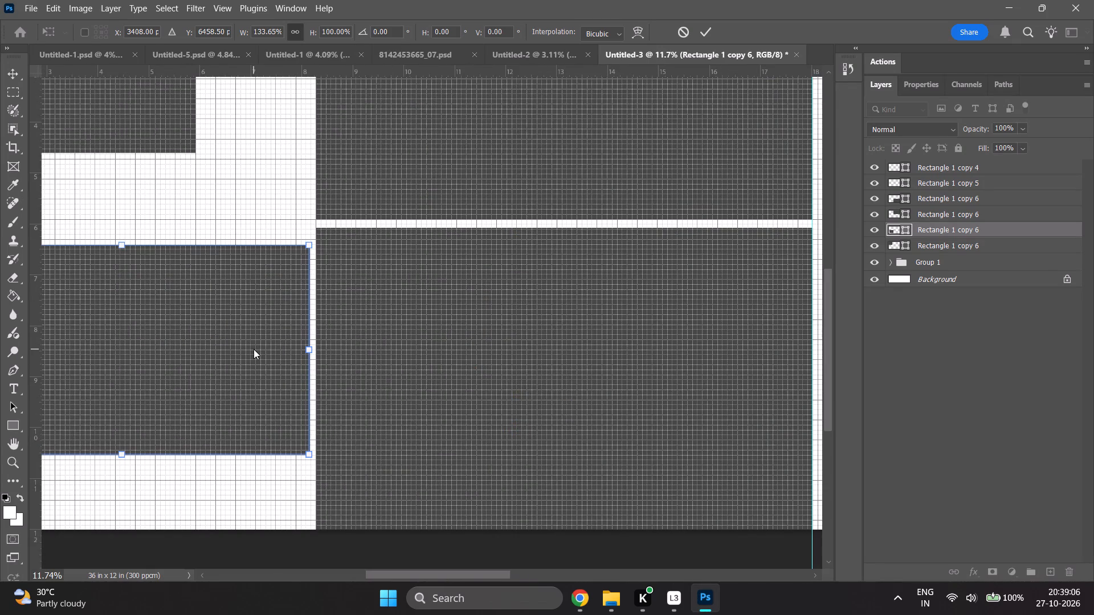
{"action": "scroll", "coordinate": [255, 349], "scroll_direction": "up", "scroll_amount": 7, "text": "ctrl"}
{"action": "left_click", "coordinate": [256, 370]}
{"action": "scroll", "coordinate": [256, 370], "scroll_direction": "up", "scroll_amount": 5, "text": "ctrl"}
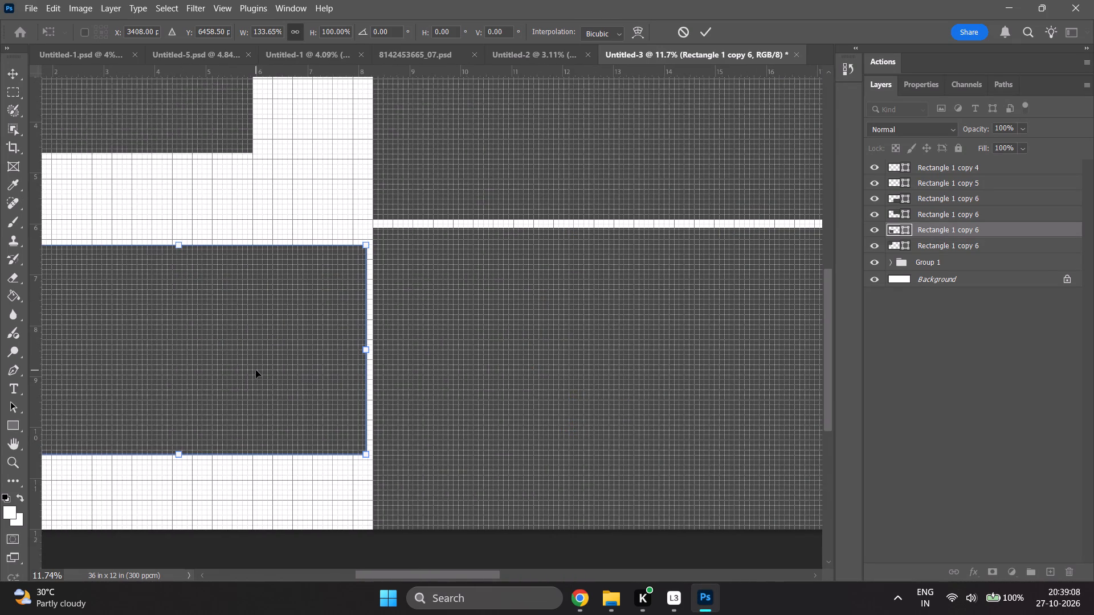
{"action": "scroll", "coordinate": [256, 370], "scroll_direction": "up", "scroll_amount": 14, "text": "ctrl"}
{"action": "left_click", "coordinate": [148, 350], "text": "shift"}
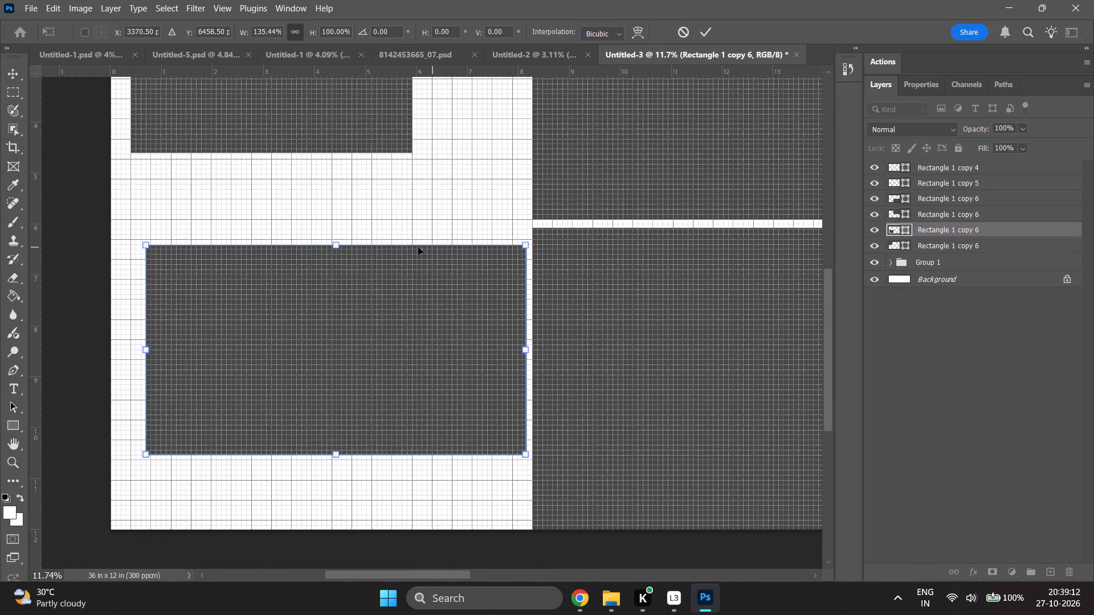
Extend the lower outer placeholder upward to 108.18% height, level with the top of the neighbouring lower placeholder.
{"action": "left_click_drag", "start_coordinate": [338, 247], "coordinate": [337, 233], "text": "shift"}
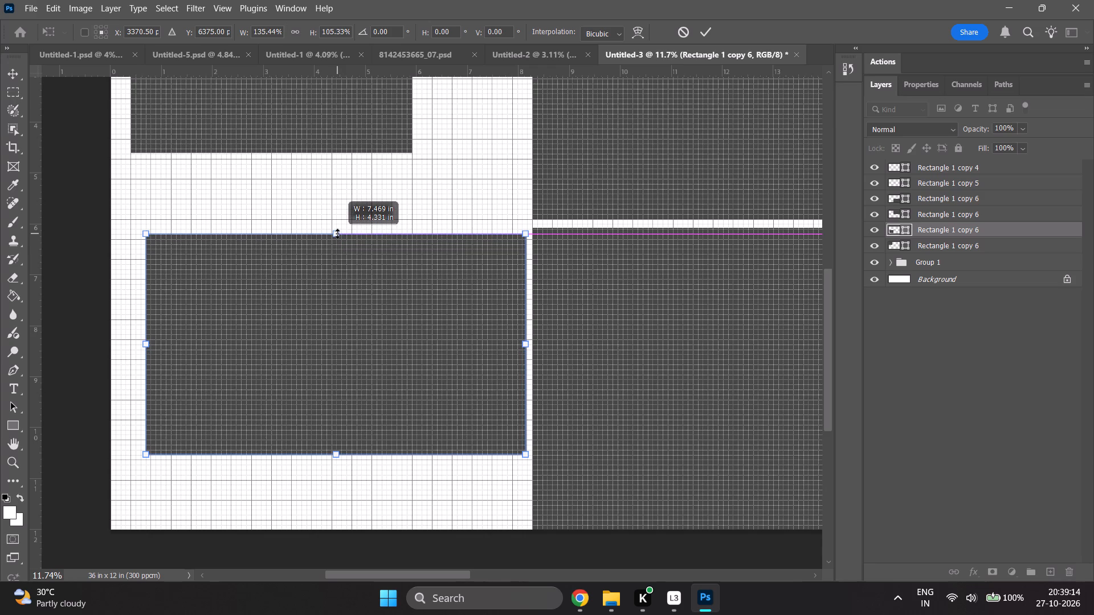
{"action": "left_click_drag", "start_coordinate": [337, 233], "coordinate": [337, 230], "text": "shift"}
{"action": "scroll", "coordinate": [555, 261], "scroll_direction": "up", "scroll_amount": 16, "text": "alt"}
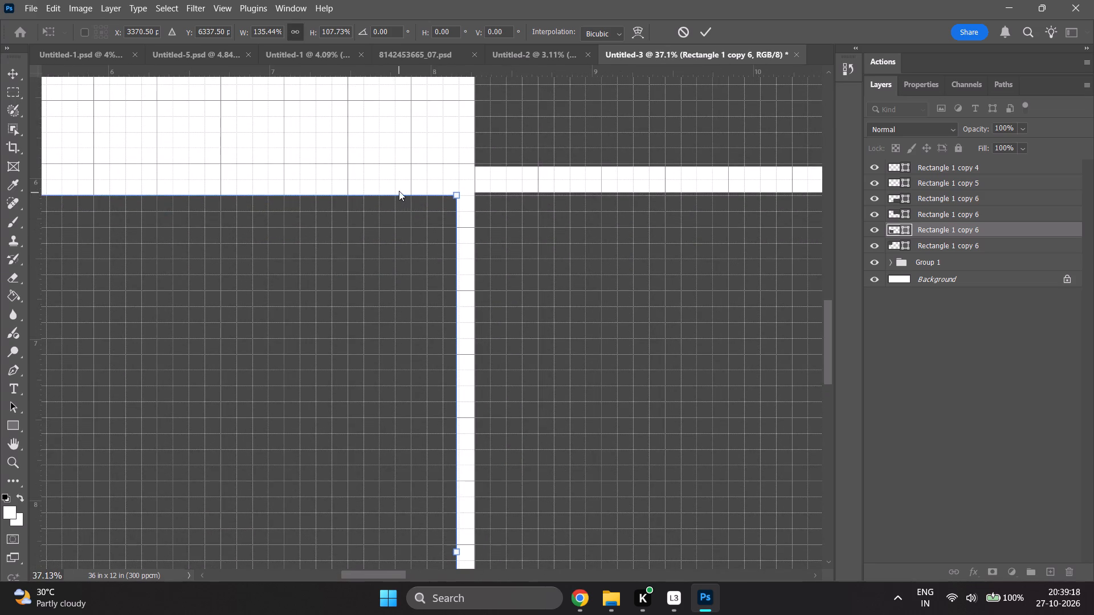
{"action": "left_click", "coordinate": [385, 199]}
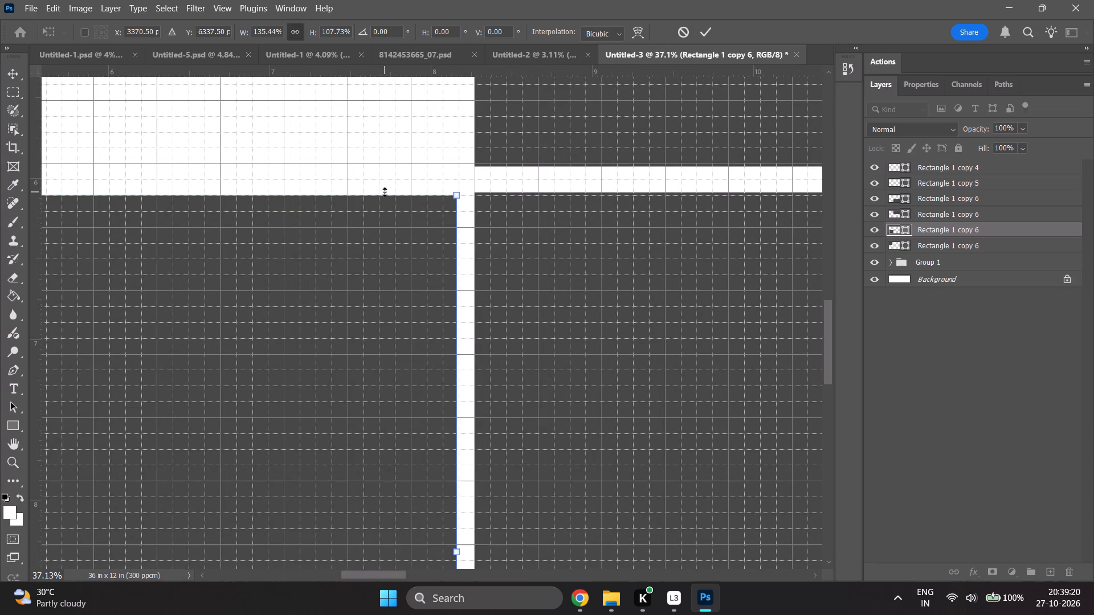
{"action": "left_click", "coordinate": [385, 192], "text": "shift"}
{"action": "scroll", "coordinate": [368, 229], "scroll_direction": "down", "scroll_amount": 5, "text": "alt"}
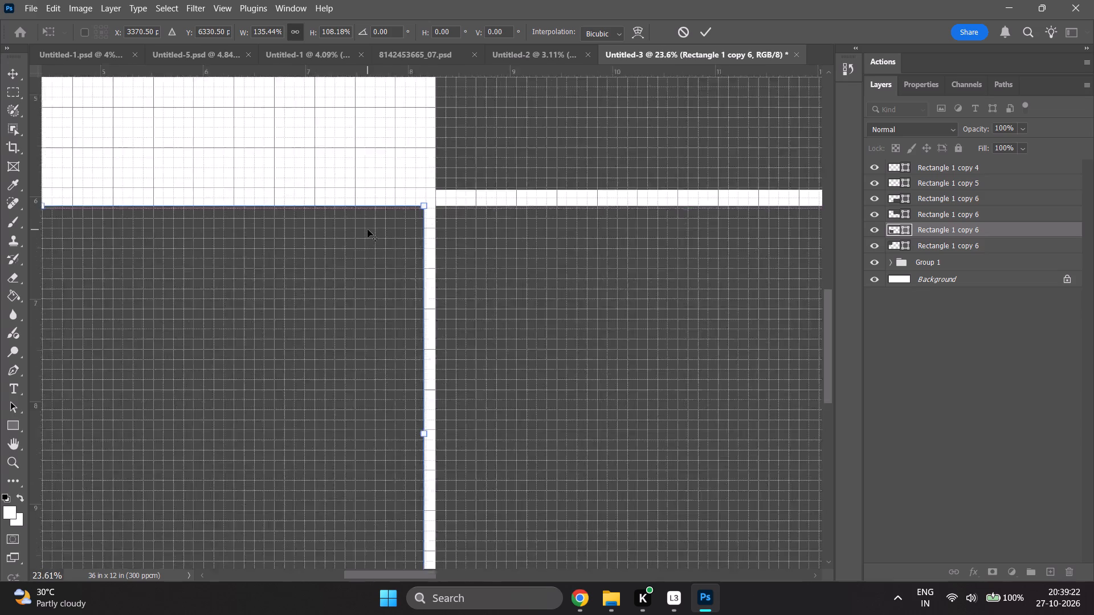
{"action": "scroll", "coordinate": [368, 229], "scroll_direction": "down", "scroll_amount": 9, "text": "alt"}
{"action": "scroll", "coordinate": [368, 233], "scroll_direction": "down", "scroll_amount": 3}
{"action": "scroll", "coordinate": [338, 294], "scroll_direction": "up", "scroll_amount": 4, "text": "ctrl"}
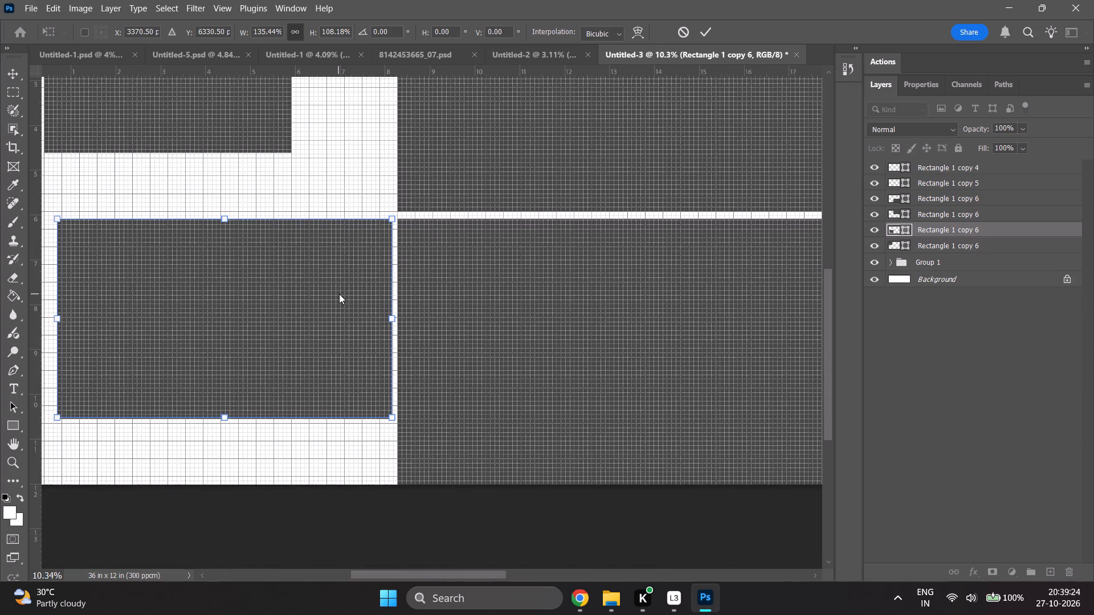
{"action": "scroll", "coordinate": [339, 294], "scroll_direction": "up", "scroll_amount": 3, "text": "ctrl"}
{"action": "left_click", "coordinate": [921, 403]}
Reshape the upper outer placeholder into a tall strip 28.56% wide and 148.43% high at the page's outer edge, reaching just above the top.
{"action": "scroll", "coordinate": [230, 394], "scroll_direction": "up", "scroll_amount": 4}
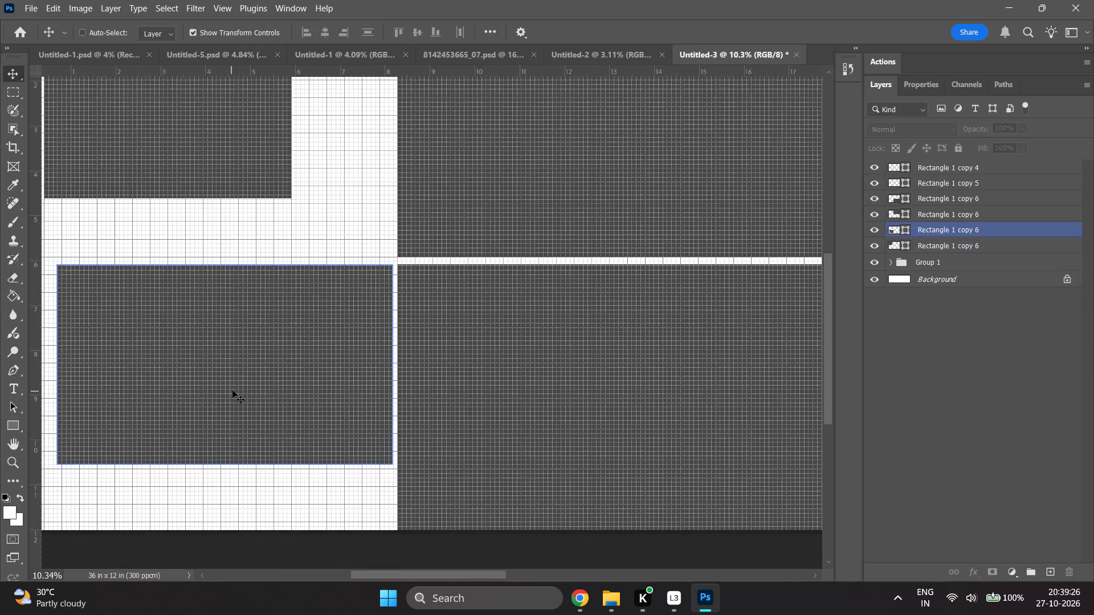
{"action": "scroll", "coordinate": [233, 390], "scroll_direction": "down", "scroll_amount": 3, "text": "alt"}
{"action": "scroll", "coordinate": [304, 389], "scroll_direction": "up", "scroll_amount": 4, "text": "ctrl"}
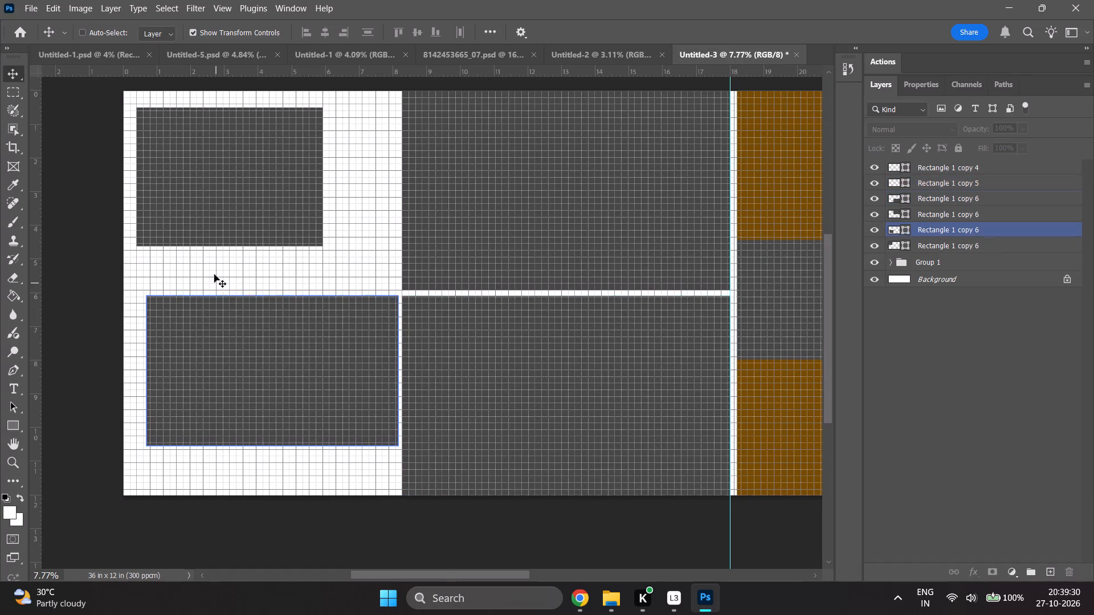
{"action": "left_click", "coordinate": [920, 249]}
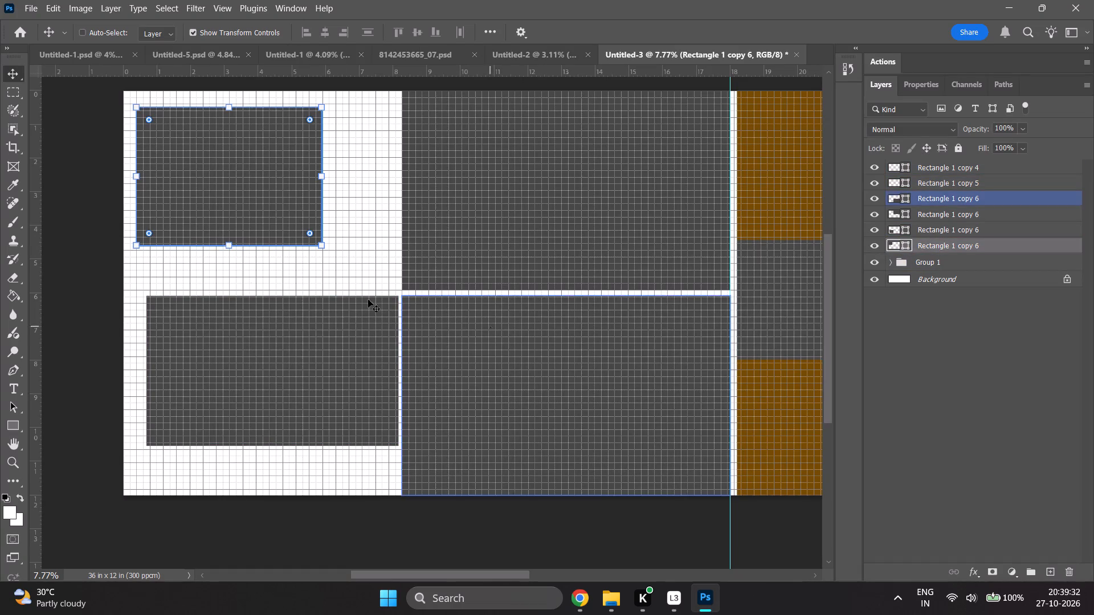
{"action": "left_click_drag", "start_coordinate": [318, 180], "coordinate": [201, 206], "text": "shift"}
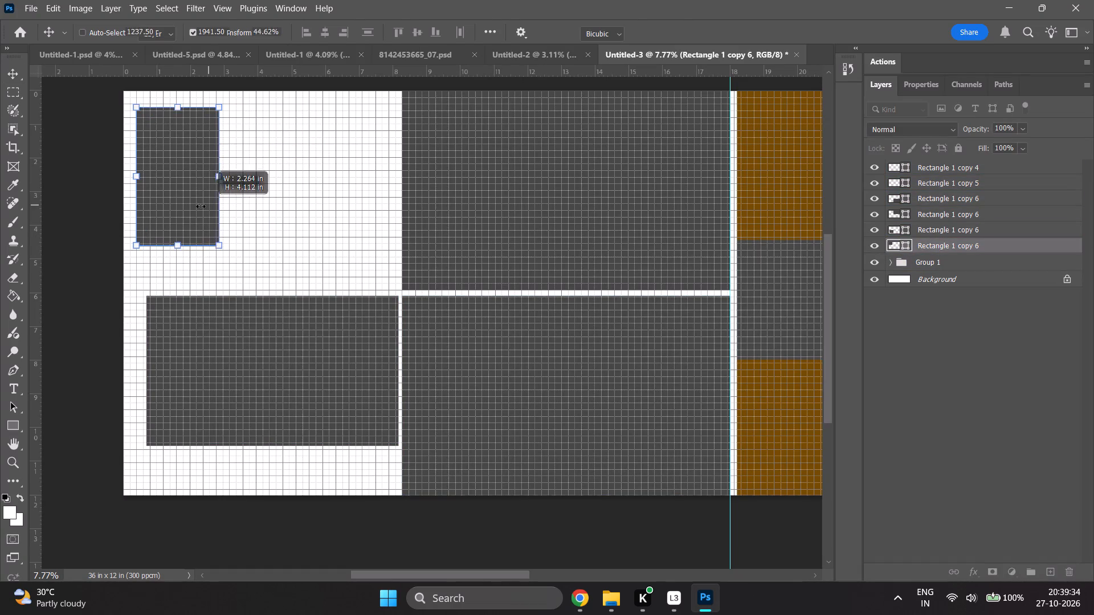
{"action": "left_click_drag", "start_coordinate": [201, 206], "coordinate": [173, 207], "text": "shift"}
{"action": "left_click_drag", "start_coordinate": [153, 188], "coordinate": [140, 164]}
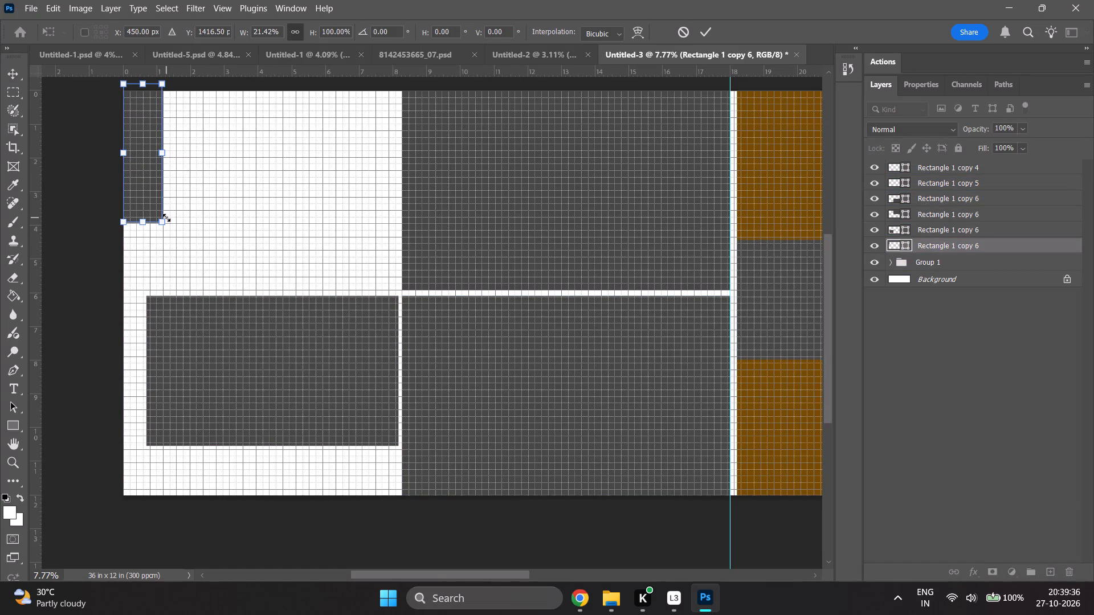
{"action": "left_click_drag", "start_coordinate": [162, 223], "coordinate": [182, 290], "text": "shift"}
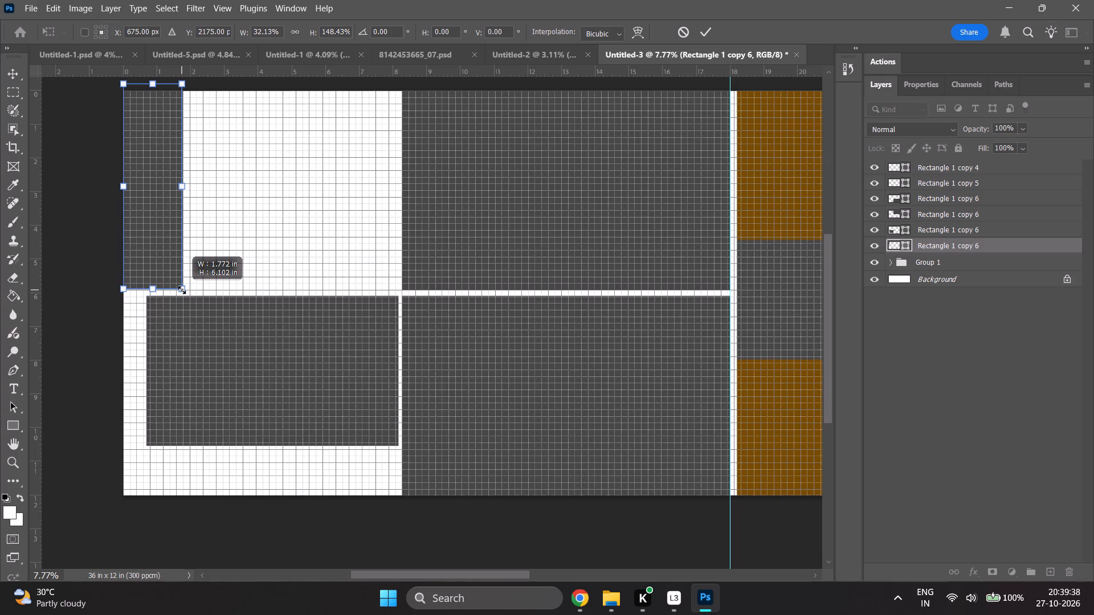
{"action": "left_click_drag", "start_coordinate": [182, 290], "coordinate": [177, 290], "text": "shift"}
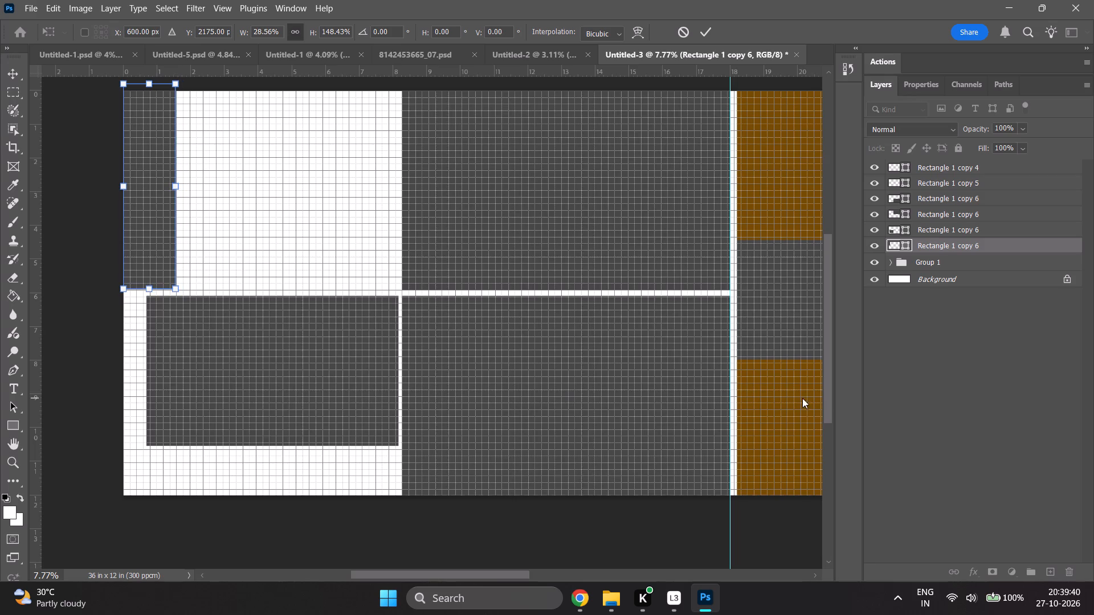
{"action": "scroll", "coordinate": [517, 375], "scroll_direction": "down", "scroll_amount": 5, "text": "alt"}
{"action": "scroll", "coordinate": [508, 370], "scroll_direction": "down", "scroll_amount": 6, "text": "ctrl"}
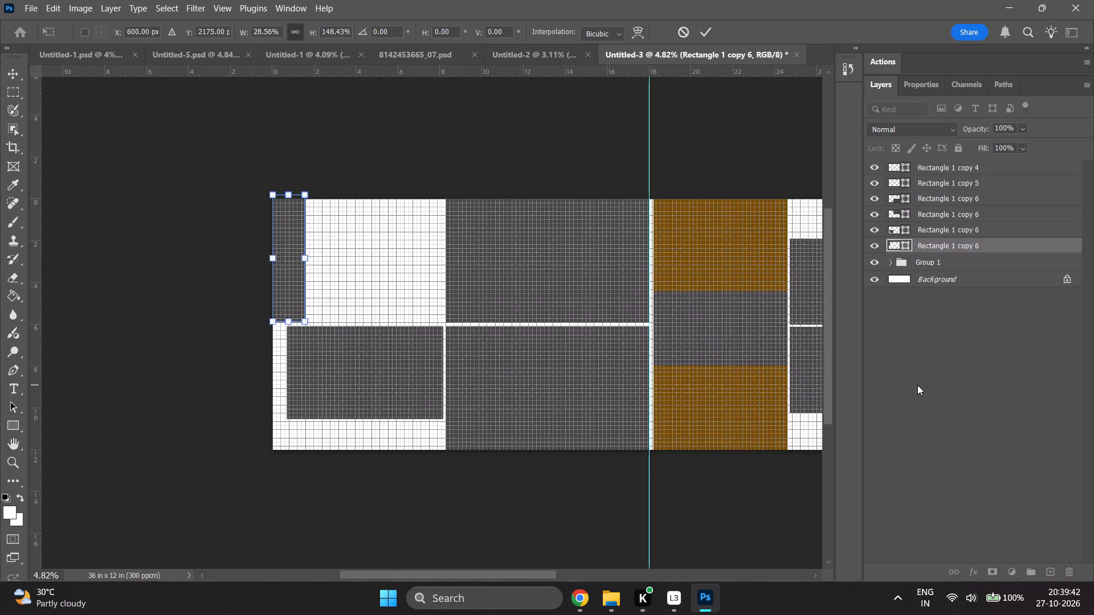
{"action": "left_click", "coordinate": [917, 385]}
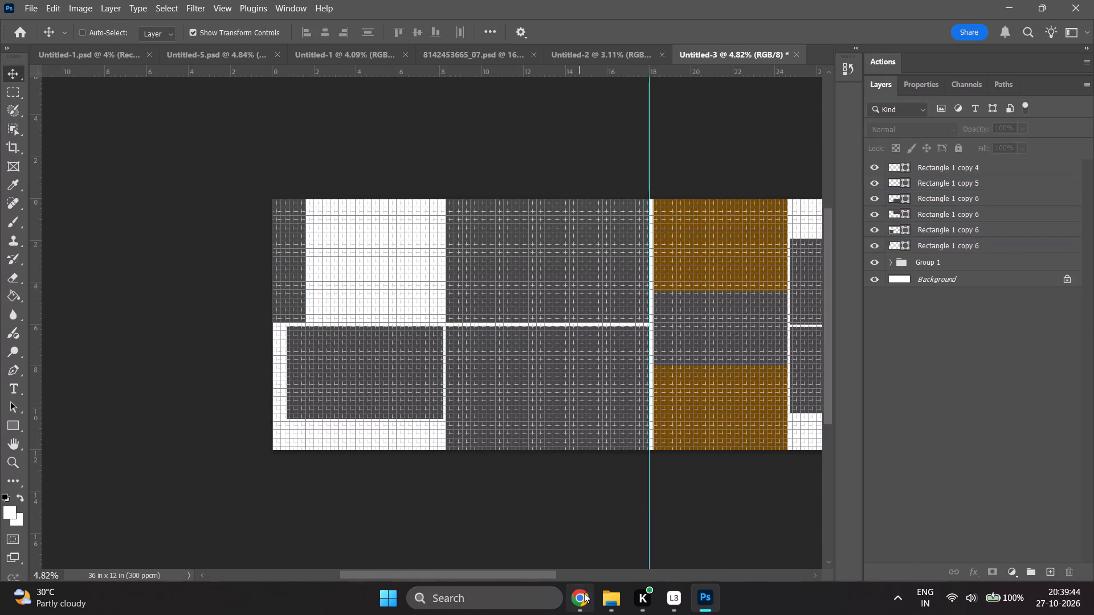
Check the tutorial, and resize the strip to 43.75% width and 102.93% height so its bottom corner meets the lower placeholder's top outer corner.
{"action": "left_click", "coordinate": [585, 594]}
{"action": "left_click", "coordinate": [711, 602]}
{"action": "scroll", "coordinate": [300, 337], "scroll_direction": "up", "scroll_amount": 2, "text": "alt"}
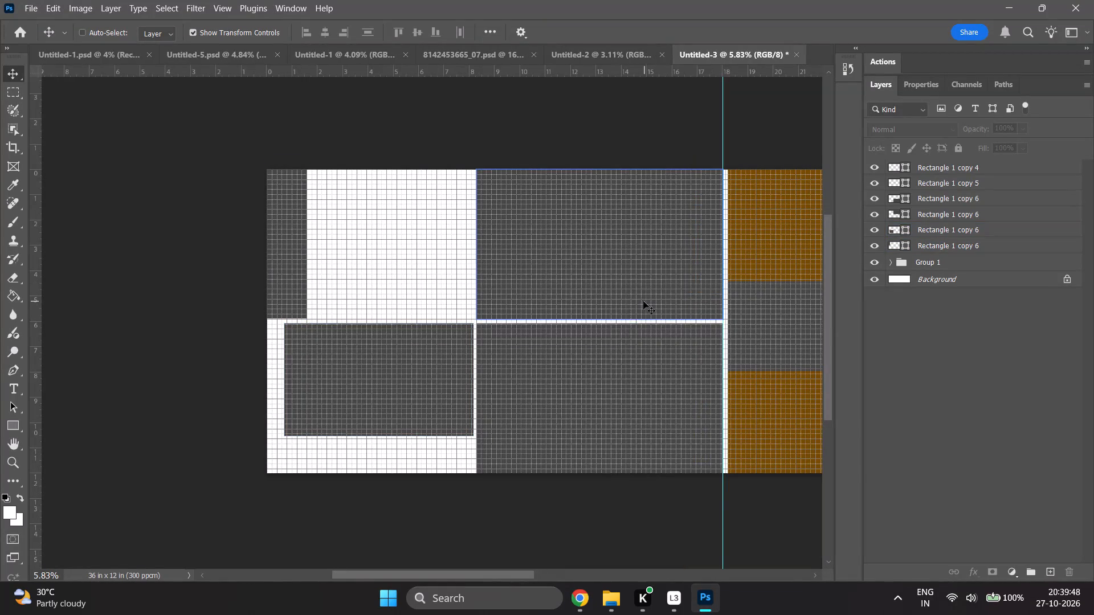
{"action": "left_click", "coordinate": [920, 244]}
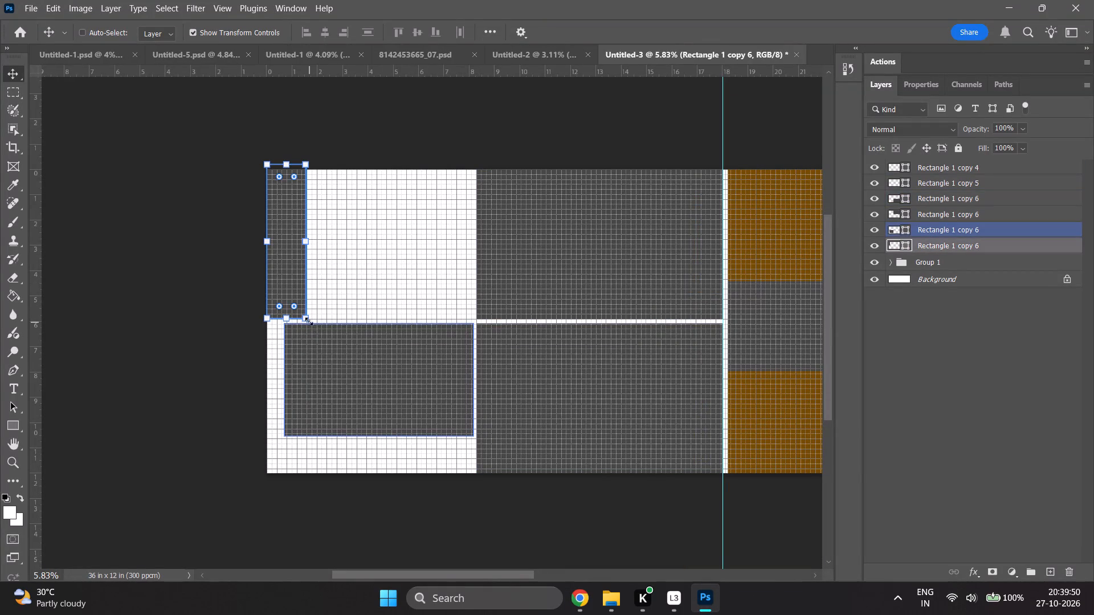
{"action": "left_click_drag", "start_coordinate": [309, 319], "coordinate": [289, 326], "text": "shift"}
{"action": "double_click", "coordinate": [289, 326], "text": "shift"}
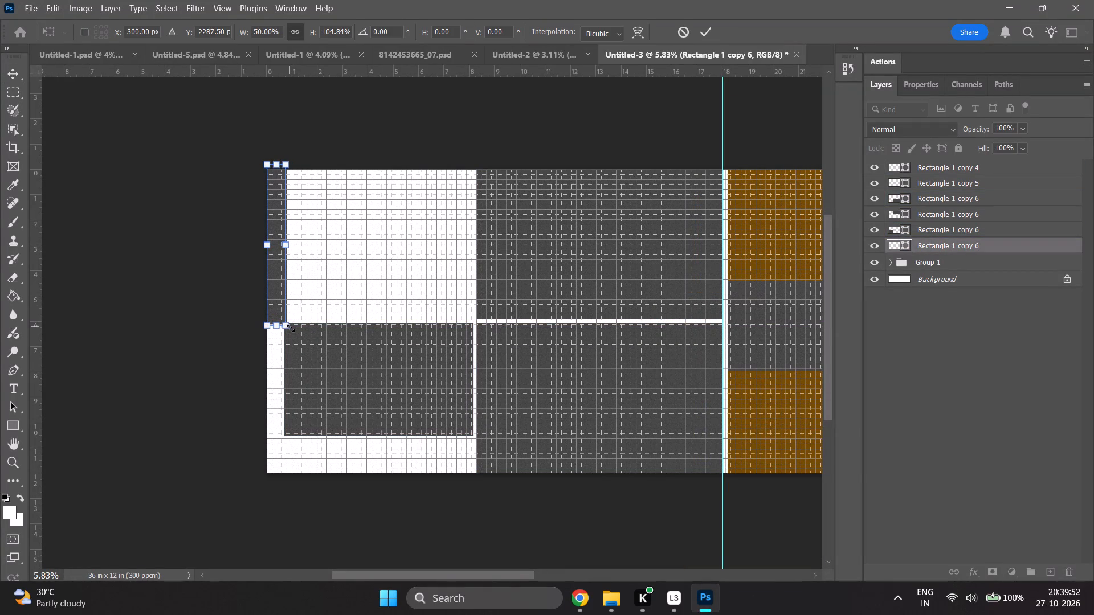
{"action": "scroll", "coordinate": [288, 335], "scroll_direction": "up", "scroll_amount": 20}
{"action": "scroll", "coordinate": [288, 335], "scroll_direction": "up", "scroll_amount": 2}
{"action": "scroll", "coordinate": [296, 379], "scroll_direction": "down", "scroll_amount": 7}
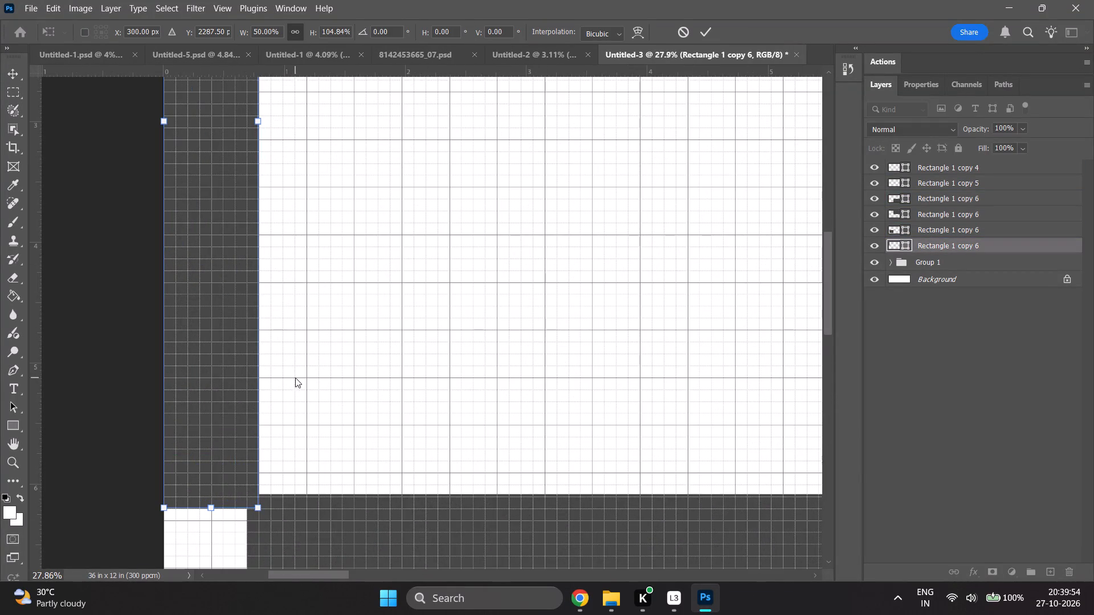
{"action": "scroll", "coordinate": [295, 378], "scroll_direction": "down", "scroll_amount": 6}
{"action": "left_click", "coordinate": [327, 491]}
{"action": "scroll", "coordinate": [287, 446], "scroll_direction": "down", "scroll_amount": 9}
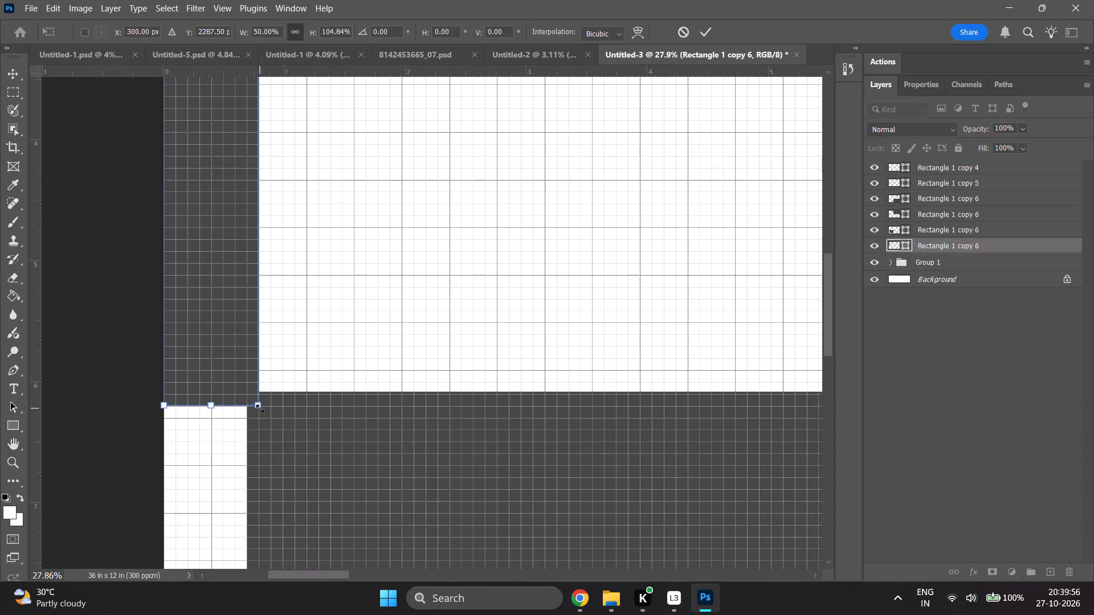
{"action": "left_click_drag", "start_coordinate": [260, 407], "coordinate": [246, 393], "text": "shift"}
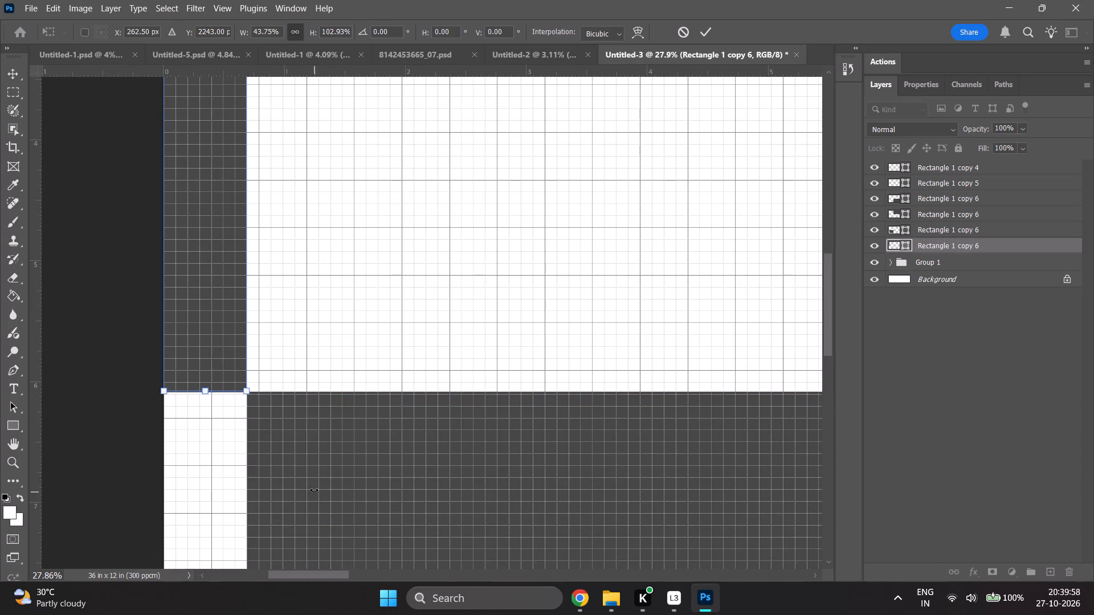
{"action": "left_click", "coordinate": [289, 359]}
{"action": "left_click", "coordinate": [301, 373]}
{"action": "left_click", "coordinate": [301, 388]}
{"action": "left_click", "coordinate": [1053, 370]}
Fill the narrow outer strip with the recently used brown that matches the right page's accent blocks.
{"action": "scroll", "coordinate": [430, 415], "scroll_direction": "down", "scroll_amount": 8, "text": "alt"}
{"action": "scroll", "coordinate": [430, 409], "scroll_direction": "down", "scroll_amount": 8}
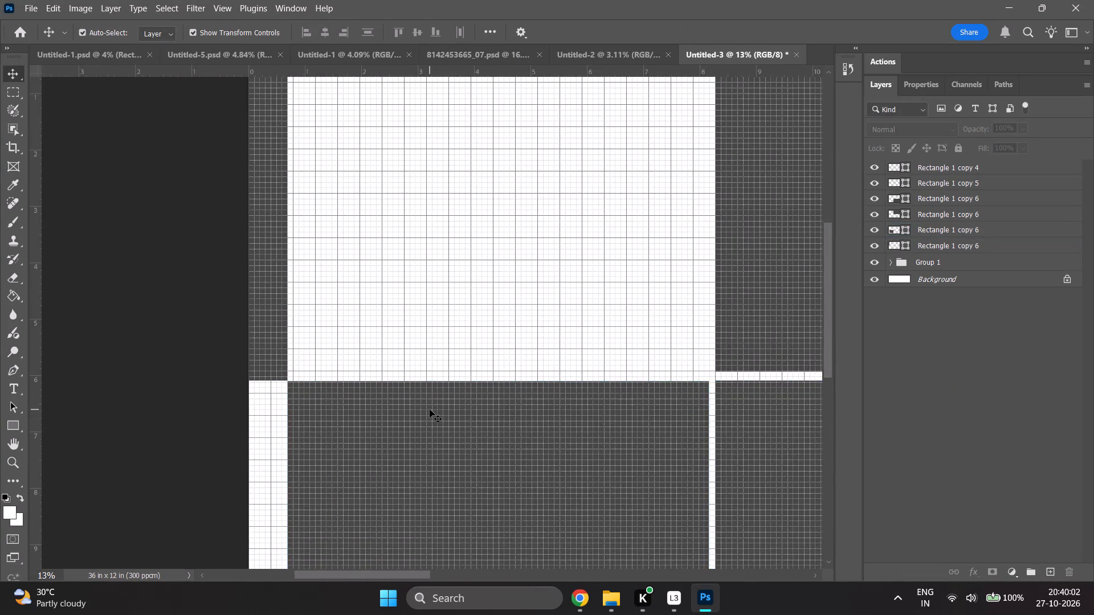
{"action": "scroll", "coordinate": [430, 409], "scroll_direction": "down", "scroll_amount": 18}
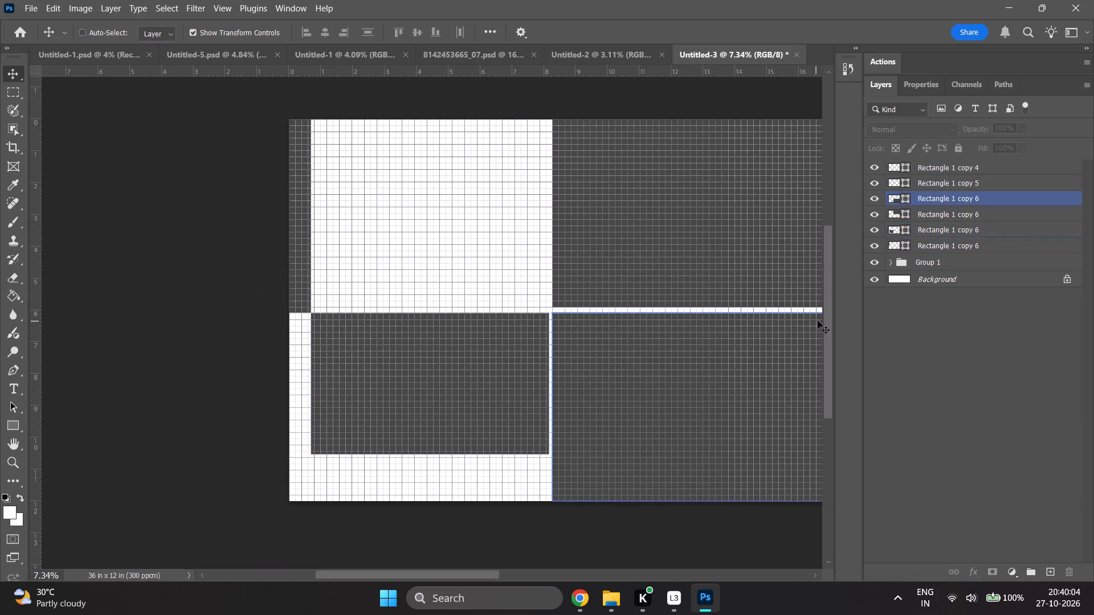
{"action": "left_click", "coordinate": [920, 245]}
{"action": "left_click", "coordinate": [912, 85]}
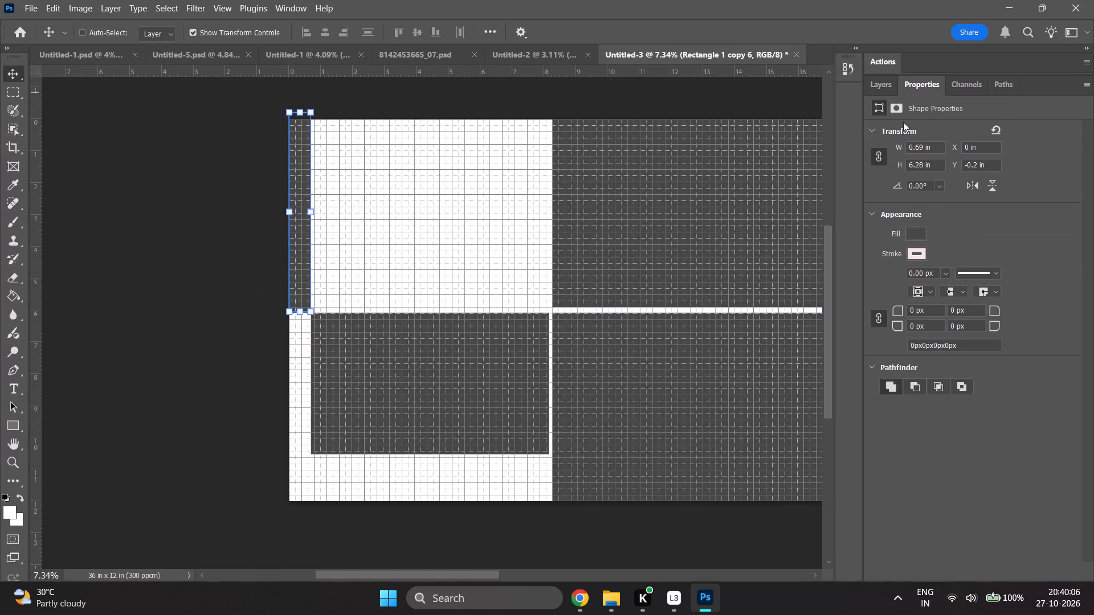
{"action": "left_click", "coordinate": [905, 232]}
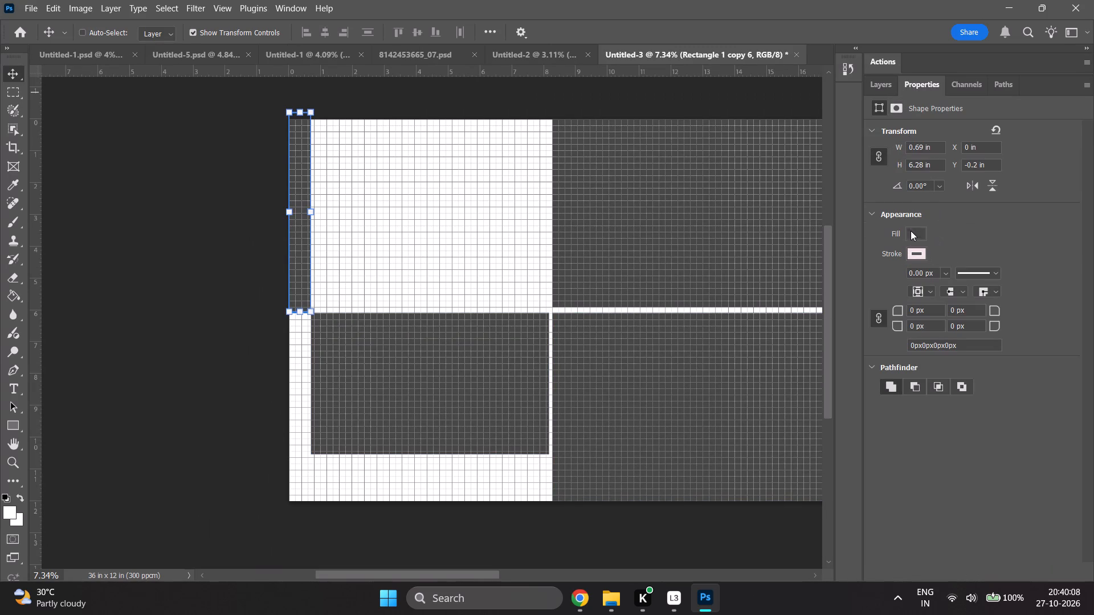
{"action": "left_click", "coordinate": [927, 229]}
{"action": "left_click", "coordinate": [916, 232]}
{"action": "left_click", "coordinate": [888, 301]}
{"action": "left_click", "coordinate": [888, 307]}
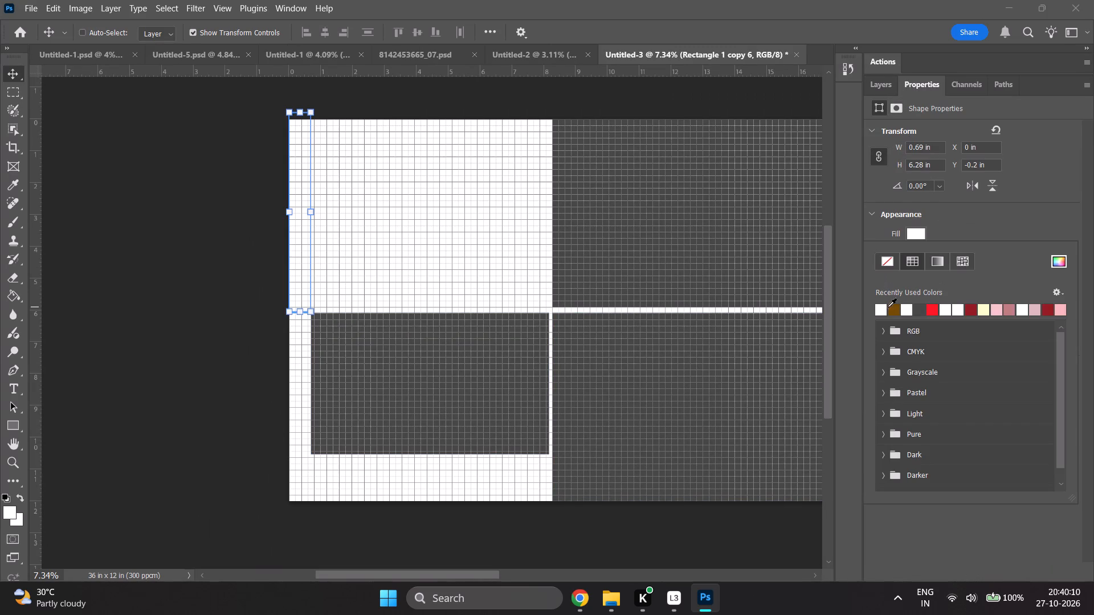
{"action": "left_click", "coordinate": [899, 312]}
{"action": "left_click", "coordinate": [966, 559]}
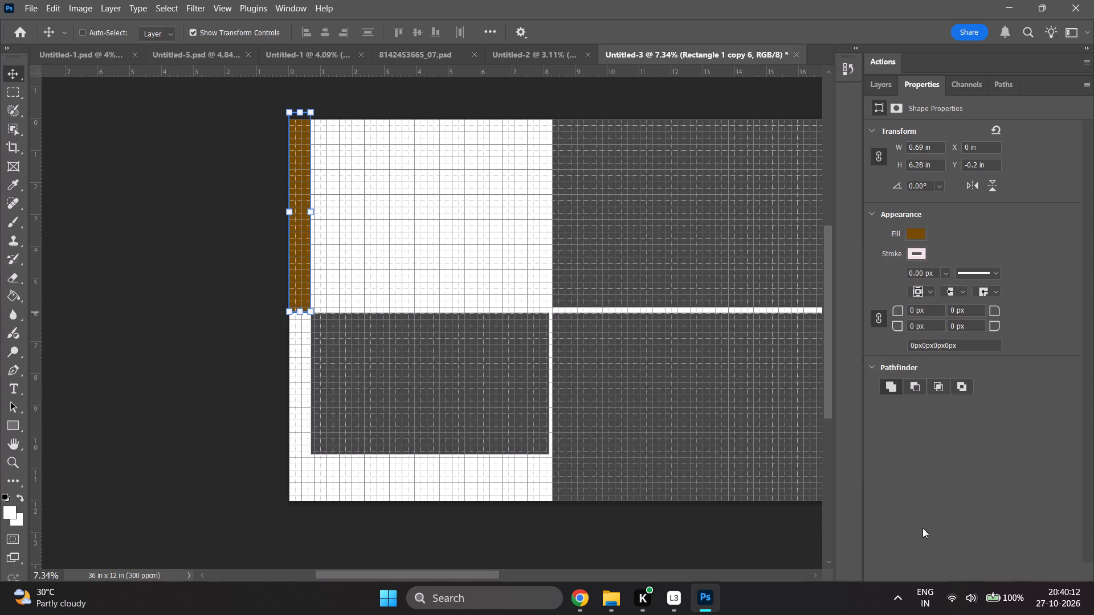
Compare the whole spread with the paused tutorial layout, checking the left-page strip and the right-page blocks.
{"action": "scroll", "coordinate": [921, 548], "scroll_direction": "down", "scroll_amount": 3, "text": "alt"}
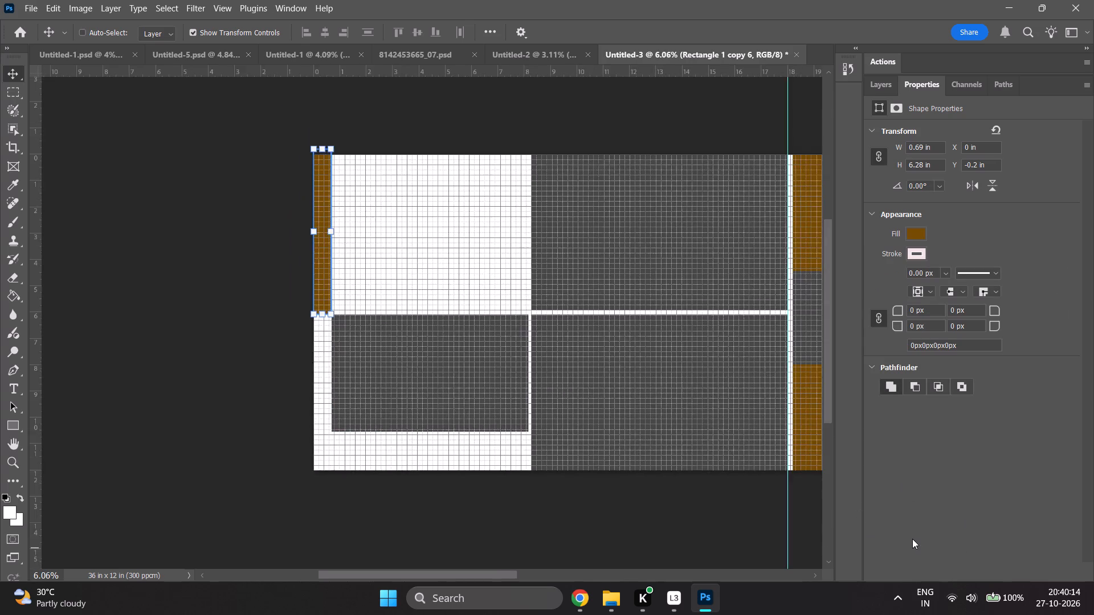
{"action": "scroll", "coordinate": [912, 539], "scroll_direction": "down", "scroll_amount": 1, "text": "alt"}
{"action": "left_click", "coordinate": [648, 512]}
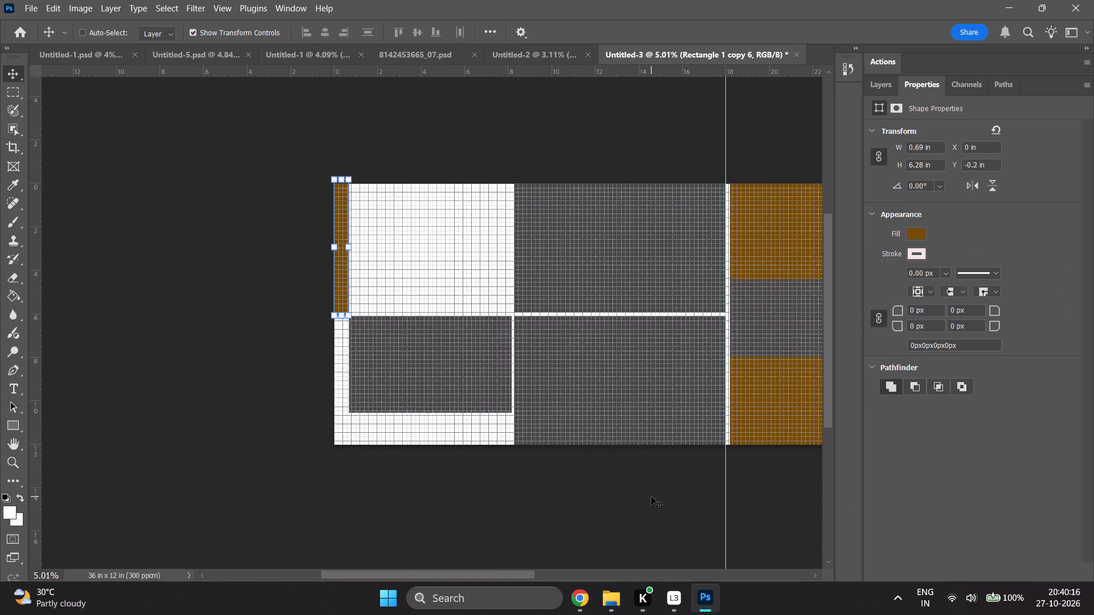
{"action": "left_click", "coordinate": [581, 595]}
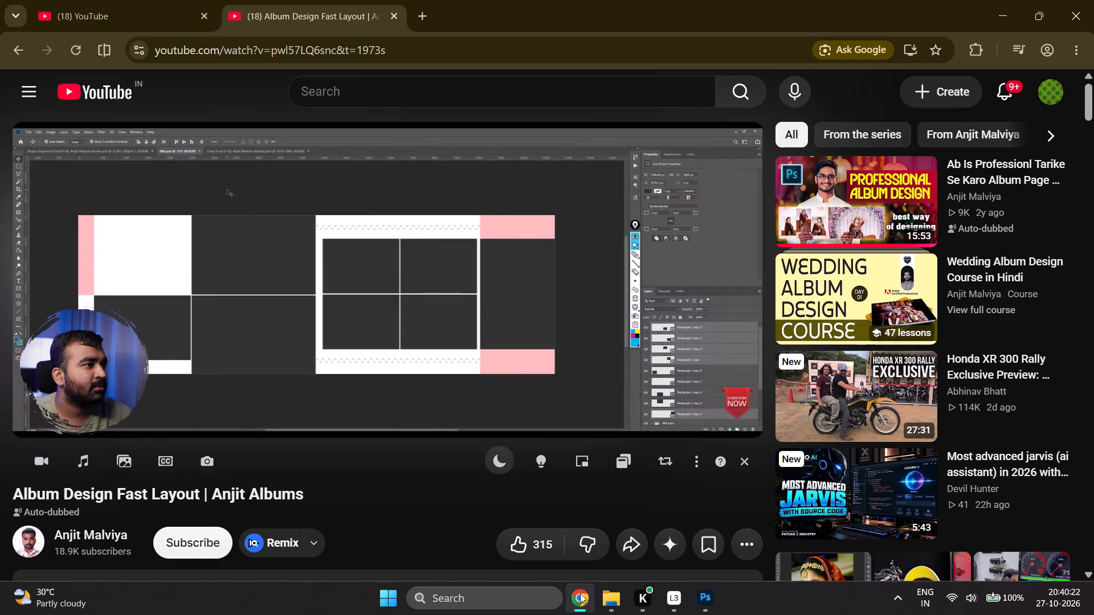
{"action": "left_click", "coordinate": [703, 591]}
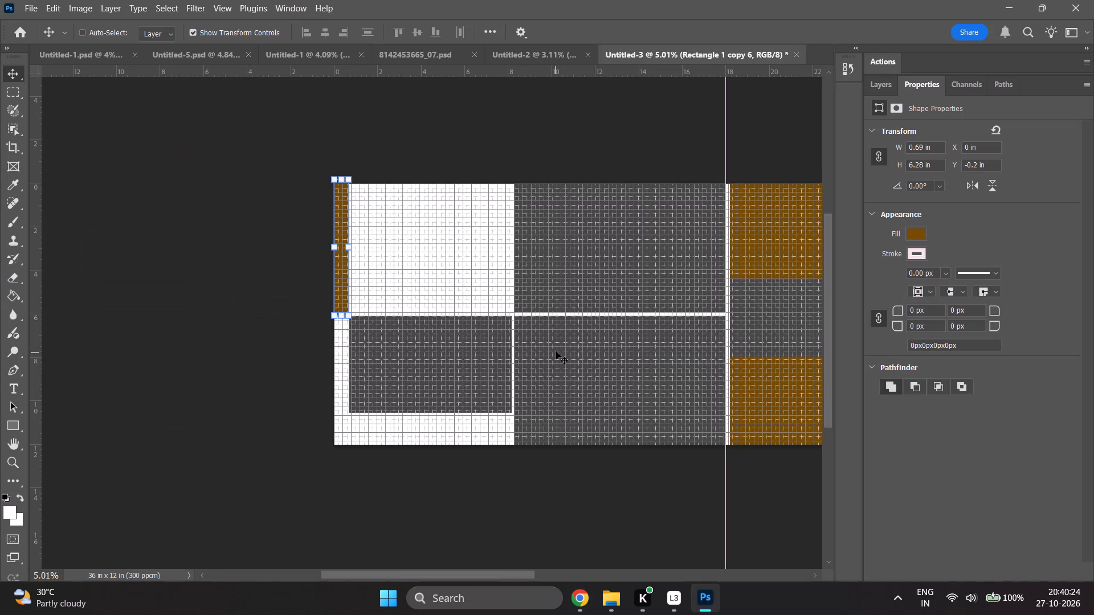
{"action": "left_click", "coordinate": [877, 90]}
{"action": "left_click", "coordinate": [937, 437]}
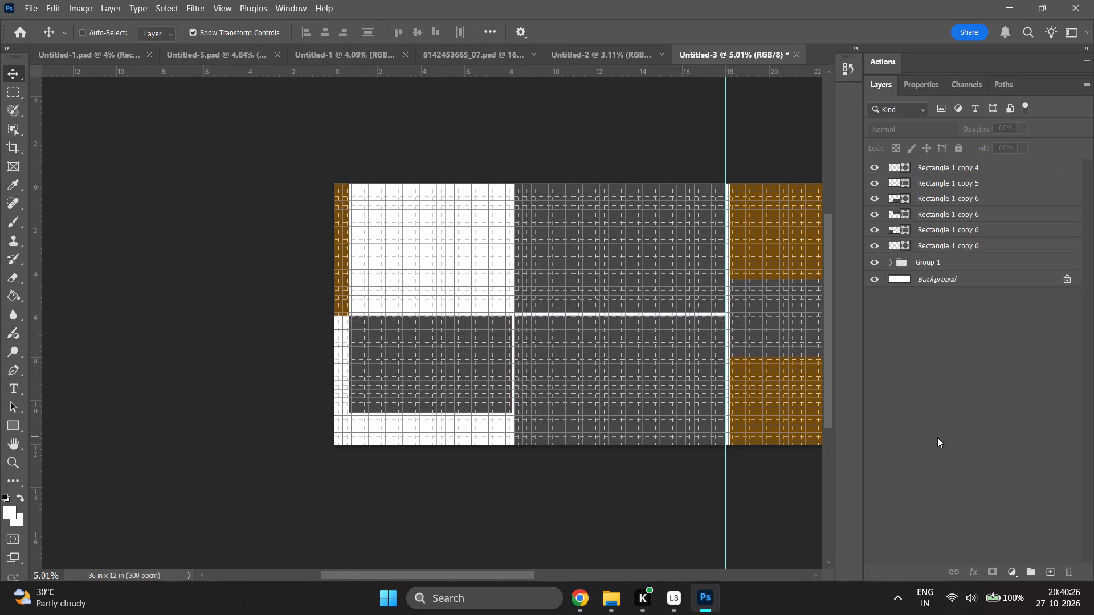
{"action": "scroll", "coordinate": [688, 393], "scroll_direction": "down", "scroll_amount": 7, "text": "alt"}
{"action": "scroll", "coordinate": [684, 396], "scroll_direction": "down", "scroll_amount": 18, "text": "ctrl"}
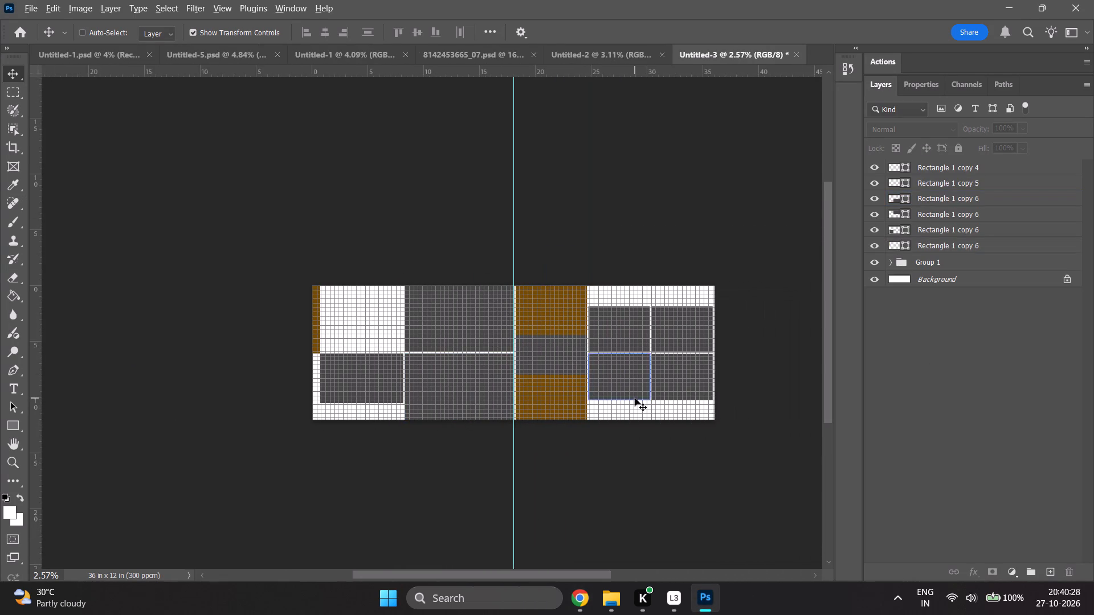
{"action": "scroll", "coordinate": [634, 397], "scroll_direction": "up", "scroll_amount": 8, "text": "alt"}
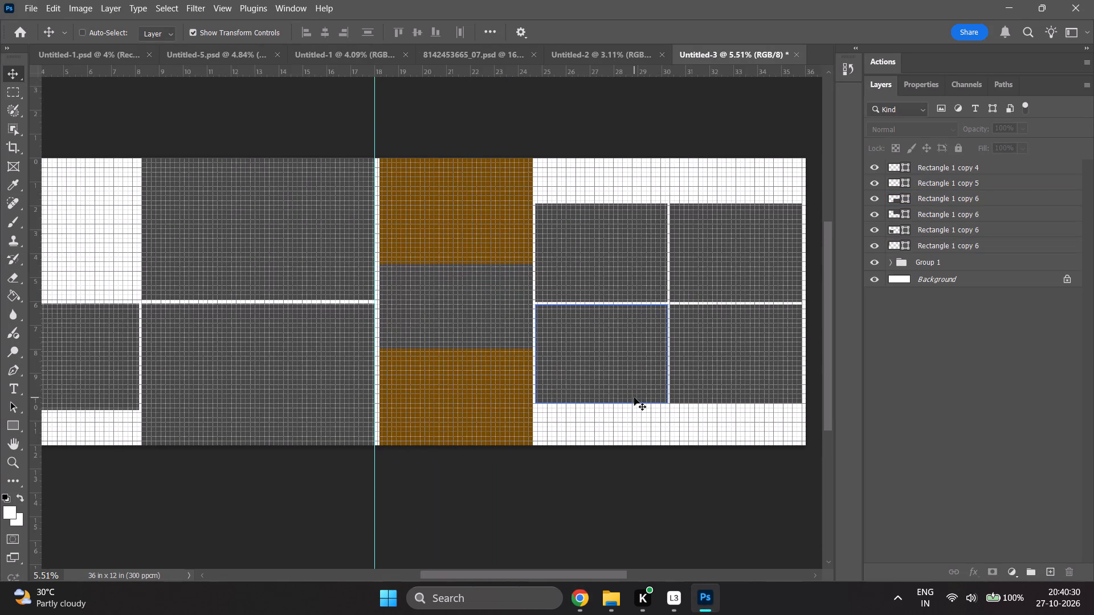
Review the finished Untitled-3 spread against the layouts in the other open documents, including Untitled-1 and Untitled-2.
{"action": "scroll", "coordinate": [476, 428], "scroll_direction": "down", "scroll_amount": 1, "text": "alt"}
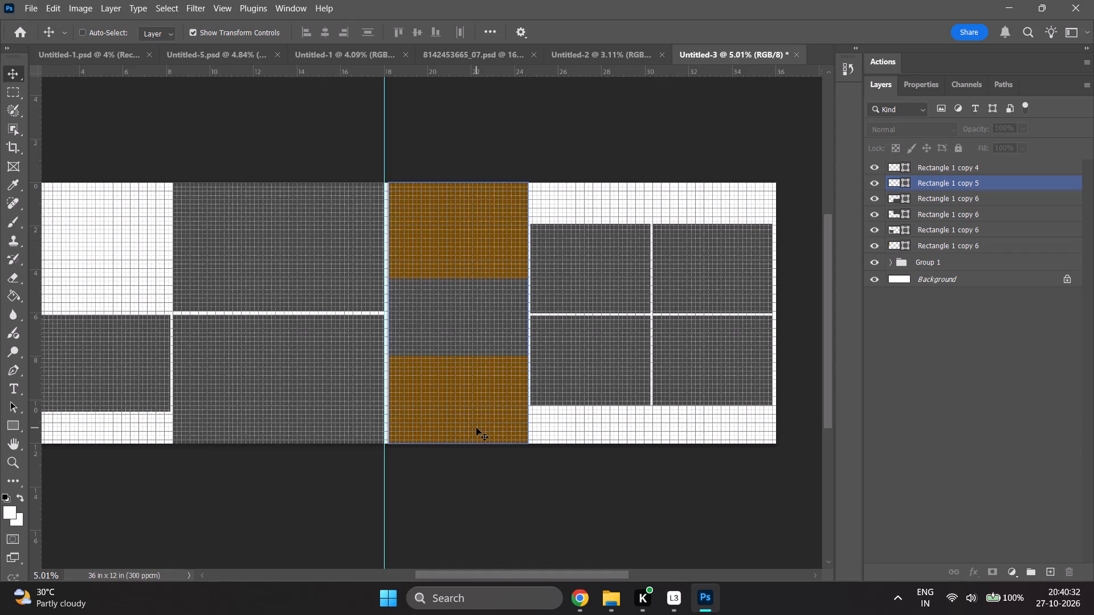
{"action": "scroll", "coordinate": [476, 428], "scroll_direction": "down", "scroll_amount": 1, "text": "alt"}
{"action": "scroll", "coordinate": [479, 425], "scroll_direction": "up", "scroll_amount": 8, "text": "ctrl"}
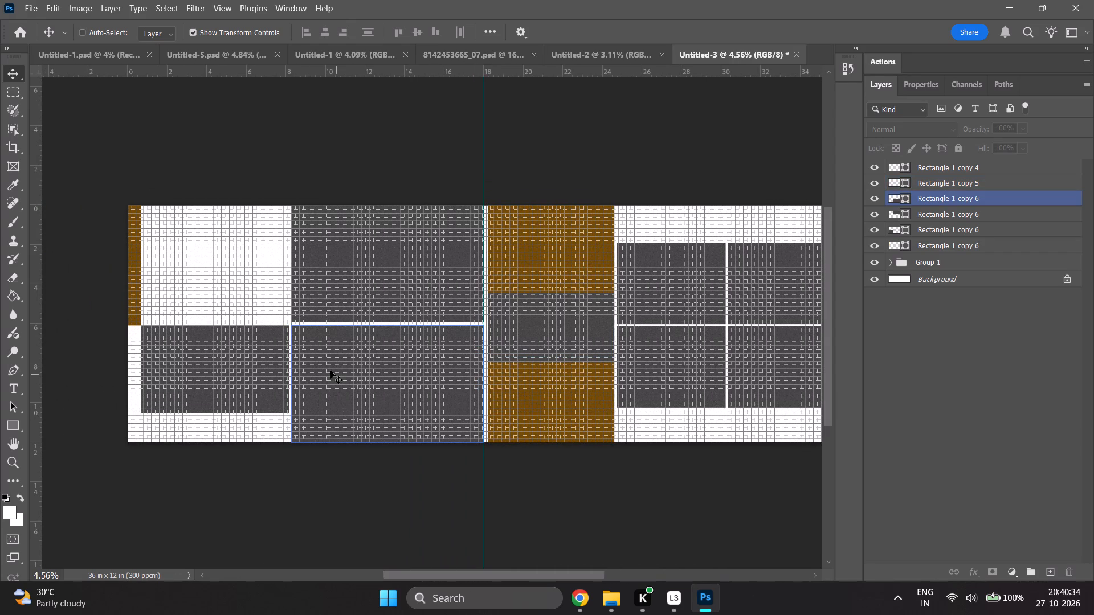
{"action": "scroll", "coordinate": [92, 54], "scroll_direction": "up", "scroll_amount": 4}
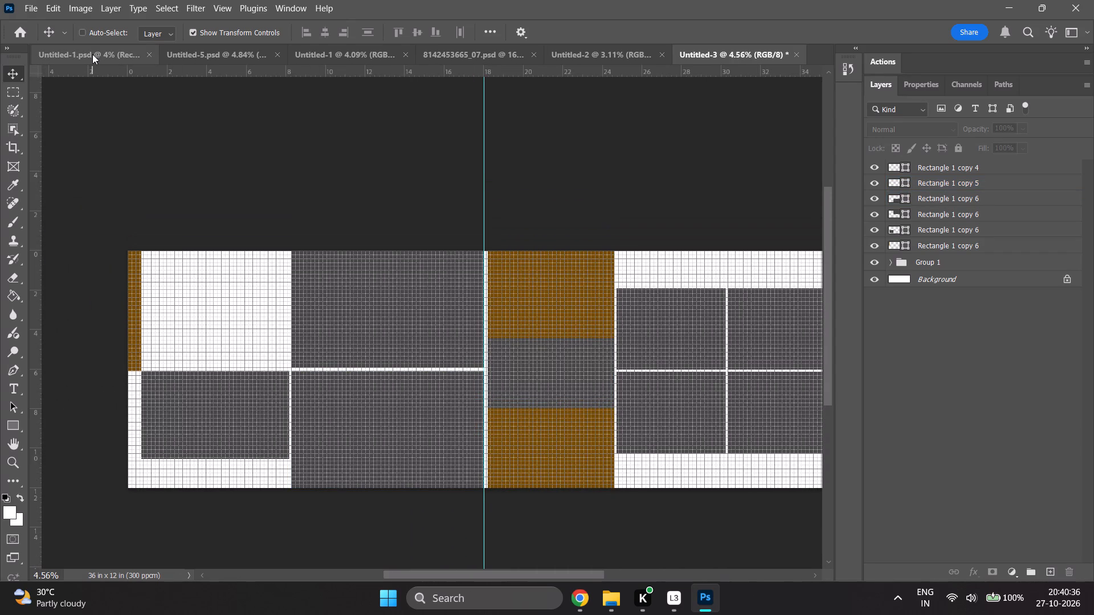
{"action": "left_click", "coordinate": [92, 54]}
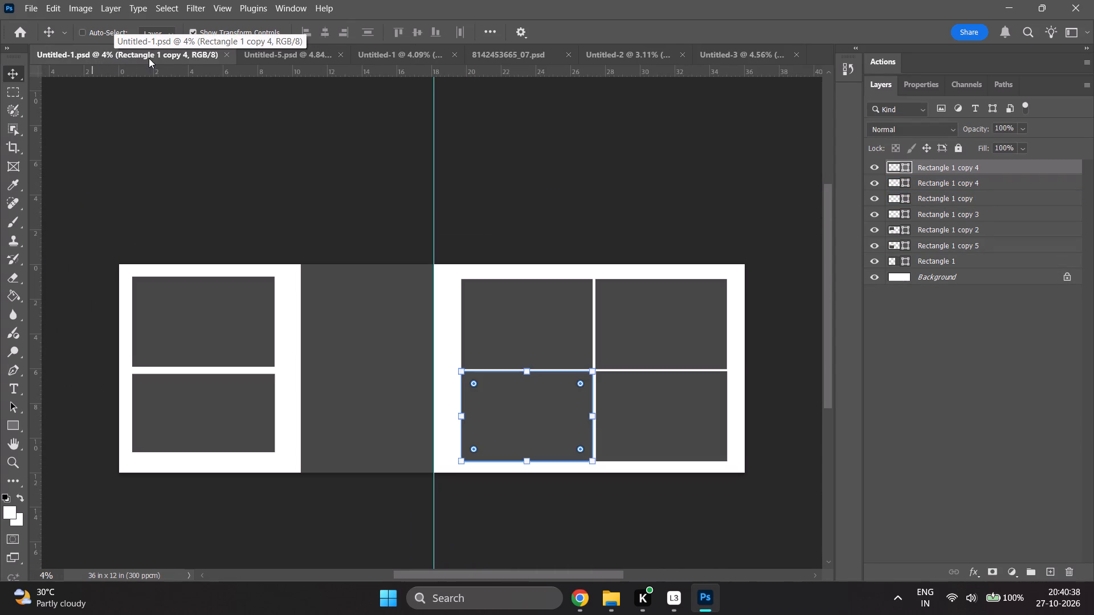
{"action": "left_click", "coordinate": [292, 58]}
{"action": "left_click", "coordinate": [387, 54]}
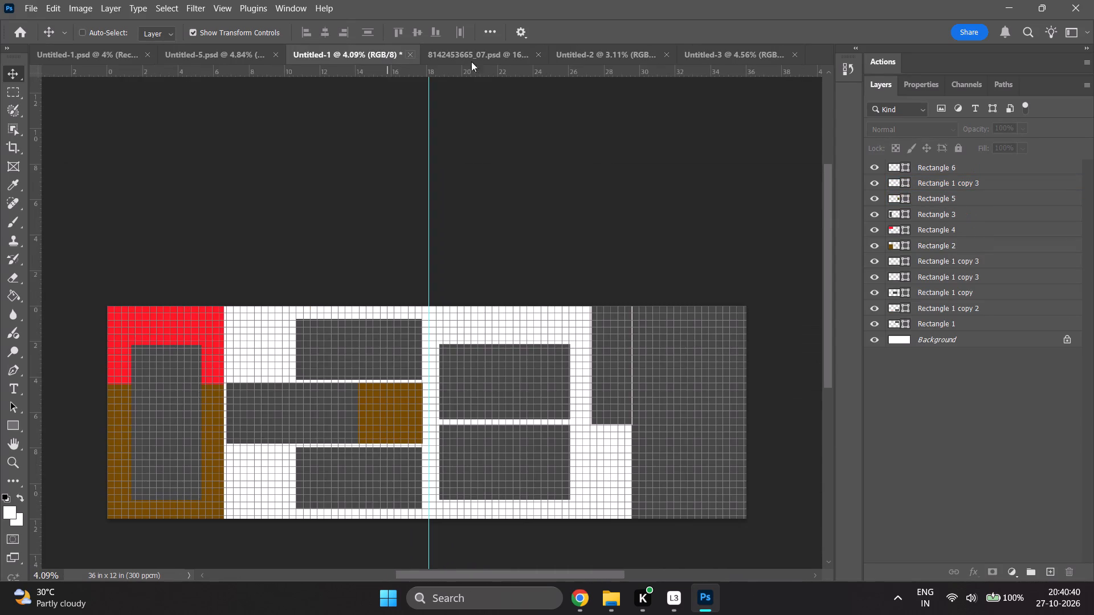
{"action": "left_click", "coordinate": [489, 61]}
{"action": "left_click", "coordinate": [582, 47]}
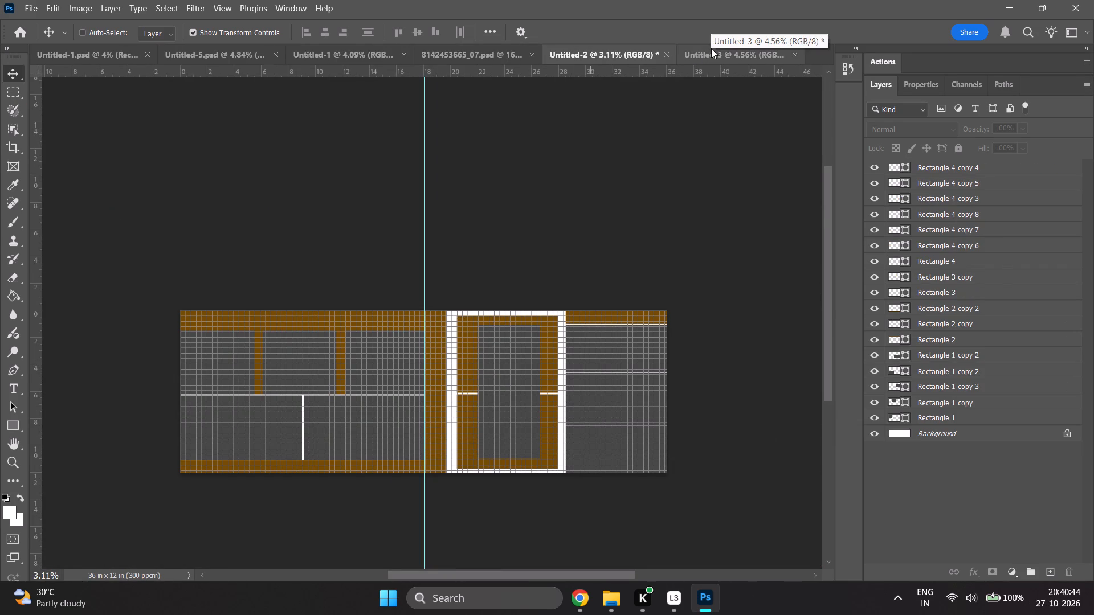
{"action": "left_click", "coordinate": [711, 48]}
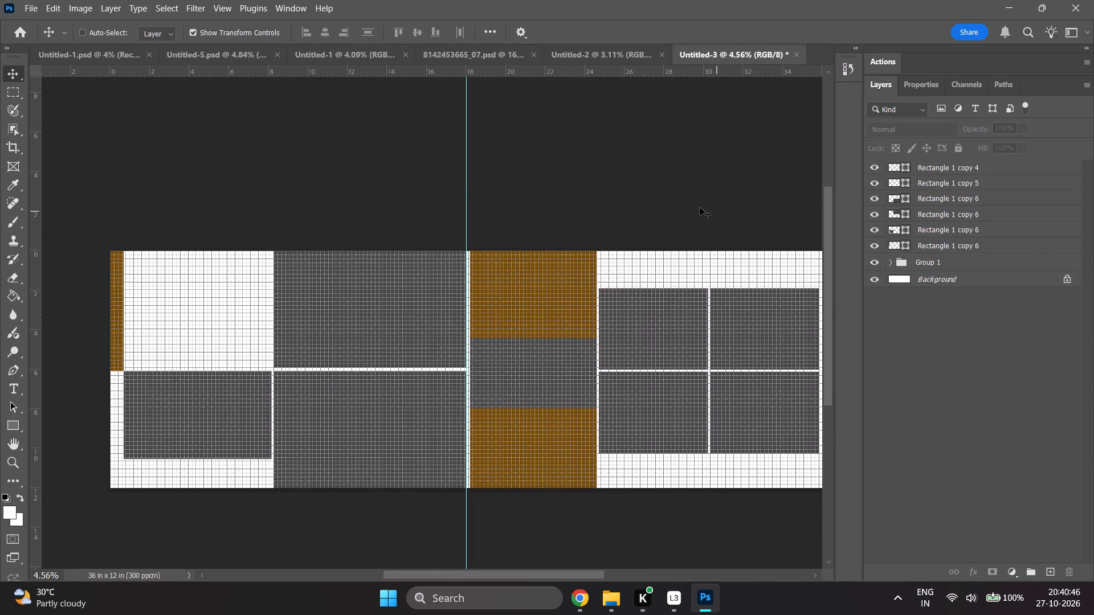
Create a new blank 36 x 12 inch document at 300 ppi for the next album spread.
{"action": "left_click", "coordinate": [14, 28]}
{"action": "left_click", "coordinate": [49, 103]}
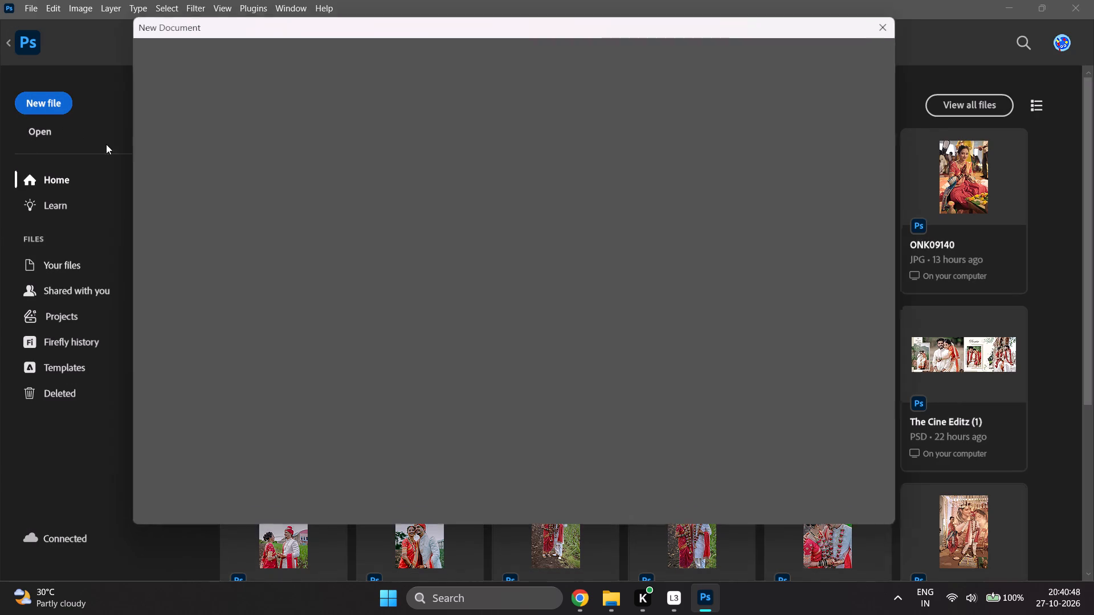
{"action": "left_click", "coordinate": [808, 486]}
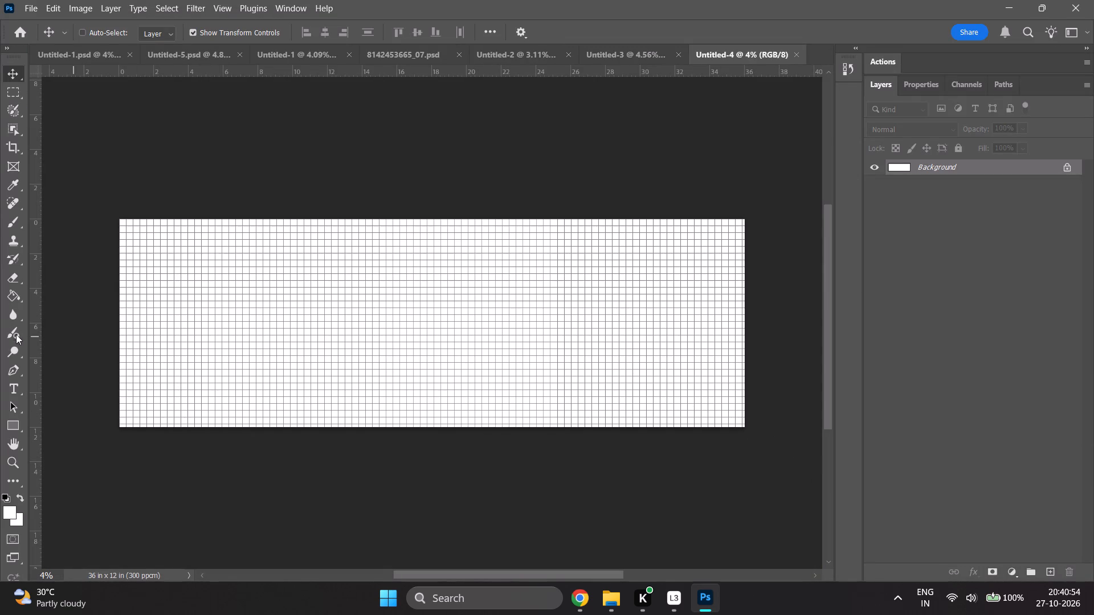
Add a vertical guide at about 18 inches, marking the centre fold of the new spread.
{"action": "left_click_drag", "start_coordinate": [31, 333], "coordinate": [427, 339]}
{"action": "left_click", "coordinate": [427, 339]}
{"action": "scroll", "coordinate": [429, 340], "scroll_direction": "up", "scroll_amount": 3, "text": "shift"}
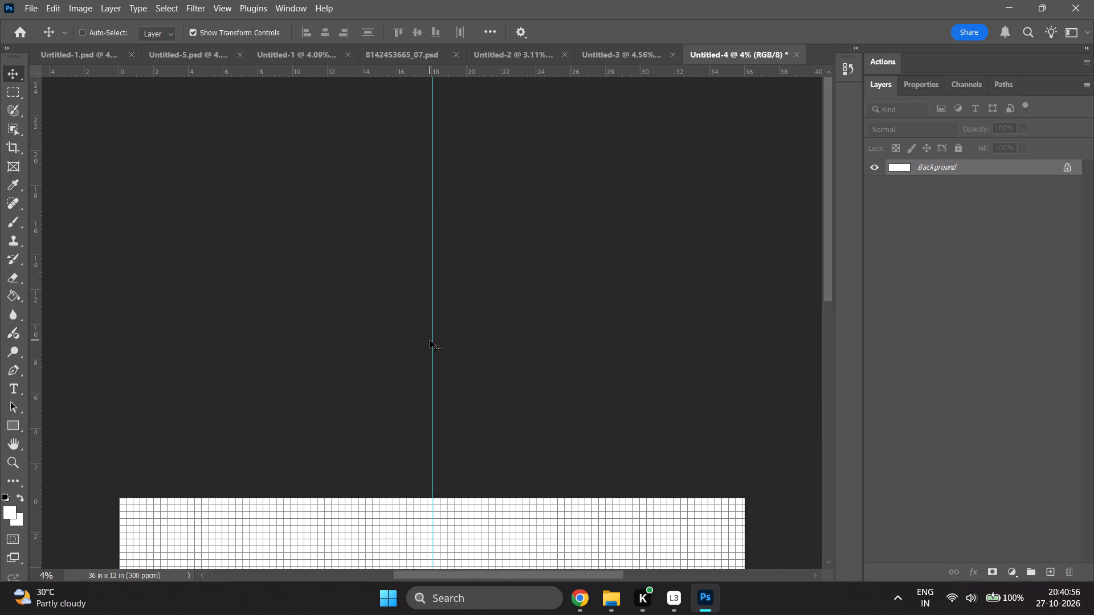
{"action": "scroll", "coordinate": [430, 340], "scroll_direction": "up", "scroll_amount": 2, "text": "shift"}
{"action": "scroll", "coordinate": [431, 340], "scroll_direction": "down", "scroll_amount": 20}
{"action": "scroll", "coordinate": [431, 340], "scroll_direction": "down", "scroll_amount": 4}
{"action": "scroll", "coordinate": [415, 407], "scroll_direction": "up", "scroll_amount": 4, "text": "ctrl"}
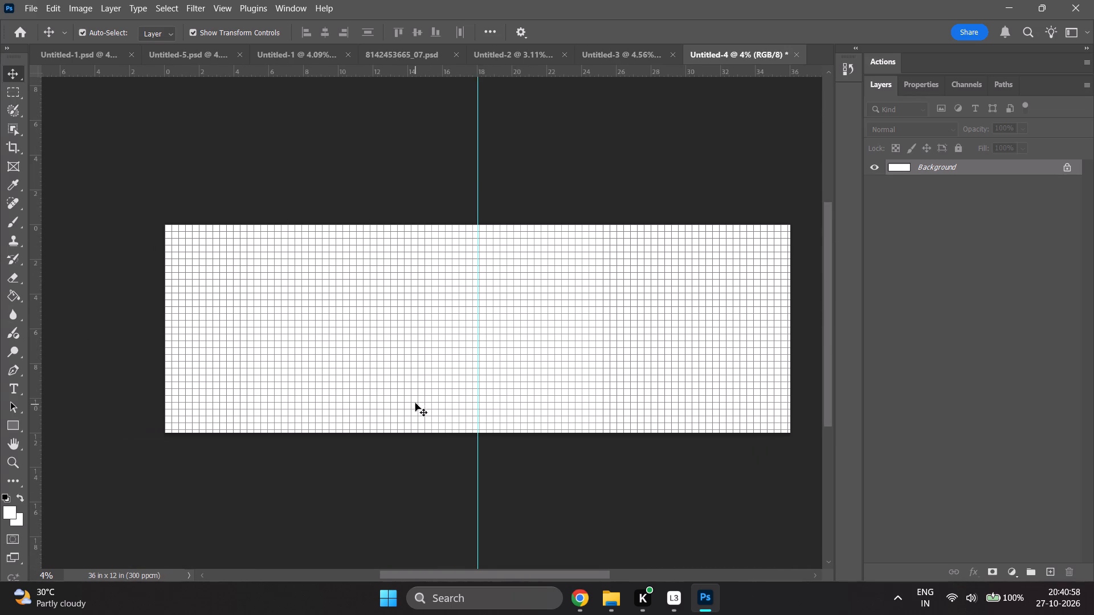
{"action": "scroll", "coordinate": [428, 392], "scroll_direction": "down", "scroll_amount": 9, "text": "ctrl"}
{"action": "scroll", "coordinate": [372, 378], "scroll_direction": "up", "scroll_amount": 11, "text": "alt"}
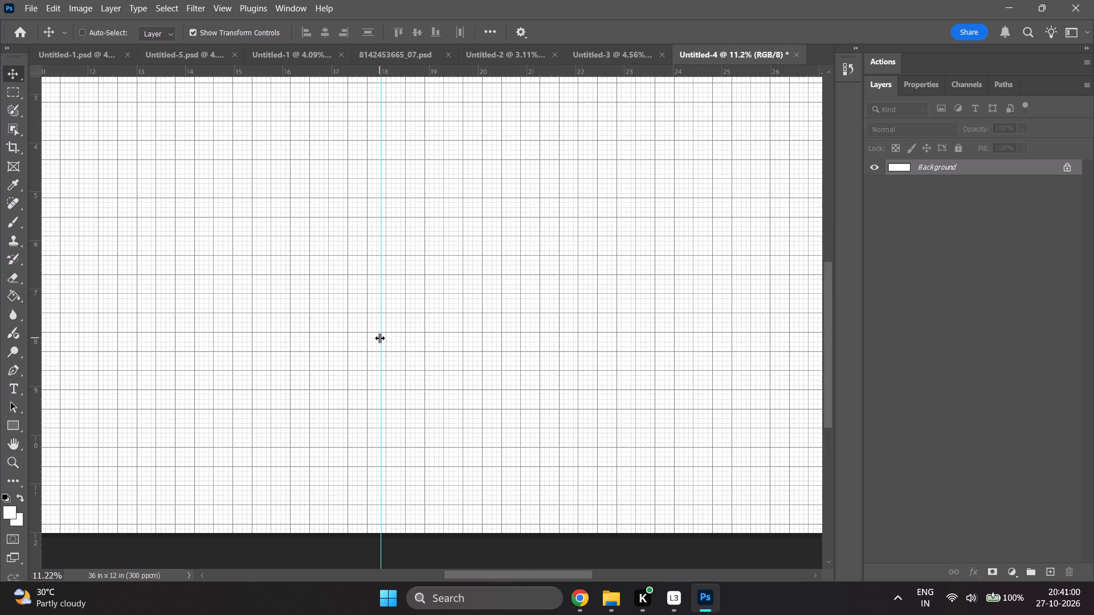
Zoom in on the centre guide and fine-tune its position to about 18.1 inches.
{"action": "left_click", "coordinate": [379, 338], "text": "shift"}
{"action": "scroll", "coordinate": [383, 337], "scroll_direction": "down", "scroll_amount": 9, "text": "alt"}
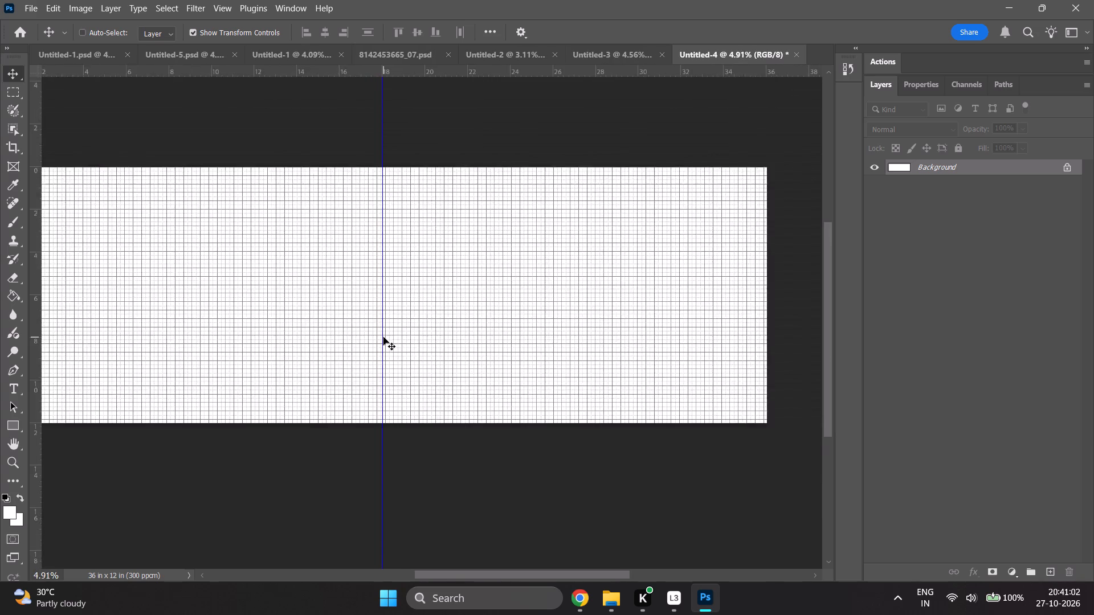
{"action": "scroll", "coordinate": [383, 337], "scroll_direction": "down", "scroll_amount": 2, "text": "alt"}
{"action": "scroll", "coordinate": [383, 337], "scroll_direction": "up", "scroll_amount": 4}
{"action": "scroll", "coordinate": [383, 342], "scroll_direction": "up", "scroll_amount": 4, "text": "shift"}
{"action": "scroll", "coordinate": [383, 342], "scroll_direction": "down", "scroll_amount": 5}
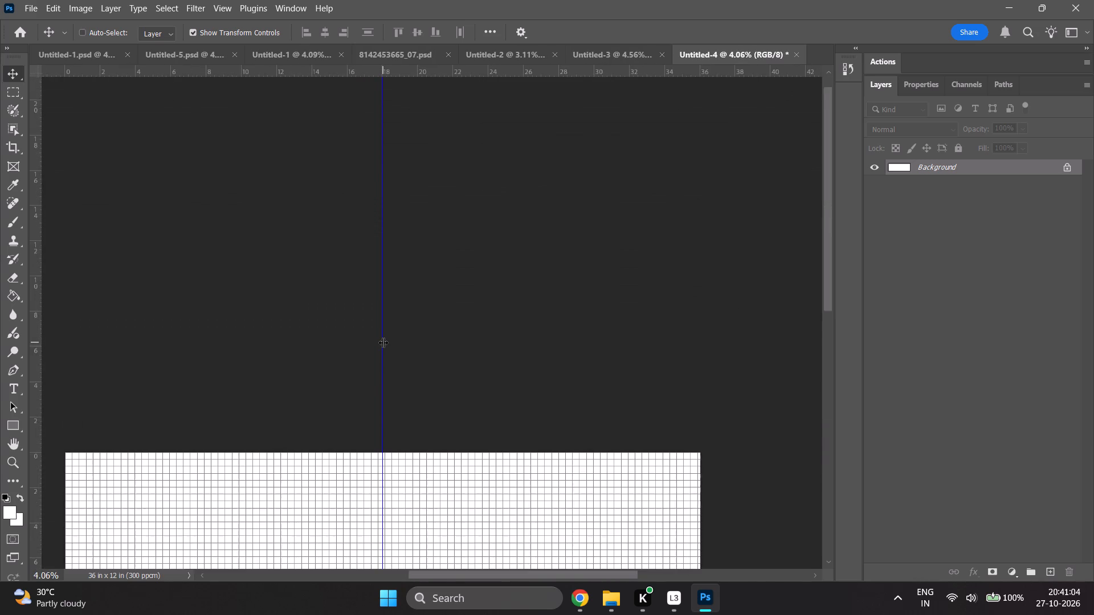
{"action": "scroll", "coordinate": [383, 342], "scroll_direction": "up", "scroll_amount": 1}
{"action": "scroll", "coordinate": [383, 342], "scroll_direction": "down", "scroll_amount": 18}
{"action": "scroll", "coordinate": [382, 400], "scroll_direction": "up", "scroll_amount": 18, "text": "alt"}
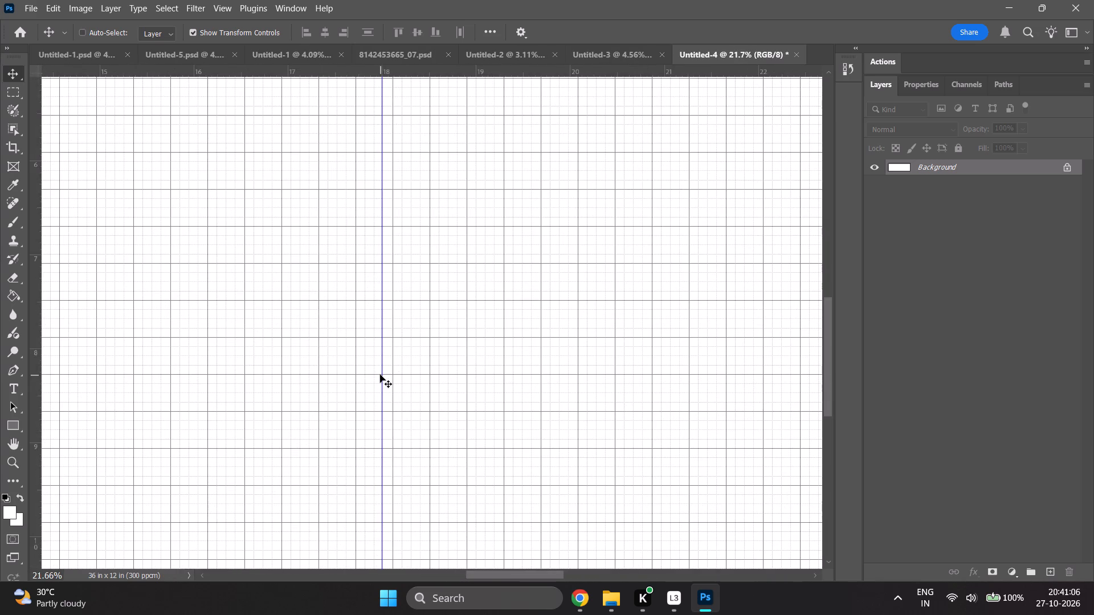
{"action": "left_click_drag", "start_coordinate": [381, 370], "coordinate": [388, 372], "text": "shift"}
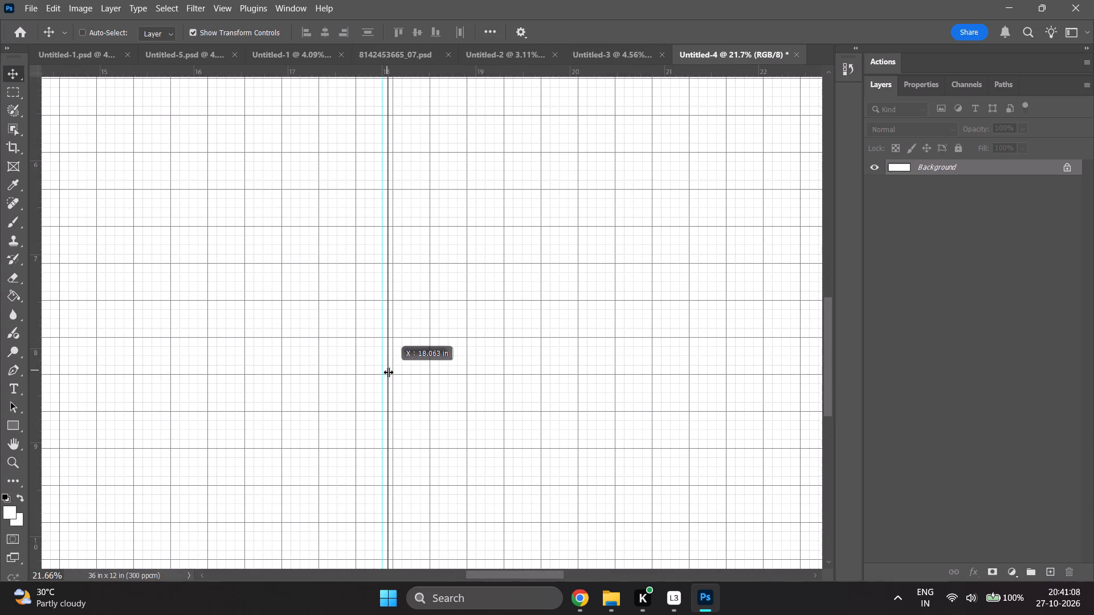
{"action": "left_click_drag", "start_coordinate": [388, 372], "coordinate": [394, 375], "text": "shift"}
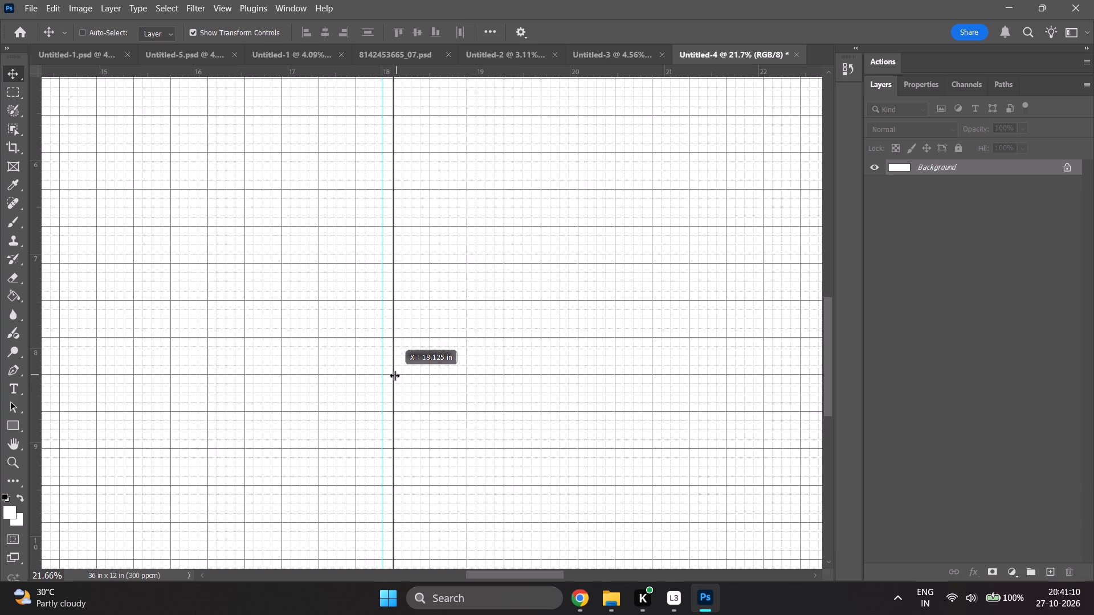
{"action": "left_click_drag", "start_coordinate": [394, 375], "coordinate": [382, 378], "text": "shift"}
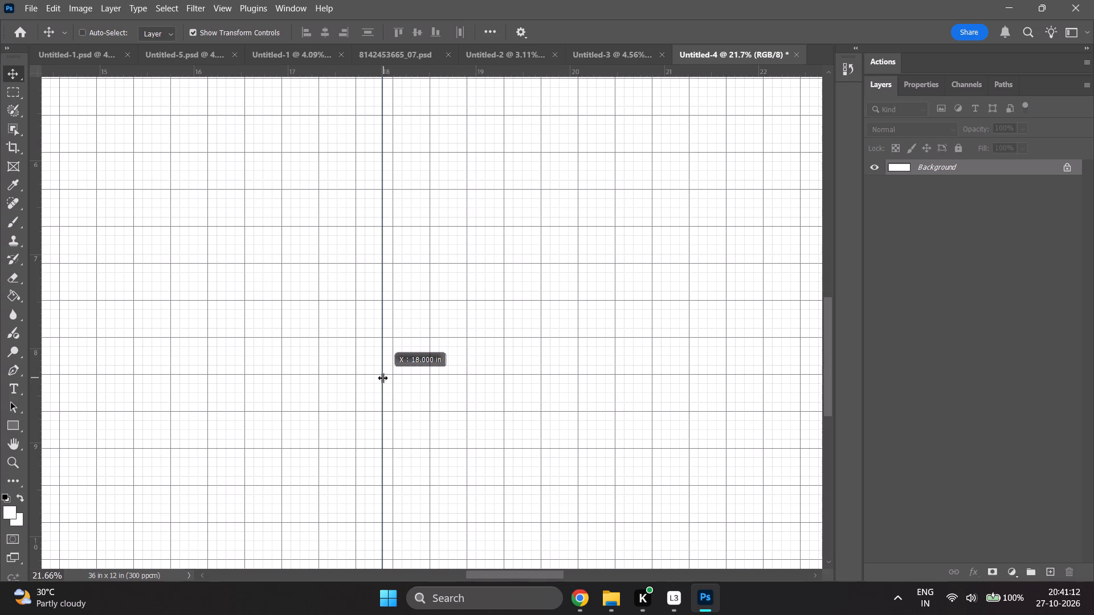
{"action": "left_click_drag", "start_coordinate": [382, 378], "coordinate": [395, 379], "text": "shift"}
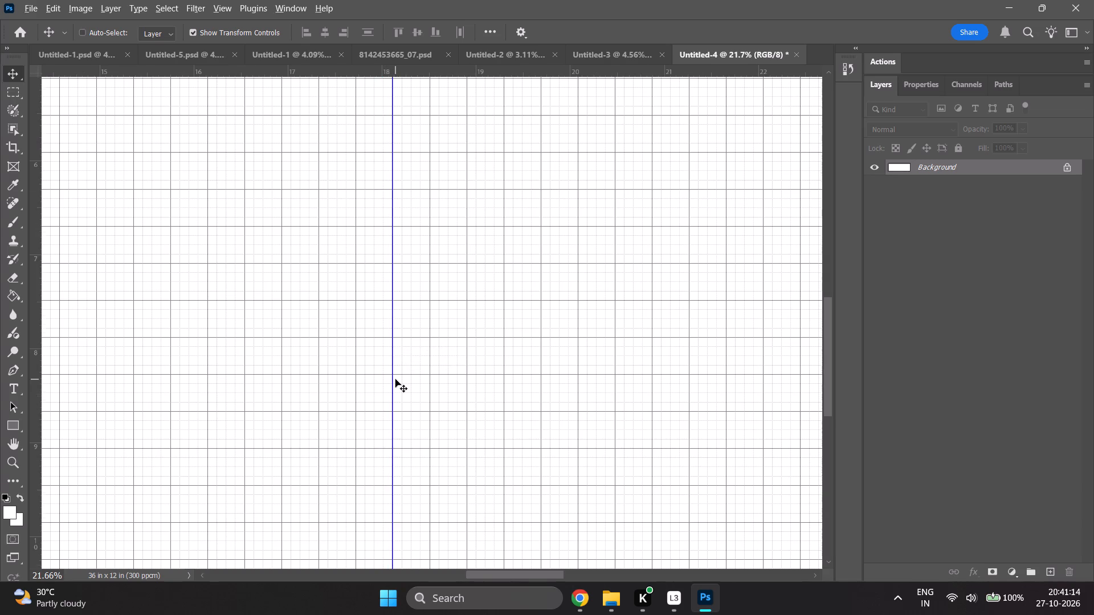
{"action": "scroll", "coordinate": [395, 379], "scroll_direction": "down", "scroll_amount": 16, "text": "alt"}
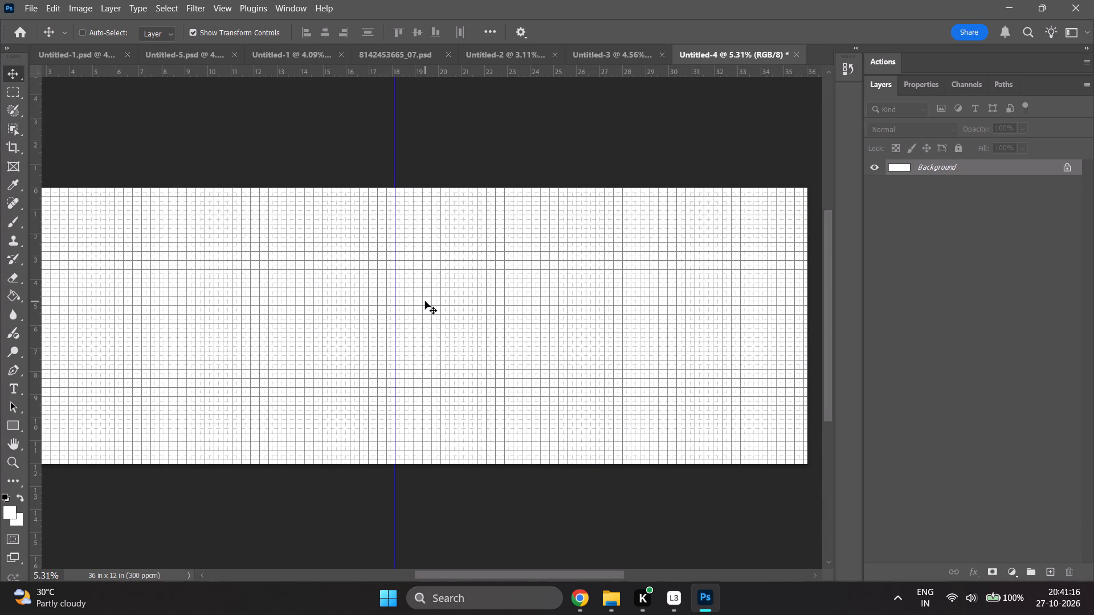
{"action": "scroll", "coordinate": [425, 301], "scroll_direction": "down", "scroll_amount": 1, "text": "ctrl"}
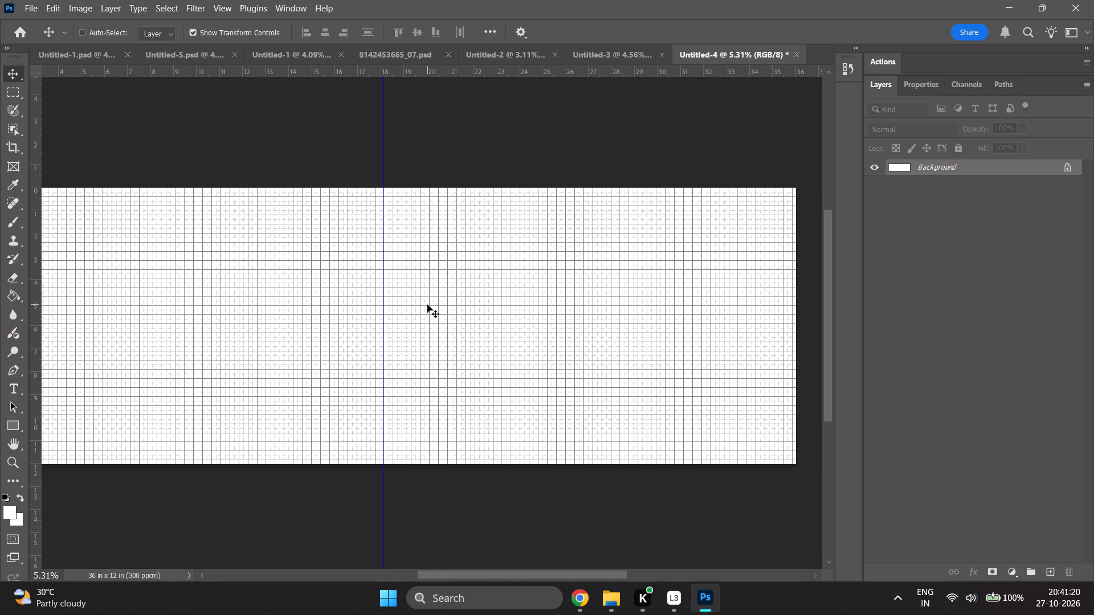
Activate the Rectangle tool in shape mode for the blank spread.
{"action": "type", "text": "ss"}
{"action": "scroll", "coordinate": [357, 247], "scroll_direction": "down", "scroll_amount": 1}
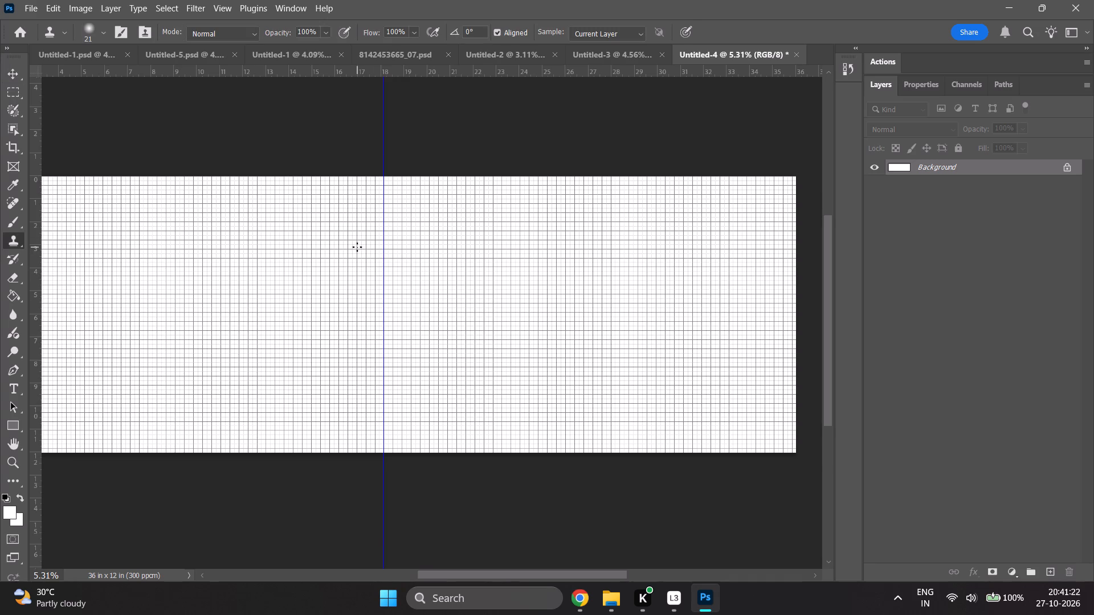
{"action": "scroll", "coordinate": [357, 247], "scroll_direction": "down", "scroll_amount": 1}
{"action": "scroll", "coordinate": [357, 249], "scroll_direction": "down", "scroll_amount": 2, "text": "alt"}
{"action": "scroll", "coordinate": [390, 247], "scroll_direction": "up", "scroll_amount": 2, "text": "ctrl"}
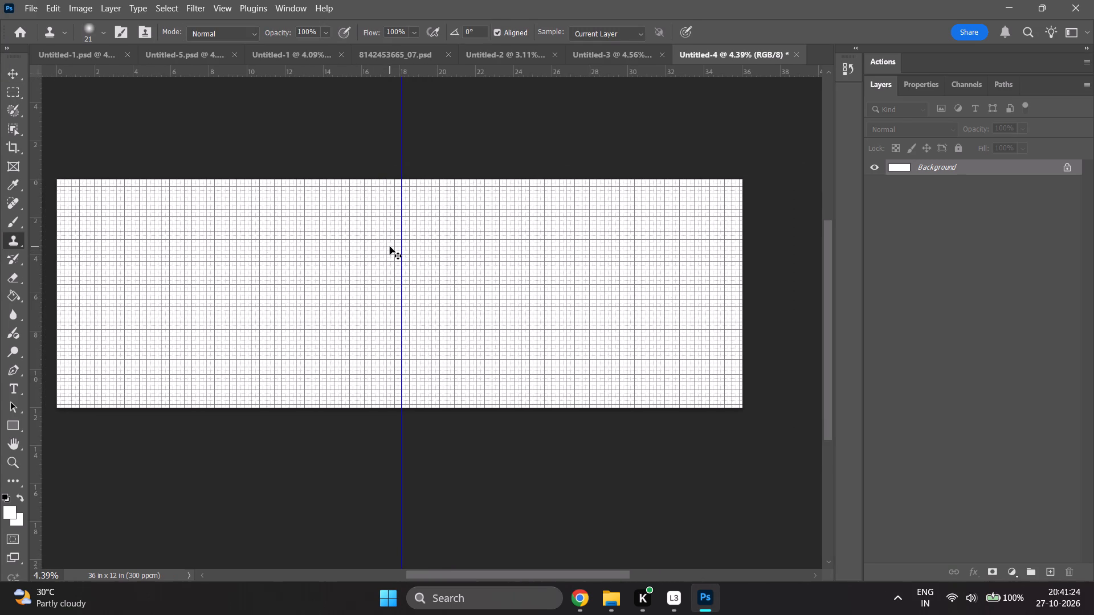
{"action": "scroll", "coordinate": [390, 248], "scroll_direction": "down", "scroll_amount": 1, "text": "ctrl"}
{"action": "key", "text": "u"}
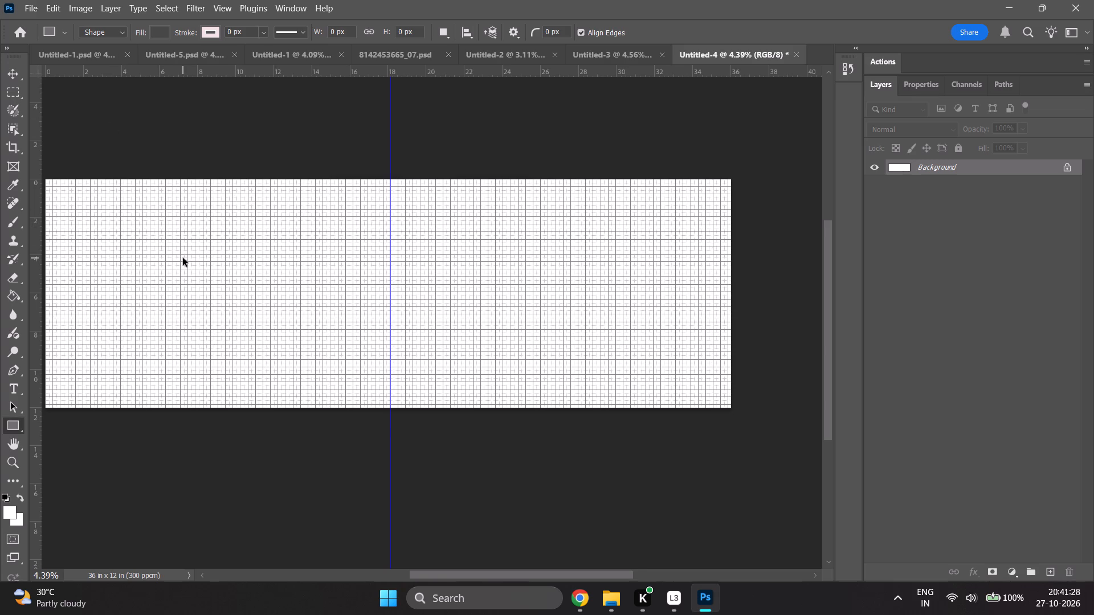
{"action": "scroll", "coordinate": [183, 258], "scroll_direction": "up", "scroll_amount": 1, "text": "ctrl"}
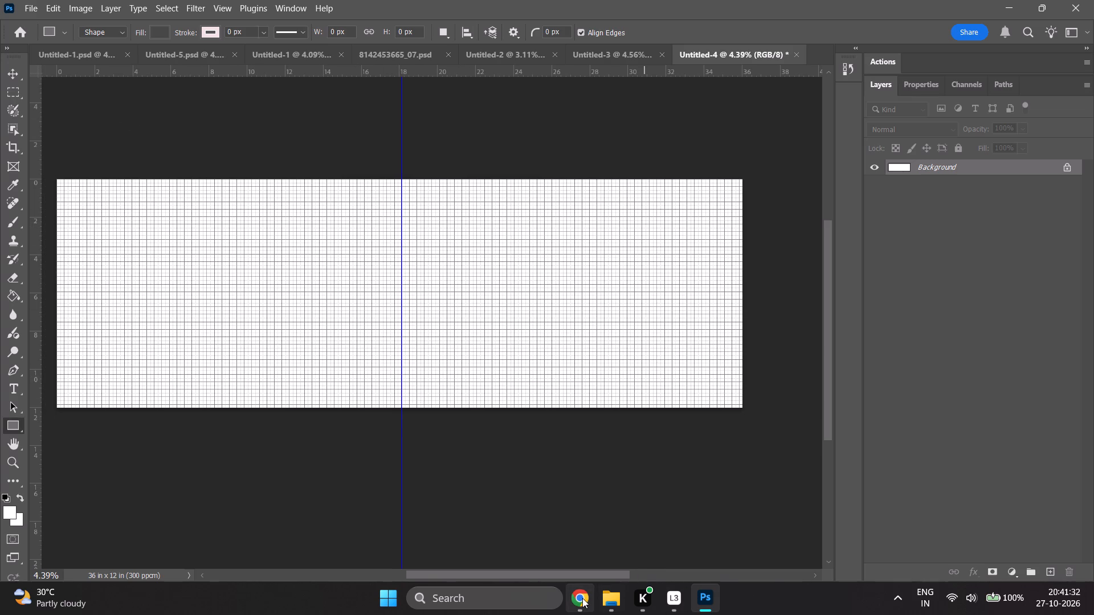
Switch to File Explorer and examine the photos in folder 10 of the trd download folder, checking their number and orientation.
{"action": "left_click", "coordinate": [613, 598]}
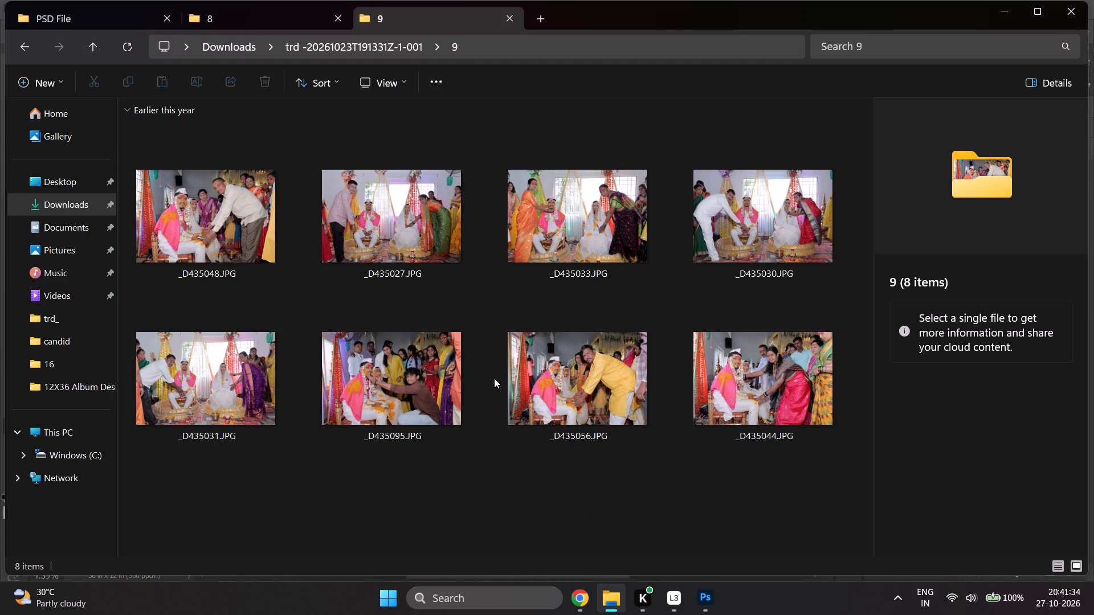
{"action": "left_click", "coordinate": [544, 20]}
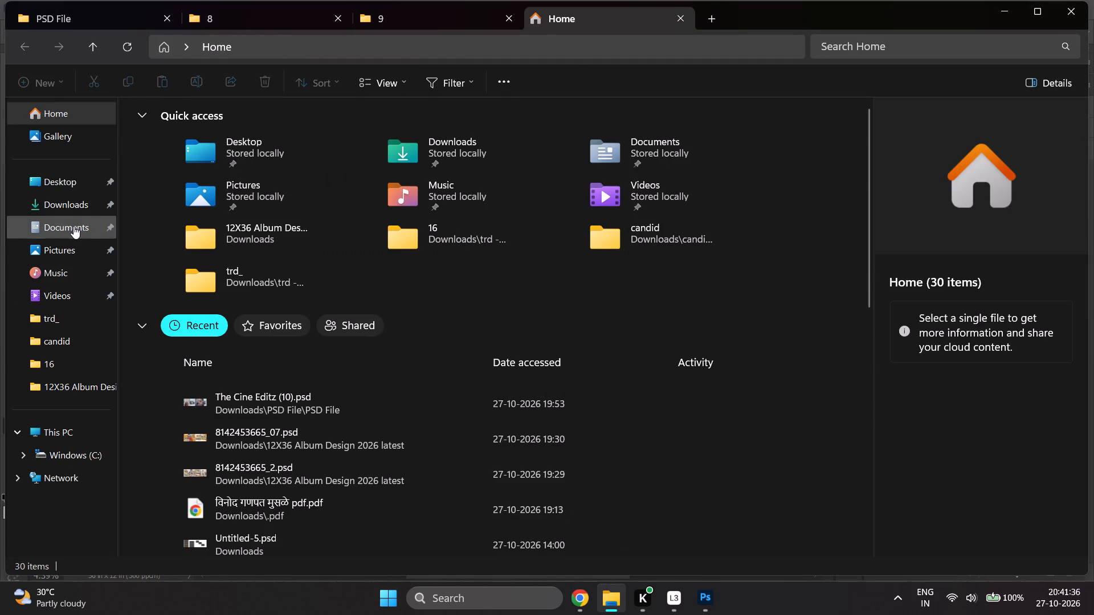
{"action": "left_click", "coordinate": [74, 226]}
{"action": "left_click", "coordinate": [73, 209]}
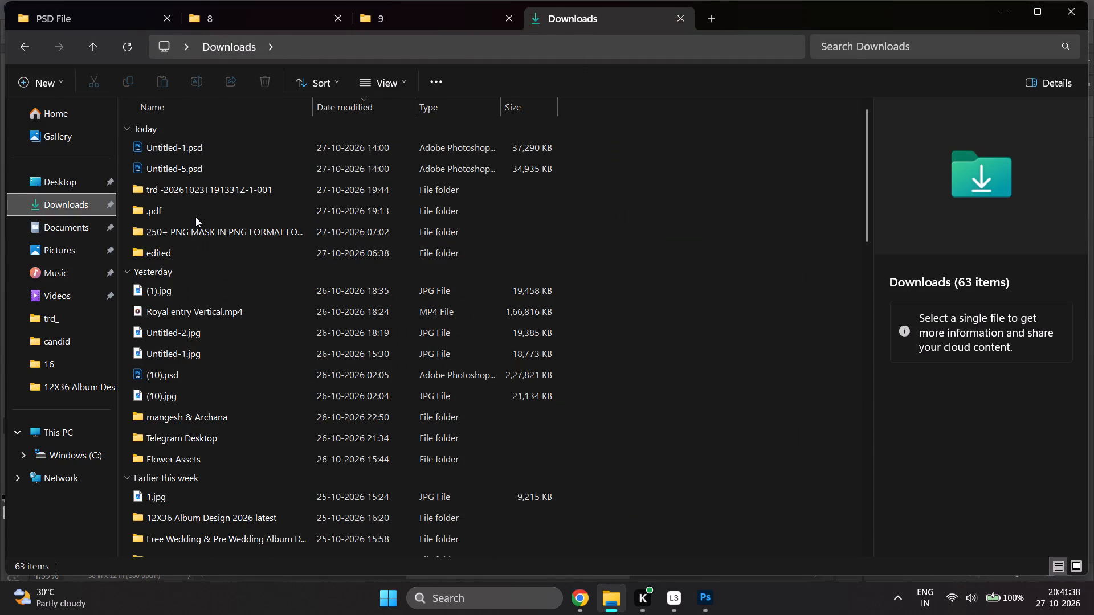
{"action": "double_click", "coordinate": [197, 193]}
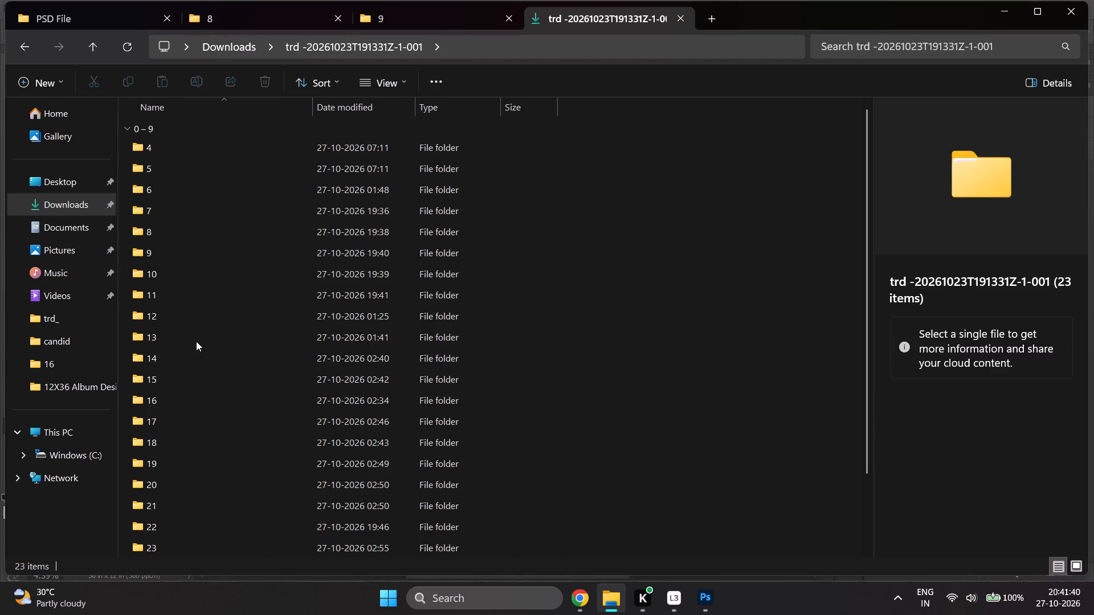
{"action": "double_click", "coordinate": [181, 268]}
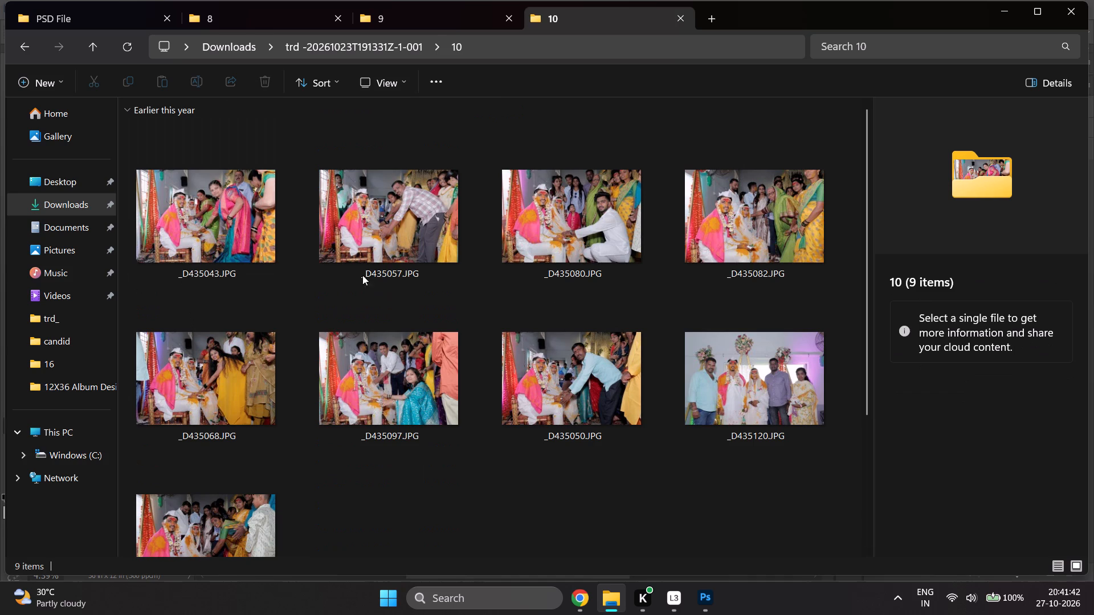
{"action": "scroll", "coordinate": [446, 399], "scroll_direction": "down", "scroll_amount": 3}
{"action": "scroll", "coordinate": [348, 430], "scroll_direction": "up", "scroll_amount": 5}
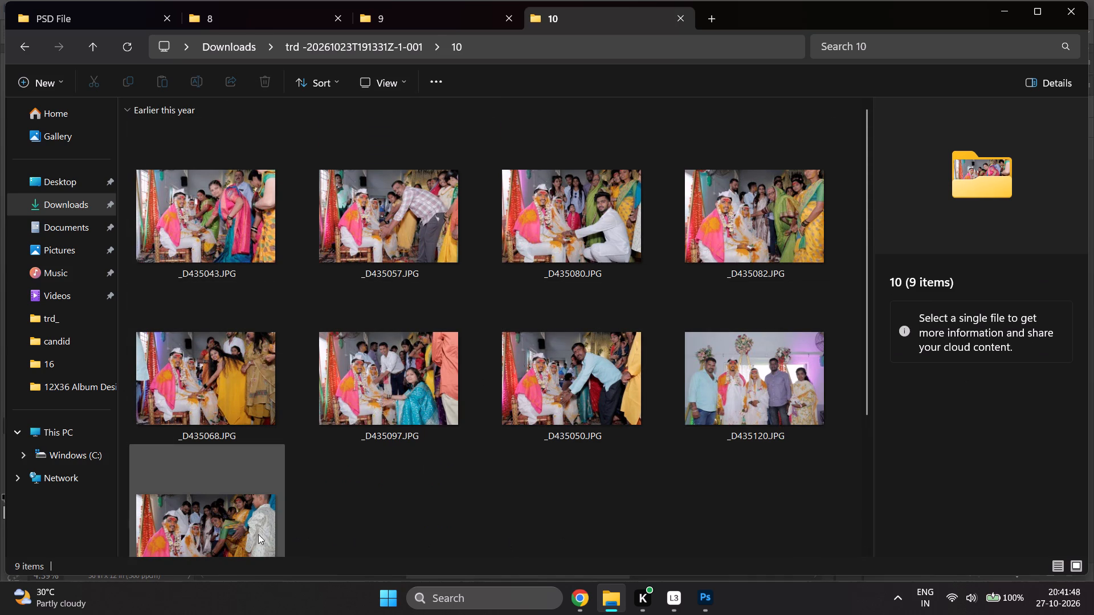
{"action": "scroll", "coordinate": [246, 505], "scroll_direction": "down", "scroll_amount": 4}
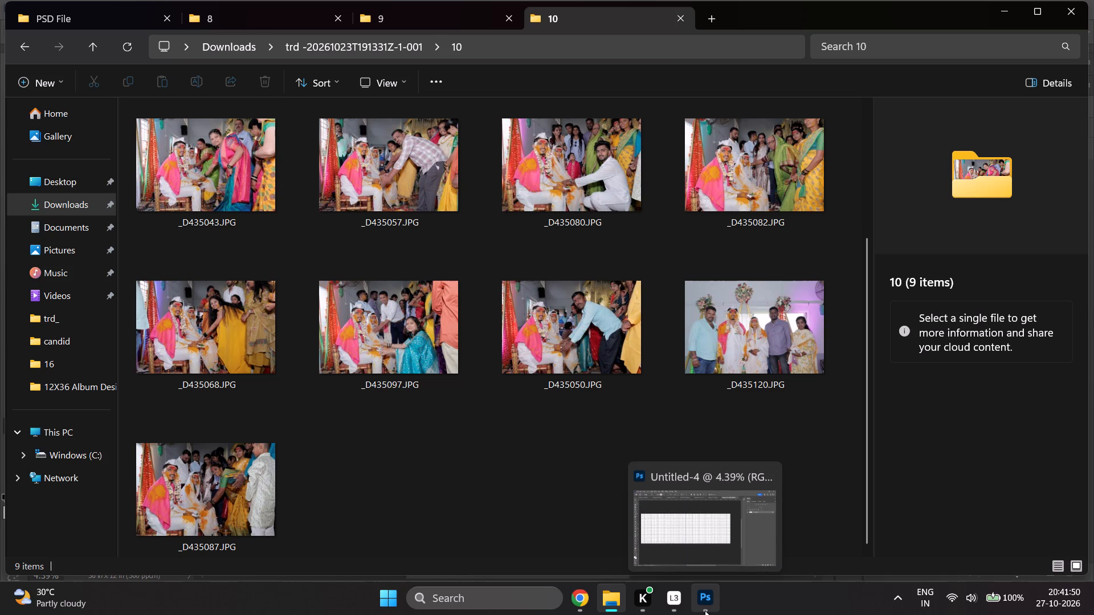
Switch to Photoshop and compare the layouts of the other open album spreads, ending back on the blank Untitled-4.
{"action": "left_click", "coordinate": [704, 534]}
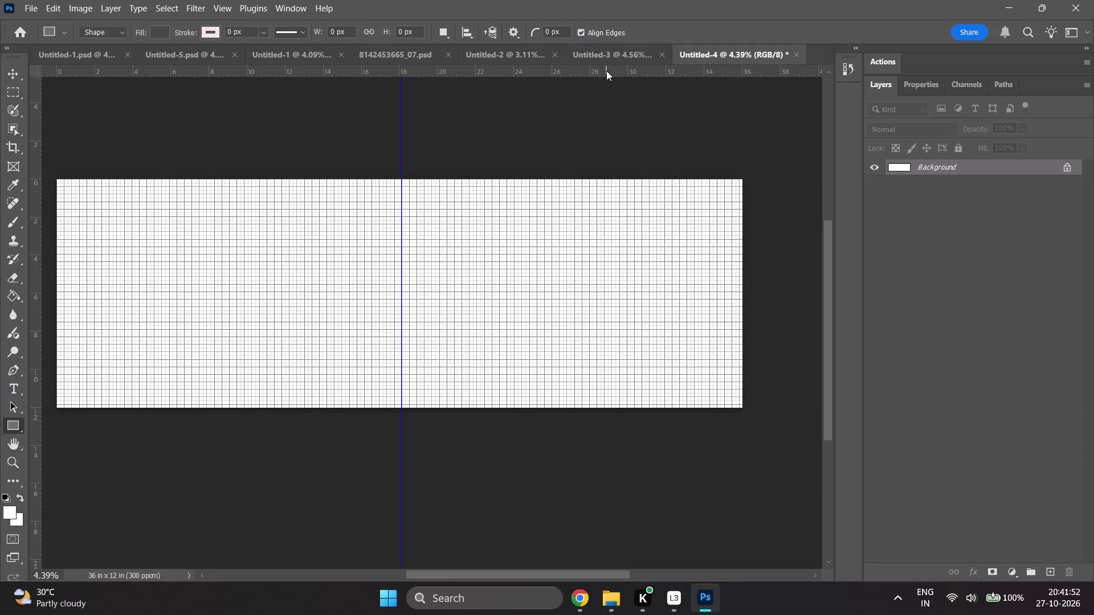
{"action": "left_click", "coordinate": [606, 58]}
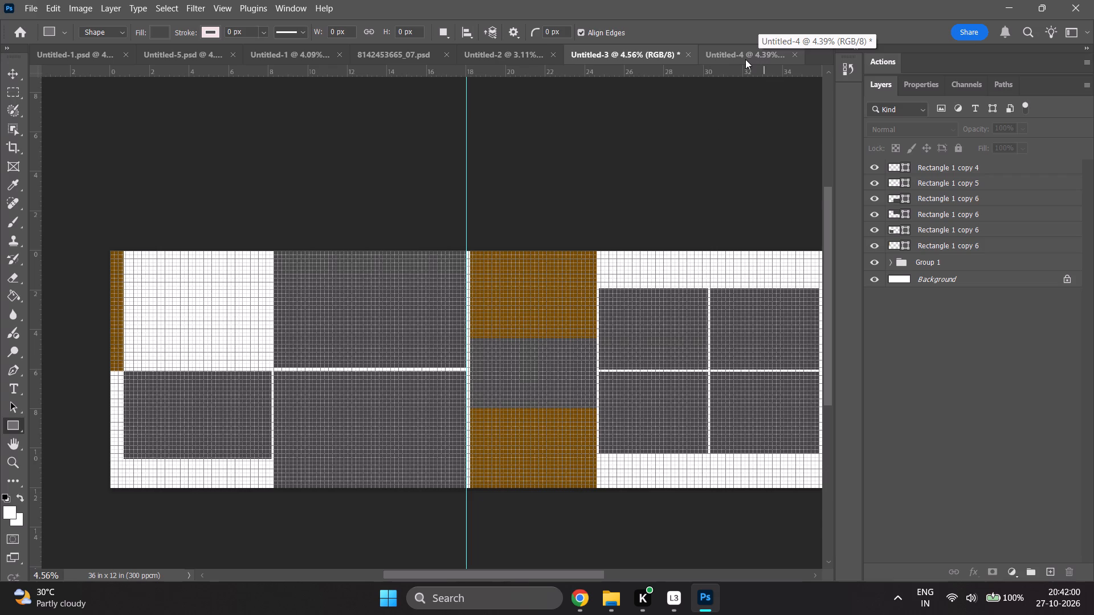
{"action": "left_click", "coordinate": [503, 55]}
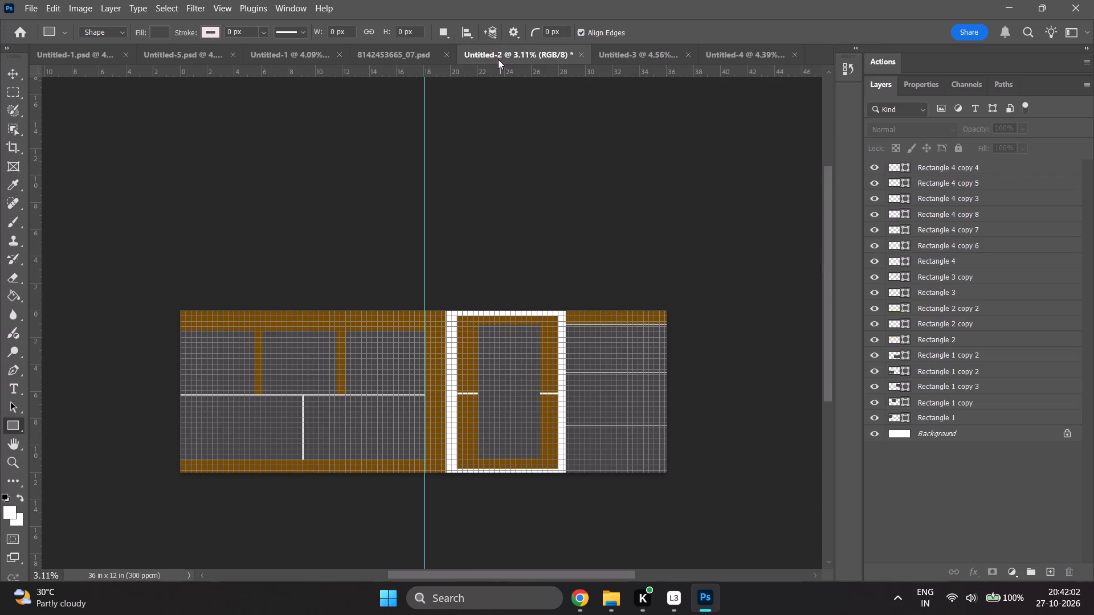
{"action": "left_click", "coordinate": [378, 50]}
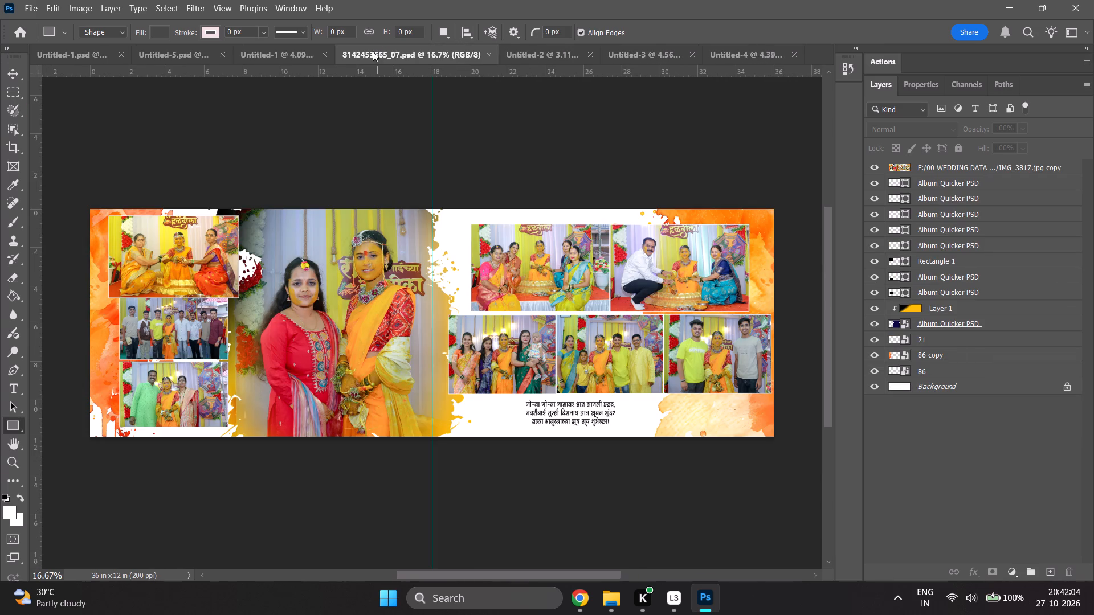
{"action": "left_click", "coordinate": [286, 58]}
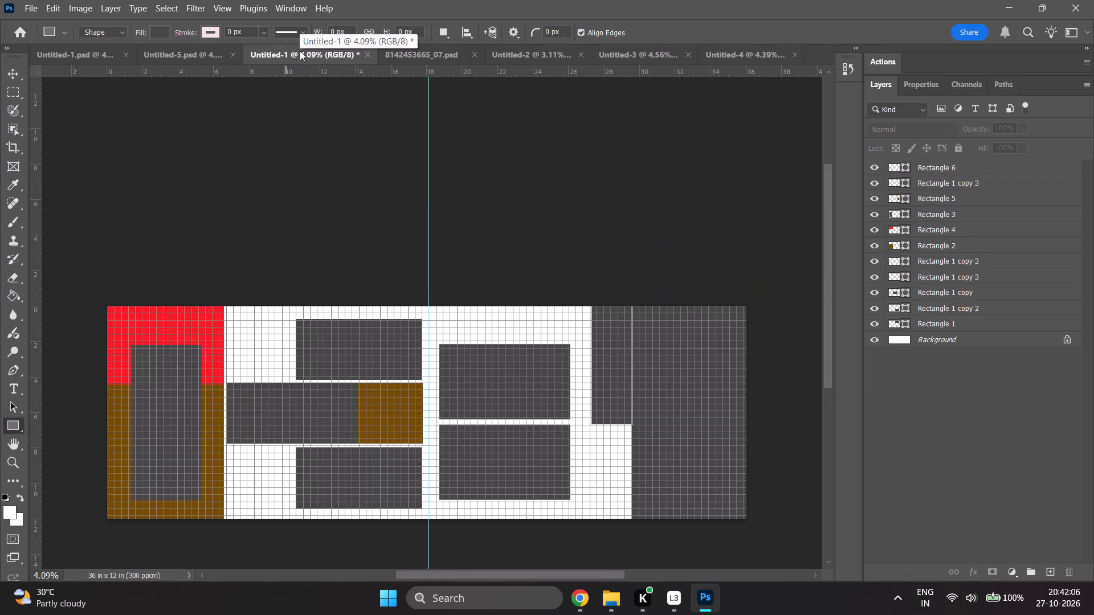
{"action": "left_click", "coordinate": [181, 54]}
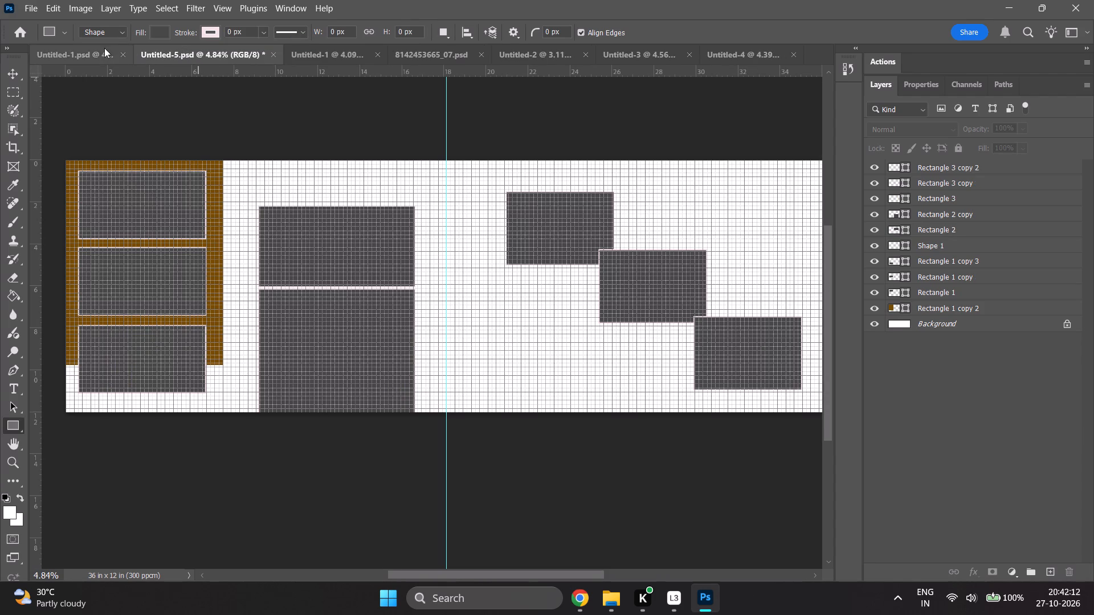
{"action": "left_click", "coordinate": [87, 46]}
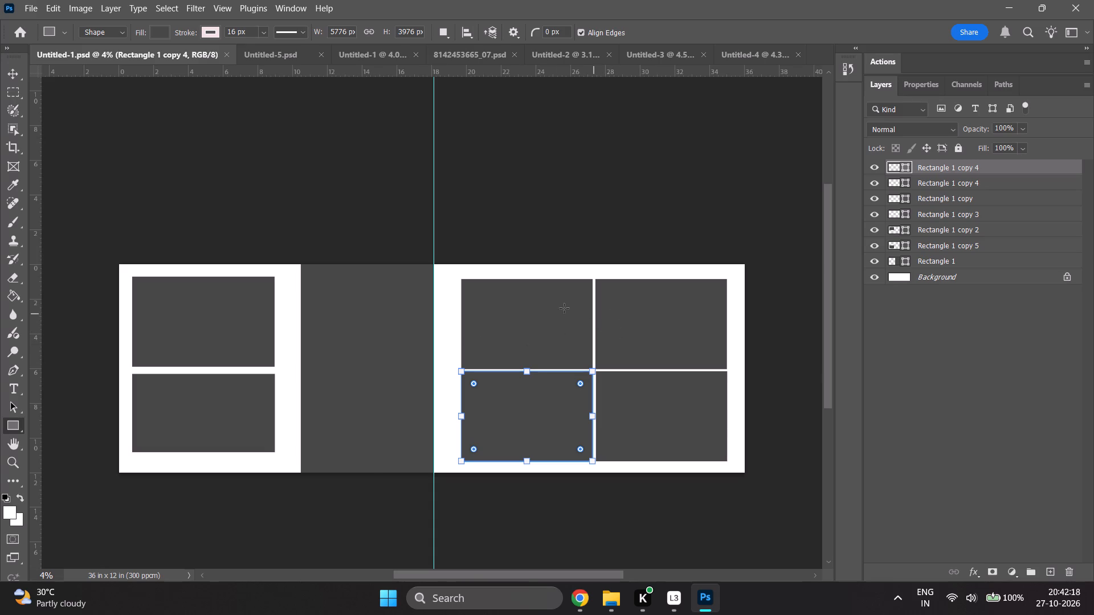
{"action": "left_click", "coordinate": [267, 63]}
{"action": "left_click", "coordinate": [341, 55]}
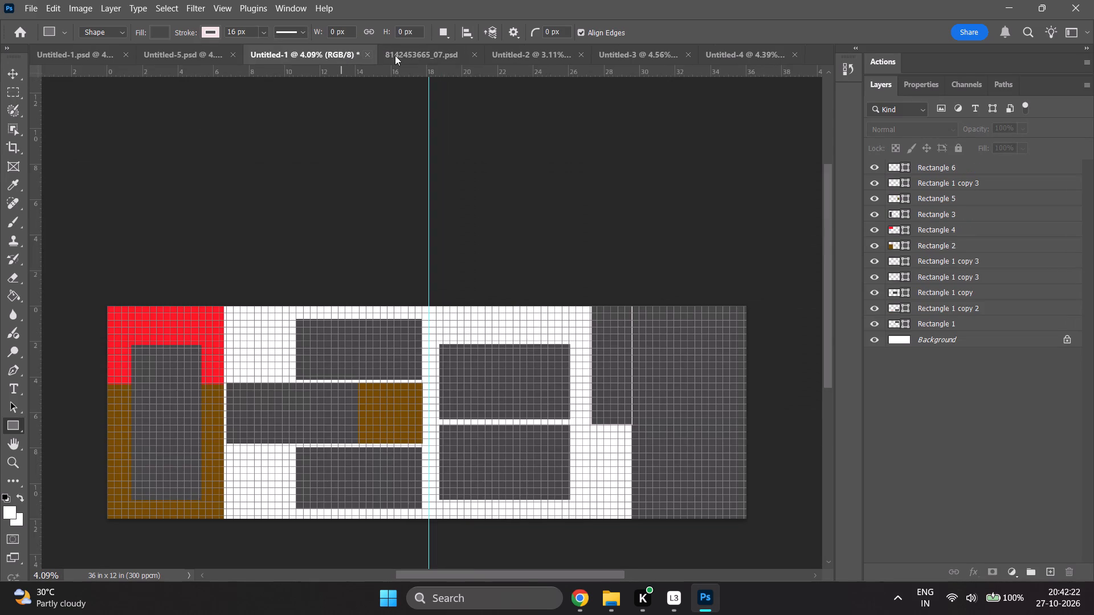
{"action": "left_click", "coordinate": [423, 55]}
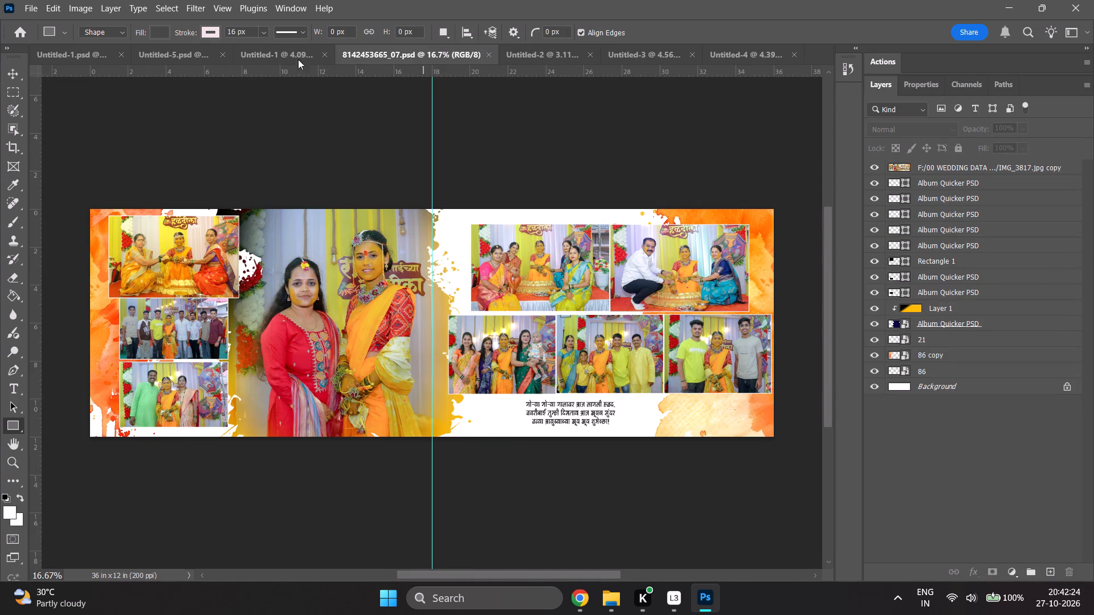
{"action": "left_click", "coordinate": [261, 56]}
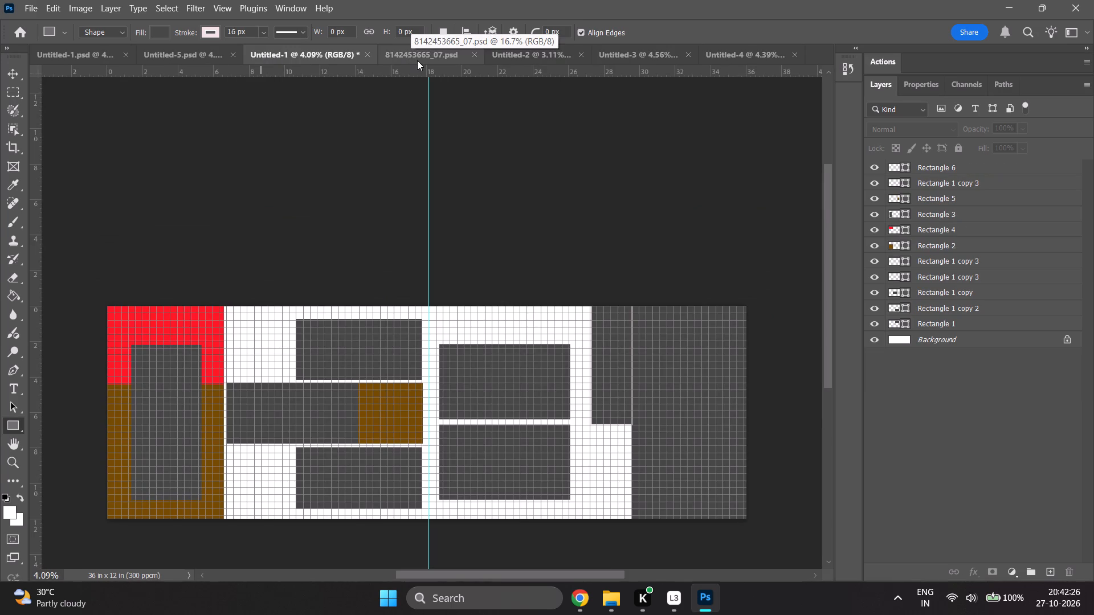
{"action": "left_click", "coordinate": [415, 60]}
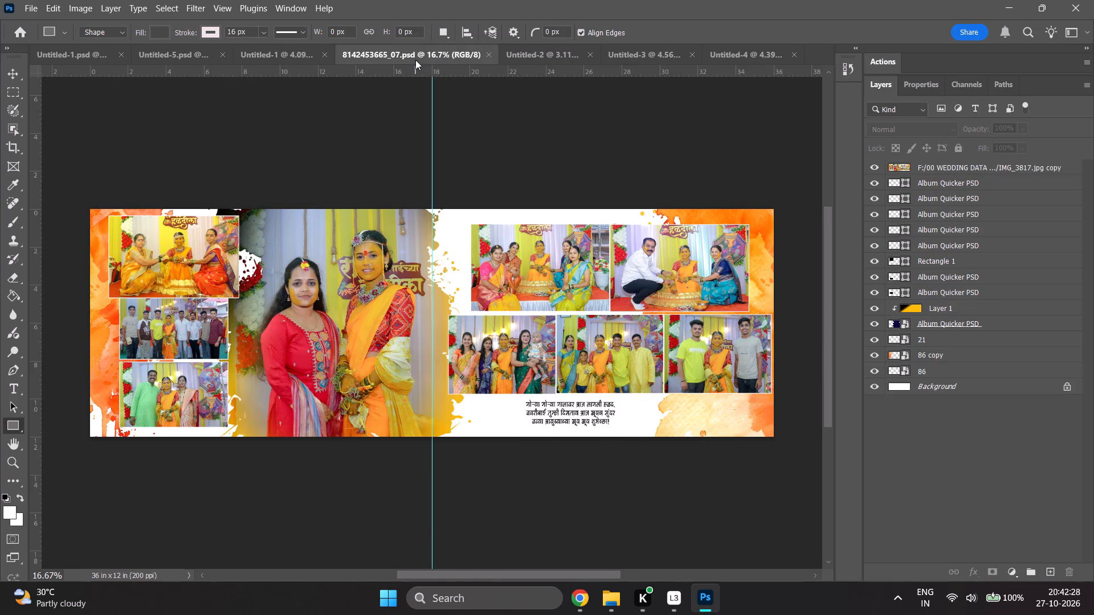
{"action": "left_click", "coordinate": [529, 59]}
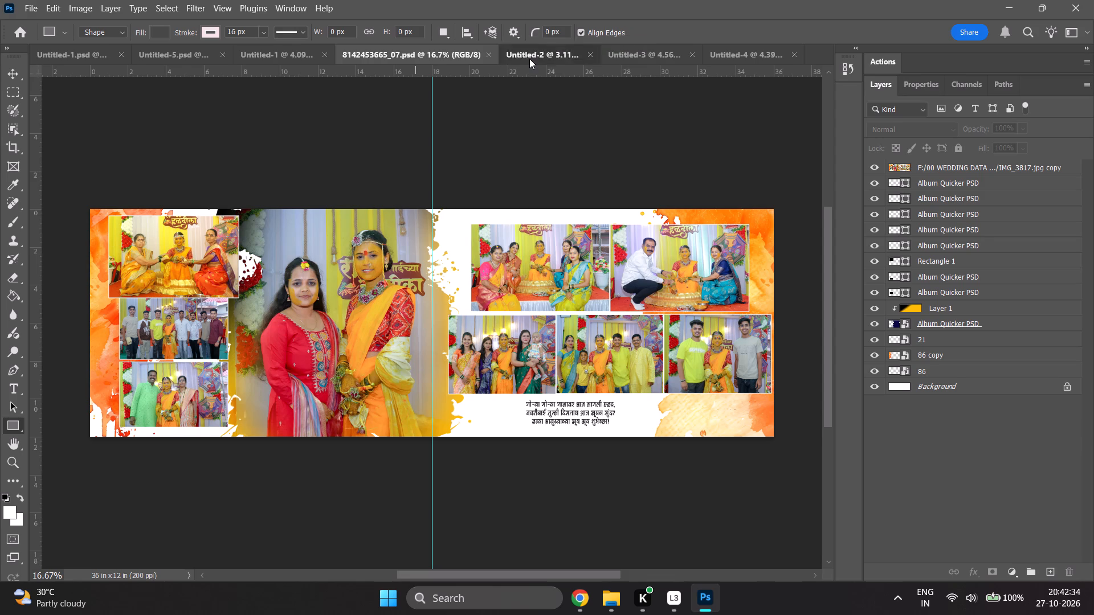
{"action": "left_click", "coordinate": [637, 54]}
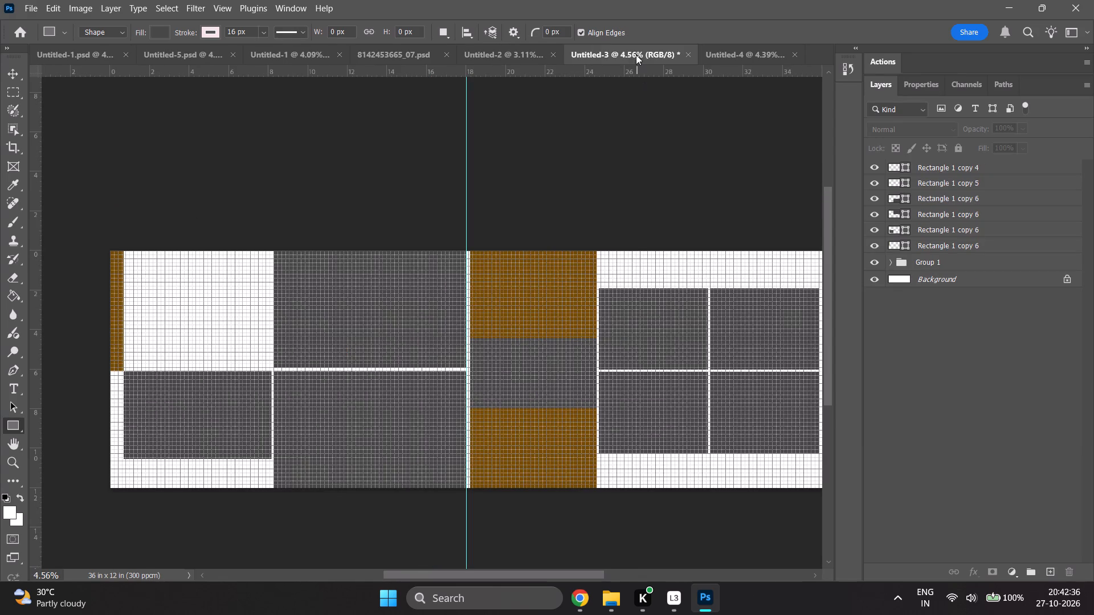
{"action": "left_click", "coordinate": [738, 61]}
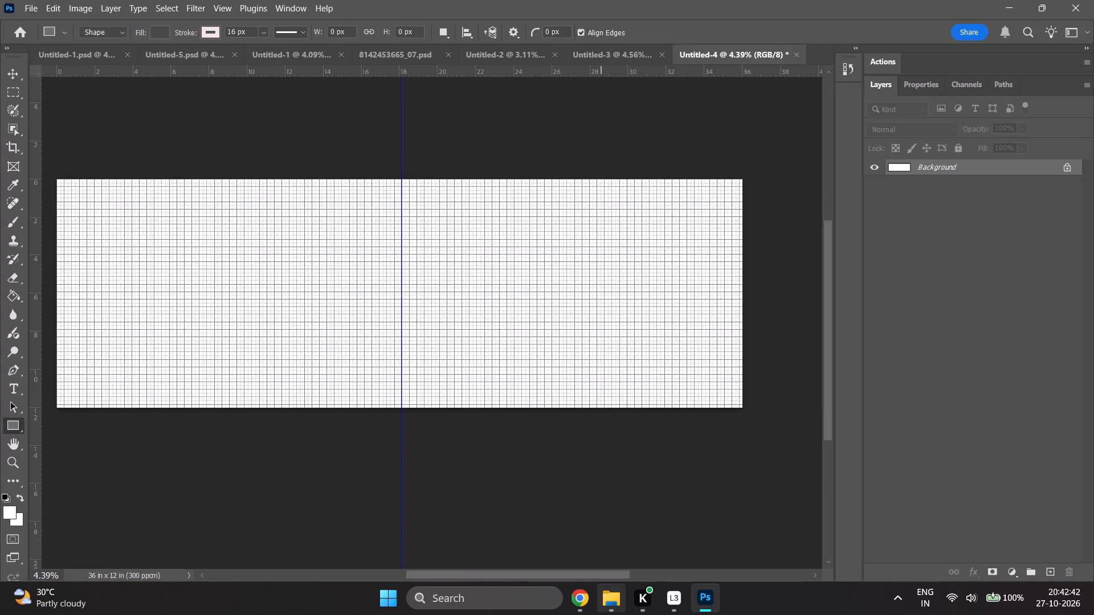
Recheck the wedding photos of folder 10 in File Explorer and return to the blank spread in Photoshop.
{"action": "left_click", "coordinate": [607, 612]}
{"action": "scroll", "coordinate": [309, 270], "scroll_direction": "up", "scroll_amount": 3}
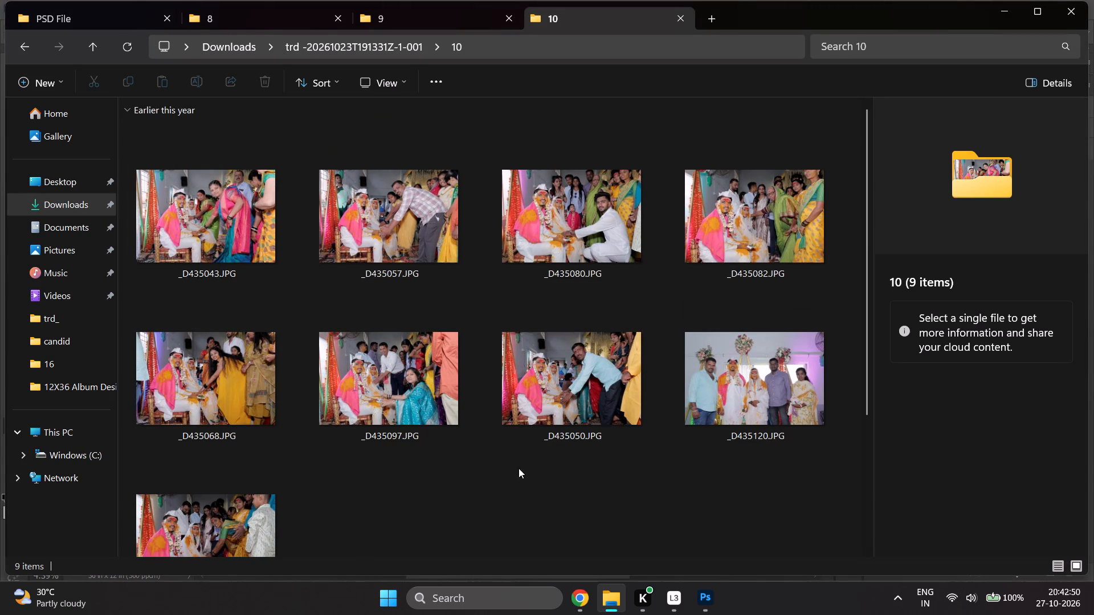
{"action": "scroll", "coordinate": [660, 401], "scroll_direction": "down", "scroll_amount": 2}
{"action": "left_click", "coordinate": [715, 604]}
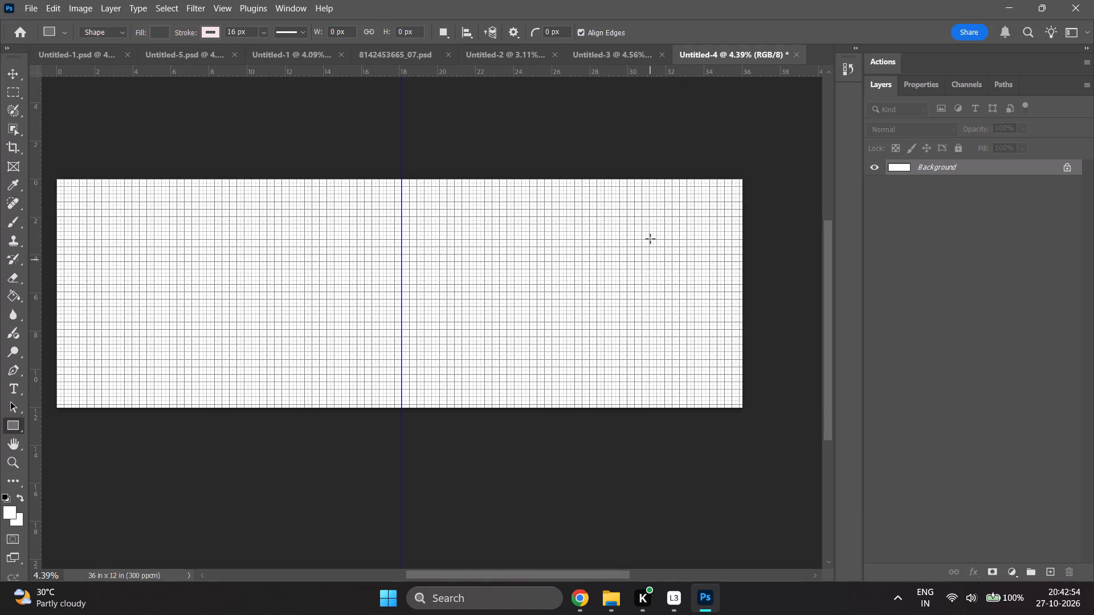
Switch to the YouTube album layout tutorial in Chrome and skim its sections for a layout example, pausing at about 7:08.
{"action": "left_click", "coordinate": [573, 601]}
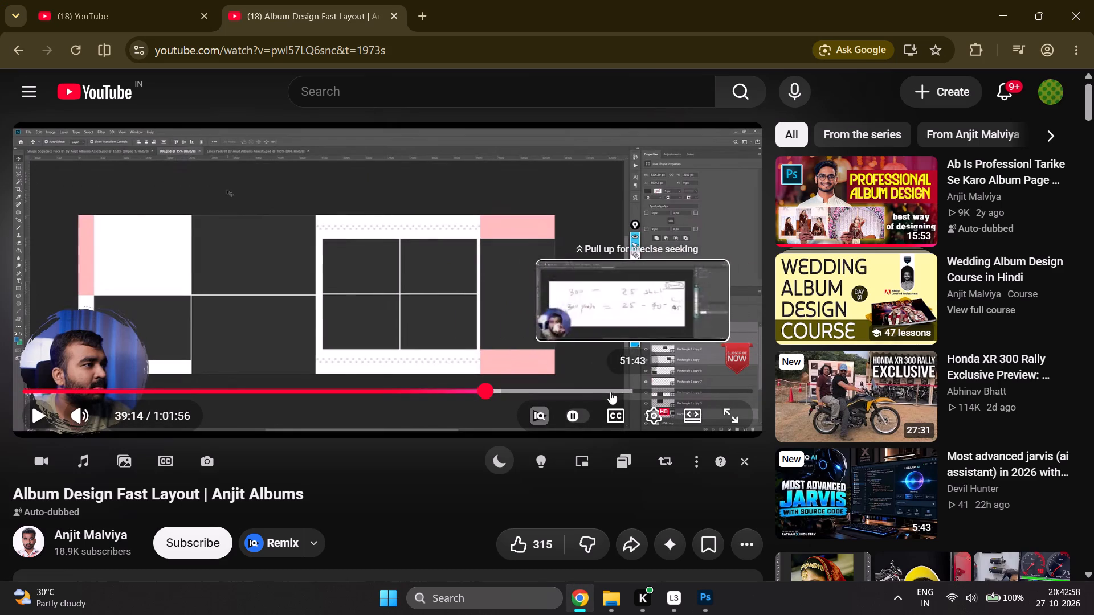
{"action": "left_click", "coordinate": [564, 386]}
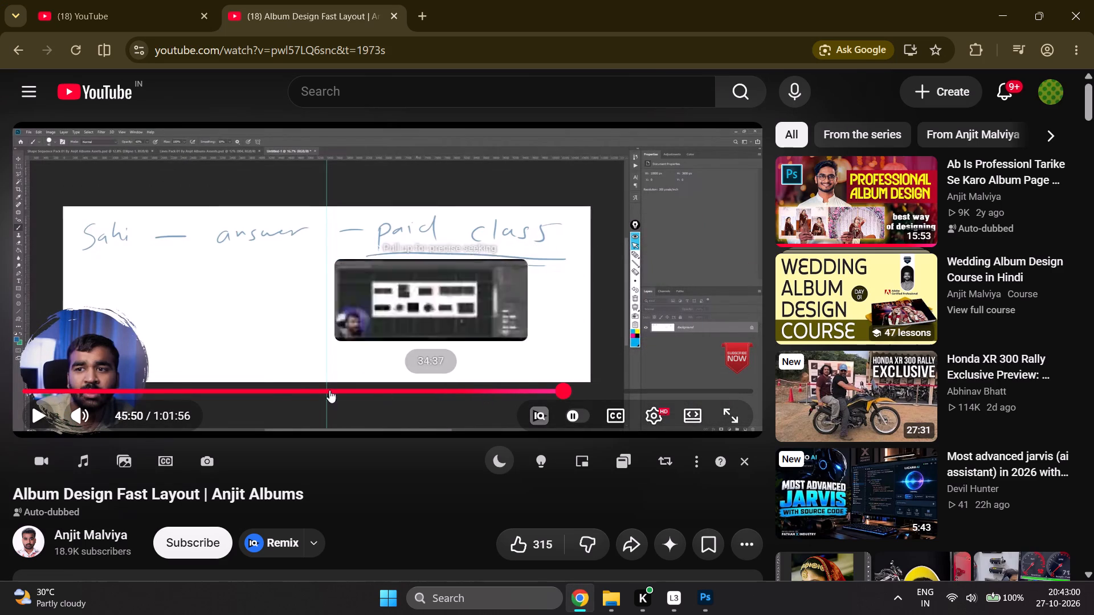
{"action": "left_click", "coordinate": [264, 391]}
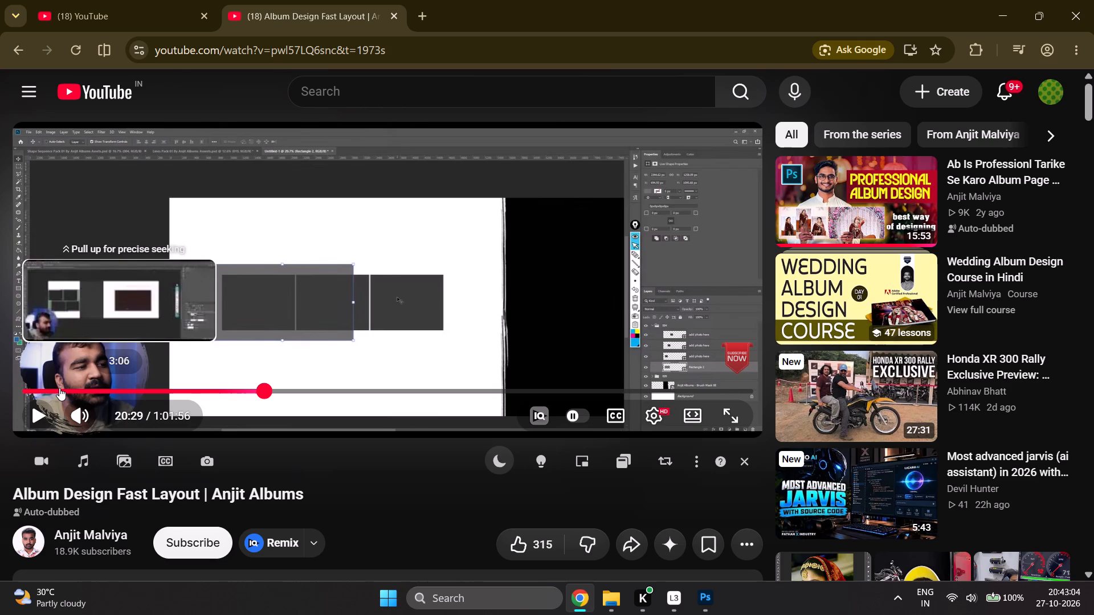
{"action": "left_click", "coordinate": [89, 388]}
{"action": "left_click", "coordinate": [132, 388]}
{"action": "left_click", "coordinate": [182, 392]}
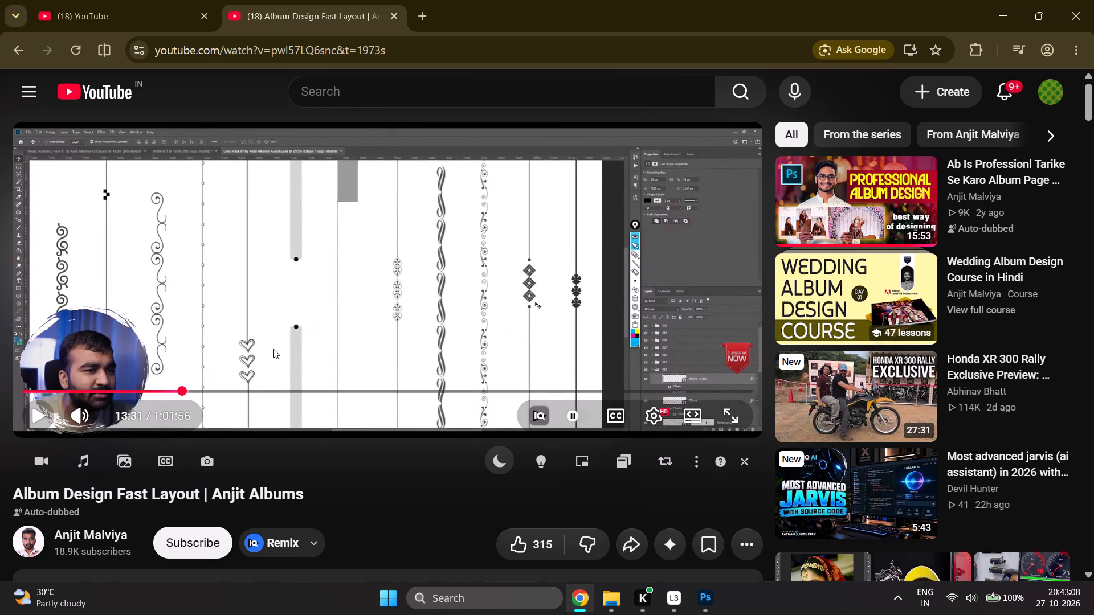
{"action": "left_click", "coordinate": [273, 348]}
{"action": "left_click", "coordinate": [187, 391]}
{"action": "left_click", "coordinate": [170, 392]}
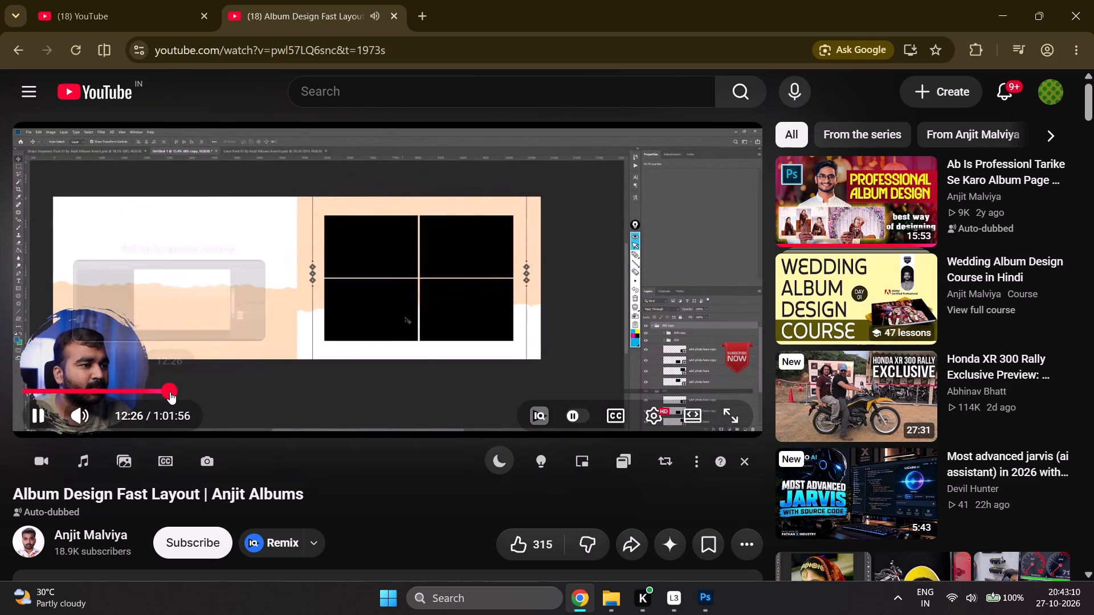
{"action": "left_click", "coordinate": [154, 387]}
{"action": "left_click", "coordinate": [141, 388]}
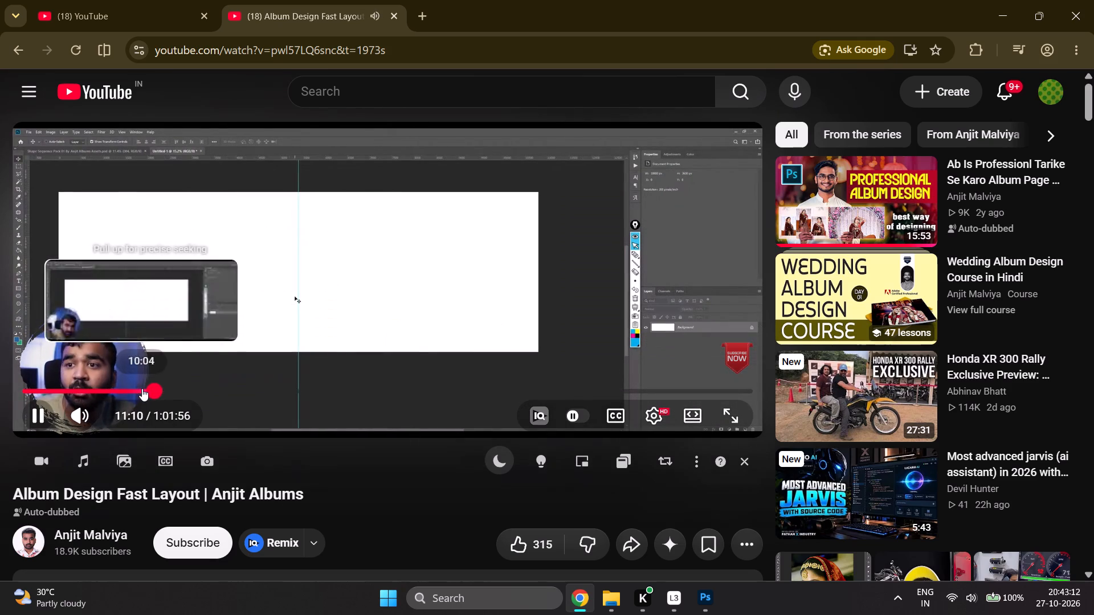
{"action": "left_click", "coordinate": [107, 390]}
{"action": "left_click", "coordinate": [123, 340]}
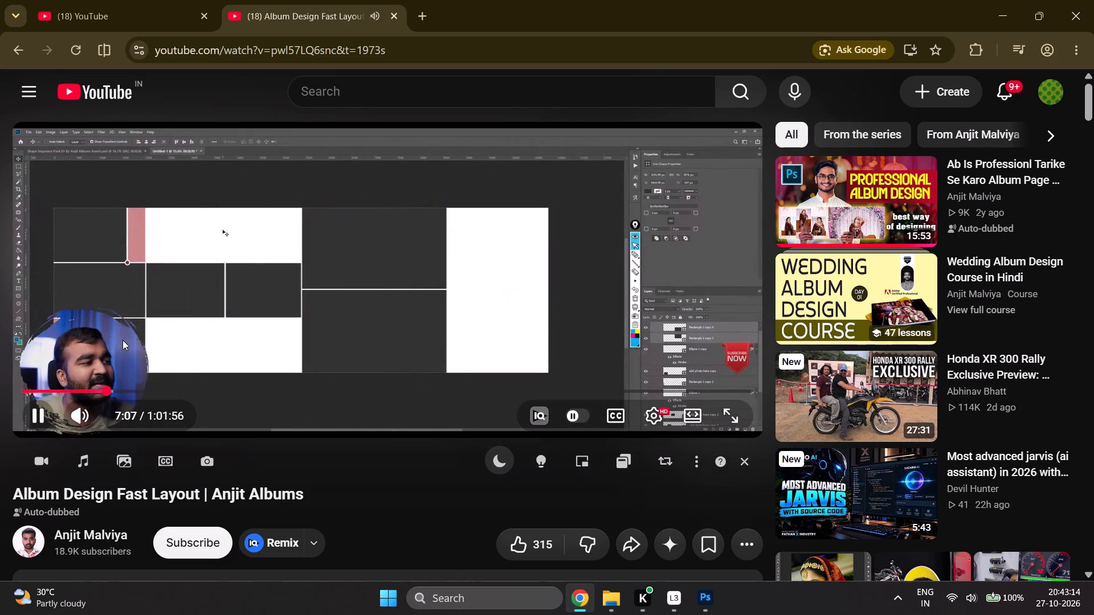
Play the tutorial on from 7:08 to about 7:52 and examine how the photo boxes of that spread are arranged.
{"action": "left_click", "coordinate": [211, 341]}
{"action": "key", "text": "Right"}
{"action": "key", "text": "Right"}
{"action": "key", "text": "Right"}
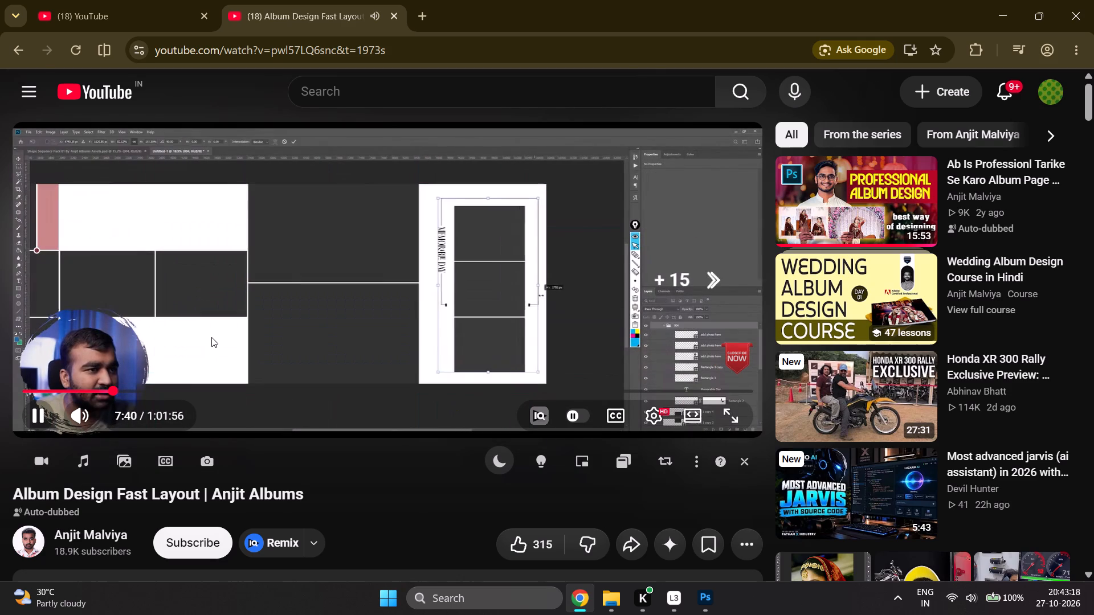
{"action": "left_click", "coordinate": [226, 332]}
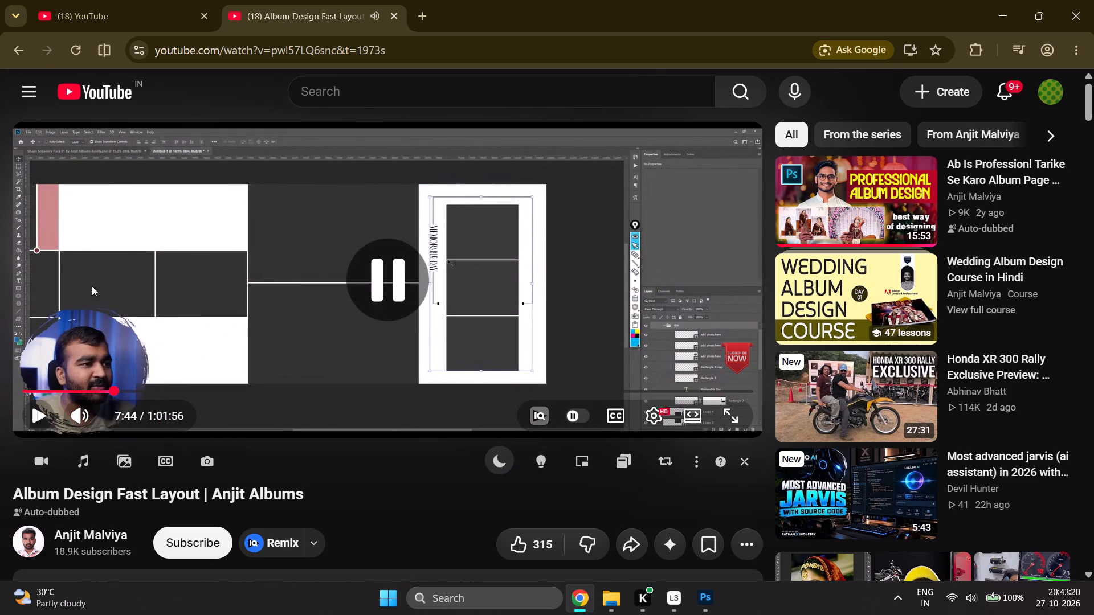
{"action": "left_click", "coordinate": [64, 279]}
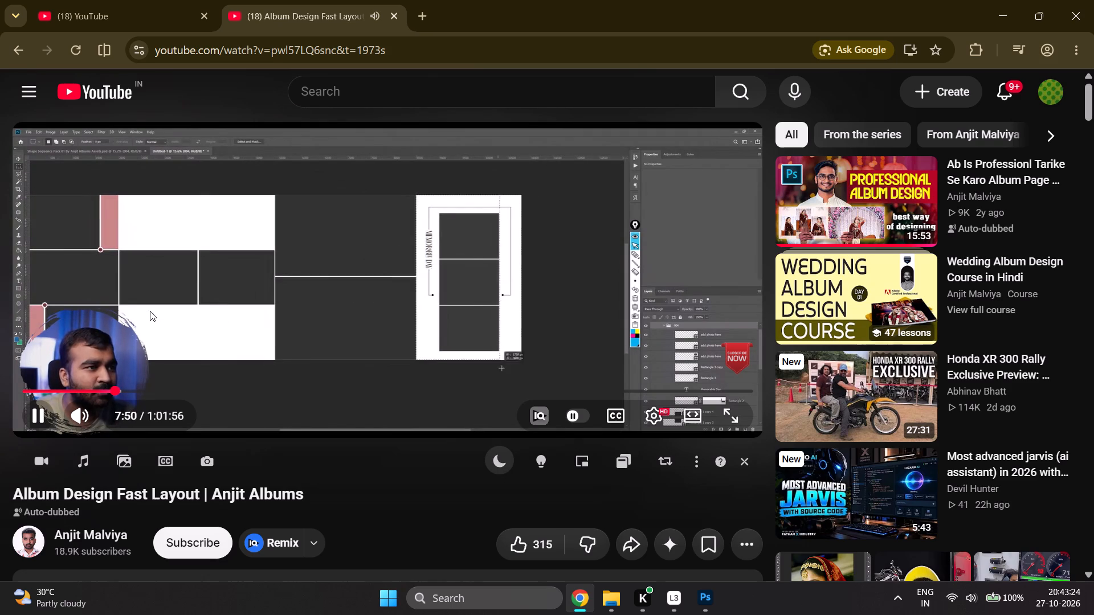
{"action": "left_click", "coordinate": [242, 316]}
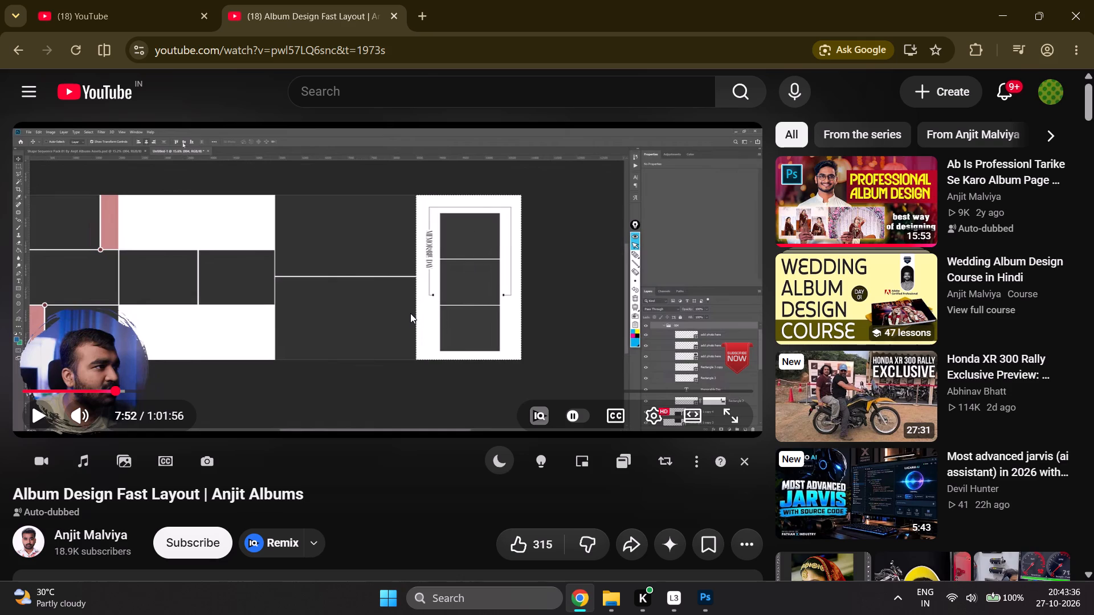
Resume the tutorial from 7:52 and skim to about 10:52, examining how that spread's boxes and quote text are laid out.
{"action": "left_click", "coordinate": [143, 335]}
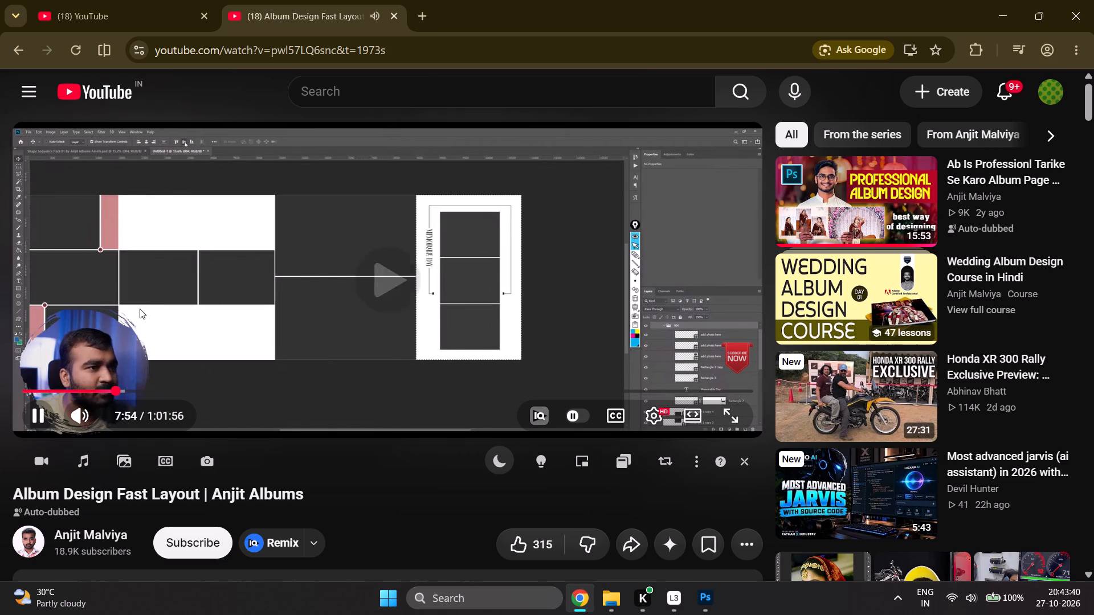
{"action": "key", "text": "Right"}
{"action": "key", "text": "Right"}
{"action": "key", "text": "Right"}
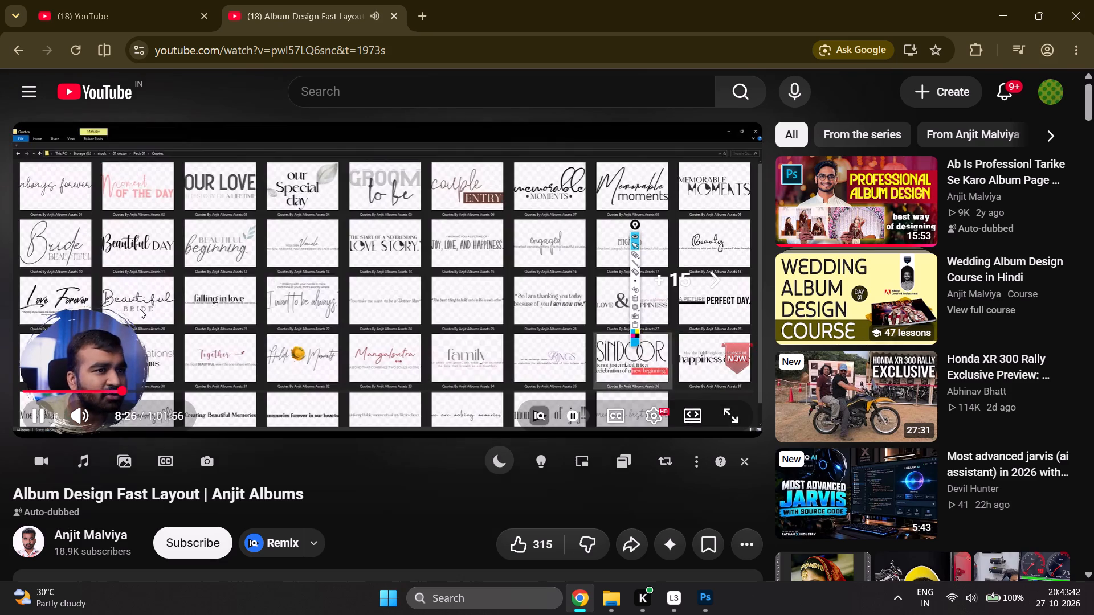
{"action": "key", "text": "Right"}
{"action": "key", "text": "Right"}
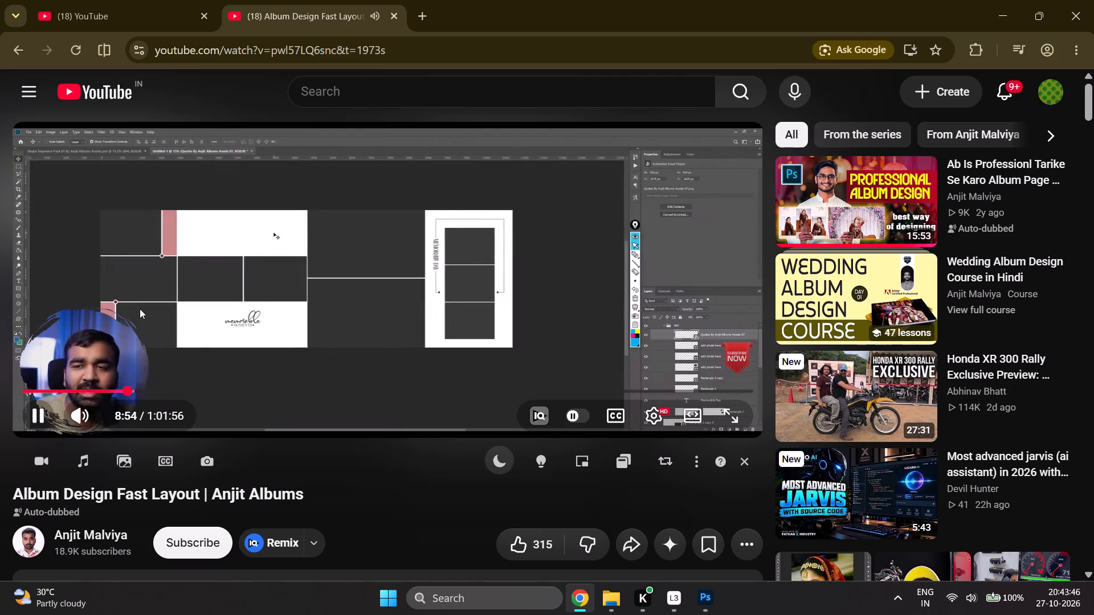
{"action": "key", "text": "Right"}
{"action": "key", "text": "Right"}
{"action": "key", "text": "Right"}
{"action": "key", "text": "Right"}
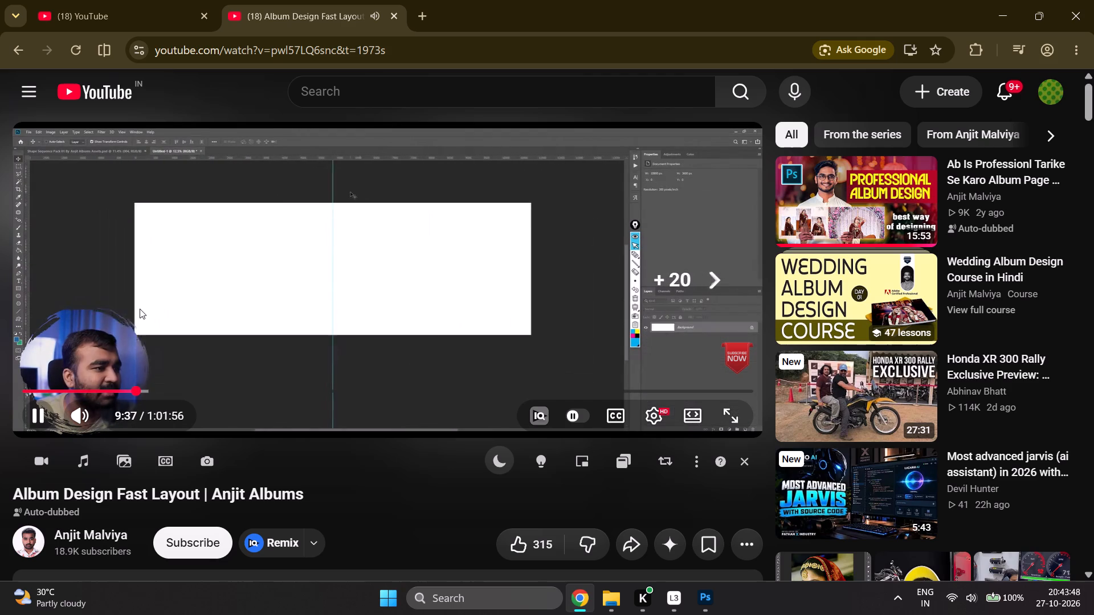
{"action": "key", "text": "Right"}
{"action": "key", "text": "Left"}
{"action": "key", "text": "Left"}
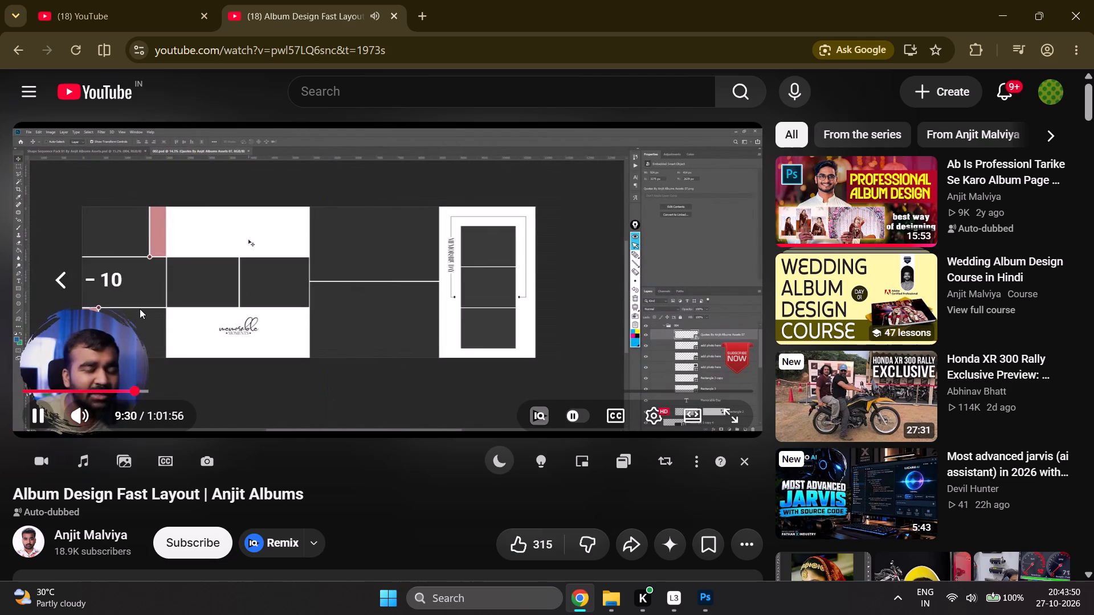
{"action": "key", "text": "Right"}
{"action": "key", "text": "Right"}
{"action": "key", "text": "Right"}
{"action": "key", "text": "Right"}
{"action": "key", "text": "Right"}
{"action": "key", "text": "Right"}
{"action": "key", "text": "Right"}
{"action": "key", "text": "Right"}
{"action": "key", "text": "Right"}
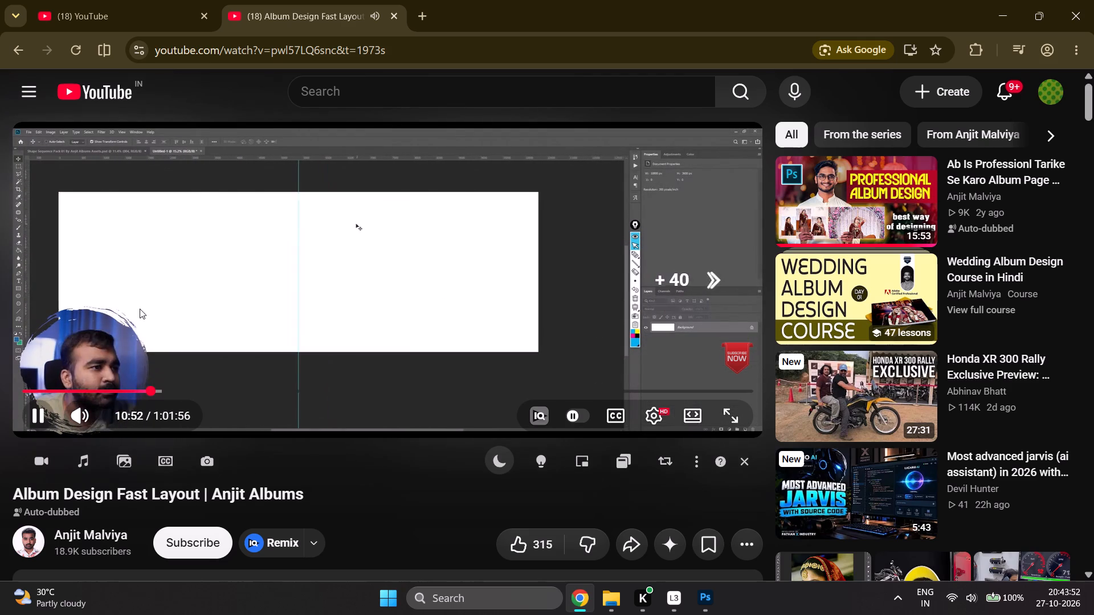
Skim the tutorial on to about 16:27 and examine the torn-edge spread with its grids of photo boxes.
{"action": "key", "text": "Right"}
{"action": "key", "text": "Right"}
{"action": "key", "text": "Right"}
{"action": "key", "text": "Right"}
{"action": "key", "text": "Right"}
{"action": "key", "text": "Right"}
{"action": "key", "text": "Right"}
{"action": "key", "text": "Right"}
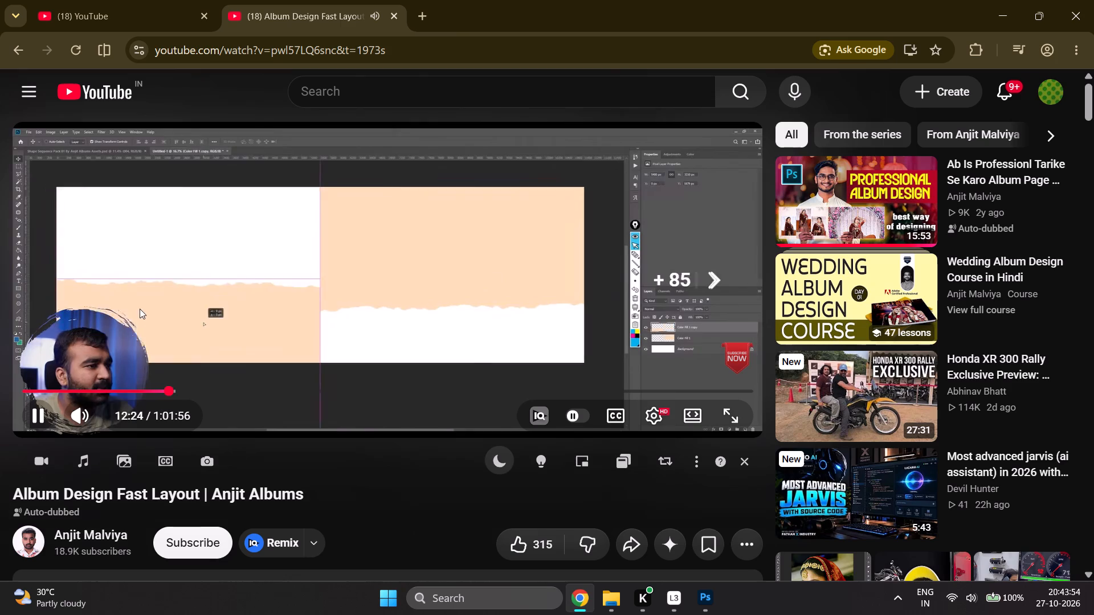
{"action": "key", "text": "Right"}
{"action": "key", "text": "Right"}
{"action": "key", "text": "Right"}
{"action": "key", "text": "Right"}
{"action": "key", "text": "Right"}
{"action": "key", "text": "Right"}
{"action": "key", "text": "Right"}
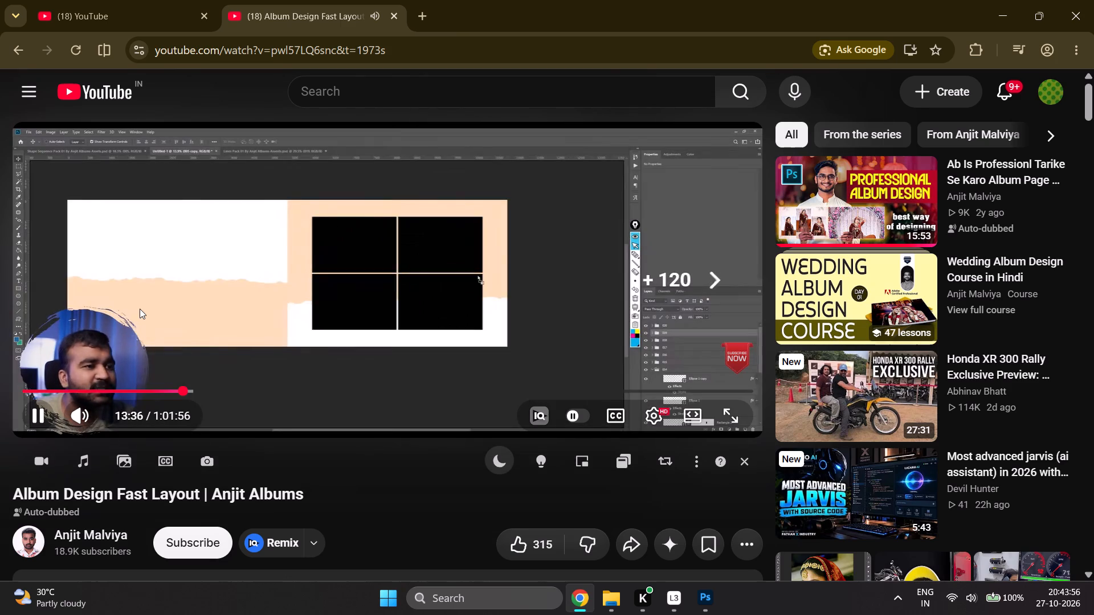
{"action": "key", "text": "Right"}
{"action": "key", "text": "Right"}
{"action": "key", "text": "Right"}
{"action": "key", "text": "Right"}
{"action": "key", "text": "Right"}
{"action": "key", "text": "Right"}
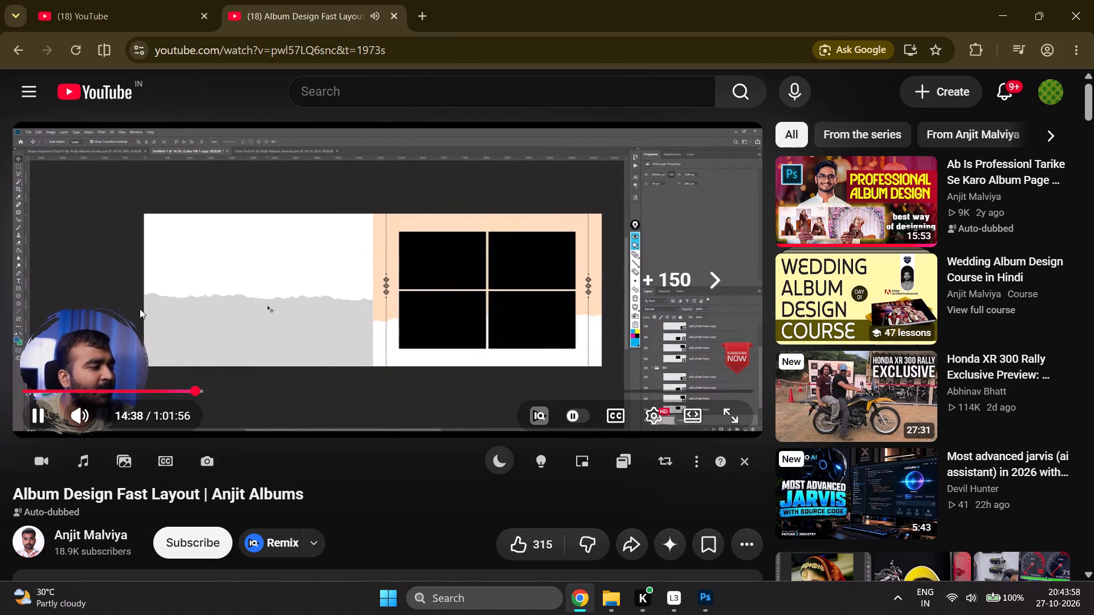
{"action": "key", "text": "Right"}
{"action": "key", "text": "Right"}
{"action": "key", "text": "Right"}
{"action": "key", "text": "Right"}
{"action": "key", "text": "Right"}
{"action": "key", "text": "Right"}
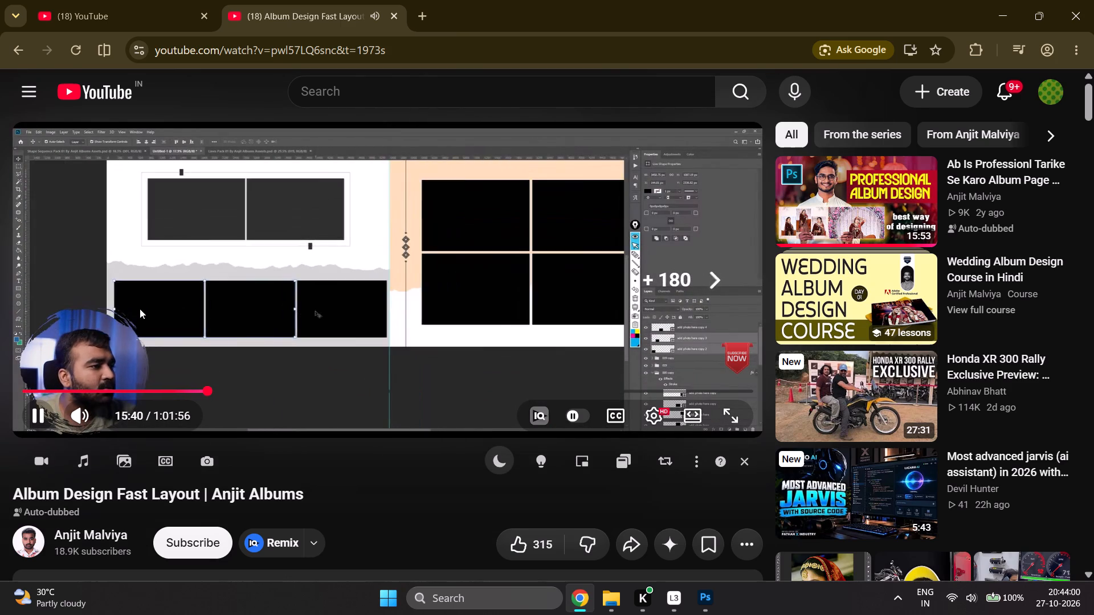
{"action": "key", "text": "Right"}
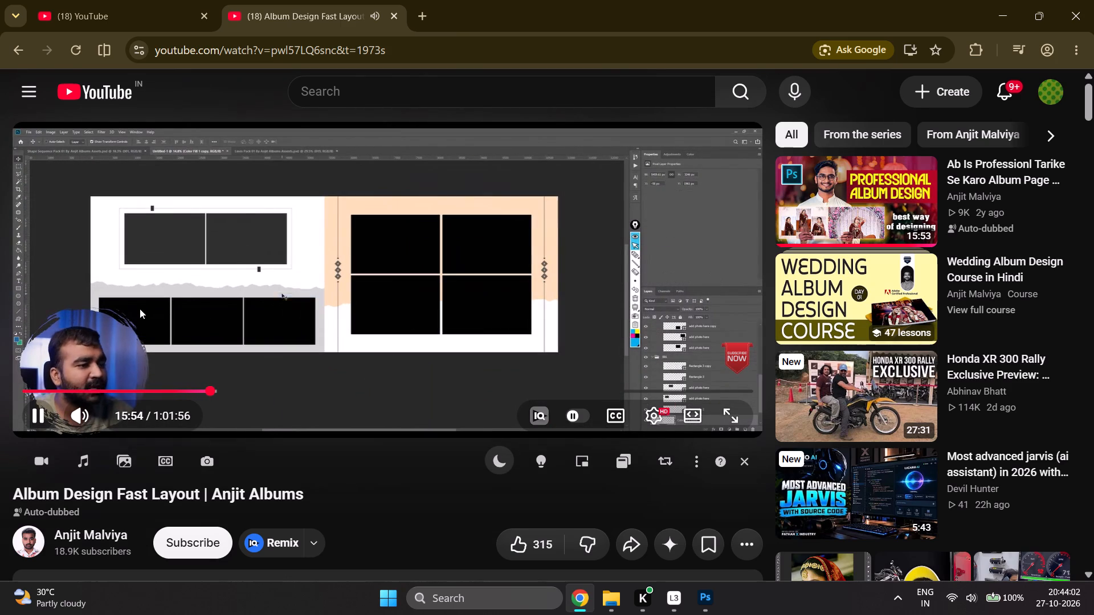
{"action": "key", "text": "Right"}
{"action": "key", "text": "Right"}
{"action": "key", "text": "Right"}
{"action": "key", "text": "Right"}
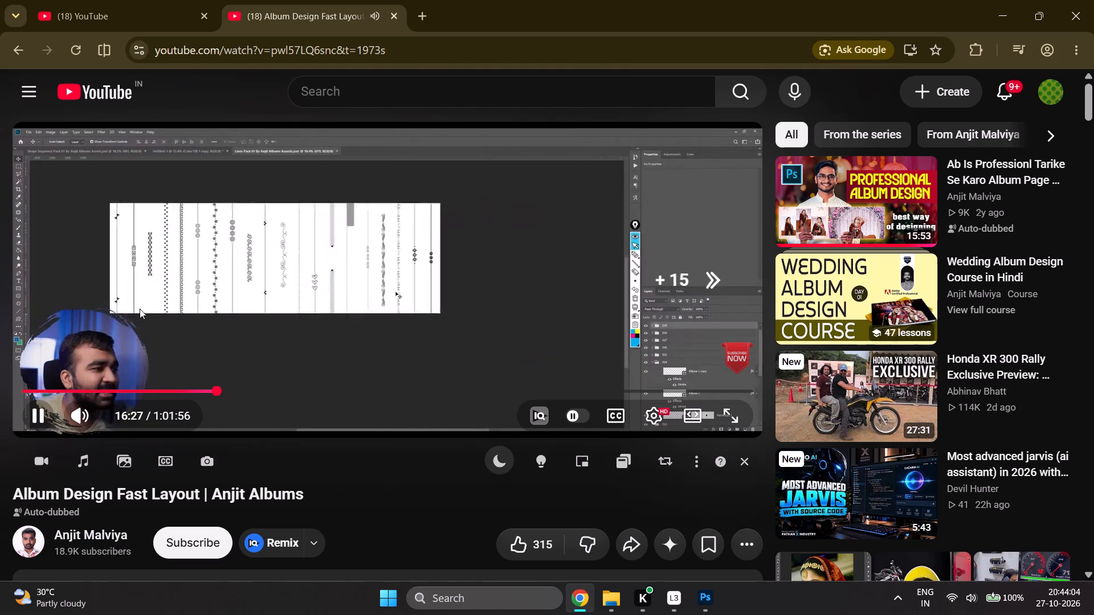
Skim the tutorial on to about 23:04, examining the spread with the black vertical band and stacked photo boxes, and pause there.
{"action": "key", "text": "Right"}
{"action": "key", "text": "Right"}
{"action": "key", "text": "Right"}
{"action": "key", "text": "Right"}
{"action": "key", "text": "Right"}
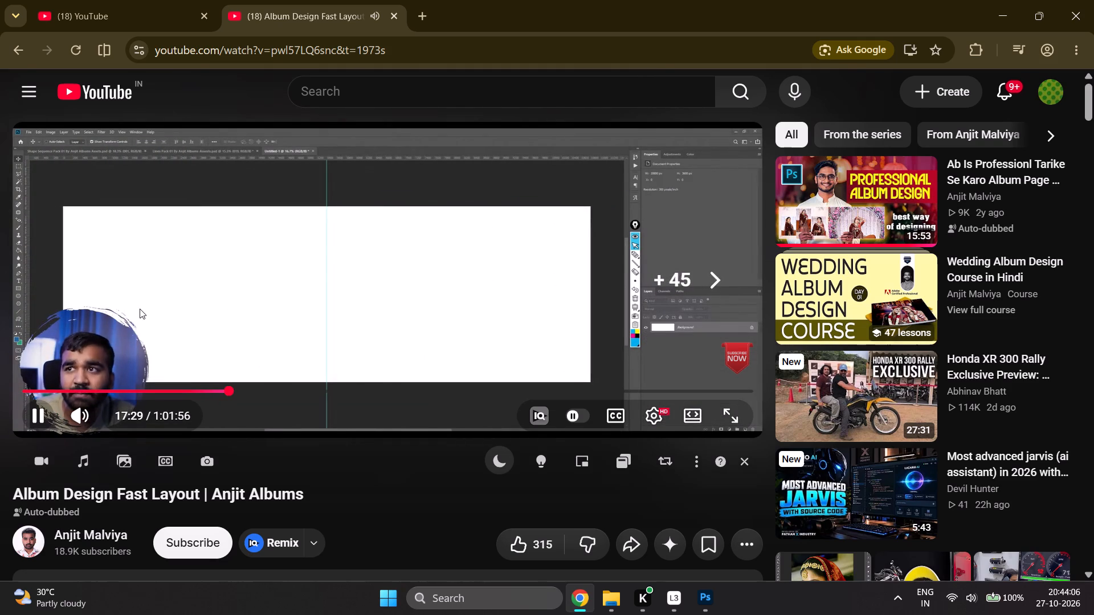
{"action": "key", "text": "Right"}
{"action": "key", "text": "Right"}
{"action": "key", "text": "Right"}
{"action": "key", "text": "Right"}
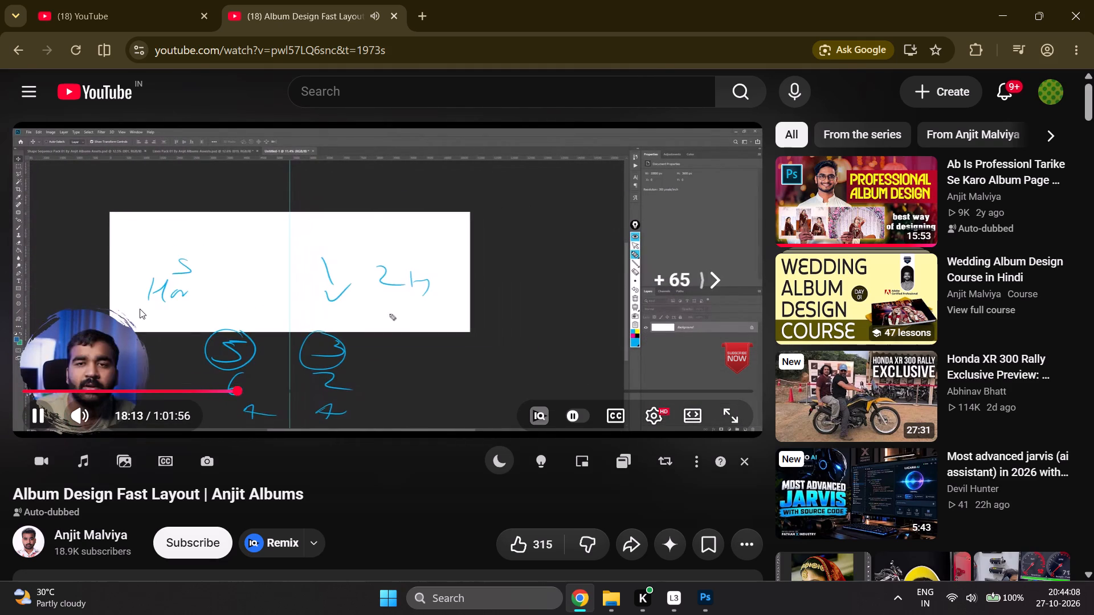
{"action": "key", "text": "Right"}
{"action": "key", "text": "Right"}
{"action": "key", "text": "Right"}
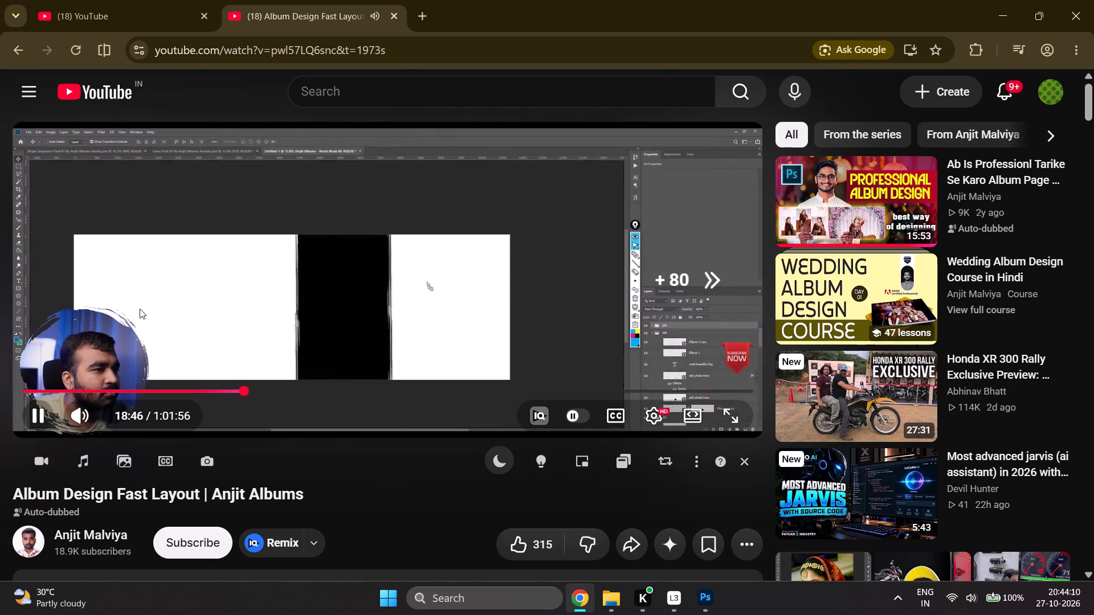
{"action": "key", "text": "Right"}
{"action": "key", "text": "Right"}
{"action": "key", "text": "Right"}
{"action": "key", "text": "Right"}
{"action": "key", "text": "Right"}
{"action": "key", "text": "Right"}
{"action": "key", "text": "Right"}
{"action": "key", "text": "Right"}
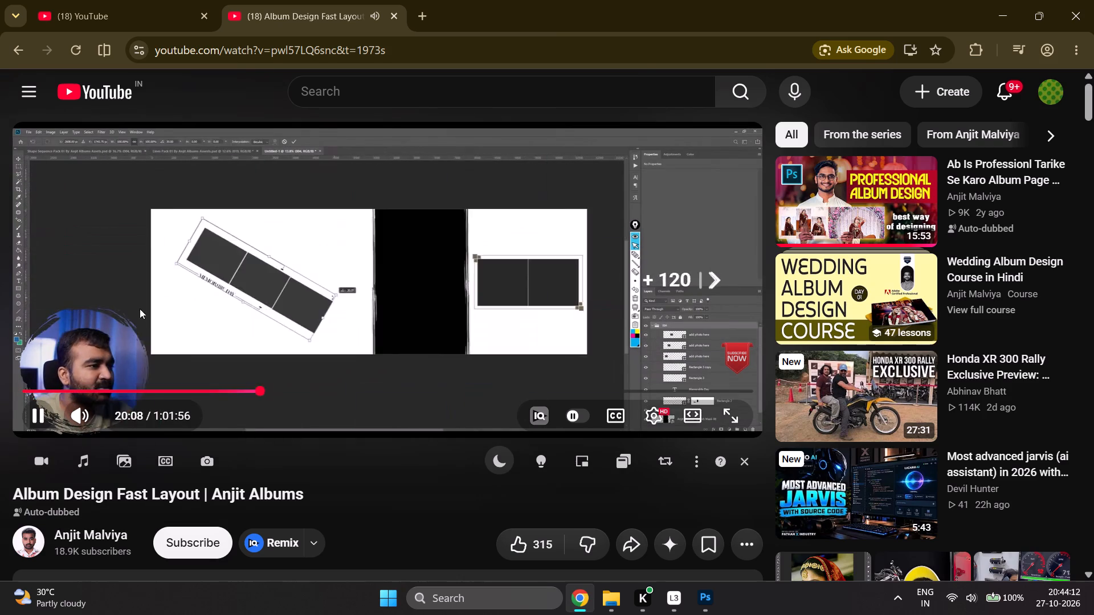
{"action": "key", "text": "Right"}
{"action": "key", "text": "Right"}
{"action": "key", "text": "Right"}
{"action": "key", "text": "Right"}
{"action": "key", "text": "Right"}
{"action": "key", "text": "Right"}
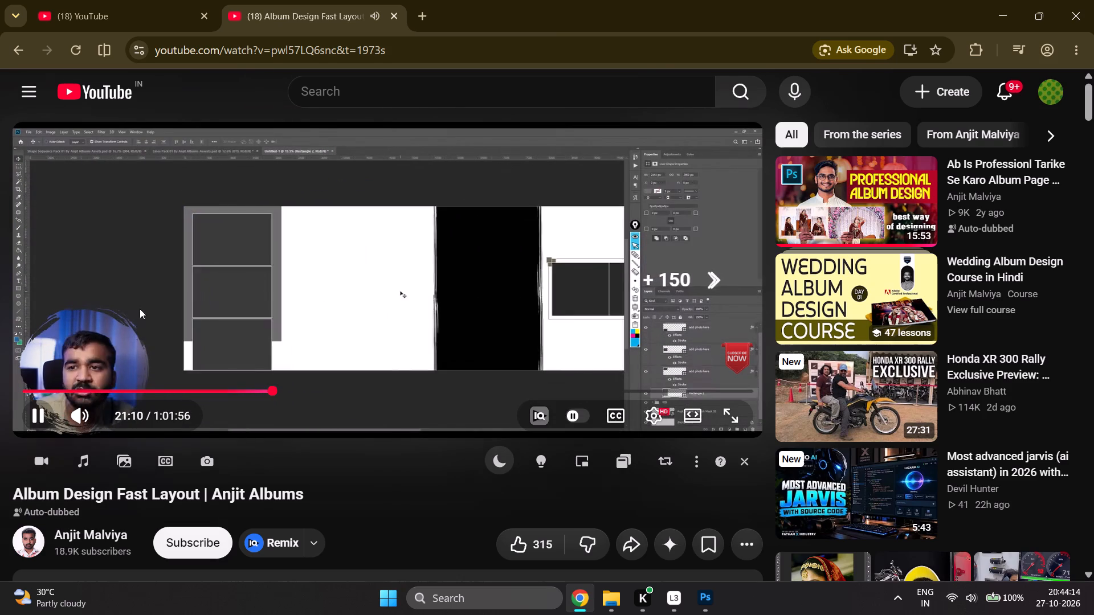
{"action": "key", "text": "Right"}
{"action": "key", "text": "Right"}
{"action": "key", "text": "Right"}
{"action": "key", "text": "Right"}
{"action": "key", "text": "Right"}
{"action": "key", "text": "Right"}
{"action": "key", "text": "Right"}
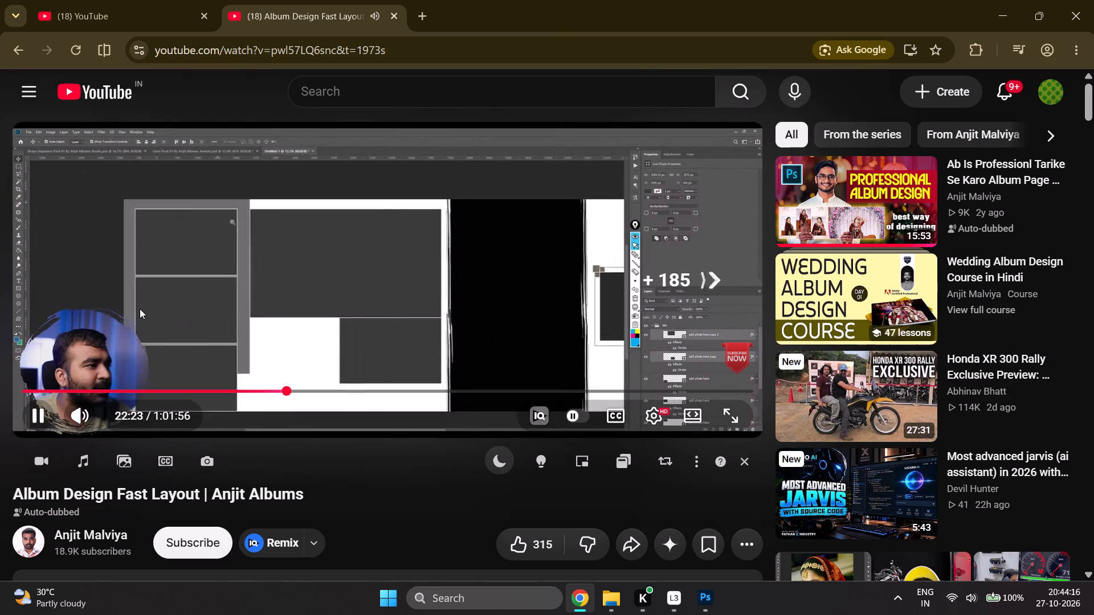
{"action": "key", "text": "Right"}
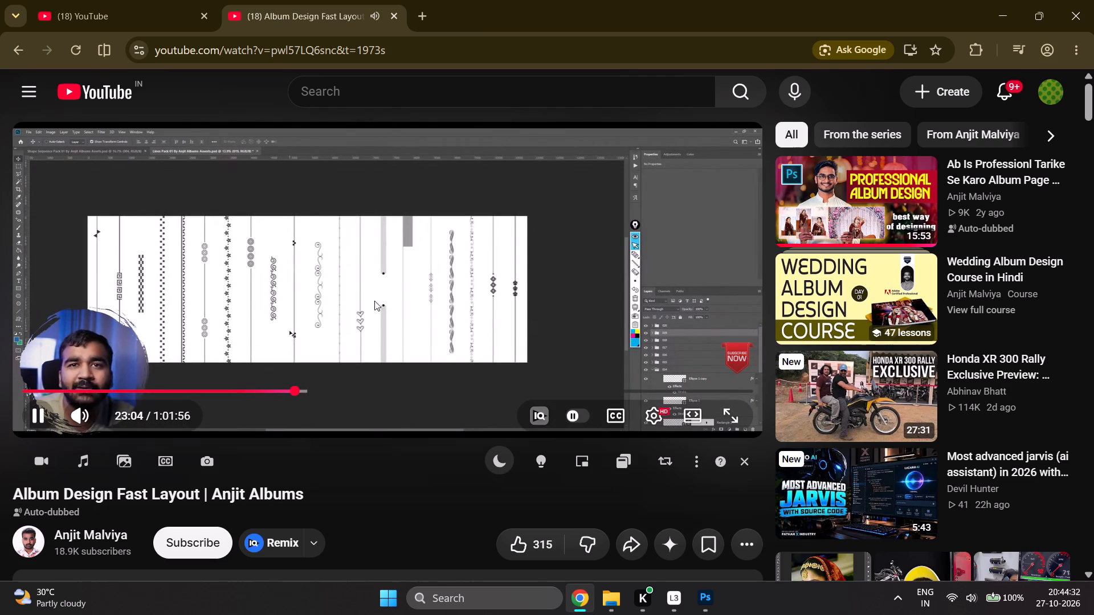
{"action": "left_click", "coordinate": [370, 302]}
Switch to Photoshop, duplicate the brown panel and its three photo boxes in Untitled-5.psd, and place the copies in Untitled-4.
{"action": "left_click", "coordinate": [694, 613]}
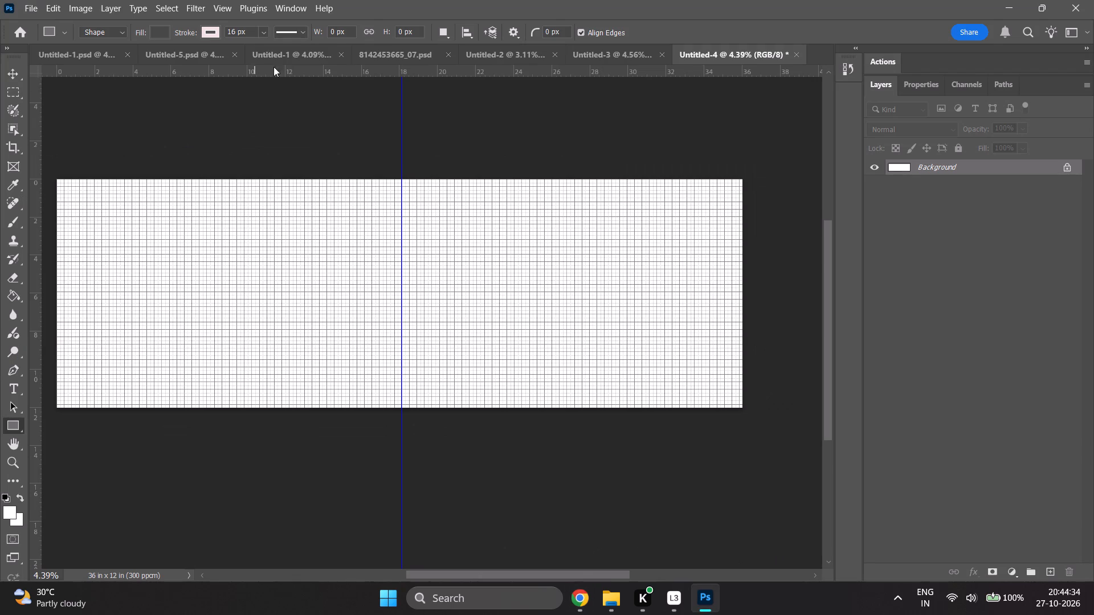
{"action": "left_click", "coordinate": [177, 54]}
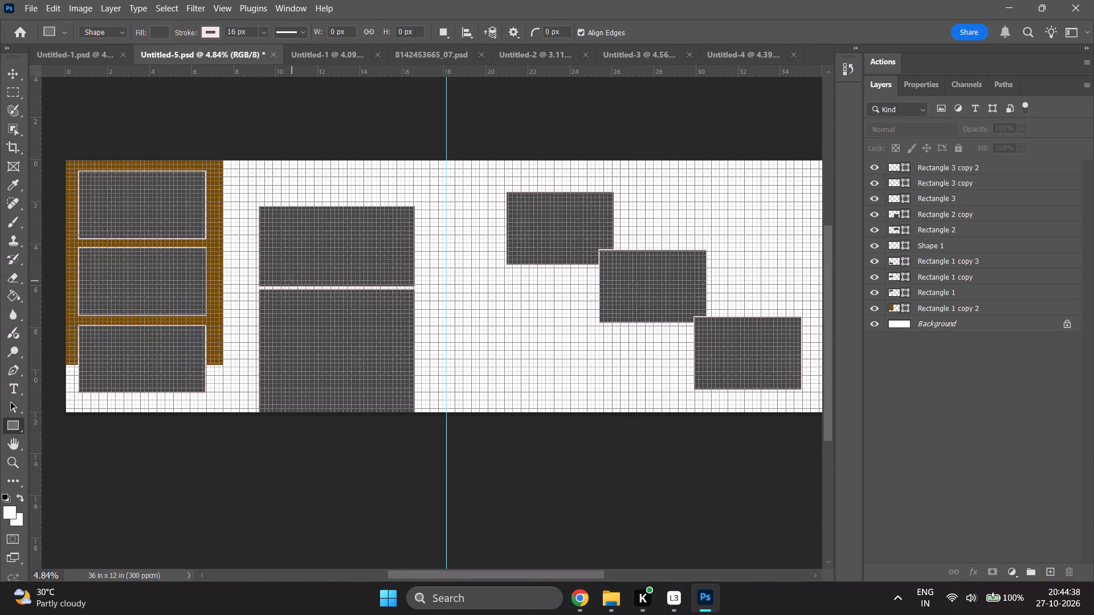
{"action": "key", "text": "v"}
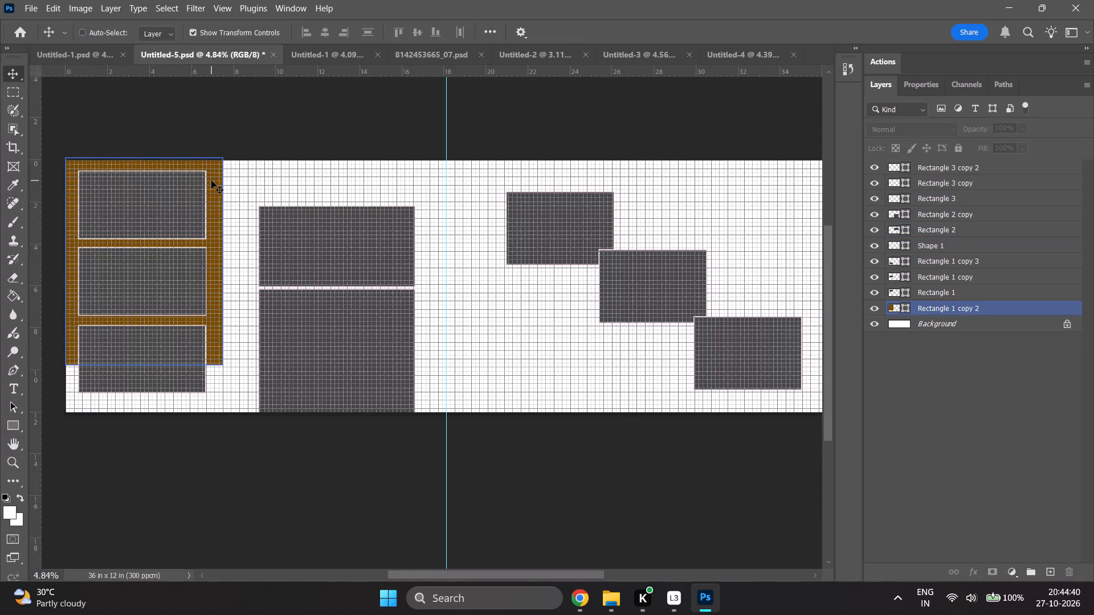
{"action": "left_click", "coordinate": [211, 181]}
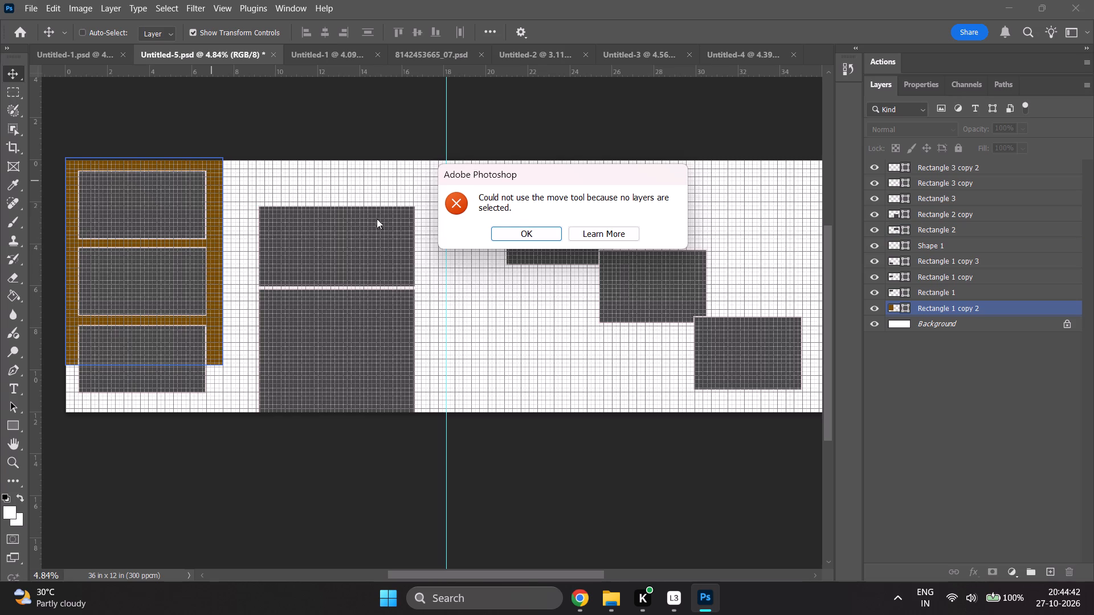
{"action": "left_click", "coordinate": [520, 233]}
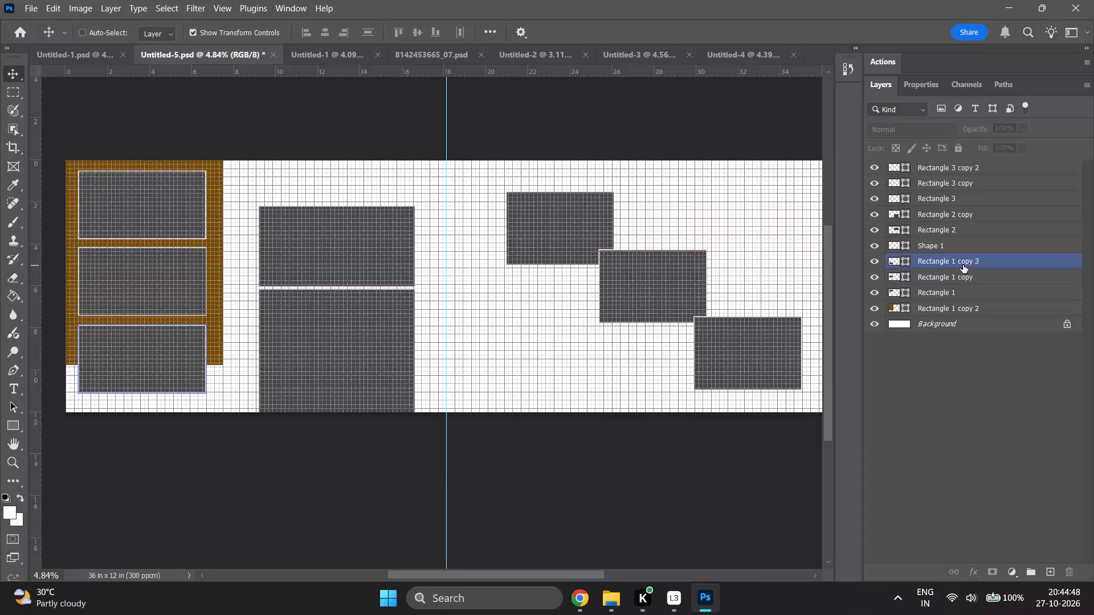
{"action": "left_click", "coordinate": [966, 309], "text": "shift"}
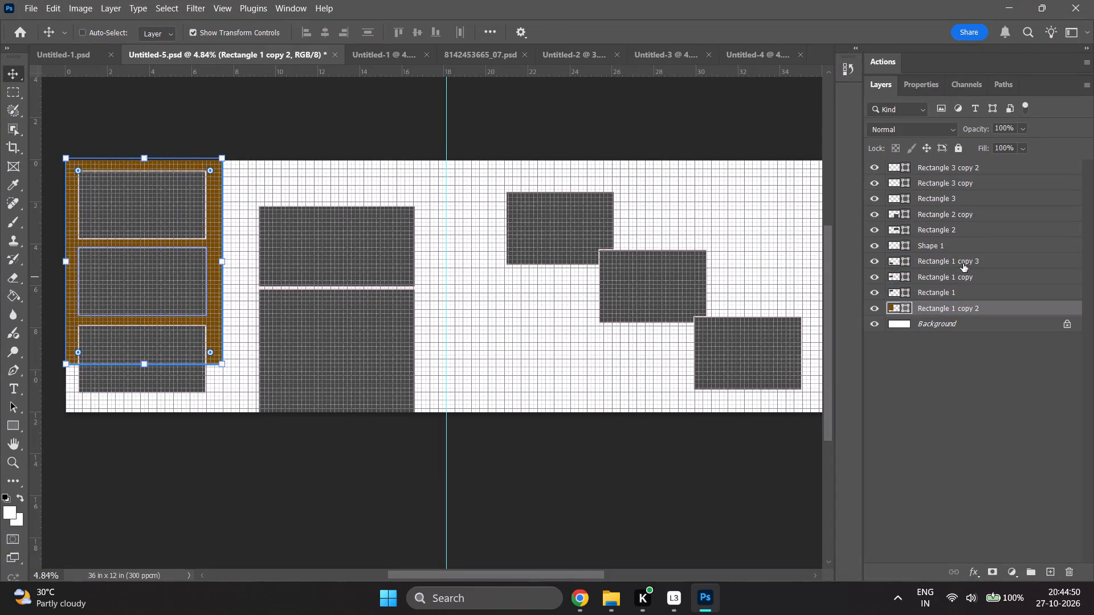
{"action": "left_click", "coordinate": [962, 263], "text": "shift"}
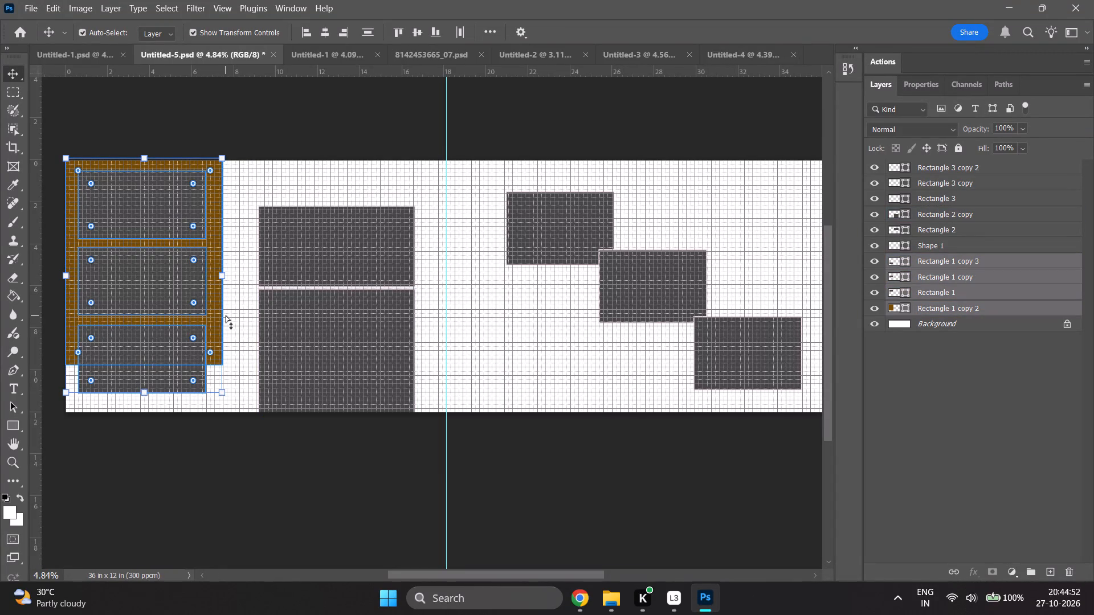
{"action": "key", "text": "ctrl+j"}
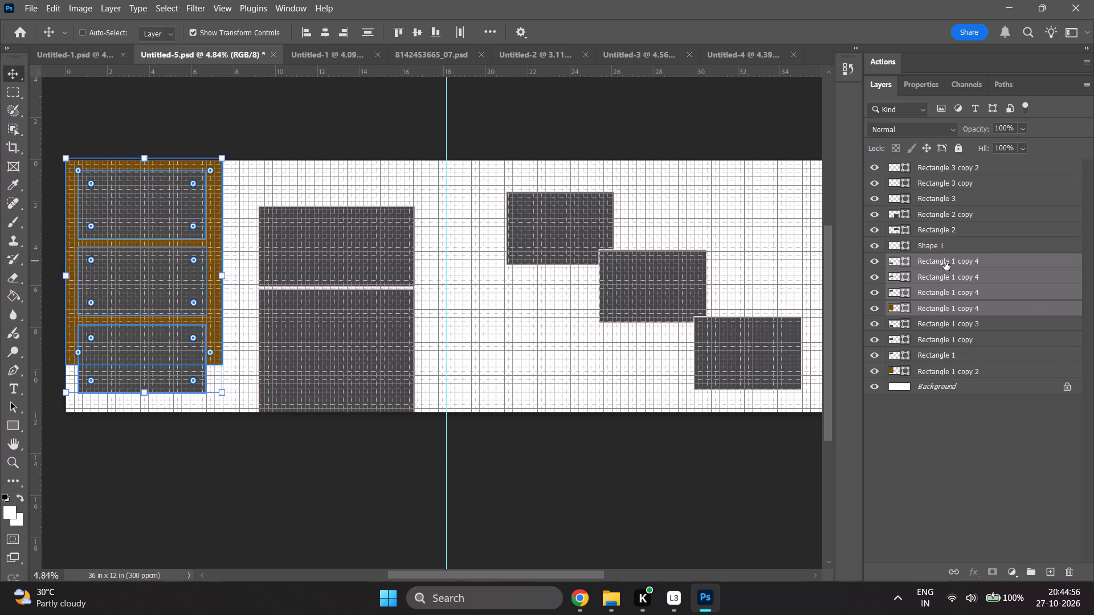
{"action": "left_click_drag", "start_coordinate": [945, 262], "coordinate": [769, 49]}
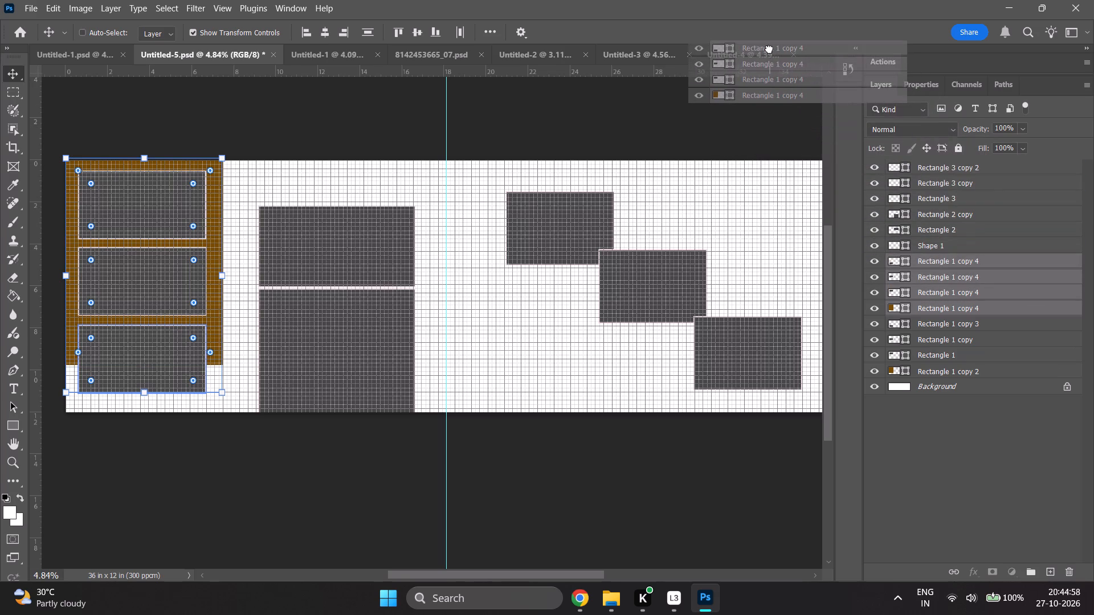
{"action": "left_click_drag", "start_coordinate": [769, 49], "coordinate": [291, 244]}
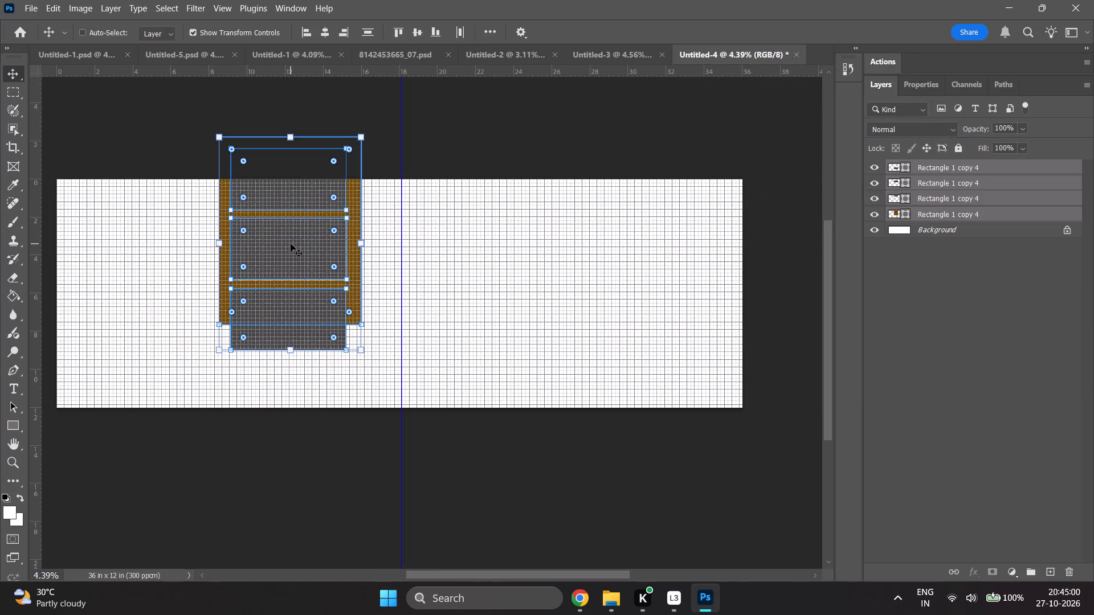
Compare the layouts of Untitled-1.psd and Untitled-5.psd, and return to Untitled-4.
{"action": "left_click", "coordinate": [81, 54]}
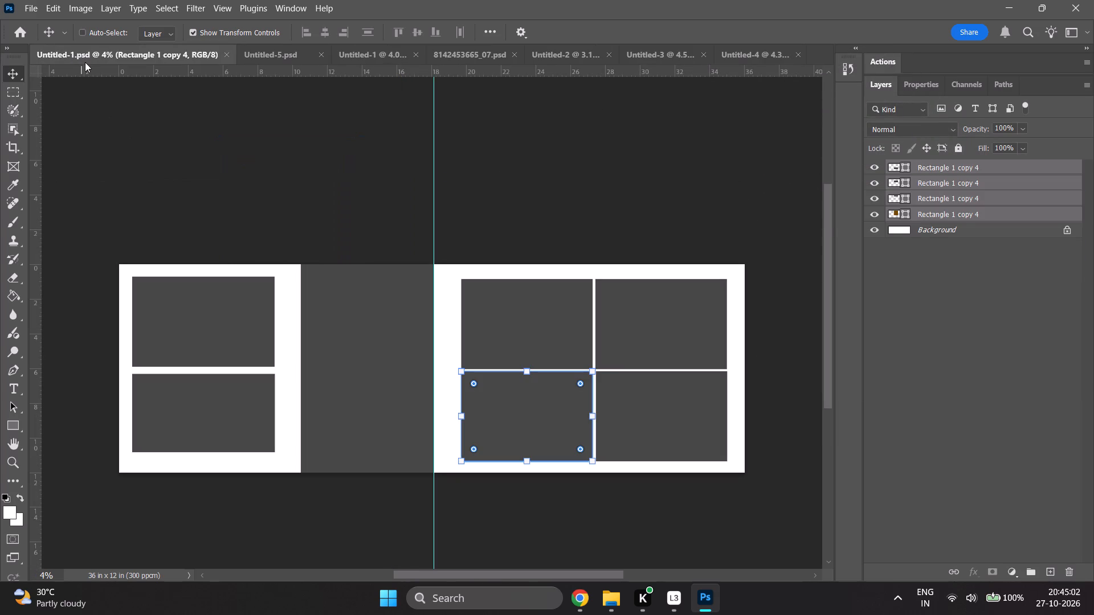
{"action": "left_click", "coordinate": [288, 54]}
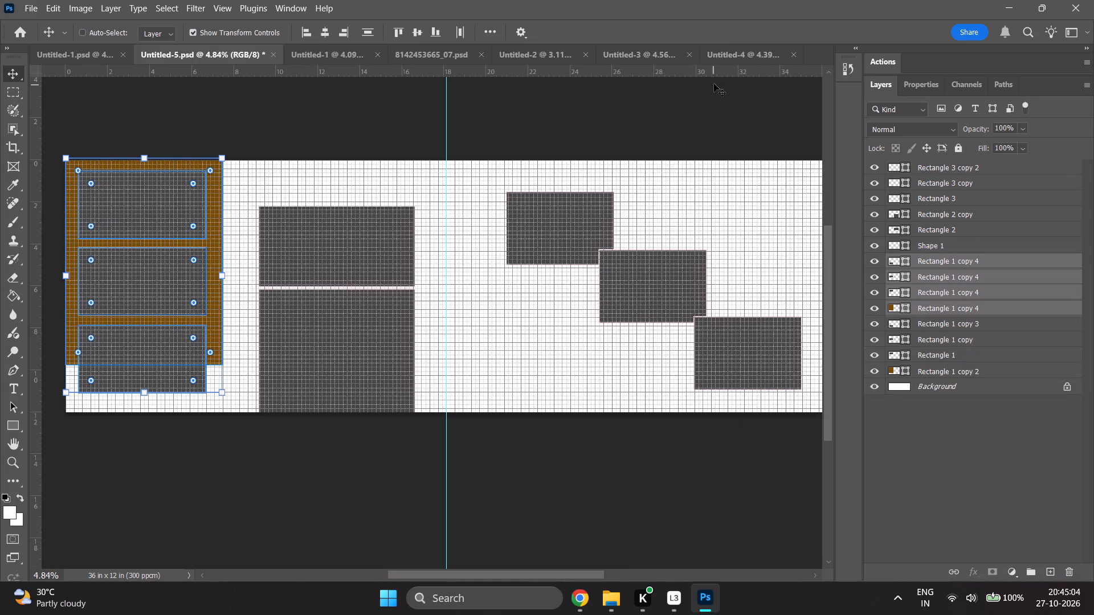
{"action": "left_click", "coordinate": [714, 59]}
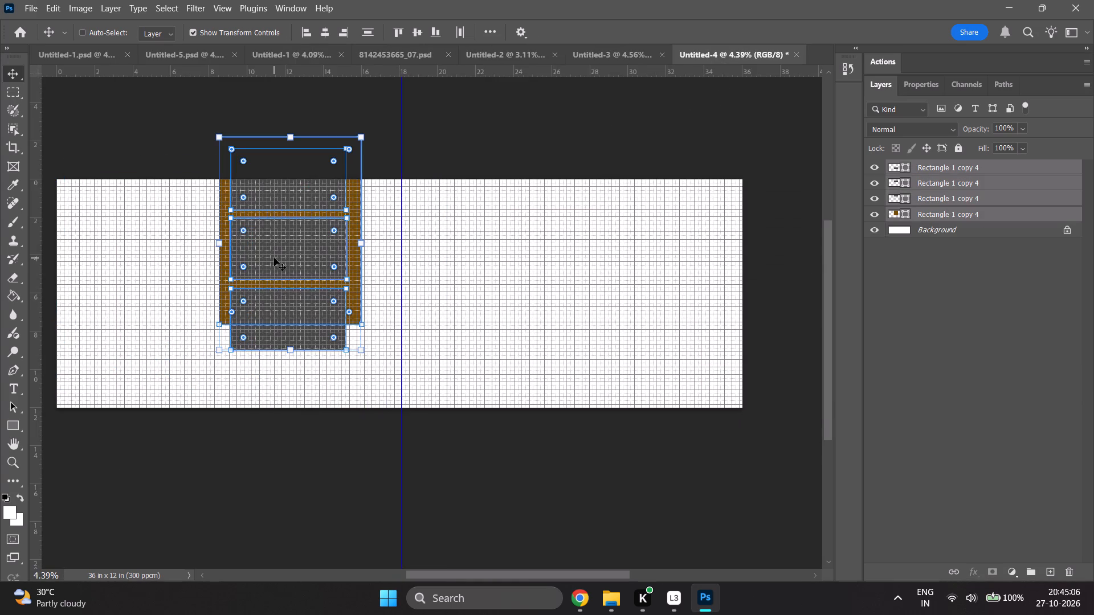
Move the copied panel and boxes to about 1.18 in from the spread's left edge and 0.3 in from its top.
{"action": "left_click_drag", "start_coordinate": [274, 258], "coordinate": [126, 314]}
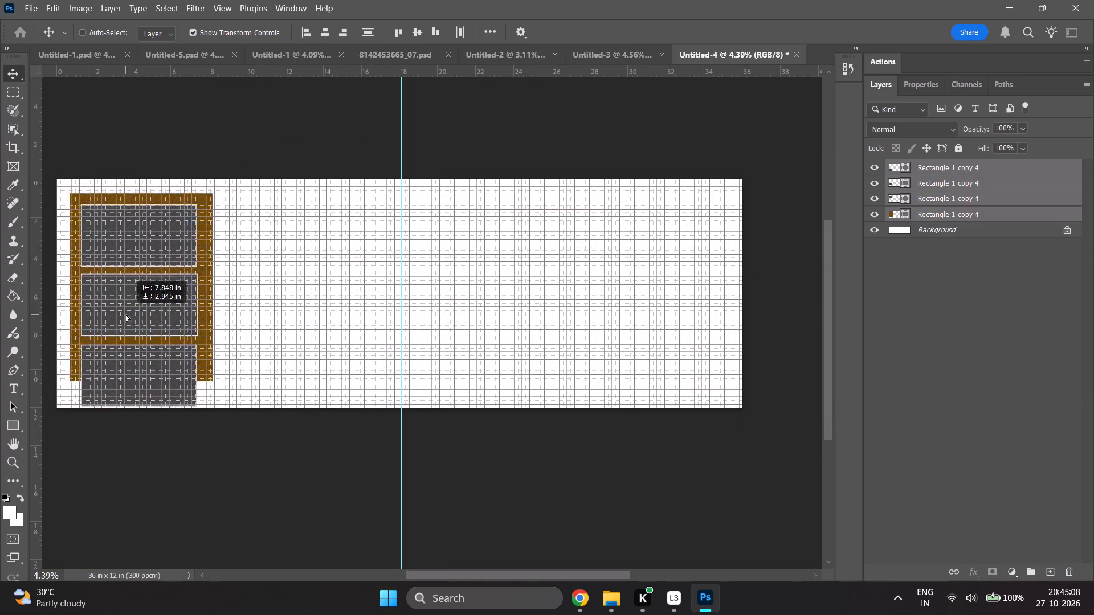
{"action": "left_click_drag", "start_coordinate": [126, 314], "coordinate": [134, 306]}
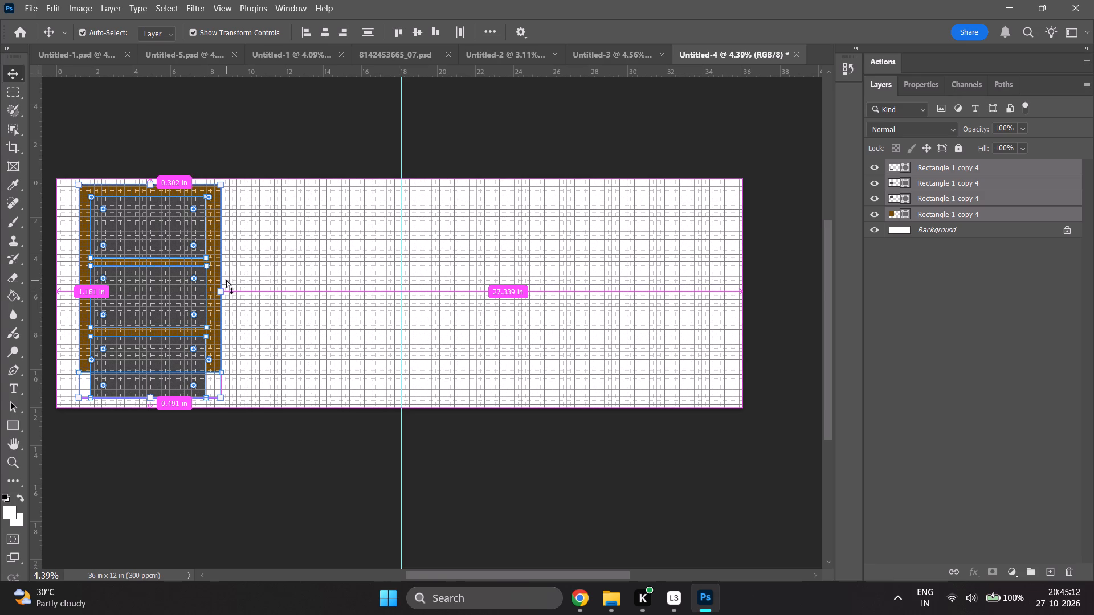
Rotate the brown panel and its three photo boxes 180 degrees and apply the transform.
{"action": "left_click_drag", "start_coordinate": [231, 277], "coordinate": [166, 441], "text": "ctrl"}
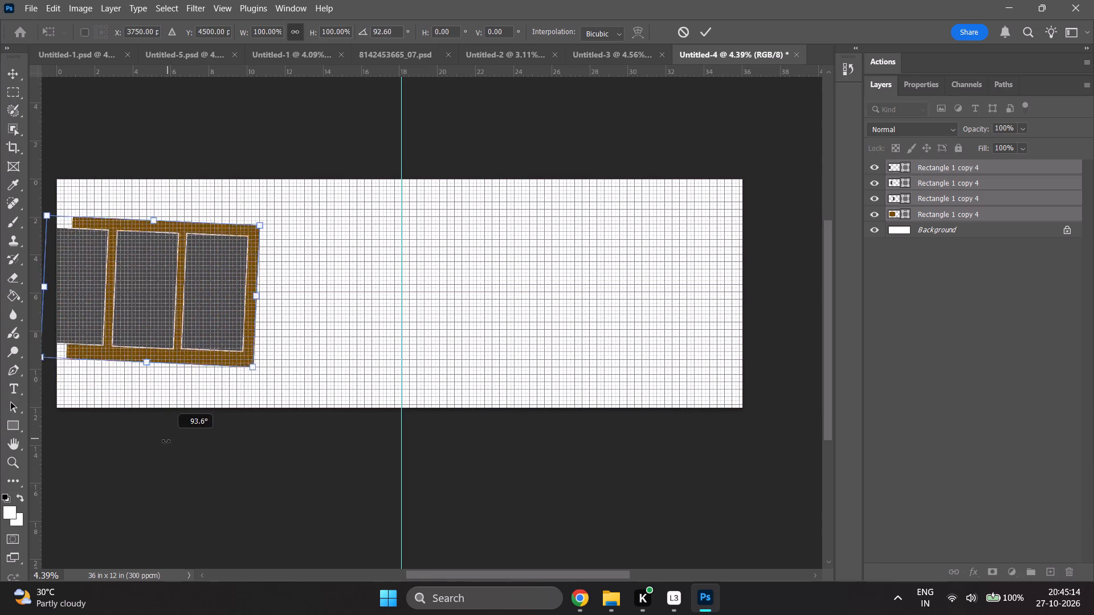
{"action": "left_click_drag", "start_coordinate": [166, 441], "coordinate": [190, 339], "text": "ctrl"}
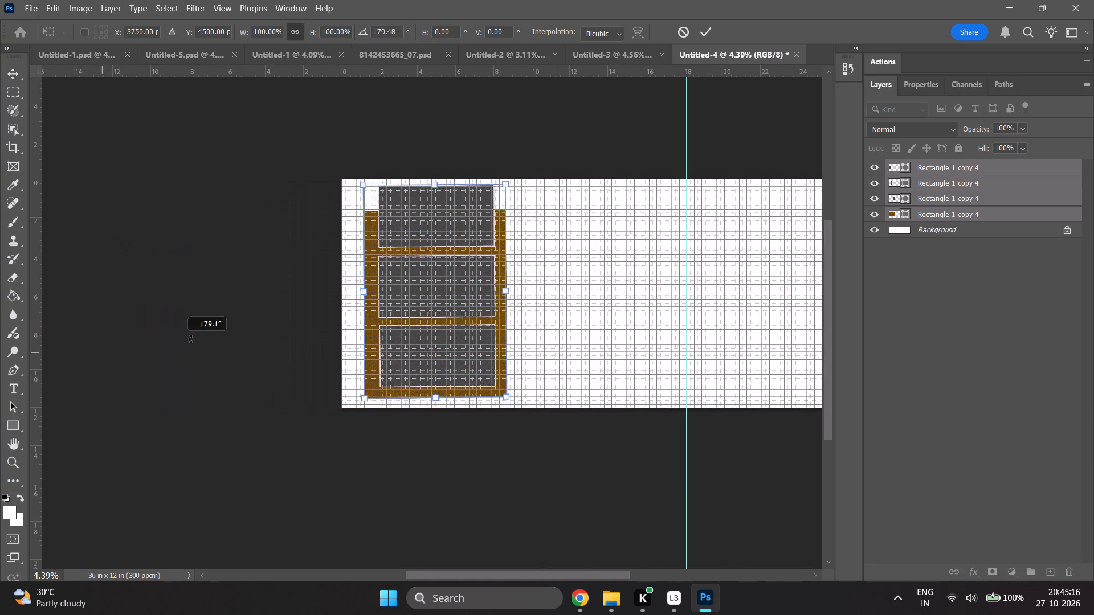
{"action": "left_click_drag", "start_coordinate": [190, 339], "coordinate": [284, 339], "text": "ctrl"}
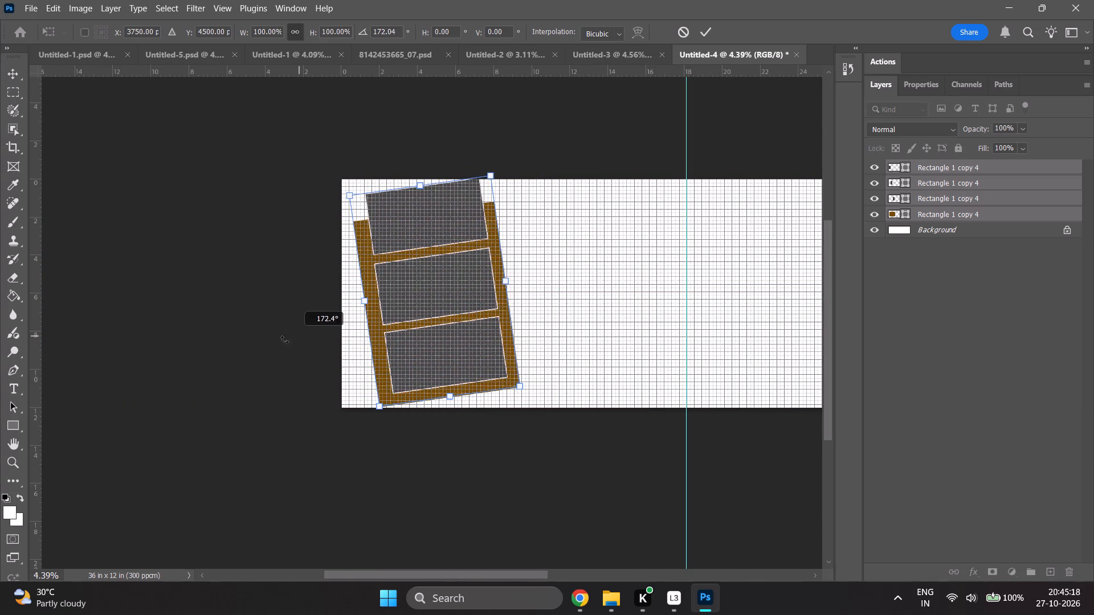
{"action": "left_click_drag", "start_coordinate": [284, 339], "coordinate": [217, 341], "text": "ctrl"}
{"action": "scroll", "coordinate": [517, 315], "scroll_direction": "down", "scroll_amount": 4}
{"action": "scroll", "coordinate": [482, 315], "scroll_direction": "up", "scroll_amount": 4, "text": "alt"}
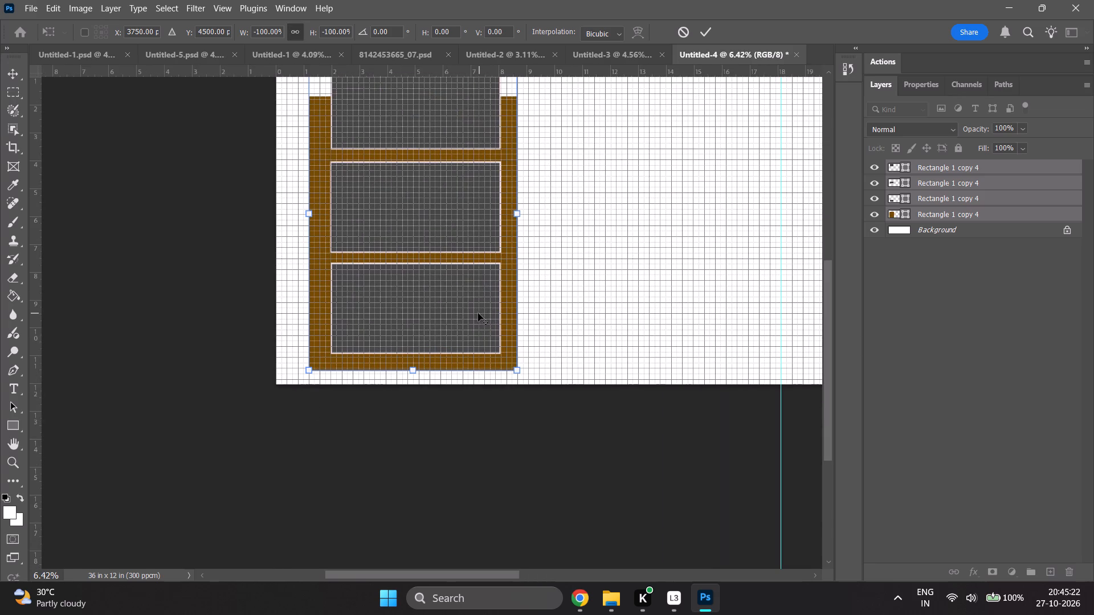
{"action": "scroll", "coordinate": [475, 313], "scroll_direction": "up", "scroll_amount": 5}
{"action": "scroll", "coordinate": [475, 313], "scroll_direction": "down", "scroll_amount": 3}
{"action": "scroll", "coordinate": [475, 313], "scroll_direction": "down", "scroll_amount": 2, "text": "alt"}
{"action": "left_click", "coordinate": [933, 272]}
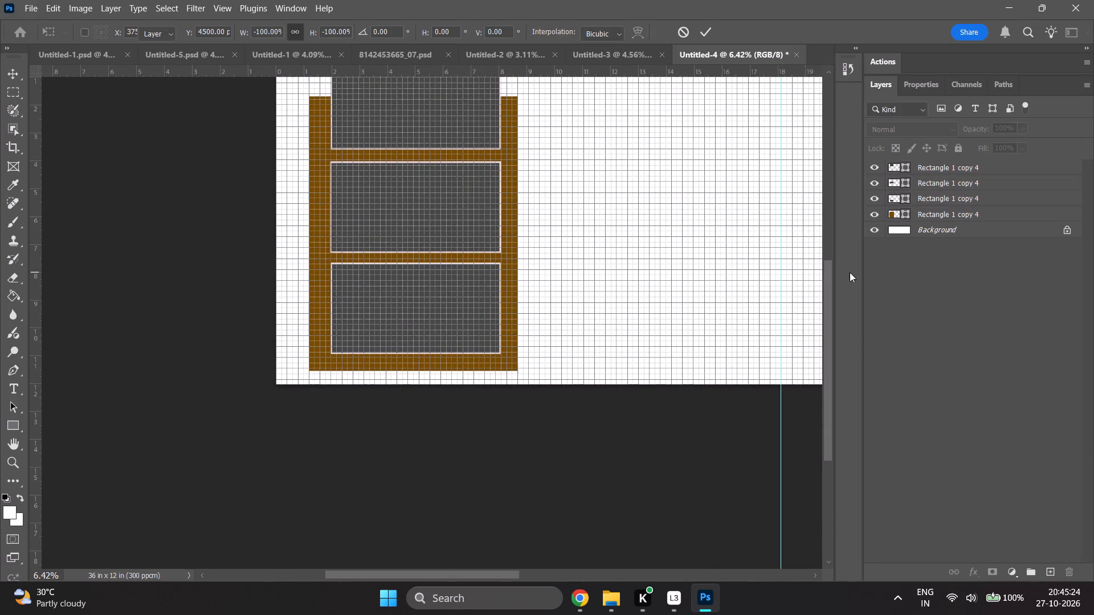
Select the panel and its three photo boxes and move them onto the right-hand page, about 0.6 in from the spread's top edge.
{"action": "scroll", "coordinate": [549, 272], "scroll_direction": "up", "scroll_amount": 8}
{"action": "left_click", "coordinate": [986, 215], "text": "shift"}
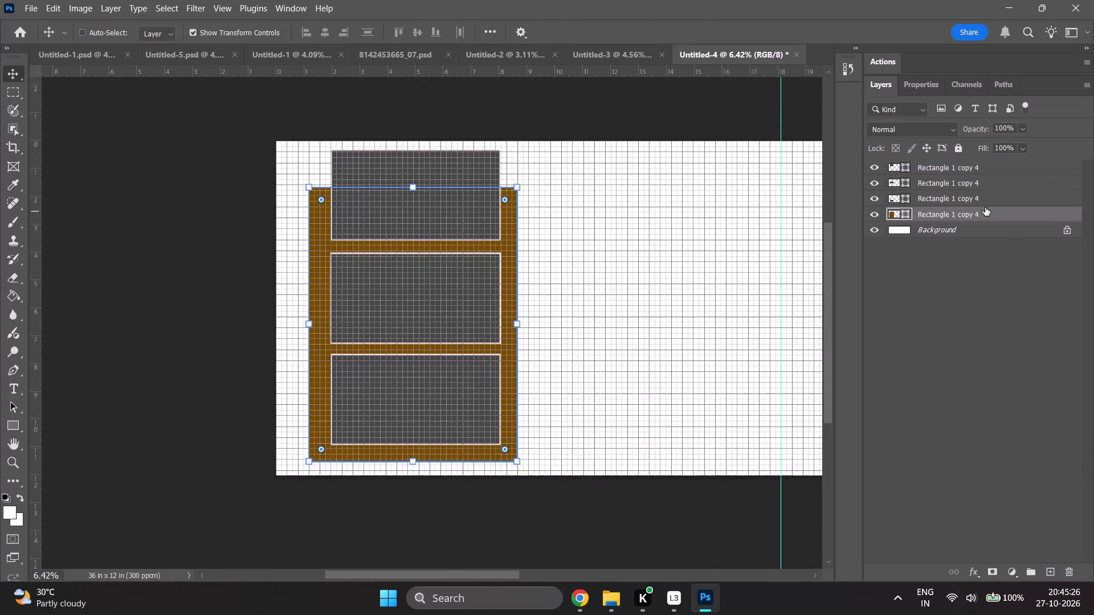
{"action": "left_click", "coordinate": [975, 162], "text": "shift"}
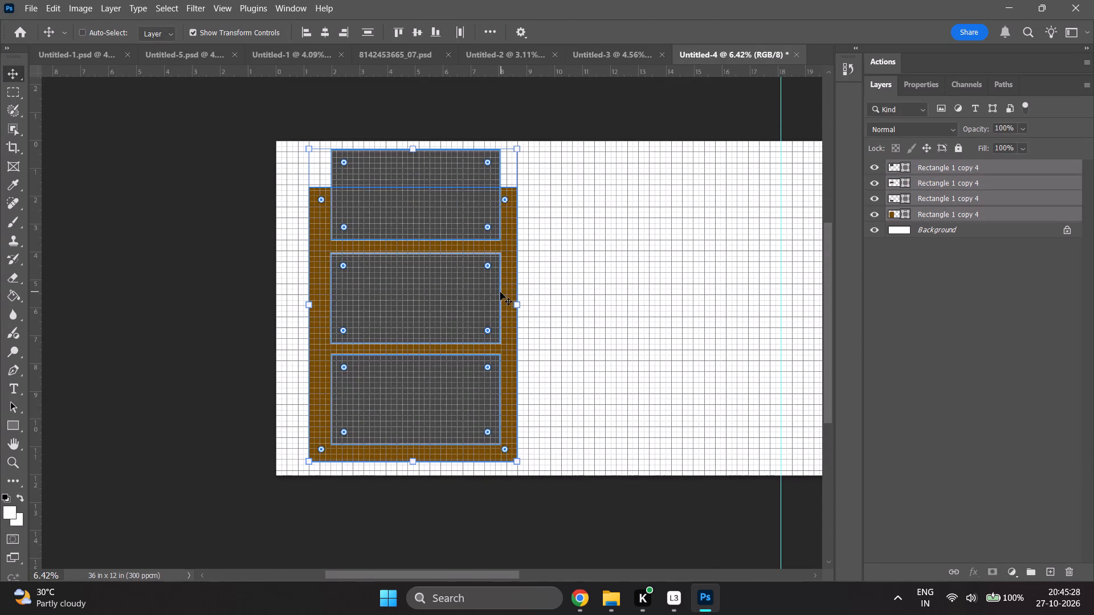
{"action": "scroll", "coordinate": [500, 292], "scroll_direction": "down", "scroll_amount": 3, "text": "alt"}
{"action": "scroll", "coordinate": [484, 297], "scroll_direction": "down", "scroll_amount": 13}
{"action": "scroll", "coordinate": [383, 301], "scroll_direction": "down", "scroll_amount": 5, "text": "ctrl"}
{"action": "scroll", "coordinate": [346, 294], "scroll_direction": "up", "scroll_amount": 5}
{"action": "left_click_drag", "start_coordinate": [319, 301], "coordinate": [724, 307]}
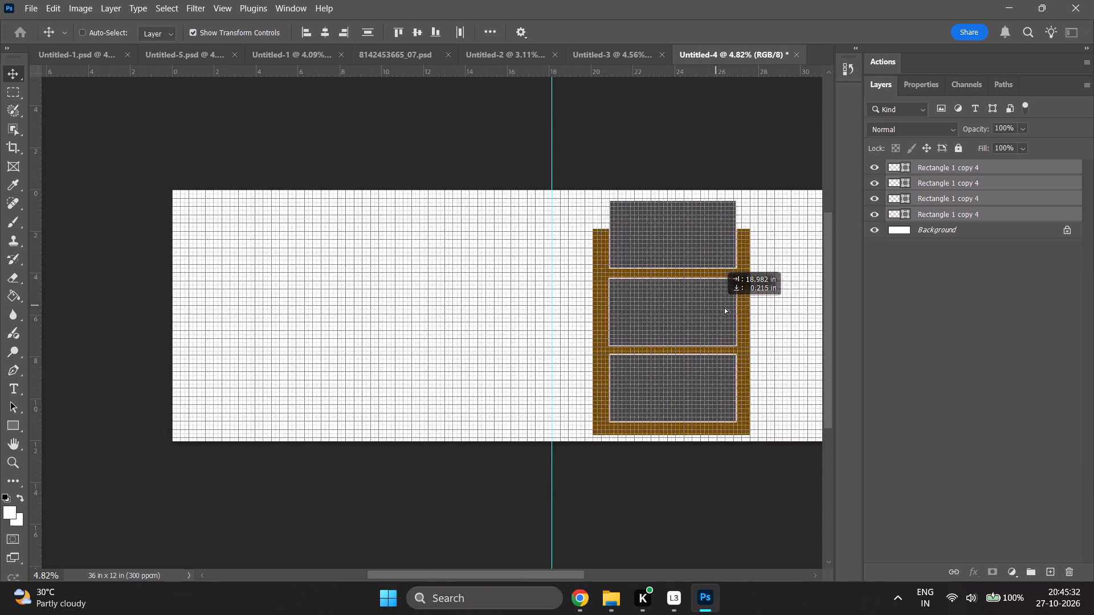
{"action": "left_click_drag", "start_coordinate": [724, 307], "coordinate": [726, 307]}
{"action": "scroll", "coordinate": [713, 311], "scroll_direction": "down", "scroll_amount": 2}
{"action": "scroll", "coordinate": [700, 311], "scroll_direction": "up", "scroll_amount": 5}
{"action": "scroll", "coordinate": [697, 311], "scroll_direction": "down", "scroll_amount": 2}
{"action": "scroll", "coordinate": [697, 311], "scroll_direction": "down", "scroll_amount": 1, "text": "shift"}
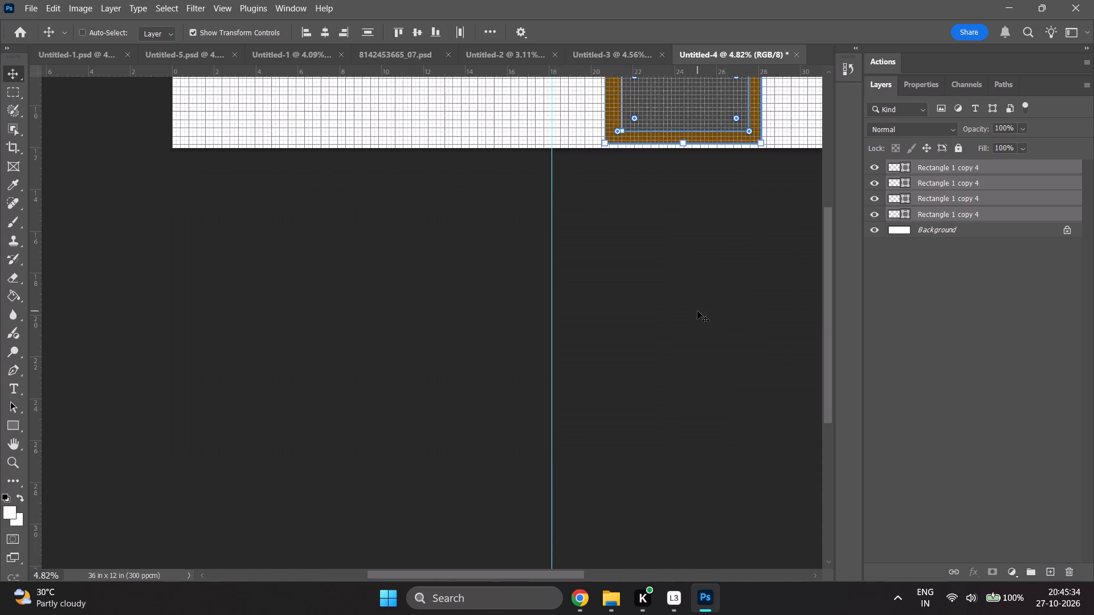
{"action": "scroll", "coordinate": [695, 310], "scroll_direction": "up", "scroll_amount": 3}
{"action": "scroll", "coordinate": [570, 210], "scroll_direction": "up", "scroll_amount": 2}
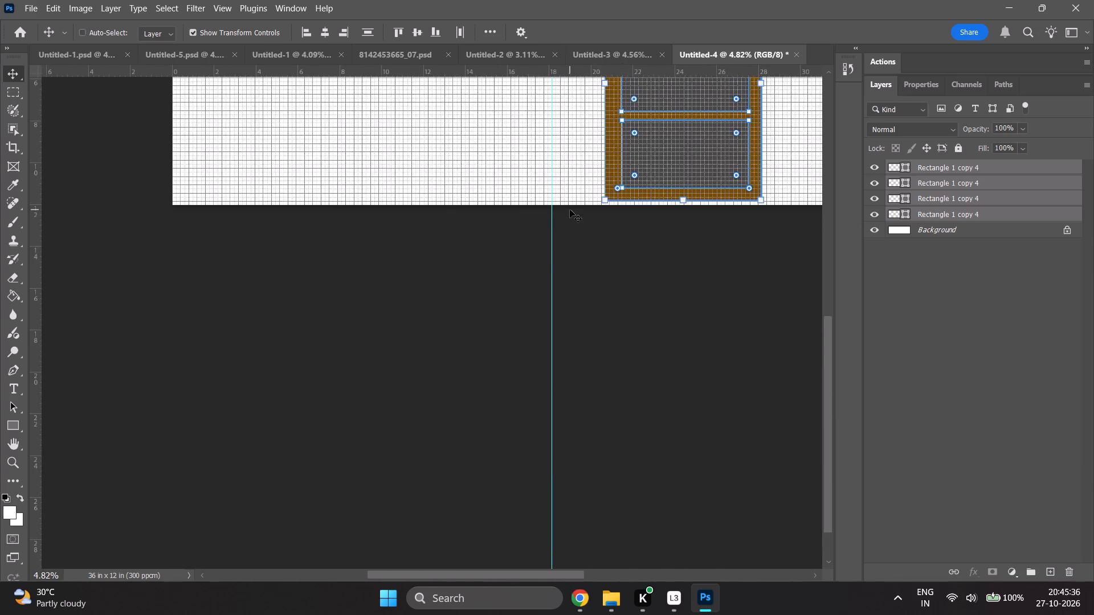
{"action": "scroll", "coordinate": [569, 211], "scroll_direction": "up", "scroll_amount": 15}
{"action": "scroll", "coordinate": [569, 228], "scroll_direction": "down", "scroll_amount": 2, "text": "alt"}
{"action": "scroll", "coordinate": [568, 231], "scroll_direction": "up", "scroll_amount": 3}
{"action": "scroll", "coordinate": [568, 231], "scroll_direction": "down", "scroll_amount": 4, "text": "ctrl"}
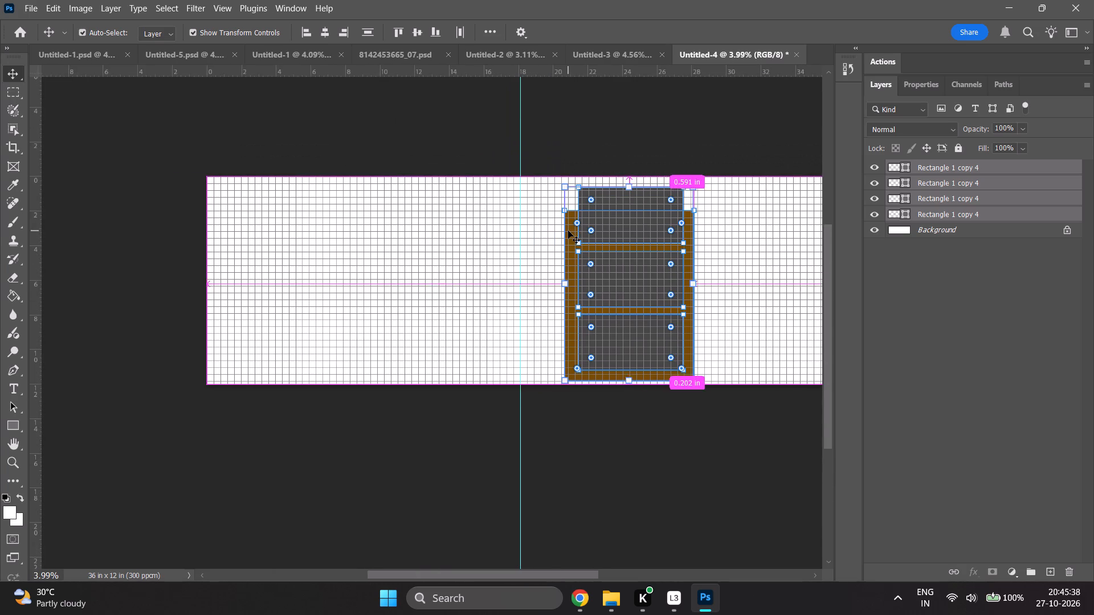
{"action": "scroll", "coordinate": [568, 231], "scroll_direction": "down", "scroll_amount": 2, "text": "ctrl"}
Move the panel and boxes to the far right of the spread, leaving a narrow margin at the right, top and bottom edges.
{"action": "left_click_drag", "start_coordinate": [630, 284], "coordinate": [757, 285], "text": "shift"}
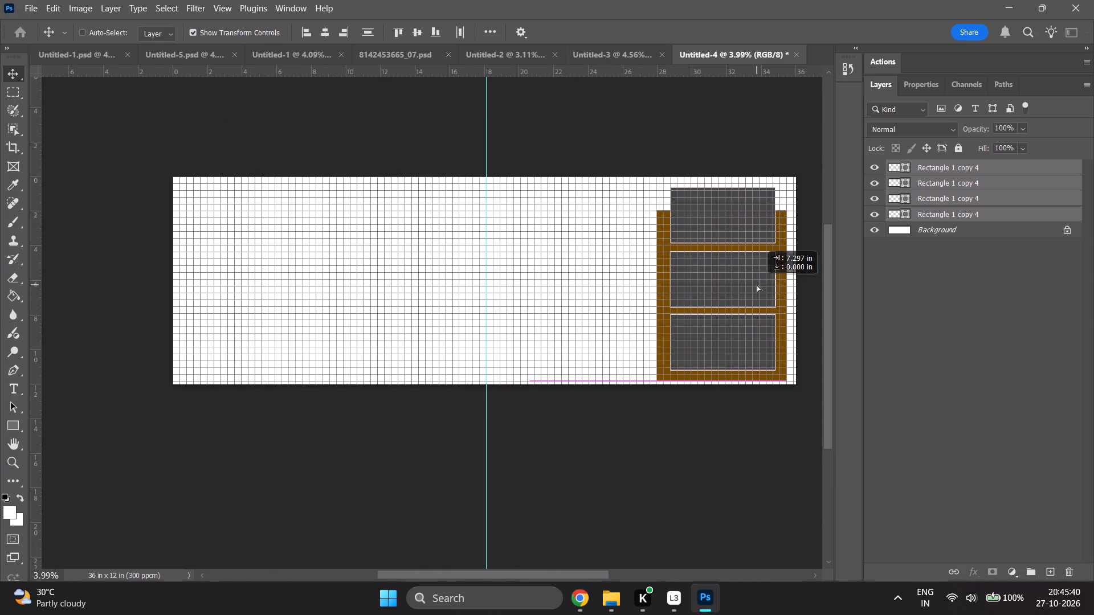
{"action": "left_click_drag", "start_coordinate": [757, 285], "coordinate": [764, 285], "text": "shift"}
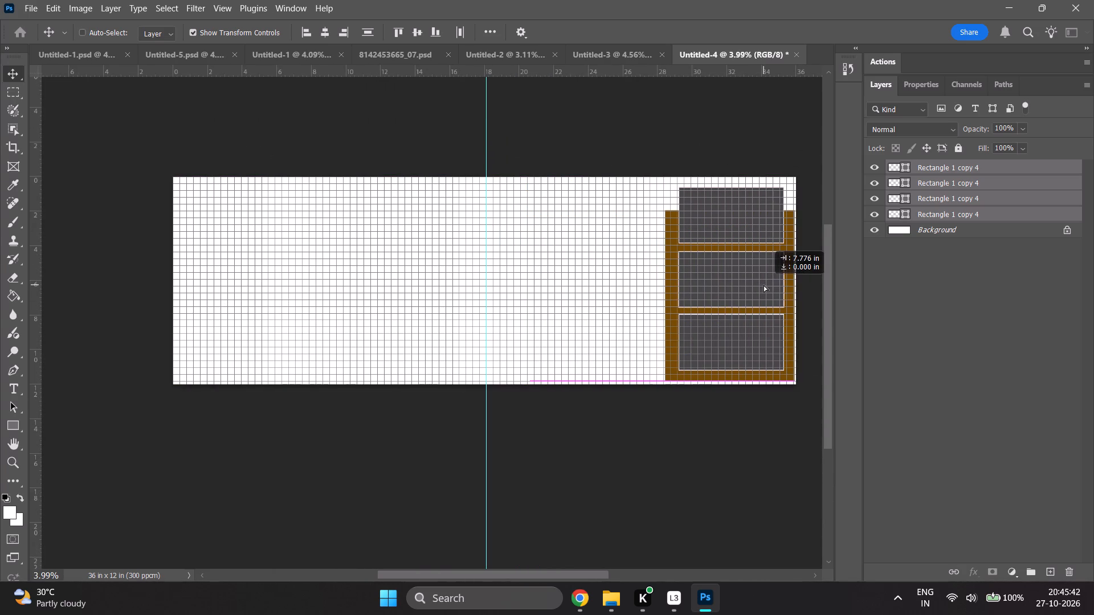
{"action": "left_click_drag", "start_coordinate": [764, 285], "coordinate": [764, 266], "text": "shift"}
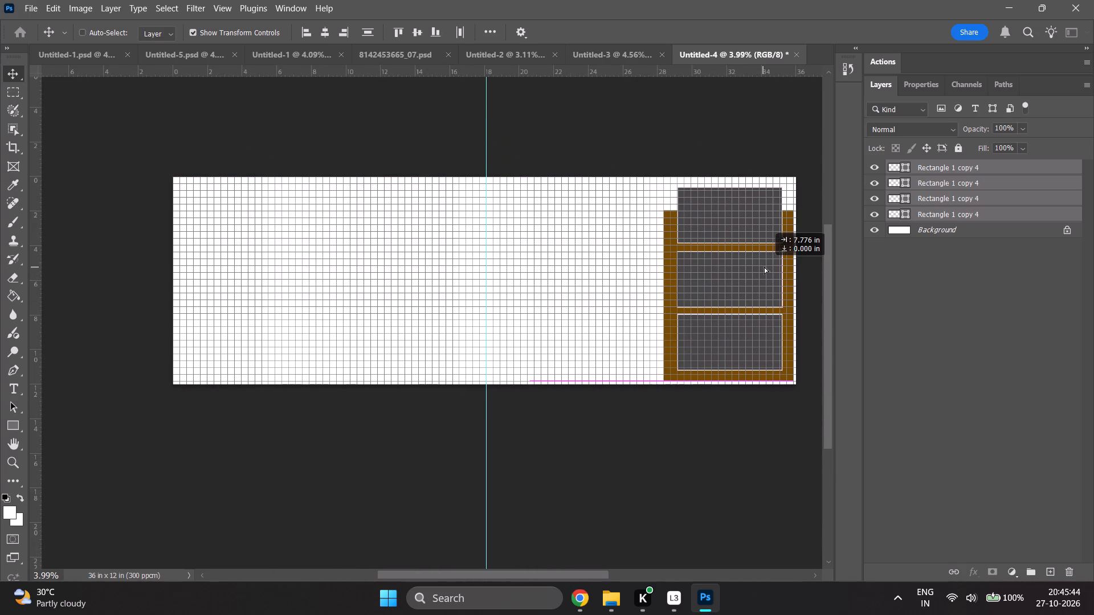
{"action": "left_click_drag", "start_coordinate": [764, 266], "coordinate": [764, 263], "text": "shift"}
{"action": "scroll", "coordinate": [745, 298], "scroll_direction": "down", "scroll_amount": 9, "text": "alt"}
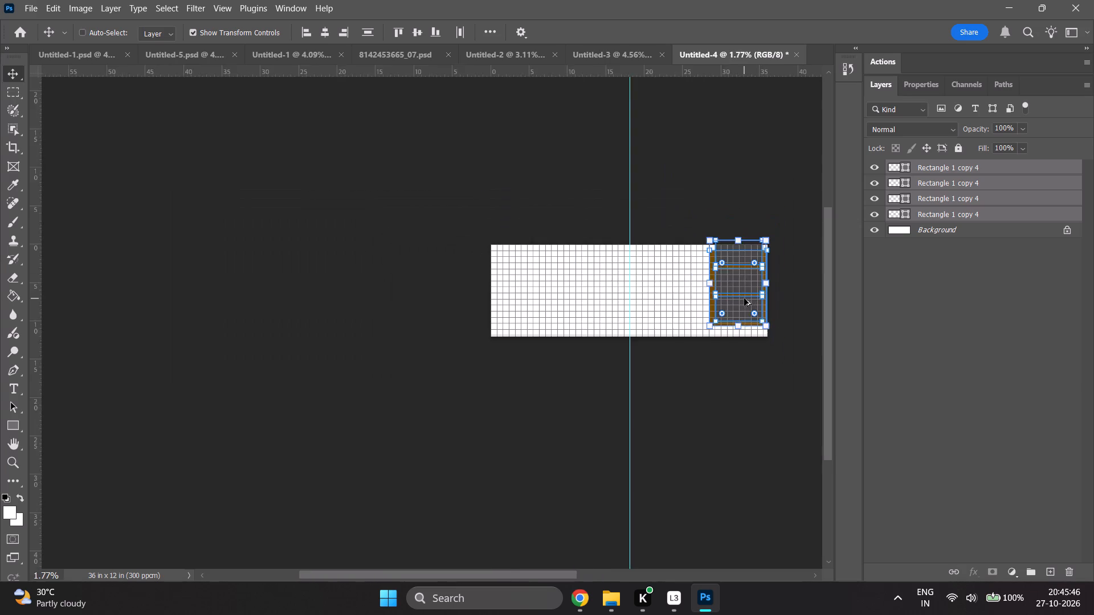
{"action": "scroll", "coordinate": [744, 298], "scroll_direction": "up", "scroll_amount": 8, "text": "alt"}
{"action": "scroll", "coordinate": [737, 302], "scroll_direction": "down", "scroll_amount": 17, "text": "ctrl"}
{"action": "scroll", "coordinate": [587, 262], "scroll_direction": "up", "scroll_amount": 4, "text": "alt"}
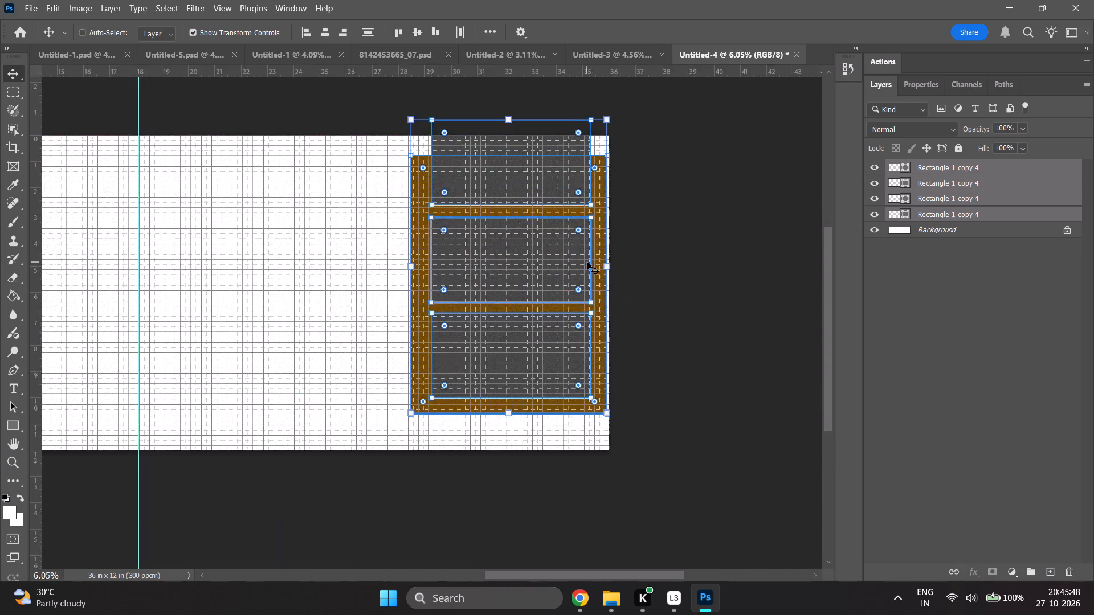
{"action": "scroll", "coordinate": [587, 262], "scroll_direction": "up", "scroll_amount": 4, "text": "alt"}
{"action": "left_click_drag", "start_coordinate": [512, 212], "coordinate": [507, 237], "text": "shift"}
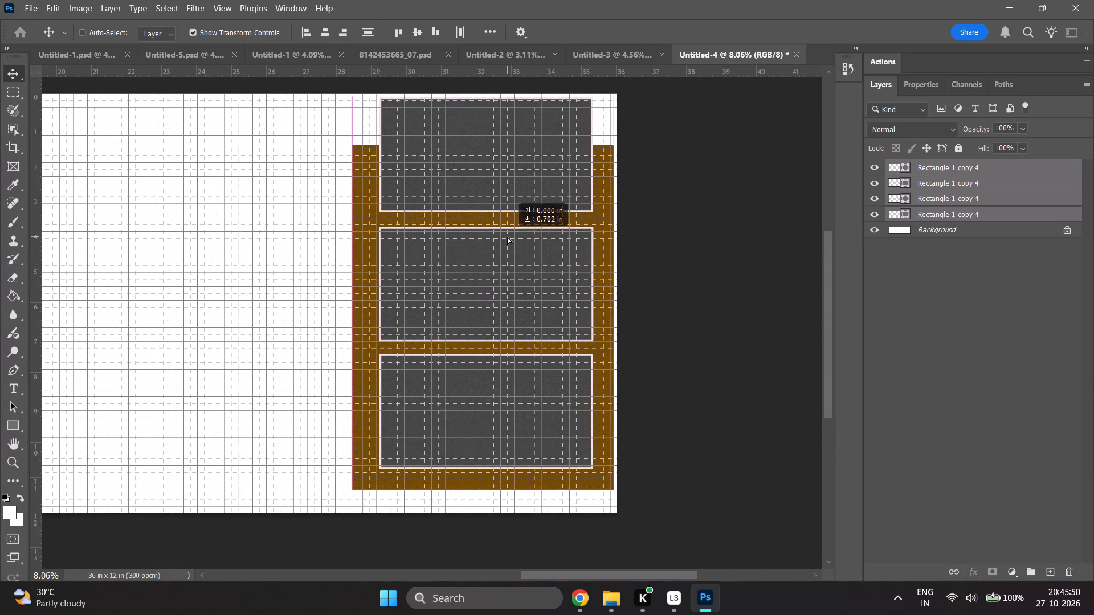
{"action": "left_click_drag", "start_coordinate": [507, 237], "coordinate": [507, 248], "text": "shift"}
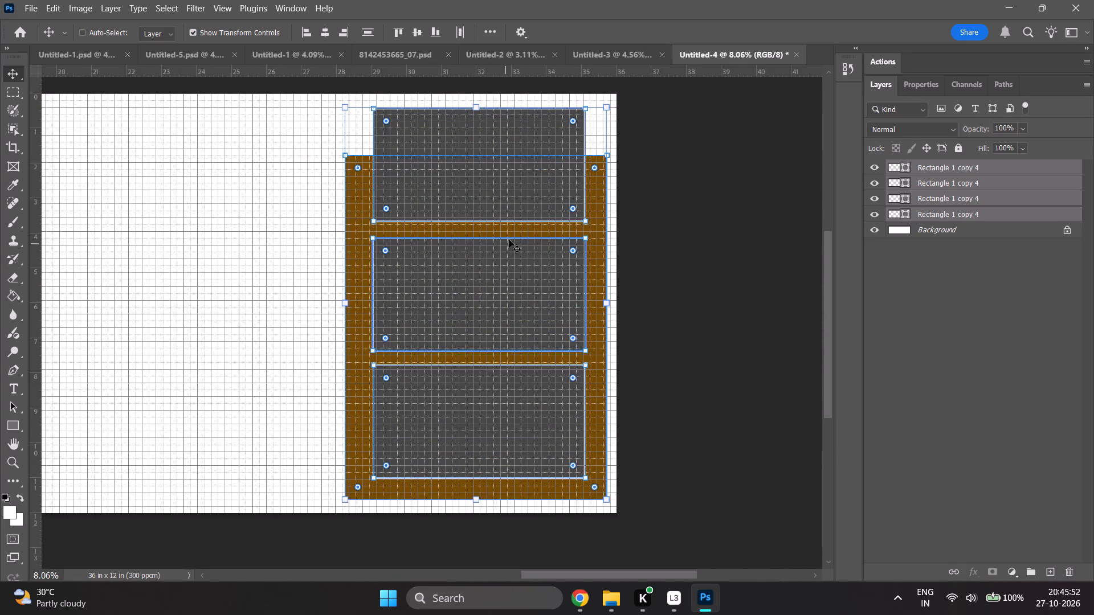
{"action": "left_click_drag", "start_coordinate": [502, 264], "coordinate": [492, 265]}
Stretch the panel and boxes to about 7.68 in wide and 11.34 in high.
{"action": "left_click_drag", "start_coordinate": [597, 303], "coordinate": [603, 304], "text": "shift"}
{"action": "scroll", "coordinate": [570, 284], "scroll_direction": "up", "scroll_amount": 5}
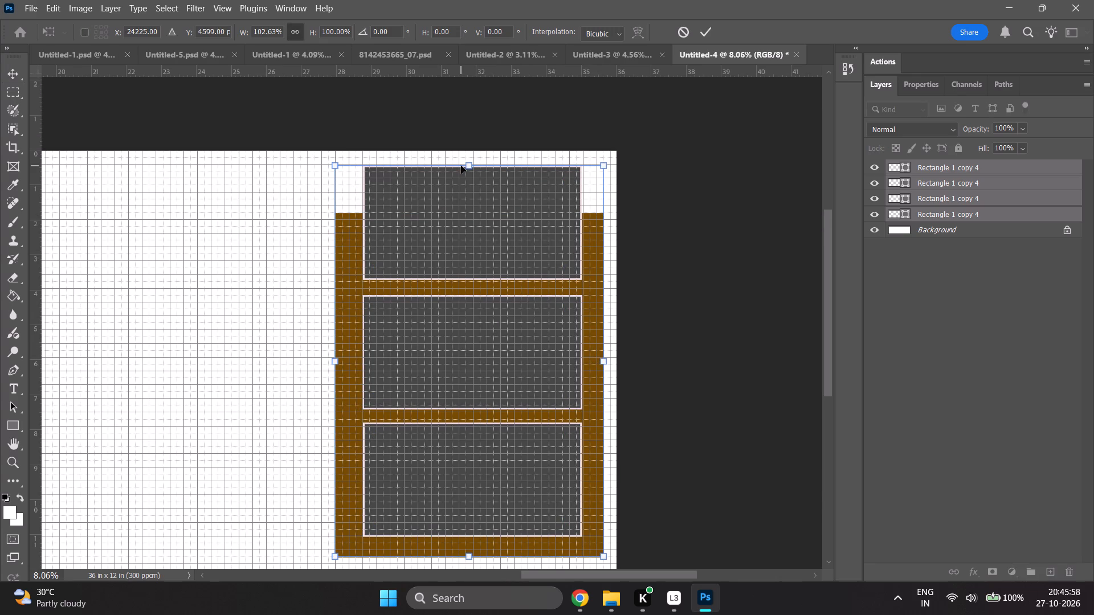
{"action": "left_click", "coordinate": [472, 166], "text": "shift"}
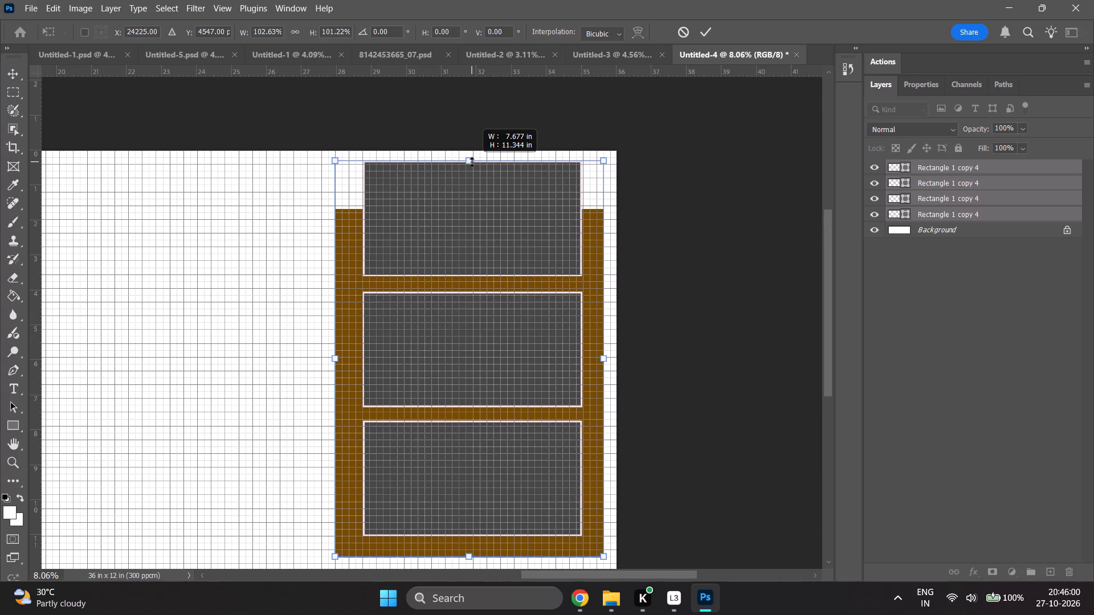
{"action": "scroll", "coordinate": [471, 173], "scroll_direction": "down", "scroll_amount": 12}
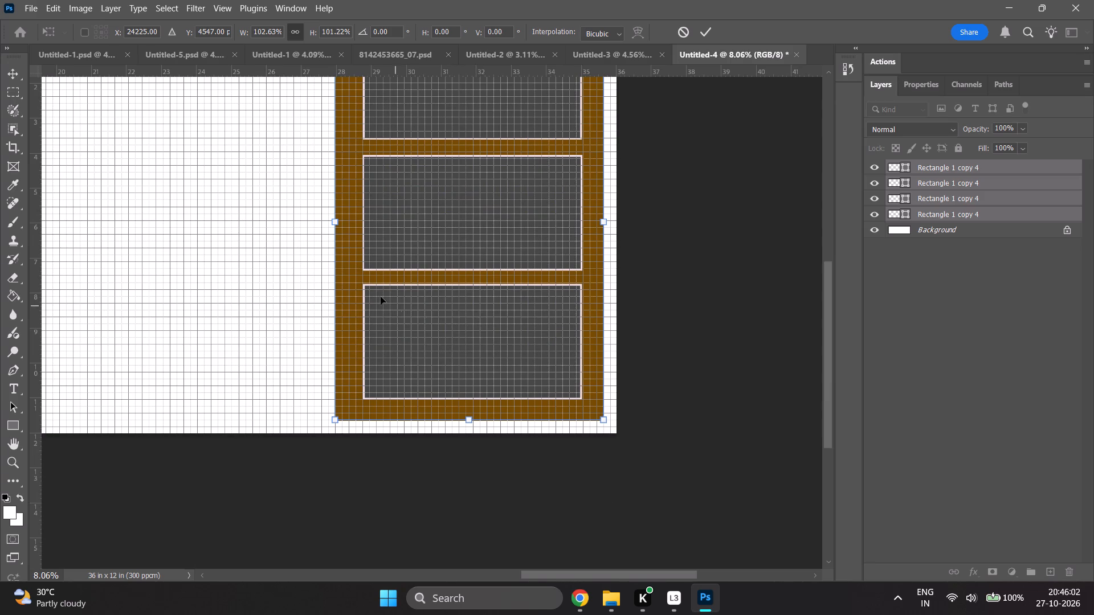
Shift the panel and boxes about 0.8 in left and widen them rightward to about 110.5% of their original width.
{"action": "left_click_drag", "start_coordinate": [429, 258], "coordinate": [411, 260], "text": "shift"}
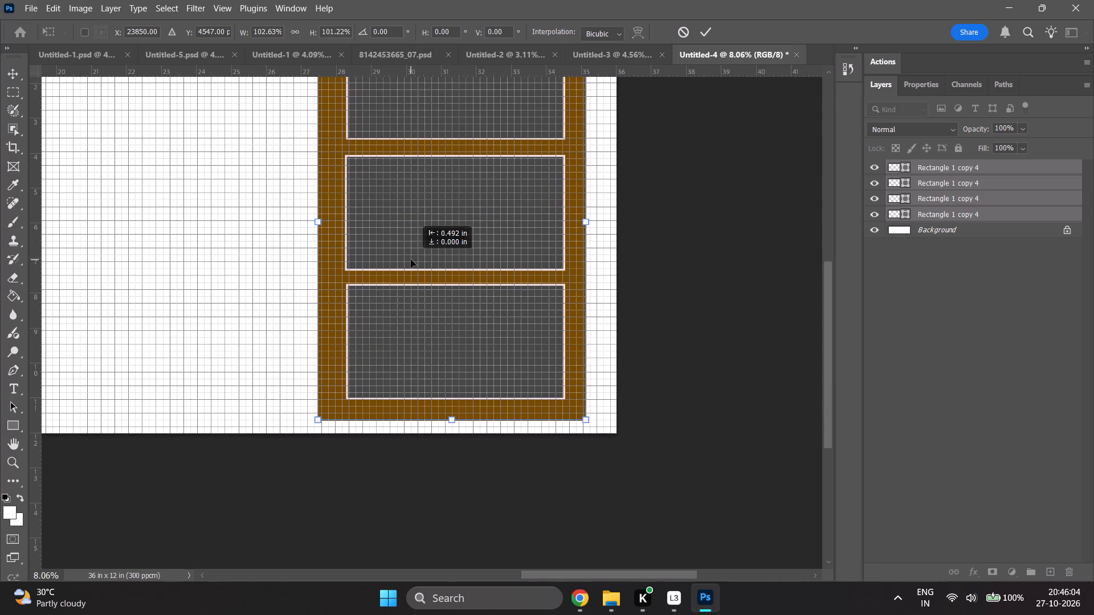
{"action": "left_click_drag", "start_coordinate": [411, 260], "coordinate": [403, 261], "text": "shift"}
{"action": "left_click", "coordinate": [398, 261], "text": "shift"}
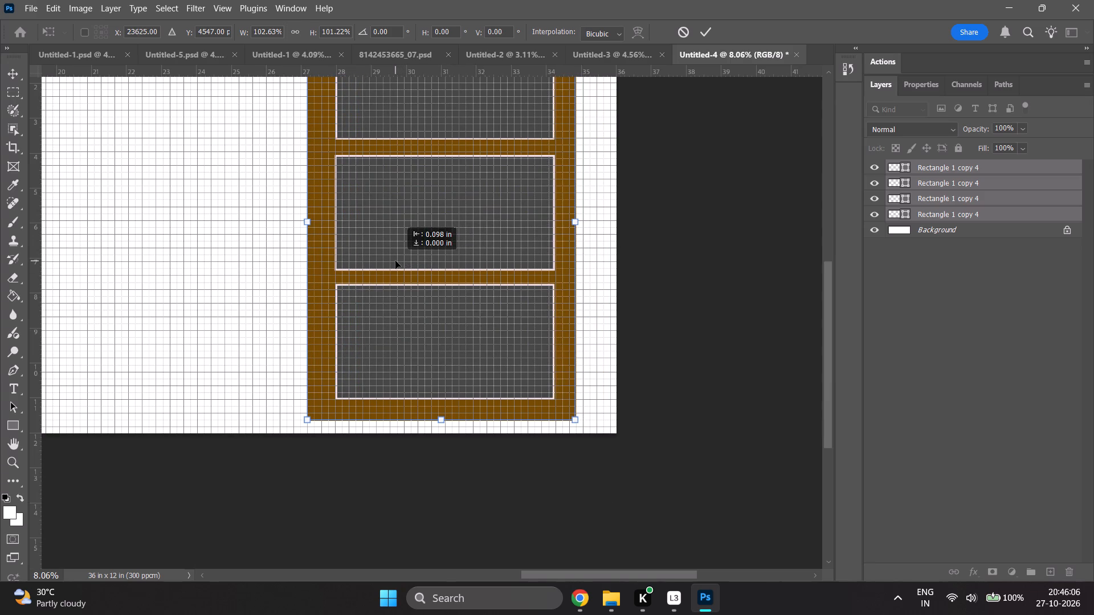
{"action": "left_click_drag", "start_coordinate": [575, 222], "coordinate": [592, 222], "text": "shift"}
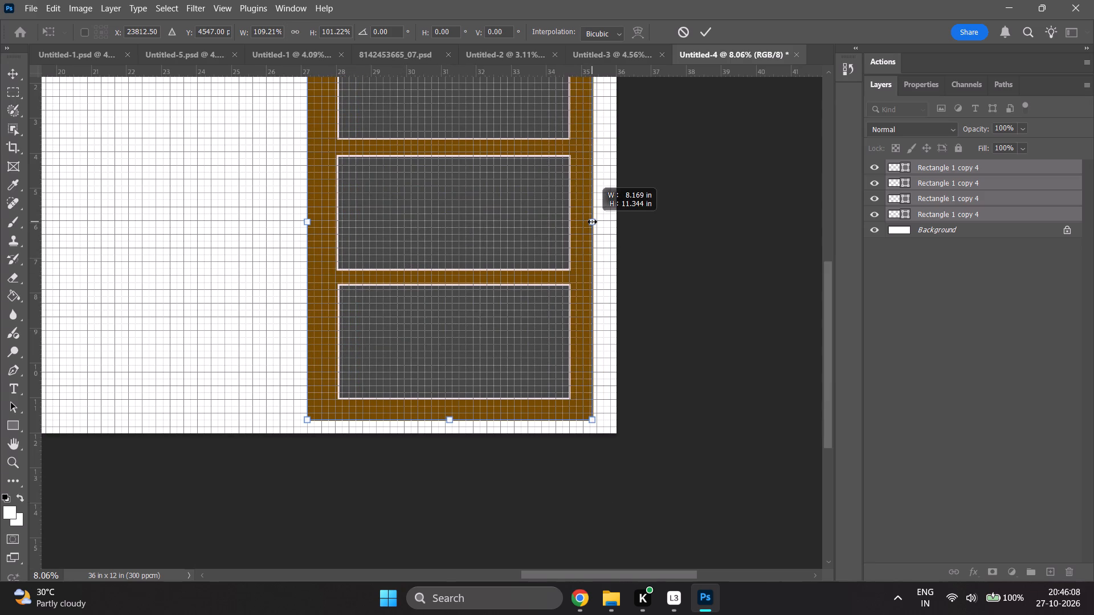
{"action": "left_click_drag", "start_coordinate": [592, 222], "coordinate": [595, 222], "text": "shift"}
{"action": "scroll", "coordinate": [519, 255], "scroll_direction": "down", "scroll_amount": 5, "text": "alt"}
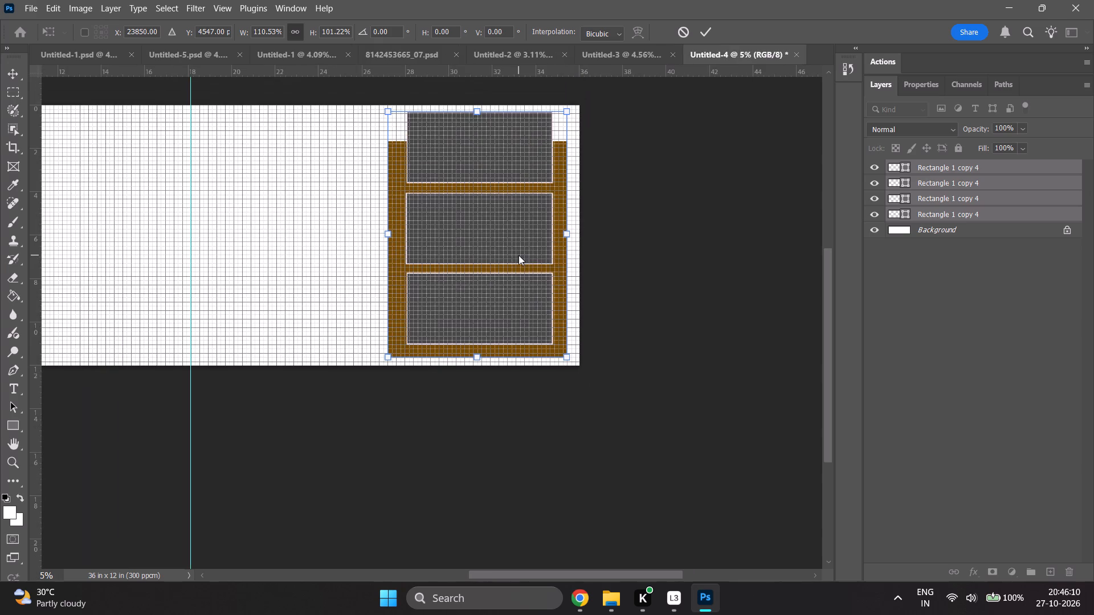
{"action": "scroll", "coordinate": [519, 255], "scroll_direction": "up", "scroll_amount": 4}
Skim the tutorial to about 24:20 and back to 22:43, examine the black-band spread while paused, and compare it with Untitled-4.
{"action": "left_click", "coordinate": [614, 601]}
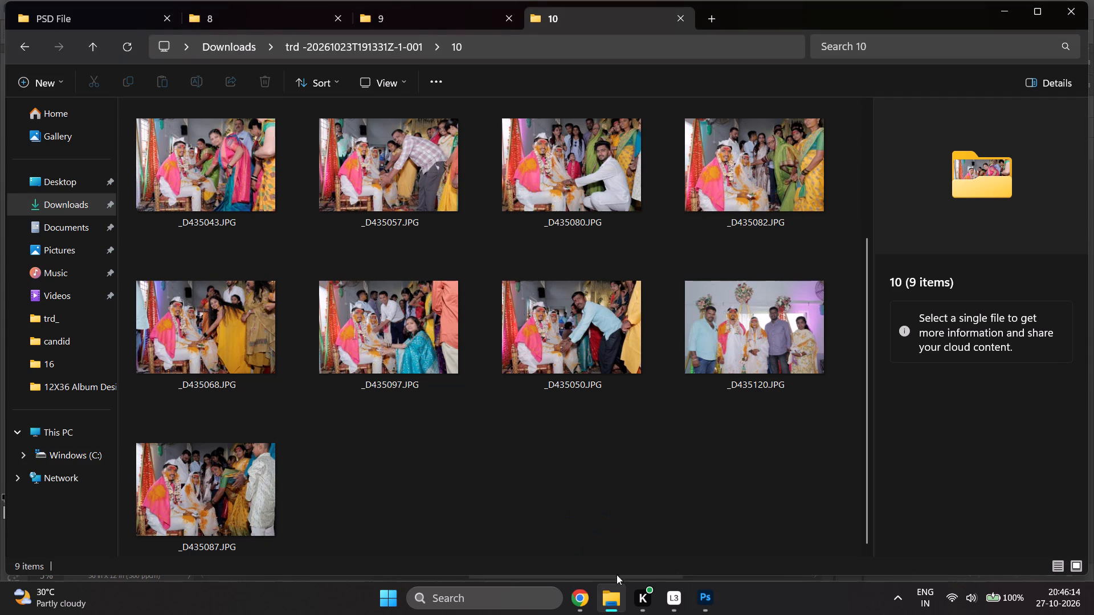
{"action": "left_click", "coordinate": [582, 594]}
{"action": "left_click", "coordinate": [485, 354]}
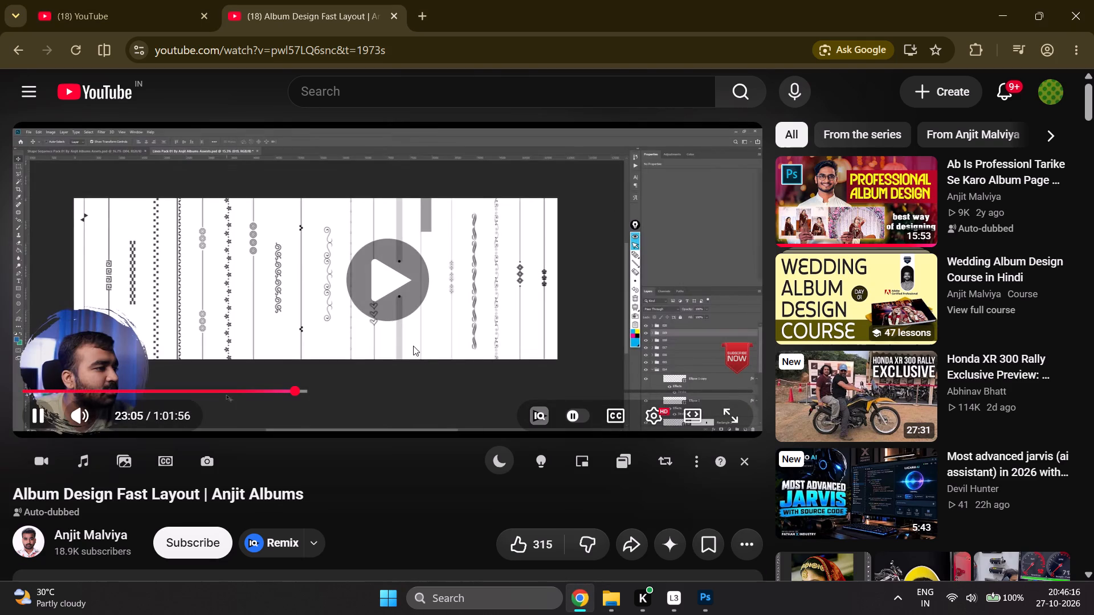
{"action": "key", "text": "Right"}
{"action": "key", "text": "Right"}
{"action": "key", "text": "Right"}
{"action": "key", "text": "Right"}
{"action": "key", "text": "Right"}
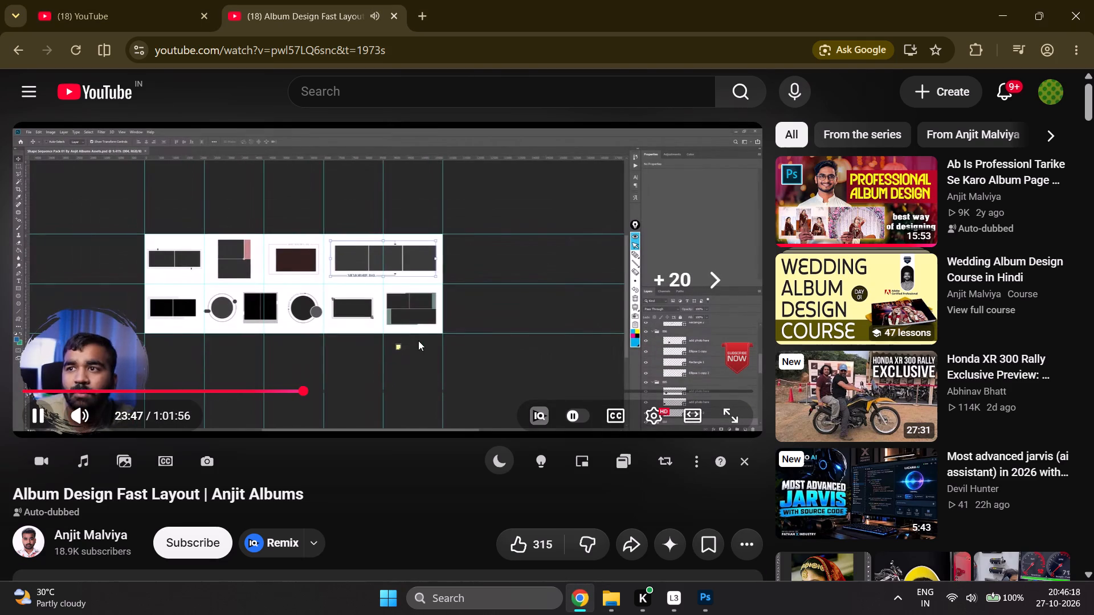
{"action": "key", "text": "Right"}
{"action": "key", "text": "Right"}
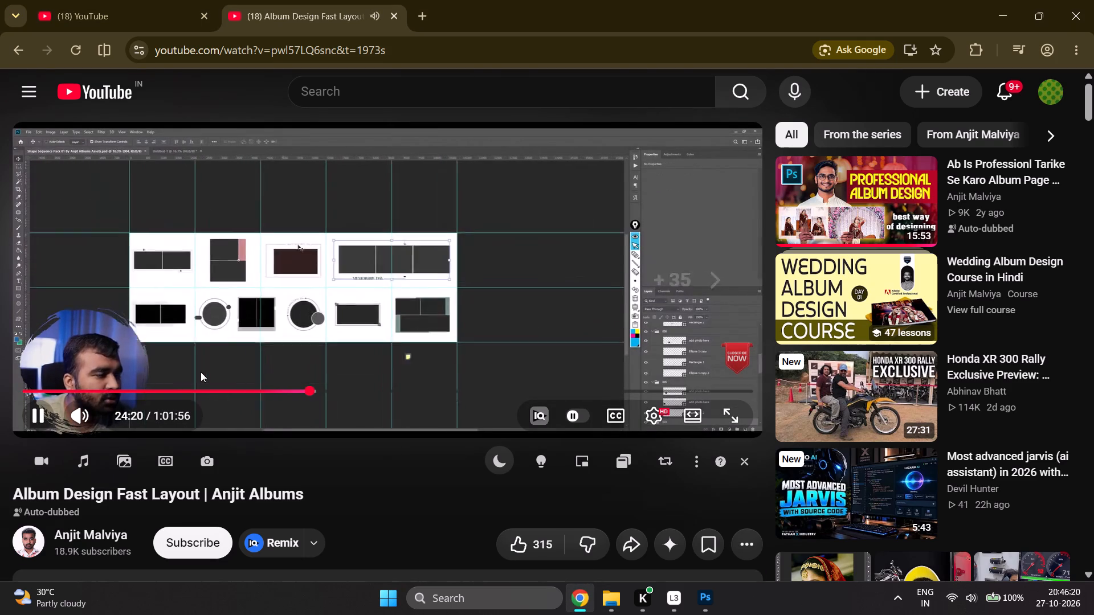
{"action": "key", "text": "Left"}
{"action": "key", "text": "Left"}
{"action": "key", "text": "Left"}
{"action": "key", "text": "Left"}
{"action": "key", "text": "Left"}
{"action": "key", "text": "Left"}
{"action": "key", "text": "Left"}
{"action": "key", "text": "Left"}
{"action": "key", "text": "Left"}
{"action": "key", "text": "Left"}
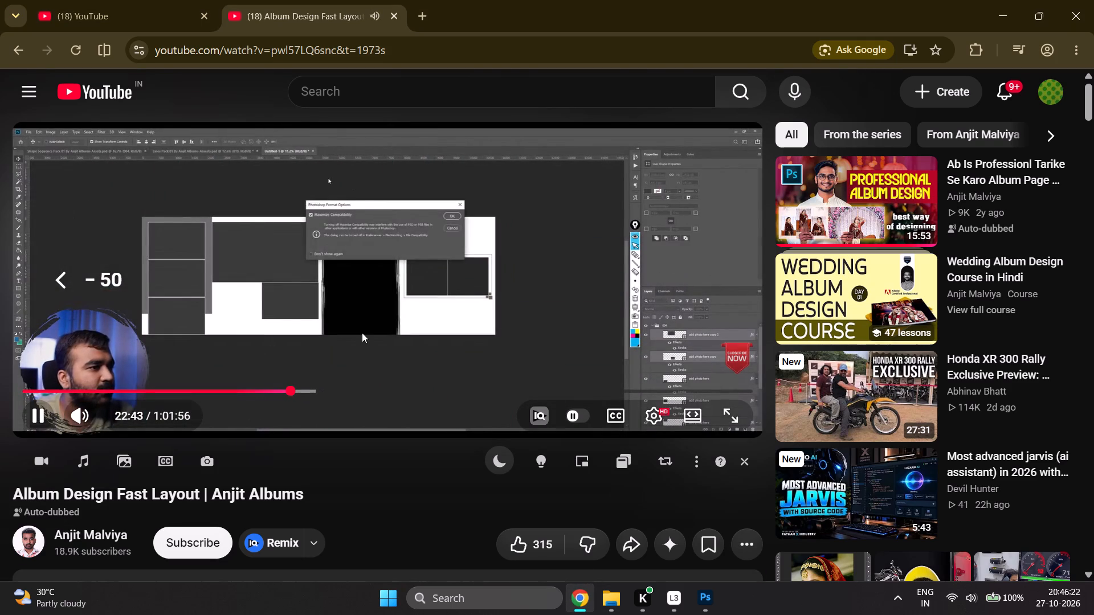
{"action": "left_click", "coordinate": [361, 332]}
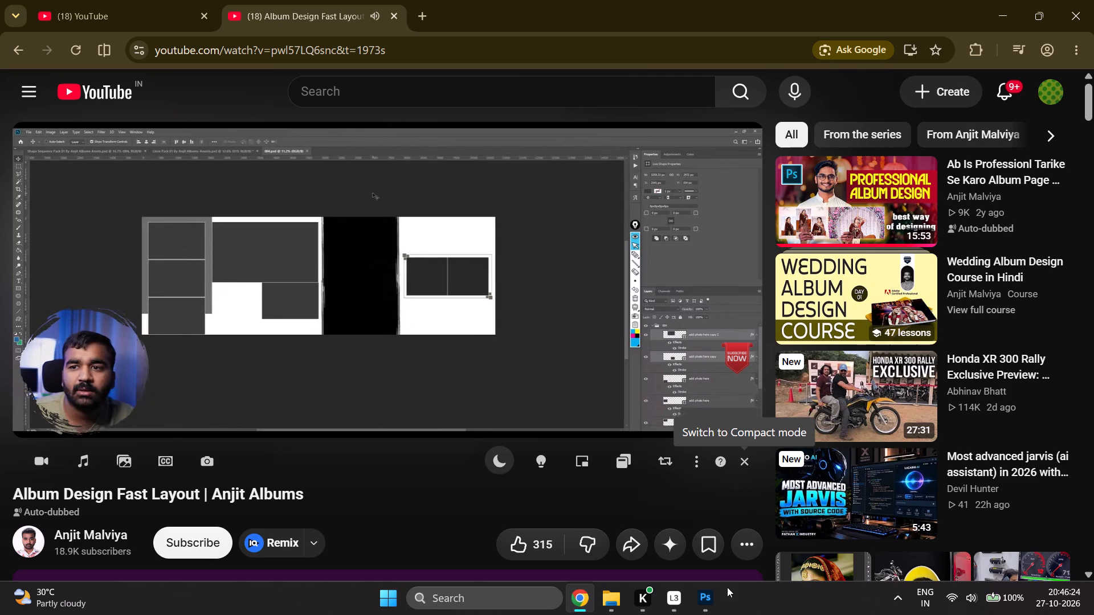
{"action": "left_click", "coordinate": [708, 609]}
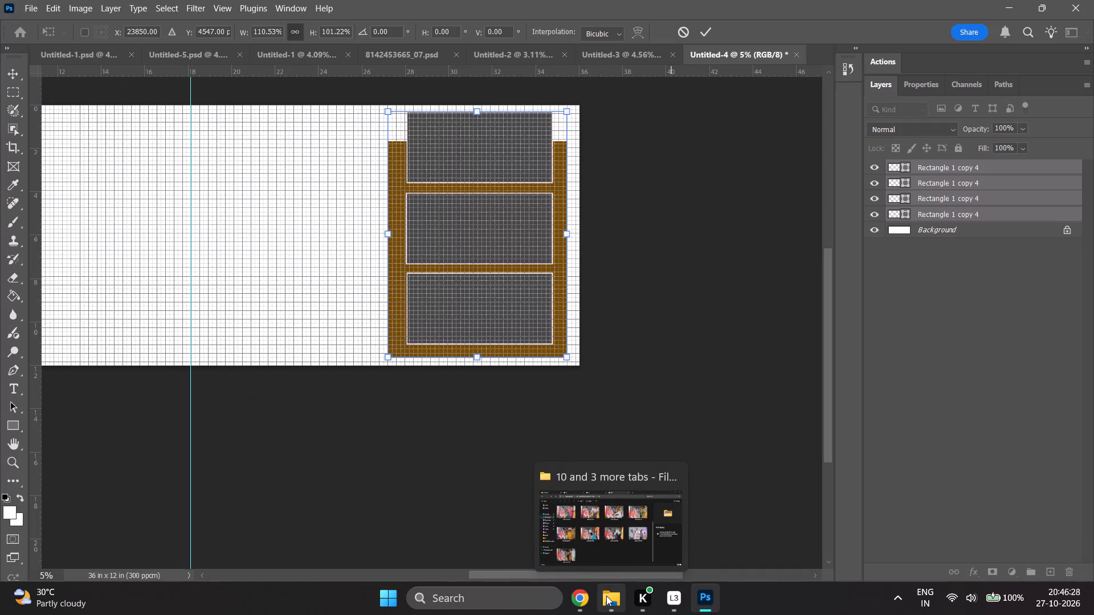
{"action": "left_click", "coordinate": [583, 601]}
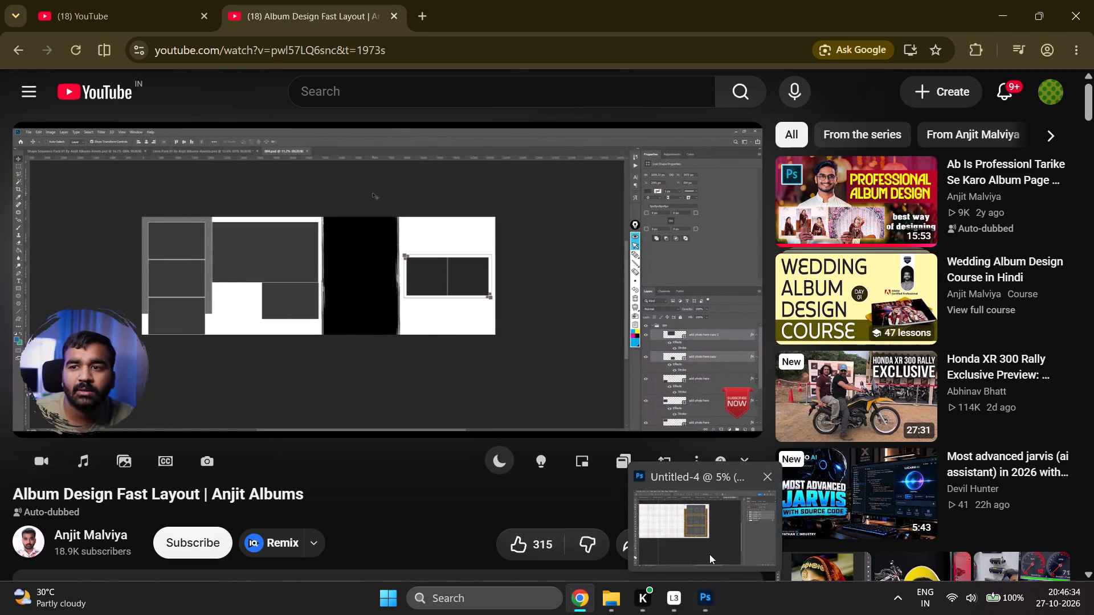
{"action": "left_click", "coordinate": [709, 554]}
Apply the resize of the panel and its three photo boxes in Untitled-4.
{"action": "left_click", "coordinate": [949, 333]}
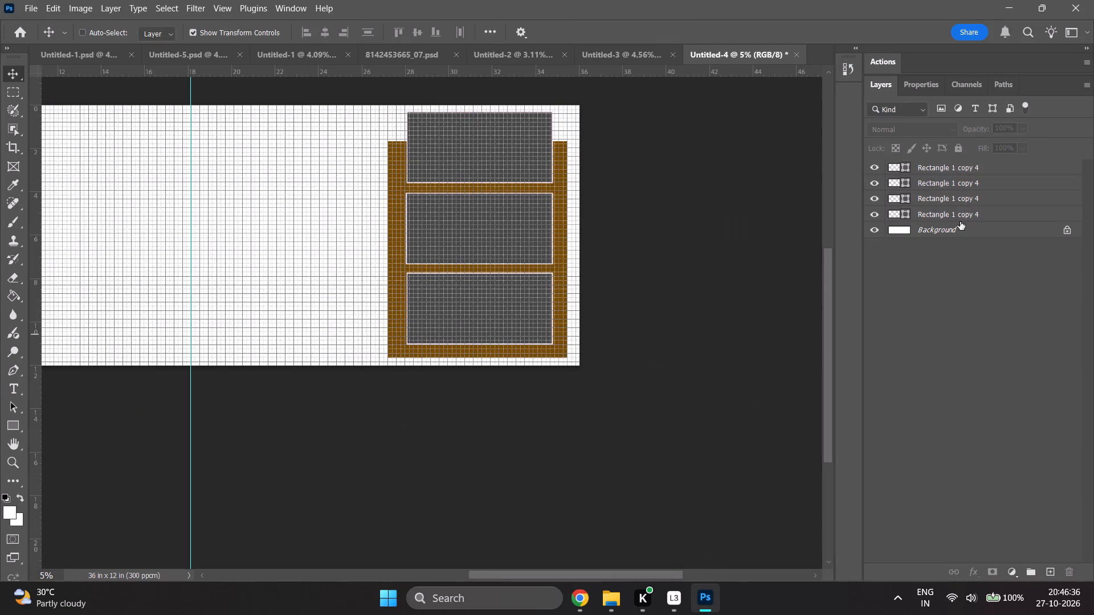
Duplicate the top photo box and place the copy against the panel's left edge, bottom-aligned with the brown panel.
{"action": "left_click", "coordinate": [960, 218]}
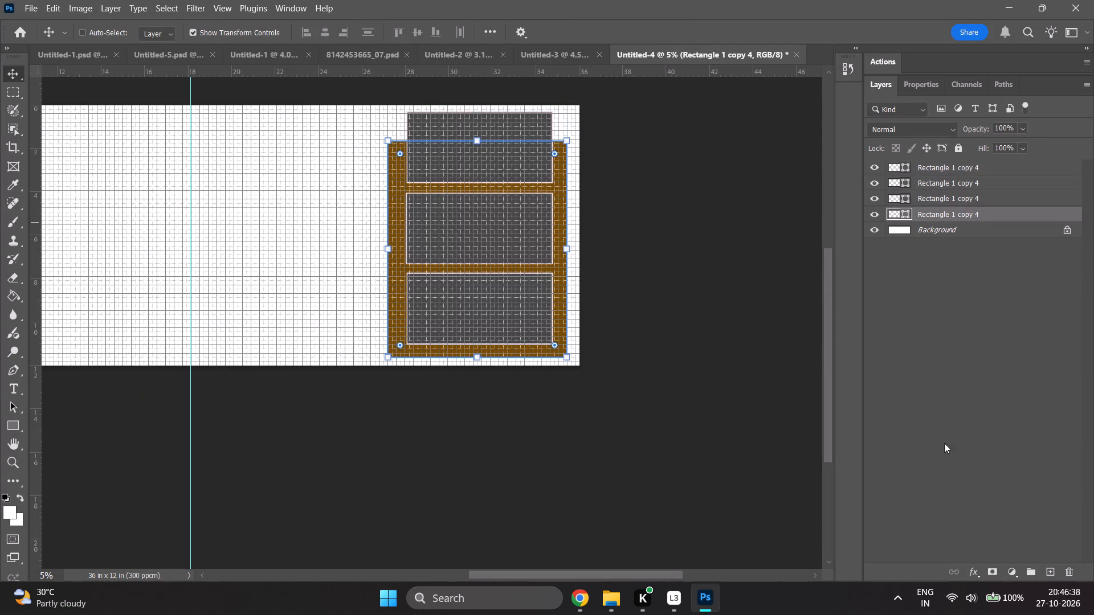
{"action": "left_click", "coordinate": [949, 167]}
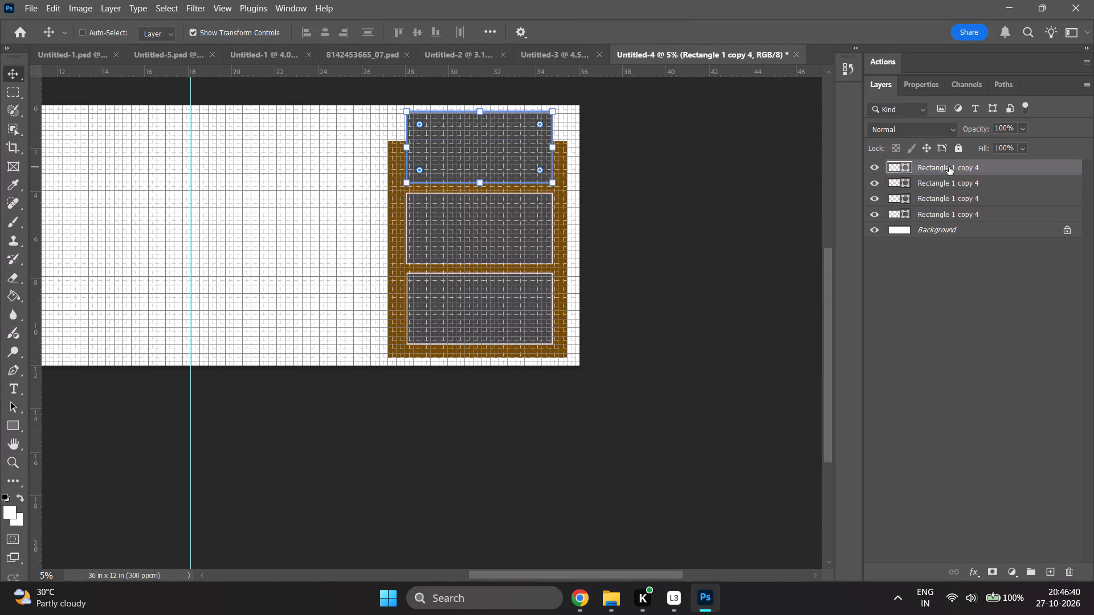
{"action": "key", "text": "ctrl+j"}
{"action": "left_click_drag", "start_coordinate": [491, 161], "coordinate": [441, 161]}
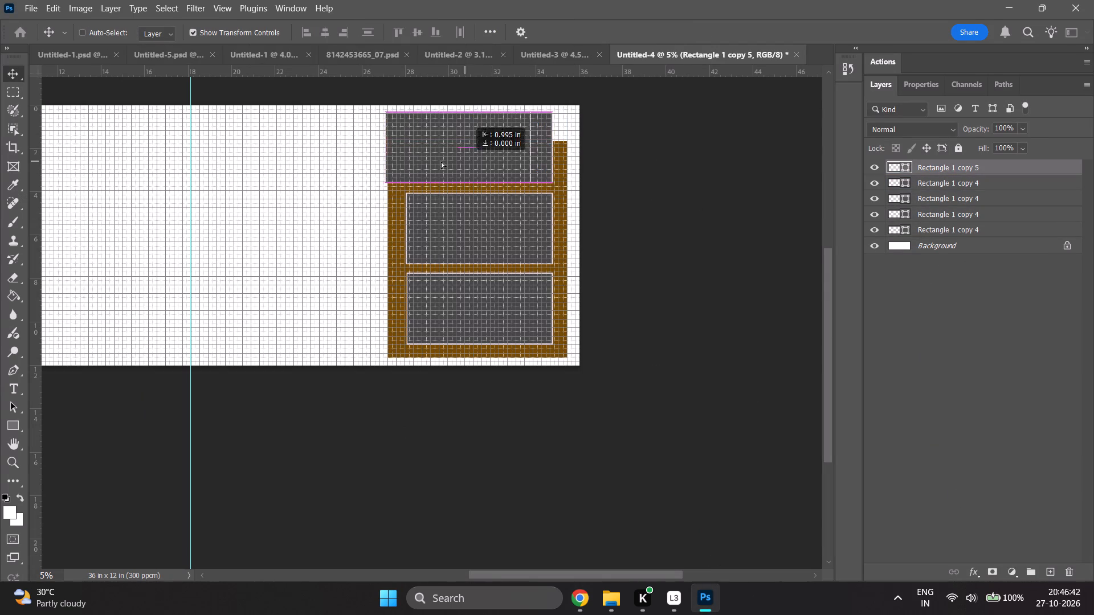
{"action": "left_click_drag", "start_coordinate": [441, 161], "coordinate": [326, 329]}
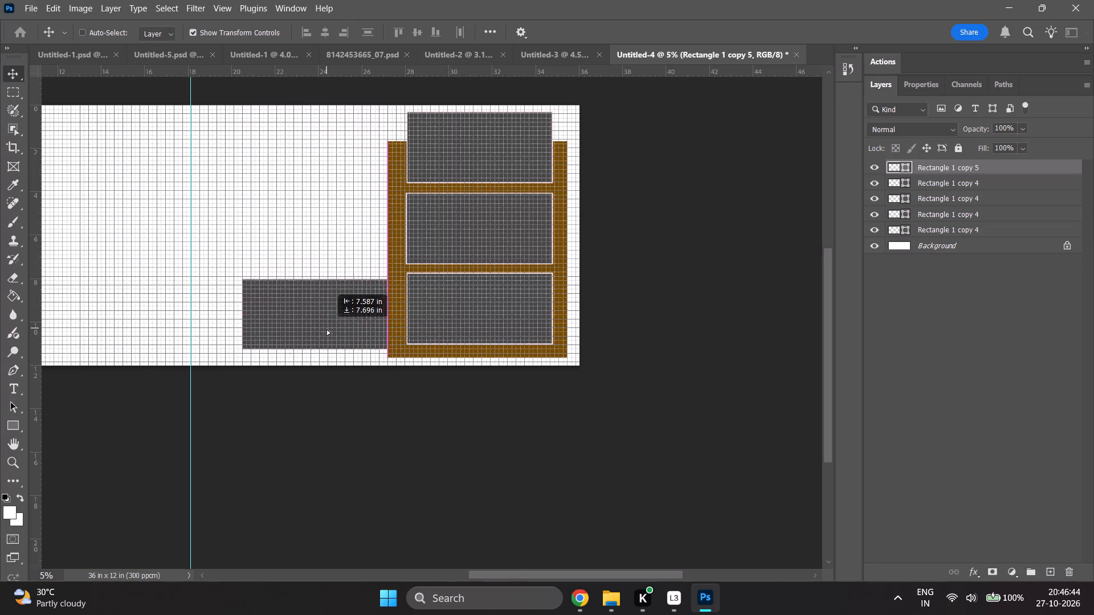
{"action": "left_click_drag", "start_coordinate": [326, 329], "coordinate": [326, 337]}
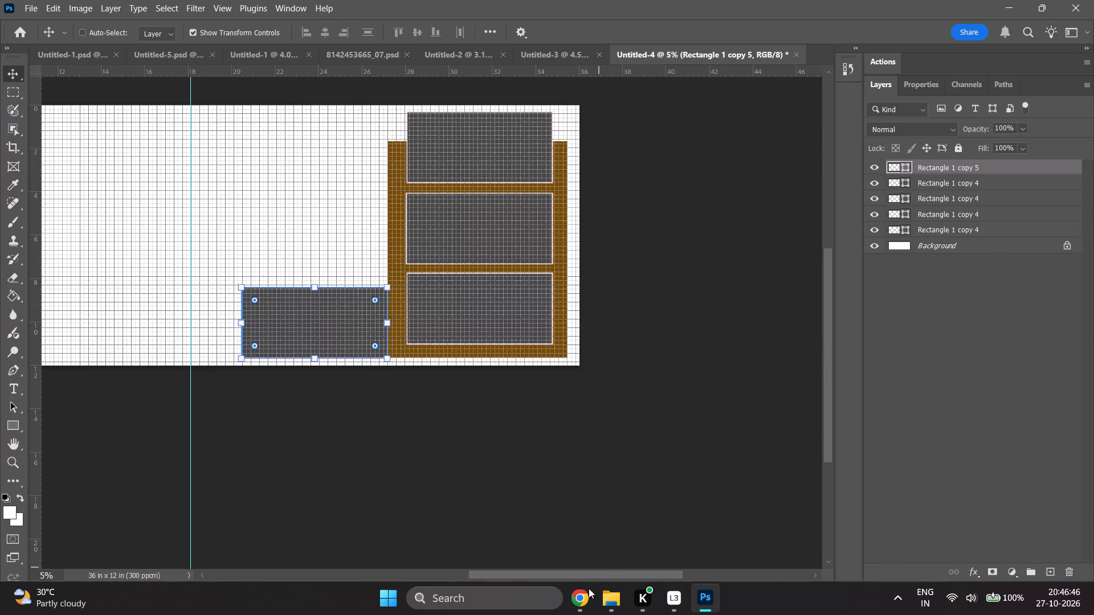
After a glance at the tutorial, enlarge the copied box leftward and upward to about 128.9% width and 152.2% height.
{"action": "left_click", "coordinate": [585, 597]}
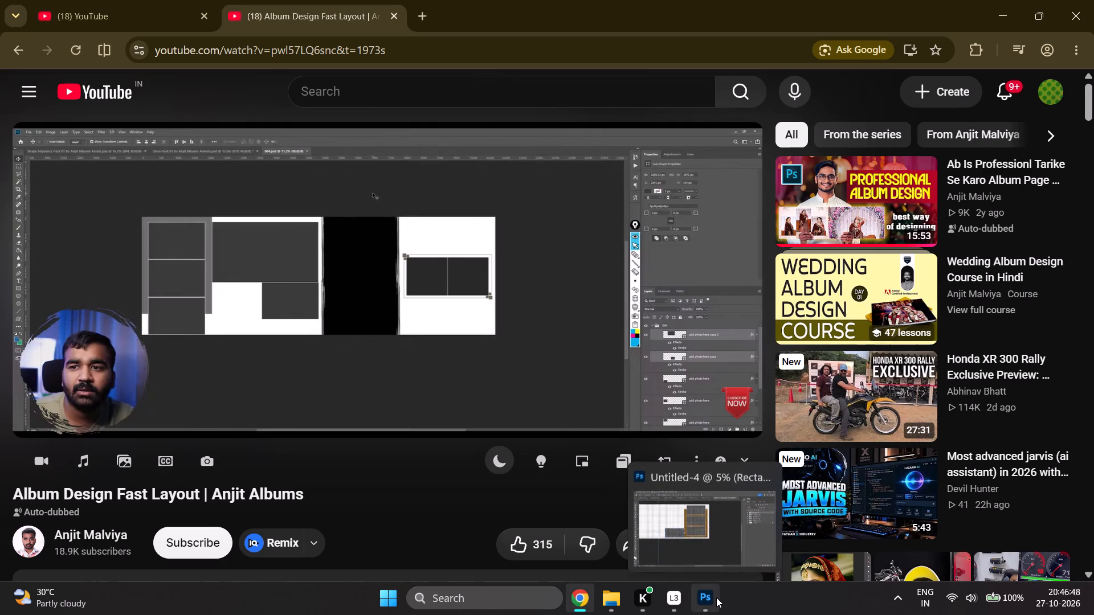
{"action": "left_click", "coordinate": [716, 597]}
{"action": "left_click_drag", "start_coordinate": [244, 323], "coordinate": [231, 323], "text": "shift"}
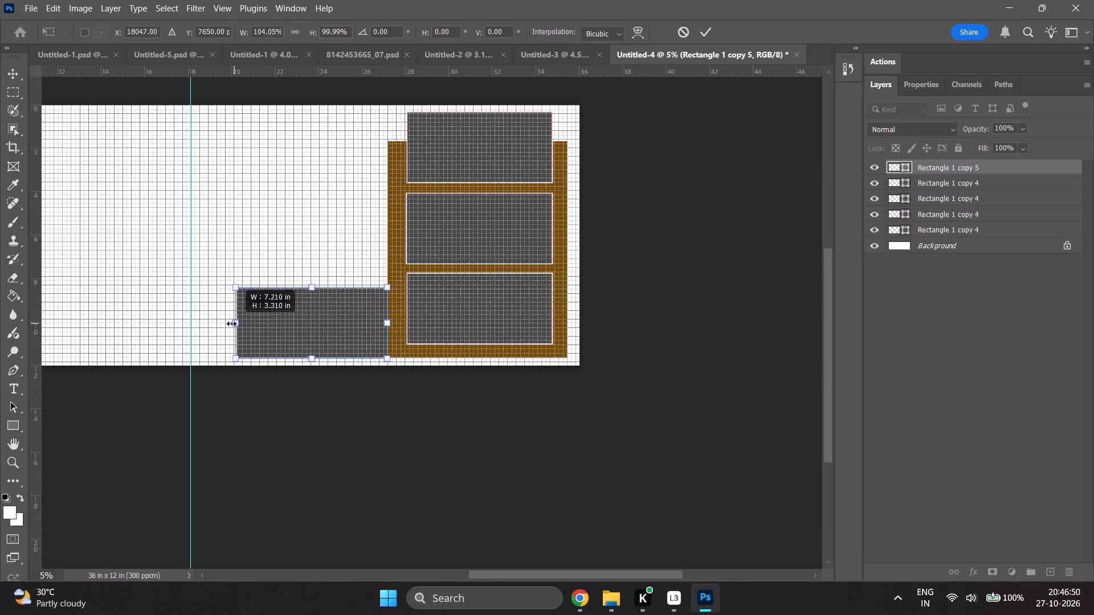
{"action": "left_click_drag", "start_coordinate": [231, 323], "coordinate": [202, 327], "text": "shift"}
{"action": "left_click_drag", "start_coordinate": [288, 286], "coordinate": [288, 282], "text": "shift"}
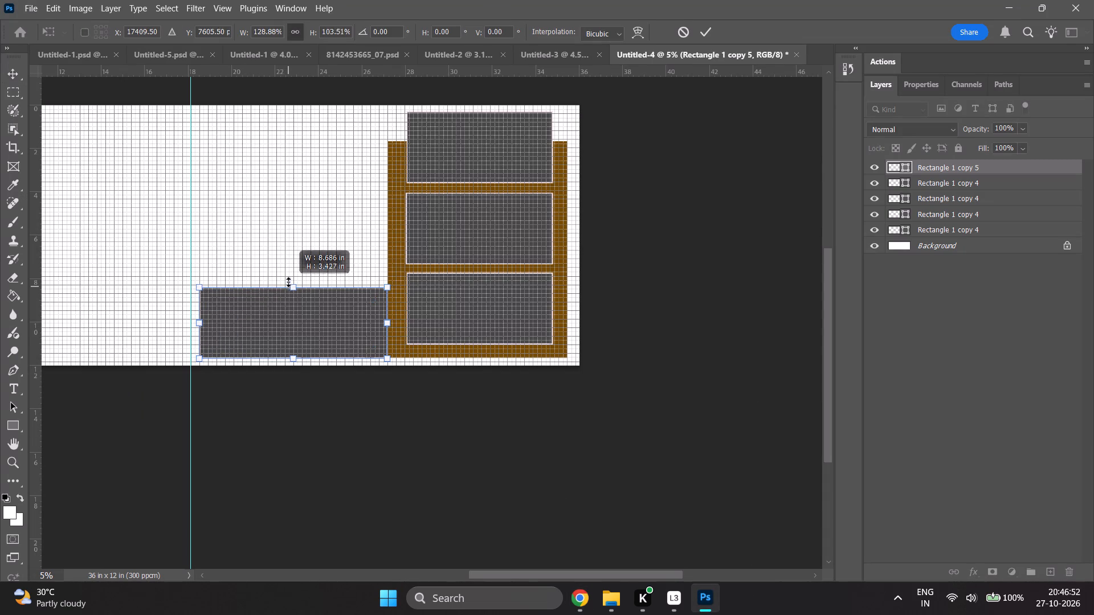
{"action": "left_click_drag", "start_coordinate": [288, 282], "coordinate": [288, 251], "text": "shift"}
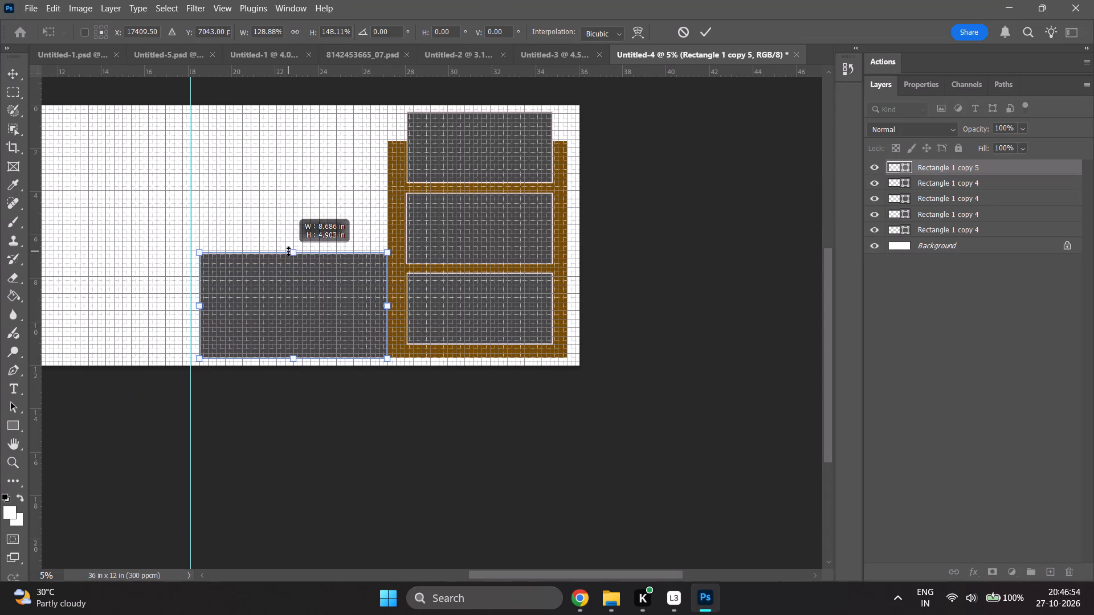
{"action": "left_click_drag", "start_coordinate": [288, 251], "coordinate": [288, 249], "text": "shift"}
{"action": "left_click", "coordinate": [899, 423]}
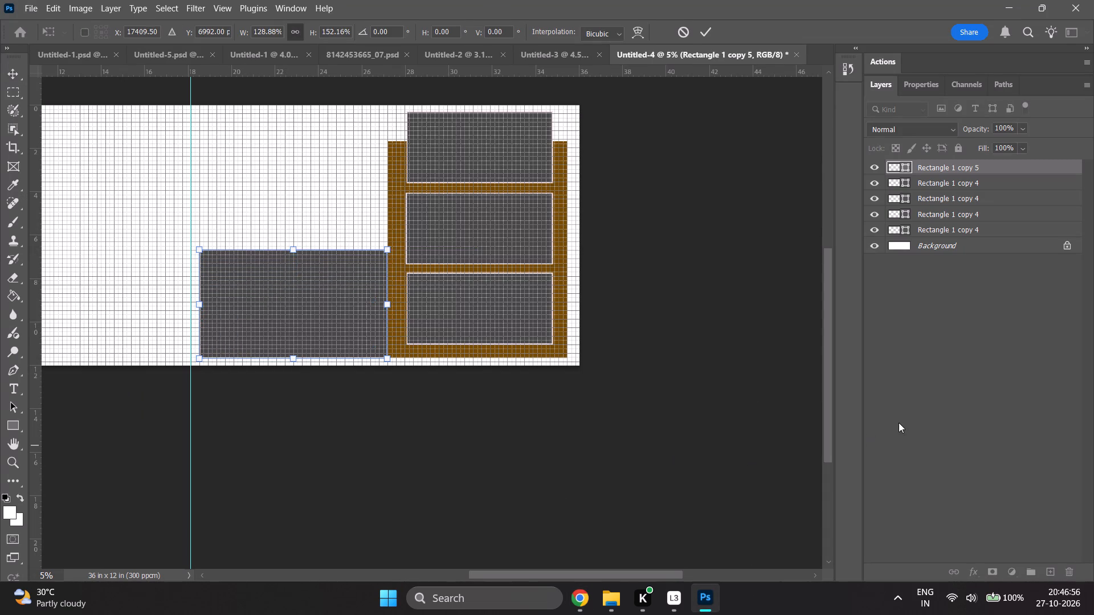
Duplicate the enlarged box and place the copy directly above it with a small gap, keeping their side edges aligned.
{"action": "left_click", "coordinate": [266, 314]}
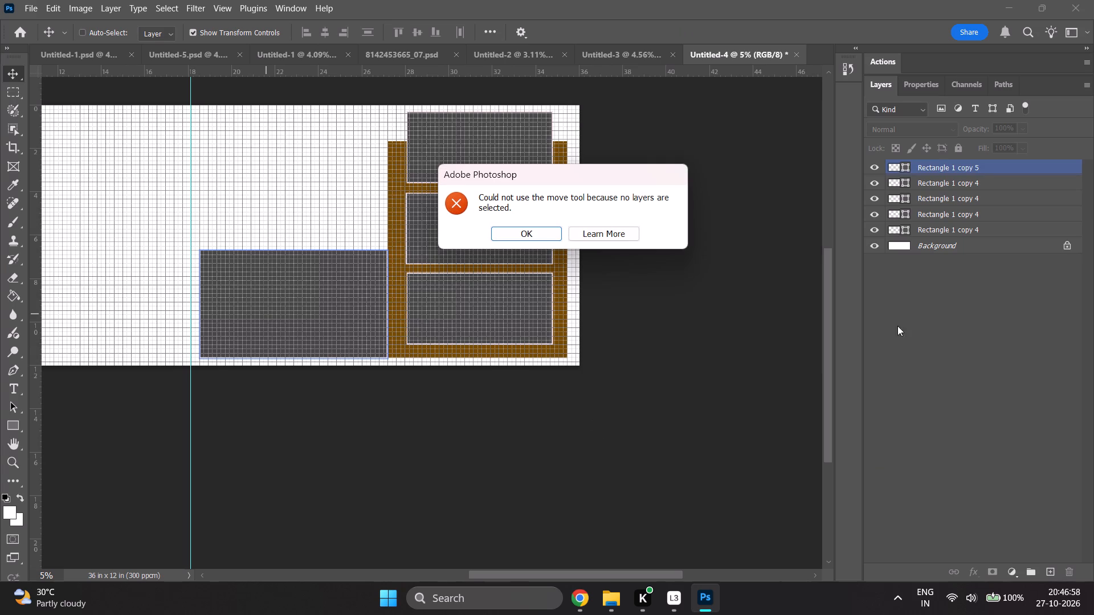
{"action": "left_click", "coordinate": [979, 171]}
{"action": "left_click", "coordinate": [918, 347]}
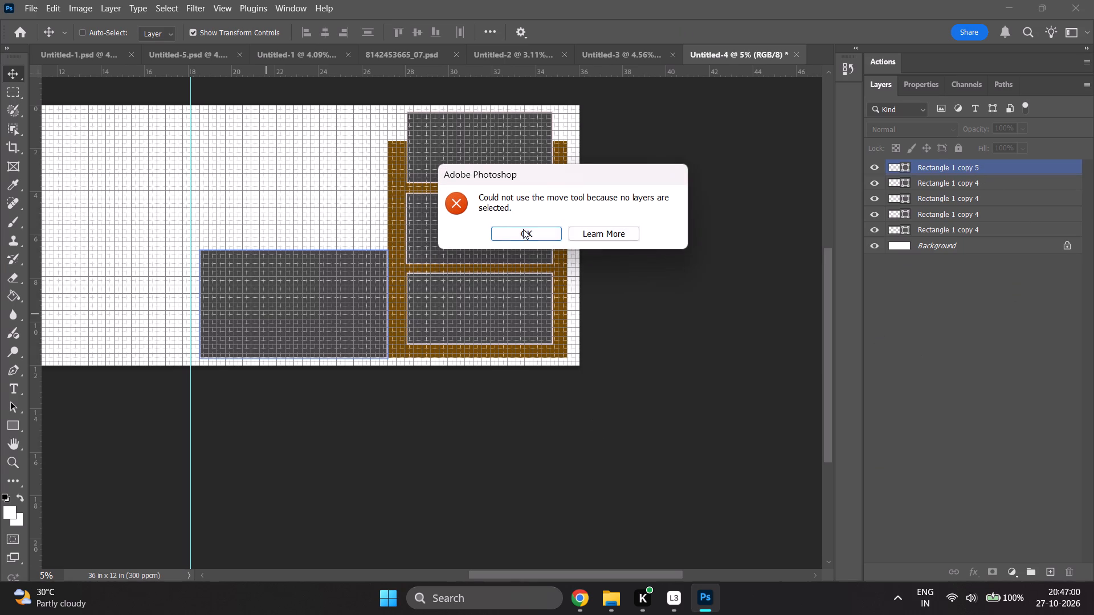
{"action": "left_click", "coordinate": [523, 229]}
{"action": "left_click", "coordinate": [957, 167]}
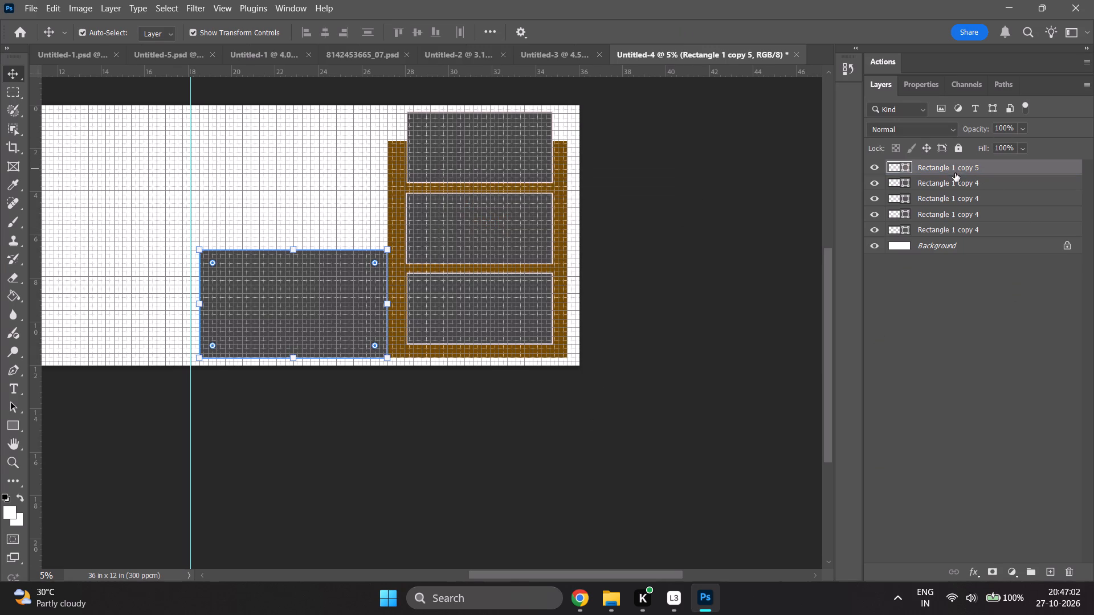
{"action": "key", "text": "ctrl+j"}
{"action": "left_click_drag", "start_coordinate": [342, 298], "coordinate": [334, 173]}
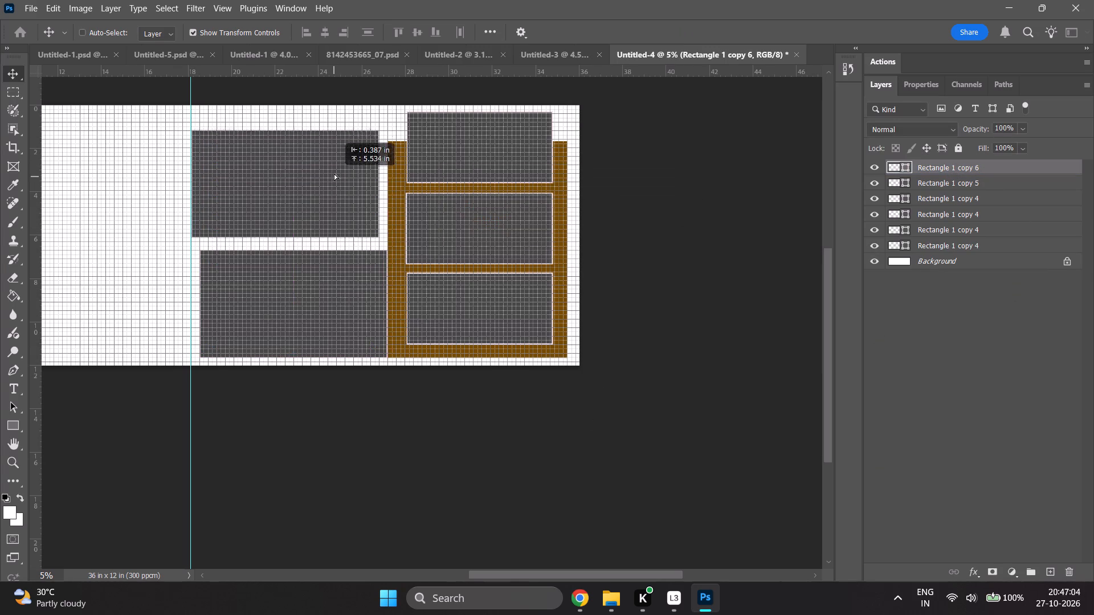
{"action": "left_click_drag", "start_coordinate": [334, 173], "coordinate": [338, 182]}
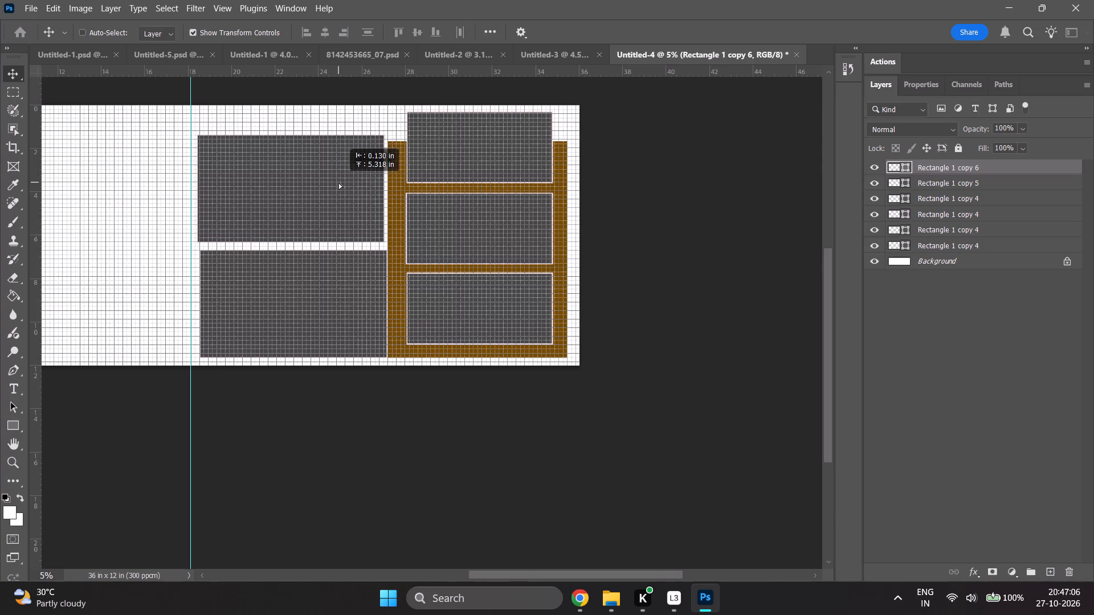
{"action": "left_click_drag", "start_coordinate": [338, 182], "coordinate": [342, 183]}
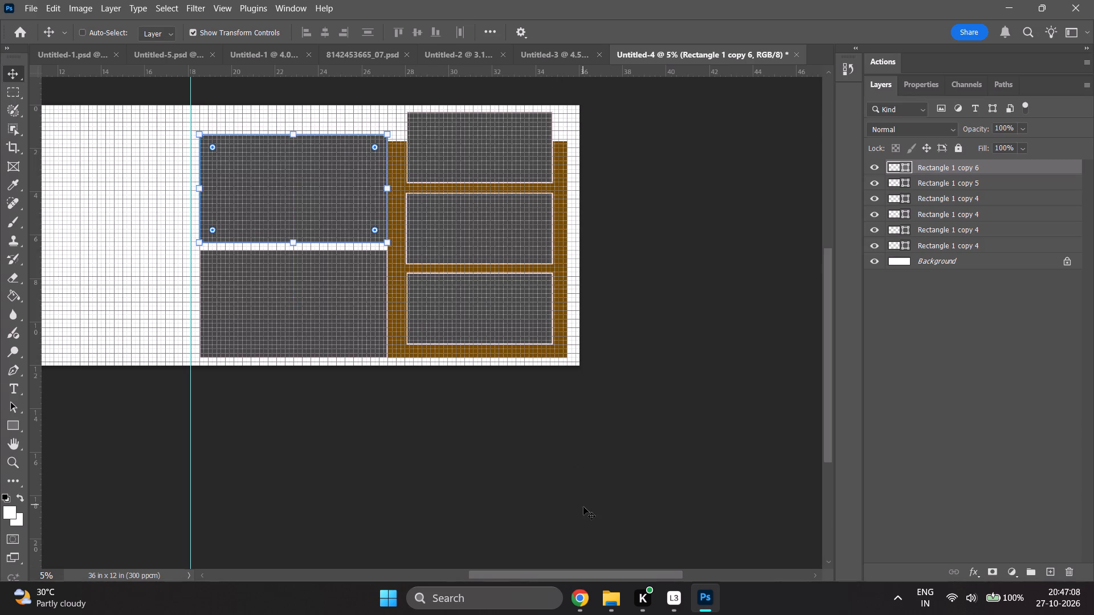
Check the tutorial layout, then scale the upper copy to about 71% and lower it onto the large box near its left edge.
{"action": "left_click", "coordinate": [583, 605]}
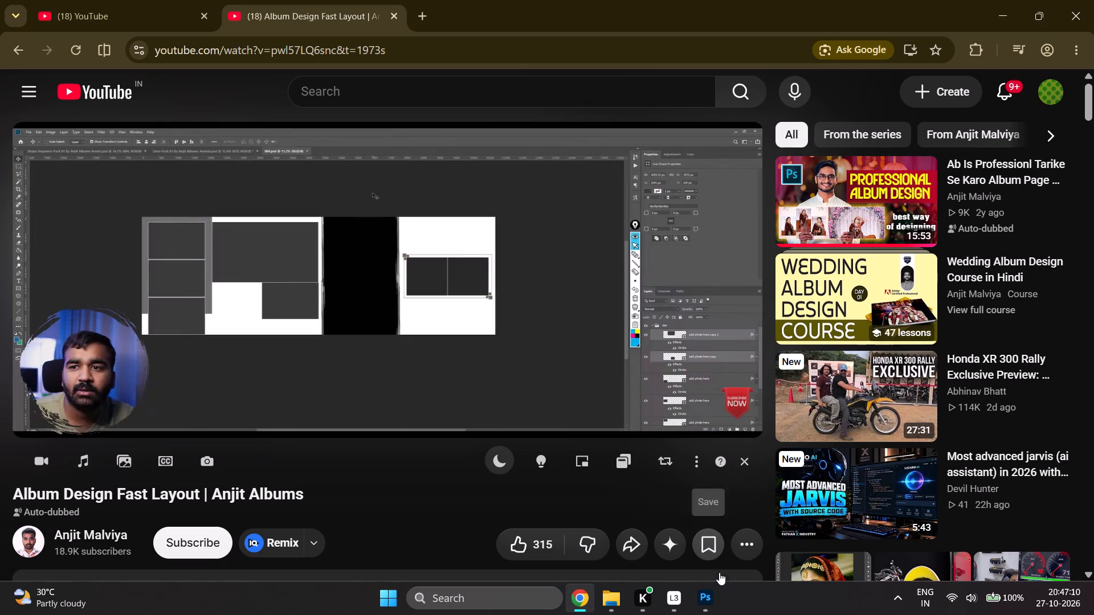
{"action": "left_click", "coordinate": [707, 592]}
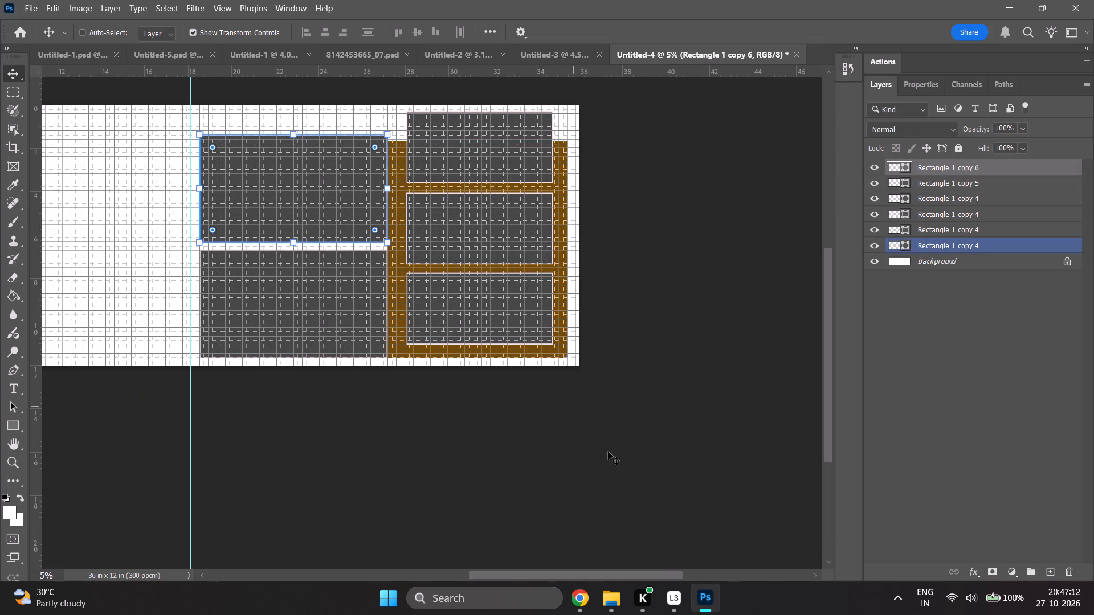
{"action": "left_click", "coordinate": [579, 594]}
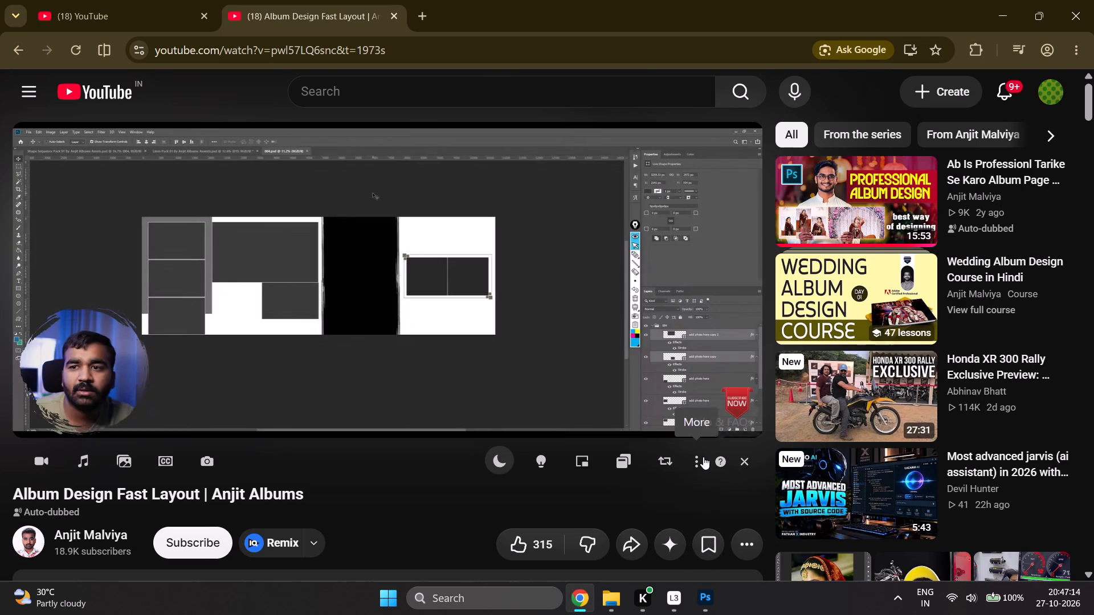
{"action": "left_click", "coordinate": [703, 612]}
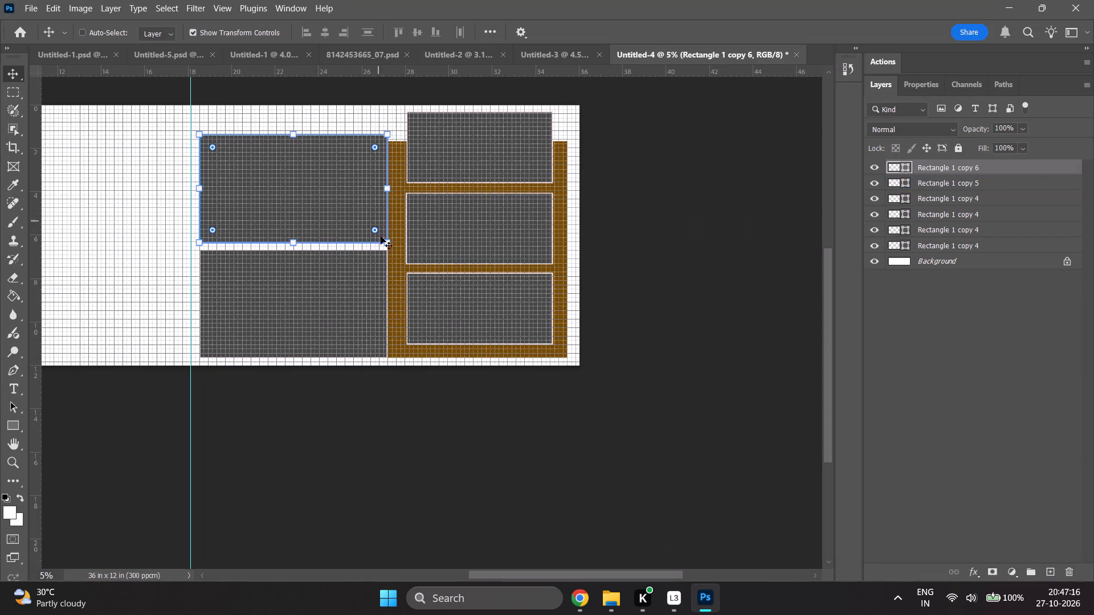
{"action": "left_click_drag", "start_coordinate": [382, 241], "coordinate": [329, 210], "text": "shift"}
{"action": "left_click_drag", "start_coordinate": [269, 192], "coordinate": [266, 217]}
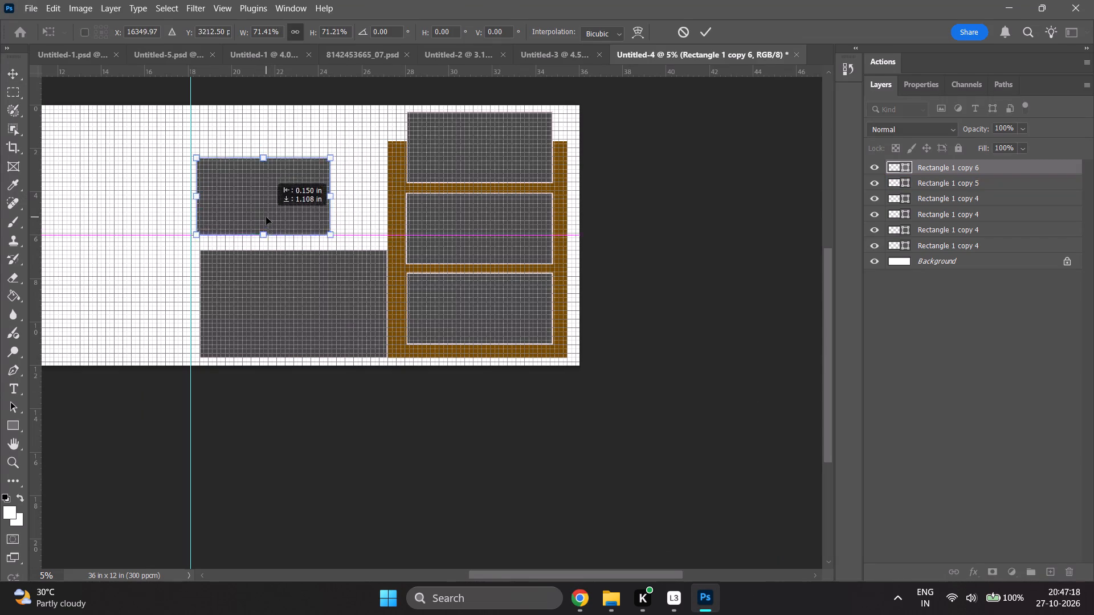
{"action": "left_click_drag", "start_coordinate": [266, 217], "coordinate": [267, 231]}
{"action": "scroll", "coordinate": [281, 233], "scroll_direction": "up", "scroll_amount": 3, "text": "shift"}
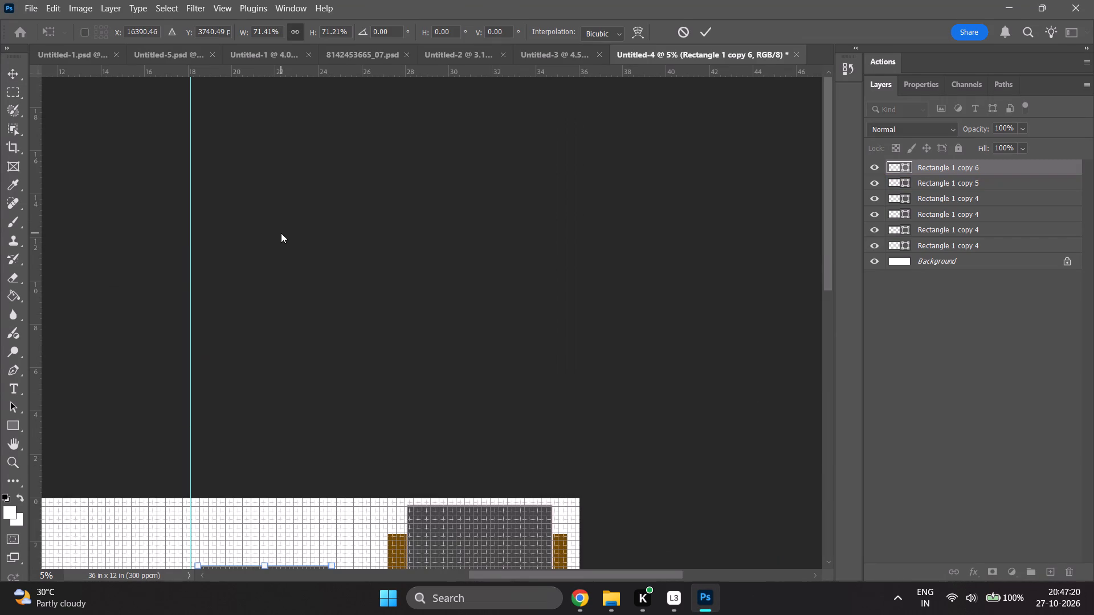
{"action": "scroll", "coordinate": [281, 233], "scroll_direction": "down", "scroll_amount": 1, "text": "shift"}
{"action": "scroll", "coordinate": [236, 181], "scroll_direction": "up", "scroll_amount": 14, "text": "alt"}
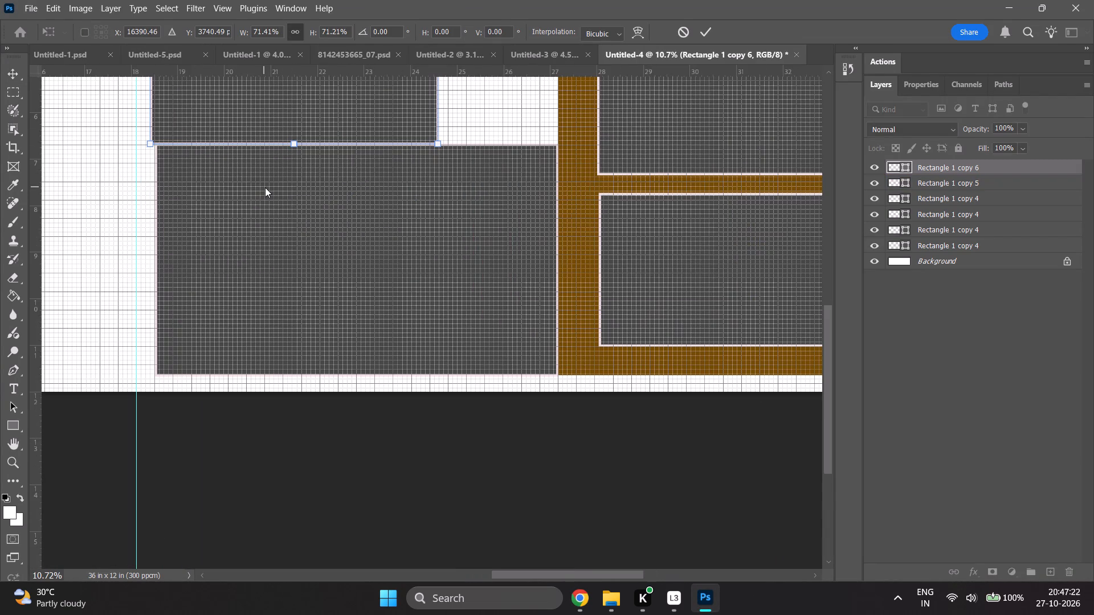
{"action": "scroll", "coordinate": [266, 188], "scroll_direction": "down", "scroll_amount": 2, "text": "alt"}
{"action": "scroll", "coordinate": [289, 176], "scroll_direction": "down", "scroll_amount": 2}
{"action": "scroll", "coordinate": [305, 153], "scroll_direction": "up", "scroll_amount": 4}
{"action": "left_click", "coordinate": [985, 309]}
Shift the smaller box slightly right so its left edge lines up with the large box below it.
{"action": "scroll", "coordinate": [324, 198], "scroll_direction": "up", "scroll_amount": 7}
{"action": "scroll", "coordinate": [321, 193], "scroll_direction": "down", "scroll_amount": 7, "text": "alt"}
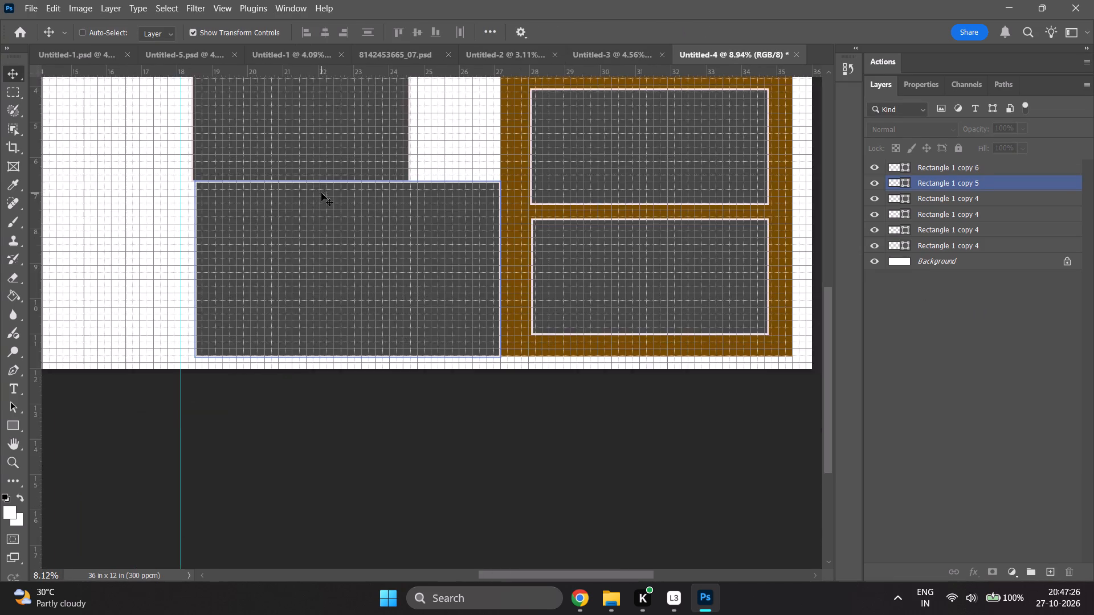
{"action": "scroll", "coordinate": [277, 159], "scroll_direction": "up", "scroll_amount": 8}
{"action": "scroll", "coordinate": [245, 218], "scroll_direction": "up", "scroll_amount": 4, "text": "ctrl"}
{"action": "scroll", "coordinate": [245, 218], "scroll_direction": "down", "scroll_amount": 5, "text": "ctrl"}
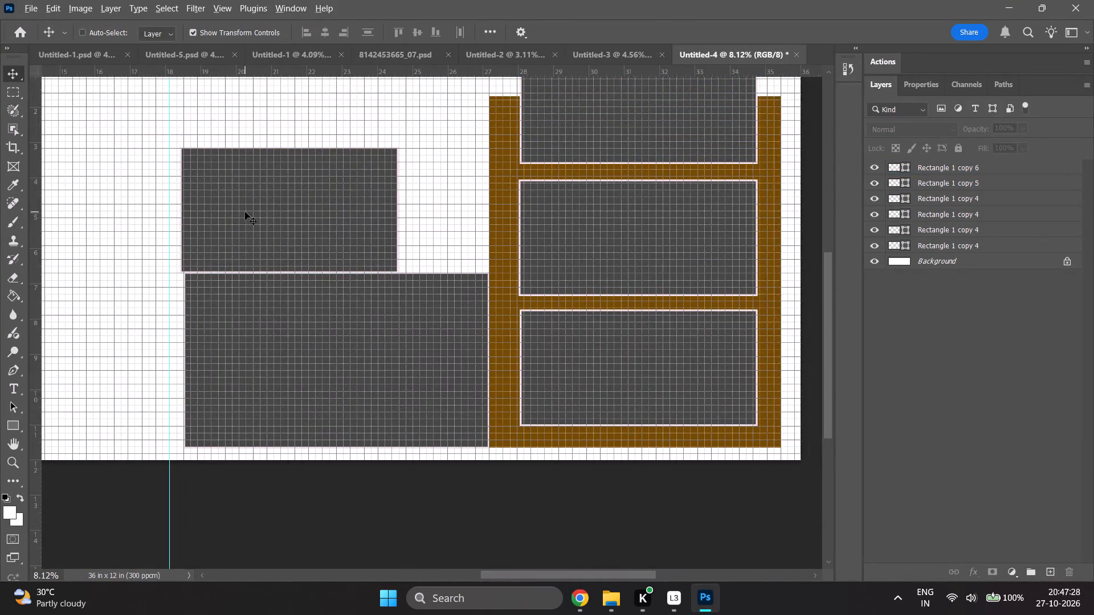
{"action": "scroll", "coordinate": [245, 212], "scroll_direction": "up", "scroll_amount": 2, "text": "alt"}
{"action": "left_click_drag", "start_coordinate": [200, 240], "coordinate": [206, 240]}
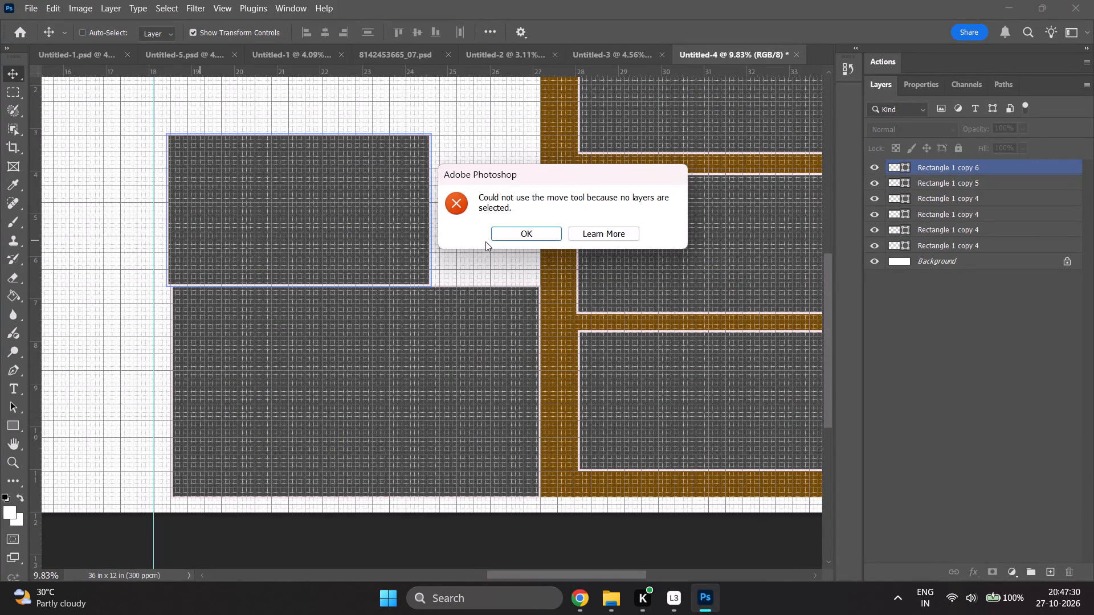
{"action": "left_click", "coordinate": [493, 240]}
{"action": "left_click", "coordinate": [911, 170]}
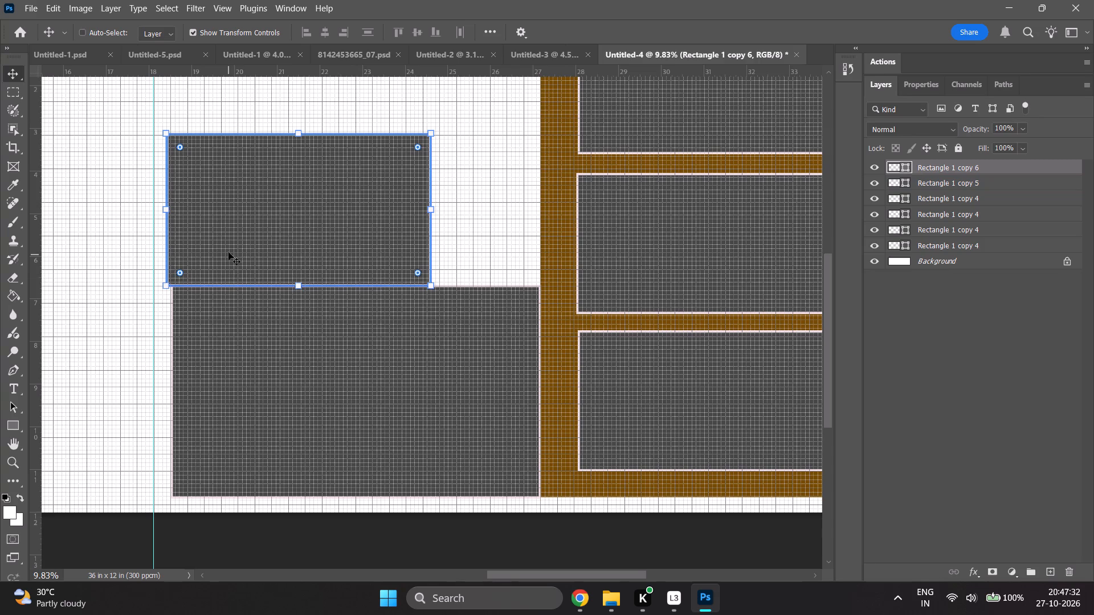
{"action": "left_click", "coordinate": [228, 251]}
{"action": "scroll", "coordinate": [144, 249], "scroll_direction": "up", "scroll_amount": 13, "text": "alt"}
{"action": "left_click", "coordinate": [228, 307]}
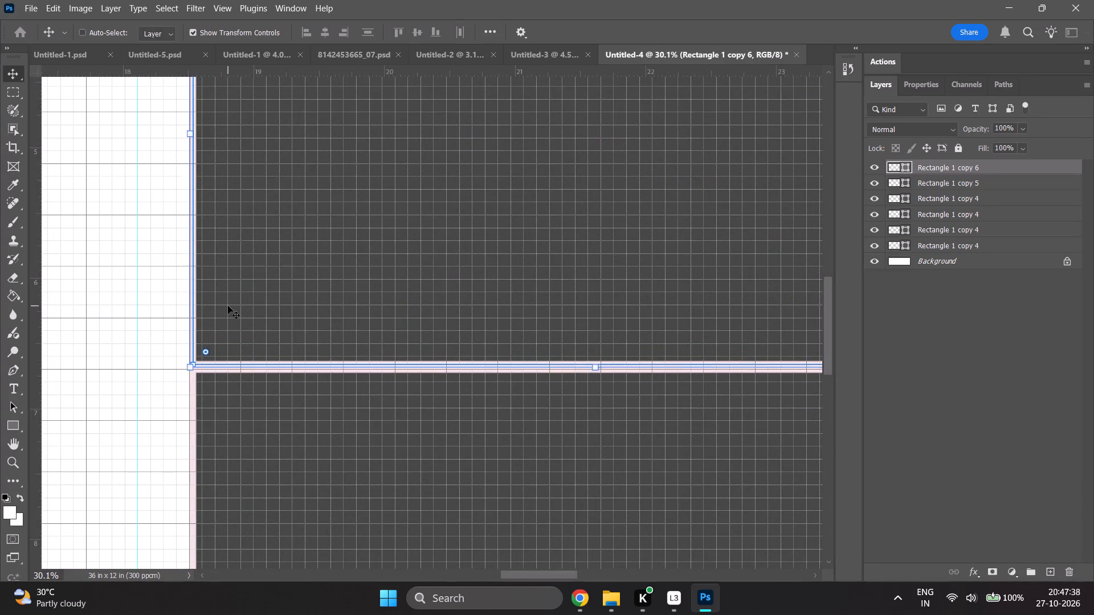
{"action": "scroll", "coordinate": [228, 306], "scroll_direction": "down", "scroll_amount": 14, "text": "alt"}
{"action": "left_click", "coordinate": [941, 356]}
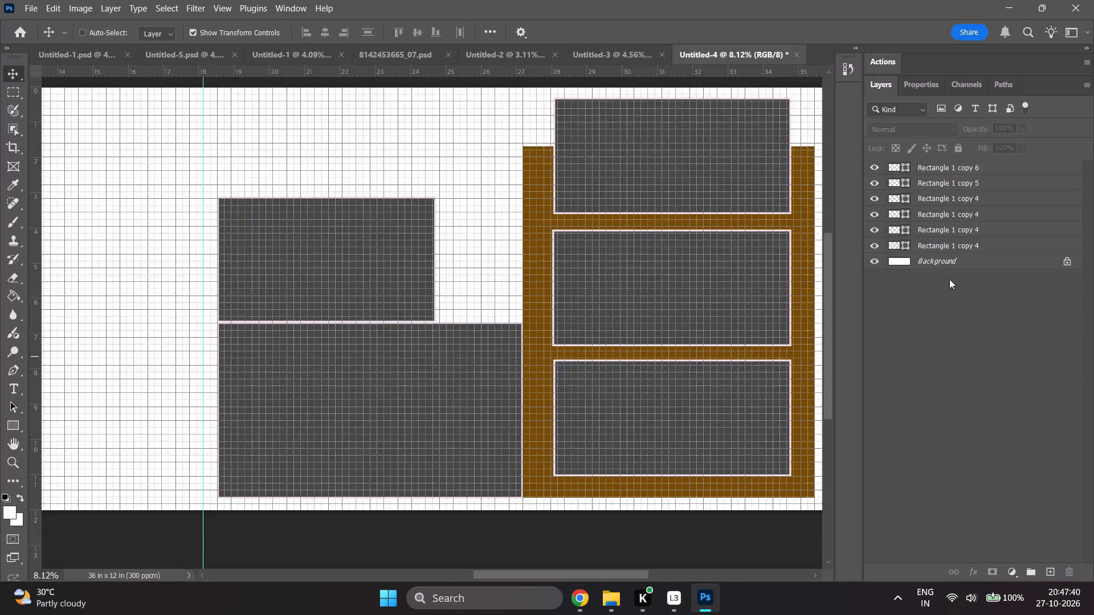
Set the stroke width of all six rectangle layers to 0 px.
{"action": "left_click", "coordinate": [956, 248], "text": "shift"}
{"action": "left_click", "coordinate": [958, 169], "text": "shift"}
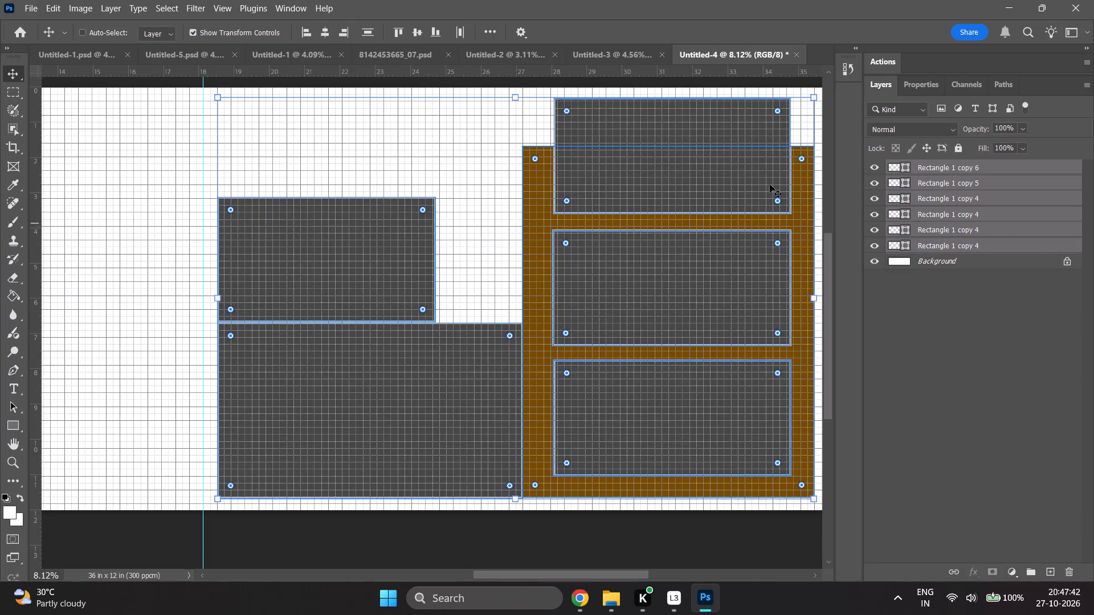
{"action": "key", "text": "u"}
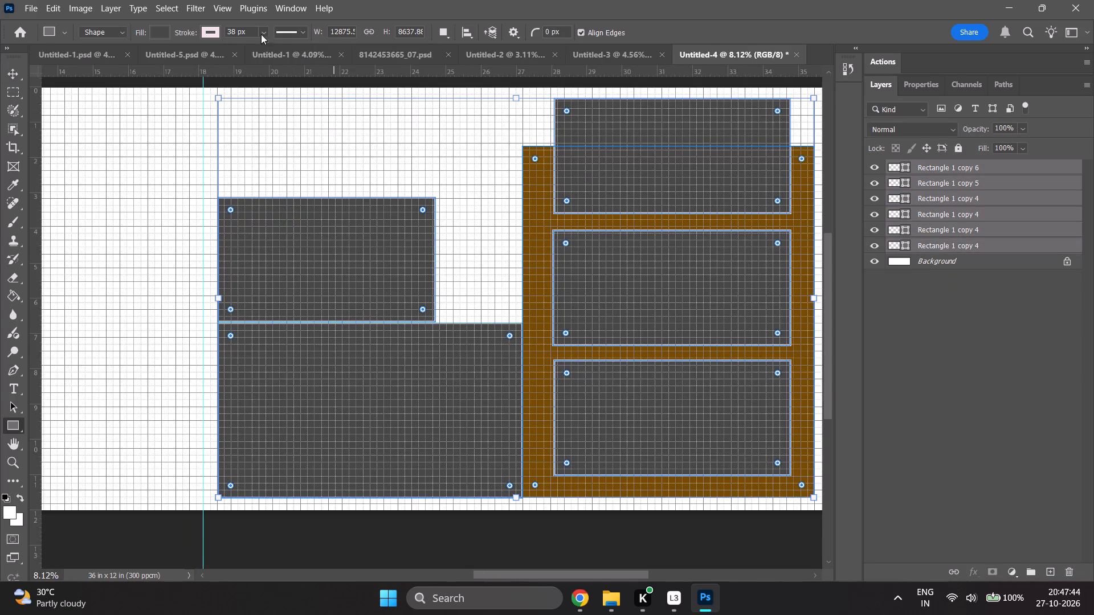
{"action": "left_click", "coordinate": [182, 34]}
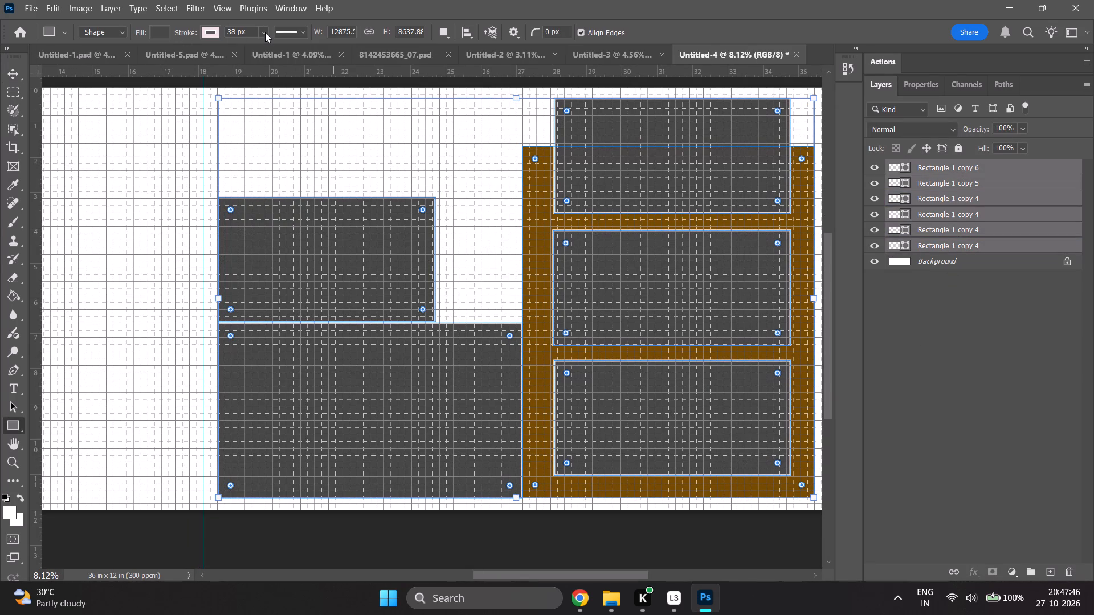
{"action": "left_click", "coordinate": [265, 32]}
{"action": "left_click_drag", "start_coordinate": [266, 46], "coordinate": [166, 50]}
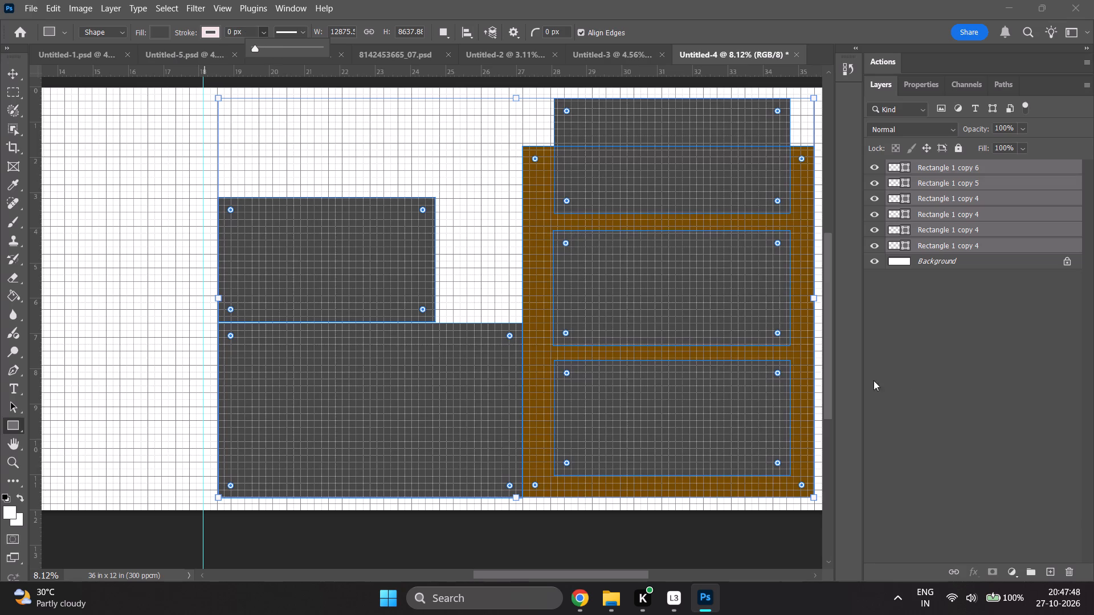
{"action": "left_click", "coordinate": [919, 382]}
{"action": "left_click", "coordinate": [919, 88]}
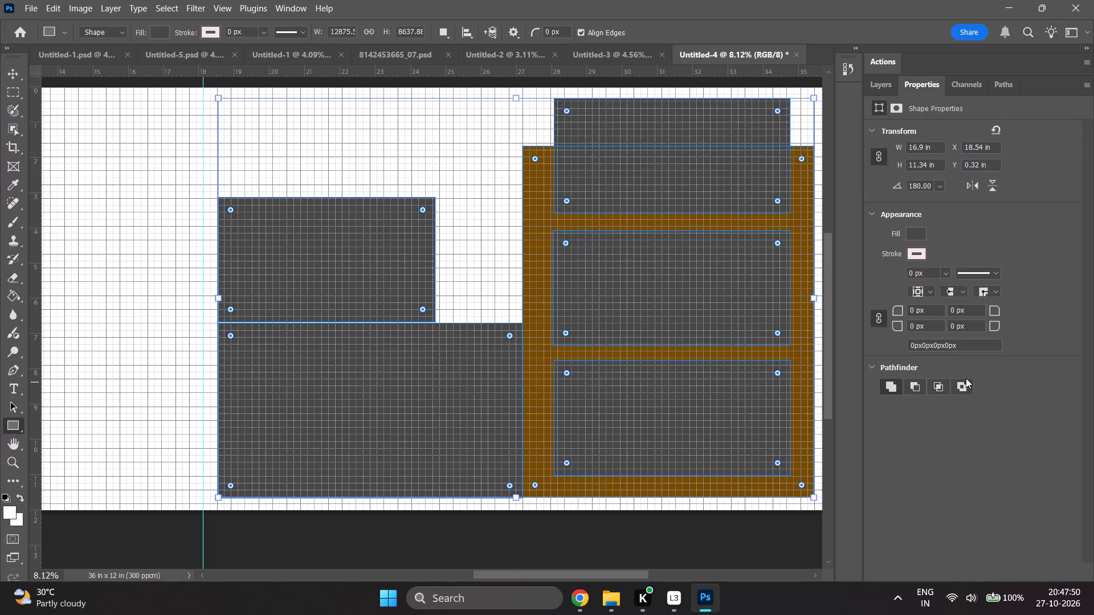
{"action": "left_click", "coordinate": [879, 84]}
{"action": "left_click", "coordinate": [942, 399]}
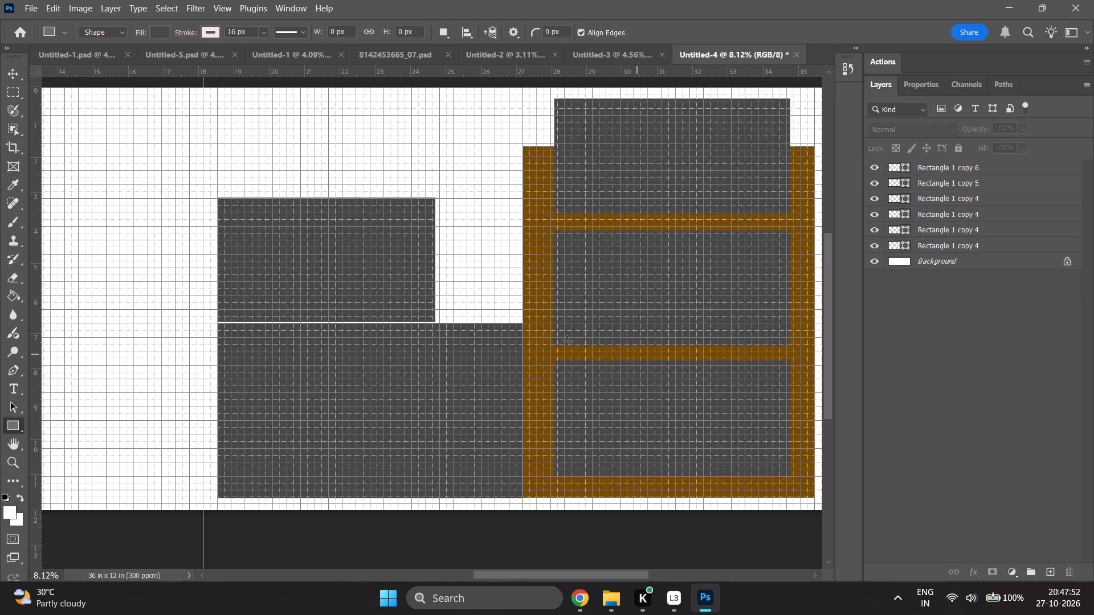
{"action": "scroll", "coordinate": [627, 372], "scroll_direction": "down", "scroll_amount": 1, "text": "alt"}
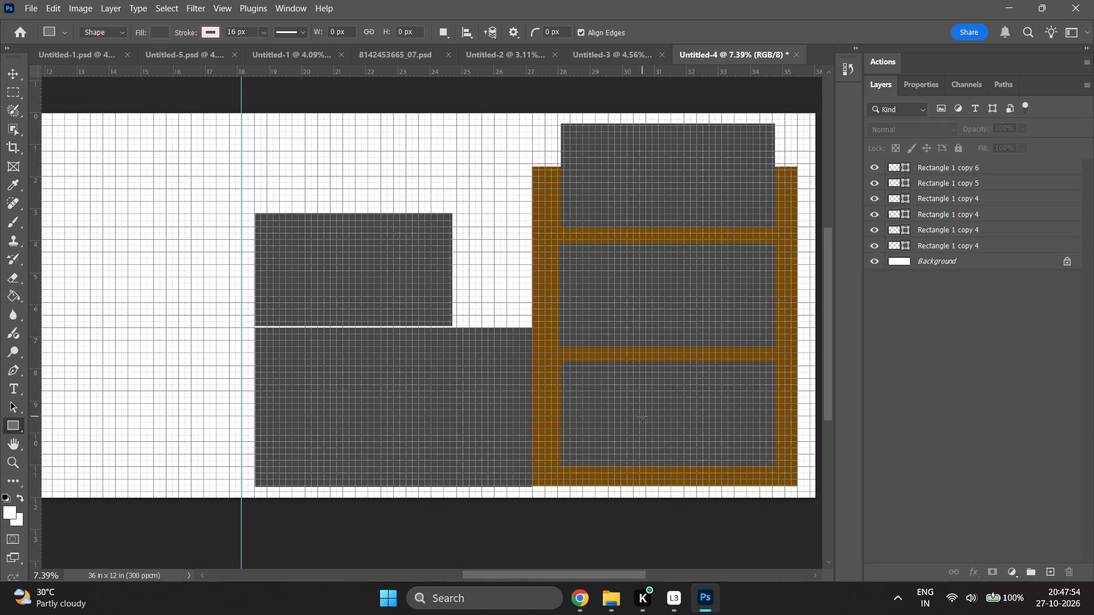
Shift the small and large boxes together slightly toward the centre guide, then widen them until the large box meets the brown panel.
{"action": "left_click", "coordinate": [980, 167]}
{"action": "left_click", "coordinate": [972, 183], "text": "shift"}
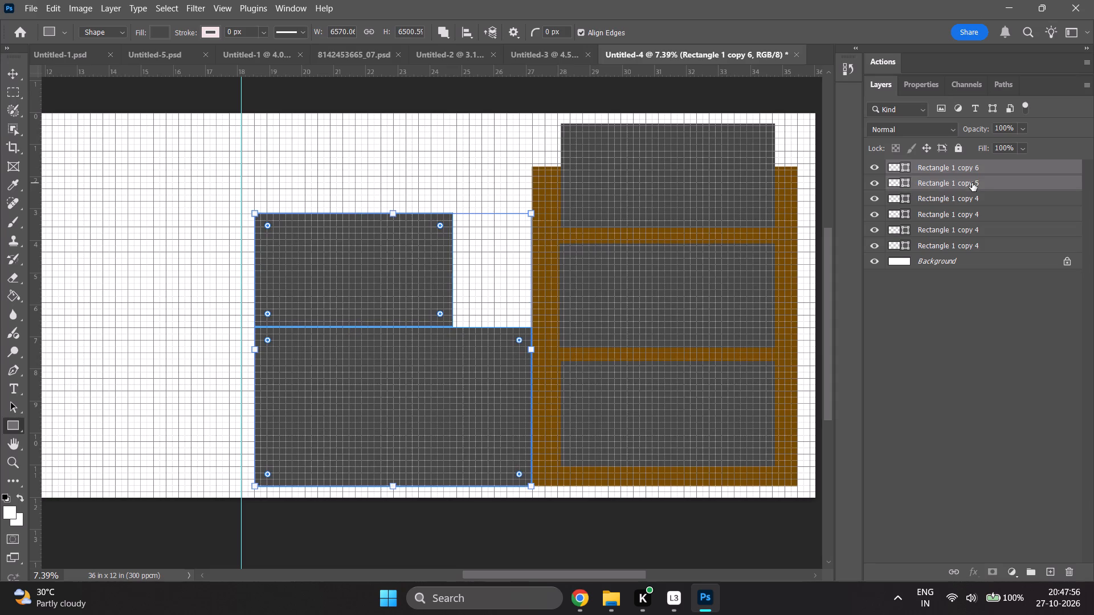
{"action": "left_click_drag", "start_coordinate": [498, 402], "coordinate": [491, 402]}
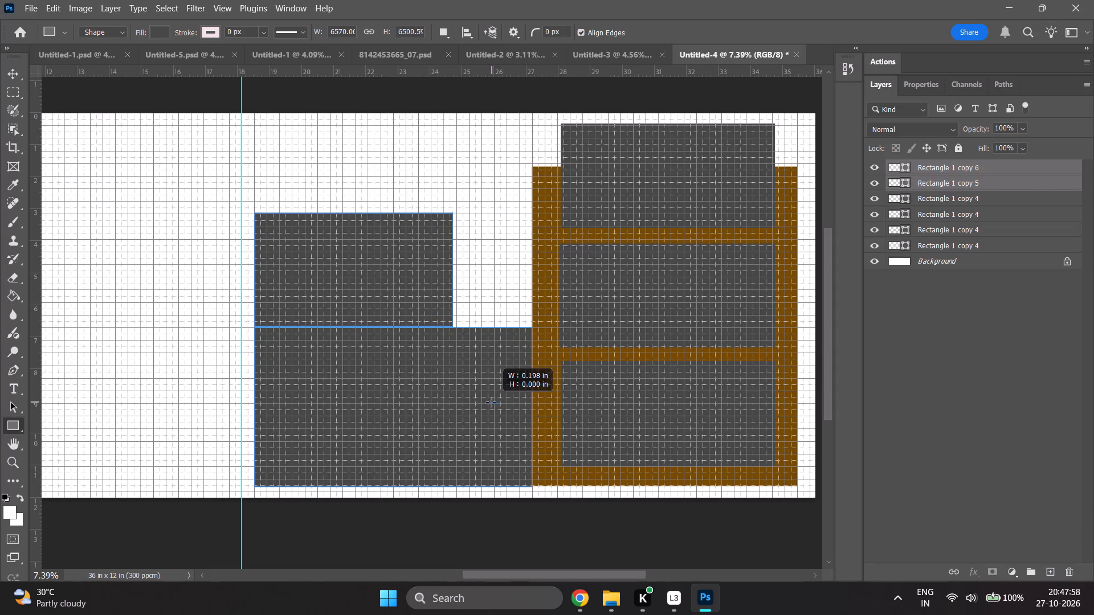
{"action": "left_click_drag", "start_coordinate": [491, 402], "coordinate": [455, 402]}
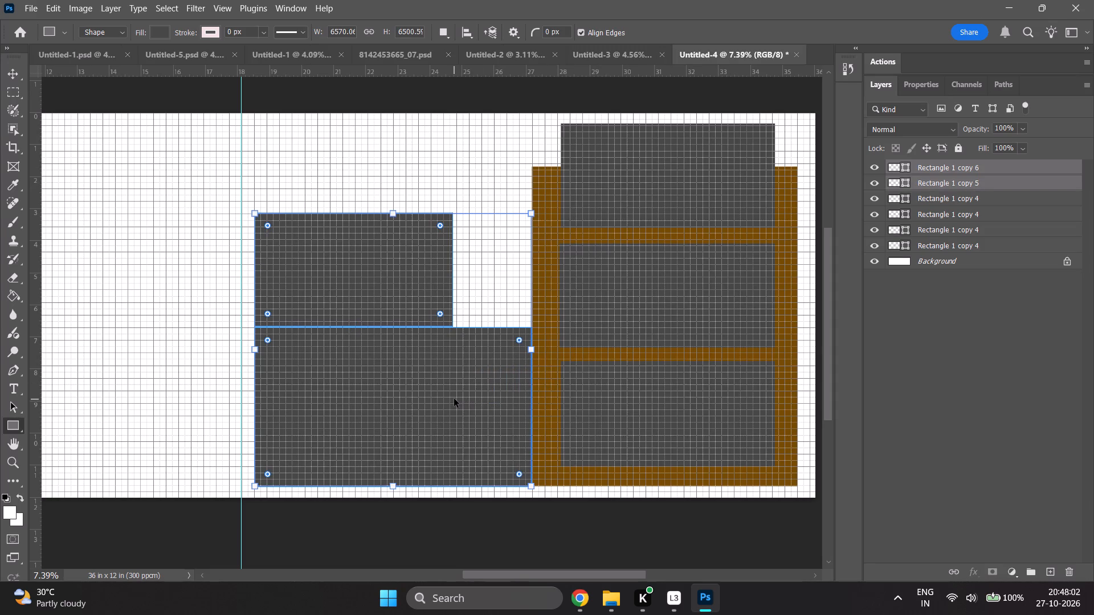
{"action": "key", "text": "ctrl+z"}
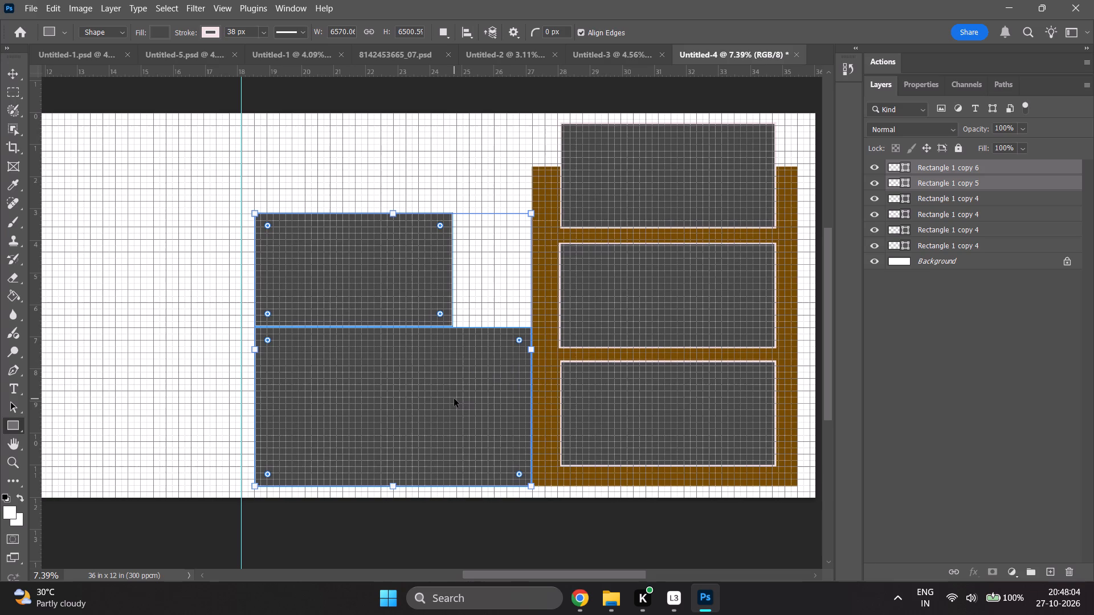
{"action": "key", "text": "ctrl+shift+z"}
{"action": "key", "text": "v"}
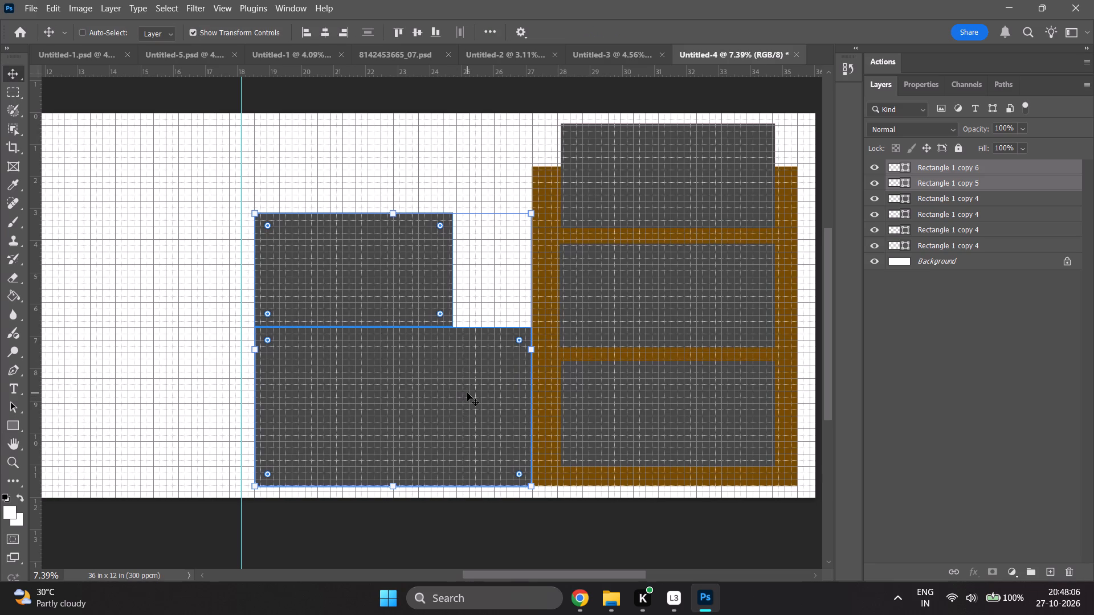
{"action": "left_click_drag", "start_coordinate": [467, 393], "coordinate": [462, 393], "text": "shift"}
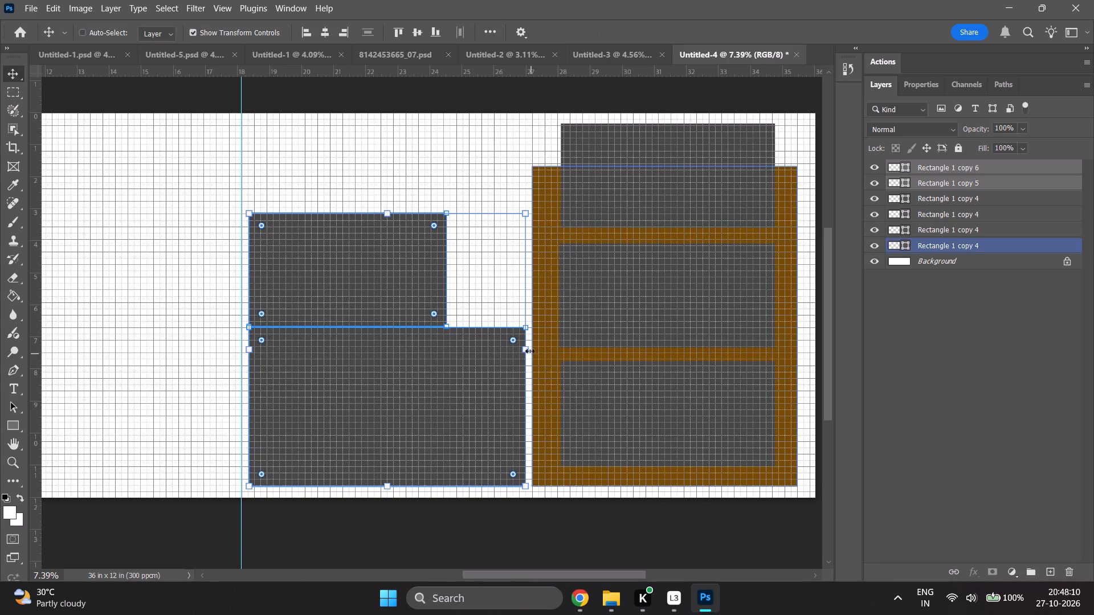
{"action": "left_click", "coordinate": [527, 351], "text": "shift"}
{"action": "left_click_drag", "start_coordinate": [527, 351], "coordinate": [533, 353], "text": "shift"}
{"action": "left_click", "coordinate": [974, 459]}
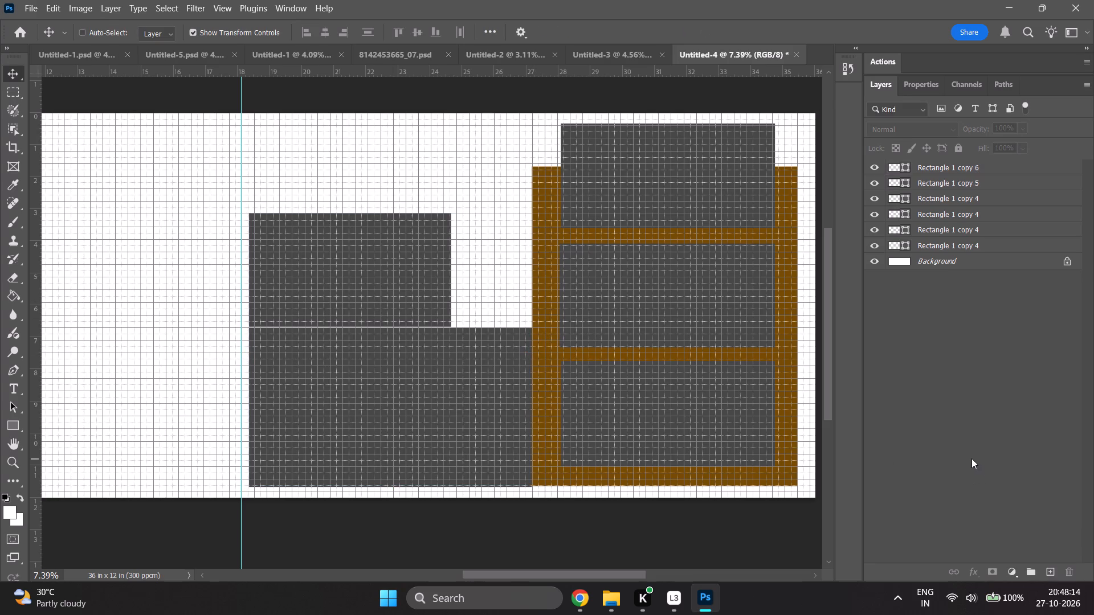
Shorten the small box from its top edge to about 3 in high, keeping its bottom edge in place and its width nearly the same.
{"action": "scroll", "coordinate": [810, 429], "scroll_direction": "down", "scroll_amount": 1, "text": "alt"}
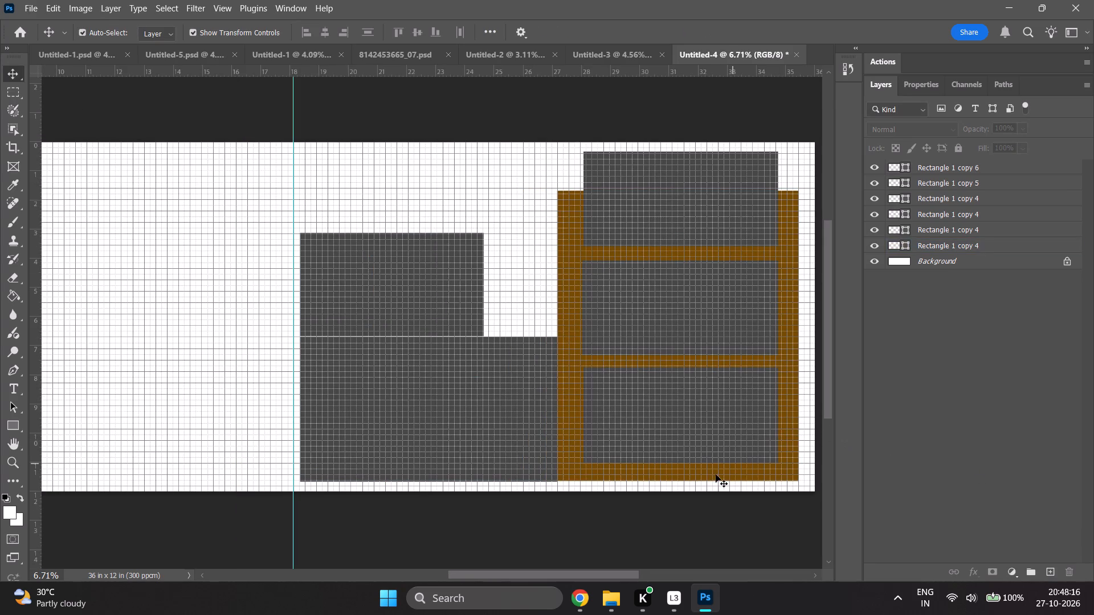
{"action": "left_click", "coordinate": [945, 169]}
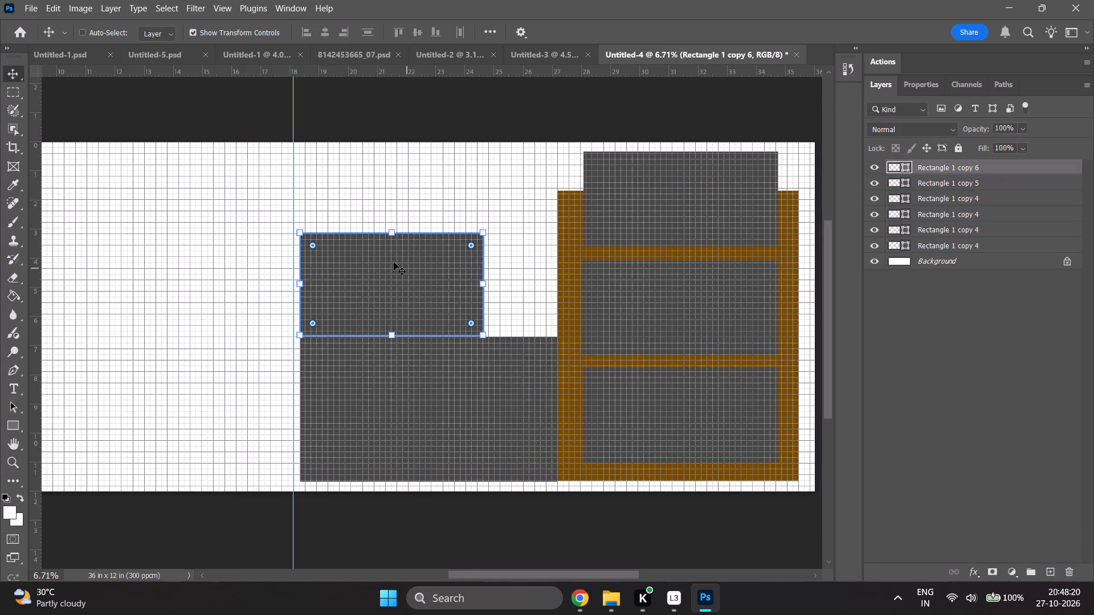
{"action": "left_click", "coordinate": [479, 284], "text": "shift"}
{"action": "left_click_drag", "start_coordinate": [479, 284], "coordinate": [456, 288], "text": "shift"}
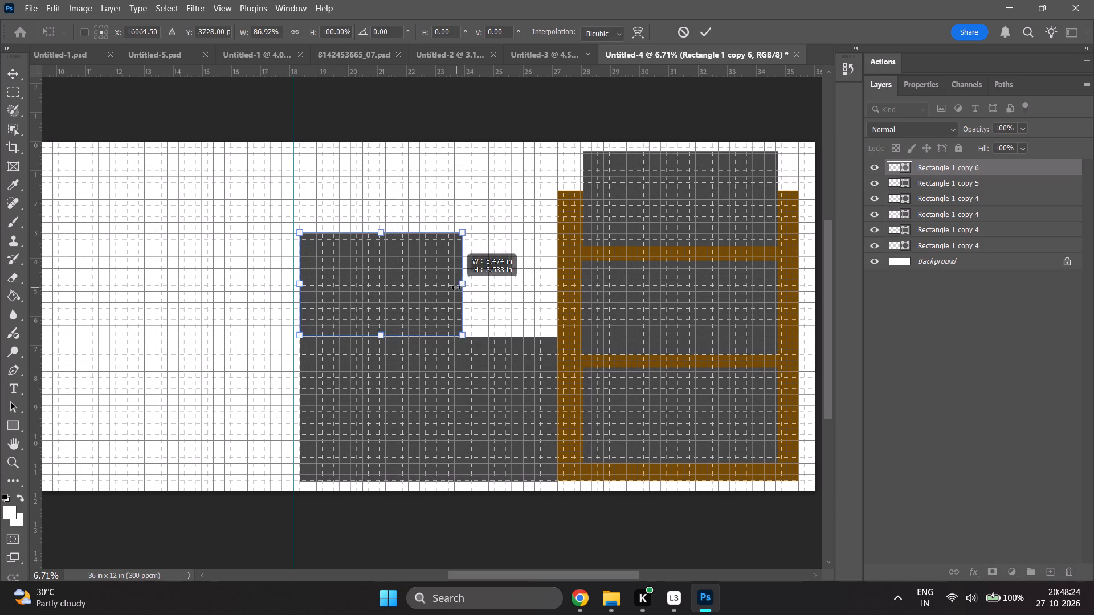
{"action": "left_click_drag", "start_coordinate": [456, 288], "coordinate": [454, 288], "text": "shift"}
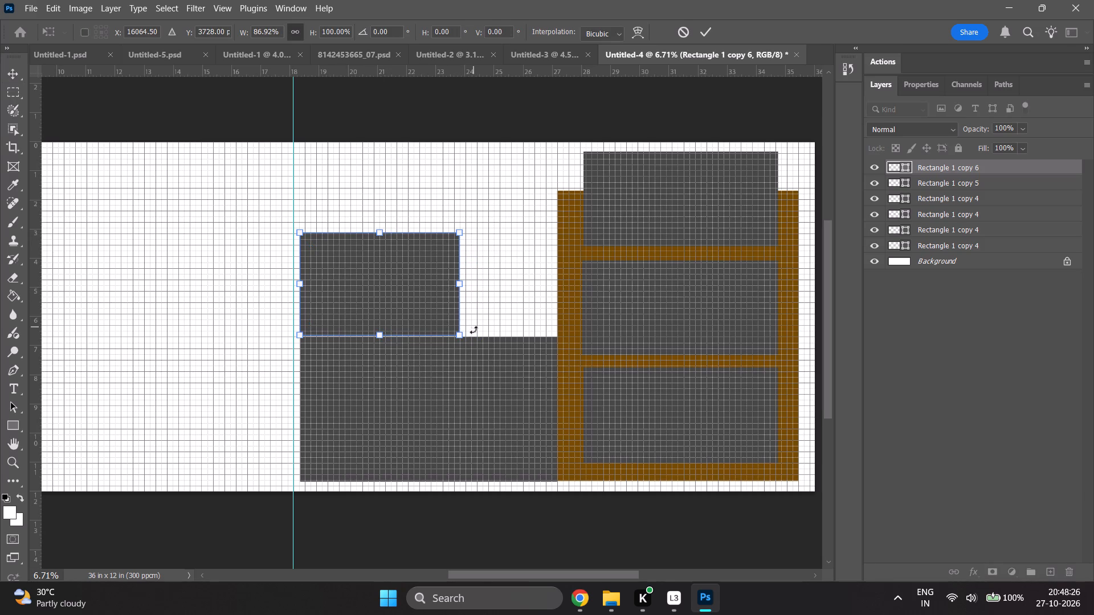
{"action": "left_click_drag", "start_coordinate": [383, 235], "coordinate": [385, 249], "text": "shift"}
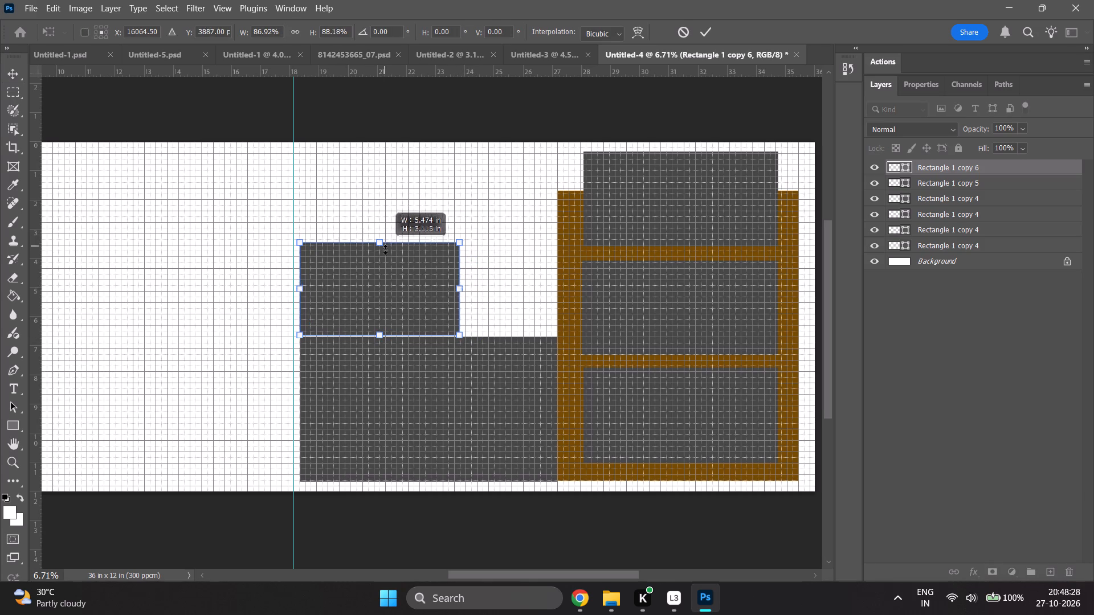
{"action": "left_click_drag", "start_coordinate": [385, 249], "coordinate": [386, 251], "text": "shift"}
{"action": "left_click_drag", "start_coordinate": [460, 294], "coordinate": [479, 297], "text": "shift"}
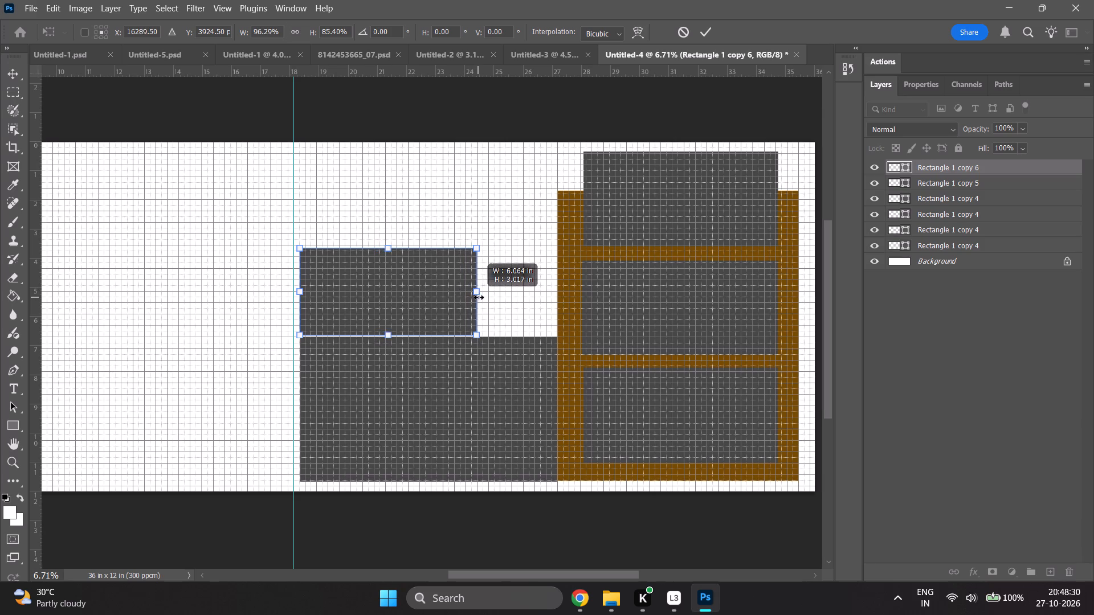
{"action": "left_click_drag", "start_coordinate": [479, 297], "coordinate": [482, 298], "text": "shift"}
{"action": "left_click", "coordinate": [987, 354]}
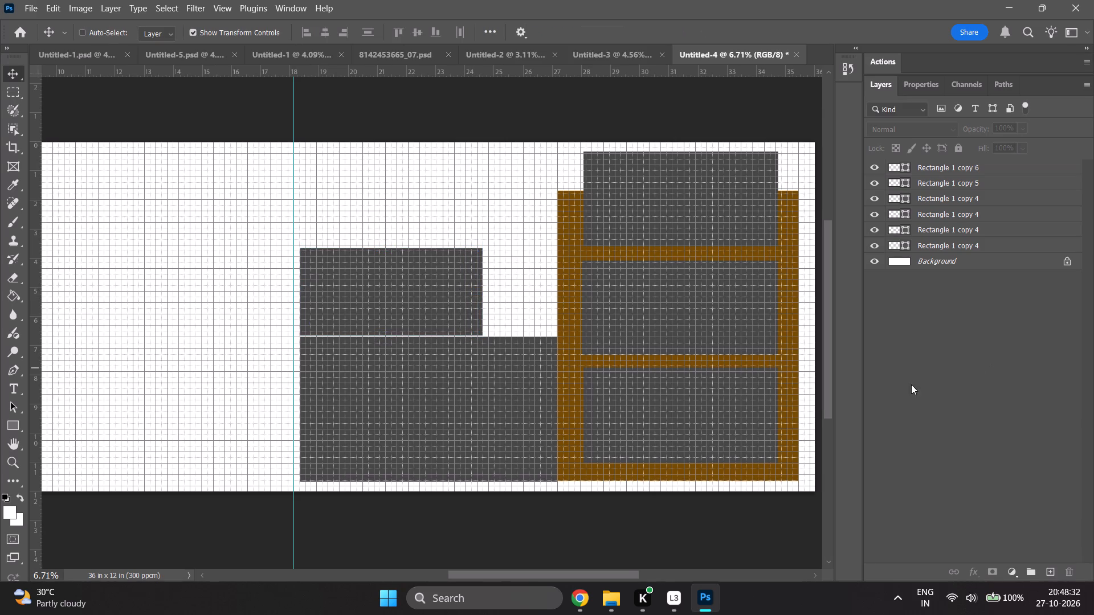
Look over the whole spread, compare it with the YouTube tutorial's layout, and check the wedding photos in folder 10.
{"action": "scroll", "coordinate": [685, 377], "scroll_direction": "down", "scroll_amount": 2, "text": "alt"}
{"action": "scroll", "coordinate": [609, 405], "scroll_direction": "down", "scroll_amount": 1, "text": "ctrl"}
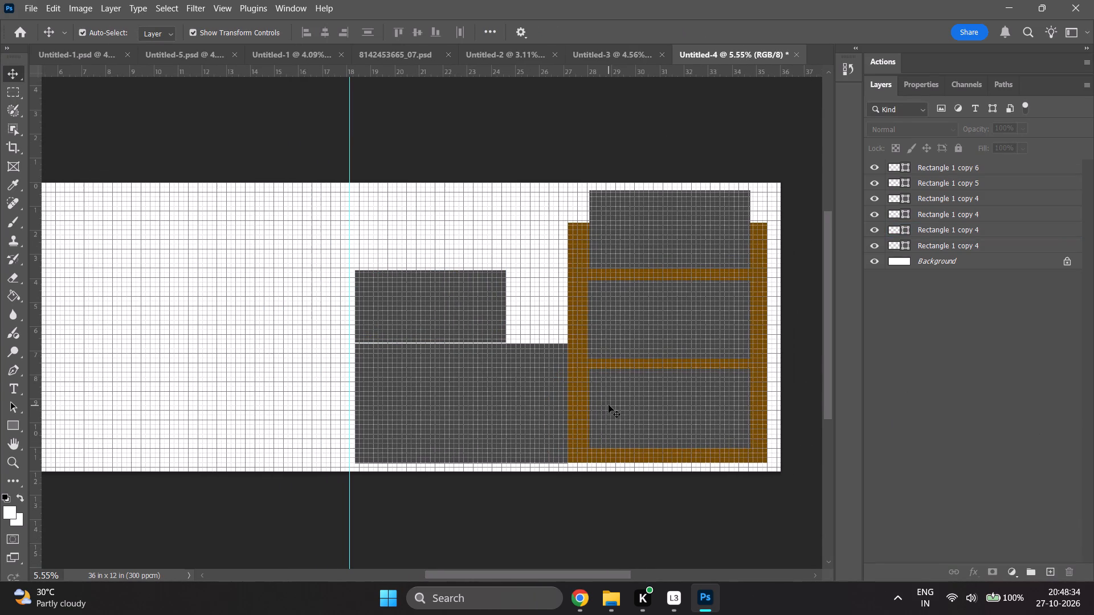
{"action": "scroll", "coordinate": [609, 405], "scroll_direction": "down", "scroll_amount": 3, "text": "ctrl"}
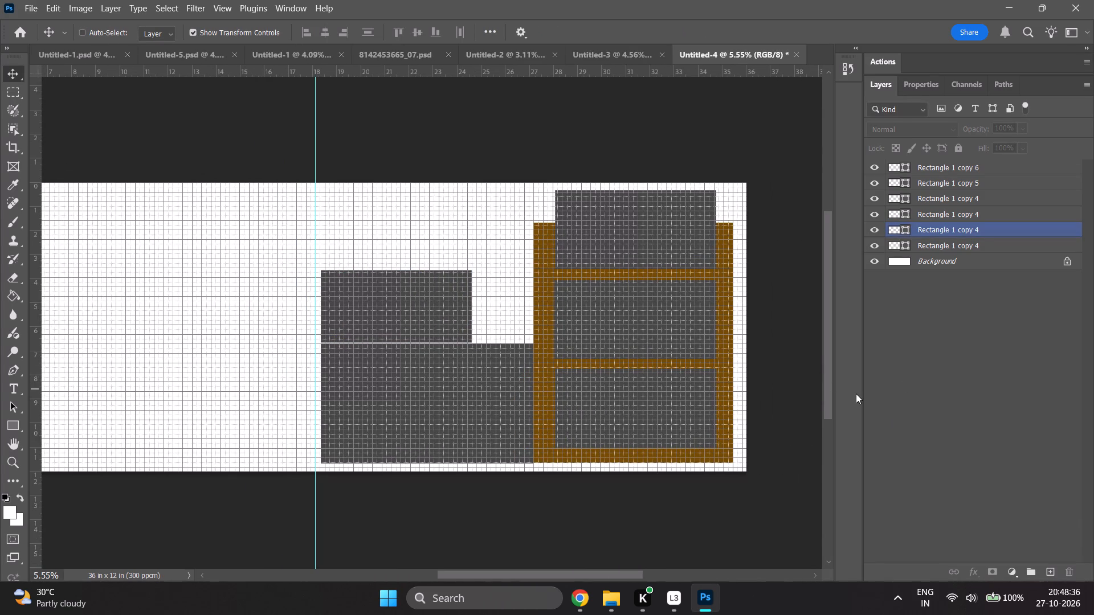
{"action": "scroll", "coordinate": [572, 345], "scroll_direction": "down", "scroll_amount": 1, "text": "alt"}
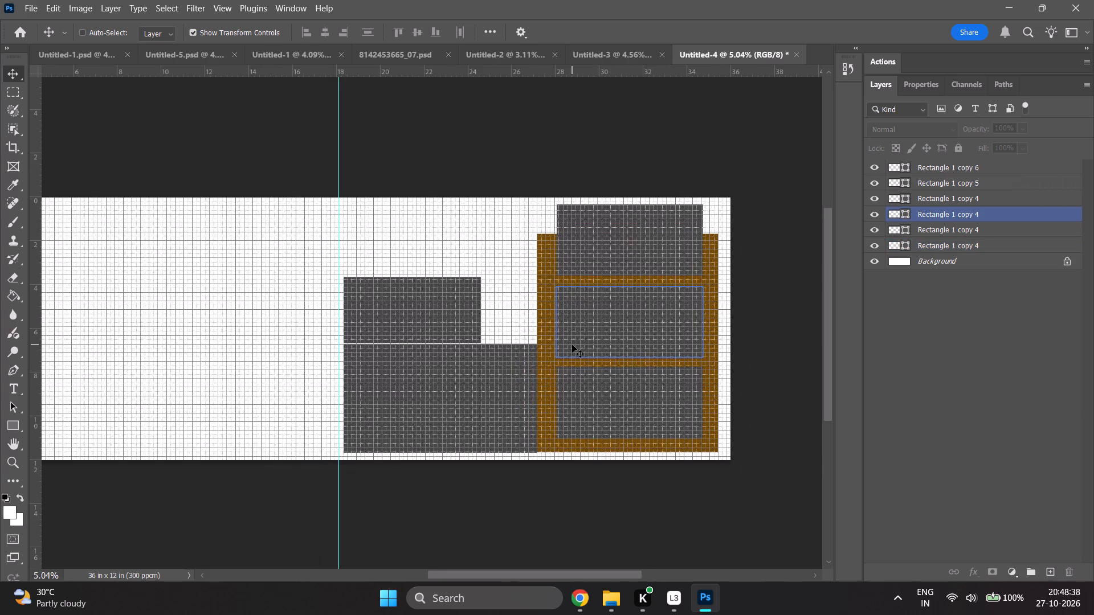
{"action": "left_click", "coordinate": [1019, 376]}
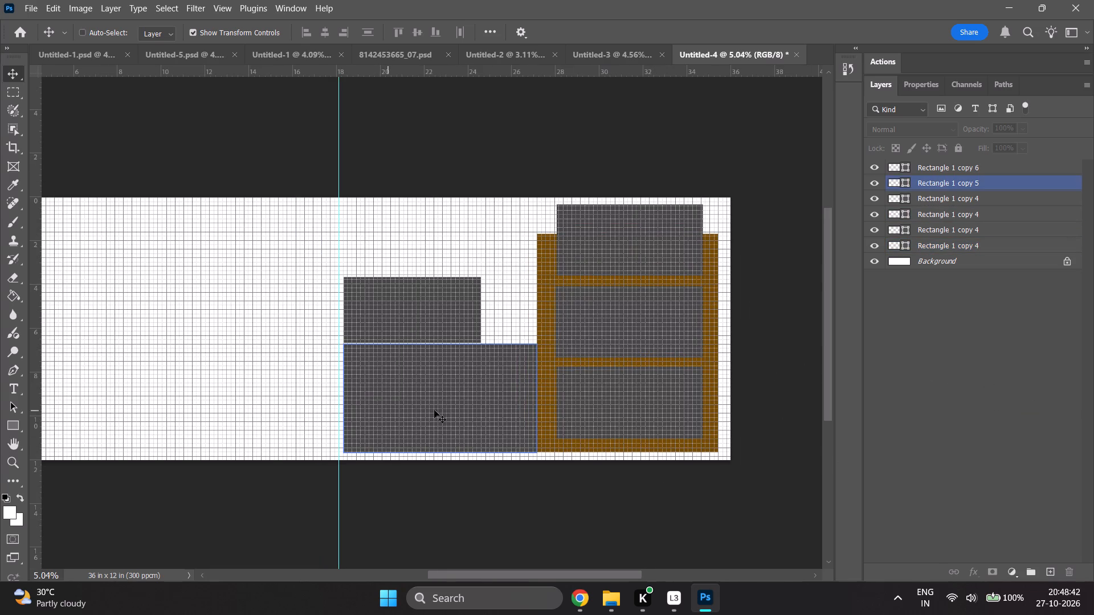
{"action": "left_click", "coordinate": [588, 597]}
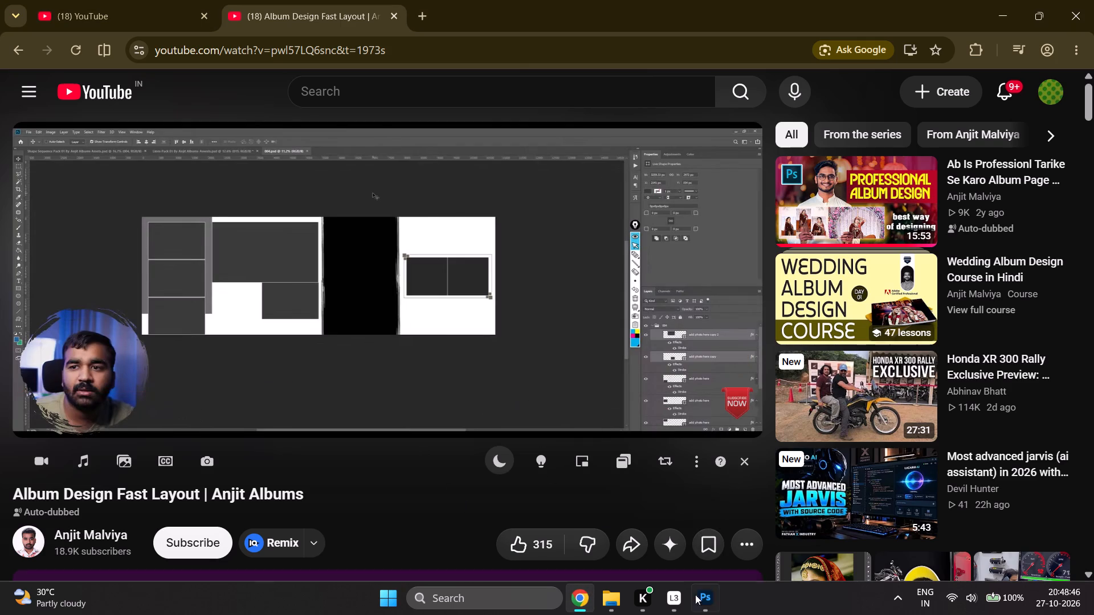
{"action": "left_click", "coordinate": [695, 610]}
{"action": "scroll", "coordinate": [261, 407], "scroll_direction": "down", "scroll_amount": 1, "text": "alt"}
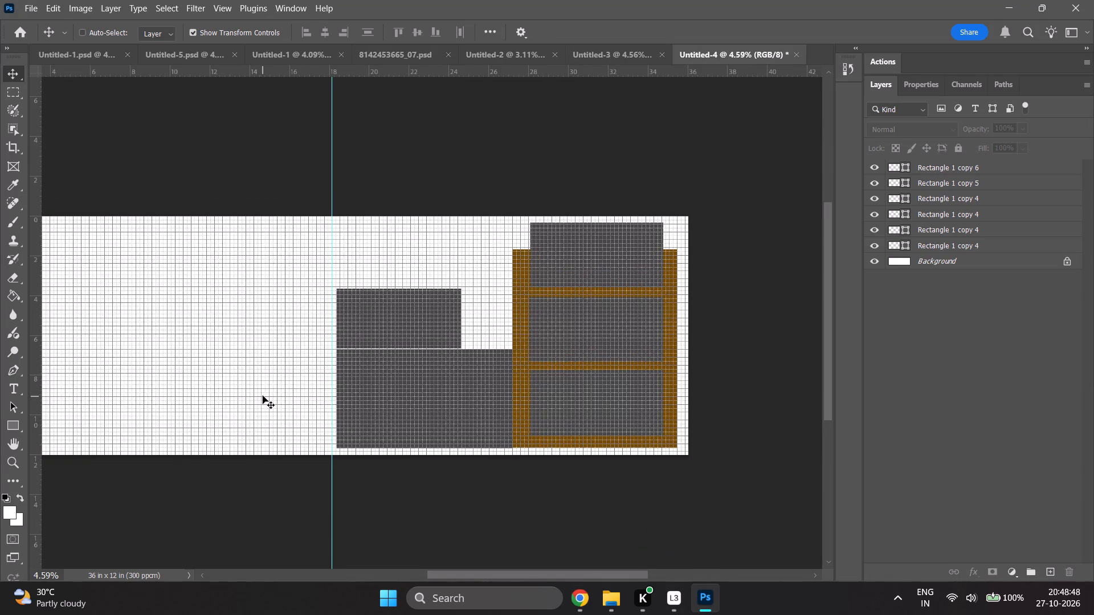
{"action": "scroll", "coordinate": [267, 395], "scroll_direction": "up", "scroll_amount": 9, "text": "ctrl"}
{"action": "left_click", "coordinate": [605, 593]}
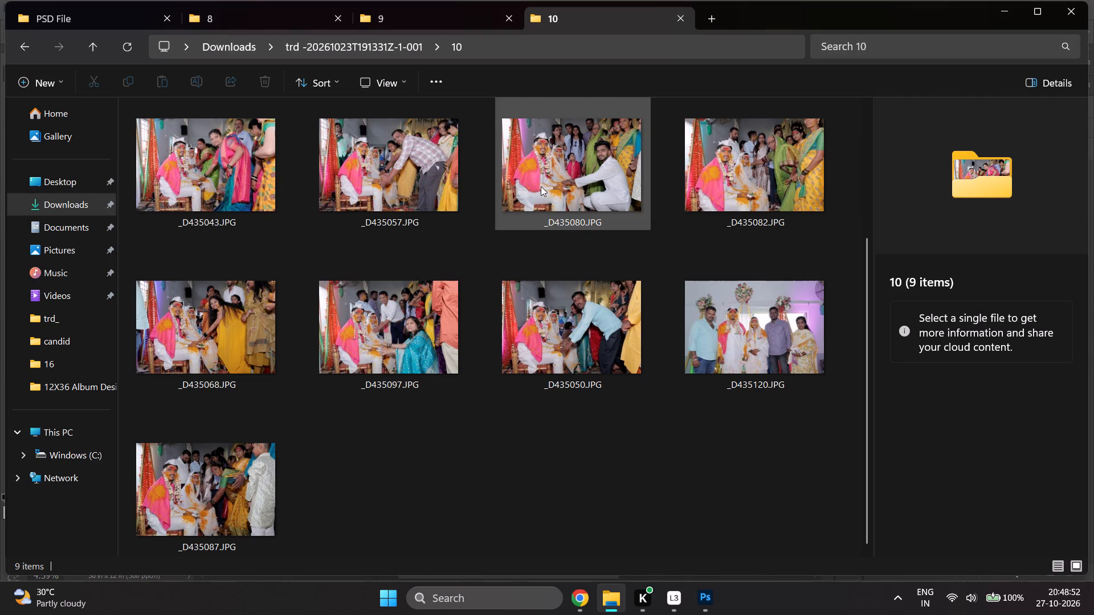
{"action": "scroll", "coordinate": [357, 228], "scroll_direction": "up", "scroll_amount": 4}
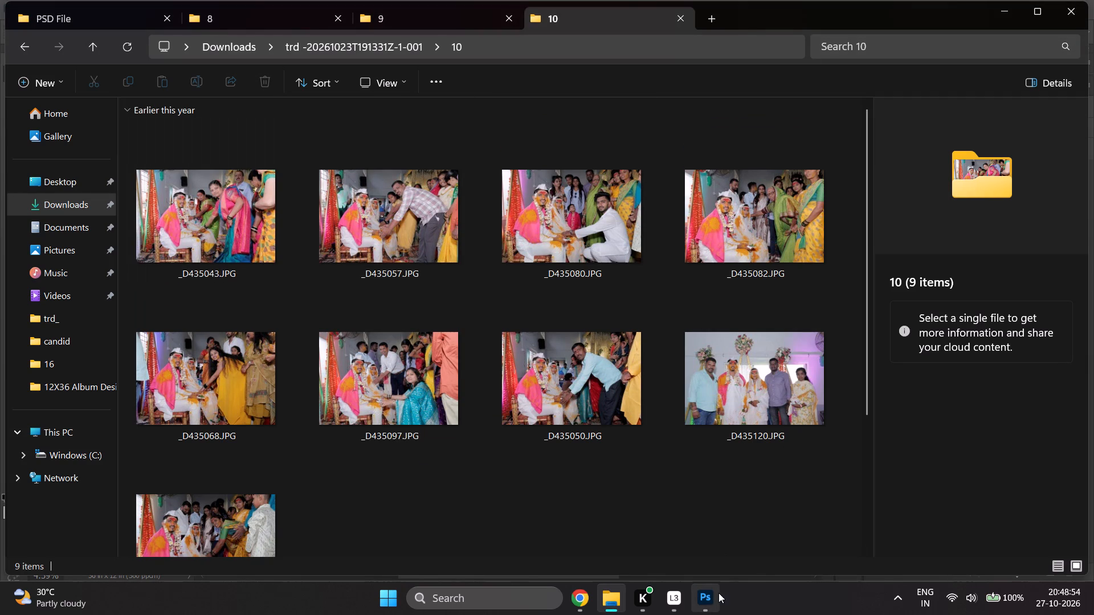
{"action": "left_click", "coordinate": [719, 594]}
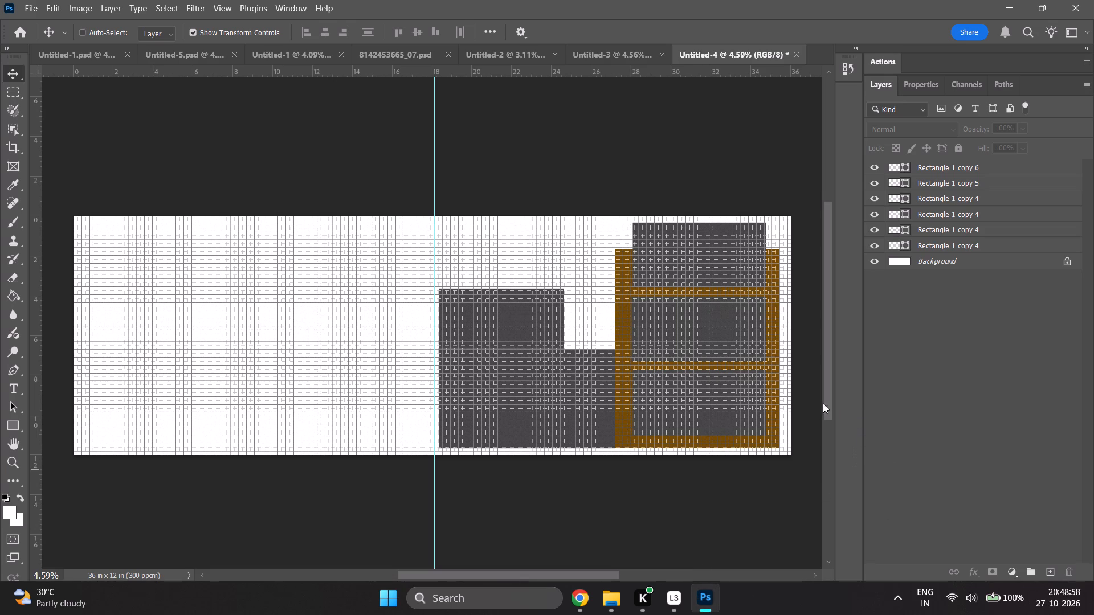
Compare the layouts of the other open album spreads with Untitled-4.
{"action": "left_click", "coordinate": [73, 56]}
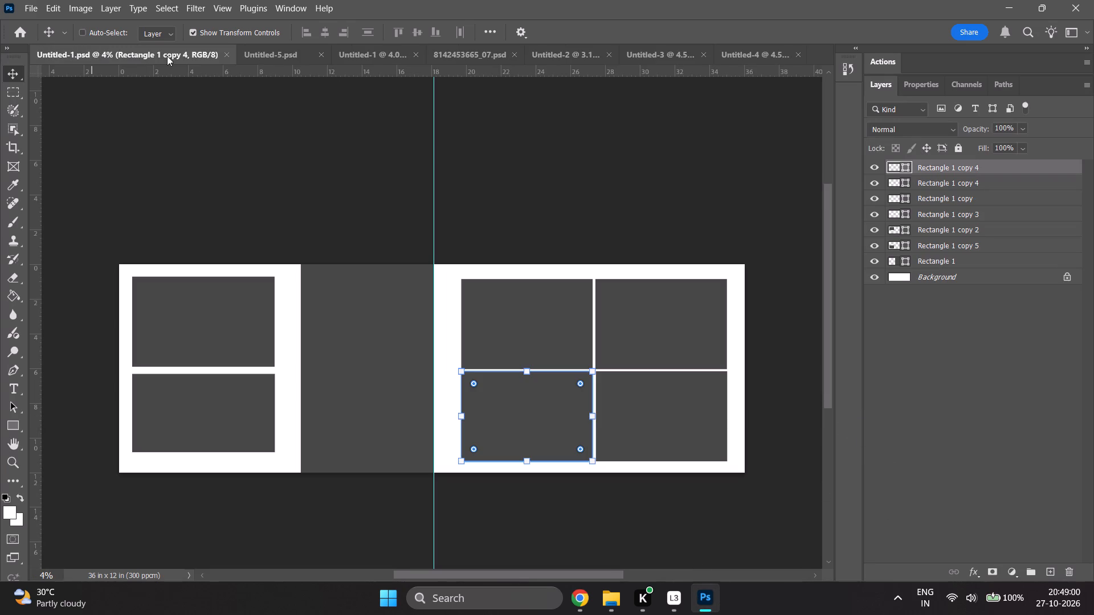
{"action": "left_click", "coordinate": [262, 52]}
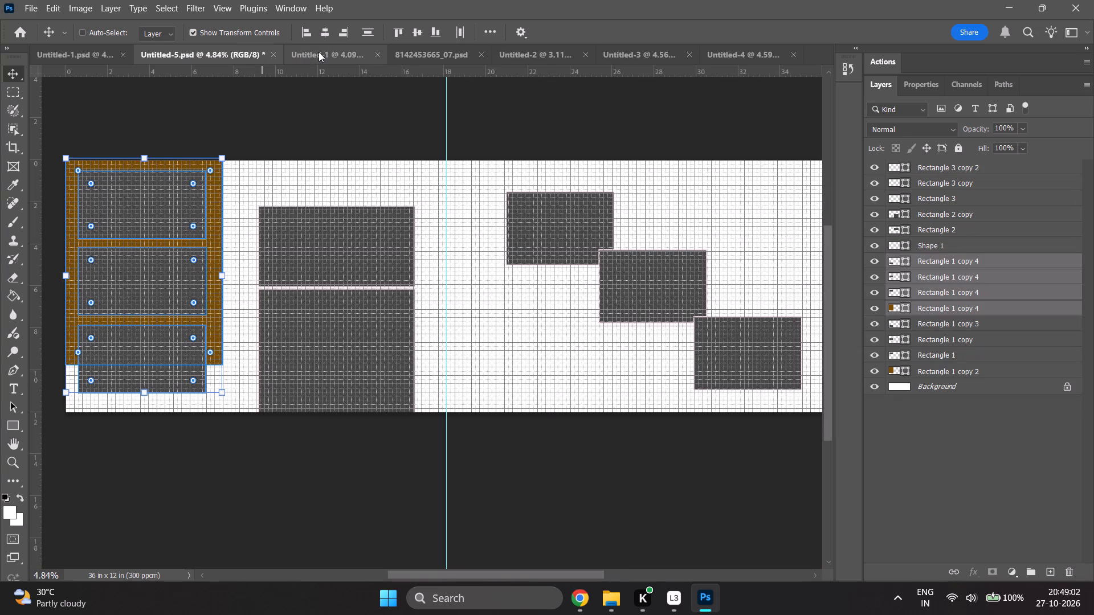
{"action": "left_click", "coordinate": [319, 52]}
{"action": "left_click", "coordinate": [422, 52]}
{"action": "left_click", "coordinate": [536, 52]}
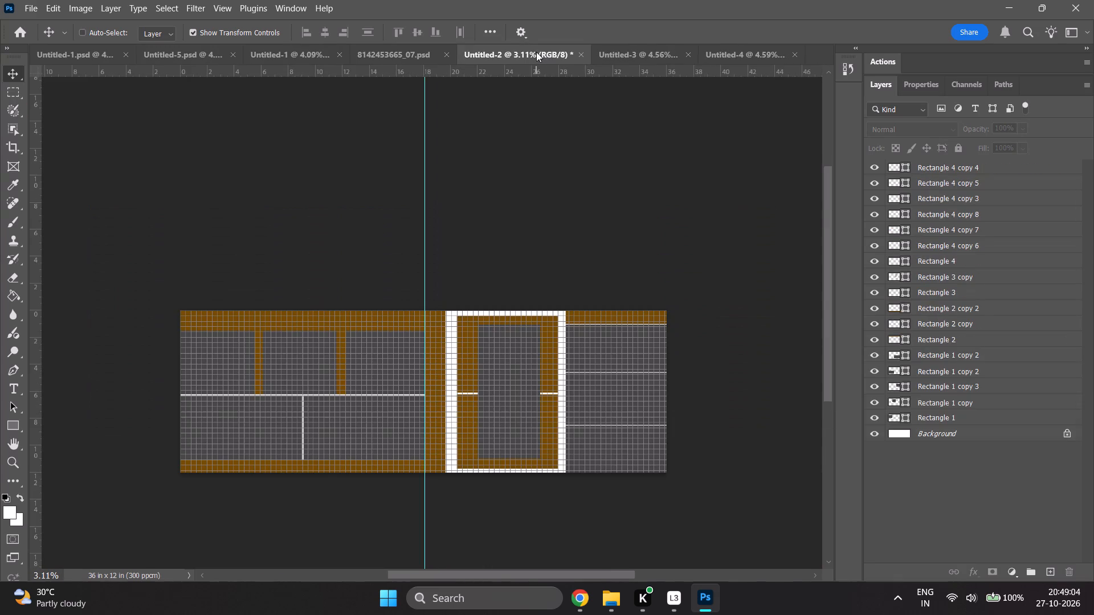
{"action": "left_click", "coordinate": [627, 56]}
{"action": "left_click", "coordinate": [734, 58]}
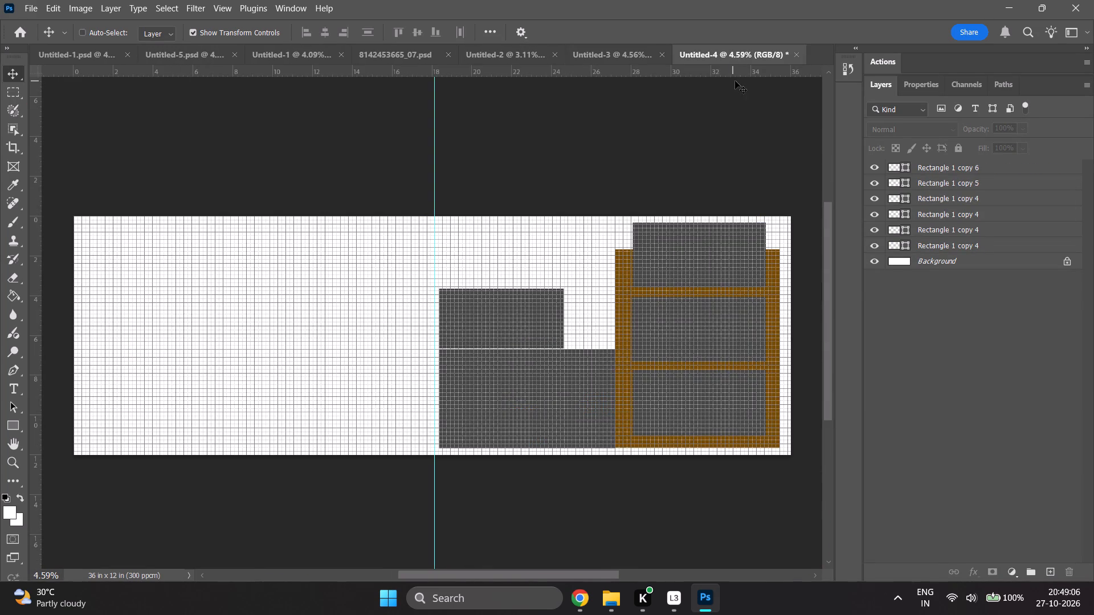
{"action": "scroll", "coordinate": [770, 57], "scroll_direction": "up", "scroll_amount": 3}
{"action": "scroll", "coordinate": [770, 57], "scroll_direction": "down", "scroll_amount": 3}
{"action": "scroll", "coordinate": [74, 50], "scroll_direction": "up", "scroll_amount": 3}
{"action": "left_click", "coordinate": [74, 50]}
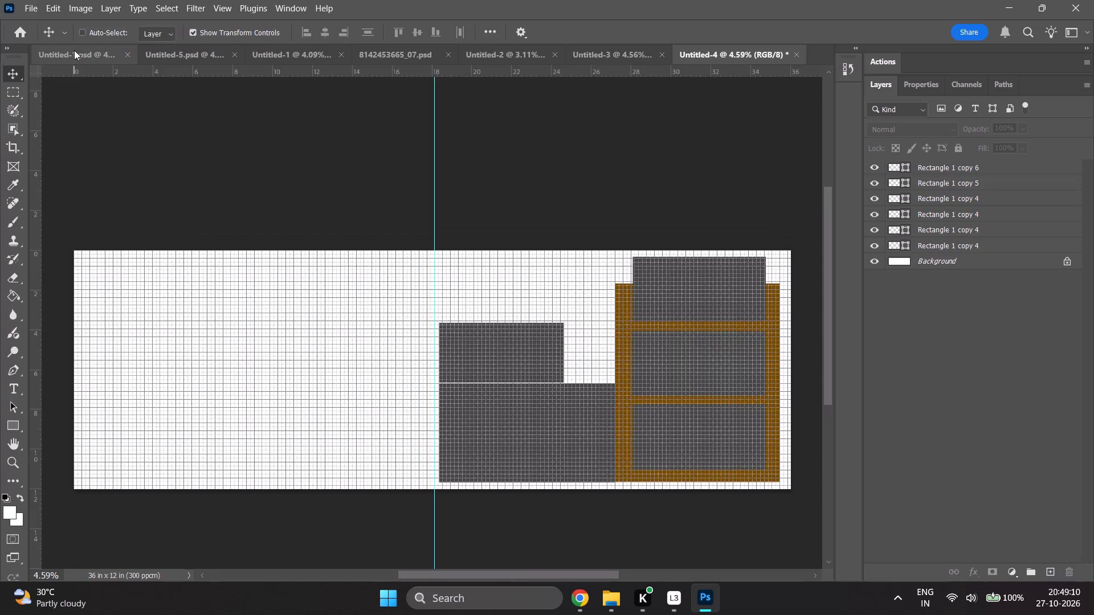
{"action": "scroll", "coordinate": [79, 52], "scroll_direction": "up", "scroll_amount": 8}
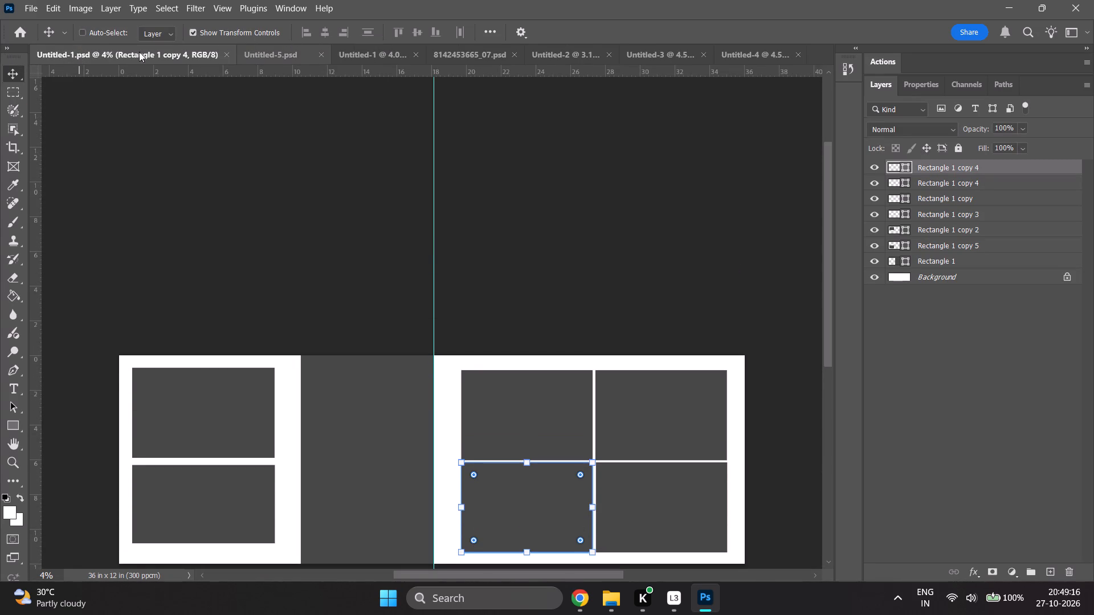
{"action": "left_click", "coordinate": [271, 50]}
{"action": "left_click", "coordinate": [303, 51]}
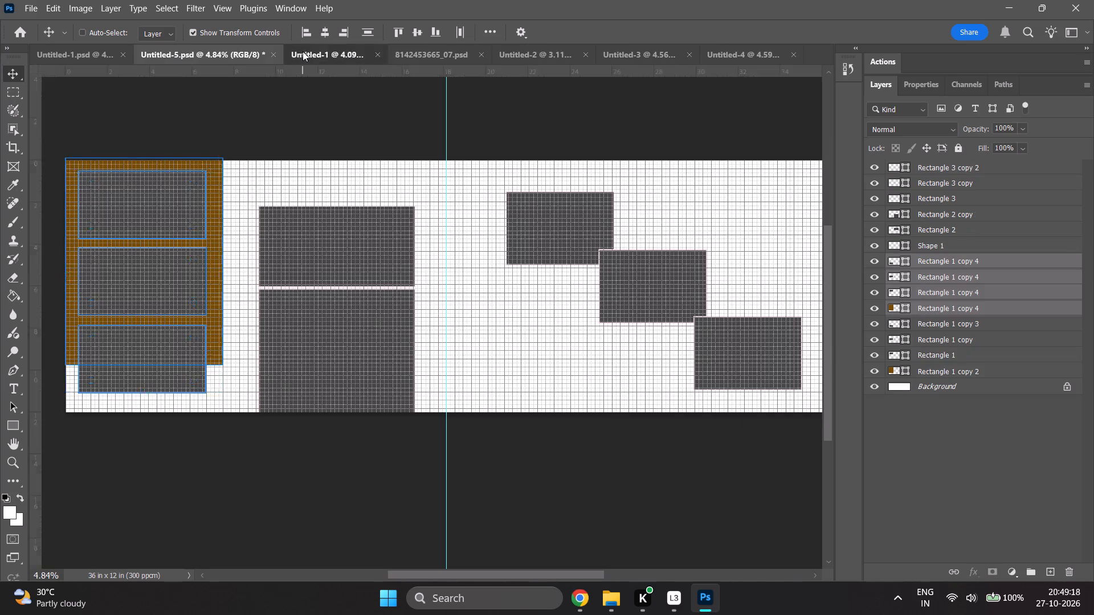
{"action": "left_click", "coordinate": [419, 51]}
{"action": "left_click", "coordinate": [524, 51]}
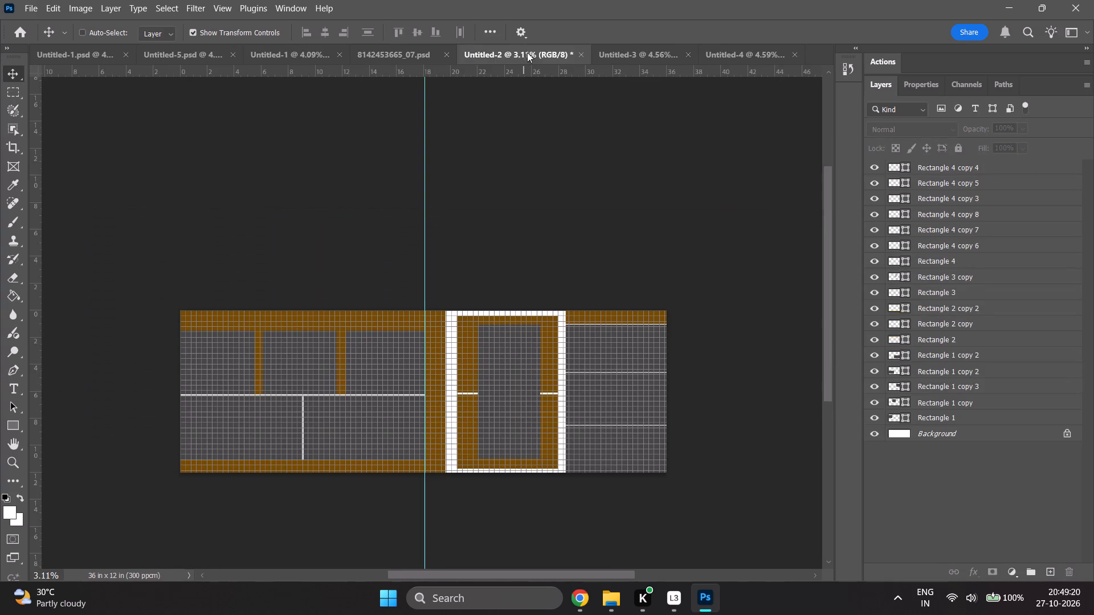
{"action": "left_click", "coordinate": [631, 55]}
{"action": "left_click", "coordinate": [728, 56]}
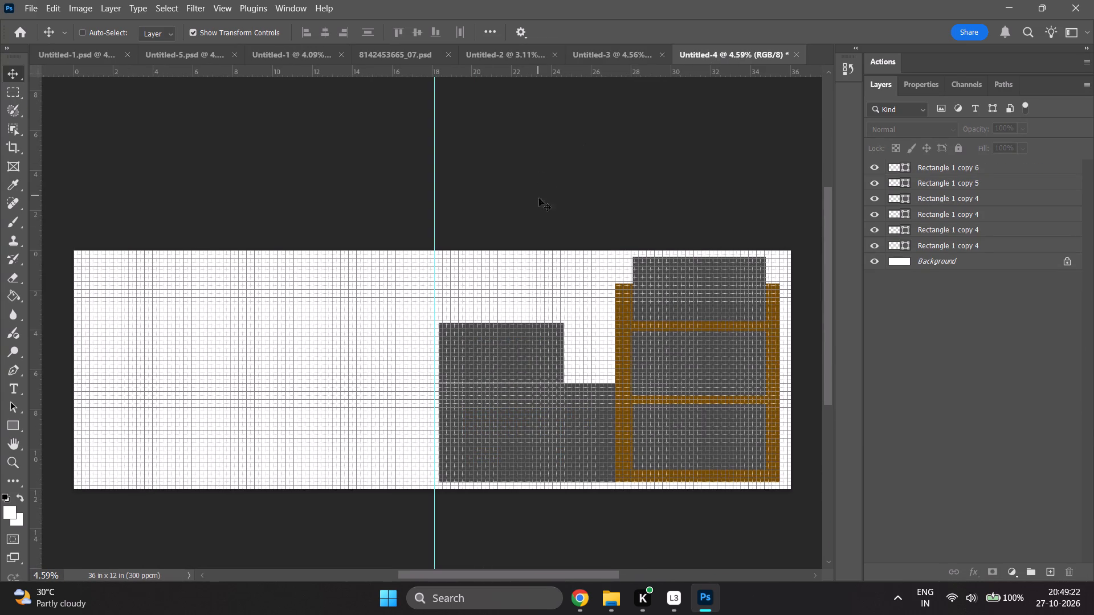
{"action": "scroll", "coordinate": [507, 304], "scroll_direction": "down", "scroll_amount": 4}
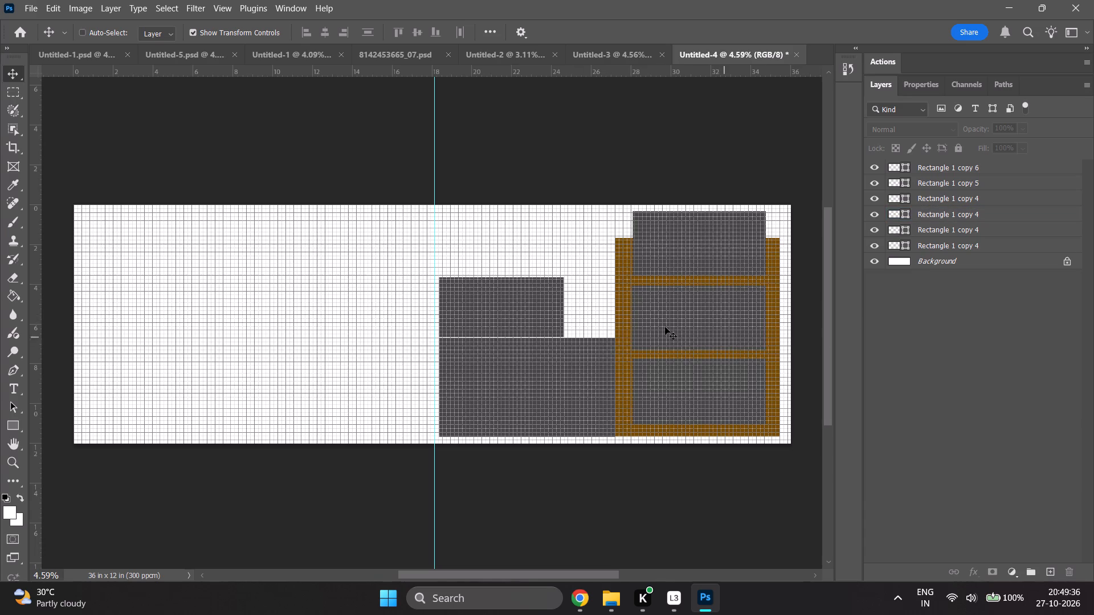
Check Untitled-4 against the YouTube tutorial's layout and the wedding photos in folder 10.
{"action": "left_click", "coordinate": [526, 317]}
{"action": "left_click", "coordinate": [538, 236]}
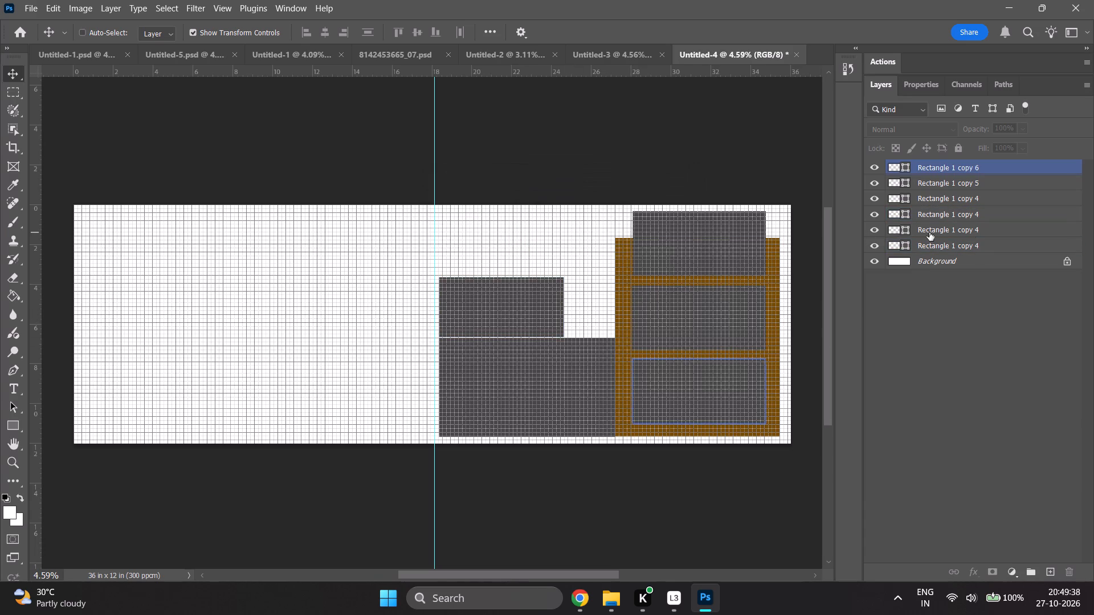
{"action": "left_click", "coordinate": [919, 471]}
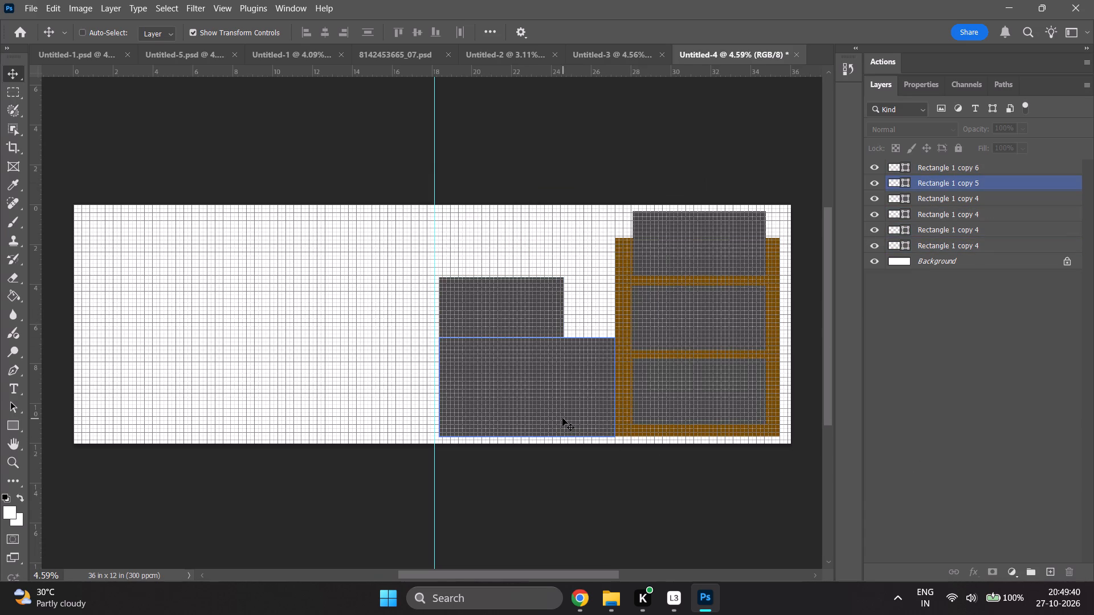
{"action": "left_click", "coordinate": [577, 601]}
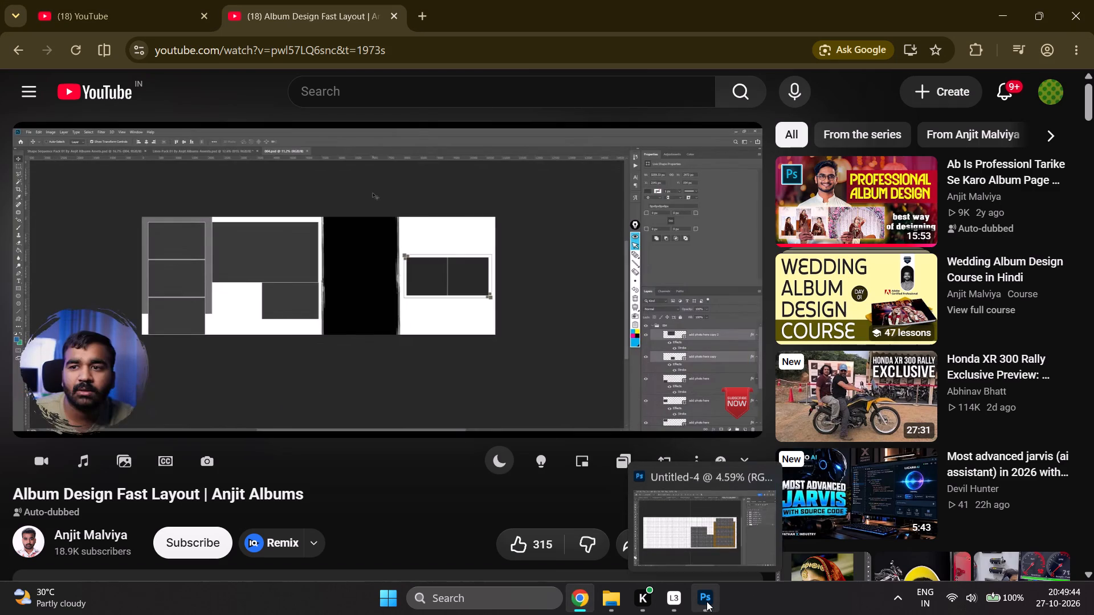
{"action": "left_click", "coordinate": [707, 601]}
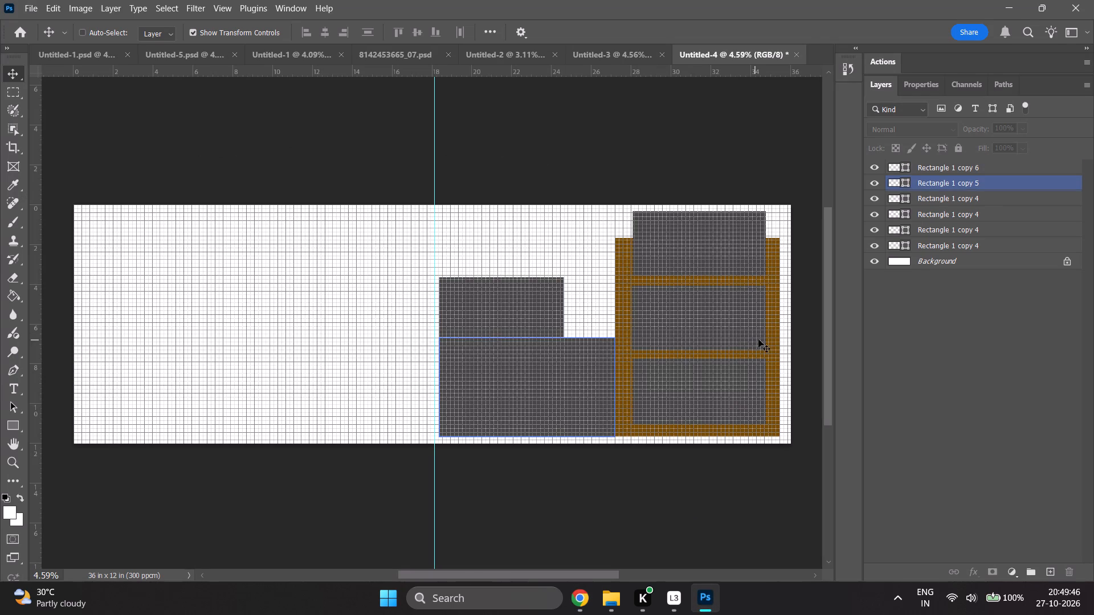
{"action": "left_click", "coordinate": [614, 586]}
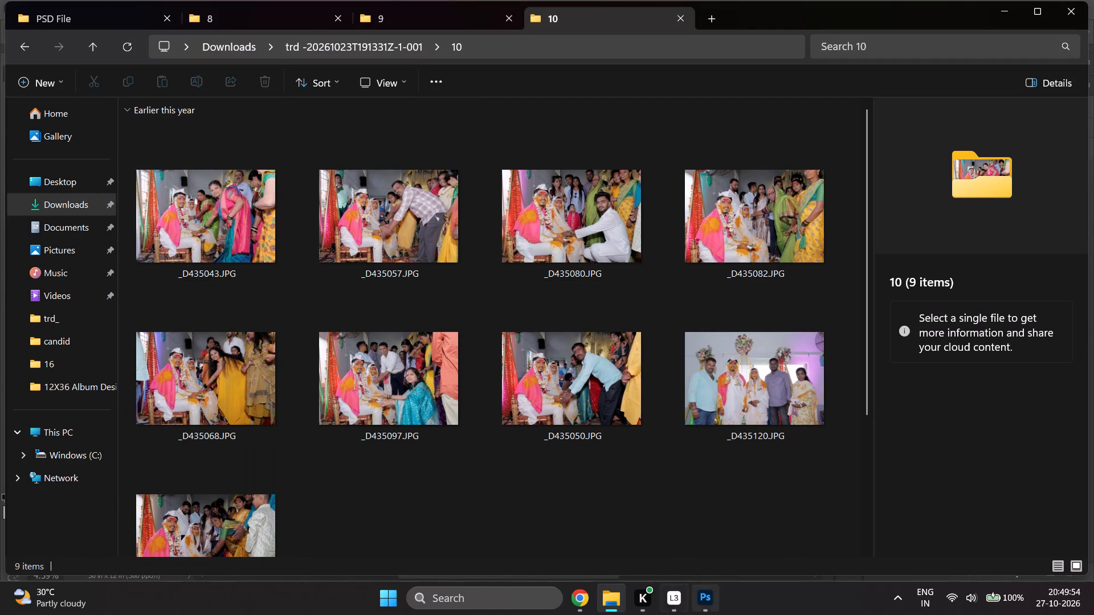
{"action": "left_click", "coordinate": [705, 603]}
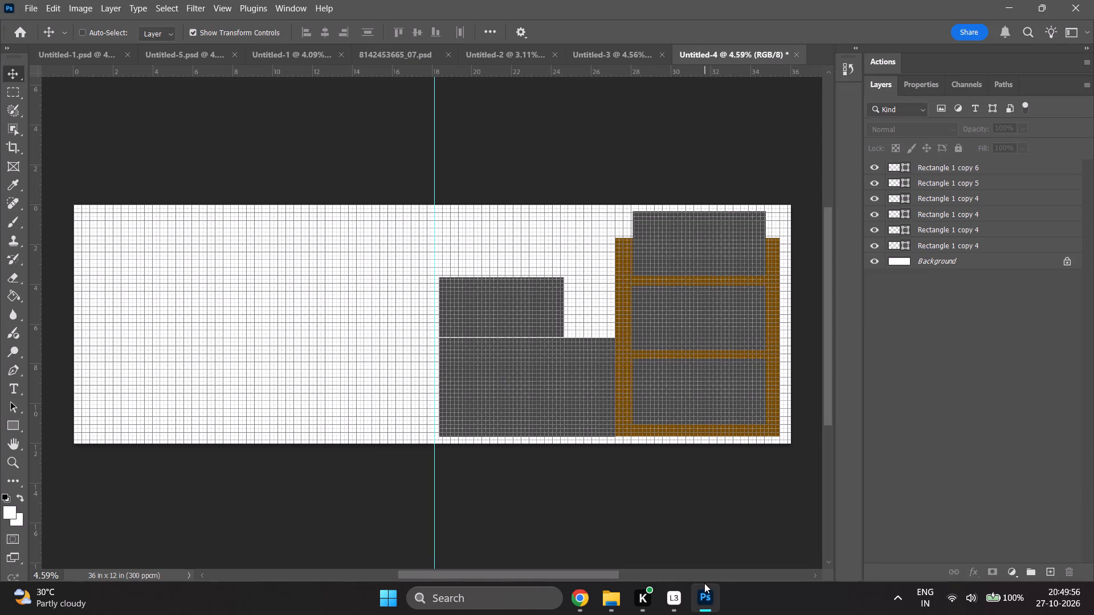
{"action": "left_click_drag", "start_coordinate": [704, 597], "coordinate": [639, 601]}
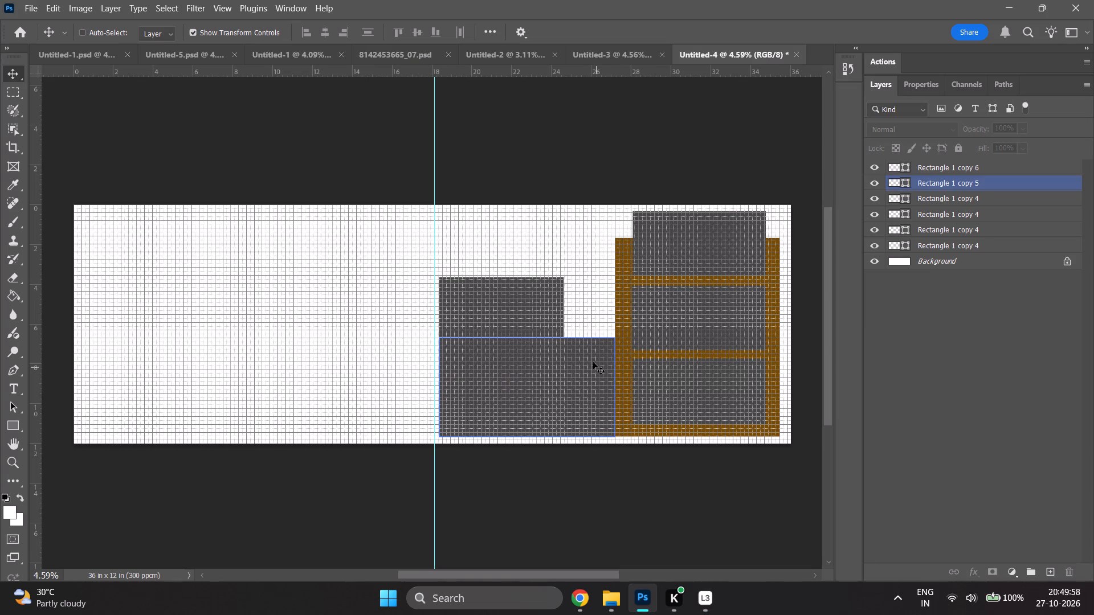
{"action": "left_click", "coordinate": [907, 370]}
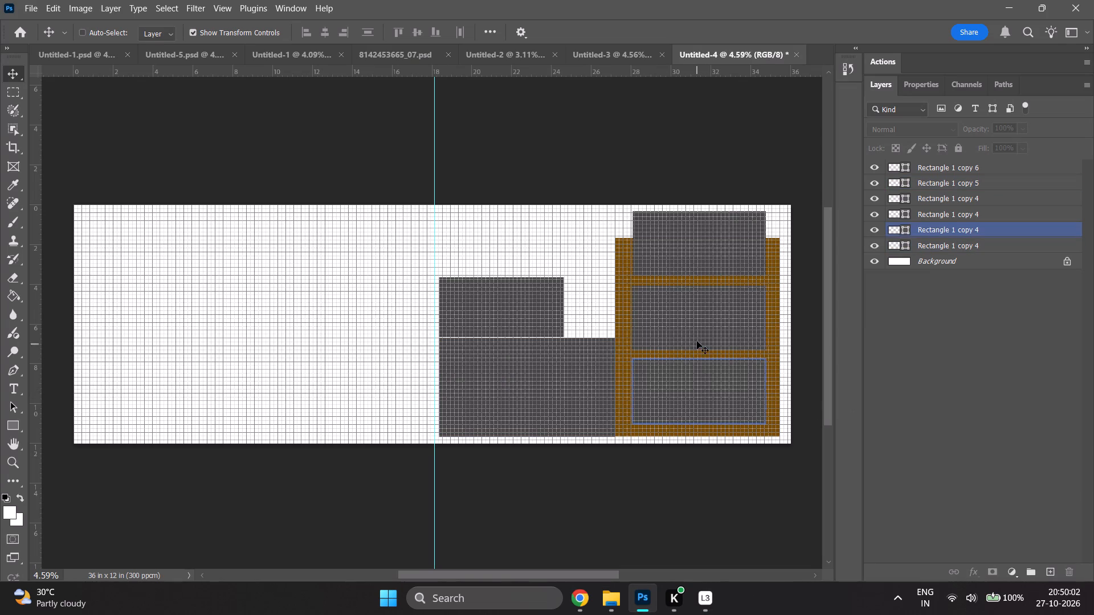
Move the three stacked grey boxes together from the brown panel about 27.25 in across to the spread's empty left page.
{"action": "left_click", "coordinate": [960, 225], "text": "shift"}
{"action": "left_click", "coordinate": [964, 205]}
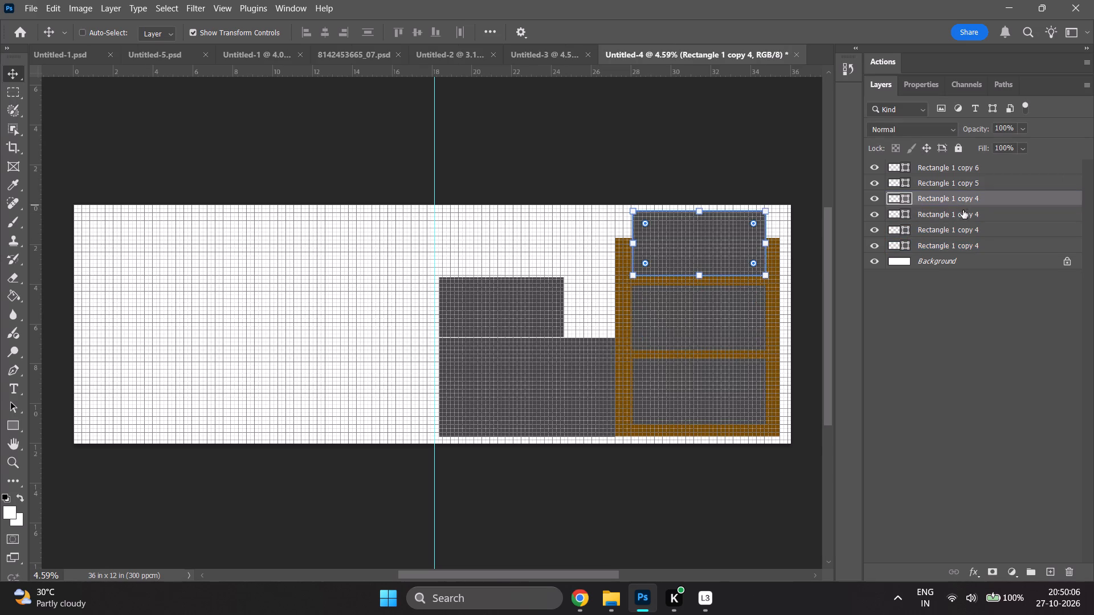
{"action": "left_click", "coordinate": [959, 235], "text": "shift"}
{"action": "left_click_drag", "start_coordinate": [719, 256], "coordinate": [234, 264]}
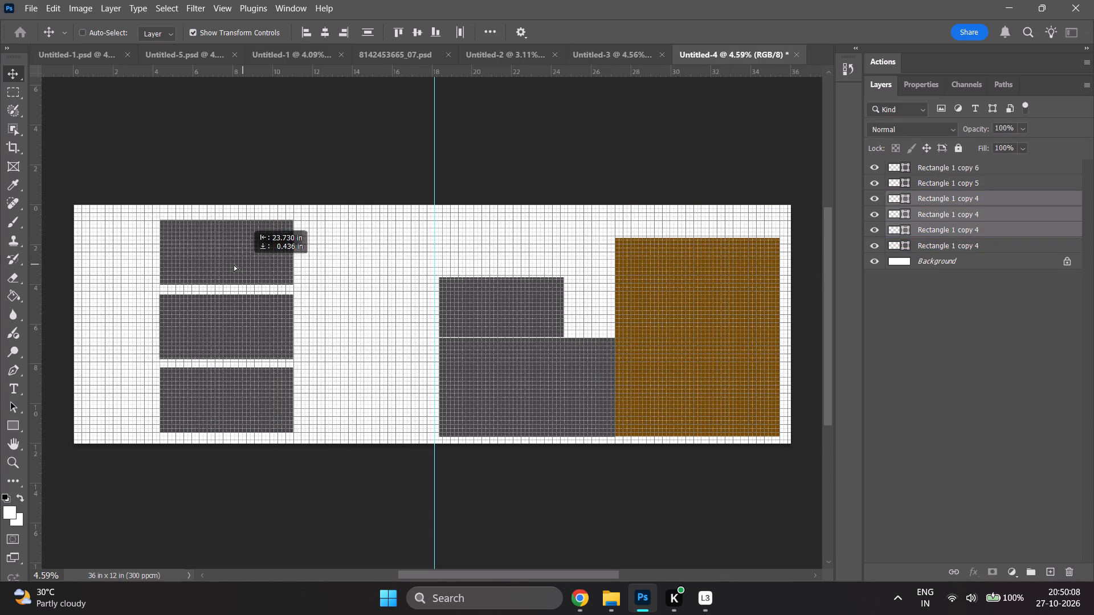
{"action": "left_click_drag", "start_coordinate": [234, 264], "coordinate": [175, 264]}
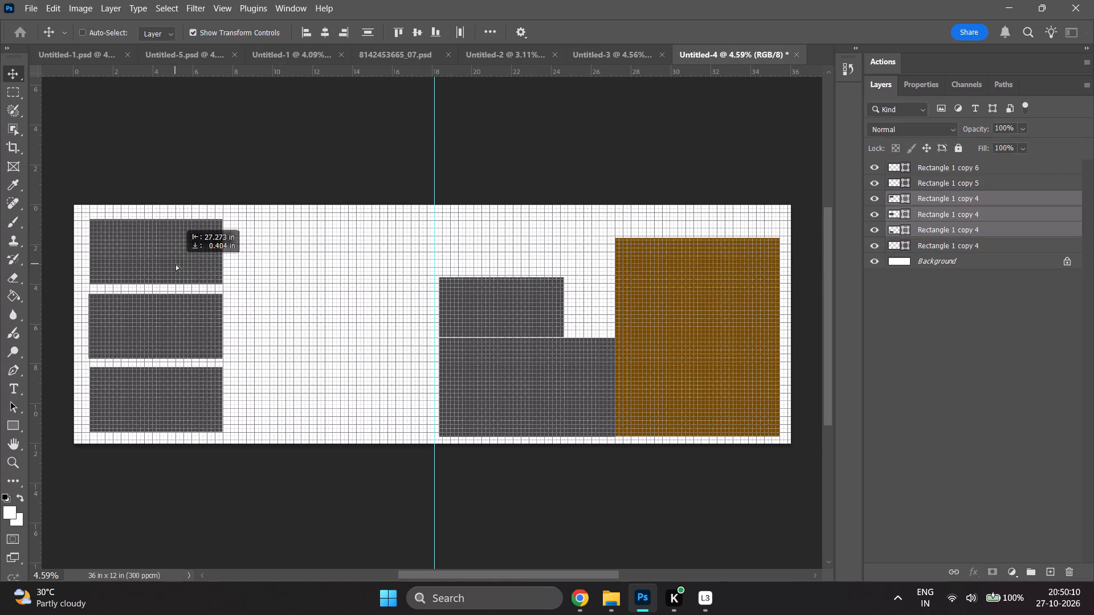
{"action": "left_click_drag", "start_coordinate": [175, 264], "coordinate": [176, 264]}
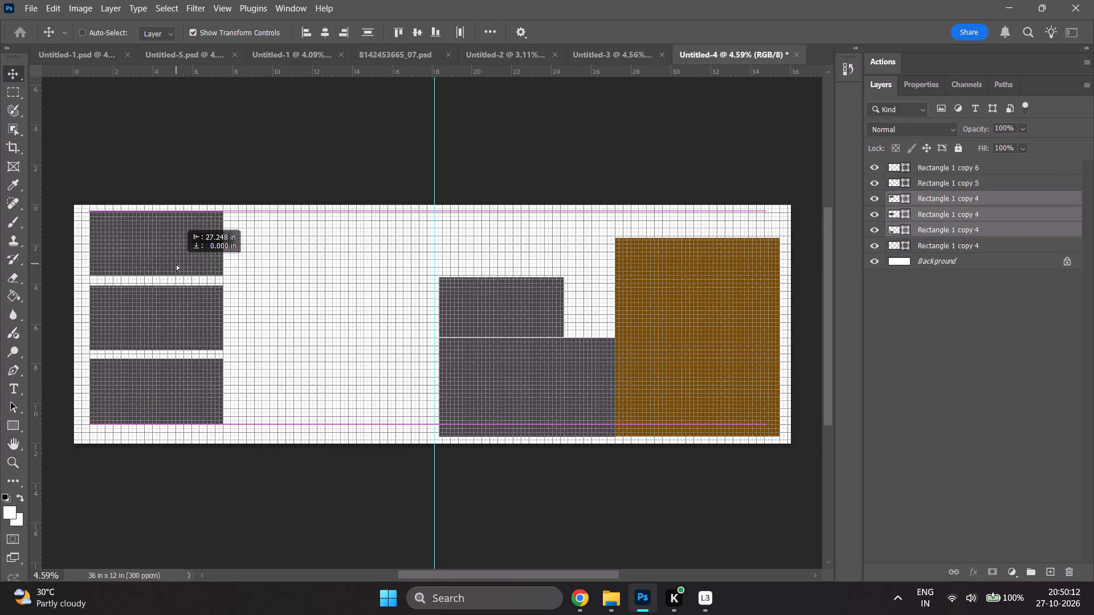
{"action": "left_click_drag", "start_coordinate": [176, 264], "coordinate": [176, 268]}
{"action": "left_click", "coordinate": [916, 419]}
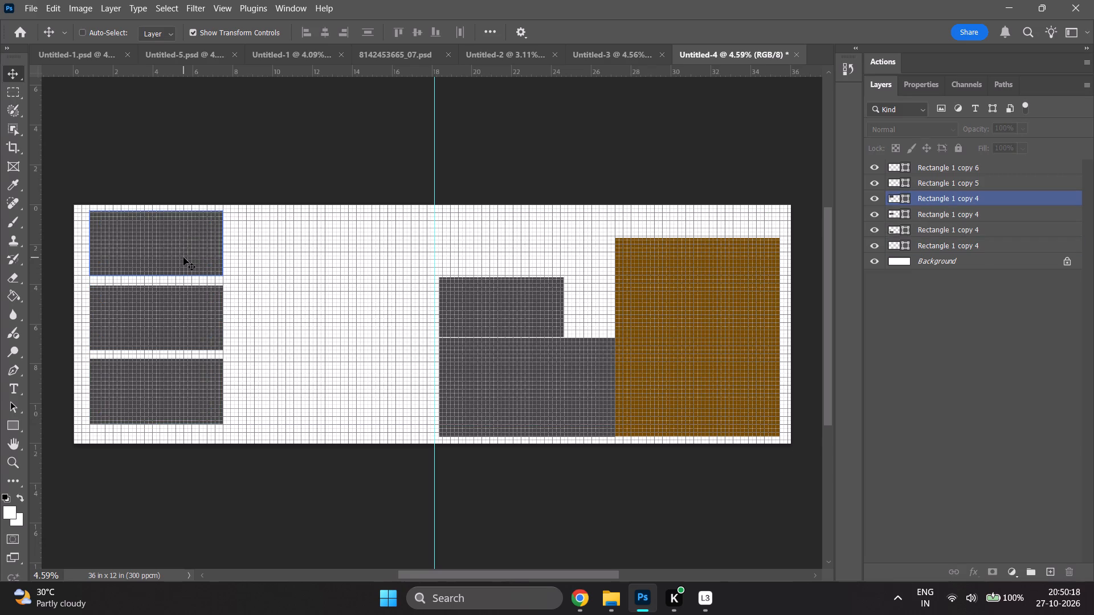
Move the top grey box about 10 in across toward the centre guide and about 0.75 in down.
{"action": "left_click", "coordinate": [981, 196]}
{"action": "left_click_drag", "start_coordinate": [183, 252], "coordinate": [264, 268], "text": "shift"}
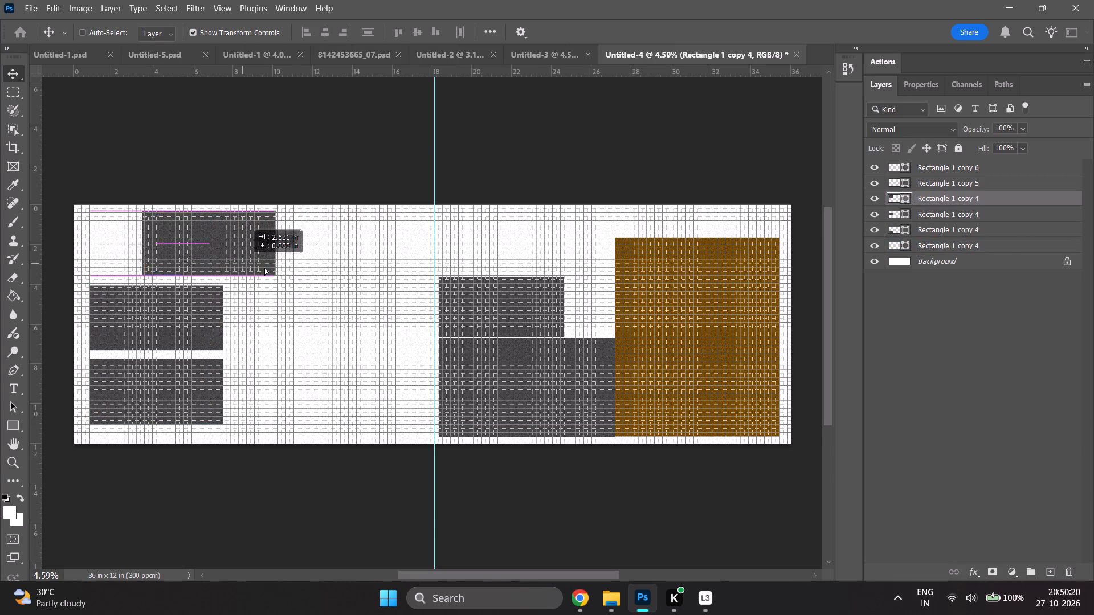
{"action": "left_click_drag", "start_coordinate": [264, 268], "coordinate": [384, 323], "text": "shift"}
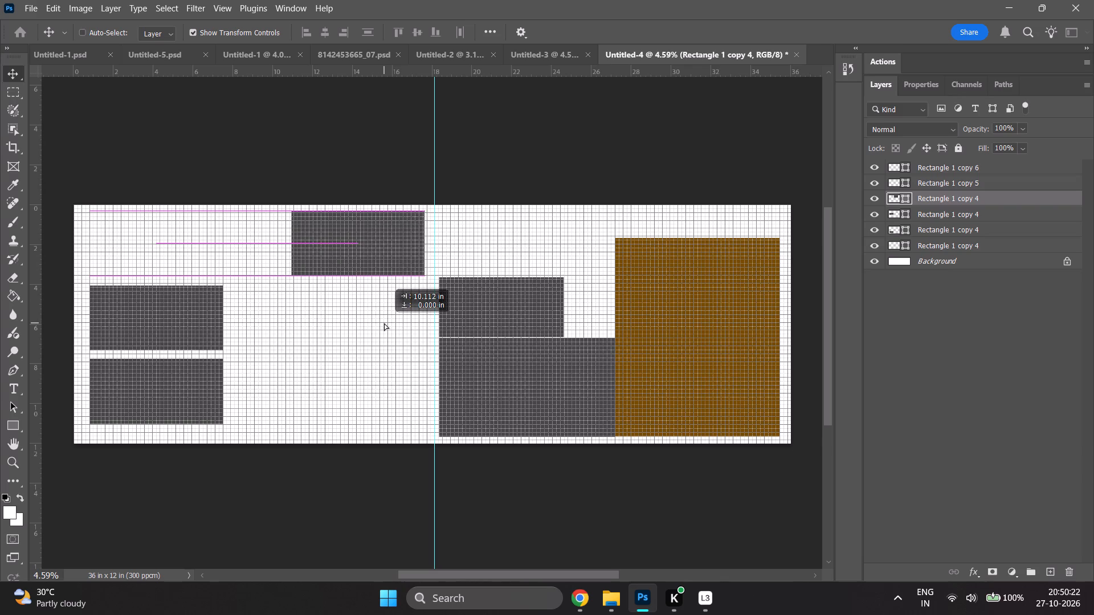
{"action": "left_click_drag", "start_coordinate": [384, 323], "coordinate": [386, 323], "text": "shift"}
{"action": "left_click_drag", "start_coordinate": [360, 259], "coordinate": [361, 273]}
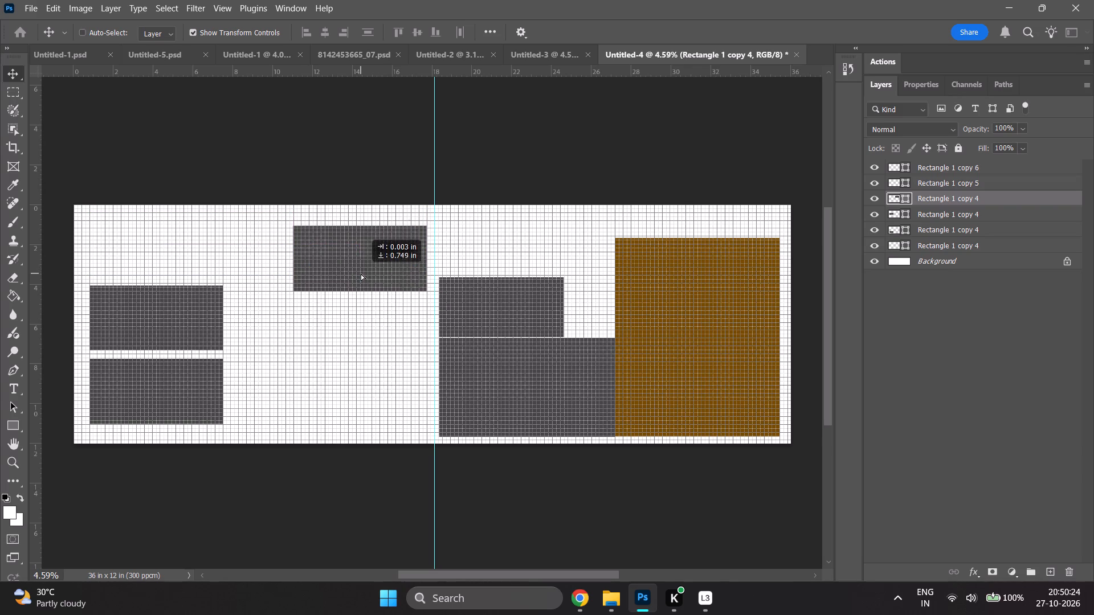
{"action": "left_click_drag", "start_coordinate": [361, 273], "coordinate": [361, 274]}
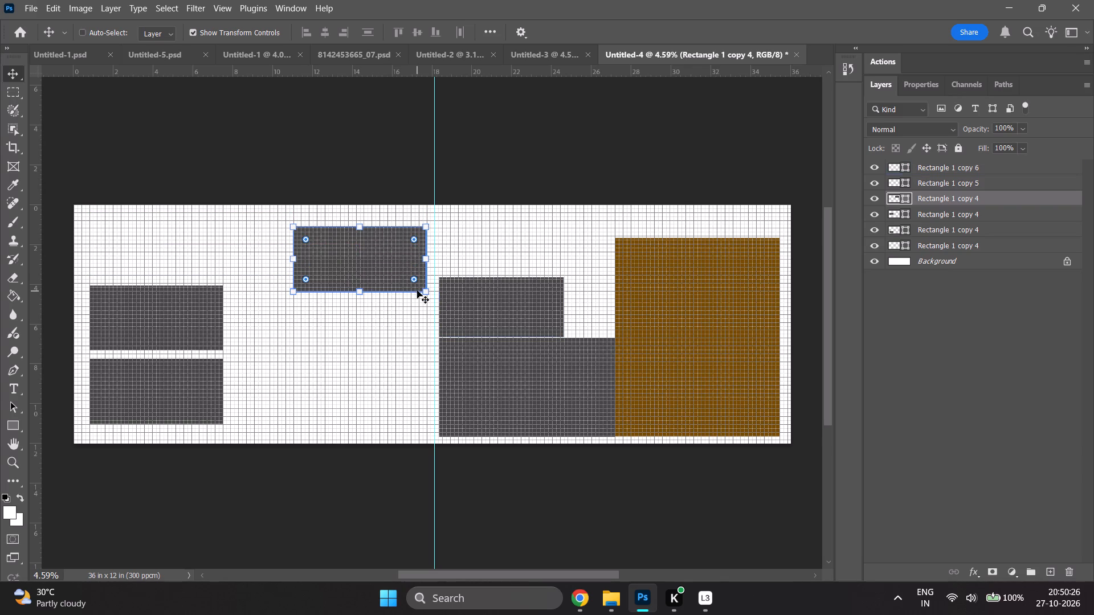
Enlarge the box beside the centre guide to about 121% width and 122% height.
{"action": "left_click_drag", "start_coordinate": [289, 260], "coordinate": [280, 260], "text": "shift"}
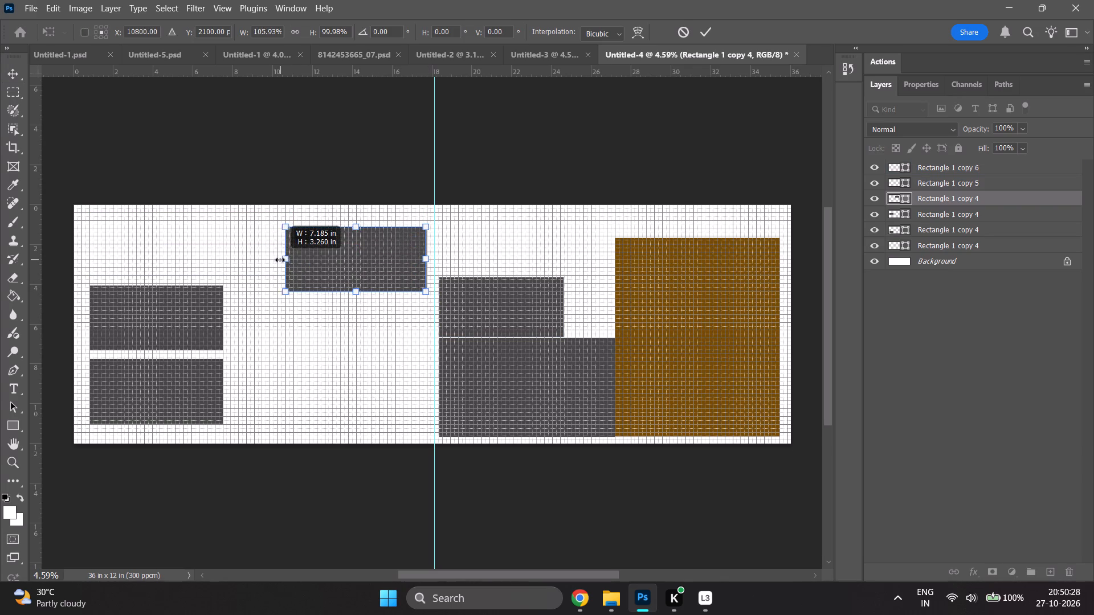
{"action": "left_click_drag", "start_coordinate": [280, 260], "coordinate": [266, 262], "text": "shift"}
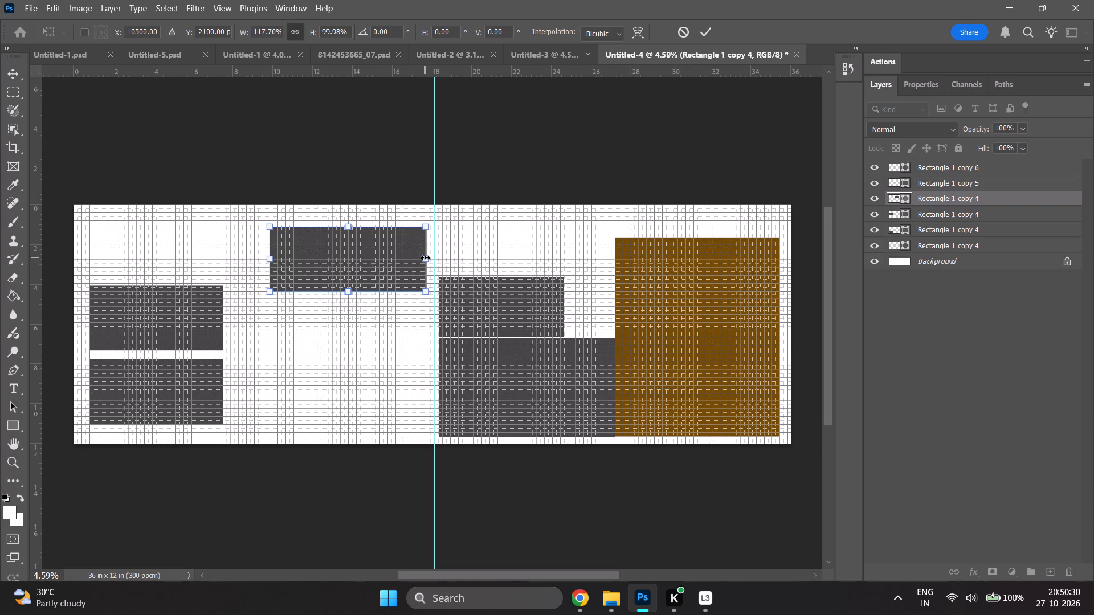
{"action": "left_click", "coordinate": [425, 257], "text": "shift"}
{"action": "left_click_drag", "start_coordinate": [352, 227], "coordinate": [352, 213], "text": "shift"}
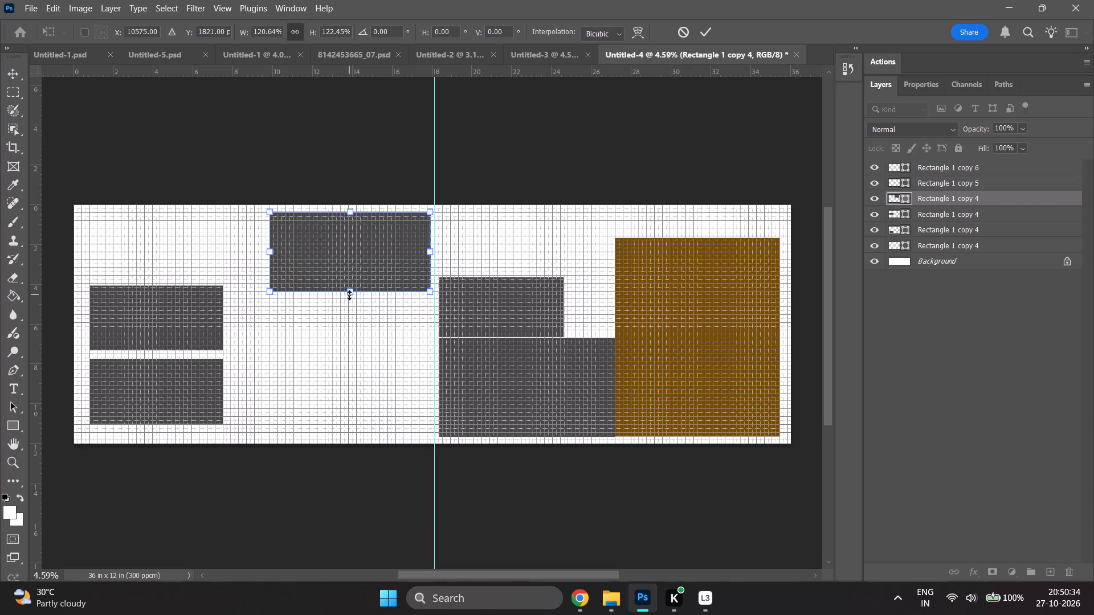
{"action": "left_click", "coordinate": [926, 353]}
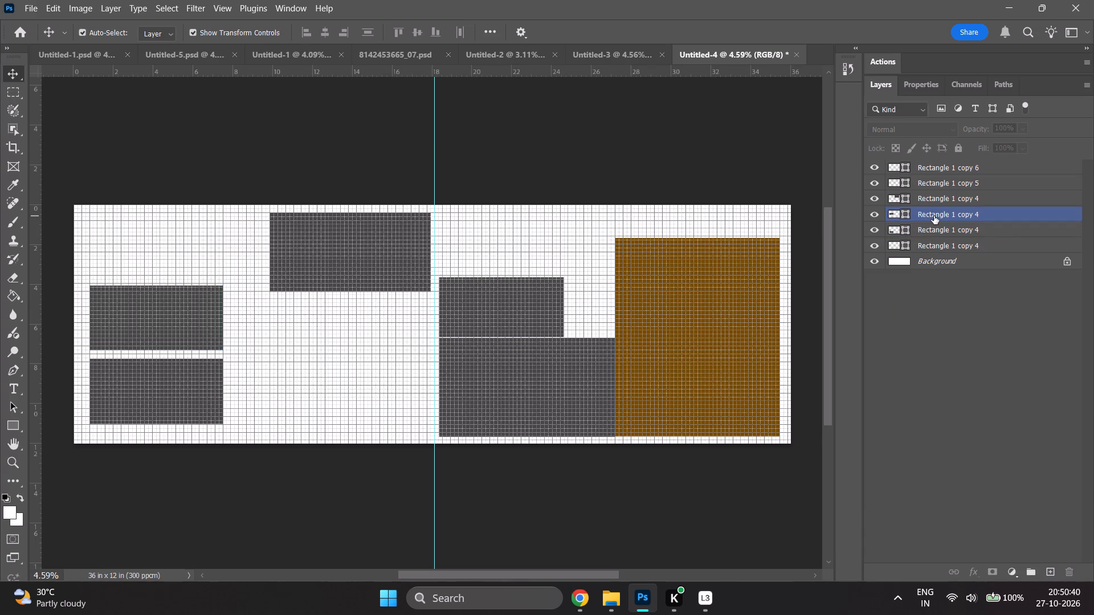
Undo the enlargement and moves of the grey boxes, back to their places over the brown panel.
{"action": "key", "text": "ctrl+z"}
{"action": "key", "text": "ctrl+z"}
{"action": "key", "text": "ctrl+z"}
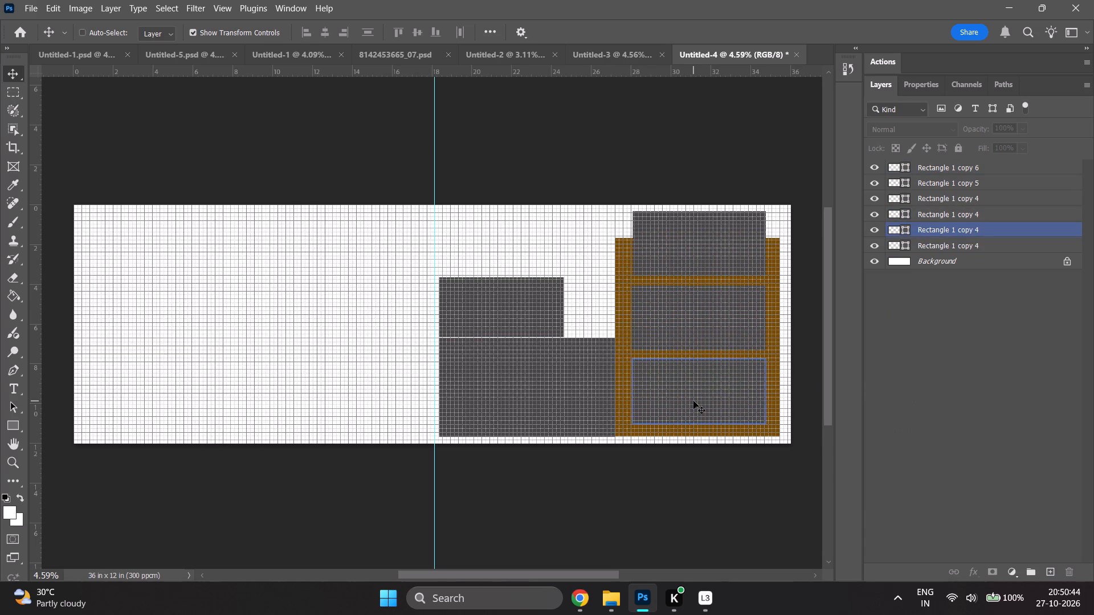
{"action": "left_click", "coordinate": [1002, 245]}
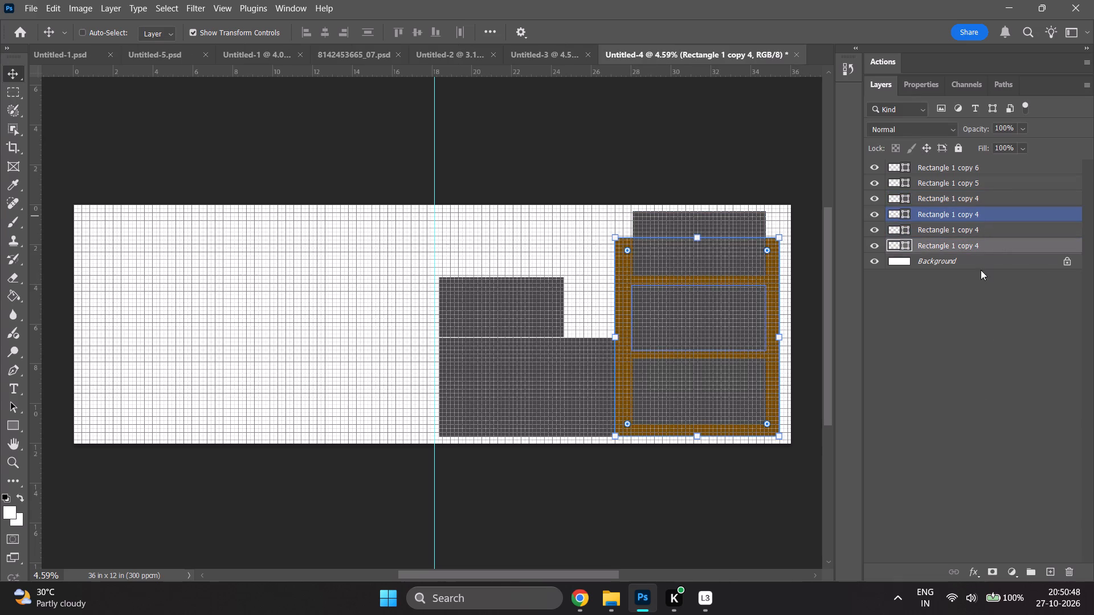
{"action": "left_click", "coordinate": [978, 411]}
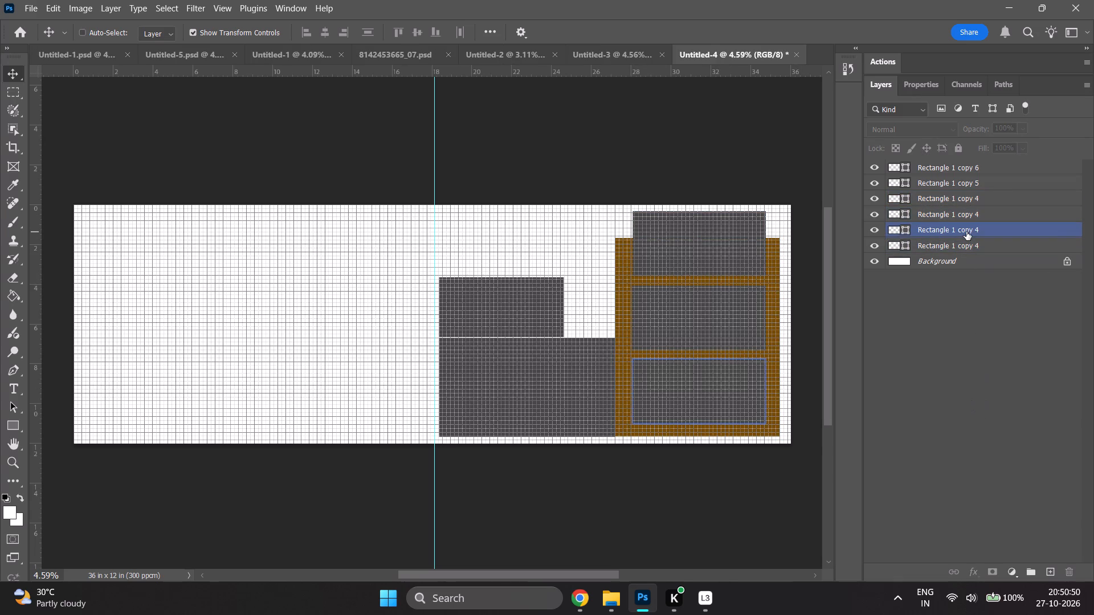
Duplicate the three stacked grey boxes over the brown panel in place.
{"action": "left_click", "coordinate": [966, 232]}
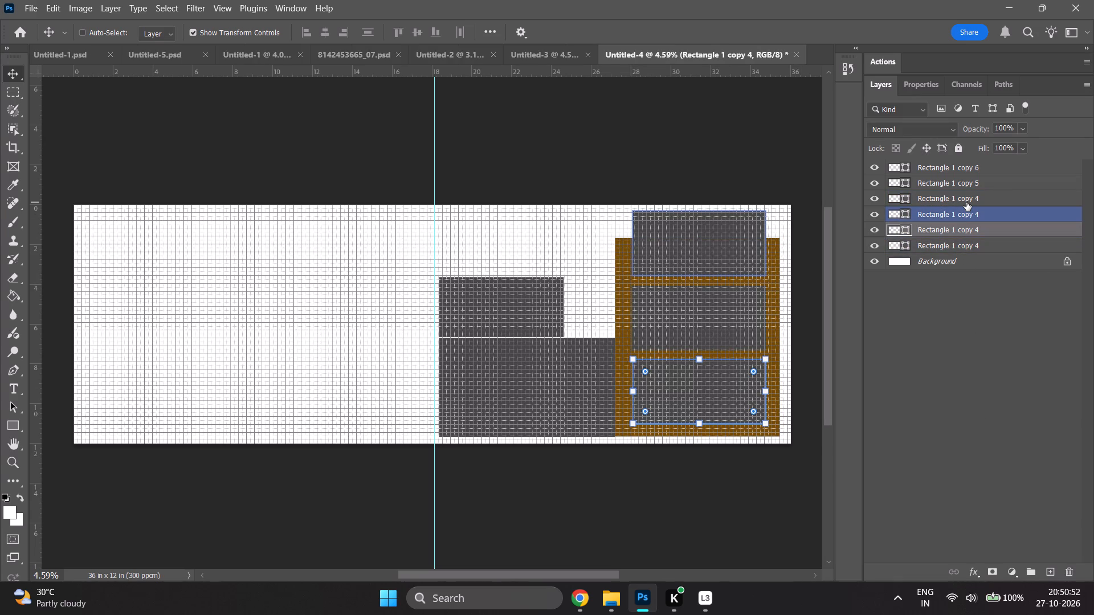
{"action": "left_click", "coordinate": [966, 202], "text": "shift"}
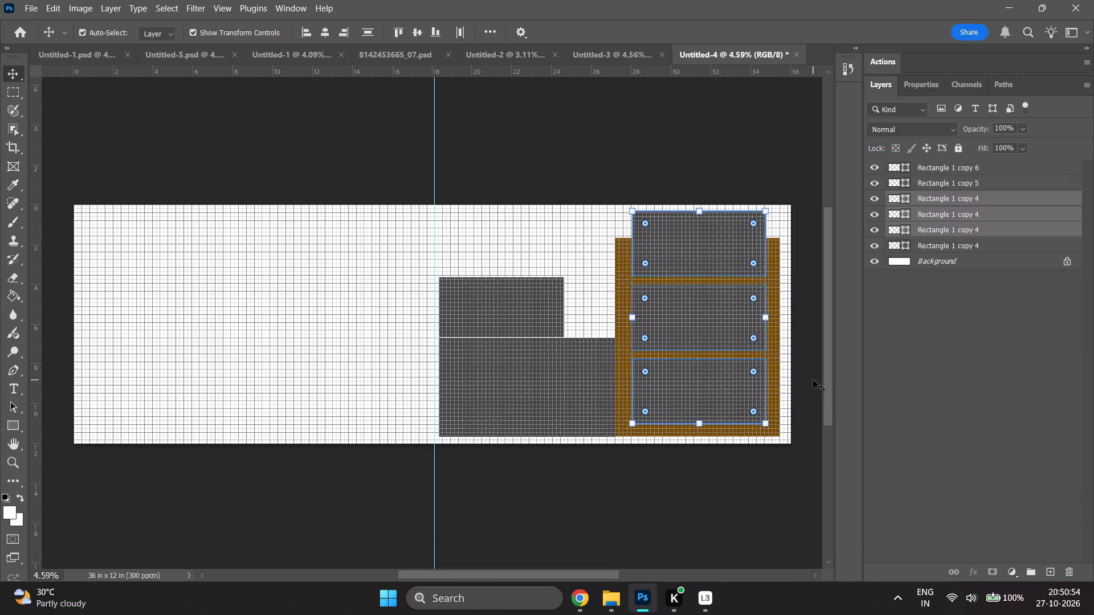
{"action": "key", "text": "ctrl+j"}
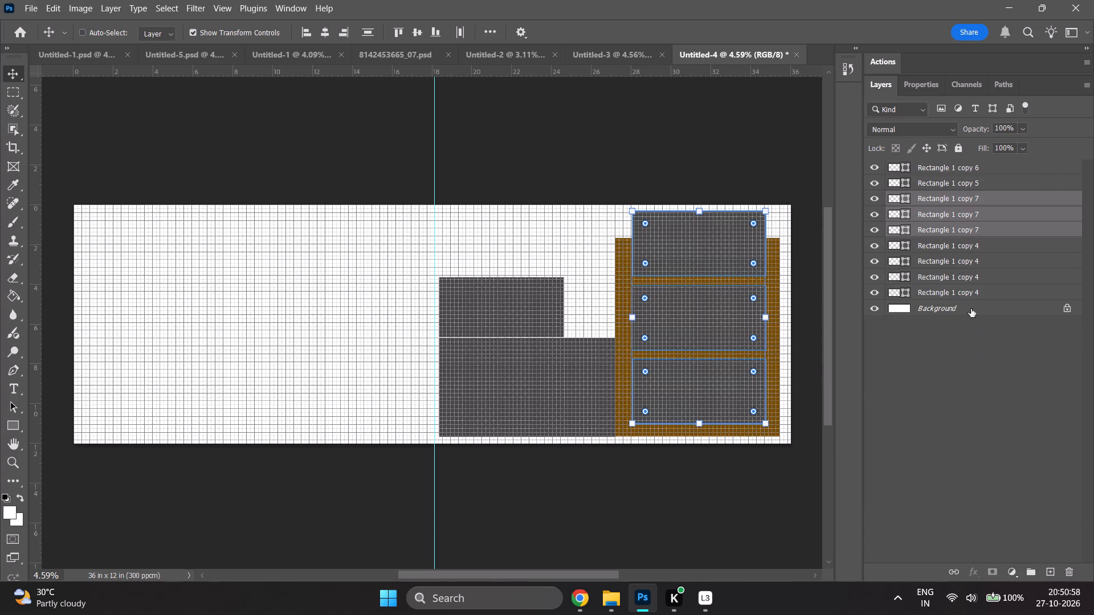
Group the three original grey box layers that sit over the brown panel.
{"action": "left_click", "coordinate": [964, 250]}
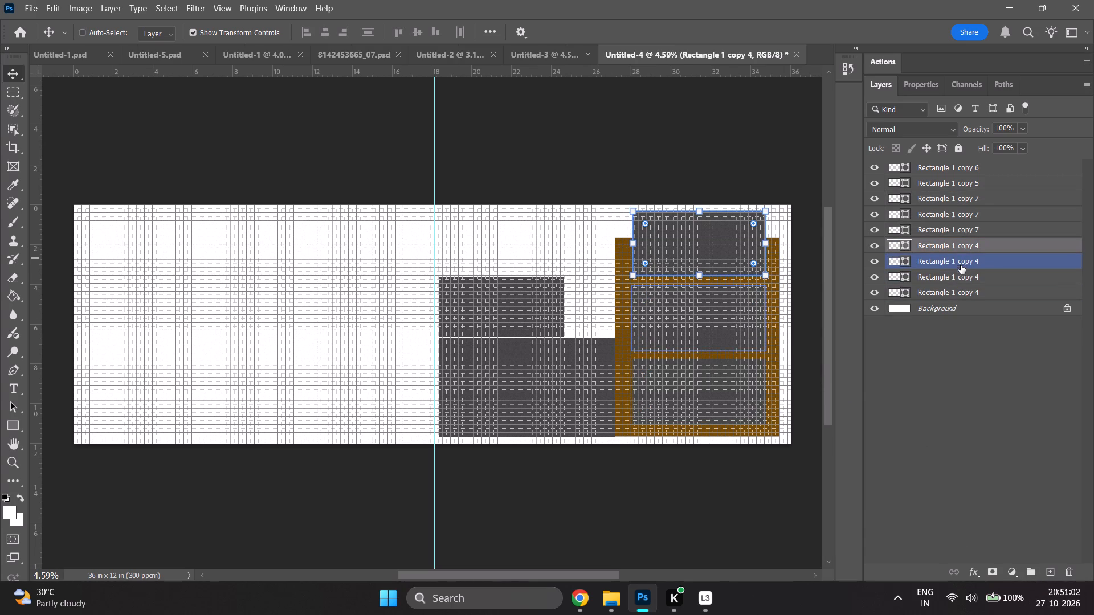
{"action": "left_click", "coordinate": [961, 275], "text": "shift"}
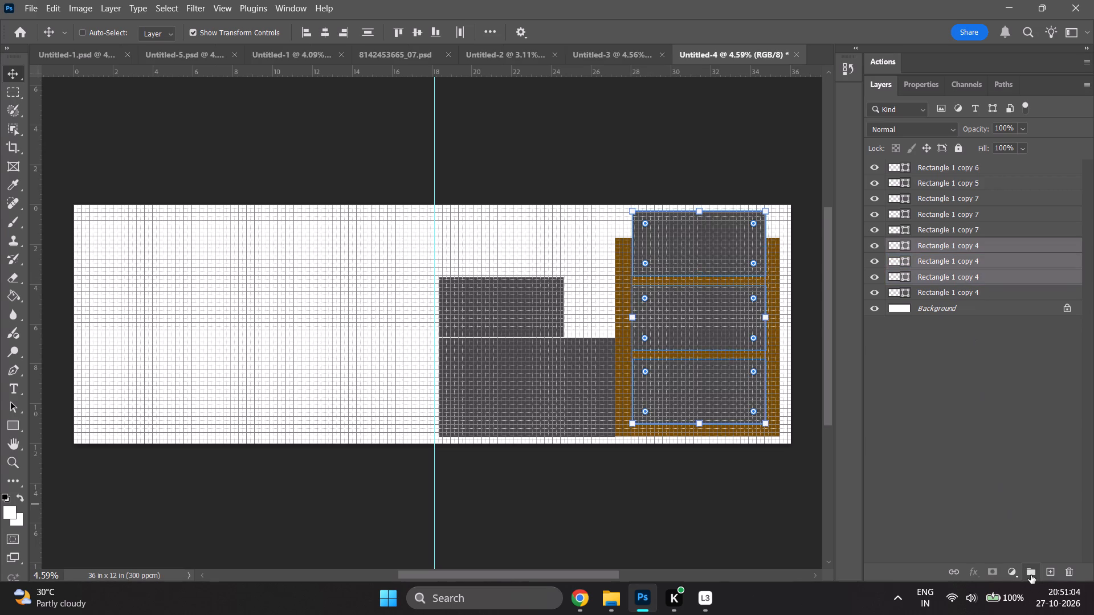
{"action": "left_click", "coordinate": [1031, 575]}
{"action": "left_click", "coordinate": [941, 440]}
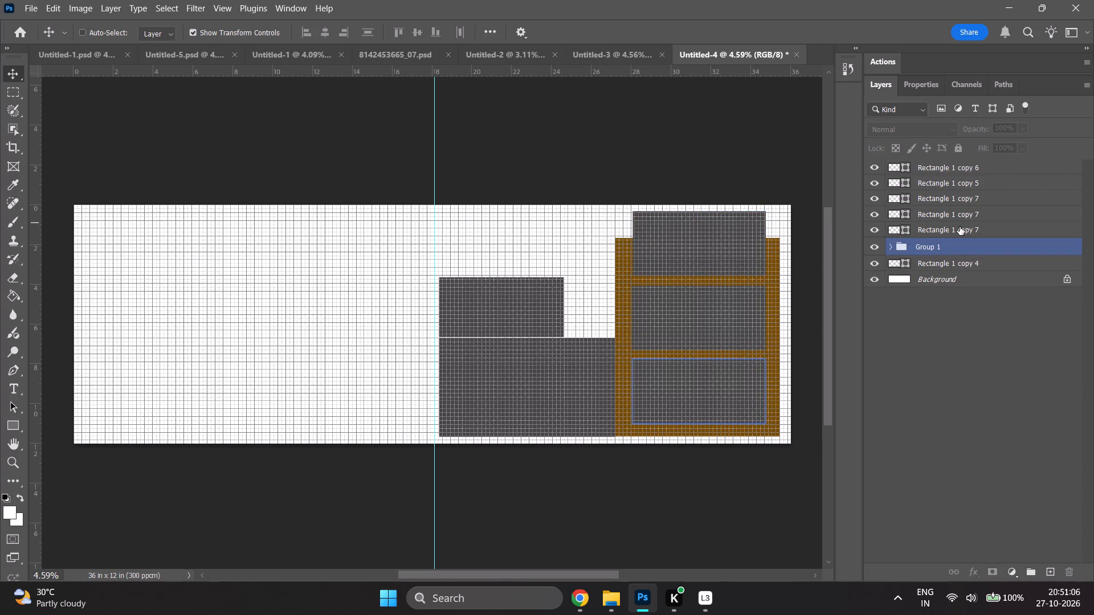
Move the three duplicated grey boxes together to the empty left page, about 1.25 in from the spread's outer edge.
{"action": "left_click", "coordinate": [960, 227]}
{"action": "left_click", "coordinate": [954, 202], "text": "shift"}
{"action": "left_click_drag", "start_coordinate": [749, 255], "coordinate": [664, 255]}
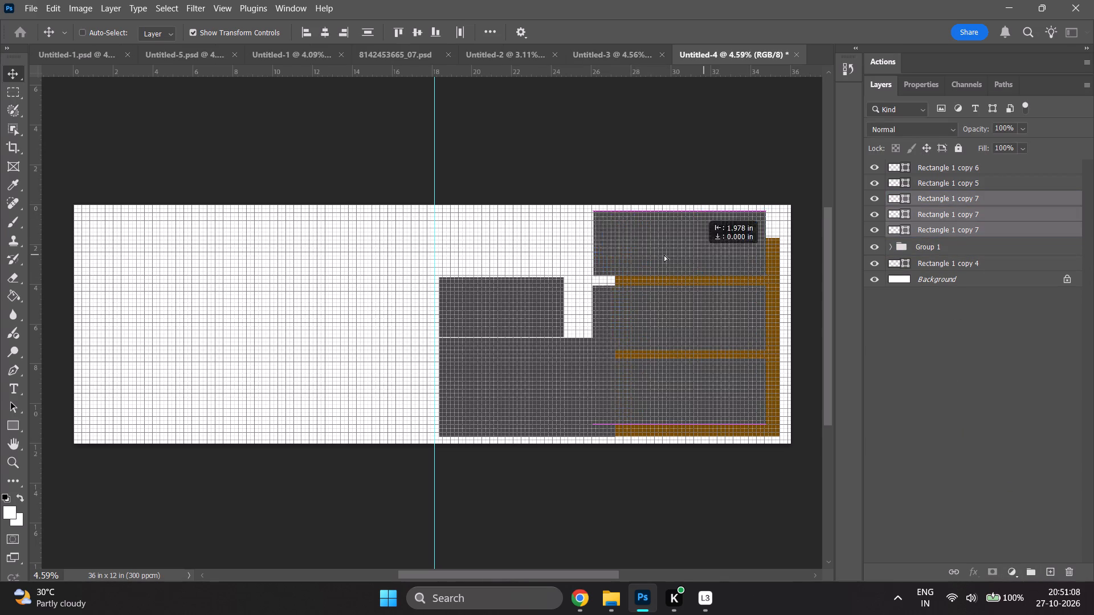
{"action": "left_click_drag", "start_coordinate": [664, 255], "coordinate": [220, 255]}
{"action": "left_click_drag", "start_coordinate": [207, 255], "coordinate": [186, 255]}
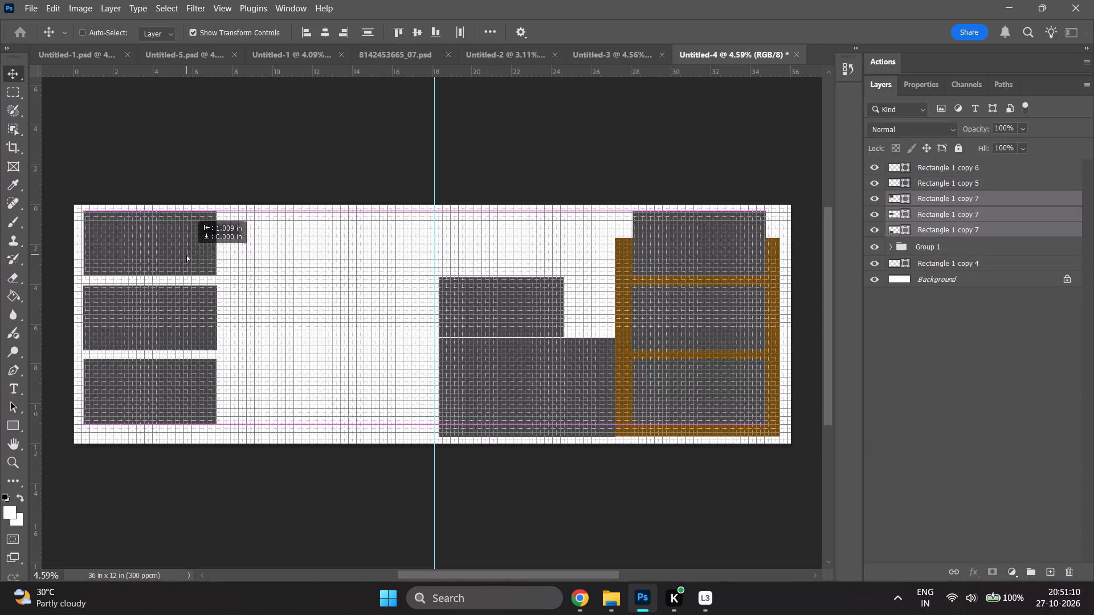
{"action": "left_click_drag", "start_coordinate": [186, 255], "coordinate": [203, 261]}
{"action": "left_click", "coordinate": [895, 405]}
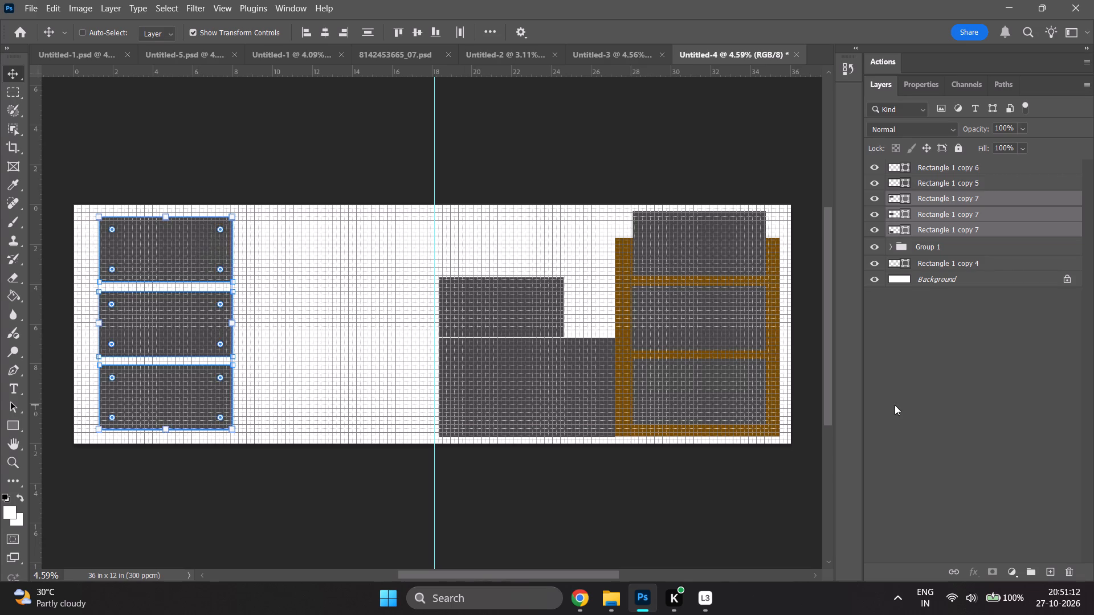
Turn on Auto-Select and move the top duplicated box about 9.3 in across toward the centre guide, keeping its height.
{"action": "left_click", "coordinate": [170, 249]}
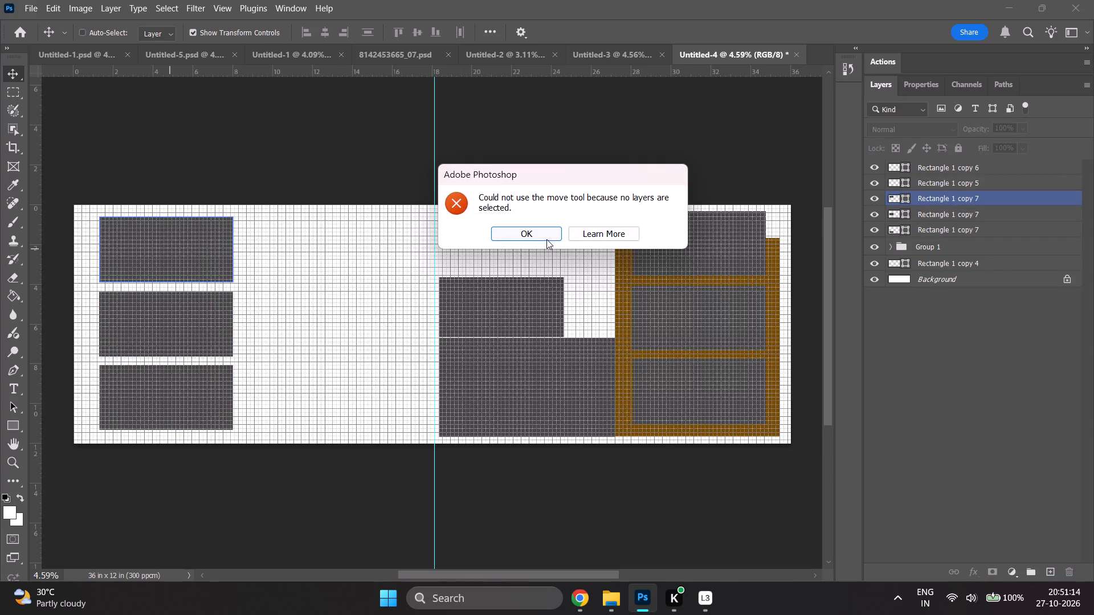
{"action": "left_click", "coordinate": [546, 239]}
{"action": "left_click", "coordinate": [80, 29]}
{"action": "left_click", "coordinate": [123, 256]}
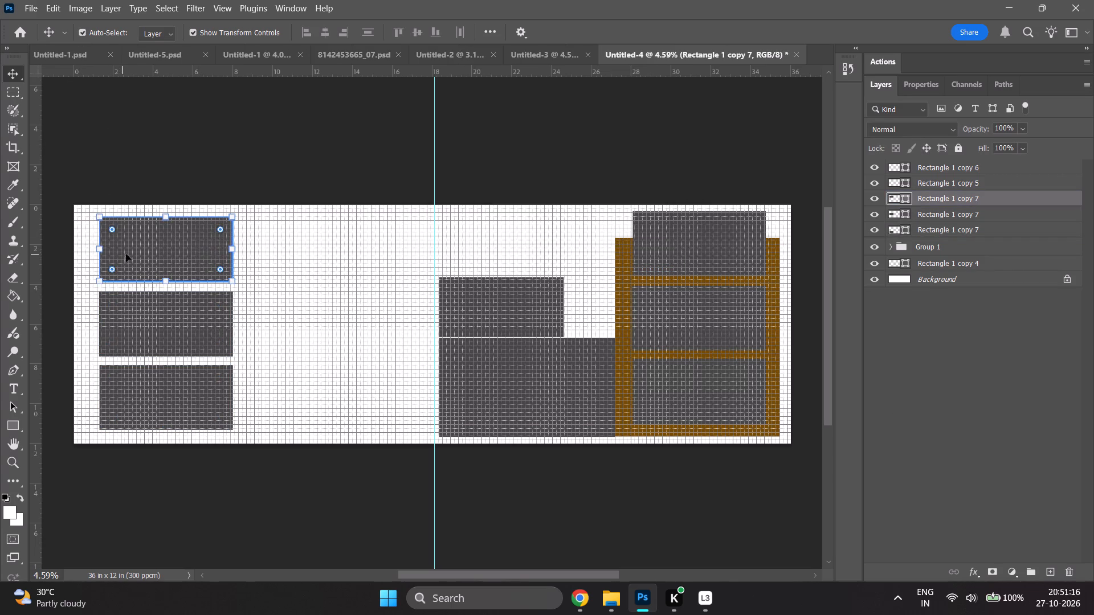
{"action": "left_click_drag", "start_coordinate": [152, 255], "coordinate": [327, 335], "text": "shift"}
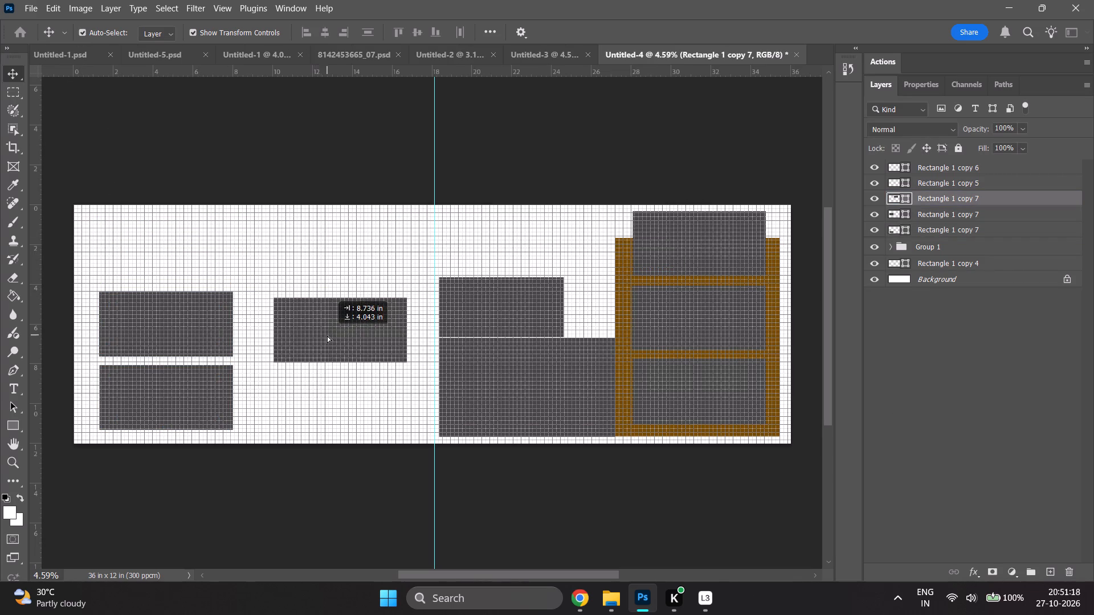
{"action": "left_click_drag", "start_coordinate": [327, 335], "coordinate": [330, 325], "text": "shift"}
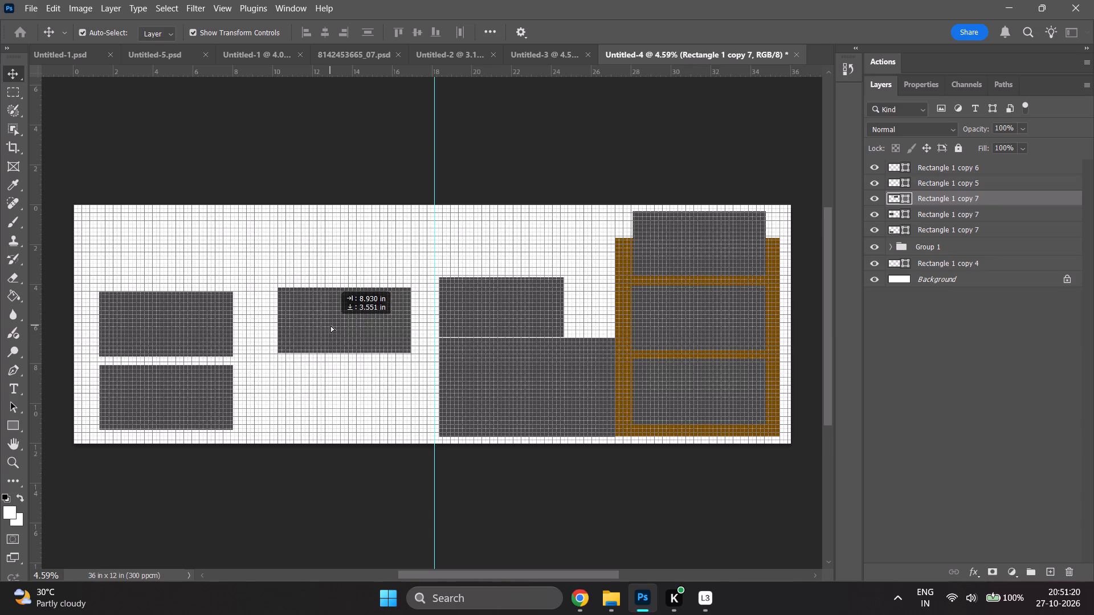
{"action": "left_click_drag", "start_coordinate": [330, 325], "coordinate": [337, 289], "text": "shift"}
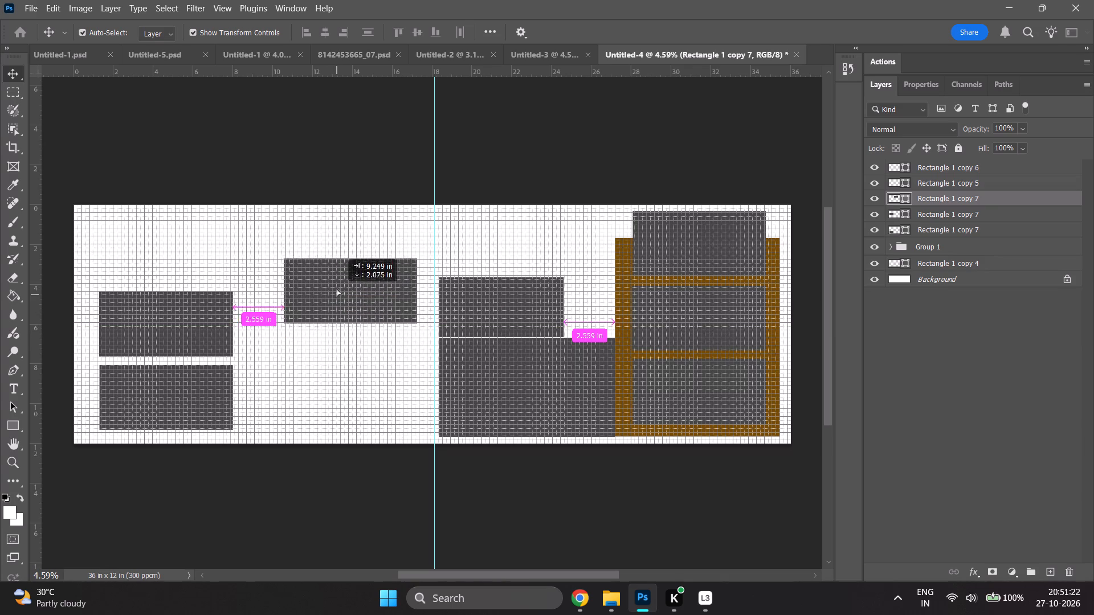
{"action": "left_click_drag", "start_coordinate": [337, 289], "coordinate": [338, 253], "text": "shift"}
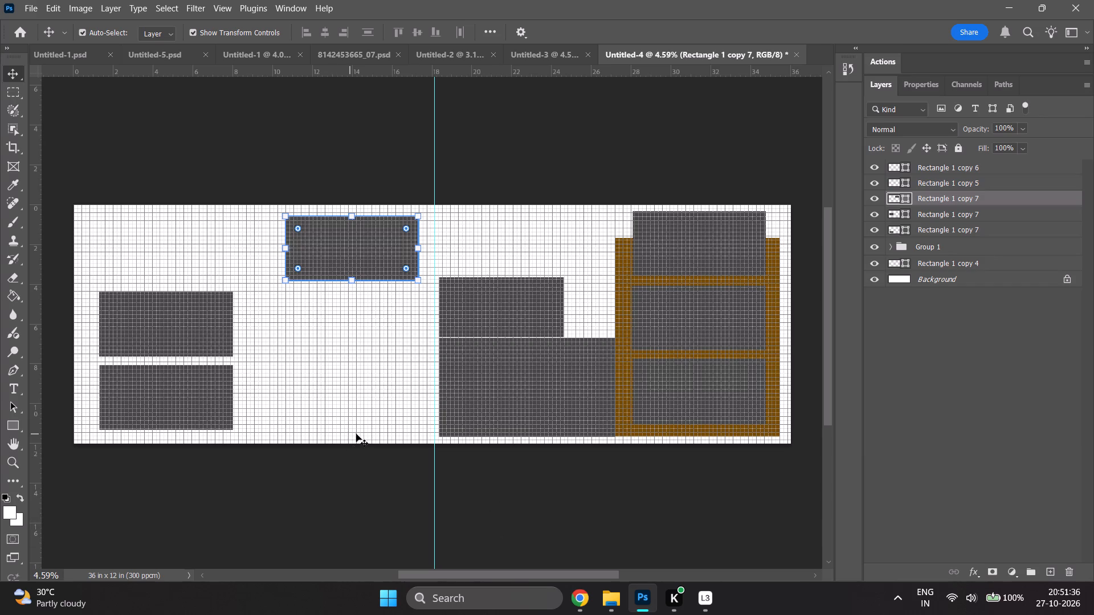
Check the layout in the YouTube tutorial, and delete the duplicated grey box nearest the centre guide on the left page.
{"action": "left_click", "coordinate": [576, 600]}
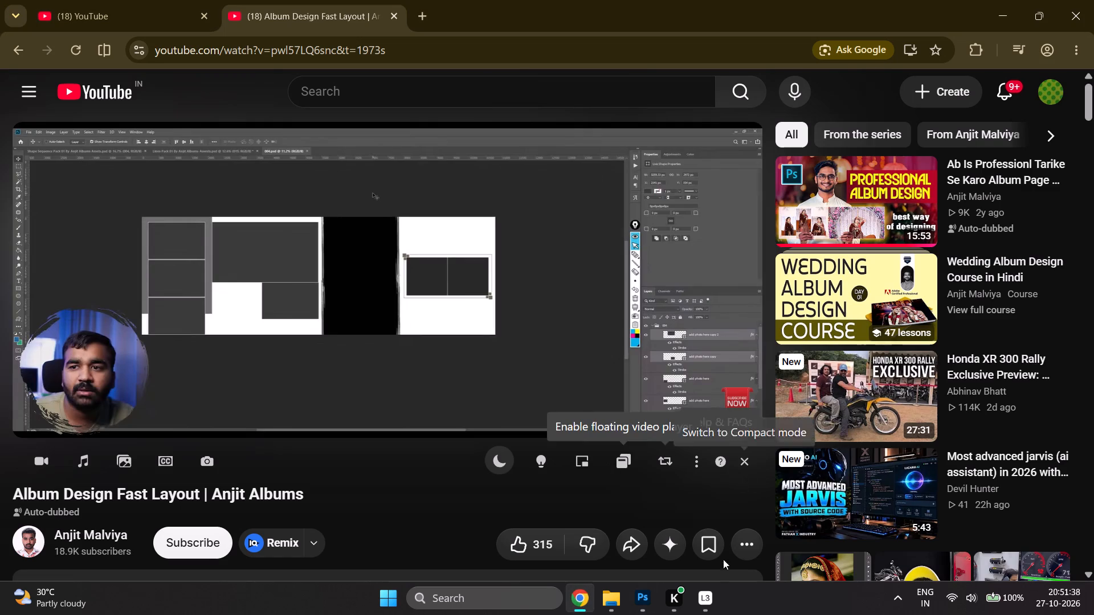
{"action": "left_click", "coordinate": [631, 599]}
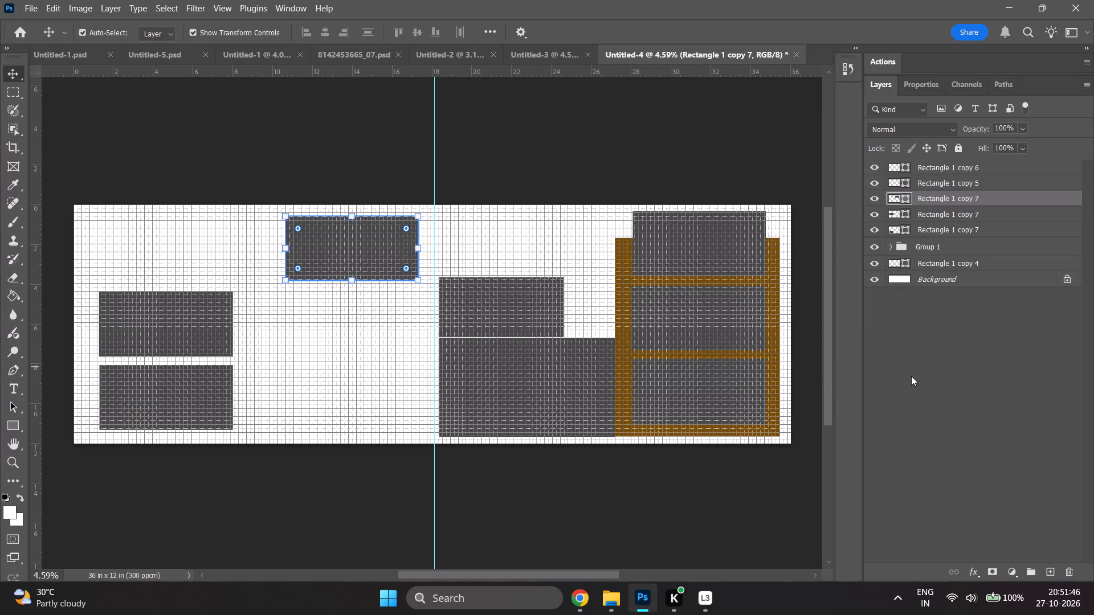
{"action": "left_click", "coordinate": [960, 342]}
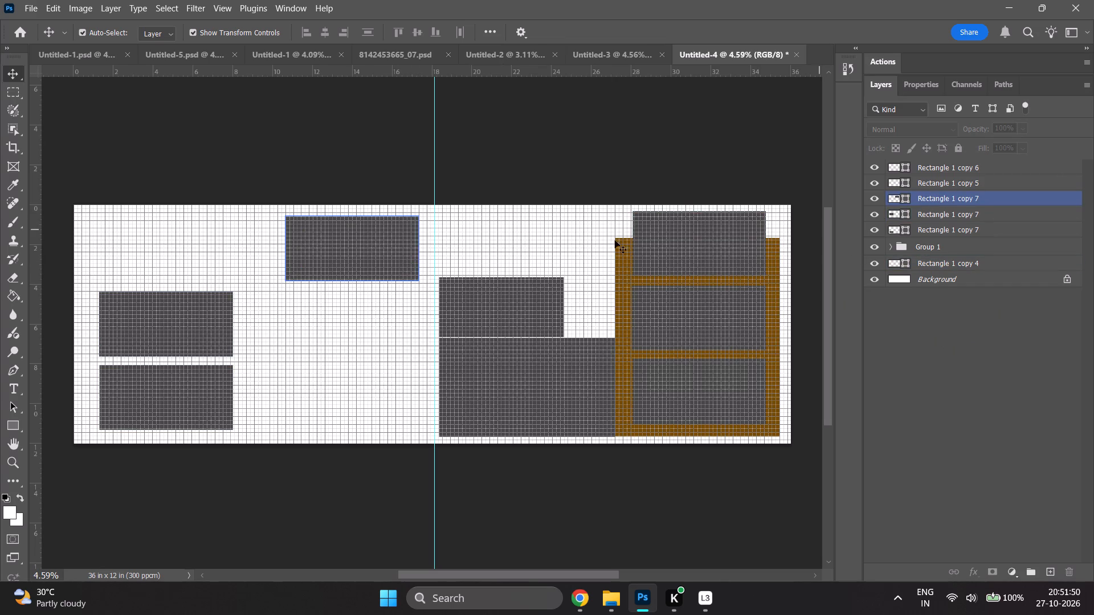
{"action": "left_click", "coordinate": [1008, 206]}
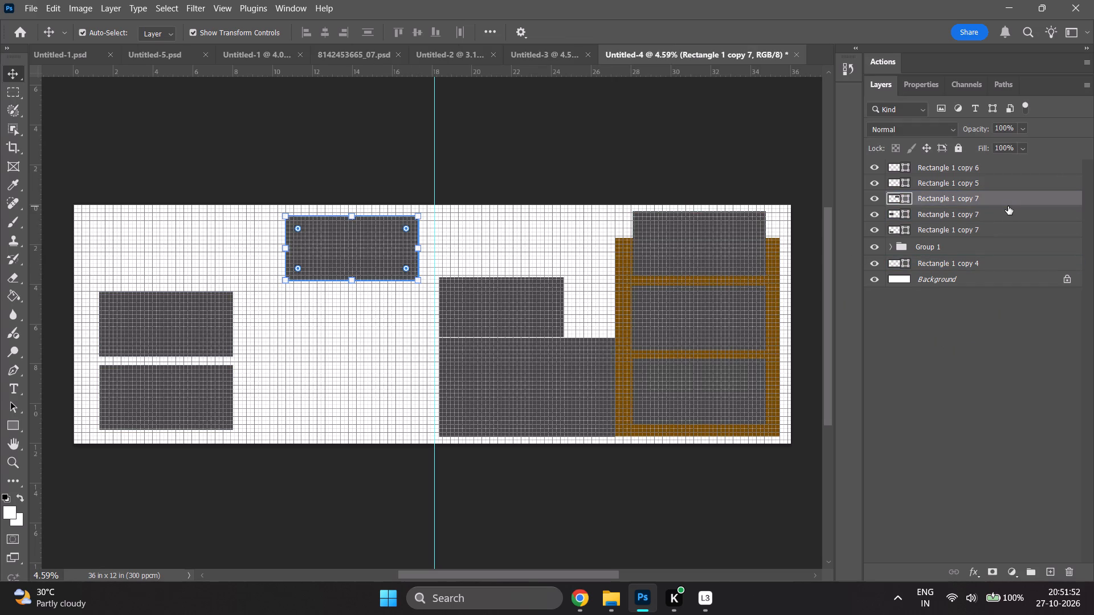
{"action": "key", "text": "BackSpace"}
Switch to File Explorer and open the inner 250+ PNG MASK IN PNG FORMAT FOR PHOTOSHOP folder in Downloads.
{"action": "left_click", "coordinate": [622, 598]}
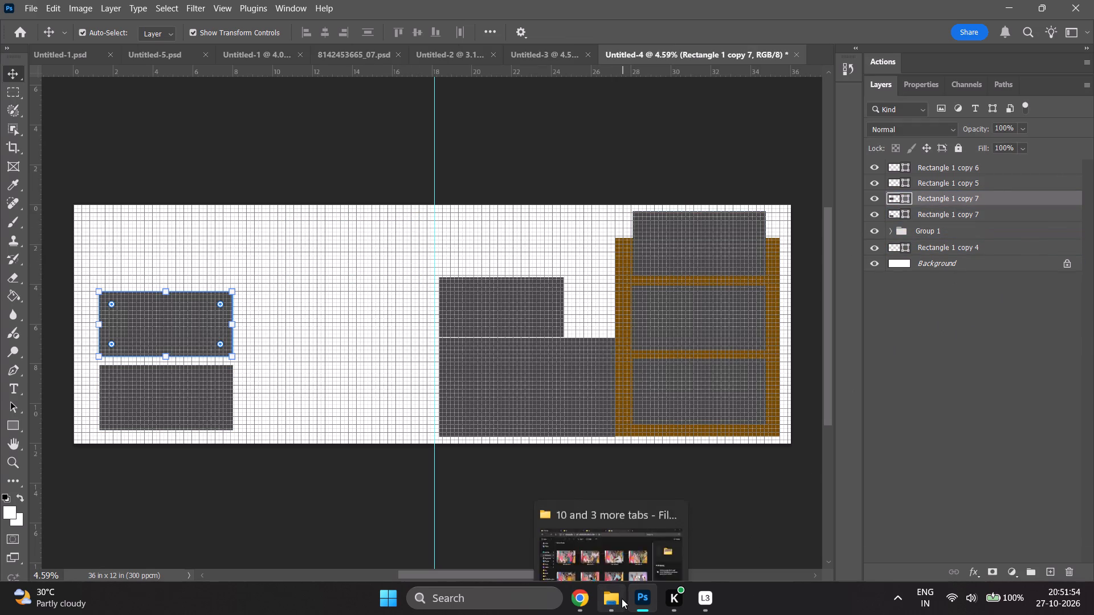
{"action": "left_click", "coordinate": [703, 16]}
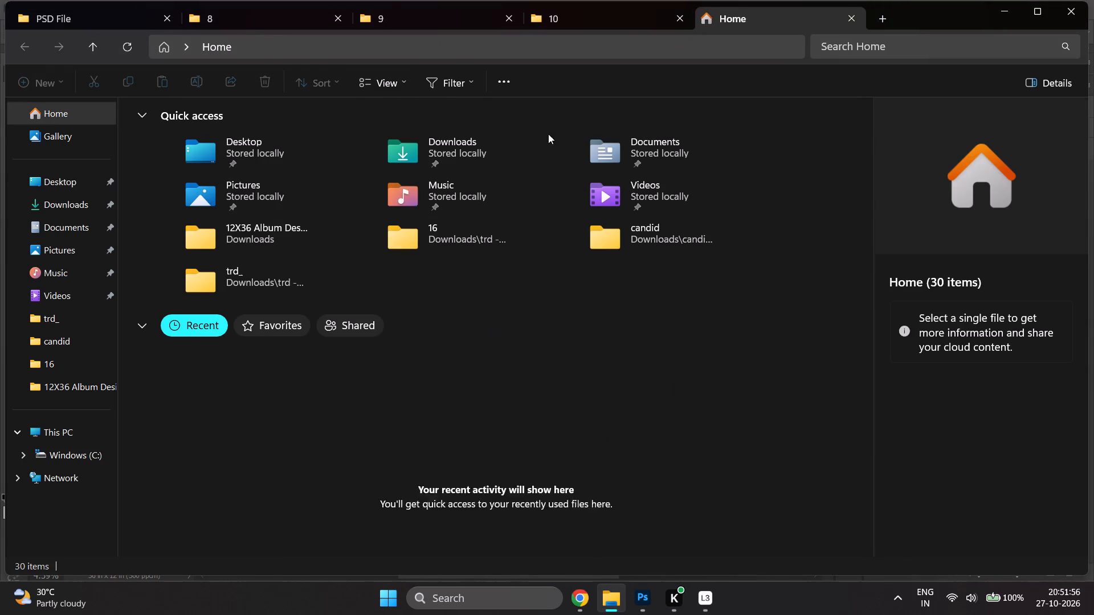
{"action": "left_click", "coordinate": [64, 203]}
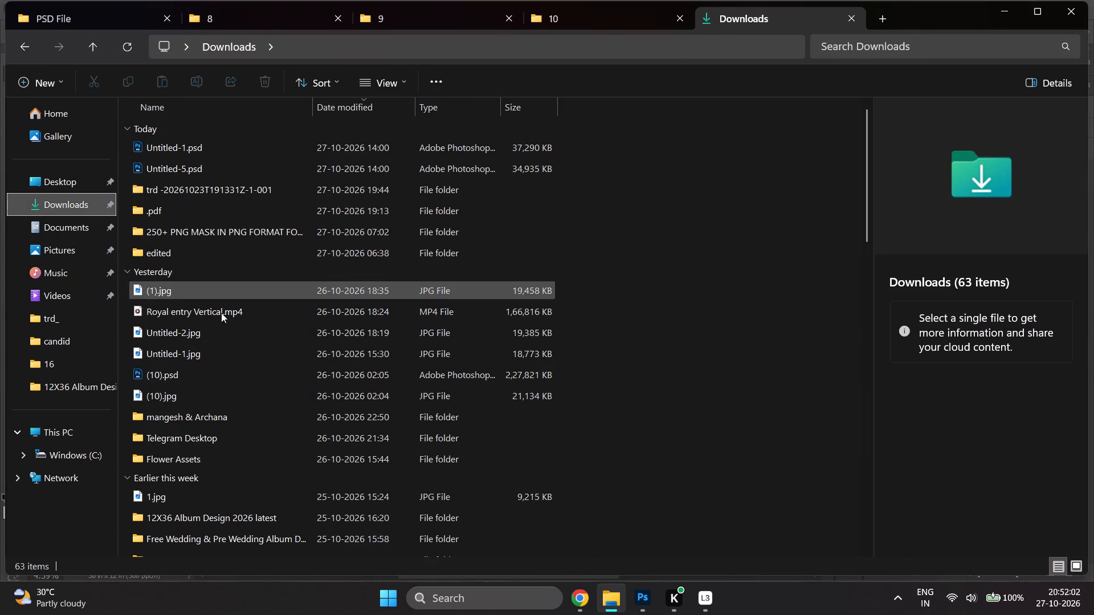
{"action": "double_click", "coordinate": [190, 225]}
{"action": "double_click", "coordinate": [238, 148]}
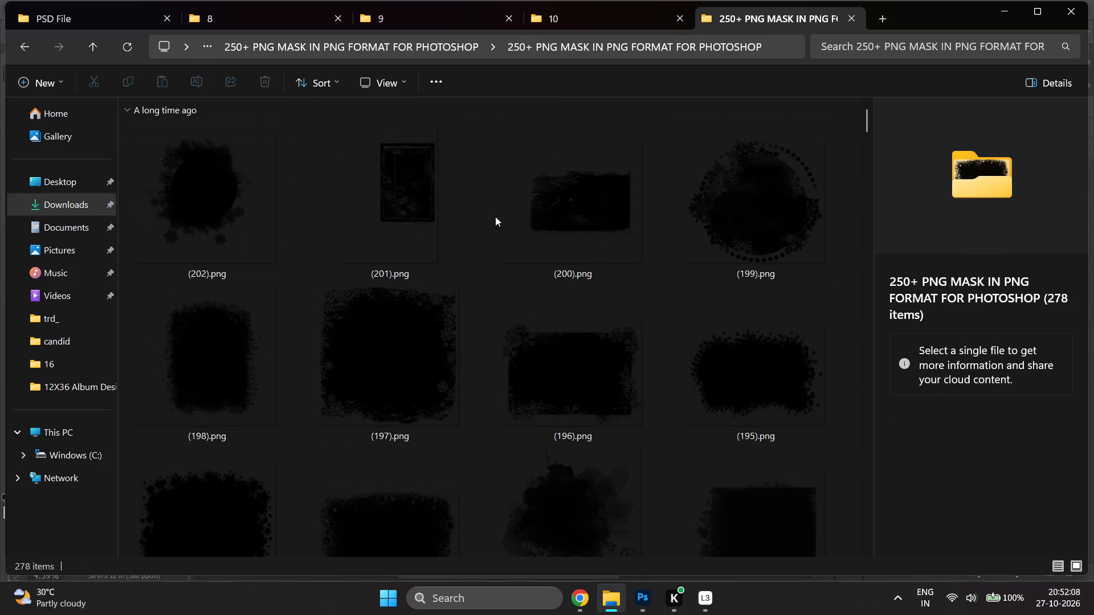
Find the wide ragged brush-stroke mask (204).png in the mask folder and place it into the Untitled-4 spread in Photoshop.
{"action": "scroll", "coordinate": [639, 227], "scroll_direction": "down", "scroll_amount": 4}
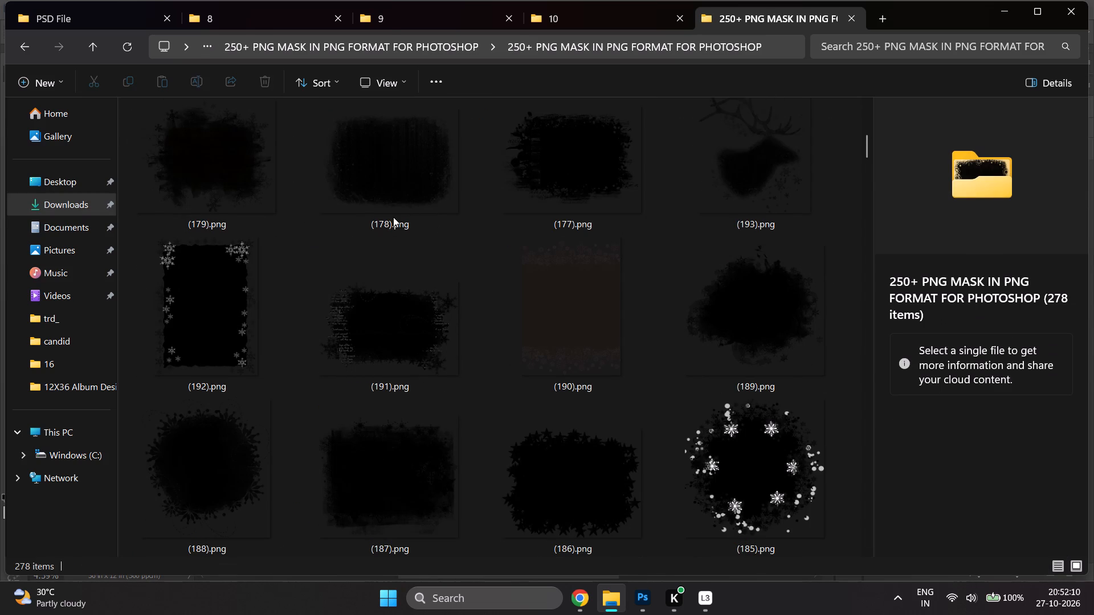
{"action": "scroll", "coordinate": [393, 216], "scroll_direction": "down", "scroll_amount": 11}
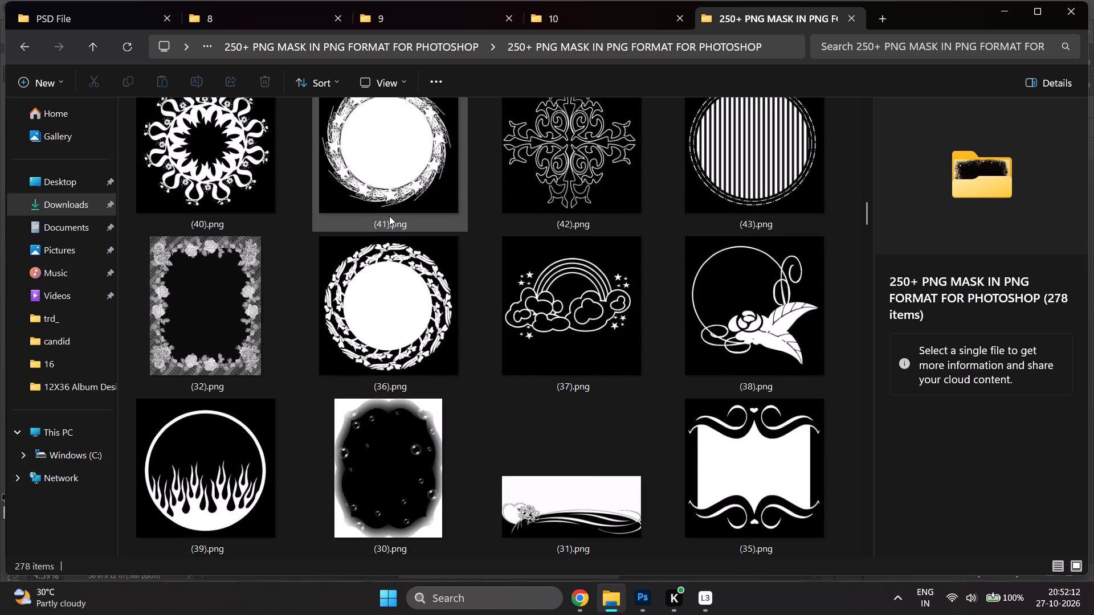
{"action": "scroll", "coordinate": [387, 218], "scroll_direction": "down", "scroll_amount": 1}
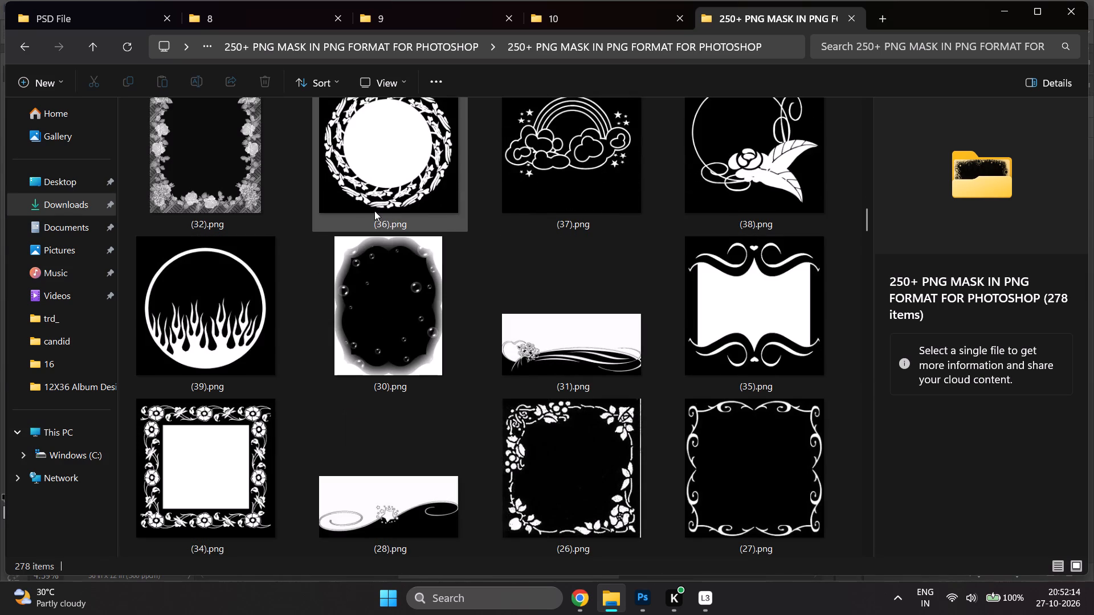
{"action": "scroll", "coordinate": [417, 288], "scroll_direction": "down", "scroll_amount": 4}
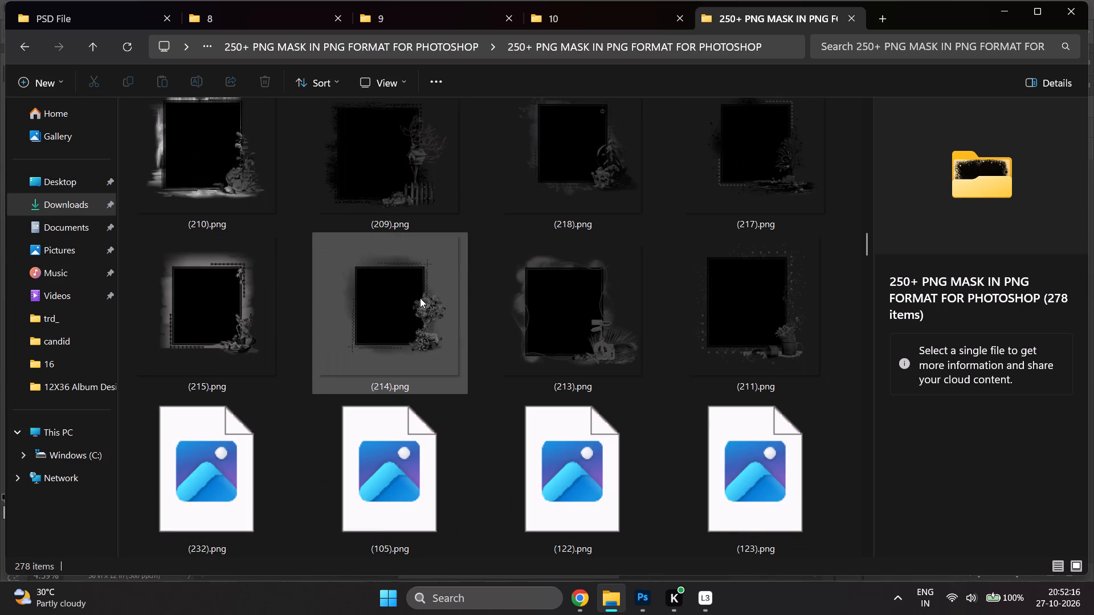
{"action": "scroll", "coordinate": [395, 383], "scroll_direction": "up", "scroll_amount": 1}
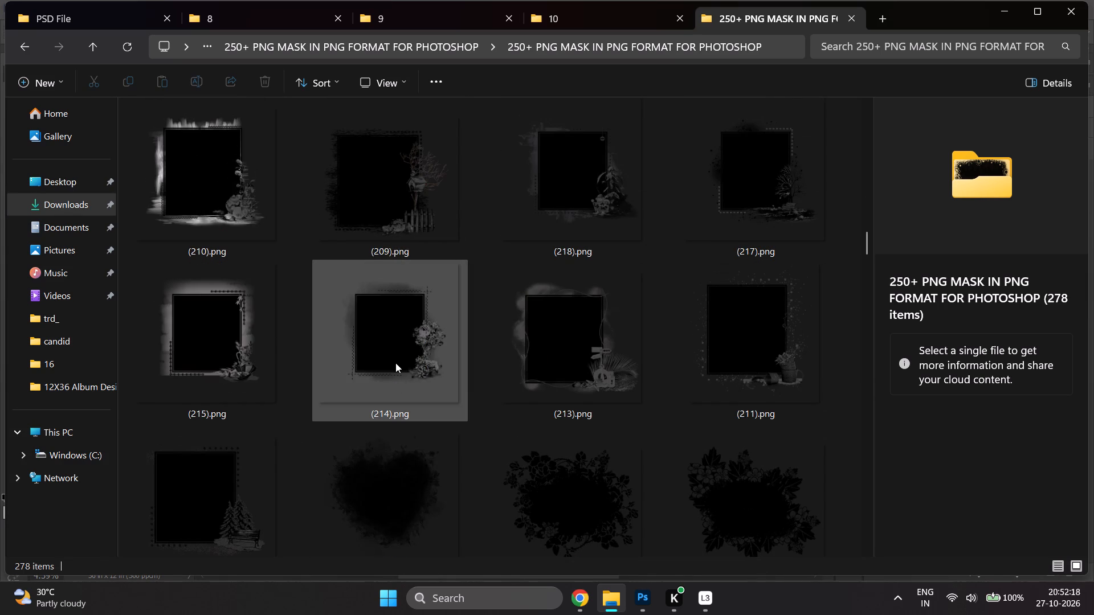
{"action": "scroll", "coordinate": [395, 363], "scroll_direction": "down", "scroll_amount": 6}
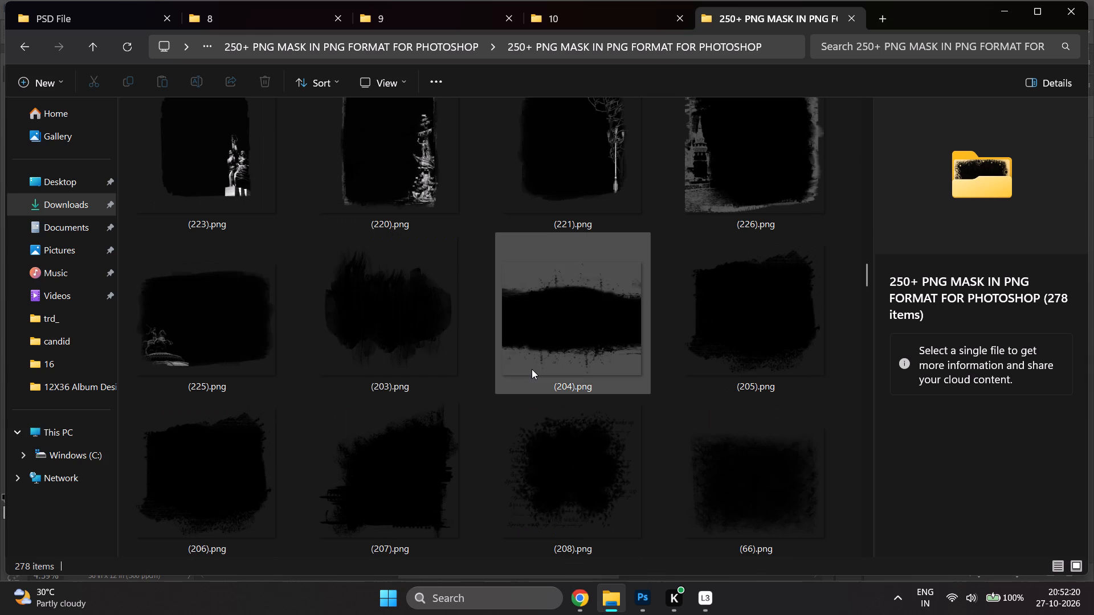
{"action": "left_click", "coordinate": [532, 369]}
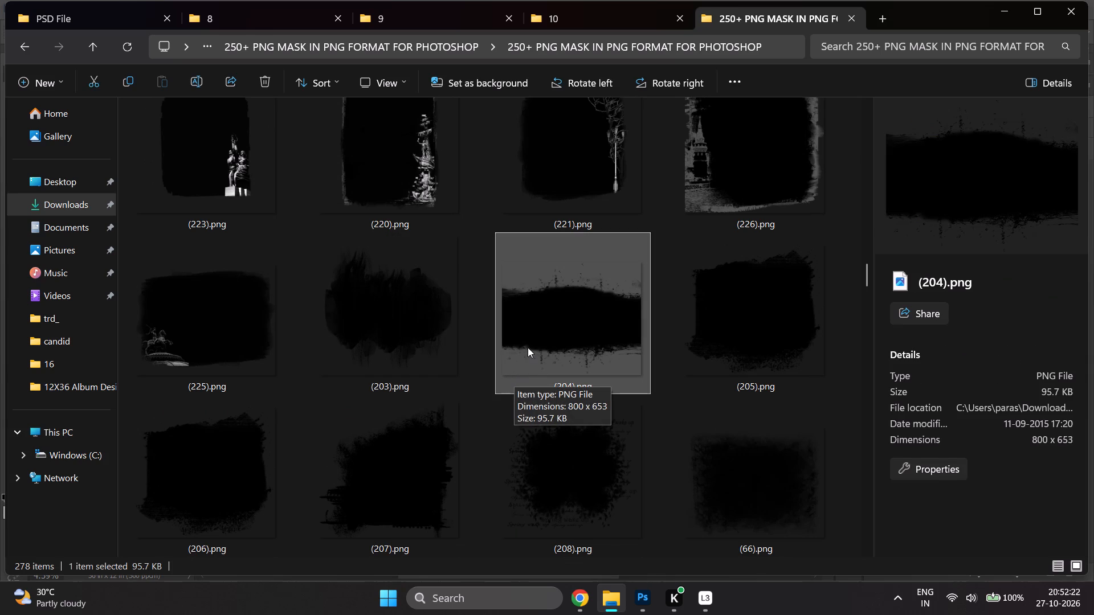
{"action": "left_click_drag", "start_coordinate": [527, 341], "coordinate": [623, 536]}
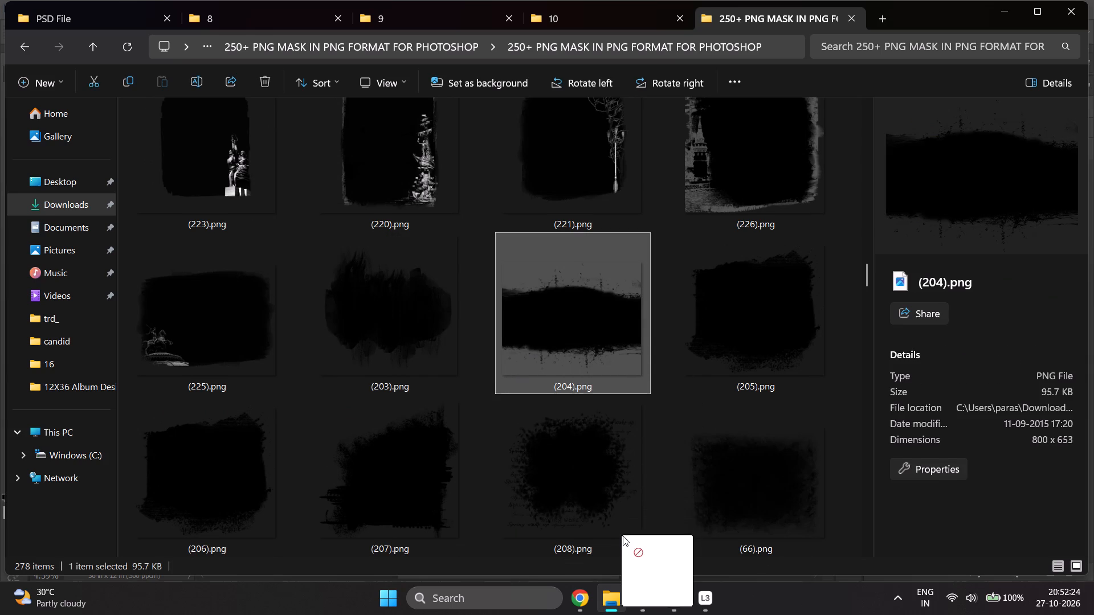
{"action": "left_click_drag", "start_coordinate": [623, 536], "coordinate": [641, 598]}
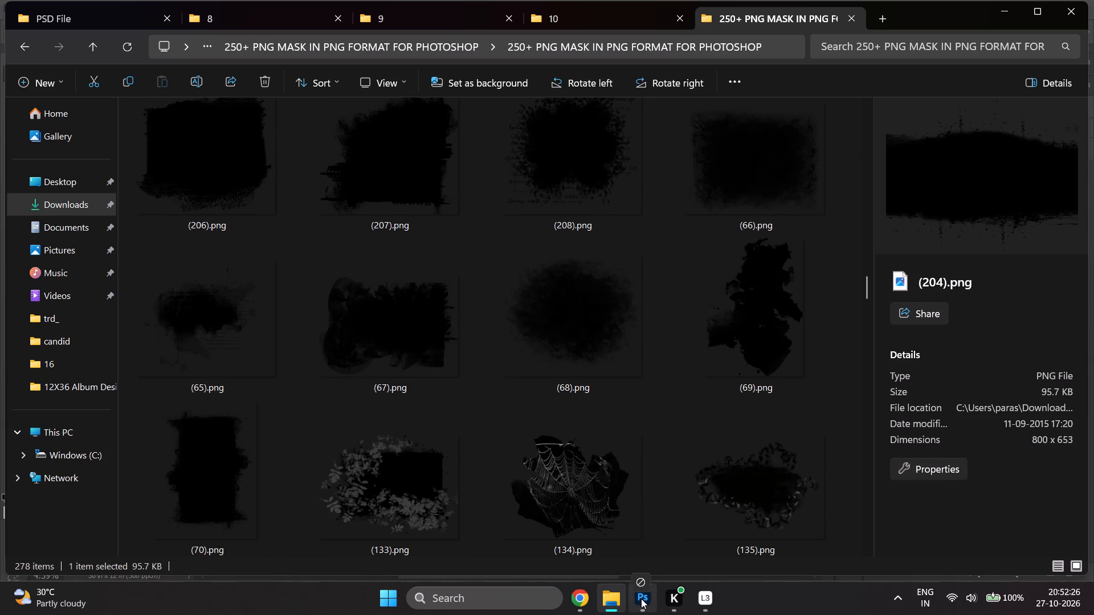
{"action": "left_click_drag", "start_coordinate": [641, 598], "coordinate": [357, 292]}
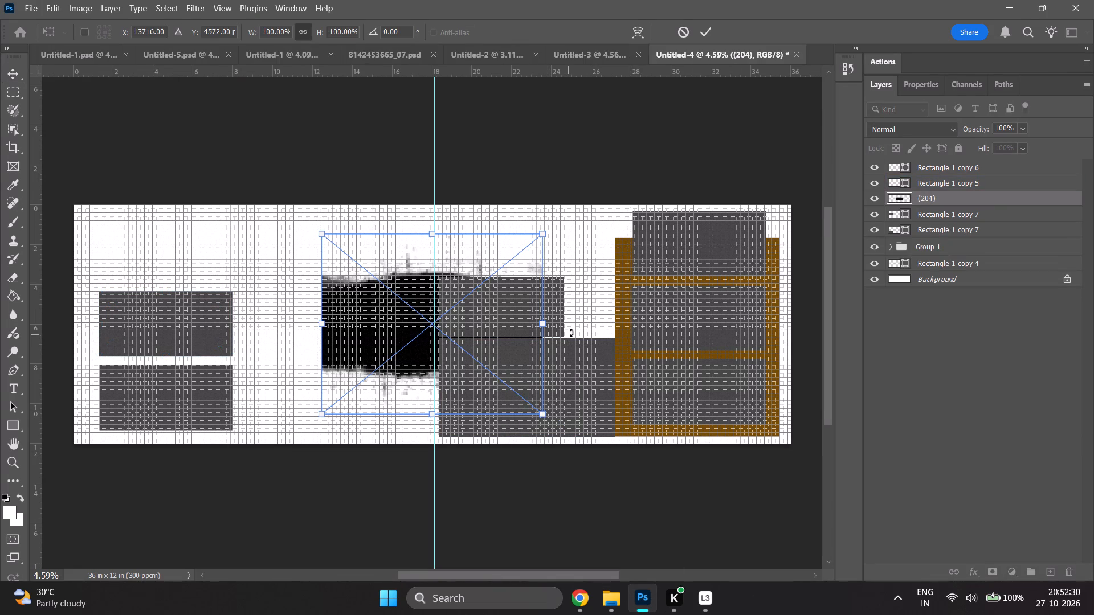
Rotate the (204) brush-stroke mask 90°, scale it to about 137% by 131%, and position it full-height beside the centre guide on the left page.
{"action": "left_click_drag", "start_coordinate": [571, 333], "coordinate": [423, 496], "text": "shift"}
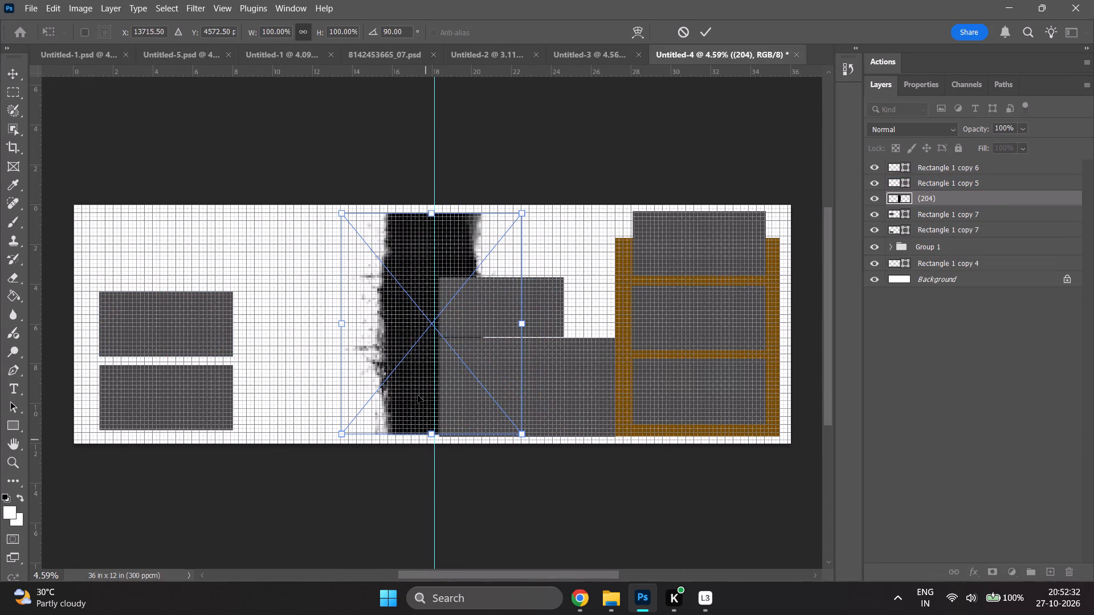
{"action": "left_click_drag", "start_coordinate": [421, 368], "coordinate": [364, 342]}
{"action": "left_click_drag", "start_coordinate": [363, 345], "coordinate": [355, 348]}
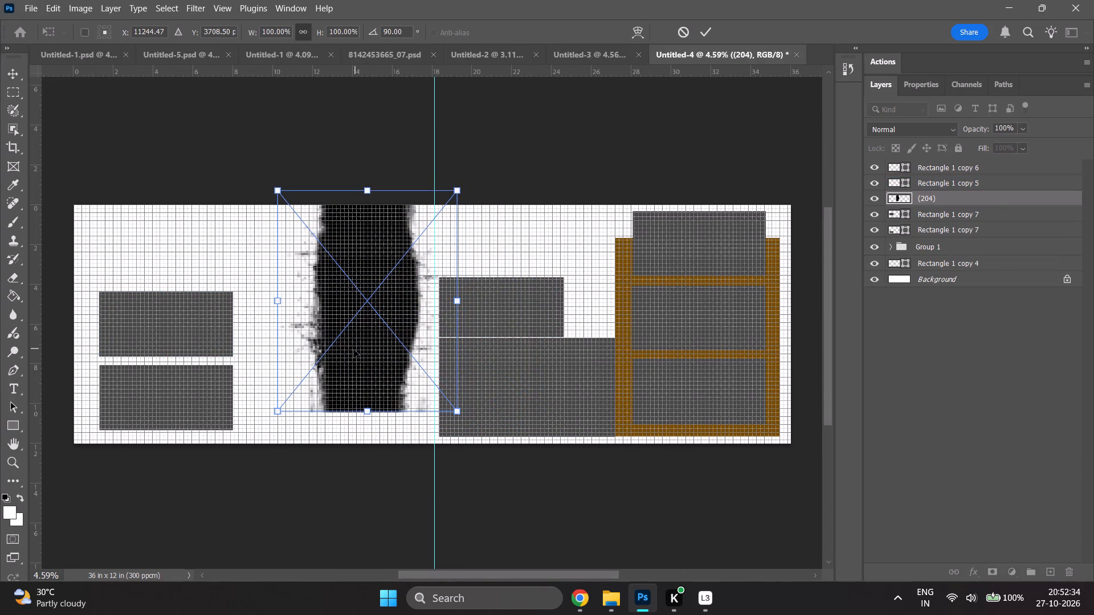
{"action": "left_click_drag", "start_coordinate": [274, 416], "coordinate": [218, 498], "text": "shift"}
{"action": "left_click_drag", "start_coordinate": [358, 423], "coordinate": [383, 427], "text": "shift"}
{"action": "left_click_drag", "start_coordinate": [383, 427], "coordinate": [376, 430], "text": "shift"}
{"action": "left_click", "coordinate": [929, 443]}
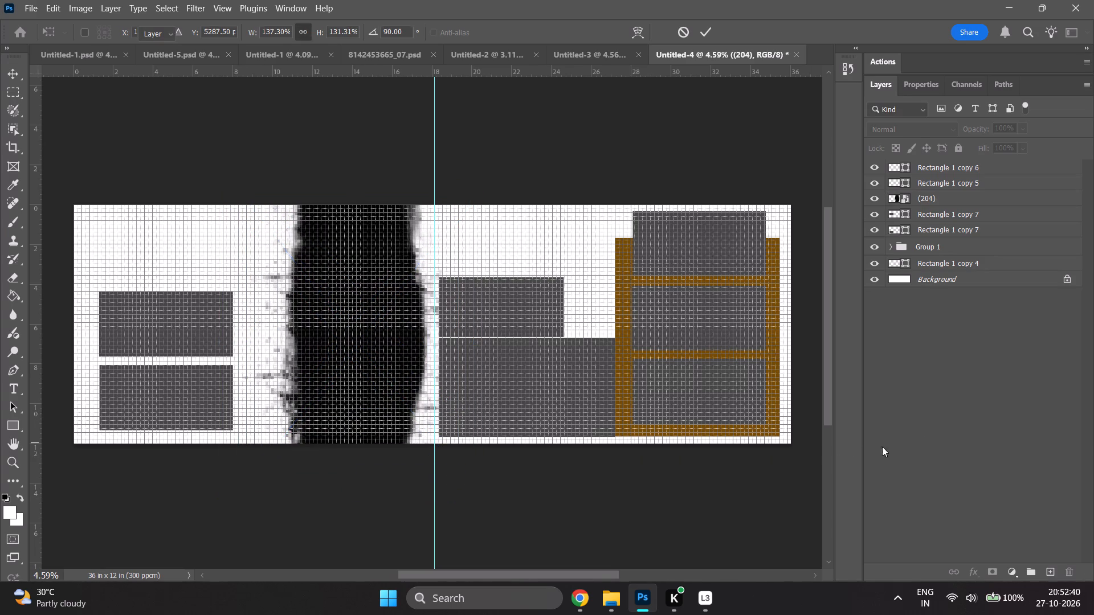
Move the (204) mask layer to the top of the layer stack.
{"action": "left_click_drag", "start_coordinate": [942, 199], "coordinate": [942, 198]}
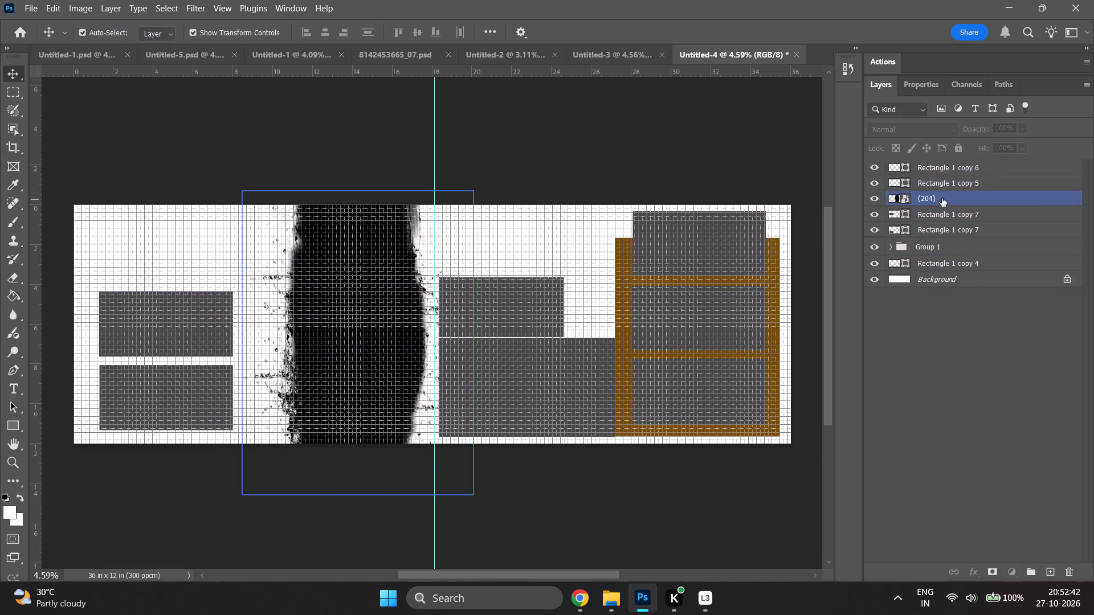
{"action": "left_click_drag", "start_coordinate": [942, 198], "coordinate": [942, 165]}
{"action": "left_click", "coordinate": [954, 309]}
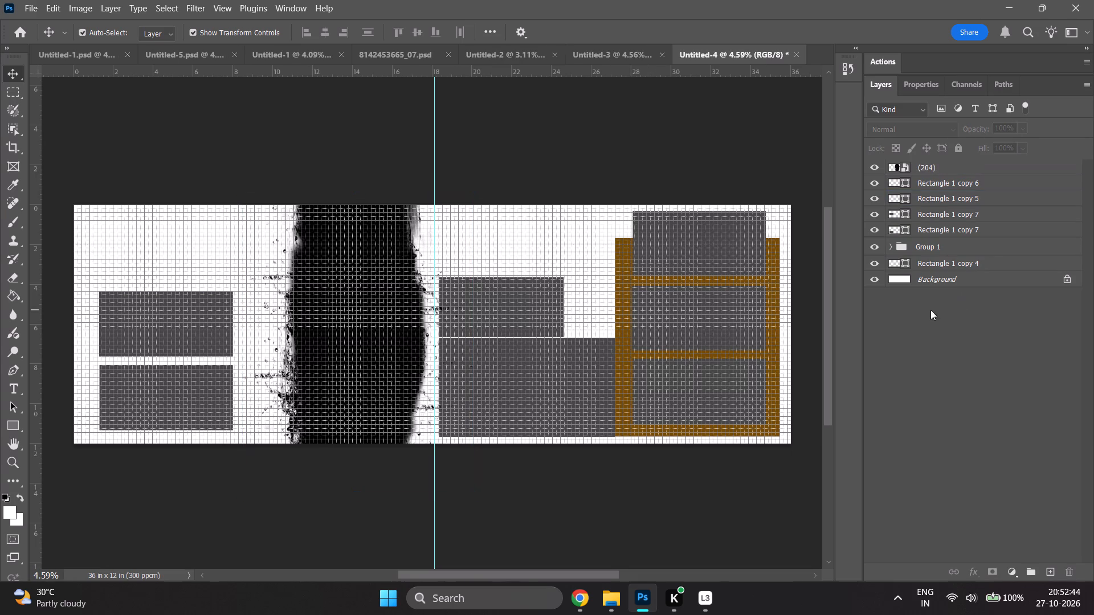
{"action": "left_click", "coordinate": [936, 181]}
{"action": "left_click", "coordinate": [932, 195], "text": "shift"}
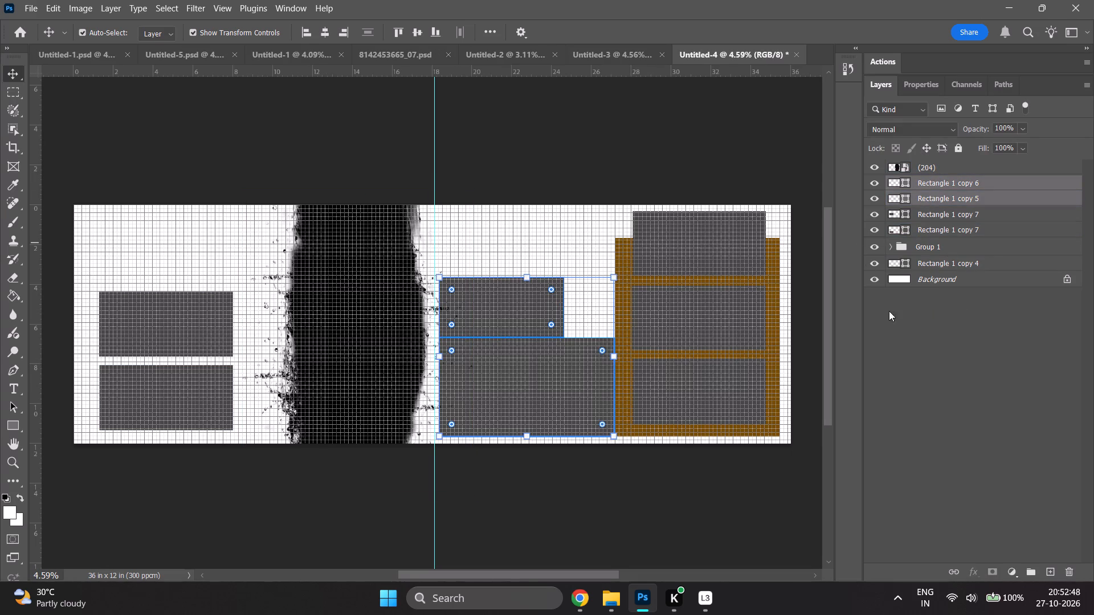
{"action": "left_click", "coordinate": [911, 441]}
Select both Rectangle 1 copy 7 boxes on the left page and move them together about 2.8 in upward.
{"action": "left_click", "coordinate": [955, 214]}
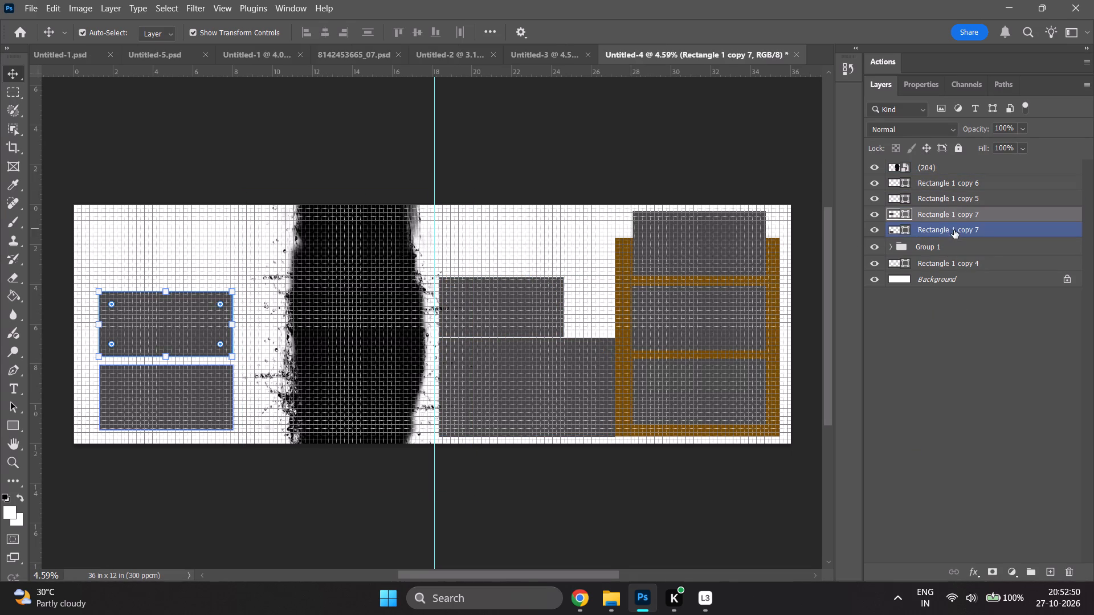
{"action": "left_click", "coordinate": [953, 232], "text": "shift"}
{"action": "left_click_drag", "start_coordinate": [156, 340], "coordinate": [145, 286], "text": "shift"}
{"action": "key", "text": "ctrl+z"}
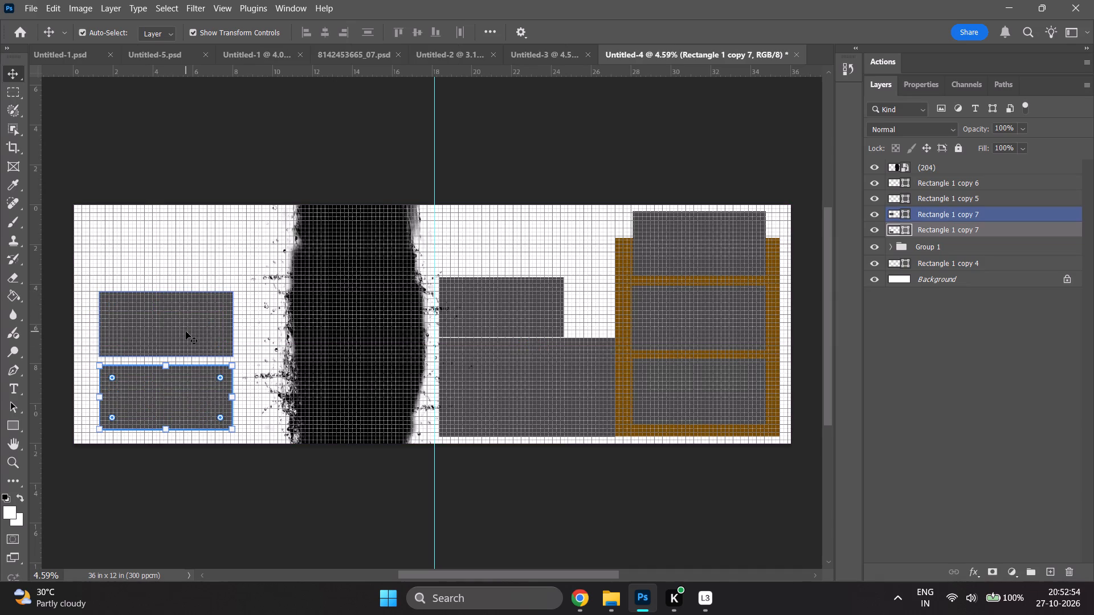
{"action": "left_click", "coordinate": [960, 219], "text": "shift"}
{"action": "left_click_drag", "start_coordinate": [177, 328], "coordinate": [177, 272]}
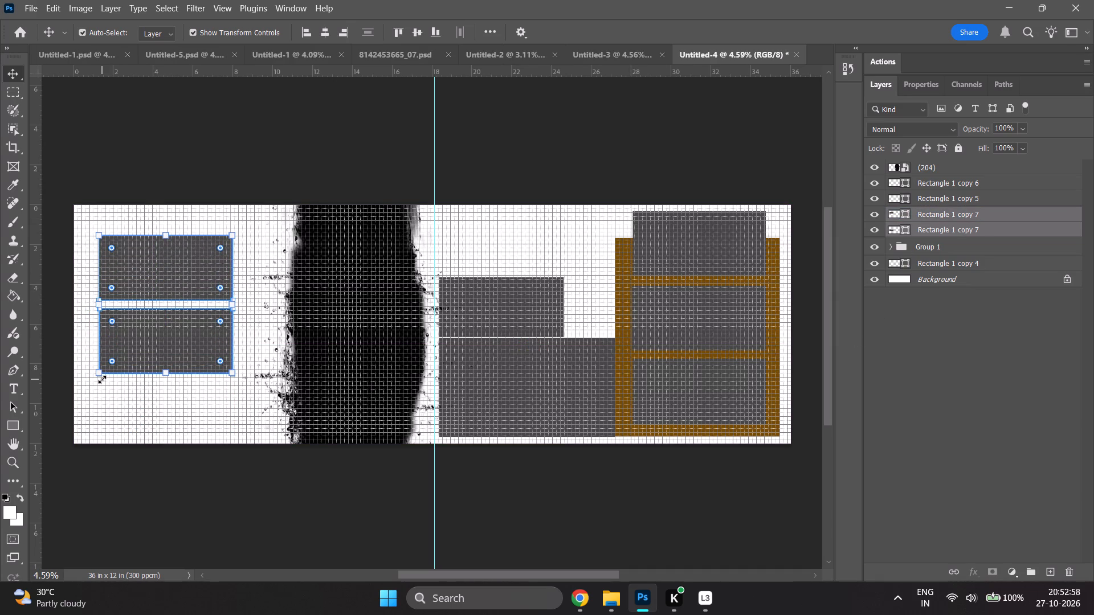
Enlarge the two left-page boxes together to about 130% width, roughly 8.76 in, and 131% height, extending them outward and downward.
{"action": "left_click_drag", "start_coordinate": [99, 375], "coordinate": [86, 384], "text": "shift"}
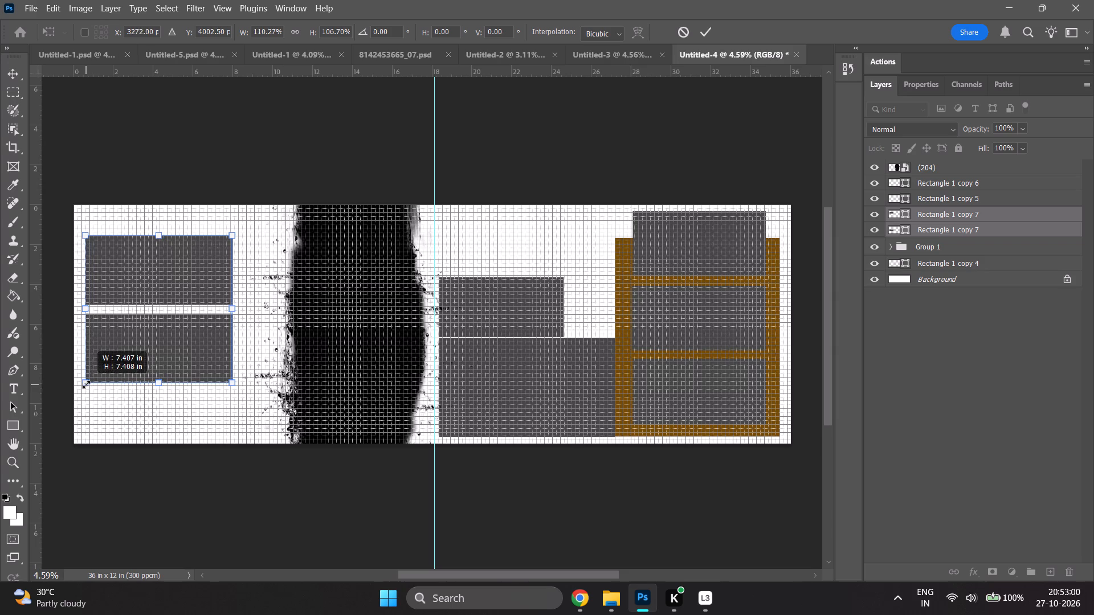
{"action": "left_click_drag", "start_coordinate": [86, 384], "coordinate": [83, 384], "text": "shift"}
{"action": "left_click_drag", "start_coordinate": [236, 310], "coordinate": [262, 310], "text": "shift"}
{"action": "left_click", "coordinate": [262, 310], "text": "shift"}
{"action": "left_click_drag", "start_coordinate": [168, 384], "coordinate": [170, 409], "text": "shift"}
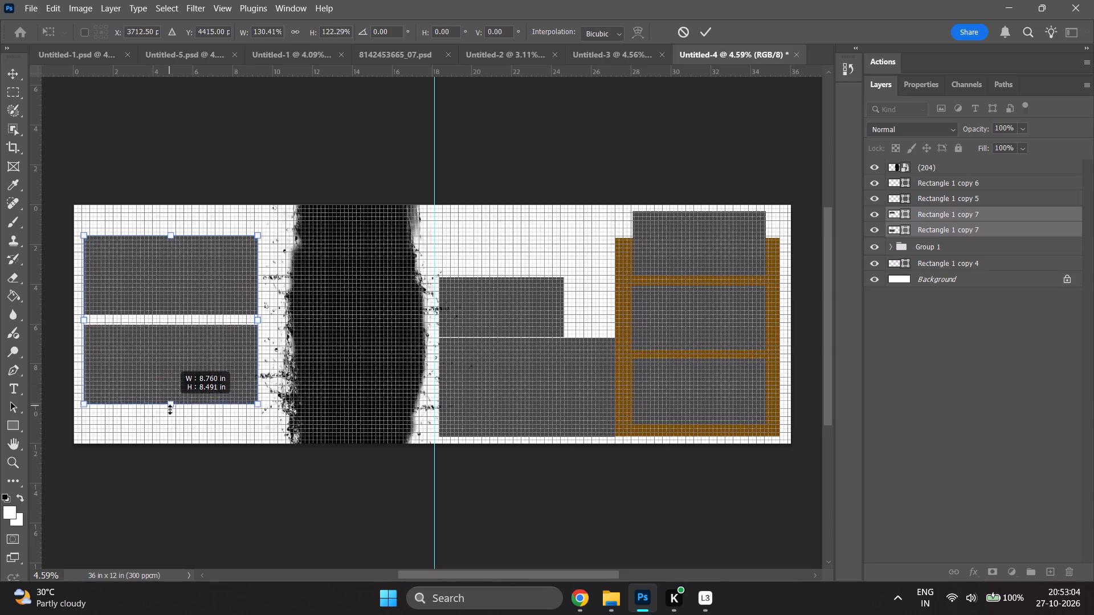
{"action": "left_click_drag", "start_coordinate": [170, 409], "coordinate": [172, 418], "text": "shift"}
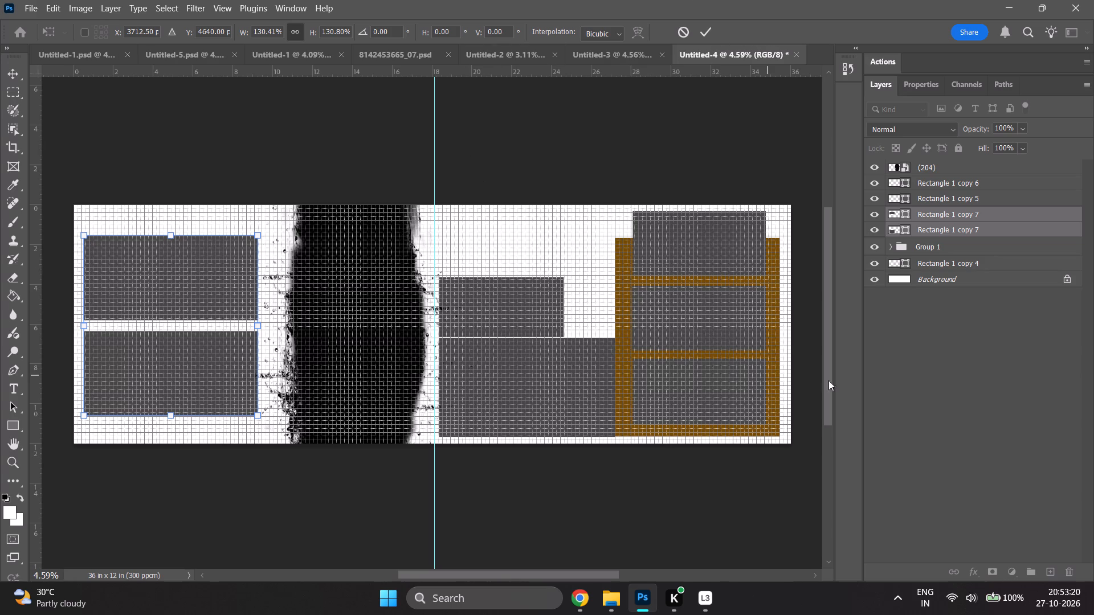
{"action": "left_click", "coordinate": [1000, 379]}
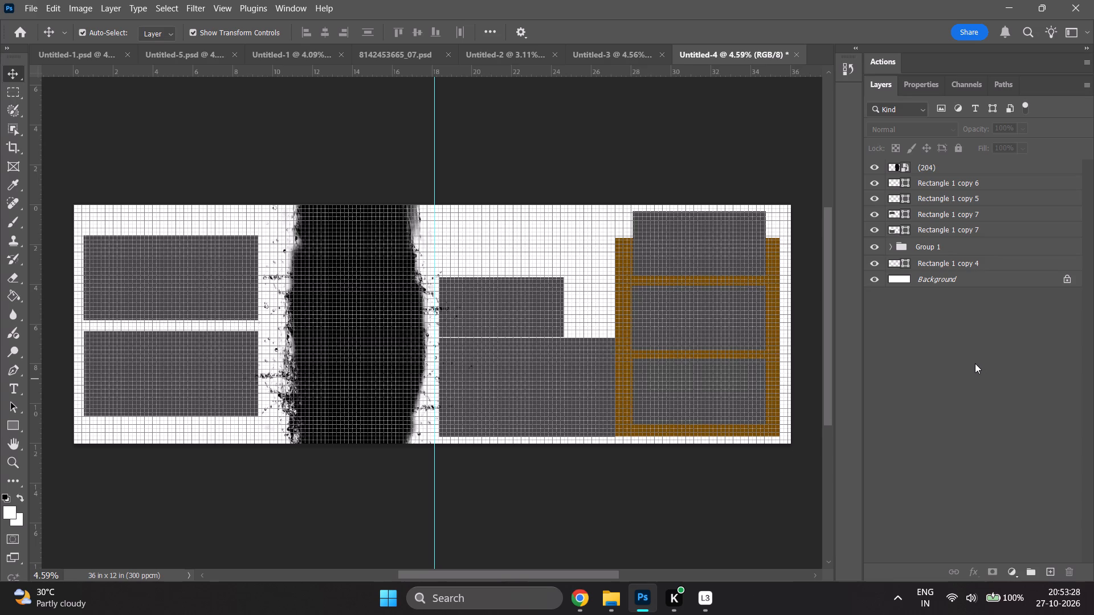
Check the layout in the YouTube tutorial, and delete the (204) brush-stroke mask from the Untitled-4 spread in Photoshop.
{"action": "left_click", "coordinate": [582, 604]}
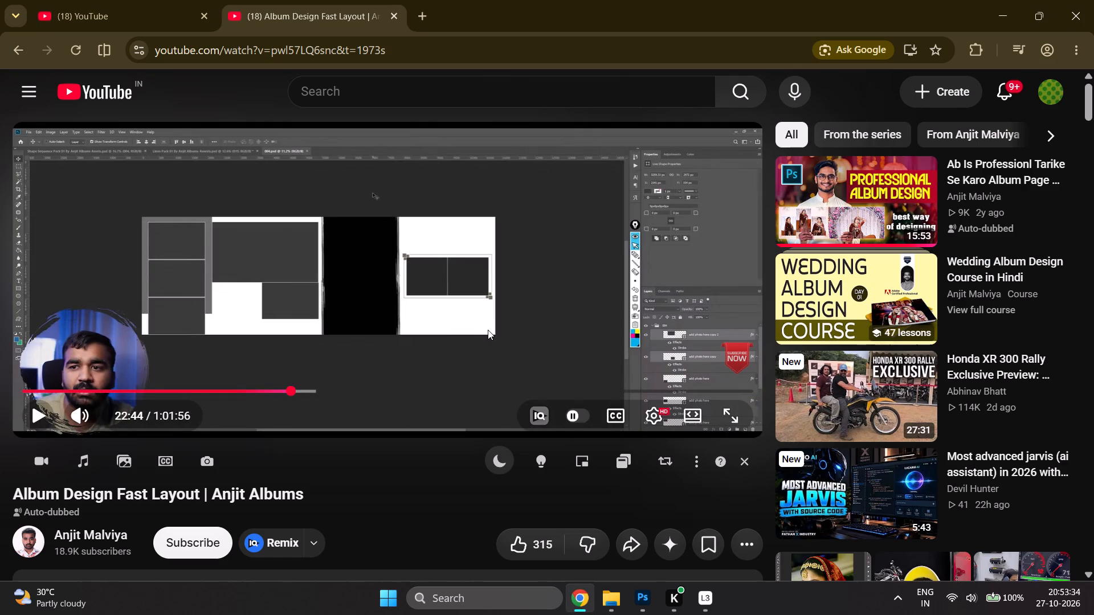
{"action": "left_click", "coordinate": [708, 588]}
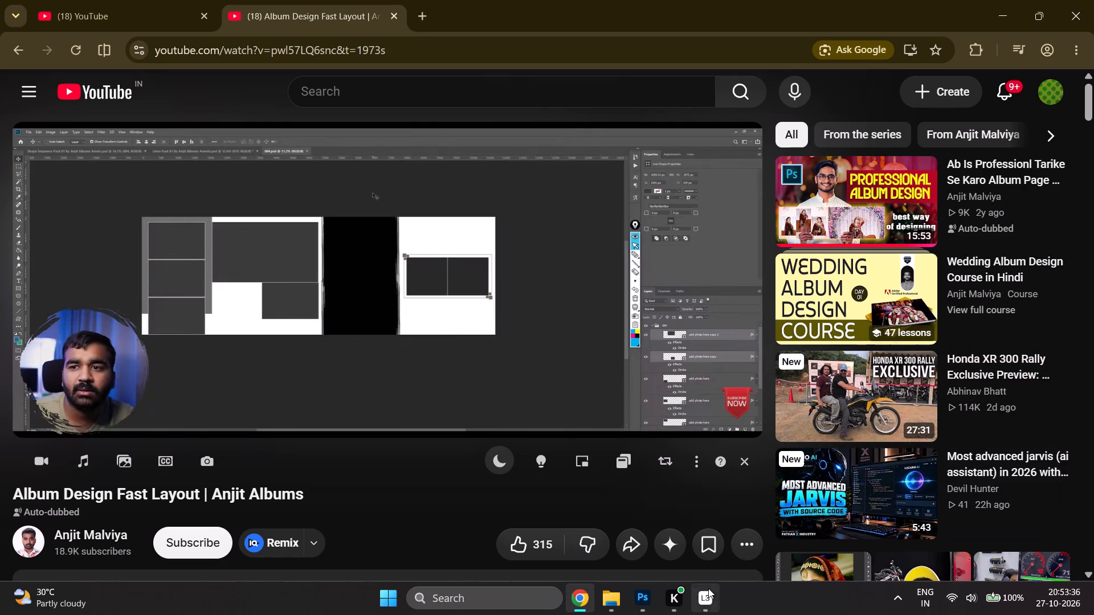
{"action": "left_click", "coordinate": [719, 75]}
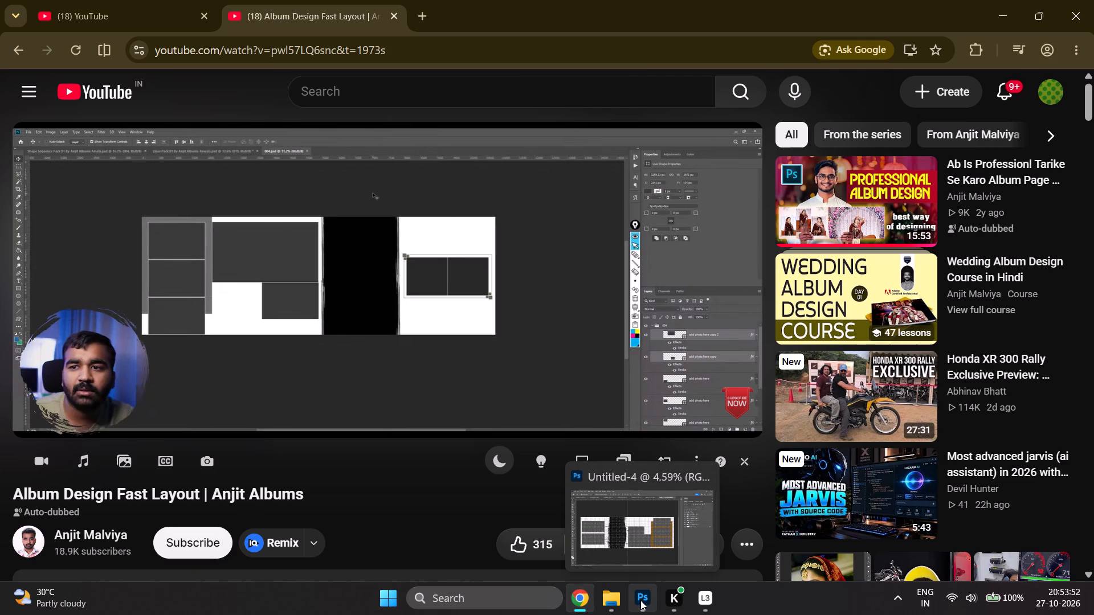
{"action": "left_click", "coordinate": [639, 602]}
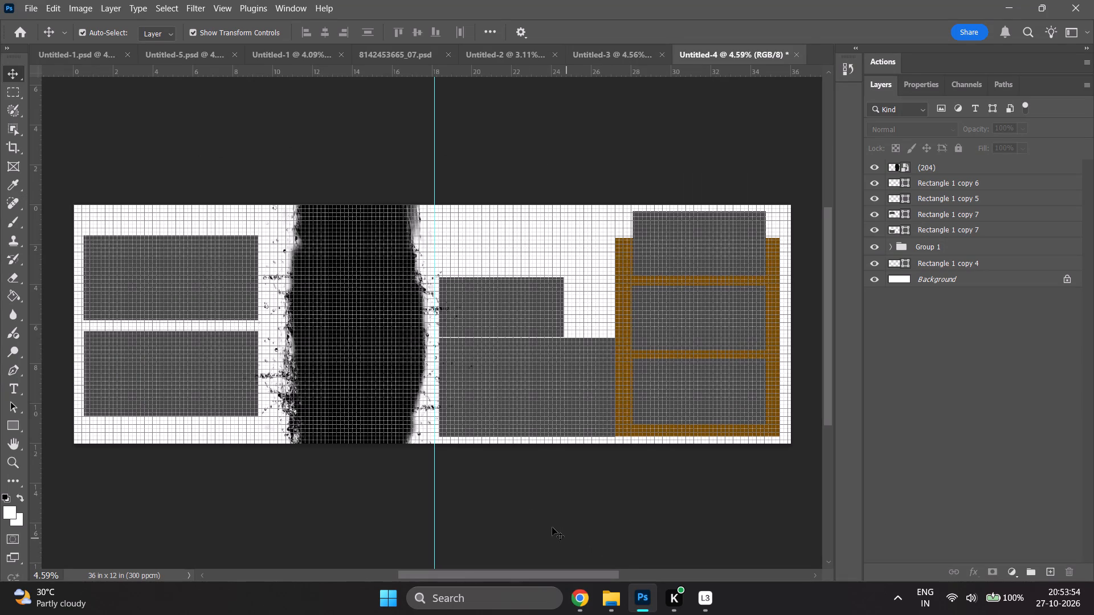
{"action": "left_click", "coordinate": [935, 347]}
{"action": "left_click", "coordinate": [960, 364]}
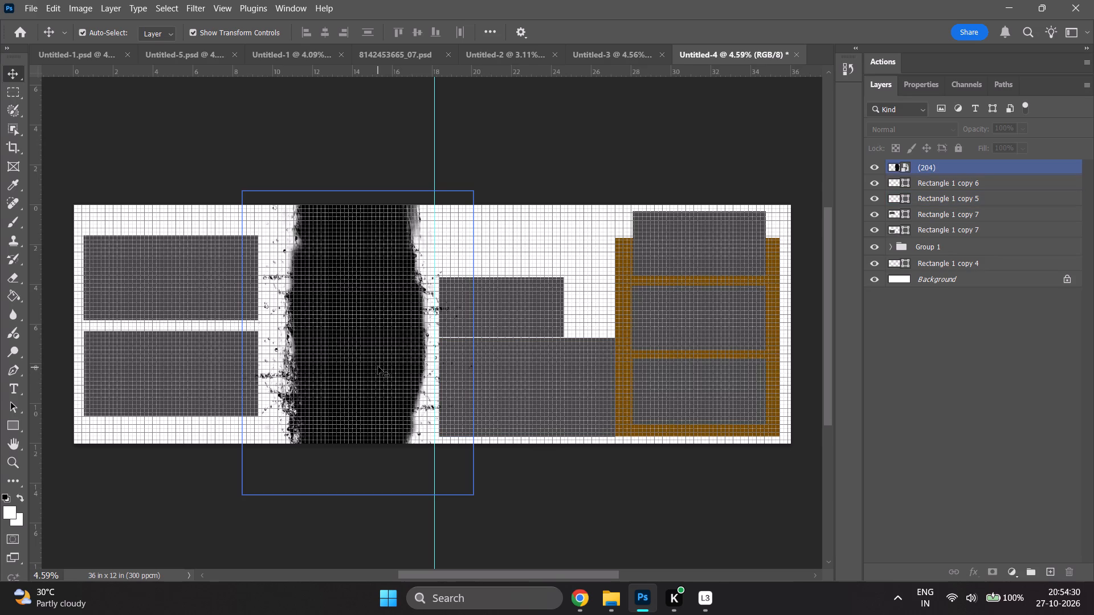
{"action": "left_click", "coordinate": [381, 362]}
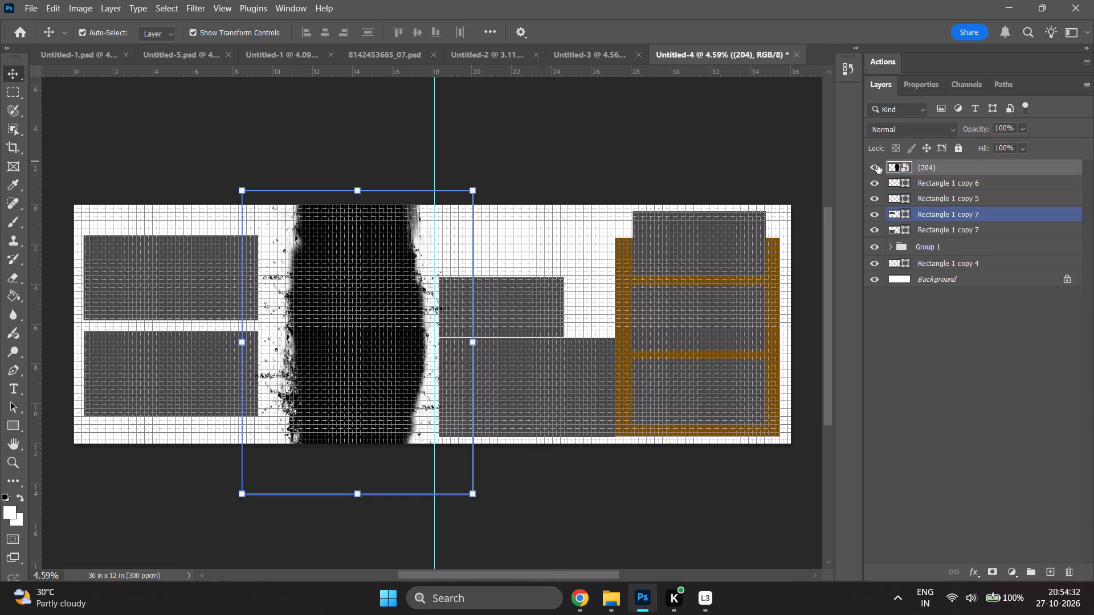
{"action": "key", "text": "BackSpace"}
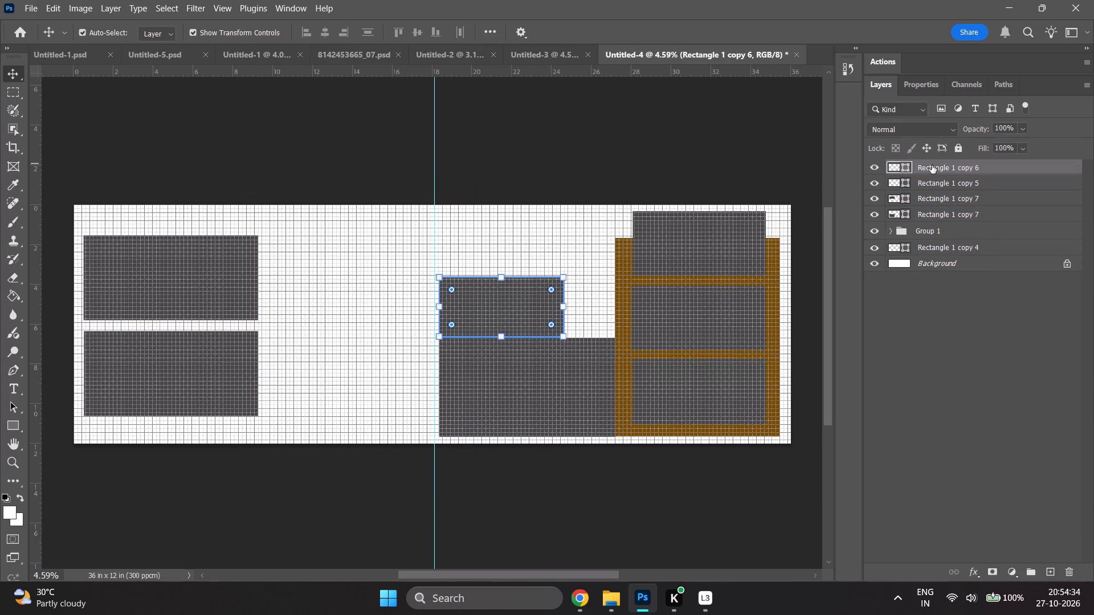
{"action": "left_click", "coordinate": [969, 334]}
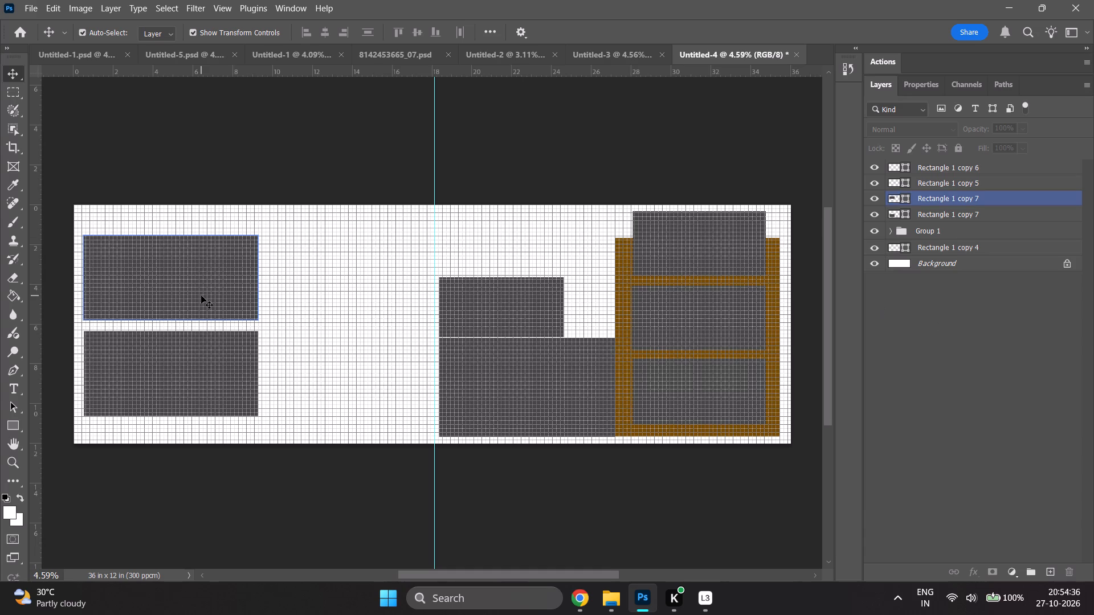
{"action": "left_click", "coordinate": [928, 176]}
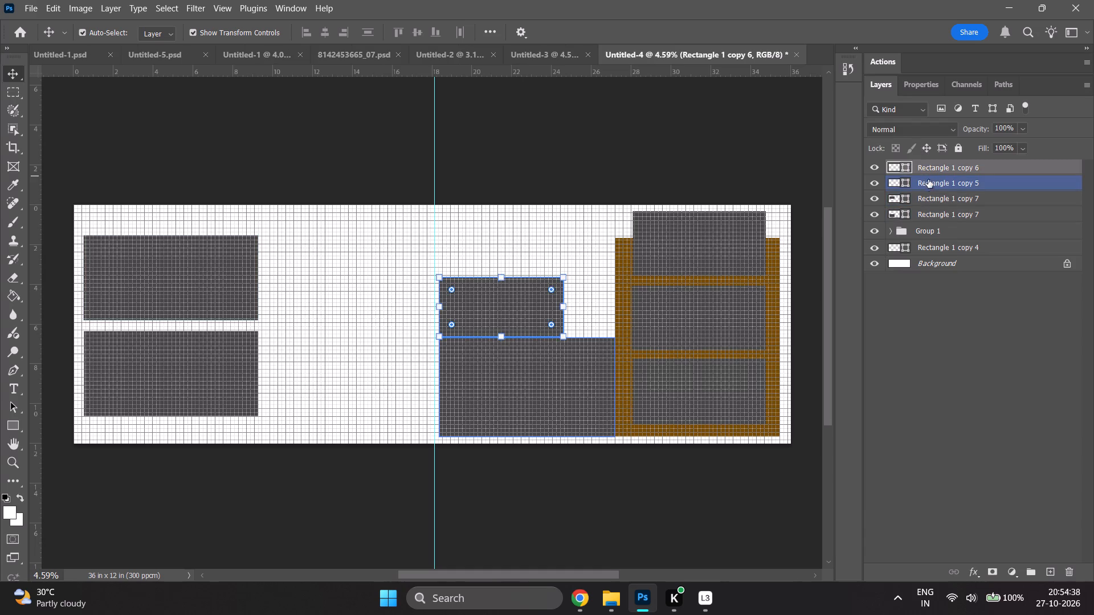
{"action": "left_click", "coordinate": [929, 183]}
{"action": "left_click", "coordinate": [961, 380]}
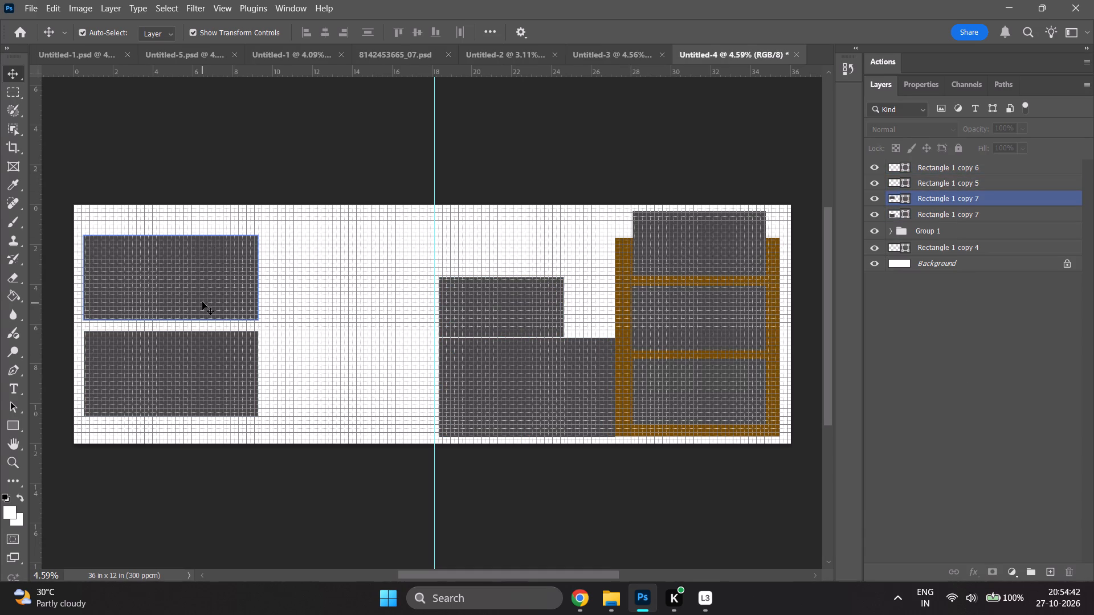
Select both Rectangle 1 copy 7 boxes on the left page together.
{"action": "left_click", "coordinate": [954, 202], "text": "shift"}
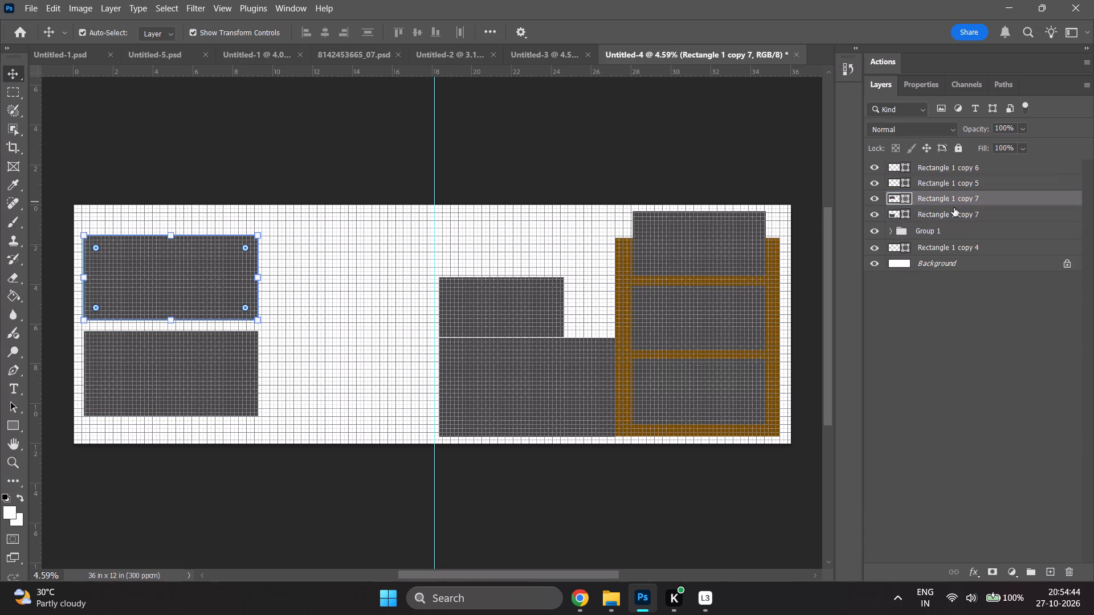
{"action": "left_click", "coordinate": [954, 214], "text": "shift"}
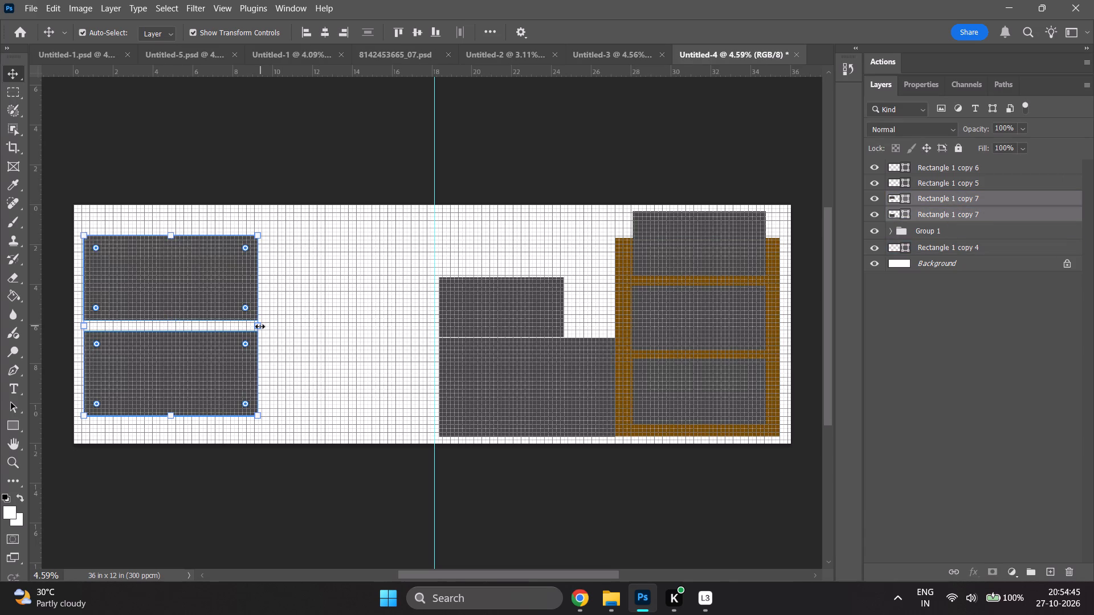
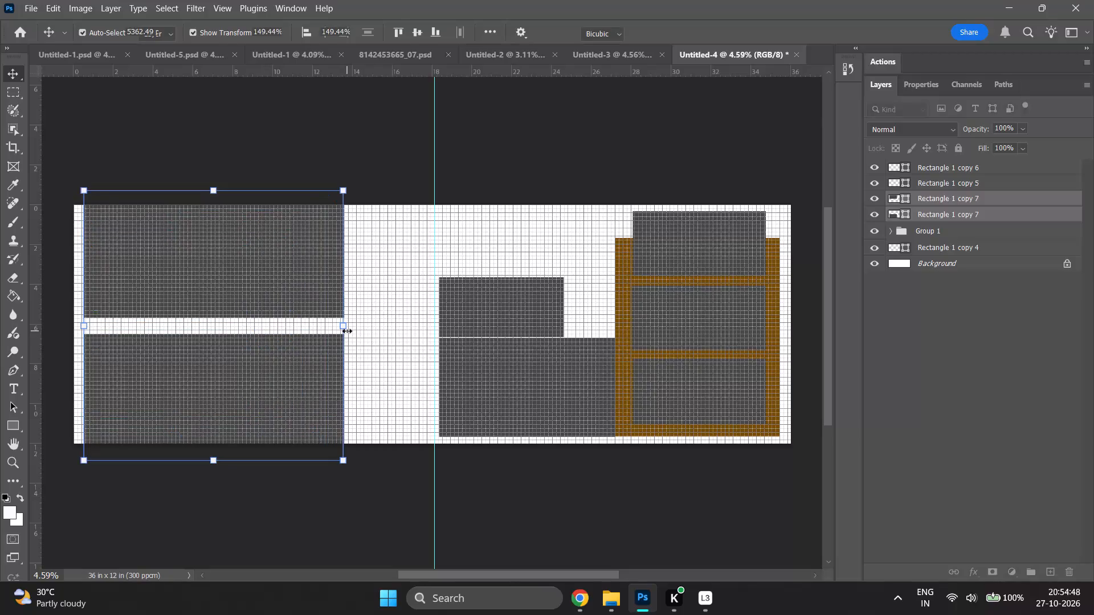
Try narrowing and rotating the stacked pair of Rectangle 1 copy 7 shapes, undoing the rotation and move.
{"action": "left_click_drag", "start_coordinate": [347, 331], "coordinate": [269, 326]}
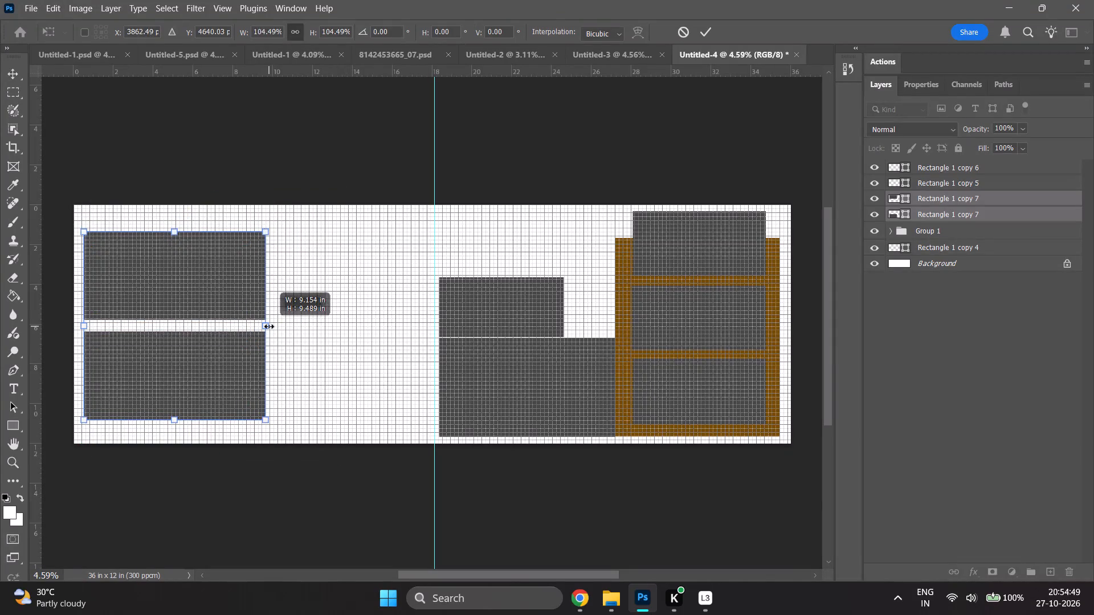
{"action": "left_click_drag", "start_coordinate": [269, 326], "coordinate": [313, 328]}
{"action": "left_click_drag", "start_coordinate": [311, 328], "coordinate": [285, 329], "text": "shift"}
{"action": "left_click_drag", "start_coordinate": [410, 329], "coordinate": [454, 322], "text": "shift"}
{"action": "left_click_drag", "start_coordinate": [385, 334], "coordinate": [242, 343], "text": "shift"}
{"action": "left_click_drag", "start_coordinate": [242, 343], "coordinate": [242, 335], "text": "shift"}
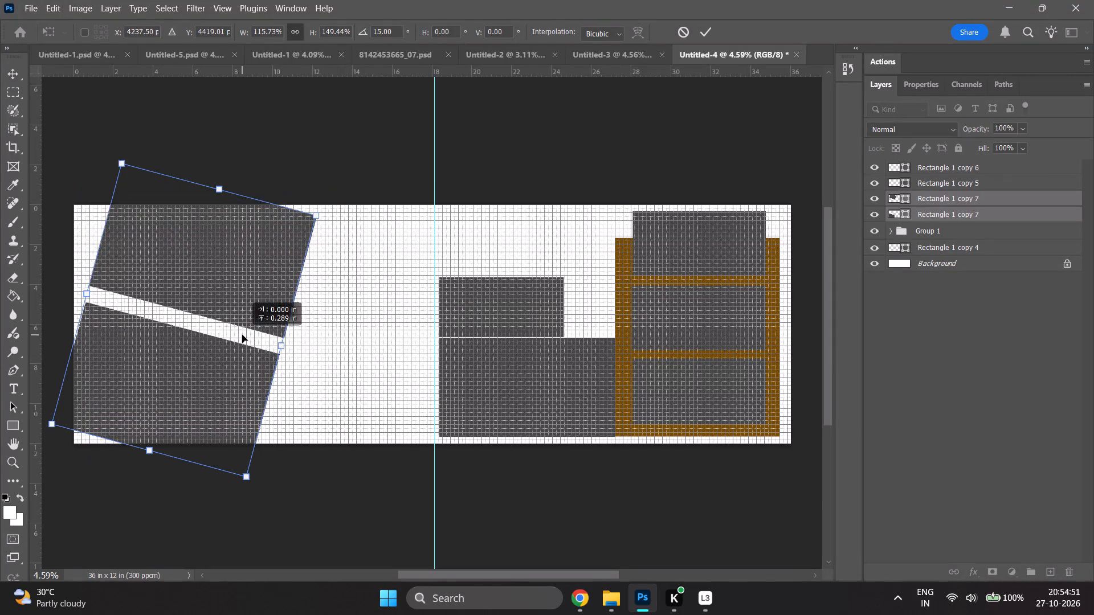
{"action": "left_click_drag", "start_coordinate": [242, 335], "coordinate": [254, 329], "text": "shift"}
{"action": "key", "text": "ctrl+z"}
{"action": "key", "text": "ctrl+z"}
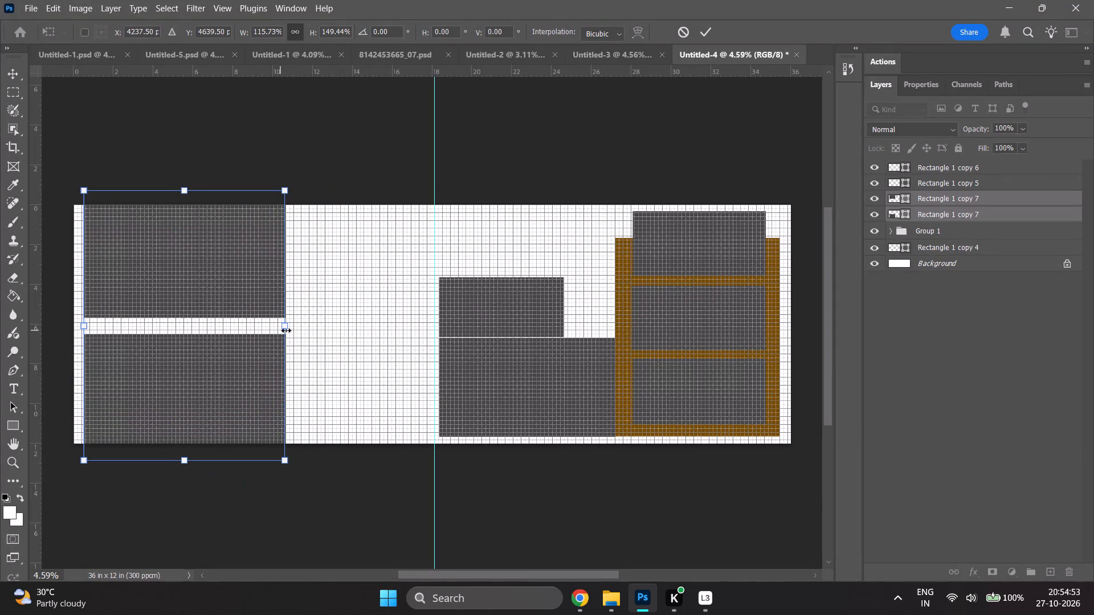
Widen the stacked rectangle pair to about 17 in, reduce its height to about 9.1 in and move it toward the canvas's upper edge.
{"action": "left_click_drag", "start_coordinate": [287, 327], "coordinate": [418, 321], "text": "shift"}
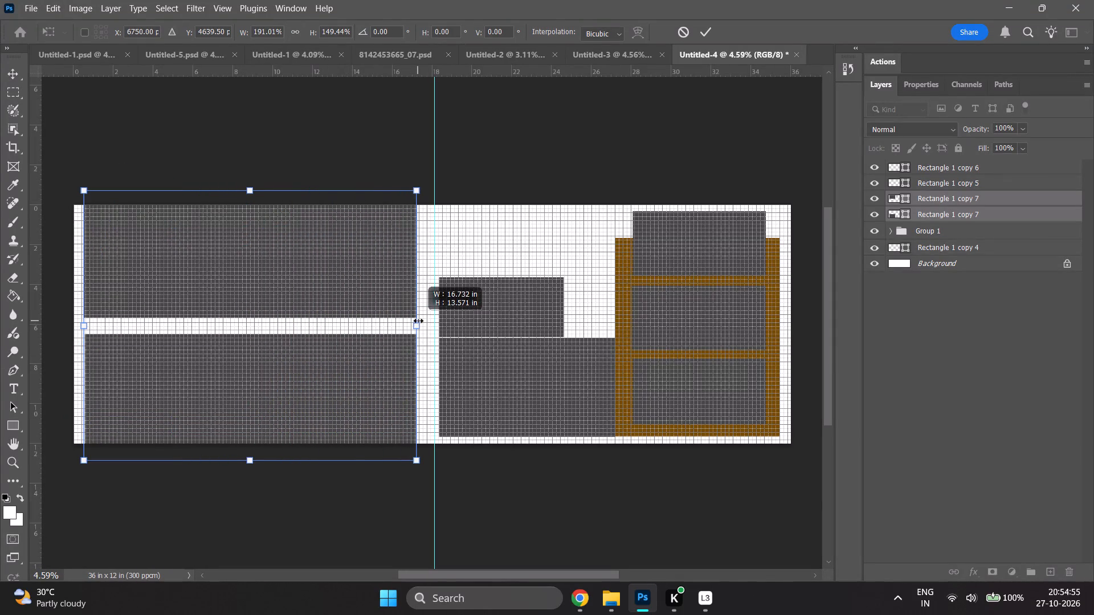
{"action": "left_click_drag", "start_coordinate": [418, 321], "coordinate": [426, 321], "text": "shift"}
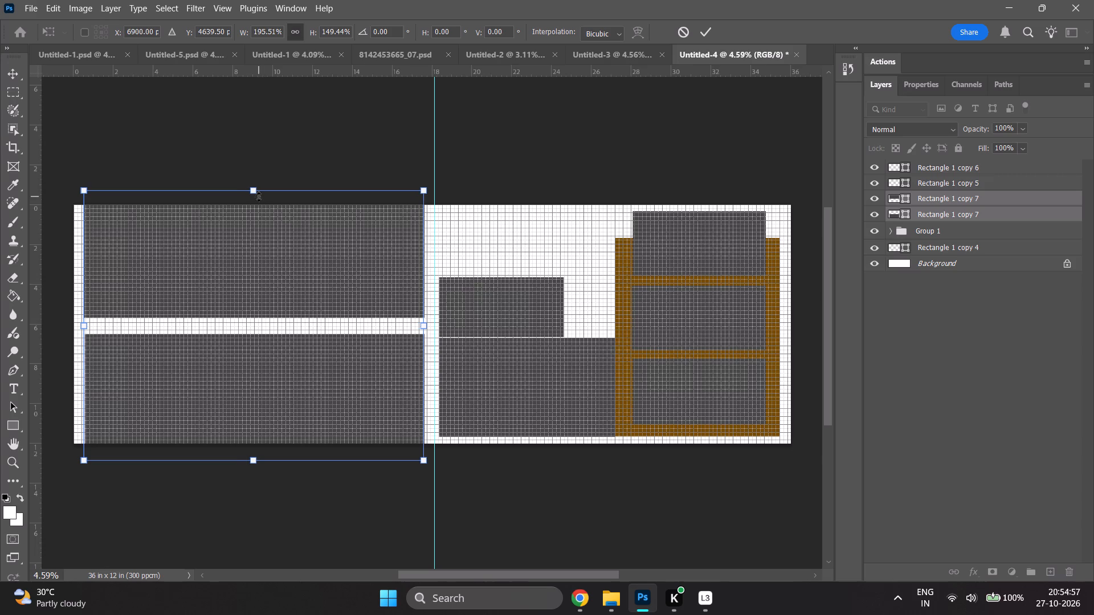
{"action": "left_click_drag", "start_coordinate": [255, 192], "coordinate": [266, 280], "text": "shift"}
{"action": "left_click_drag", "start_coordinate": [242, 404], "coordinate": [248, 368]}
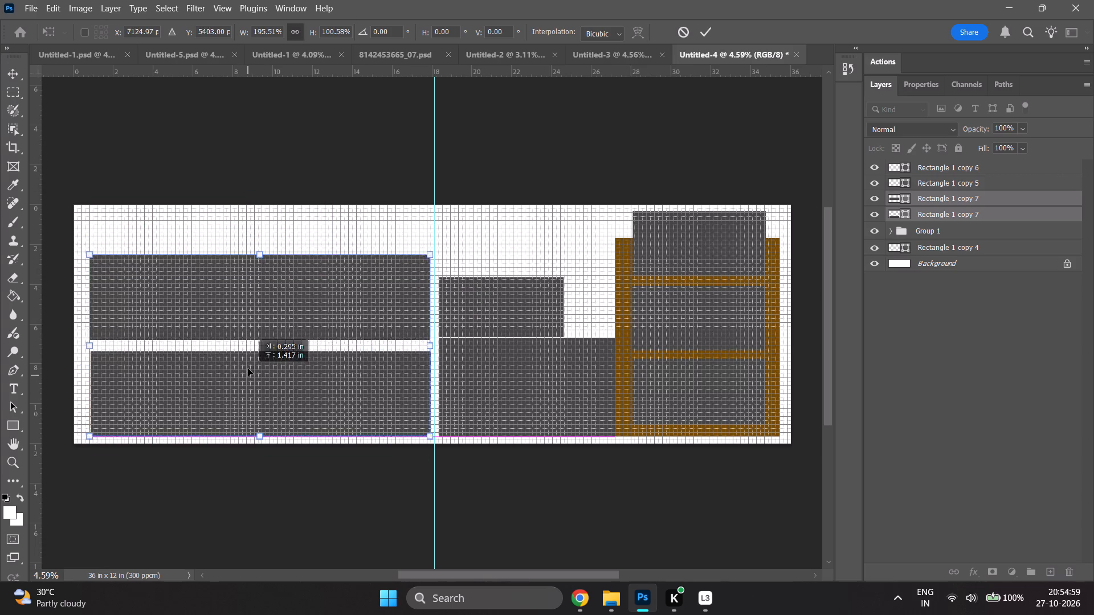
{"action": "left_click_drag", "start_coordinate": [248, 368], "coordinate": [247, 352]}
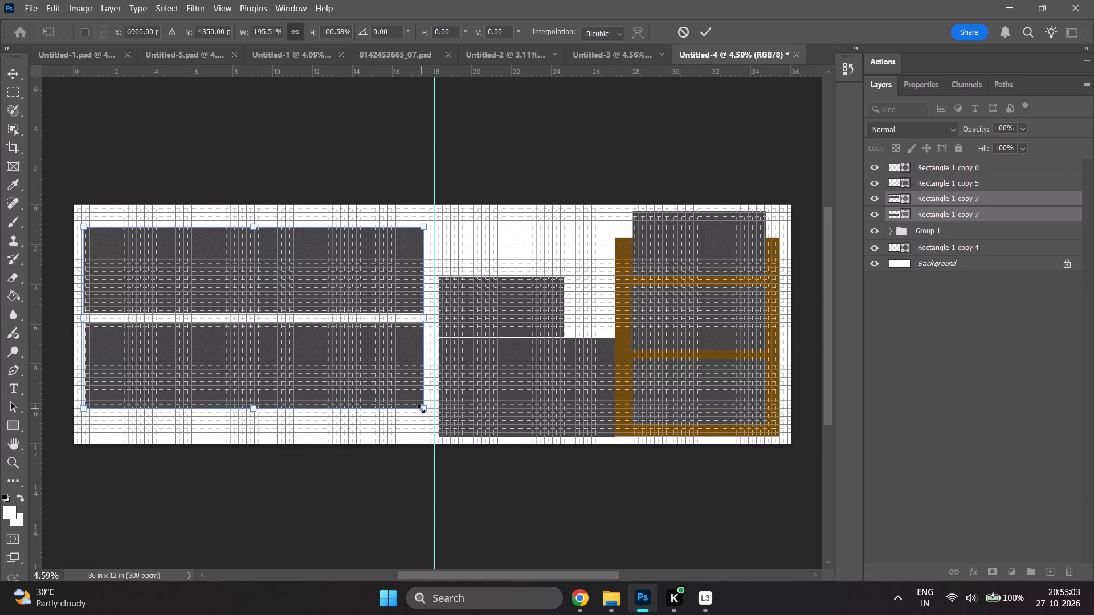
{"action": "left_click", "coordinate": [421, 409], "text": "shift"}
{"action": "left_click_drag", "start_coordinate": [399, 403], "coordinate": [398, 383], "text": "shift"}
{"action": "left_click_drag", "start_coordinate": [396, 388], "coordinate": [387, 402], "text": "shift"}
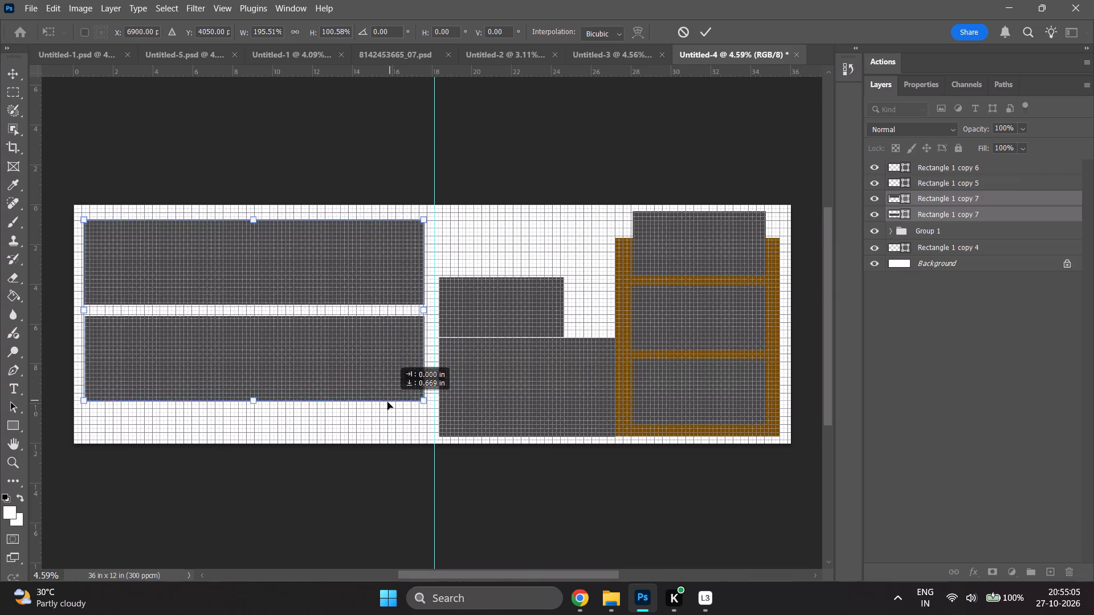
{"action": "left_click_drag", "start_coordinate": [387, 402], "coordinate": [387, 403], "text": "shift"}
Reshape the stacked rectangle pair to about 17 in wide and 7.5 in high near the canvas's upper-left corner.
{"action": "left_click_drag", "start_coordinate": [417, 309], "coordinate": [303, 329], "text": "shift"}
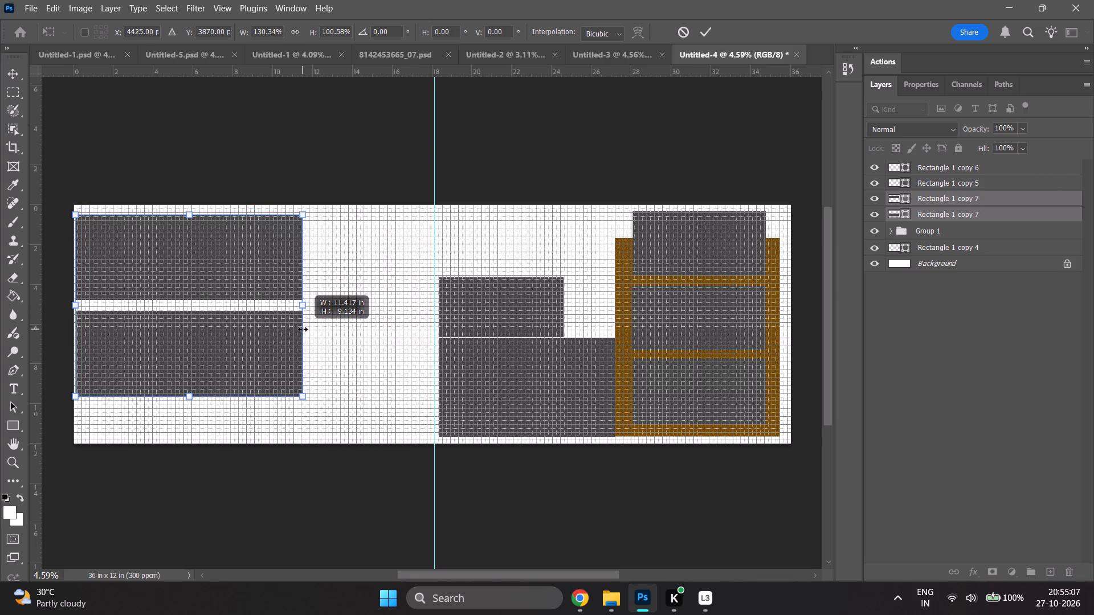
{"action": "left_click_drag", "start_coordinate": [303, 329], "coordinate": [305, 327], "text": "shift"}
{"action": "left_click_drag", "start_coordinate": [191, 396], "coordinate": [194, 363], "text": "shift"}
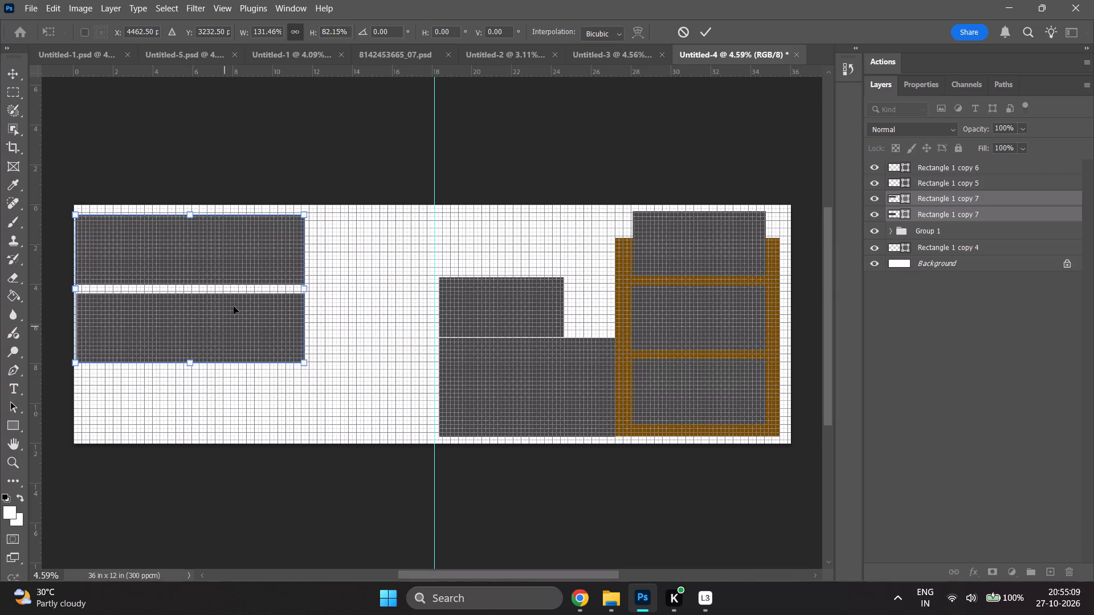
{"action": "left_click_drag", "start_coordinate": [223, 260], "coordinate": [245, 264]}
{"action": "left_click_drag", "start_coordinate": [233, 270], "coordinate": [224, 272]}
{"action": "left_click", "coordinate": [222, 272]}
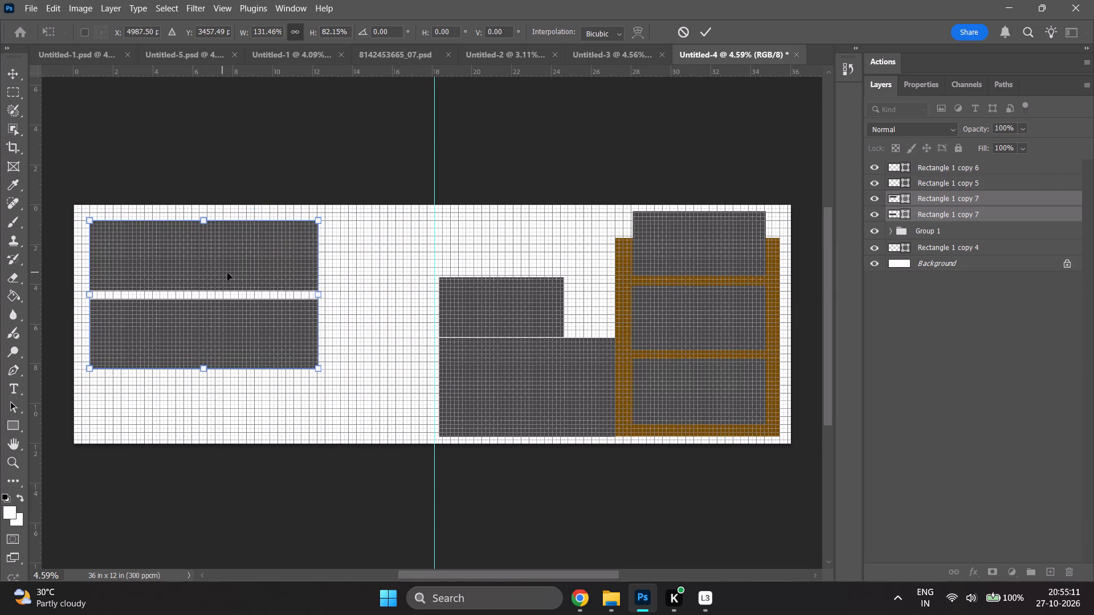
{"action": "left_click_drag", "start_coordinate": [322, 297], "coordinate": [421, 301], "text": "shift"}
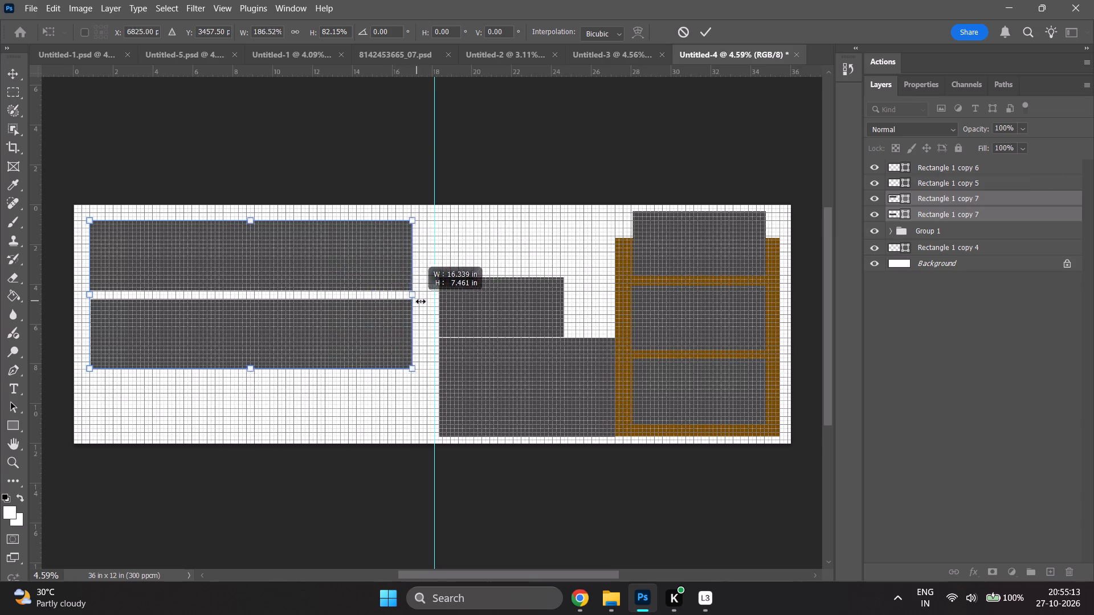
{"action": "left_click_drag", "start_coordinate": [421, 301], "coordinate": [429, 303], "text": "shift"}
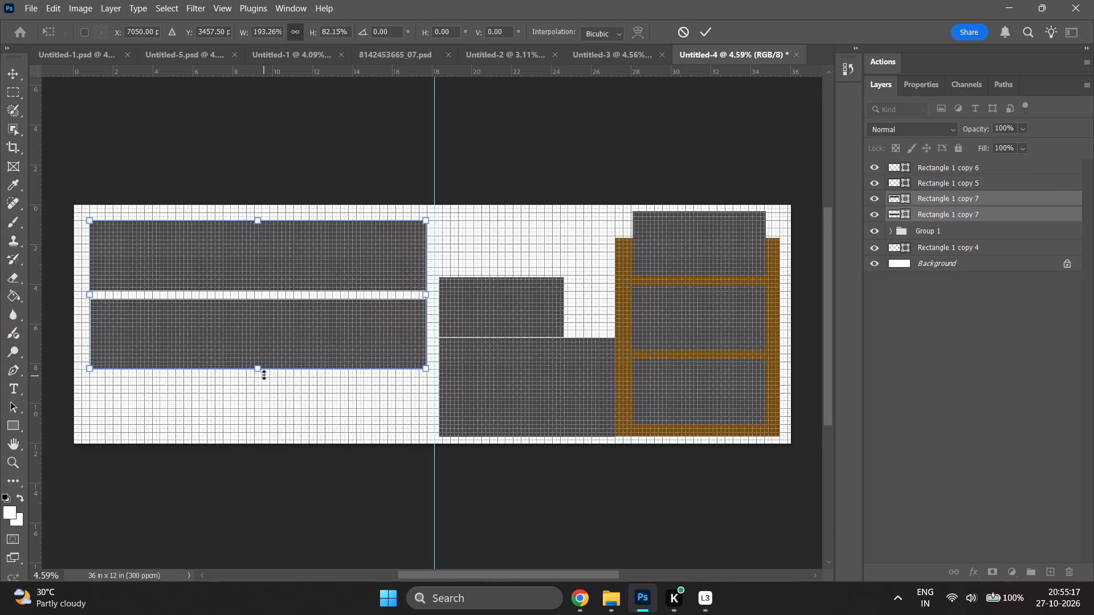
Resize the stacked rectangle pair to about 7.8 in wide and 9.5 in high, placing it near the canvas's upper-left corner.
{"action": "left_click_drag", "start_coordinate": [262, 371], "coordinate": [264, 413], "text": "shift"}
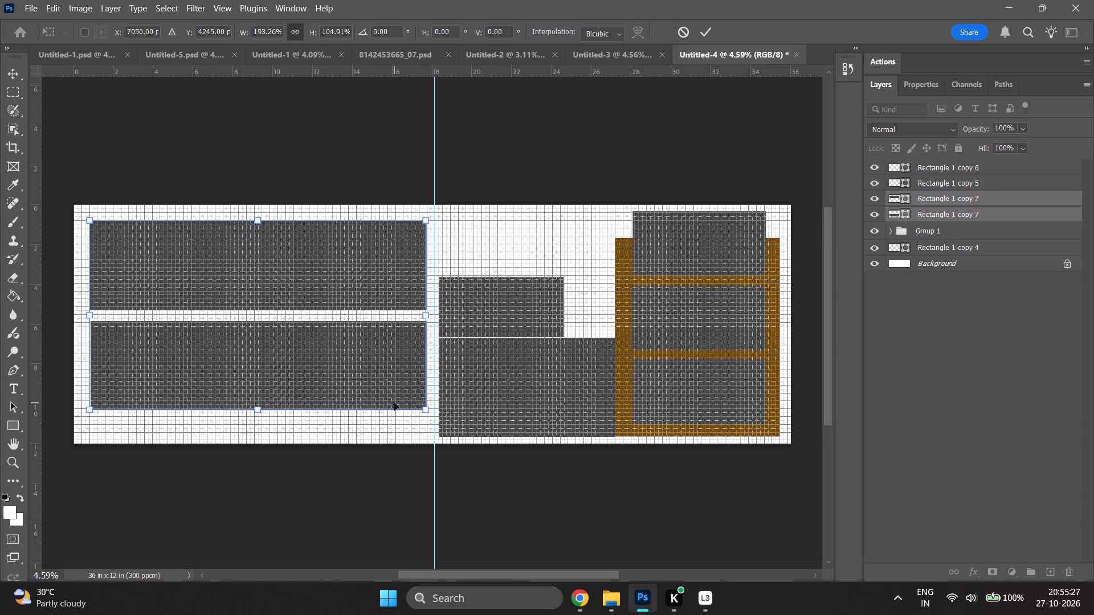
{"action": "left_click_drag", "start_coordinate": [349, 383], "coordinate": [328, 369], "text": "shift"}
{"action": "left_click_drag", "start_coordinate": [328, 369], "coordinate": [335, 383], "text": "shift"}
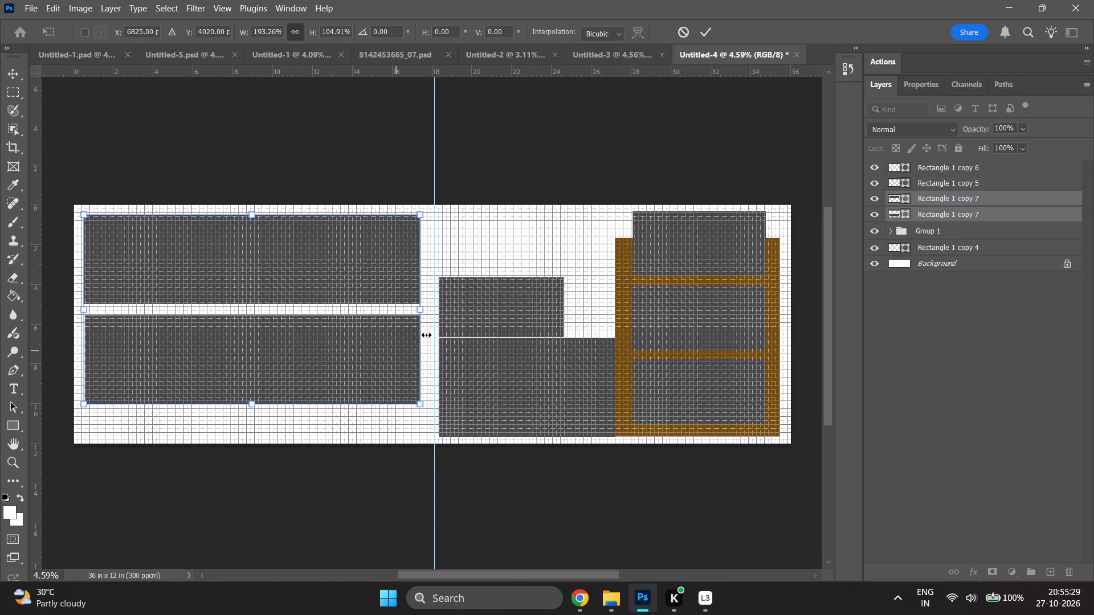
{"action": "left_click_drag", "start_coordinate": [422, 312], "coordinate": [391, 318], "text": "shift"}
{"action": "left_click", "coordinate": [336, 325], "text": "shift"}
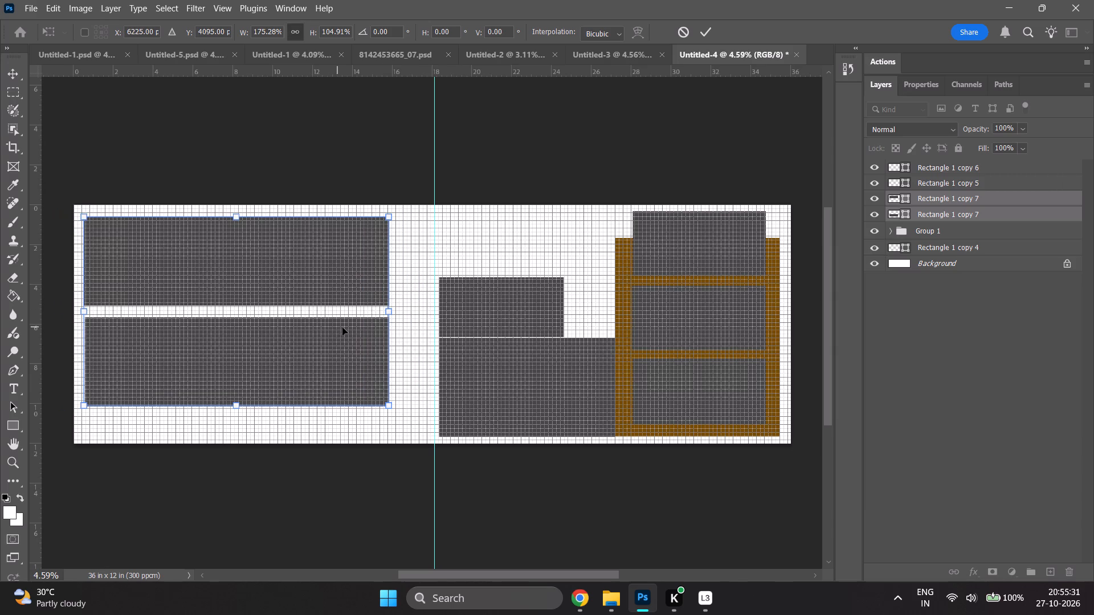
{"action": "left_click_drag", "start_coordinate": [386, 314], "coordinate": [244, 319], "text": "shift"}
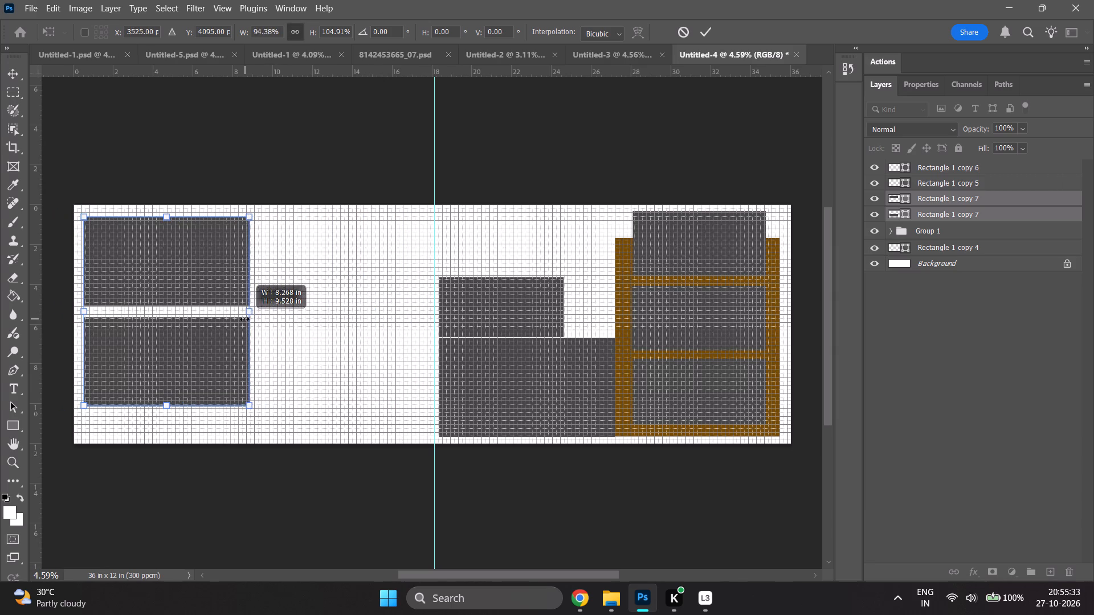
{"action": "left_click_drag", "start_coordinate": [244, 319], "coordinate": [235, 321], "text": "shift"}
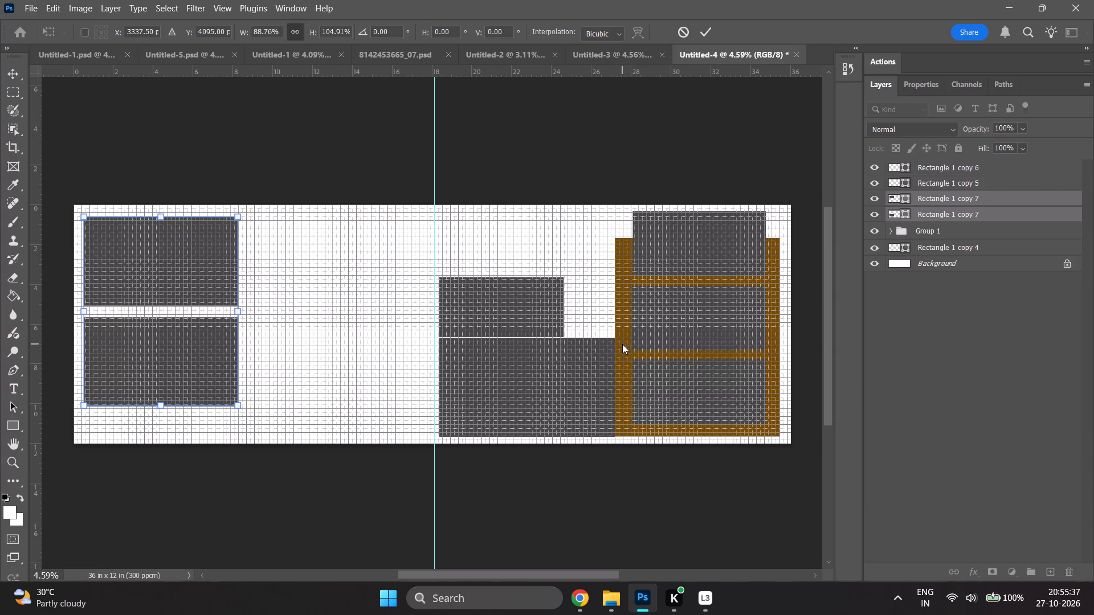
Scale Rectangle 1 copy 6, above the large centre rectangle, to about 109% width and 97% height.
{"action": "double_click", "coordinate": [980, 176]}
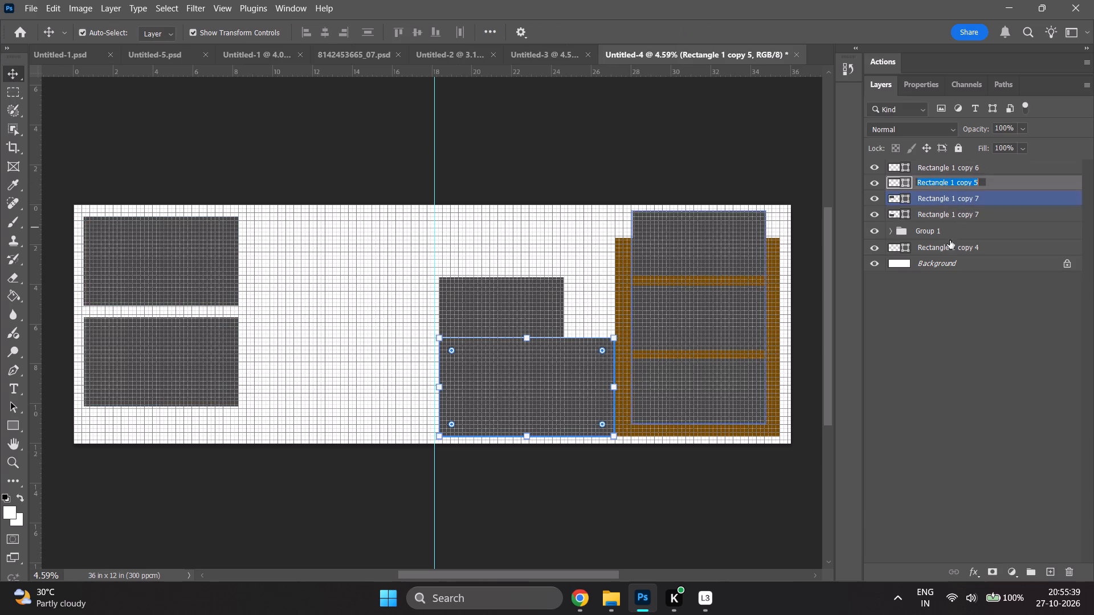
{"action": "left_click", "coordinate": [932, 234]}
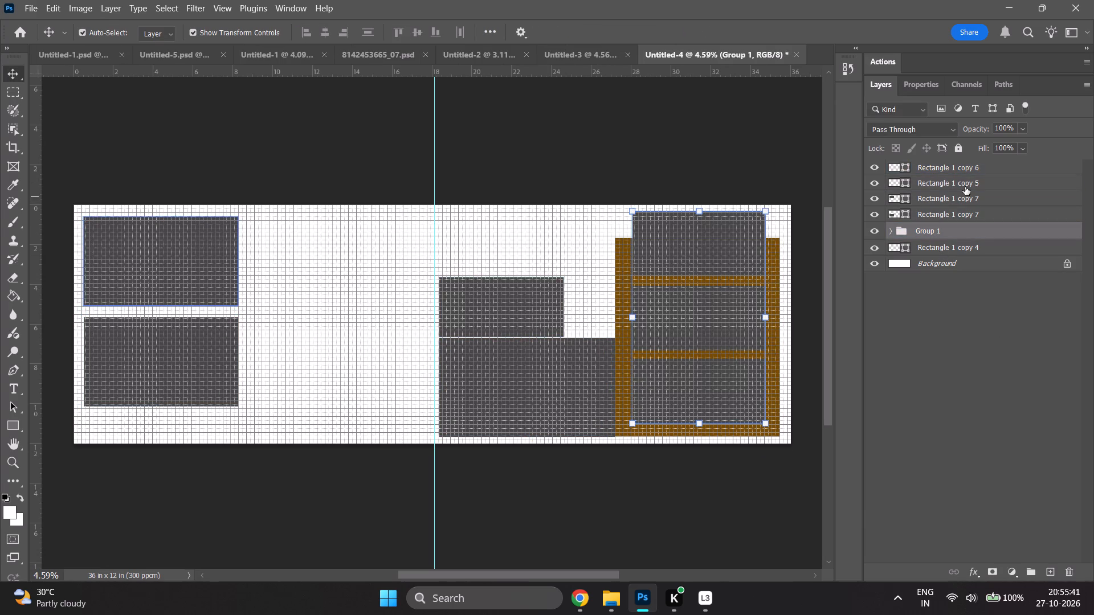
{"action": "left_click", "coordinate": [971, 170]}
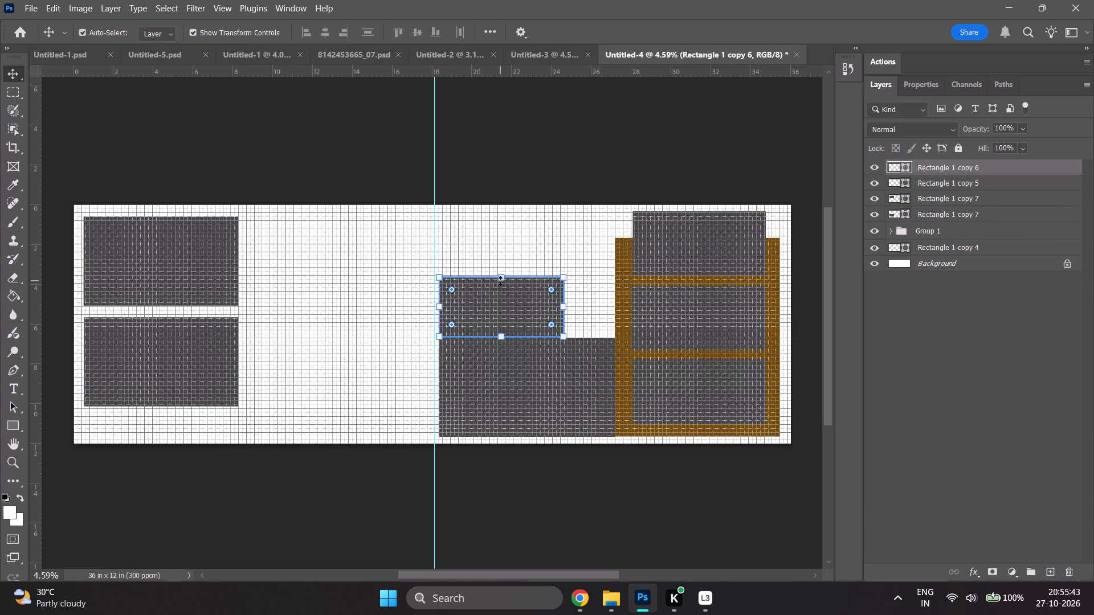
{"action": "left_click_drag", "start_coordinate": [500, 280], "coordinate": [500, 261], "text": "shift"}
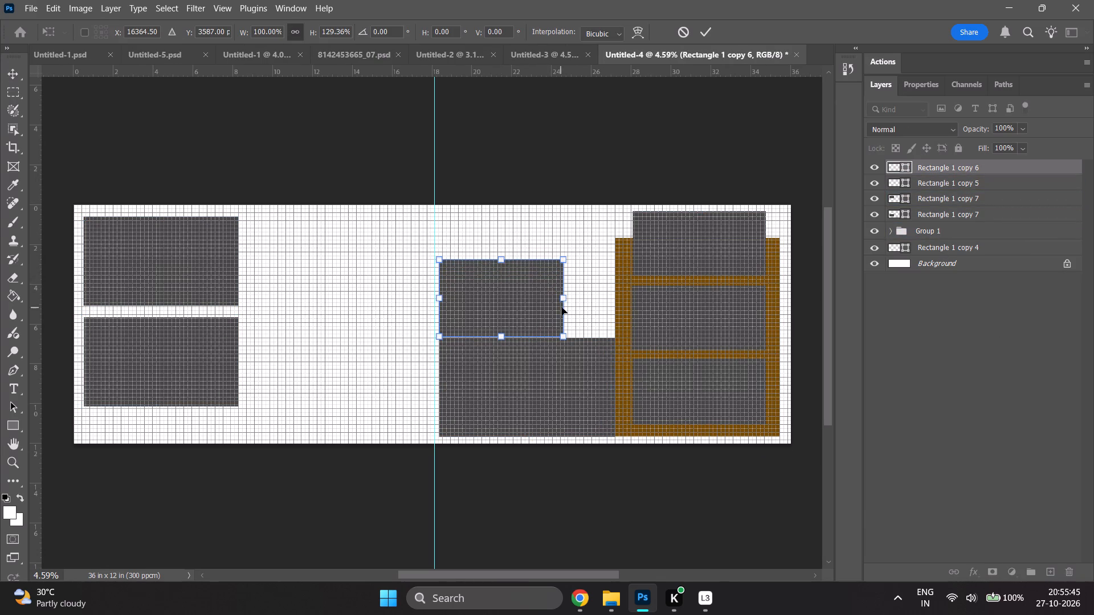
{"action": "left_click_drag", "start_coordinate": [564, 300], "coordinate": [572, 300], "text": "shift"}
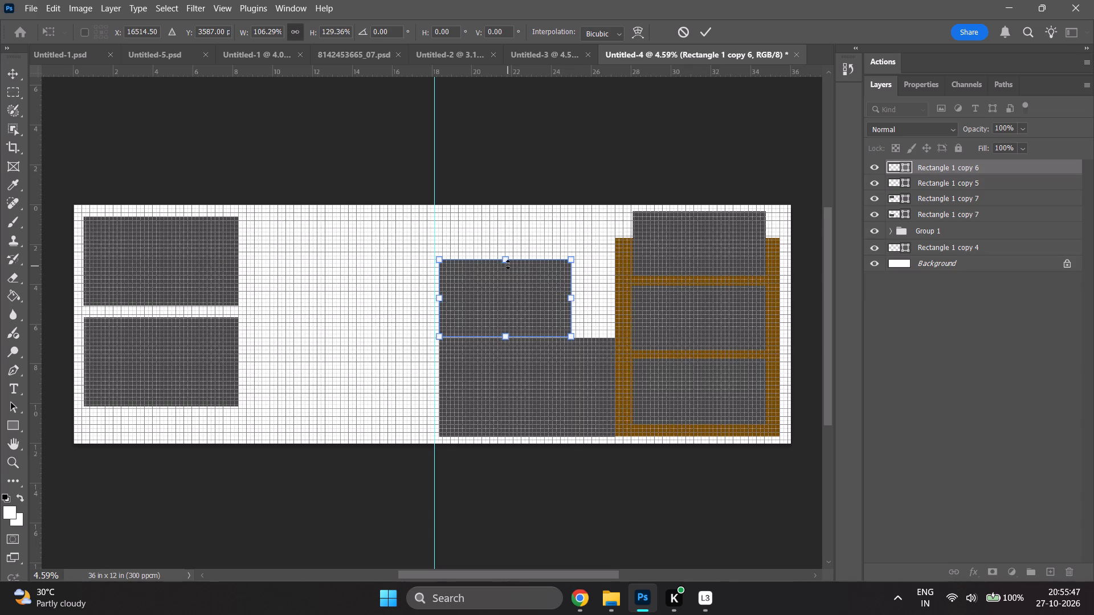
{"action": "left_click_drag", "start_coordinate": [506, 261], "coordinate": [508, 280], "text": "shift"}
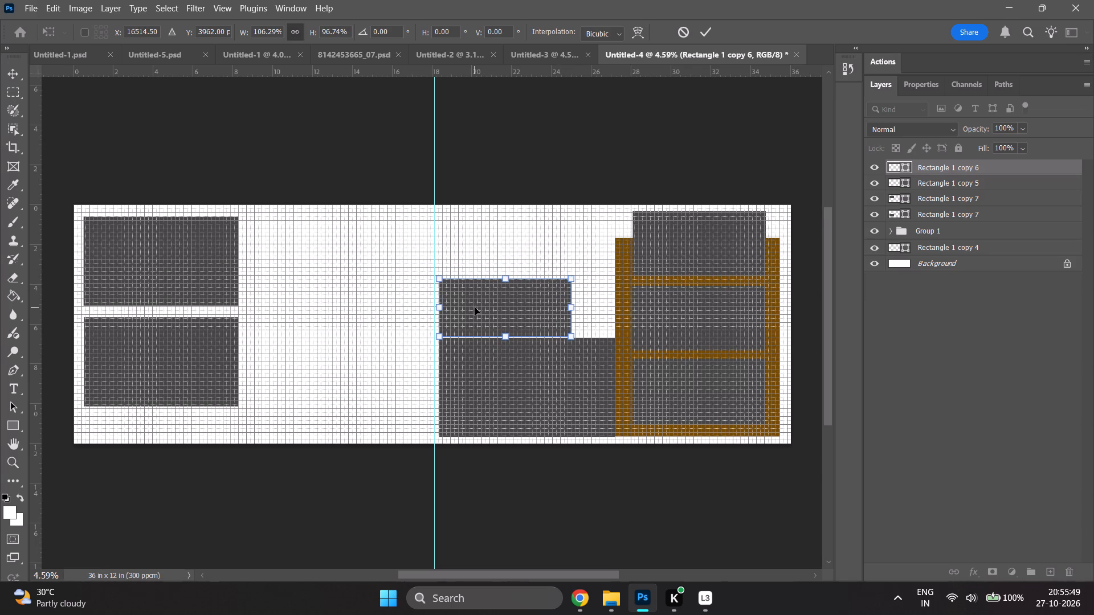
{"action": "scroll", "coordinate": [475, 307], "scroll_direction": "up", "scroll_amount": 11, "text": "alt"}
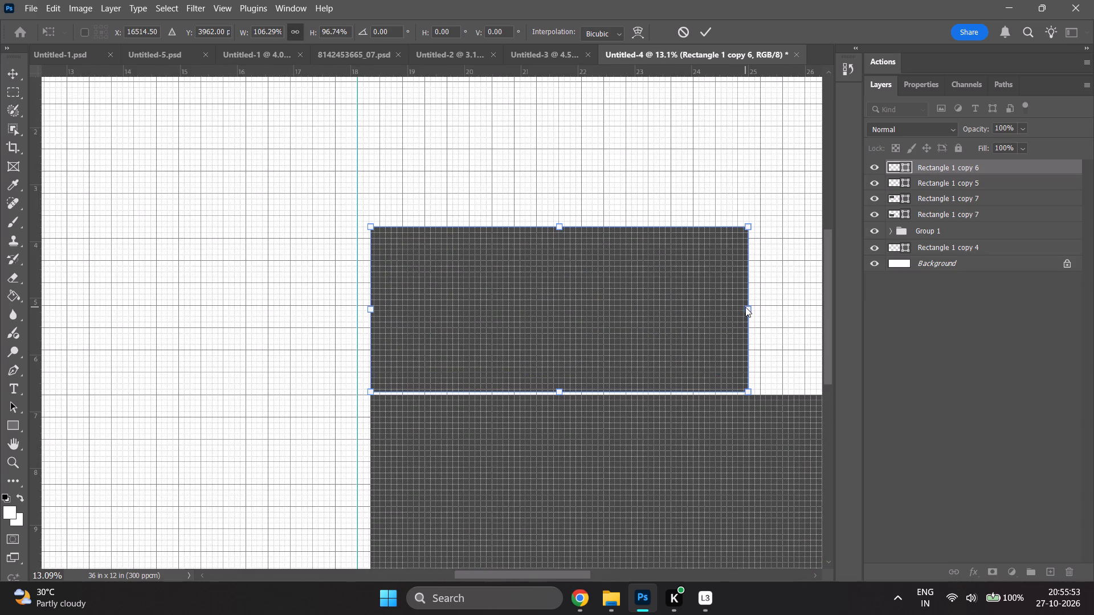
{"action": "left_click", "coordinate": [715, 311], "text": "shift"}
{"action": "left_click_drag", "start_coordinate": [749, 308], "coordinate": [769, 311], "text": "shift"}
{"action": "left_click", "coordinate": [769, 311], "text": "shift"}
{"action": "left_click_drag", "start_coordinate": [752, 312], "coordinate": [764, 313], "text": "shift"}
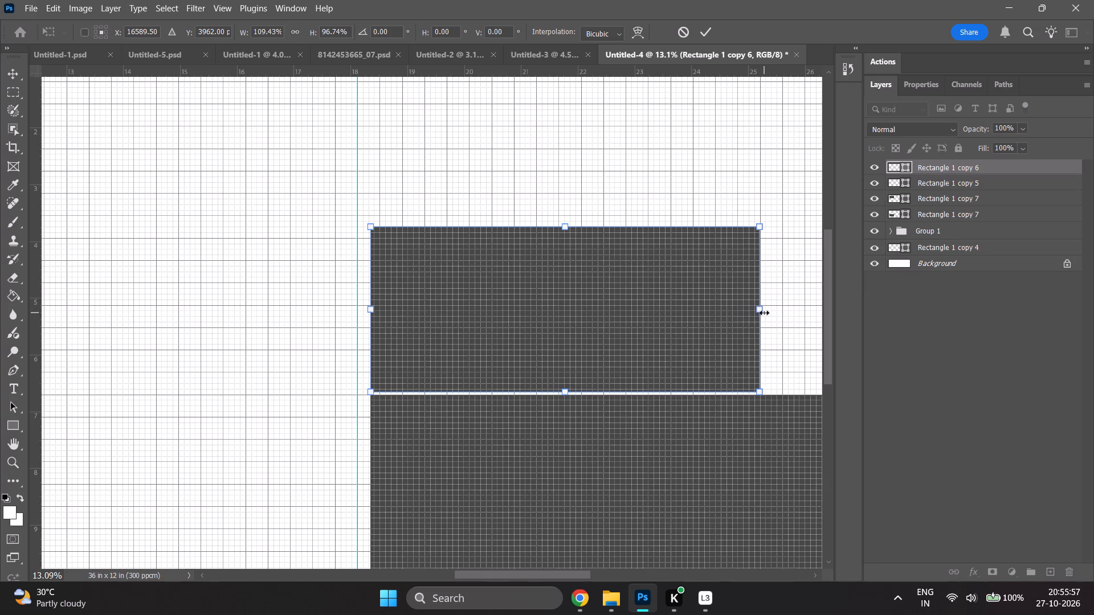
{"action": "scroll", "coordinate": [662, 326], "scroll_direction": "down", "scroll_amount": 6, "text": "alt"}
{"action": "scroll", "coordinate": [661, 324], "scroll_direction": "down", "scroll_amount": 6}
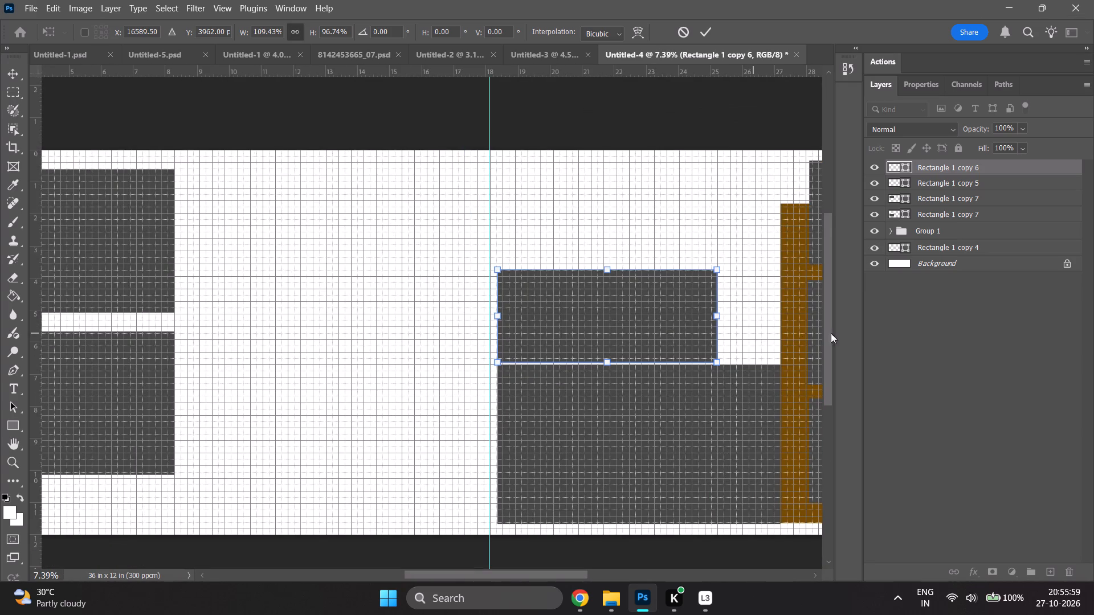
{"action": "left_click", "coordinate": [952, 358]}
{"action": "scroll", "coordinate": [422, 403], "scroll_direction": "down", "scroll_amount": 5, "text": "alt"}
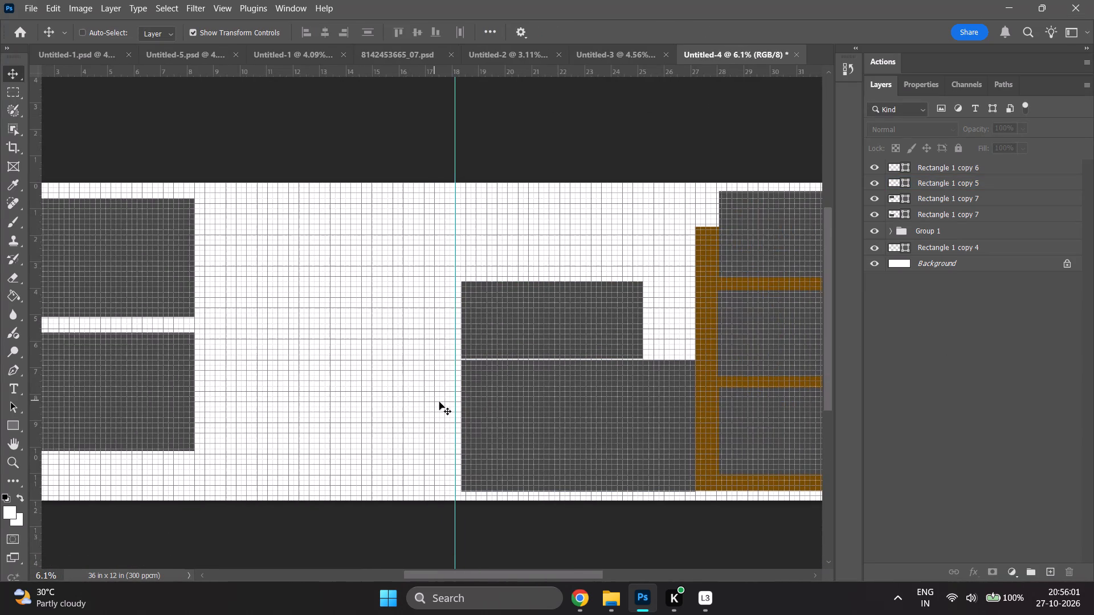
{"action": "scroll", "coordinate": [441, 402], "scroll_direction": "up", "scroll_amount": 13, "text": "ctrl"}
{"action": "scroll", "coordinate": [440, 403], "scroll_direction": "down", "scroll_amount": 1, "text": "alt"}
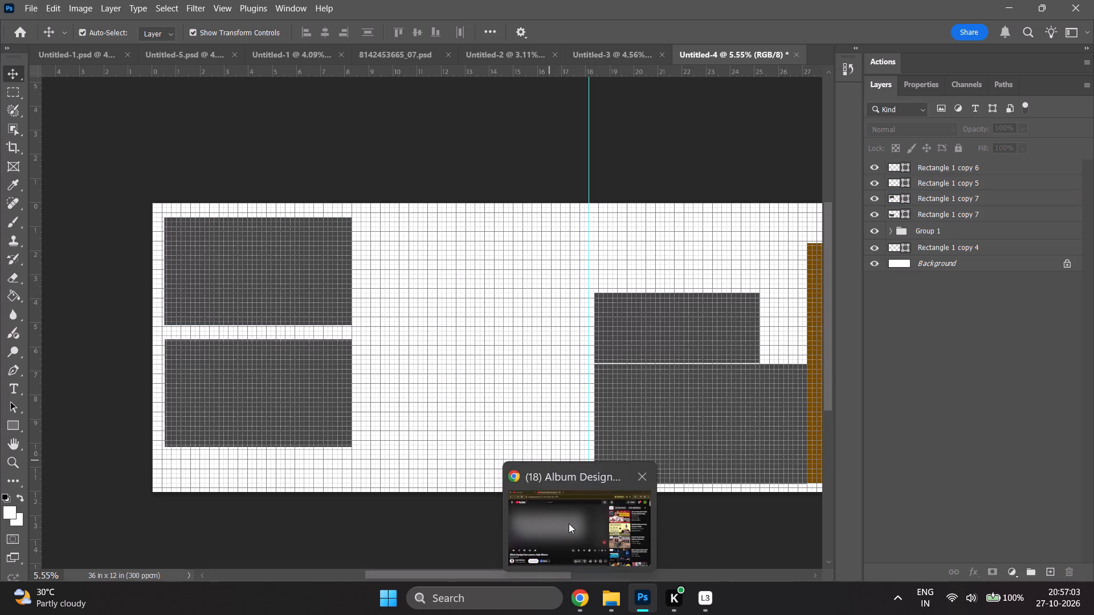
Switch to Chrome and skip ahead in the Album Design Fast Layout tutorial to about 26:35, pausing it to examine the layout demonstration.
{"action": "left_click", "coordinate": [569, 527]}
{"action": "left_click", "coordinate": [422, 266]}
{"action": "key", "text": "Right"}
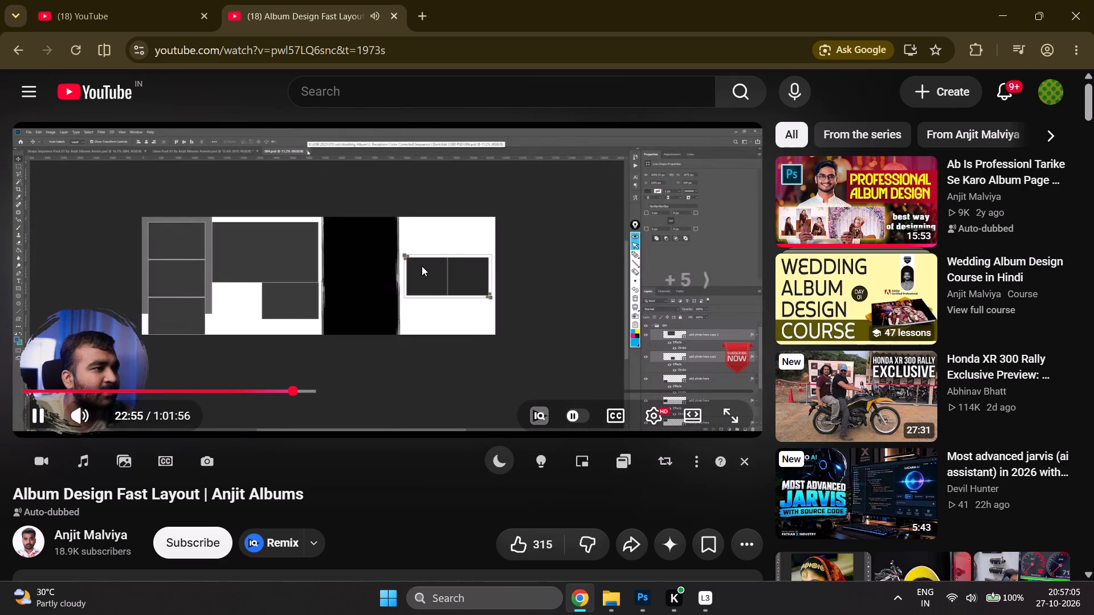
{"action": "key", "text": "Right"}
{"action": "key", "text": "Right"}
{"action": "key", "text": "Right"}
{"action": "key", "text": "Right"}
{"action": "key", "text": "Right"}
{"action": "key", "text": "Right"}
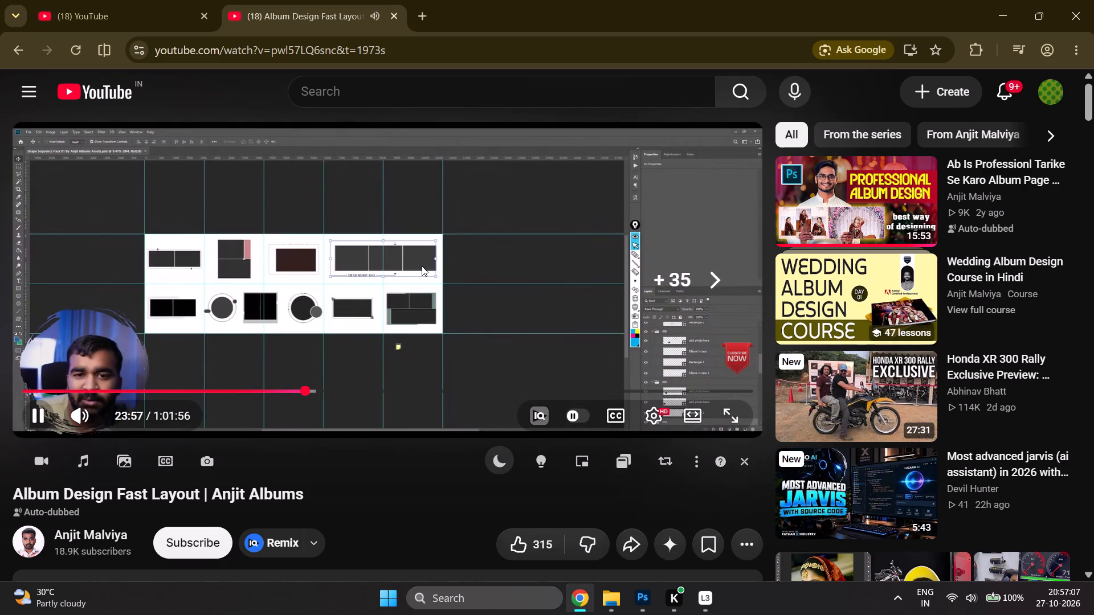
{"action": "key", "text": "Right"}
{"action": "key", "text": "Right"}
{"action": "key", "text": "Right"}
{"action": "key", "text": "Right"}
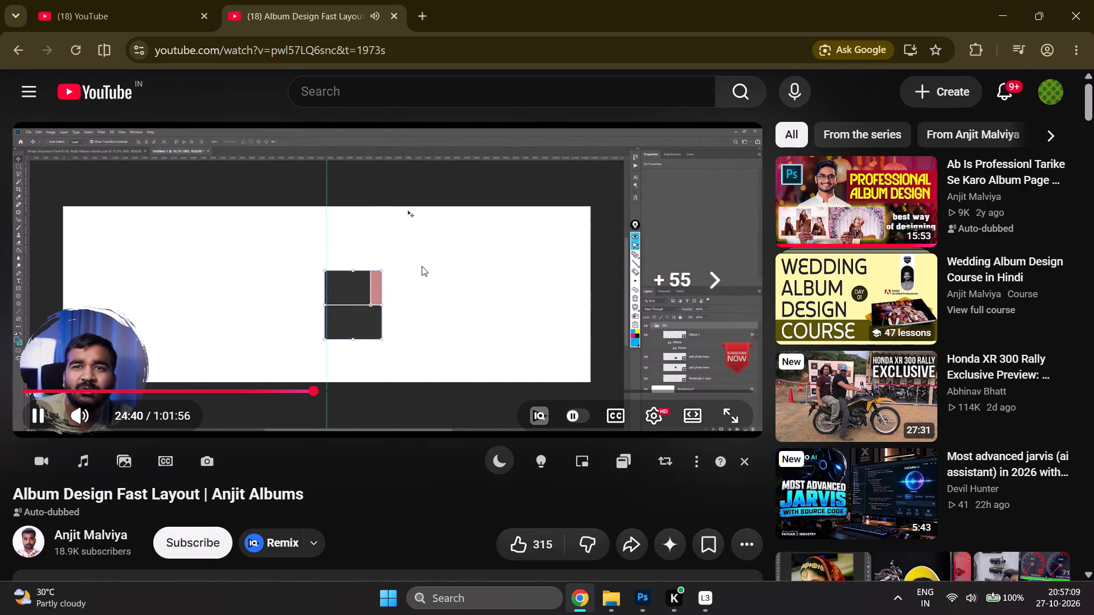
{"action": "key", "text": "Right"}
{"action": "key", "text": "Right"}
{"action": "key", "text": "Right"}
{"action": "key", "text": "Right"}
{"action": "key", "text": "Right"}
{"action": "key", "text": "Right"}
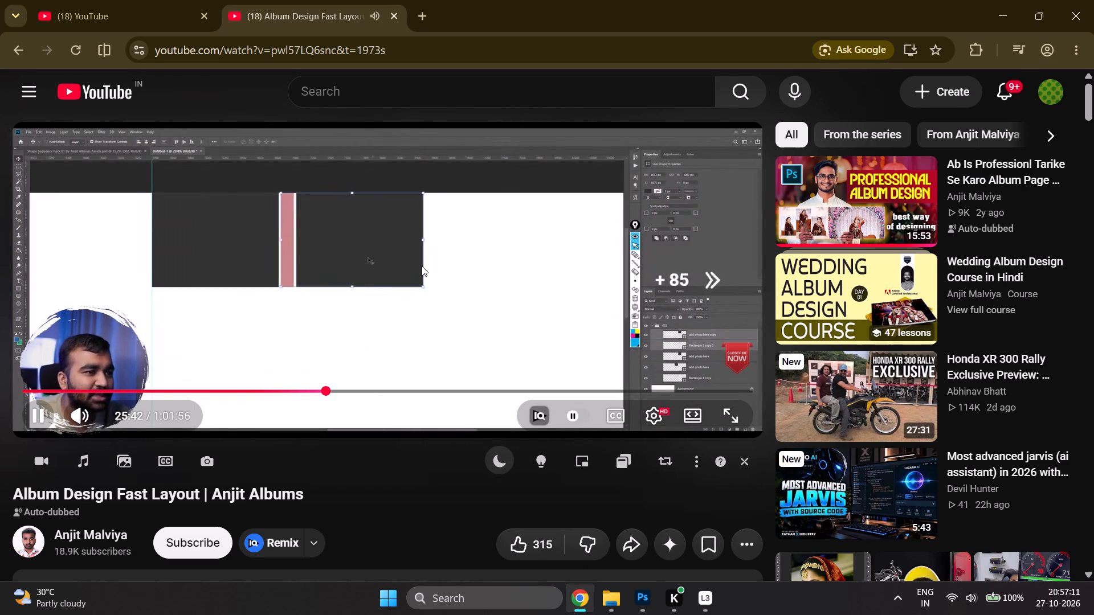
{"action": "key", "text": "Right"}
{"action": "key", "text": "Right"}
{"action": "key", "text": "Right"}
{"action": "key", "text": "Right"}
{"action": "key", "text": "Right"}
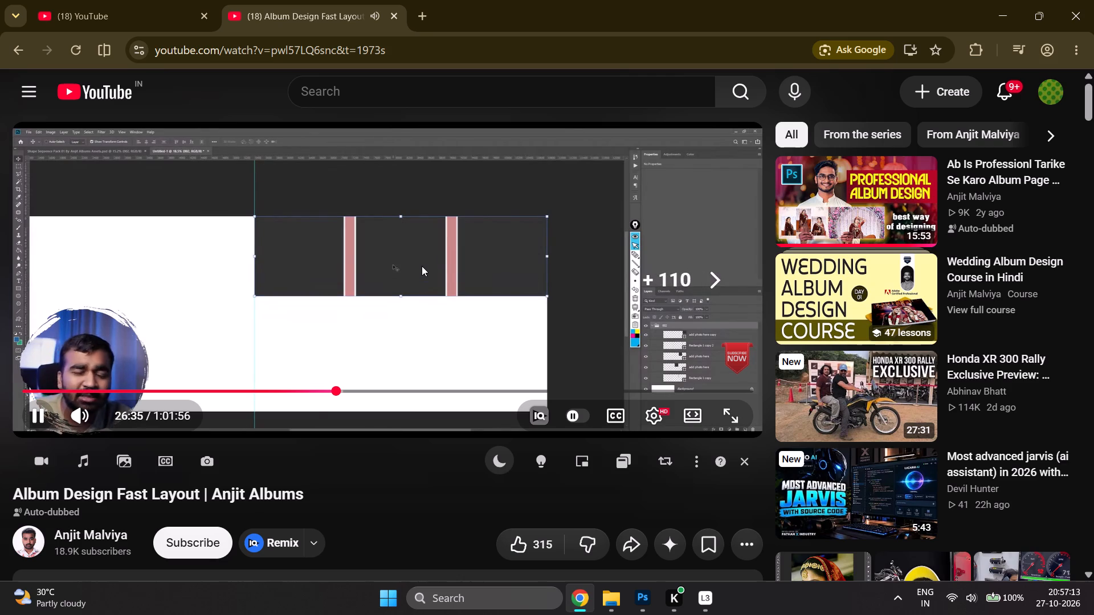
{"action": "left_click", "coordinate": [439, 297]}
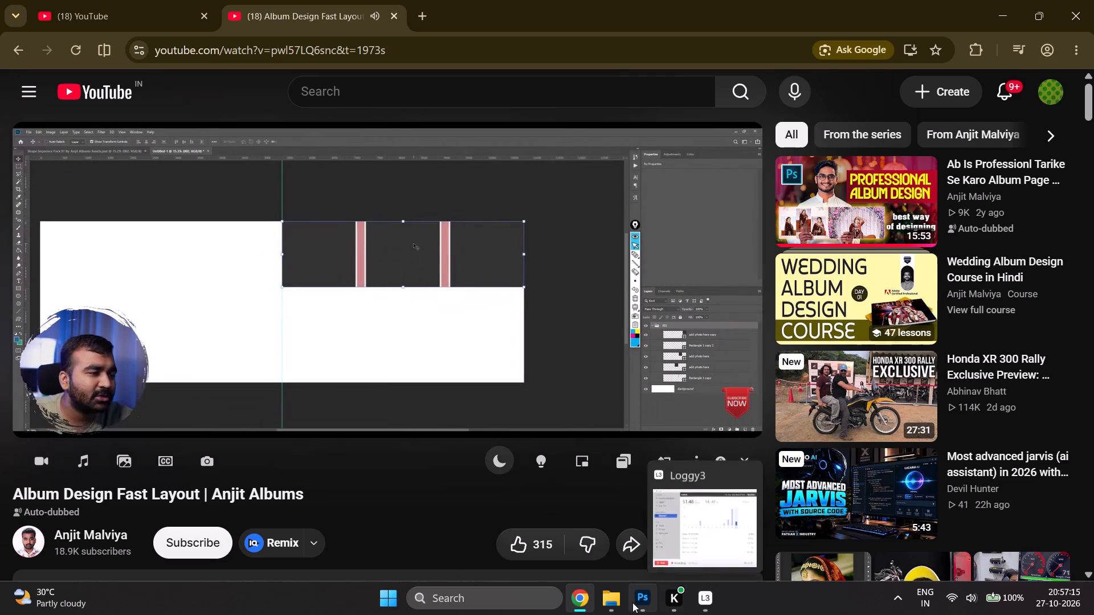
Switch back to the Untitled-4 album layout in Photoshop.
{"action": "left_click", "coordinate": [632, 602]}
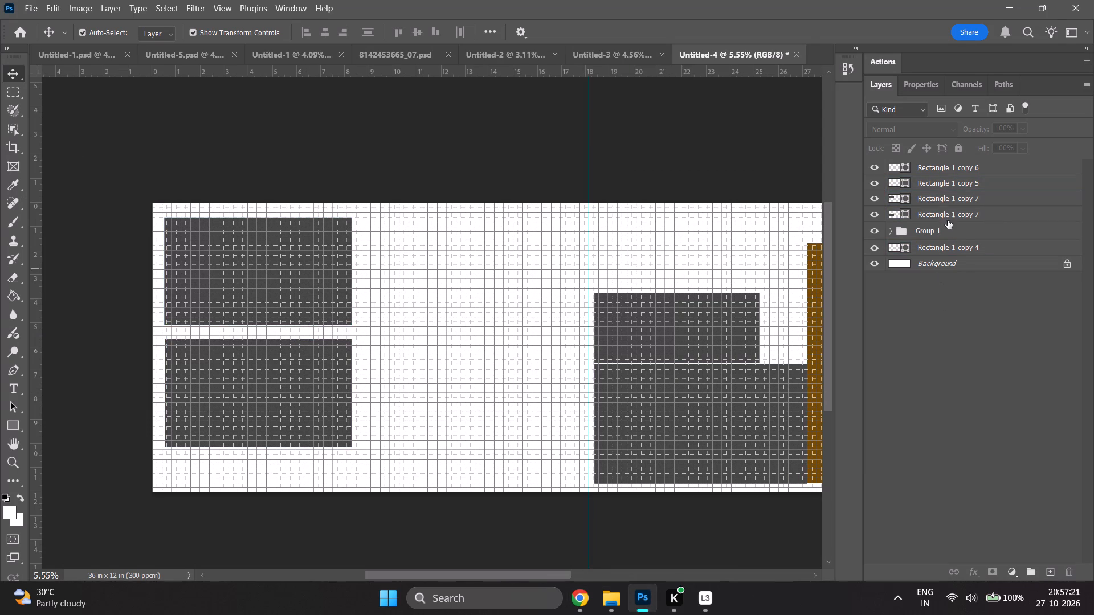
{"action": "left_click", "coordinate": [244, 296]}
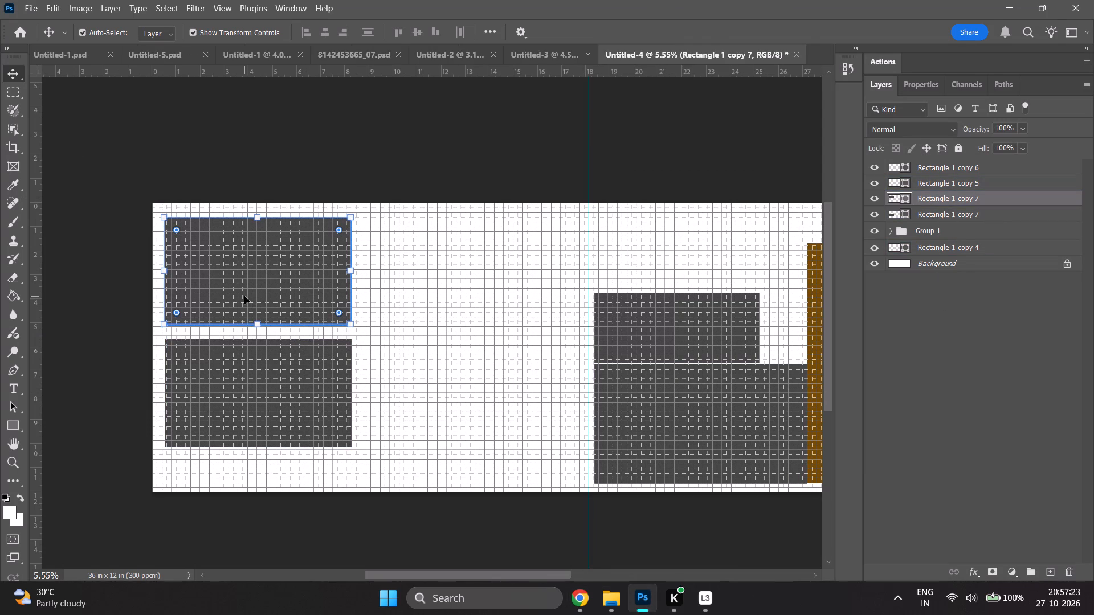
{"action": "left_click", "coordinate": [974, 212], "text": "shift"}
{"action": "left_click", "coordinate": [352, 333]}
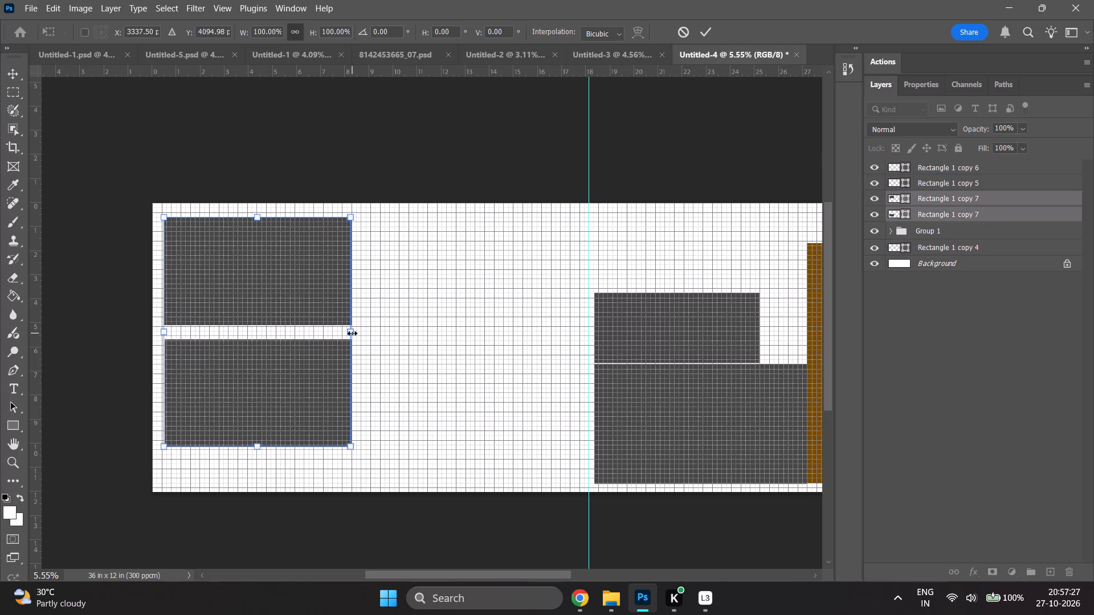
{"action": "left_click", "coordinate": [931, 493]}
Move the upper rectangle of the stacked pair beside the lower one, roughly level with it, leaving a narrow vertical gap.
{"action": "left_click", "coordinate": [329, 302]}
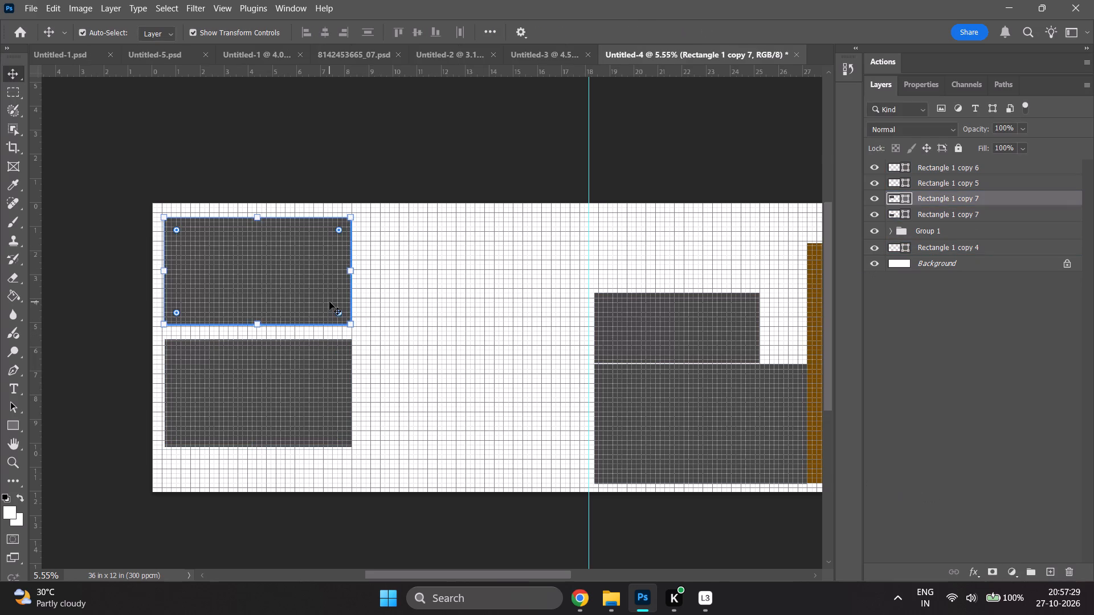
{"action": "left_click_drag", "start_coordinate": [327, 301], "coordinate": [543, 375], "text": "shift"}
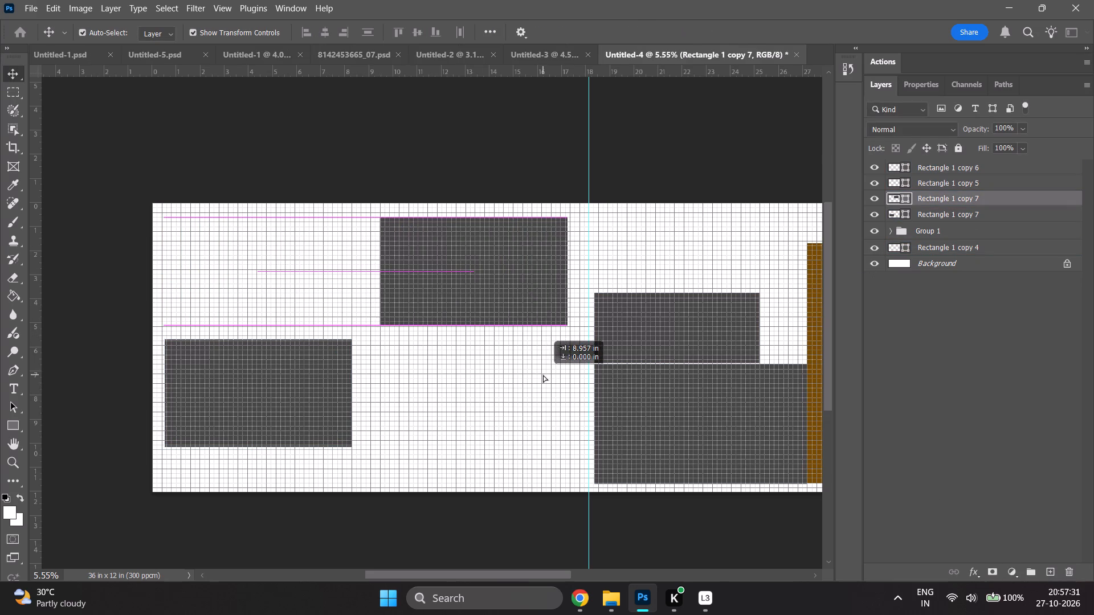
{"action": "left_click_drag", "start_coordinate": [543, 375], "coordinate": [545, 375], "text": "shift"}
{"action": "left_click_drag", "start_coordinate": [495, 301], "coordinate": [491, 428]}
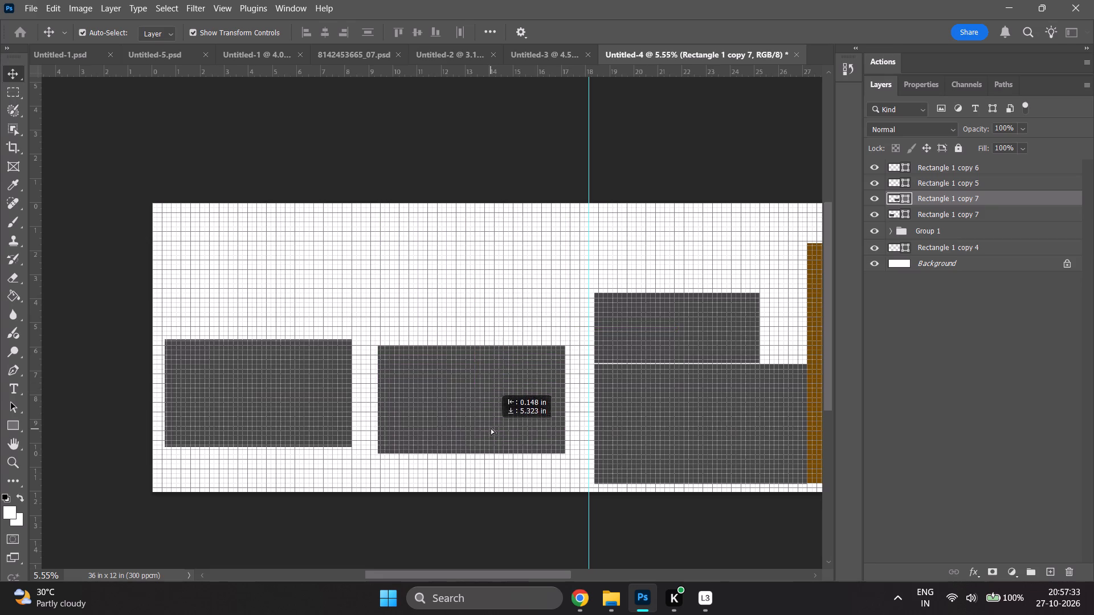
{"action": "left_click_drag", "start_coordinate": [491, 428], "coordinate": [479, 425]}
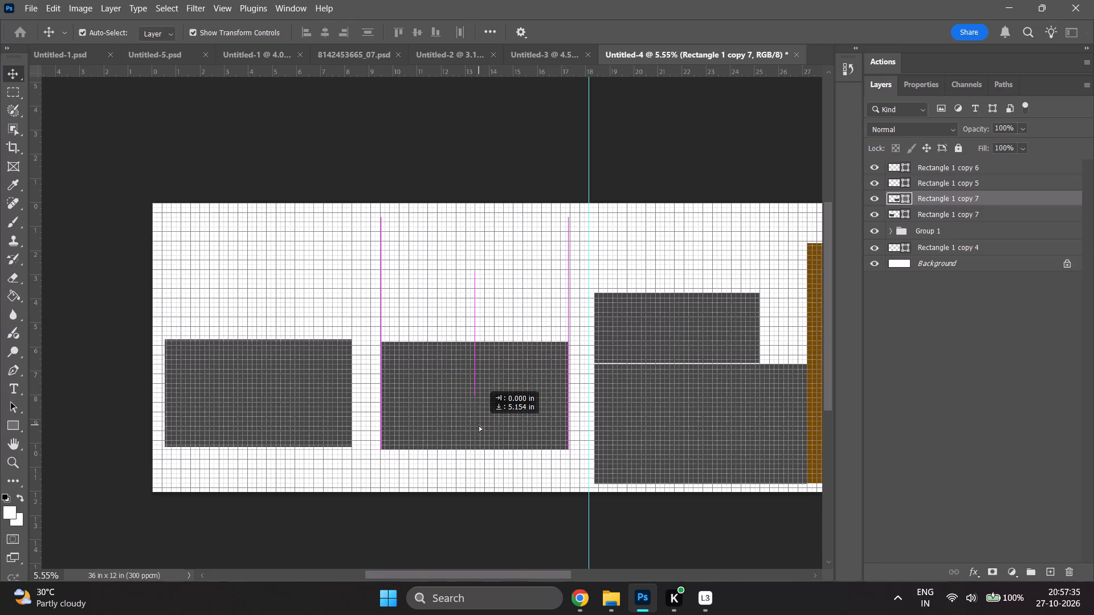
{"action": "left_click_drag", "start_coordinate": [479, 425], "coordinate": [478, 423]}
{"action": "scroll", "coordinate": [383, 449], "scroll_direction": "up", "scroll_amount": 6, "text": "alt"}
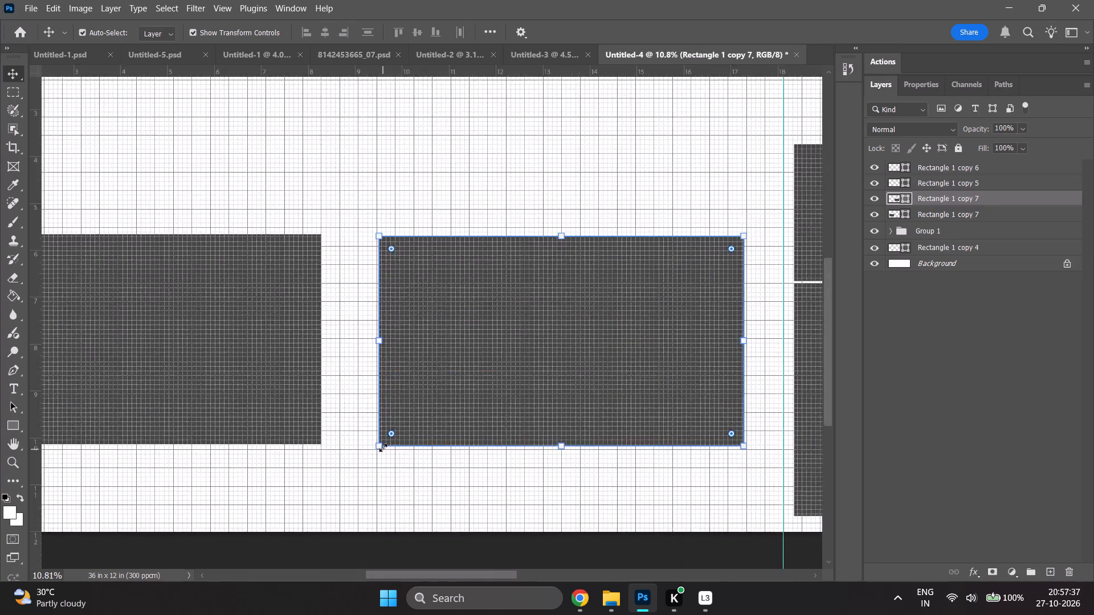
{"action": "scroll", "coordinate": [383, 448], "scroll_direction": "up", "scroll_amount": 4, "text": "alt"}
{"action": "left_click_drag", "start_coordinate": [423, 395], "coordinate": [354, 381], "text": "shift"}
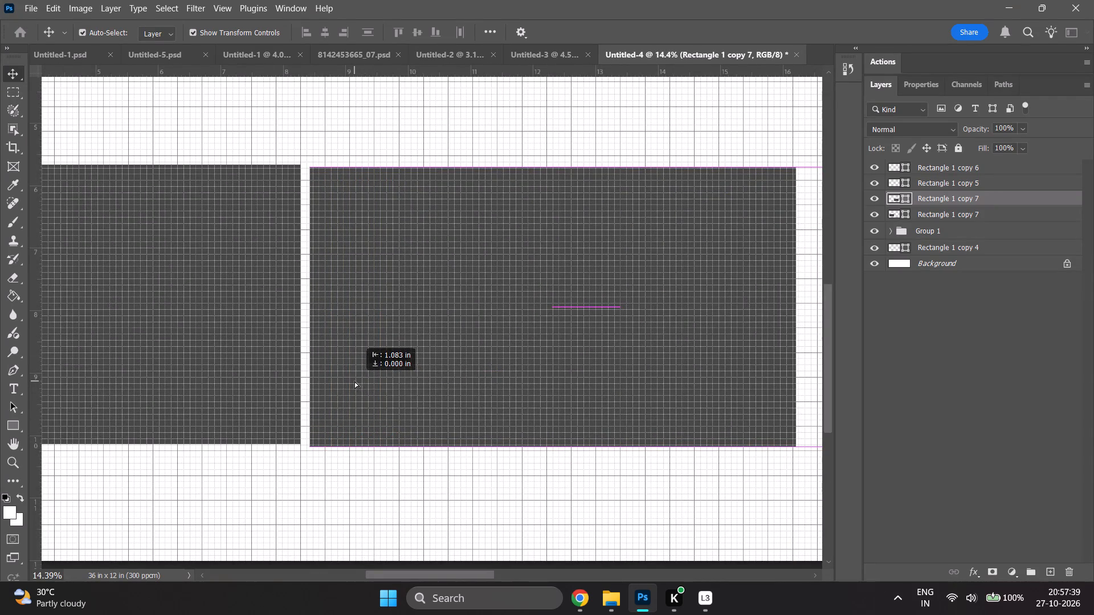
{"action": "left_click_drag", "start_coordinate": [354, 381], "coordinate": [353, 363], "text": "shift"}
{"action": "scroll", "coordinate": [325, 388], "scroll_direction": "up", "scroll_amount": 4, "text": "alt"}
{"action": "left_click", "coordinate": [329, 416], "text": "shift"}
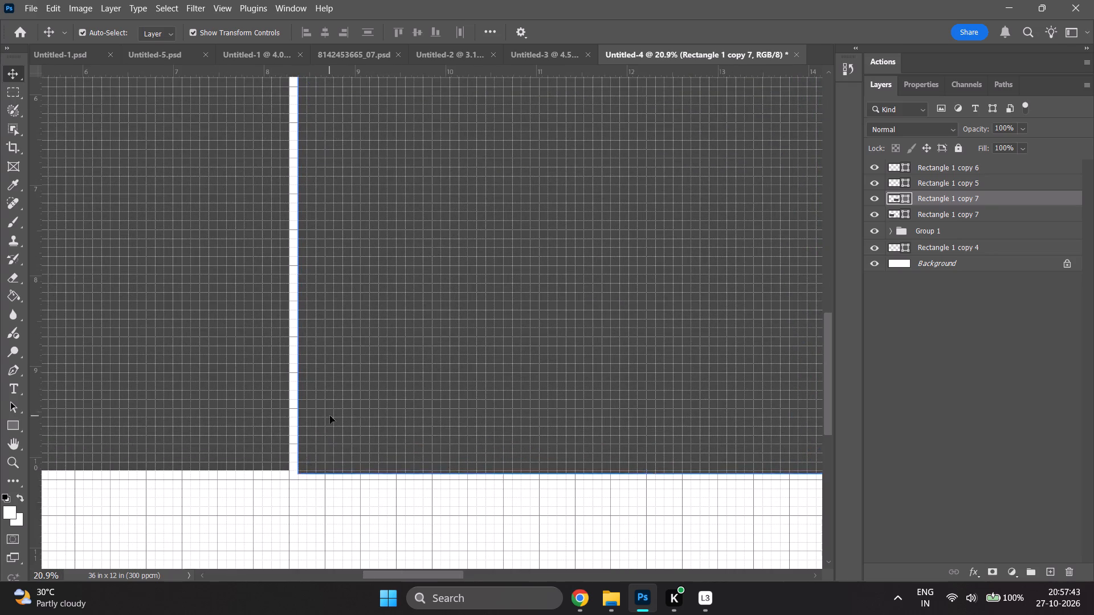
{"action": "scroll", "coordinate": [329, 413], "scroll_direction": "down", "scroll_amount": 8, "text": "alt"}
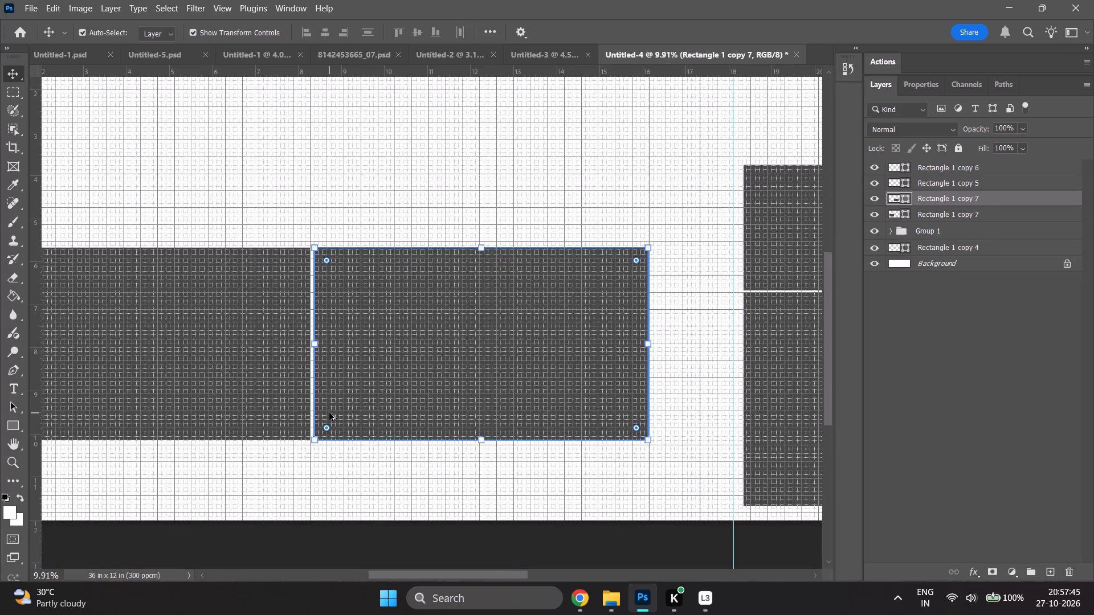
{"action": "scroll", "coordinate": [405, 411], "scroll_direction": "down", "scroll_amount": 7}
{"action": "scroll", "coordinate": [323, 399], "scroll_direction": "up", "scroll_amount": 9}
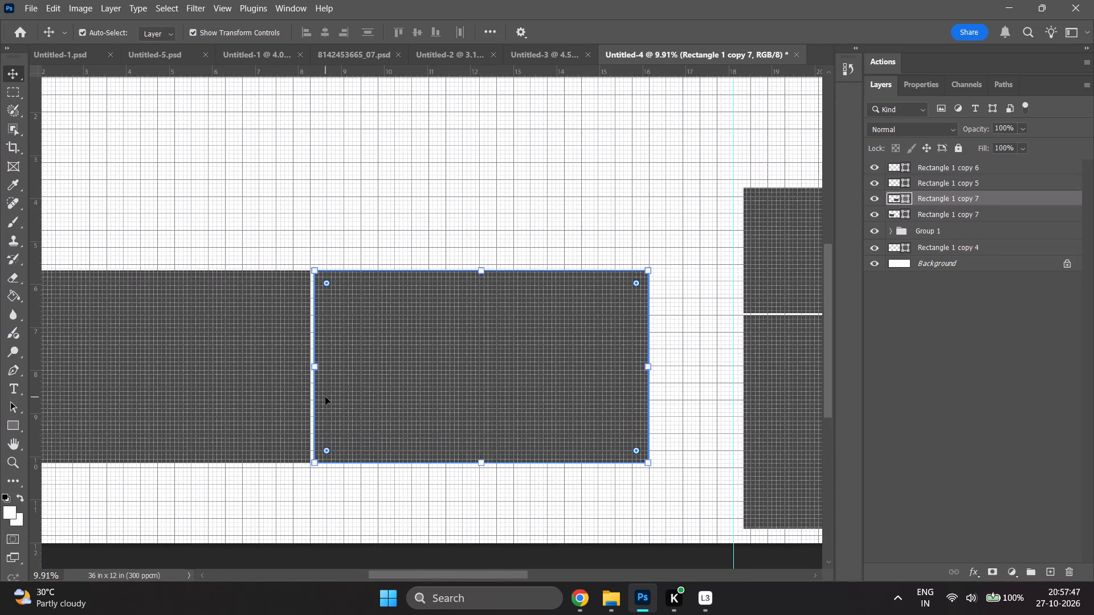
Scale the two side-by-side Rectangle 1 copy 7 shapes together to about 10 in wide and 3 in high.
{"action": "left_click", "coordinate": [925, 185], "text": "shift"}
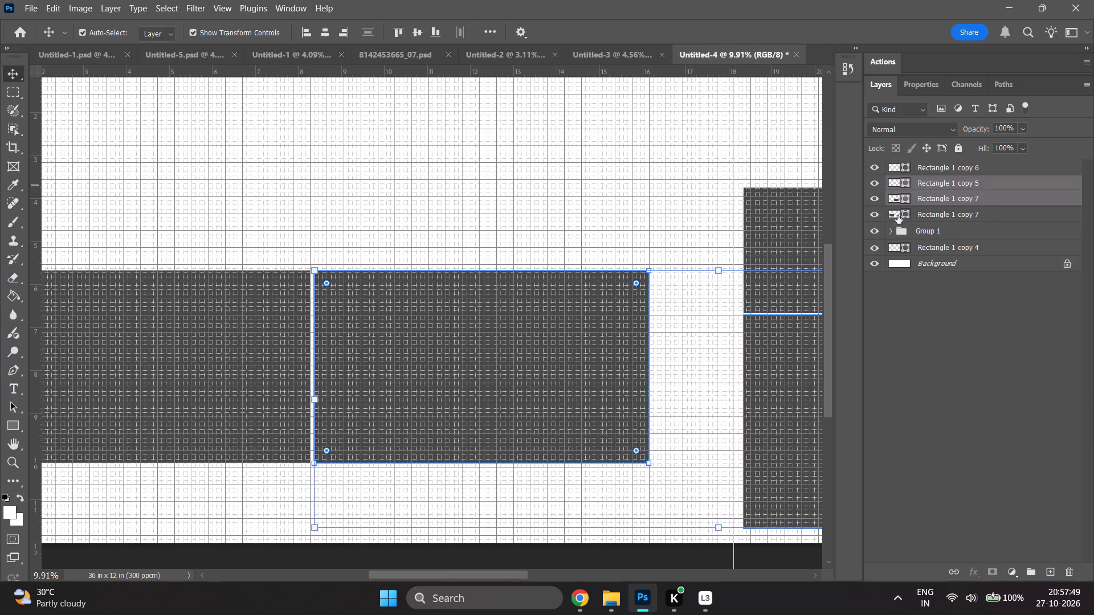
{"action": "left_click", "coordinate": [1041, 364]}
{"action": "left_click", "coordinate": [971, 216], "text": "shift"}
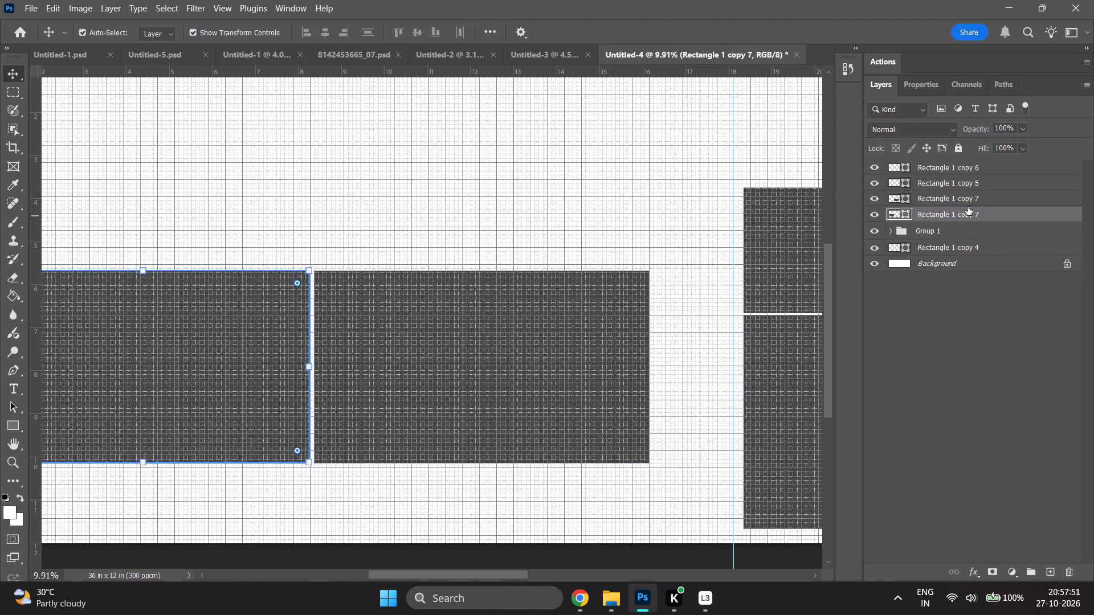
{"action": "left_click", "coordinate": [965, 198], "text": "shift"}
{"action": "left_click_drag", "start_coordinate": [650, 369], "coordinate": [621, 376], "text": "shift"}
{"action": "scroll", "coordinate": [285, 446], "scroll_direction": "up", "scroll_amount": 5}
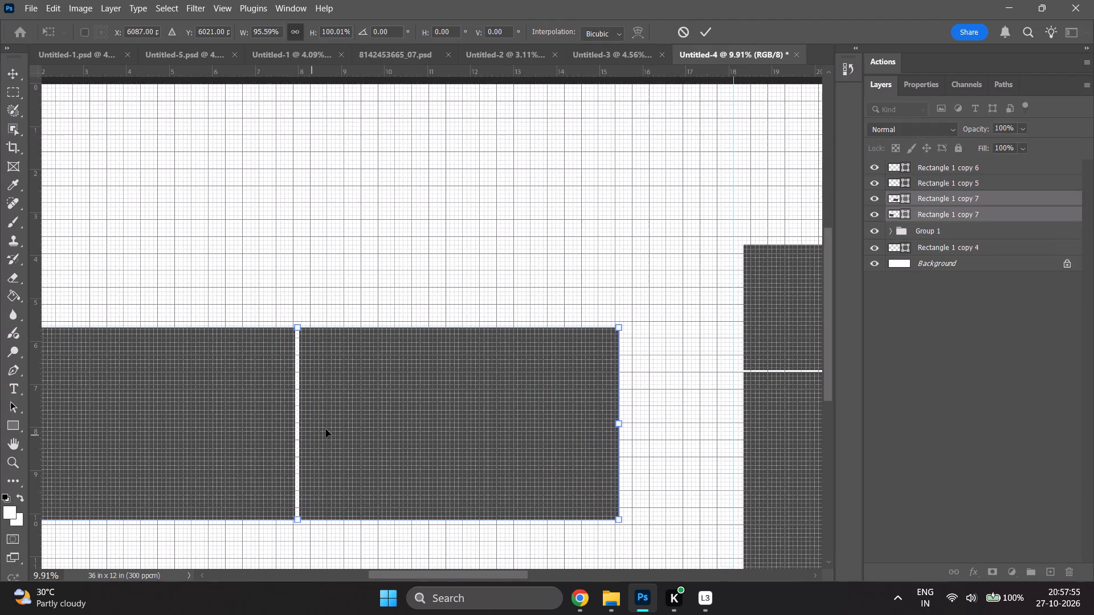
{"action": "scroll", "coordinate": [395, 412], "scroll_direction": "down", "scroll_amount": 8}
{"action": "scroll", "coordinate": [36, 483], "scroll_direction": "down", "scroll_amount": 3, "text": "alt"}
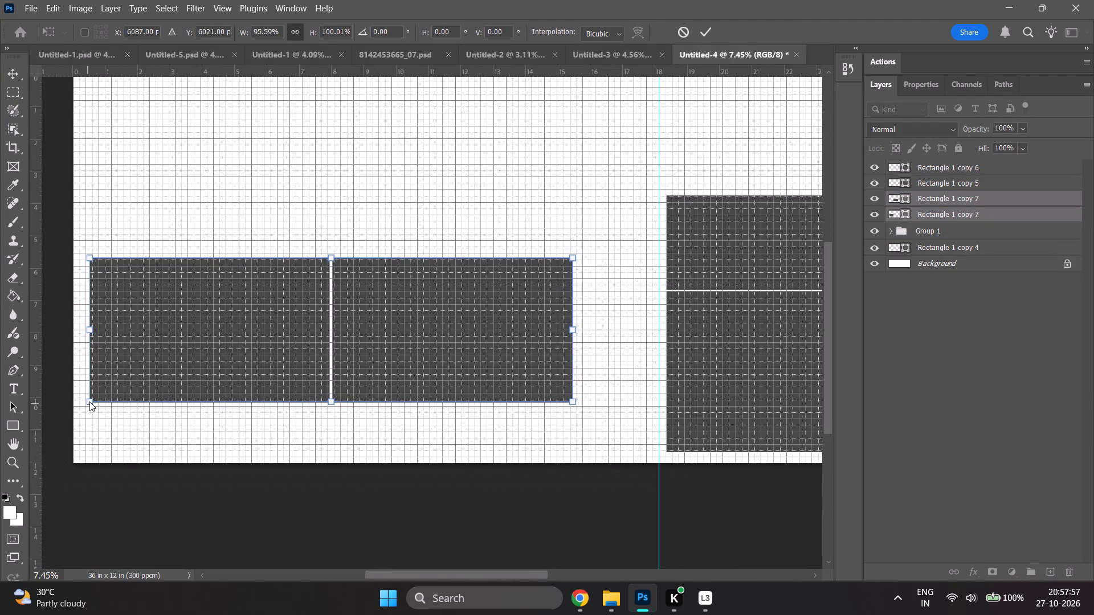
{"action": "left_click", "coordinate": [236, 356]}
{"action": "left_click_drag", "start_coordinate": [95, 400], "coordinate": [121, 393], "text": "shift"}
{"action": "left_click_drag", "start_coordinate": [121, 393], "coordinate": [124, 392], "text": "shift"}
{"action": "left_click_drag", "start_coordinate": [88, 403], "coordinate": [226, 370]}
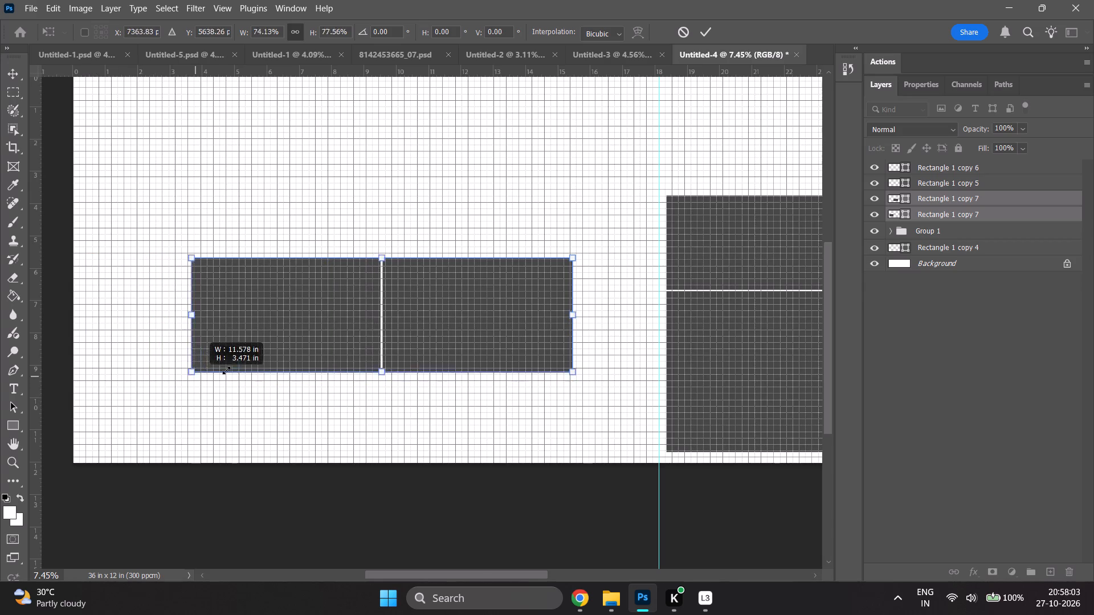
{"action": "left_click_drag", "start_coordinate": [226, 370], "coordinate": [252, 367]}
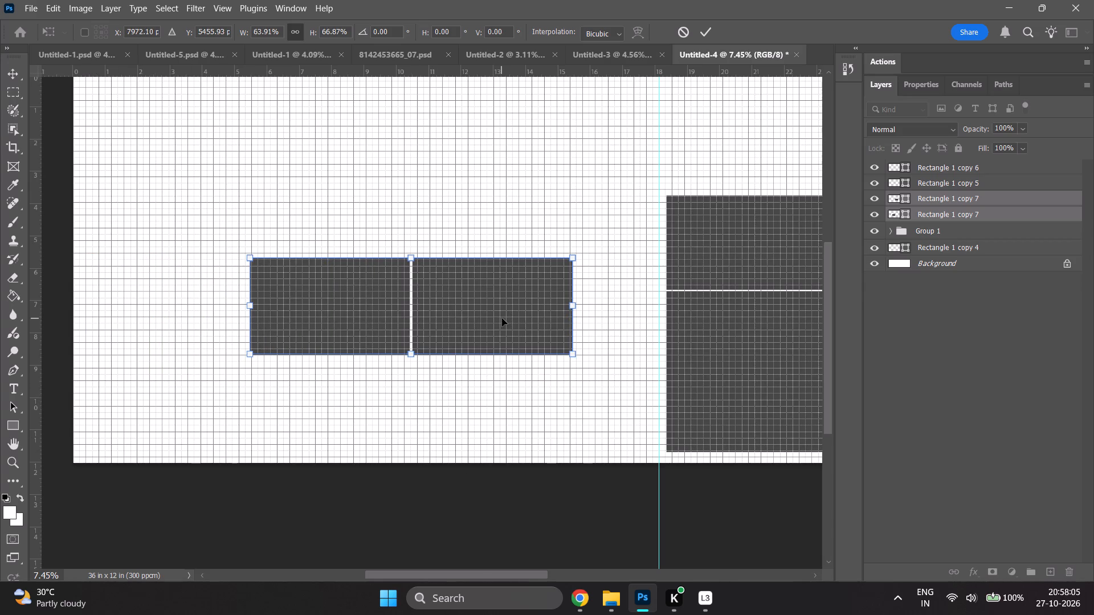
Move the scaled pair up and toward the centre guide, placing it about 4 in below the canvas's top edge.
{"action": "left_click_drag", "start_coordinate": [538, 304], "coordinate": [585, 284]}
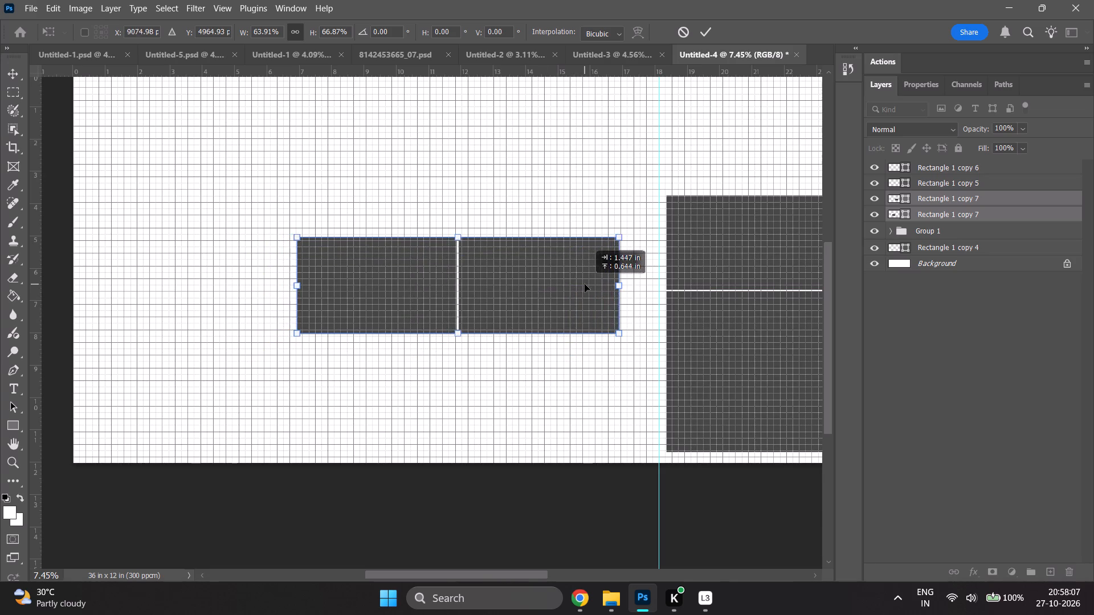
{"action": "left_click_drag", "start_coordinate": [585, 284], "coordinate": [553, 245]}
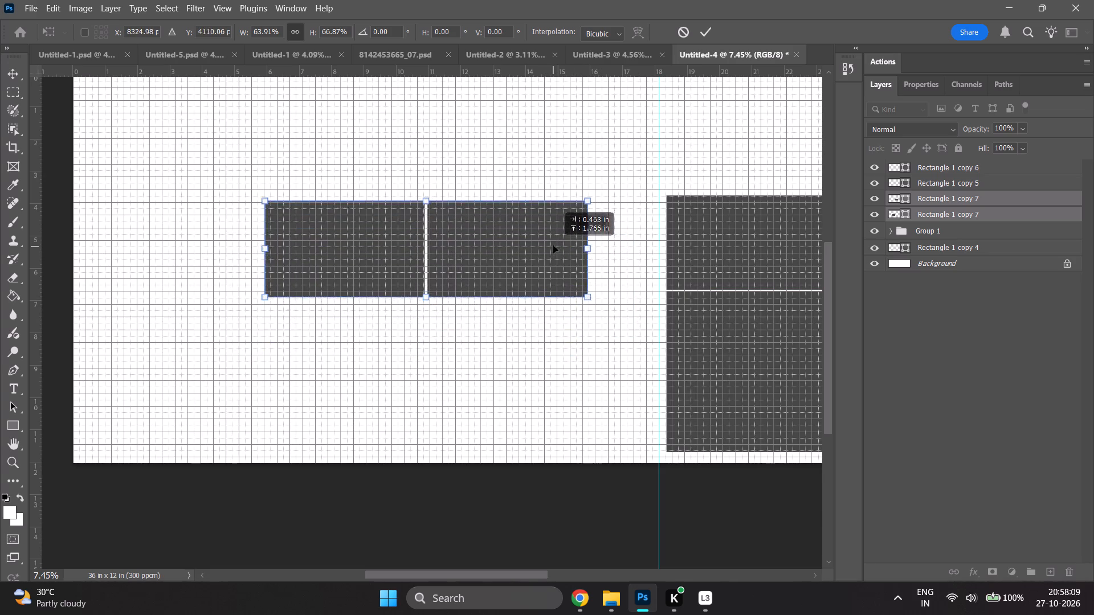
{"action": "left_click_drag", "start_coordinate": [553, 245], "coordinate": [561, 256]}
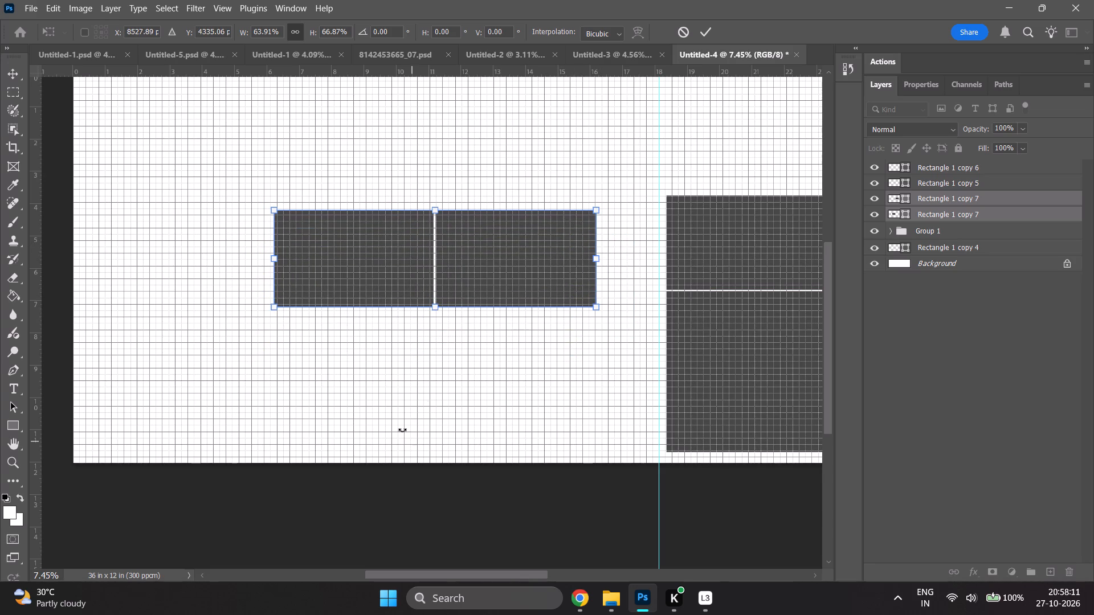
{"action": "left_click", "coordinate": [974, 301]}
Duplicate the right rectangle of the pair and align the copy to the pair's left, forming an evenly spaced row of three.
{"action": "left_click", "coordinate": [936, 206]}
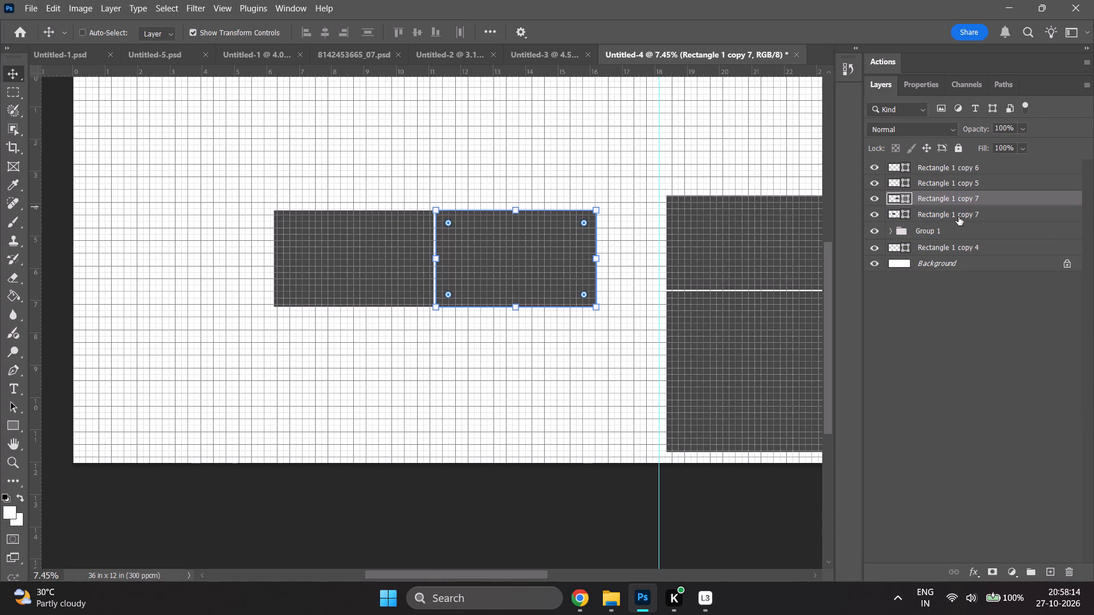
{"action": "key", "text": "ctrl+j"}
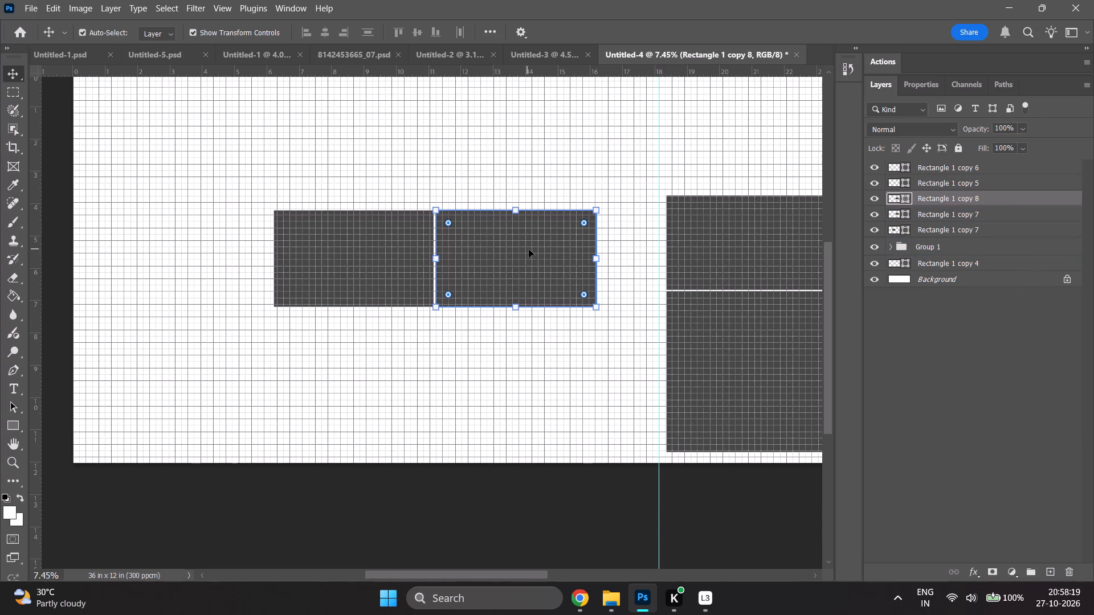
{"action": "left_click_drag", "start_coordinate": [551, 259], "coordinate": [266, 264], "text": "shift"}
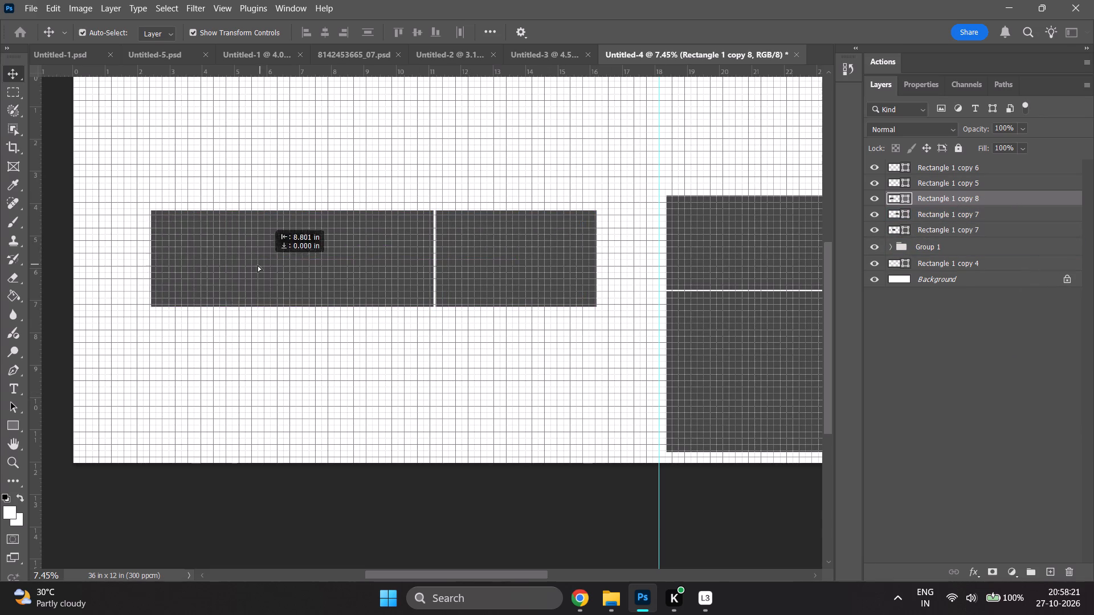
{"action": "left_click", "coordinate": [203, 266], "text": "shift"}
{"action": "left_click_drag", "start_coordinate": [275, 277], "coordinate": [227, 277], "text": "shift"}
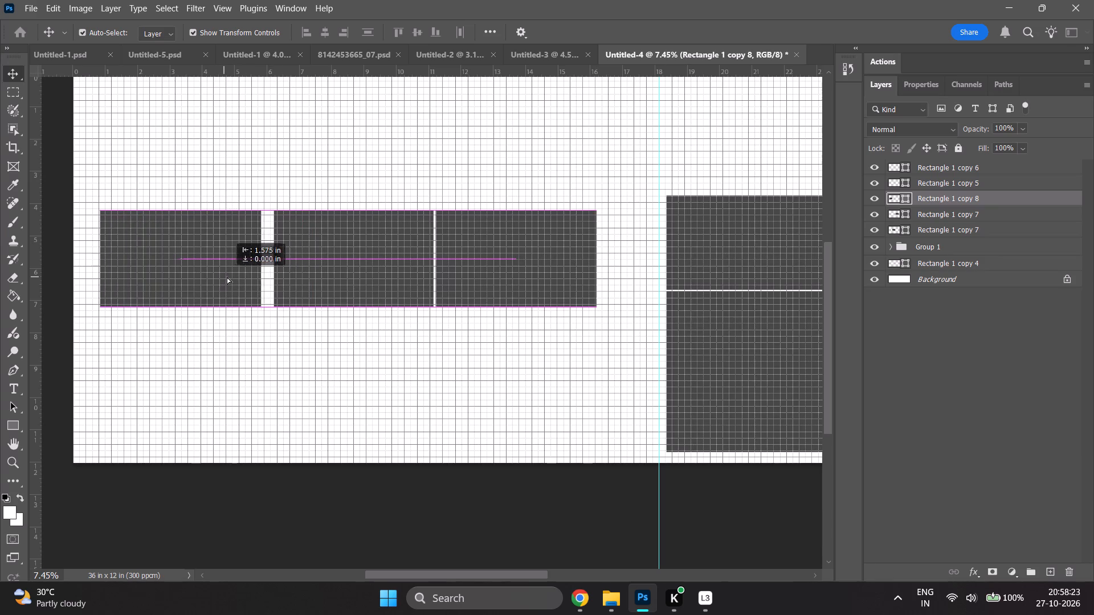
{"action": "left_click_drag", "start_coordinate": [227, 277], "coordinate": [236, 277], "text": "shift"}
{"action": "left_click", "coordinate": [946, 341]}
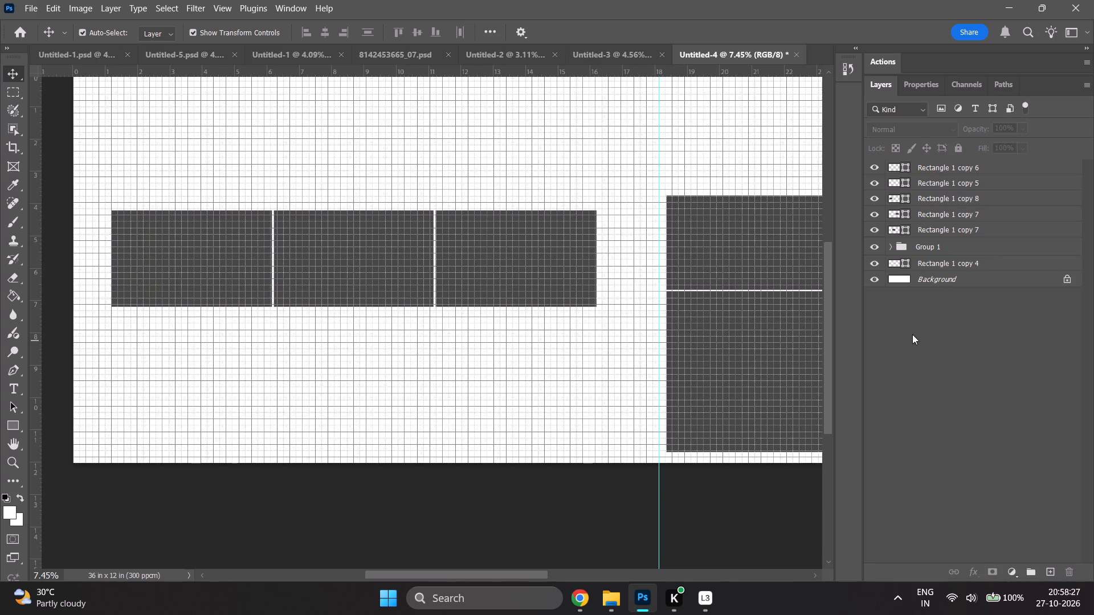
Select the row of three rectangles beside the centre guide and stretch them vertically together to about 4 in high.
{"action": "scroll", "coordinate": [911, 331], "scroll_direction": "up", "scroll_amount": 2}
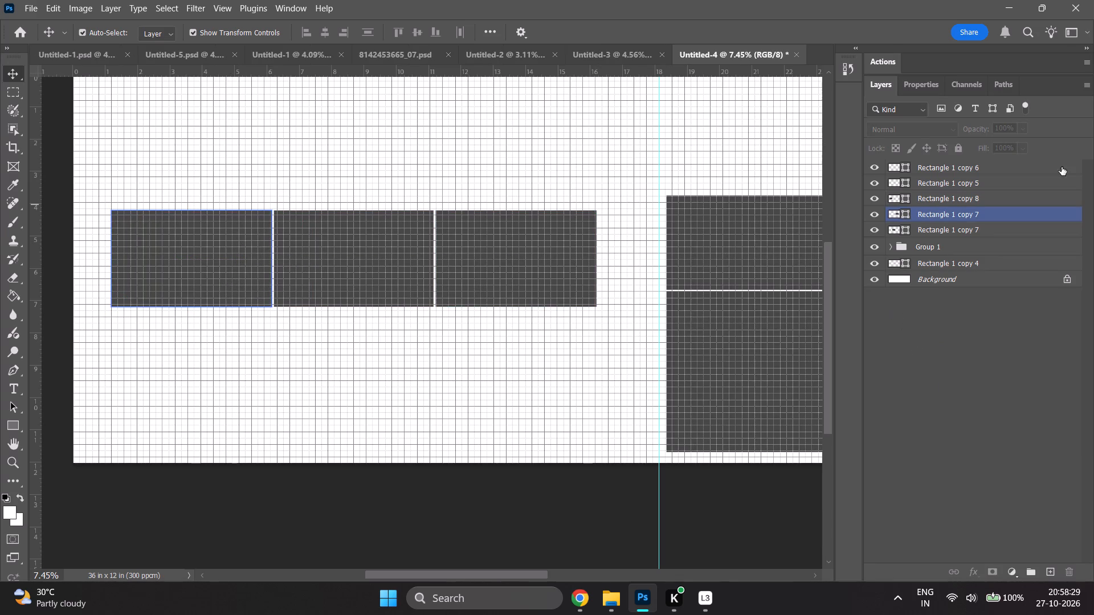
{"action": "left_click", "coordinate": [966, 231], "text": "shift"}
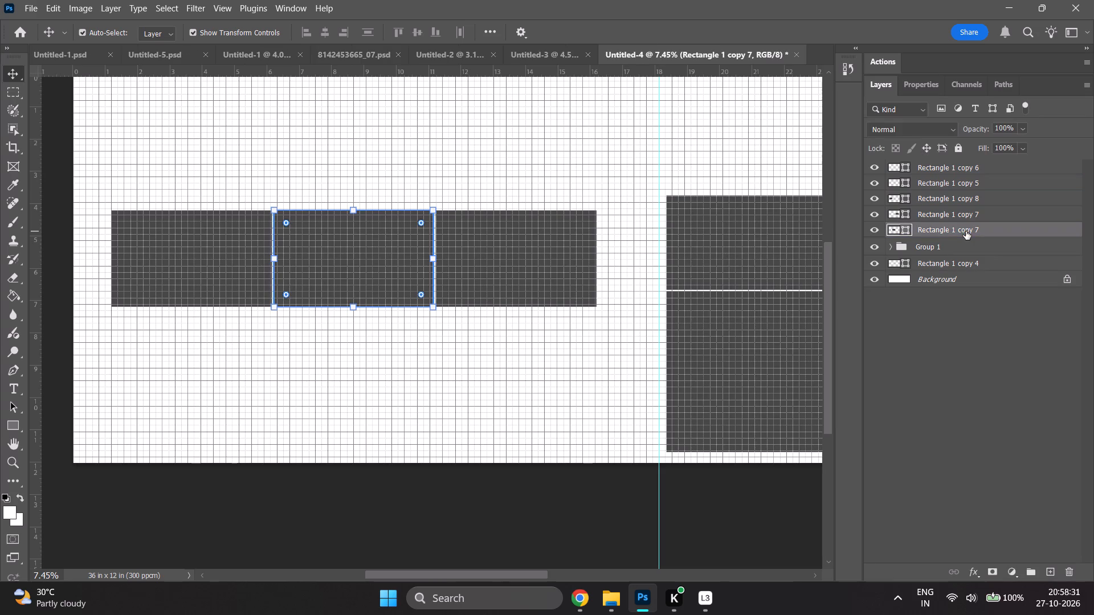
{"action": "left_click", "coordinate": [969, 200], "text": "shift"}
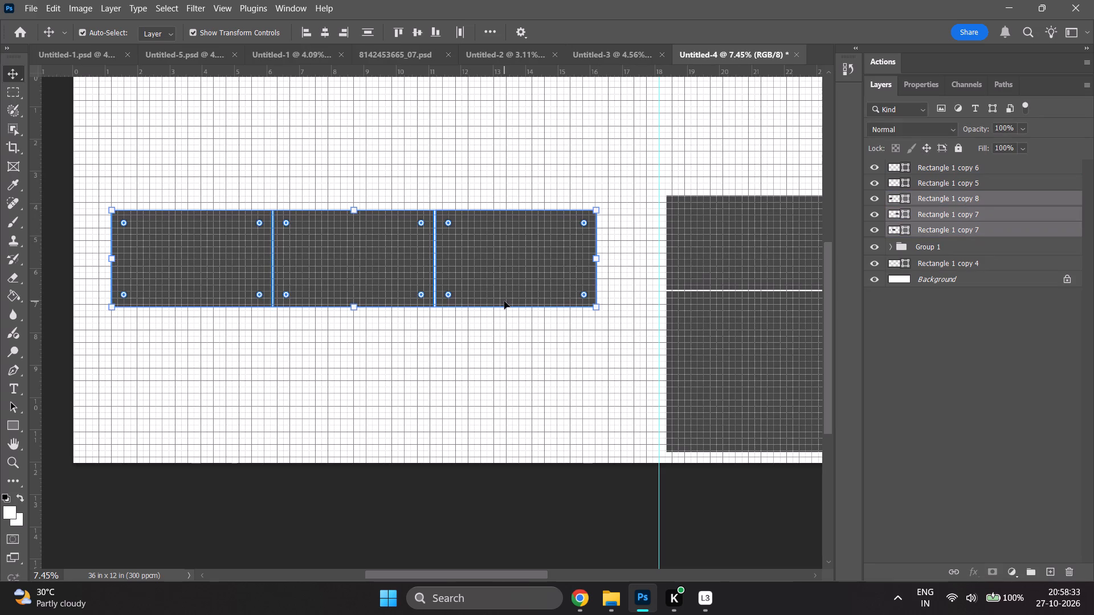
{"action": "scroll", "coordinate": [507, 298], "scroll_direction": "up", "scroll_amount": 3}
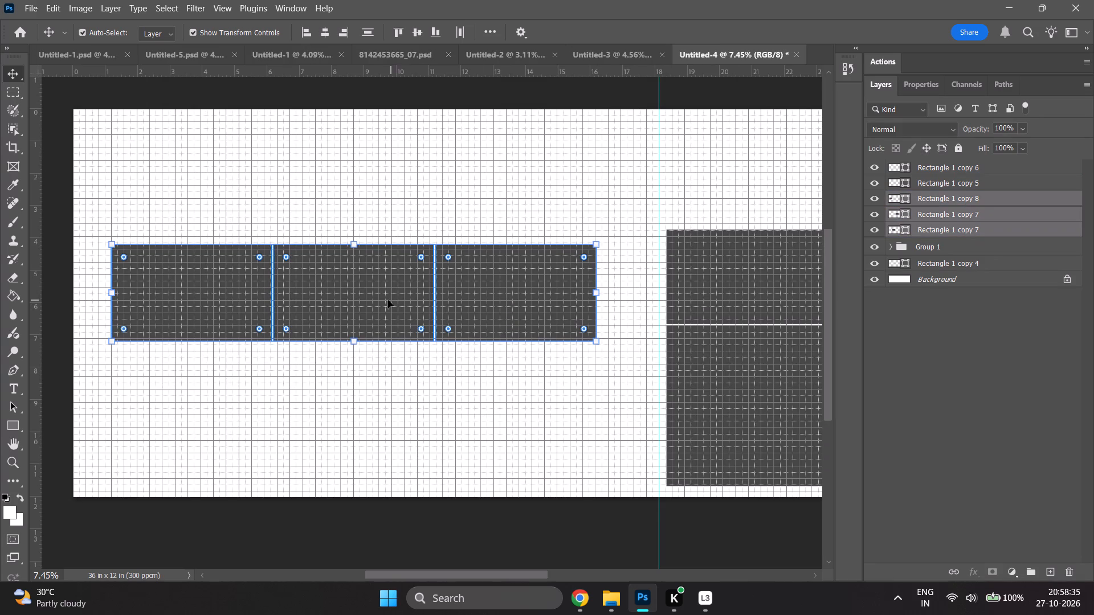
{"action": "left_click", "coordinate": [385, 300]}
{"action": "left_click", "coordinate": [375, 301]}
{"action": "left_click_drag", "start_coordinate": [373, 311], "coordinate": [375, 318]}
{"action": "left_click_drag", "start_coordinate": [353, 253], "coordinate": [353, 232], "text": "shift"}
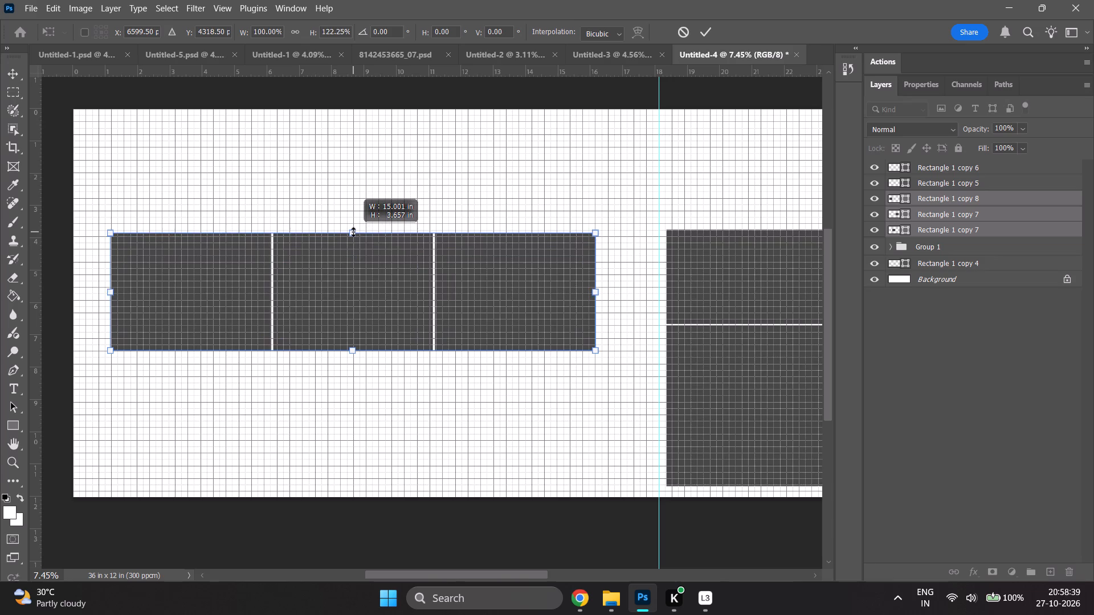
{"action": "left_click_drag", "start_coordinate": [353, 232], "coordinate": [356, 219], "text": "shift"}
Stretch the row of three rectangles toward both page sides and downward, to about 16.2 in wide and 4.4 in high.
{"action": "left_click_drag", "start_coordinate": [594, 289], "coordinate": [595, 289], "text": "shift"}
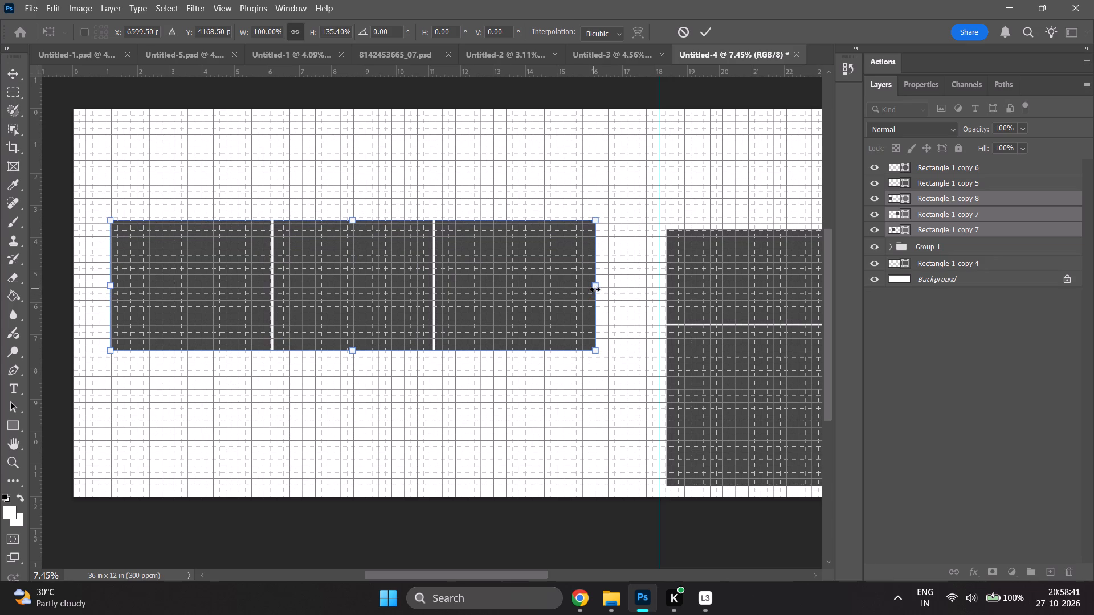
{"action": "left_click_drag", "start_coordinate": [595, 289], "coordinate": [606, 291], "text": "shift"}
{"action": "left_click", "coordinate": [360, 354], "text": "shift"}
{"action": "left_click_drag", "start_coordinate": [360, 354], "coordinate": [364, 374], "text": "shift"}
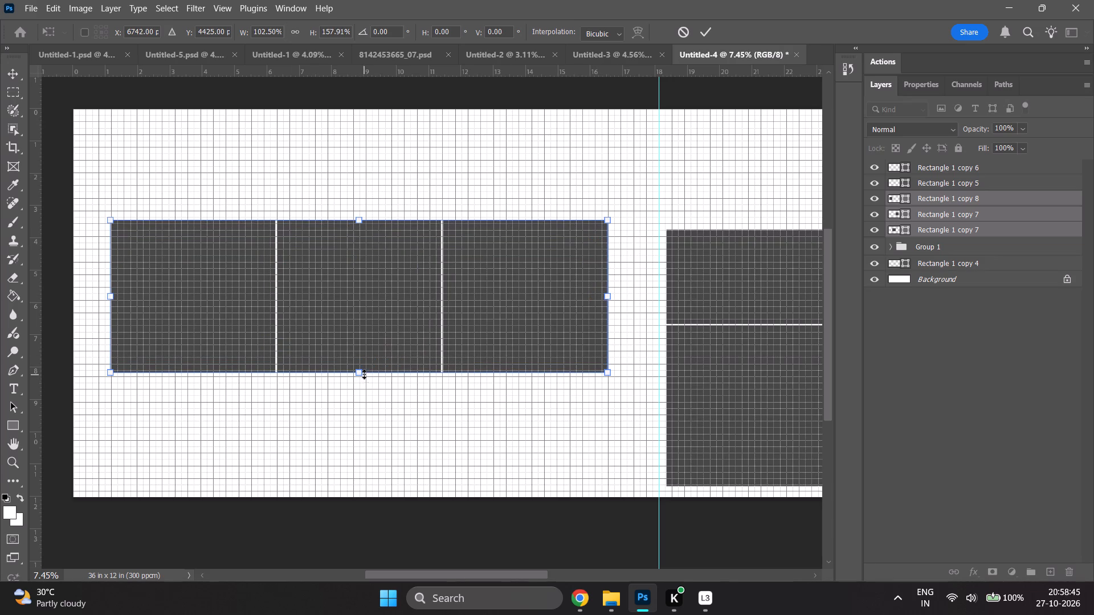
{"action": "left_click_drag", "start_coordinate": [364, 374], "coordinate": [364, 375], "text": "shift"}
{"action": "left_click_drag", "start_coordinate": [109, 295], "coordinate": [95, 296], "text": "shift"}
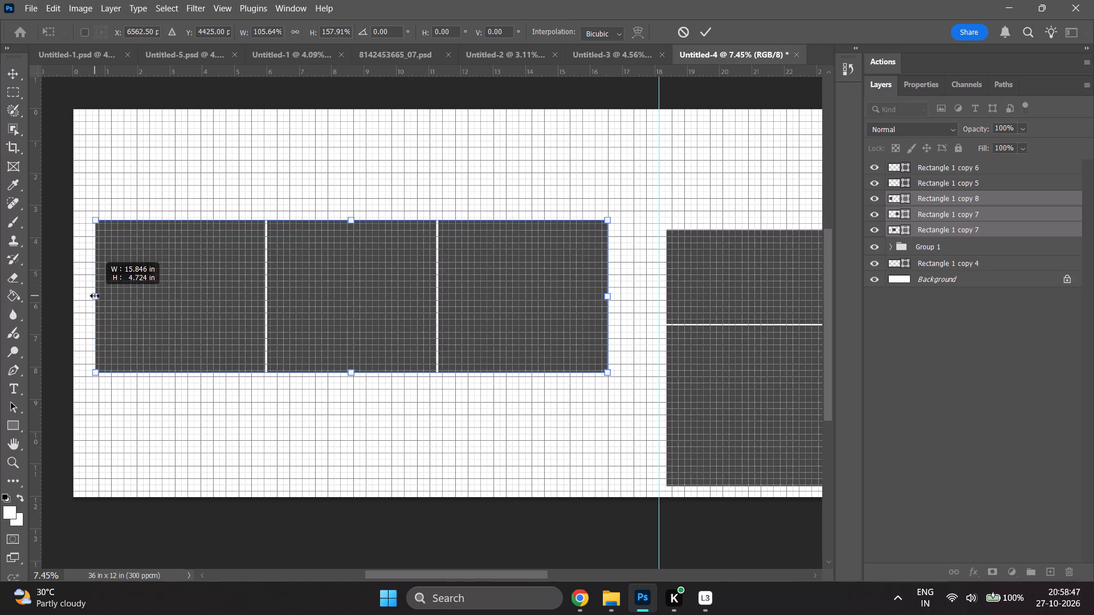
{"action": "left_click_drag", "start_coordinate": [95, 296], "coordinate": [95, 296], "text": "shift"}
{"action": "left_click", "coordinate": [95, 296], "text": "shift"}
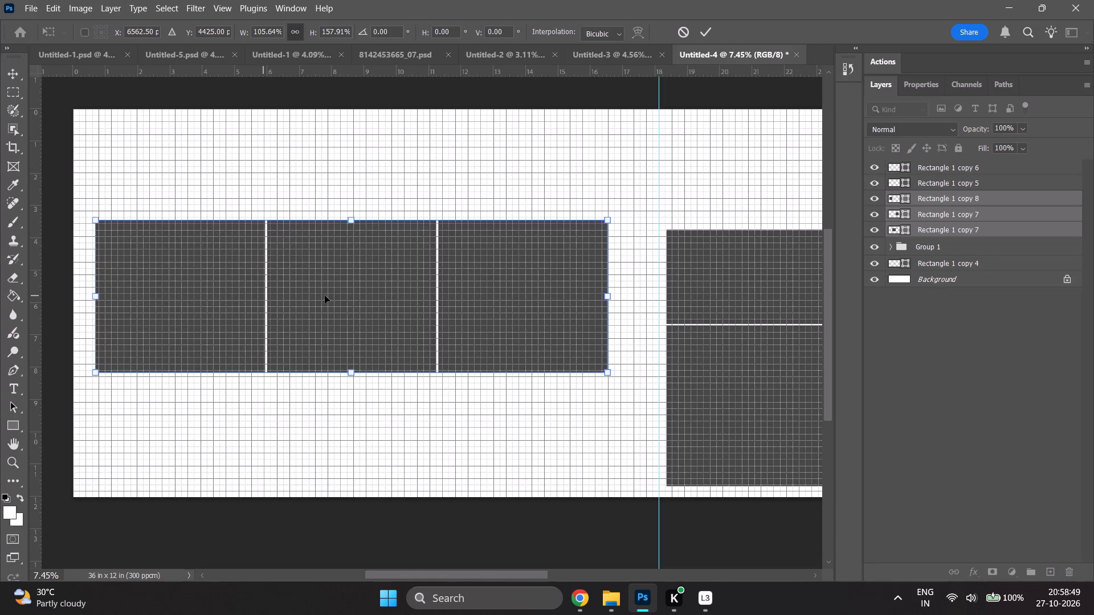
{"action": "left_click_drag", "start_coordinate": [608, 298], "coordinate": [620, 299], "text": "shift"}
{"action": "left_click_drag", "start_coordinate": [356, 372], "coordinate": [357, 364], "text": "shift"}
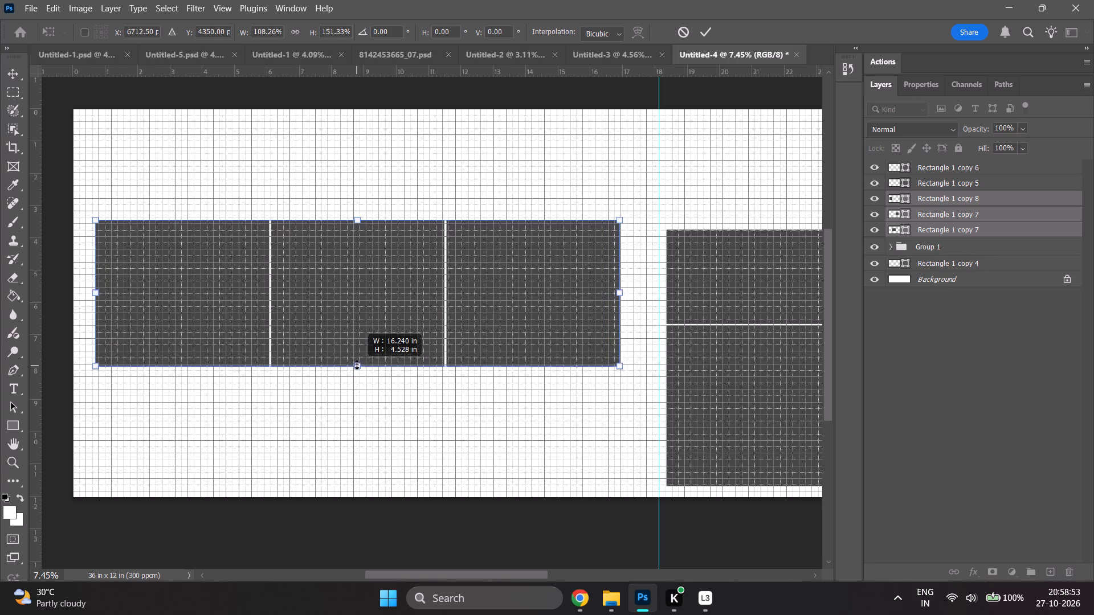
{"action": "left_click_drag", "start_coordinate": [357, 364], "coordinate": [357, 363], "text": "shift"}
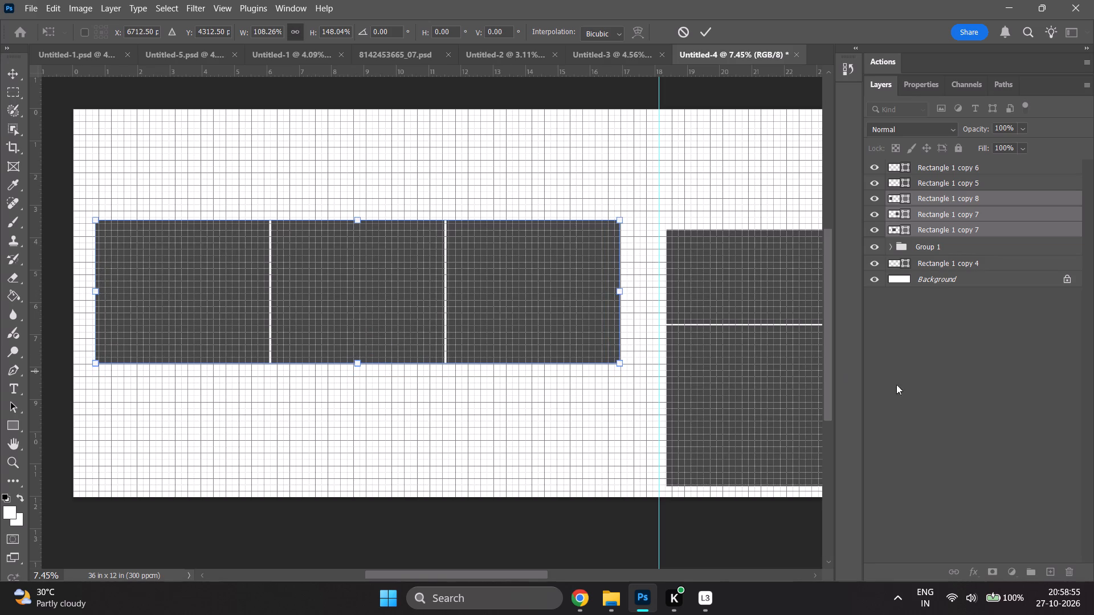
{"action": "left_click", "coordinate": [921, 392]}
Switch to Chrome and review how the album design tutorial builds its layout from about 24:24 onward.
{"action": "left_click", "coordinate": [587, 597]}
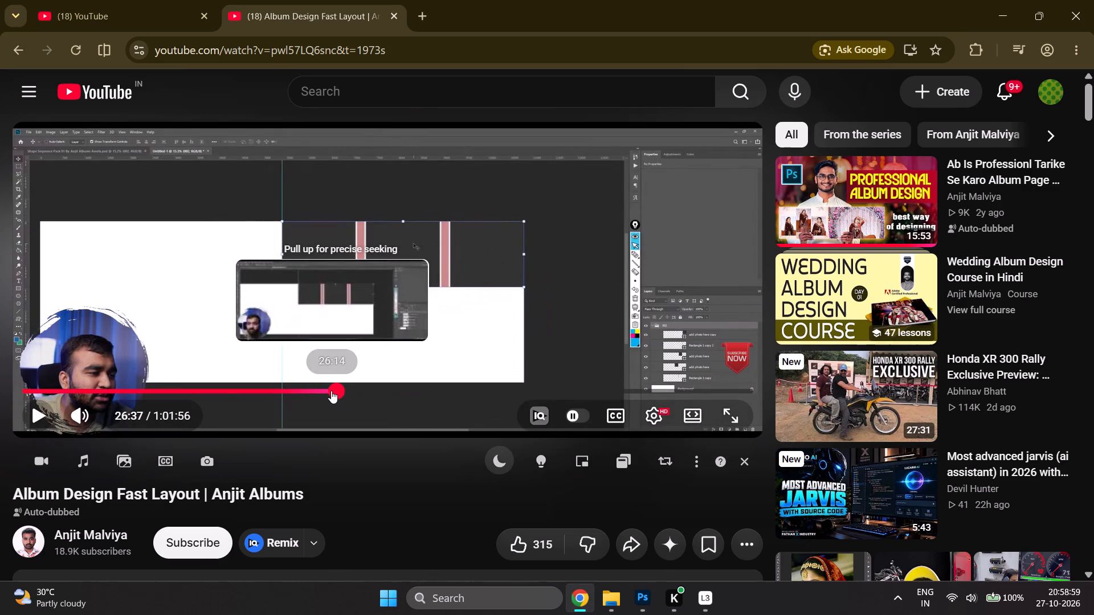
{"action": "left_click", "coordinate": [331, 391]}
{"action": "left_click", "coordinate": [330, 391]}
{"action": "left_click", "coordinate": [323, 392]}
{"action": "left_click", "coordinate": [320, 392]}
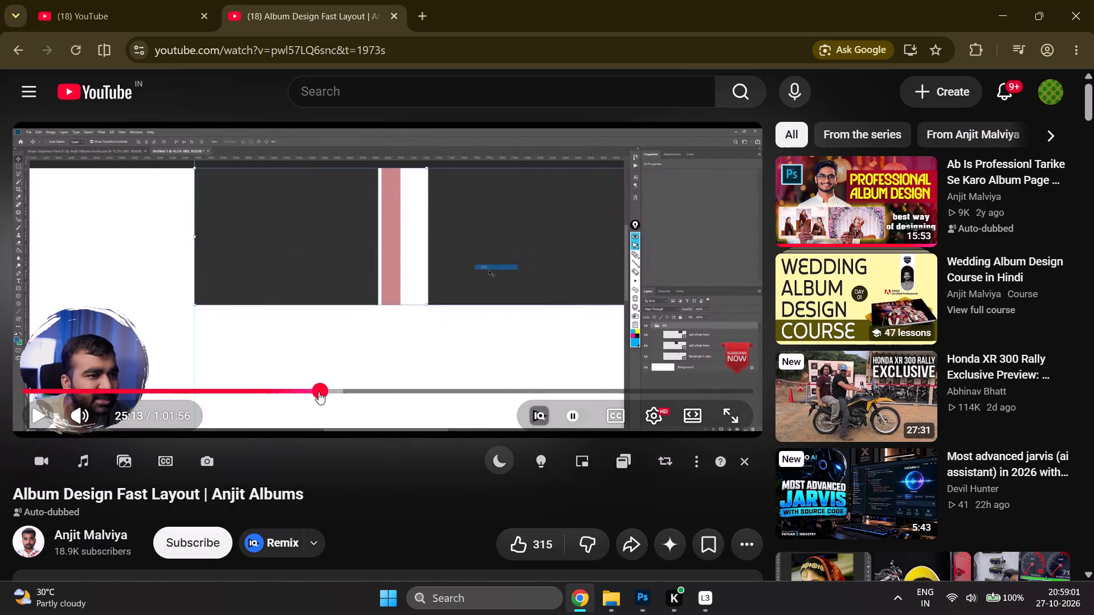
{"action": "left_click", "coordinate": [312, 392]}
{"action": "left_click", "coordinate": [311, 392]}
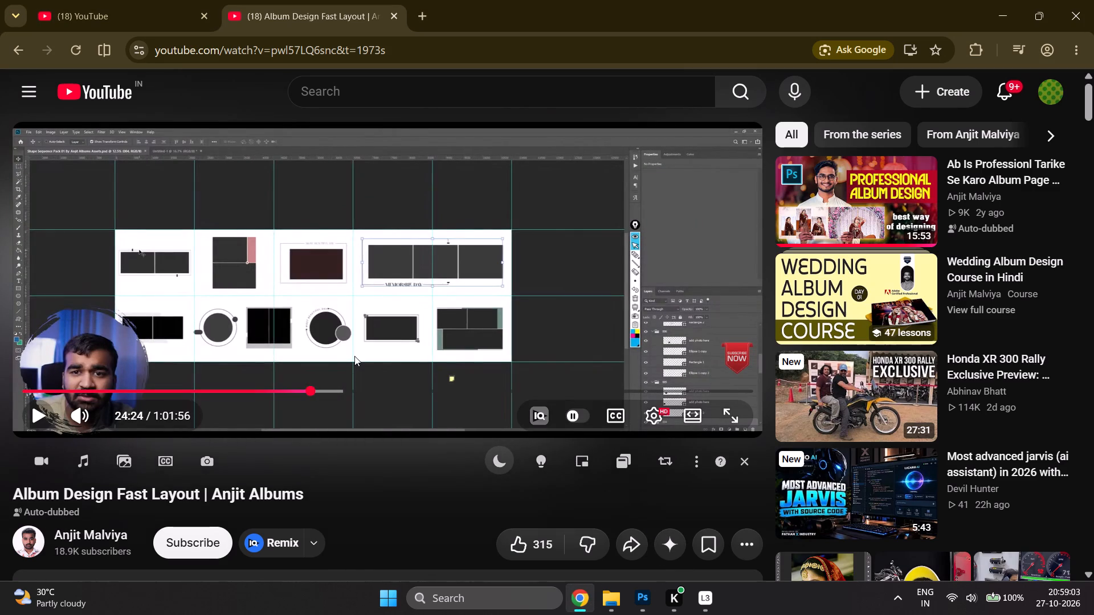
{"action": "left_click", "coordinate": [354, 356]}
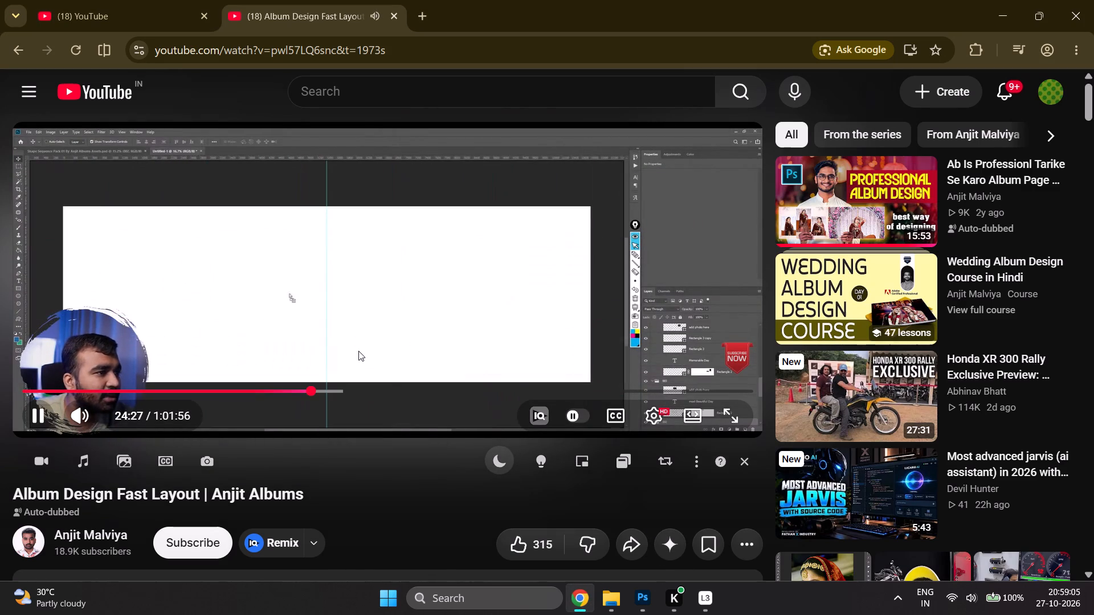
{"action": "key", "text": "Right"}
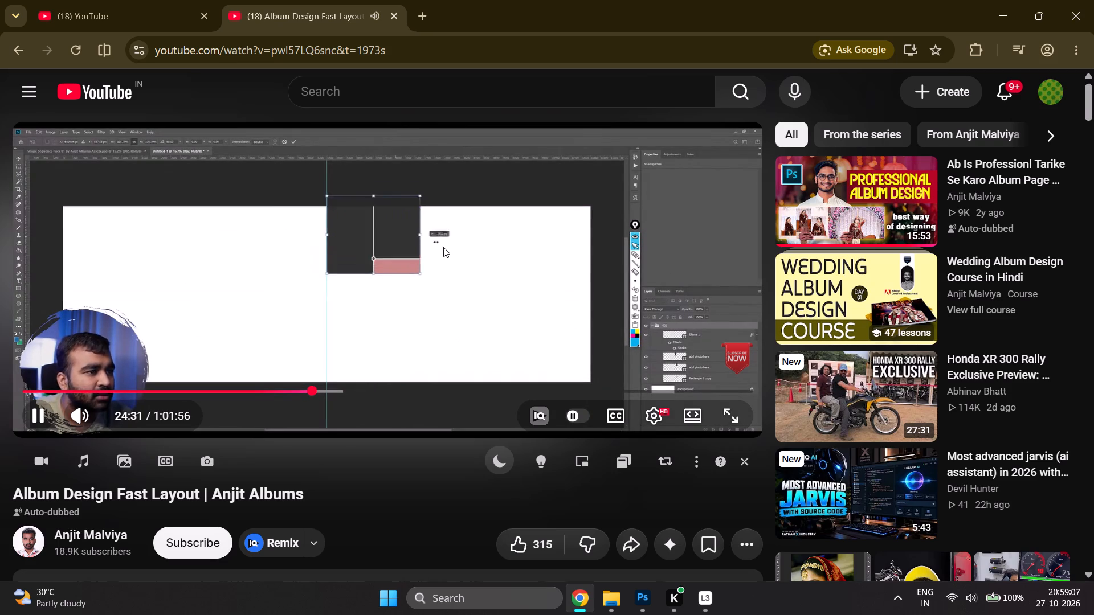
{"action": "key", "text": "Right"}
{"action": "key", "text": "Right"}
{"action": "key", "text": "Right"}
{"action": "key", "text": "Right"}
{"action": "key", "text": "Right"}
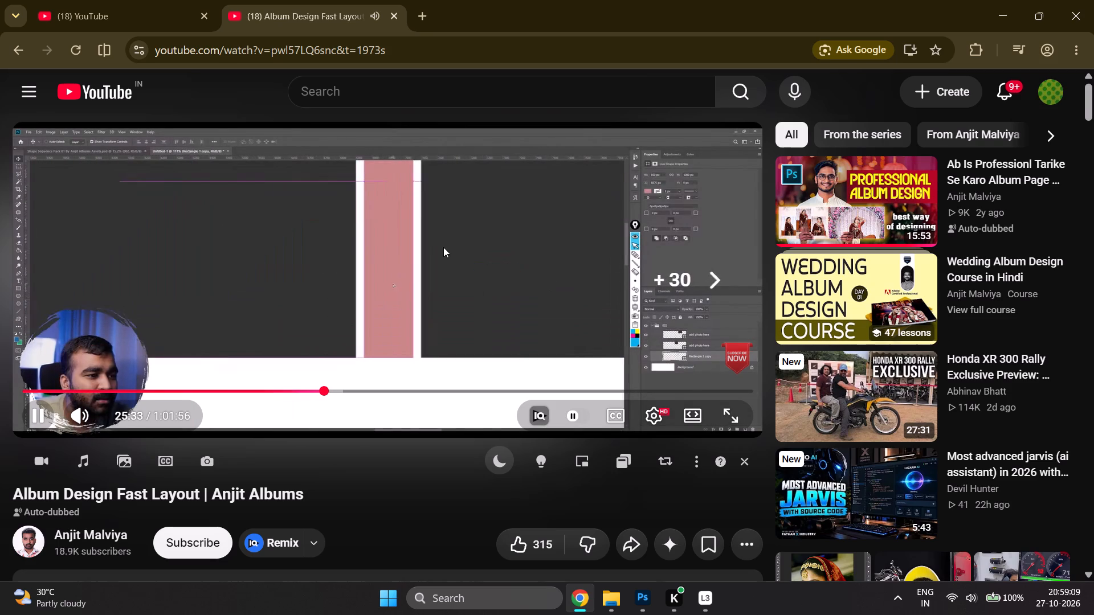
{"action": "key", "text": "Right"}
{"action": "key", "text": "Right"}
{"action": "key", "text": "Right"}
Examine earlier layout examples in the tutorial, pause it at about 22:07, and return to Photoshop.
{"action": "left_click", "coordinate": [301, 386]}
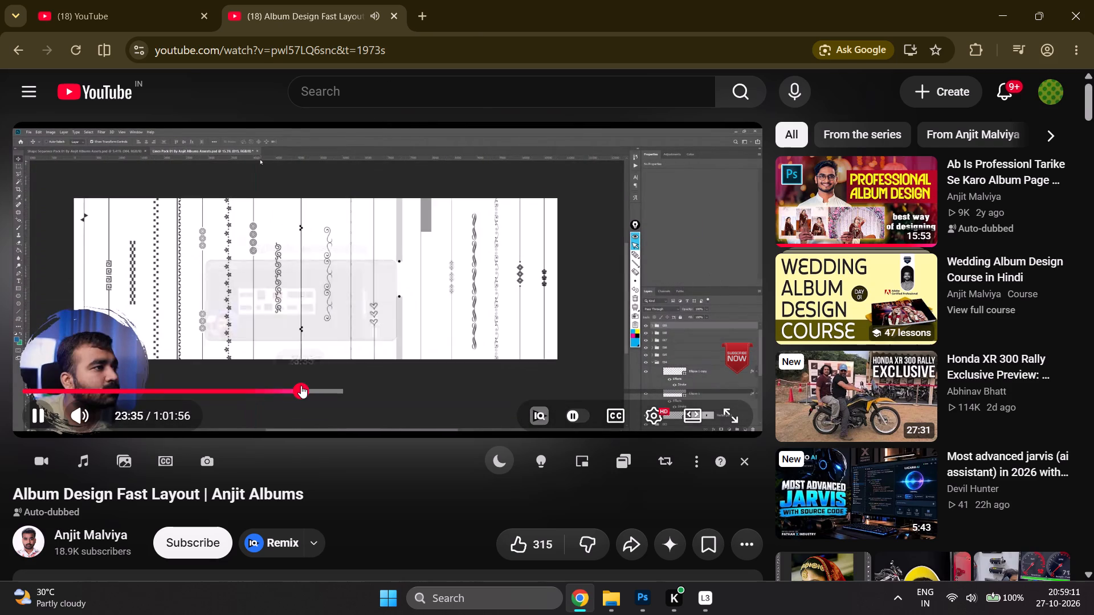
{"action": "left_click", "coordinate": [284, 388]}
{"action": "left_click", "coordinate": [295, 386]}
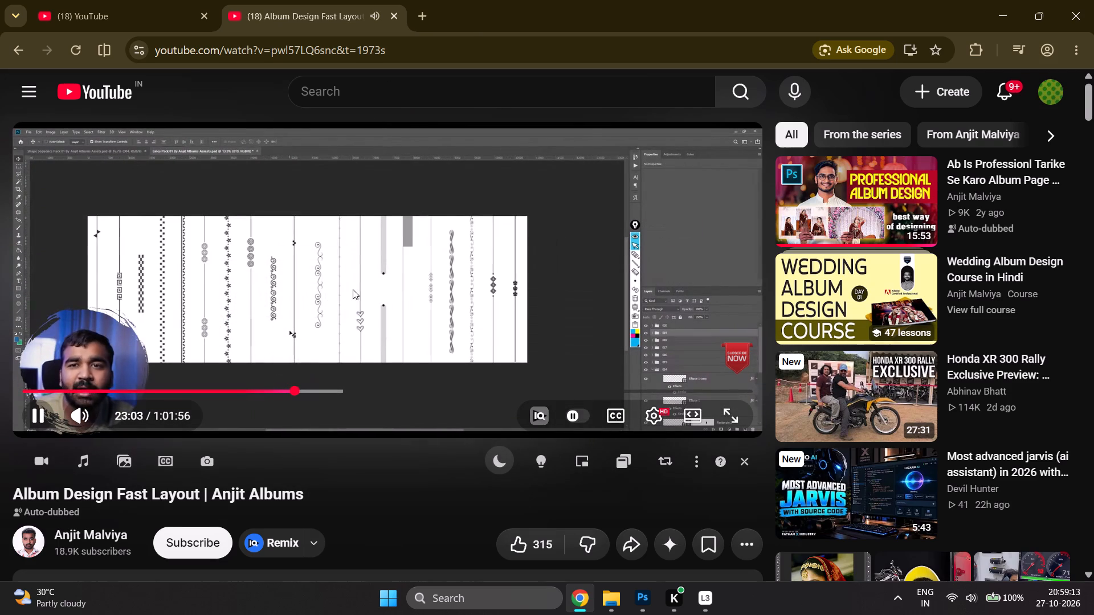
{"action": "key", "text": "Right"}
{"action": "key", "text": "Right"}
{"action": "key", "text": "Right"}
{"action": "key", "text": "Right"}
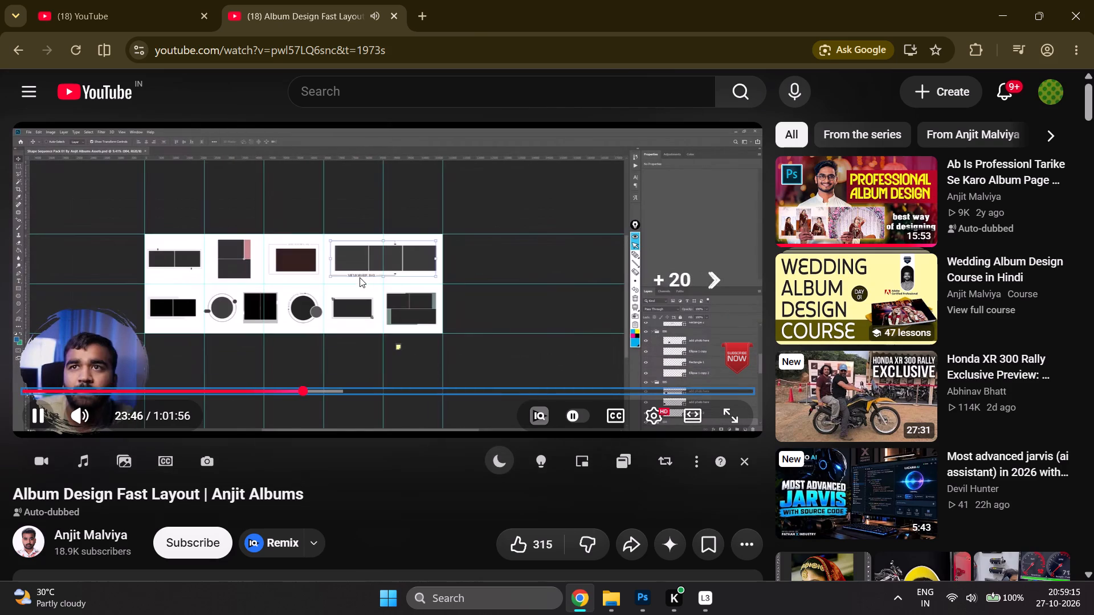
{"action": "key", "text": "Right"}
{"action": "key", "text": "Right"}
{"action": "key", "text": "Right"}
{"action": "key", "text": "Right"}
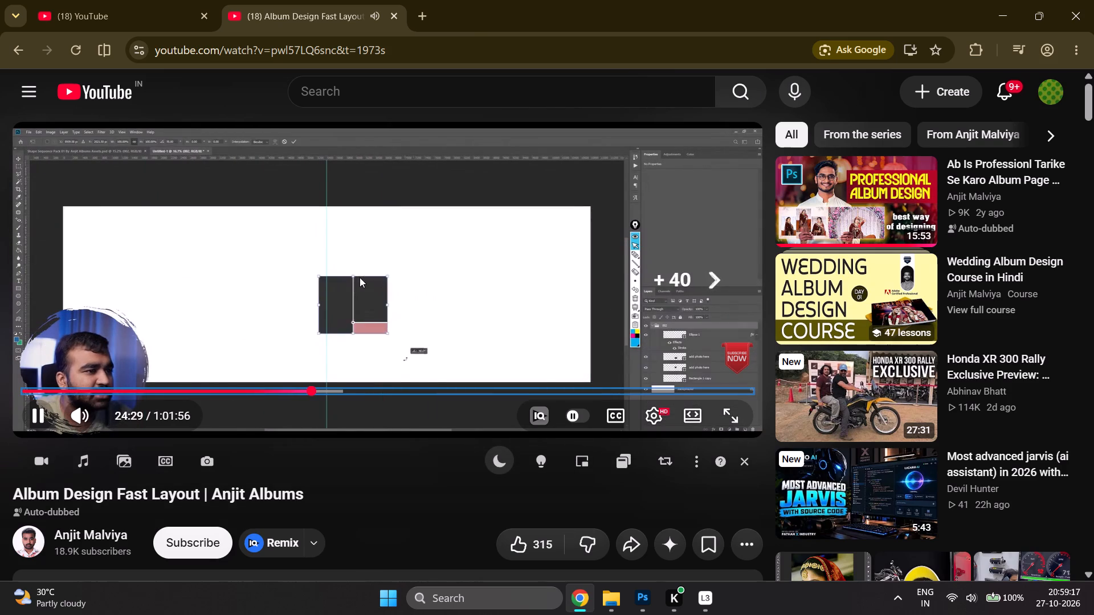
{"action": "key", "text": "Right"}
{"action": "key", "text": "Left"}
{"action": "key", "text": "Left"}
{"action": "key", "text": "Left"}
{"action": "key", "text": "Left"}
{"action": "key", "text": "Left"}
{"action": "key", "text": "Left"}
{"action": "key", "text": "Left"}
{"action": "key", "text": "Left"}
{"action": "key", "text": "Left"}
{"action": "key", "text": "Left"}
{"action": "key", "text": "Left"}
{"action": "key", "text": "Left"}
{"action": "key", "text": "Left"}
{"action": "key", "text": "Left"}
{"action": "key", "text": "Left"}
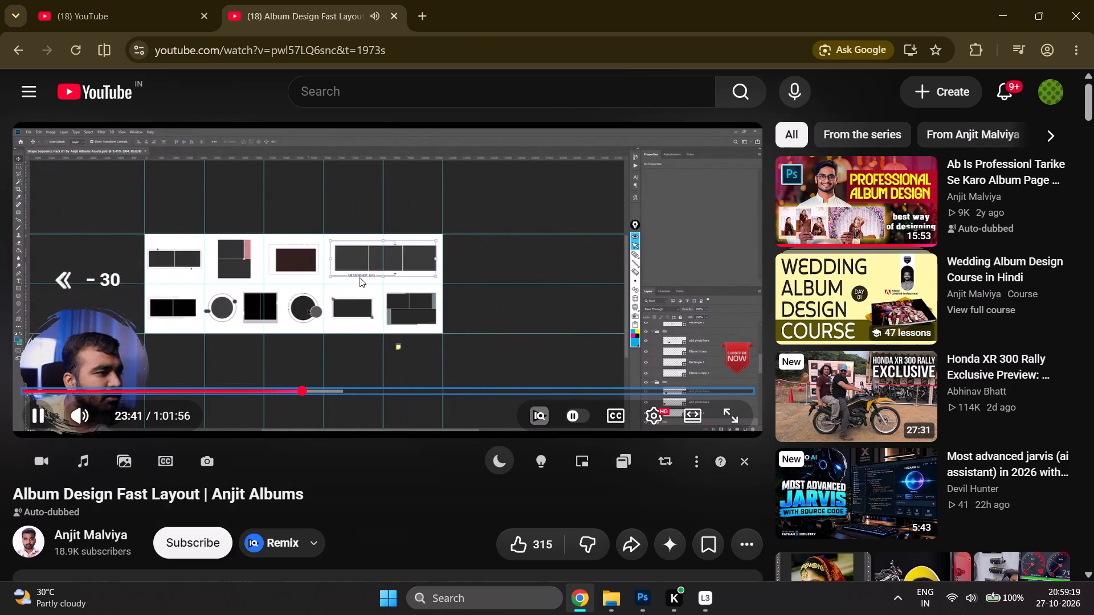
{"action": "key", "text": "Left"}
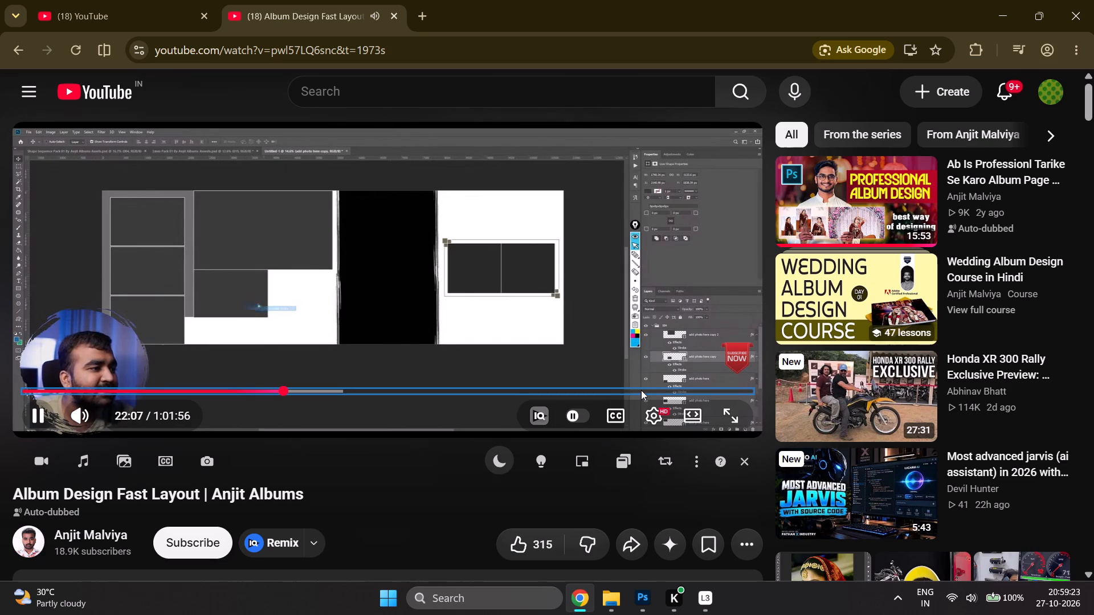
{"action": "left_click", "coordinate": [428, 309]}
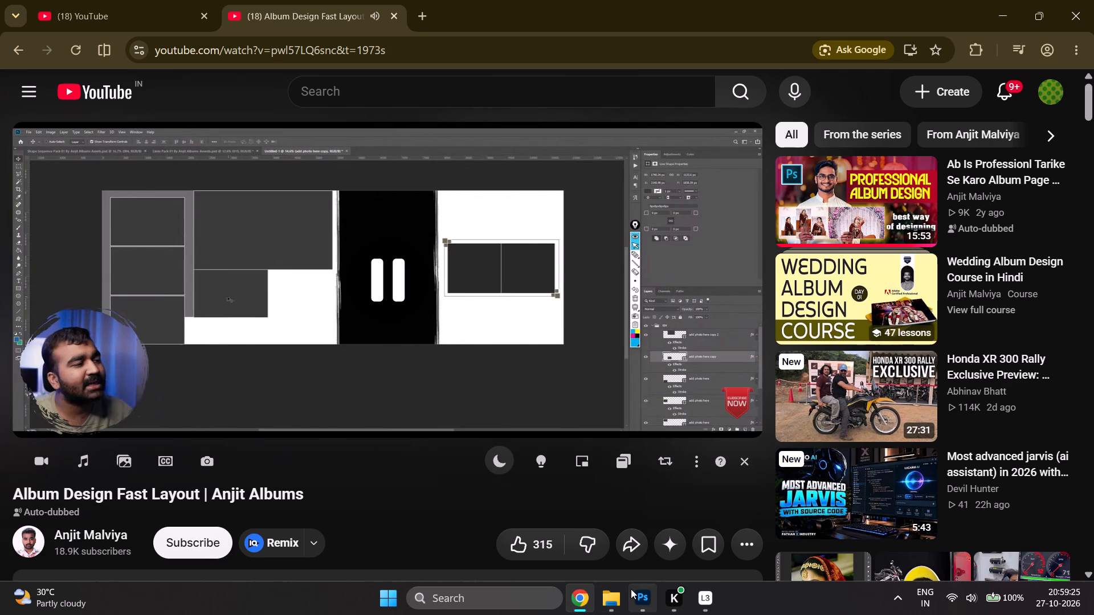
{"action": "left_click", "coordinate": [631, 589]}
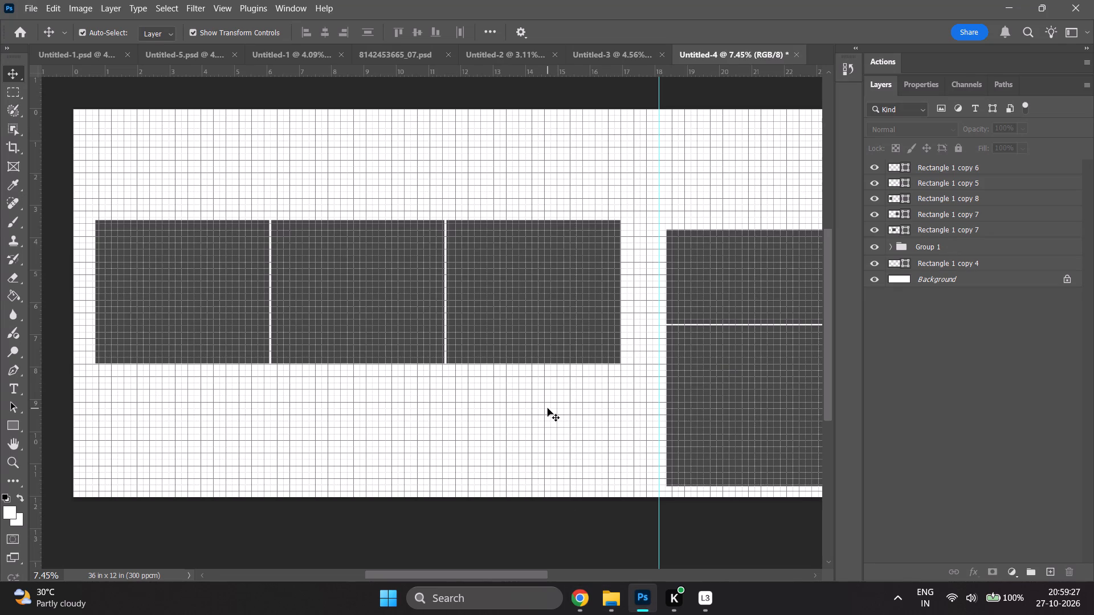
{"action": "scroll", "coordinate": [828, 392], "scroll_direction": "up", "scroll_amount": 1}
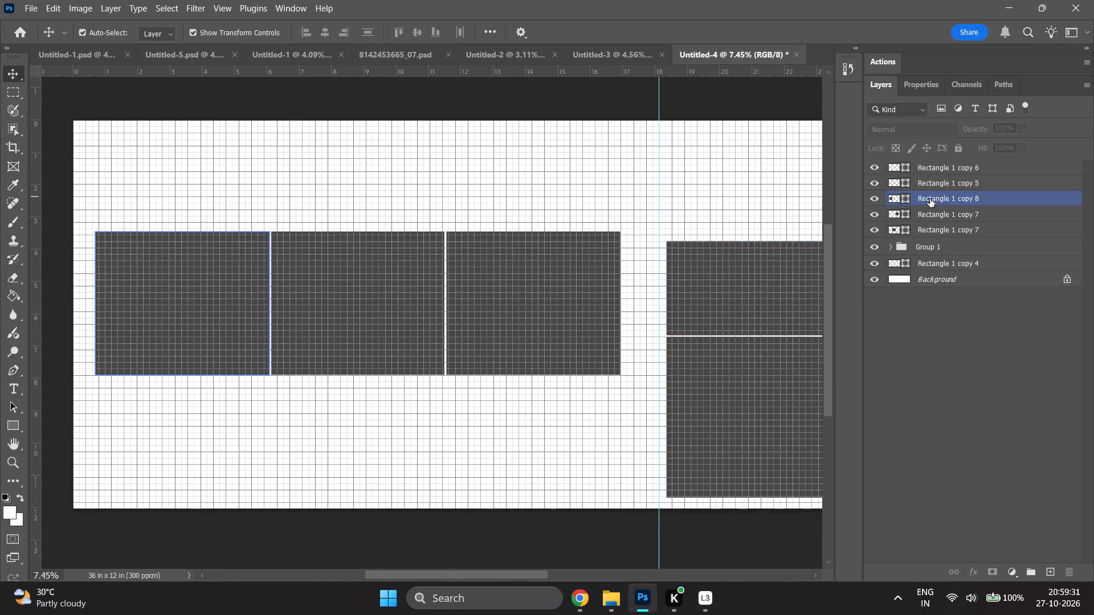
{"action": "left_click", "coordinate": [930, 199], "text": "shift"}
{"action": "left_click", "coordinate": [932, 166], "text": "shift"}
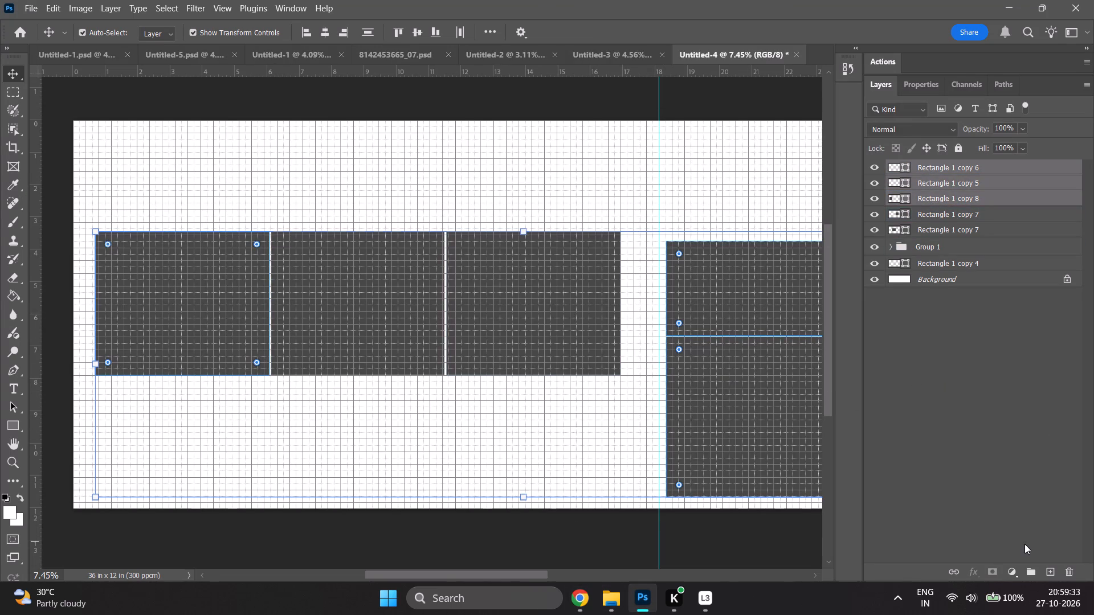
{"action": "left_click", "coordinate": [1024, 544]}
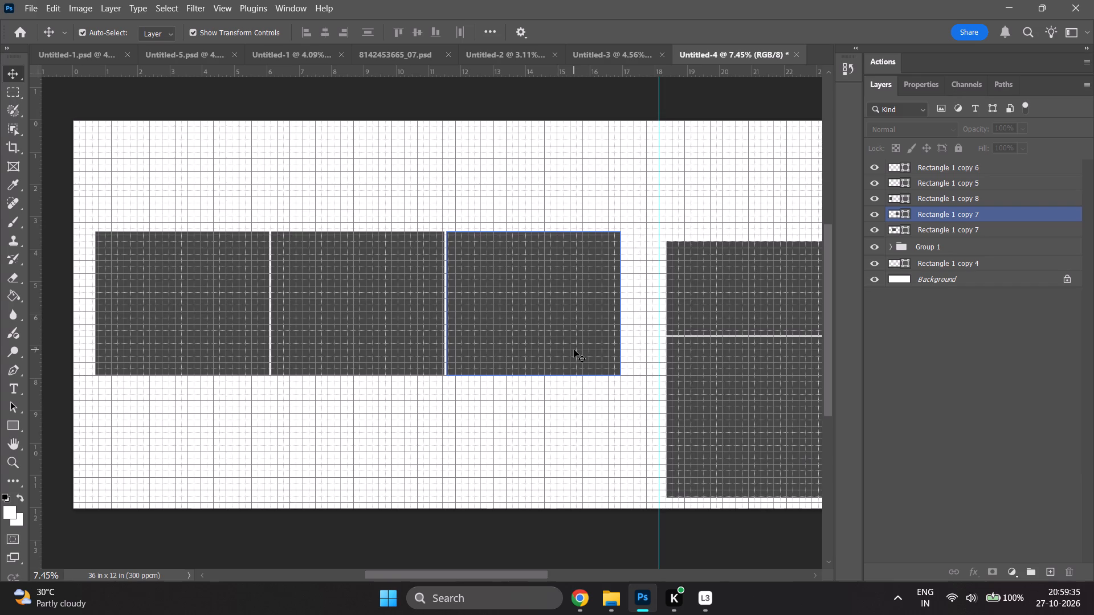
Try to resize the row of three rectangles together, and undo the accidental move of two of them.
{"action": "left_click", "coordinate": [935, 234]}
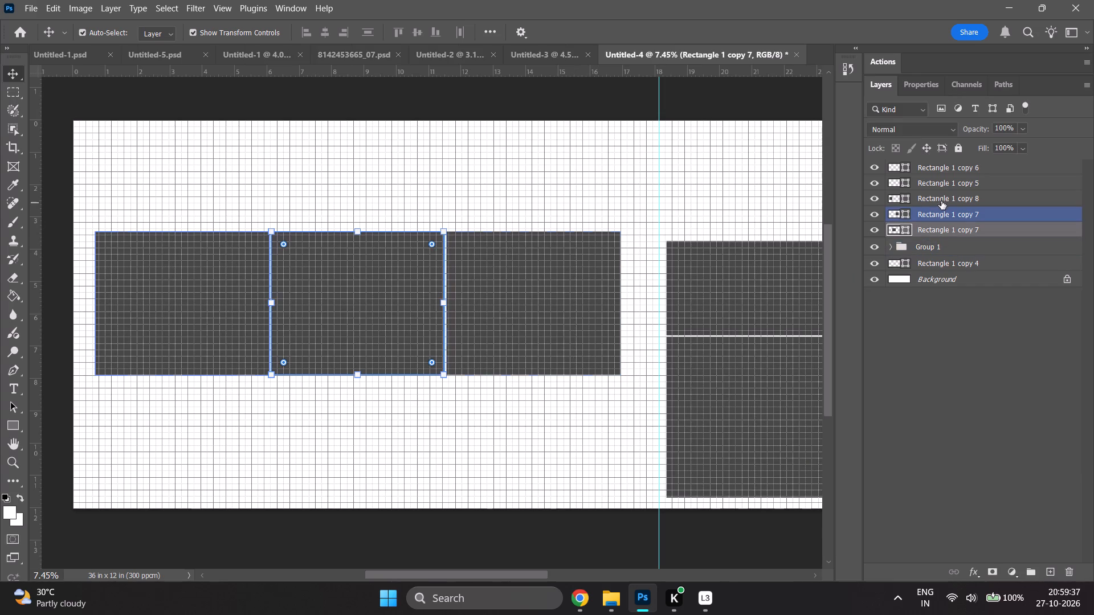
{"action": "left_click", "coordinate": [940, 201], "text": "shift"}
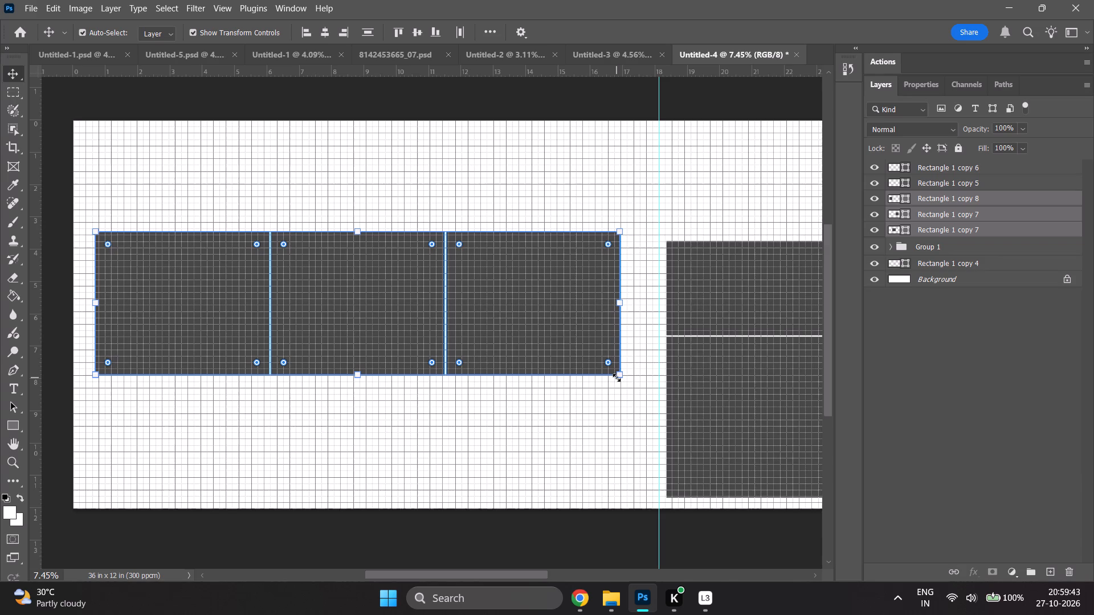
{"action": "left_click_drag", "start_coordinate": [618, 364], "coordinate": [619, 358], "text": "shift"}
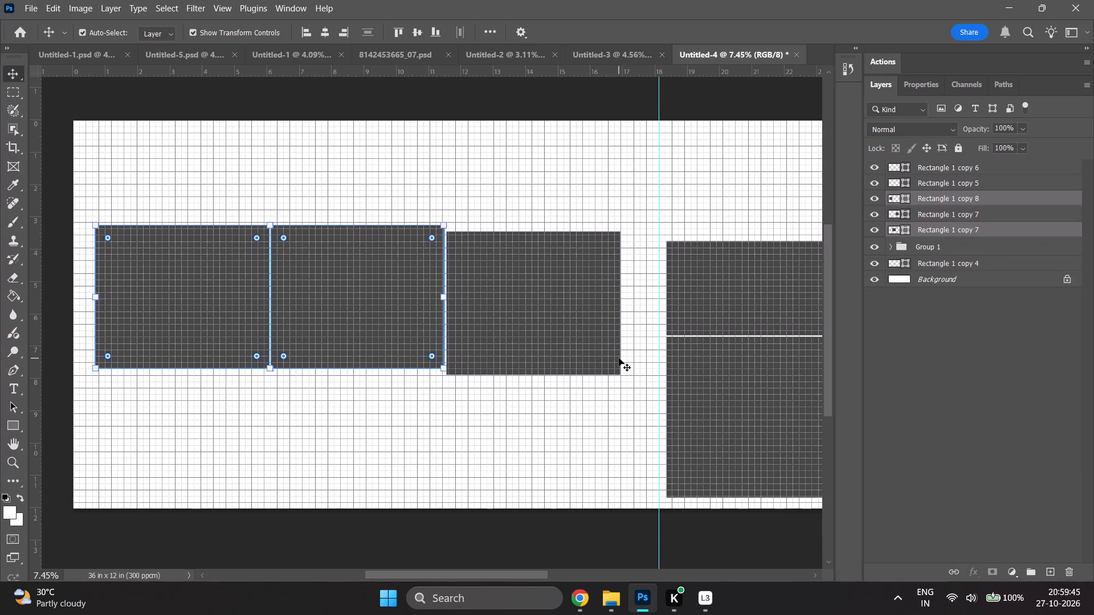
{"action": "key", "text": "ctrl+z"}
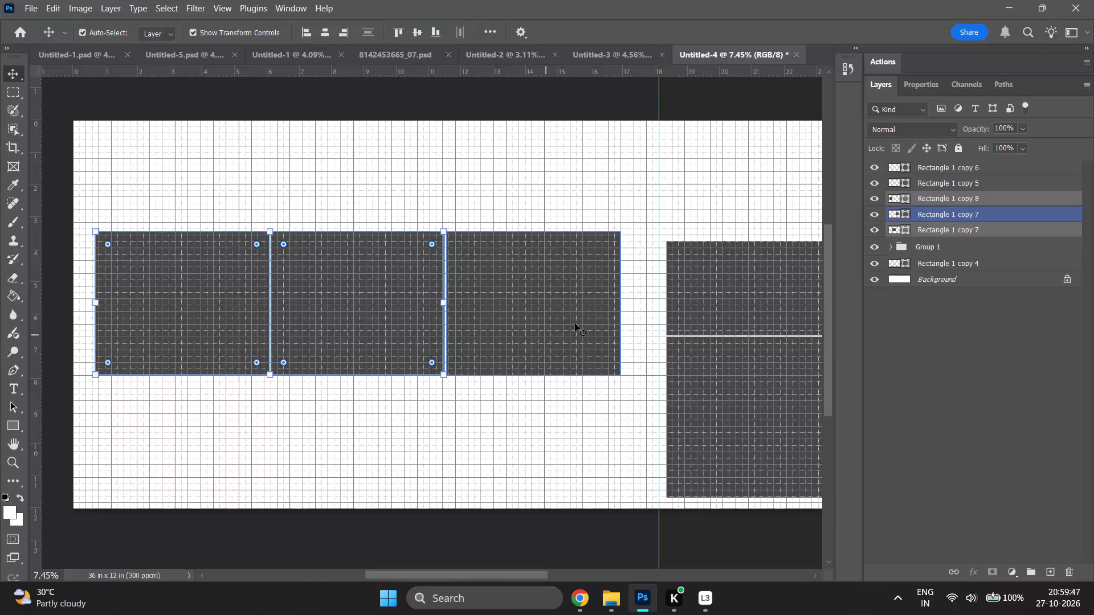
Resize the row of three rectangles together on the left-hand page to about 16.6 in wide and 3.8 in high.
{"action": "left_click", "coordinate": [946, 216], "text": "shift"}
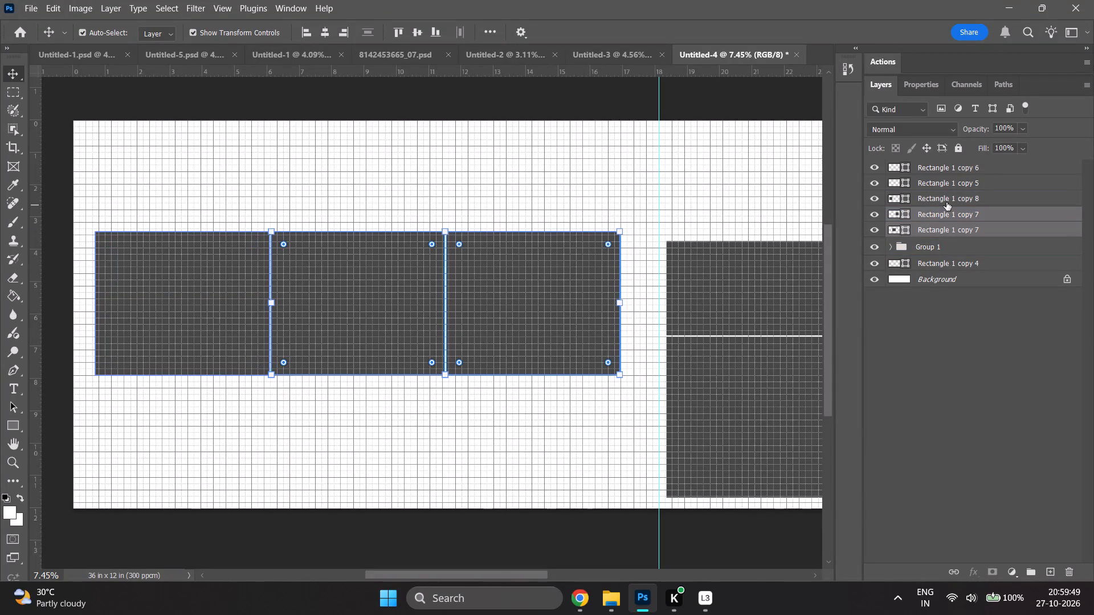
{"action": "left_click", "coordinate": [946, 202], "text": "shift"}
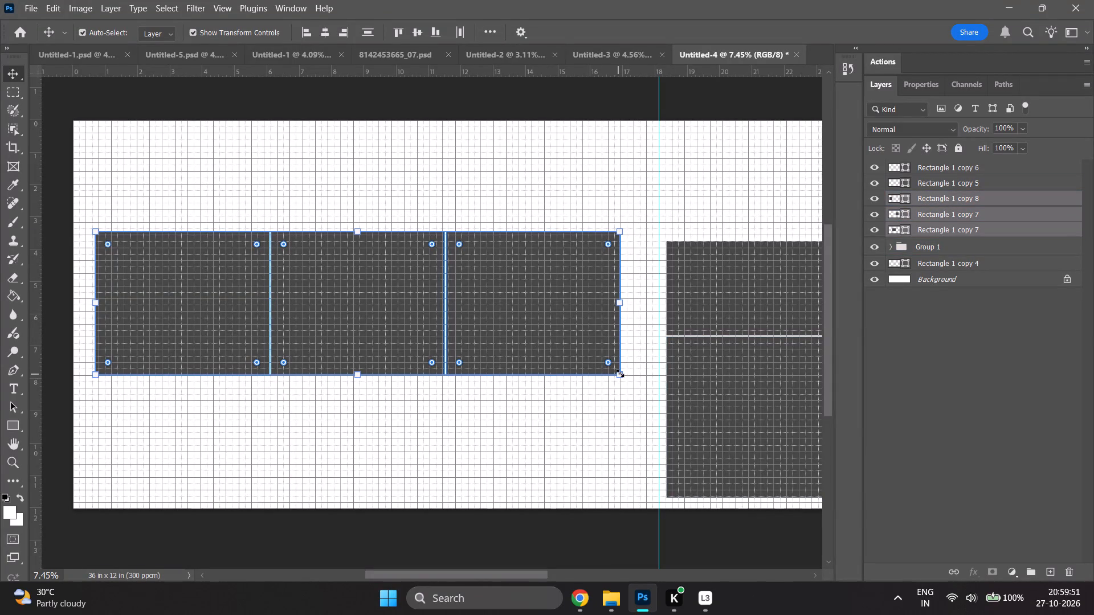
{"action": "left_click_drag", "start_coordinate": [621, 372], "coordinate": [631, 370], "text": "shift"}
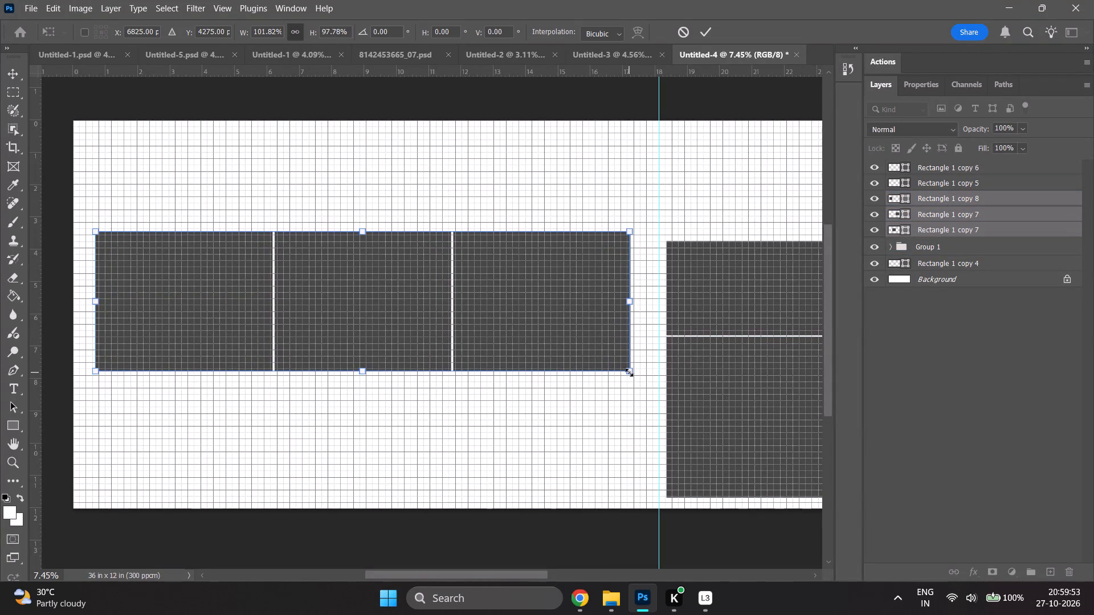
{"action": "left_click_drag", "start_coordinate": [626, 376], "coordinate": [631, 361], "text": "shift"}
Position the row of three rectangles about 0.7 in from the spread's outer edge and 3.6 in below its top edge.
{"action": "left_click_drag", "start_coordinate": [582, 326], "coordinate": [577, 337]}
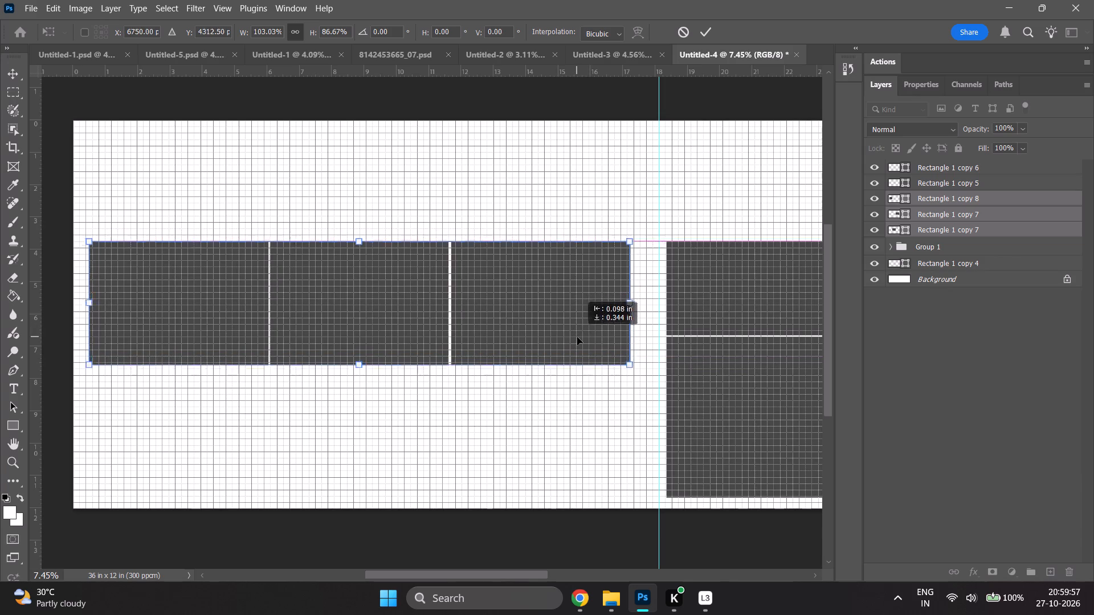
{"action": "left_click_drag", "start_coordinate": [577, 337], "coordinate": [581, 331]}
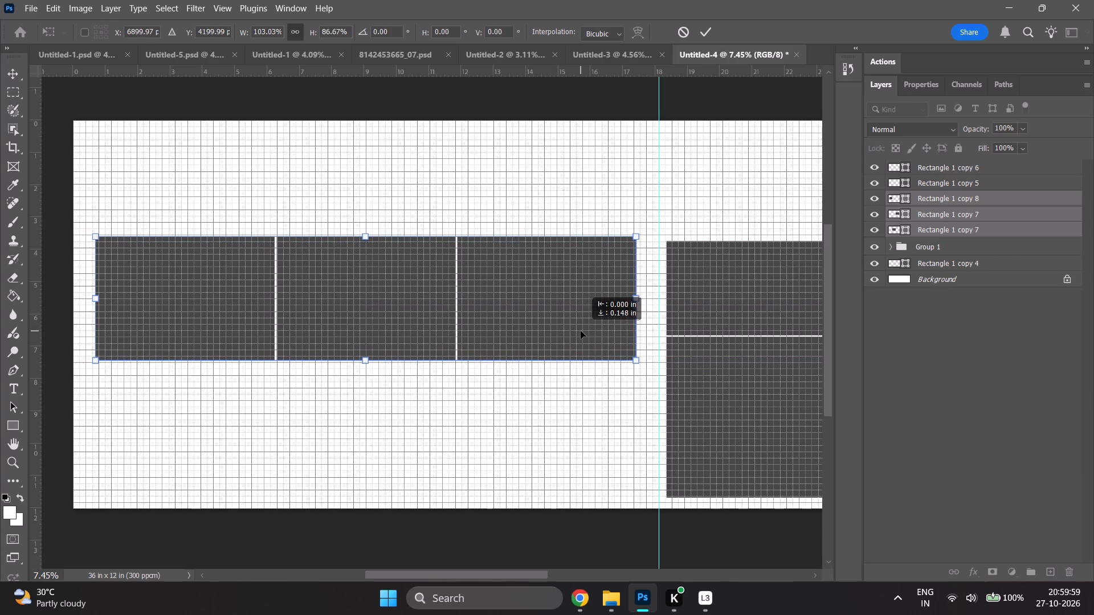
{"action": "left_click_drag", "start_coordinate": [581, 331], "coordinate": [584, 331]}
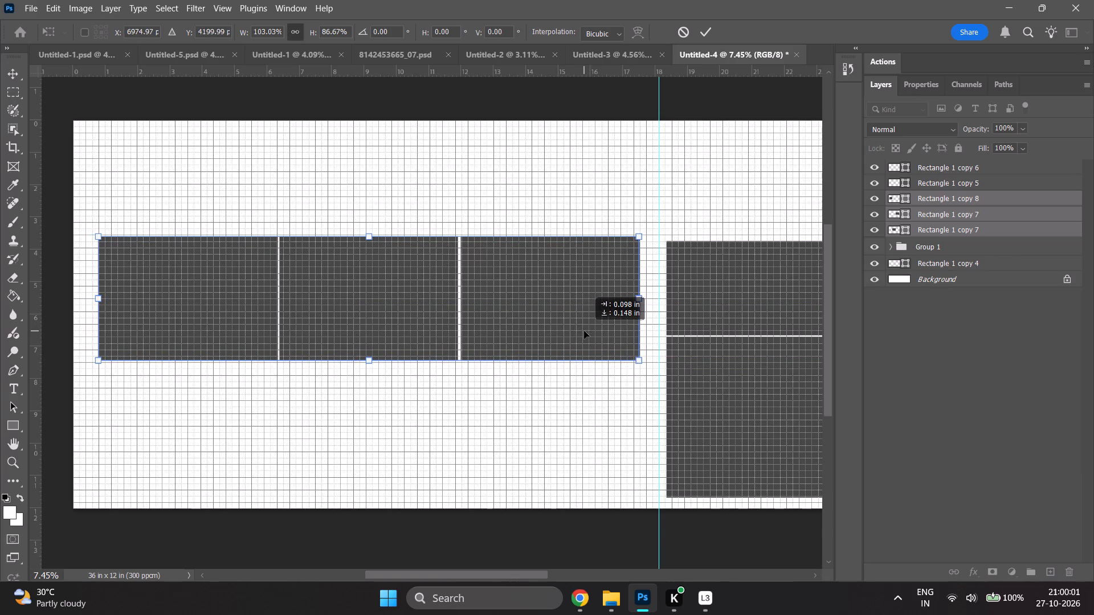
{"action": "left_click_drag", "start_coordinate": [584, 331], "coordinate": [585, 331]}
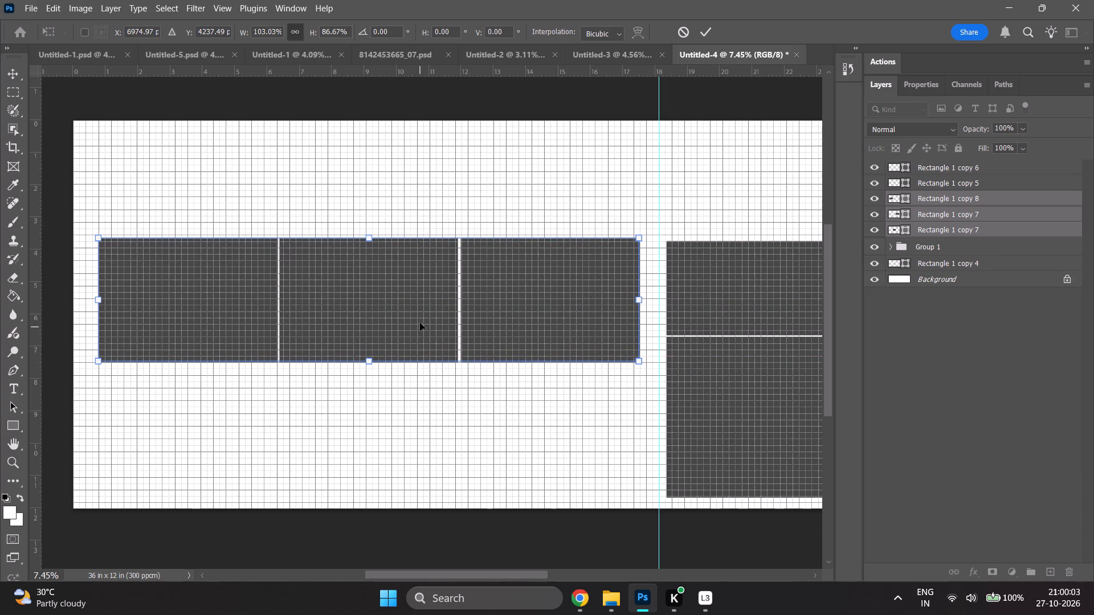
{"action": "left_click", "coordinate": [345, 331], "text": "shift"}
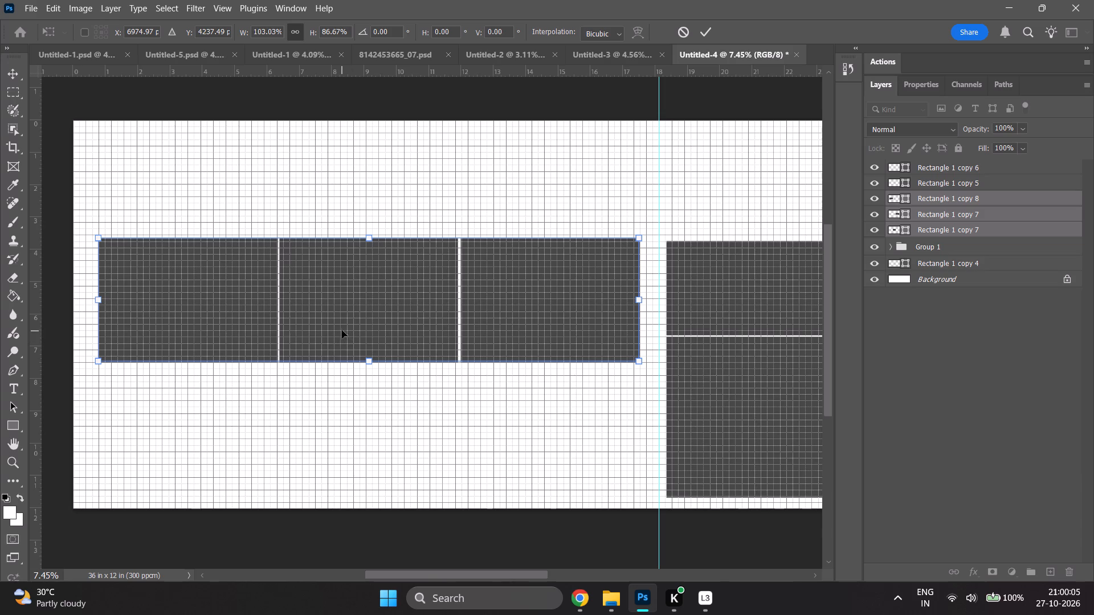
{"action": "left_click", "coordinate": [342, 324], "text": "shift"}
{"action": "left_click", "coordinate": [379, 333], "text": "shift"}
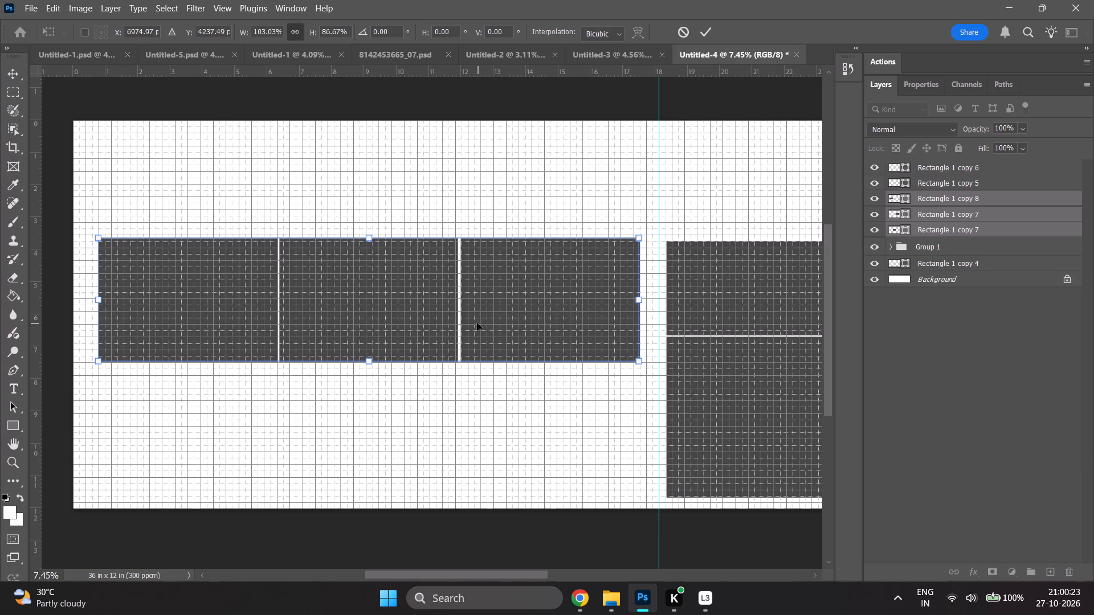
{"action": "left_click", "coordinate": [476, 322]}
{"action": "left_click_drag", "start_coordinate": [387, 314], "coordinate": [370, 314], "text": "shift"}
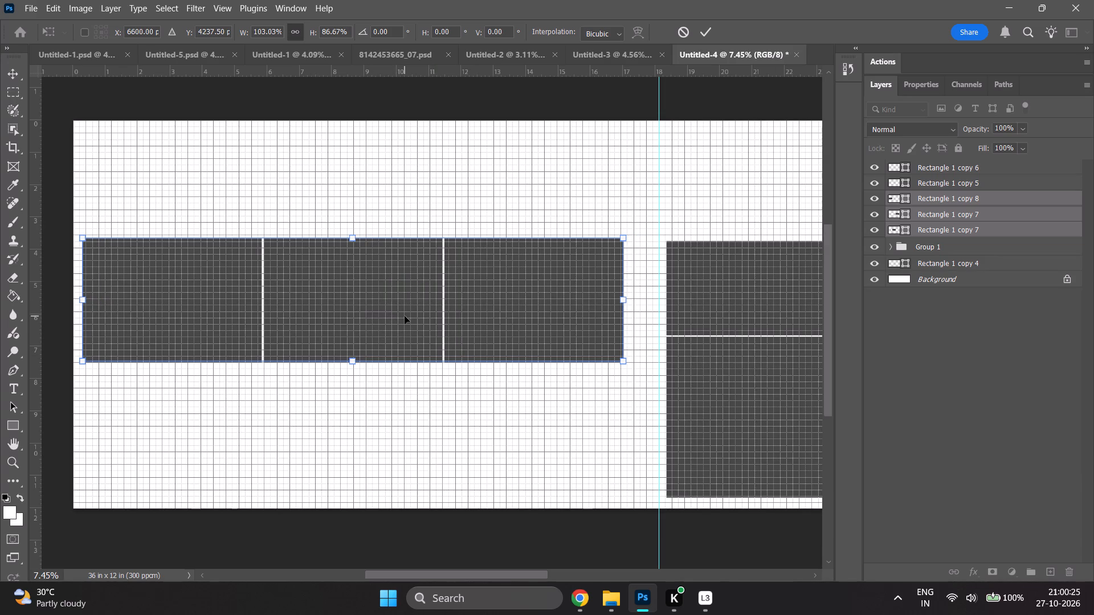
{"action": "left_click_drag", "start_coordinate": [352, 316], "coordinate": [365, 318], "text": "shift"}
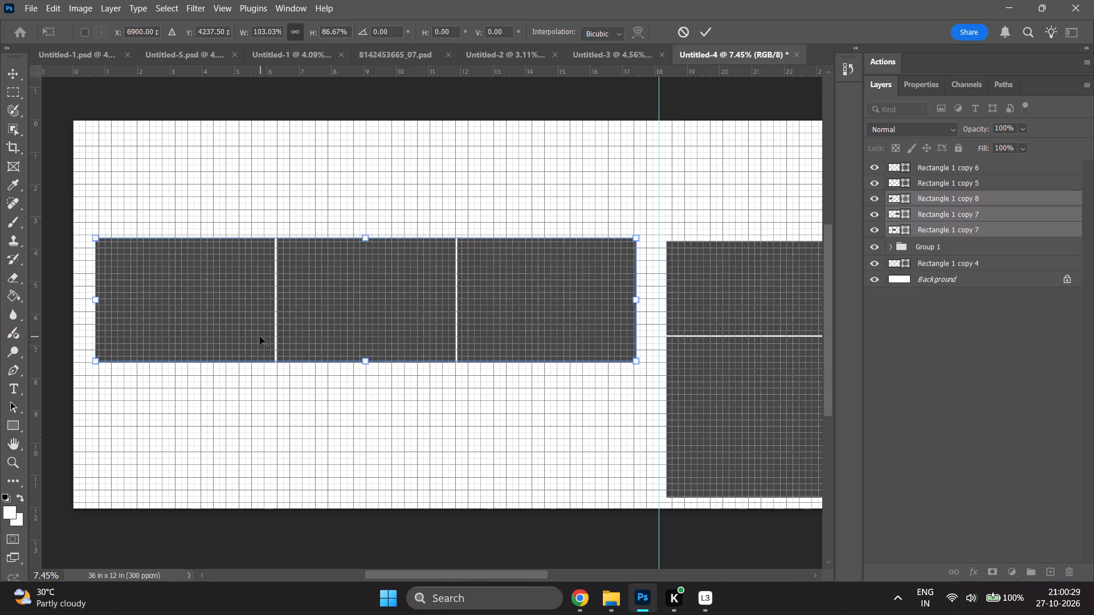
{"action": "scroll", "coordinate": [260, 337], "scroll_direction": "down", "scroll_amount": 3, "text": "alt"}
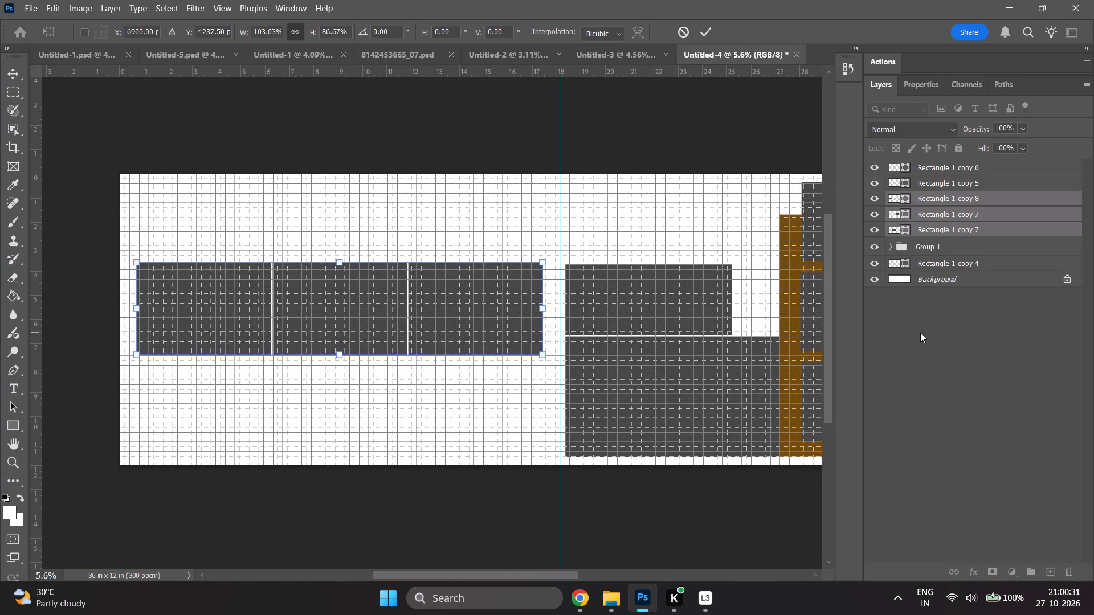
{"action": "left_click", "coordinate": [976, 231], "text": "shift"}
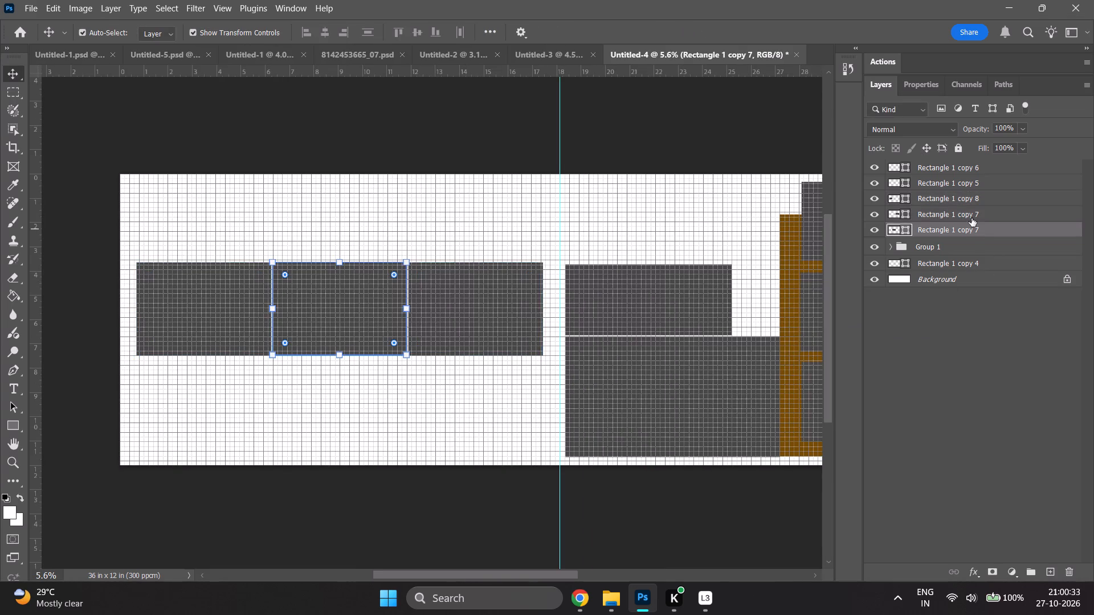
{"action": "left_click", "coordinate": [969, 198], "text": "shift"}
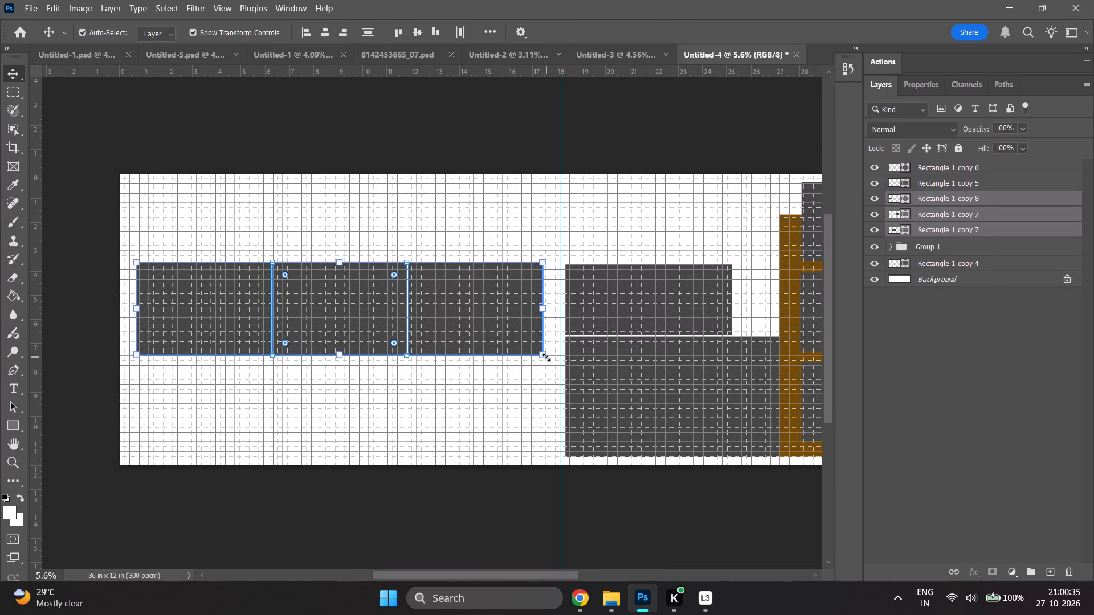
{"action": "left_click", "coordinate": [903, 432]}
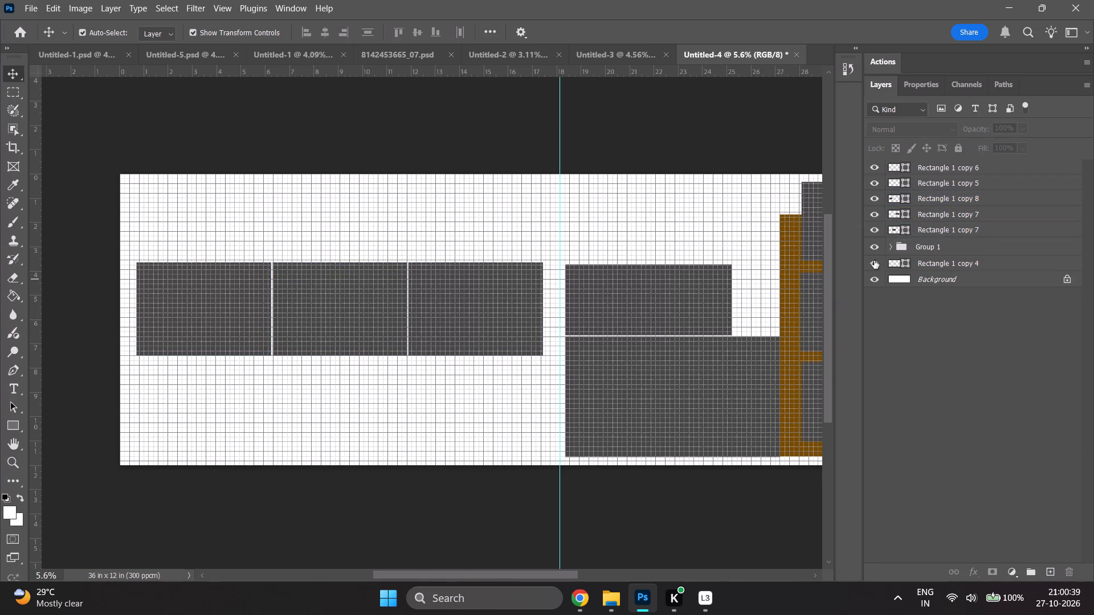
Examine the edges and spacing of the three-rectangle row against the grid, the centre guide and the facing page's rectangles.
{"action": "left_click", "coordinate": [958, 202], "text": "shift"}
{"action": "left_click", "coordinate": [954, 232], "text": "shift"}
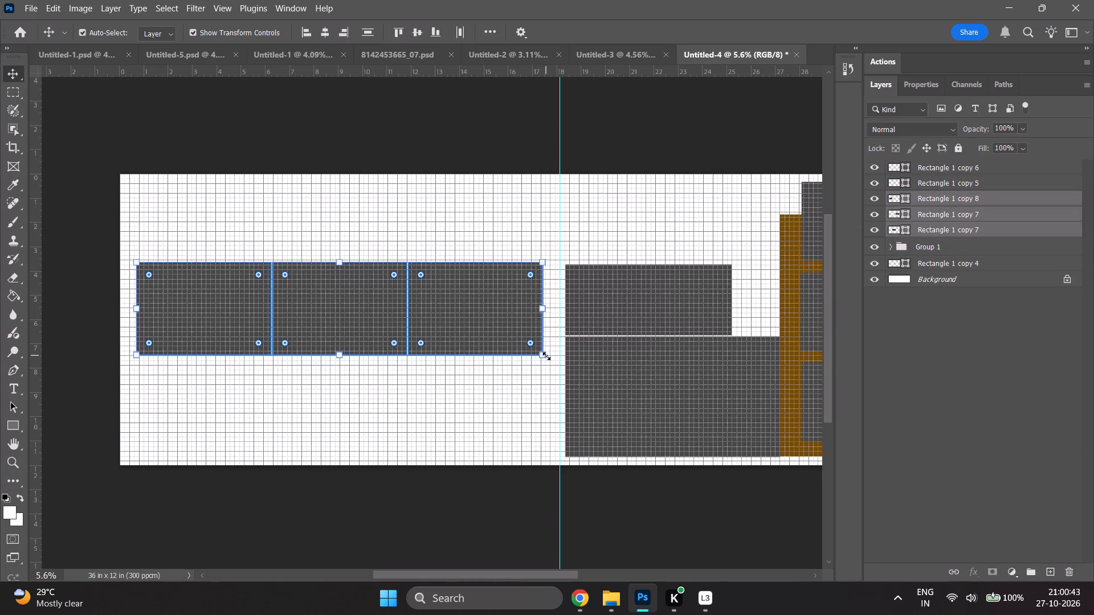
{"action": "scroll", "coordinate": [541, 352], "scroll_direction": "up", "scroll_amount": 4, "text": "alt"}
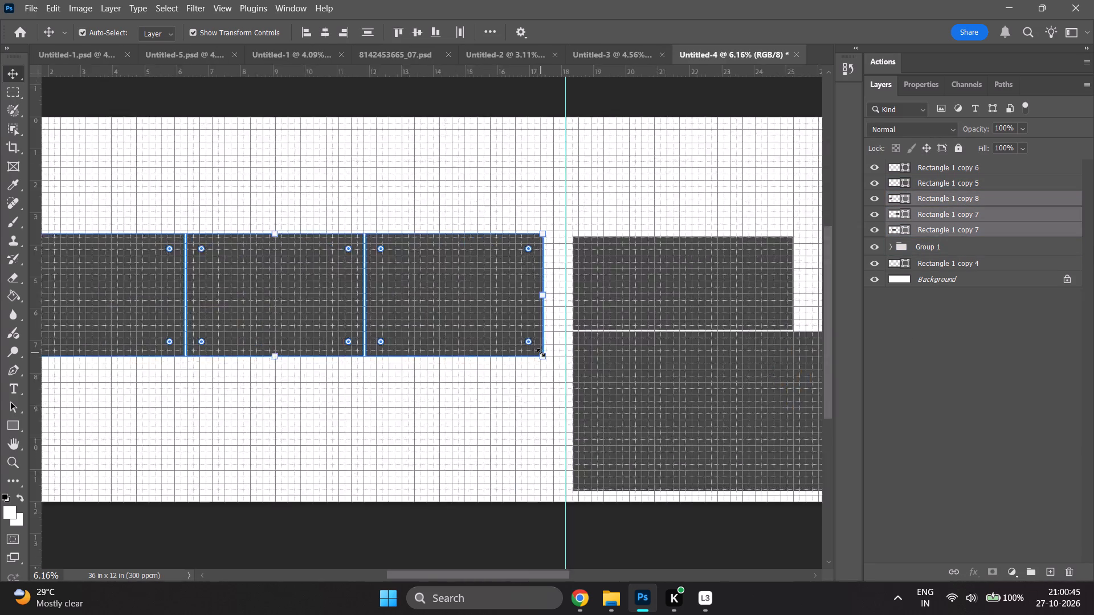
{"action": "scroll", "coordinate": [541, 352], "scroll_direction": "up", "scroll_amount": 9, "text": "alt"}
{"action": "left_click", "coordinate": [955, 385]}
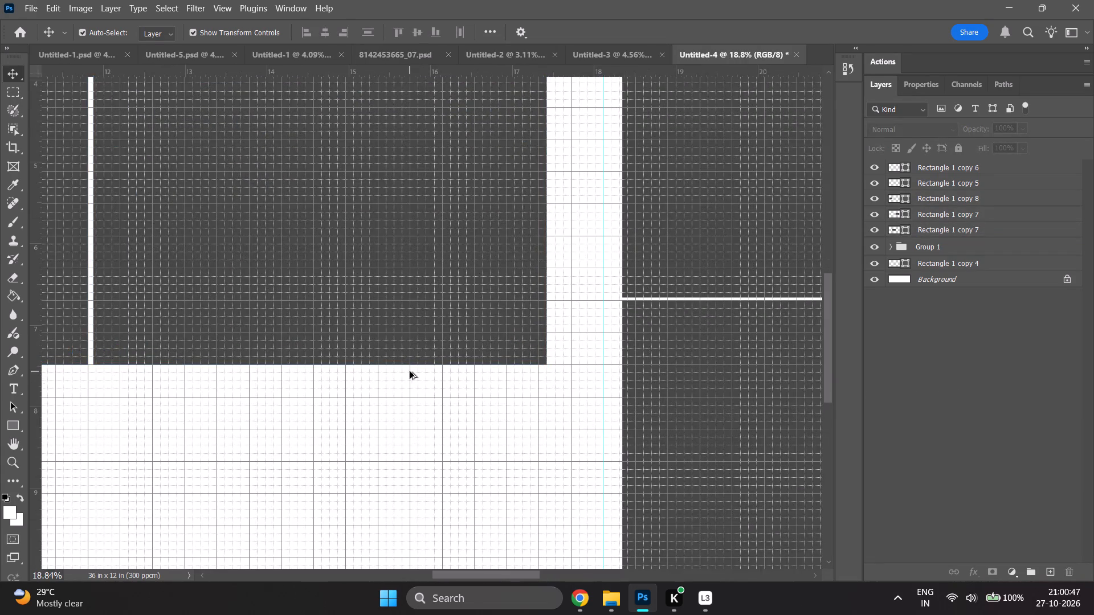
{"action": "scroll", "coordinate": [409, 371], "scroll_direction": "down", "scroll_amount": 10, "text": "alt"}
{"action": "left_click", "coordinate": [366, 338]}
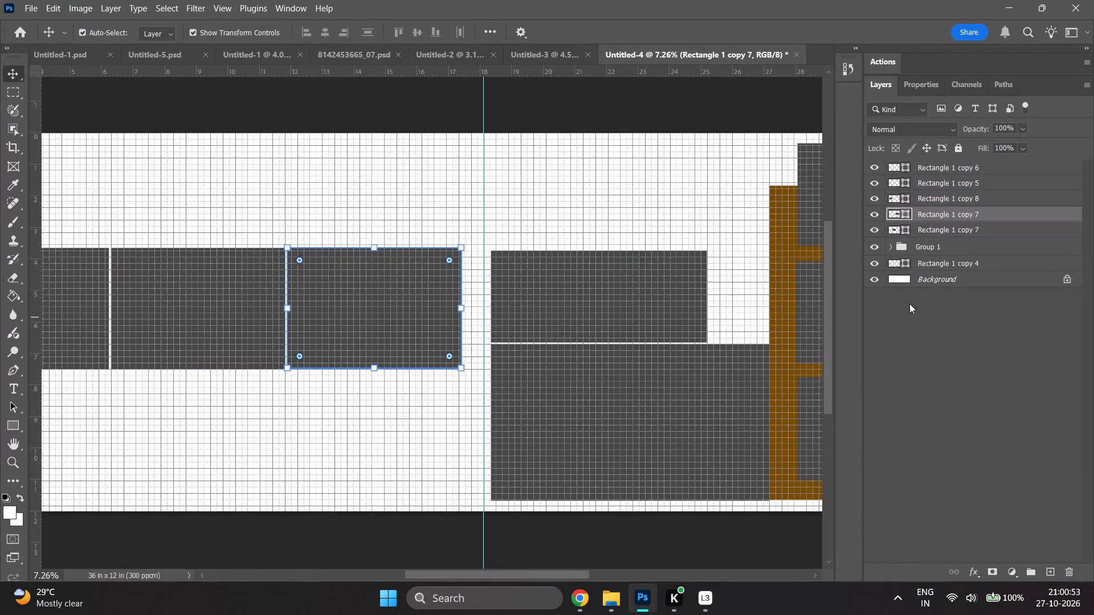
{"action": "left_click", "coordinate": [938, 235]}
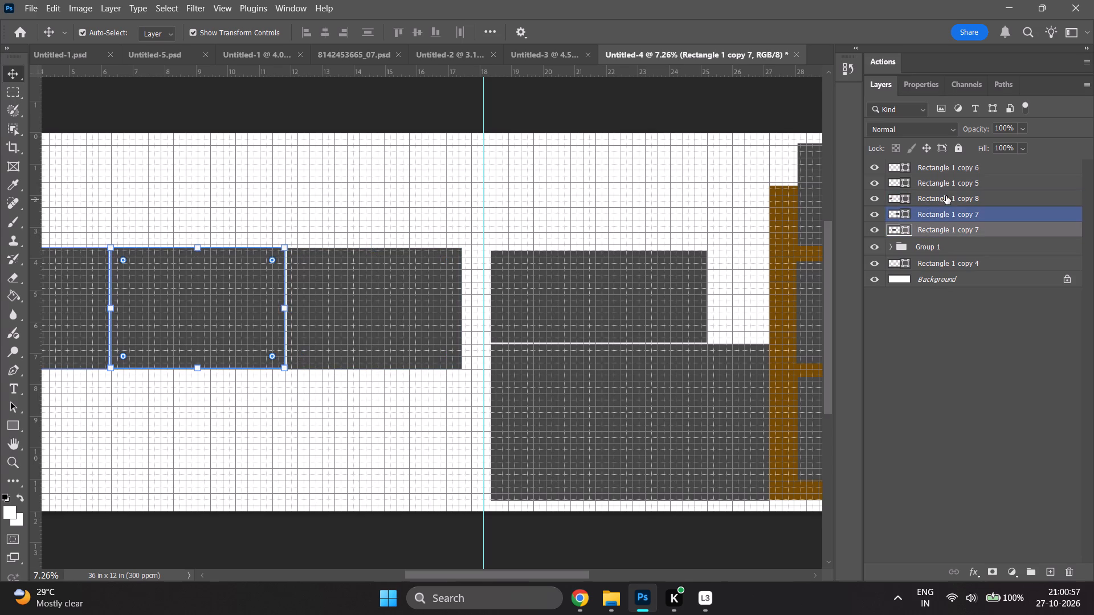
{"action": "left_click", "coordinate": [946, 198], "text": "shift"}
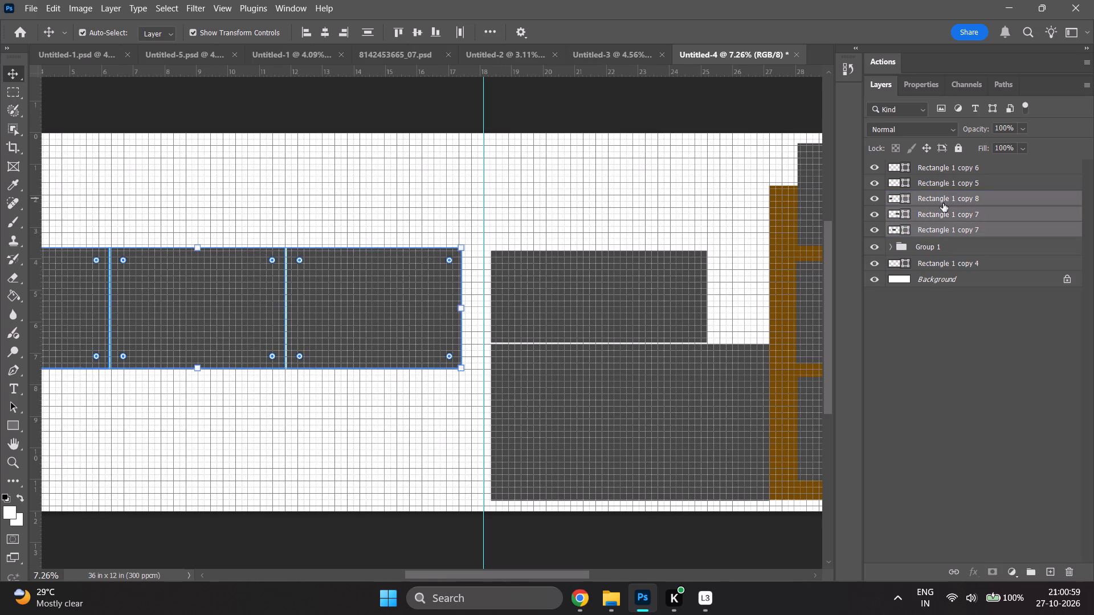
{"action": "scroll", "coordinate": [460, 304], "scroll_direction": "down", "scroll_amount": 2, "text": "alt"}
{"action": "scroll", "coordinate": [430, 298], "scroll_direction": "up", "scroll_amount": 8, "text": "ctrl"}
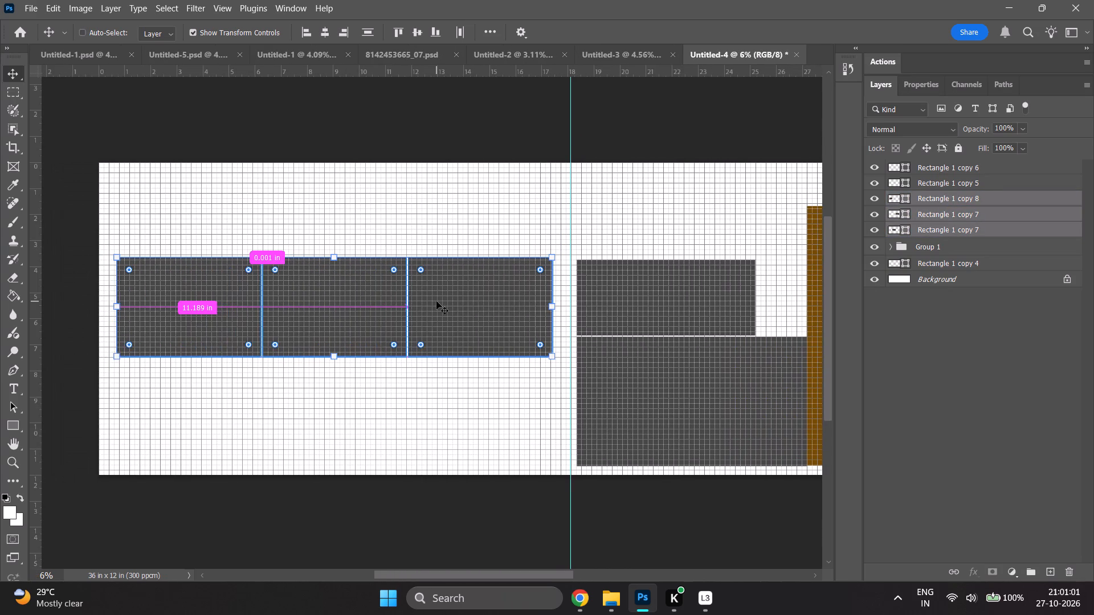
{"action": "scroll", "coordinate": [436, 301], "scroll_direction": "up", "scroll_amount": 3, "text": "ctrl"}
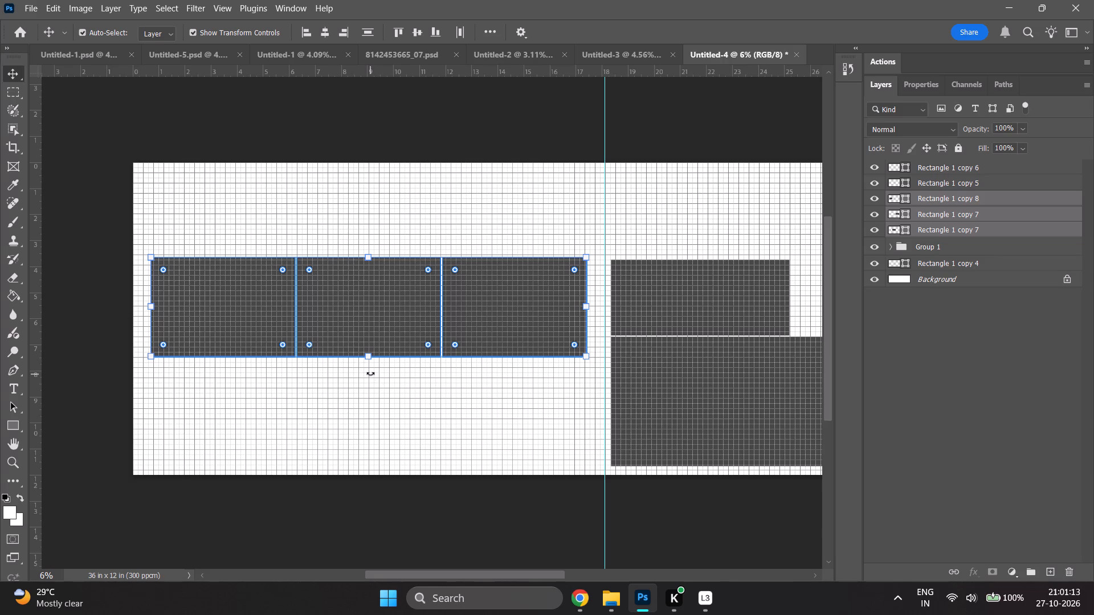
Switch to Chrome to compare the row with the paused tutorial layout, and return to Photoshop.
{"action": "left_click", "coordinate": [578, 605]}
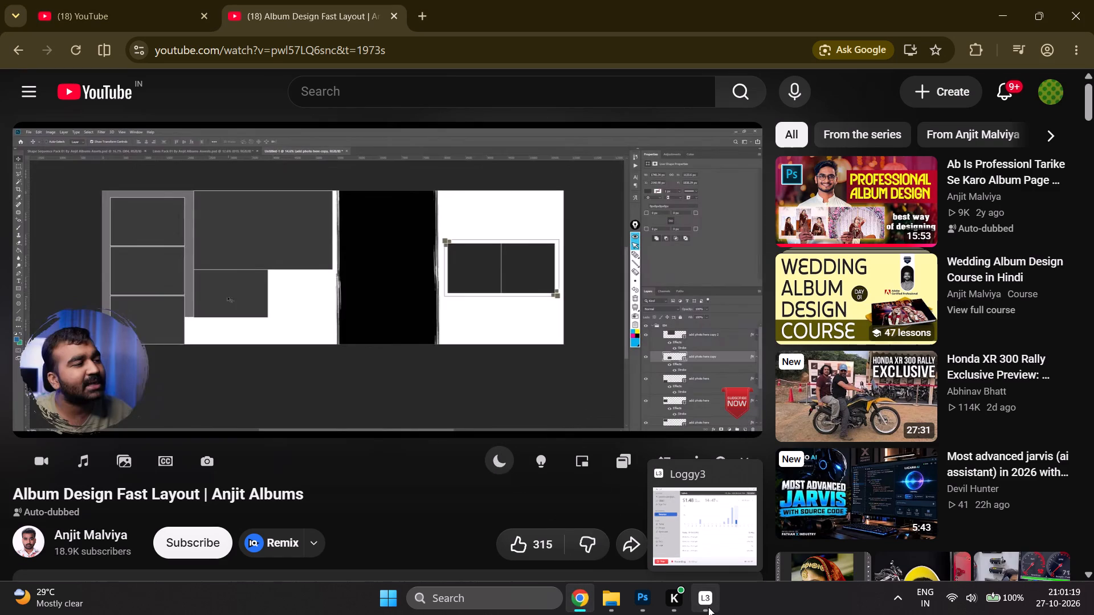
{"action": "left_click", "coordinate": [643, 597]}
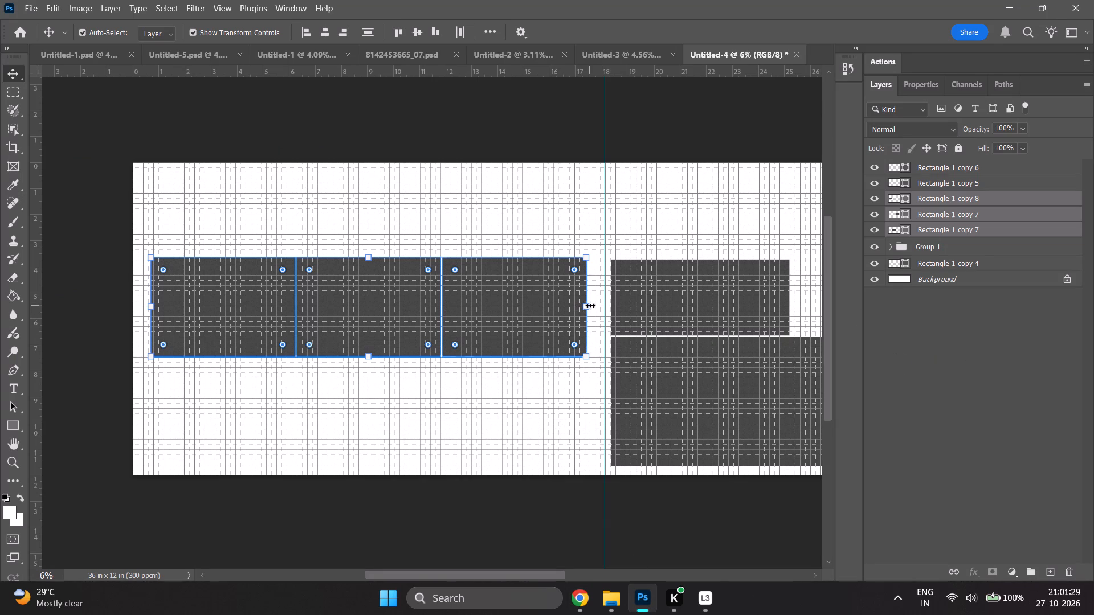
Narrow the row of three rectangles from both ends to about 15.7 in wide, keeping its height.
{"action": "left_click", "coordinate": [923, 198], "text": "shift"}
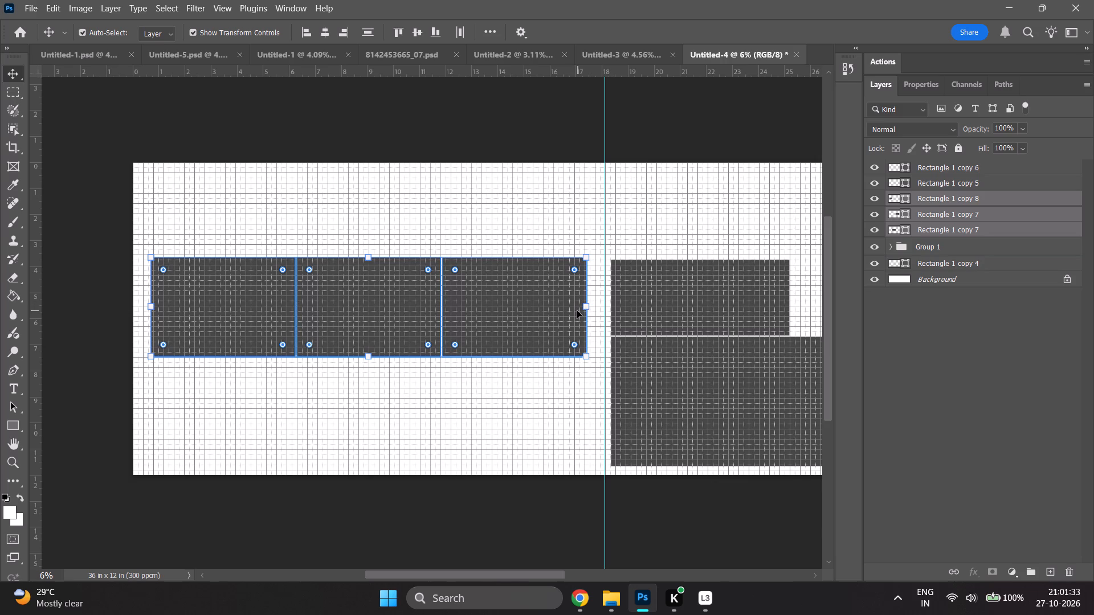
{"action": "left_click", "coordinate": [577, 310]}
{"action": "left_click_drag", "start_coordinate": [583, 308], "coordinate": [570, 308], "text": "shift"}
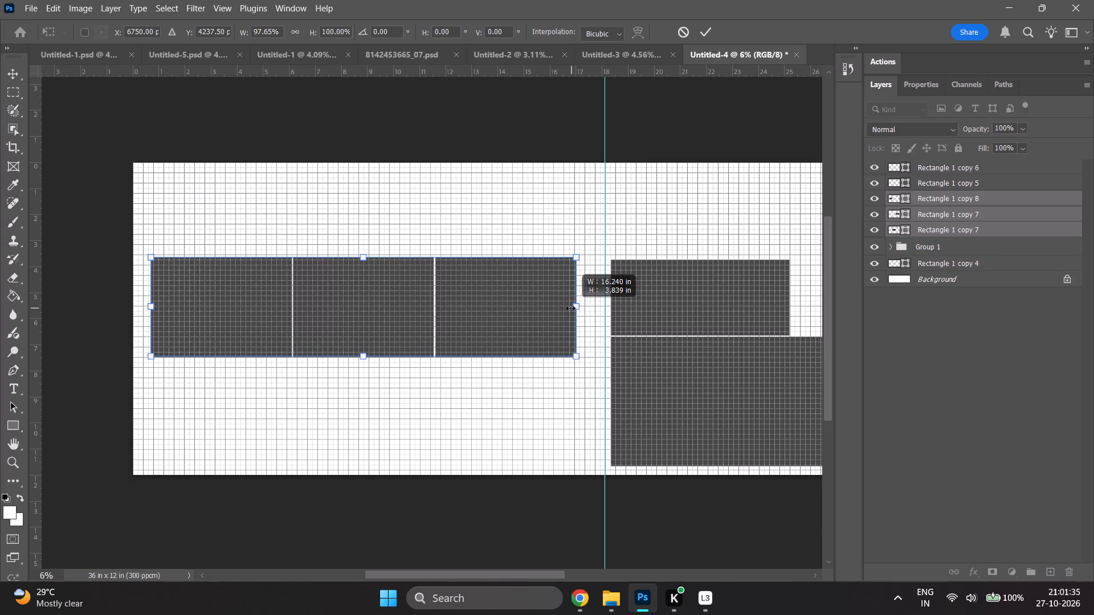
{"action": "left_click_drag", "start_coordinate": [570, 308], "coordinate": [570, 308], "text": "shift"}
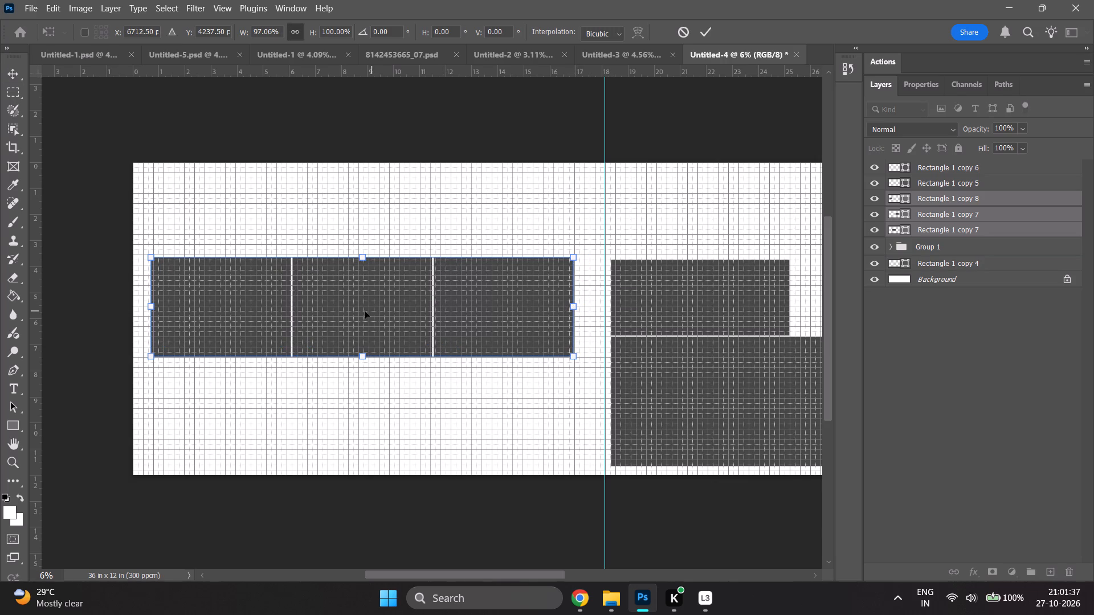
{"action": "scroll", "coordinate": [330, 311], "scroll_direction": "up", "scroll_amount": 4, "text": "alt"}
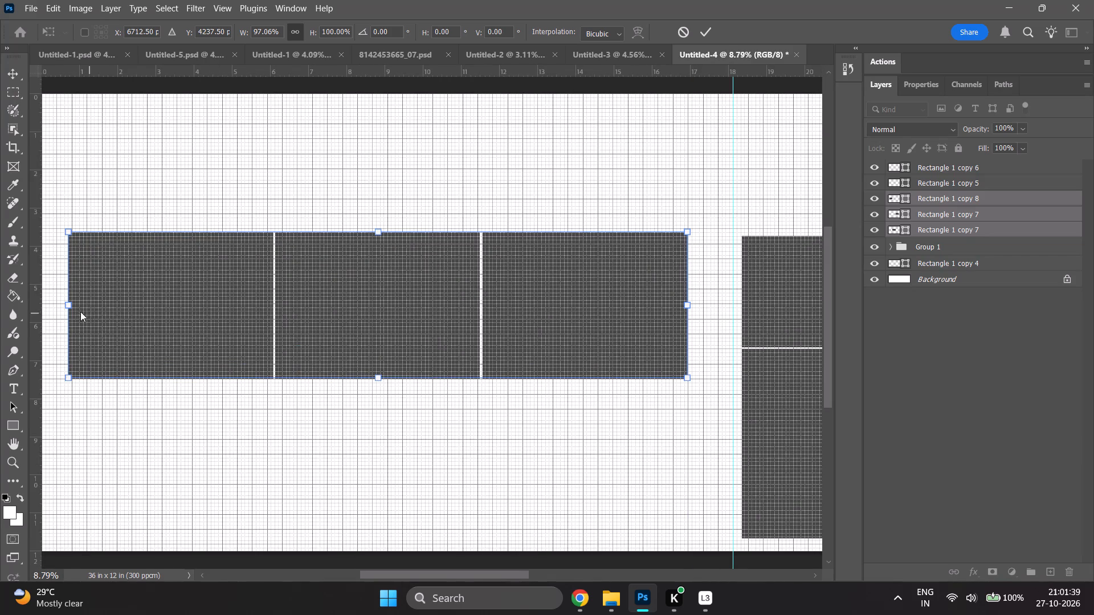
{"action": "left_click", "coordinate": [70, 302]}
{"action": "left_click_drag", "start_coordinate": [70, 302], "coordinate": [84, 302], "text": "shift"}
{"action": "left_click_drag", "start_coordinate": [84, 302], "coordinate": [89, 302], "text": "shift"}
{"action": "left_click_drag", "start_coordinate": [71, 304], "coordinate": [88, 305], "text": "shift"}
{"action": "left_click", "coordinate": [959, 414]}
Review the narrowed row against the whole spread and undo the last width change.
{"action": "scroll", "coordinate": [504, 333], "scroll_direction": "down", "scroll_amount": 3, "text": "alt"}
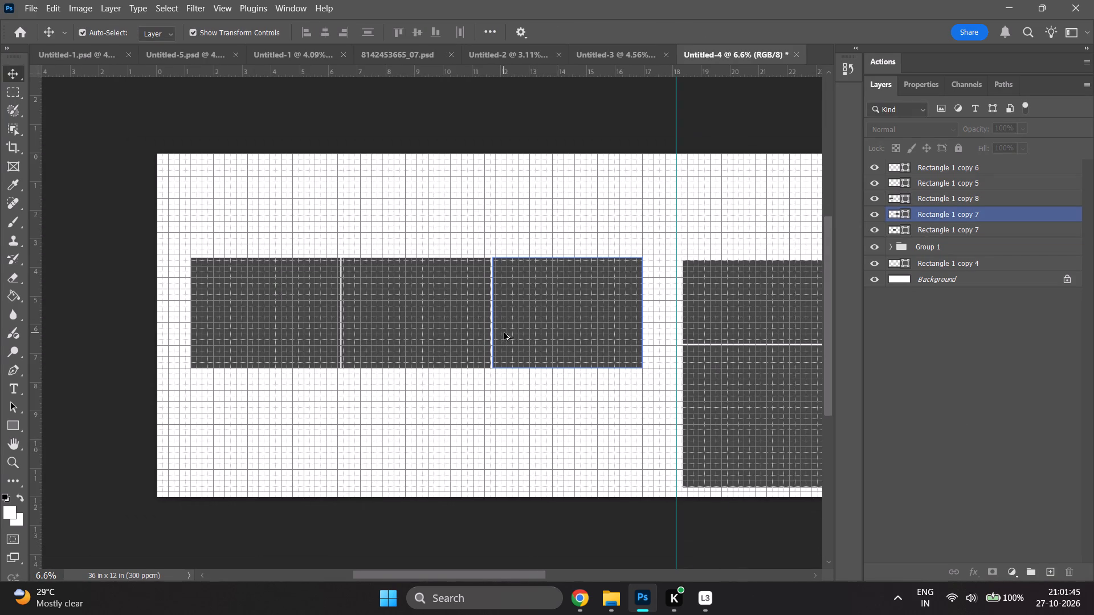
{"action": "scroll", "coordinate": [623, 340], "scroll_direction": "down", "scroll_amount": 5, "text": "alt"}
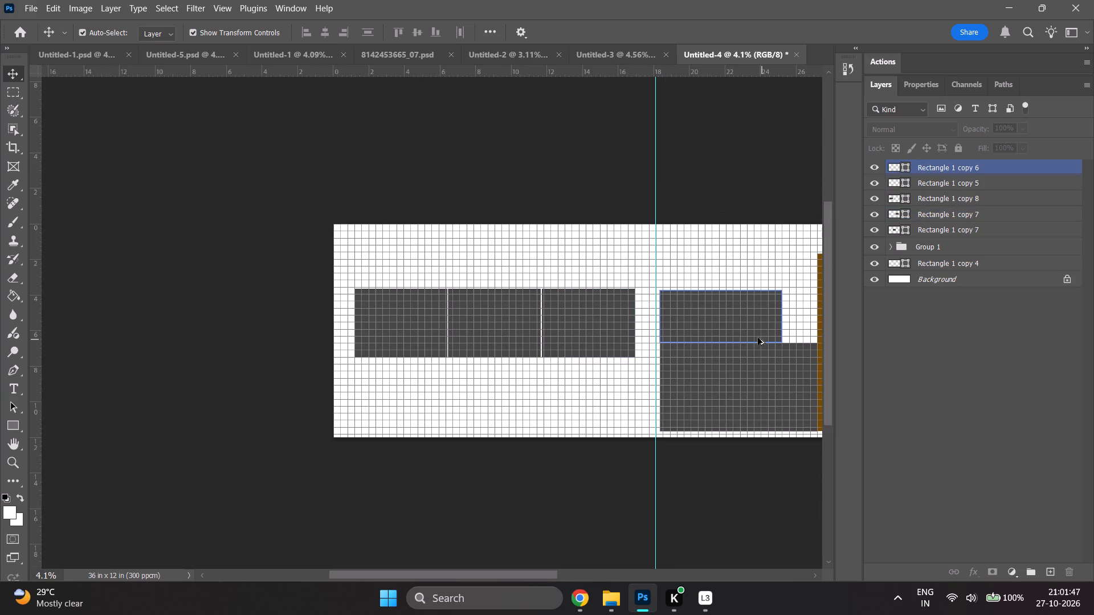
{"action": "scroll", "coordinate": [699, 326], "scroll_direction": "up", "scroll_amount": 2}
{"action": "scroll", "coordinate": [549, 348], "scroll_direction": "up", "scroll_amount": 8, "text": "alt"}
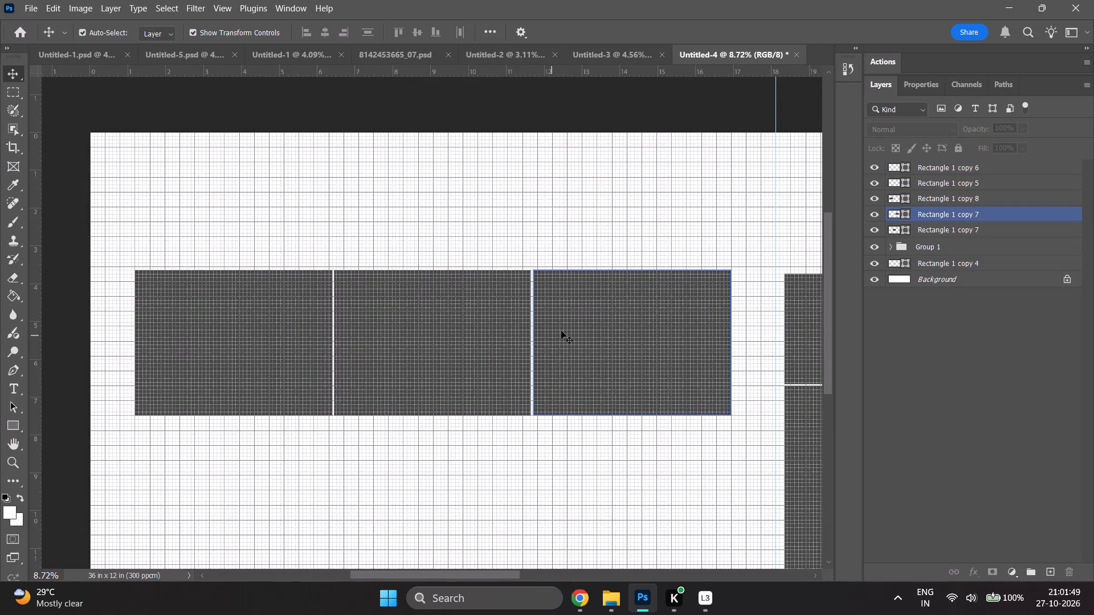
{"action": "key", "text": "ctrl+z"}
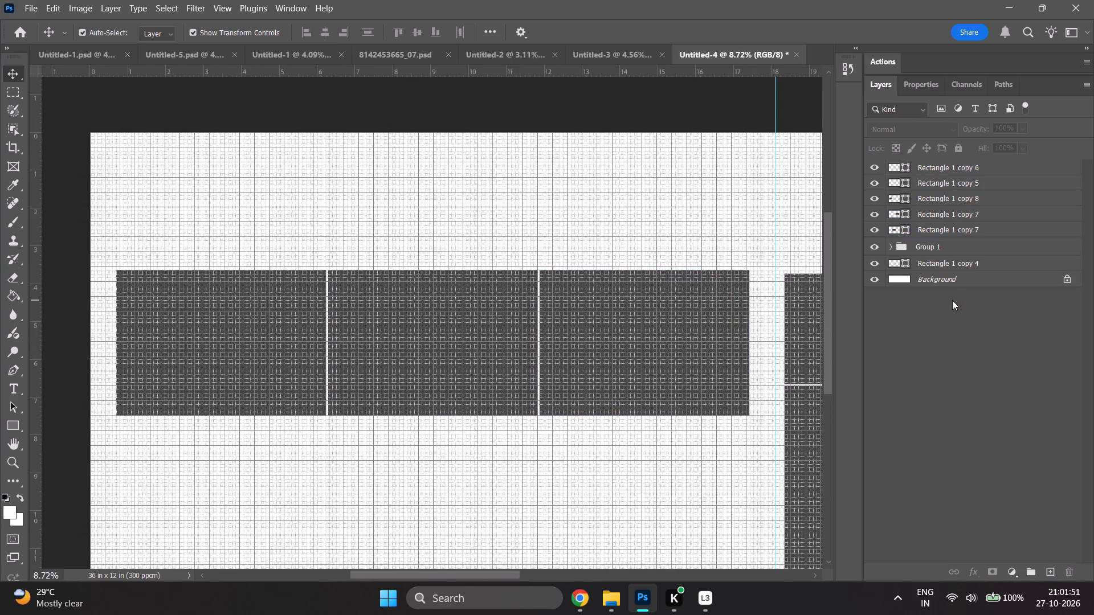
Redo the undone narrowing of the three-rectangle row.
{"action": "key", "text": "ctrl+shift+z"}
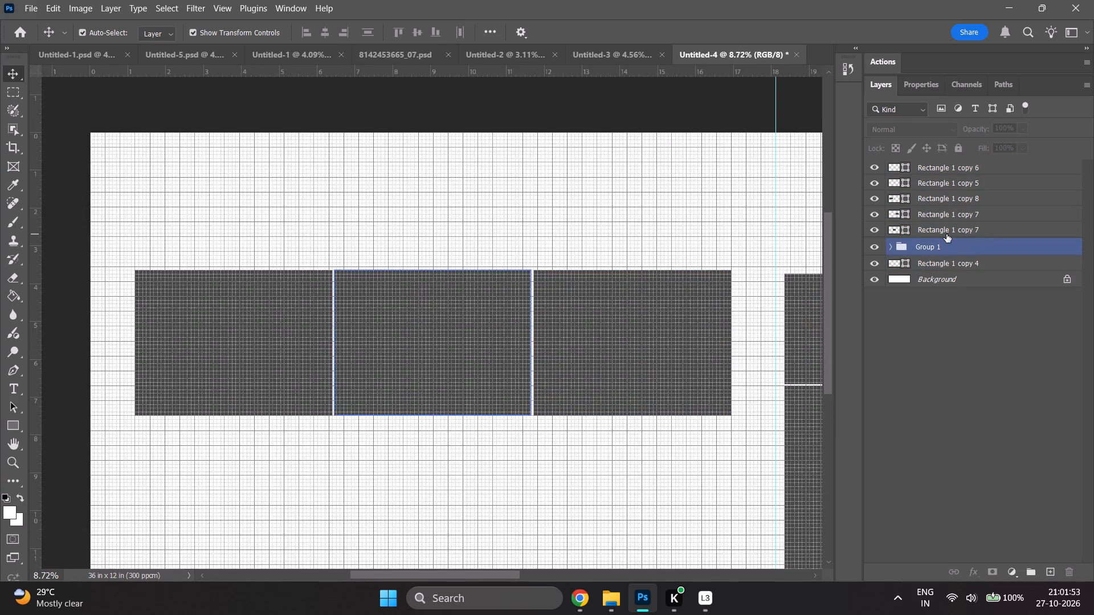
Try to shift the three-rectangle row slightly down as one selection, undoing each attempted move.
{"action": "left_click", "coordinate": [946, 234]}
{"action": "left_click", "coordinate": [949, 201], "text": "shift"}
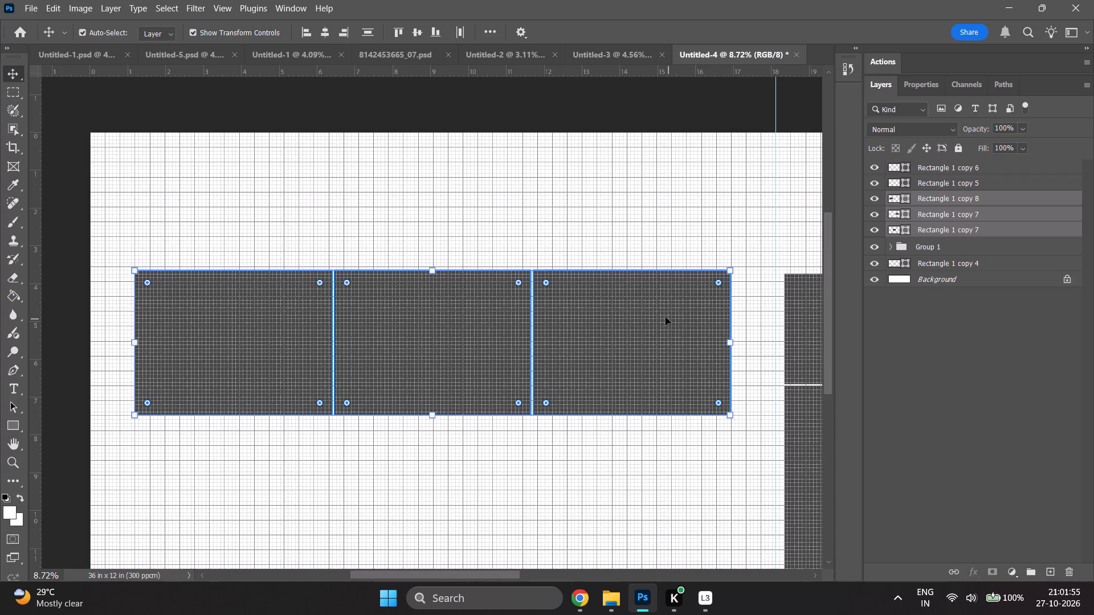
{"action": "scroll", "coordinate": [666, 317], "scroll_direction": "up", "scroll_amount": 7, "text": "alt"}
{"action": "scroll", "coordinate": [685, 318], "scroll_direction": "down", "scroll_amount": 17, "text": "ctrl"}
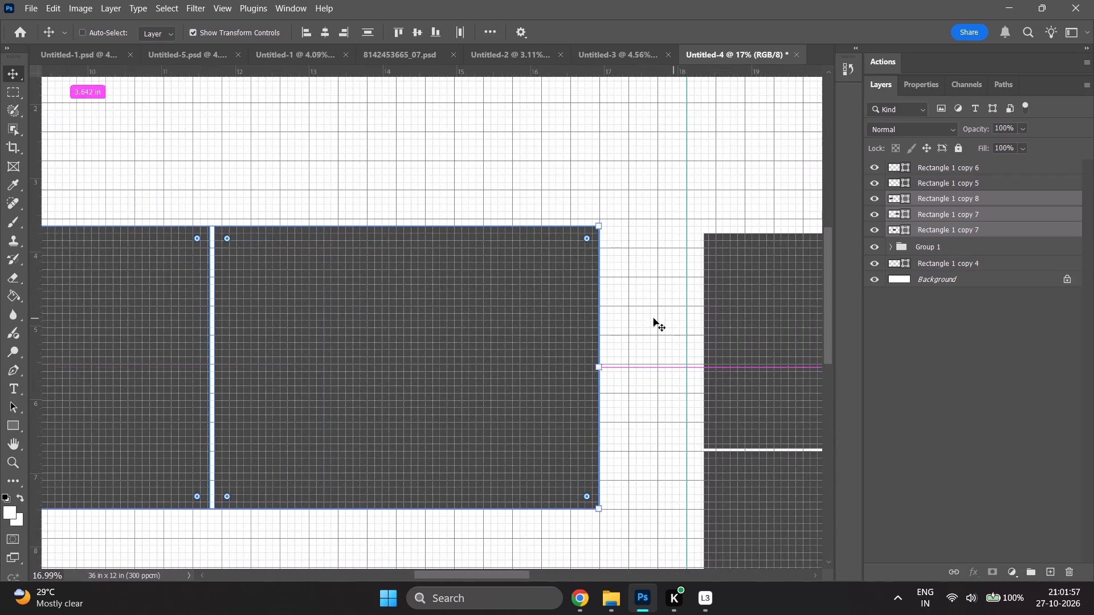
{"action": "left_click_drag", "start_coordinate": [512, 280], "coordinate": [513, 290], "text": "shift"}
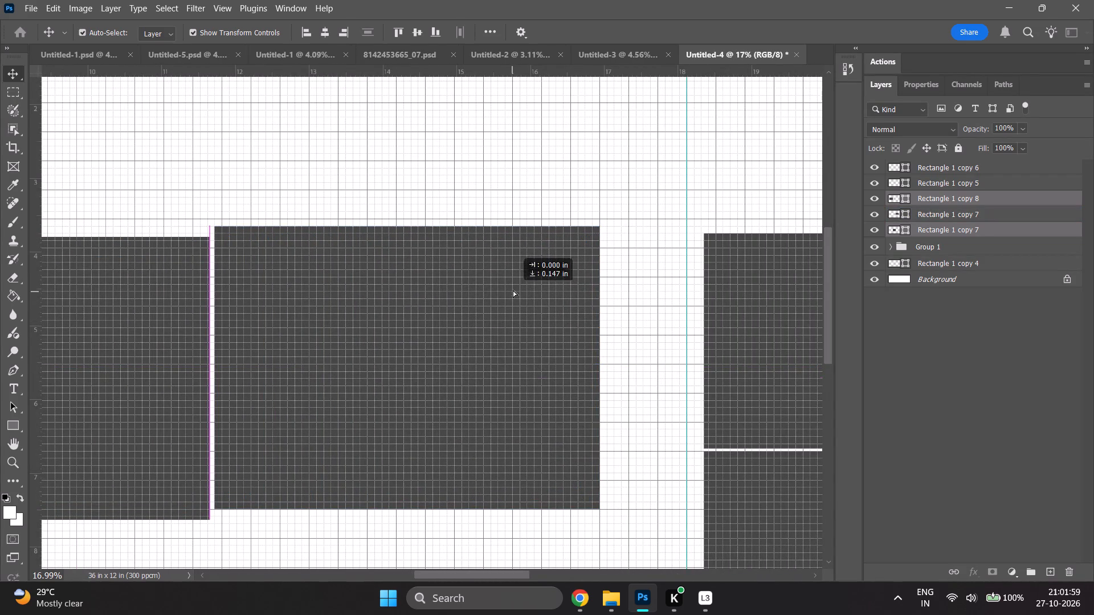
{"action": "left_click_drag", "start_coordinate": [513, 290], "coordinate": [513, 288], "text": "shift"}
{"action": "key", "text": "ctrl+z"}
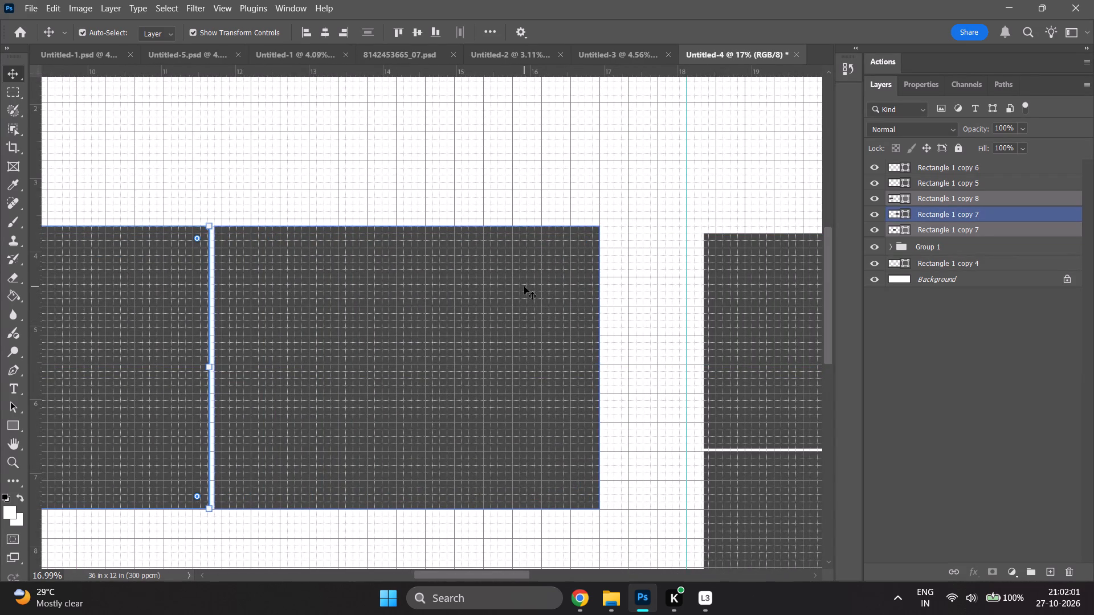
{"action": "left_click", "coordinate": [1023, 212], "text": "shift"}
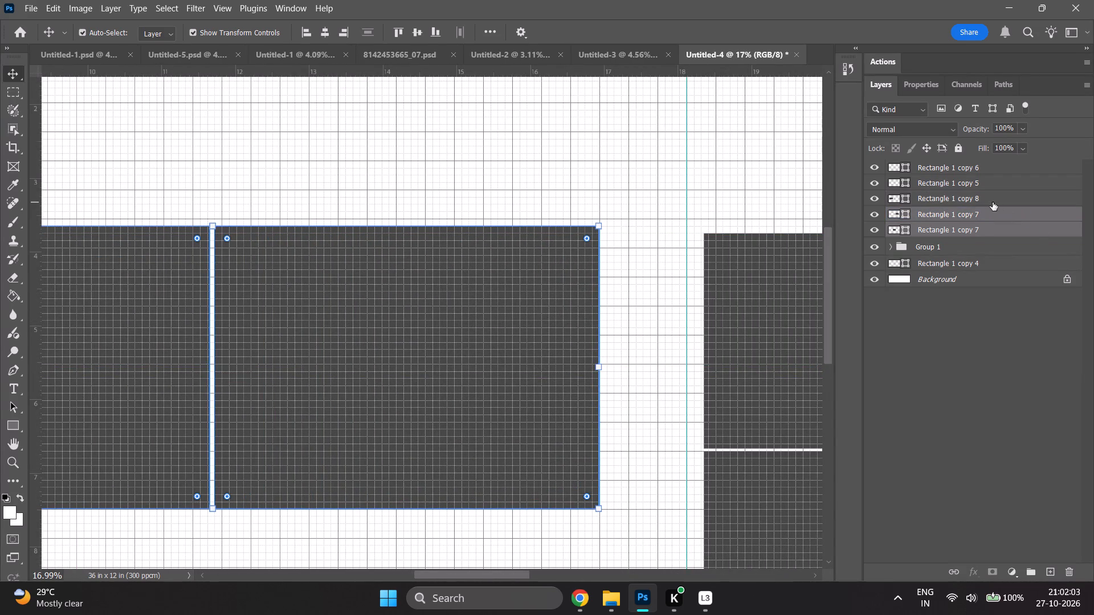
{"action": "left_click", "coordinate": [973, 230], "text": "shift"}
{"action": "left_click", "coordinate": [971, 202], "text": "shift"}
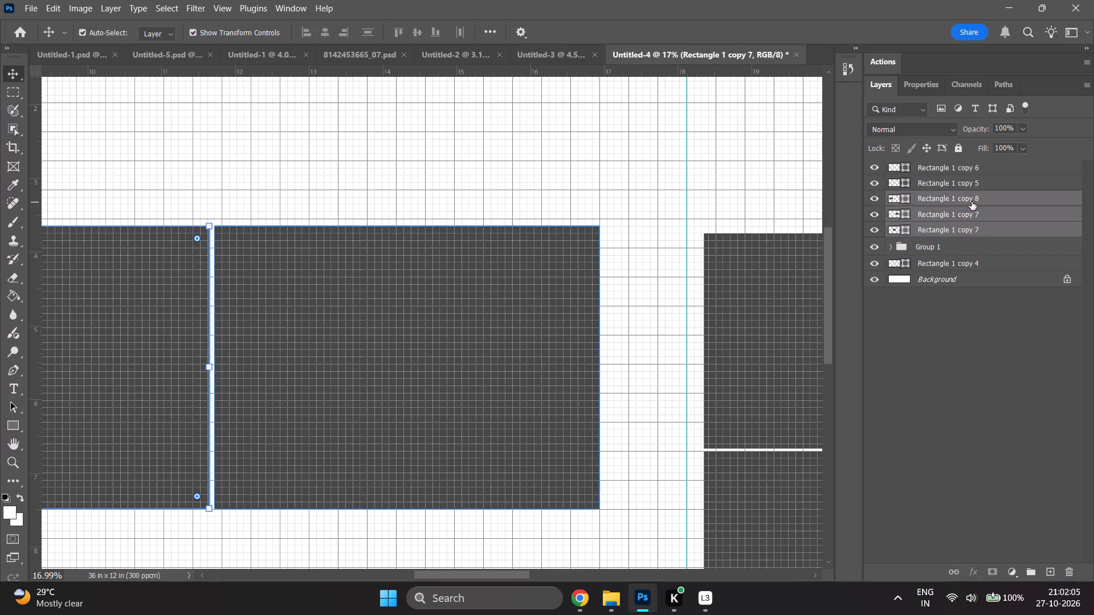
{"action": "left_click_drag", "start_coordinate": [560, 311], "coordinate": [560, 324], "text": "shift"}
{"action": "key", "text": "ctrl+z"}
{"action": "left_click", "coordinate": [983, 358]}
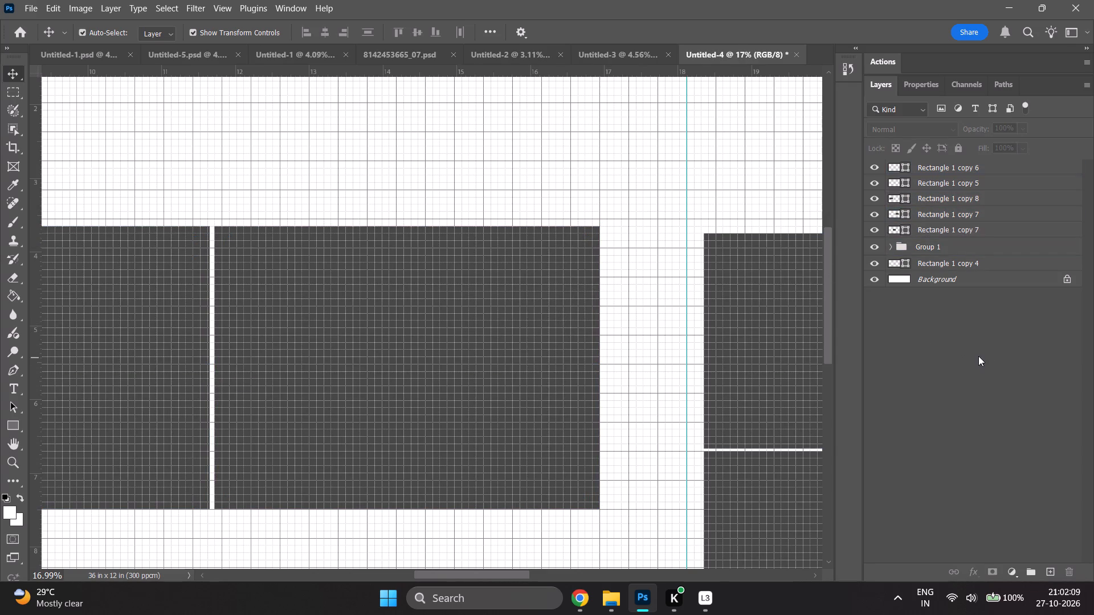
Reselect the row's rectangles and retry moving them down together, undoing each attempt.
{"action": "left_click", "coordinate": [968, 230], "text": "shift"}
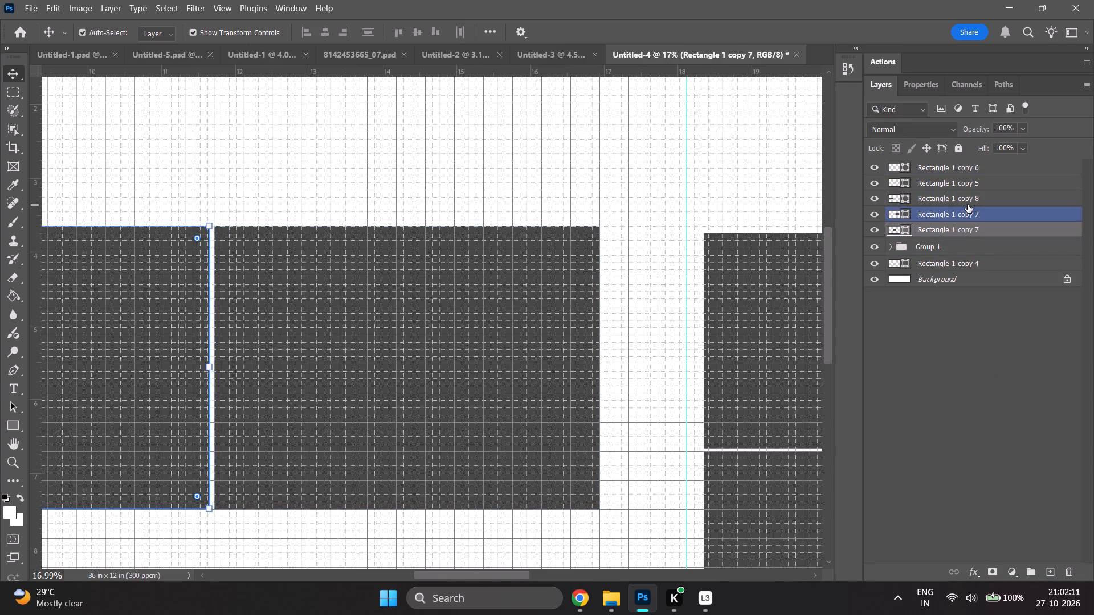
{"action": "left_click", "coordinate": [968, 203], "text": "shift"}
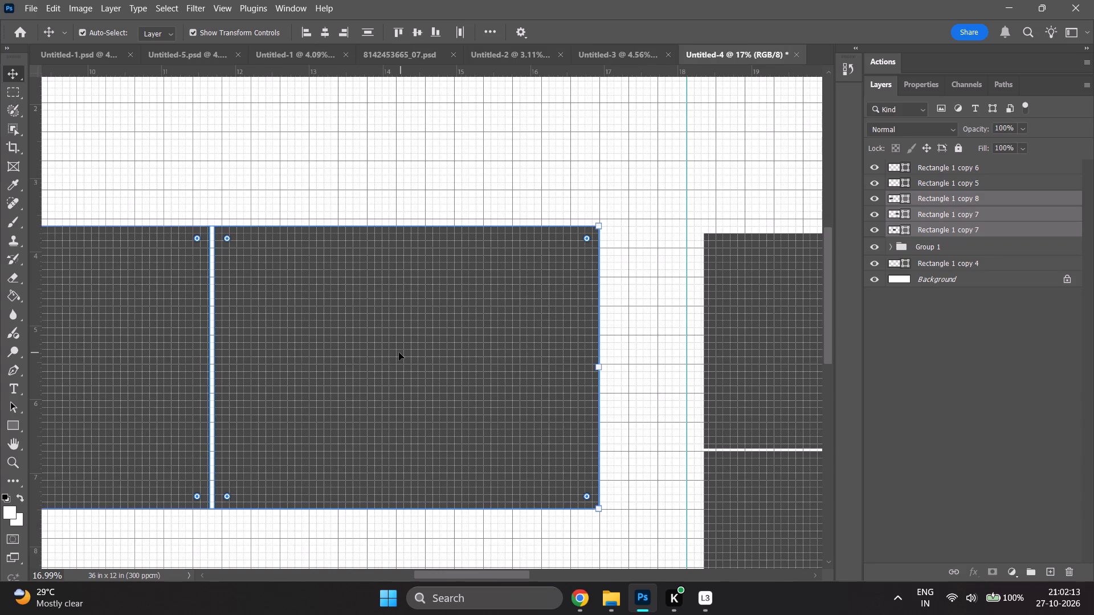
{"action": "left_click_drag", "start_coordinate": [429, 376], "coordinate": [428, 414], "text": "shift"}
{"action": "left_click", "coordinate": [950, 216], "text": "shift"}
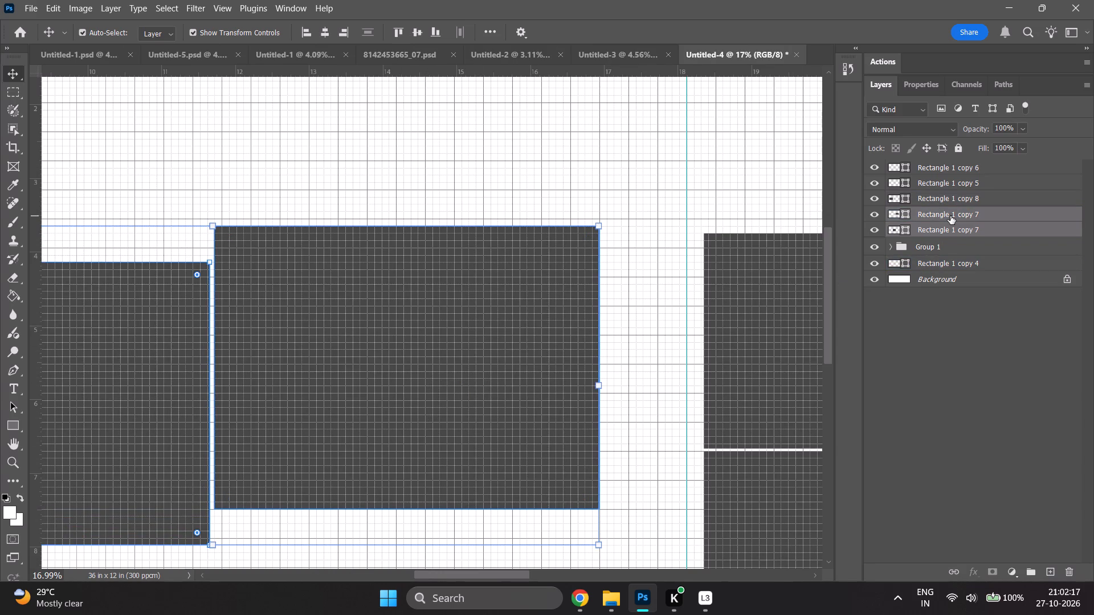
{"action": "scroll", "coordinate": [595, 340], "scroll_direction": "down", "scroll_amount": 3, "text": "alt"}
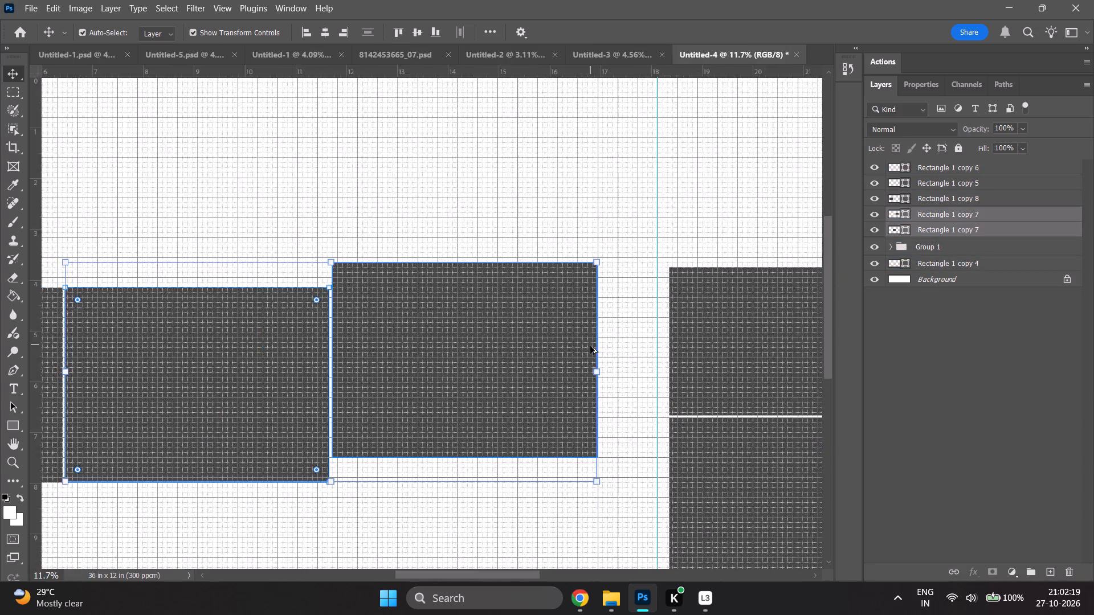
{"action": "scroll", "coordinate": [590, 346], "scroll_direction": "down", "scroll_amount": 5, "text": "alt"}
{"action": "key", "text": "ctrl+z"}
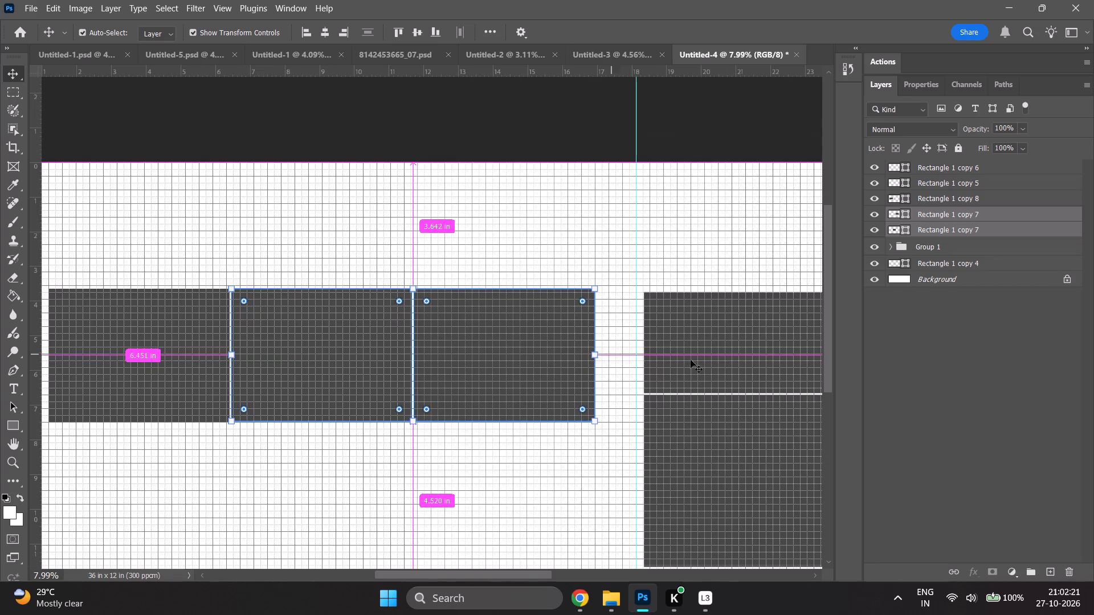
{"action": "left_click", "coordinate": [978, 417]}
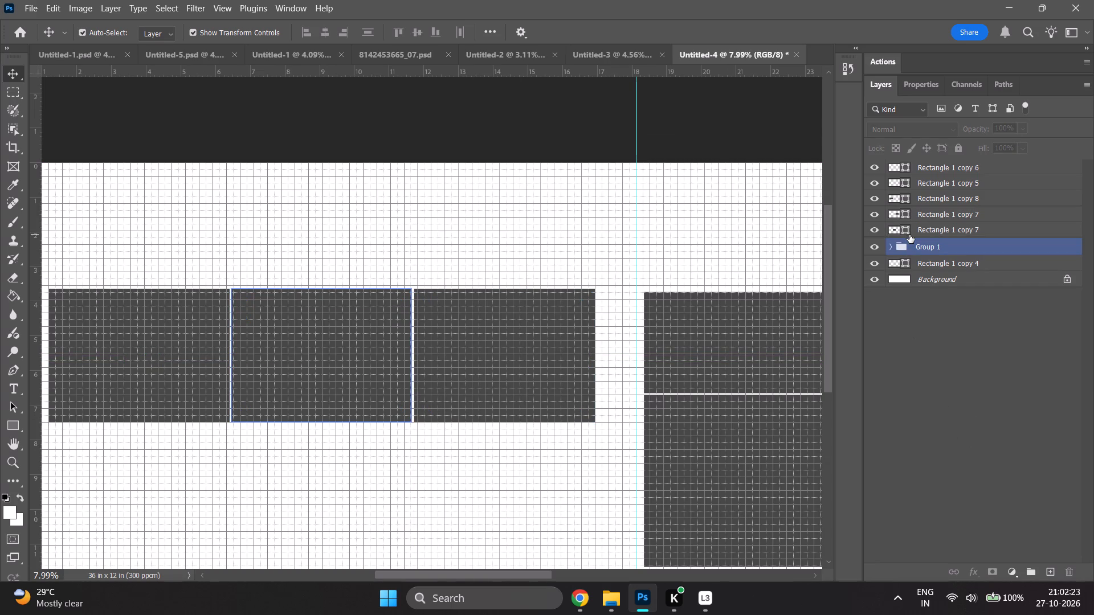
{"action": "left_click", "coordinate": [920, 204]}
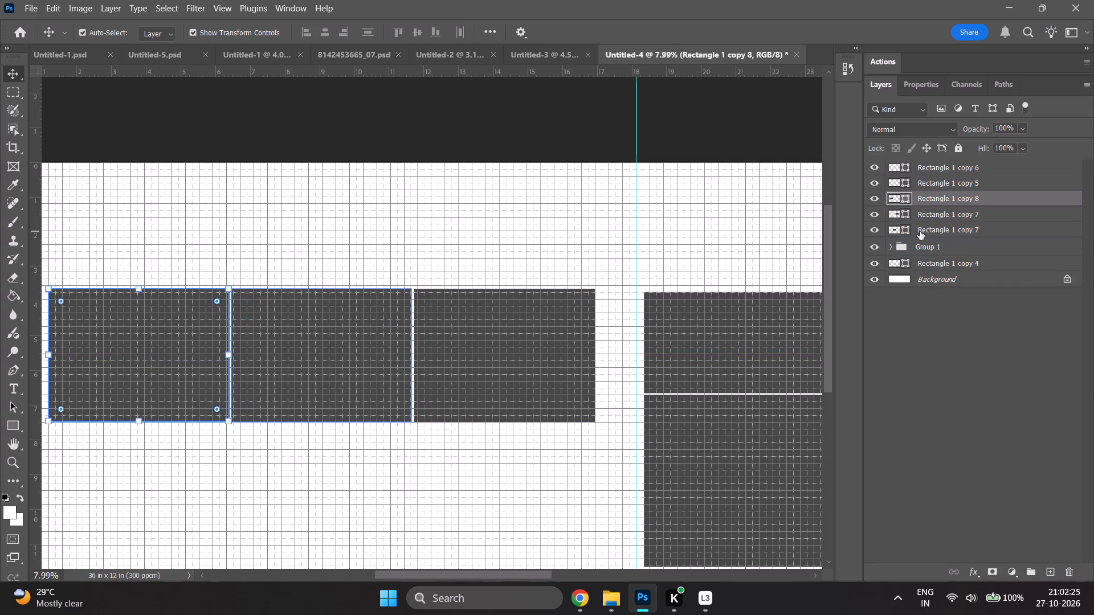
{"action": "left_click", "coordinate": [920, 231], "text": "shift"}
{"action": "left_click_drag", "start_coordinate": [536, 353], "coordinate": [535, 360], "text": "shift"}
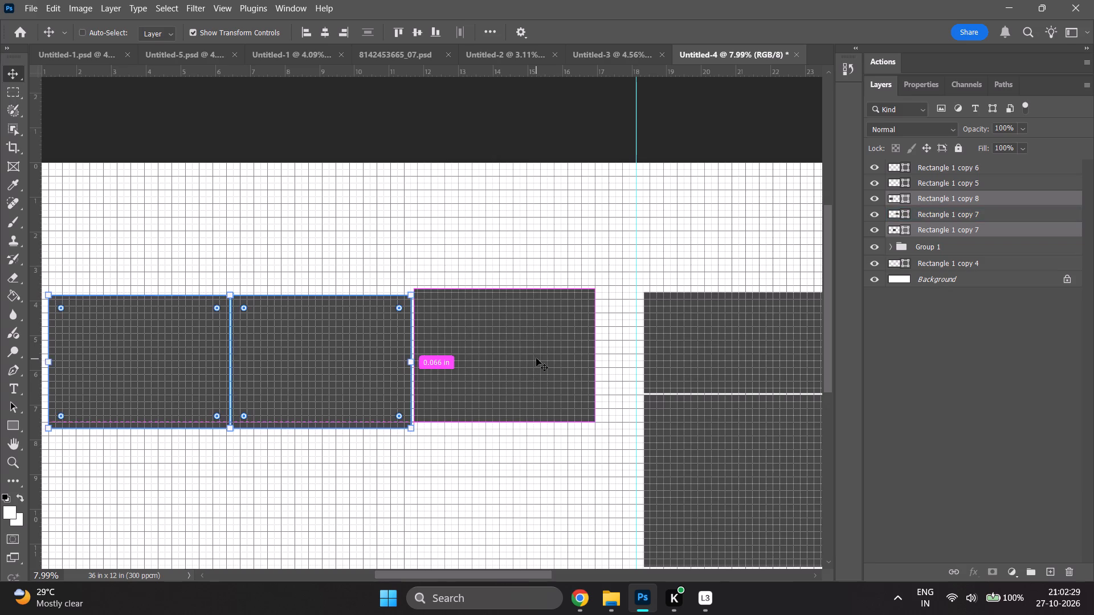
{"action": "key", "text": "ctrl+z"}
Reorder the row's right-hand rectangle in the layer stack, placing it beneath the middle rectangle and above Group 1.
{"action": "left_click", "coordinate": [568, 375]}
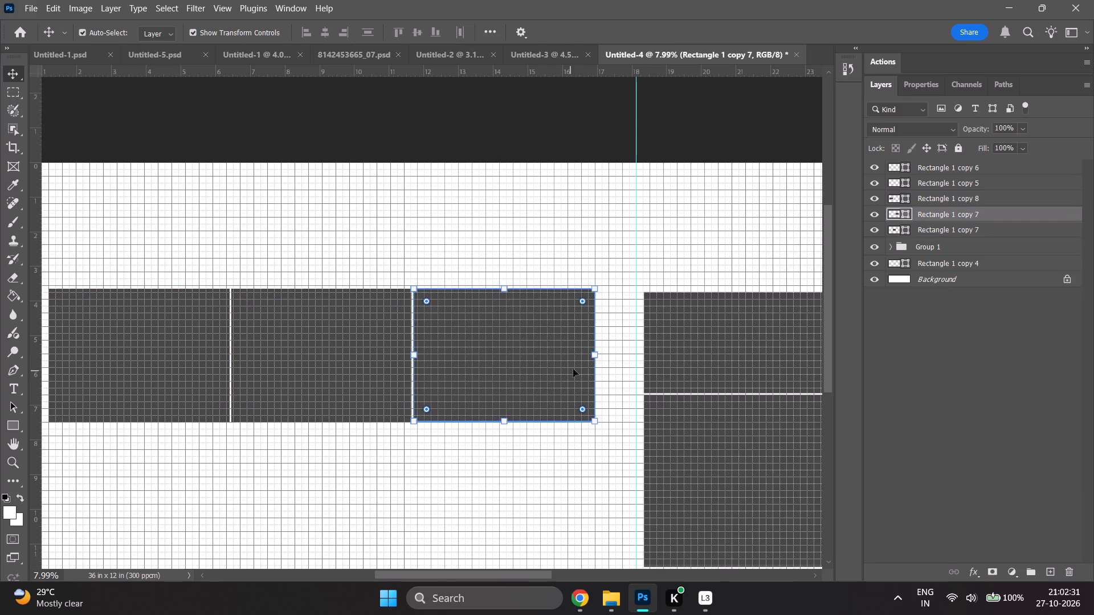
{"action": "left_click_drag", "start_coordinate": [953, 215], "coordinate": [953, 227]}
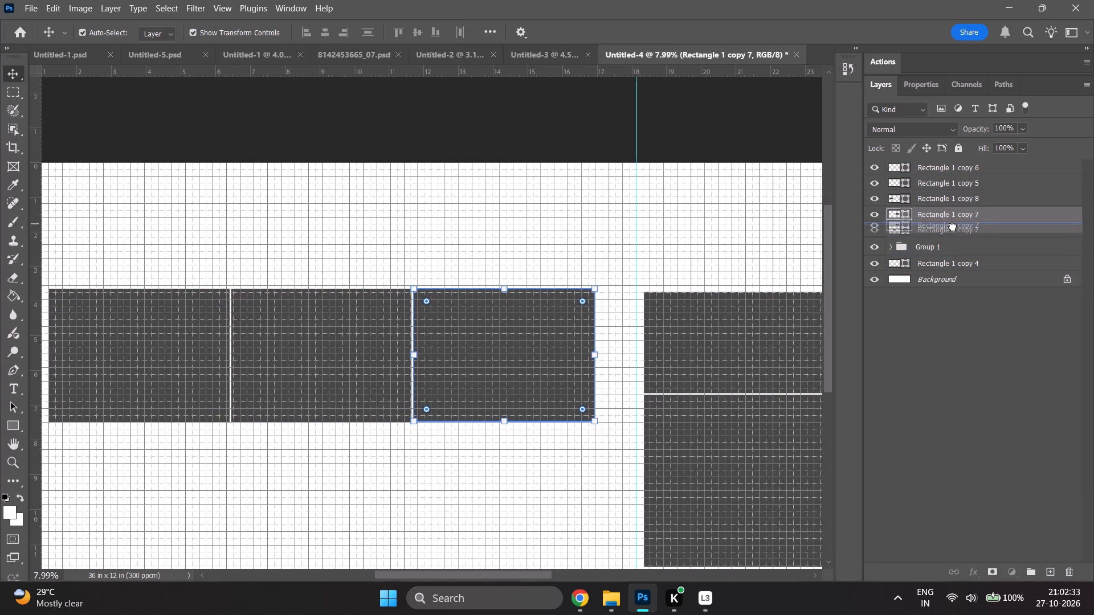
{"action": "left_click_drag", "start_coordinate": [953, 227], "coordinate": [953, 232]}
{"action": "left_click_drag", "start_coordinate": [953, 232], "coordinate": [953, 239]}
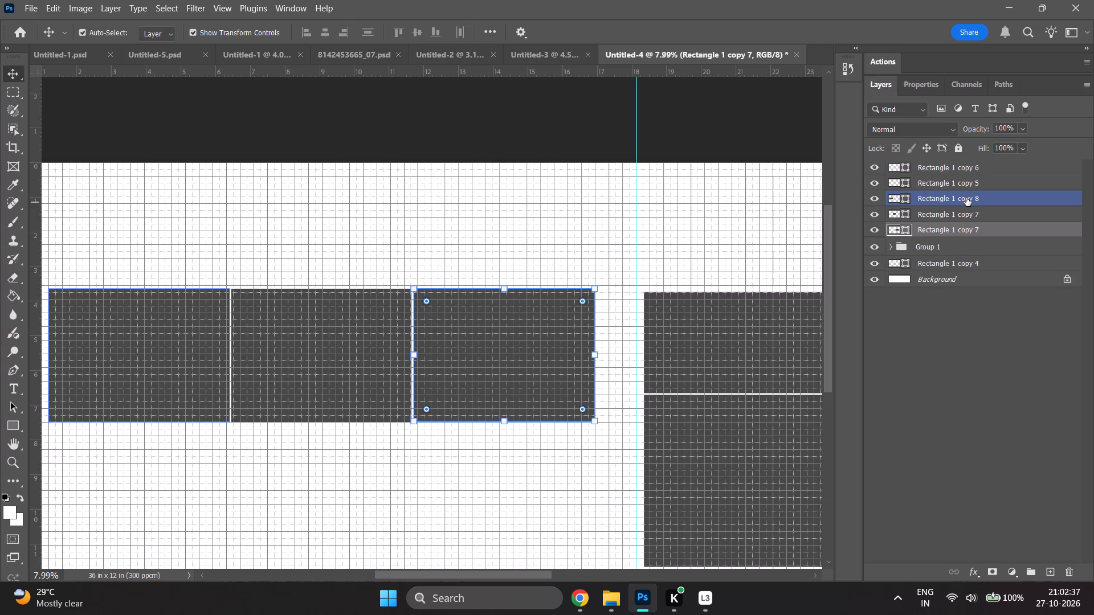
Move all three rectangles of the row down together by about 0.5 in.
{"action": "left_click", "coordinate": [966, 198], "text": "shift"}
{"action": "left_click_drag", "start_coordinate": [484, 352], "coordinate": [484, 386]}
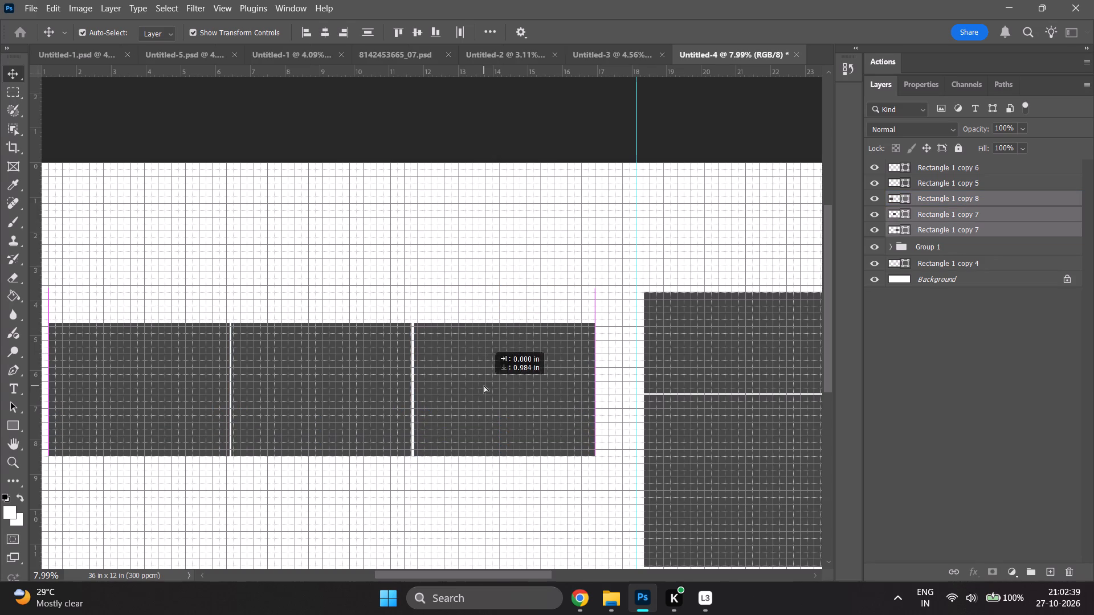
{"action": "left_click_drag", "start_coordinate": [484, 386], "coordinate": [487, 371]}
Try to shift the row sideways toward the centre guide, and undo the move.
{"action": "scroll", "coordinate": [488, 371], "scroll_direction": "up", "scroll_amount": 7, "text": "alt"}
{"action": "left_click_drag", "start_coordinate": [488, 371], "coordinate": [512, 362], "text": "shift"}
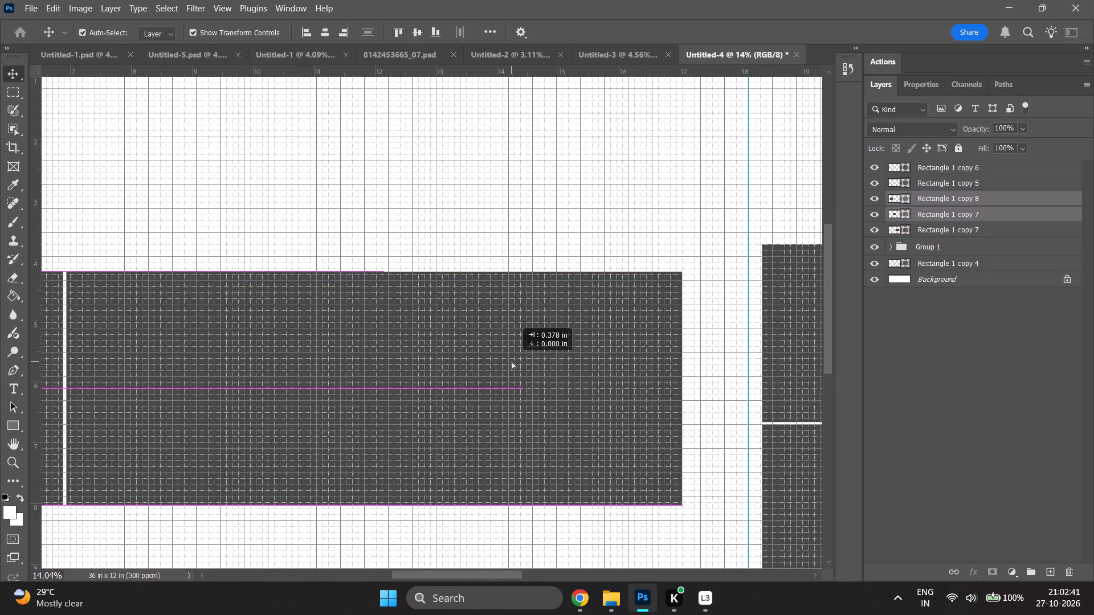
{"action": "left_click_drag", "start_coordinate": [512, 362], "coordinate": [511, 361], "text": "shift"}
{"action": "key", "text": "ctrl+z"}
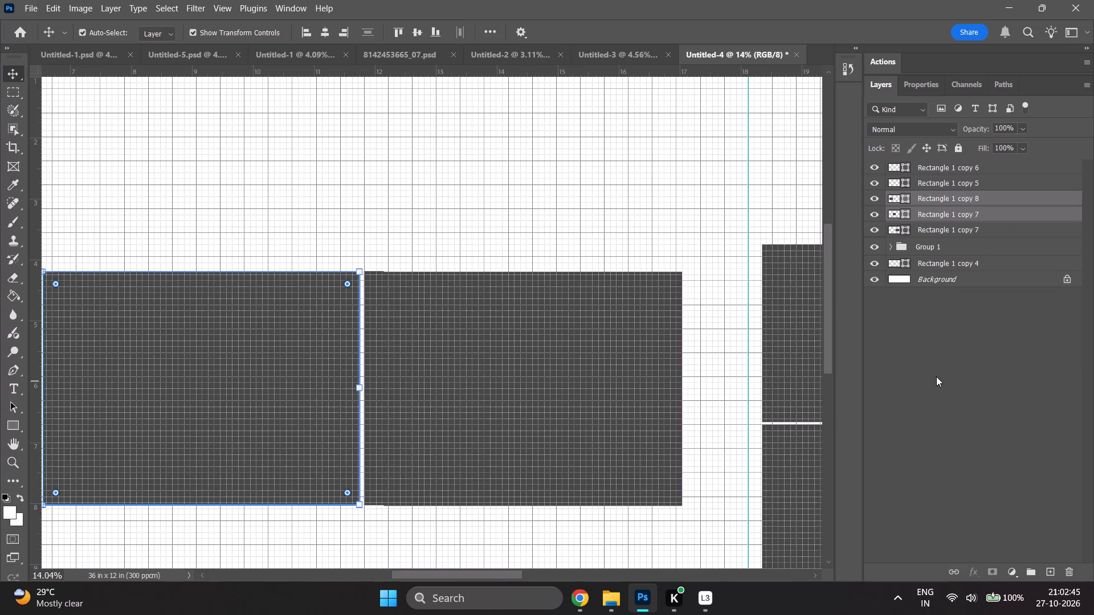
Move all three rectangles up together about 0.44 in, aligning their top edges with the facing page's upper rectangle.
{"action": "left_click", "coordinate": [975, 224]}
{"action": "left_click", "coordinate": [979, 202], "text": "shift"}
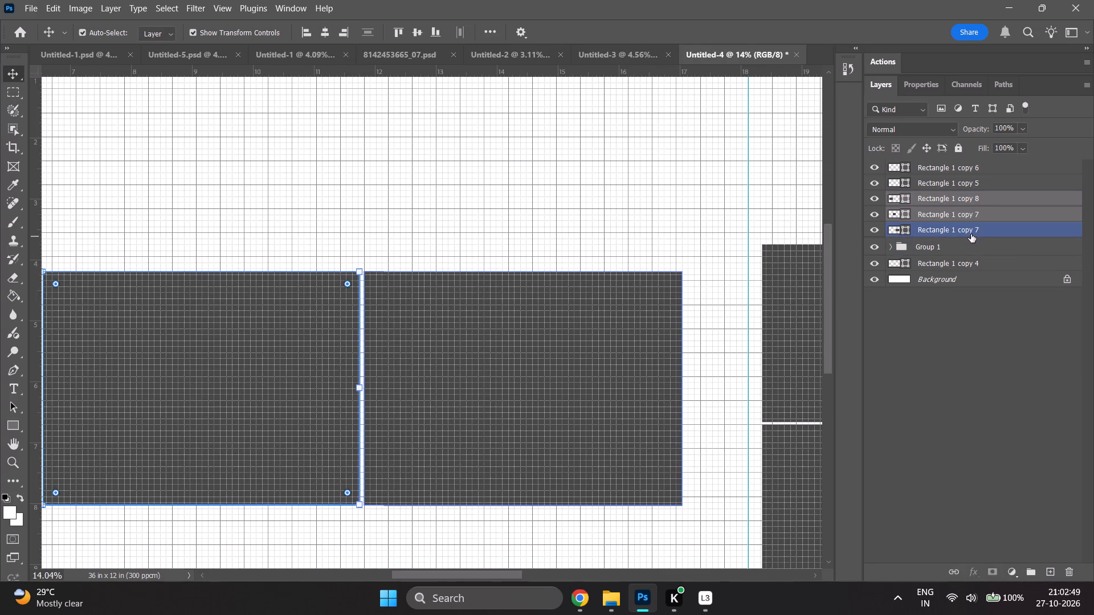
{"action": "left_click", "coordinate": [971, 234]}
{"action": "left_click", "coordinate": [971, 202], "text": "shift"}
{"action": "left_click_drag", "start_coordinate": [602, 362], "coordinate": [654, 352]}
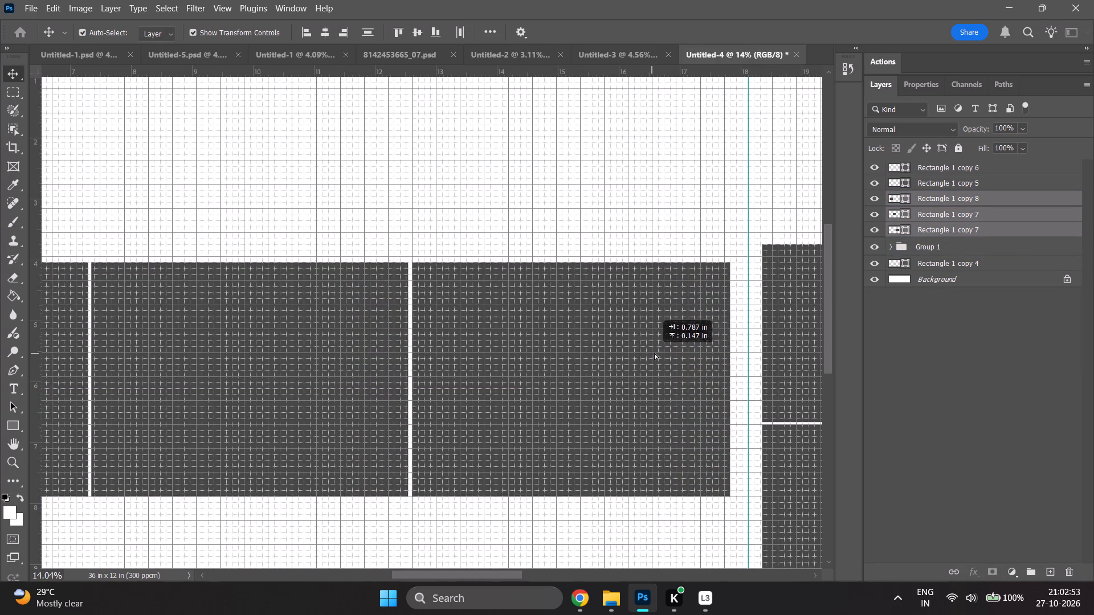
{"action": "left_click_drag", "start_coordinate": [654, 352], "coordinate": [663, 319]}
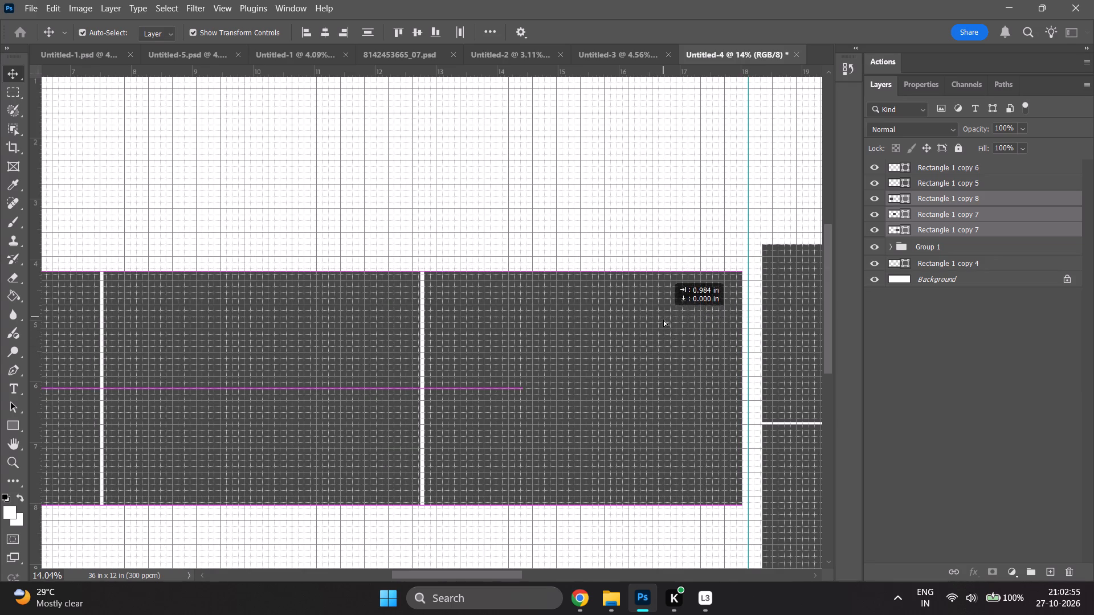
{"action": "left_click_drag", "start_coordinate": [663, 319], "coordinate": [663, 337]}
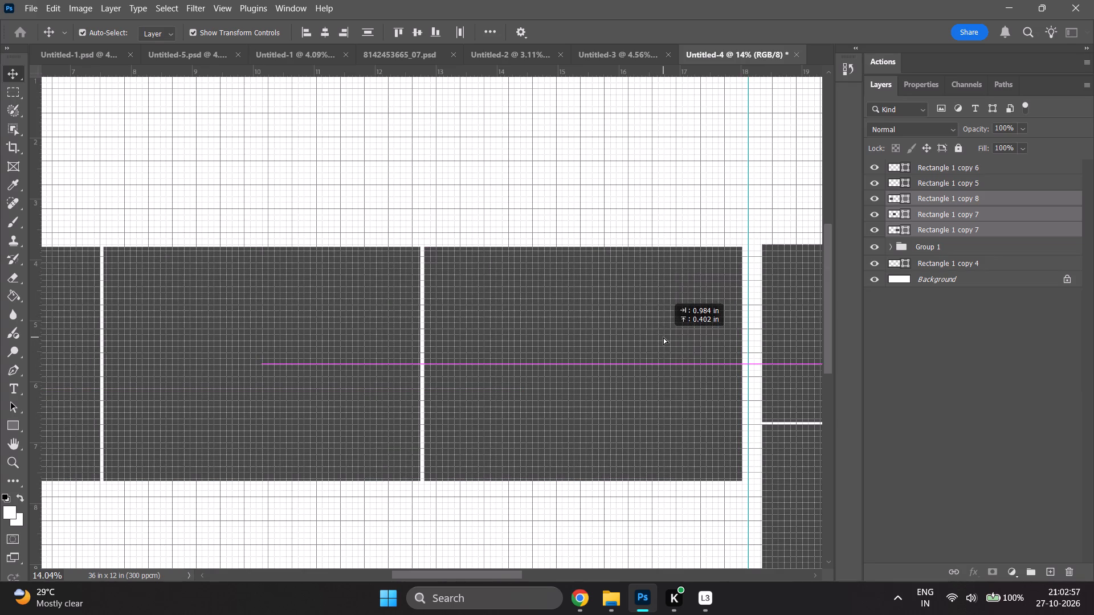
{"action": "left_click_drag", "start_coordinate": [663, 337], "coordinate": [663, 335]}
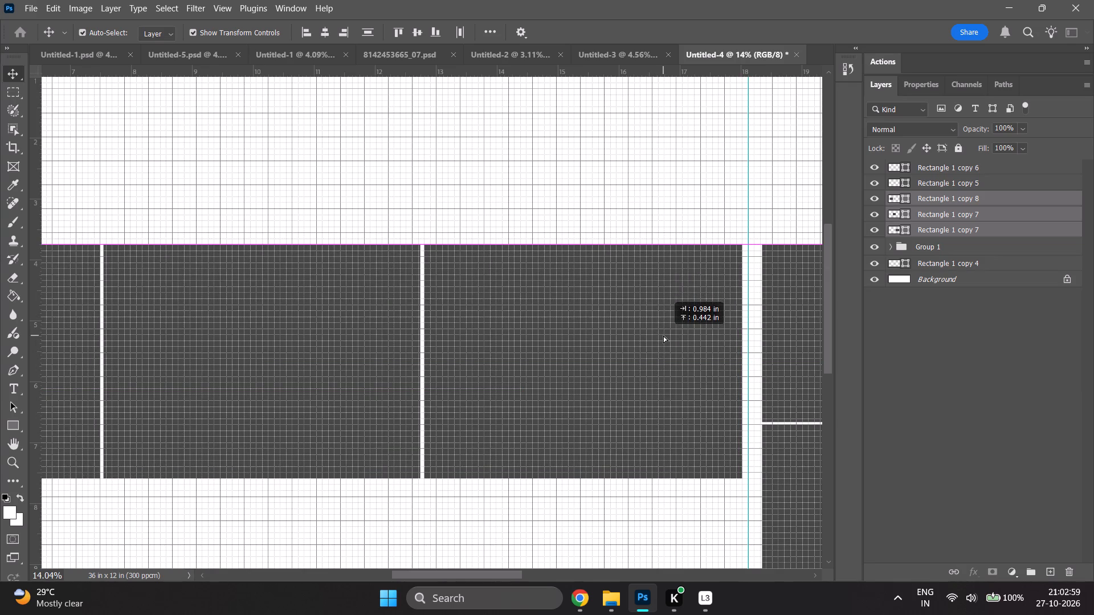
{"action": "left_click_drag", "start_coordinate": [663, 335], "coordinate": [637, 335]}
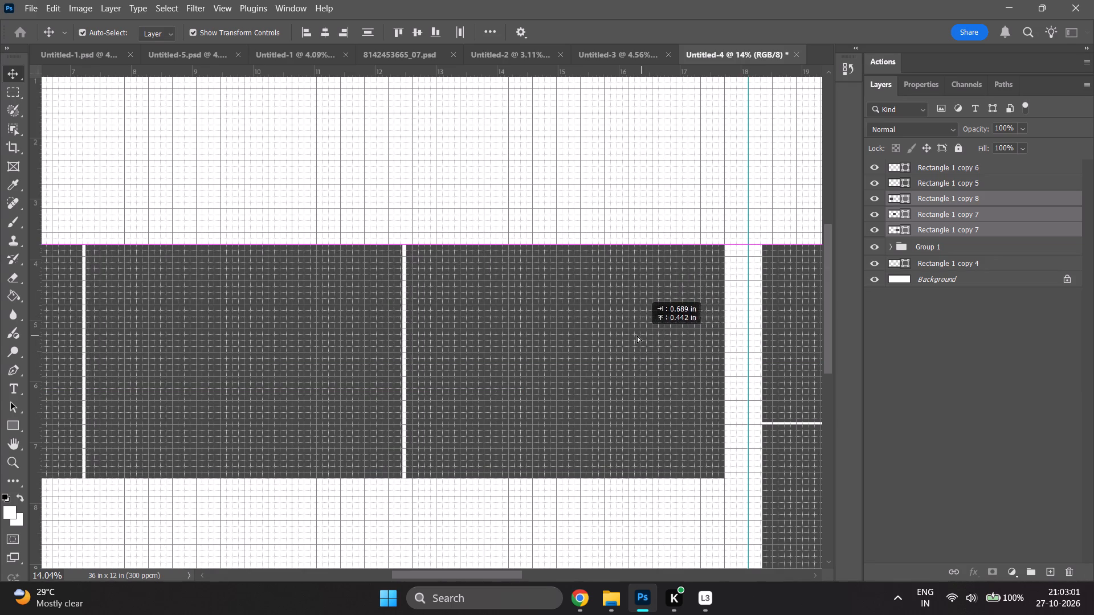
{"action": "left_click_drag", "start_coordinate": [637, 335], "coordinate": [598, 335]}
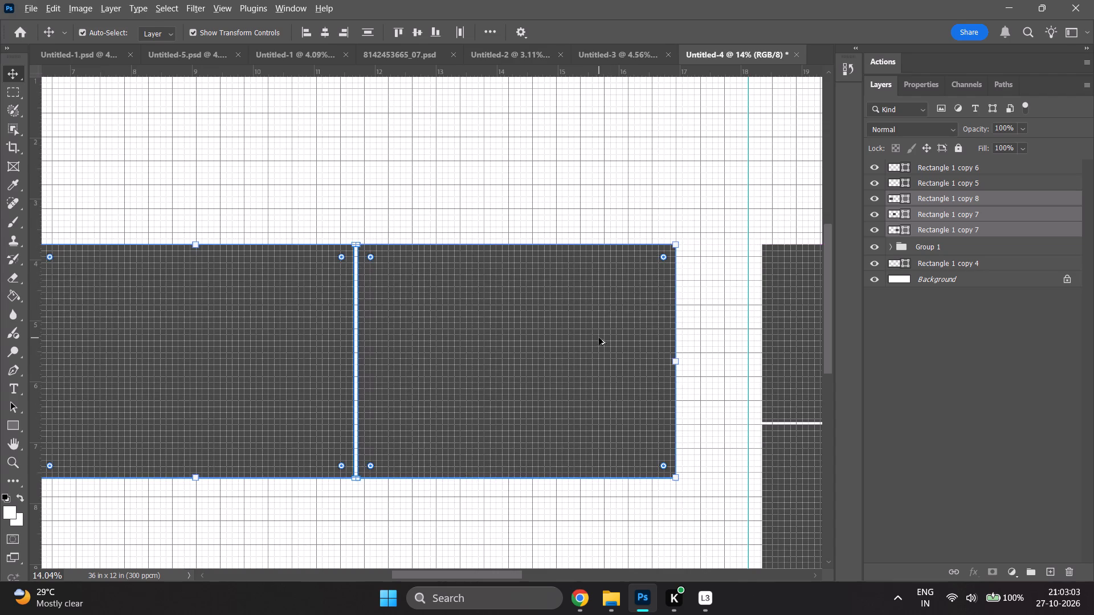
Stretch the three-rectangle row upward from its top edge, without changing its width, to a height of about 4.82 in.
{"action": "scroll", "coordinate": [599, 338], "scroll_direction": "down", "scroll_amount": 3, "text": "alt"}
{"action": "scroll", "coordinate": [593, 358], "scroll_direction": "up", "scroll_amount": 20, "text": "ctrl"}
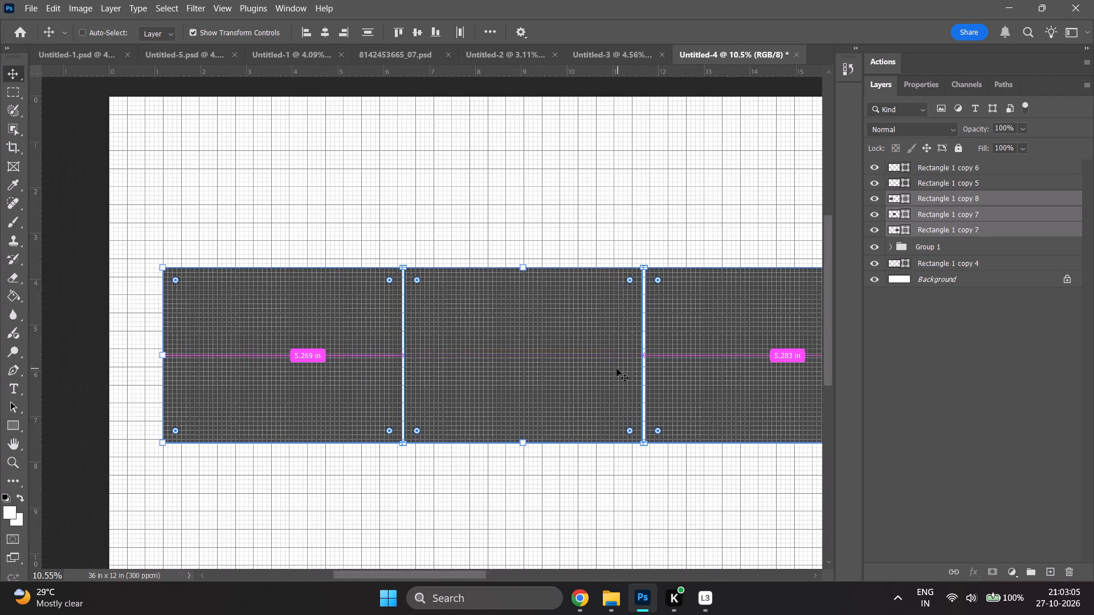
{"action": "scroll", "coordinate": [615, 369], "scroll_direction": "down", "scroll_amount": 12, "text": "ctrl"}
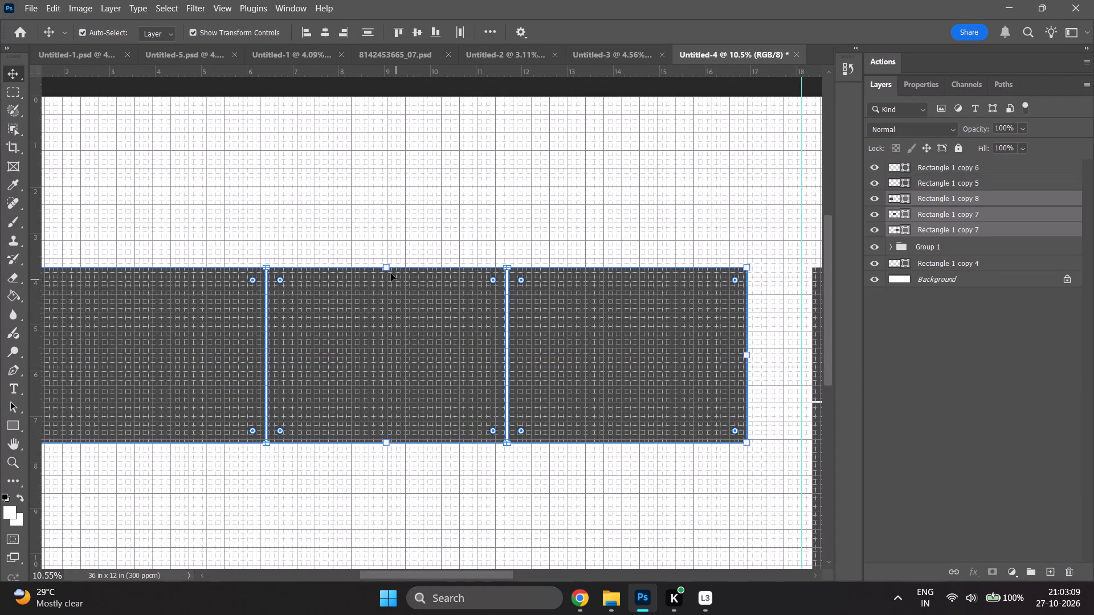
{"action": "left_click_drag", "start_coordinate": [386, 268], "coordinate": [386, 237], "text": "shift"}
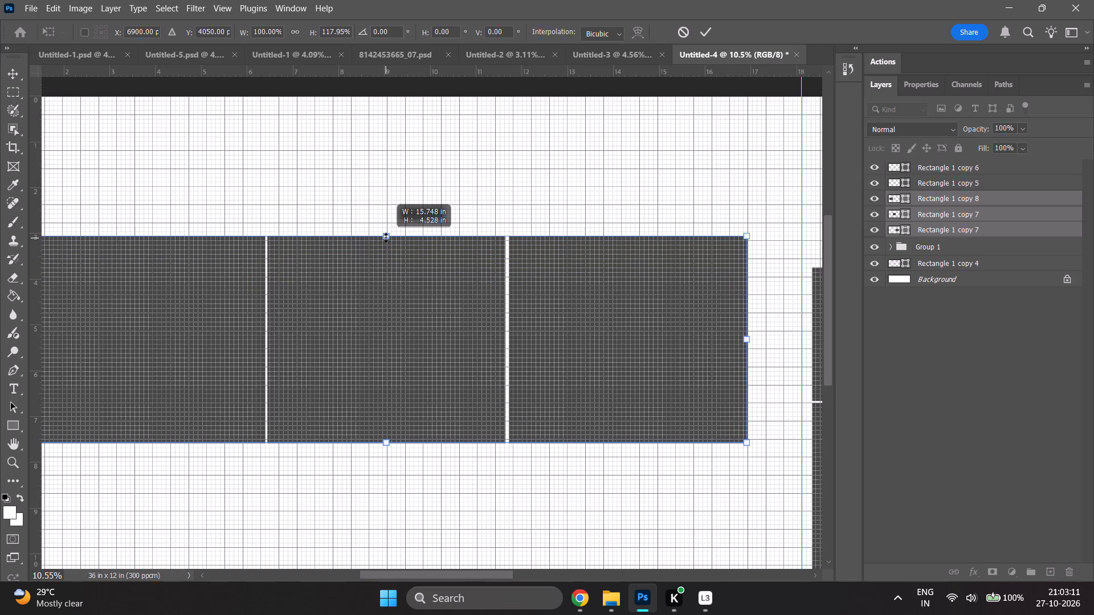
{"action": "left_click_drag", "start_coordinate": [386, 237], "coordinate": [388, 223], "text": "shift"}
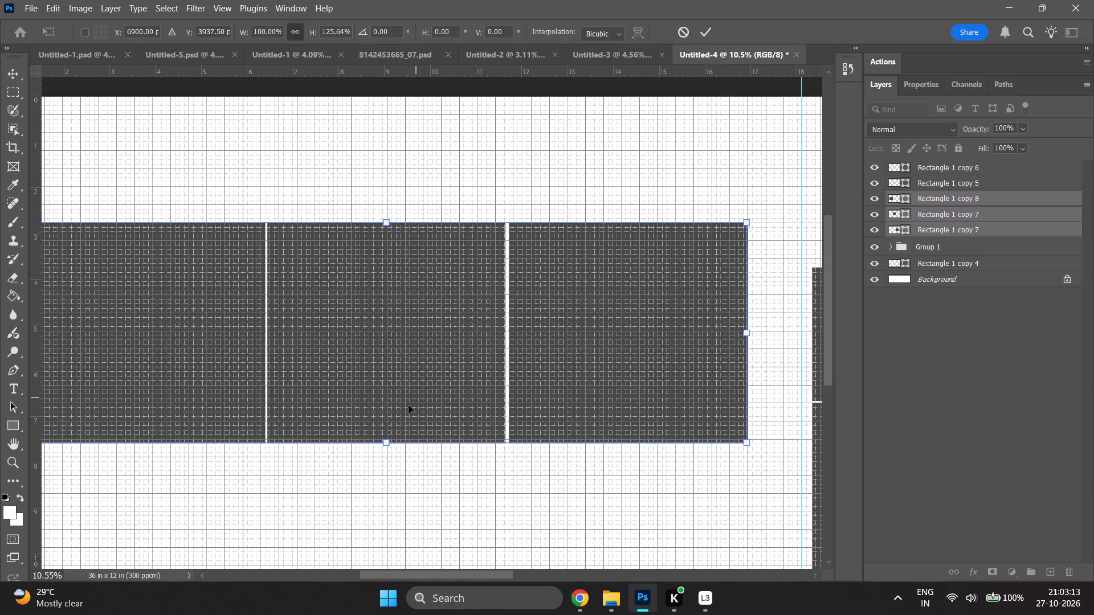
{"action": "left_click", "coordinate": [387, 442], "text": "shift"}
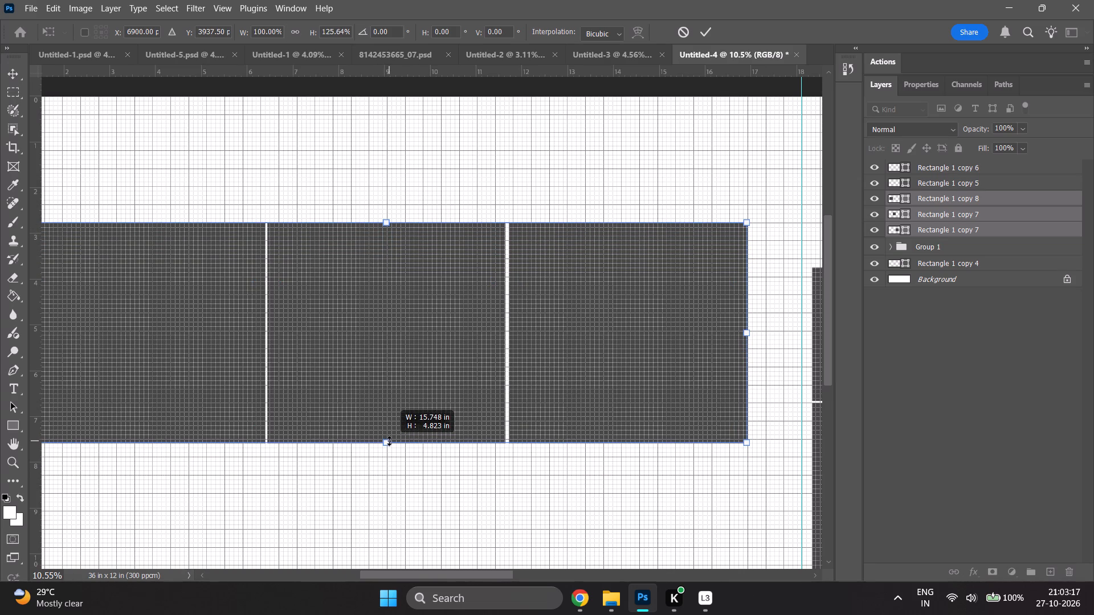
Move the three stretched rectangles straight down about 0.98 in, aligning their top edges with the facing page's upper rectangle, and apply the transform.
{"action": "scroll", "coordinate": [391, 438], "scroll_direction": "down", "scroll_amount": 5, "text": "alt"}
{"action": "scroll", "coordinate": [406, 425], "scroll_direction": "down", "scroll_amount": 4}
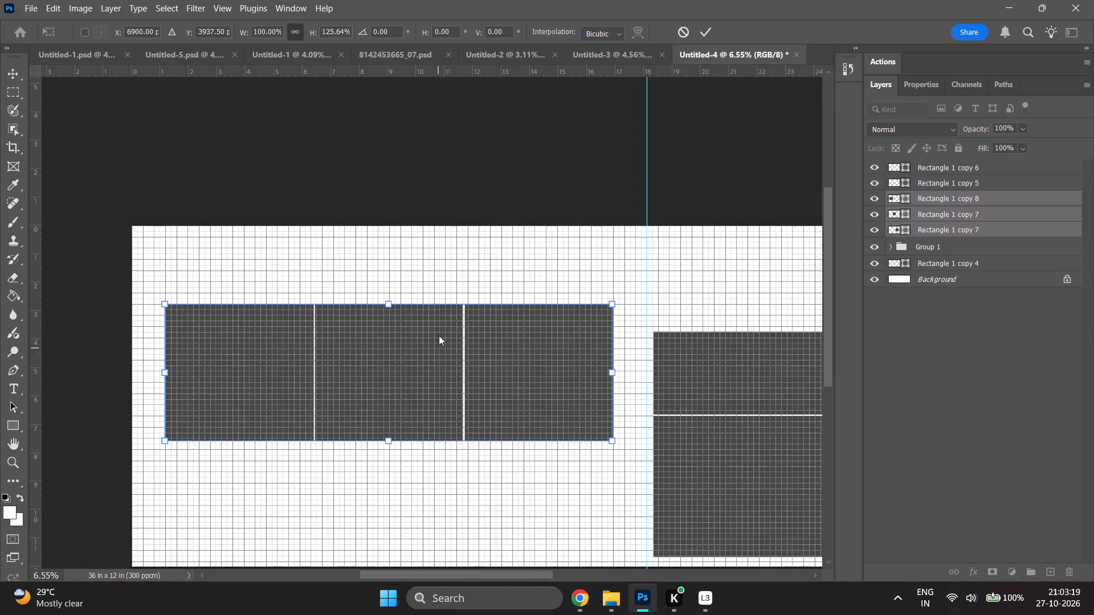
{"action": "scroll", "coordinate": [614, 348], "scroll_direction": "up", "scroll_amount": 4}
{"action": "scroll", "coordinate": [536, 388], "scroll_direction": "up", "scroll_amount": 2, "text": "alt"}
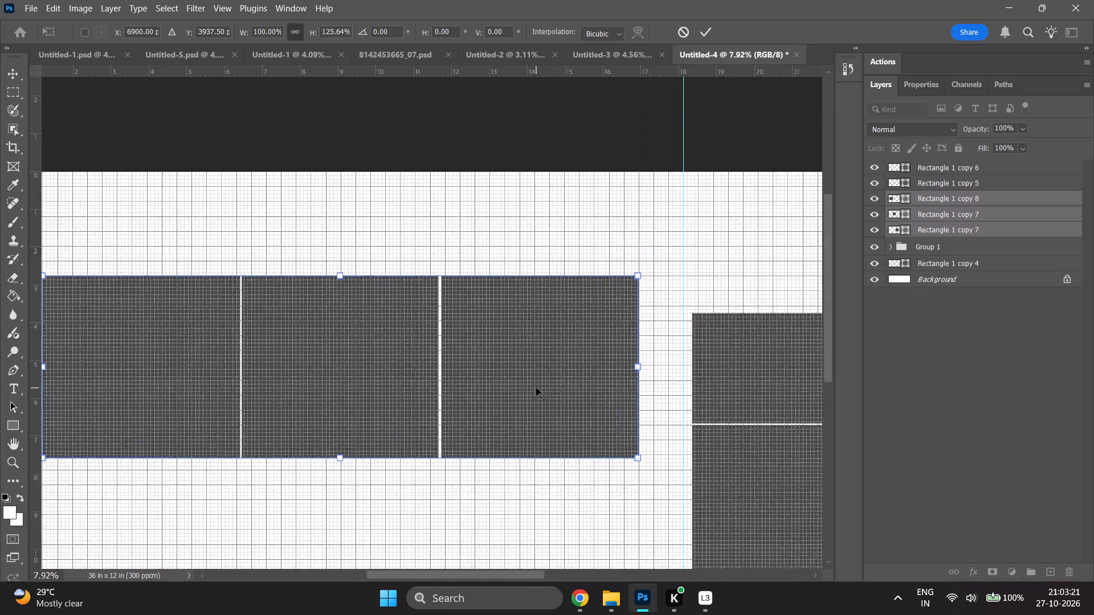
{"action": "scroll", "coordinate": [536, 388], "scroll_direction": "up", "scroll_amount": 5, "text": "alt"}
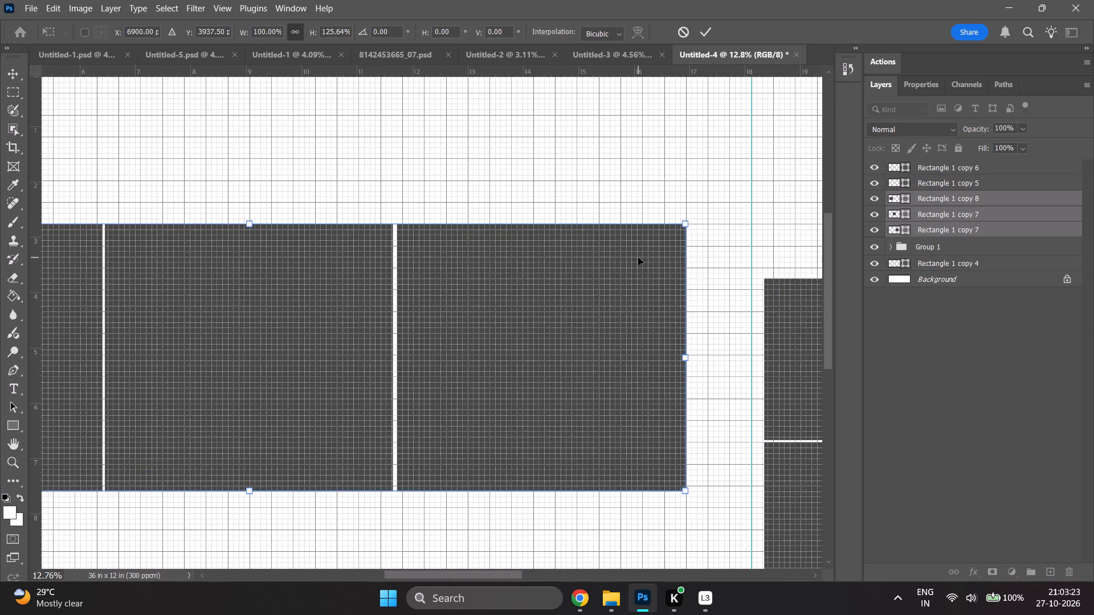
{"action": "left_click_drag", "start_coordinate": [638, 257], "coordinate": [638, 311], "text": "shift"}
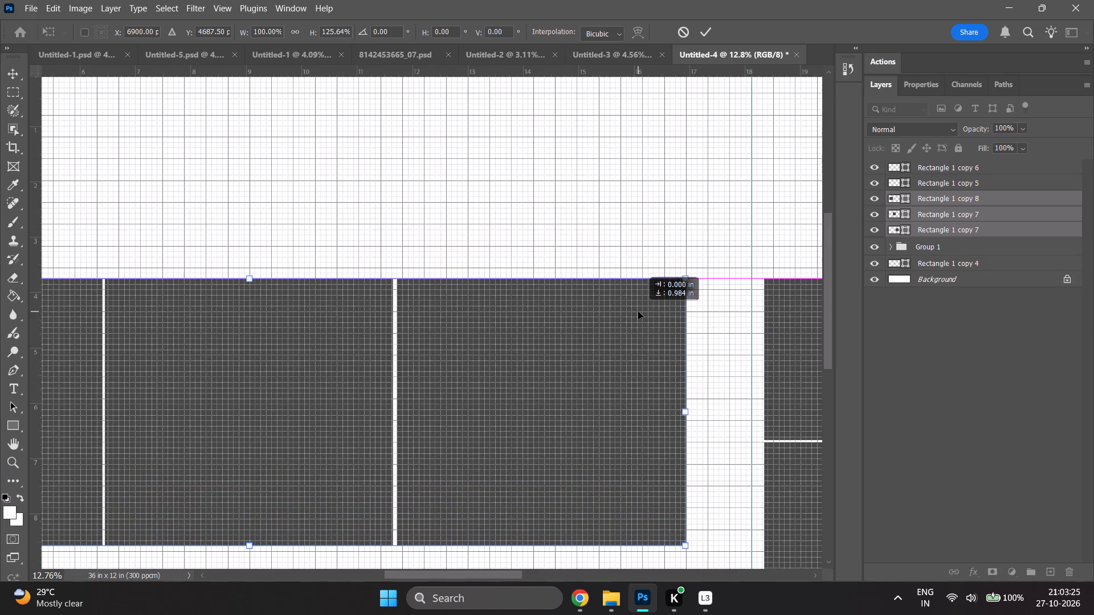
{"action": "left_click_drag", "start_coordinate": [638, 311], "coordinate": [638, 313], "text": "shift"}
{"action": "scroll", "coordinate": [549, 332], "scroll_direction": "down", "scroll_amount": 7, "text": "alt"}
{"action": "scroll", "coordinate": [548, 330], "scroll_direction": "down", "scroll_amount": 3}
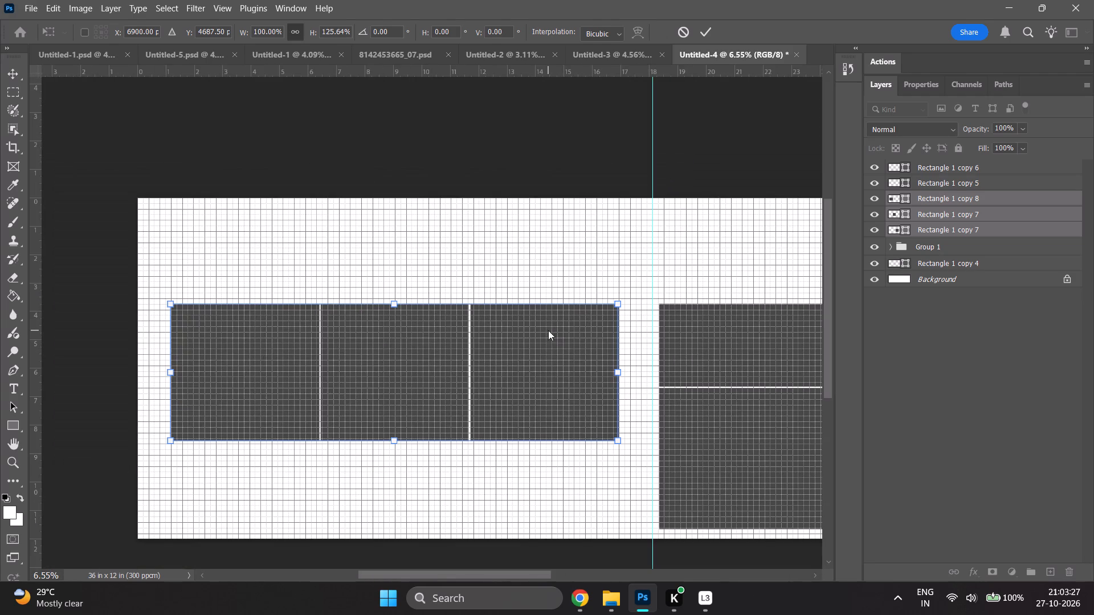
{"action": "scroll", "coordinate": [548, 330], "scroll_direction": "down", "scroll_amount": 1}
{"action": "scroll", "coordinate": [475, 365], "scroll_direction": "down", "scroll_amount": 4, "text": "ctrl"}
{"action": "left_click", "coordinate": [905, 391]}
Draw a rectangle about 17.03 x 6.3 in around the whole three-rectangle row.
{"action": "scroll", "coordinate": [530, 390], "scroll_direction": "down", "scroll_amount": 5, "text": "alt"}
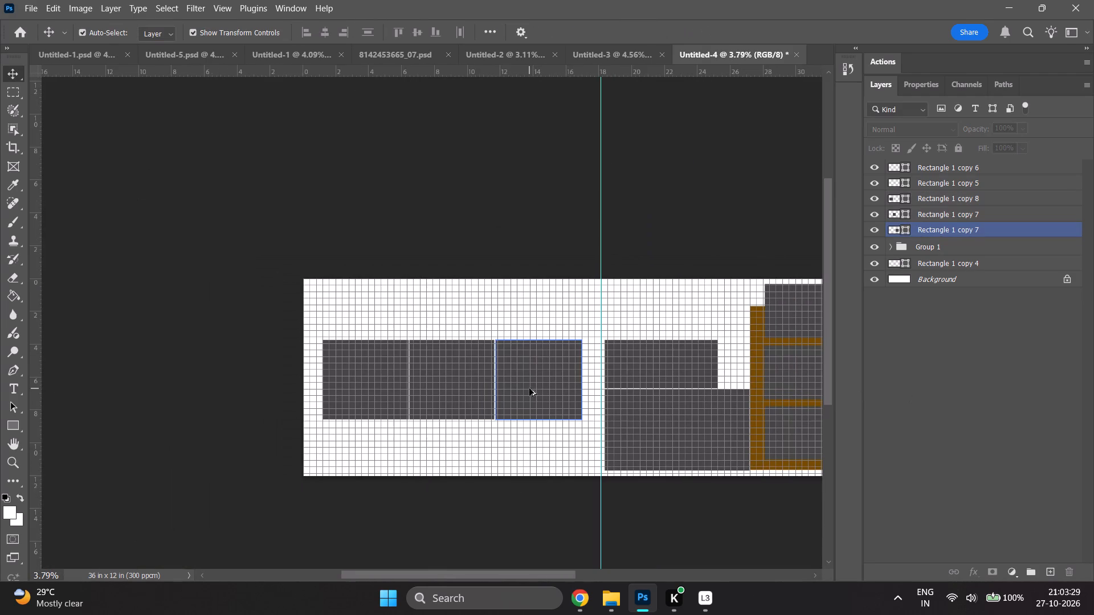
{"action": "scroll", "coordinate": [445, 382], "scroll_direction": "up", "scroll_amount": 7, "text": "alt"}
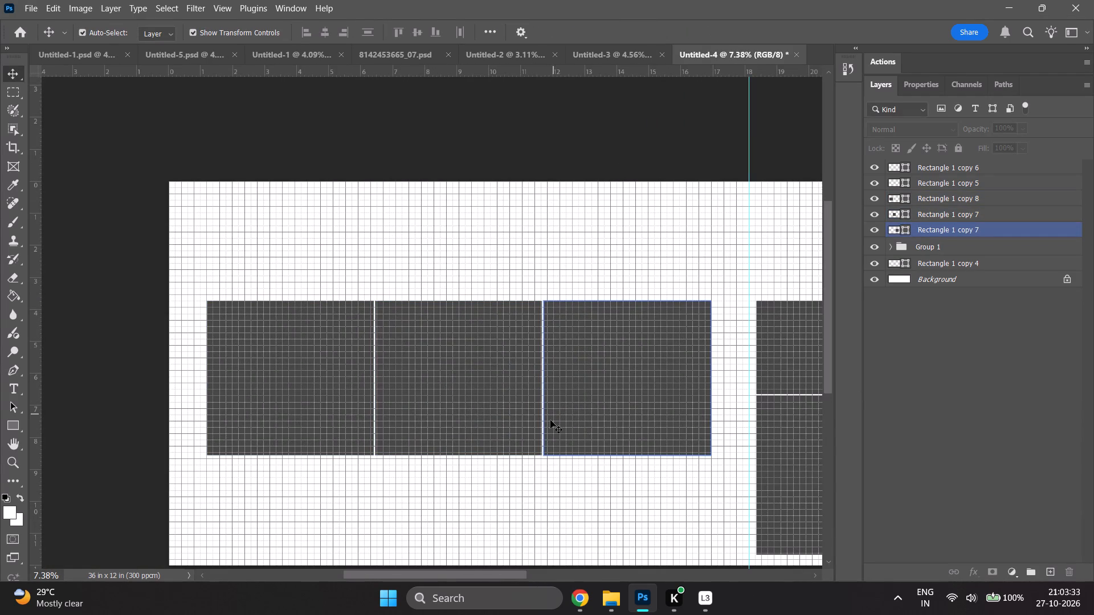
{"action": "key", "text": "u"}
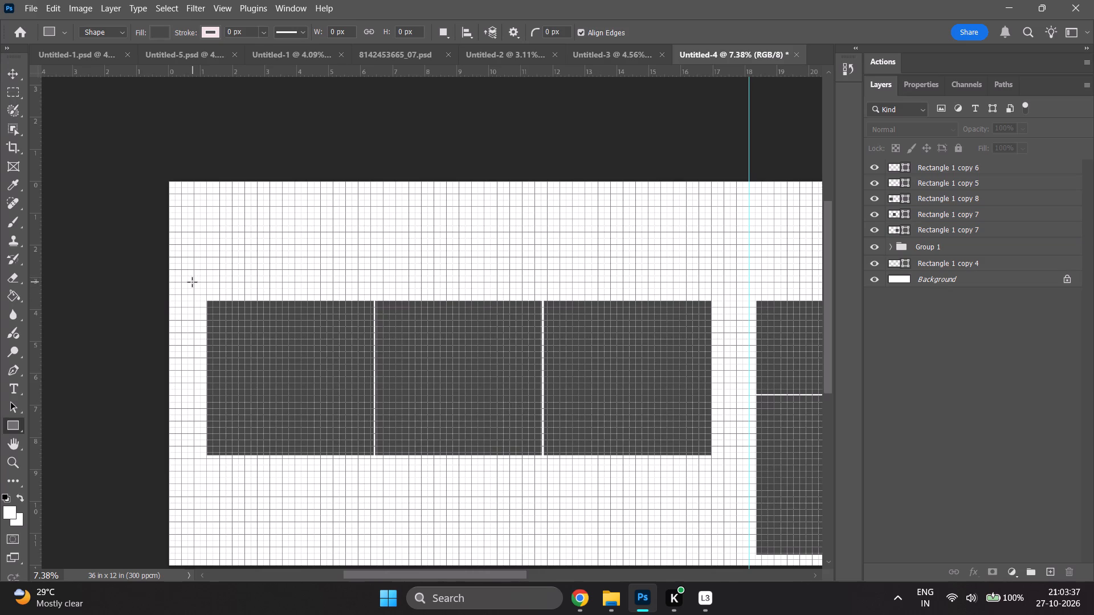
{"action": "left_click_drag", "start_coordinate": [192, 282], "coordinate": [730, 439]}
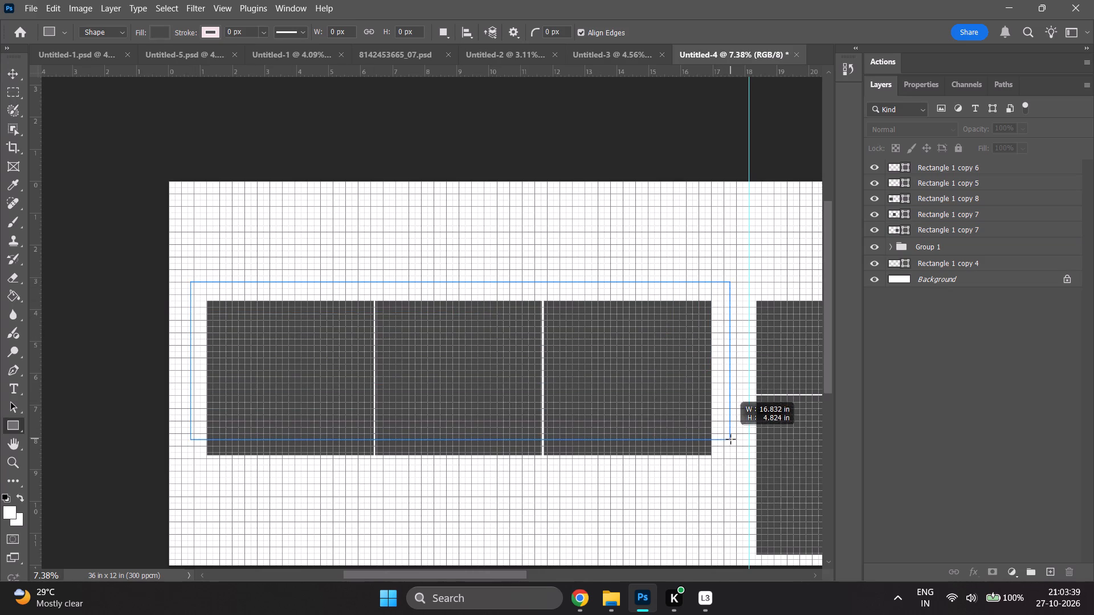
{"action": "left_click_drag", "start_coordinate": [730, 439], "coordinate": [734, 485]}
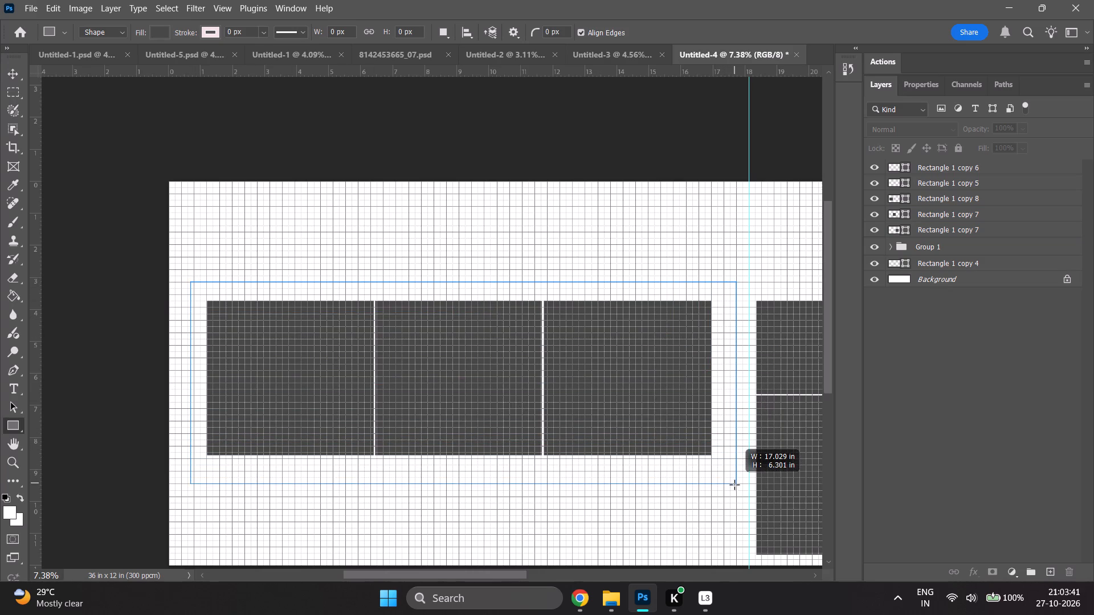
{"action": "left_click_drag", "start_coordinate": [734, 485], "coordinate": [736, 488]}
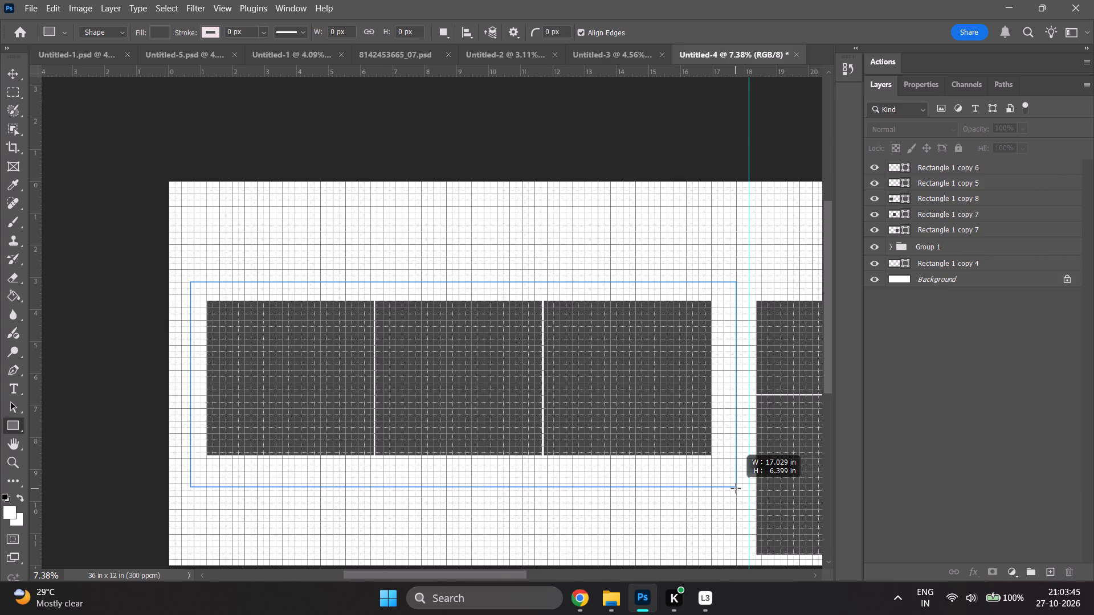
{"action": "left_click_drag", "start_coordinate": [736, 488], "coordinate": [734, 473]}
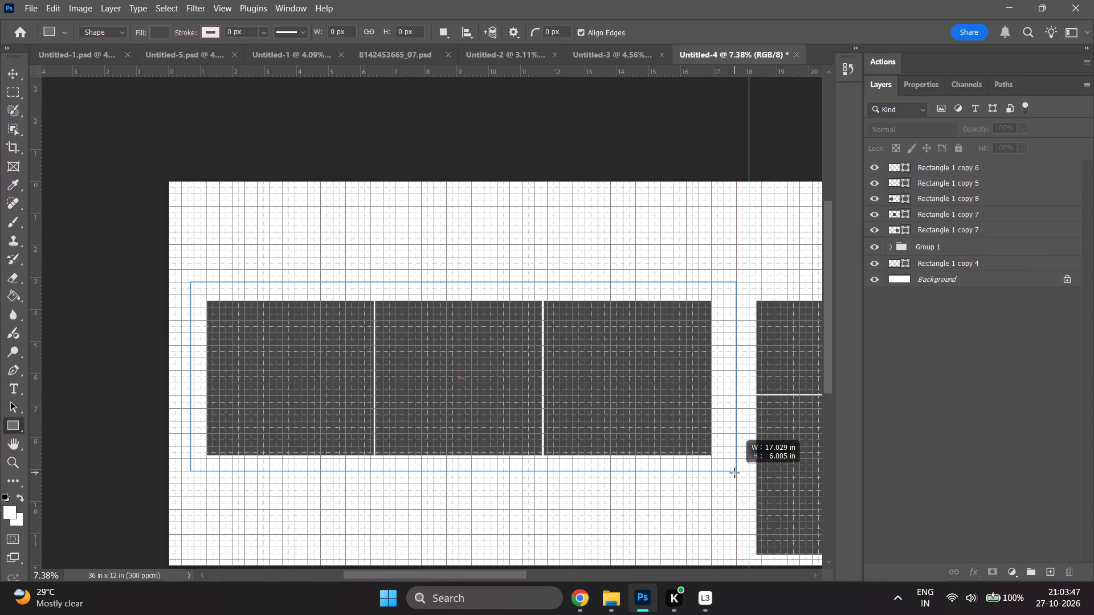
{"action": "left_click_drag", "start_coordinate": [734, 473], "coordinate": [734, 485]}
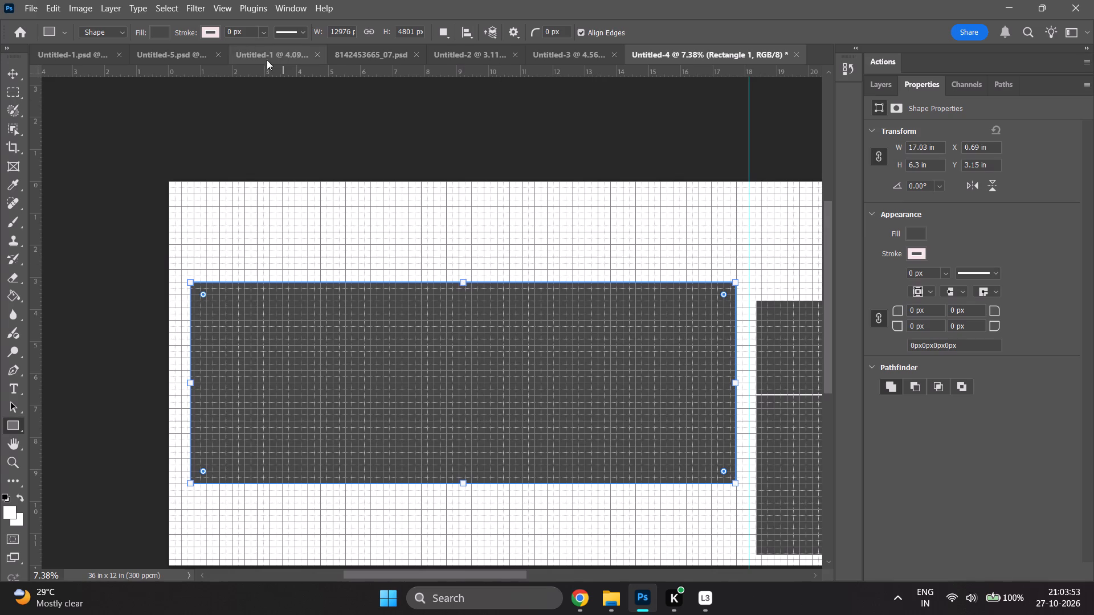
Set the new surrounding rectangle's fill to none.
{"action": "left_click", "coordinate": [152, 30]}
{"action": "left_click", "coordinate": [71, 59]}
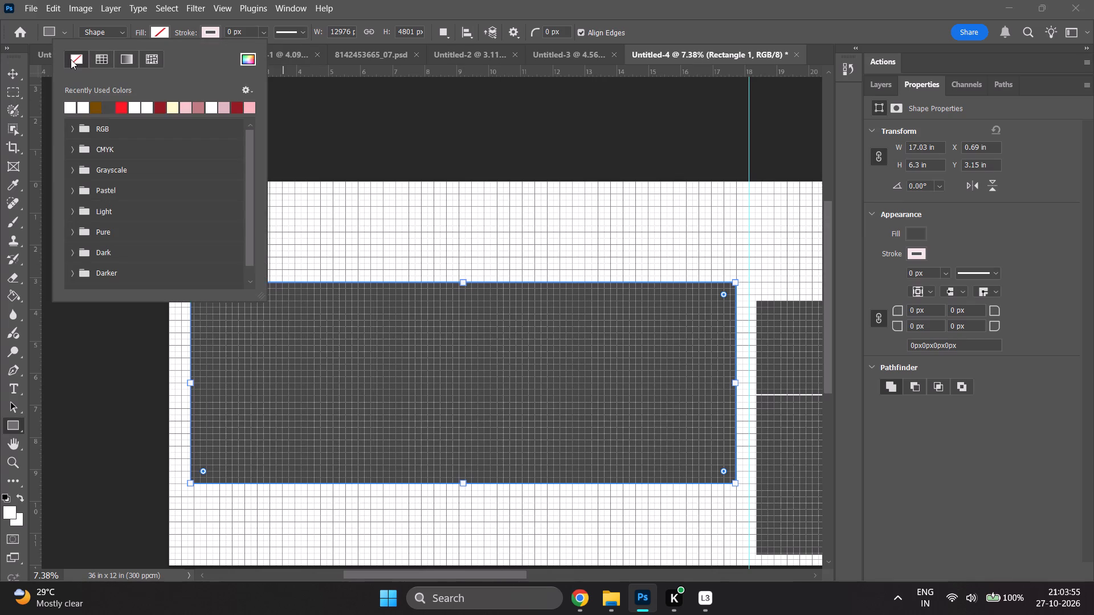
{"action": "left_click", "coordinate": [466, 284]}
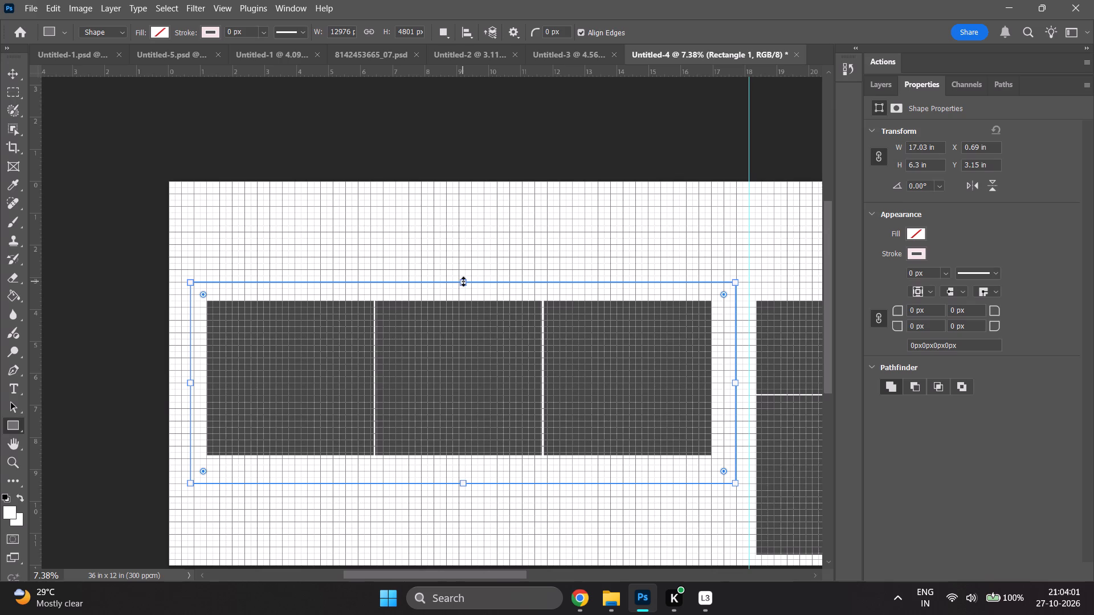
Enlarge the surrounding outline from its top edge, keeping proportions, to about 18.09 x 6.69 in.
{"action": "left_click_drag", "start_coordinate": [463, 281], "coordinate": [464, 271], "text": "shift"}
{"action": "left_click_drag", "start_coordinate": [462, 273], "coordinate": [461, 276], "text": "shift"}
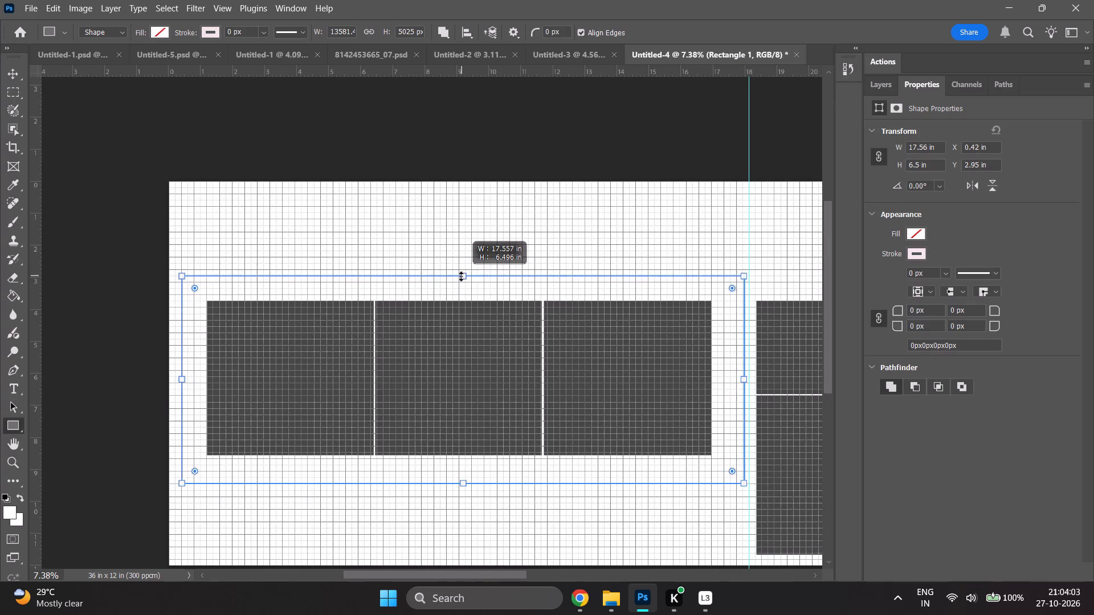
{"action": "left_click_drag", "start_coordinate": [461, 276], "coordinate": [458, 281], "text": "shift"}
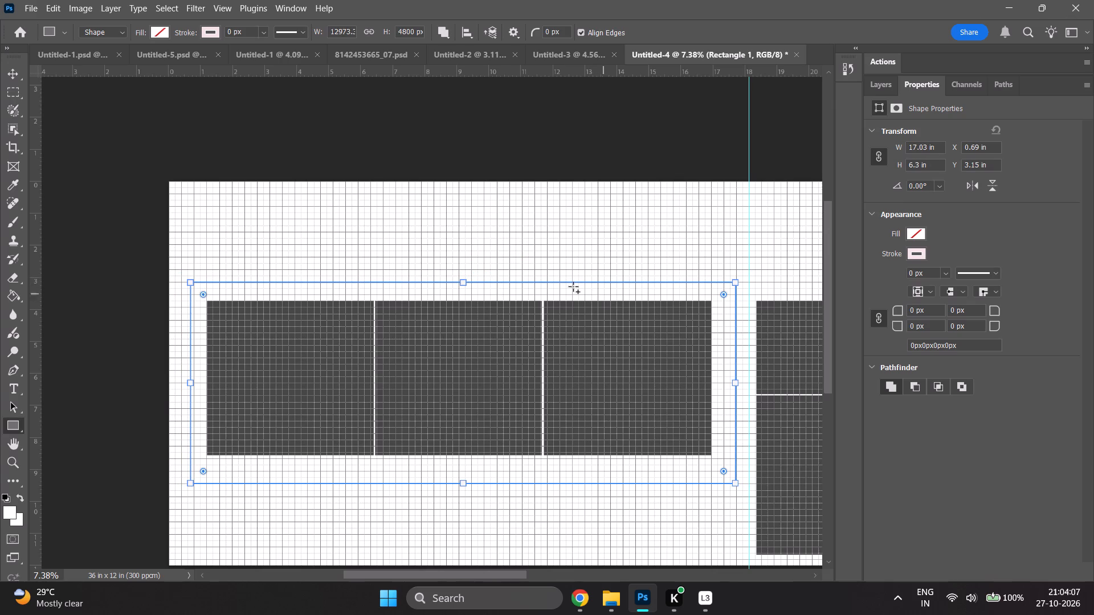
{"action": "left_click", "coordinate": [456, 281]}
{"action": "scroll", "coordinate": [469, 283], "scroll_direction": "up", "scroll_amount": 8, "text": "alt"}
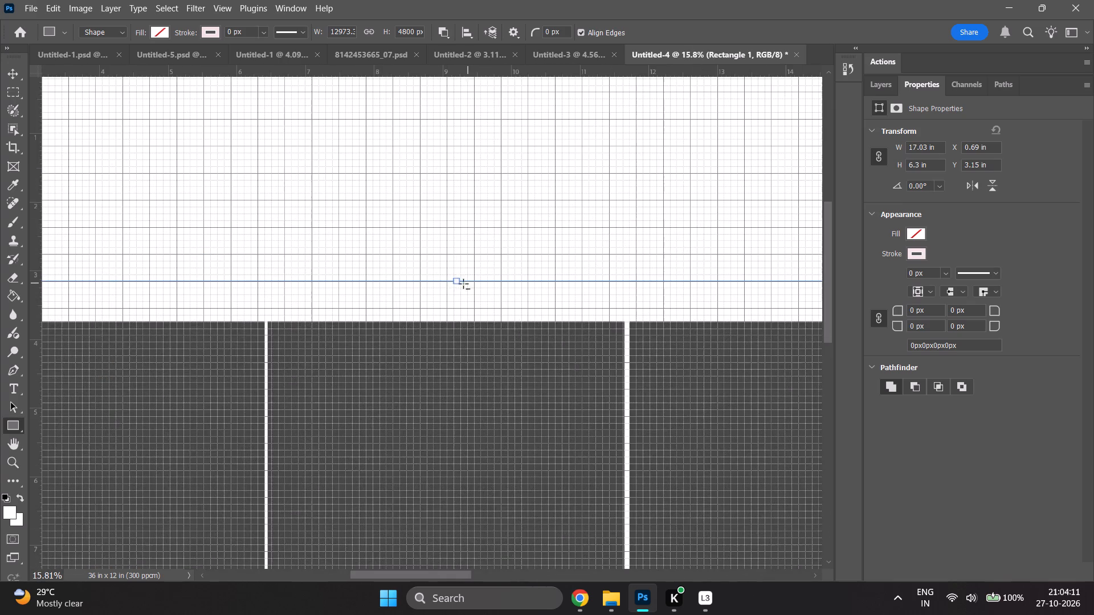
{"action": "left_click_drag", "start_coordinate": [455, 280], "coordinate": [454, 264], "text": "shift"}
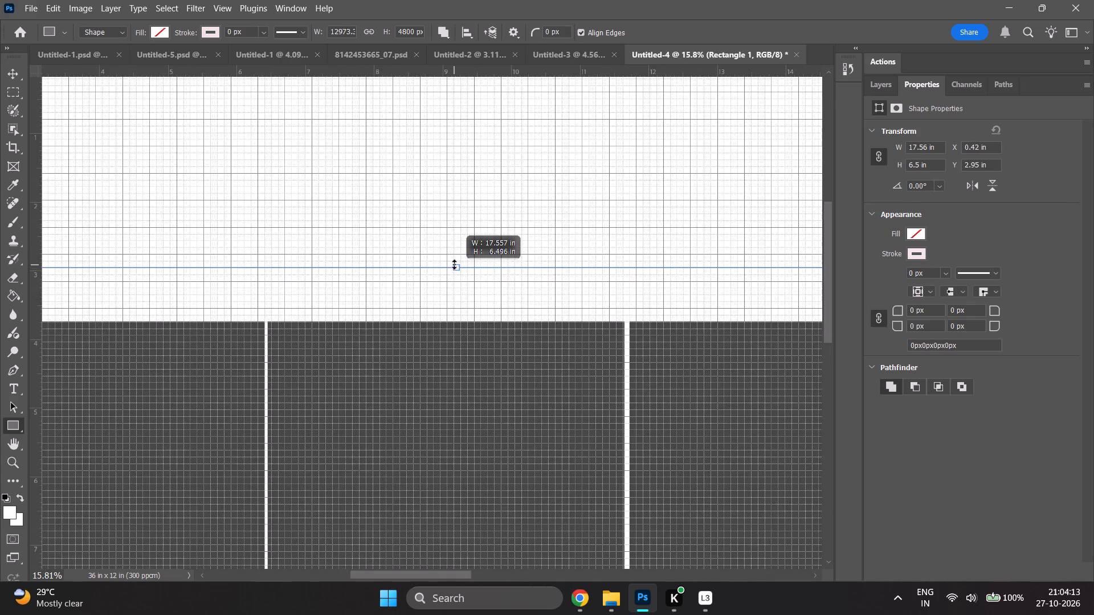
{"action": "left_click_drag", "start_coordinate": [454, 264], "coordinate": [454, 255], "text": "shift"}
{"action": "scroll", "coordinate": [452, 269], "scroll_direction": "down", "scroll_amount": 9, "text": "alt"}
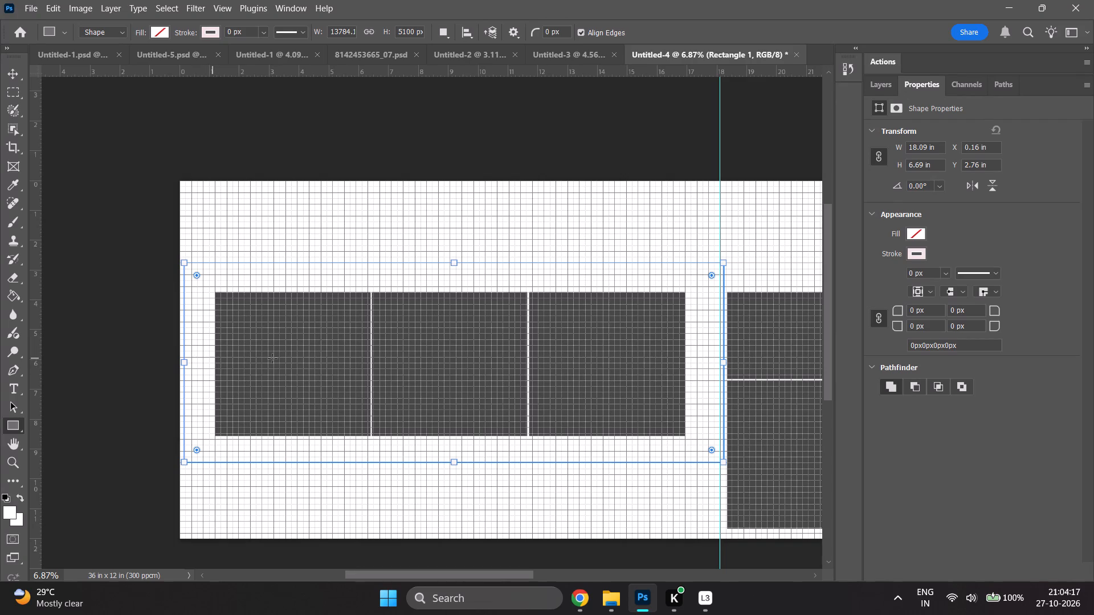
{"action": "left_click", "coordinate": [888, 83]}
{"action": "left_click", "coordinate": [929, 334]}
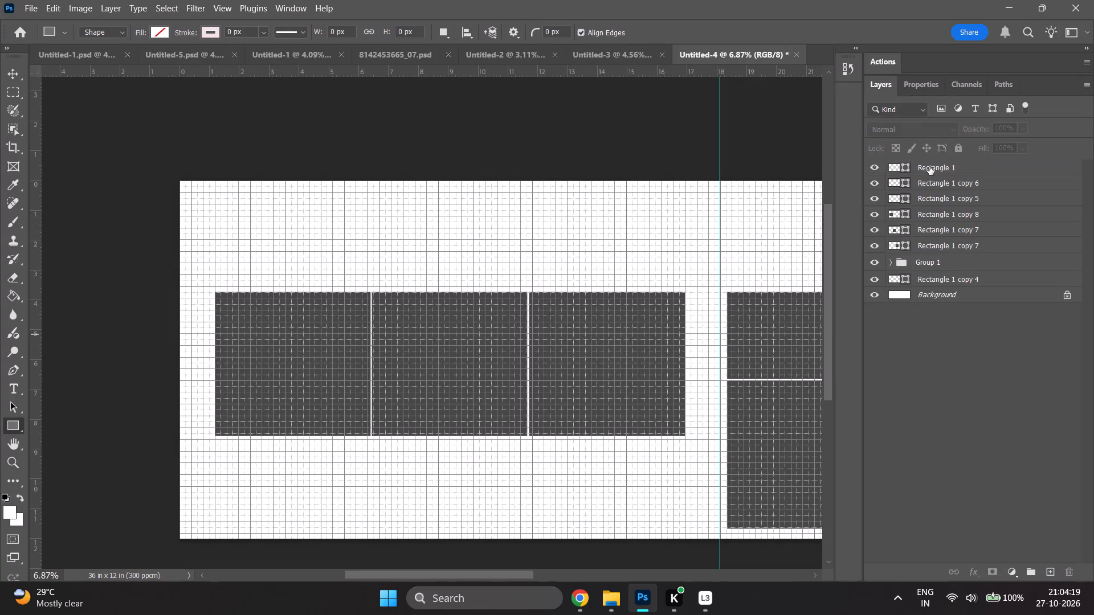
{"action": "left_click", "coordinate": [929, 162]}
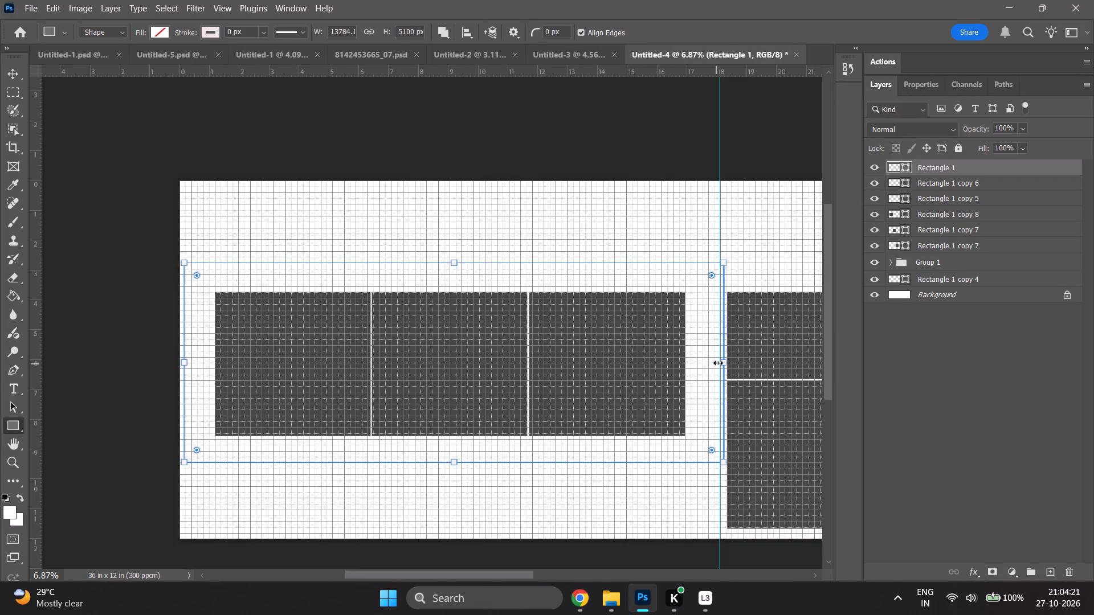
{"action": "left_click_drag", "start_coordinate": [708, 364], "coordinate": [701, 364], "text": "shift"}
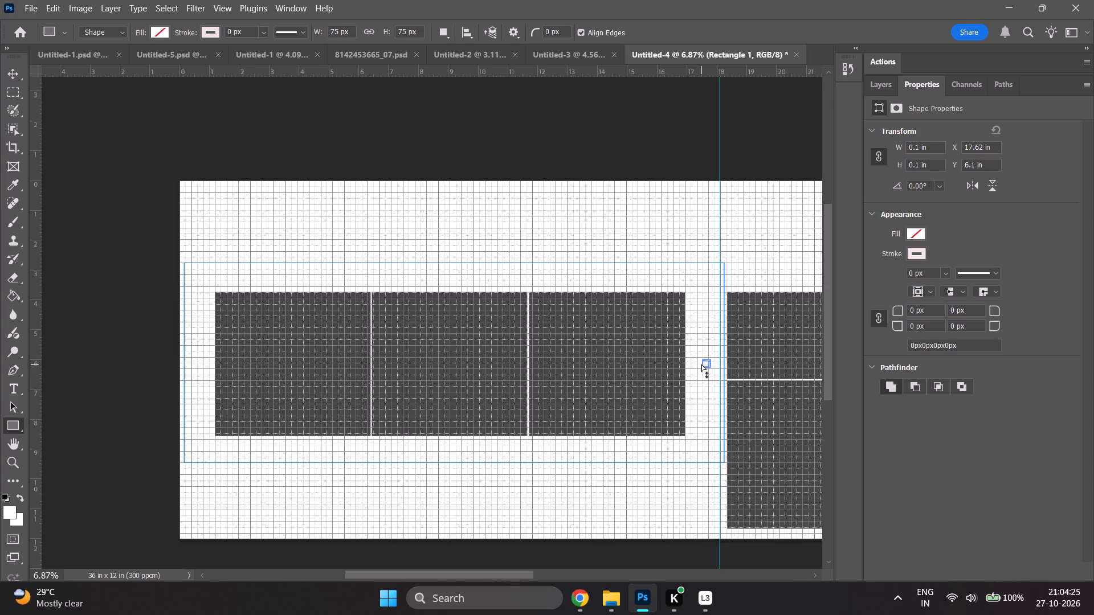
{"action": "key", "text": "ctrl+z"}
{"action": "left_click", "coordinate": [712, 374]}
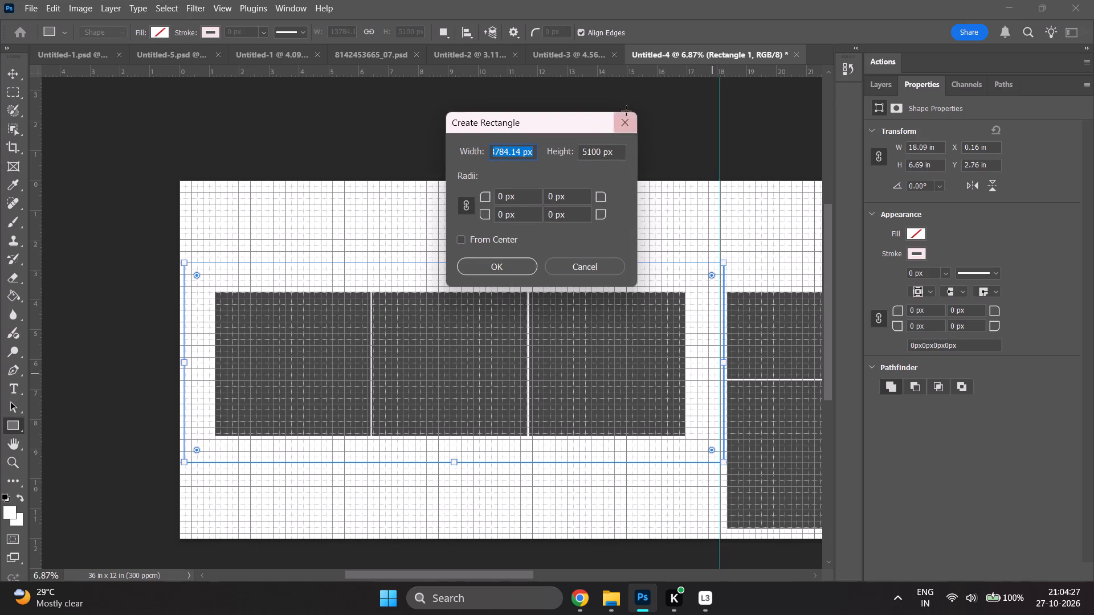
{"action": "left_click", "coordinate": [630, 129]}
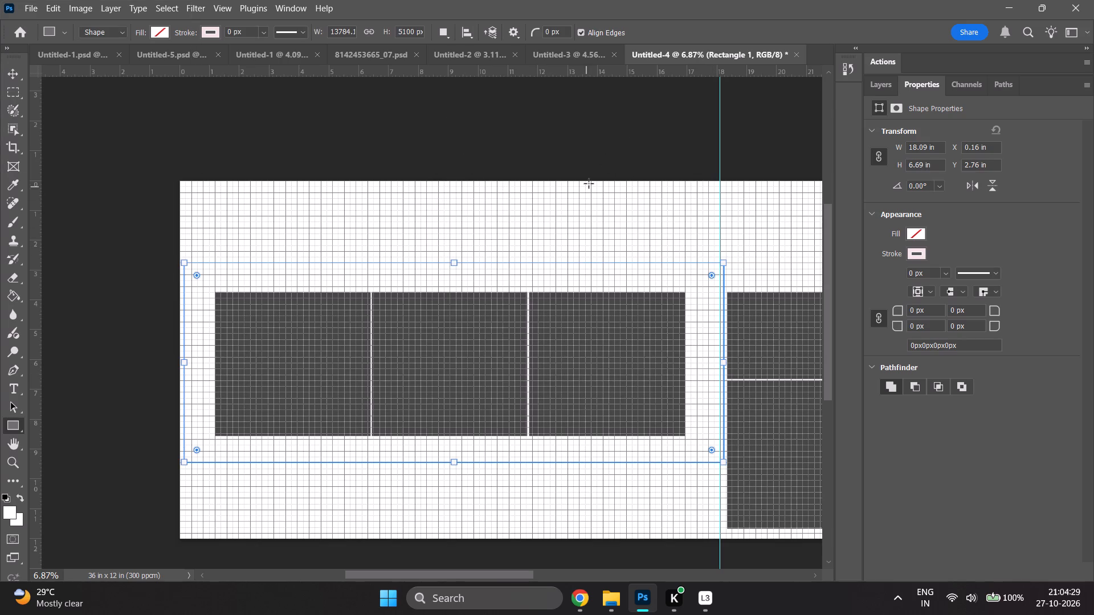
Scale the outline rectangle around the three-rectangle row to about 95.76% width and 90.06% height, leaving a small margin on each side.
{"action": "left_click", "coordinate": [875, 89]}
{"action": "left_click", "coordinate": [973, 460]}
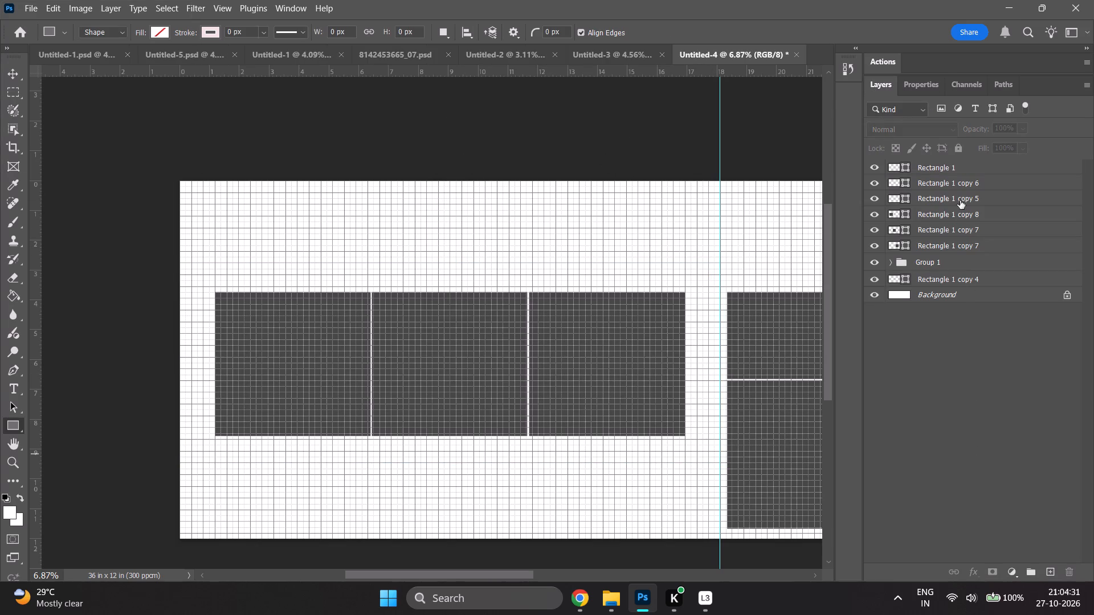
{"action": "left_click", "coordinate": [950, 173]}
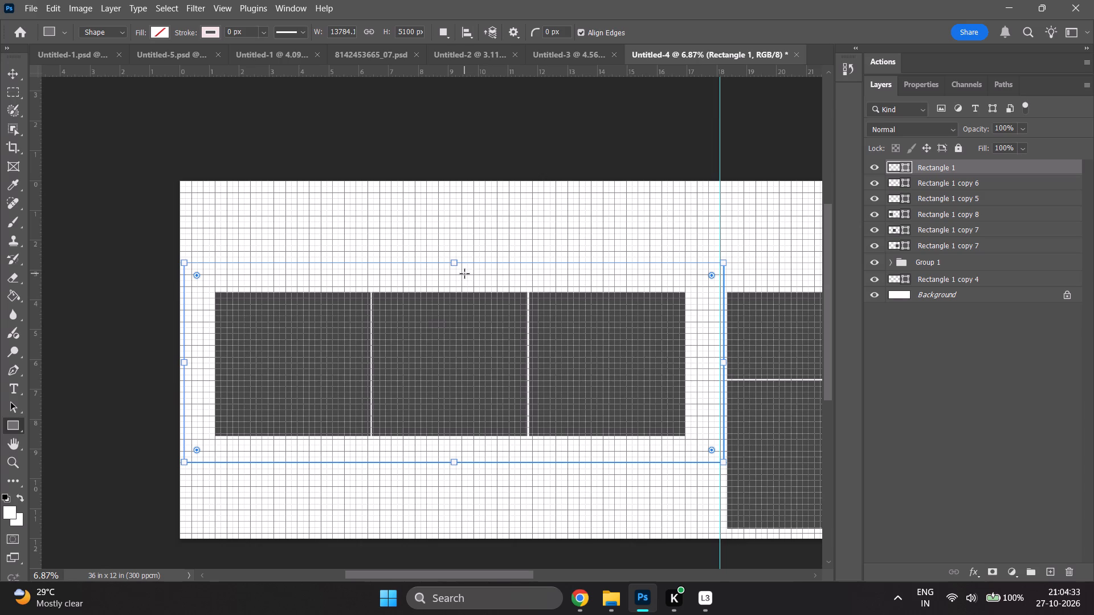
{"action": "key", "text": "v"}
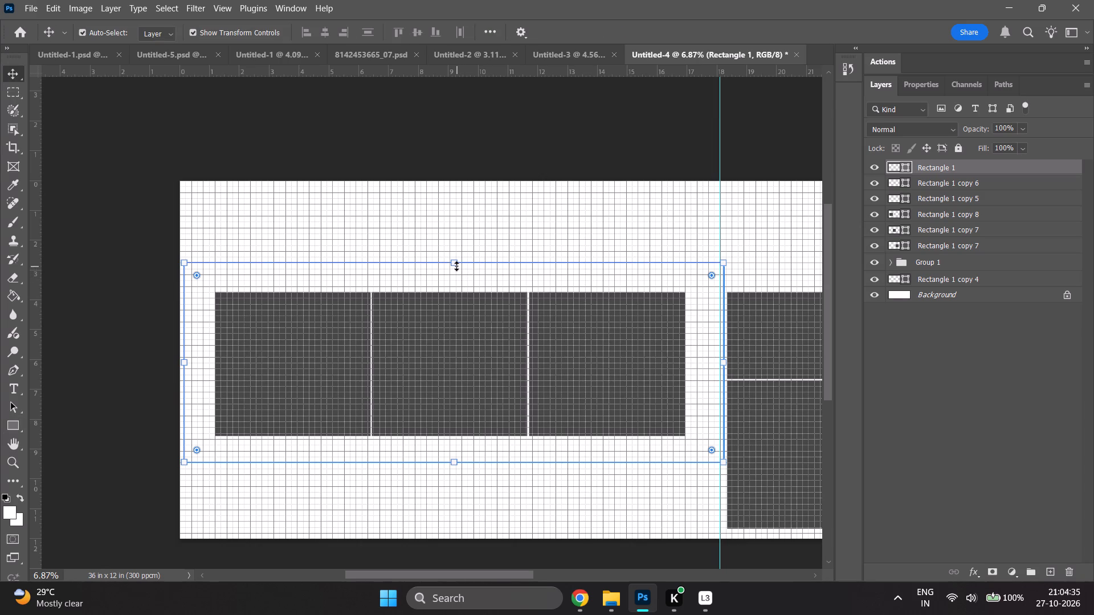
{"action": "left_click_drag", "start_coordinate": [456, 266], "coordinate": [459, 278], "text": "shift"}
{"action": "left_click_drag", "start_coordinate": [187, 462], "coordinate": [195, 457], "text": "shift"}
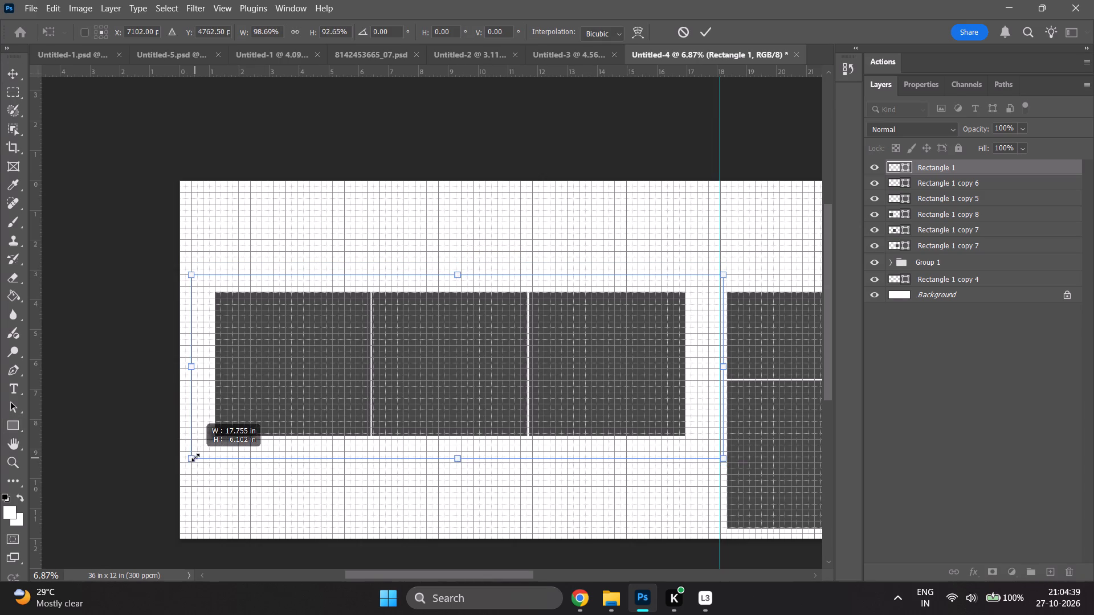
{"action": "left_click_drag", "start_coordinate": [195, 457], "coordinate": [198, 454], "text": "shift"}
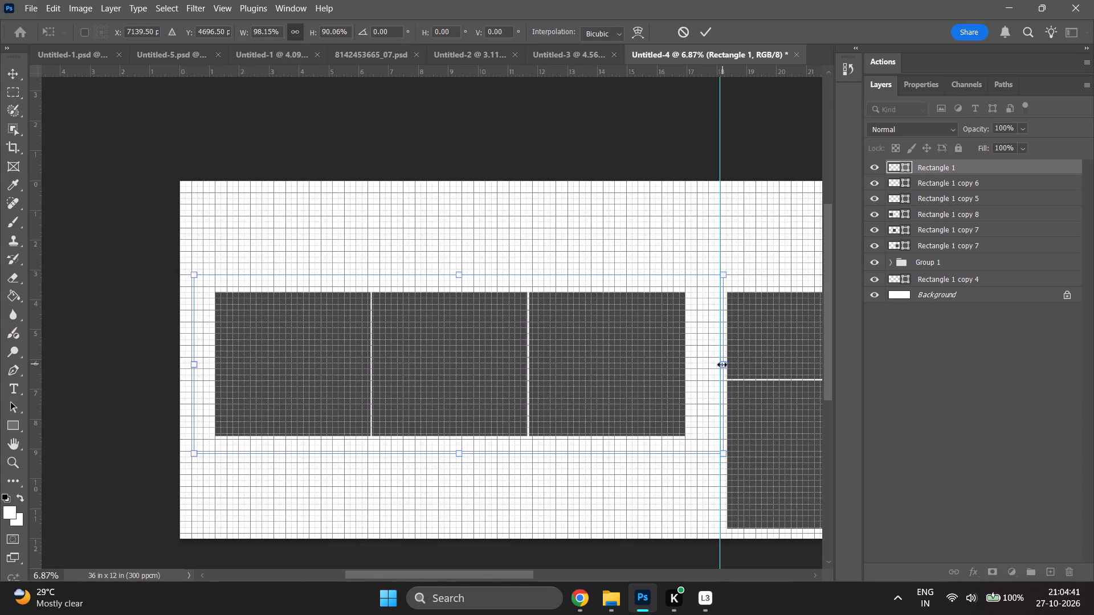
{"action": "left_click_drag", "start_coordinate": [722, 364], "coordinate": [707, 368], "text": "shift"}
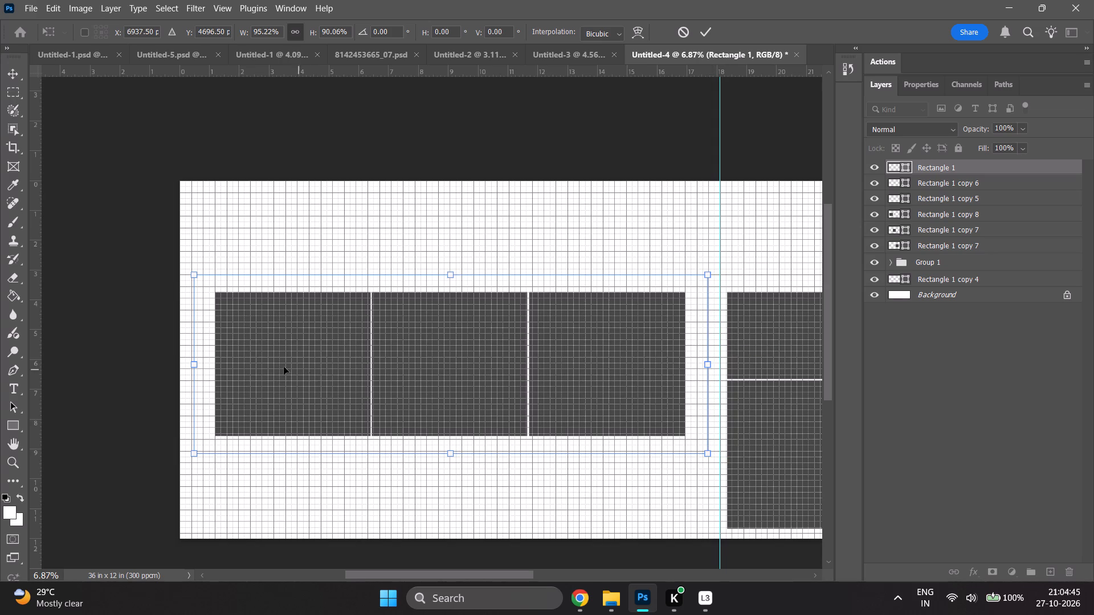
{"action": "scroll", "coordinate": [206, 368], "scroll_direction": "up", "scroll_amount": 1}
{"action": "scroll", "coordinate": [195, 382], "scroll_direction": "up", "scroll_amount": 7, "text": "alt"}
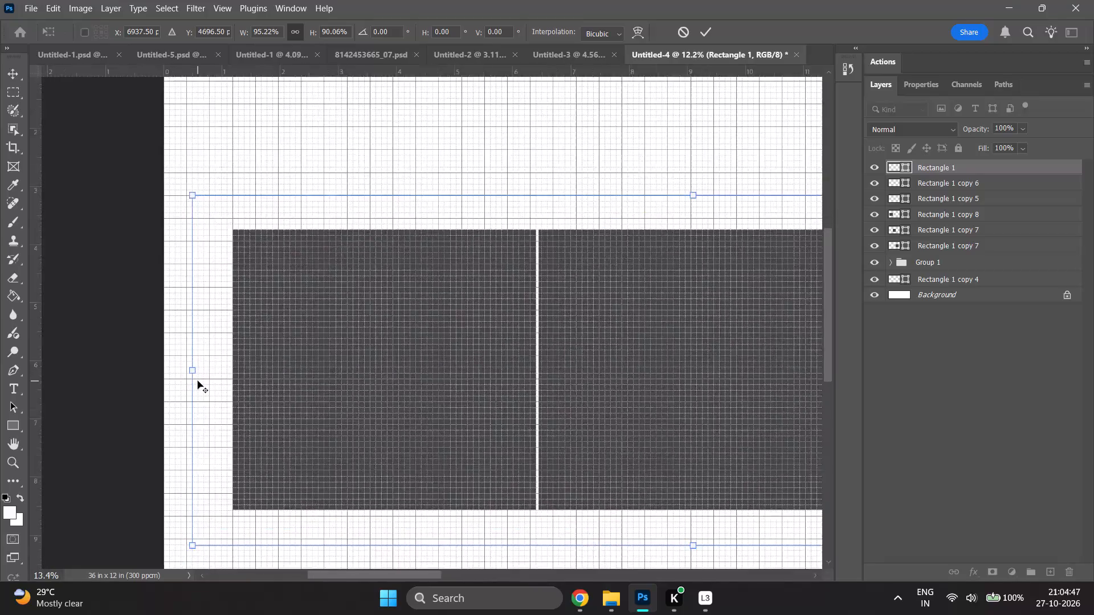
{"action": "scroll", "coordinate": [198, 381], "scroll_direction": "up", "scroll_amount": 4, "text": "alt"}
{"action": "left_click_drag", "start_coordinate": [190, 365], "coordinate": [183, 365], "text": "shift"}
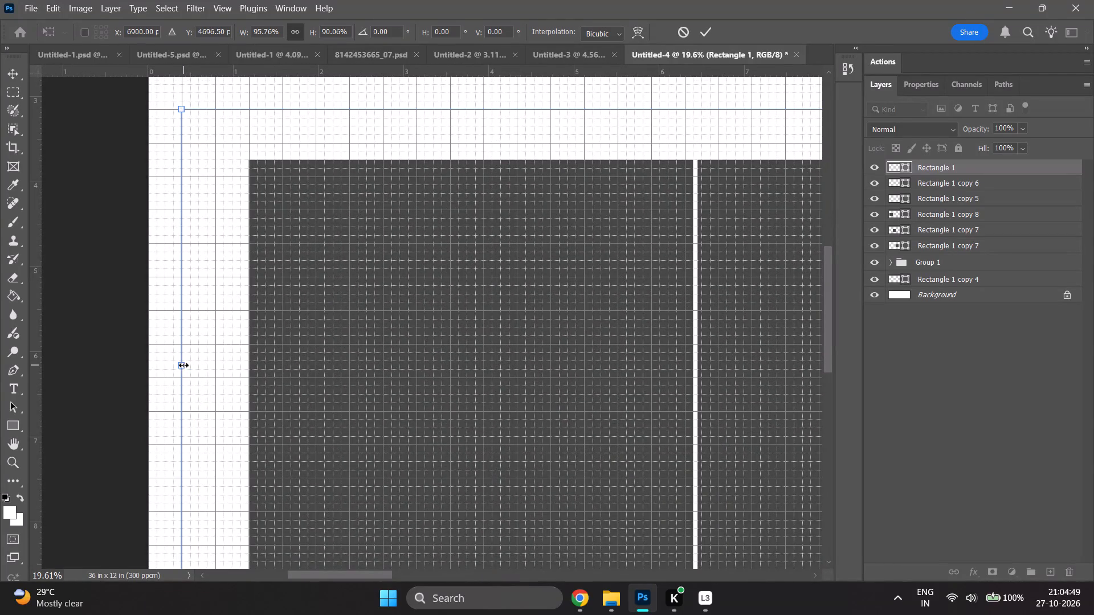
Extend the outline's top and bottom edges outward to 100% height and apply the transform.
{"action": "scroll", "coordinate": [246, 370], "scroll_direction": "down", "scroll_amount": 7}
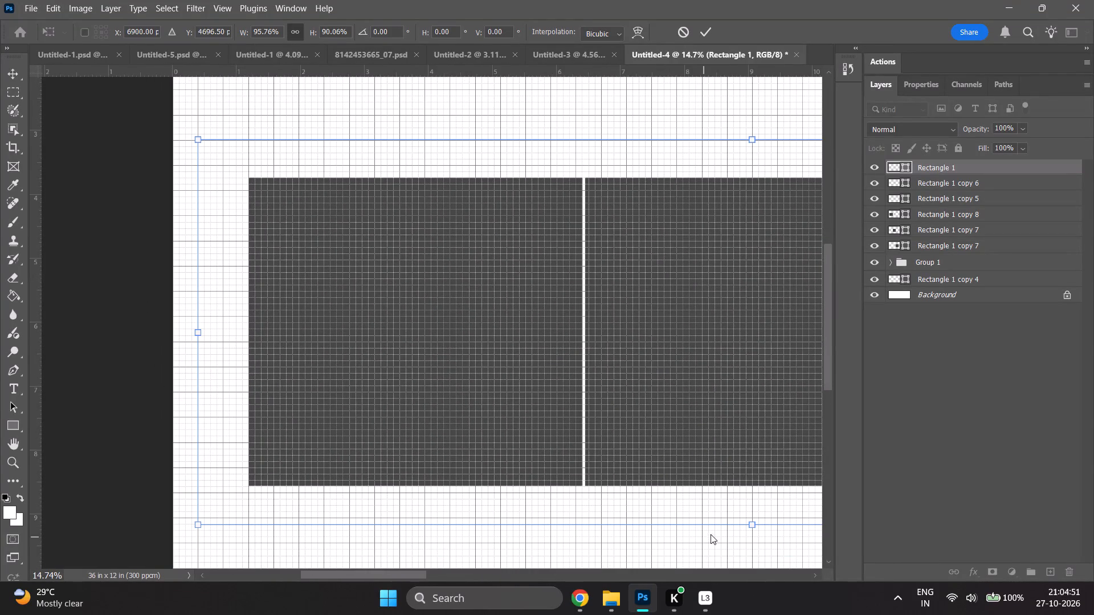
{"action": "scroll", "coordinate": [743, 520], "scroll_direction": "down", "scroll_amount": 7}
{"action": "scroll", "coordinate": [623, 489], "scroll_direction": "down", "scroll_amount": 2, "text": "alt"}
{"action": "scroll", "coordinate": [689, 479], "scroll_direction": "down", "scroll_amount": 2, "text": "alt"}
{"action": "scroll", "coordinate": [682, 477], "scroll_direction": "down", "scroll_amount": 11, "text": "ctrl"}
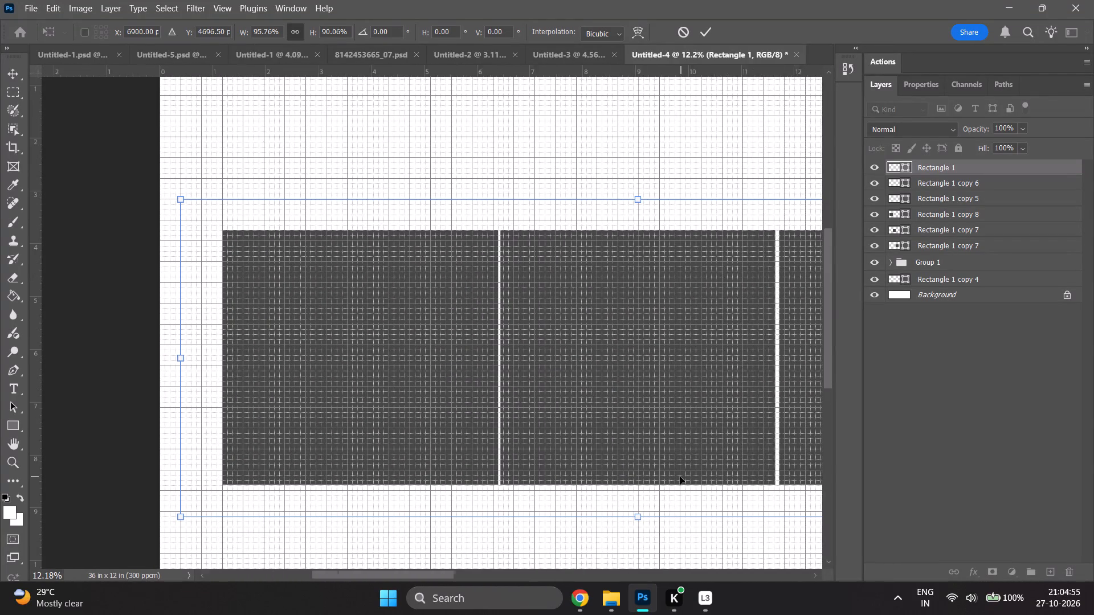
{"action": "scroll", "coordinate": [680, 477], "scroll_direction": "down", "scroll_amount": 3, "text": "ctrl"}
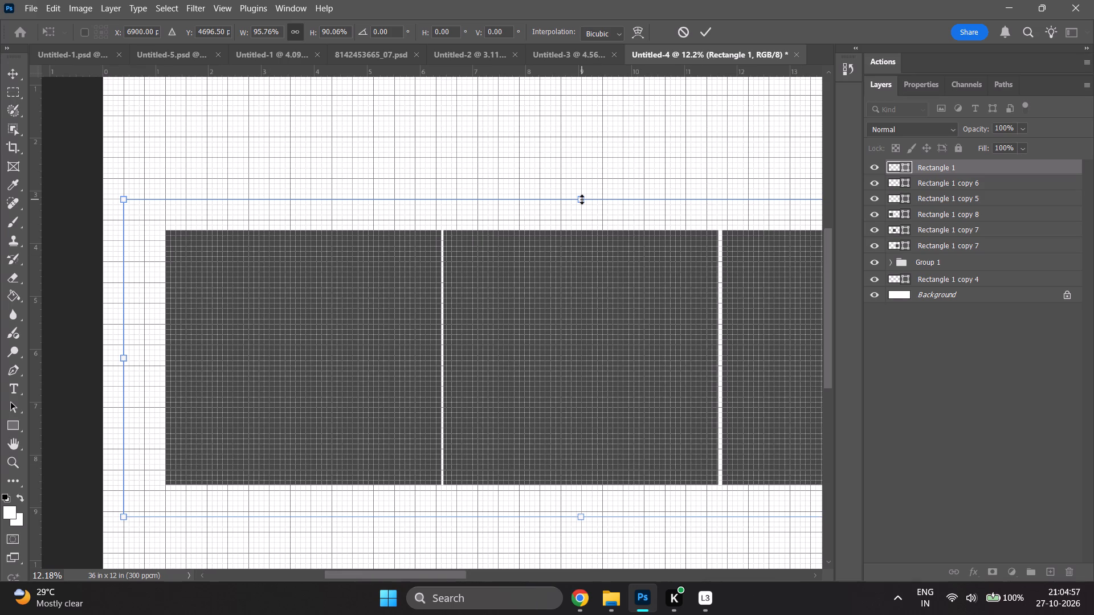
{"action": "left_click_drag", "start_coordinate": [582, 199], "coordinate": [582, 179], "text": "shift"}
{"action": "scroll", "coordinate": [570, 245], "scroll_direction": "down", "scroll_amount": 2, "text": "alt"}
{"action": "scroll", "coordinate": [570, 245], "scroll_direction": "down", "scroll_amount": 2}
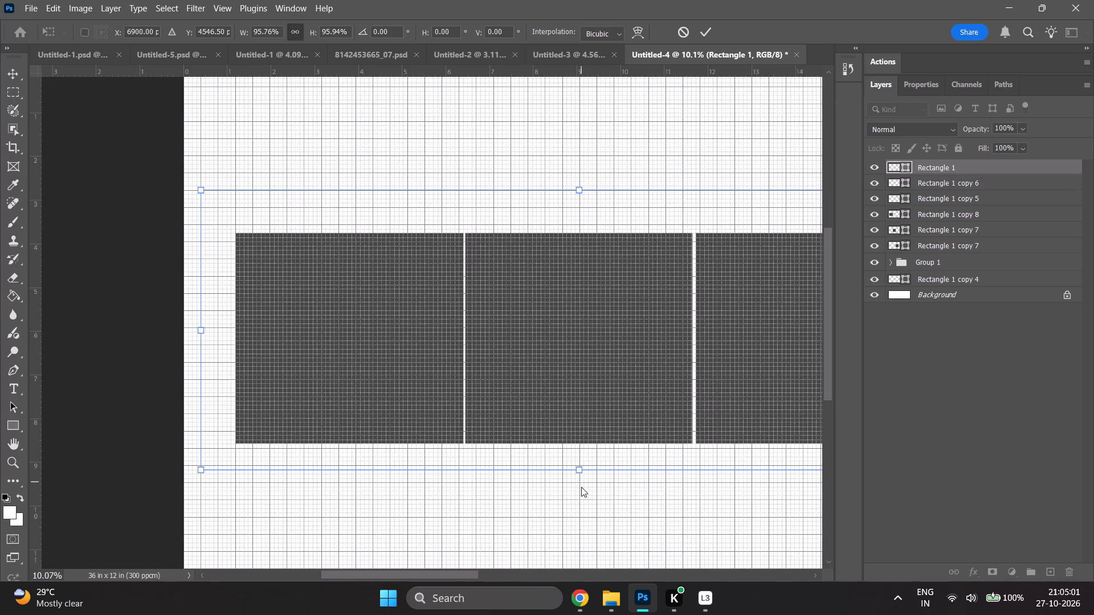
{"action": "scroll", "coordinate": [575, 462], "scroll_direction": "down", "scroll_amount": 3}
{"action": "left_click", "coordinate": [579, 476]}
{"action": "left_click_drag", "start_coordinate": [579, 471], "coordinate": [581, 479], "text": "shift"}
{"action": "scroll", "coordinate": [581, 479], "scroll_direction": "up", "scroll_amount": 11, "text": "alt"}
{"action": "left_click", "coordinate": [577, 456]}
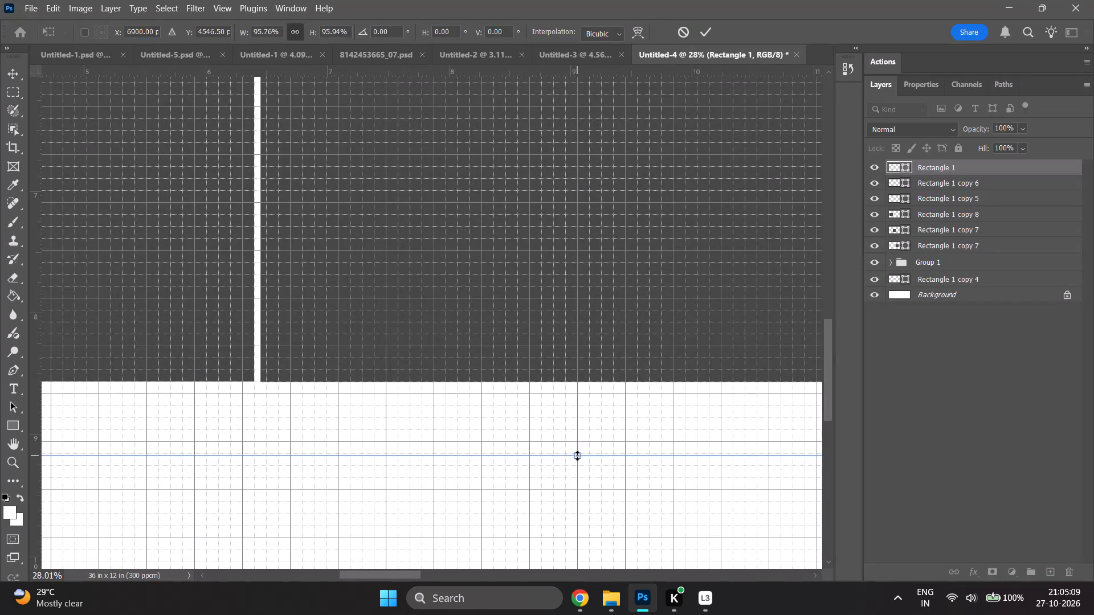
{"action": "left_click_drag", "start_coordinate": [577, 456], "coordinate": [578, 493], "text": "shift"}
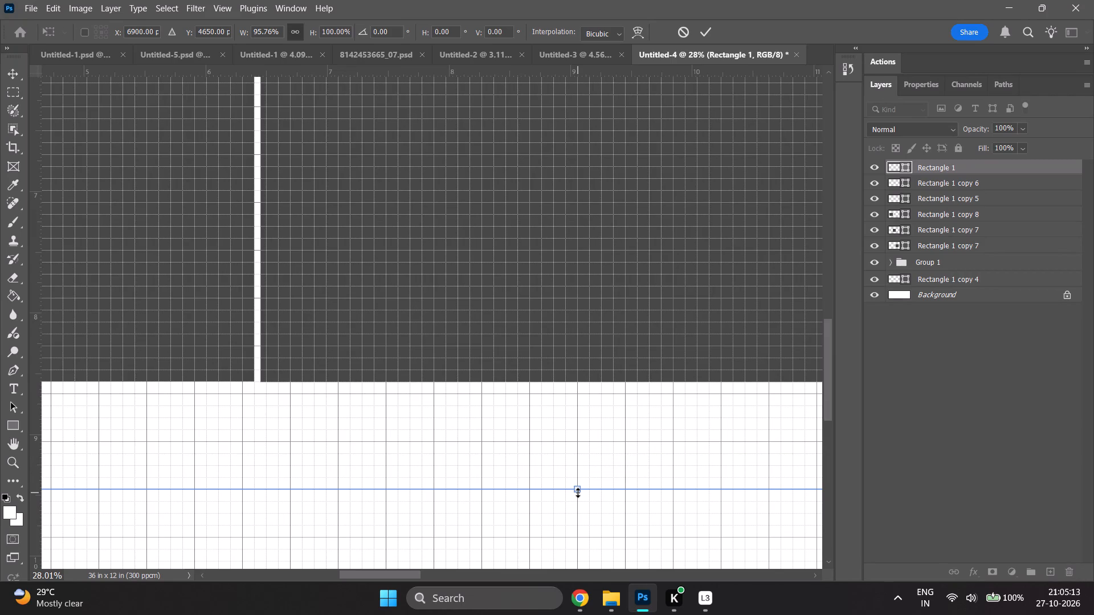
{"action": "scroll", "coordinate": [579, 491], "scroll_direction": "down", "scroll_amount": 10, "text": "alt"}
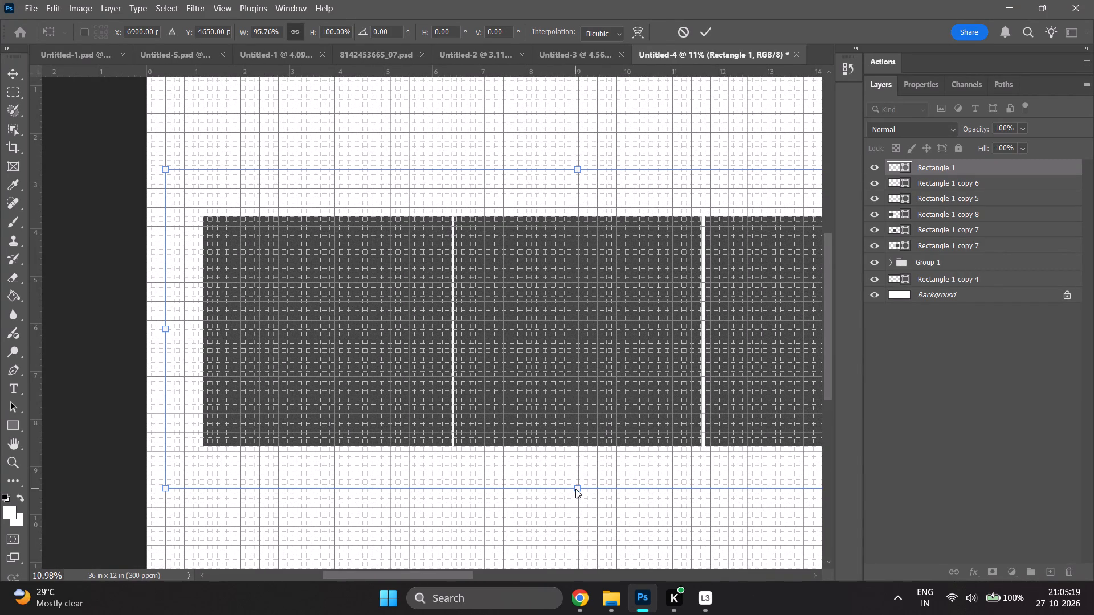
{"action": "scroll", "coordinate": [574, 486], "scroll_direction": "down", "scroll_amount": 8, "text": "ctrl"}
{"action": "left_click", "coordinate": [574, 483]}
{"action": "scroll", "coordinate": [573, 482], "scroll_direction": "down", "scroll_amount": 9, "text": "ctrl"}
{"action": "scroll", "coordinate": [573, 481], "scroll_direction": "up", "scroll_amount": 1, "text": "ctrl"}
{"action": "scroll", "coordinate": [573, 479], "scroll_direction": "down", "scroll_amount": 3, "text": "ctrl"}
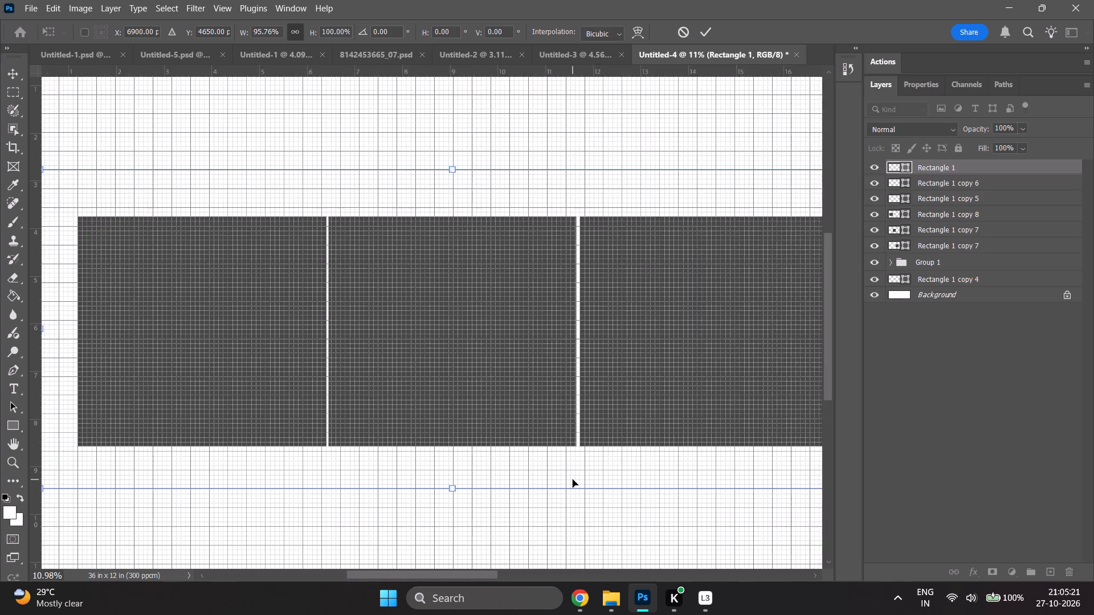
{"action": "scroll", "coordinate": [573, 479], "scroll_direction": "down", "scroll_amount": 11, "text": "ctrl"}
{"action": "scroll", "coordinate": [573, 479], "scroll_direction": "down", "scroll_amount": 4, "text": "alt"}
{"action": "left_click", "coordinate": [958, 459]}
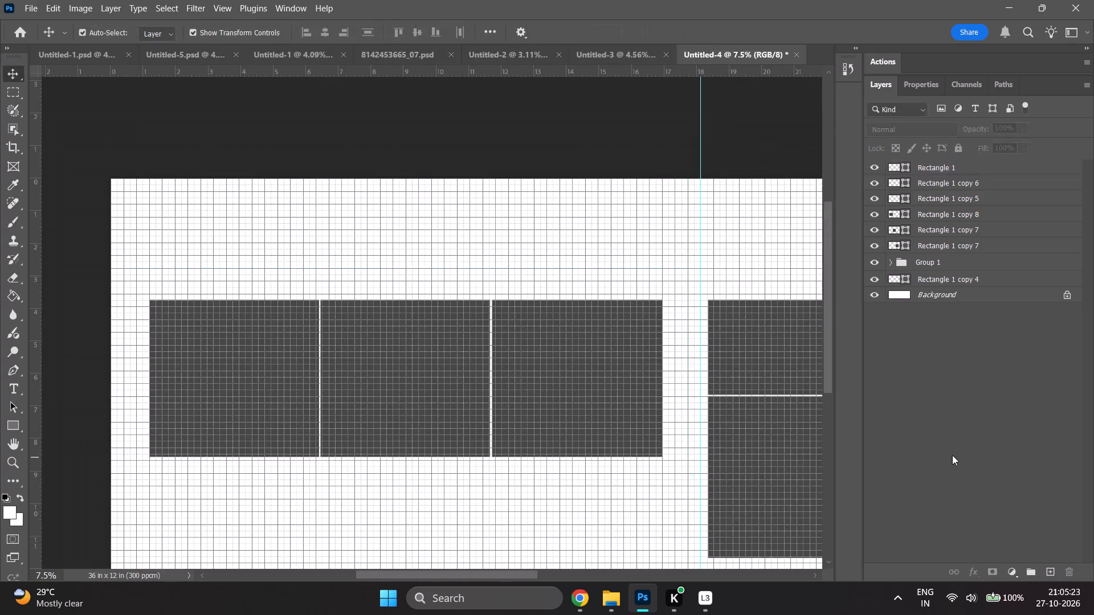
Set the outline rectangle's stroke width to 28 px.
{"action": "left_click", "coordinate": [925, 171]}
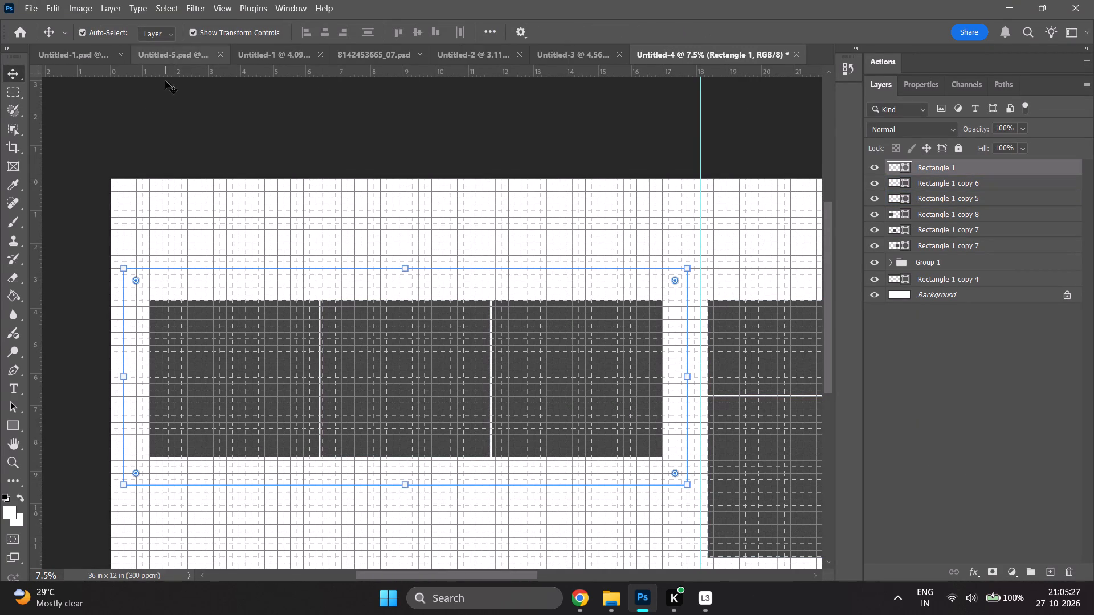
{"action": "key", "text": "u"}
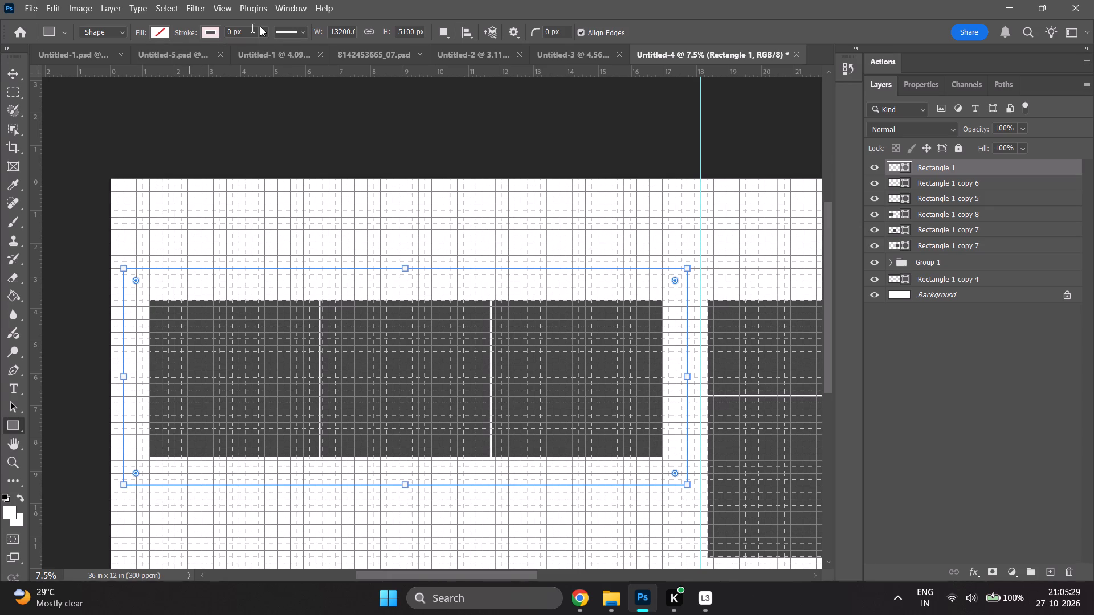
{"action": "left_click_drag", "start_coordinate": [181, 32], "coordinate": [189, 32]}
{"action": "left_click_drag", "start_coordinate": [189, 32], "coordinate": [201, 36]}
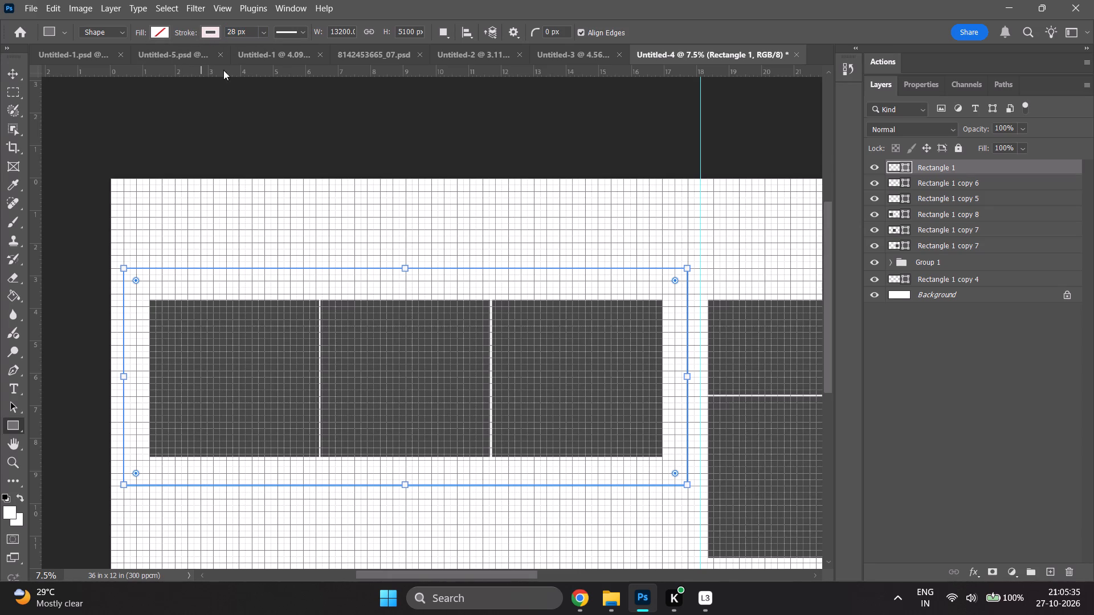
{"action": "left_click", "coordinate": [933, 394]}
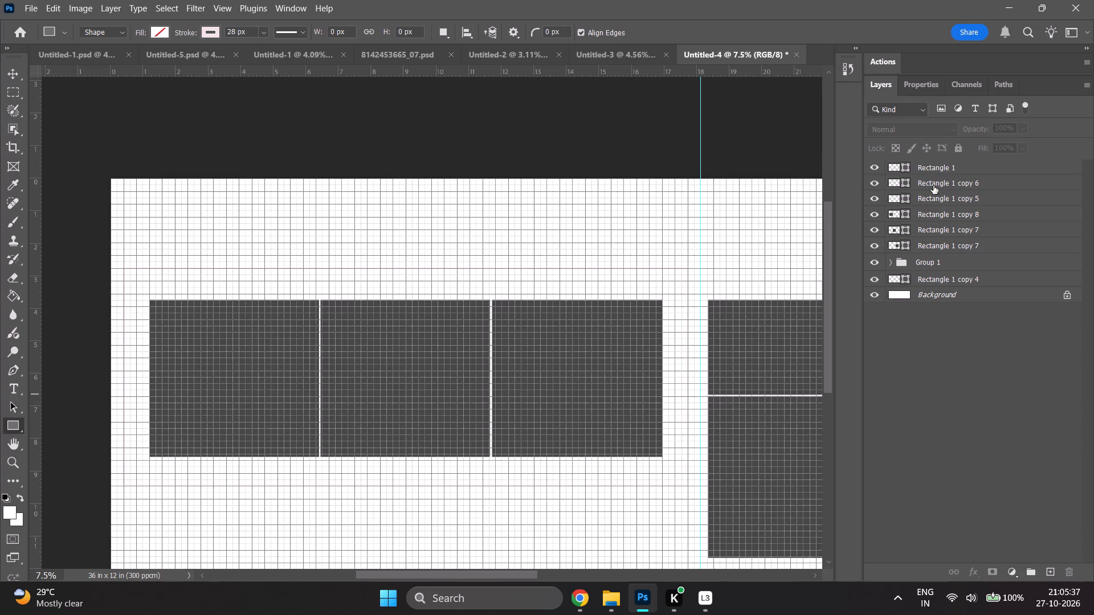
Set the outline rectangle's stroke colour to brown from the recently used colours.
{"action": "left_click", "coordinate": [933, 165]}
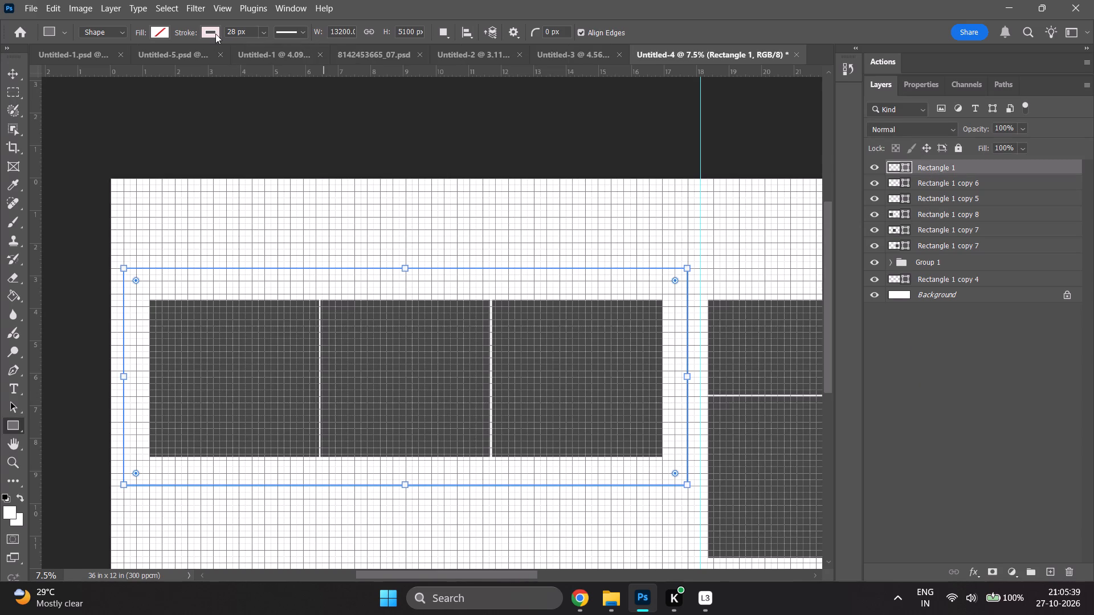
{"action": "left_click", "coordinate": [215, 34]}
{"action": "left_click", "coordinate": [151, 108]}
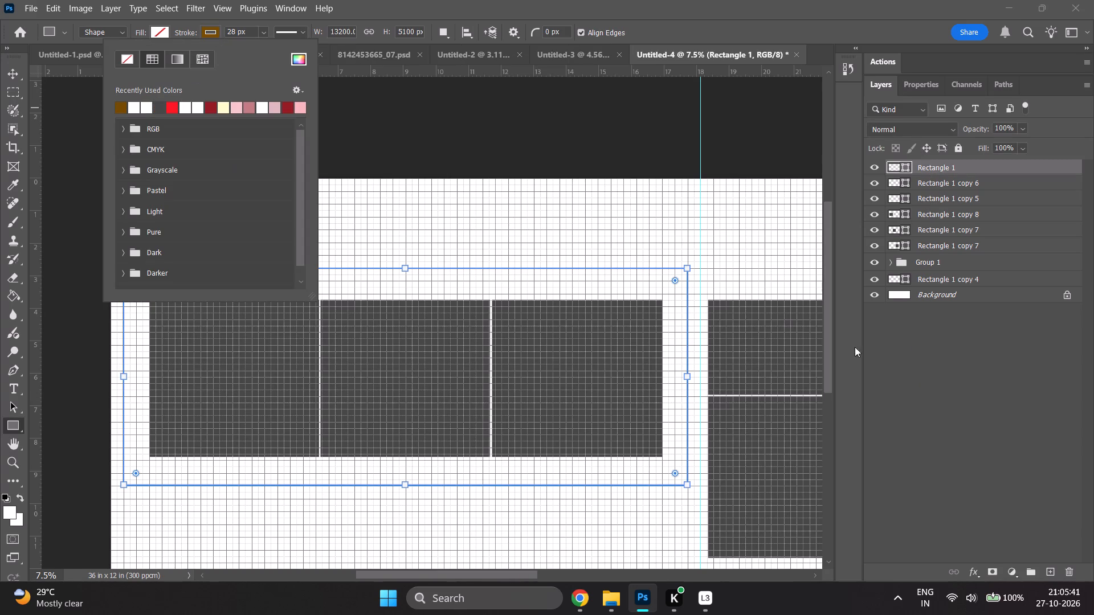
{"action": "left_click", "coordinate": [891, 367]}
{"action": "left_click", "coordinate": [970, 386]}
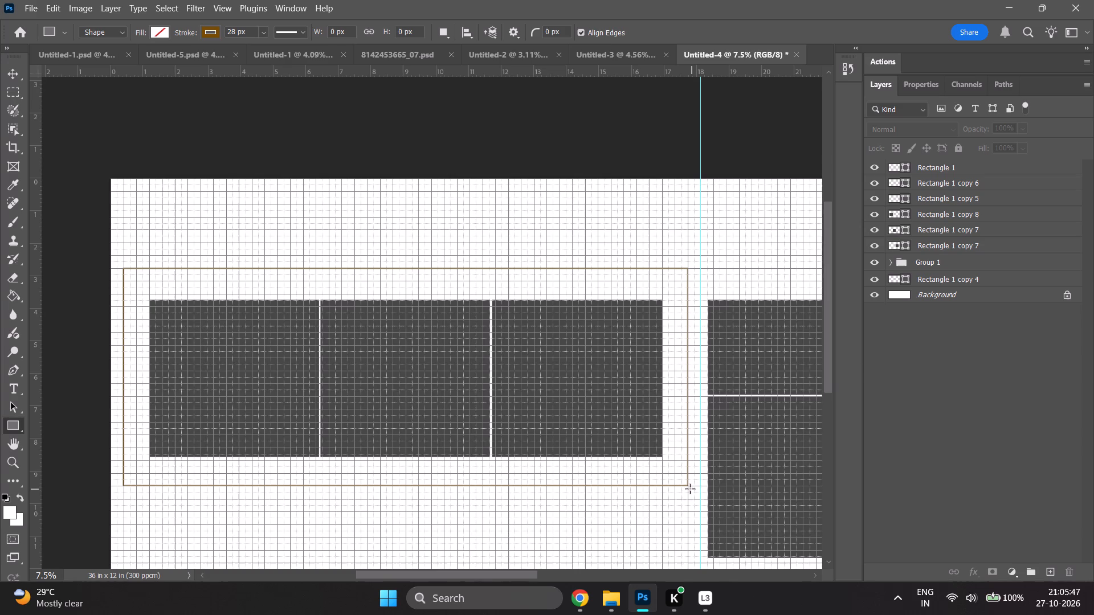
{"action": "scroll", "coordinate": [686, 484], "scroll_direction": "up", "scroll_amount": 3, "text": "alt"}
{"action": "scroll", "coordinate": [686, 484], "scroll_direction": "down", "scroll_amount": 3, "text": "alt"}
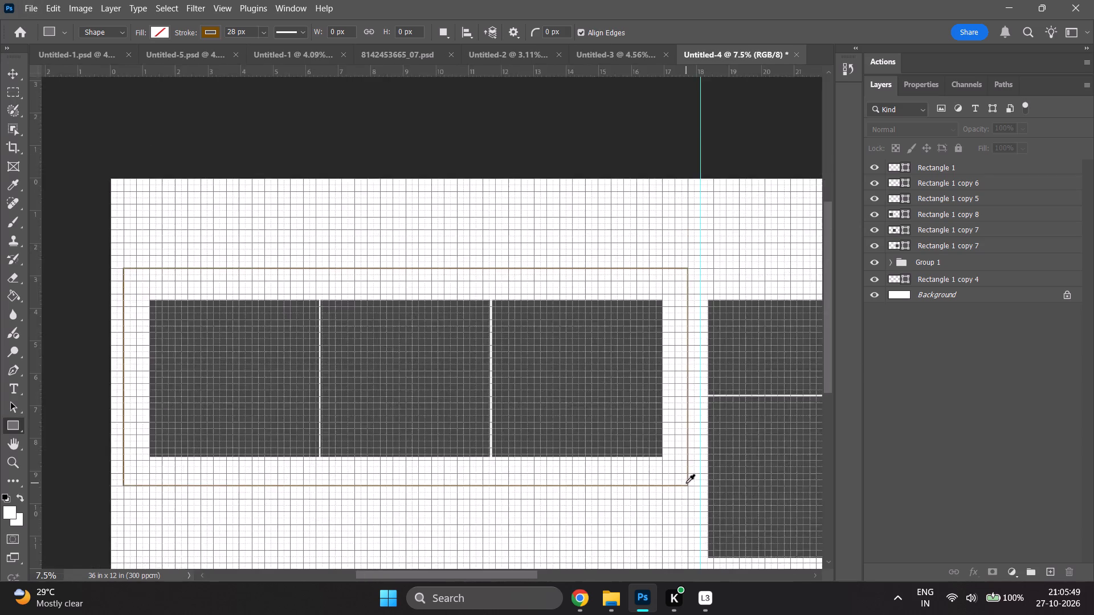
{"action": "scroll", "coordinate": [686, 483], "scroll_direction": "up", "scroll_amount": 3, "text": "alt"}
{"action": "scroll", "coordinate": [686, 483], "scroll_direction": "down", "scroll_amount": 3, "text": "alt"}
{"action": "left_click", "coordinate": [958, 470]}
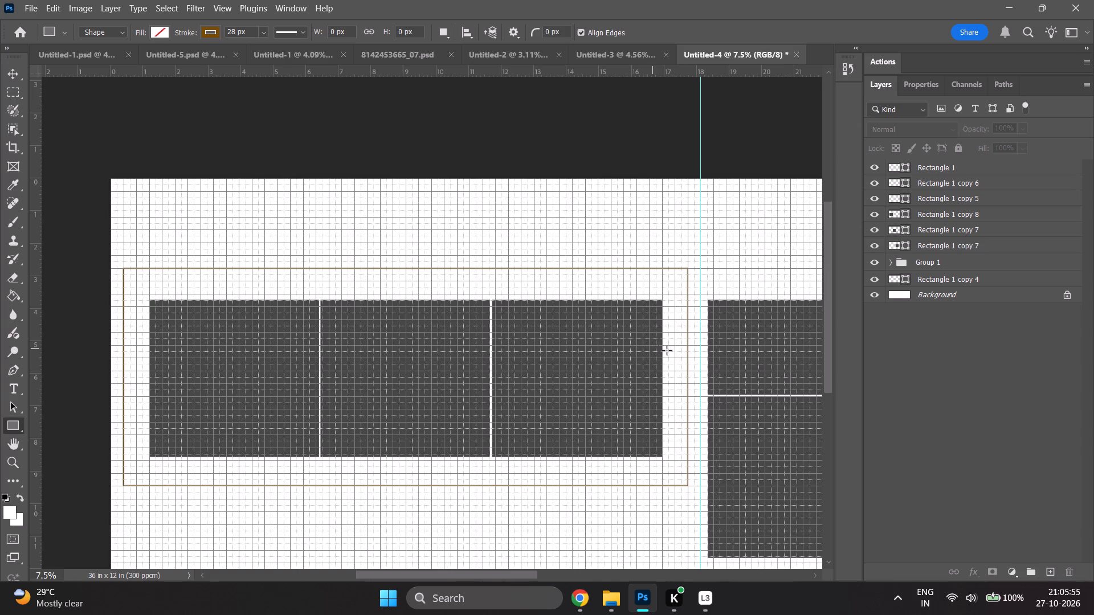
Check the album layout tutorial in Chrome, and back in Photoshop draw a square about 0.69 in over the outline's upper-left corner.
{"action": "left_click", "coordinate": [585, 601]}
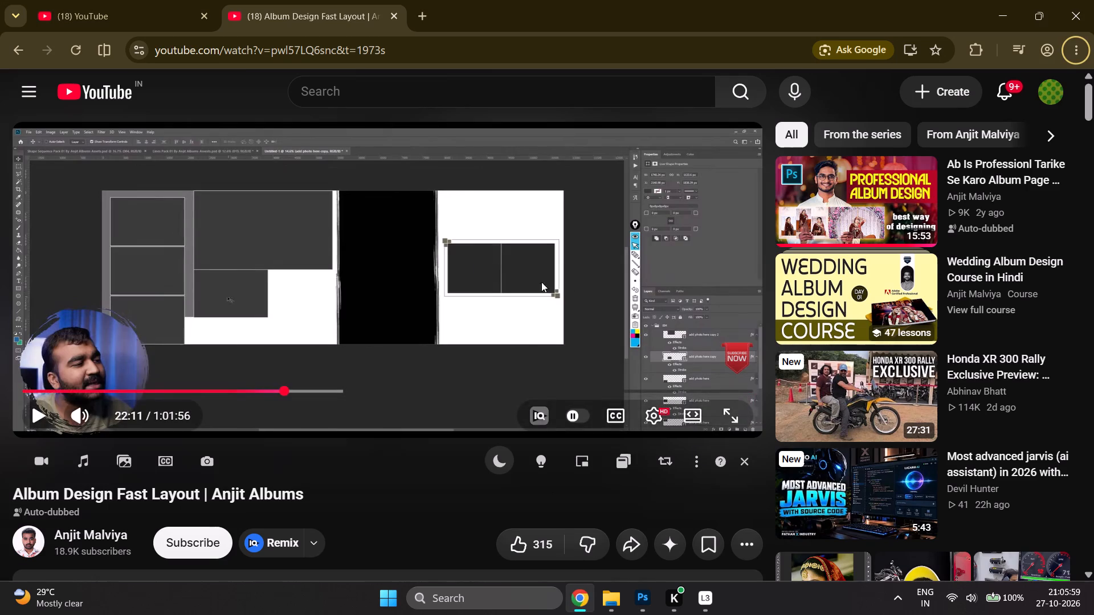
{"action": "left_click", "coordinate": [636, 597]}
{"action": "left_click", "coordinate": [917, 423]}
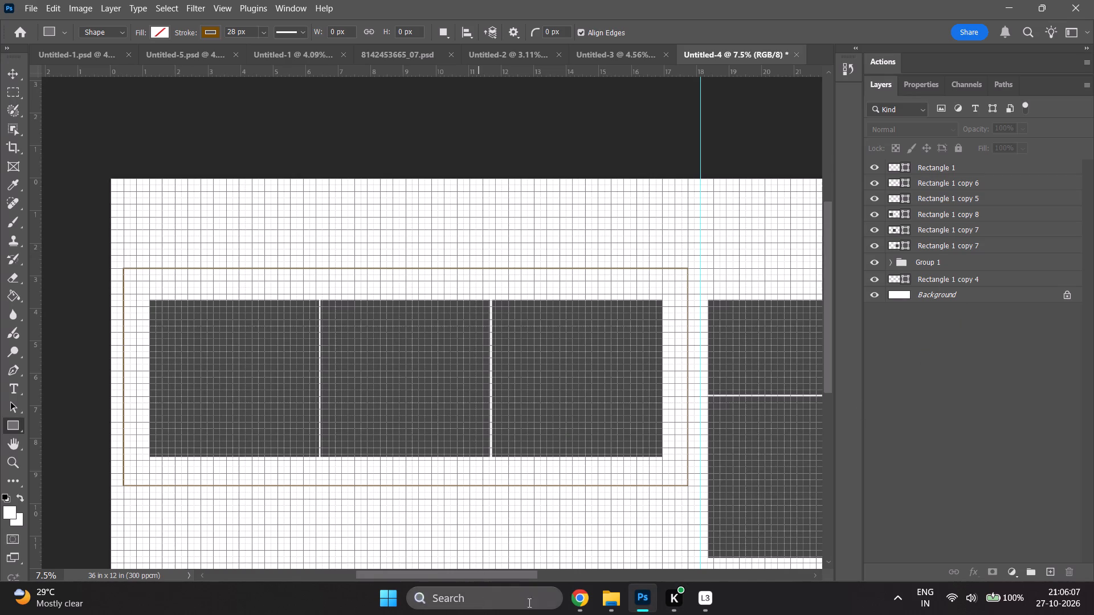
{"action": "left_click", "coordinate": [575, 608]}
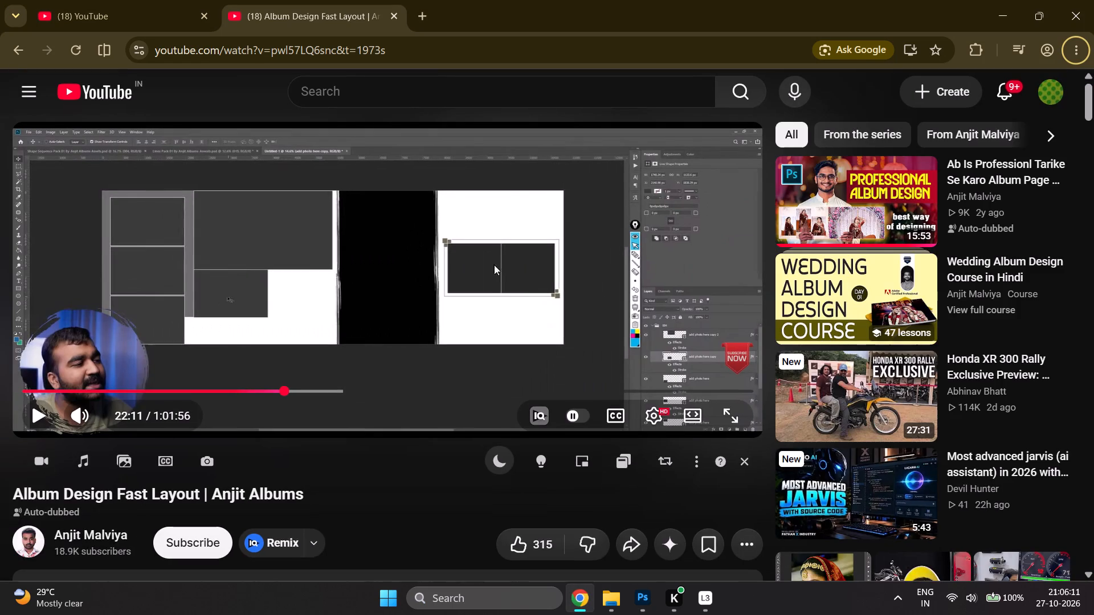
{"action": "left_click", "coordinate": [650, 587]}
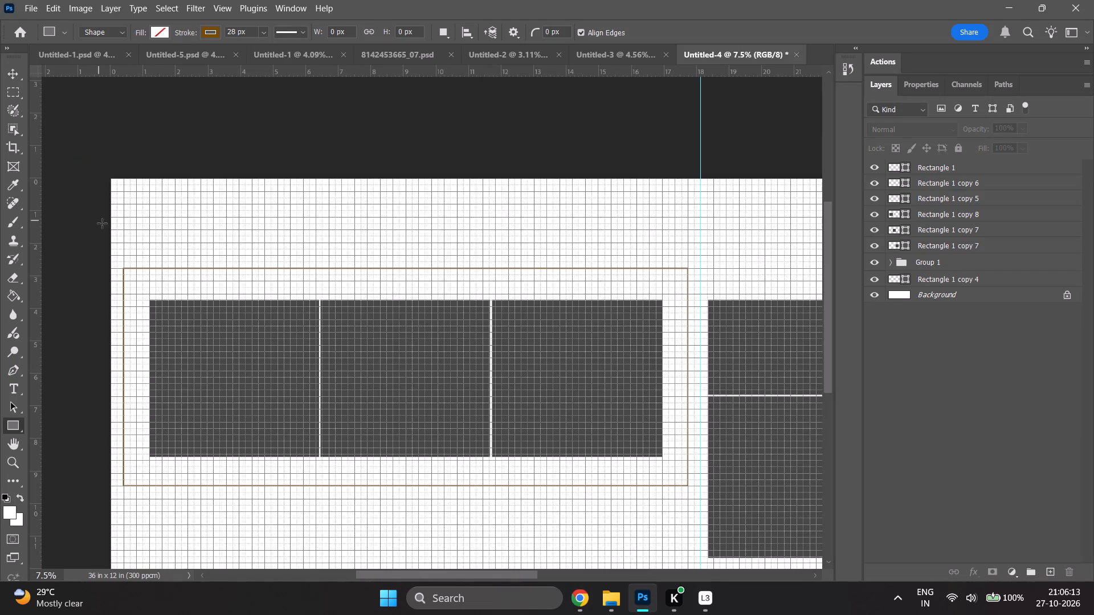
{"action": "left_click_drag", "start_coordinate": [117, 255], "coordinate": [150, 277]}
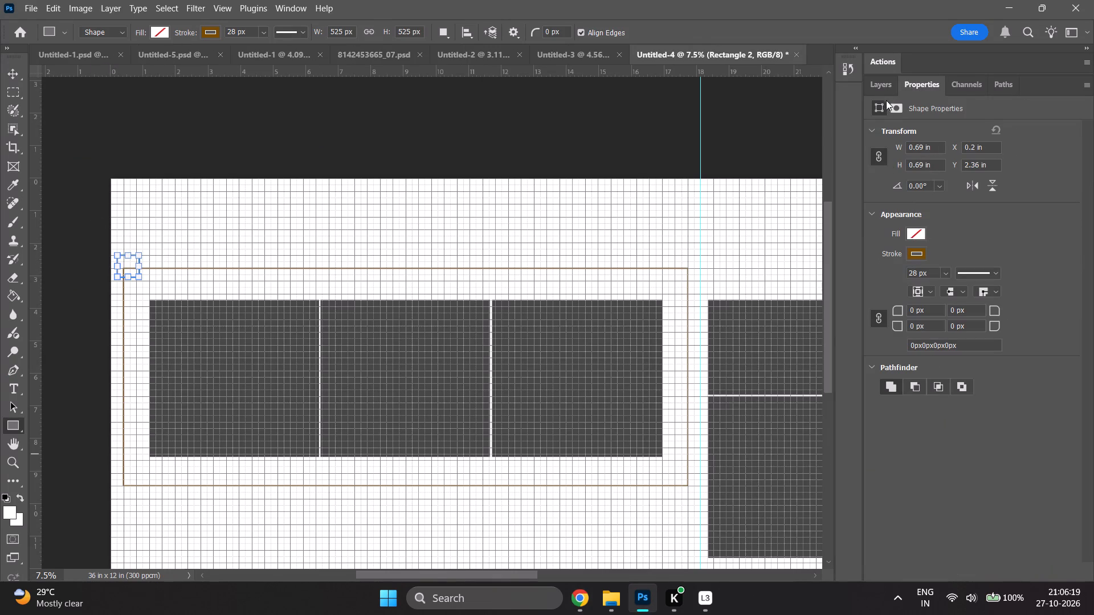
Fill the small corner square with brown from the recently used colours.
{"action": "left_click", "coordinate": [920, 234]}
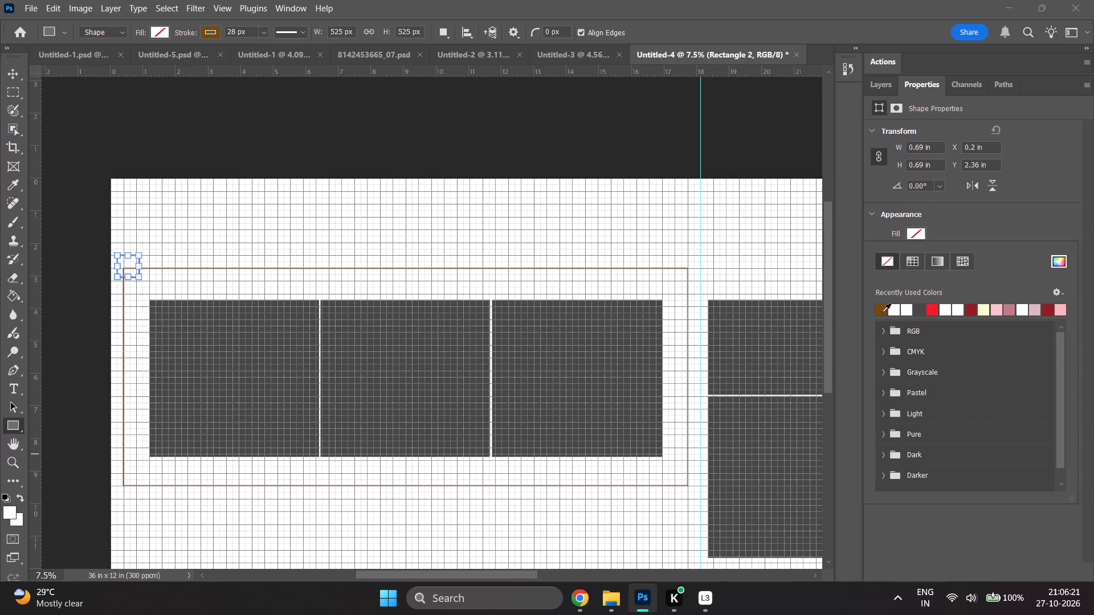
{"action": "left_click", "coordinate": [881, 314]}
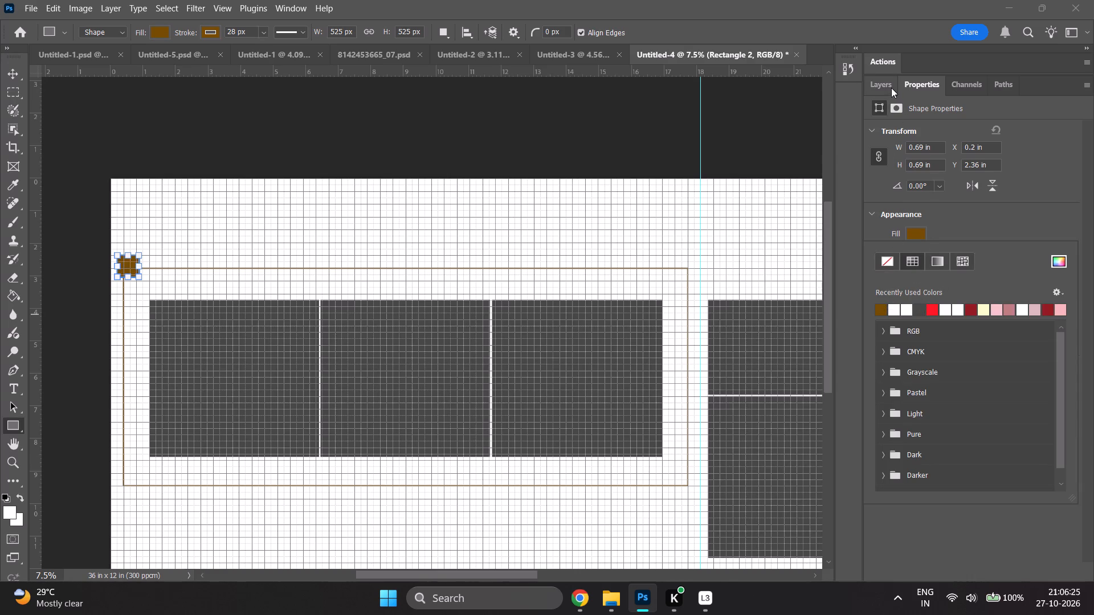
{"action": "left_click", "coordinate": [870, 216]}
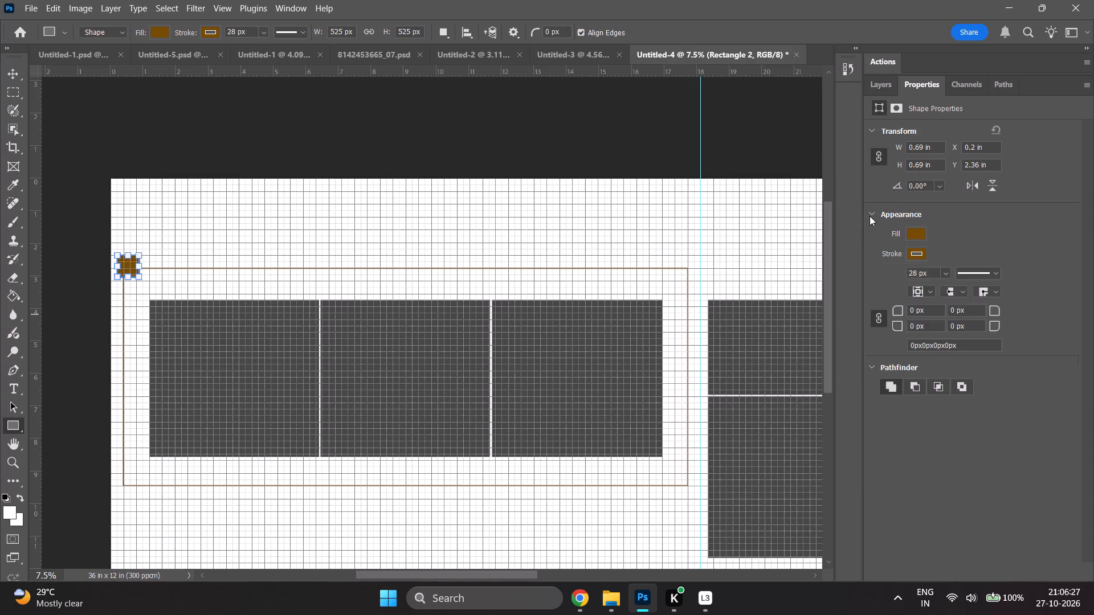
{"action": "left_click", "coordinate": [870, 216]}
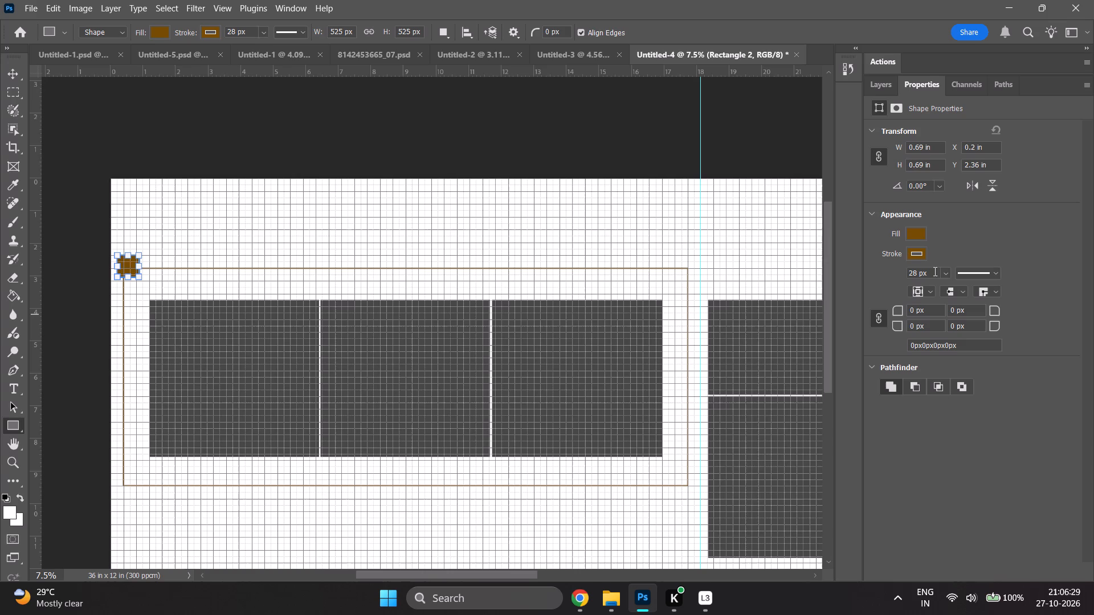
Set the corner square's stroke width to 0 px.
{"action": "left_click", "coordinate": [946, 274]}
{"action": "left_click_drag", "start_coordinate": [946, 289], "coordinate": [885, 297]}
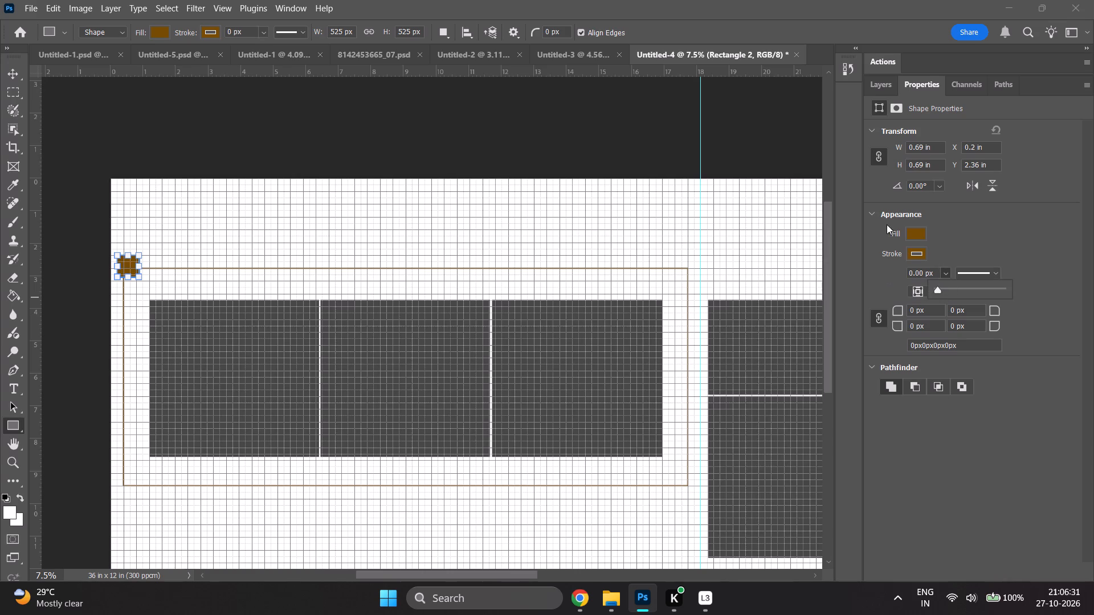
Duplicate the brown corner square and place the copy against its right side, with its top edge on the outline's top line.
{"action": "left_click", "coordinate": [883, 86]}
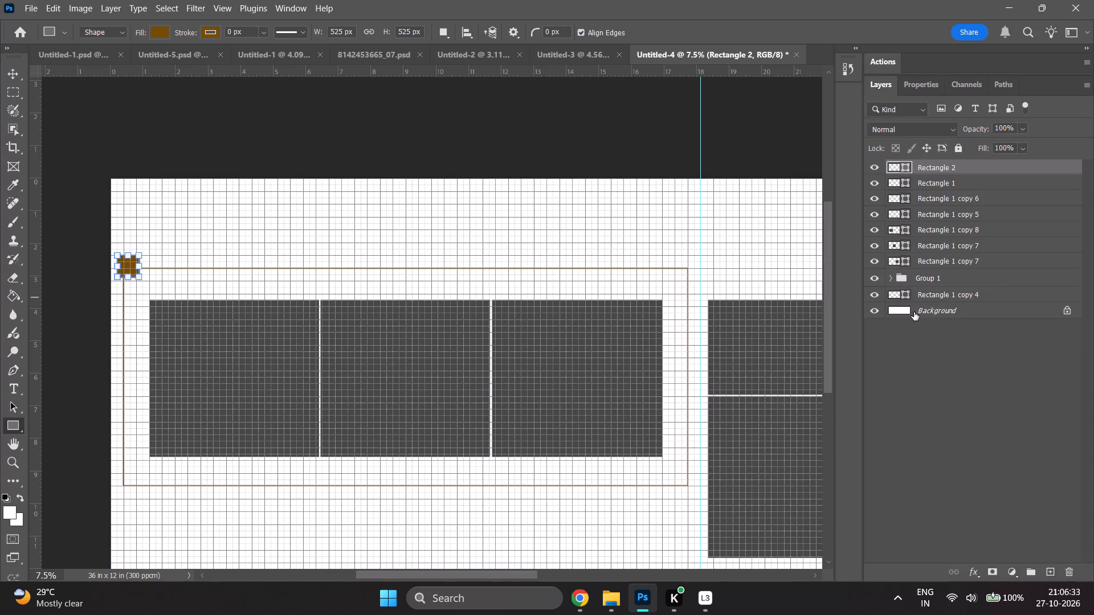
{"action": "scroll", "coordinate": [148, 260], "scroll_direction": "up", "scroll_amount": 7, "text": "alt"}
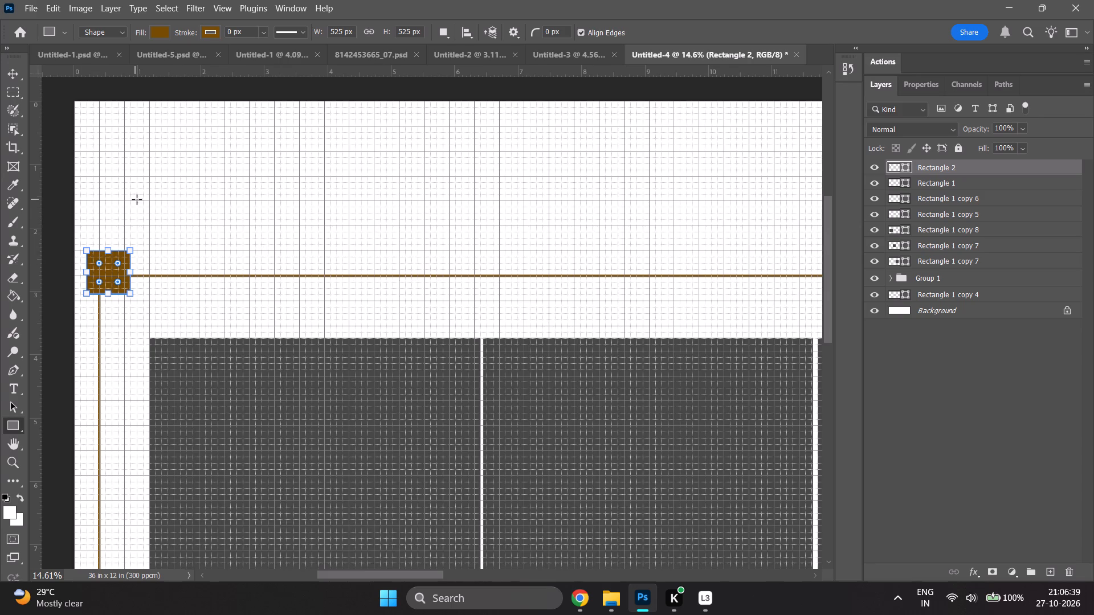
{"action": "key", "text": "v"}
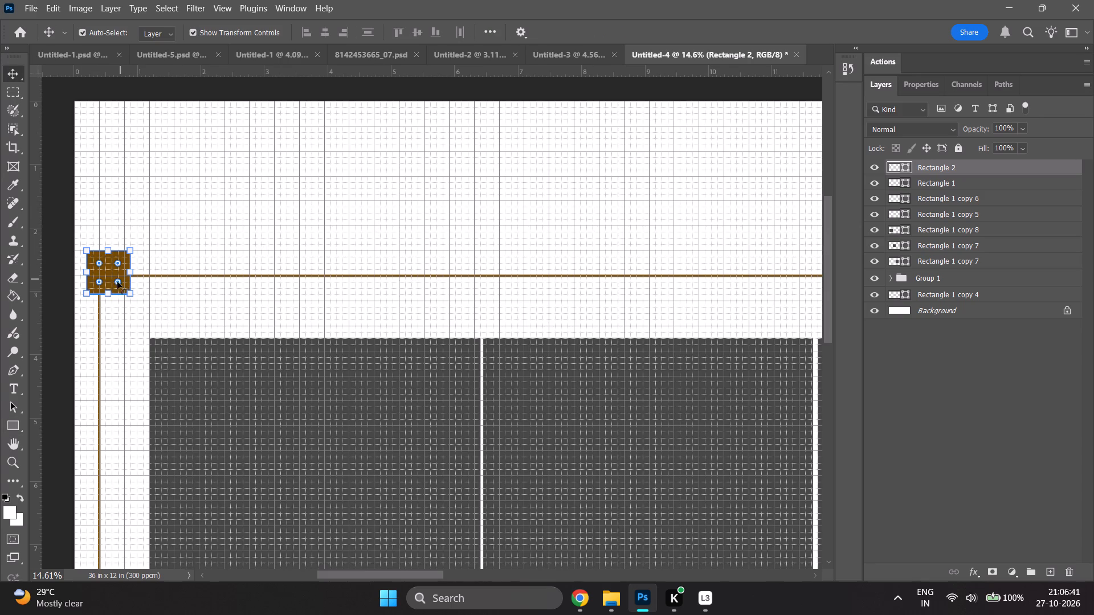
{"action": "left_click", "coordinate": [953, 171]}
{"action": "key", "text": "ctrl+j"}
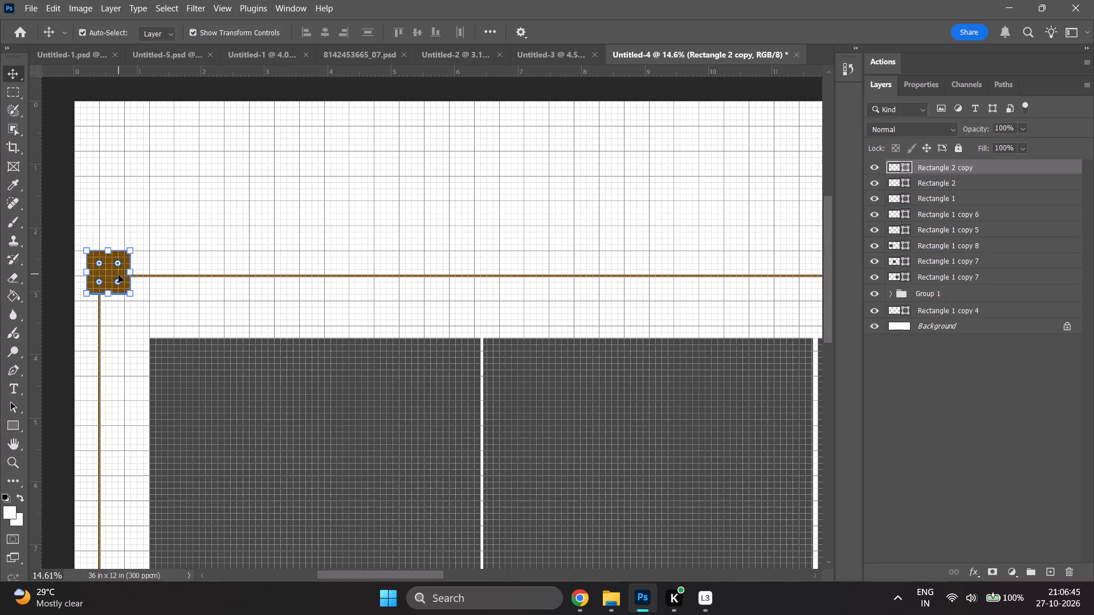
{"action": "left_click_drag", "start_coordinate": [120, 276], "coordinate": [164, 316]}
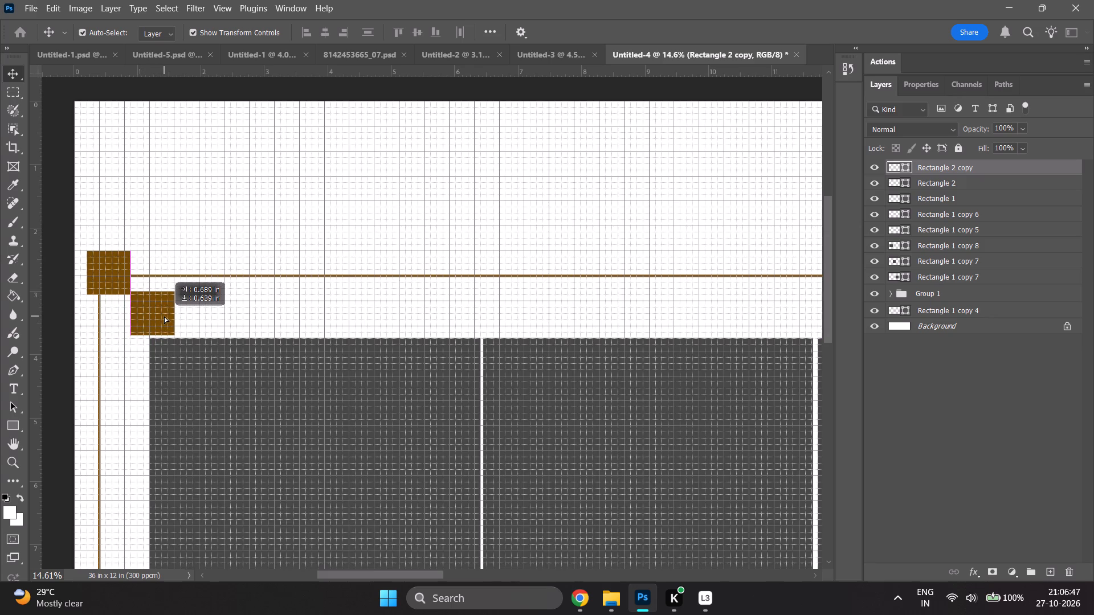
{"action": "left_click_drag", "start_coordinate": [164, 316], "coordinate": [164, 305]}
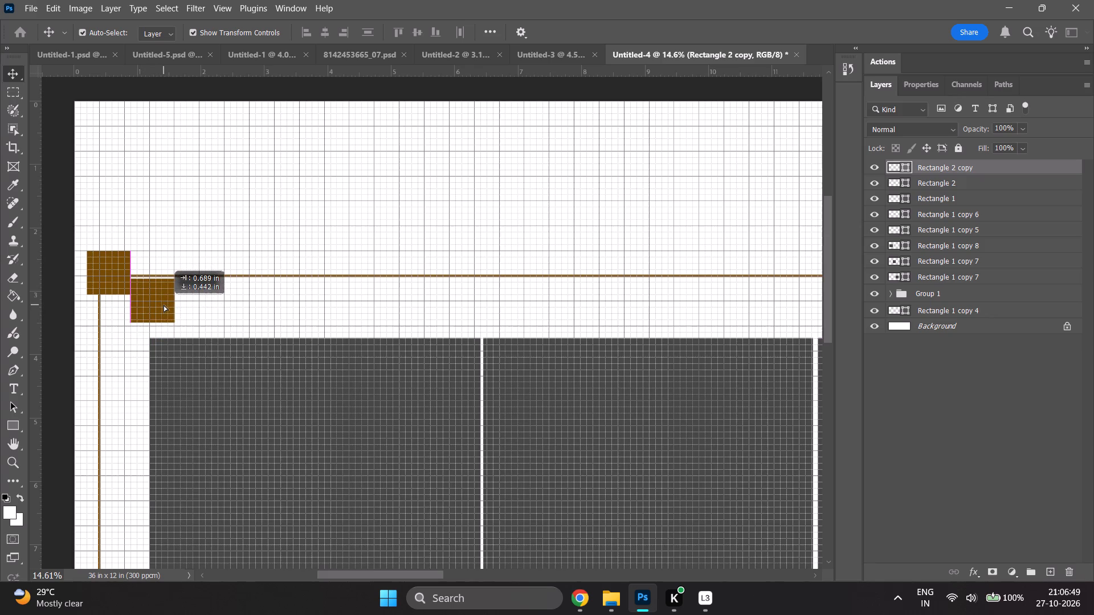
{"action": "left_click_drag", "start_coordinate": [164, 305], "coordinate": [164, 302]}
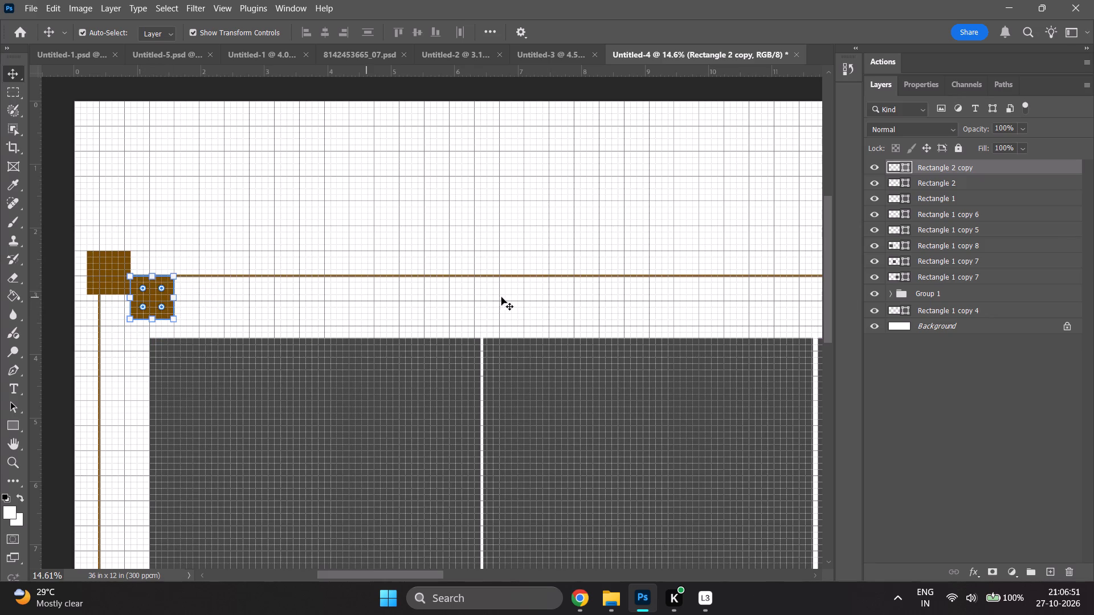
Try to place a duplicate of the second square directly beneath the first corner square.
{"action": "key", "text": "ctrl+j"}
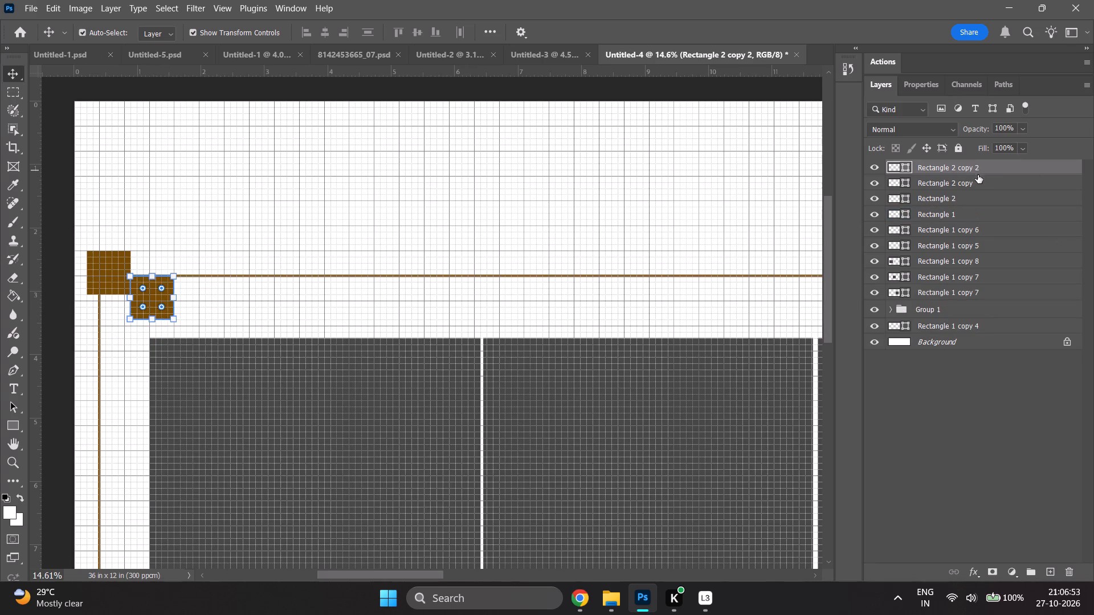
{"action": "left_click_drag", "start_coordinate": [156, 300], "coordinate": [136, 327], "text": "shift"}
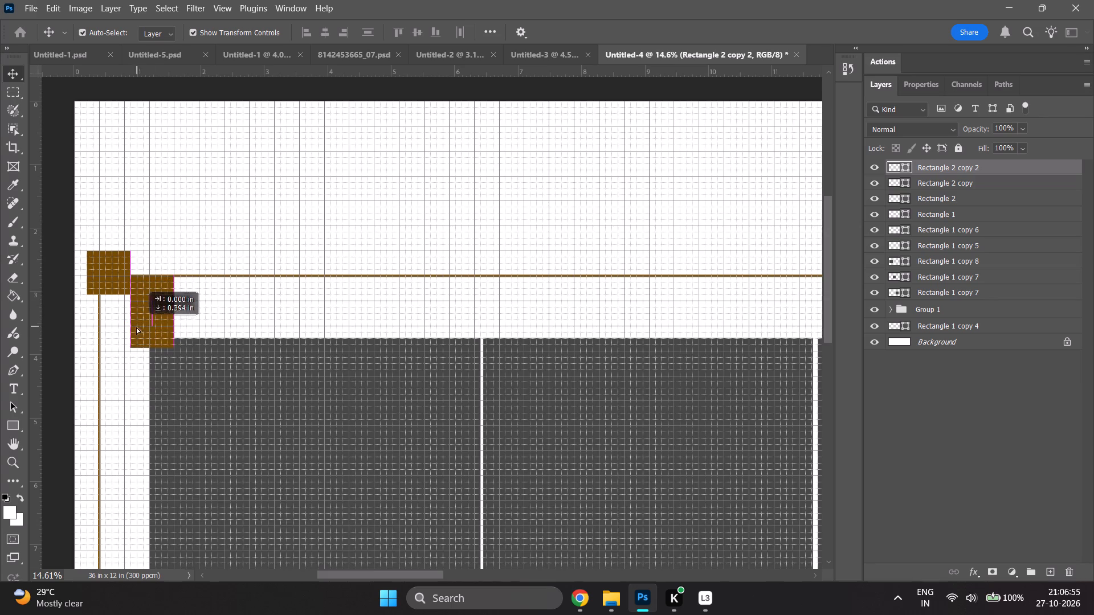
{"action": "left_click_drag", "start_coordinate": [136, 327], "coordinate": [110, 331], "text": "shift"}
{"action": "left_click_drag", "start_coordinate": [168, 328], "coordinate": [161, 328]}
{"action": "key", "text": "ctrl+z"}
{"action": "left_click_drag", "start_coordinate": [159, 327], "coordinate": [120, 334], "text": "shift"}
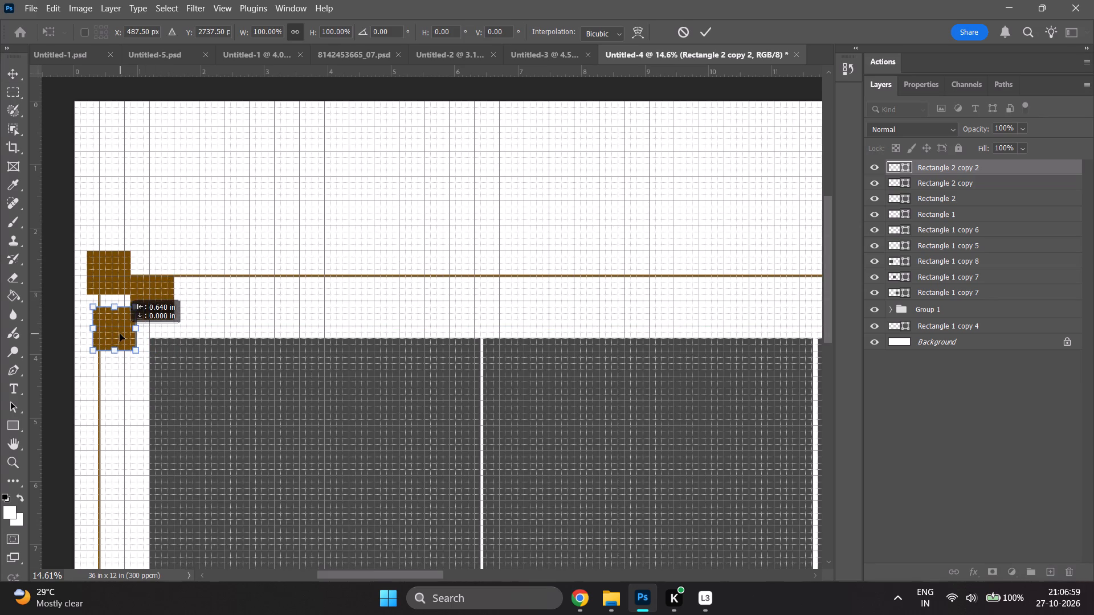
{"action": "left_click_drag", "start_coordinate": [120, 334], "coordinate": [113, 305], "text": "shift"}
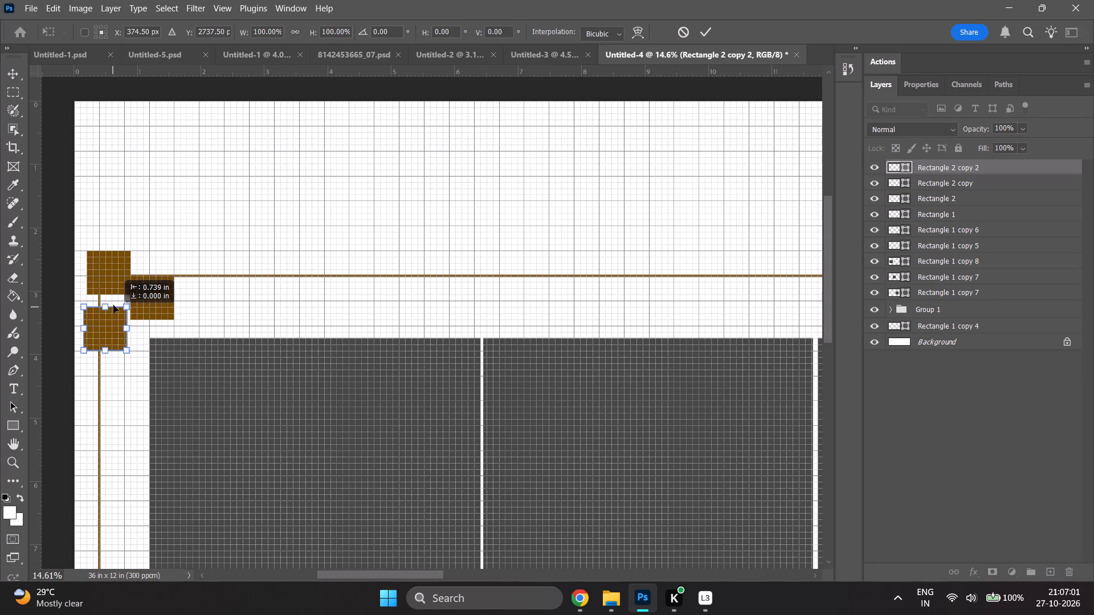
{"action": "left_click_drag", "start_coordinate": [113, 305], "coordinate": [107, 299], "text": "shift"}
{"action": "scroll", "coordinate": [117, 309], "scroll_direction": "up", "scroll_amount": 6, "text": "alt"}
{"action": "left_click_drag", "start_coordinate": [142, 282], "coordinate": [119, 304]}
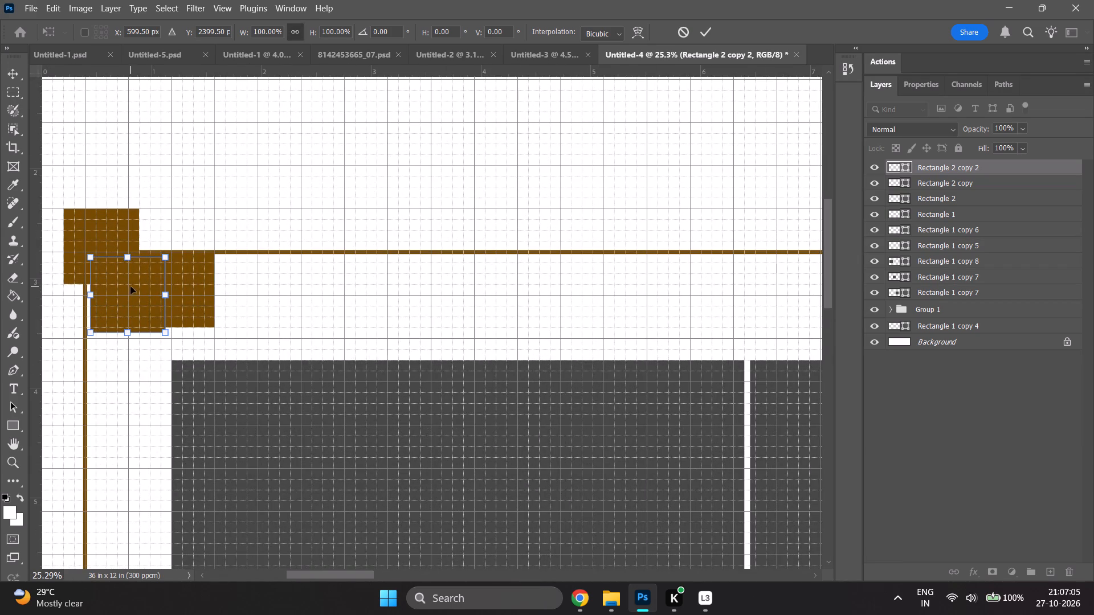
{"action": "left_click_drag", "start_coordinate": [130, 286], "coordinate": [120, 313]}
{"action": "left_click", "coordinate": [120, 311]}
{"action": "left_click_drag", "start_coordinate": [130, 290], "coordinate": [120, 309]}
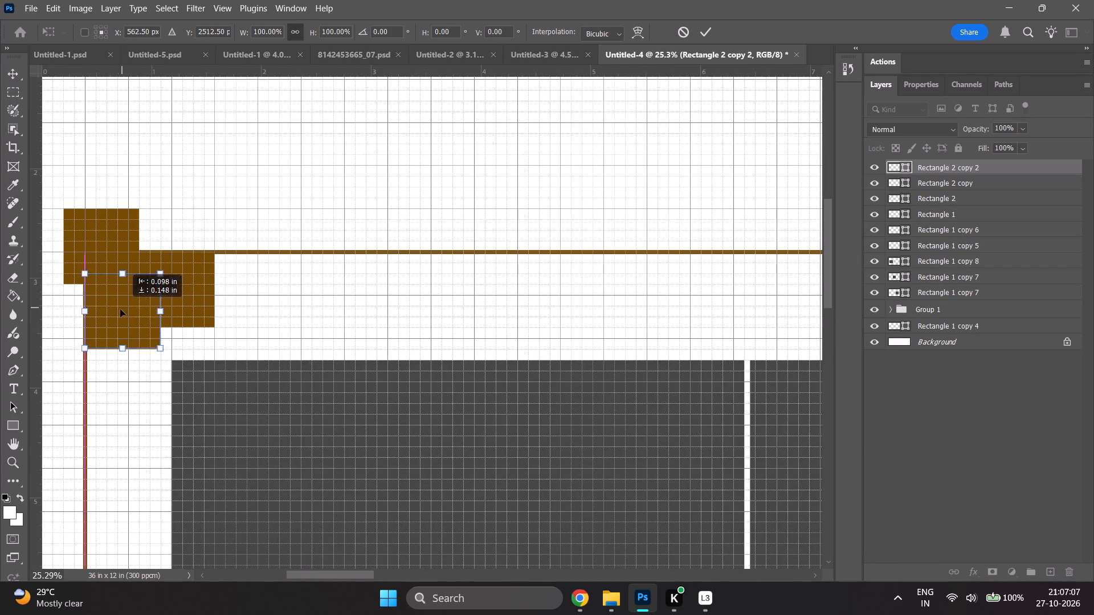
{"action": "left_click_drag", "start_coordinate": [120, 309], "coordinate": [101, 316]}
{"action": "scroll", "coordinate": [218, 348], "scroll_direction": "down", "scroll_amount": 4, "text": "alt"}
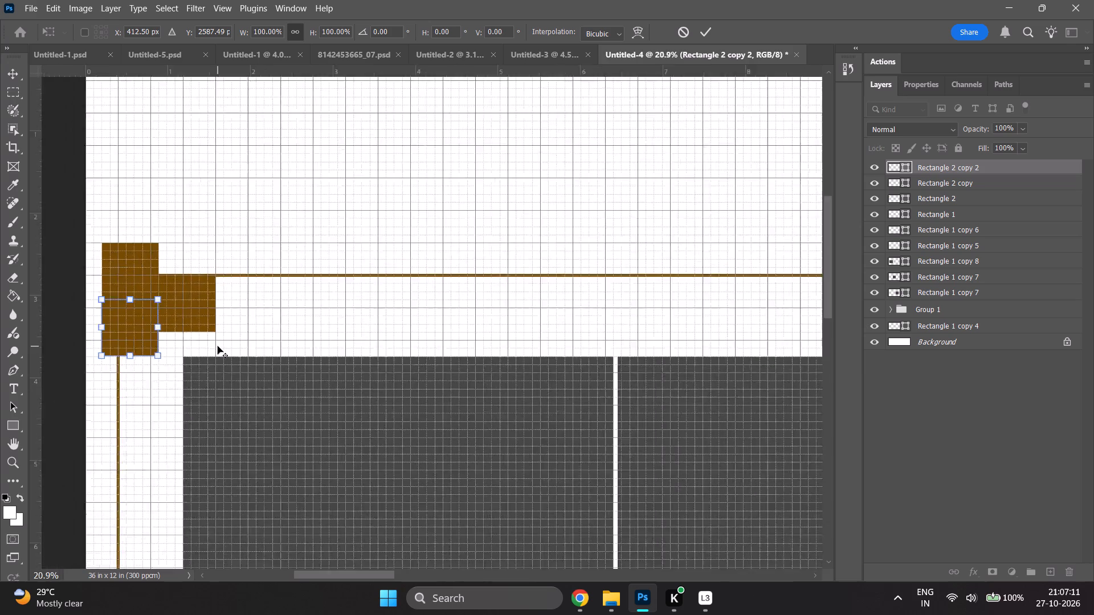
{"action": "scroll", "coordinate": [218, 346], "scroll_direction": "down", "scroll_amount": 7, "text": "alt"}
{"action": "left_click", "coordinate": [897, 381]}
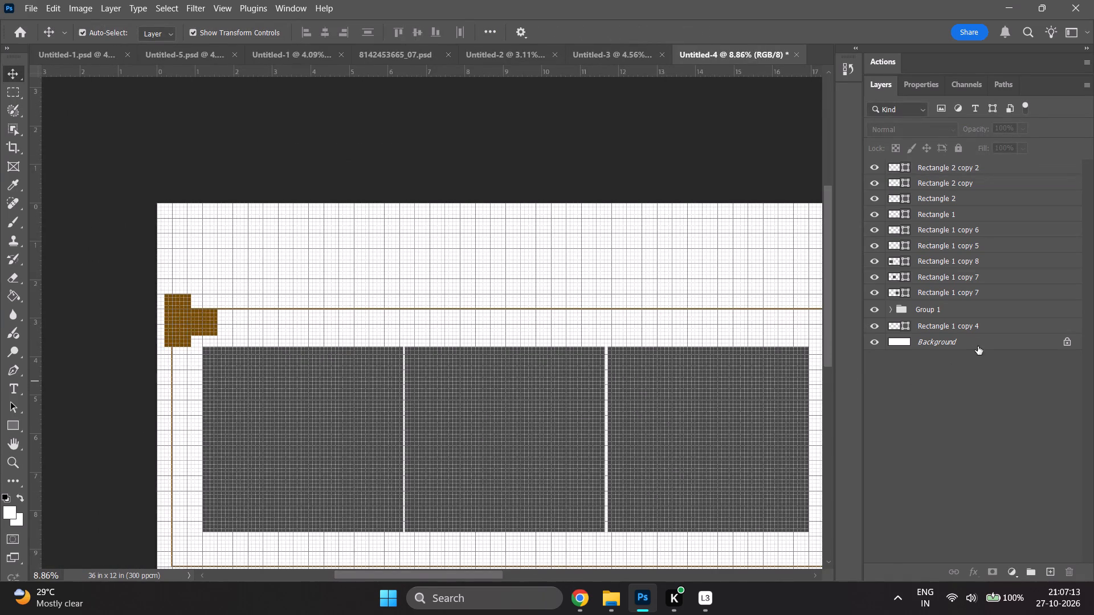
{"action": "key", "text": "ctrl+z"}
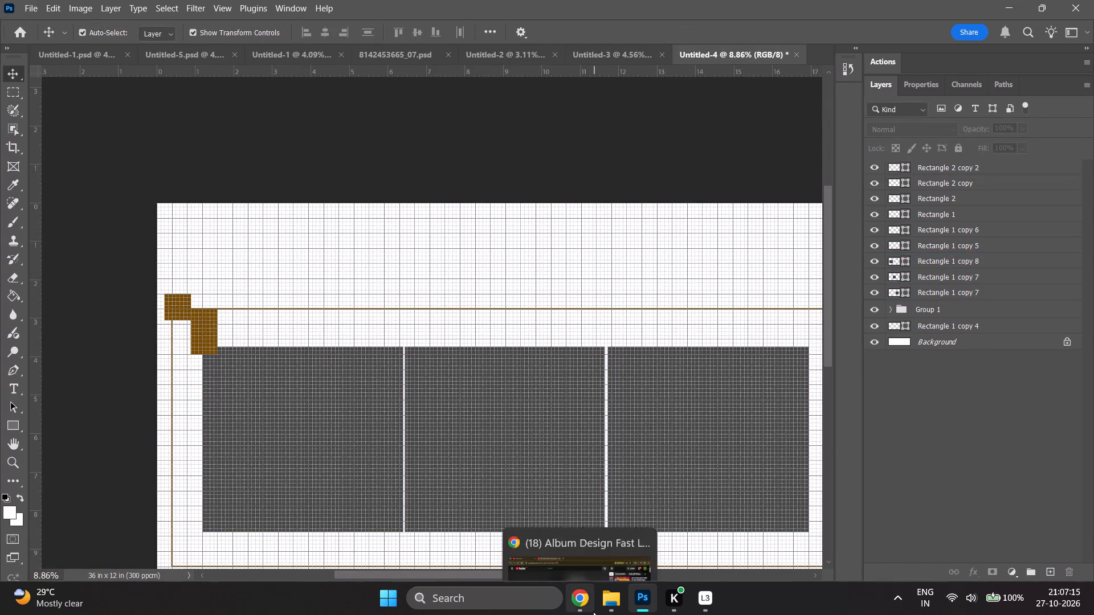
Check the arrangement of the corner squares in the album layout tutorial in Chrome, and return to Photoshop.
{"action": "left_click", "coordinate": [593, 612]}
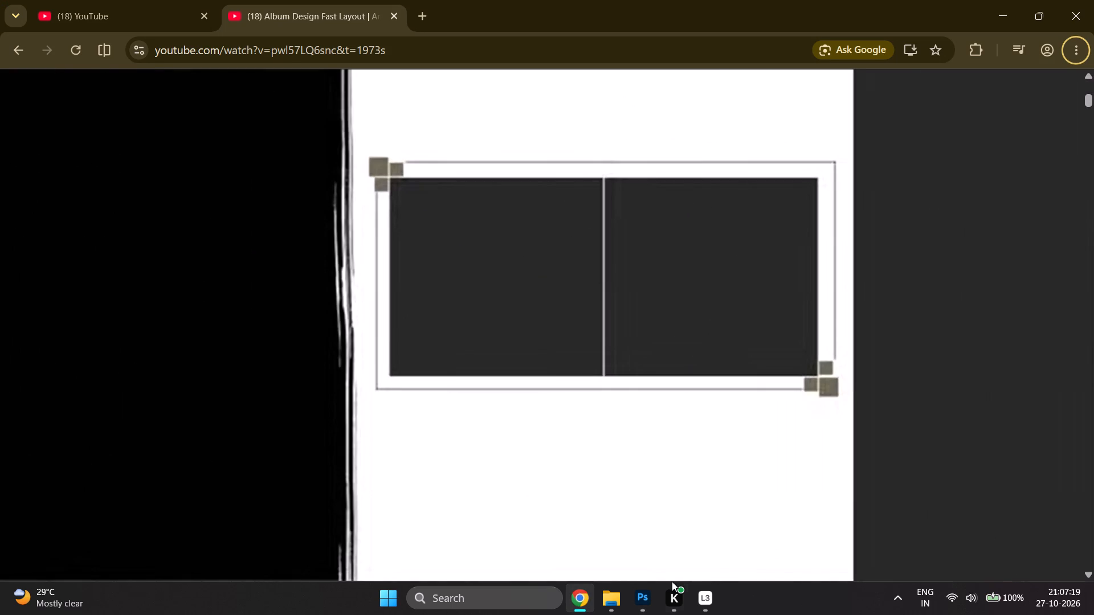
{"action": "left_click", "coordinate": [628, 596]}
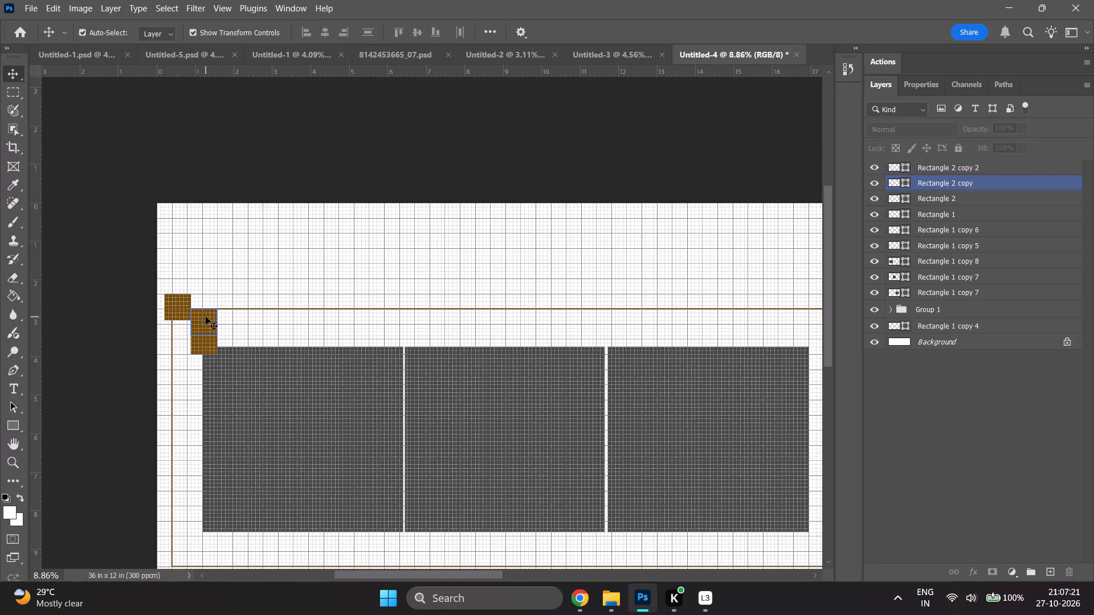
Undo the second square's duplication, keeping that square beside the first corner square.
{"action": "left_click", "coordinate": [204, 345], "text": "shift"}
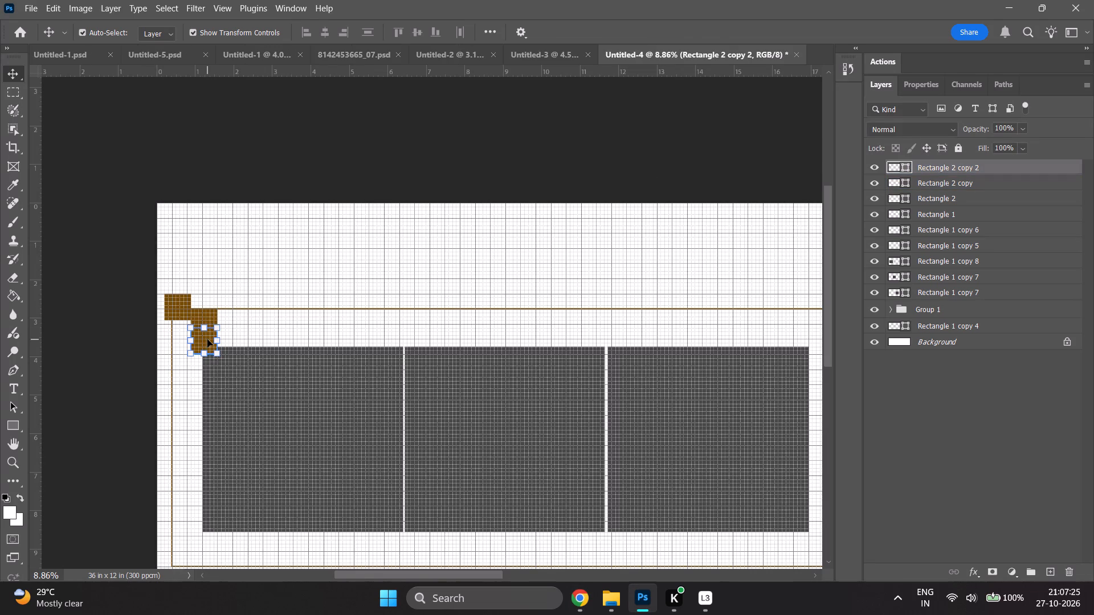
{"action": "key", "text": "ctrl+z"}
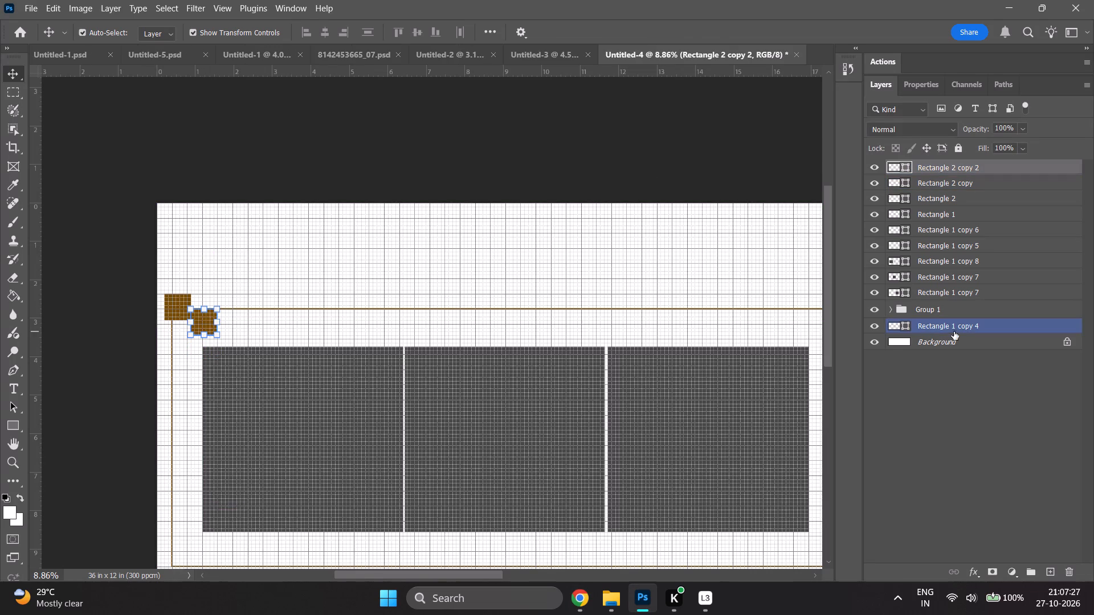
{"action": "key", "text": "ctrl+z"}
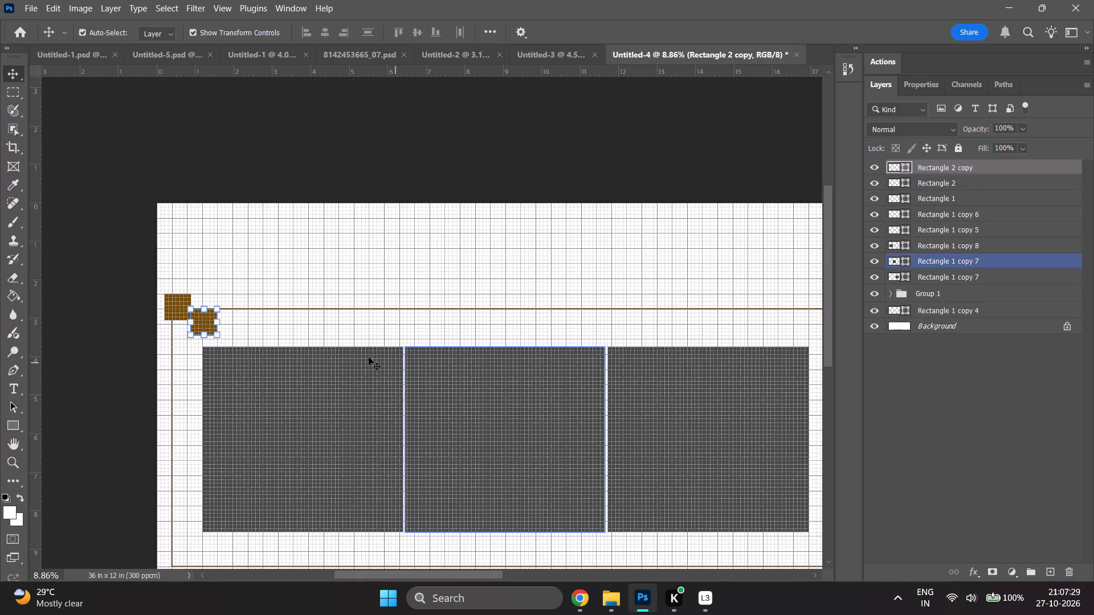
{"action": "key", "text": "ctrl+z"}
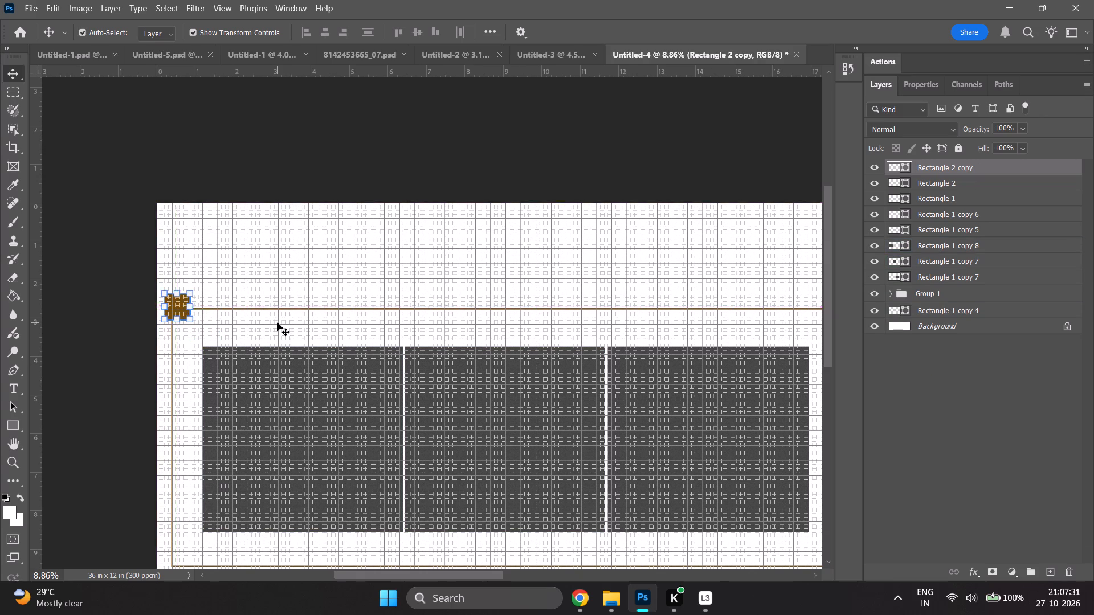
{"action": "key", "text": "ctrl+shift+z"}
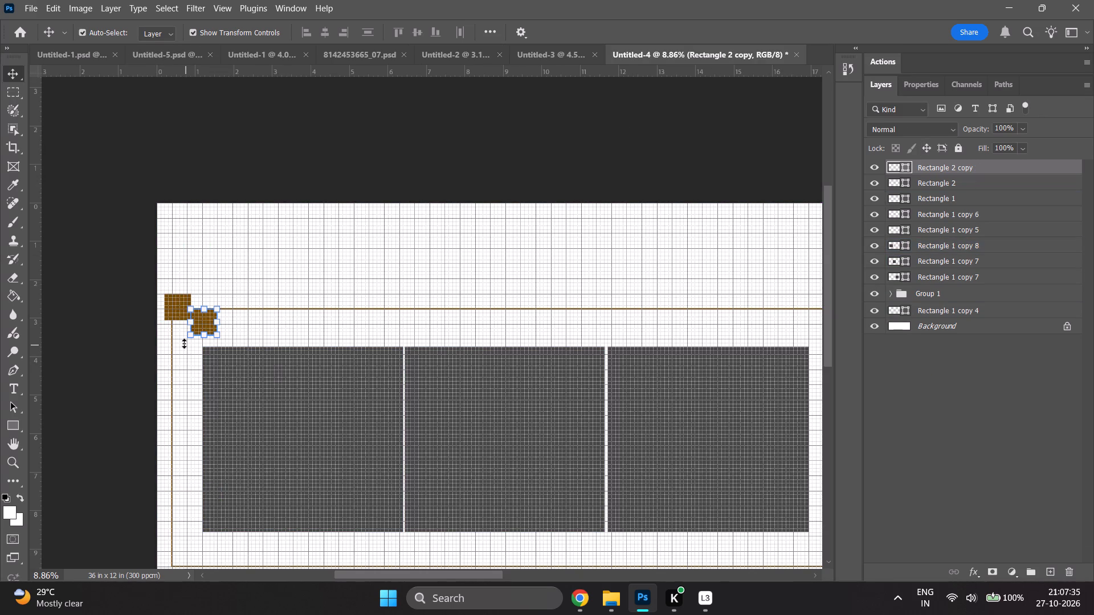
Scale the second square to about 68% and align it with the first square's right side and the outline's top line.
{"action": "scroll", "coordinate": [182, 341], "scroll_direction": "up", "scroll_amount": 15, "text": "alt"}
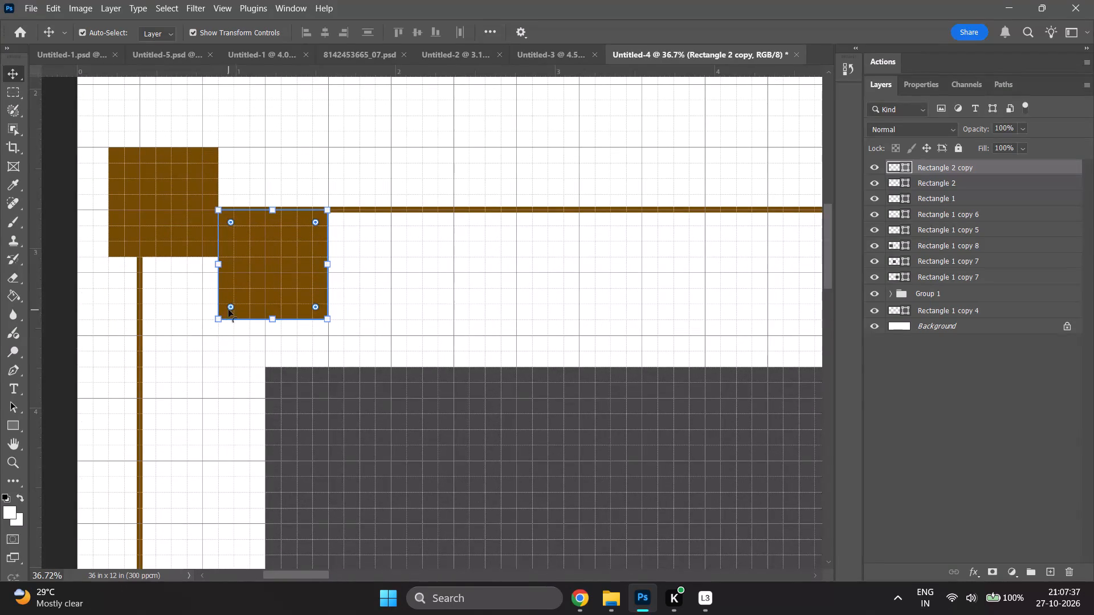
{"action": "left_click_drag", "start_coordinate": [215, 321], "coordinate": [255, 290]}
{"action": "left_click_drag", "start_coordinate": [302, 245], "coordinate": [268, 263]}
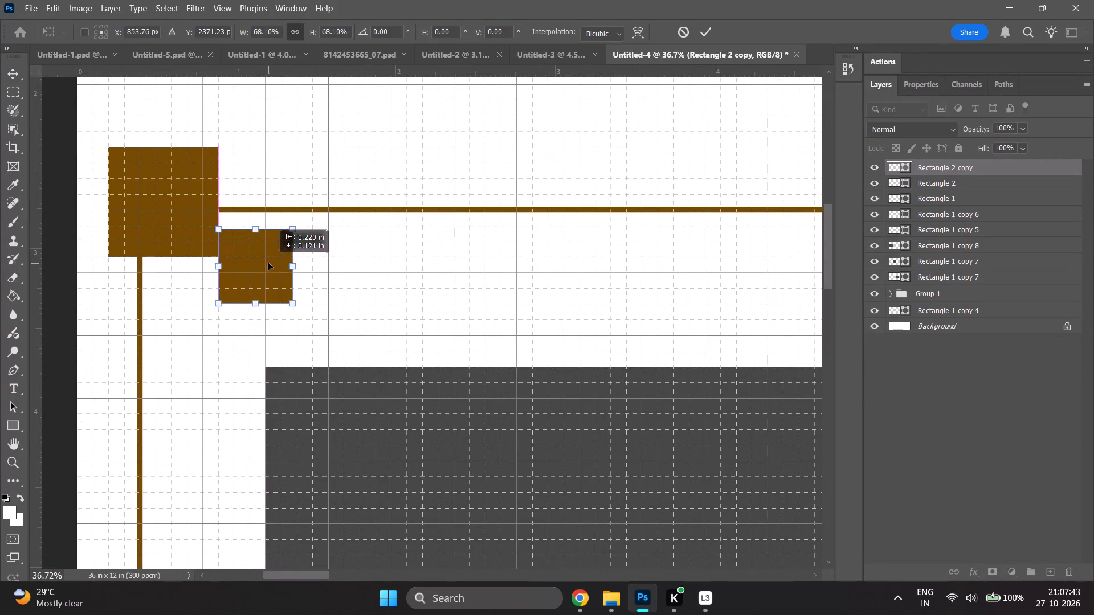
{"action": "left_click_drag", "start_coordinate": [268, 263], "coordinate": [267, 247]}
{"action": "left_click", "coordinate": [270, 272]}
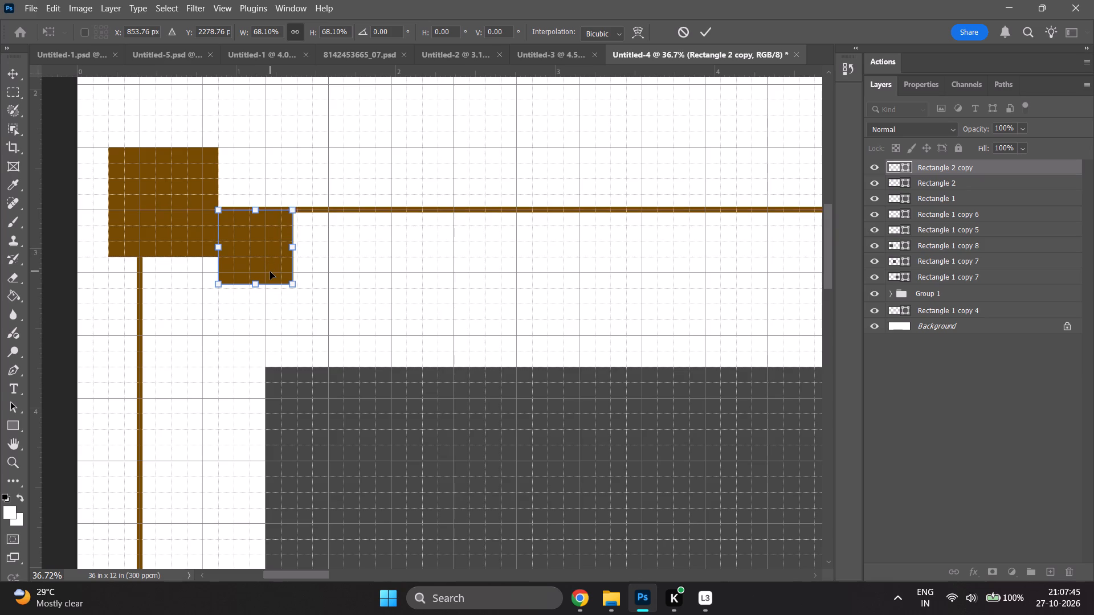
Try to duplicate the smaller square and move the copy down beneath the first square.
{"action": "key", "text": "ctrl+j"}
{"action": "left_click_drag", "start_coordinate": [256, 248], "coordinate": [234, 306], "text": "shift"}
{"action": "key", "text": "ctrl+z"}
Duplicate the smaller brown square and place the copy directly beneath the large corner square, against the outline's left line.
{"action": "left_click", "coordinate": [977, 169]}
{"action": "key", "text": "ctrl+j"}
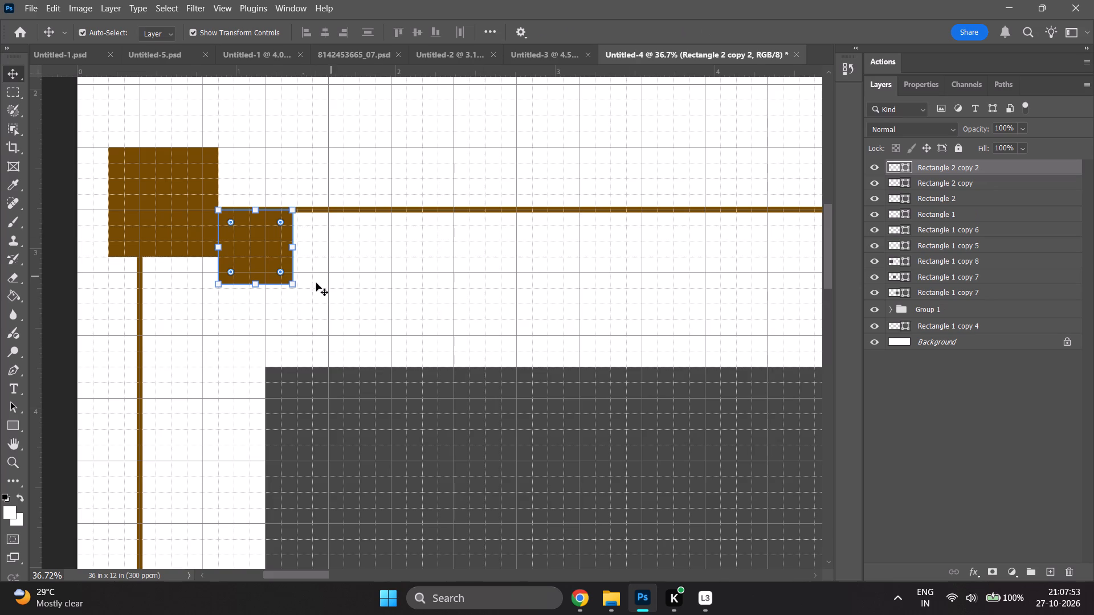
{"action": "left_click_drag", "start_coordinate": [263, 247], "coordinate": [187, 304]}
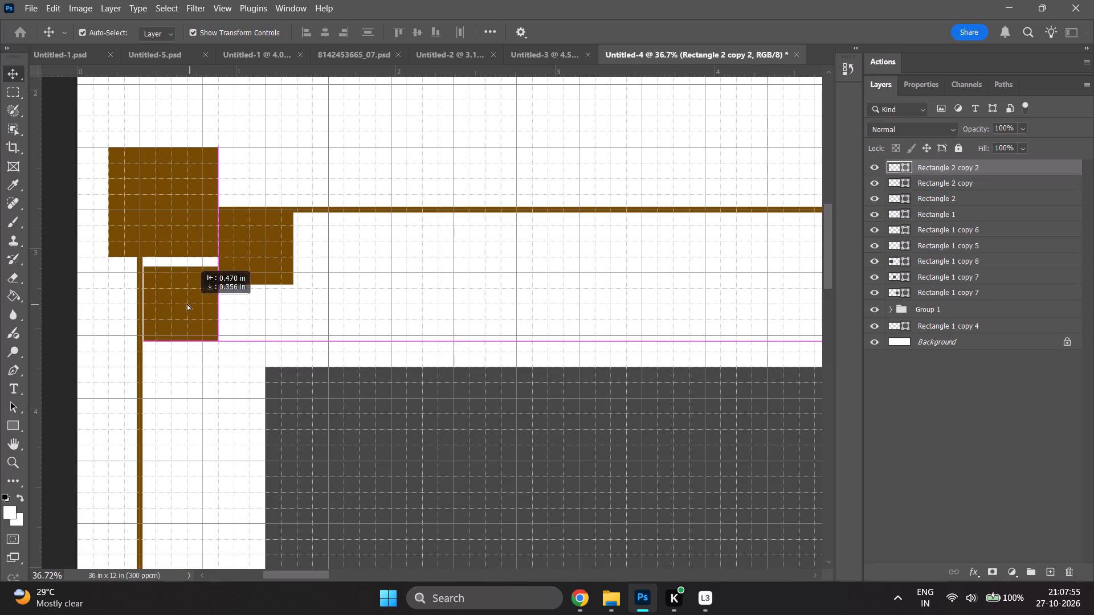
{"action": "left_click_drag", "start_coordinate": [187, 304], "coordinate": [185, 294]}
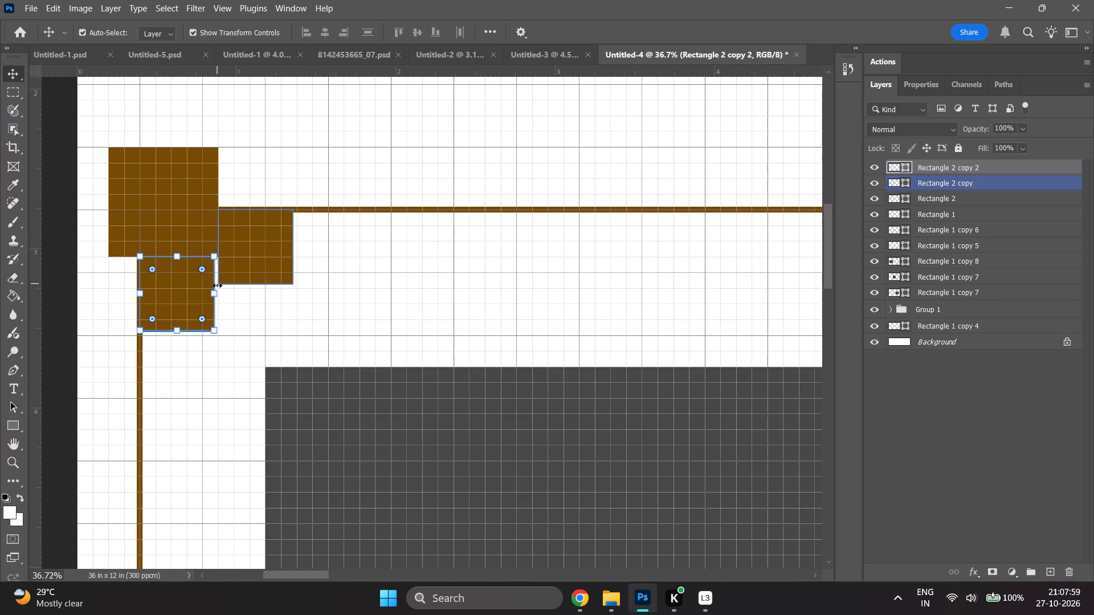
After checking the tutorial in Chrome, move the original smaller square onto the top edge of the first dark rectangle, flush with its left side.
{"action": "left_click", "coordinate": [573, 605]}
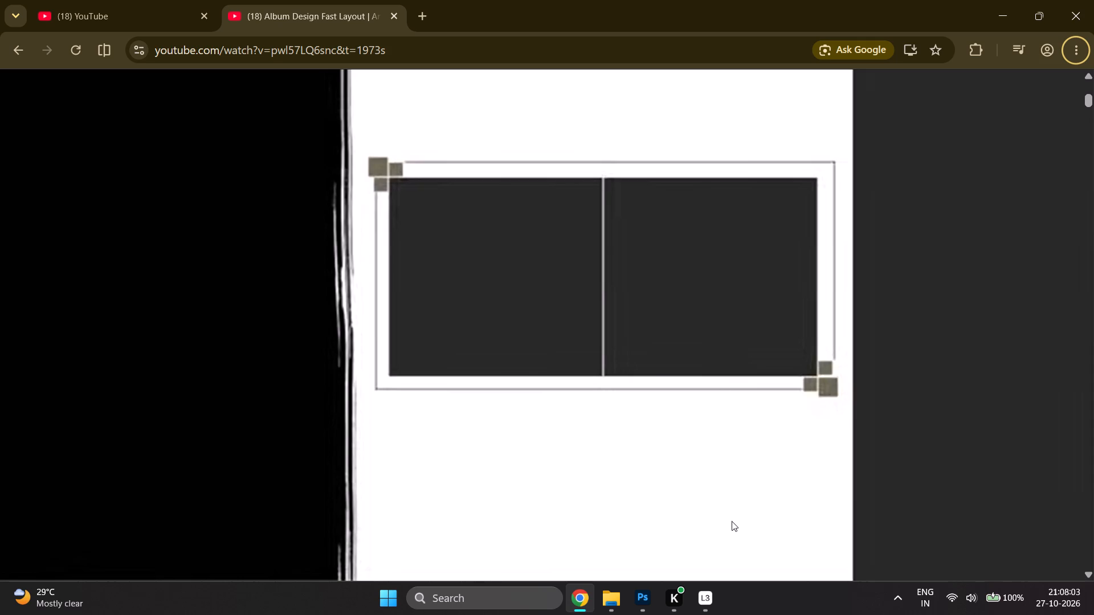
{"action": "left_click", "coordinate": [649, 606]}
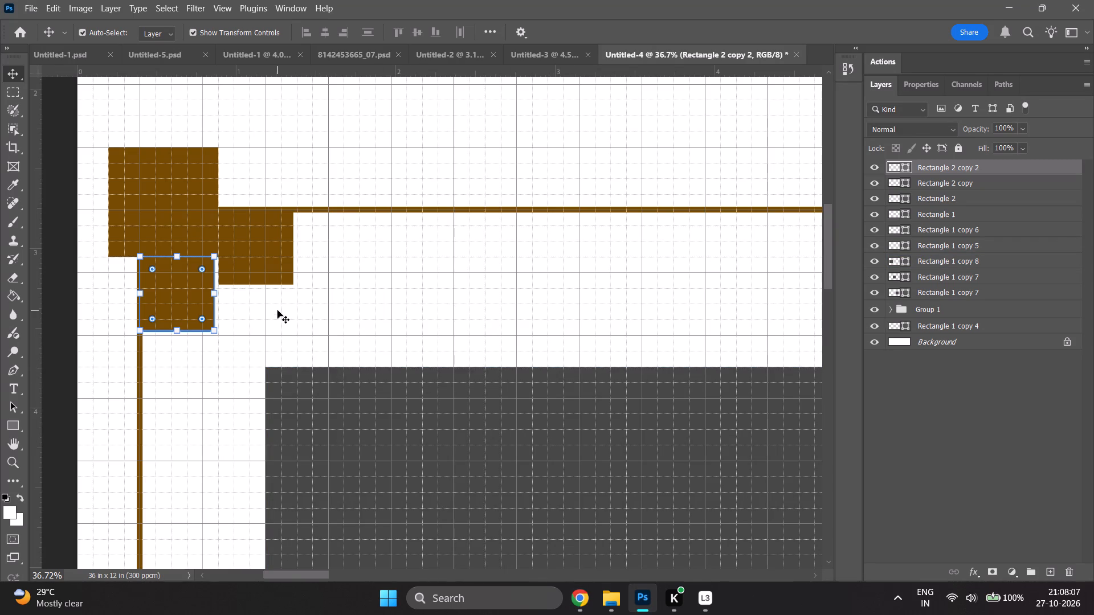
{"action": "scroll", "coordinate": [277, 306], "scroll_direction": "down", "scroll_amount": 8, "text": "alt"}
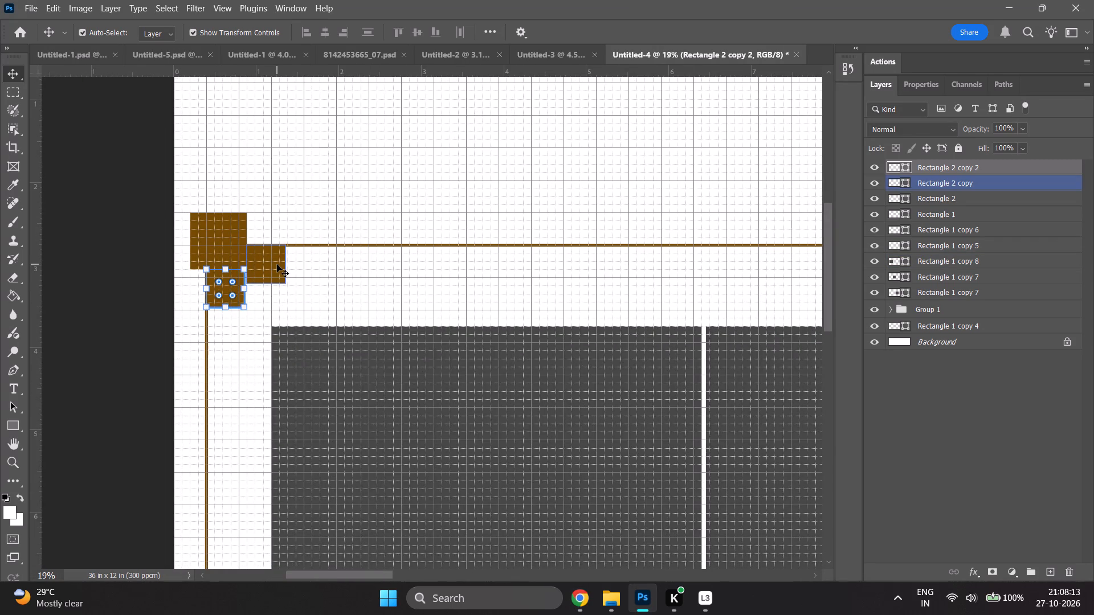
{"action": "left_click", "coordinate": [961, 175]}
{"action": "left_click", "coordinate": [960, 184]}
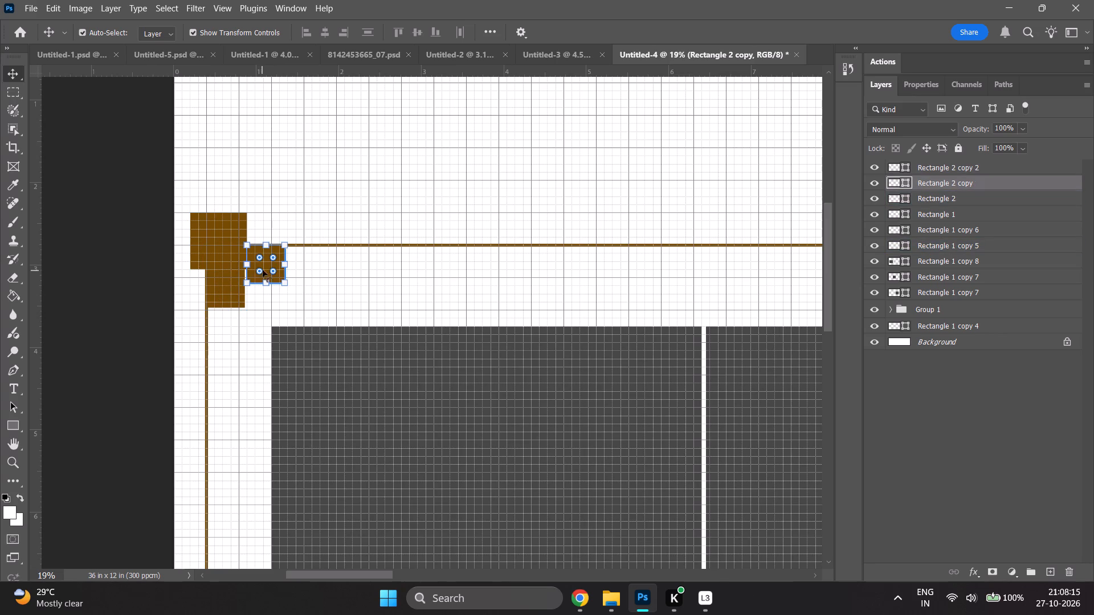
{"action": "left_click_drag", "start_coordinate": [268, 268], "coordinate": [274, 281], "text": "shift"}
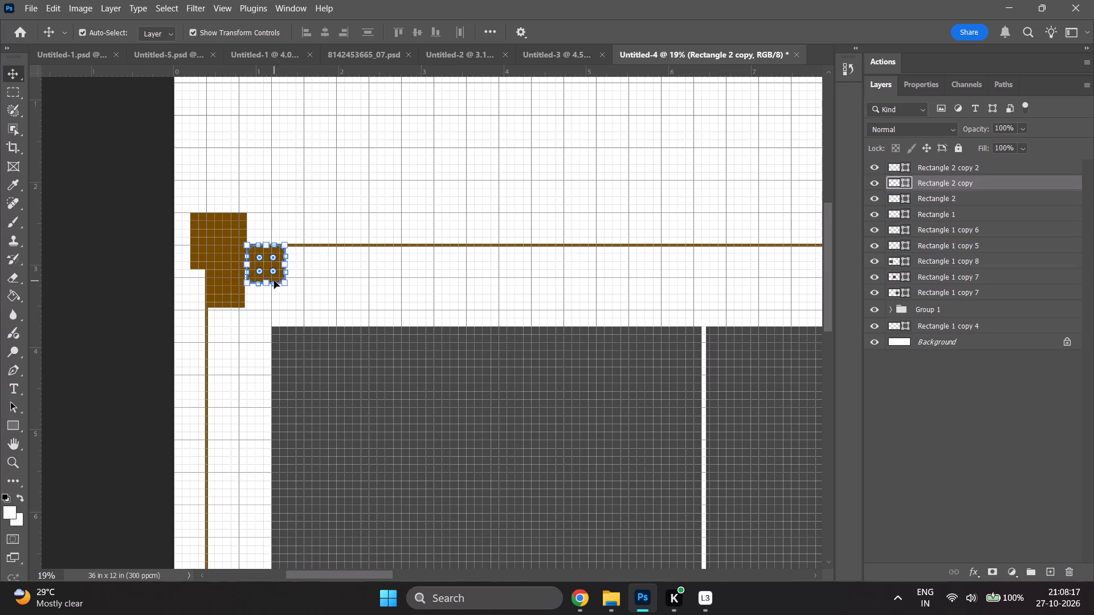
{"action": "key", "text": "ctrl+z"}
{"action": "left_click_drag", "start_coordinate": [266, 263], "coordinate": [280, 292], "text": "shift"}
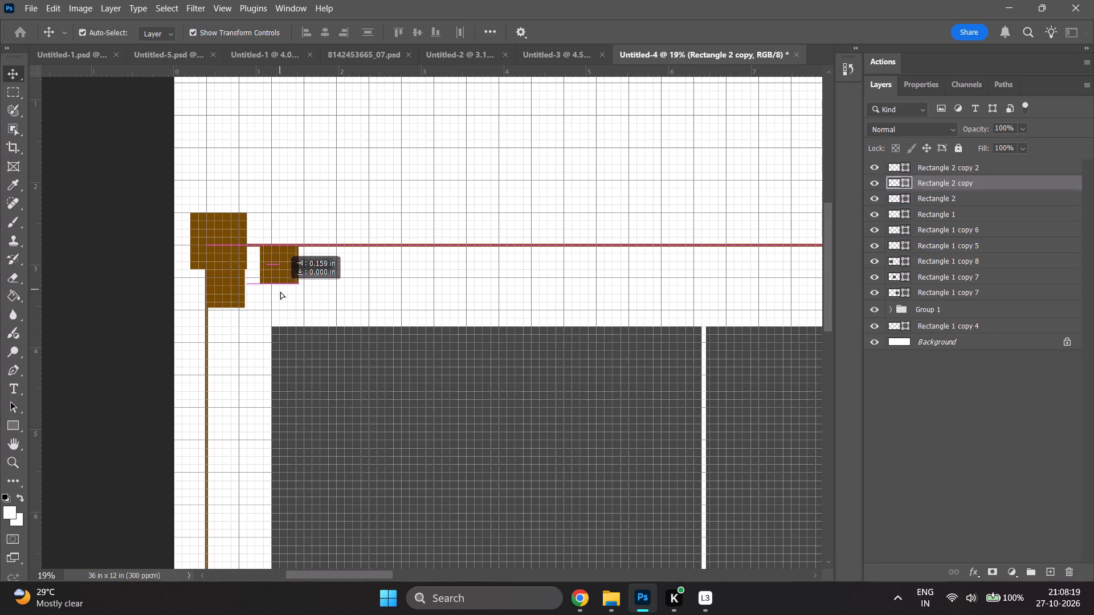
{"action": "left_click_drag", "start_coordinate": [280, 292], "coordinate": [292, 306], "text": "shift"}
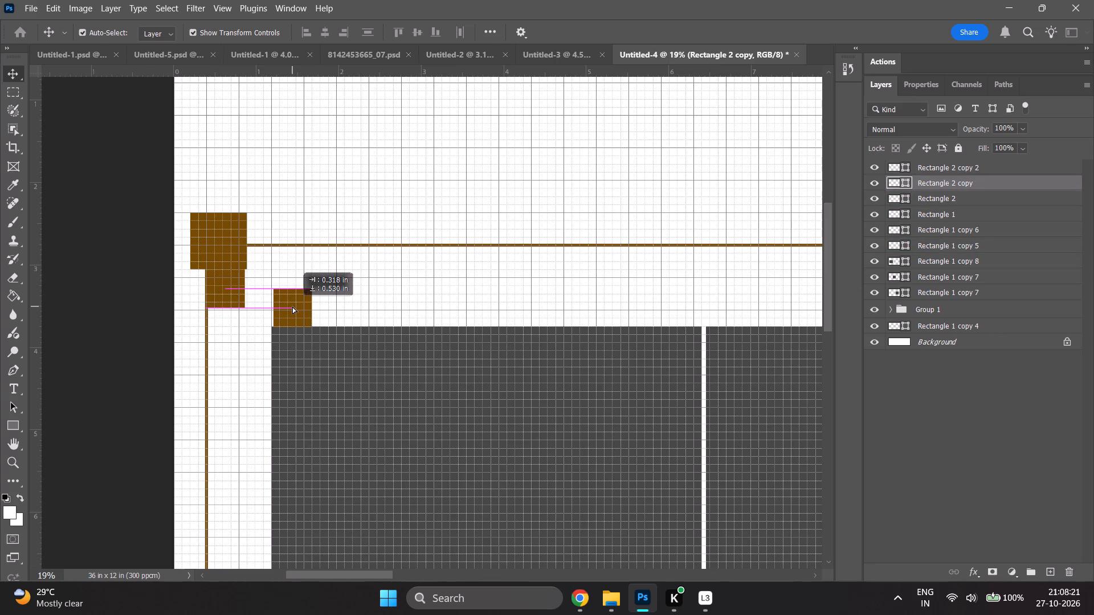
{"action": "left_click_drag", "start_coordinate": [292, 306], "coordinate": [292, 302], "text": "shift"}
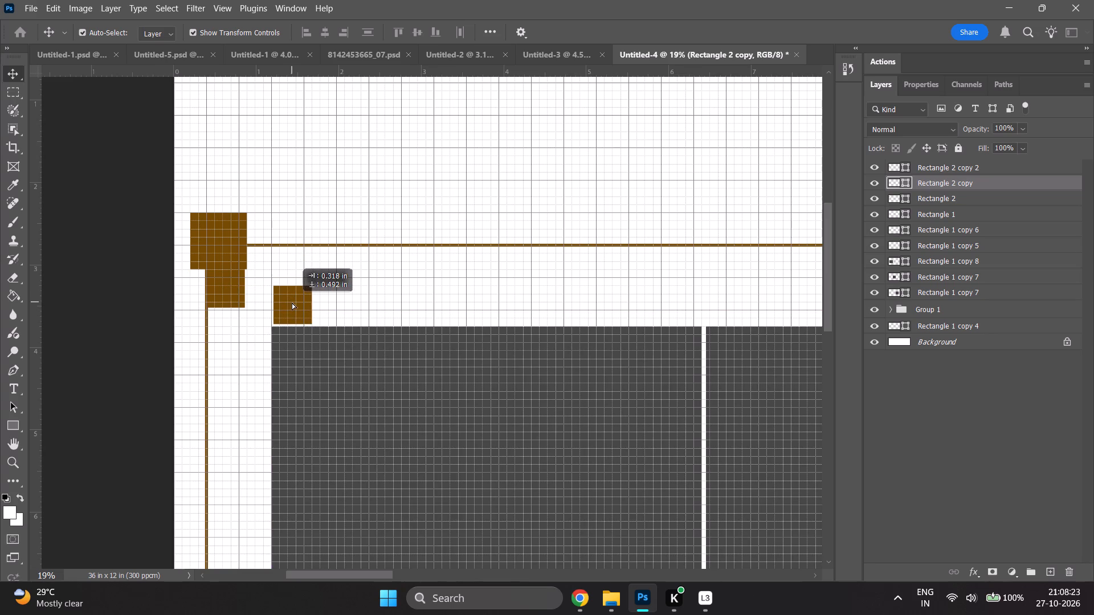
{"action": "left_click_drag", "start_coordinate": [292, 302], "coordinate": [290, 306], "text": "shift"}
After rechecking the tutorial in Chrome, move the duplicated small square against the dark rectangle's left side, level with its top edge.
{"action": "left_click", "coordinate": [574, 595]}
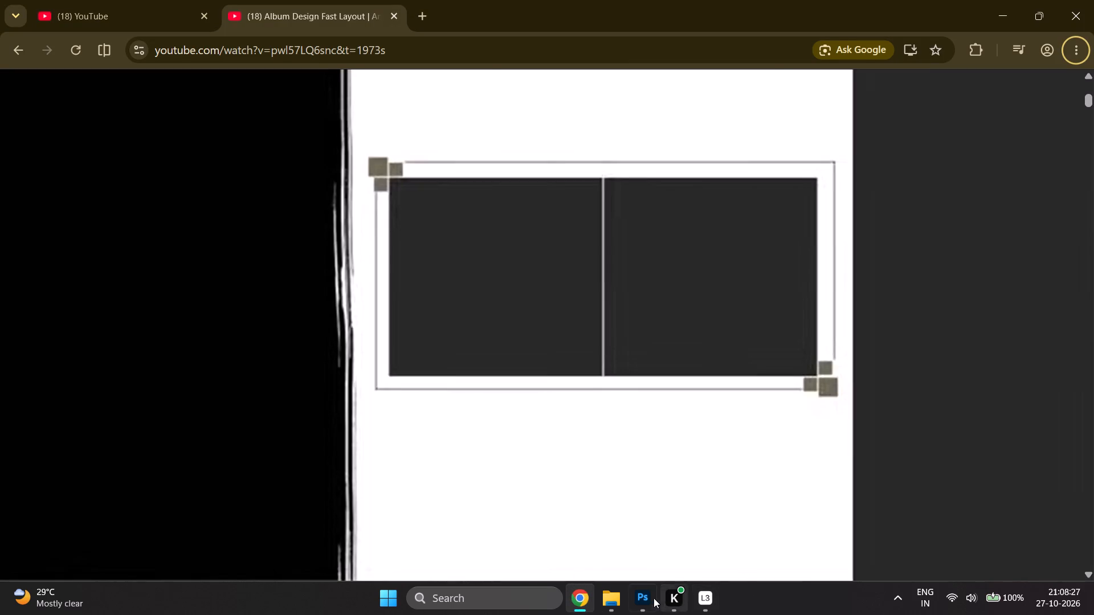
{"action": "left_click", "coordinate": [650, 598]}
{"action": "left_click", "coordinate": [235, 298]}
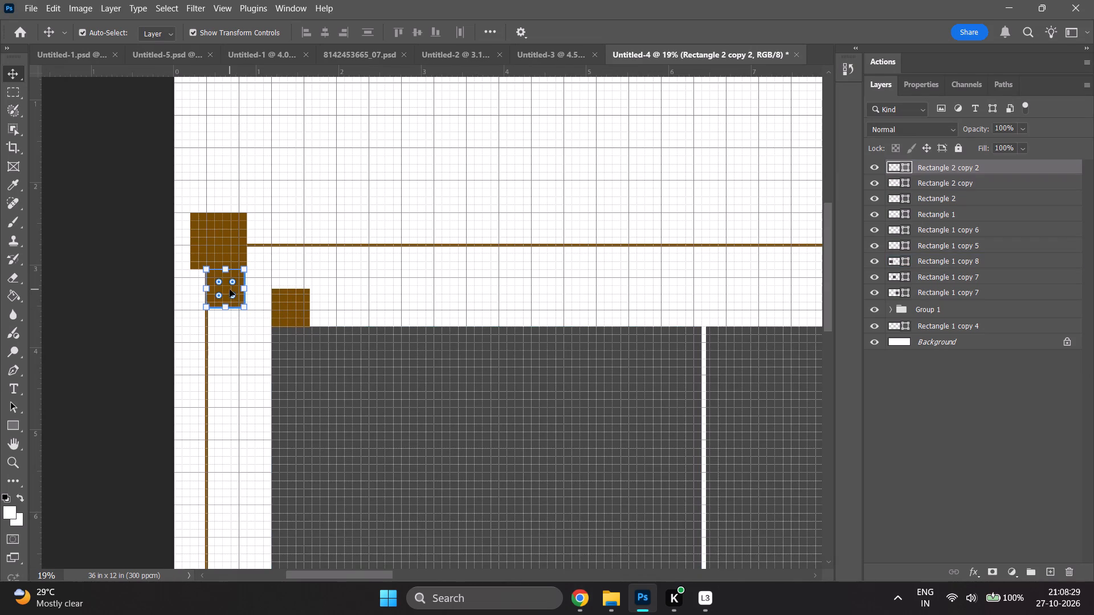
{"action": "left_click_drag", "start_coordinate": [223, 286], "coordinate": [230, 301]}
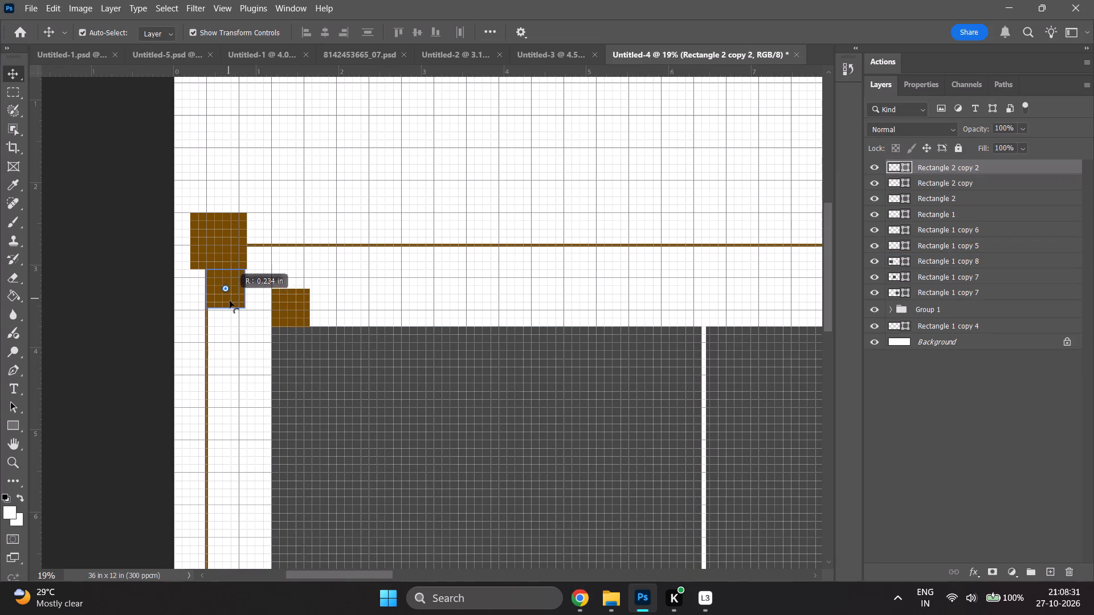
{"action": "left_click_drag", "start_coordinate": [230, 301], "coordinate": [231, 305]}
{"action": "key", "text": "ctrl+z"}
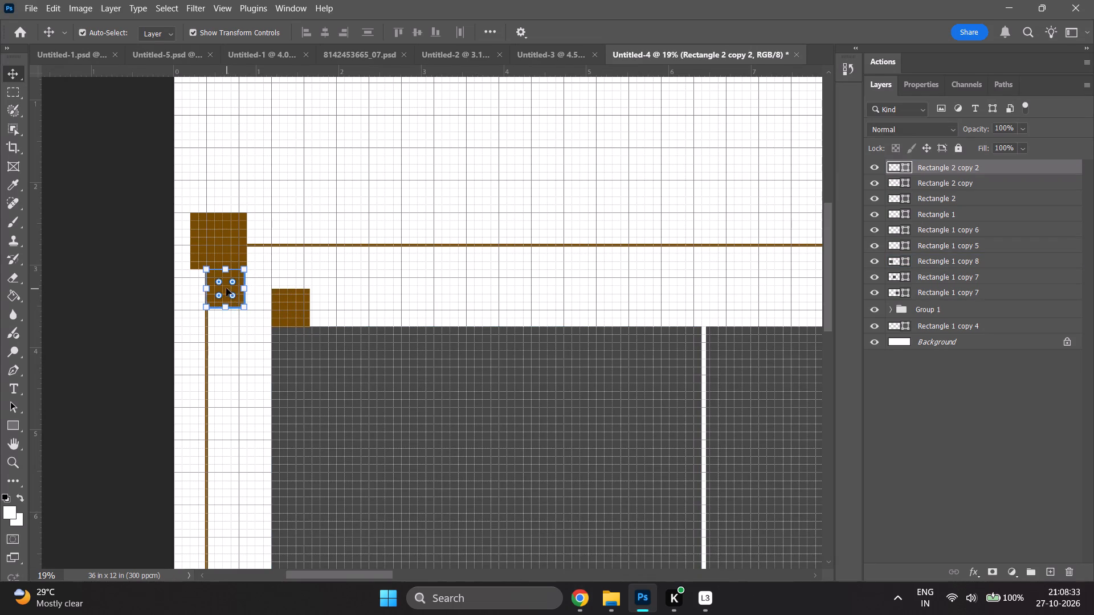
{"action": "left_click", "coordinate": [226, 288]}
{"action": "key", "text": "v"}
{"action": "left_click_drag", "start_coordinate": [226, 288], "coordinate": [247, 344]}
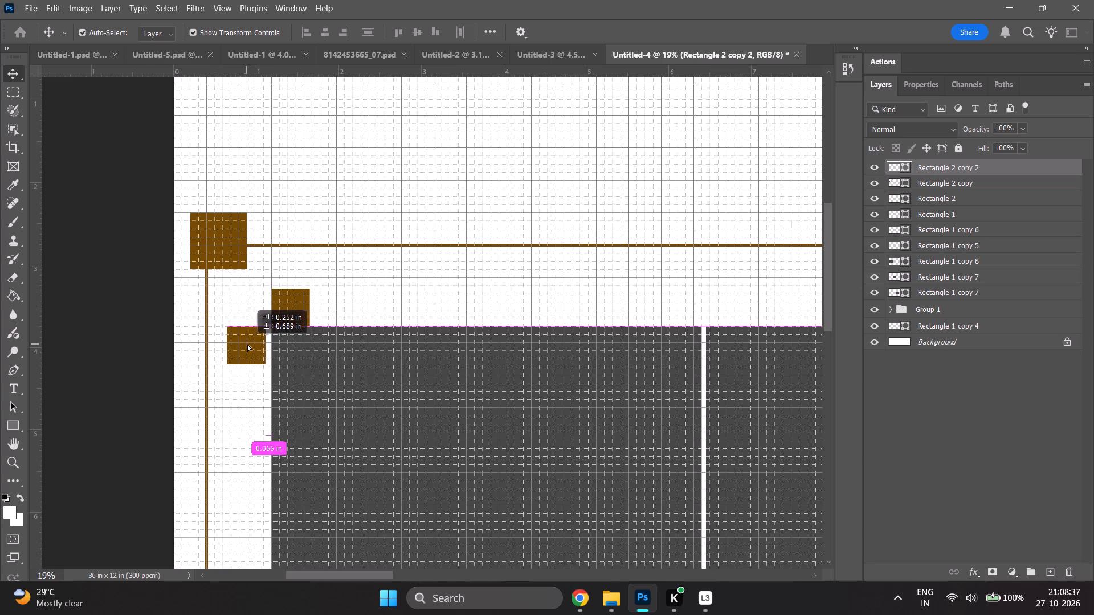
{"action": "left_click_drag", "start_coordinate": [247, 344], "coordinate": [252, 344]}
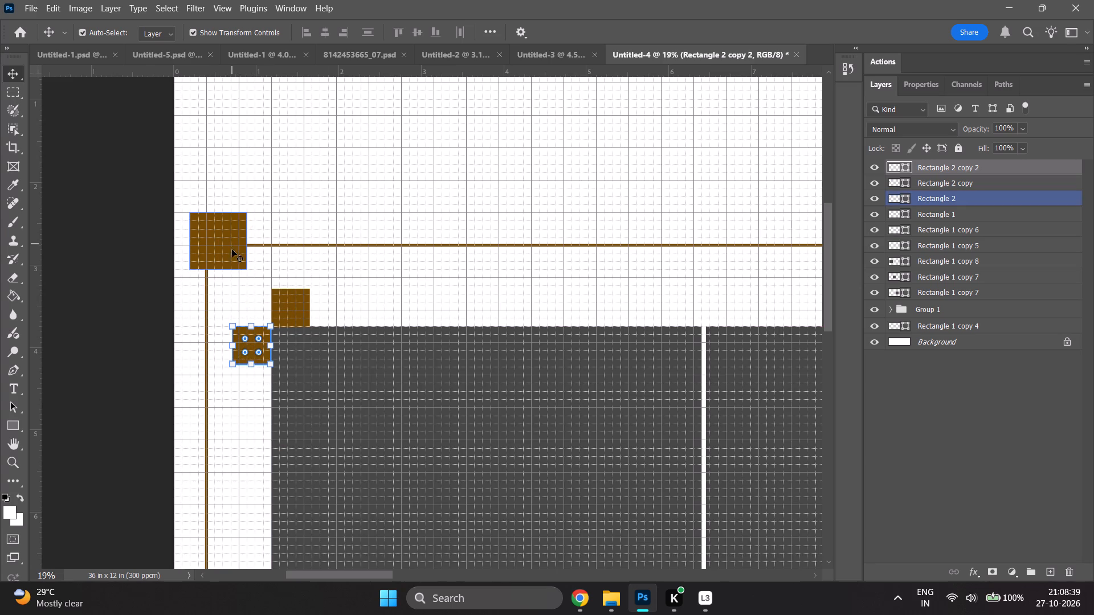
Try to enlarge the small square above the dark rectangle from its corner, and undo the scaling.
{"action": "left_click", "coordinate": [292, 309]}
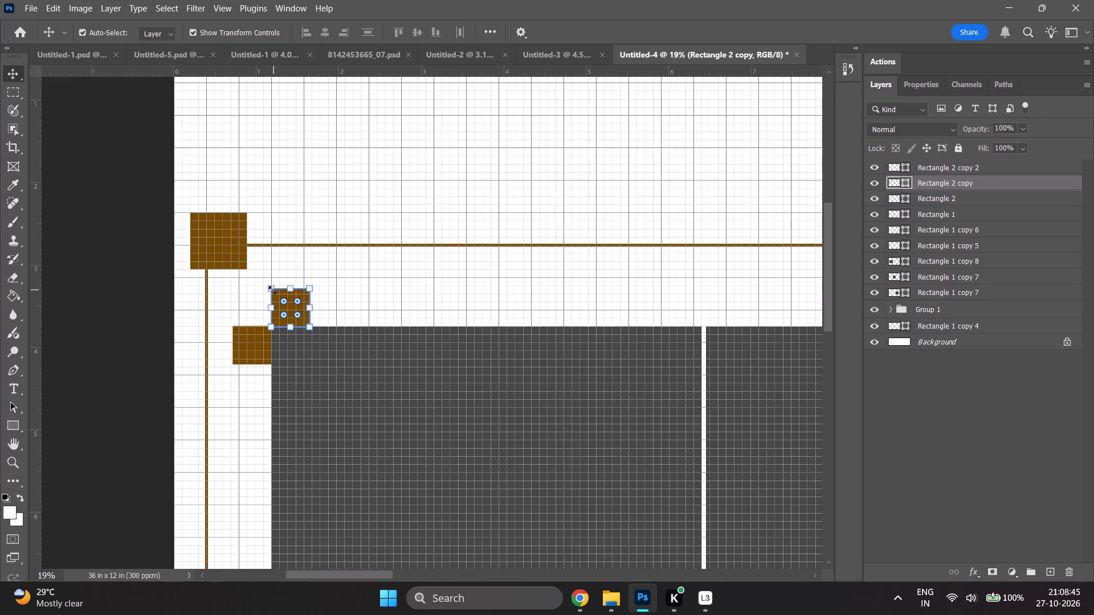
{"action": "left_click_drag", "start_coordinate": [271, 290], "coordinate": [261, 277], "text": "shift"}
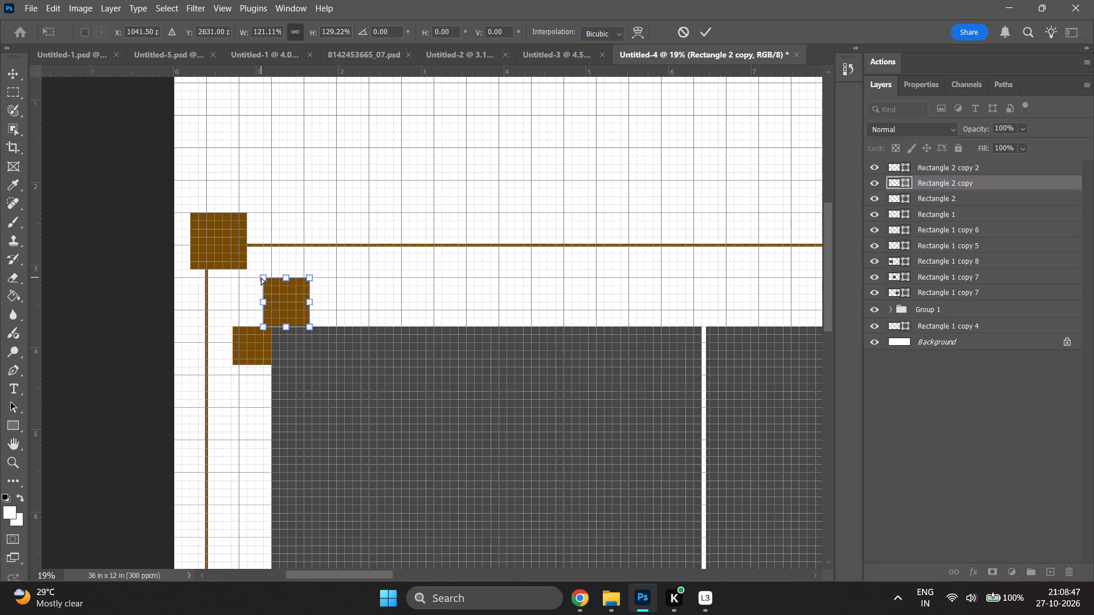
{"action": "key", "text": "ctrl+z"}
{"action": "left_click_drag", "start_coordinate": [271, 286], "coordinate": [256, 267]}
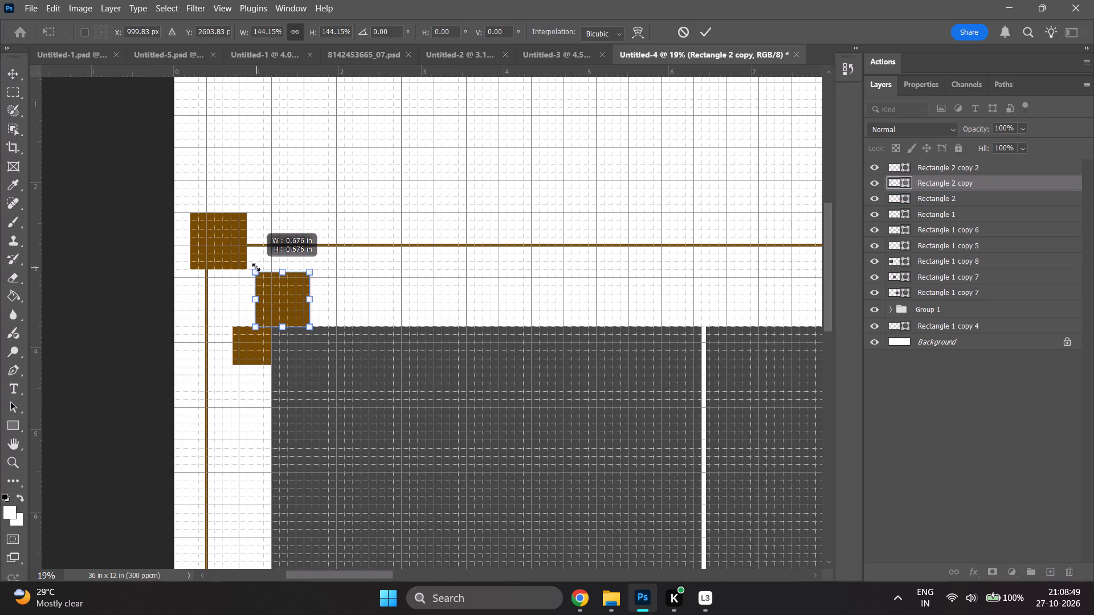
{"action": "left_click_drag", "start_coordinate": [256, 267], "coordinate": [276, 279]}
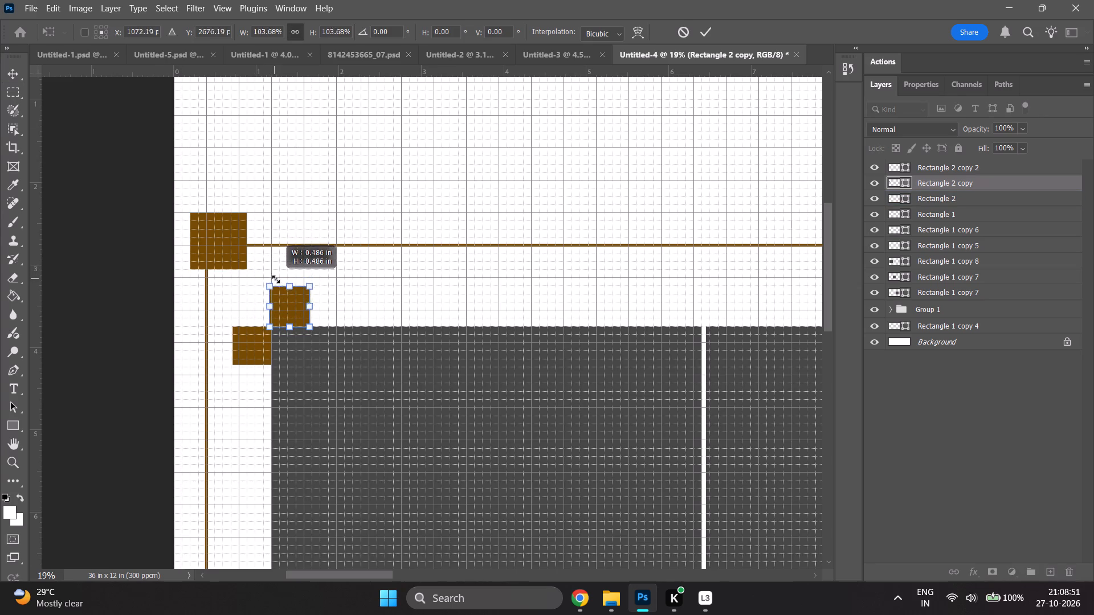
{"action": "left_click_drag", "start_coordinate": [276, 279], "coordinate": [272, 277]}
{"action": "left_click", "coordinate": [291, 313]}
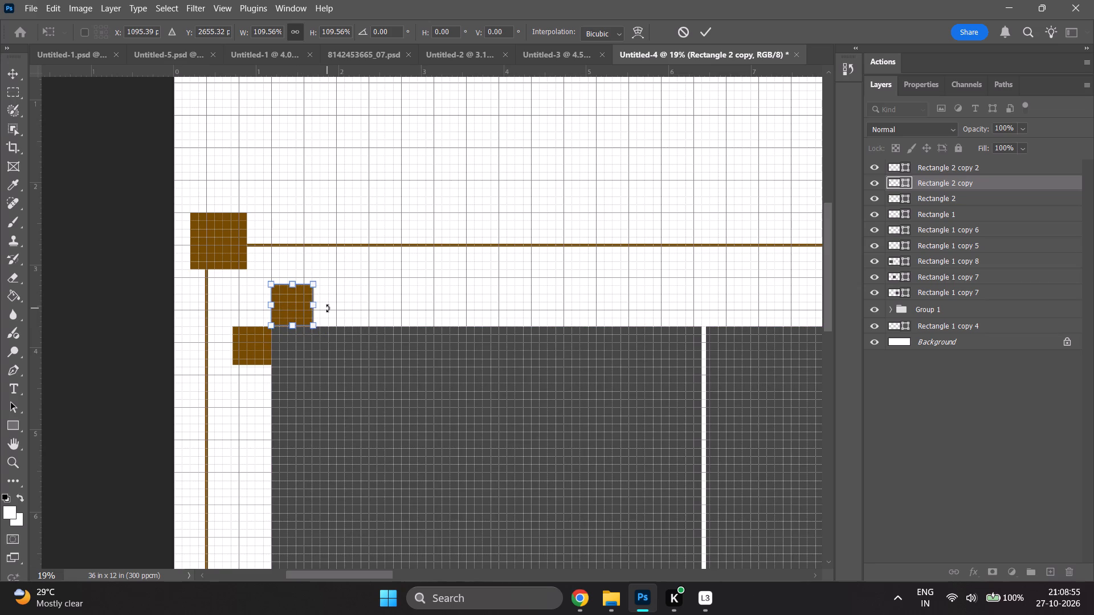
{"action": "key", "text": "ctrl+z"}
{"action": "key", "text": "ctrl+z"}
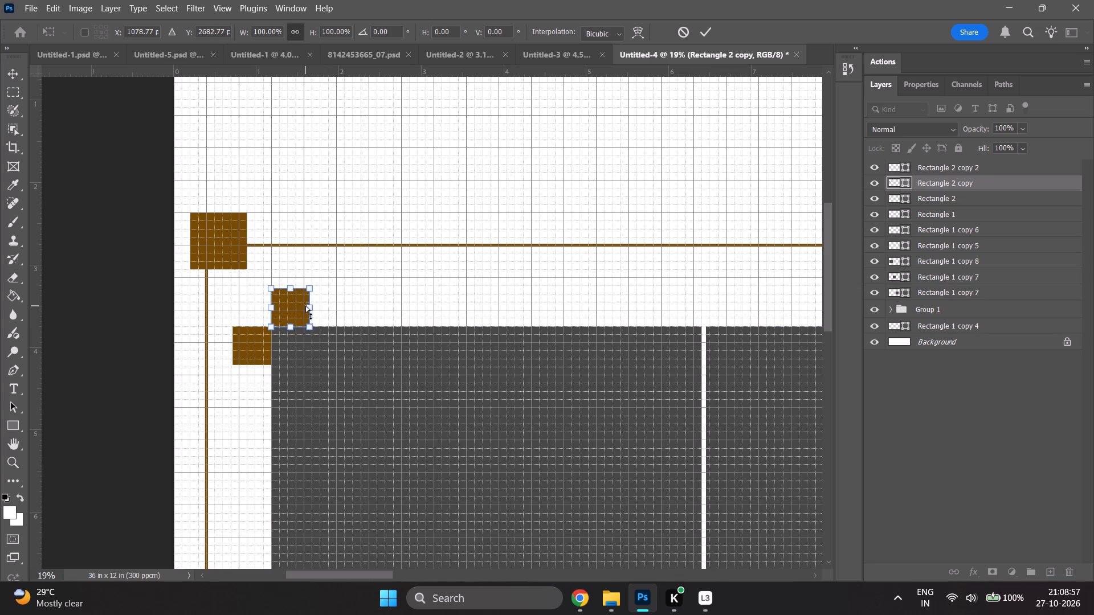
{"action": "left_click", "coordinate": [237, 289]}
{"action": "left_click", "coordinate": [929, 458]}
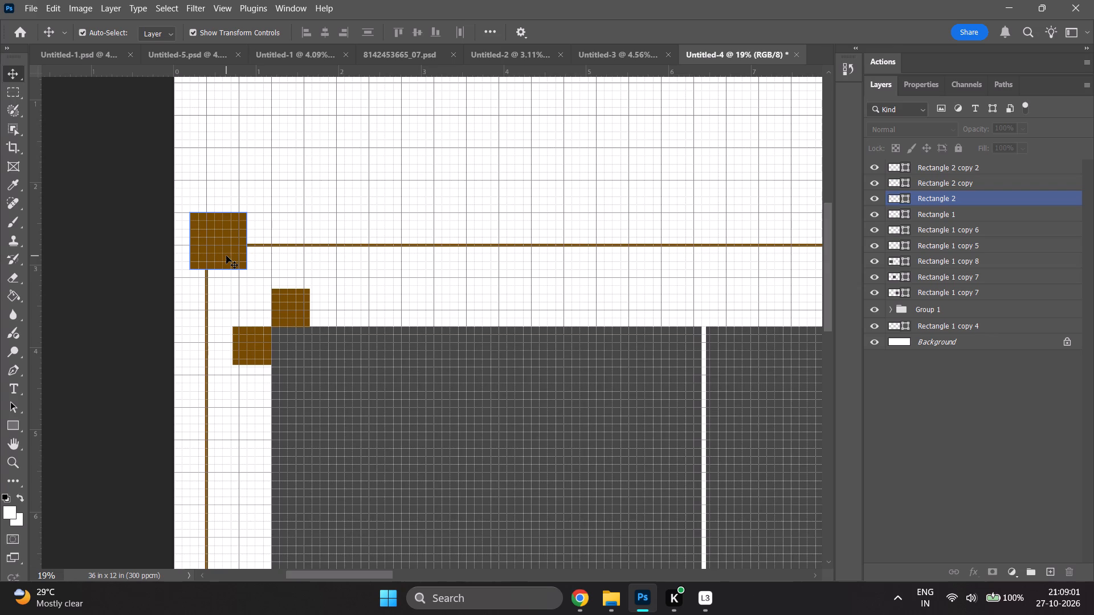
Move the large brown square so its bottom-right corner meets the dark rectangle's top-left corner, adjoining both small squares.
{"action": "scroll", "coordinate": [268, 287], "scroll_direction": "down", "scroll_amount": 1, "text": "alt"}
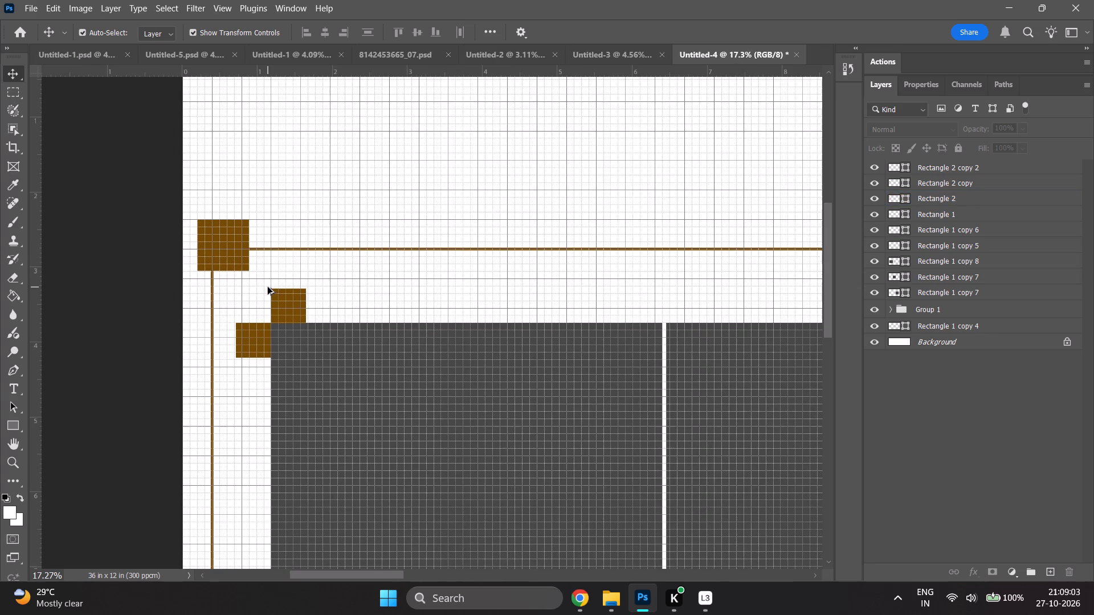
{"action": "left_click", "coordinate": [1037, 444]}
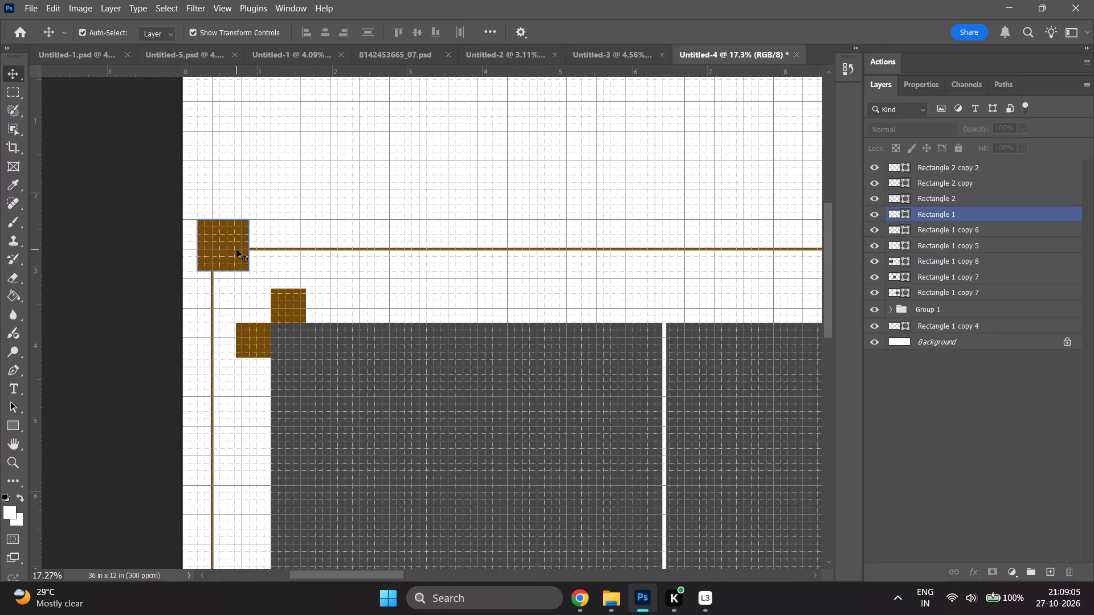
{"action": "left_click", "coordinate": [965, 194]}
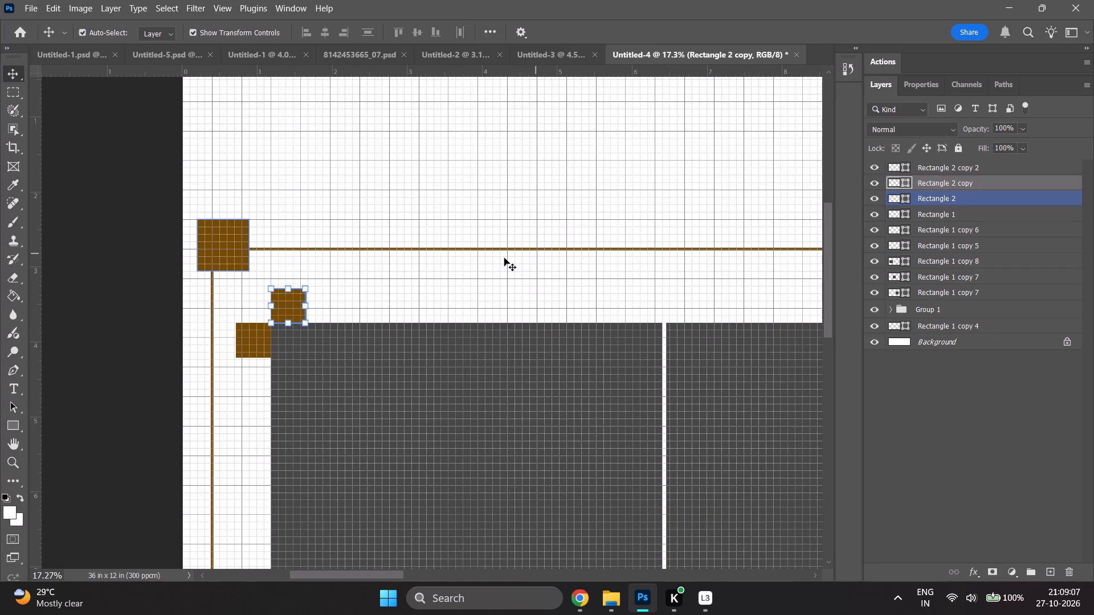
{"action": "left_click", "coordinate": [924, 198]}
{"action": "left_click_drag", "start_coordinate": [230, 240], "coordinate": [236, 272]}
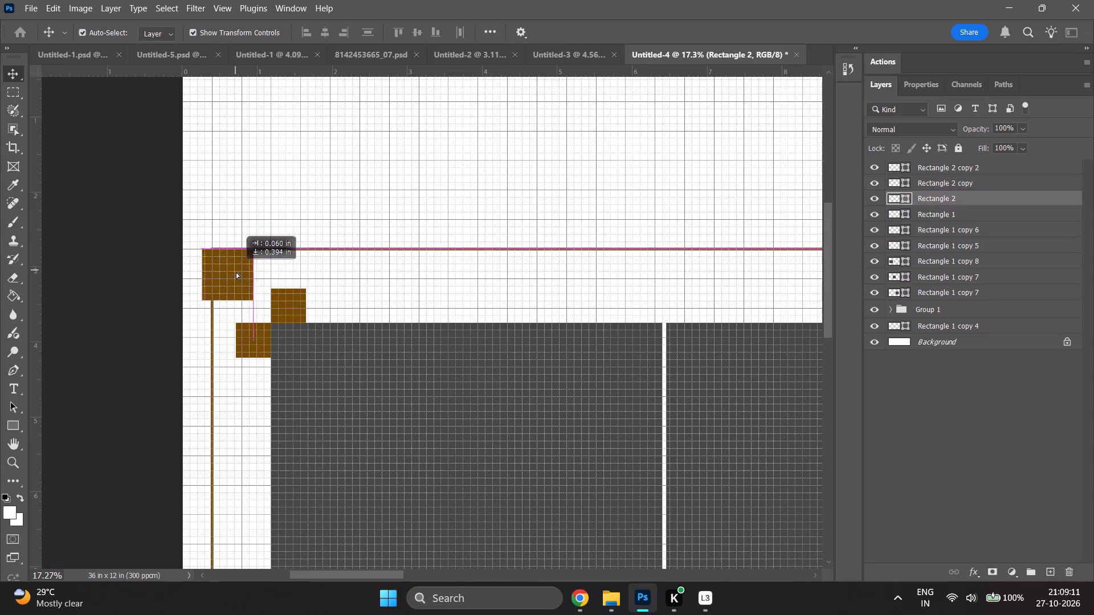
{"action": "left_click_drag", "start_coordinate": [236, 272], "coordinate": [254, 293]}
{"action": "scroll", "coordinate": [434, 305], "scroll_direction": "down", "scroll_amount": 6}
{"action": "left_click", "coordinate": [960, 454]}
Scale both small brown squares down together to about 72% and realign them against the dark rectangle's top-left corner and the large square.
{"action": "scroll", "coordinate": [414, 335], "scroll_direction": "down", "scroll_amount": 2, "text": "alt"}
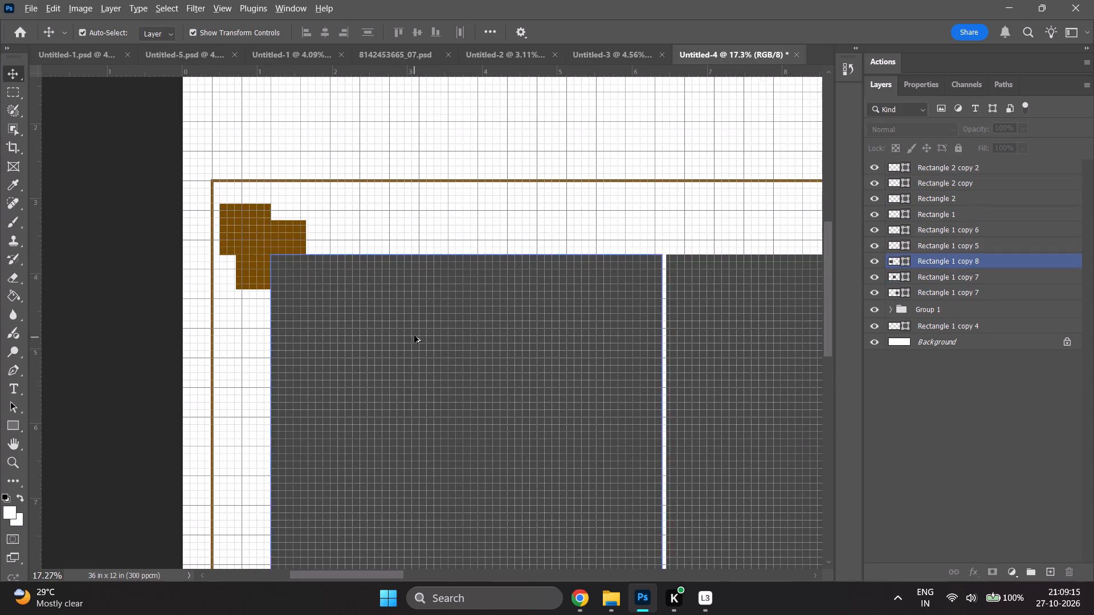
{"action": "scroll", "coordinate": [414, 335], "scroll_direction": "down", "scroll_amount": 2, "text": "alt"}
{"action": "scroll", "coordinate": [369, 290], "scroll_direction": "up", "scroll_amount": 5, "text": "alt"}
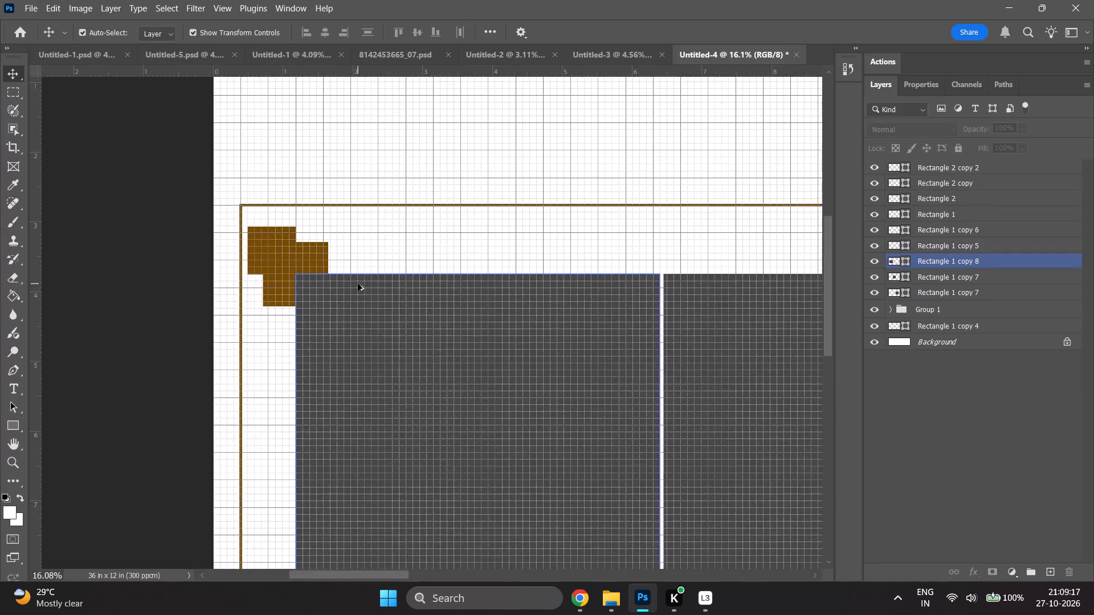
{"action": "scroll", "coordinate": [358, 284], "scroll_direction": "up", "scroll_amount": 2, "text": "alt"}
{"action": "left_click", "coordinate": [299, 244]}
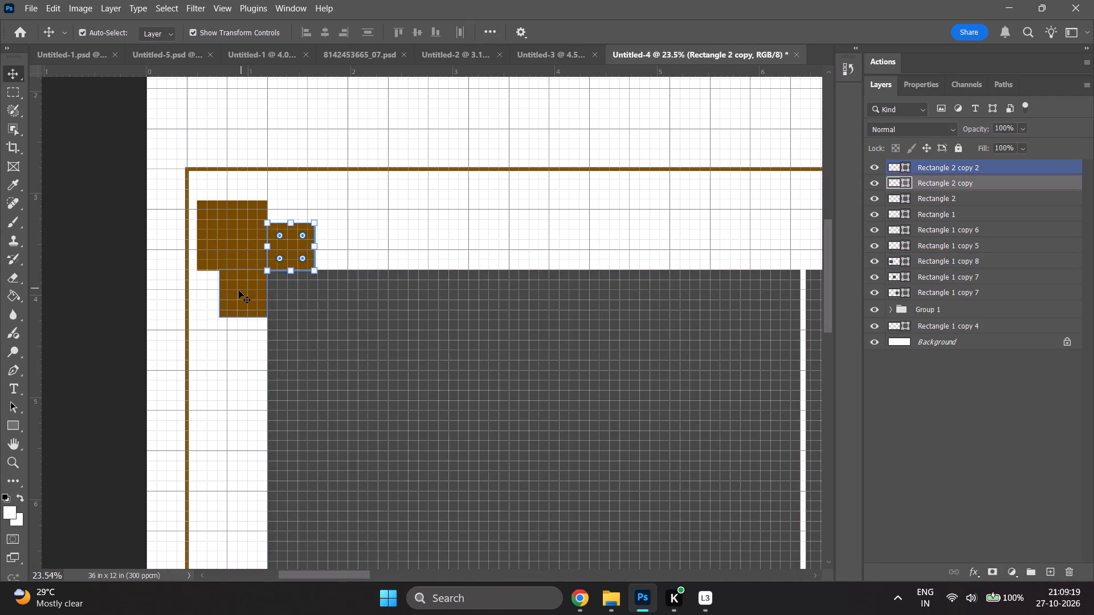
{"action": "left_click", "coordinate": [239, 290], "text": "shift"}
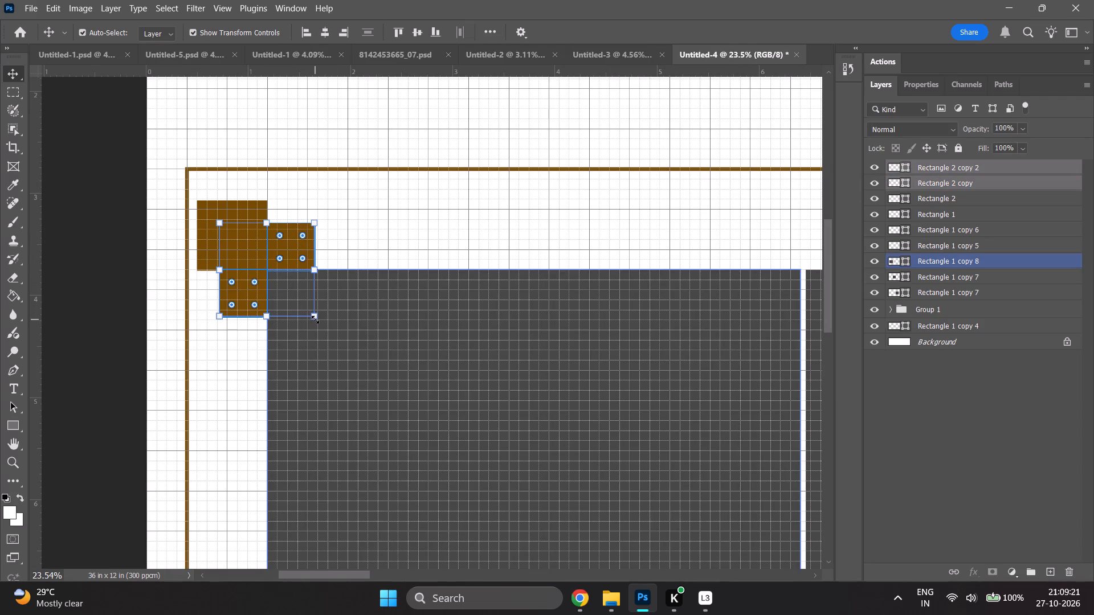
{"action": "left_click_drag", "start_coordinate": [315, 319], "coordinate": [303, 304]}
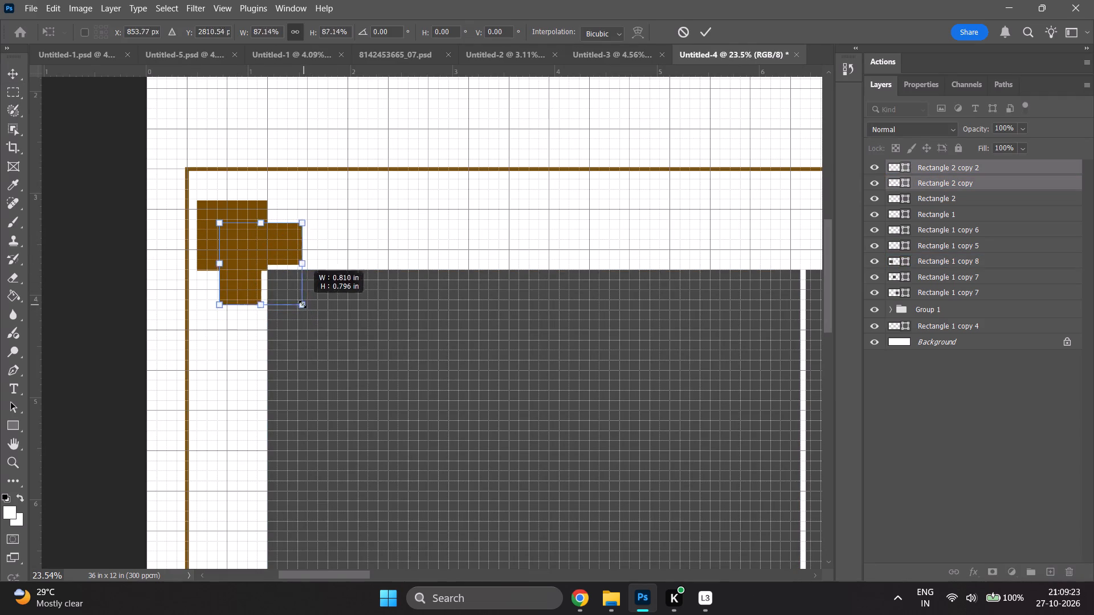
{"action": "left_click_drag", "start_coordinate": [303, 304], "coordinate": [289, 293]}
{"action": "left_click_drag", "start_coordinate": [253, 252], "coordinate": [273, 269]}
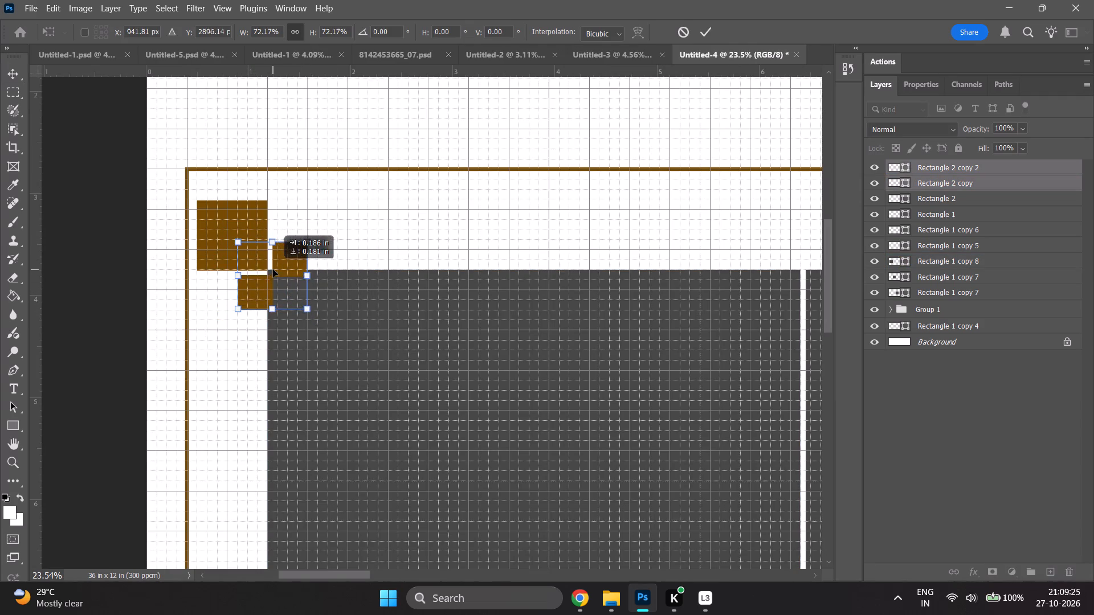
{"action": "left_click_drag", "start_coordinate": [273, 269], "coordinate": [266, 265]}
{"action": "left_click", "coordinate": [906, 446]}
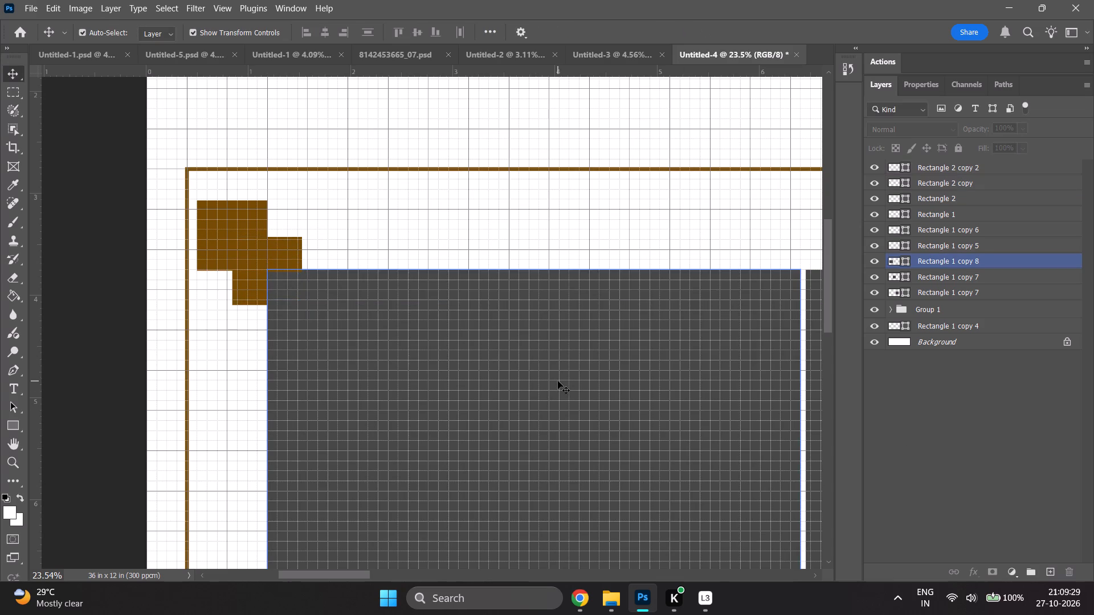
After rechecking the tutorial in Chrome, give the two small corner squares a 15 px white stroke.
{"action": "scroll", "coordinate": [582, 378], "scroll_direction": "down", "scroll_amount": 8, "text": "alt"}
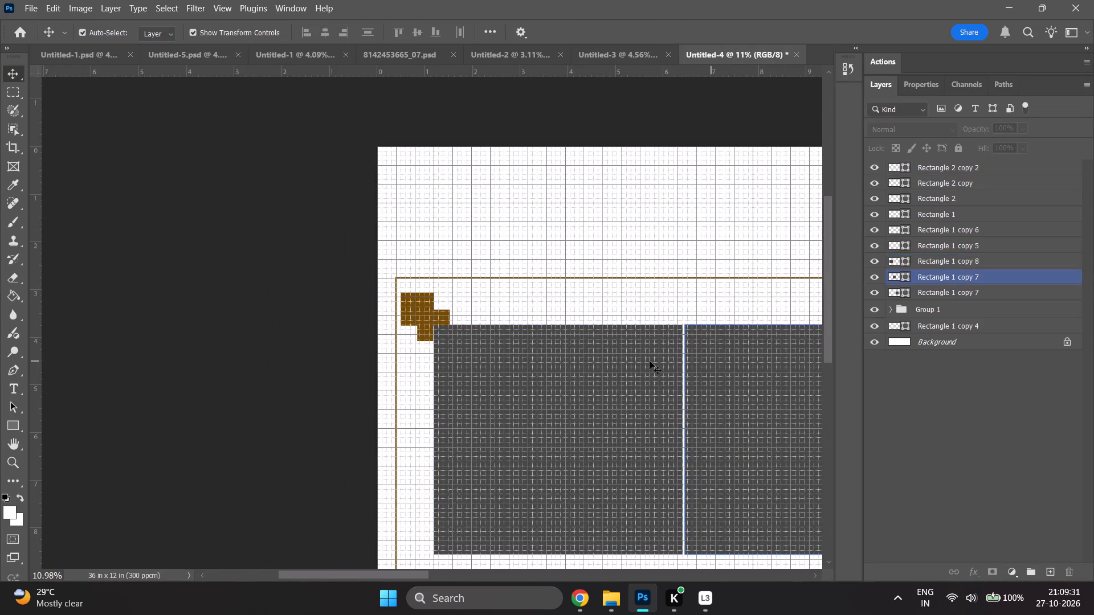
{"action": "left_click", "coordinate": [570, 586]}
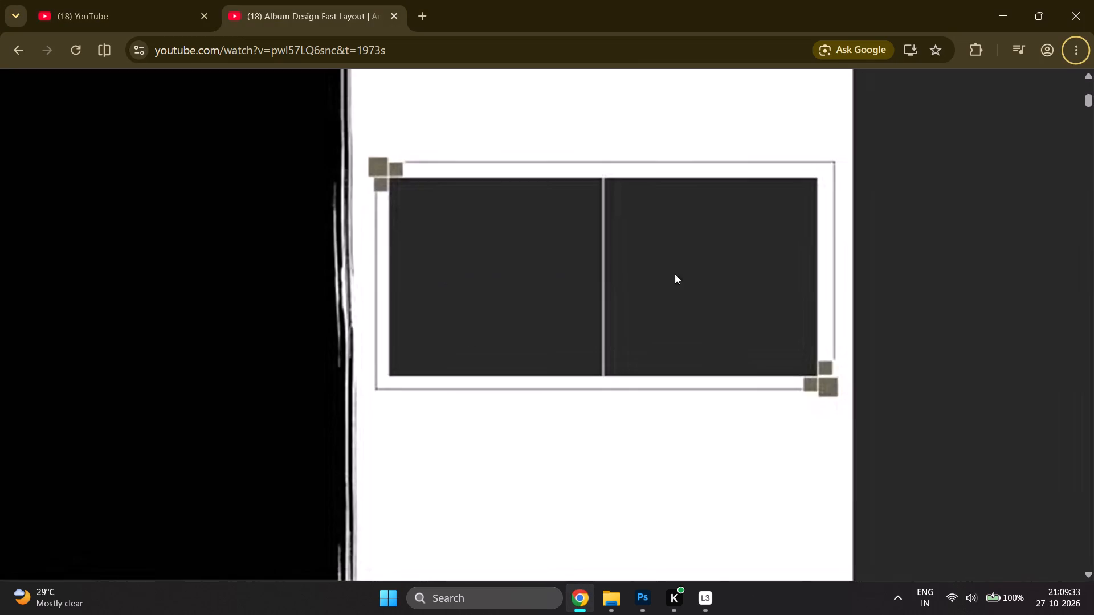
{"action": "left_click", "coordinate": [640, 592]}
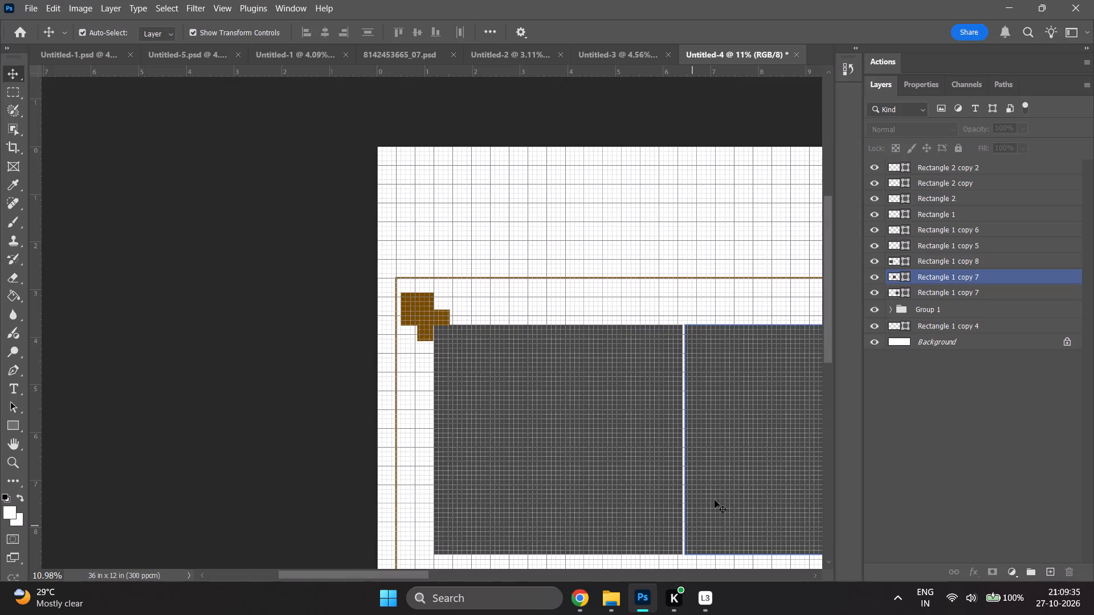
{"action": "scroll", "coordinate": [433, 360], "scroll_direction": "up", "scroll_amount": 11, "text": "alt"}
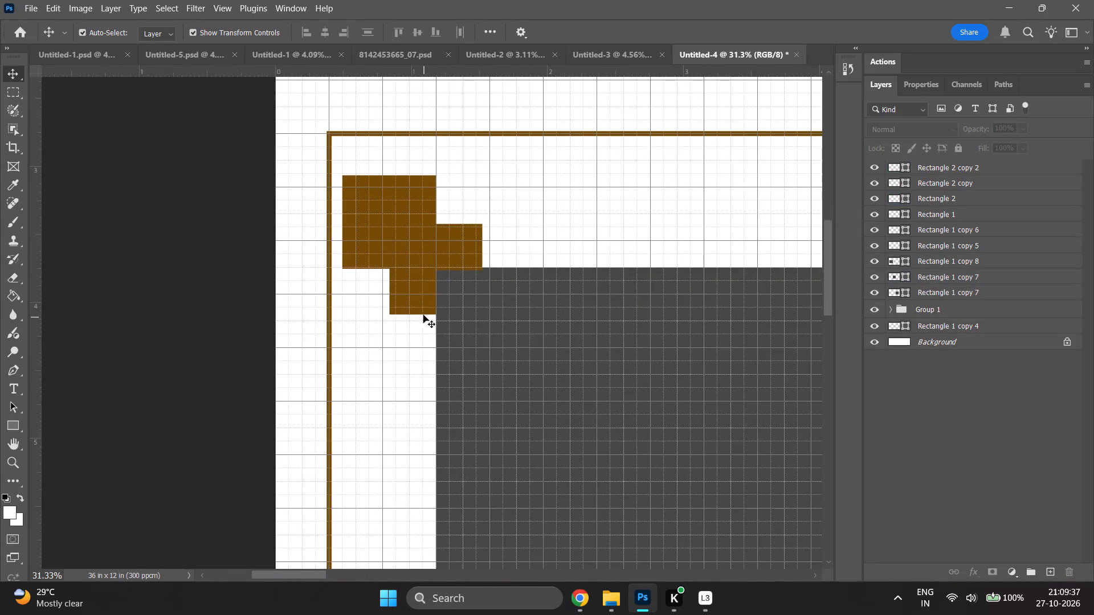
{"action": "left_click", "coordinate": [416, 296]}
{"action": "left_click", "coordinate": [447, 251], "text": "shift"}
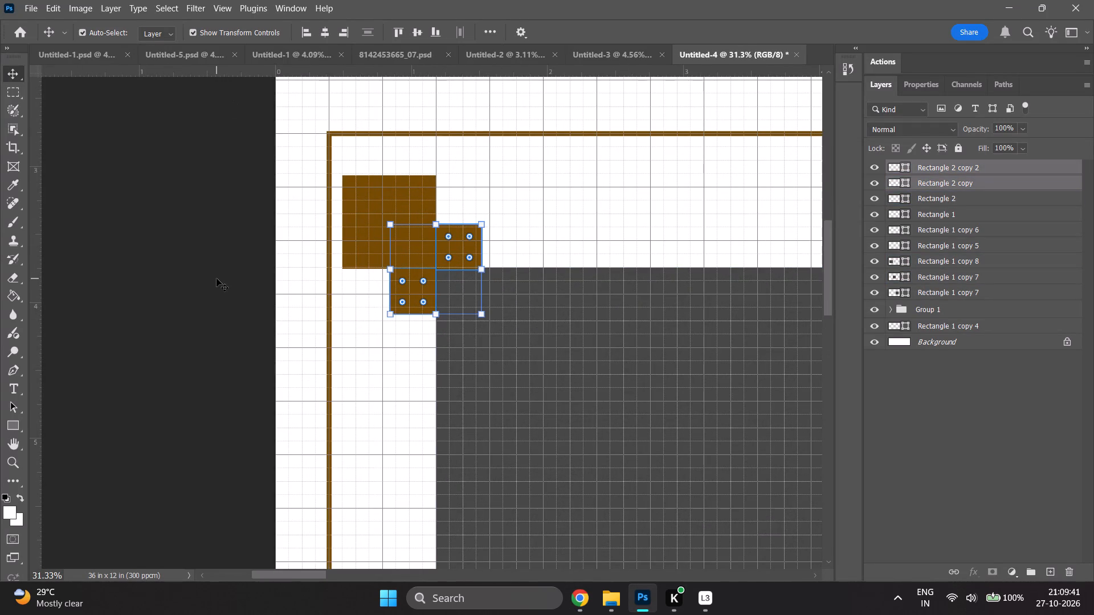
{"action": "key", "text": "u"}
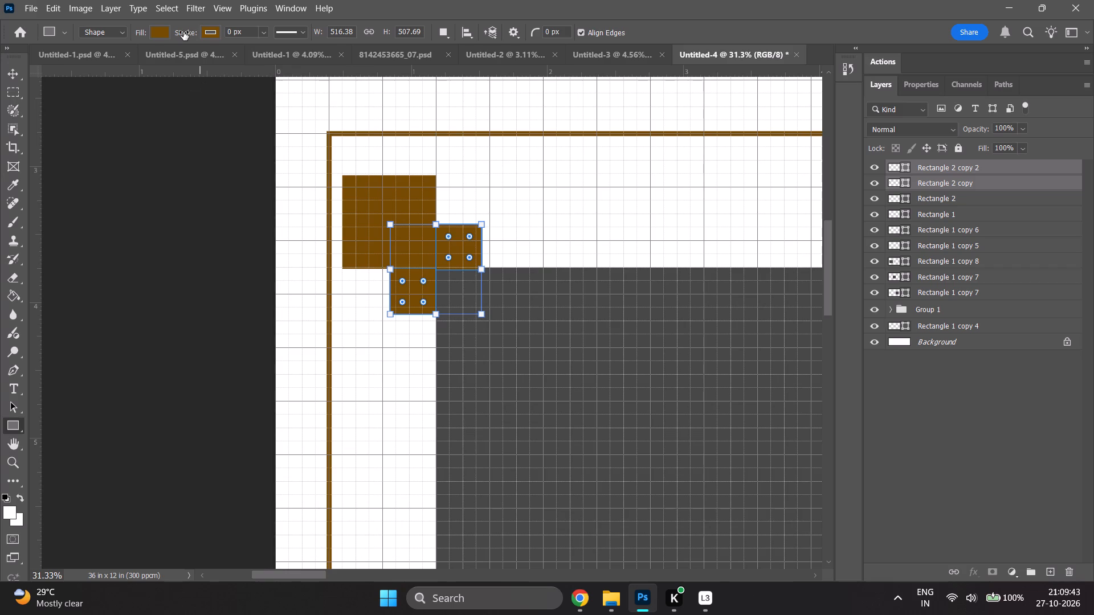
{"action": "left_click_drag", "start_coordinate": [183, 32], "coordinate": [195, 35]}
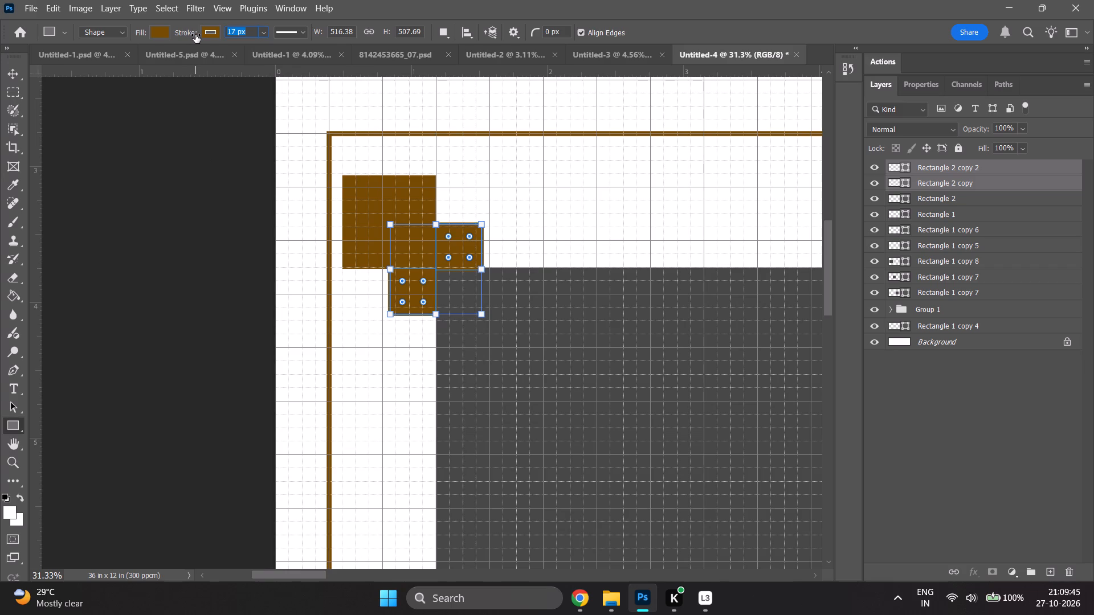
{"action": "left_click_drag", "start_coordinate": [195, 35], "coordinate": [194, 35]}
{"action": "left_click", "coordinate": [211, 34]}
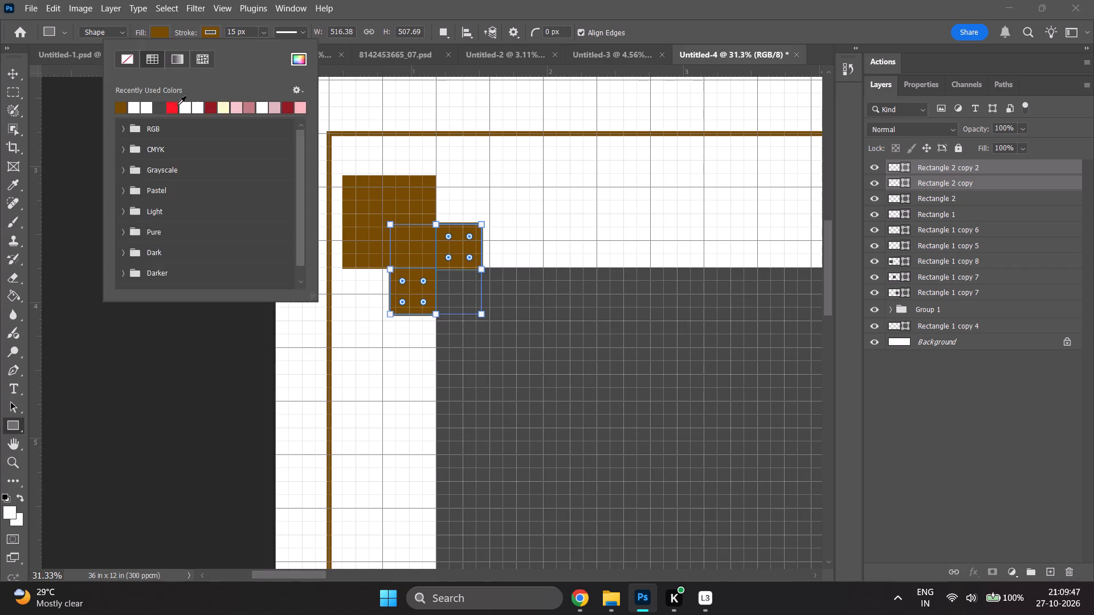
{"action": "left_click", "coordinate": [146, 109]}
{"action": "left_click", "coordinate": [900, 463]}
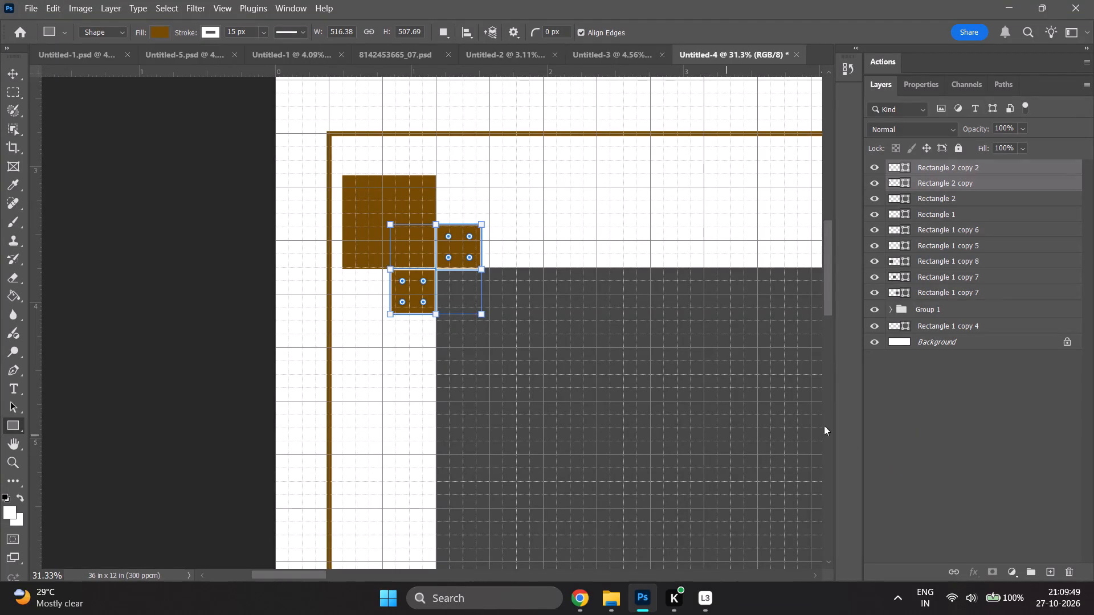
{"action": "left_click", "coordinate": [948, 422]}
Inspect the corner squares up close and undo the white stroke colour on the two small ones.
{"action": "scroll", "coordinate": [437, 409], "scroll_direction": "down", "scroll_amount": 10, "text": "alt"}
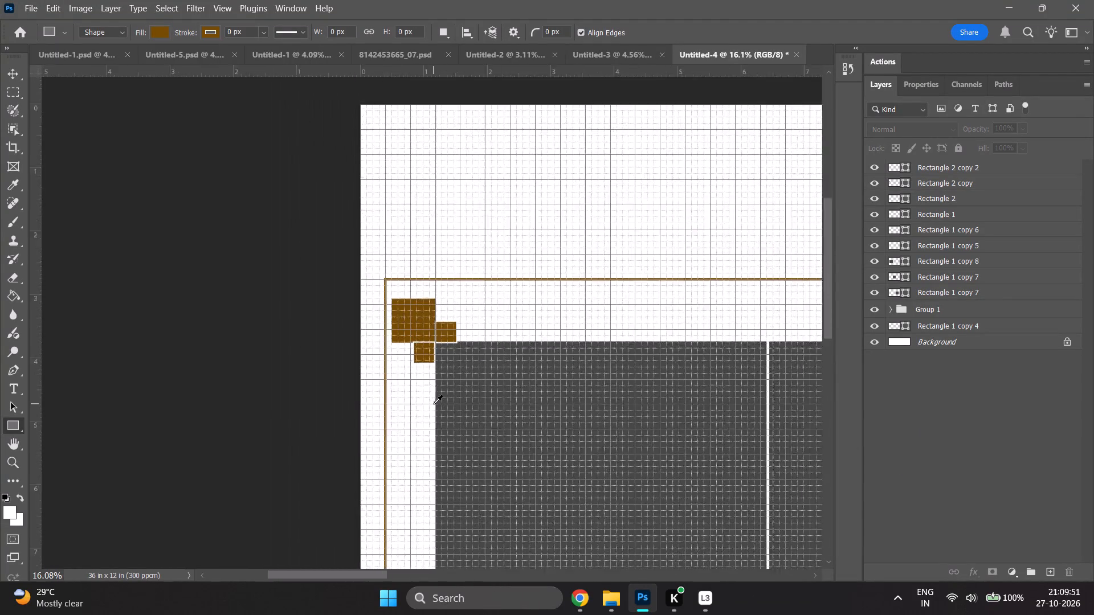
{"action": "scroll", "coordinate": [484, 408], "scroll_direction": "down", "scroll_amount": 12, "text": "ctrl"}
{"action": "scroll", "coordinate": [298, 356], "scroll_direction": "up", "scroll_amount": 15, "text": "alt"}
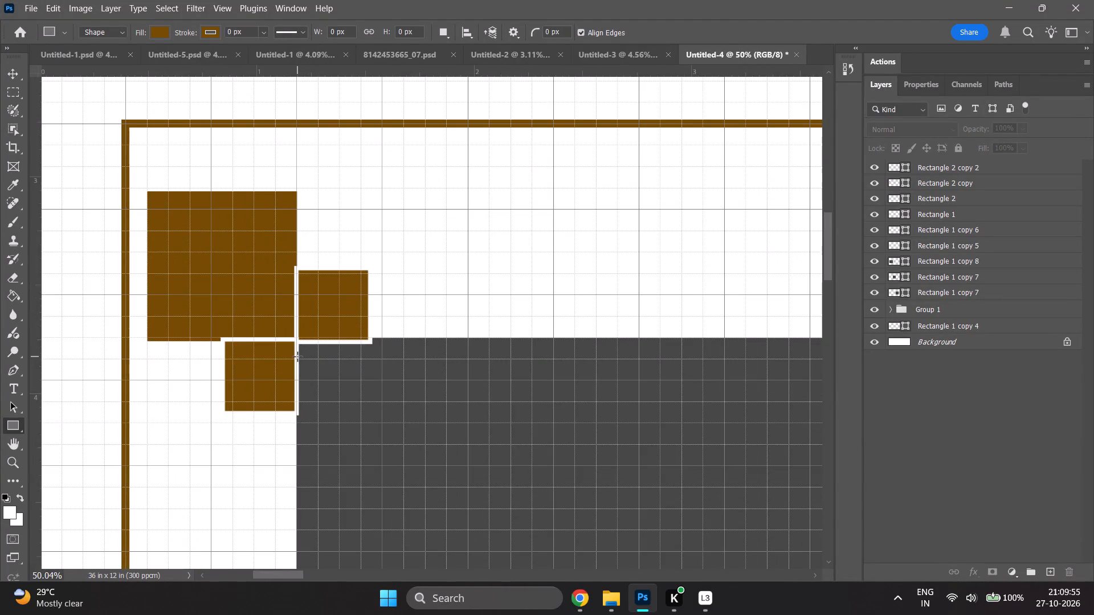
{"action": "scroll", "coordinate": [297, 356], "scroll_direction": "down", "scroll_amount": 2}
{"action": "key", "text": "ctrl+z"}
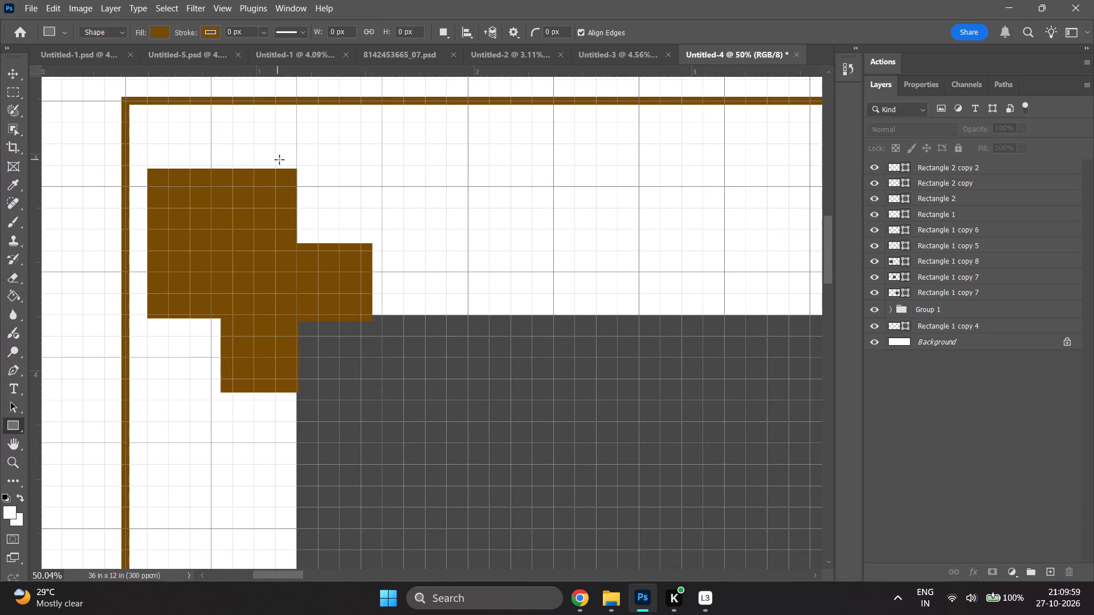
Give all three brown corner squares, the large one included, a white stroke 7 px wide.
{"action": "key", "text": "v"}
{"action": "left_click", "coordinate": [229, 203], "text": "shift"}
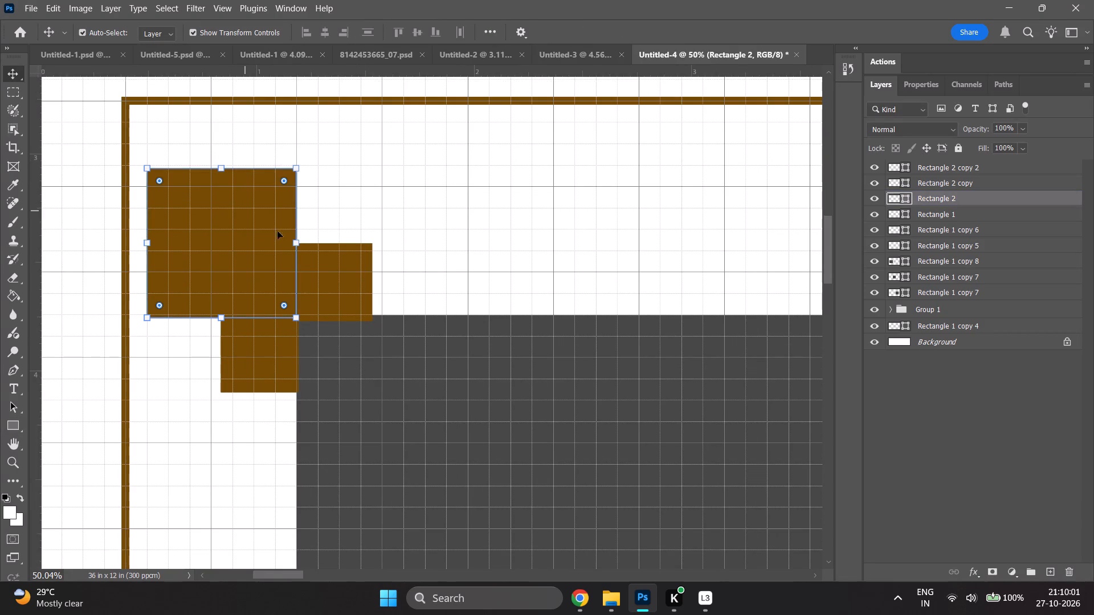
{"action": "left_click", "coordinate": [978, 171], "text": "shift"}
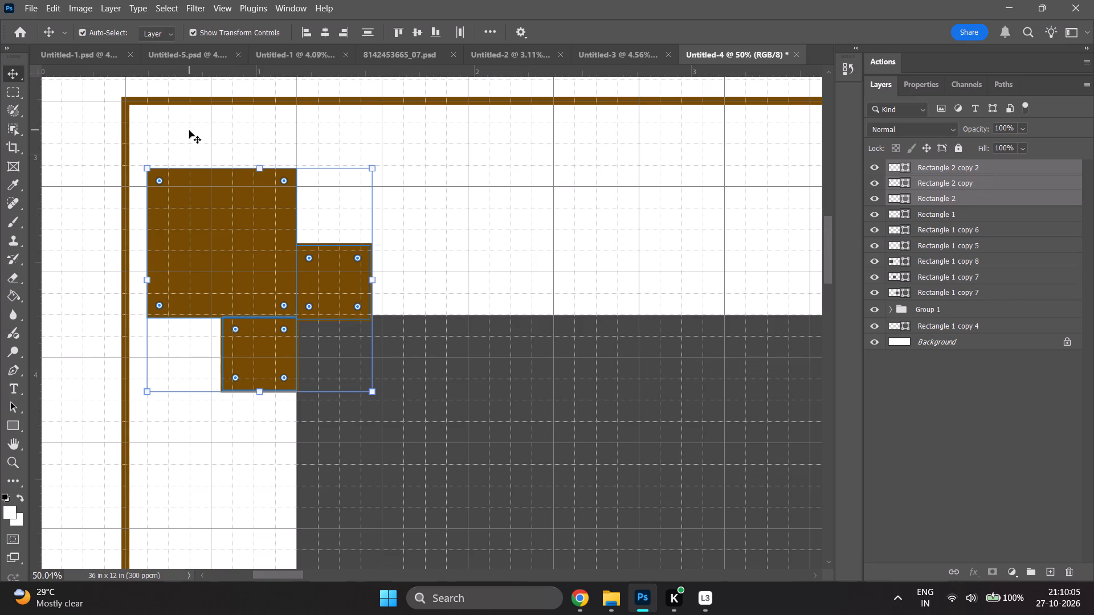
{"action": "key", "text": "u"}
{"action": "left_click", "coordinate": [181, 30]}
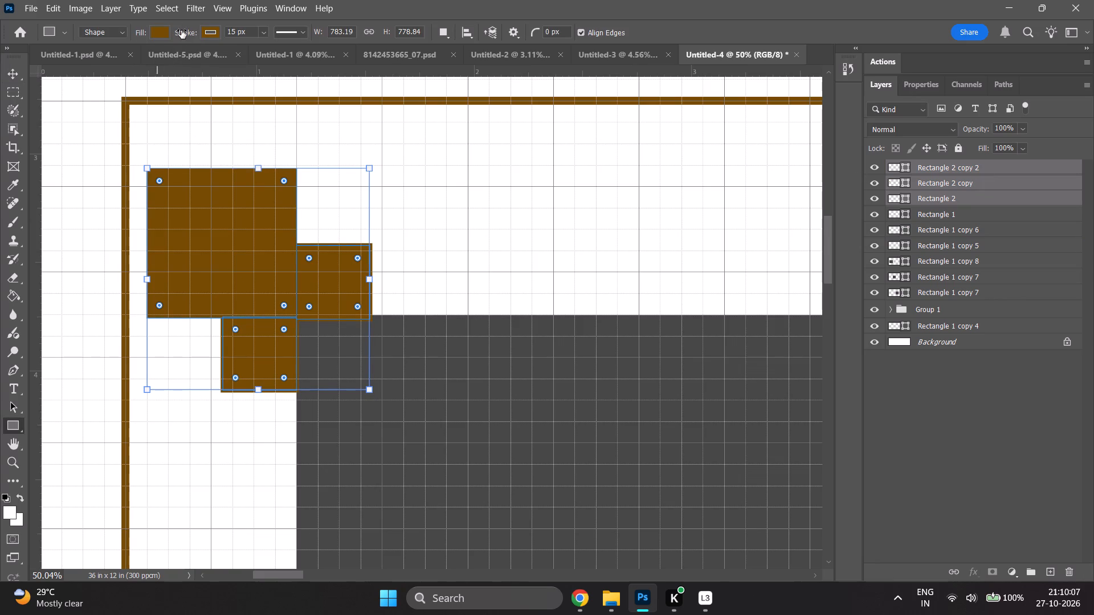
{"action": "left_click", "coordinate": [184, 33]}
{"action": "left_click", "coordinate": [186, 33]}
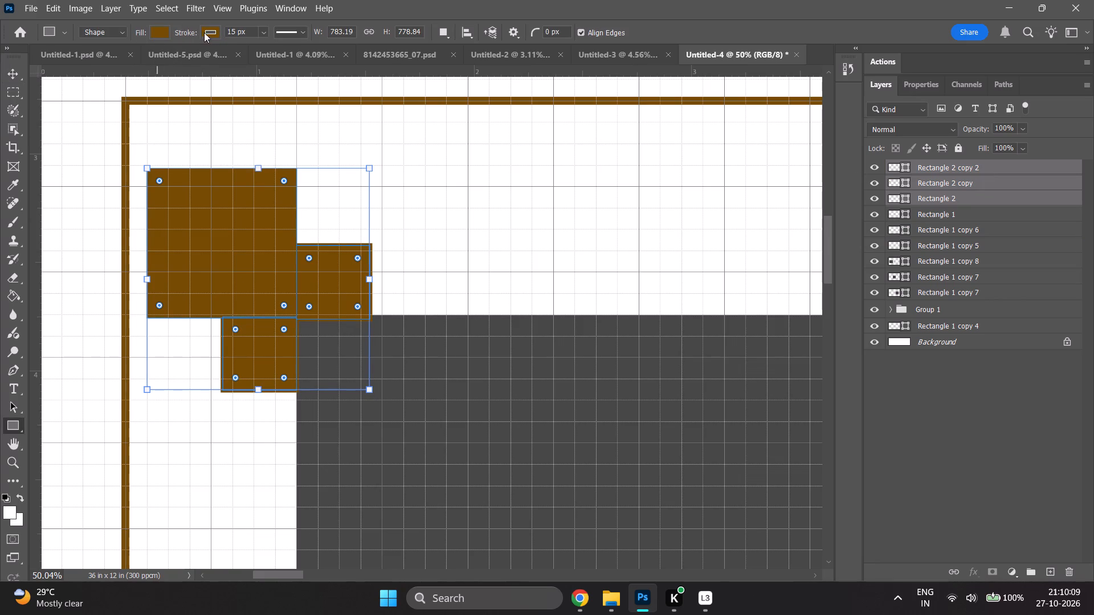
{"action": "left_click", "coordinate": [203, 31]}
{"action": "left_click", "coordinate": [151, 106]}
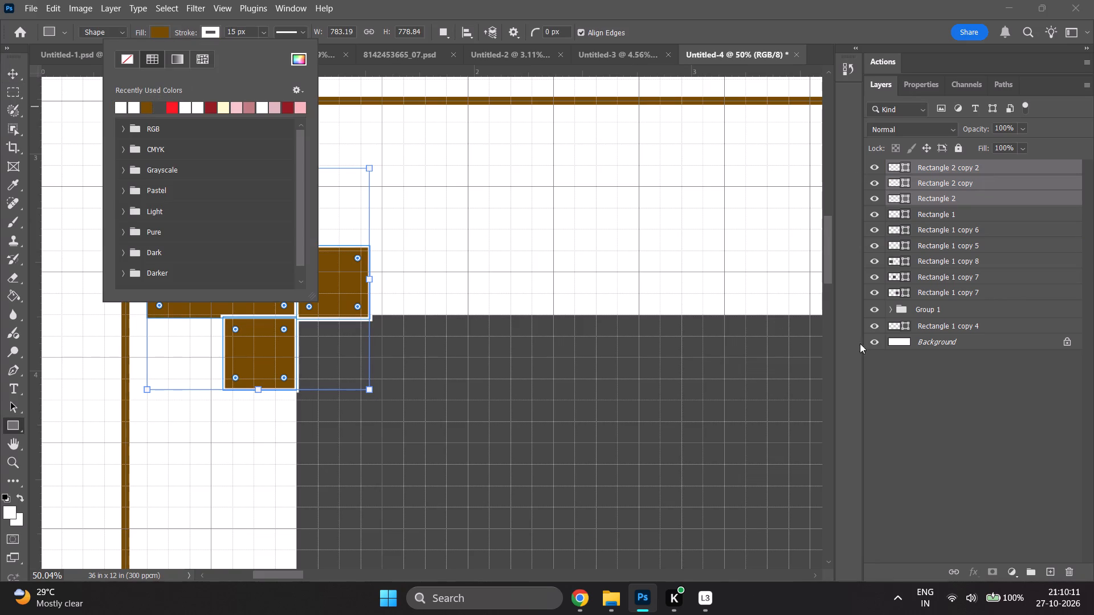
{"action": "left_click", "coordinate": [1034, 419]}
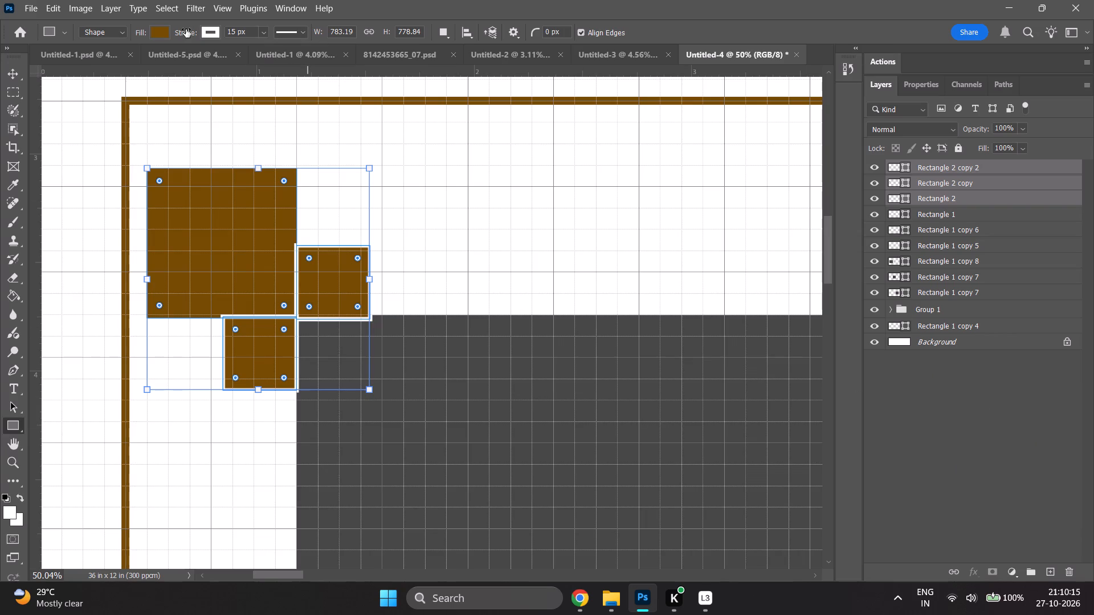
{"action": "left_click_drag", "start_coordinate": [189, 34], "coordinate": [176, 37]}
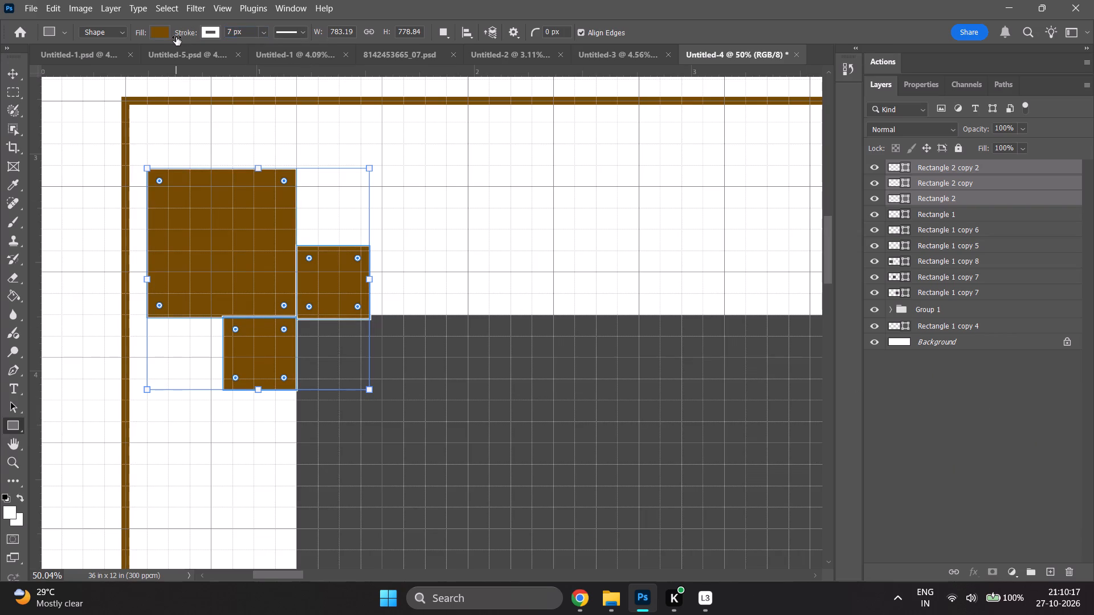
{"action": "left_click", "coordinate": [995, 458]}
Review the corner squares together with the full brown outline and the three-rectangle row.
{"action": "scroll", "coordinate": [619, 434], "scroll_direction": "down", "scroll_amount": 5, "text": "alt"}
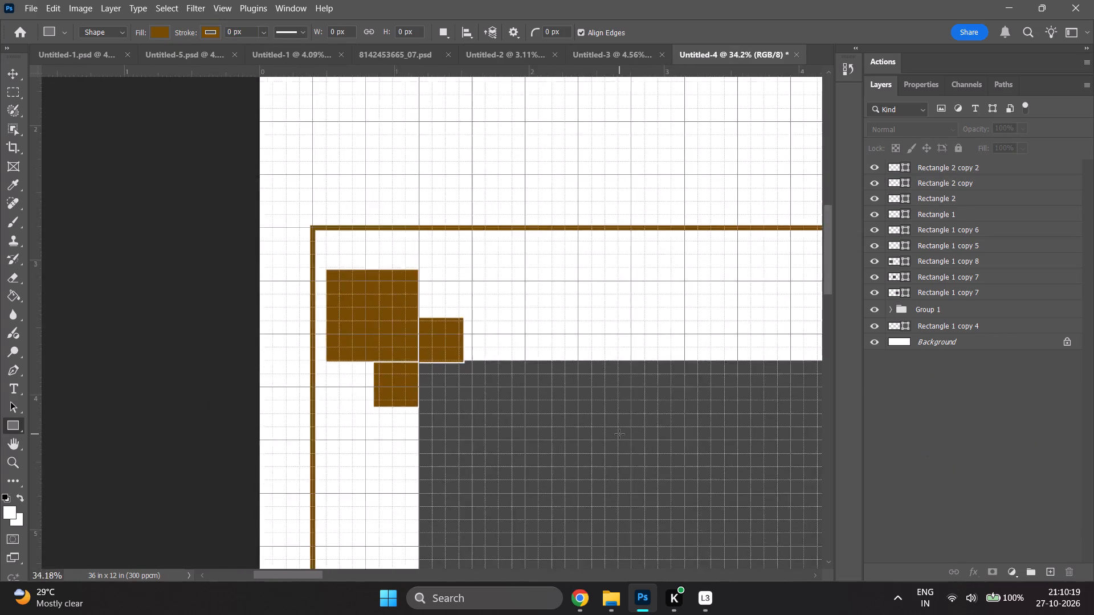
{"action": "scroll", "coordinate": [619, 434], "scroll_direction": "down", "scroll_amount": 3, "text": "alt"}
{"action": "scroll", "coordinate": [620, 433], "scroll_direction": "down", "scroll_amount": 13, "text": "ctrl"}
{"action": "scroll", "coordinate": [619, 441], "scroll_direction": "down", "scroll_amount": 5, "text": "alt"}
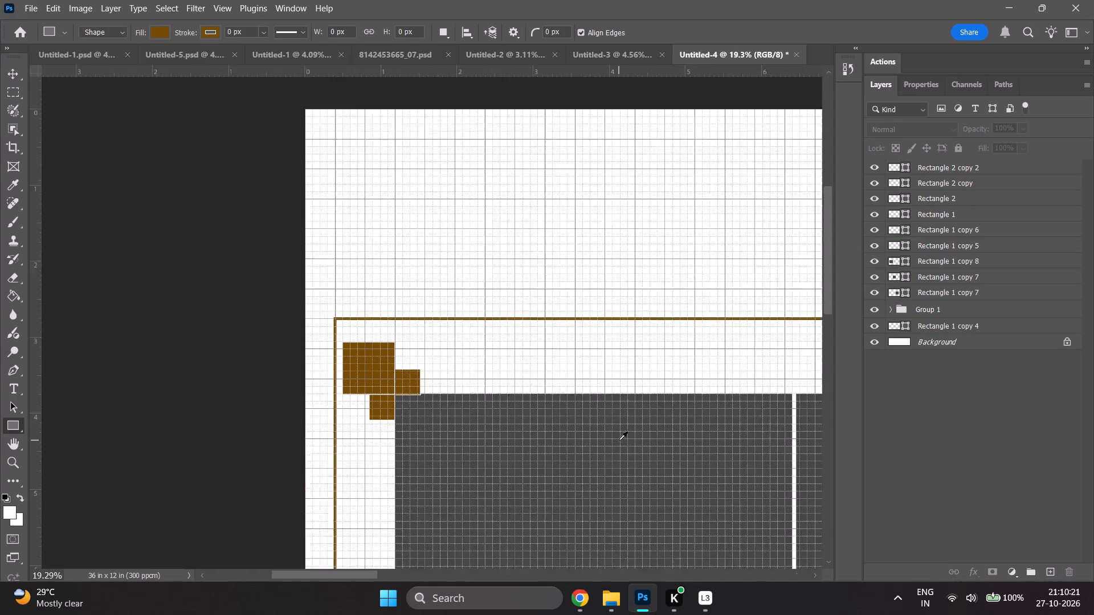
{"action": "scroll", "coordinate": [619, 440], "scroll_direction": "down", "scroll_amount": 20, "text": "alt"}
{"action": "scroll", "coordinate": [619, 440], "scroll_direction": "down", "scroll_amount": 1, "text": "alt"}
{"action": "scroll", "coordinate": [560, 446], "scroll_direction": "down", "scroll_amount": 8}
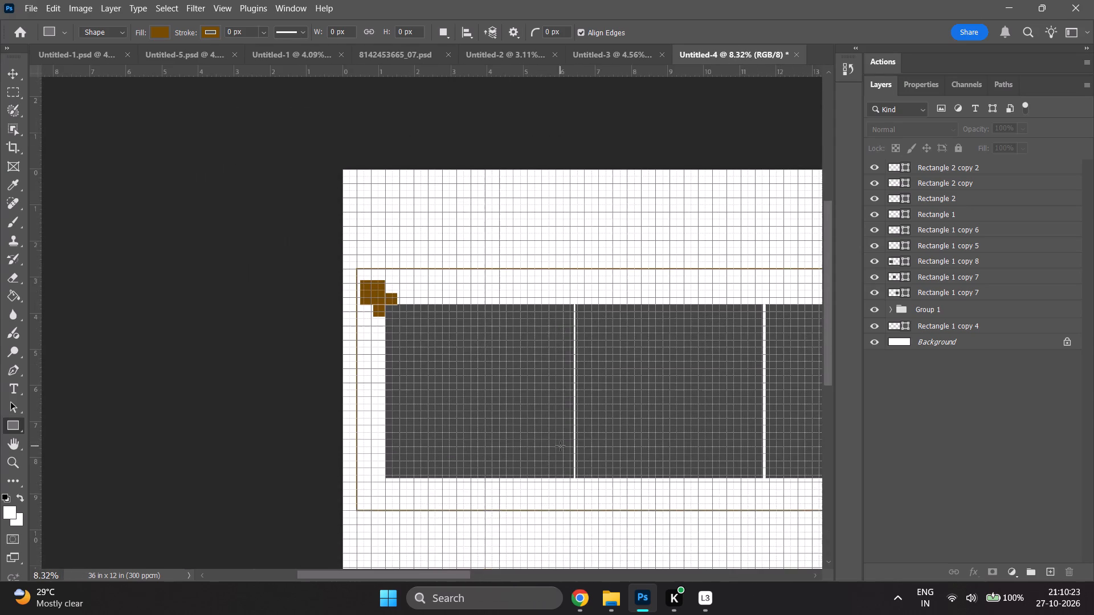
{"action": "scroll", "coordinate": [560, 446], "scroll_direction": "down", "scroll_amount": 14}
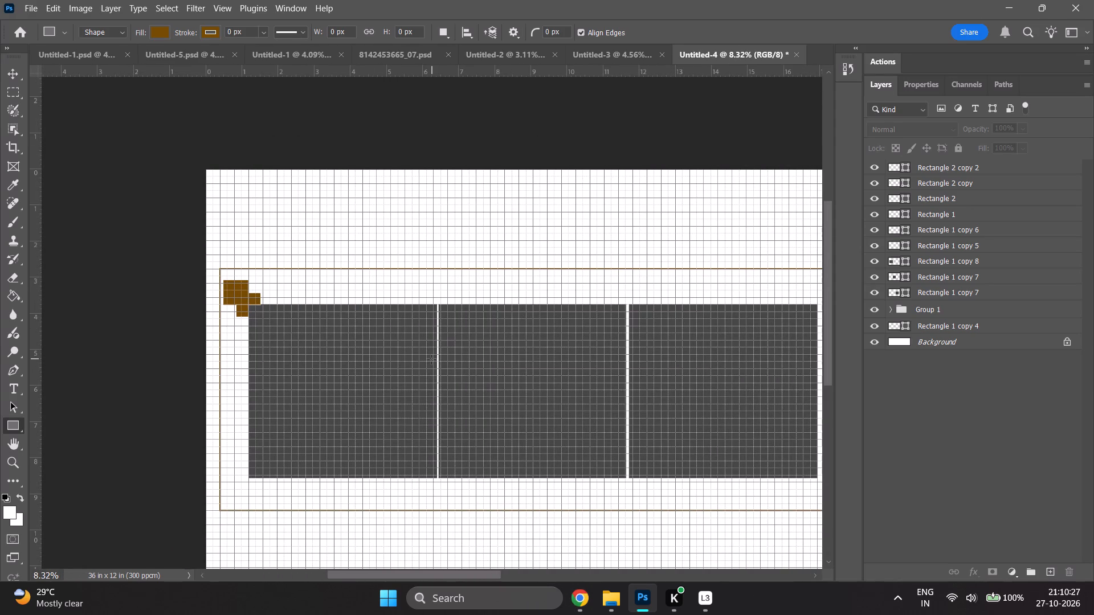
{"action": "scroll", "coordinate": [411, 362], "scroll_direction": "down", "scroll_amount": 2, "text": "alt"}
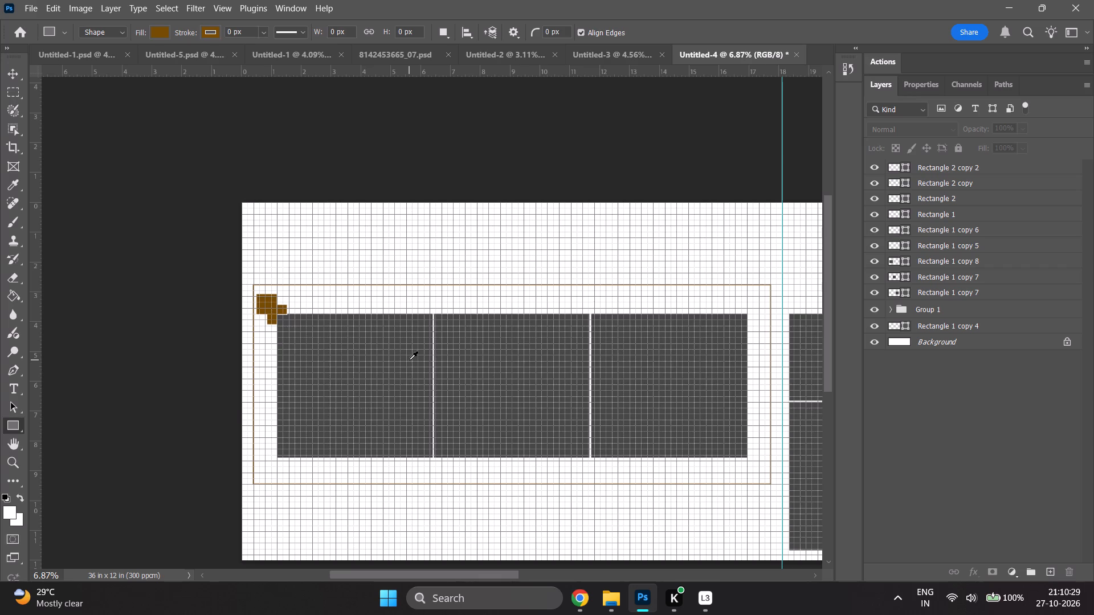
{"action": "scroll", "coordinate": [409, 359], "scroll_direction": "up", "scroll_amount": 3, "text": "alt"}
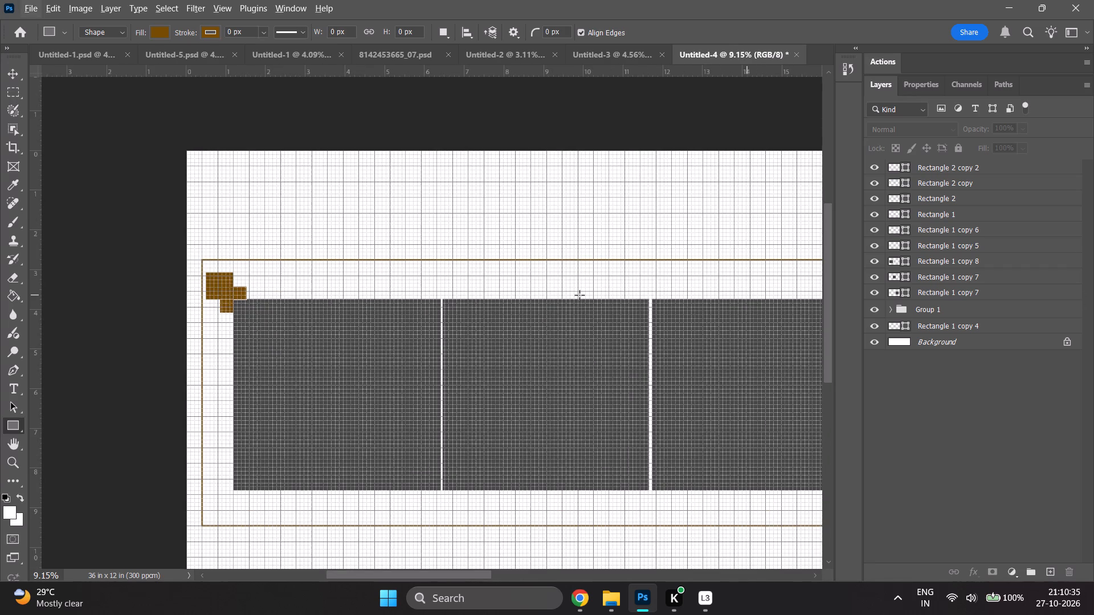
Shrink the brown outline from its upper-left corner to 97.31% width and 95.11% height, so that corner falls within the brown corner squares.
{"action": "key", "text": "v"}
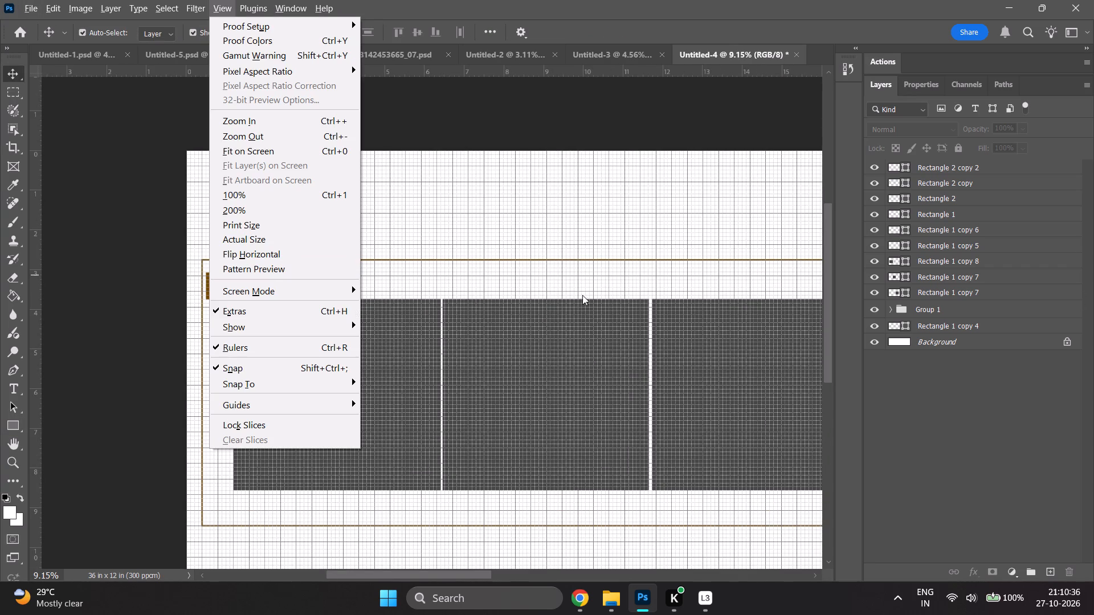
{"action": "left_click", "coordinate": [557, 300]}
{"action": "key", "text": "v"}
{"action": "key", "text": "v"}
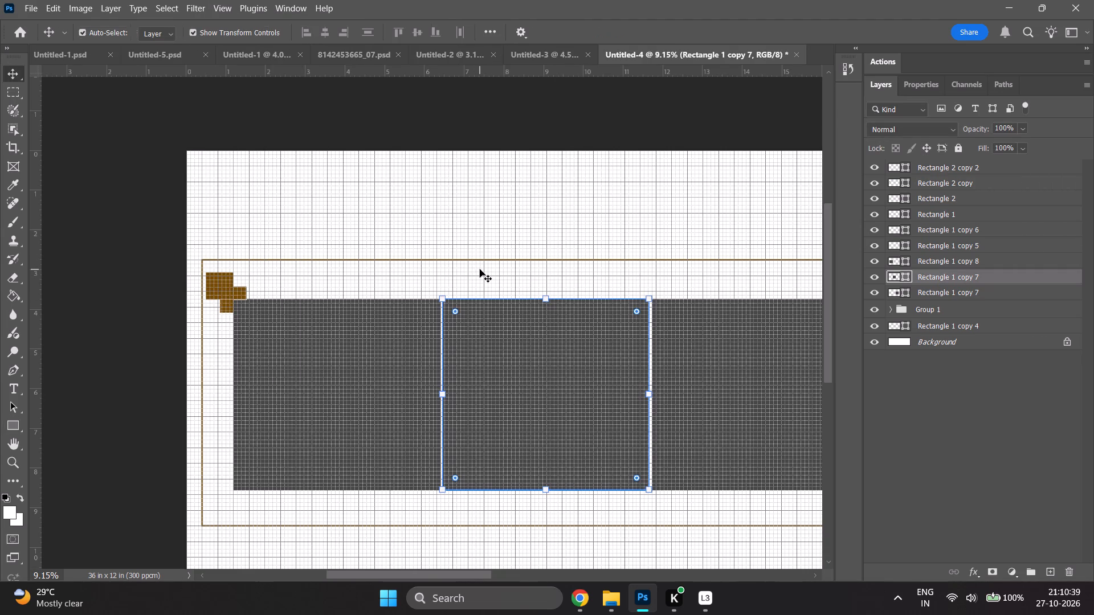
{"action": "key", "text": "v"}
{"action": "left_click", "coordinate": [486, 261]}
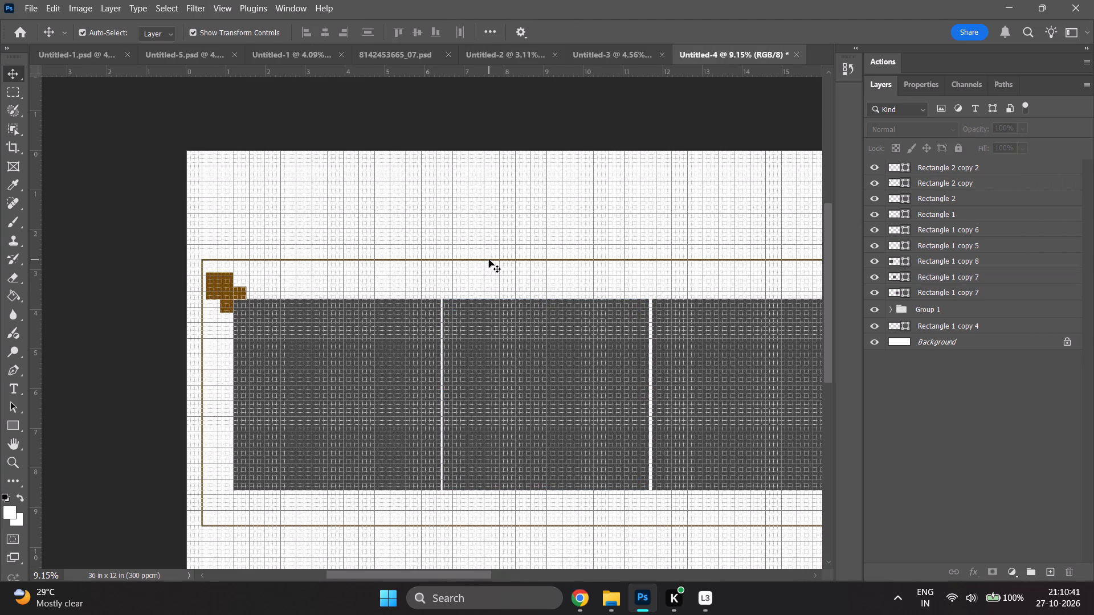
{"action": "left_click", "coordinate": [489, 260]}
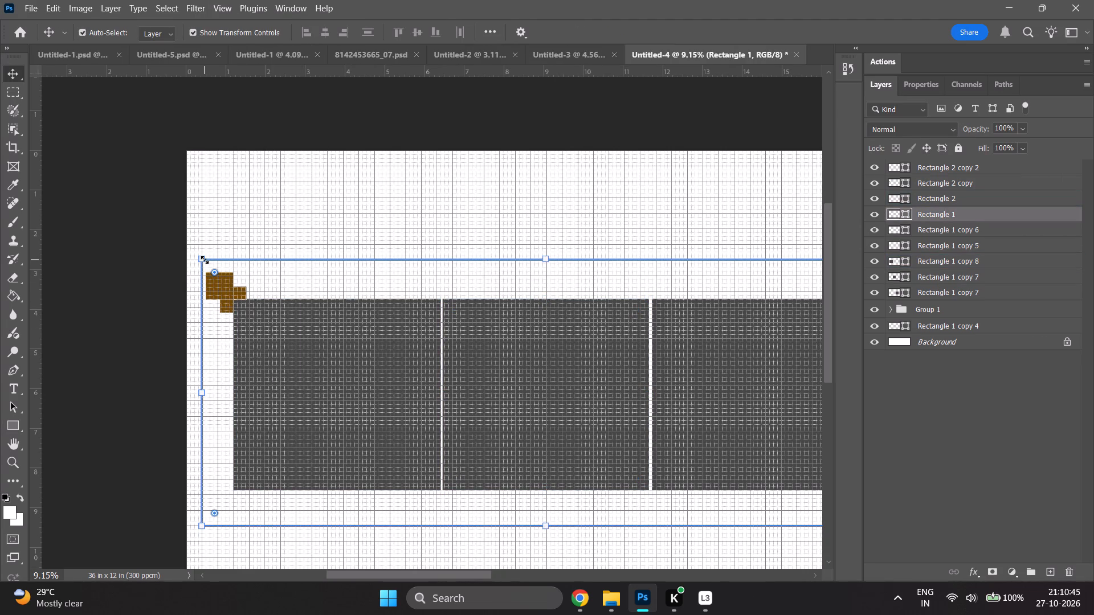
{"action": "left_click", "coordinate": [205, 260], "text": "shift"}
{"action": "left_click_drag", "start_coordinate": [205, 260], "coordinate": [211, 268], "text": "shift"}
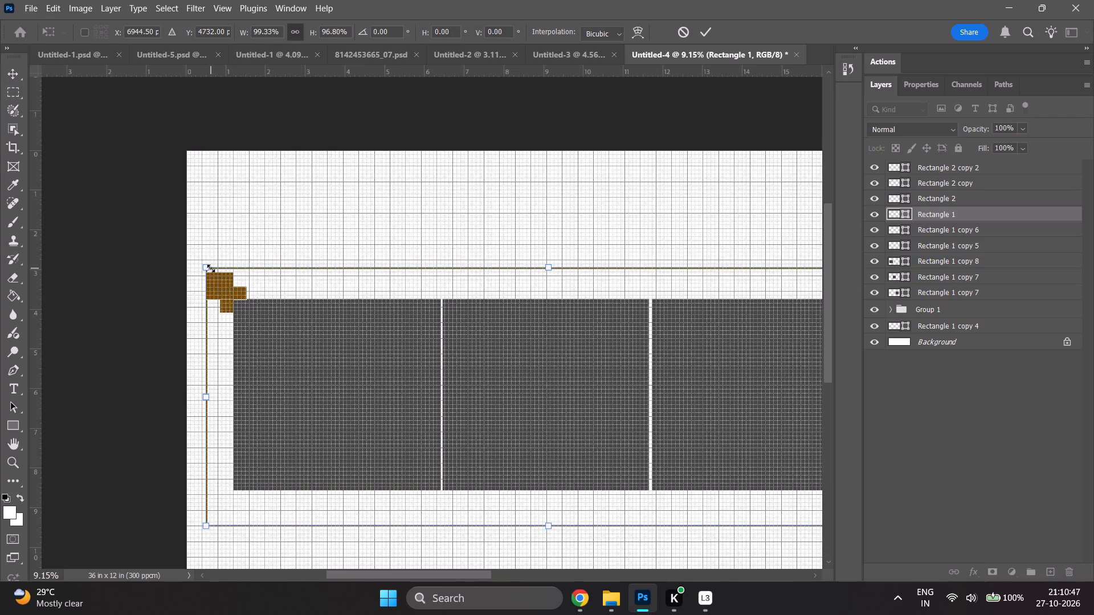
{"action": "key", "text": "ctrl+z"}
{"action": "left_click_drag", "start_coordinate": [203, 260], "coordinate": [221, 278]}
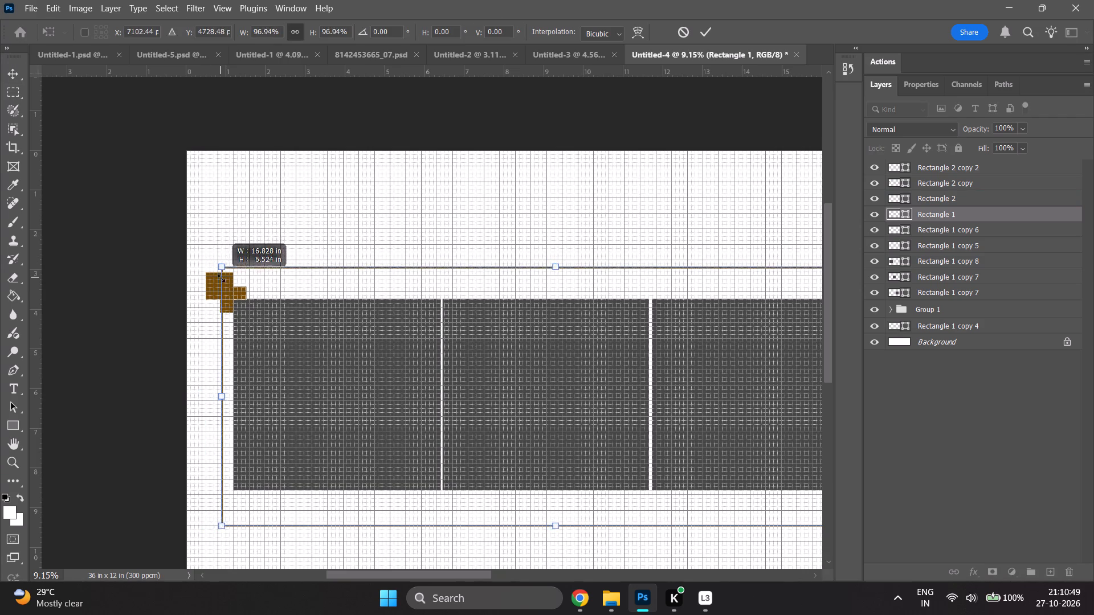
{"action": "left_click_drag", "start_coordinate": [221, 278], "coordinate": [222, 292]}
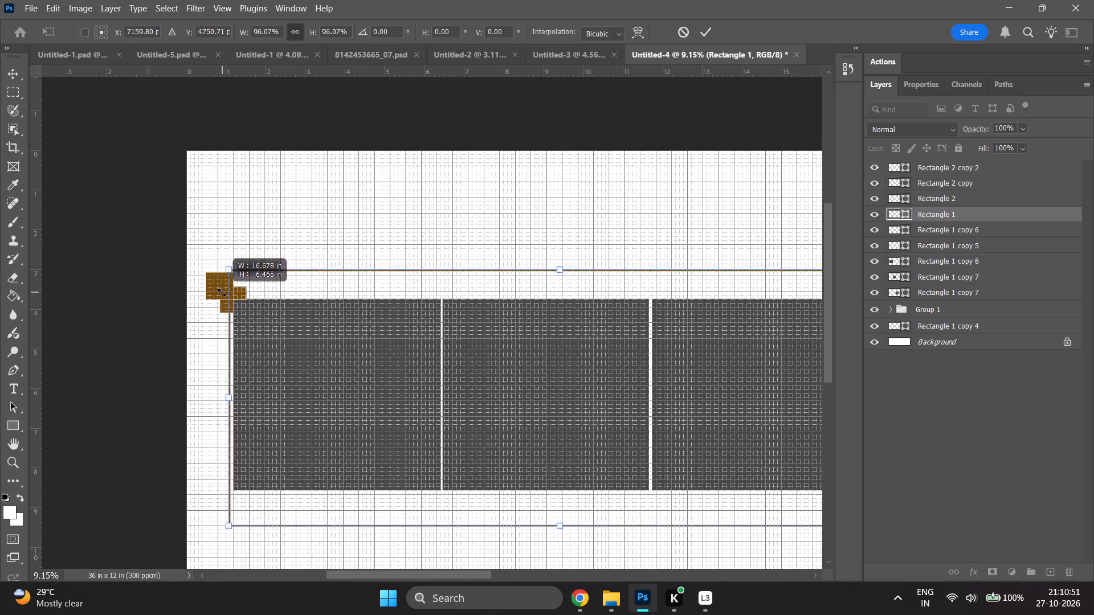
{"action": "left_click_drag", "start_coordinate": [222, 292], "coordinate": [210, 290]}
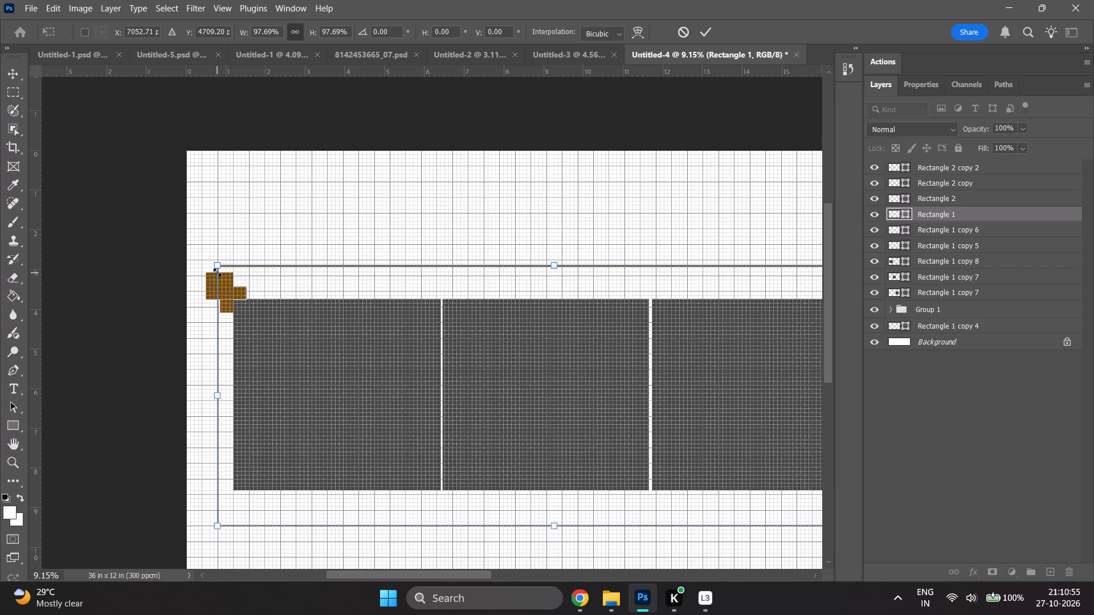
{"action": "left_click_drag", "start_coordinate": [218, 267], "coordinate": [217, 292], "text": "shift"}
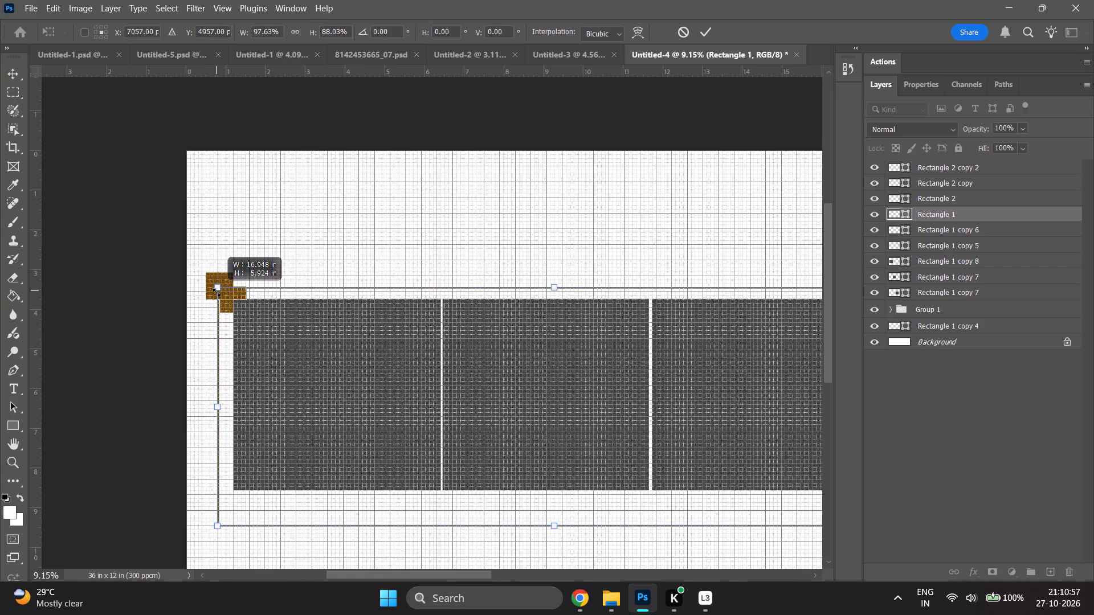
{"action": "left_click_drag", "start_coordinate": [217, 292], "coordinate": [221, 282], "text": "shift"}
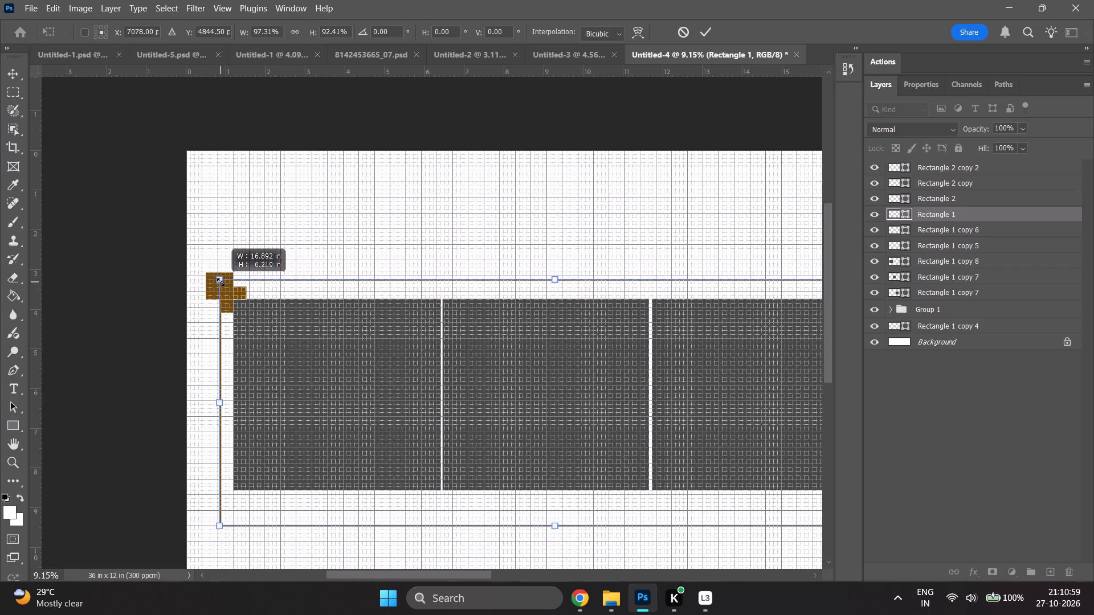
{"action": "left_click_drag", "start_coordinate": [221, 282], "coordinate": [221, 276], "text": "shift"}
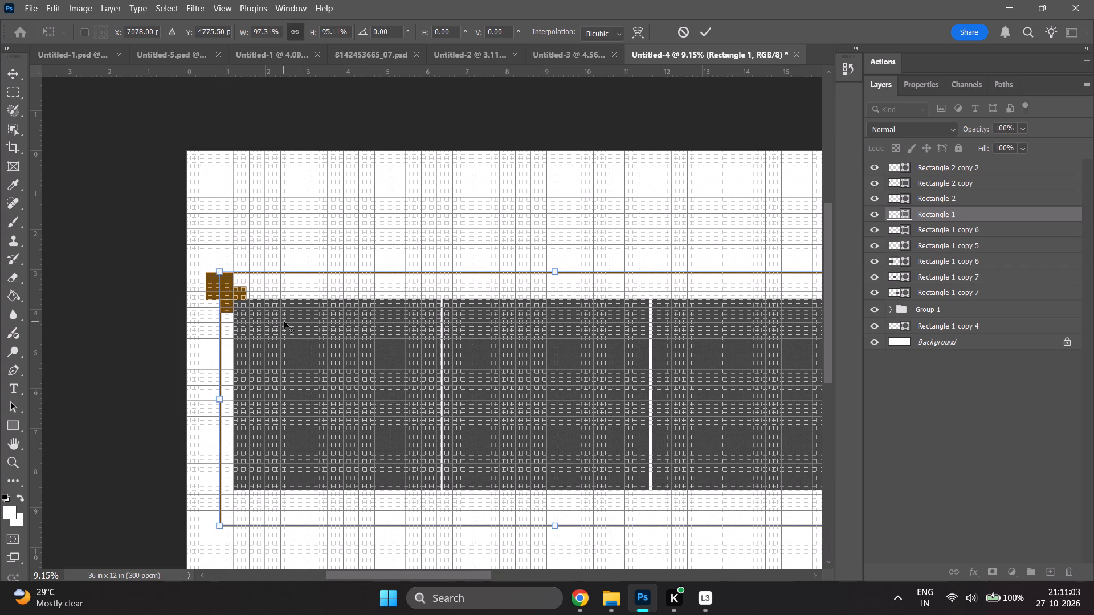
{"action": "scroll", "coordinate": [284, 321], "scroll_direction": "up", "scroll_amount": 8, "text": "alt"}
{"action": "scroll", "coordinate": [271, 308], "scroll_direction": "down", "scroll_amount": 5, "text": "alt"}
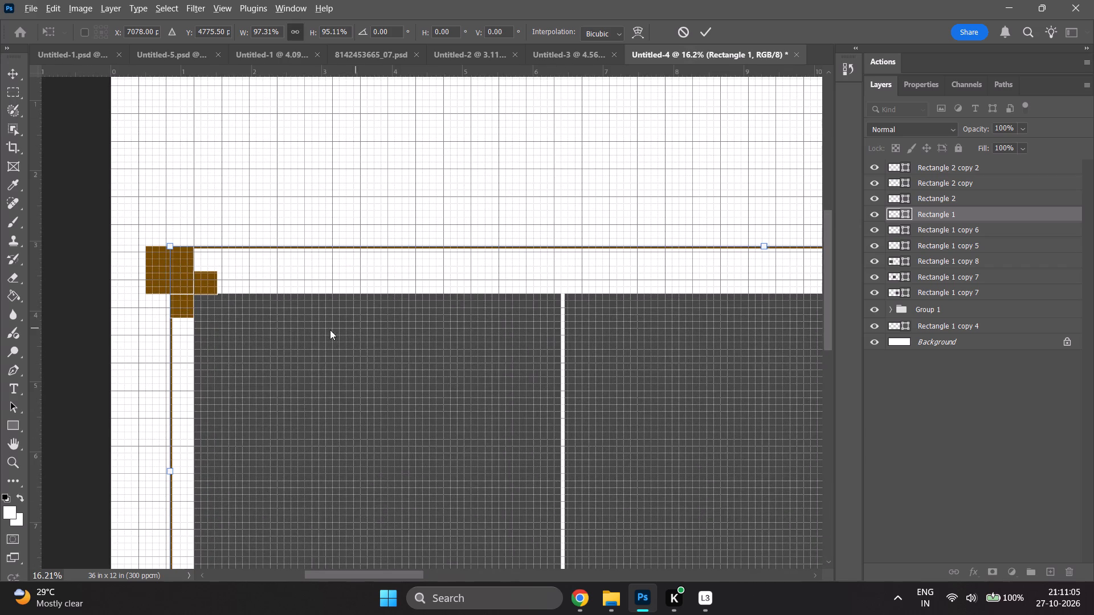
{"action": "left_click", "coordinate": [1075, 452]}
Move the three brown corner squares together about 0.4 in up and slightly left, clear of the dark rectangle.
{"action": "scroll", "coordinate": [267, 335], "scroll_direction": "down", "scroll_amount": 5}
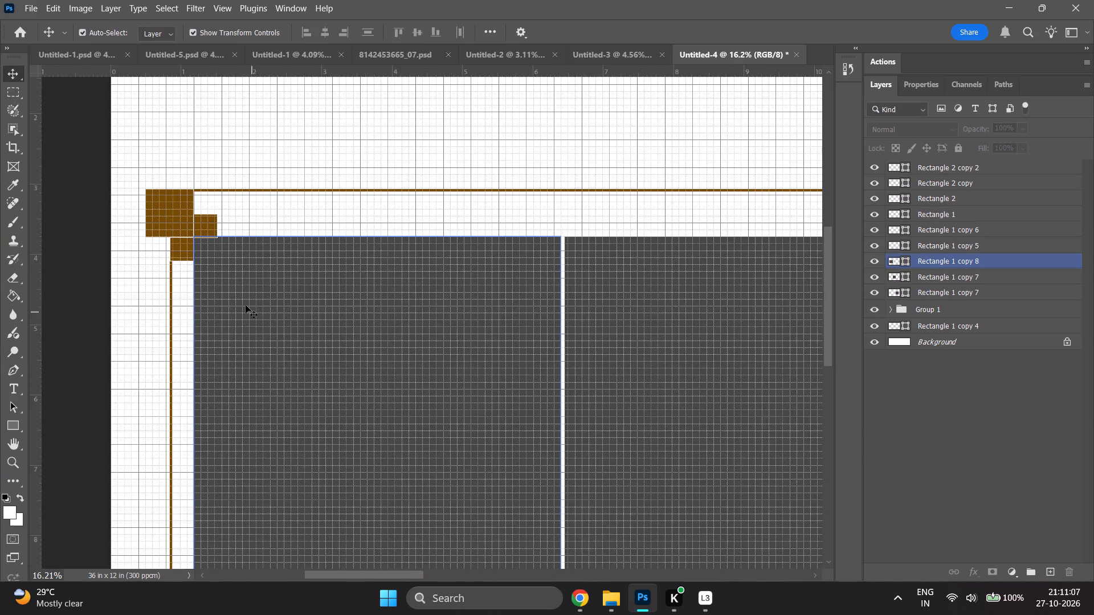
{"action": "left_click", "coordinate": [244, 277]}
{"action": "left_click", "coordinate": [164, 214]}
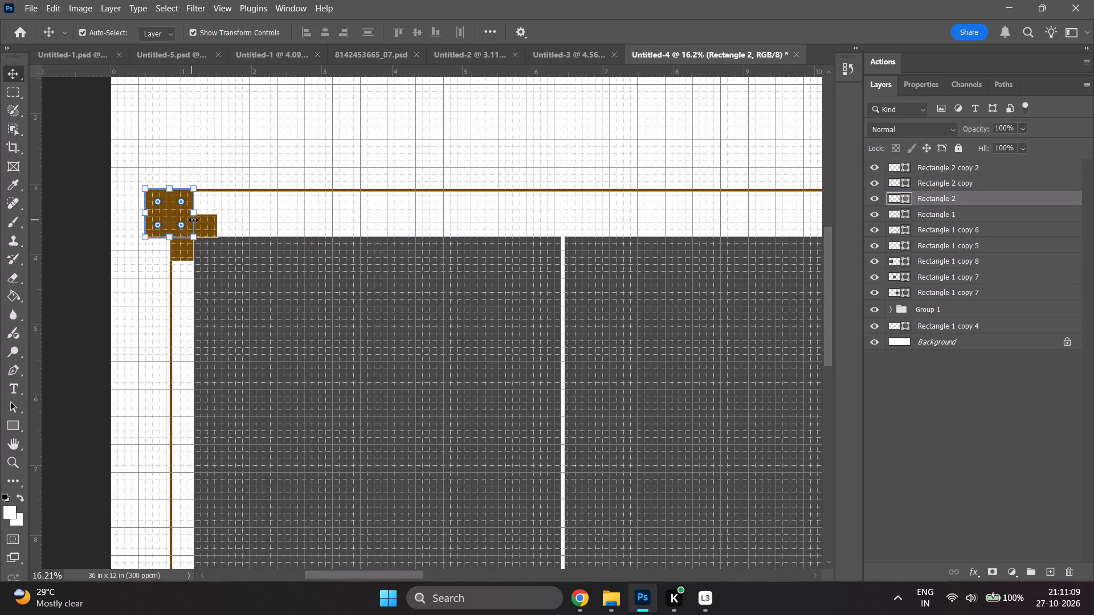
{"action": "left_click", "coordinate": [946, 169], "text": "shift"}
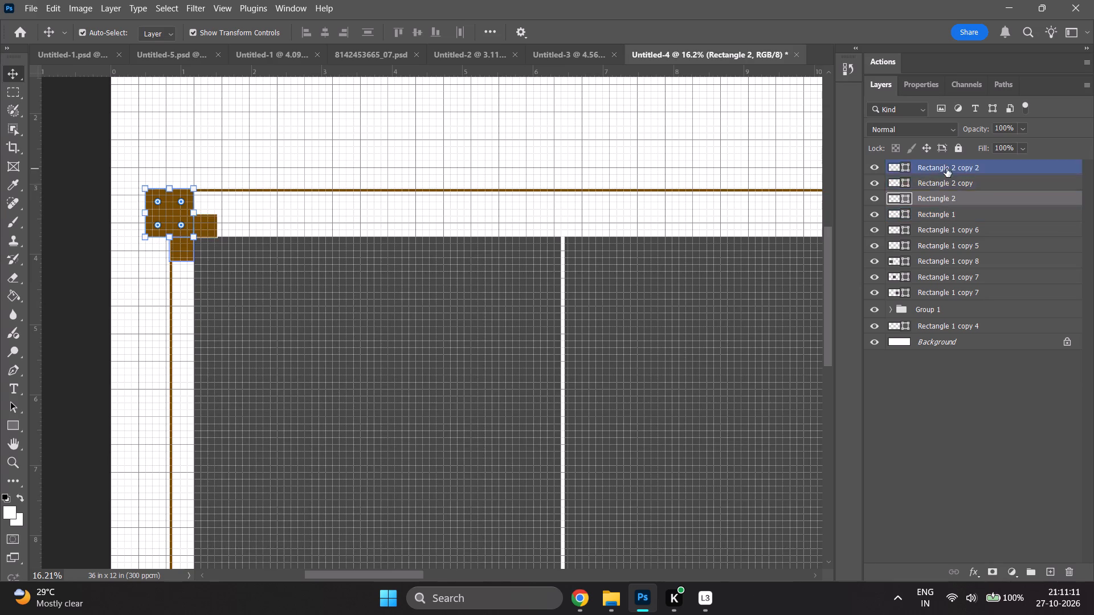
{"action": "left_click_drag", "start_coordinate": [205, 225], "coordinate": [196, 203]}
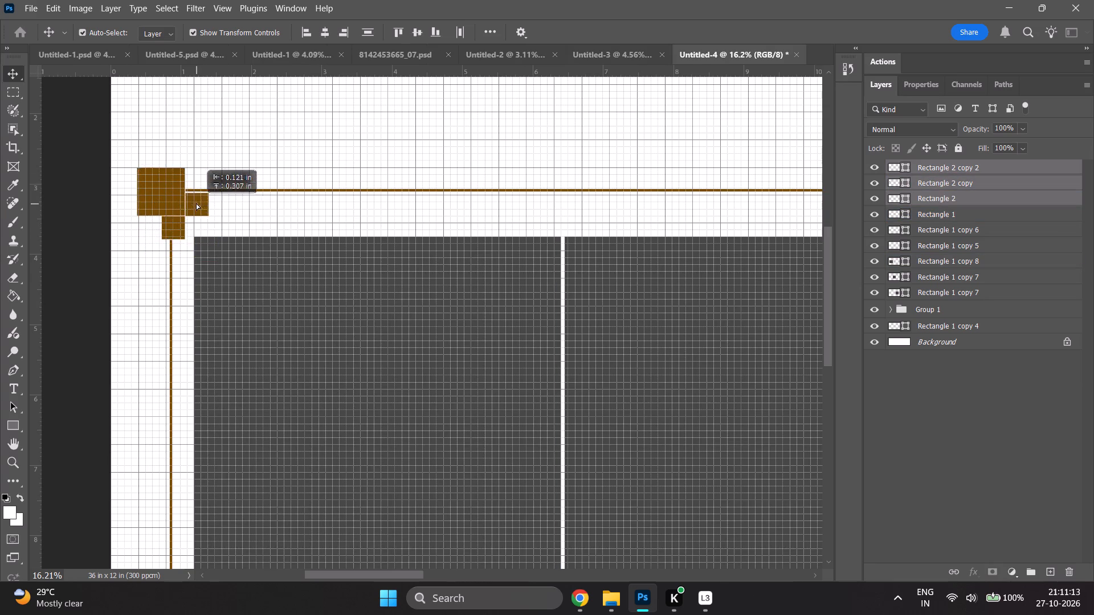
{"action": "left_click_drag", "start_coordinate": [196, 203], "coordinate": [206, 195]}
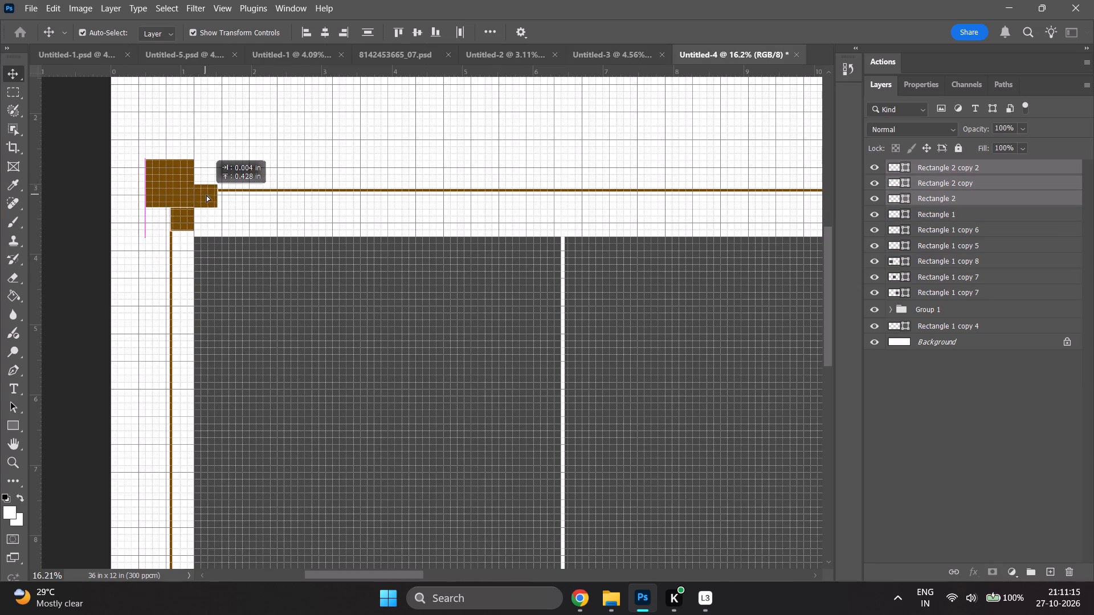
{"action": "left_click_drag", "start_coordinate": [206, 195], "coordinate": [201, 198]}
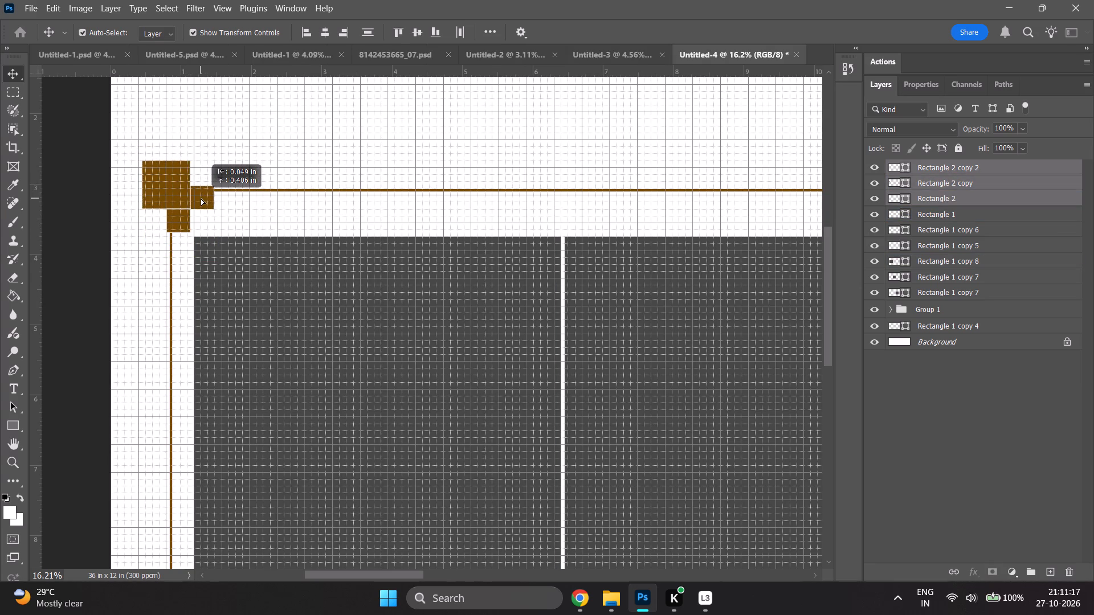
{"action": "left_click_drag", "start_coordinate": [201, 198], "coordinate": [200, 198]}
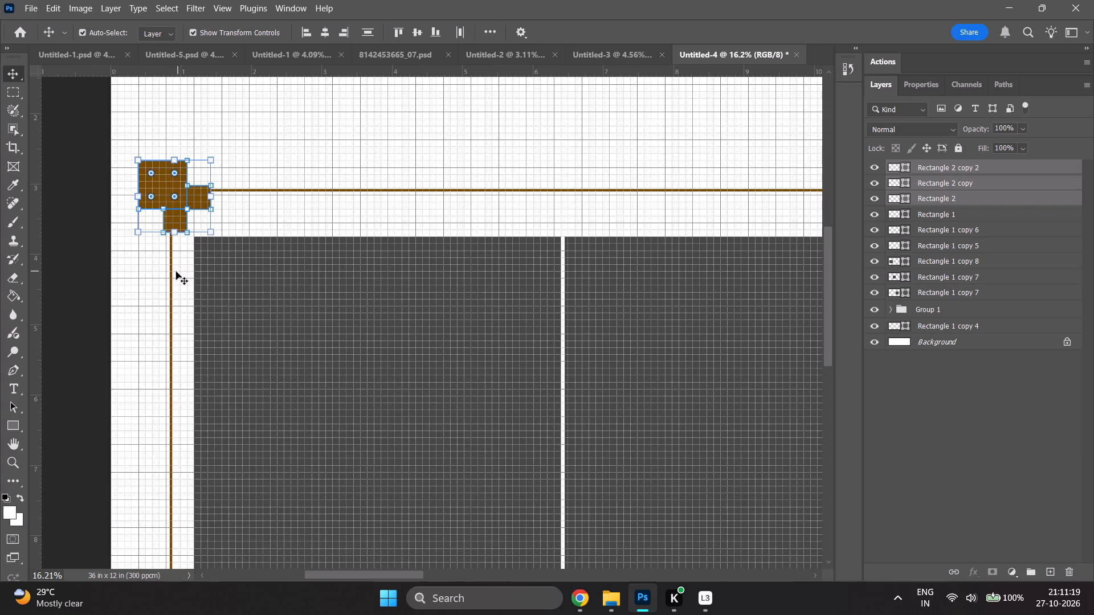
Widen the brown outline to 100.59% by shifting its left side outward to the lower small square's left edge.
{"action": "left_click", "coordinate": [170, 272]}
{"action": "left_click", "coordinate": [170, 272]}
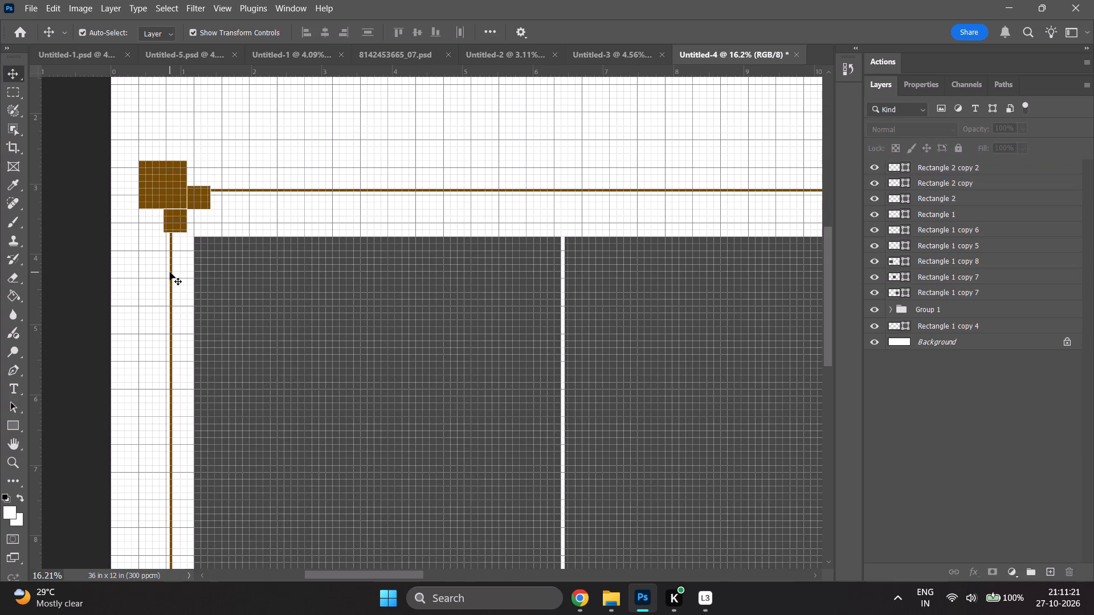
{"action": "left_click", "coordinate": [978, 208]}
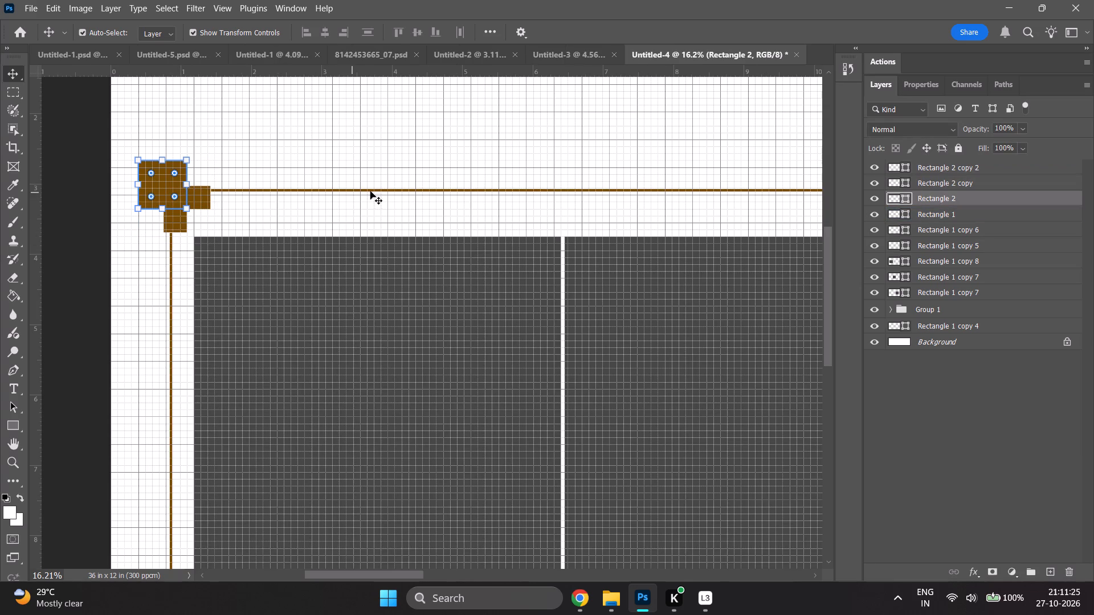
{"action": "left_click", "coordinate": [968, 211]}
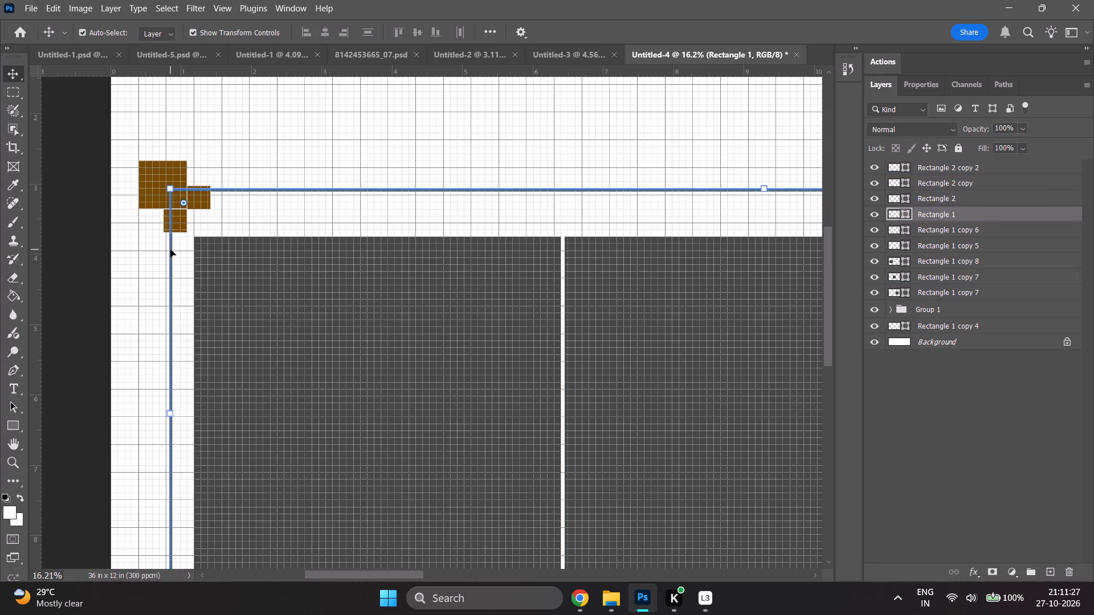
{"action": "left_click_drag", "start_coordinate": [168, 251], "coordinate": [158, 250], "text": "shift"}
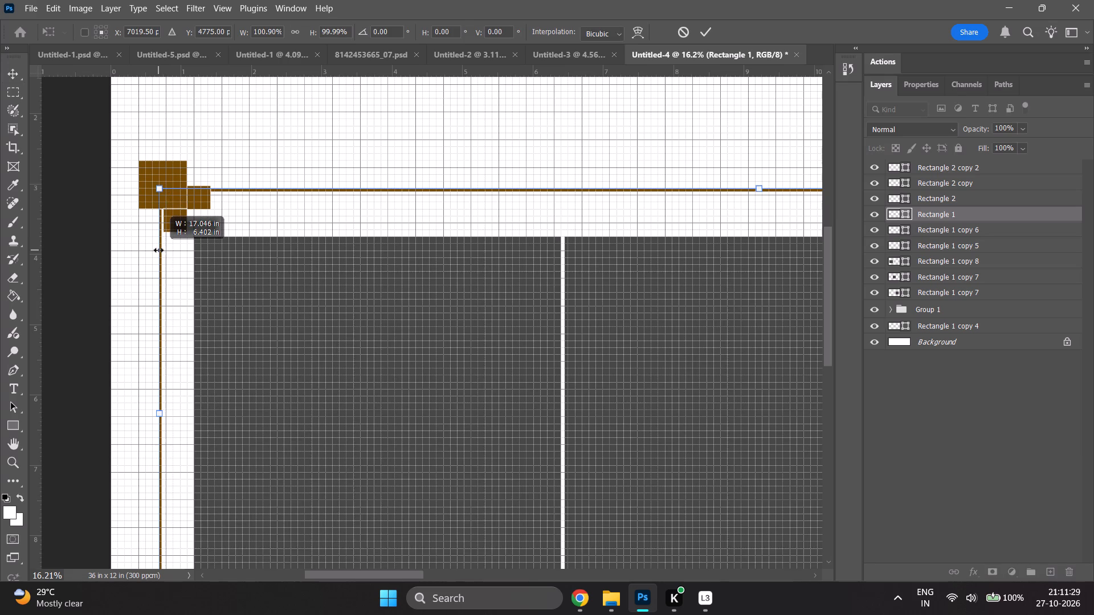
{"action": "left_click_drag", "start_coordinate": [158, 250], "coordinate": [161, 251], "text": "shift"}
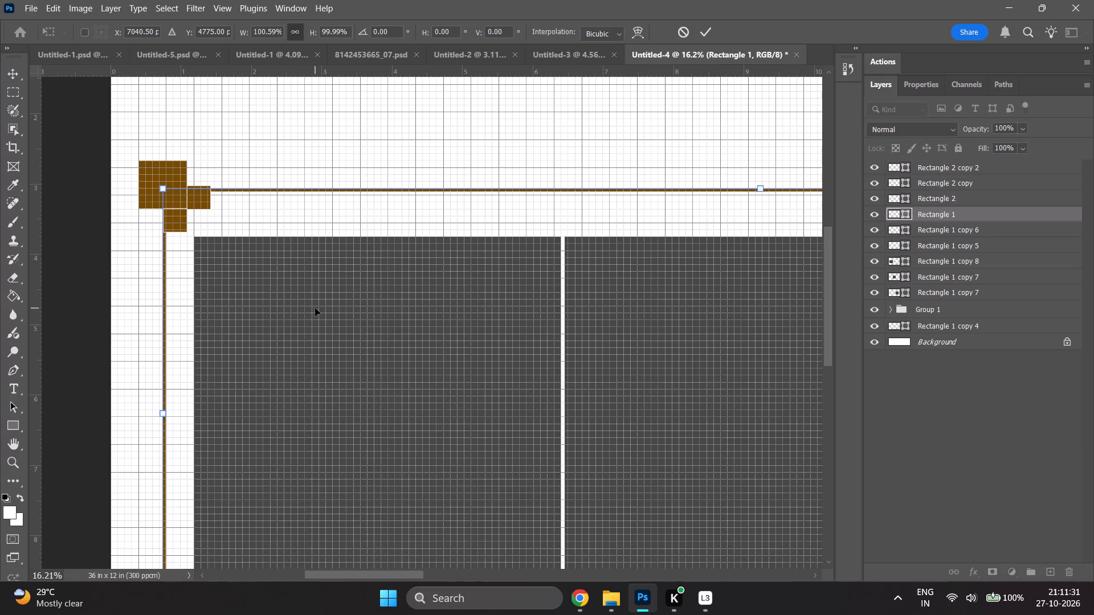
{"action": "scroll", "coordinate": [314, 304], "scroll_direction": "down", "scroll_amount": 2, "text": "alt"}
{"action": "left_click", "coordinate": [954, 446]}
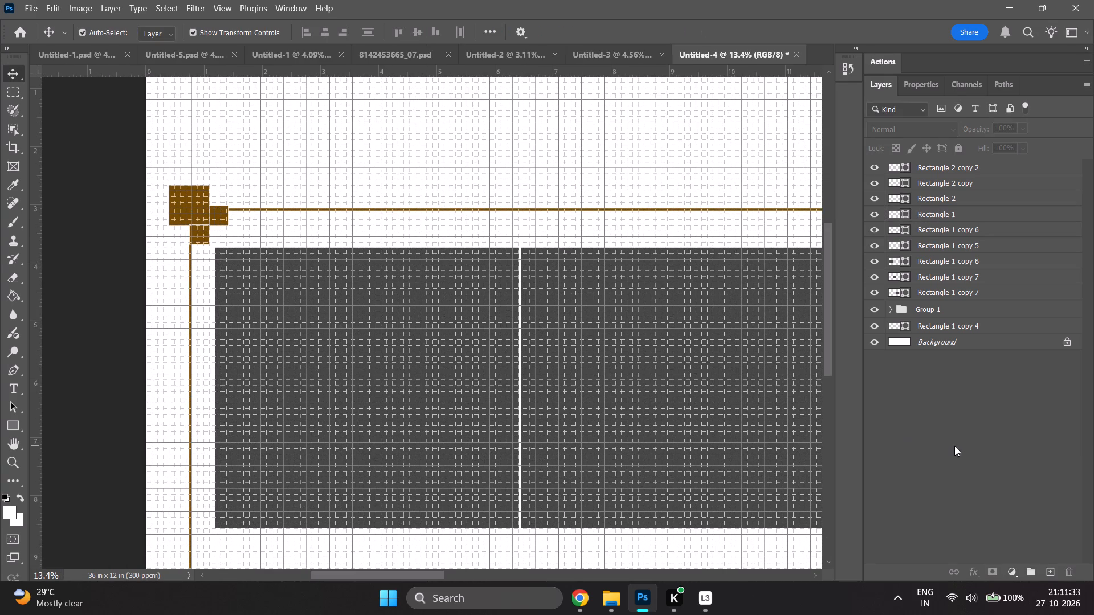
Check the corner squares, outline and dark rectangles in the reference album-design video in Chrome, and return to the Photoshop spread.
{"action": "left_click", "coordinate": [591, 605]}
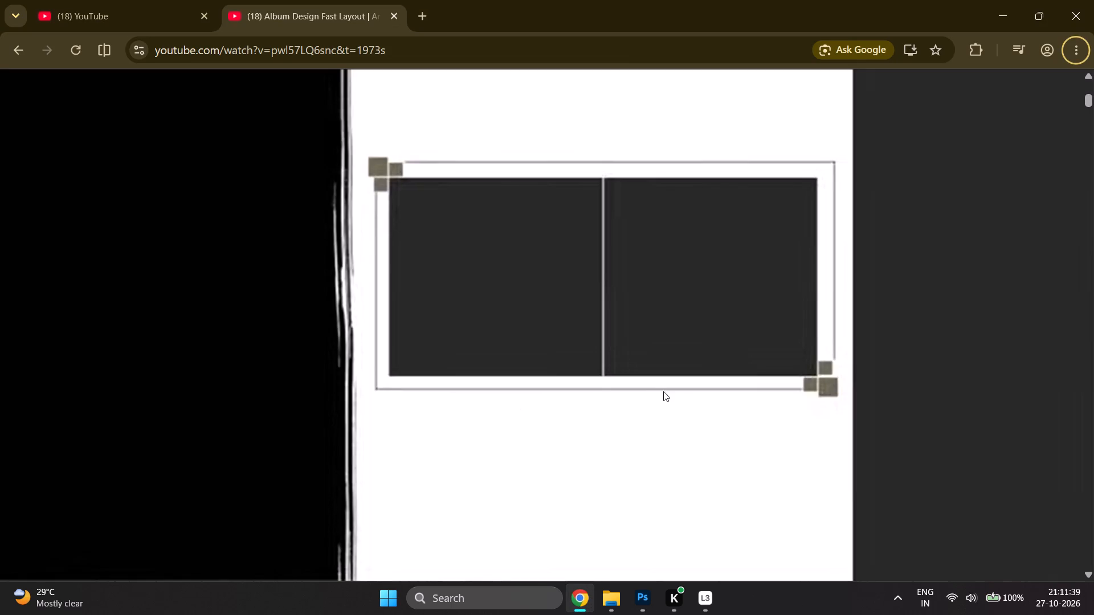
{"action": "left_click", "coordinate": [643, 590]}
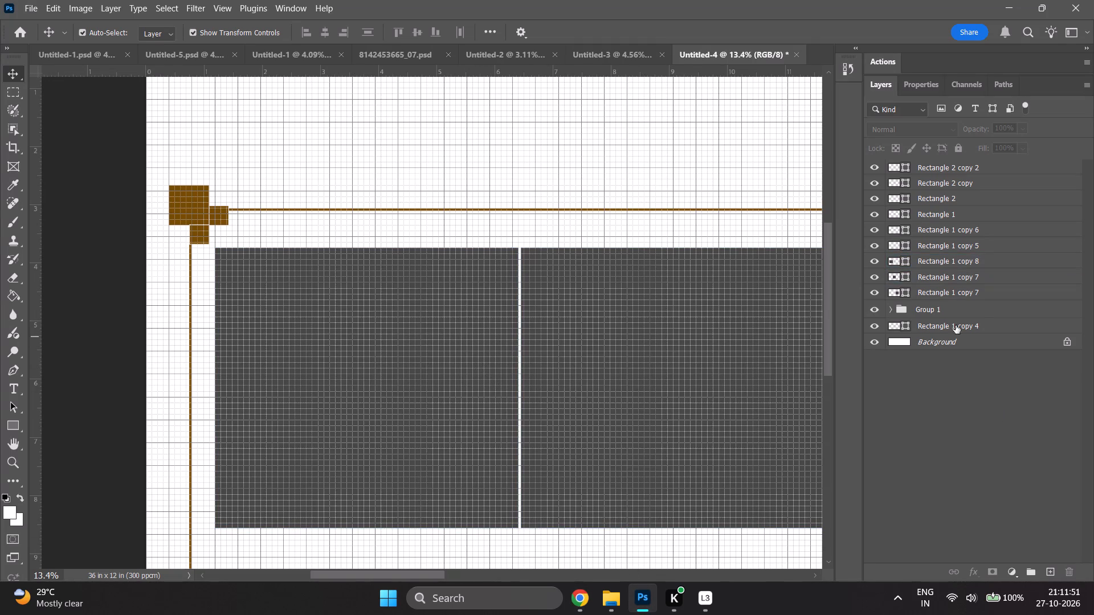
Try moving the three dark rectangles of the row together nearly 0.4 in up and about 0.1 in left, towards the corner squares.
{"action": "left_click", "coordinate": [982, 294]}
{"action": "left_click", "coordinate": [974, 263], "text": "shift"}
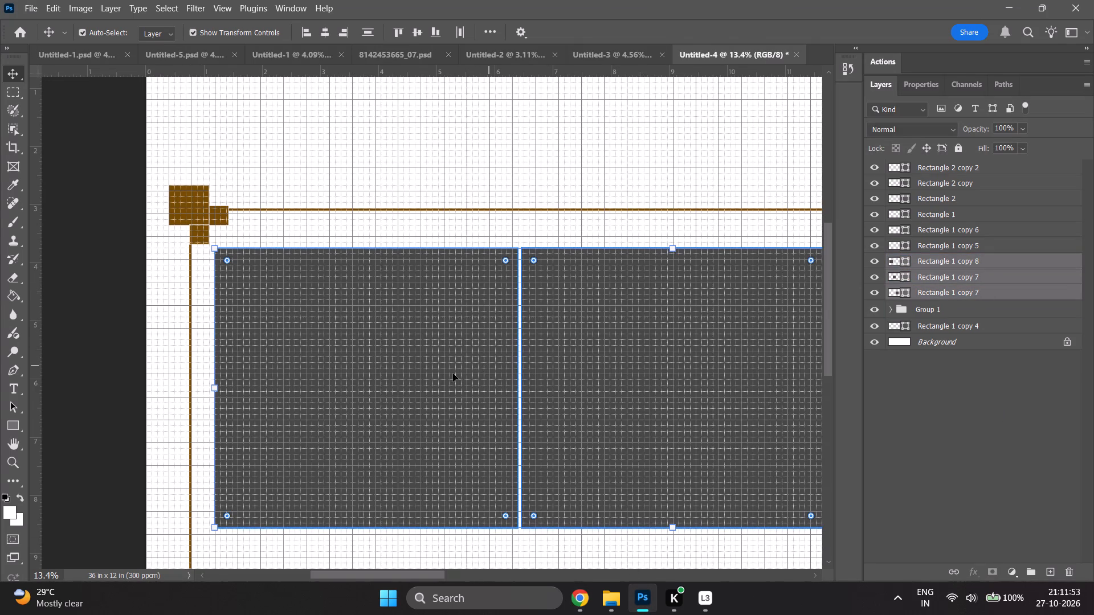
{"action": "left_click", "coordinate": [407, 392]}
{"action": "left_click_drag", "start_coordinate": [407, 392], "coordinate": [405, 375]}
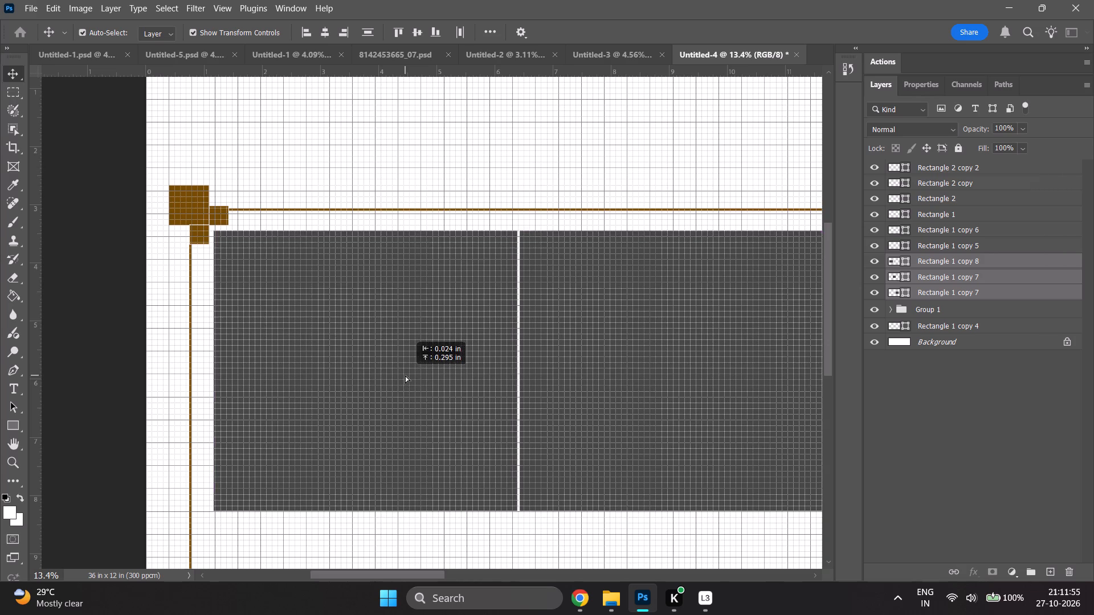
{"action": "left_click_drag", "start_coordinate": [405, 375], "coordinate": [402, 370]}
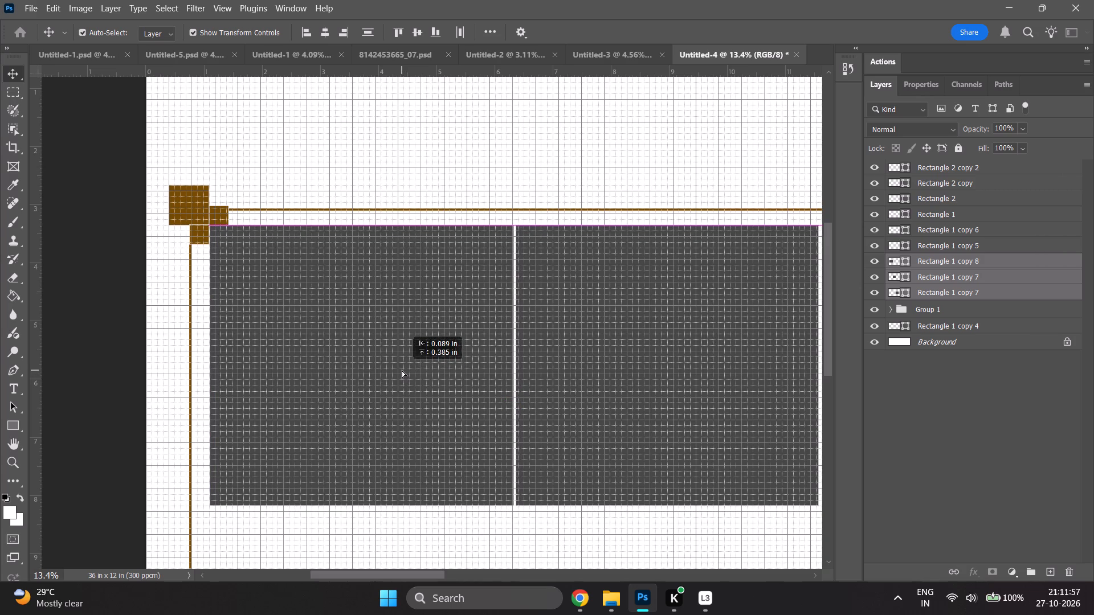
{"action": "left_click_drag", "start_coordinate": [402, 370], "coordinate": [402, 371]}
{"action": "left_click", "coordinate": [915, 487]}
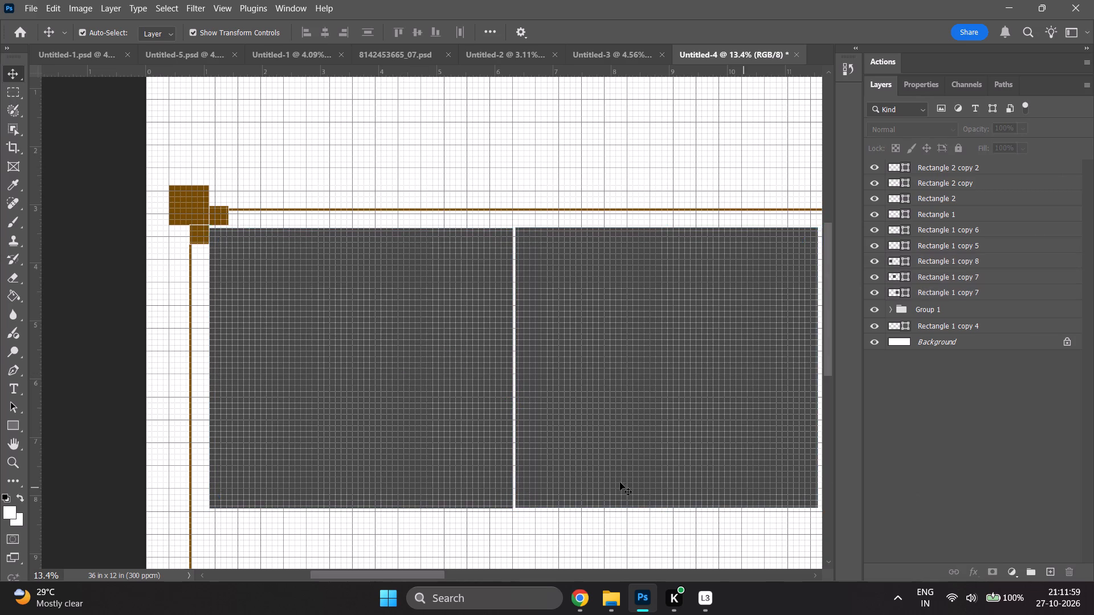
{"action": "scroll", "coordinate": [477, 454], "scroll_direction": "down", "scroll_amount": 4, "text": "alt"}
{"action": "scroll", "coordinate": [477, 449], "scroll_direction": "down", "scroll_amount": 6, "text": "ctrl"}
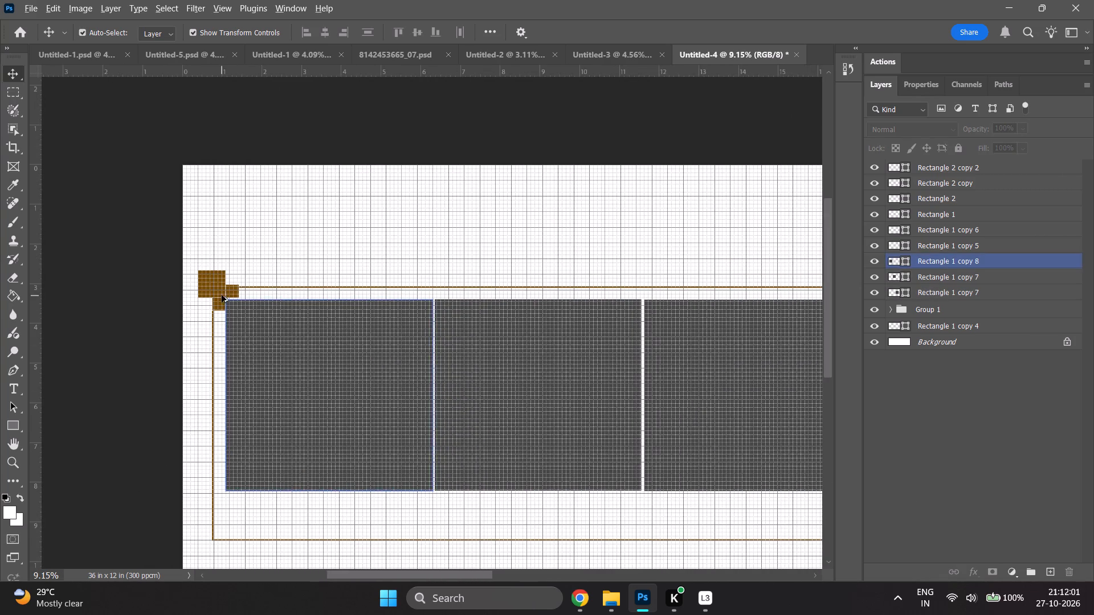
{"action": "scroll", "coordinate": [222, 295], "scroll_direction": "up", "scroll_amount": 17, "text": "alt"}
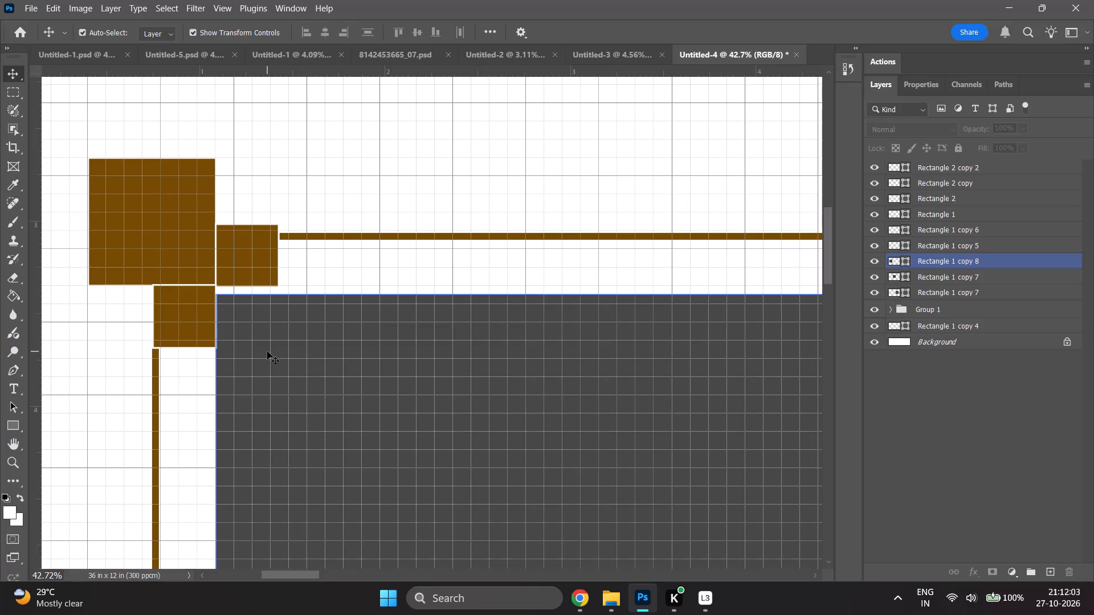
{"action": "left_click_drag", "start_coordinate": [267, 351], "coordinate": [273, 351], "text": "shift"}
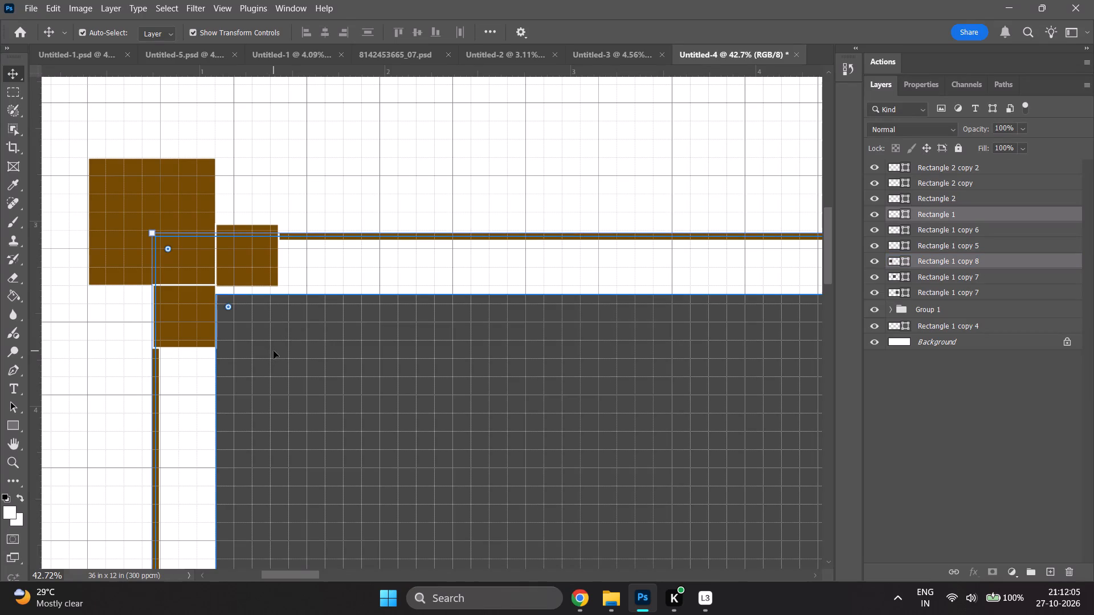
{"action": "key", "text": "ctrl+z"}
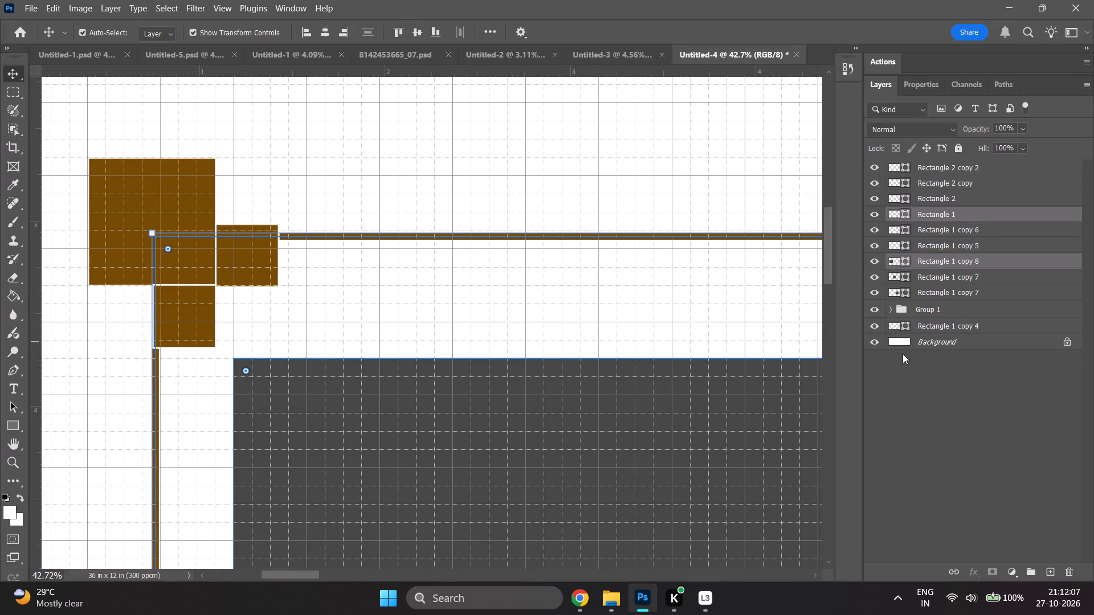
Move the three-rectangle row about 0.4 in up and 0.1 in left, so its upper-left corner meets the two small brown squares.
{"action": "left_click", "coordinate": [927, 377]}
{"action": "left_click", "coordinate": [947, 293], "text": "shift"}
{"action": "left_click", "coordinate": [947, 260], "text": "shift"}
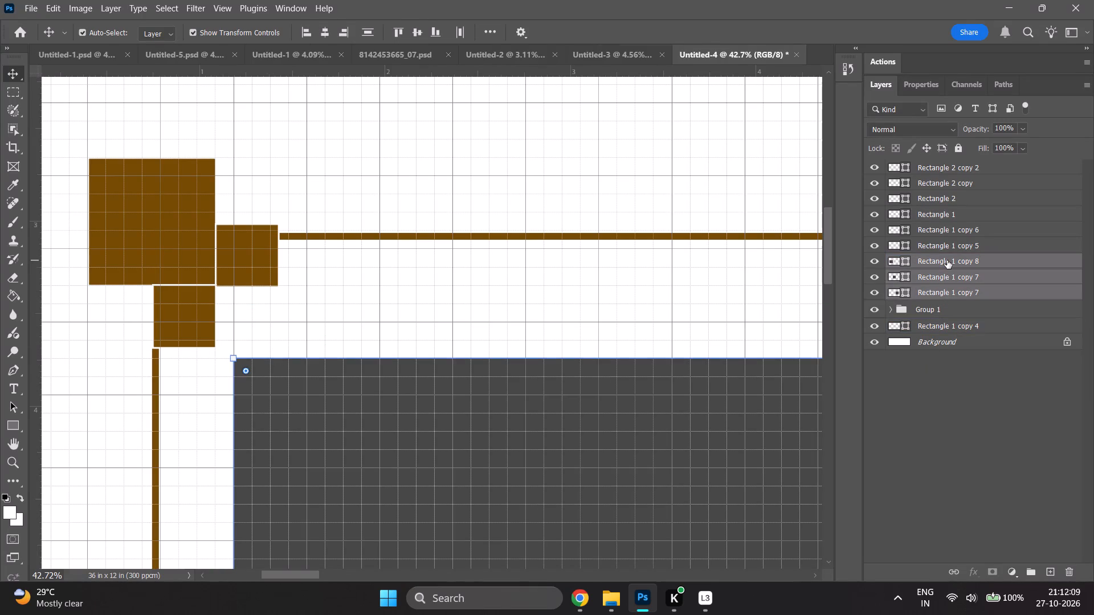
{"action": "left_click_drag", "start_coordinate": [279, 421], "coordinate": [267, 378]}
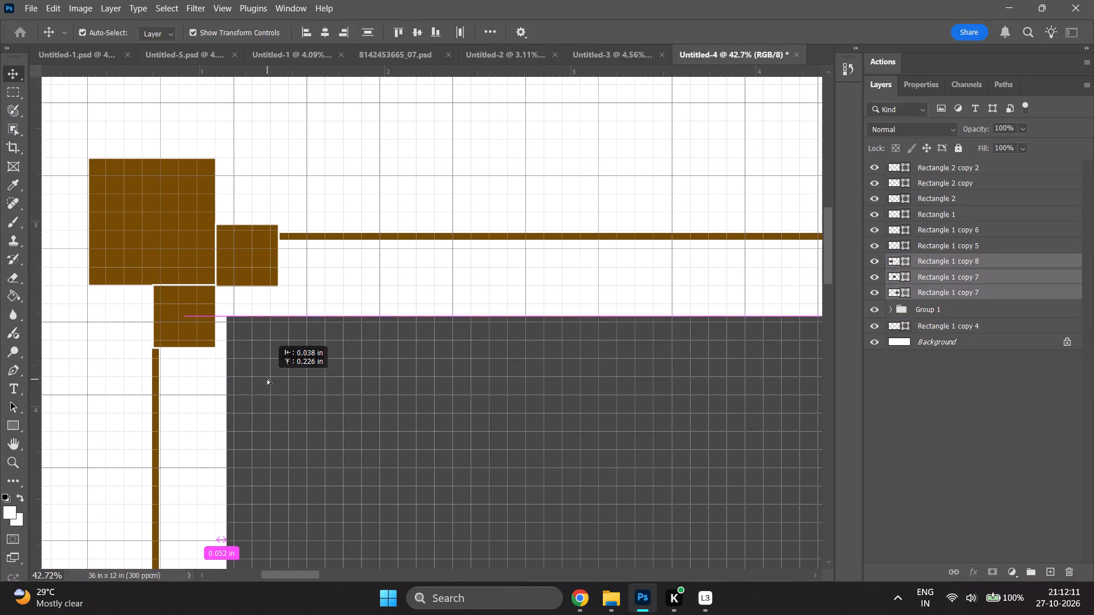
{"action": "left_click_drag", "start_coordinate": [267, 378], "coordinate": [265, 350]}
{"action": "left_click", "coordinate": [957, 427]}
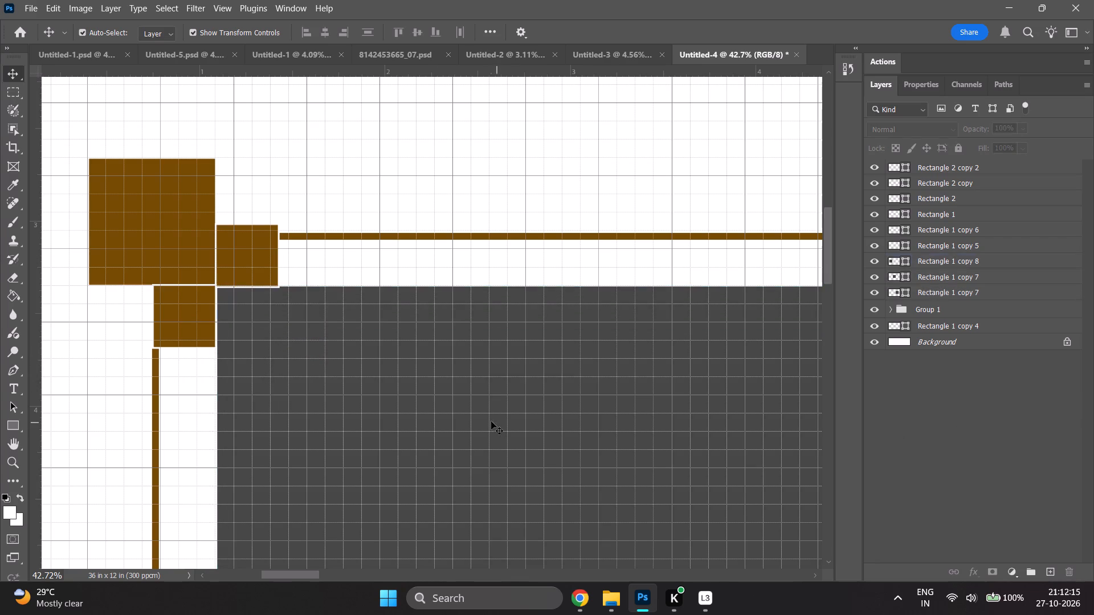
Stretch the upper dark rectangle just right of the centre guide upward to 113.53% height, level with the three-rectangle row's top edge.
{"action": "scroll", "coordinate": [491, 421], "scroll_direction": "down", "scroll_amount": 20, "text": "alt"}
{"action": "scroll", "coordinate": [491, 421], "scroll_direction": "down", "scroll_amount": 10, "text": "alt"}
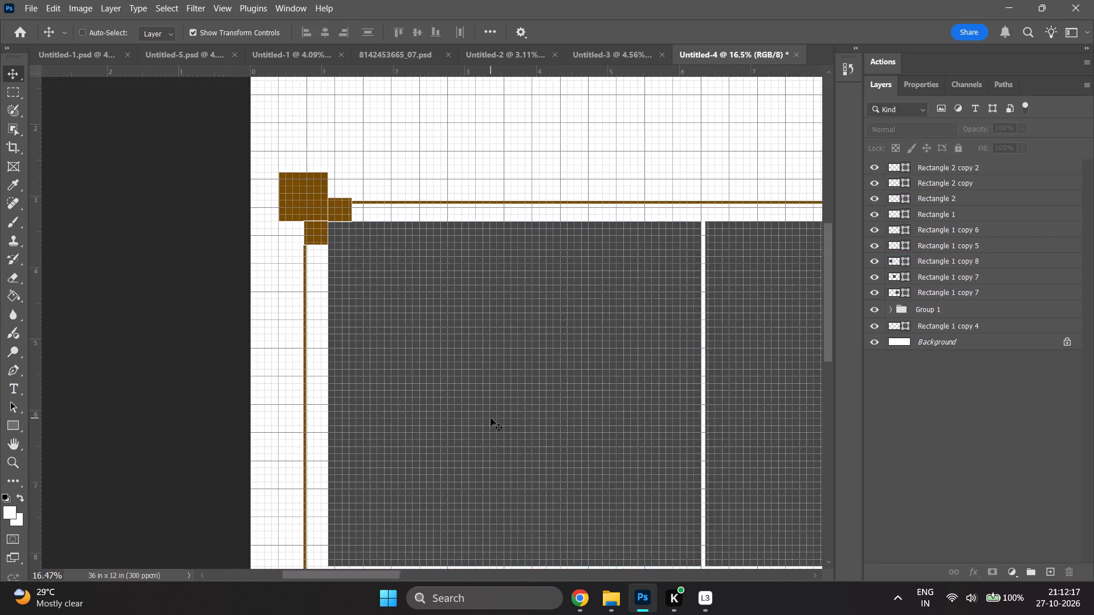
{"action": "scroll", "coordinate": [491, 418], "scroll_direction": "down", "scroll_amount": 12, "text": "alt"}
{"action": "scroll", "coordinate": [485, 417], "scroll_direction": "down", "scroll_amount": 17, "text": "ctrl"}
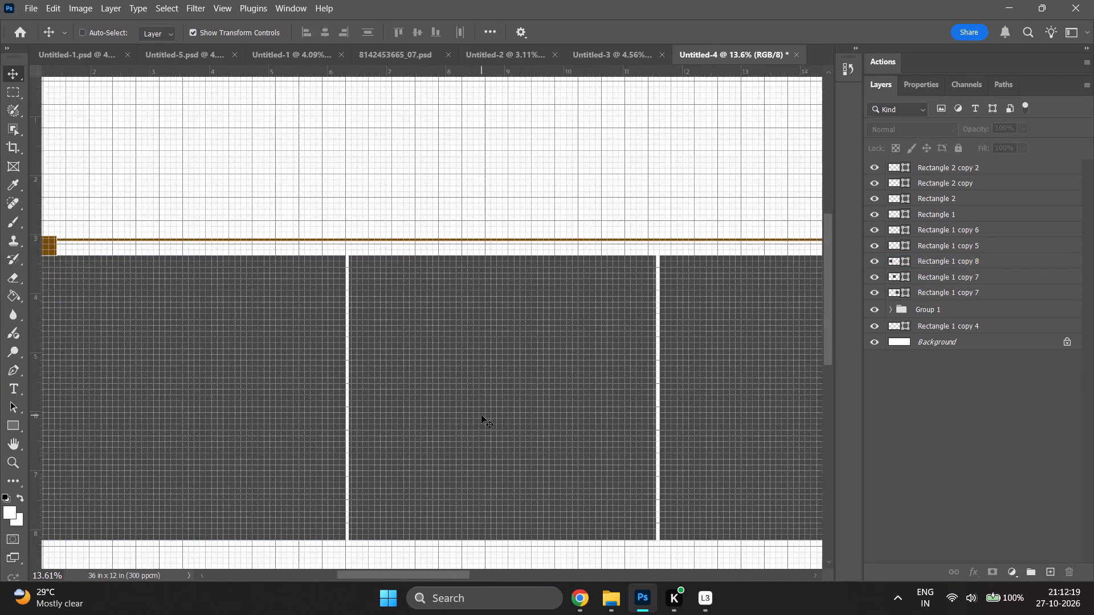
{"action": "scroll", "coordinate": [481, 415], "scroll_direction": "down", "scroll_amount": 6, "text": "ctrl"}
{"action": "scroll", "coordinate": [481, 415], "scroll_direction": "down", "scroll_amount": 6}
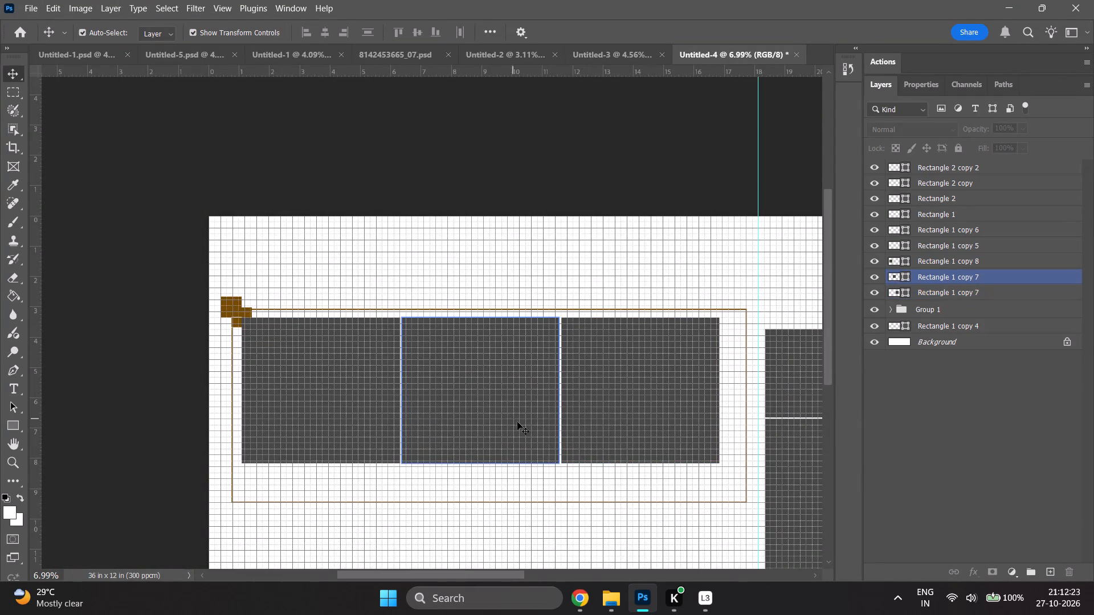
{"action": "scroll", "coordinate": [514, 411], "scroll_direction": "down", "scroll_amount": 3, "text": "alt"}
{"action": "scroll", "coordinate": [510, 408], "scroll_direction": "down", "scroll_amount": 12, "text": "ctrl"}
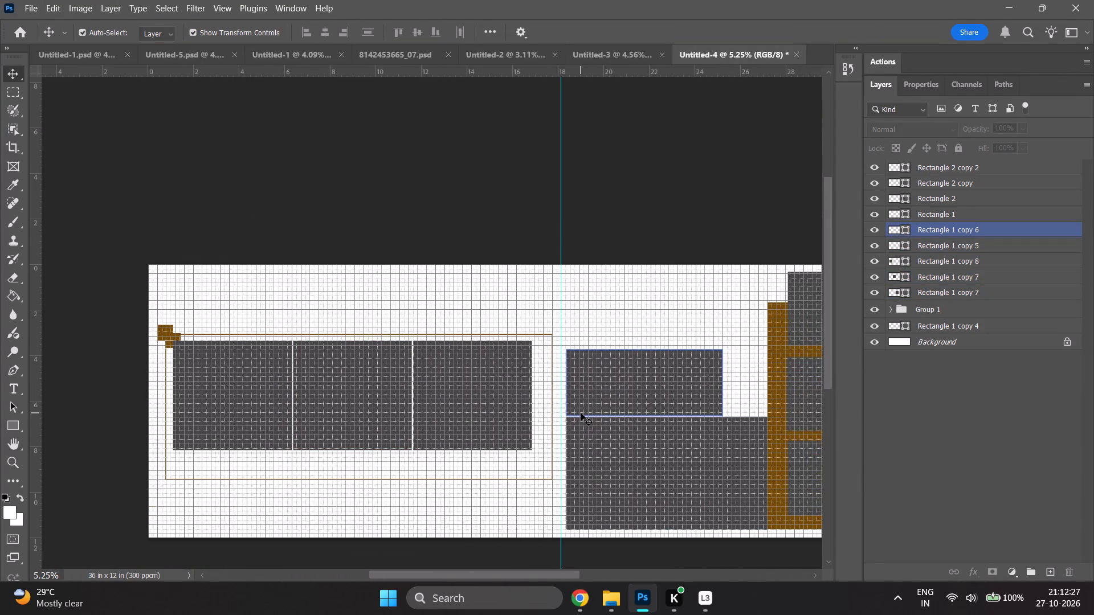
{"action": "scroll", "coordinate": [629, 397], "scroll_direction": "up", "scroll_amount": 7, "text": "alt"}
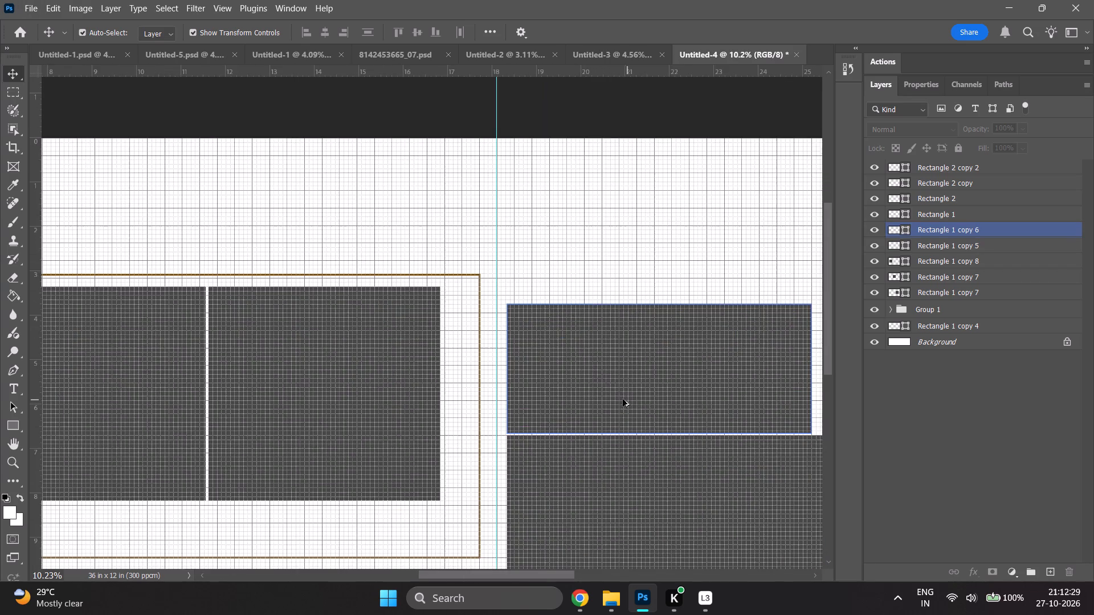
{"action": "left_click", "coordinate": [595, 370]}
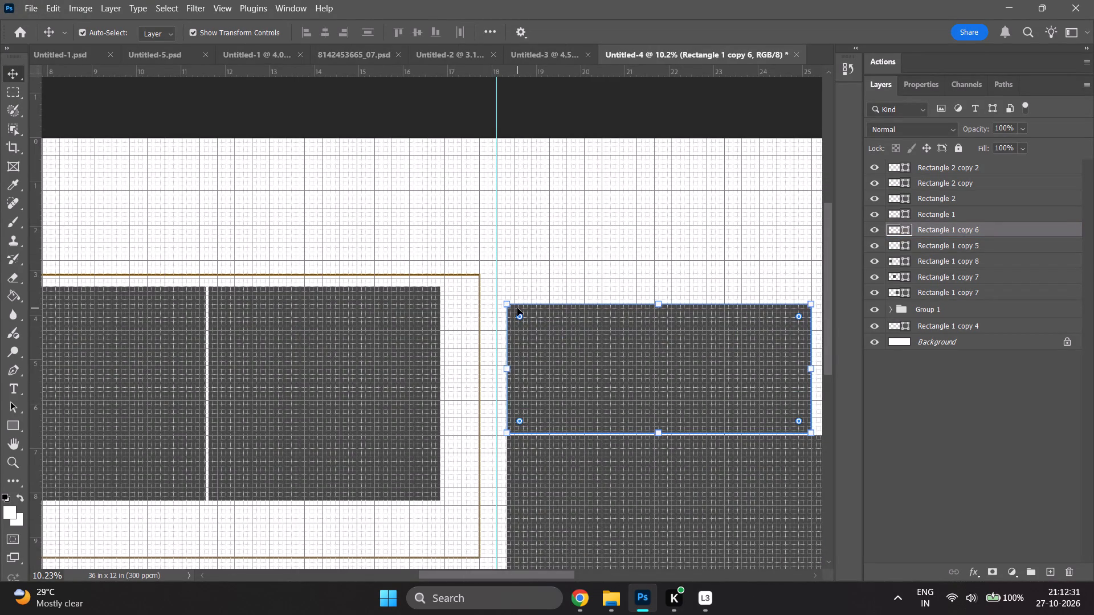
{"action": "scroll", "coordinate": [517, 309], "scroll_direction": "up", "scroll_amount": 3, "text": "alt"}
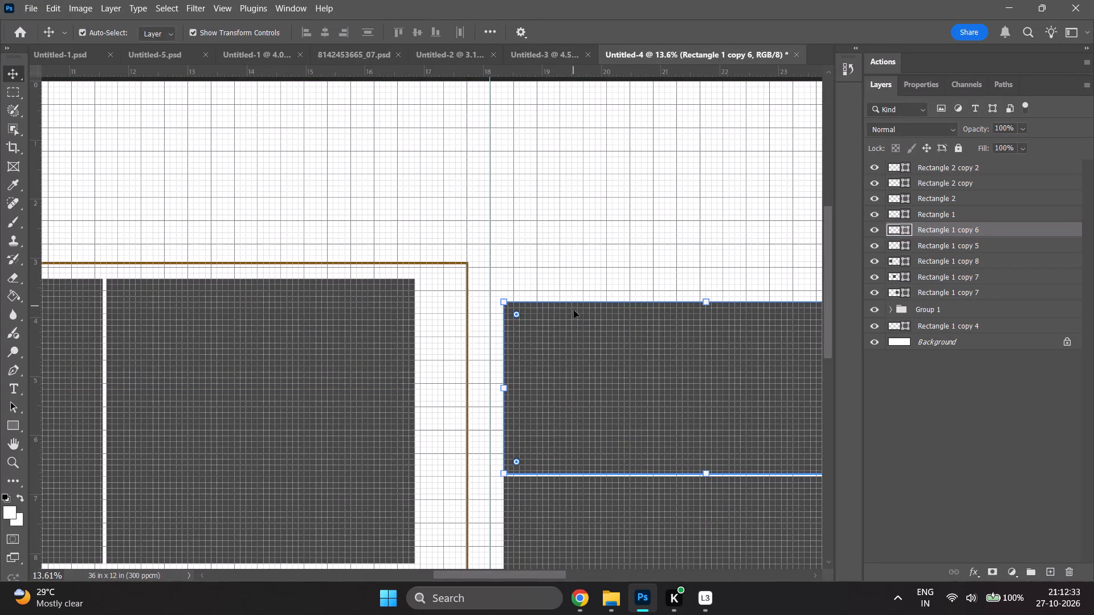
{"action": "left_click", "coordinate": [575, 330]}
{"action": "left_click_drag", "start_coordinate": [589, 300], "coordinate": [589, 290], "text": "shift"}
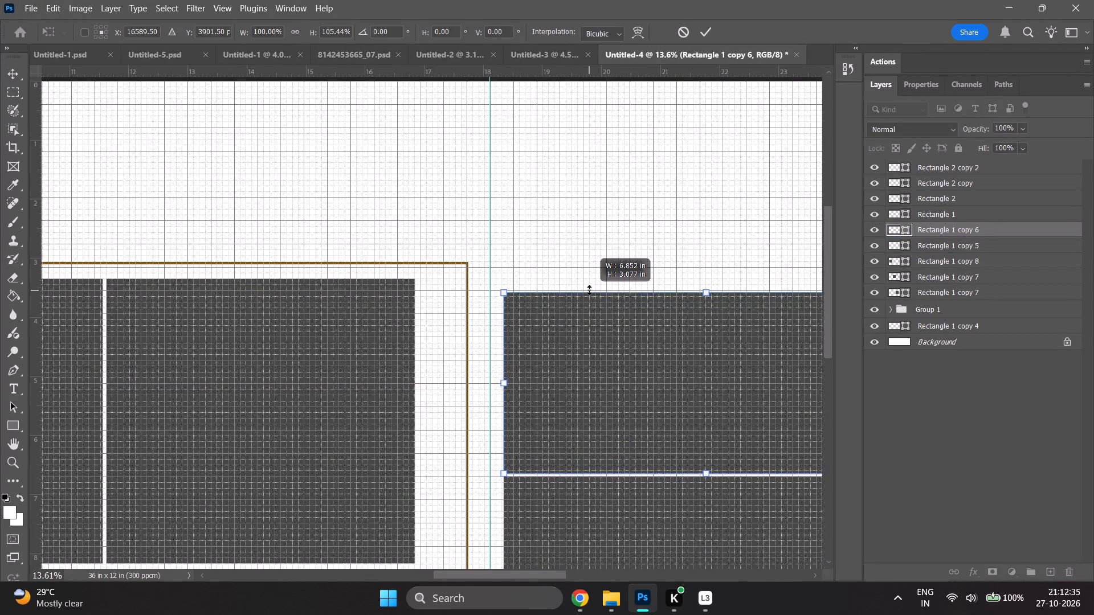
{"action": "left_click_drag", "start_coordinate": [589, 290], "coordinate": [589, 275], "text": "shift"}
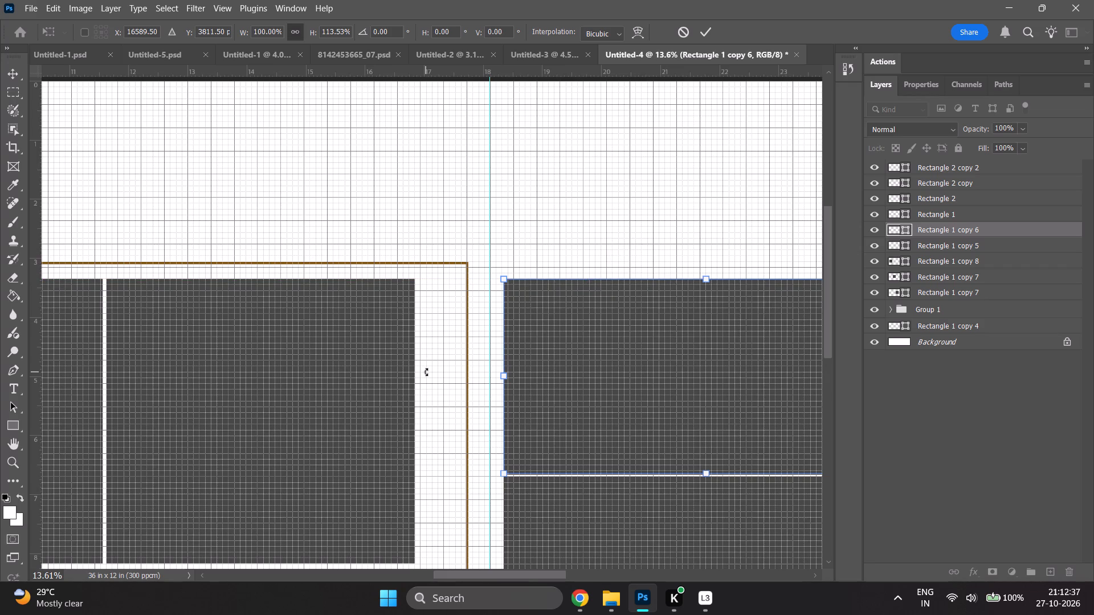
{"action": "scroll", "coordinate": [426, 372], "scroll_direction": "down", "scroll_amount": 7, "text": "alt"}
{"action": "scroll", "coordinate": [435, 392], "scroll_direction": "up", "scroll_amount": 7, "text": "ctrl"}
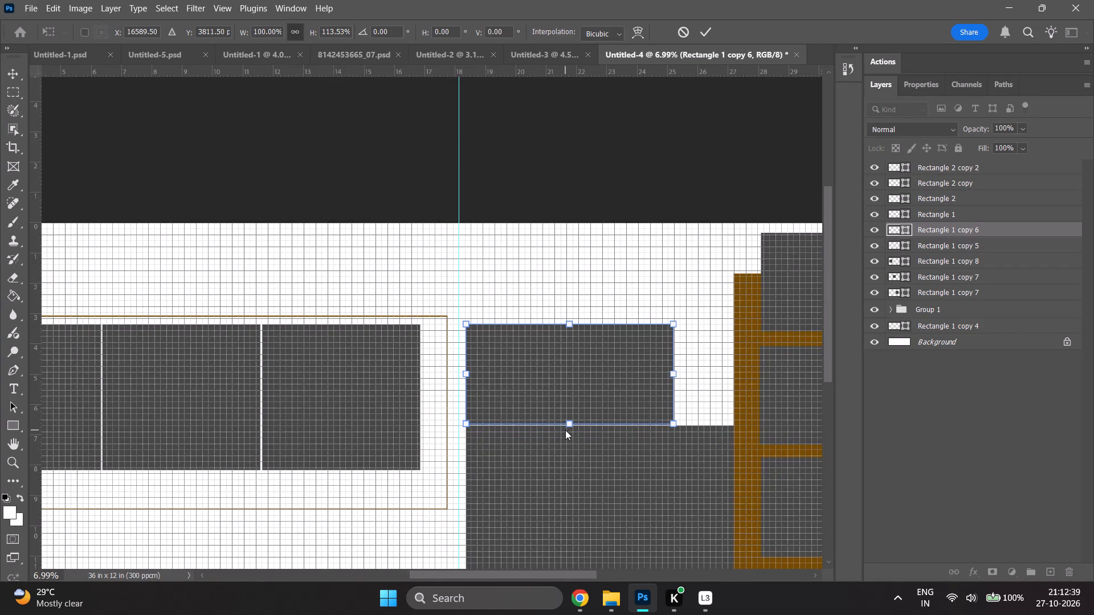
{"action": "left_click", "coordinate": [565, 430]}
{"action": "left_click", "coordinate": [372, 493]}
{"action": "scroll", "coordinate": [556, 498], "scroll_direction": "up", "scroll_amount": 3}
{"action": "scroll", "coordinate": [700, 479], "scroll_direction": "down", "scroll_amount": 5}
{"action": "left_click", "coordinate": [946, 471]}
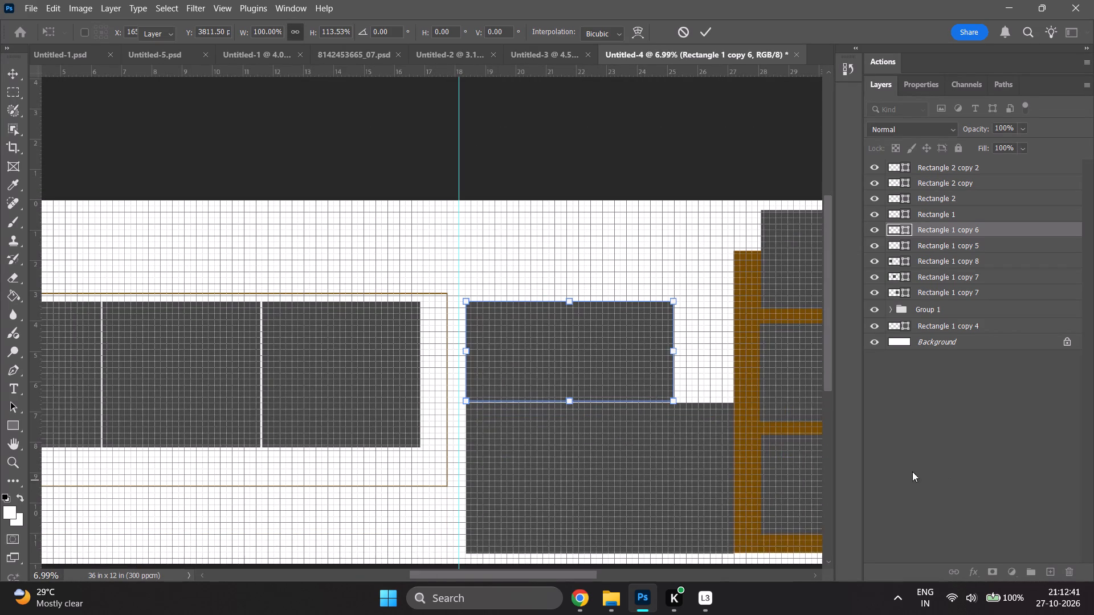
Widen the row's first dark rectangle to 101.00% from its right side, closing the white gap to the middle rectangle.
{"action": "scroll", "coordinate": [366, 468], "scroll_direction": "up", "scroll_amount": 16, "text": "ctrl"}
{"action": "scroll", "coordinate": [161, 335], "scroll_direction": "up", "scroll_amount": 2}
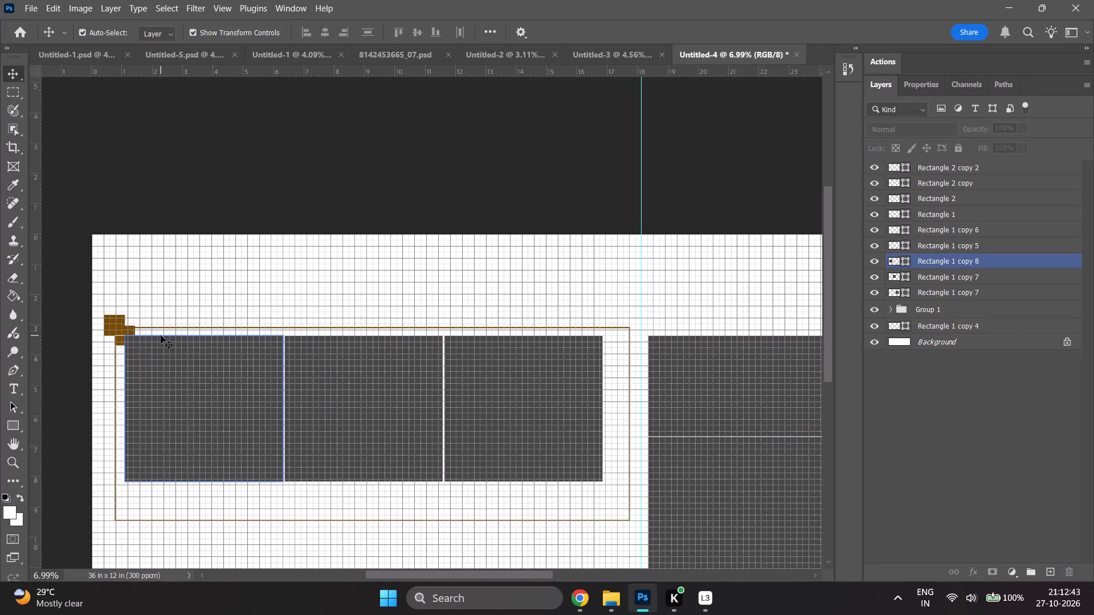
{"action": "scroll", "coordinate": [161, 335], "scroll_direction": "up", "scroll_amount": 12}
{"action": "scroll", "coordinate": [166, 337], "scroll_direction": "down", "scroll_amount": 3}
{"action": "left_click", "coordinate": [219, 349]}
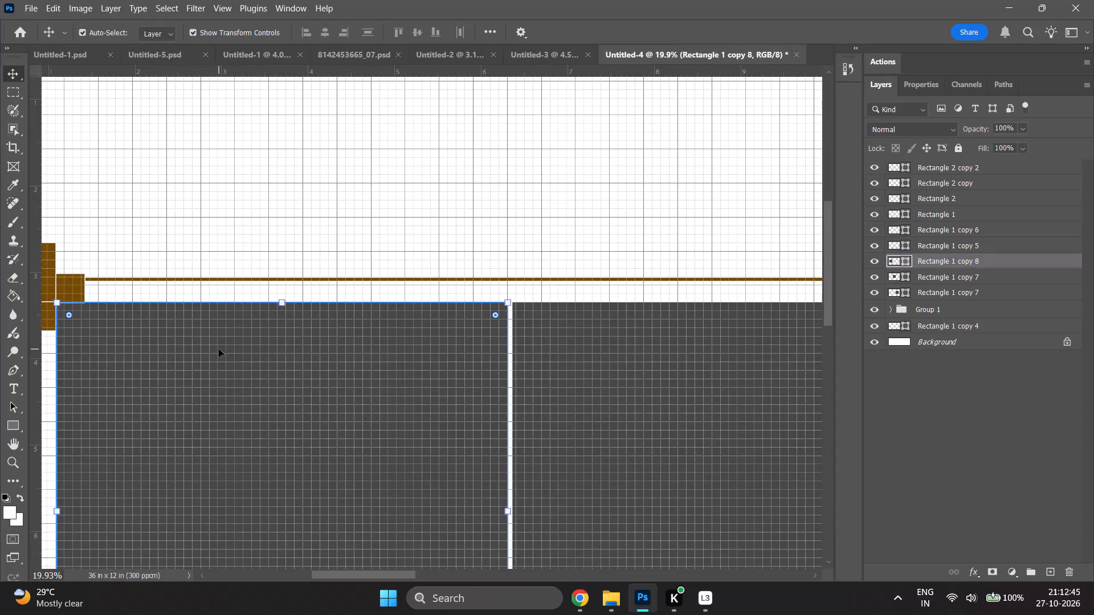
{"action": "scroll", "coordinate": [221, 351], "scroll_direction": "down", "scroll_amount": 5, "text": "alt"}
{"action": "scroll", "coordinate": [318, 365], "scroll_direction": "down", "scroll_amount": 2, "text": "ctrl"}
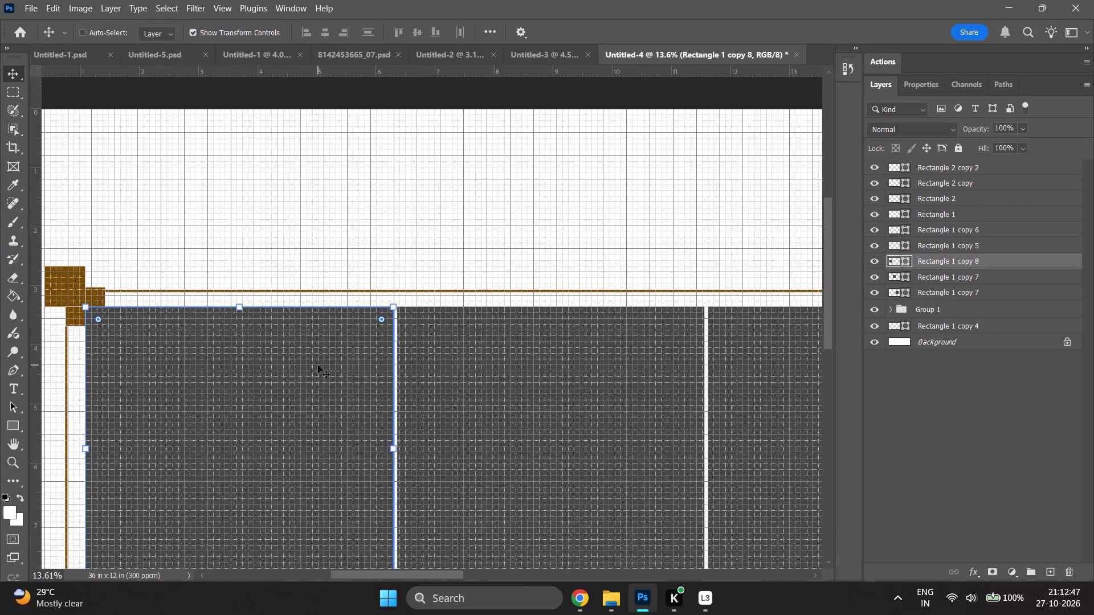
{"action": "scroll", "coordinate": [318, 365], "scroll_direction": "down", "scroll_amount": 2, "text": "alt"}
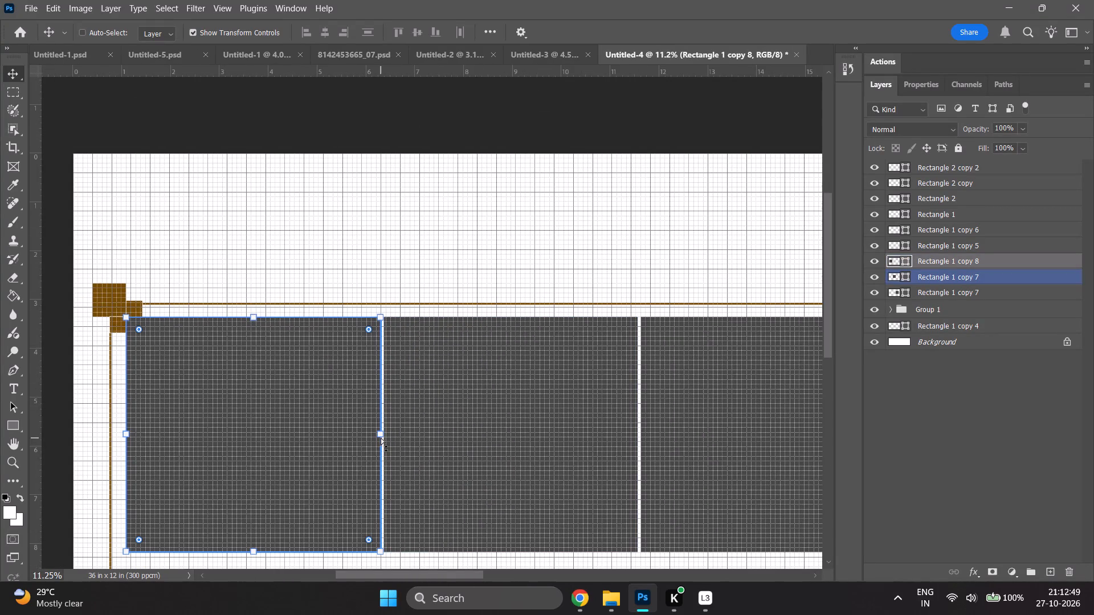
{"action": "left_click_drag", "start_coordinate": [381, 436], "coordinate": [391, 438], "text": "shift"}
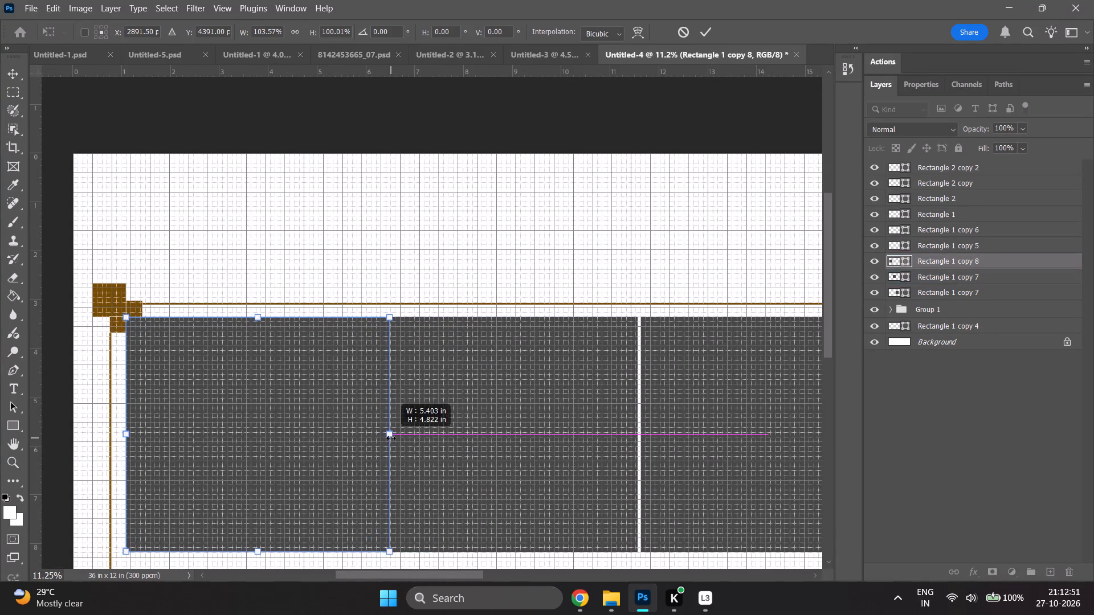
{"action": "left_click_drag", "start_coordinate": [391, 438], "coordinate": [385, 438], "text": "shift"}
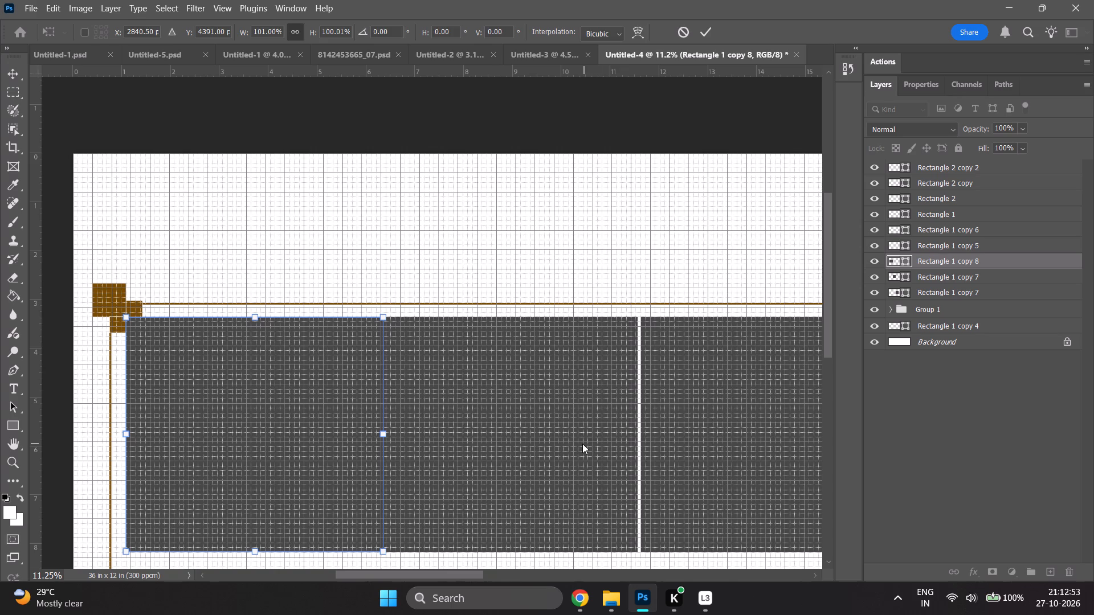
{"action": "left_click", "coordinate": [582, 444]}
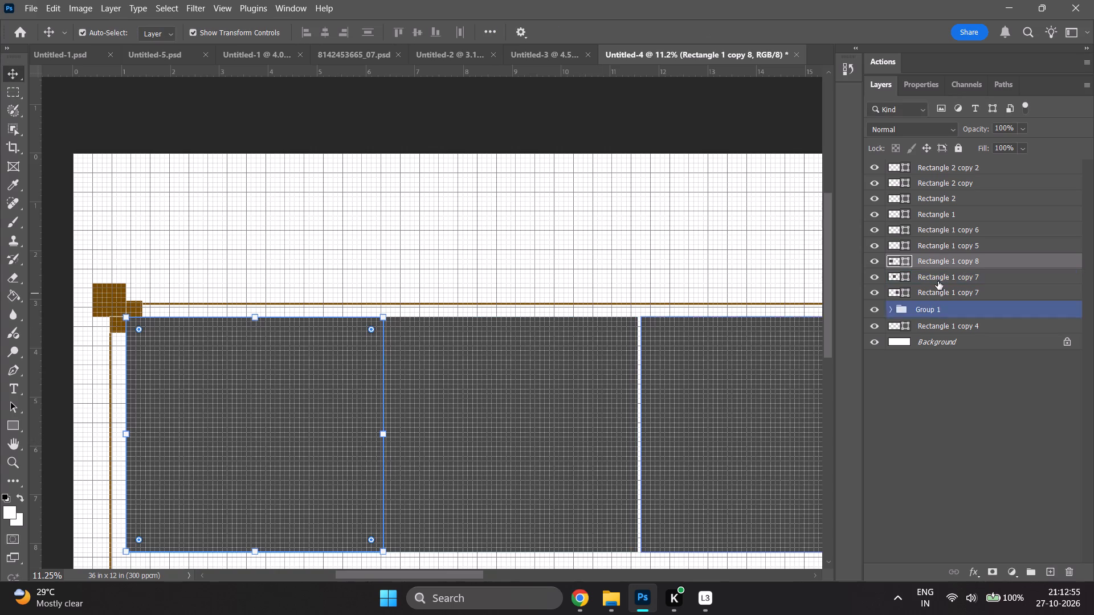
Widen the row's middle dark rectangle to 101.28% from its right side, closing the gap to the third rectangle.
{"action": "left_click", "coordinate": [938, 280]}
{"action": "left_click", "coordinate": [635, 434], "text": "shift"}
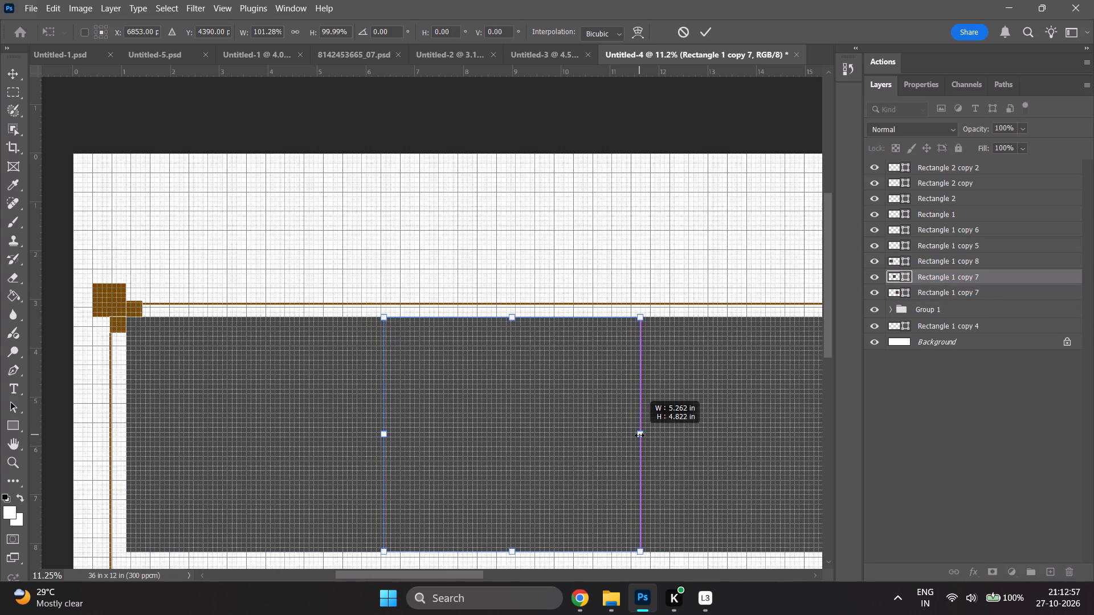
{"action": "left_click", "coordinate": [966, 476]}
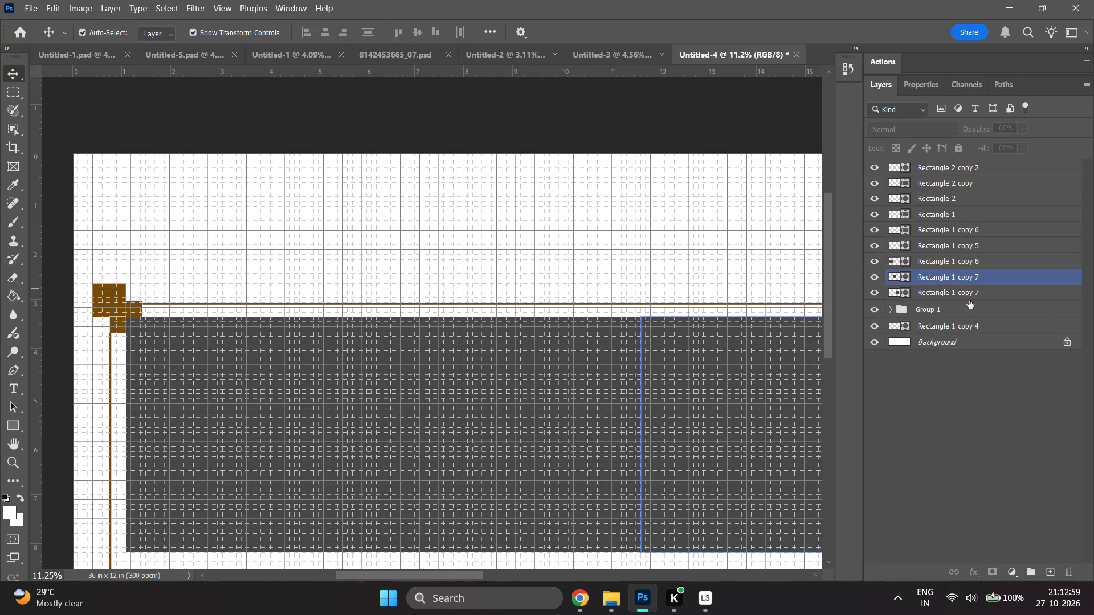
Widen the pale pink stroke on all three dark rectangles in the row so thin outlines separate them.
{"action": "left_click", "coordinate": [969, 298], "text": "shift"}
{"action": "left_click", "coordinate": [968, 261], "text": "shift"}
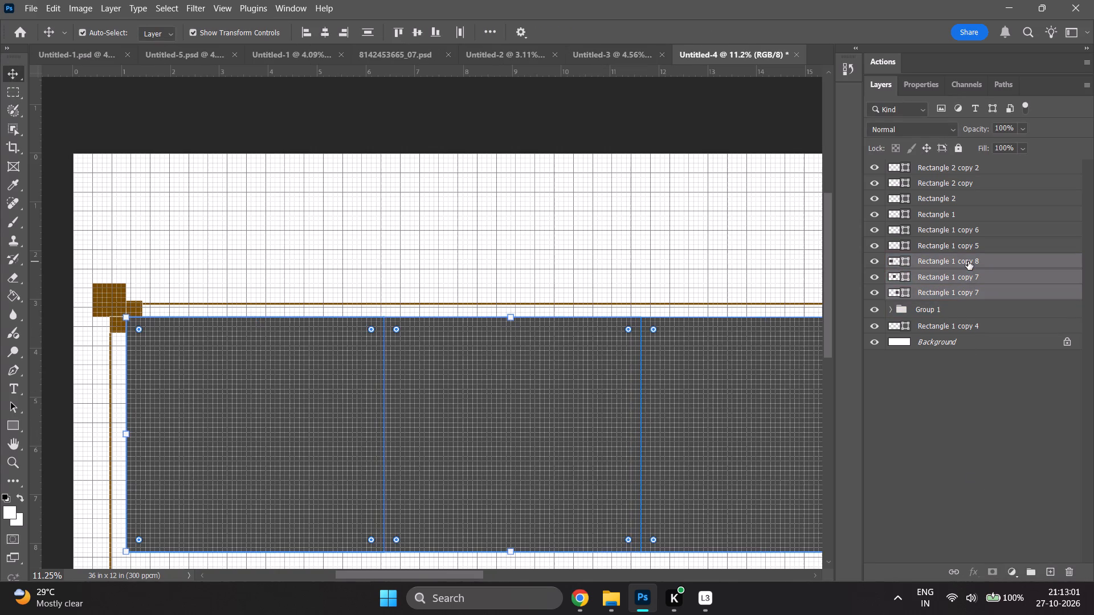
{"action": "key", "text": "u"}
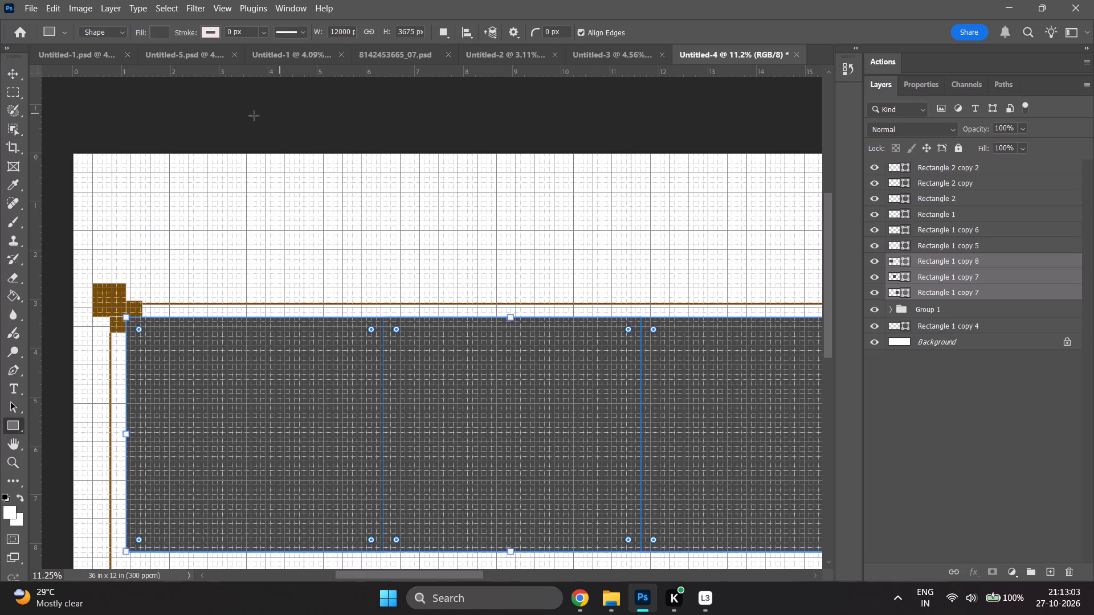
{"action": "left_click", "coordinate": [187, 31]}
{"action": "left_click_drag", "start_coordinate": [183, 32], "coordinate": [198, 33]}
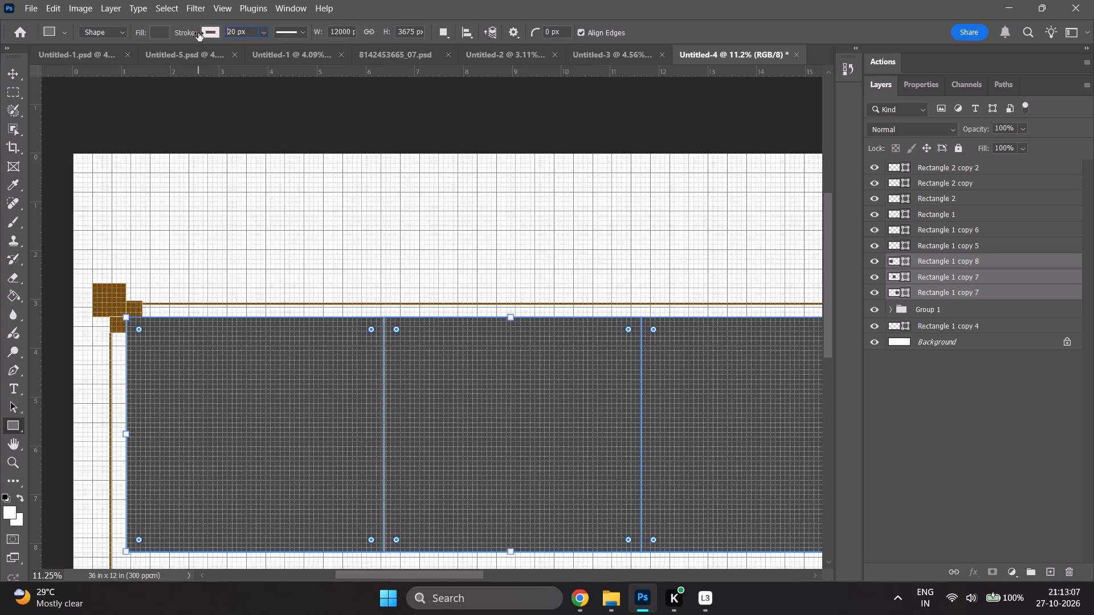
{"action": "left_click_drag", "start_coordinate": [198, 33], "coordinate": [206, 34]}
{"action": "left_click", "coordinate": [950, 428]}
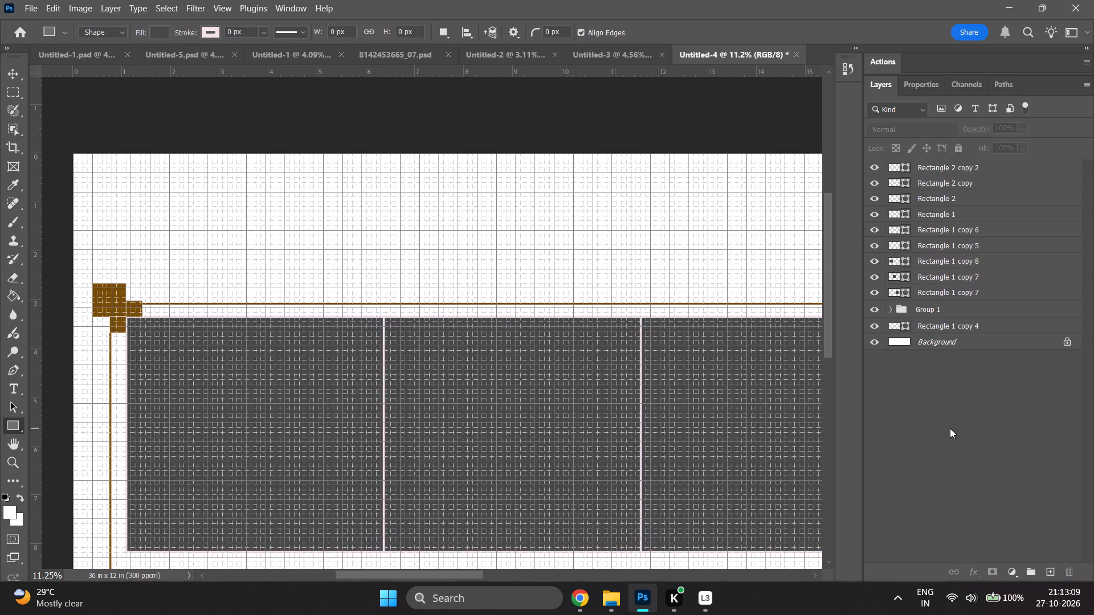
With no layer selected, set the shape stroke colour to white from the recently used colours.
{"action": "scroll", "coordinate": [144, 348], "scroll_direction": "up", "scroll_amount": 8, "text": "alt"}
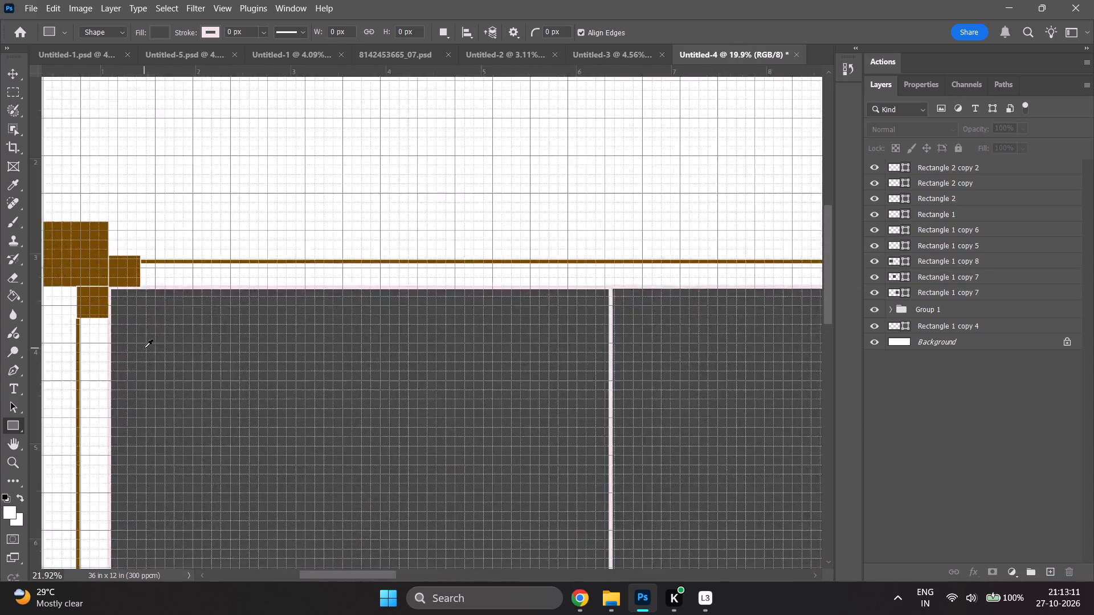
{"action": "scroll", "coordinate": [144, 348], "scroll_direction": "up", "scroll_amount": 1, "text": "alt"}
{"action": "scroll", "coordinate": [144, 348], "scroll_direction": "down", "scroll_amount": 9, "text": "alt"}
{"action": "scroll", "coordinate": [158, 365], "scroll_direction": "down", "scroll_amount": 4}
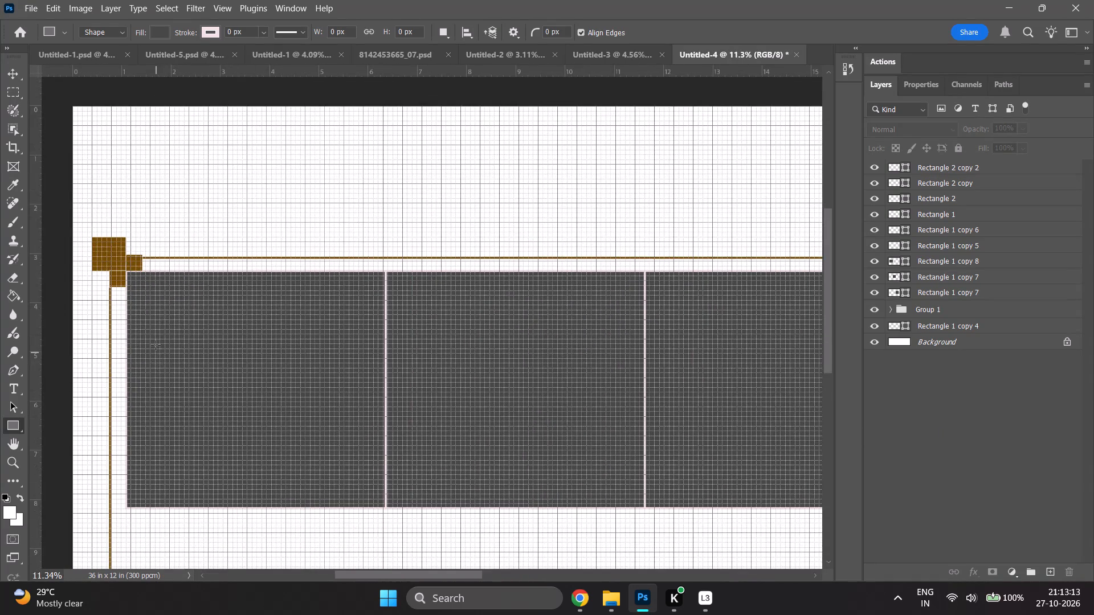
{"action": "scroll", "coordinate": [148, 285], "scroll_direction": "up", "scroll_amount": 12, "text": "alt"}
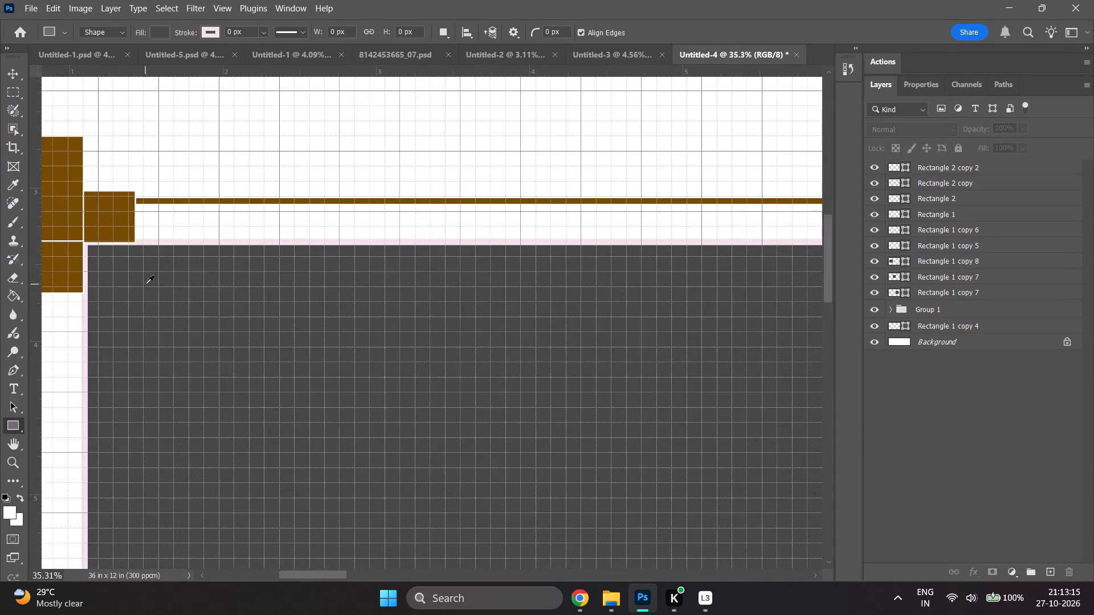
{"action": "scroll", "coordinate": [145, 284], "scroll_direction": "down", "scroll_amount": 6, "text": "alt"}
{"action": "left_click", "coordinate": [212, 28]}
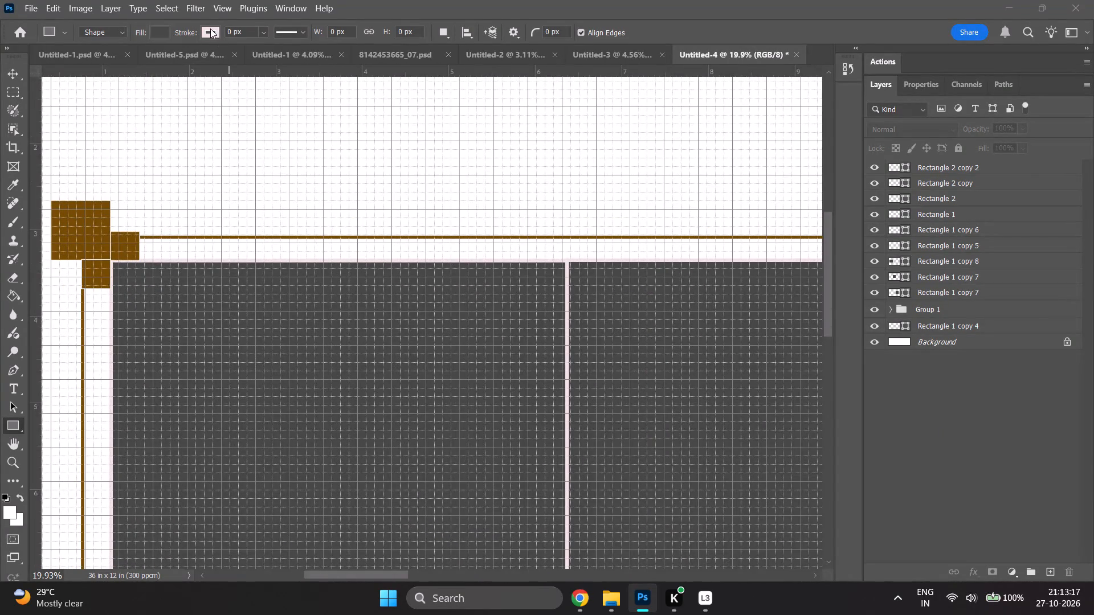
{"action": "left_click", "coordinate": [184, 105]}
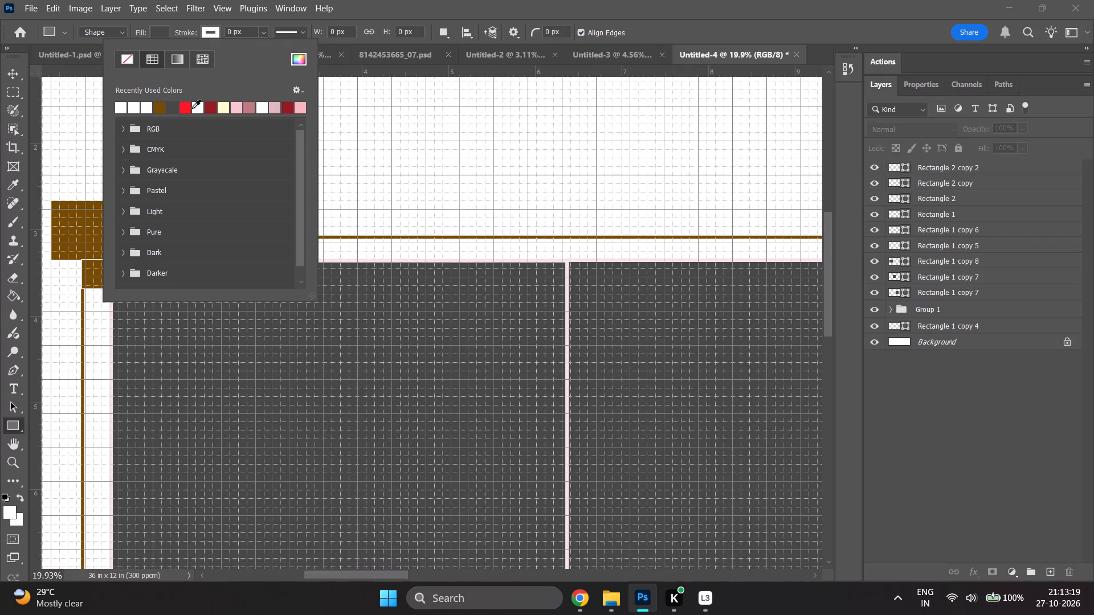
{"action": "left_click", "coordinate": [197, 108]}
{"action": "left_click", "coordinate": [975, 487]}
{"action": "scroll", "coordinate": [251, 369], "scroll_direction": "down", "scroll_amount": 2, "text": "alt"}
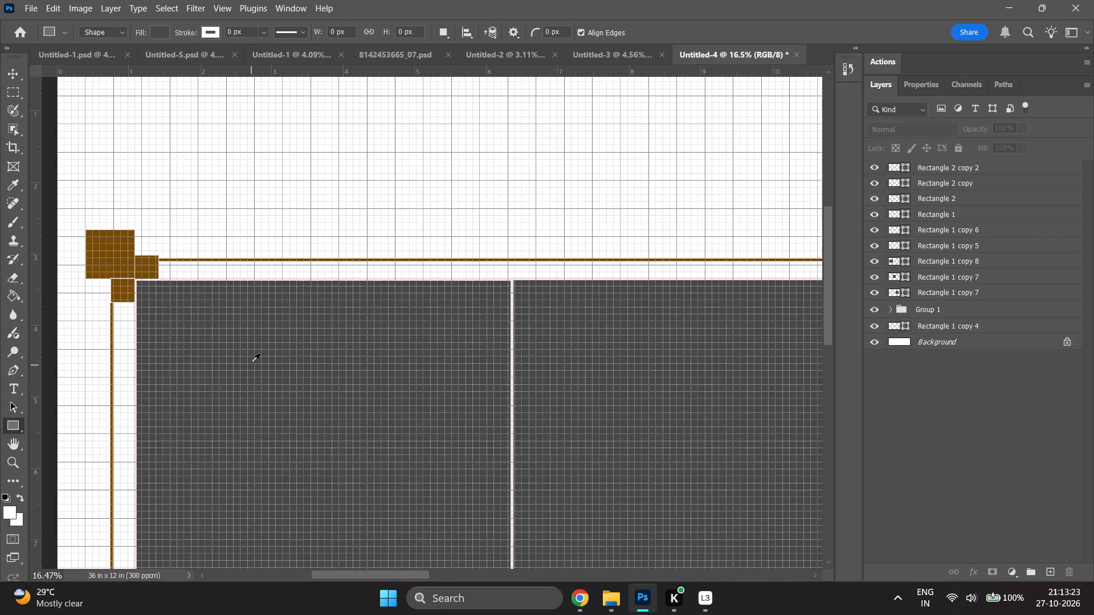
{"action": "scroll", "coordinate": [477, 397], "scroll_direction": "down", "scroll_amount": 6, "text": "alt"}
{"action": "scroll", "coordinate": [472, 375], "scroll_direction": "down", "scroll_amount": 8}
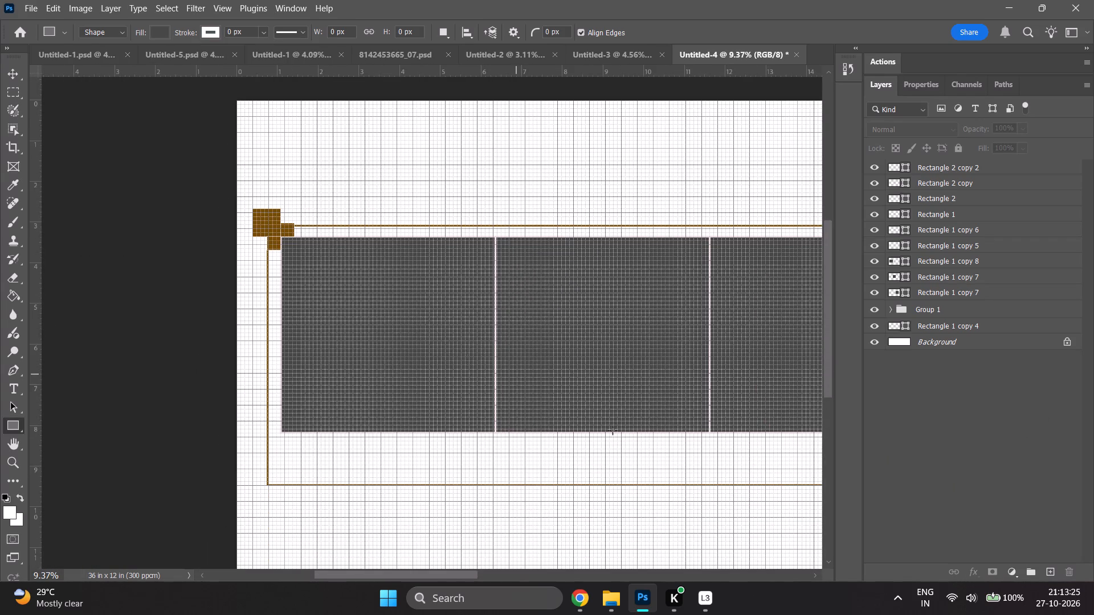
{"action": "left_click", "coordinate": [975, 453]}
Set the stroke width of the three brown corner squares to 17 px.
{"action": "key", "text": "v"}
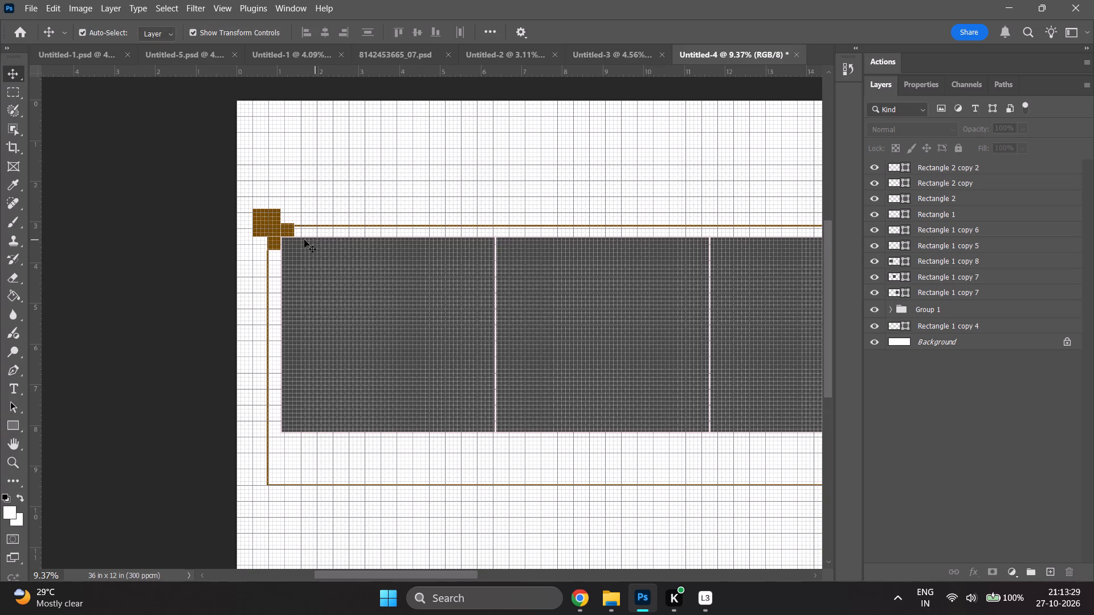
{"action": "left_click", "coordinate": [262, 224], "text": "shift"}
{"action": "left_click", "coordinate": [925, 172], "text": "shift"}
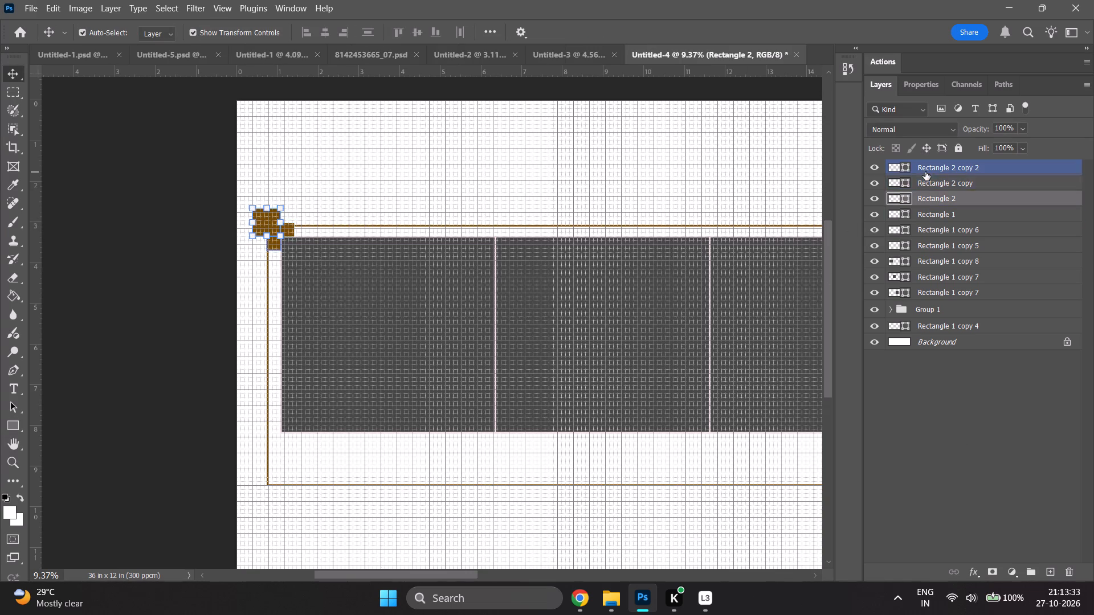
{"action": "key", "text": "u"}
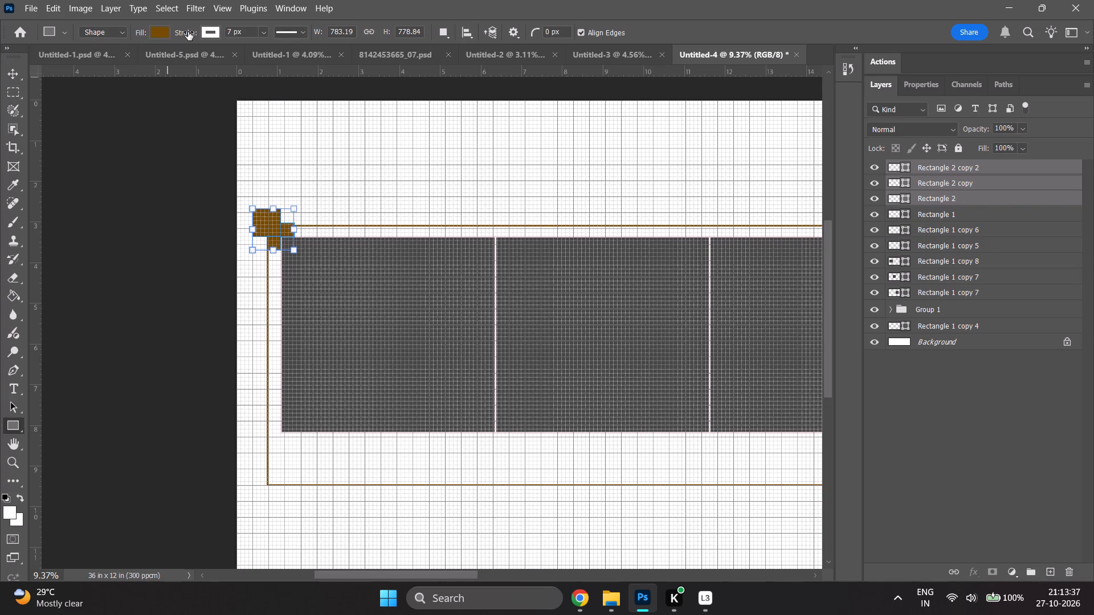
{"action": "left_click_drag", "start_coordinate": [188, 32], "coordinate": [195, 33]}
{"action": "left_click", "coordinate": [882, 424]}
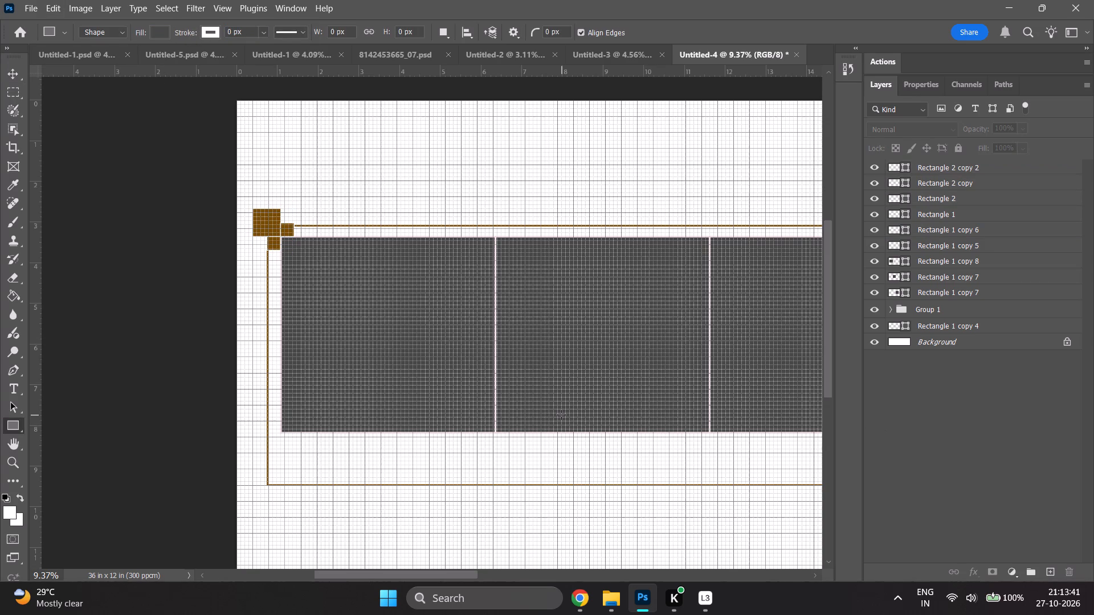
Following the reference video in Chrome, duplicate the three brown corner squares and place the copy just below the outline's lower-right end.
{"action": "left_click", "coordinate": [586, 614]}
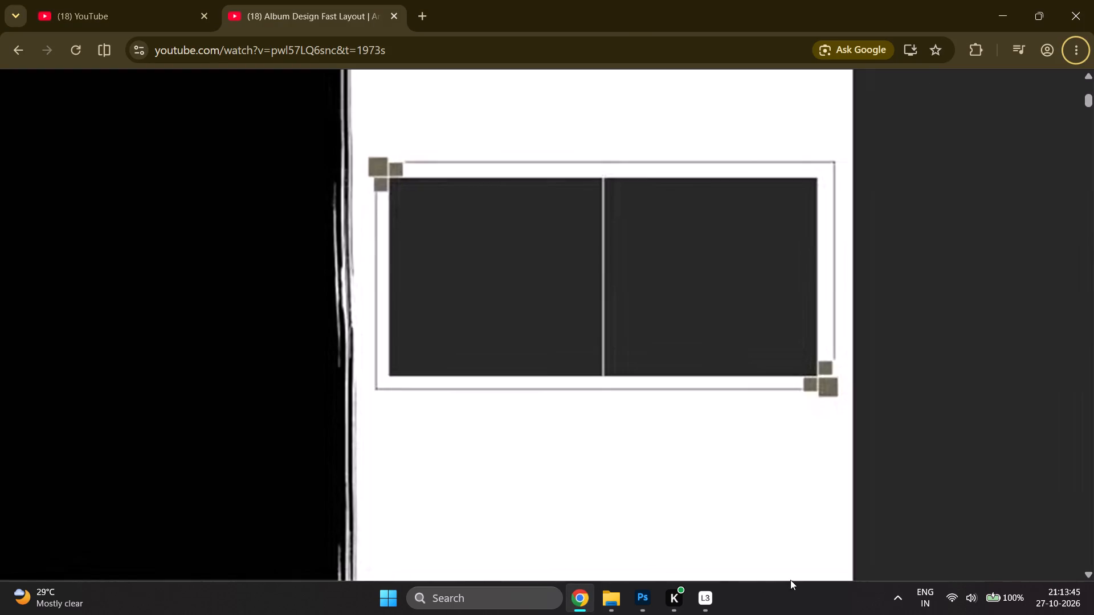
{"action": "left_click", "coordinate": [648, 601]}
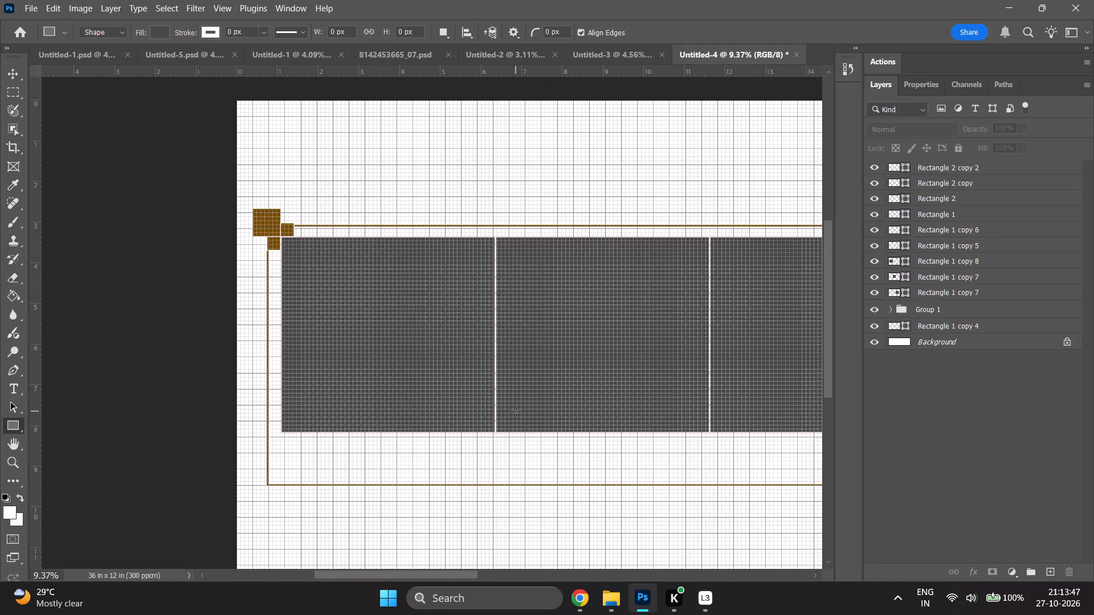
{"action": "scroll", "coordinate": [514, 409], "scroll_direction": "down", "scroll_amount": 2, "text": "alt"}
{"action": "scroll", "coordinate": [560, 417], "scroll_direction": "down", "scroll_amount": 6}
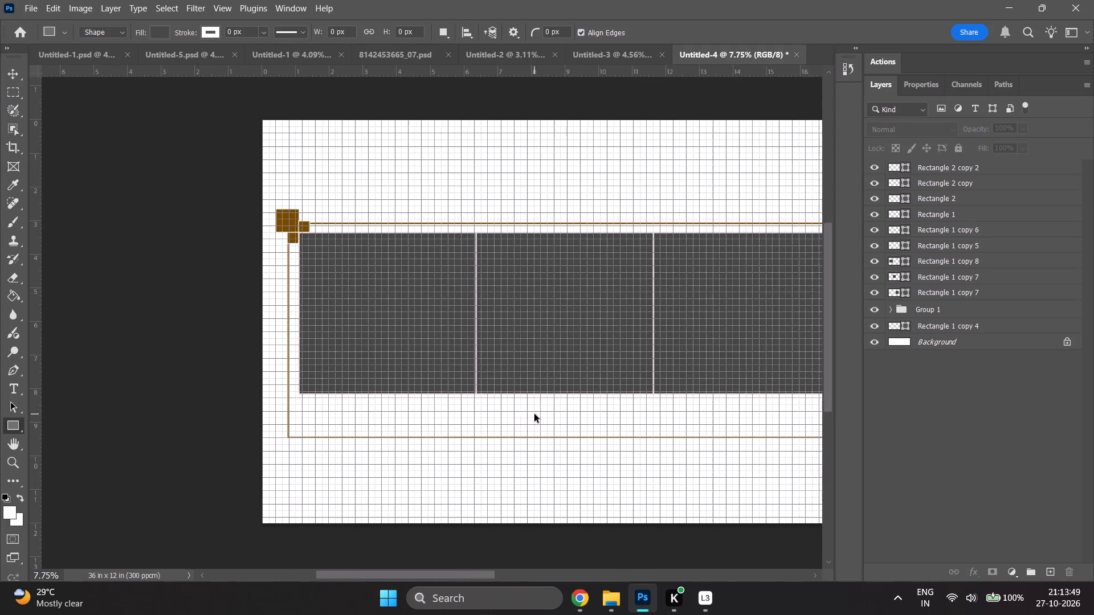
{"action": "scroll", "coordinate": [534, 414], "scroll_direction": "down", "scroll_amount": 10}
{"action": "left_click", "coordinate": [916, 446]}
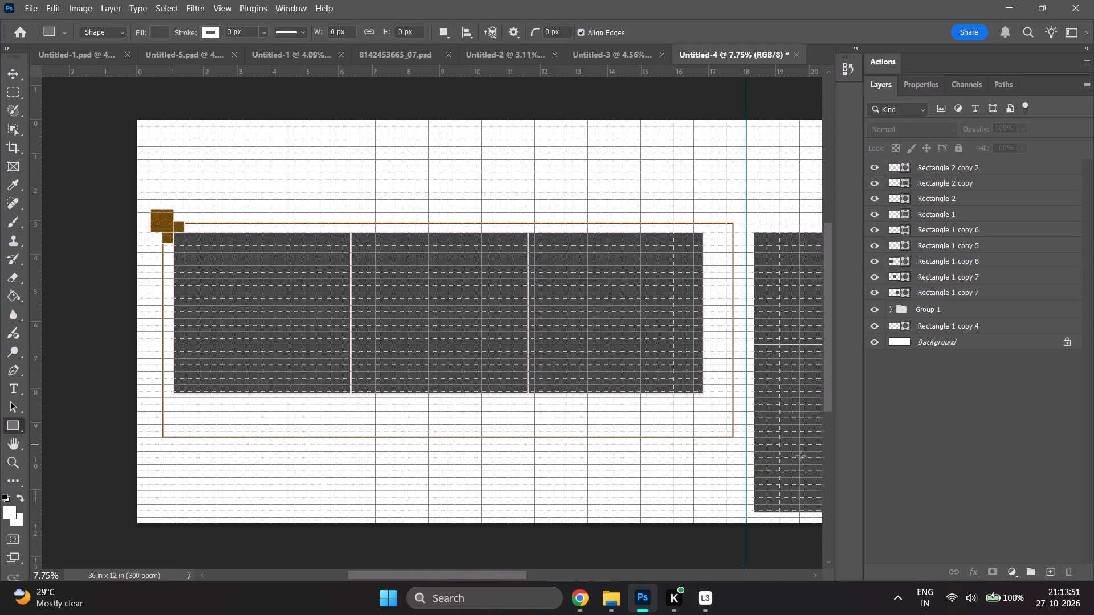
{"action": "key", "text": "v"}
{"action": "left_click", "coordinate": [431, 438]}
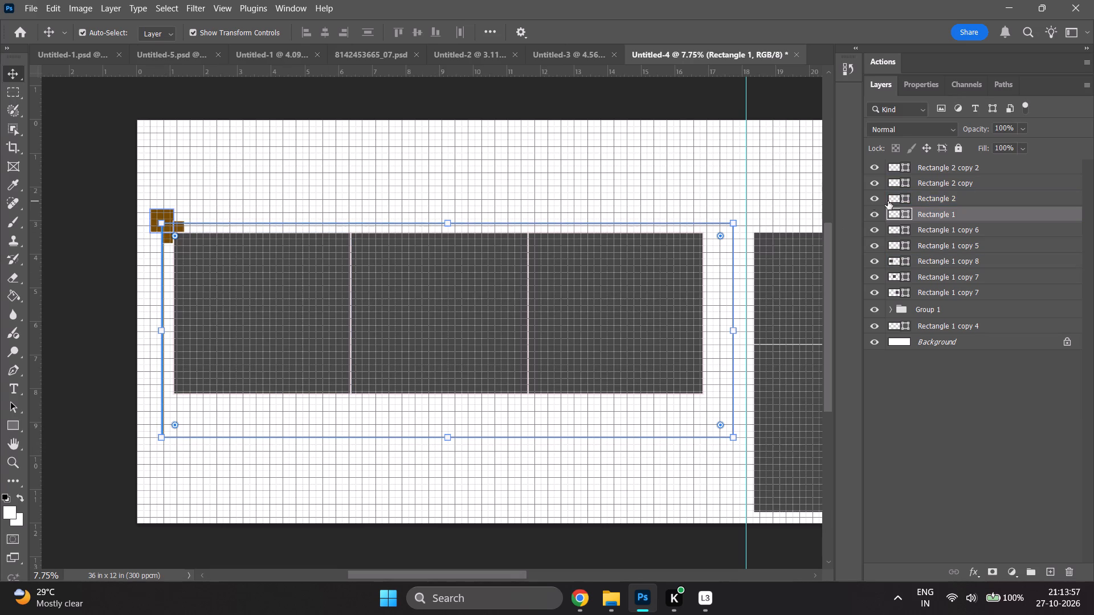
{"action": "left_click", "coordinate": [931, 199]}
{"action": "left_click", "coordinate": [932, 173], "text": "shift"}
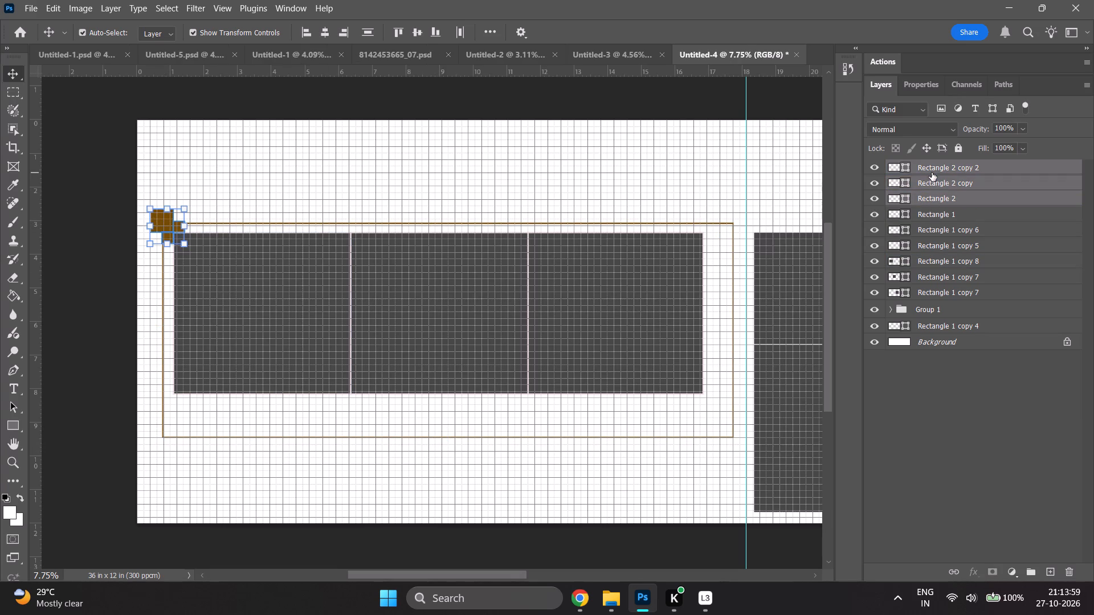
{"action": "key", "text": "ctrl+j"}
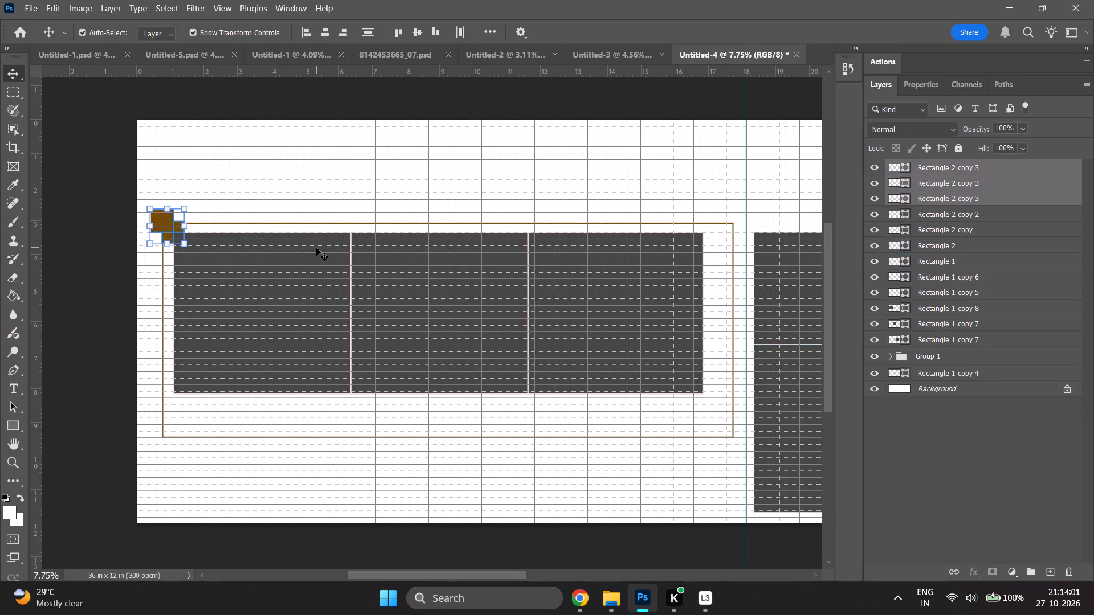
{"action": "left_click_drag", "start_coordinate": [168, 223], "coordinate": [266, 388]}
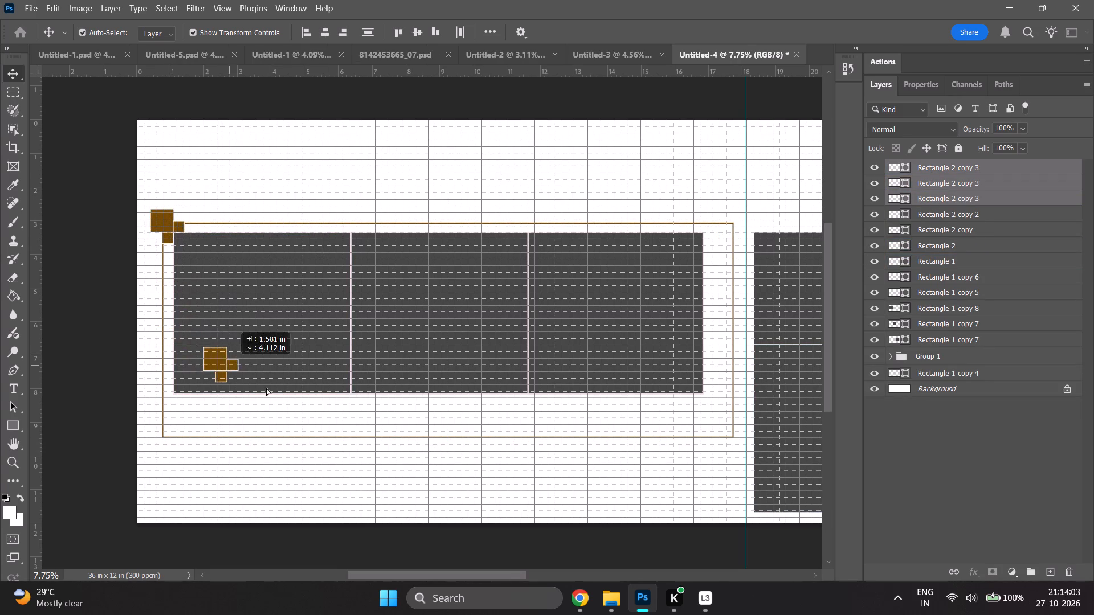
{"action": "left_click_drag", "start_coordinate": [266, 388], "coordinate": [693, 448]}
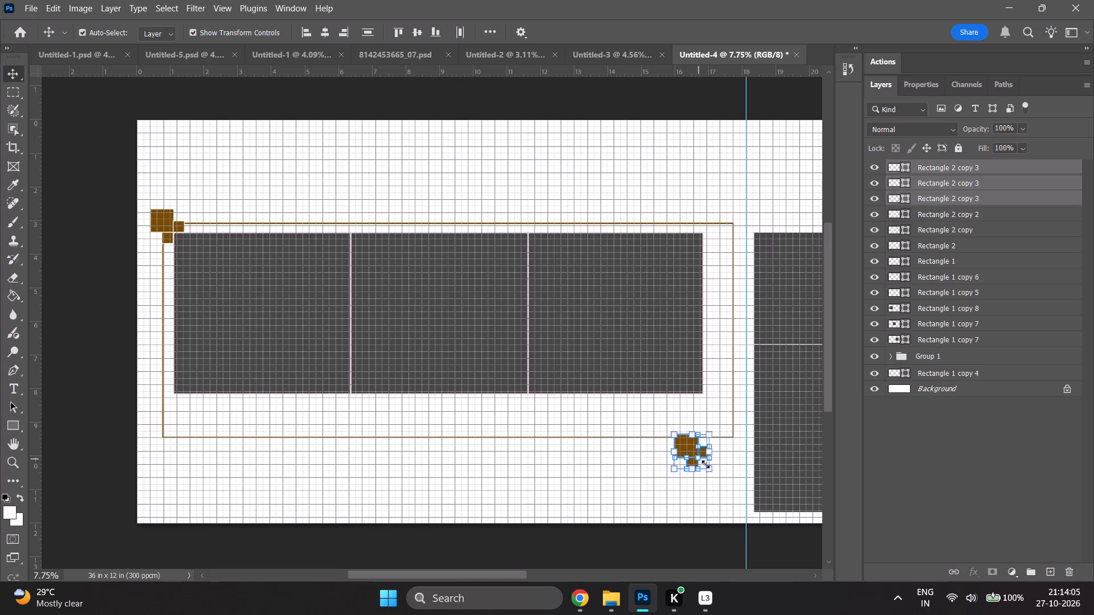
Rotate the duplicated brown squares half a turn so the large square becomes the lower-right one.
{"action": "left_click_drag", "start_coordinate": [699, 483], "coordinate": [584, 405], "text": "shift"}
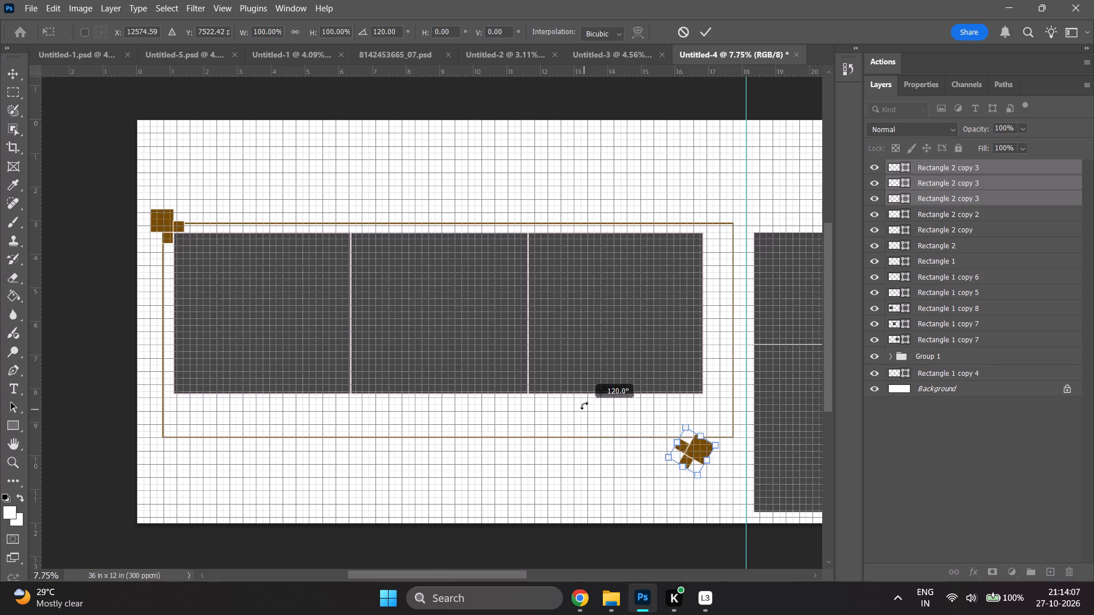
{"action": "left_click_drag", "start_coordinate": [584, 405], "coordinate": [655, 293], "text": "shift"}
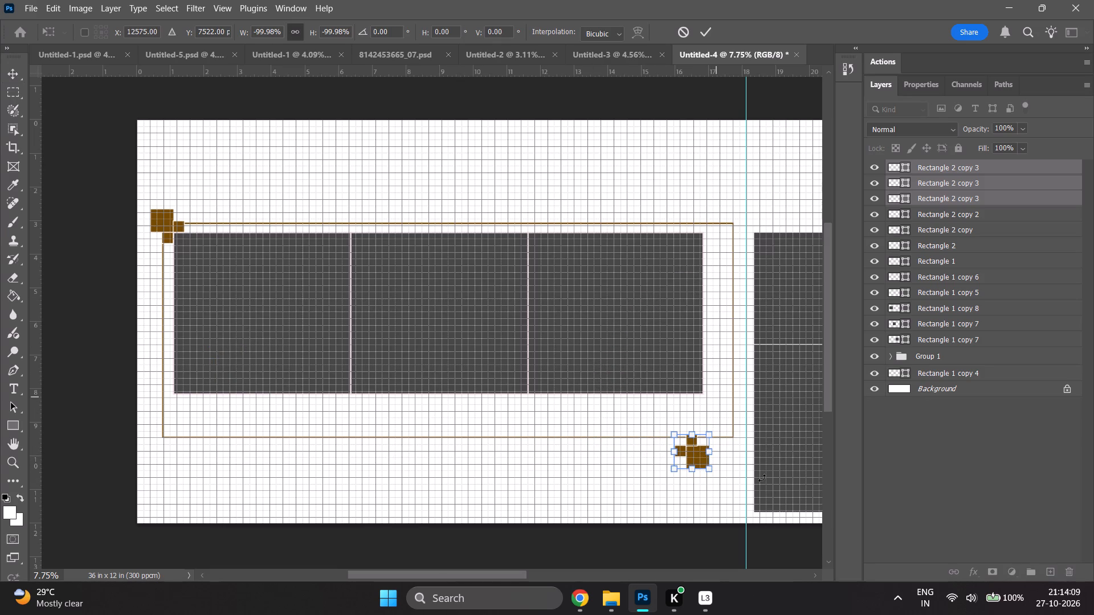
Move the rotated brown squares up and right onto the lower-right corner of the three-rectangle row, inside the brown outline.
{"action": "scroll", "coordinate": [768, 498], "scroll_direction": "up", "scroll_amount": 12, "text": "alt"}
{"action": "left_click_drag", "start_coordinate": [591, 427], "coordinate": [624, 342], "text": "shift"}
{"action": "left_click", "coordinate": [593, 402]}
{"action": "left_click_drag", "start_coordinate": [590, 415], "coordinate": [623, 308], "text": "shift"}
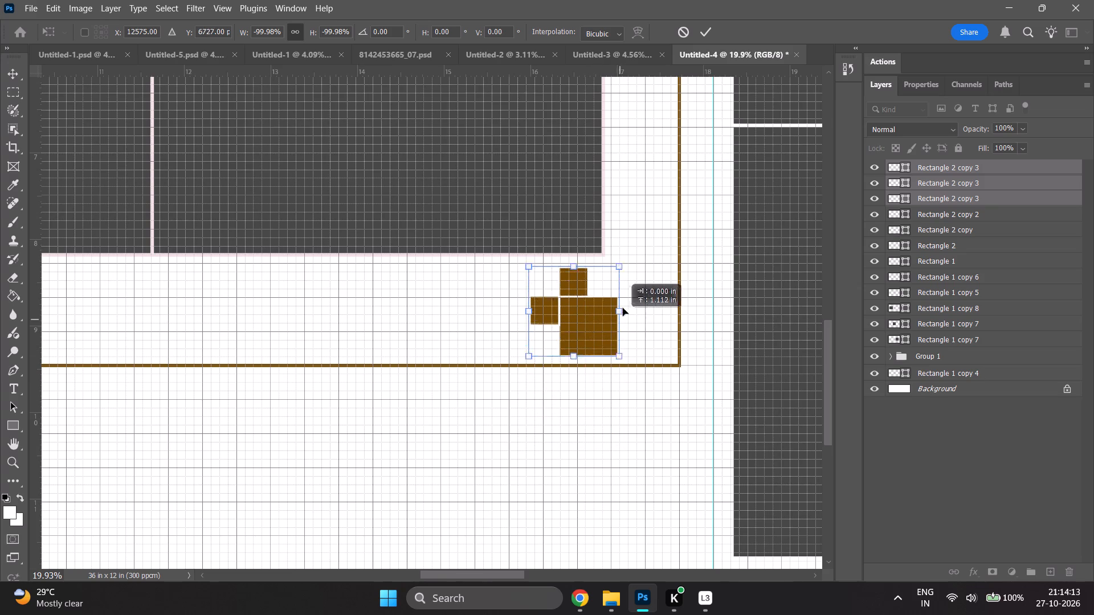
{"action": "left_click_drag", "start_coordinate": [623, 308], "coordinate": [647, 280], "text": "shift"}
{"action": "scroll", "coordinate": [622, 294], "scroll_direction": "up", "scroll_amount": 6}
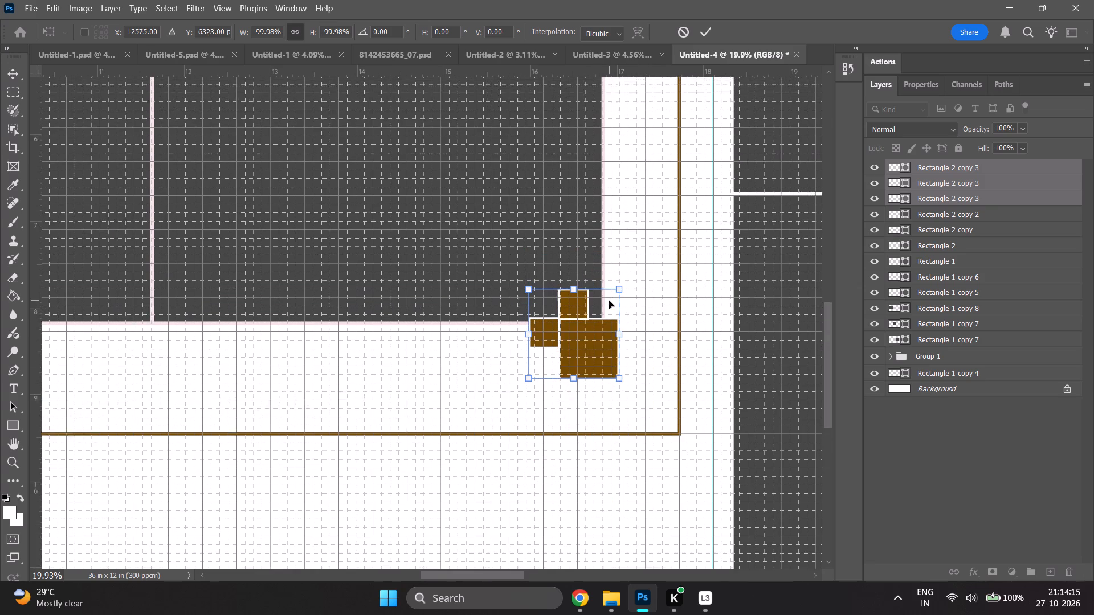
{"action": "scroll", "coordinate": [609, 301], "scroll_direction": "up", "scroll_amount": 2}
{"action": "left_click_drag", "start_coordinate": [581, 366], "coordinate": [614, 366]}
{"action": "left_click", "coordinate": [590, 359]}
{"action": "left_click_drag", "start_coordinate": [583, 362], "coordinate": [633, 363]}
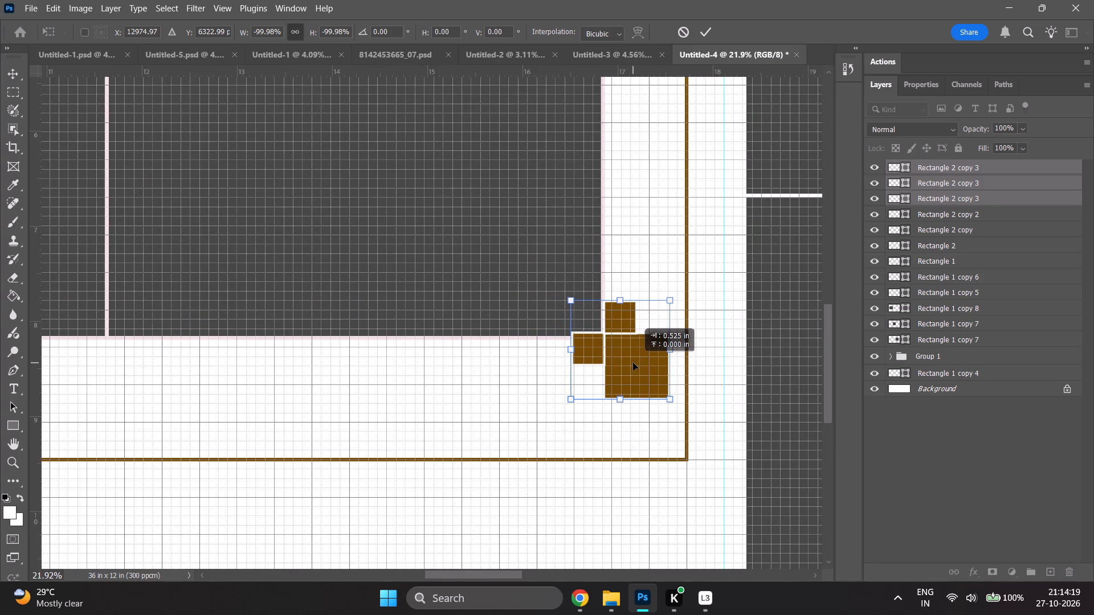
{"action": "left_click_drag", "start_coordinate": [633, 363], "coordinate": [631, 363]}
Shift the rotated squares down about 0.07 in so the large square sits diagonally off the row's lower-right corner, and deselect all layers.
{"action": "scroll", "coordinate": [594, 367], "scroll_direction": "up", "scroll_amount": 2, "text": "alt"}
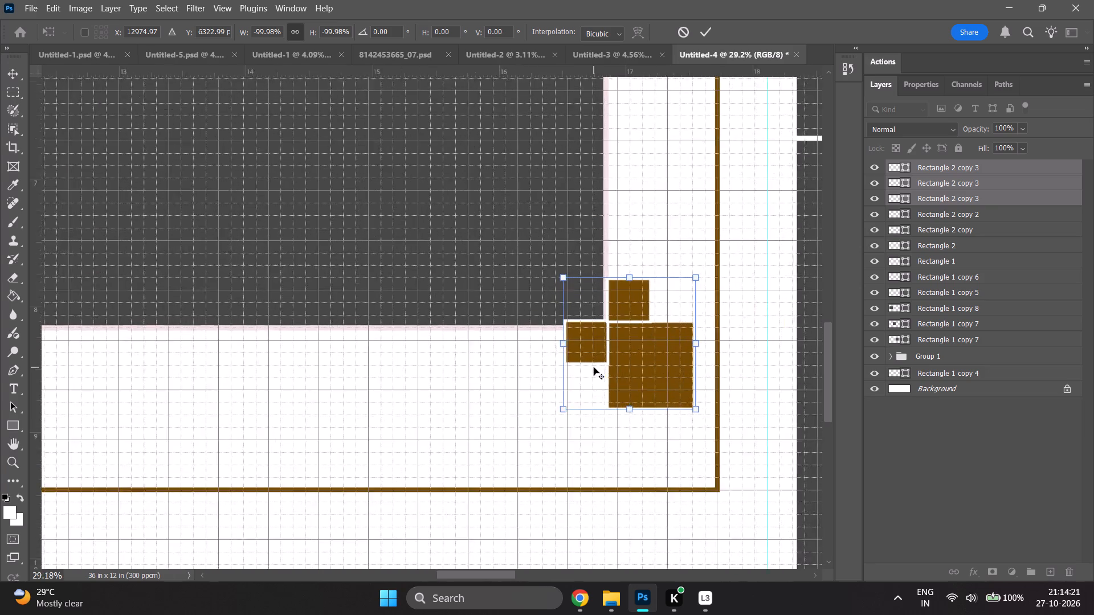
{"action": "scroll", "coordinate": [594, 367], "scroll_direction": "up", "scroll_amount": 4, "text": "alt"}
{"action": "left_click_drag", "start_coordinate": [642, 339], "coordinate": [646, 361]}
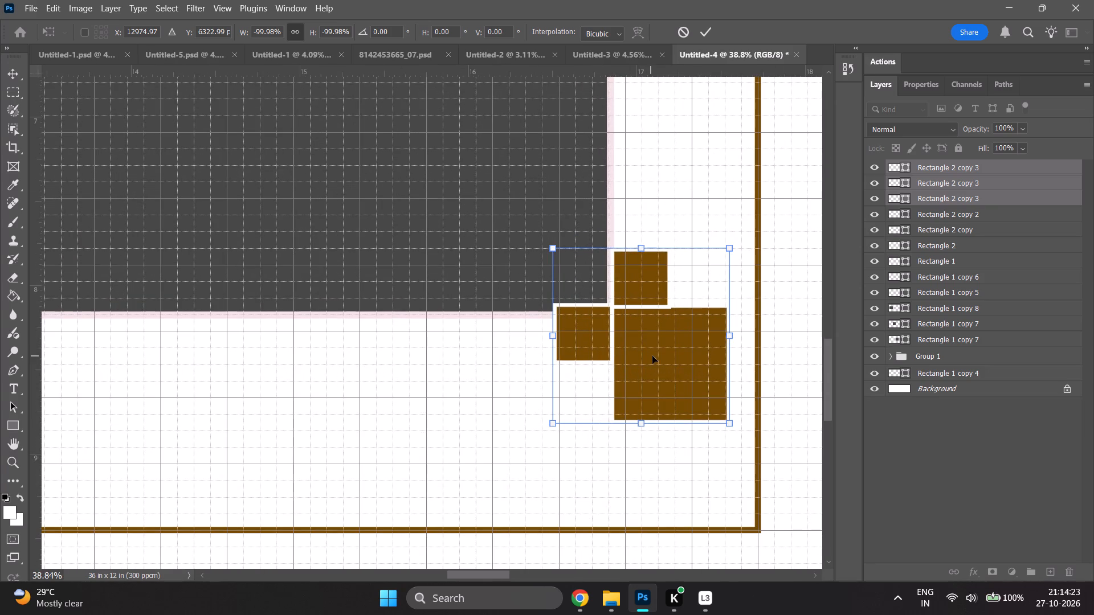
{"action": "left_click", "coordinate": [652, 356]}
{"action": "left_click_drag", "start_coordinate": [651, 341], "coordinate": [652, 355]}
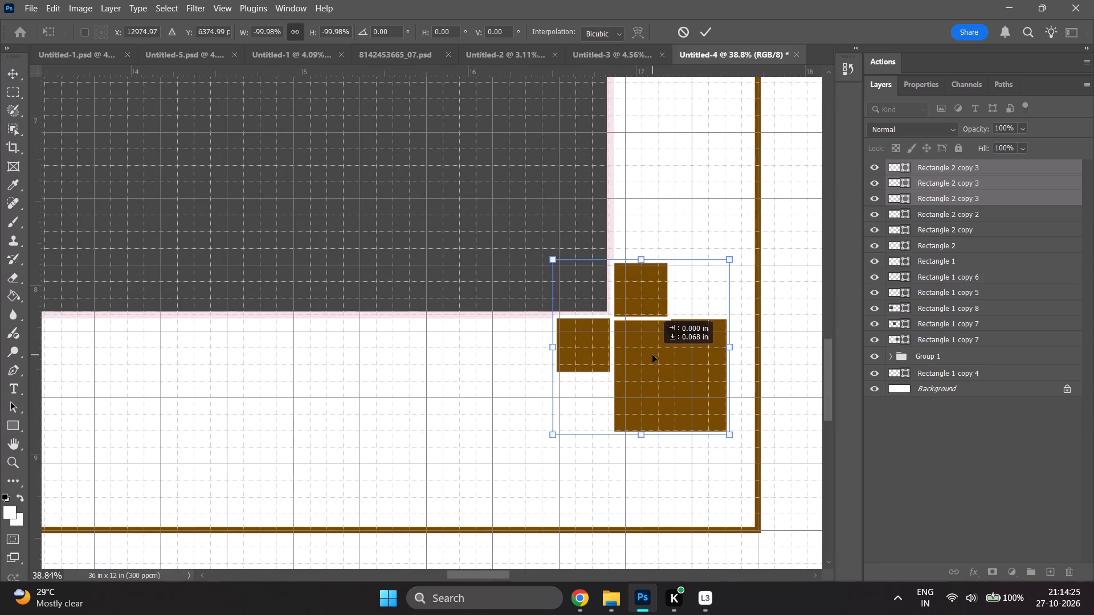
{"action": "left_click_drag", "start_coordinate": [652, 355], "coordinate": [658, 368]}
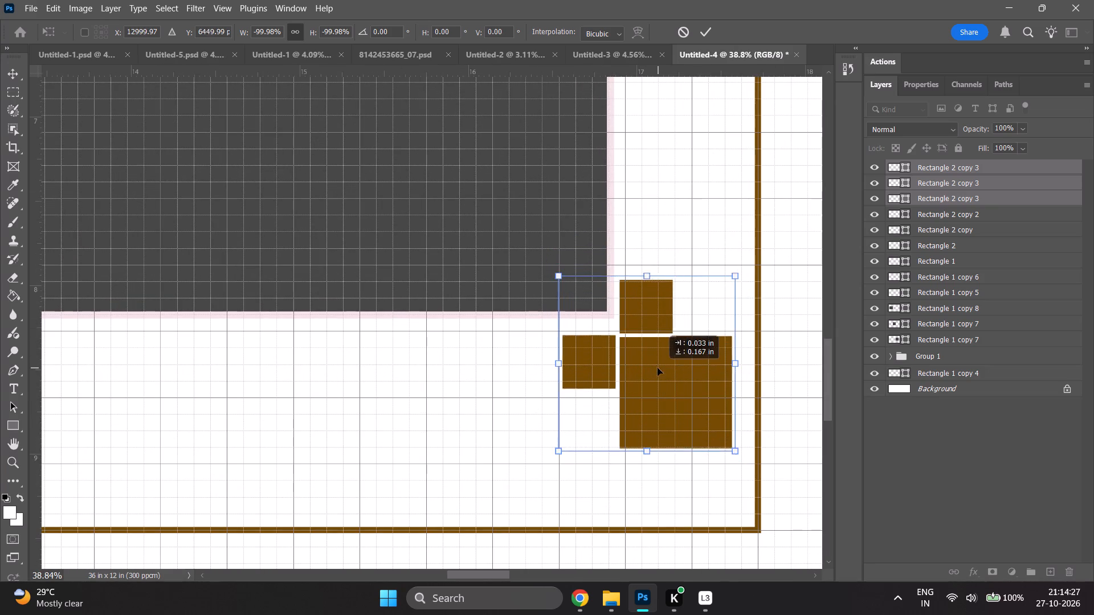
{"action": "left_click_drag", "start_coordinate": [658, 368], "coordinate": [653, 355]}
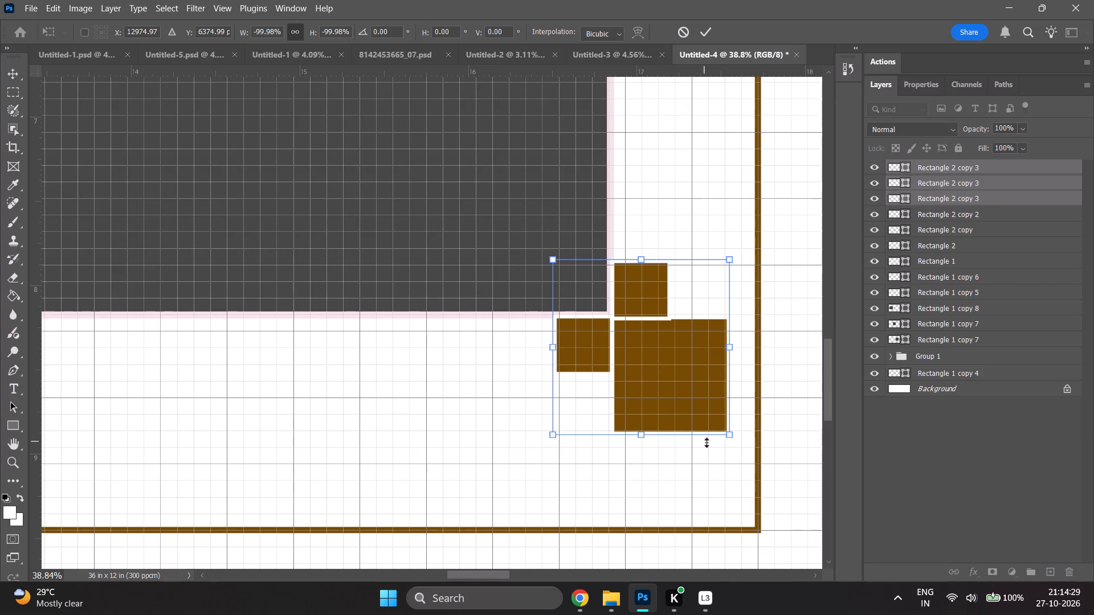
{"action": "left_click", "coordinate": [692, 464]}
{"action": "left_click", "coordinate": [776, 470]}
{"action": "left_click", "coordinate": [944, 489]}
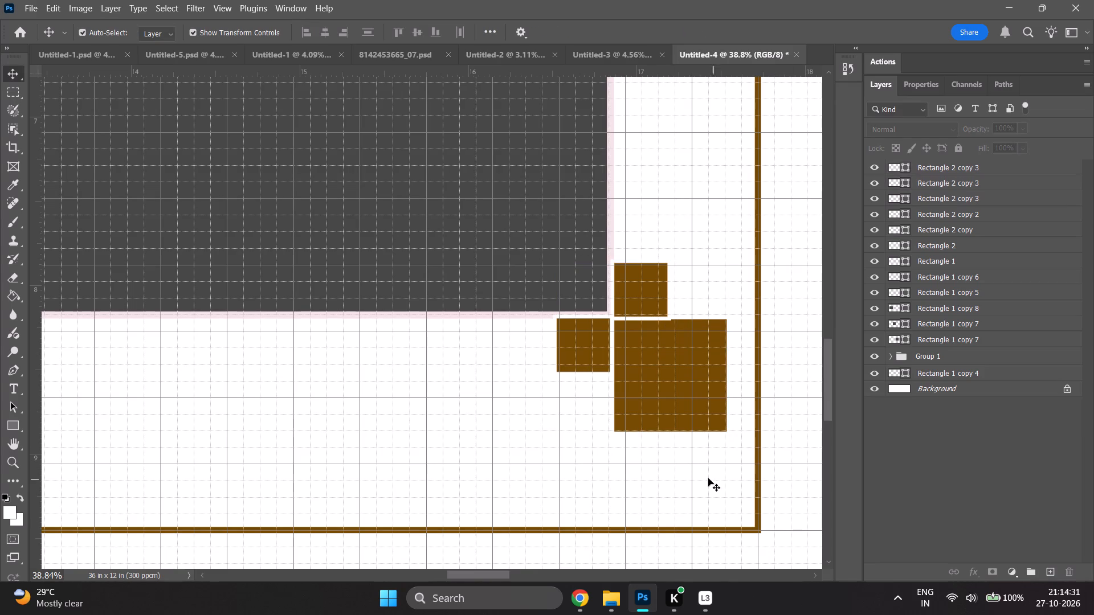
Examine the left page's layout, comparing the brown square clusters at the row's two opposite corners with the outline.
{"action": "scroll", "coordinate": [667, 468], "scroll_direction": "down", "scroll_amount": 14, "text": "alt"}
{"action": "scroll", "coordinate": [558, 462], "scroll_direction": "up", "scroll_amount": 2}
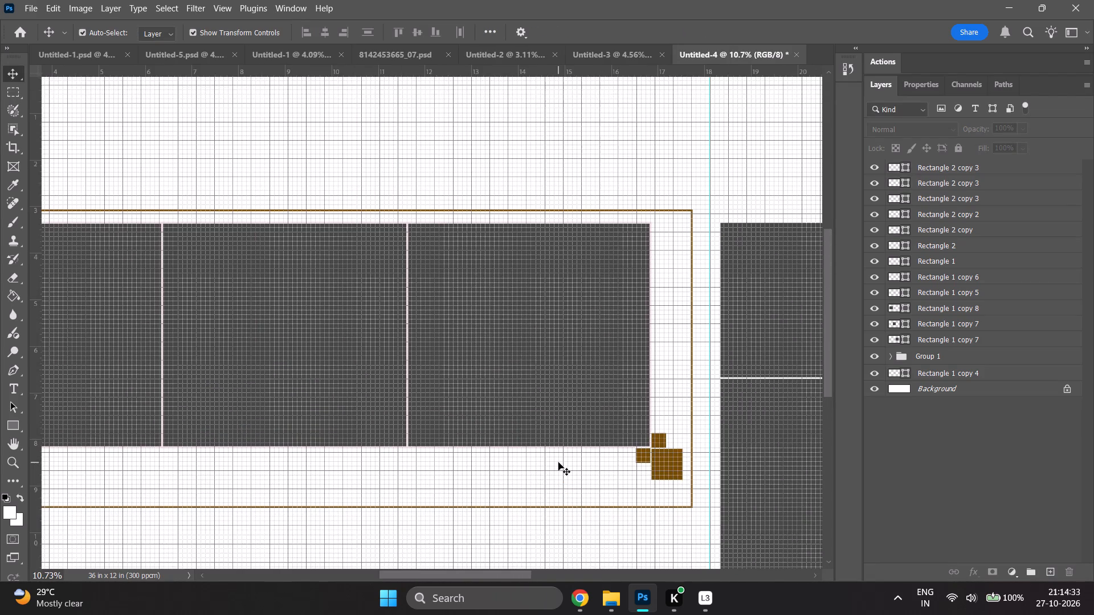
{"action": "scroll", "coordinate": [558, 461], "scroll_direction": "down", "scroll_amount": 3, "text": "ctrl"}
{"action": "scroll", "coordinate": [558, 458], "scroll_direction": "up", "scroll_amount": 20, "text": "ctrl"}
{"action": "scroll", "coordinate": [562, 451], "scroll_direction": "down", "scroll_amount": 3}
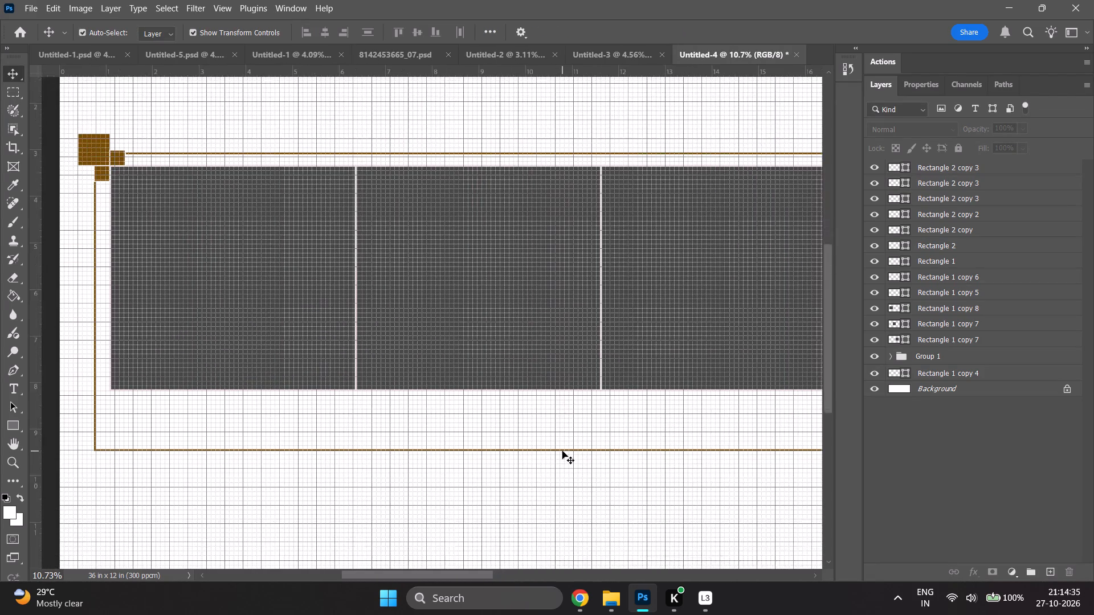
{"action": "scroll", "coordinate": [562, 451], "scroll_direction": "down", "scroll_amount": 5}
{"action": "scroll", "coordinate": [561, 449], "scroll_direction": "down", "scroll_amount": 2, "text": "alt"}
{"action": "scroll", "coordinate": [532, 379], "scroll_direction": "down", "scroll_amount": 3}
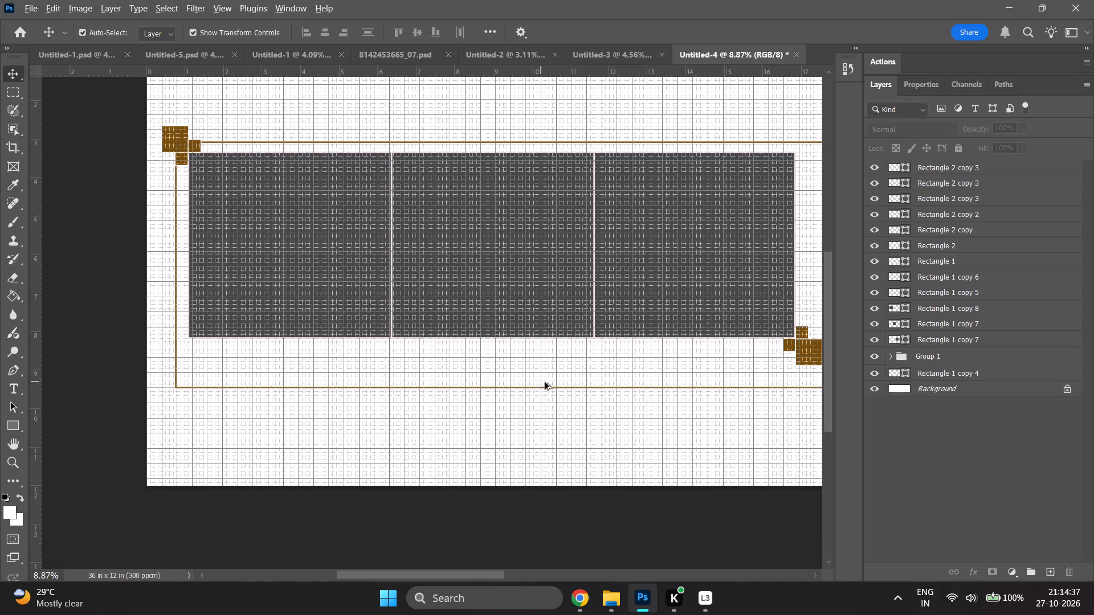
{"action": "scroll", "coordinate": [545, 382], "scroll_direction": "up", "scroll_amount": 4, "text": "alt"}
{"action": "scroll", "coordinate": [546, 384], "scroll_direction": "down", "scroll_amount": 8, "text": "alt"}
{"action": "scroll", "coordinate": [606, 384], "scroll_direction": "down", "scroll_amount": 2, "text": "ctrl"}
{"action": "scroll", "coordinate": [607, 384], "scroll_direction": "up", "scroll_amount": 3, "text": "ctrl"}
{"action": "scroll", "coordinate": [606, 387], "scroll_direction": "down", "scroll_amount": 8, "text": "ctrl"}
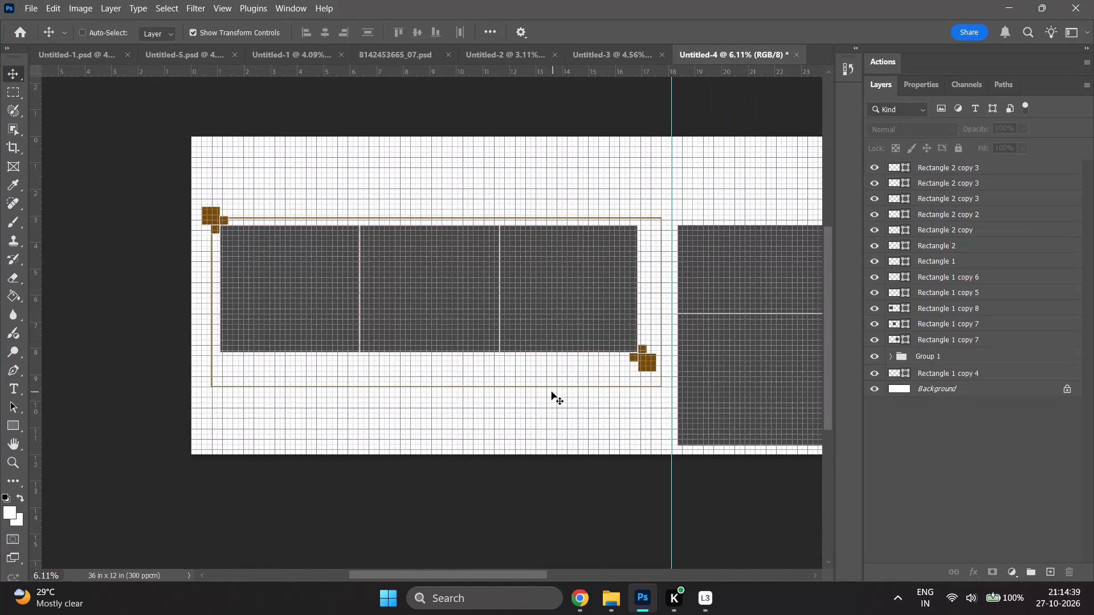
{"action": "scroll", "coordinate": [659, 360], "scroll_direction": "up", "scroll_amount": 3}
Select the thin brown outline around the three-rectangle row.
{"action": "left_click", "coordinate": [971, 430]}
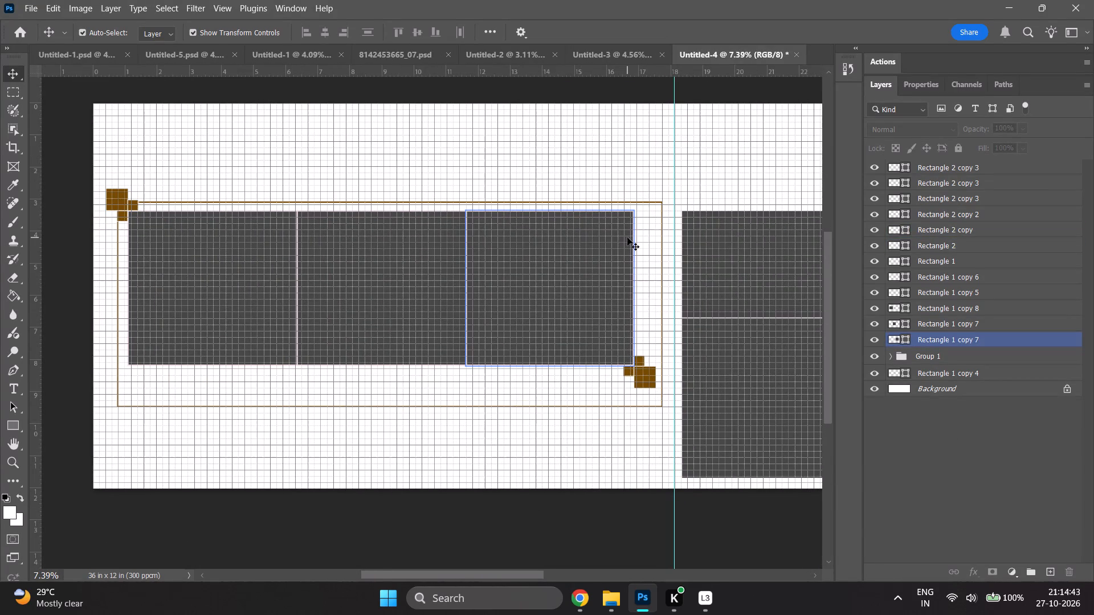
{"action": "key", "text": "v"}
{"action": "left_click", "coordinate": [639, 203]}
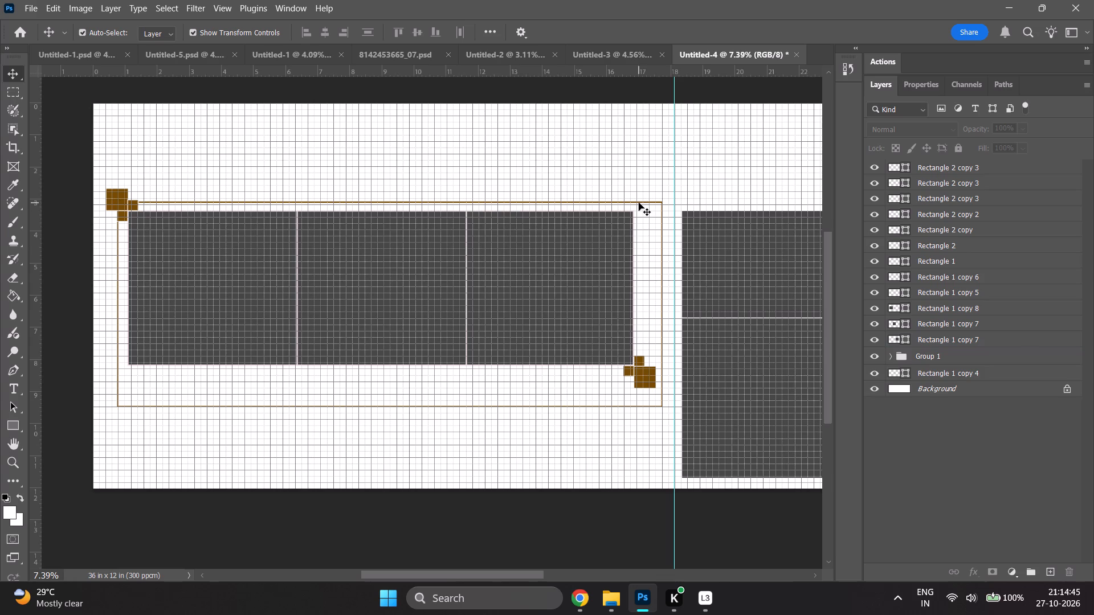
{"action": "key", "text": "v"}
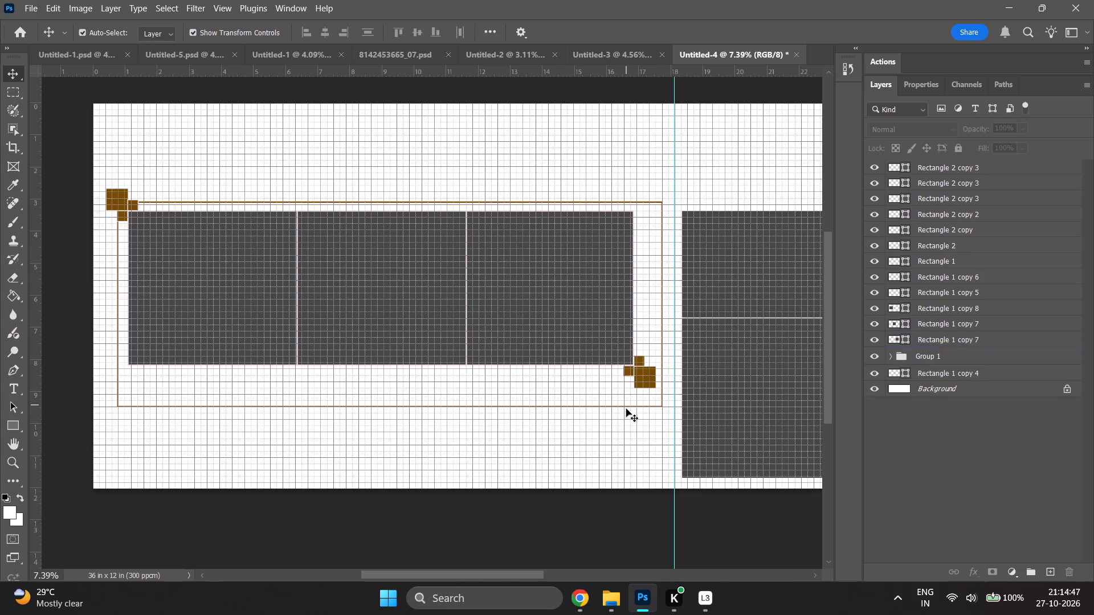